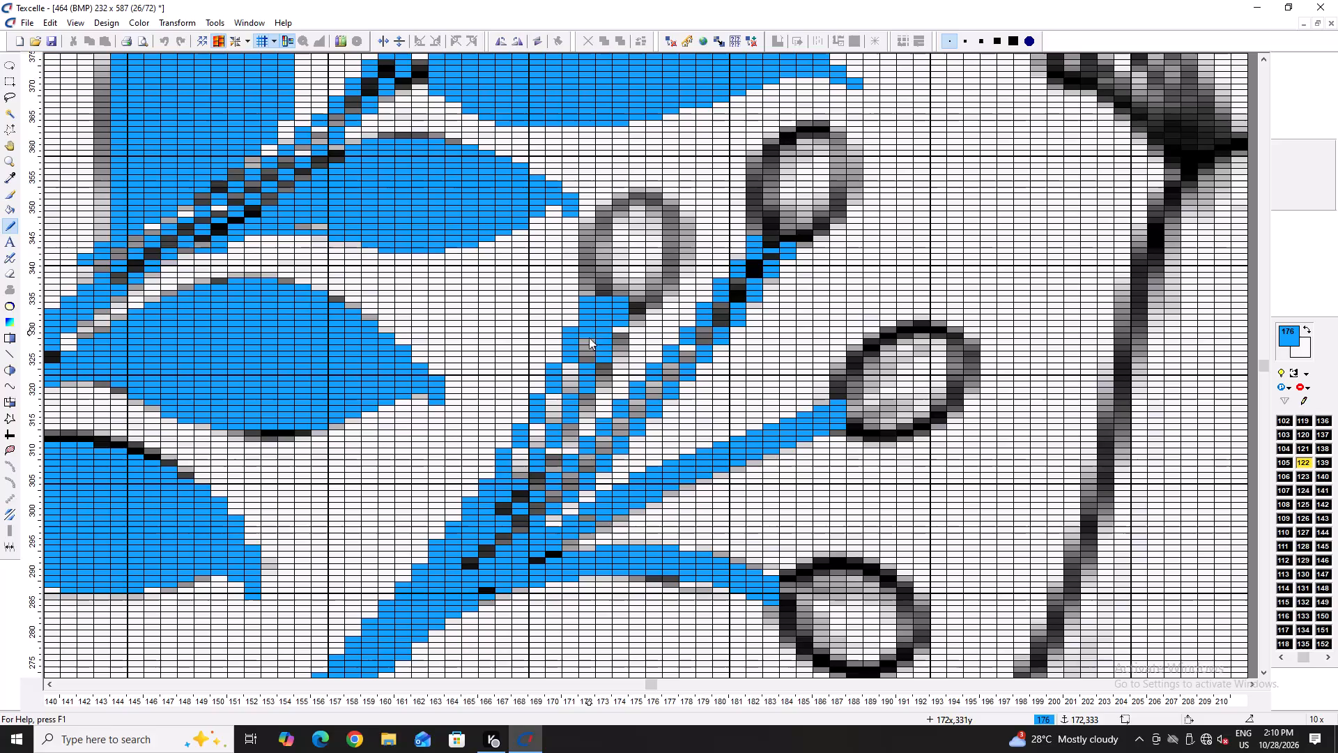
# Fill the gaps along the outer edge of the leftmost bud stem with blue colour 176.
pyautogui.moveTo(575, 367); pyautogui.dragTo(560, 411)
pyautogui.moveTo(550, 389); pyautogui.dragTo(535, 444)
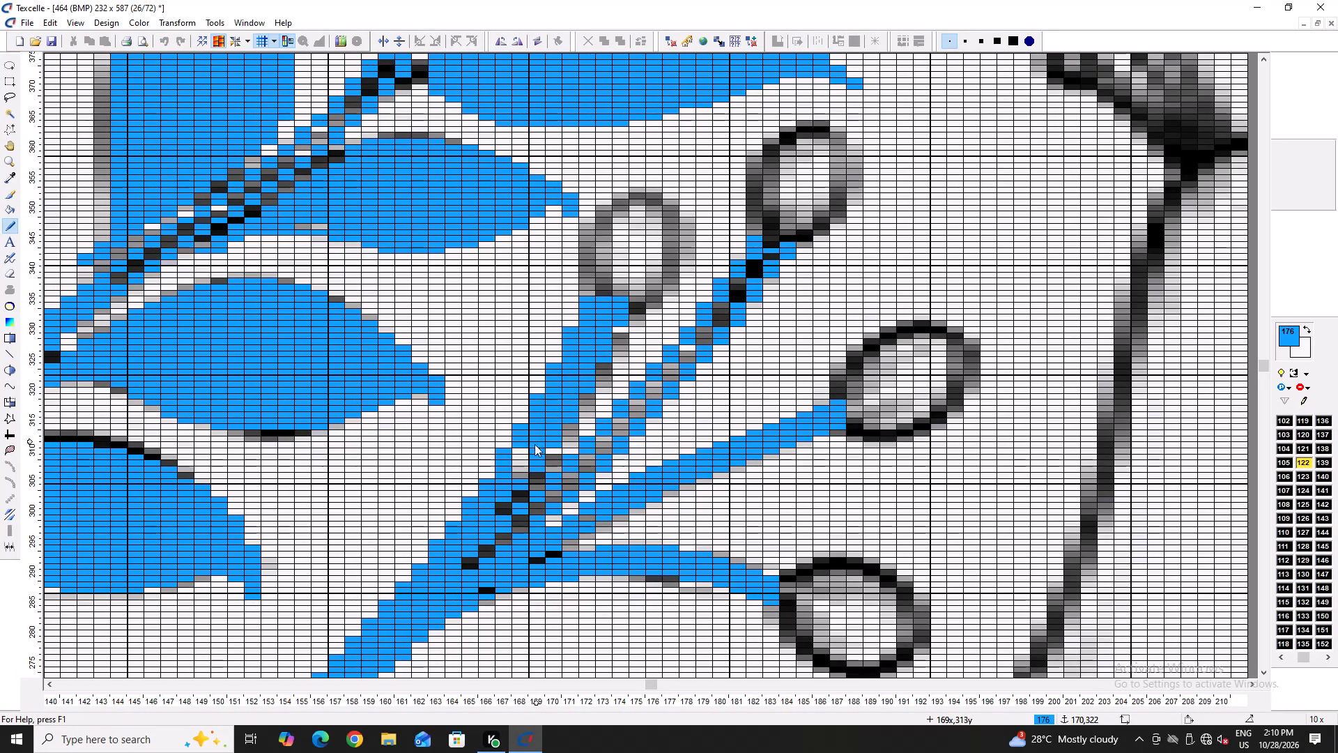
pyautogui.moveTo(535, 444); pyautogui.dragTo(517, 446)
pyautogui.click(517, 446)
# Paint over the dark and white pixels where the bud stems join the main branch in blue.
pyautogui.keyDown('ctrl'); pyautogui.scroll(3, 505, 552); pyautogui.keyUp('ctrl')
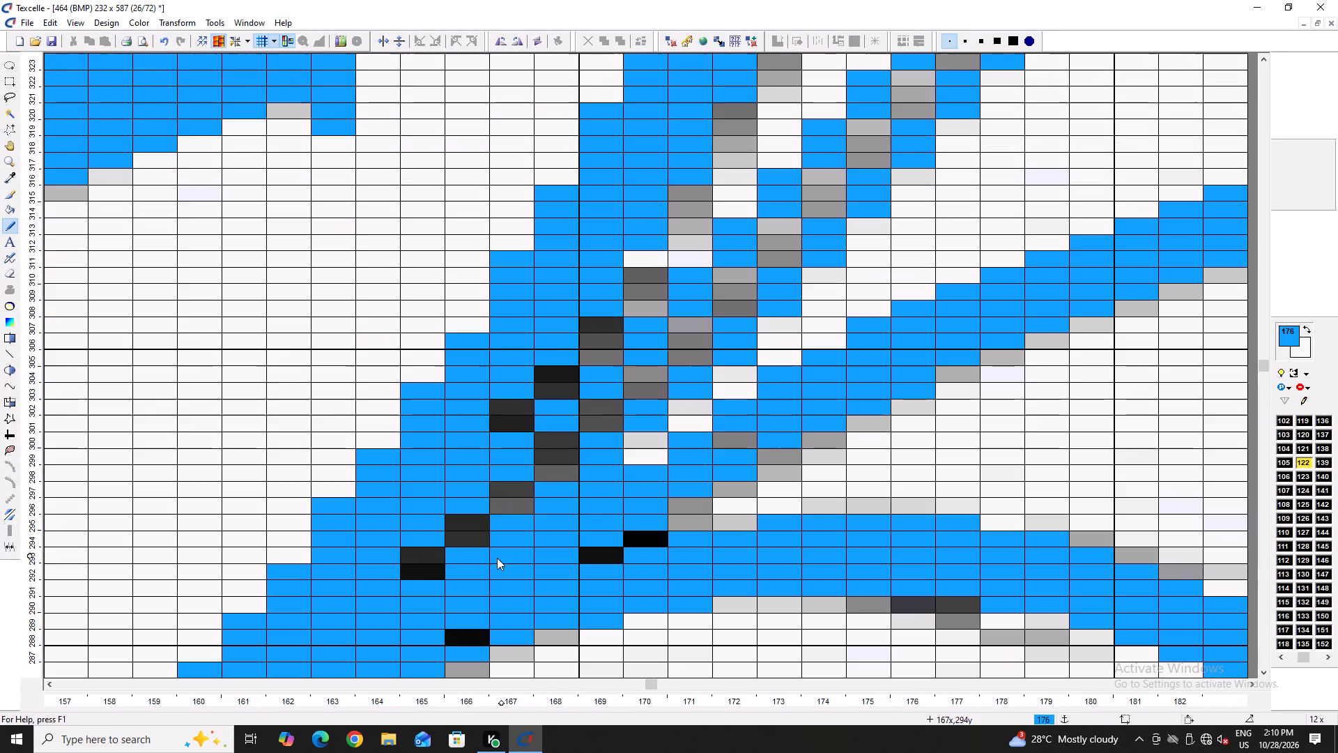
pyautogui.moveTo(436, 559); pyautogui.dragTo(415, 584)
pyautogui.moveTo(434, 571); pyautogui.dragTo(512, 515)
pyautogui.click(512, 515)
pyautogui.keyDown('ctrl'); pyautogui.scroll(-4, 514, 503); pyautogui.keyUp('ctrl')
pyautogui.keyDown('ctrl'); pyautogui.scroll(3, 514, 540); pyautogui.keyUp('ctrl')
pyautogui.click(499, 526)
pyautogui.scroll(4, 524, 512)
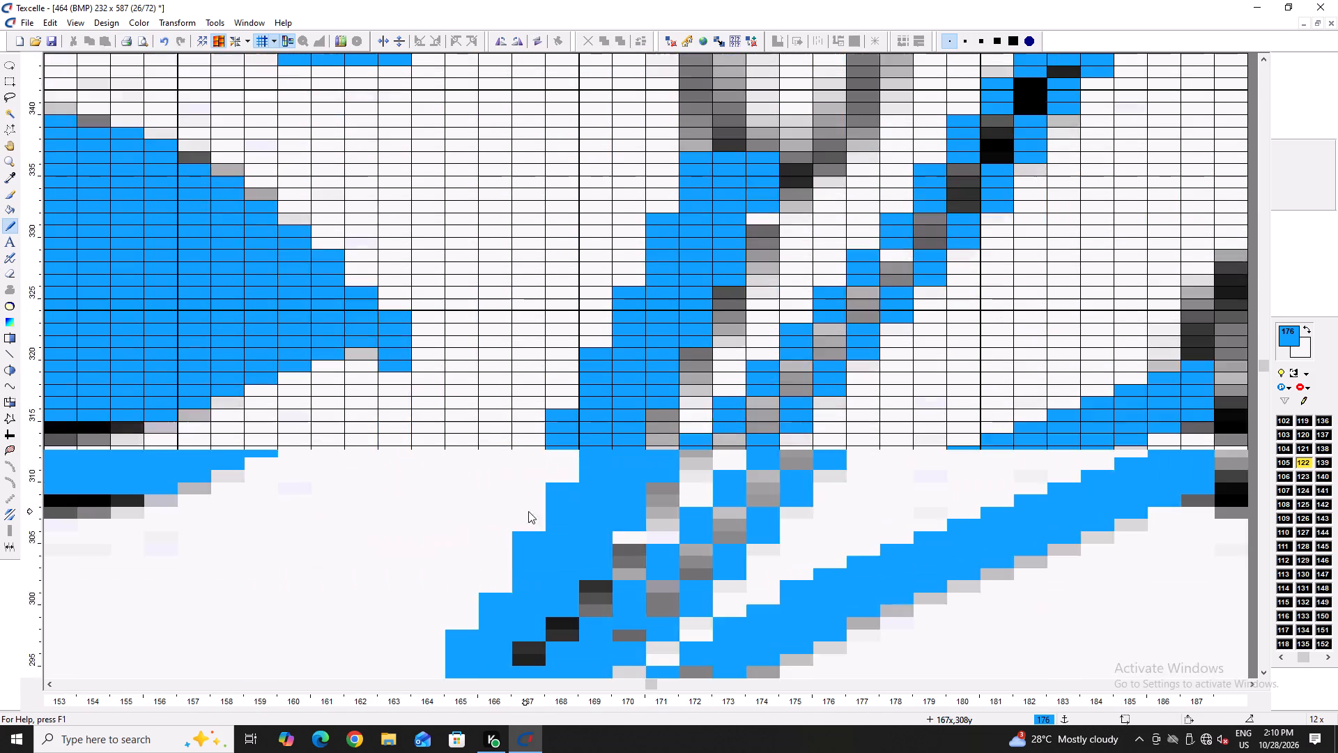
pyautogui.moveTo(619, 622); pyautogui.dragTo(622, 633)
pyautogui.click(622, 634)
# Fill the grey core of the second bud stem's lower half with blue.
pyautogui.press('Right')
pyautogui.press('Right')
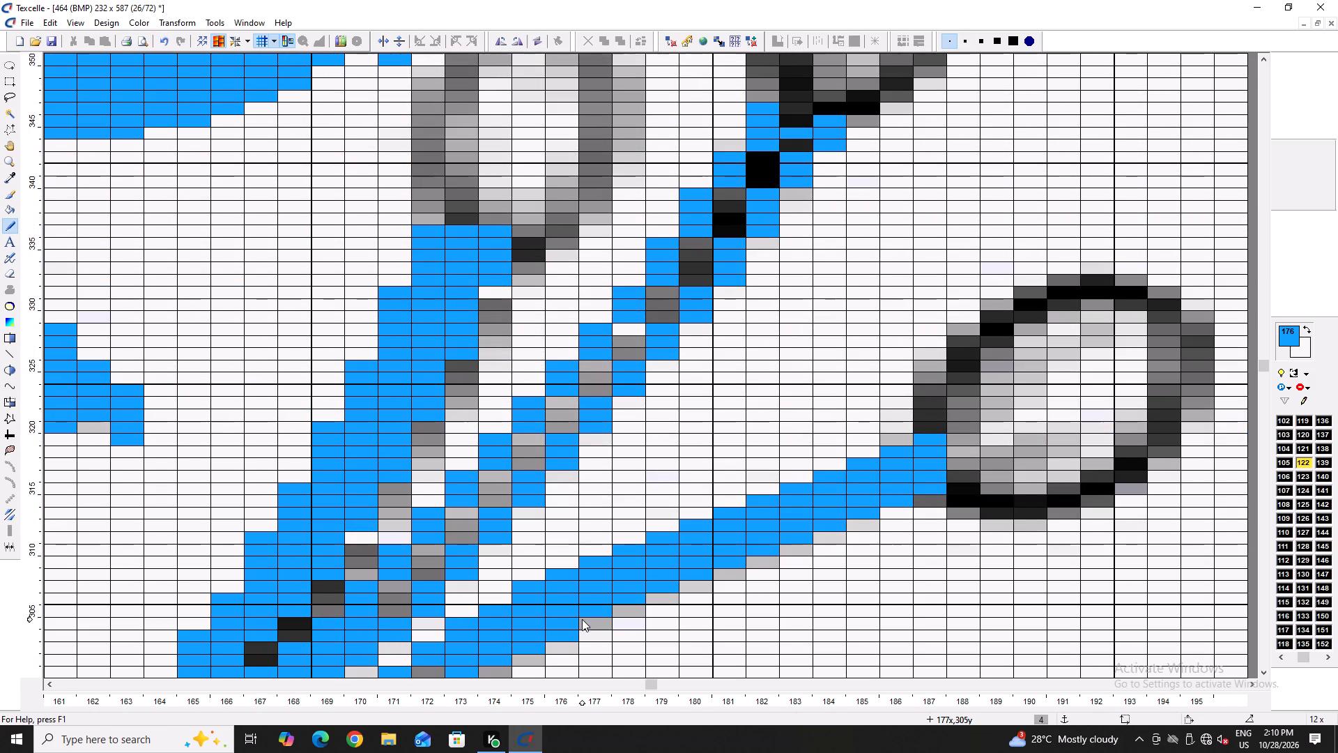
pyautogui.moveTo(535, 444); pyautogui.dragTo(532, 473)
pyautogui.moveTo(502, 471); pyautogui.dragTo(498, 501)
pyautogui.moveTo(463, 505); pyautogui.dragTo(457, 545)
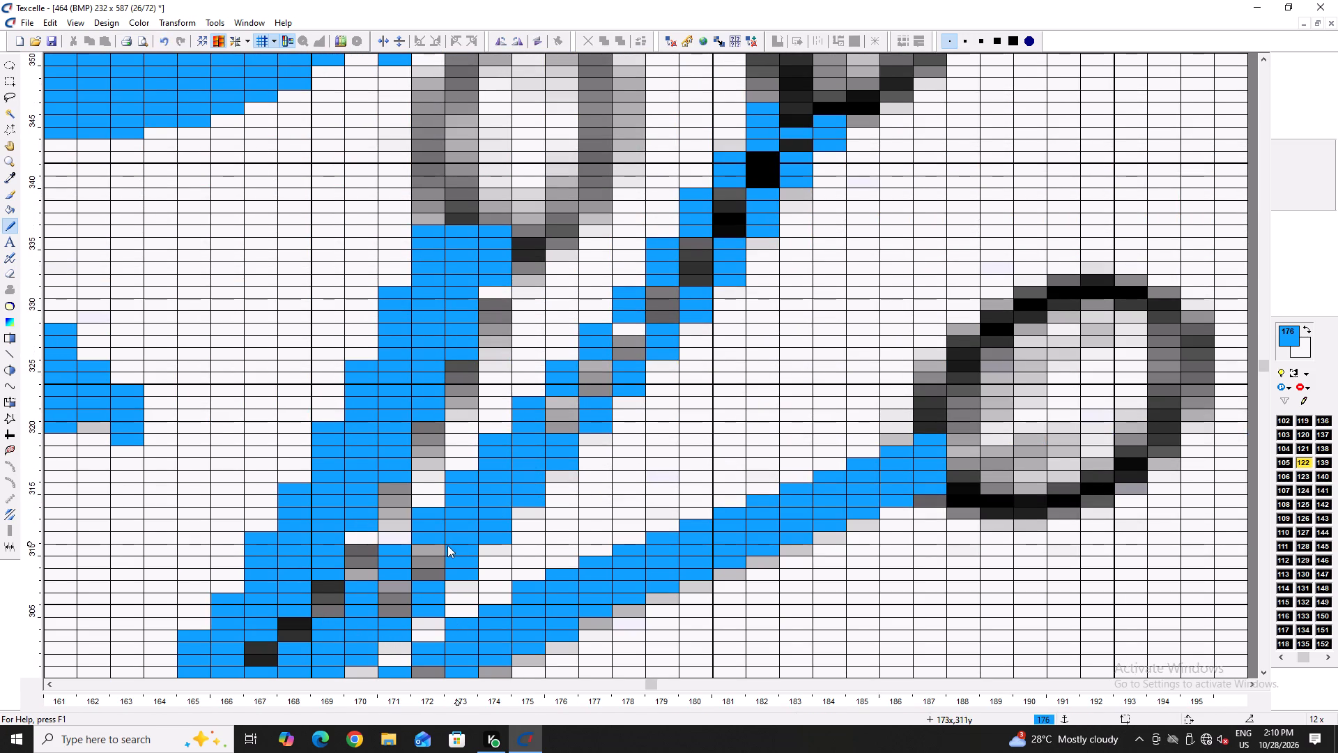
pyautogui.moveTo(441, 547); pyautogui.dragTo(426, 581)
pyautogui.moveTo(407, 588); pyautogui.dragTo(397, 614)
pyautogui.click(397, 614)
pyautogui.moveTo(563, 403); pyautogui.dragTo(557, 431)
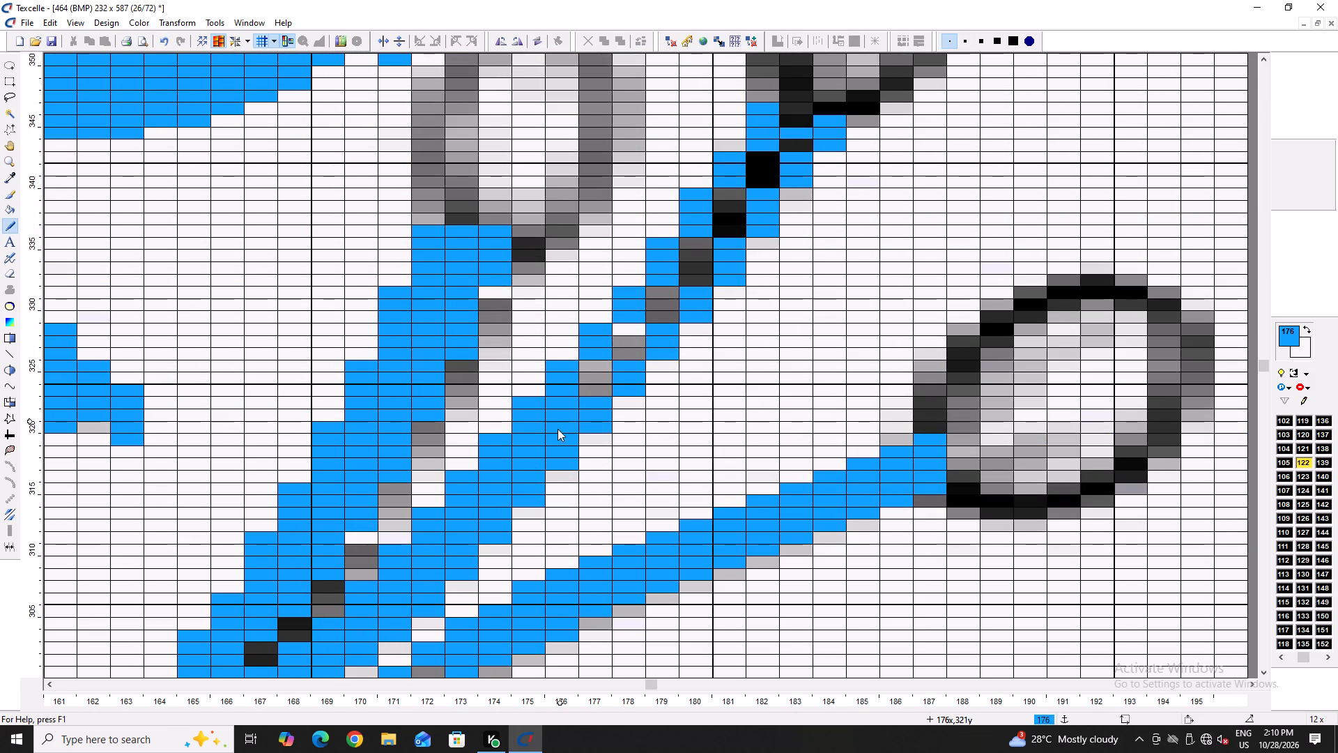
pyautogui.moveTo(590, 376); pyautogui.dragTo(591, 395)
pyautogui.moveTo(622, 344); pyautogui.dragTo(617, 366)
pyautogui.moveTo(601, 376); pyautogui.dragTo(612, 356)
# Fill the remaining grey and black pixels of the second bud stem in blue up to the base of its bud.
pyautogui.click(643, 334)
pyautogui.moveTo(649, 328); pyautogui.dragTo(677, 298)
pyautogui.click(690, 280)
pyautogui.moveTo(706, 260); pyautogui.dragTo(716, 250)
pyautogui.click(720, 245)
pyautogui.moveTo(725, 238); pyautogui.dragTo(742, 211)
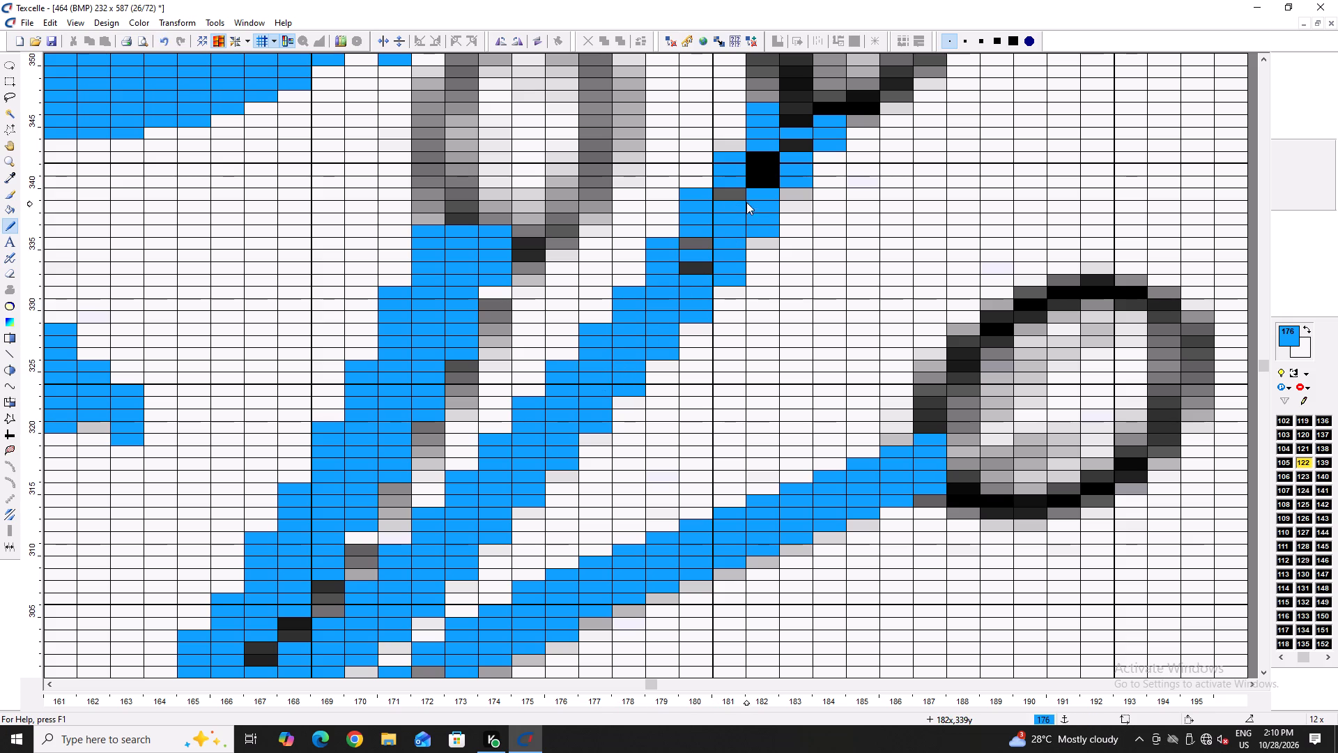
pyautogui.click(746, 202)
pyautogui.moveTo(746, 202); pyautogui.dragTo(695, 229)
pyautogui.click(692, 232)
pyautogui.moveTo(679, 259); pyautogui.dragTo(702, 230)
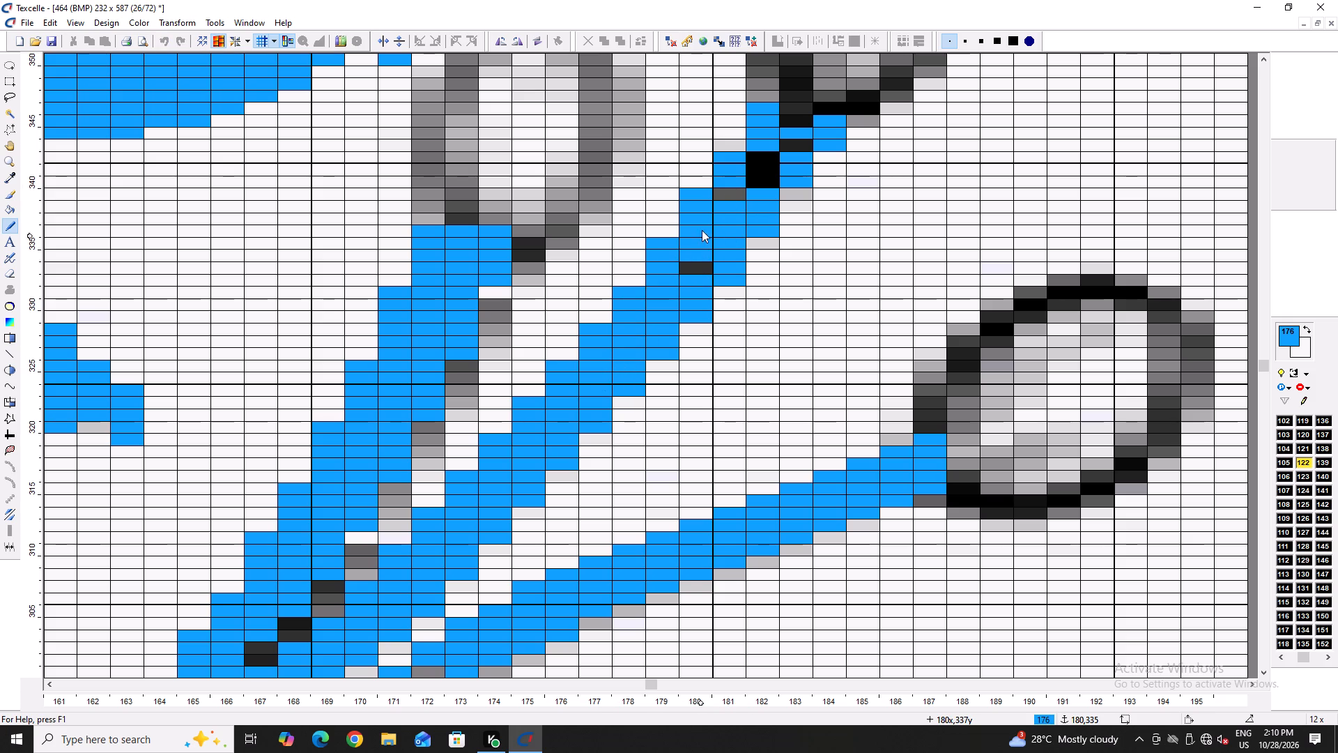
pyautogui.moveTo(702, 230); pyautogui.dragTo(702, 254)
pyautogui.moveTo(735, 187); pyautogui.dragTo(787, 126)
pyautogui.doubleClick(791, 121)
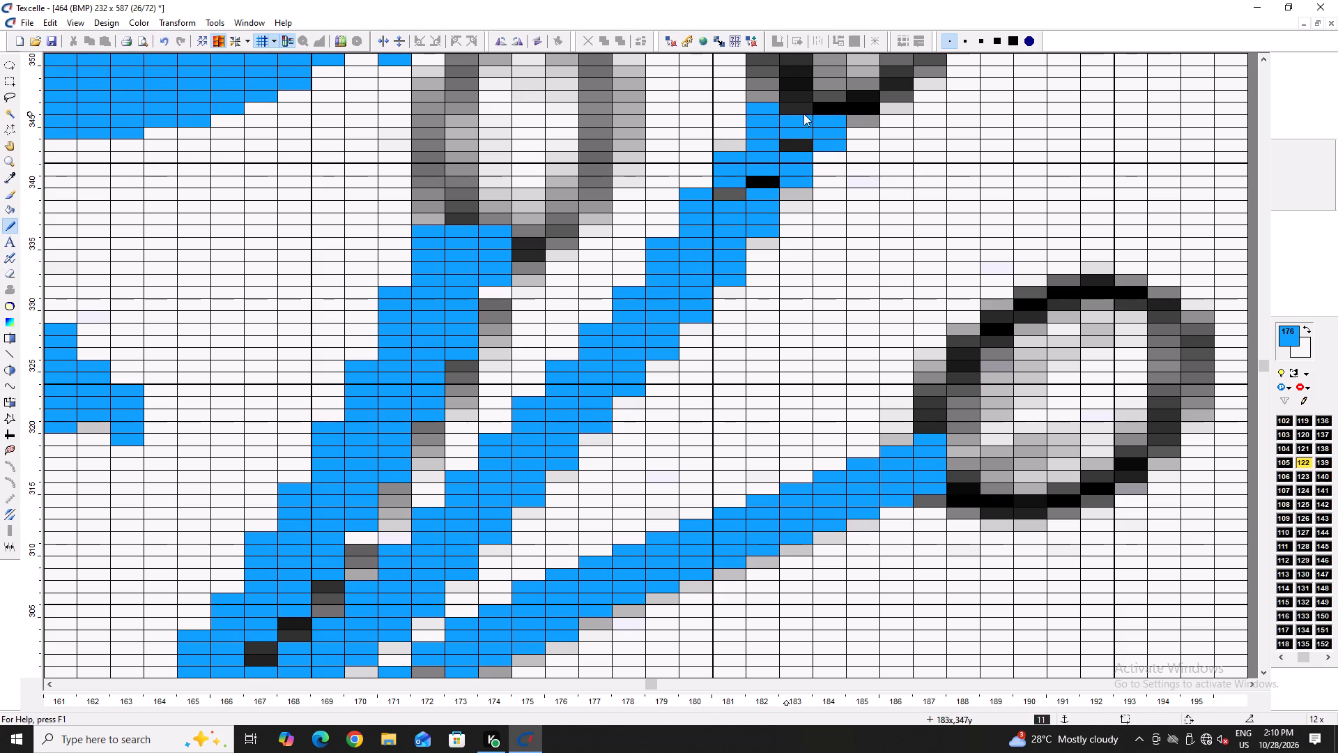
pyautogui.moveTo(803, 114); pyautogui.dragTo(783, 113)
pyautogui.moveTo(783, 116); pyautogui.dragTo(808, 135)
pyautogui.keyDown('ctrl'); pyautogui.scroll(-4, 708, 172); pyautogui.keyUp('ctrl')
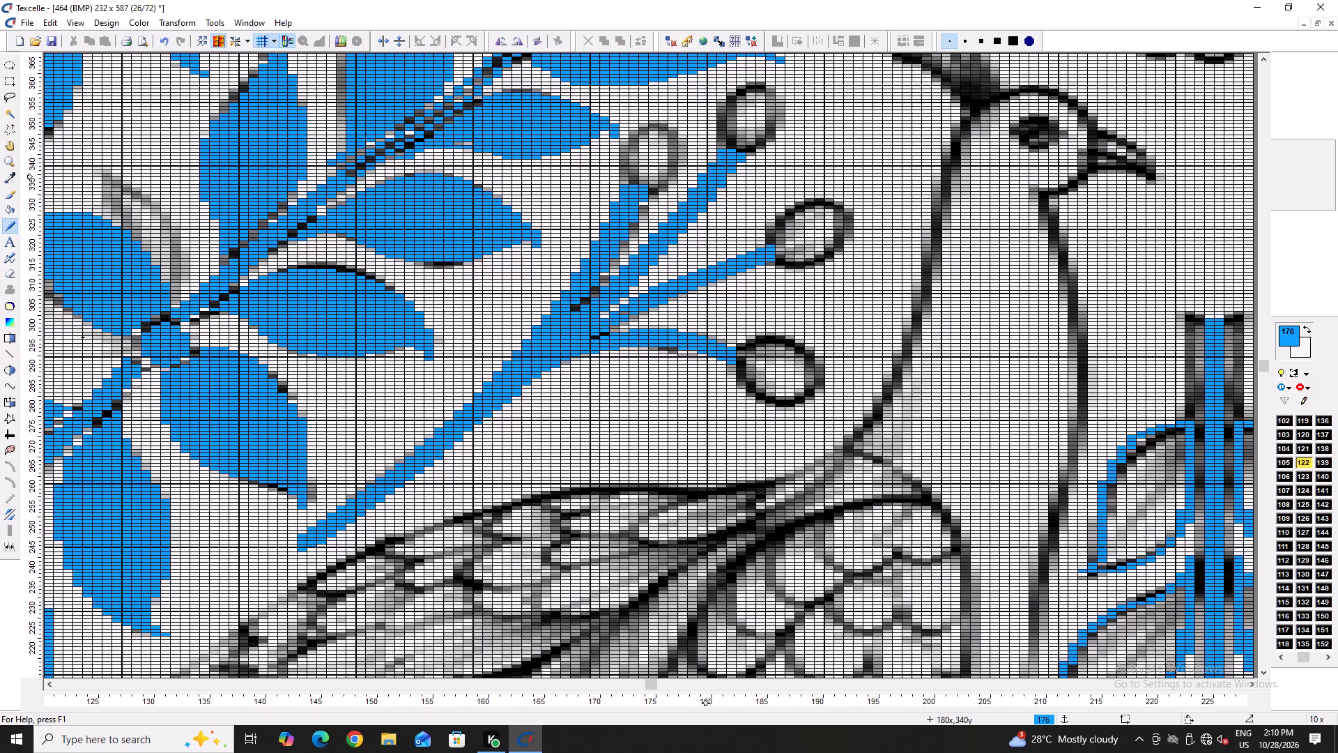
pyautogui.keyDown('ctrl'); pyautogui.scroll(4, 772, 151); pyautogui.keyUp('ctrl')
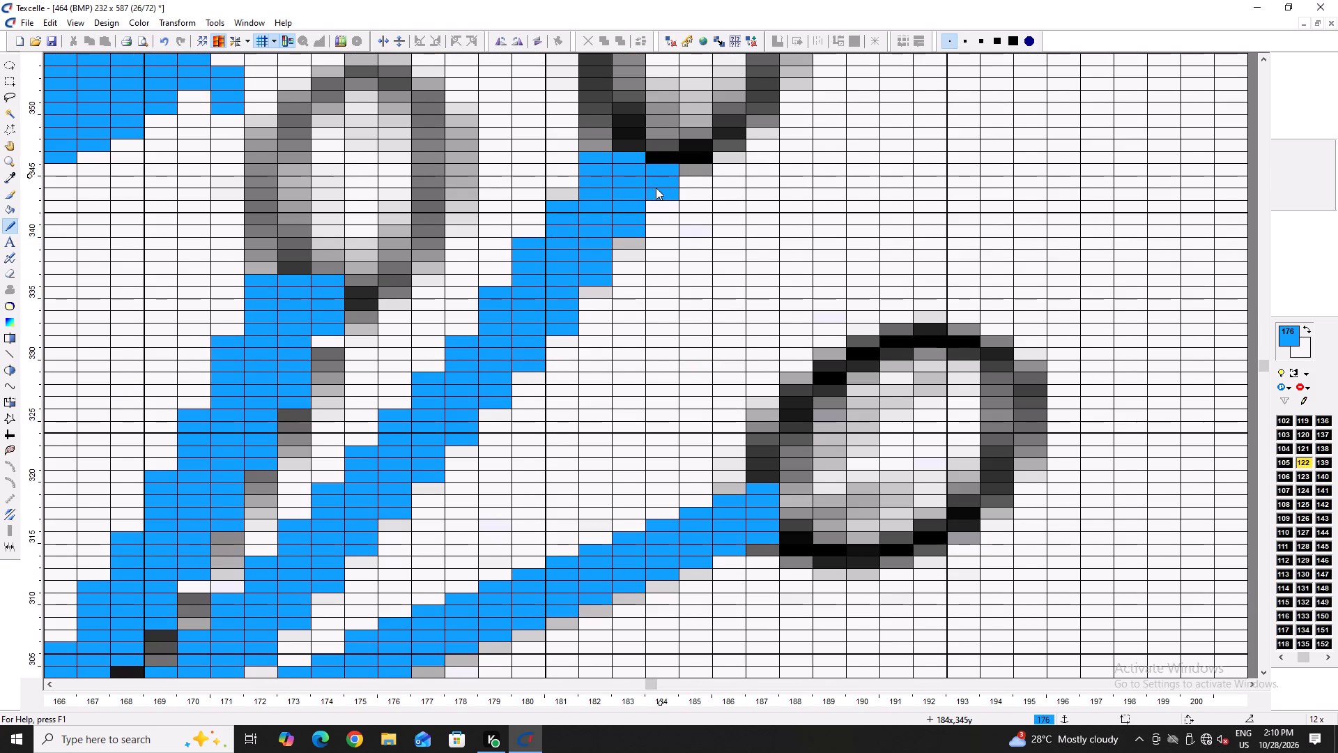
# Save the design.
pyautogui.keyDown('ctrl'); pyautogui.scroll(-7, 645, 197); pyautogui.keyUp('ctrl')
pyautogui.keyDown('ctrl'); pyautogui.scroll(-1, 628, 305); pyautogui.keyUp('ctrl')
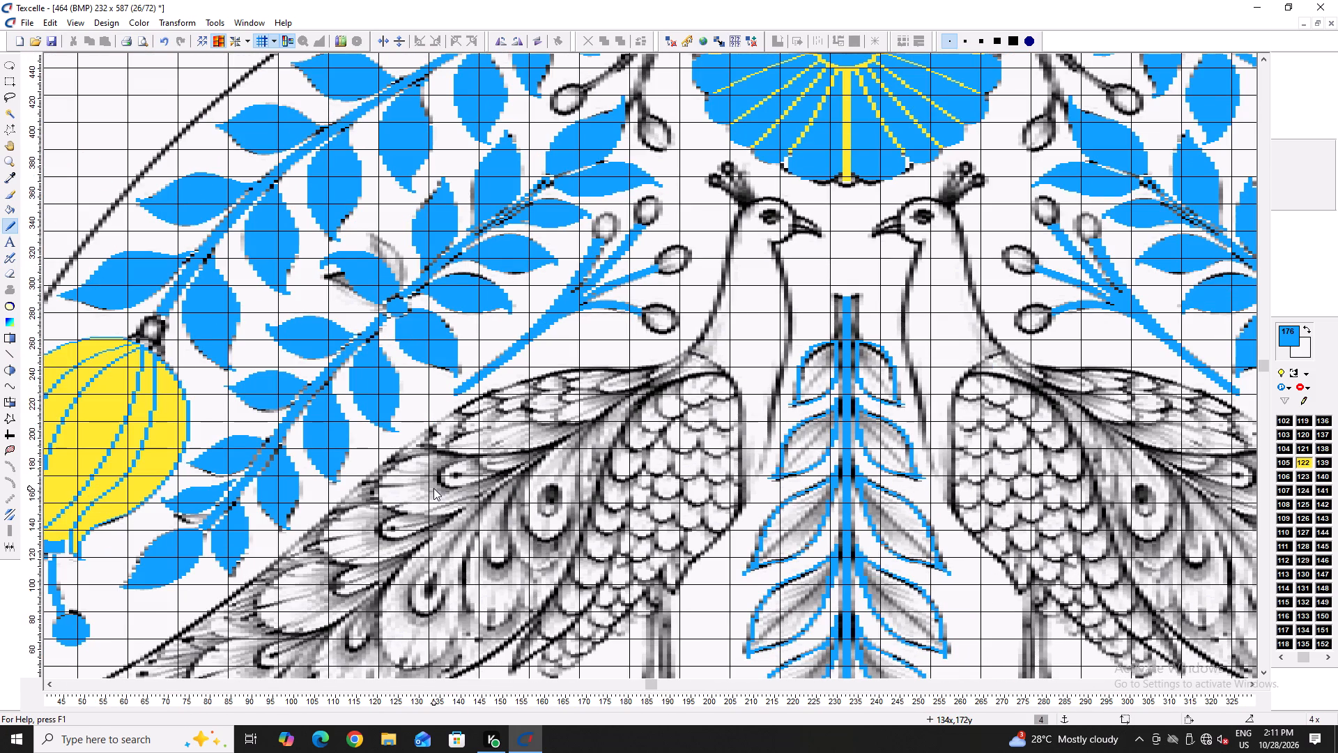
pyautogui.scroll(-4, 434, 488)
pyautogui.hotkey('ctrl', 's')
pyautogui.hotkey('ctrl', 's')
pyautogui.hotkey('ctrl', 's')
pyautogui.keyDown('ctrl'); pyautogui.scroll(-3, 461, 466); pyautogui.keyUp('ctrl')
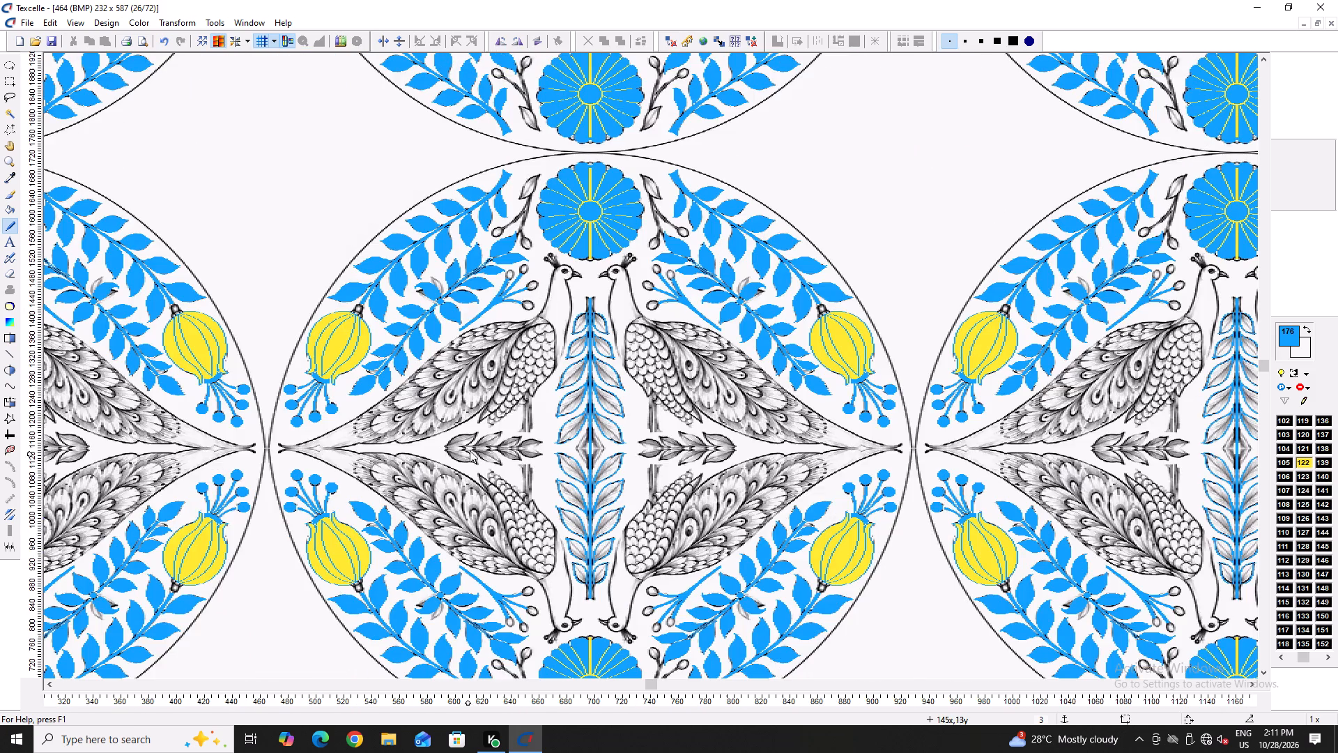
# Outline the first leaf of the horizontal sprig below the peacock in blue, around its tip and back along the centre line.
pyautogui.keyDown('ctrl'); pyautogui.scroll(5, 505, 432); pyautogui.keyUp('ctrl')
pyautogui.keyDown('ctrl'); pyautogui.scroll(2, 307, 526); pyautogui.keyUp('ctrl')
pyautogui.moveTo(171, 501); pyautogui.dragTo(175, 494)
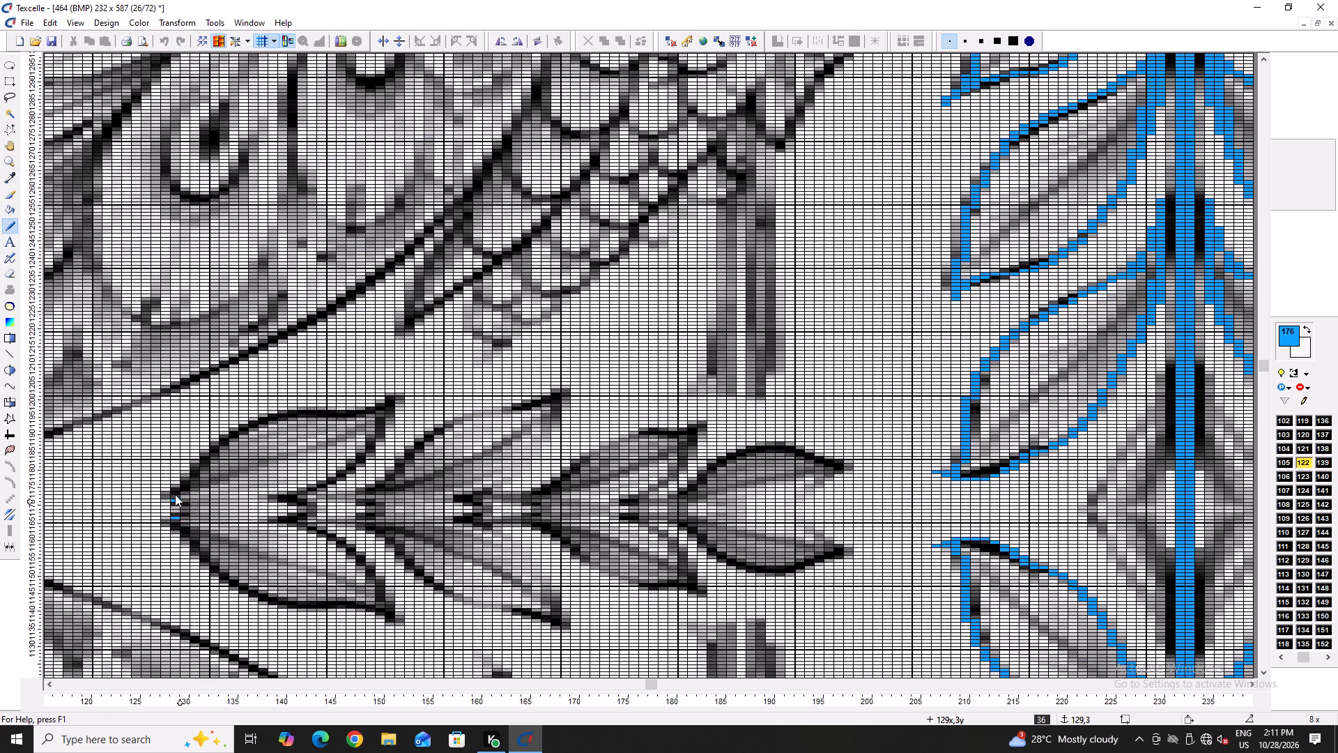
pyautogui.moveTo(175, 494); pyautogui.dragTo(233, 428)
pyautogui.click(233, 428)
pyautogui.keyDown('ctrl'); pyautogui.scroll(3, 217, 452); pyautogui.keyUp('ctrl')
pyautogui.moveTo(258, 402); pyautogui.dragTo(260, 400)
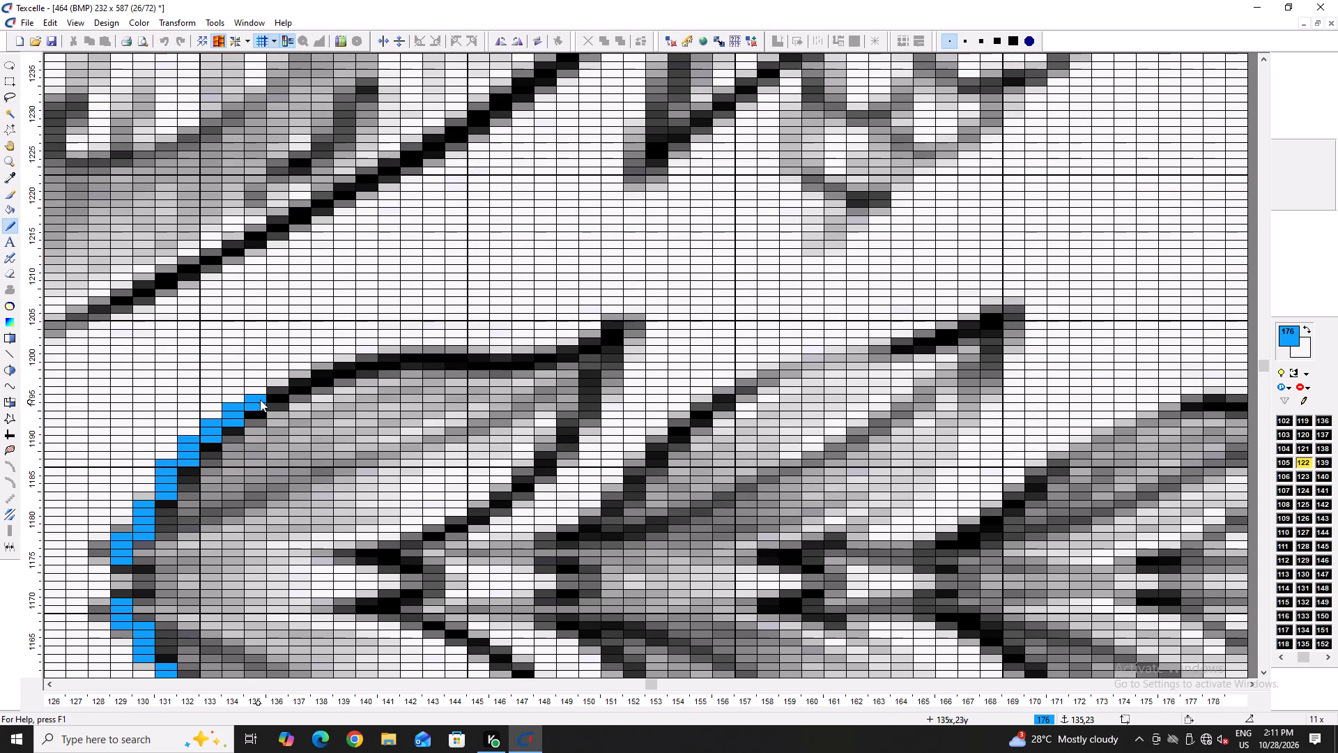
pyautogui.moveTo(260, 400); pyautogui.dragTo(595, 294)
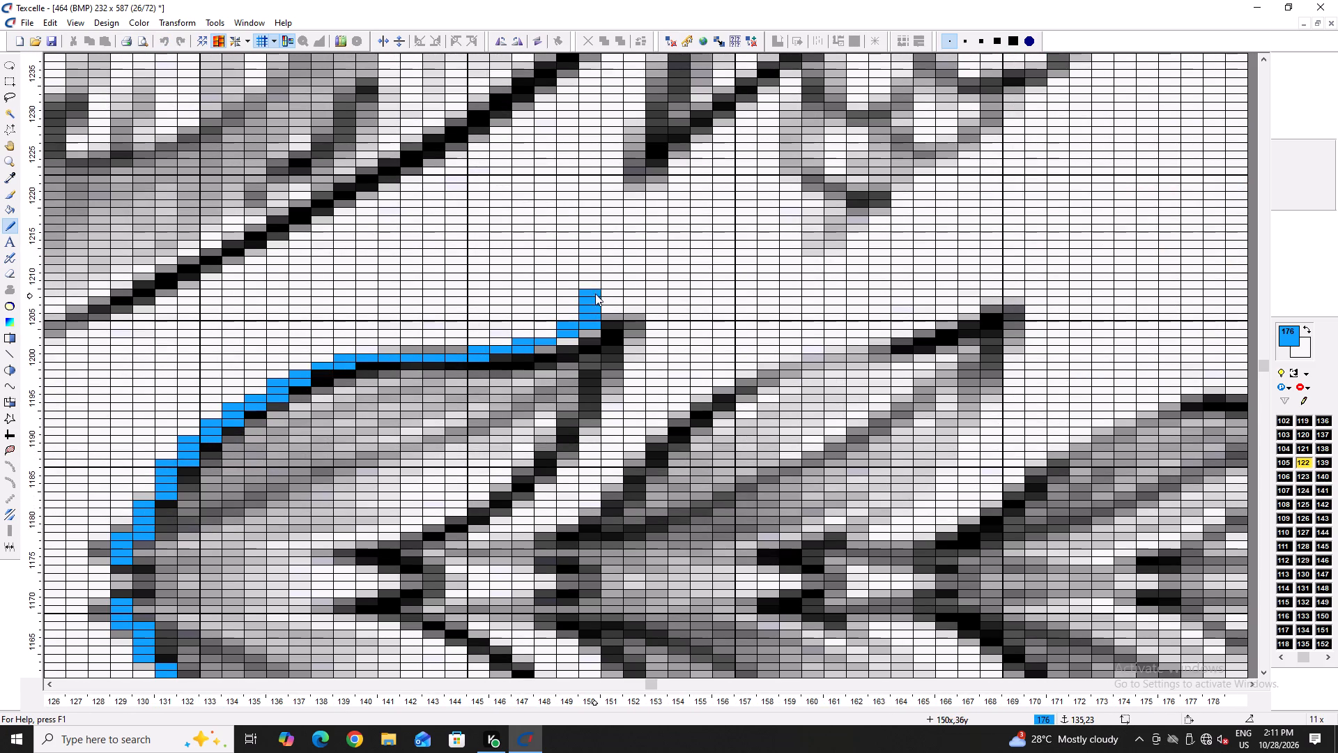
pyautogui.moveTo(595, 294); pyautogui.dragTo(371, 545)
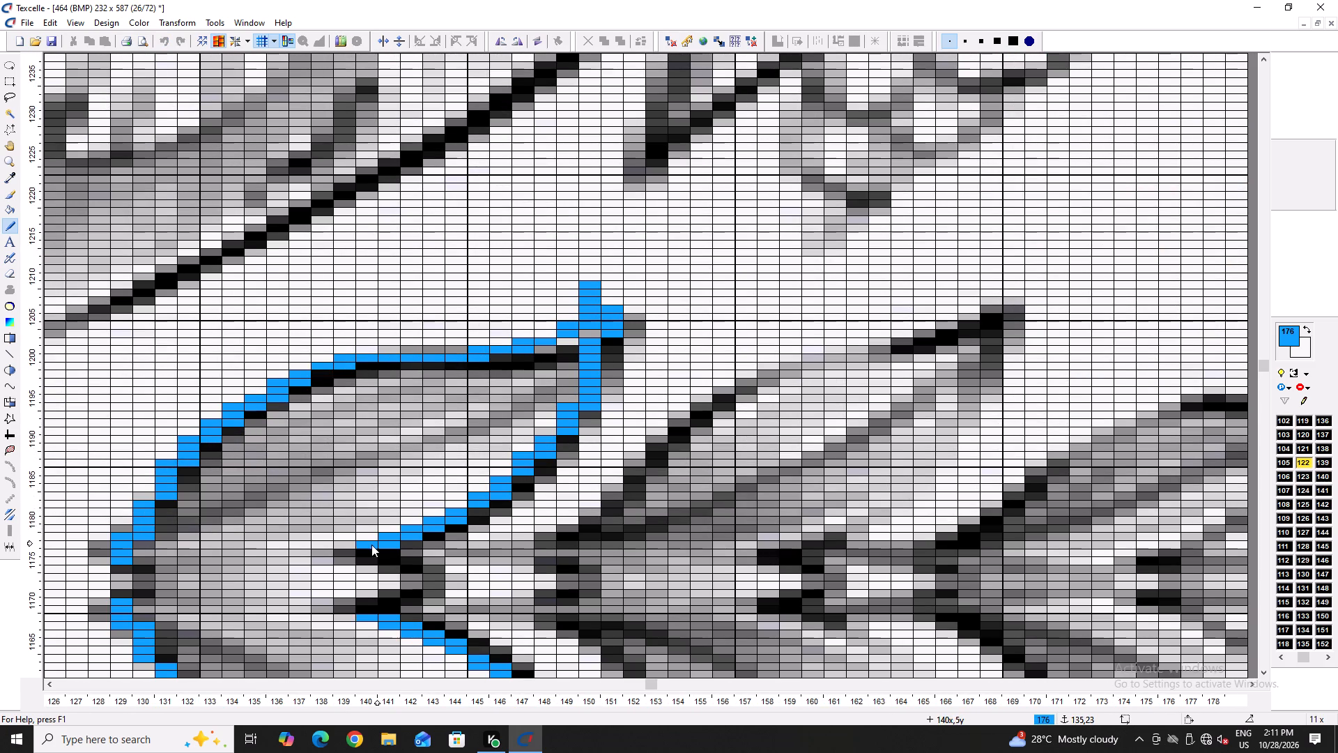
pyautogui.moveTo(371, 545); pyautogui.dragTo(123, 586)
pyautogui.moveTo(123, 586); pyautogui.dragTo(123, 605)
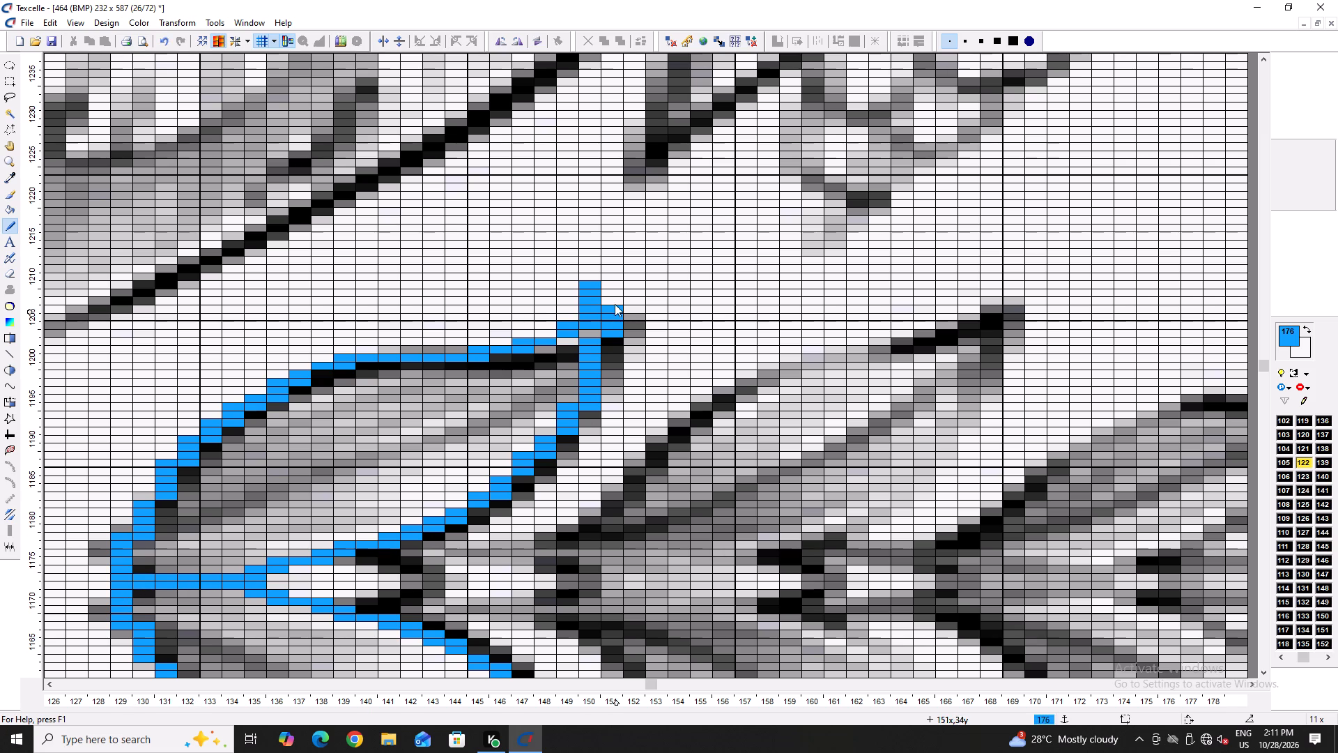
# Erase the extra blue pixels beside the tip of the outlined leaf with the white background colour.
pyautogui.rightClick(615, 303)
pyautogui.moveTo(615, 303); pyautogui.dragTo(617, 322, button='right')
pyautogui.moveTo(617, 324); pyautogui.dragTo(617, 331, button='right')
pyautogui.click(600, 328)
pyautogui.rightClick(612, 312)
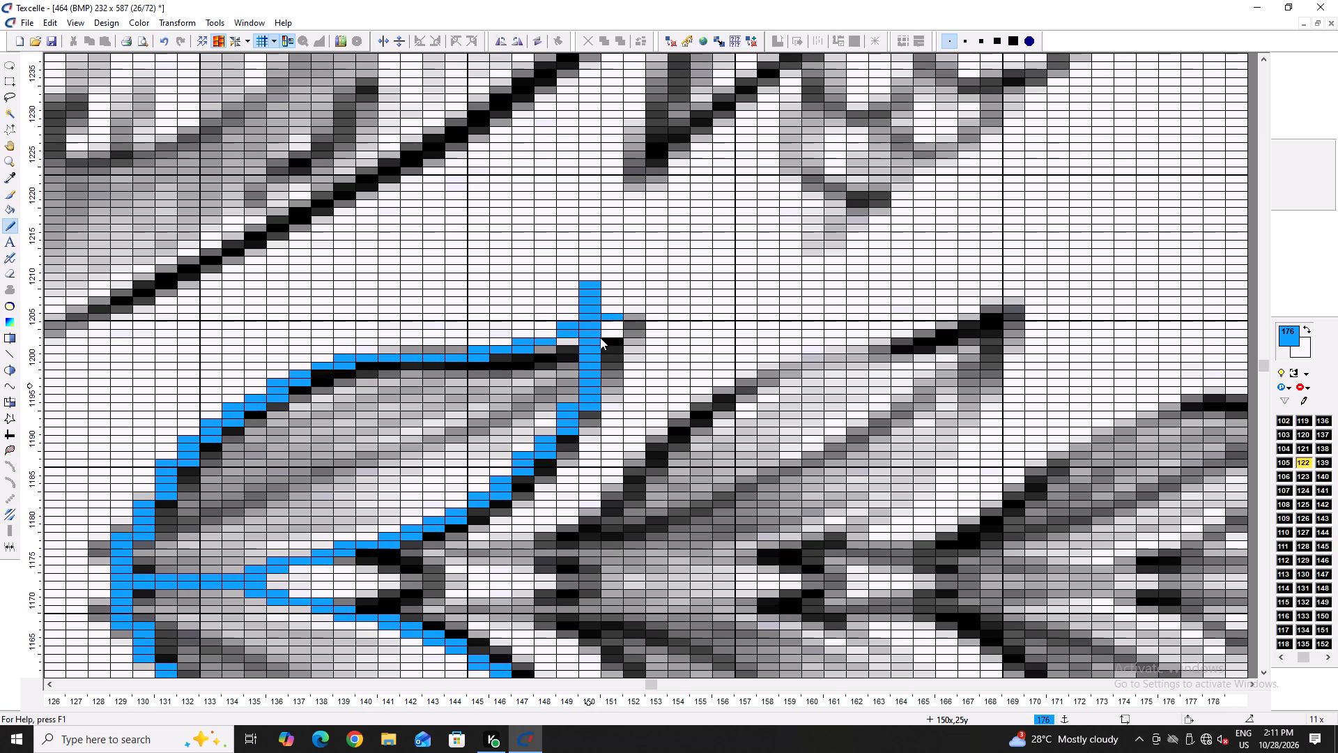
pyautogui.rightClick(610, 312)
pyautogui.rightClick(610, 312)
pyautogui.rightClick(608, 319)
pyautogui.rightClick(608, 322)
# Smooth the leaf's inner edge below the tip by adding blue pixels and whitening the surplus ones.
pyautogui.click(568, 395)
pyautogui.rightClick(585, 403)
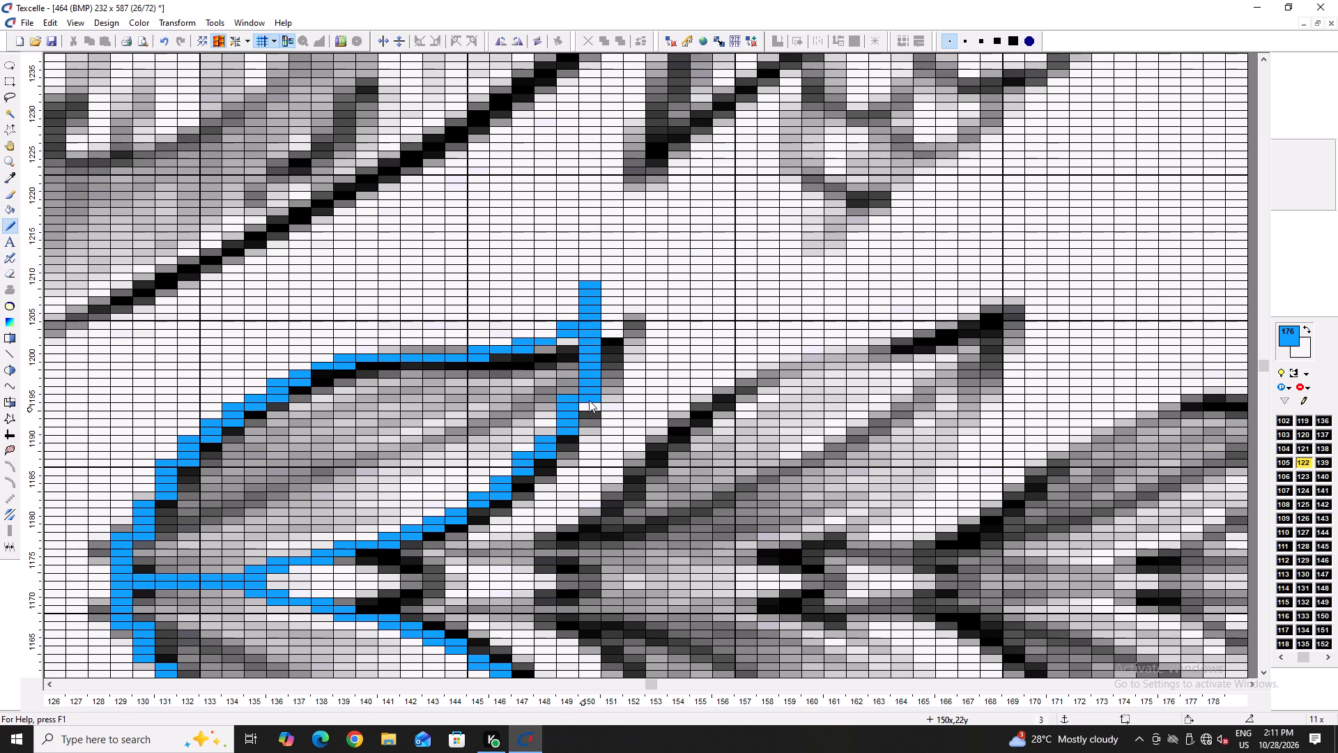
pyautogui.rightClick(590, 400)
pyautogui.click(548, 432)
pyautogui.rightClick(565, 427)
pyautogui.rightClick(565, 427)
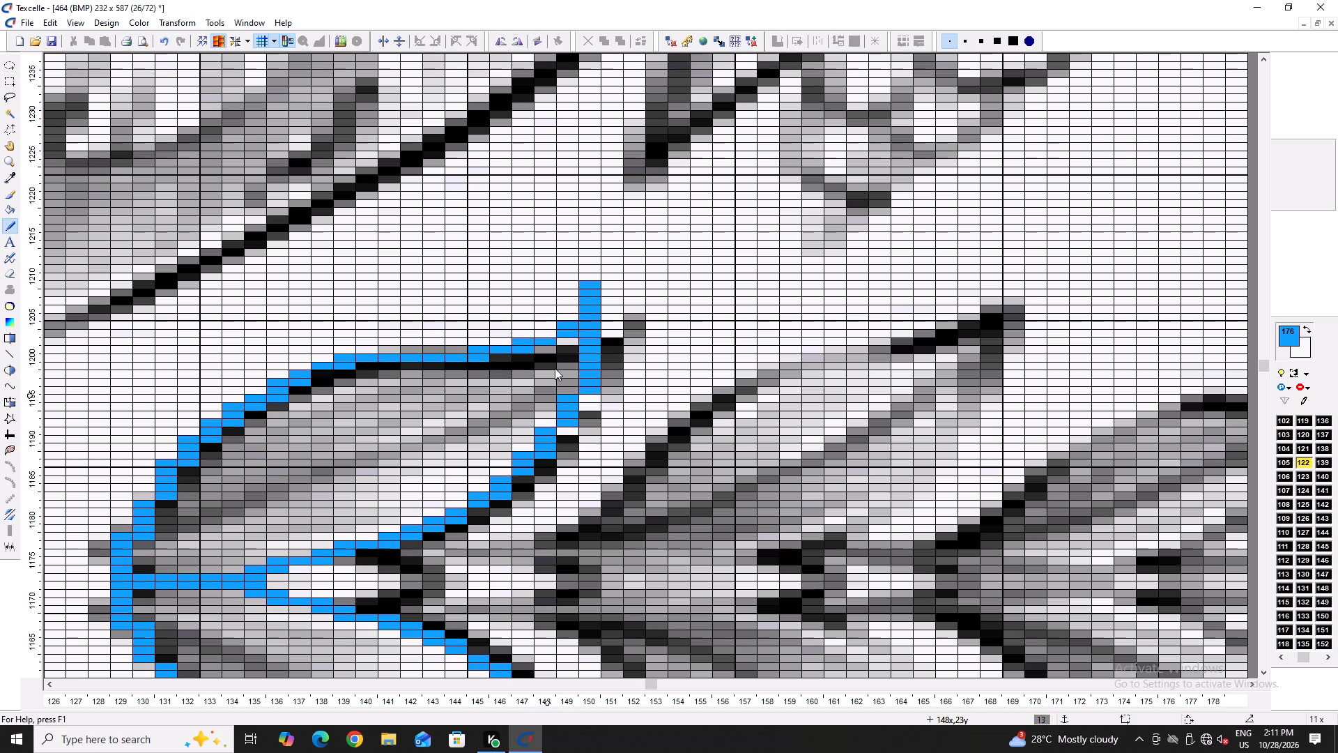
# Reshape the leaf's upper edge near the tip by adding blue pixels for a more gradual rise.
pyautogui.click(578, 312)
pyautogui.rightClick(569, 311)
pyautogui.rightClick(569, 311)
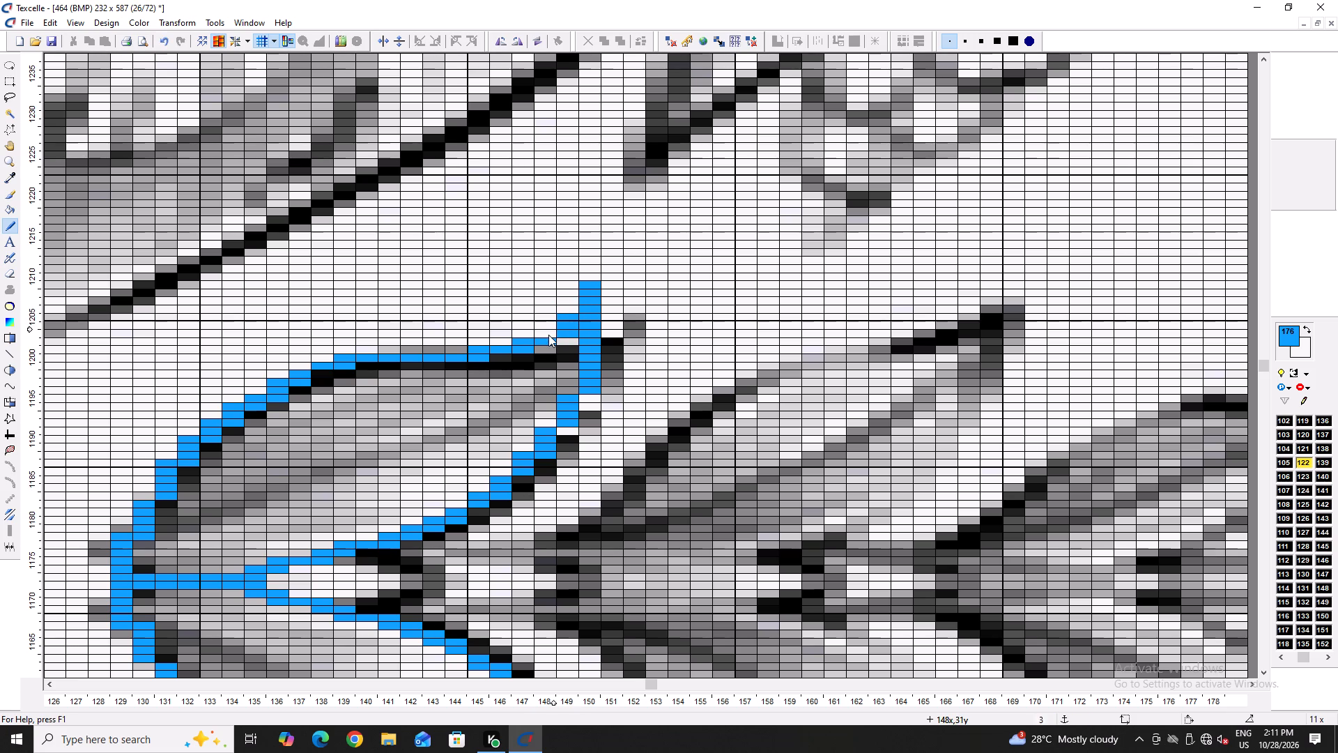
pyautogui.click(548, 335)
pyautogui.click(509, 343)
pyautogui.moveTo(468, 354); pyautogui.dragTo(459, 356)
pyautogui.doubleClick(457, 356)
pyautogui.doubleClick(452, 356)
pyautogui.moveTo(456, 351); pyautogui.dragTo(462, 351)
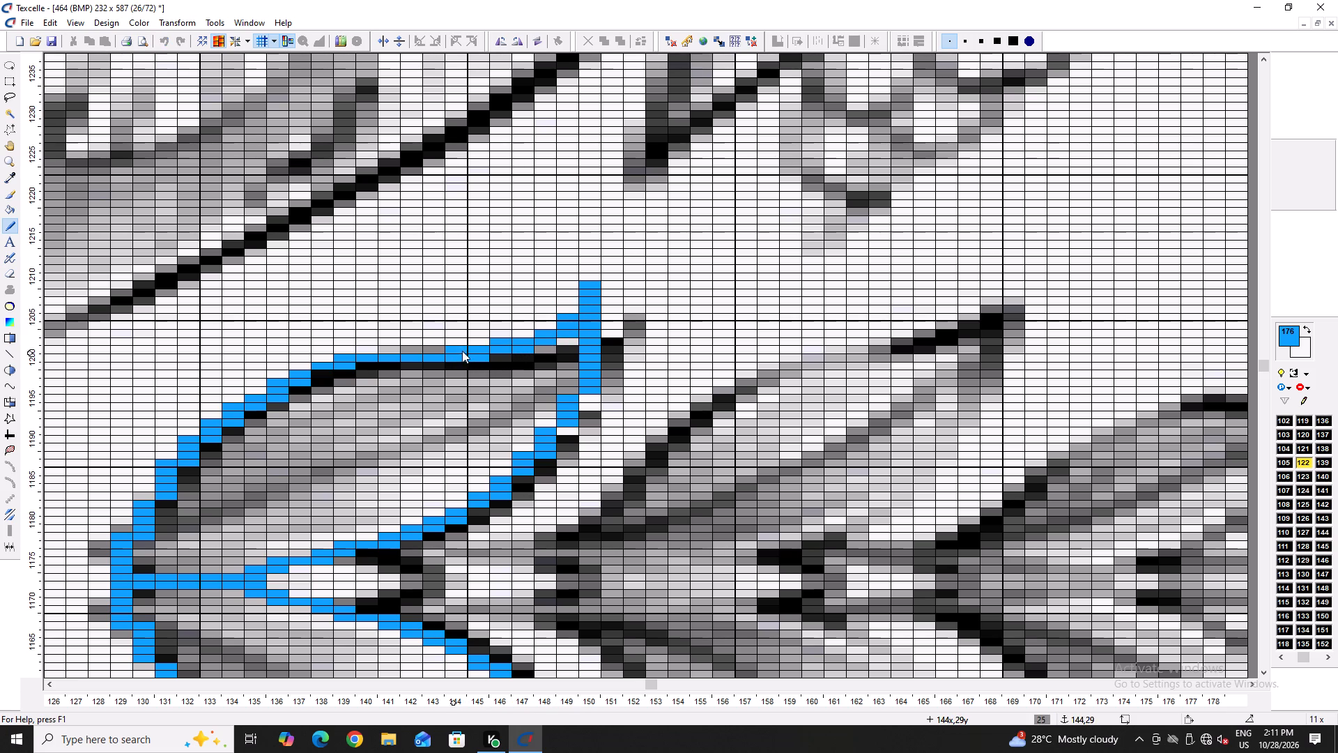
pyautogui.moveTo(462, 351); pyautogui.dragTo(466, 351)
# Thin the leaf's upper edge near the tip by whitening the surplus blue pixels beneath it.
pyautogui.rightClick(482, 359)
pyautogui.rightClick(479, 360)
pyautogui.rightClick(478, 361)
pyautogui.rightClick(472, 361)
pyautogui.rightClick(468, 359)
pyautogui.rightClick(468, 359)
pyautogui.rightClick(467, 358)
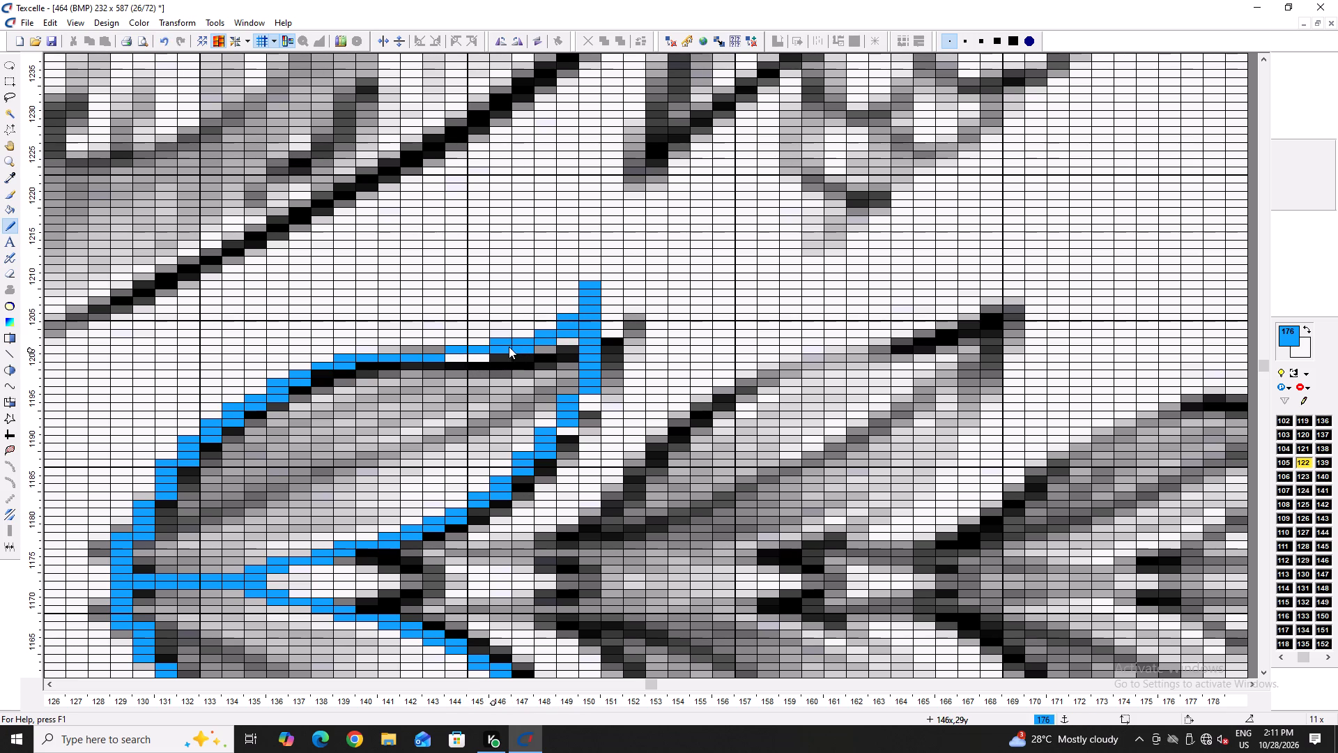
pyautogui.rightClick(509, 347)
pyautogui.rightClick(509, 348)
pyautogui.moveTo(503, 349); pyautogui.dragTo(521, 348, button='right')
pyautogui.rightClick(521, 348)
pyautogui.rightClick(551, 341)
pyautogui.rightClick(551, 341)
pyautogui.rightClick(565, 333)
pyautogui.rightClick(568, 333)
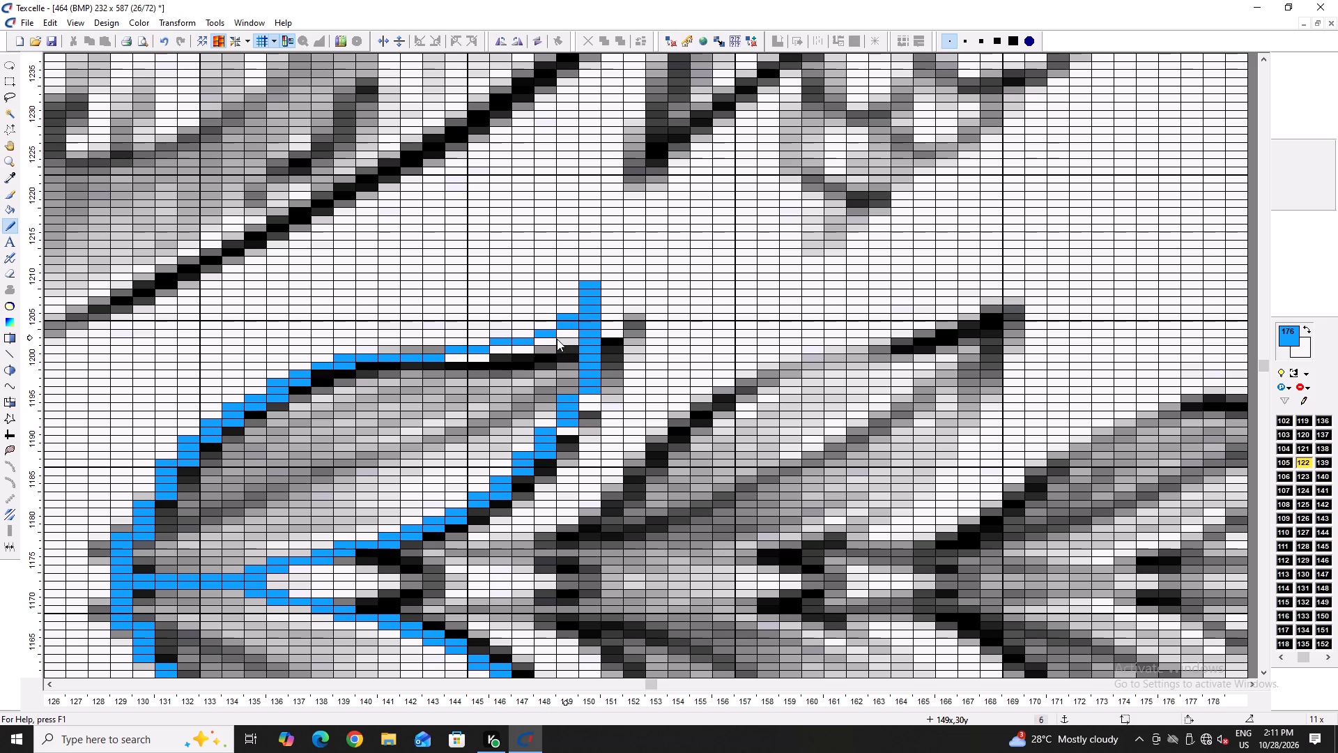
# Trim the top of the leaf's pointed tip with white.
pyautogui.rightClick(583, 289)
pyautogui.rightClick(587, 284)
pyautogui.rightClick(587, 284)
pyautogui.click(589, 296)
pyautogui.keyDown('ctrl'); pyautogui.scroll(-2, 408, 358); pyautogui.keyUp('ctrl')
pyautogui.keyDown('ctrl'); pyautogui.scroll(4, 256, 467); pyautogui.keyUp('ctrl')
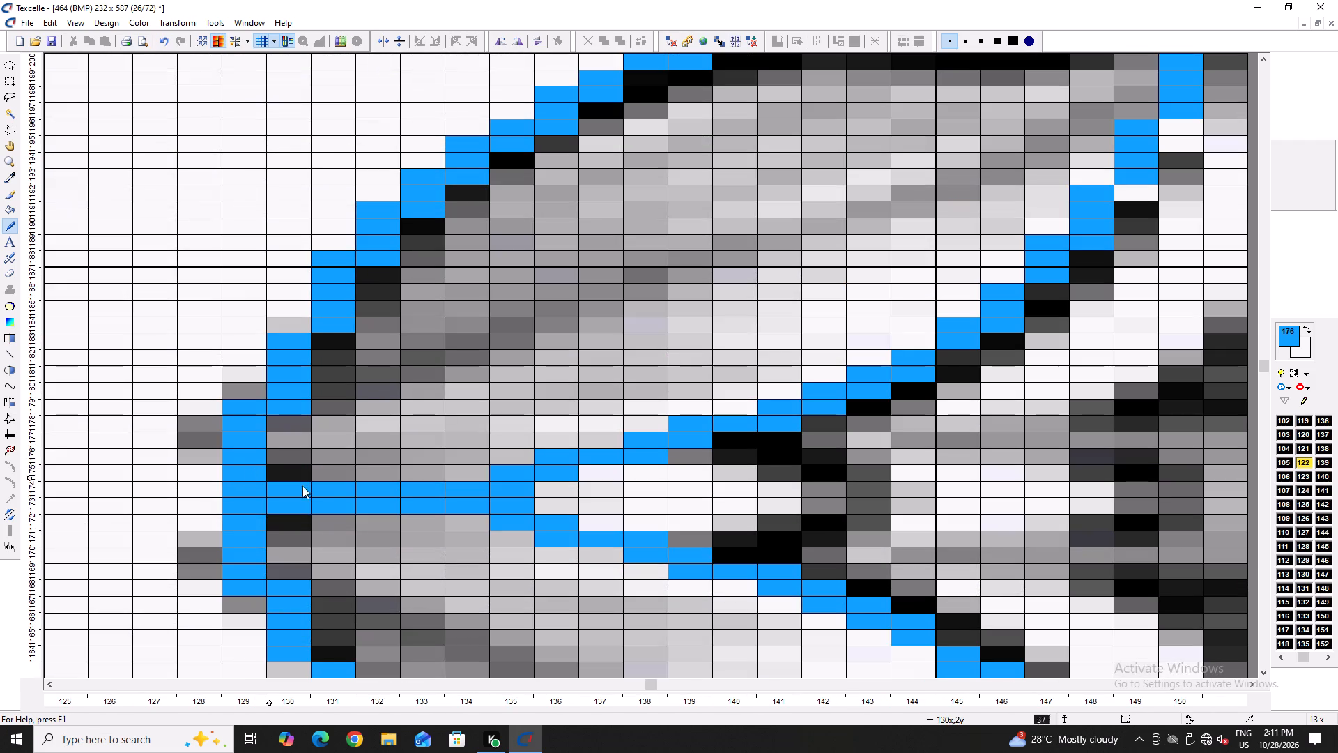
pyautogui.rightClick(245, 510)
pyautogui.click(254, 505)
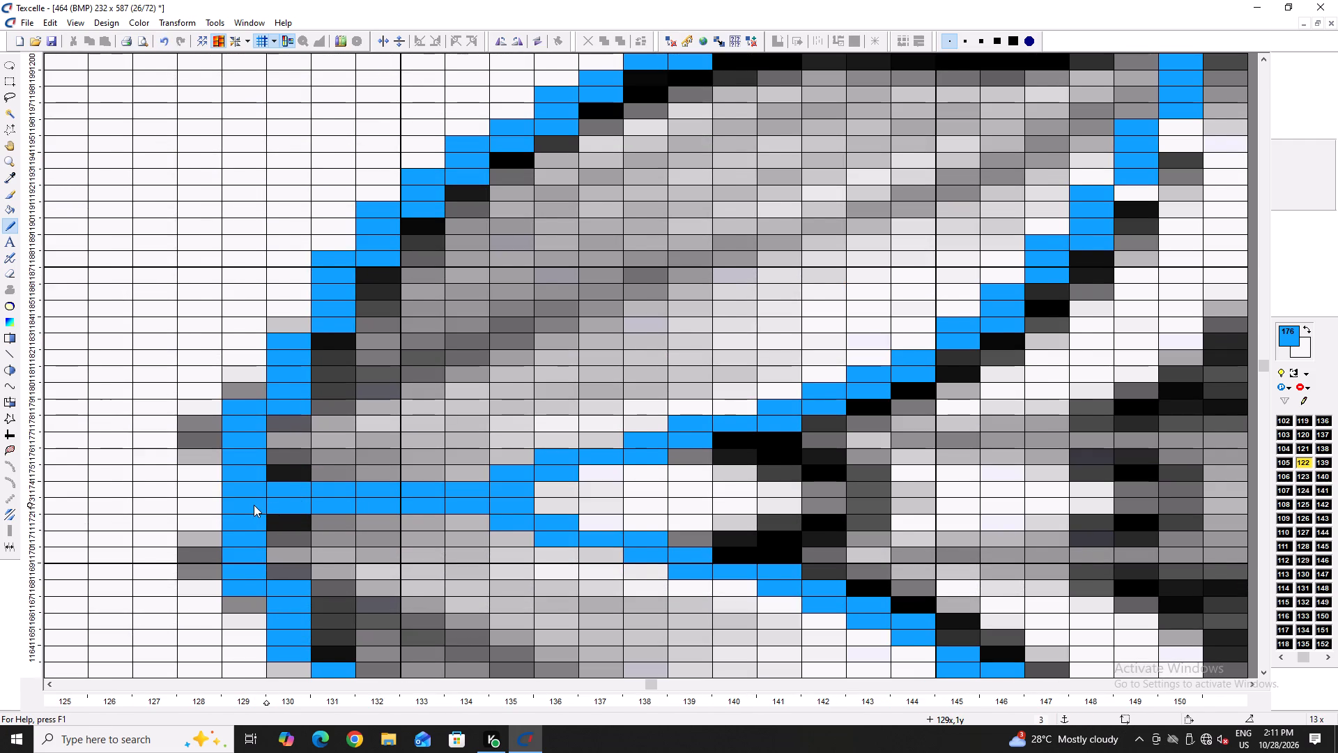
# Extend the blue centre line straight through the horizontal sprig to column 192 inside the last leaf pair.
pyautogui.keyDown('ctrl'); pyautogui.scroll(-4, 313, 513); pyautogui.keyUp('ctrl')
pyautogui.keyDown('ctrl'); pyautogui.scroll(2, 532, 495); pyautogui.keyUp('ctrl')
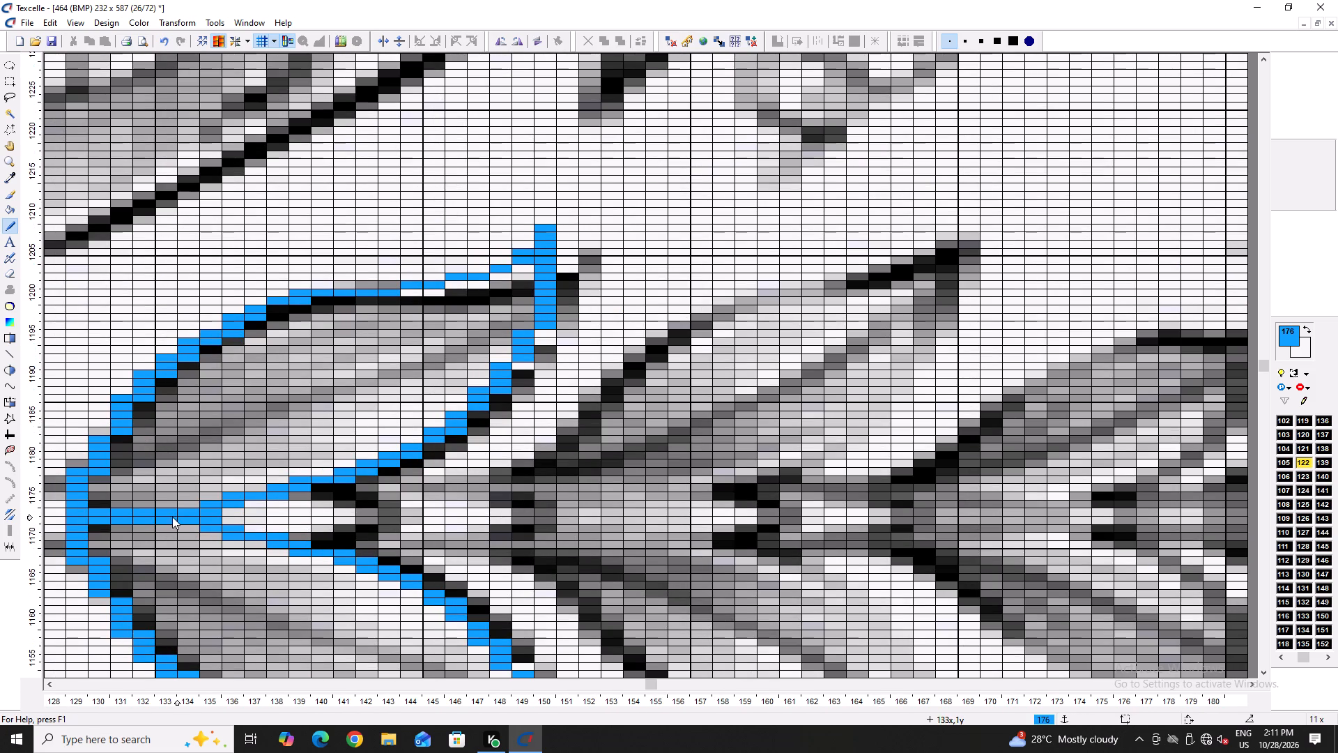
pyautogui.moveTo(174, 516); pyautogui.dragTo(761, 516)
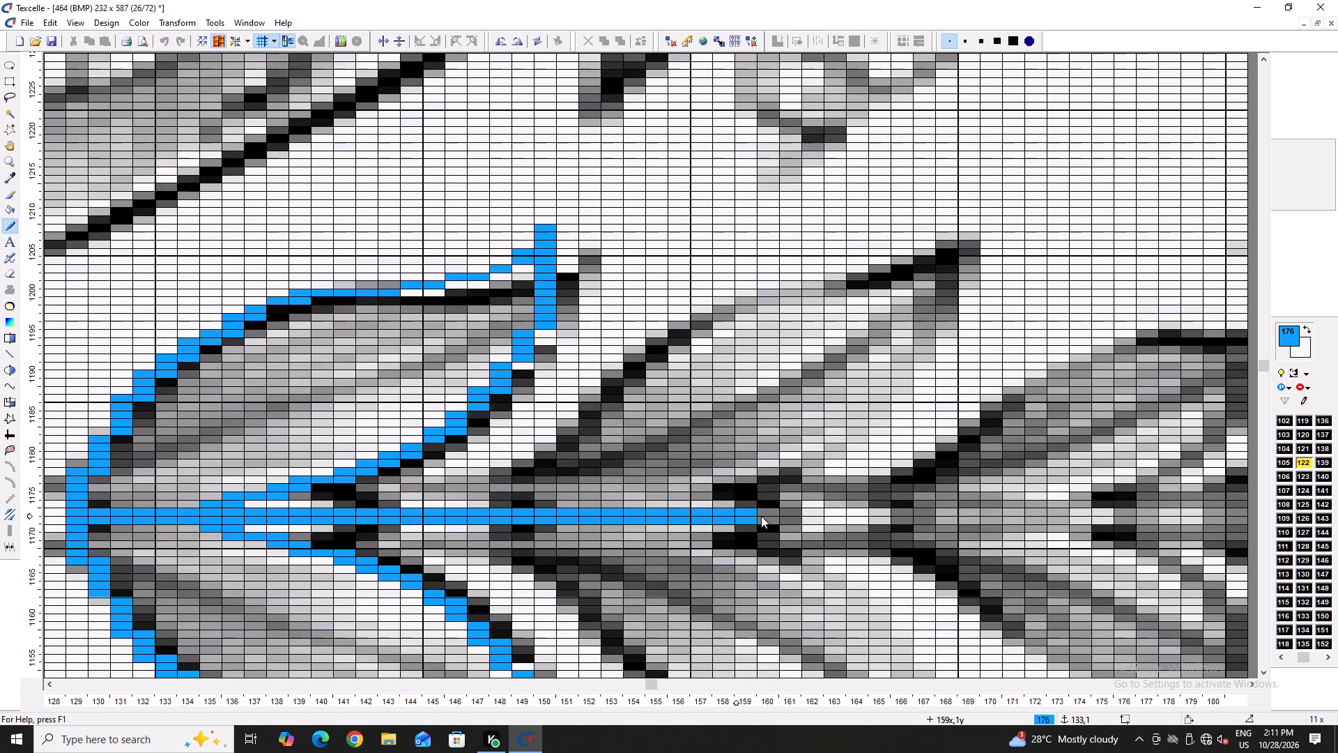
pyautogui.moveTo(761, 516); pyautogui.dragTo(803, 516)
pyautogui.keyDown('ctrl'); pyautogui.scroll(-2, 290, 485); pyautogui.keyUp('ctrl')
pyautogui.keyDown('ctrl'); pyautogui.scroll(4, 571, 489); pyautogui.keyUp('ctrl')
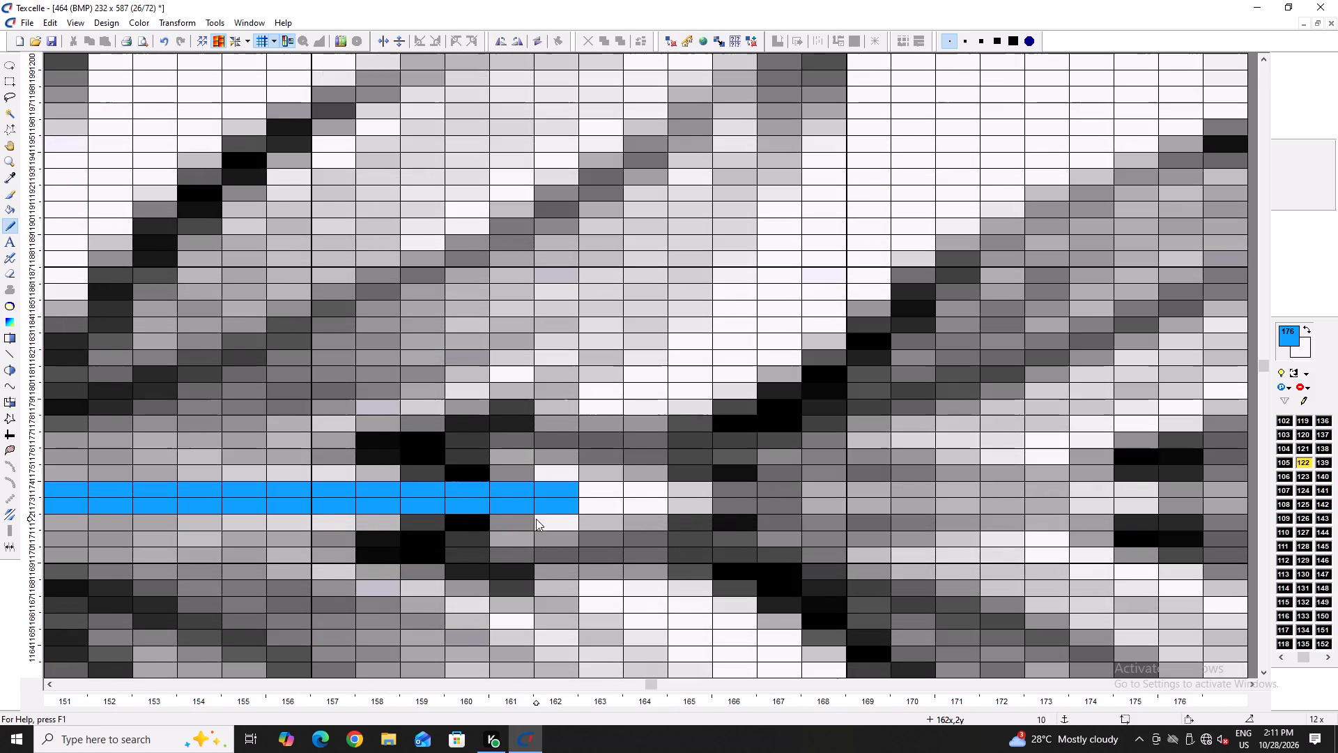
pyautogui.moveTo(541, 498); pyautogui.dragTo(676, 501)
pyautogui.press('Right')
pyautogui.press('Right')
pyautogui.press('Right')
pyautogui.press('Right')
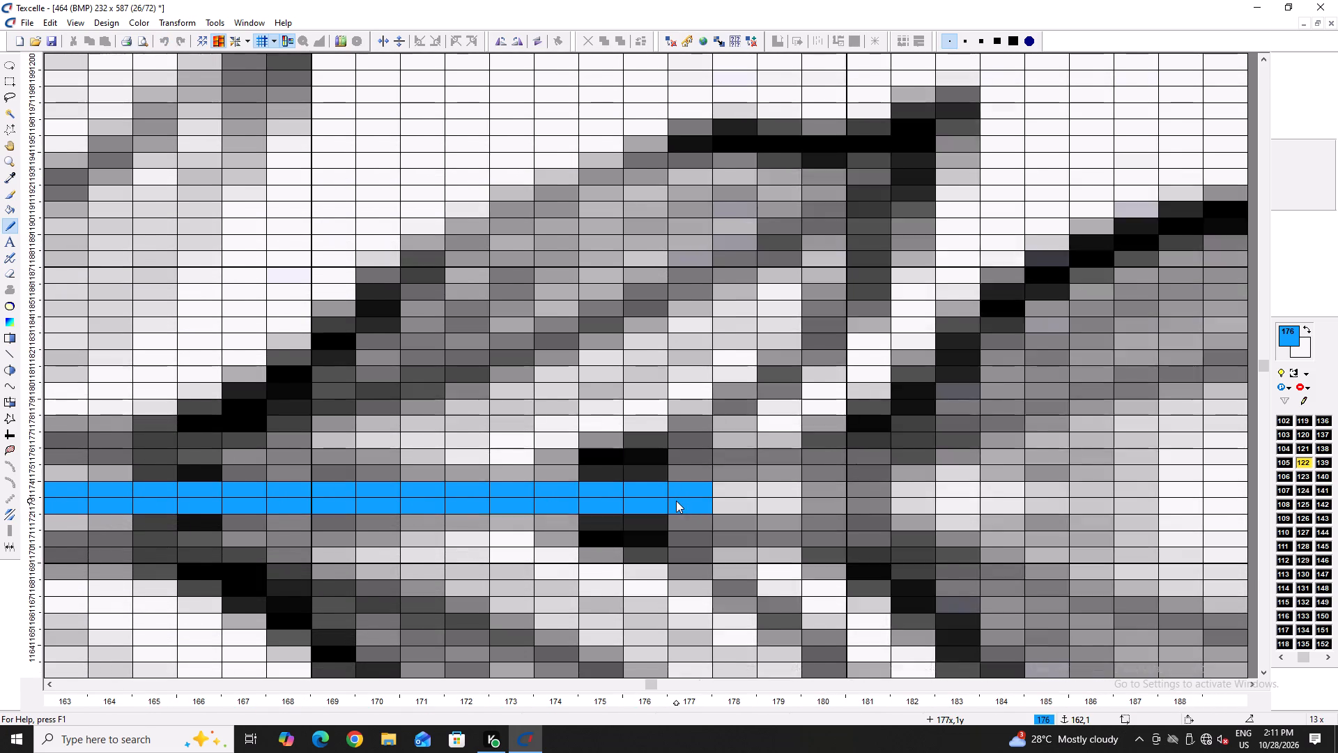
pyautogui.press('Right')
pyautogui.moveTo(676, 501); pyautogui.dragTo(944, 496)
pyautogui.press('Right')
pyautogui.press('Right')
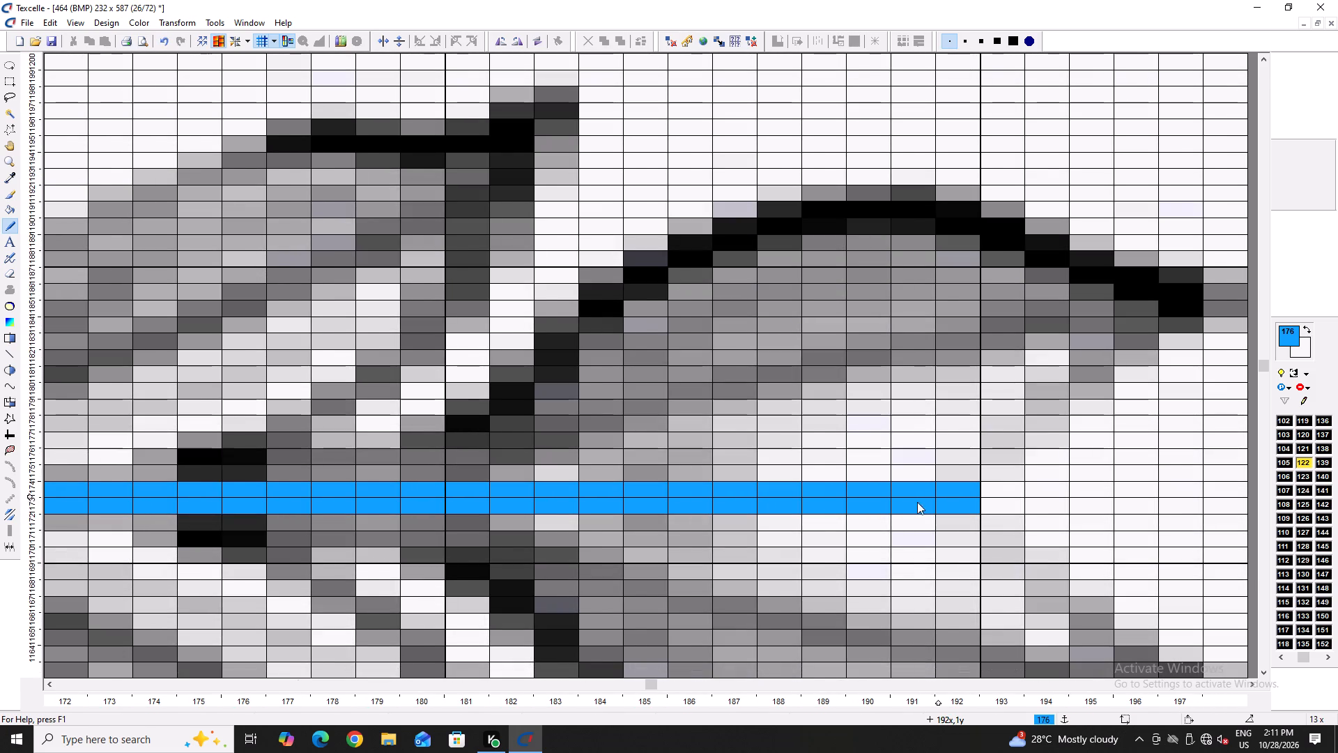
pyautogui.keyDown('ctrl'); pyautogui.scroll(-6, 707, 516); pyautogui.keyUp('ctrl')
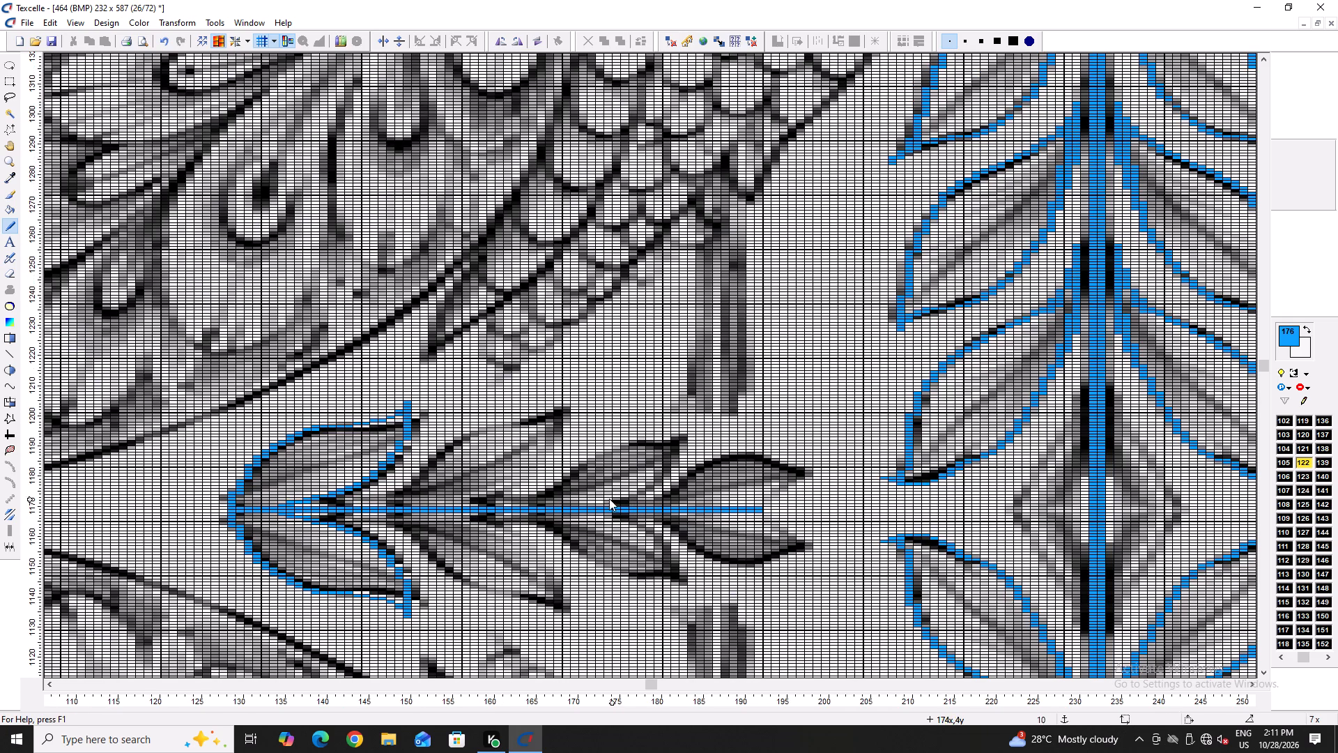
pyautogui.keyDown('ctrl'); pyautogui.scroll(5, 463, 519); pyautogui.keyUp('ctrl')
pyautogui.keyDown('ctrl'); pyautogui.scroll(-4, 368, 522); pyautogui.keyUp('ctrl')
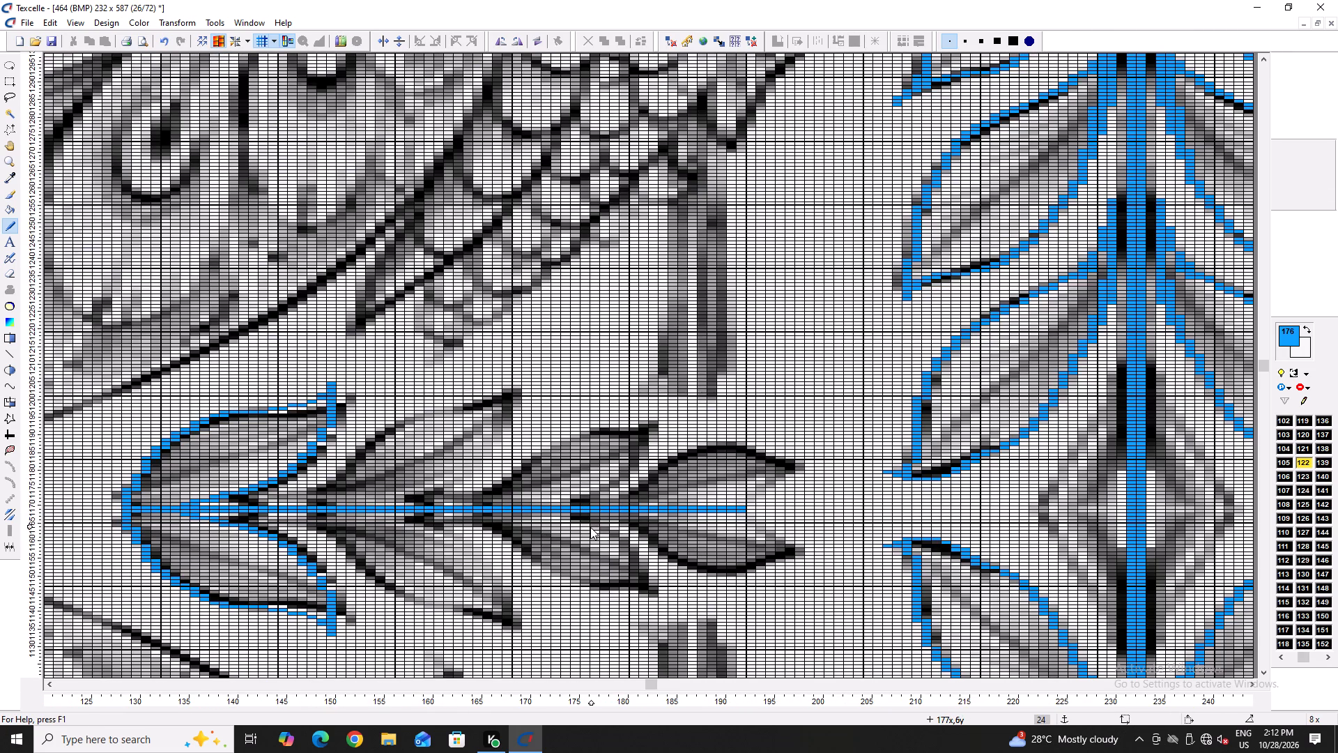
# Outline the outer edges of the horizontal sprig's second leaf pair in blue, ending in pointed tips at column 168.
pyautogui.scroll(-1, 592, 527)
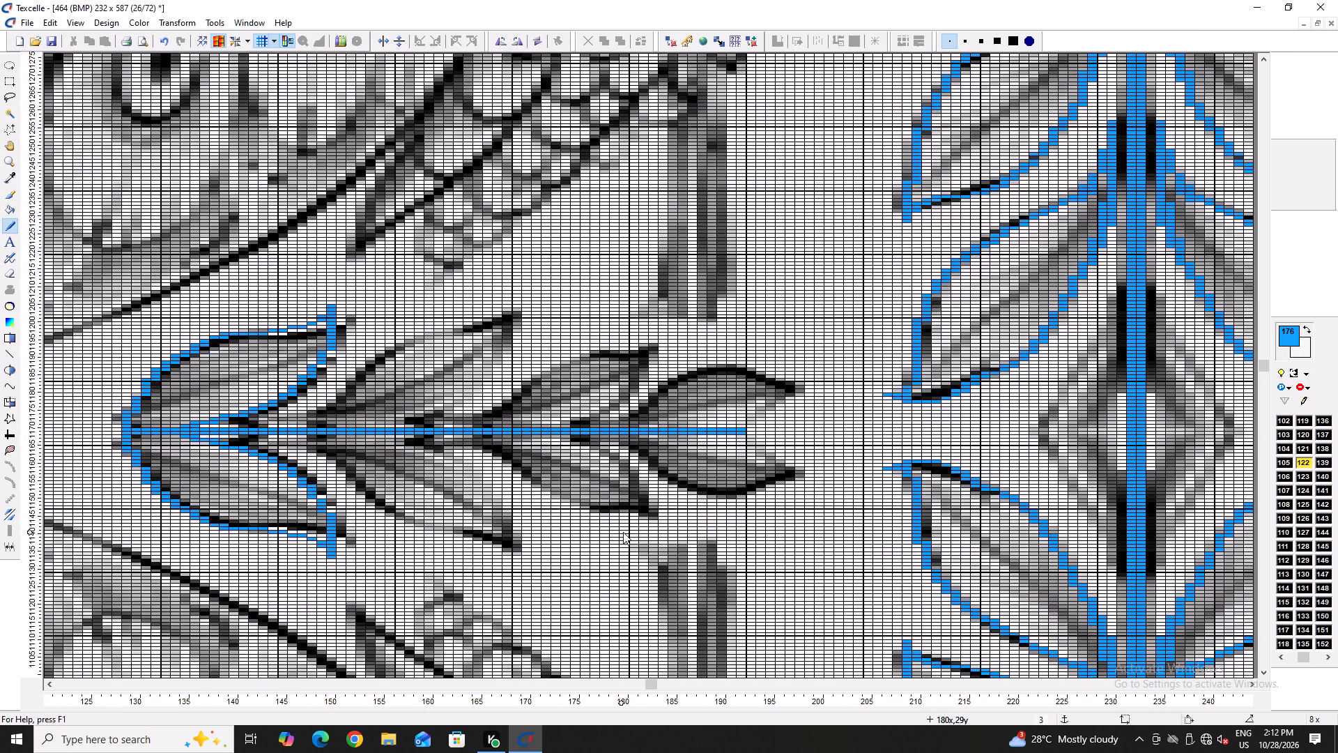
pyautogui.keyDown('ctrl'); pyautogui.scroll(4, 305, 457); pyautogui.keyUp('ctrl')
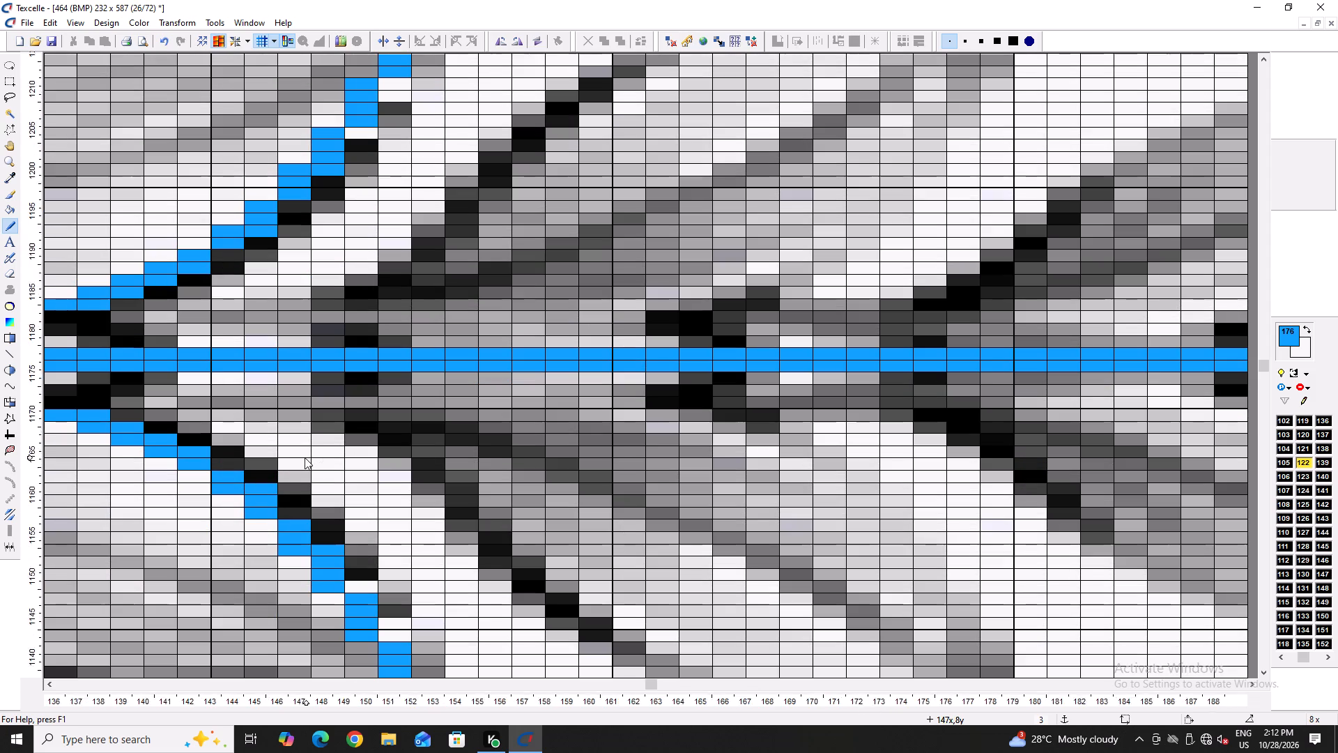
pyautogui.moveTo(226, 372); pyautogui.dragTo(451, 525)
pyautogui.scroll(-2, 479, 508)
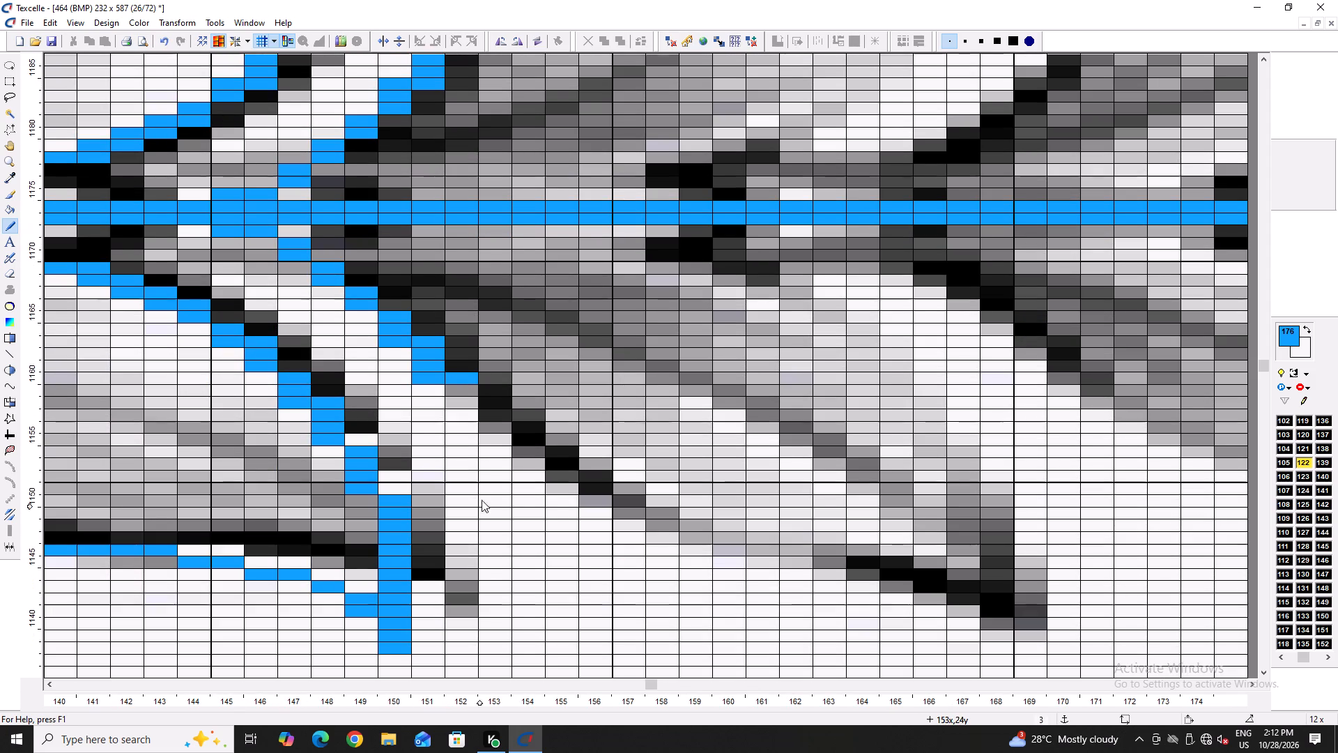
pyautogui.moveTo(443, 370); pyautogui.dragTo(995, 621)
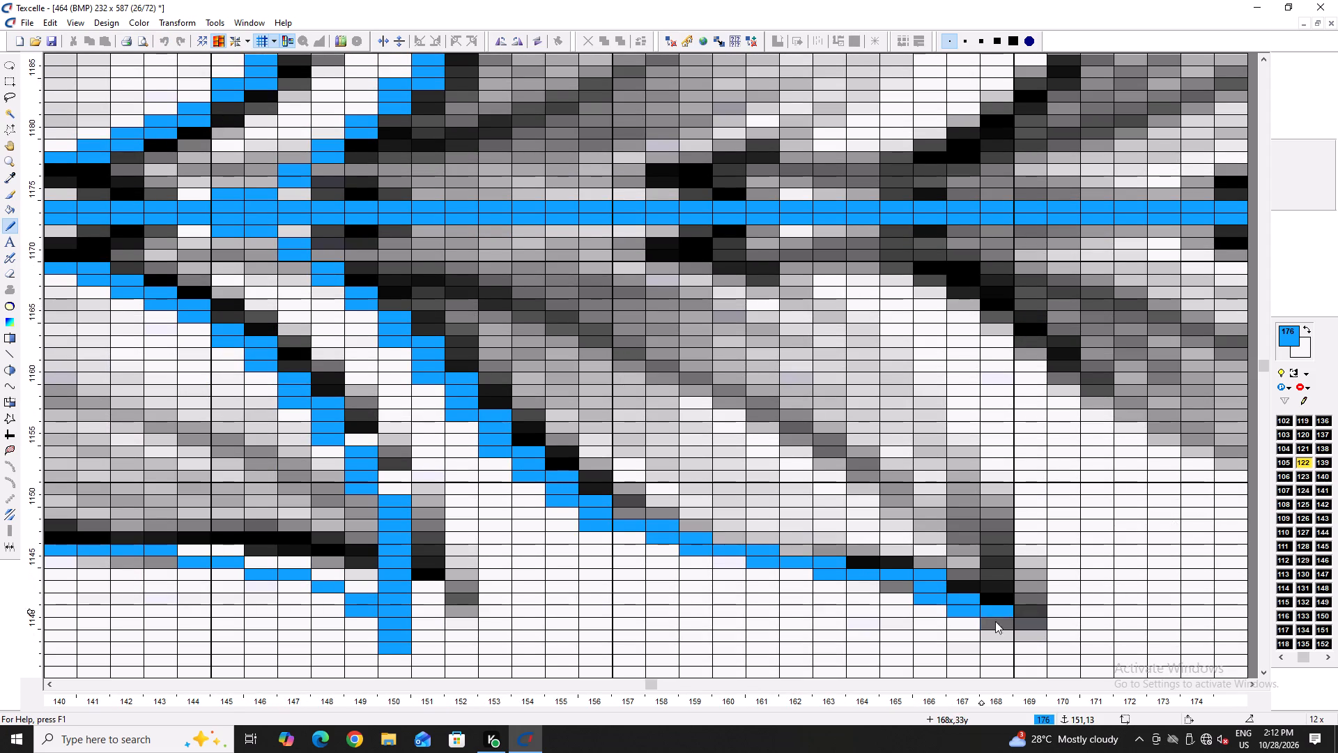
pyautogui.moveTo(995, 621); pyautogui.dragTo(1010, 675)
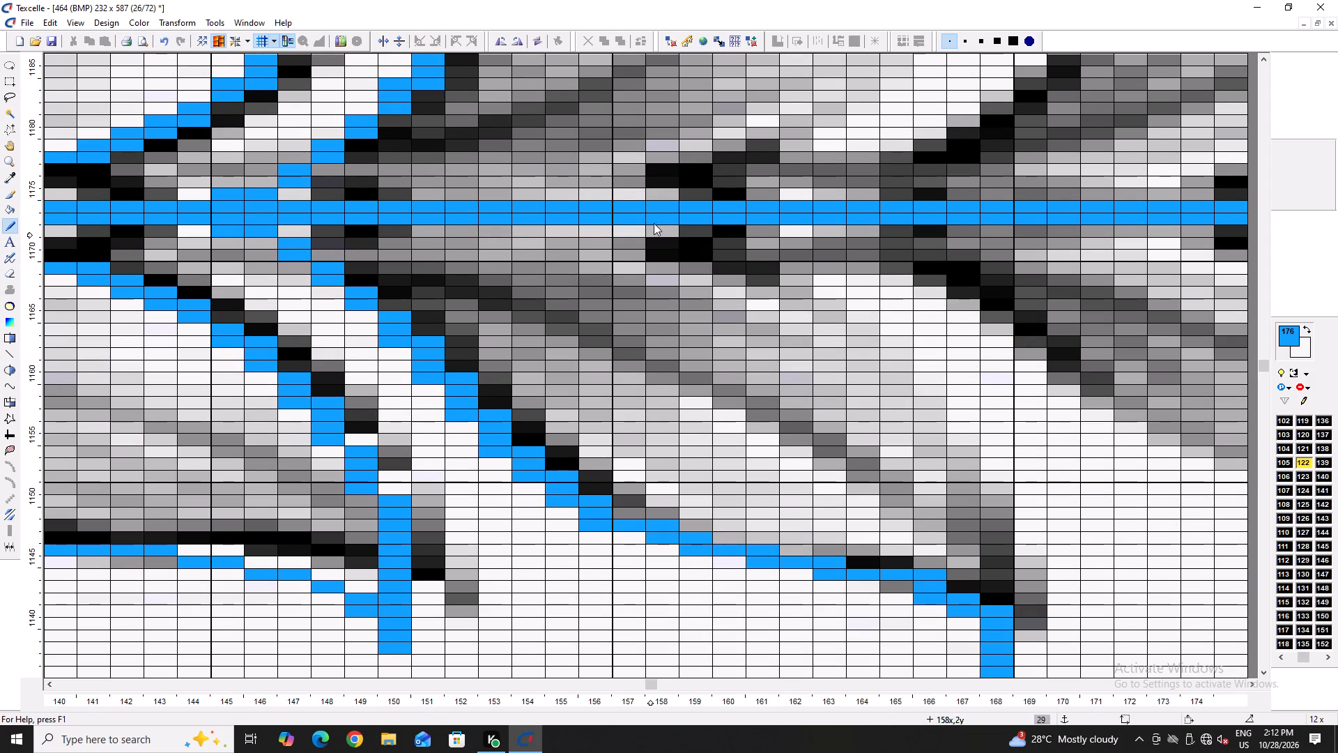
# Draw the second leaf pair's inner edges in blue from the centre line at column 158 to the tips, whitening surplus pixels.
pyautogui.moveTo(656, 222); pyautogui.dragTo(968, 489)
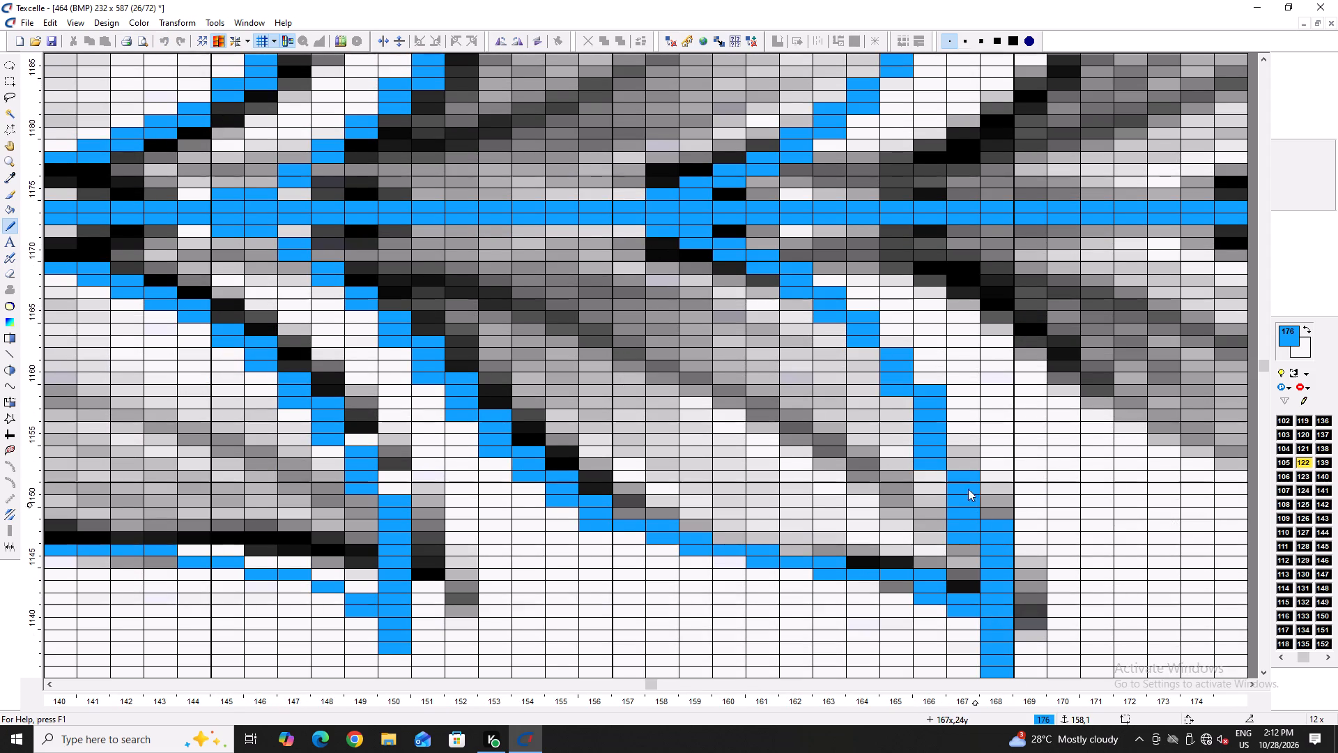
pyautogui.moveTo(968, 489); pyautogui.dragTo(875, 347)
pyautogui.moveTo(932, 365); pyautogui.dragTo(932, 373, button='right')
pyautogui.rightClick(932, 376)
pyautogui.rightClick(932, 378)
# Examine the overall design around the peacocks, horizontal sprigs and central leaf stem.
pyautogui.keyDown('ctrl'); pyautogui.scroll(-3, 719, 328); pyautogui.keyUp('ctrl')
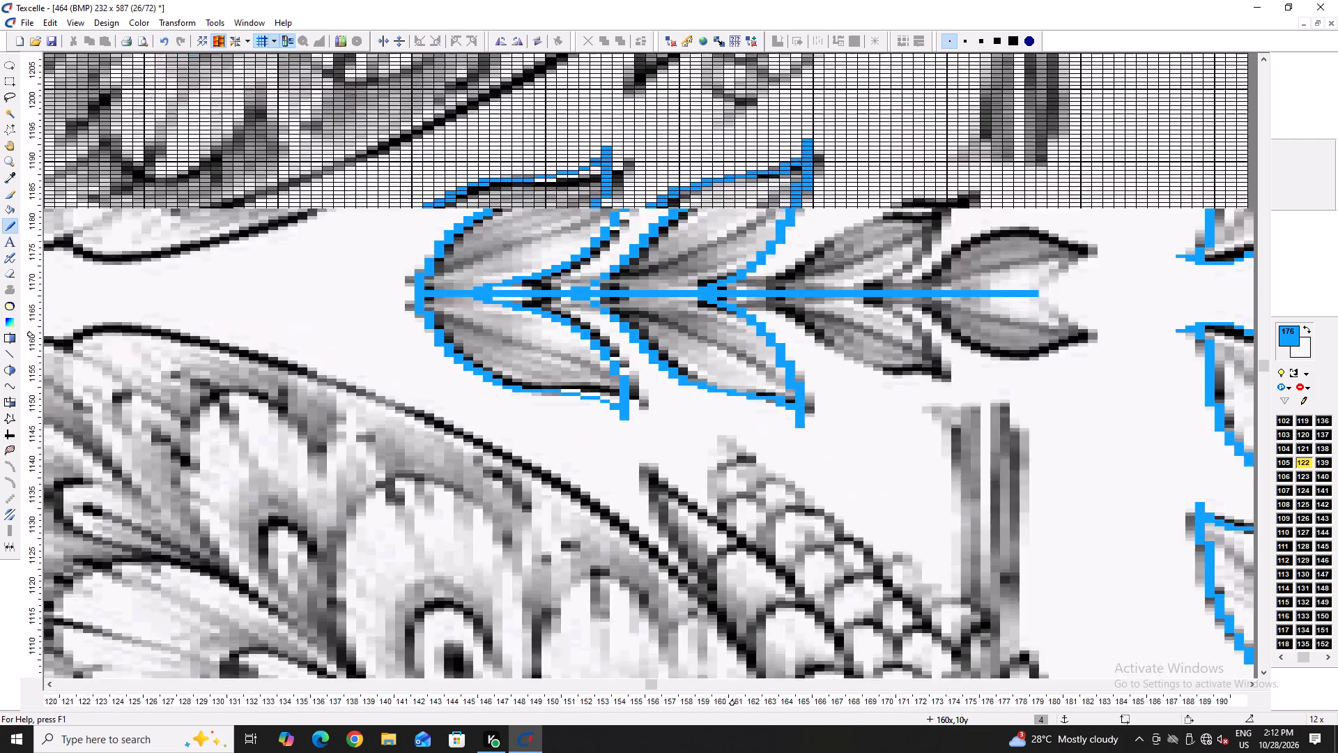
pyautogui.keyDown('ctrl'); pyautogui.scroll(-2, 719, 328); pyautogui.keyUp('ctrl')
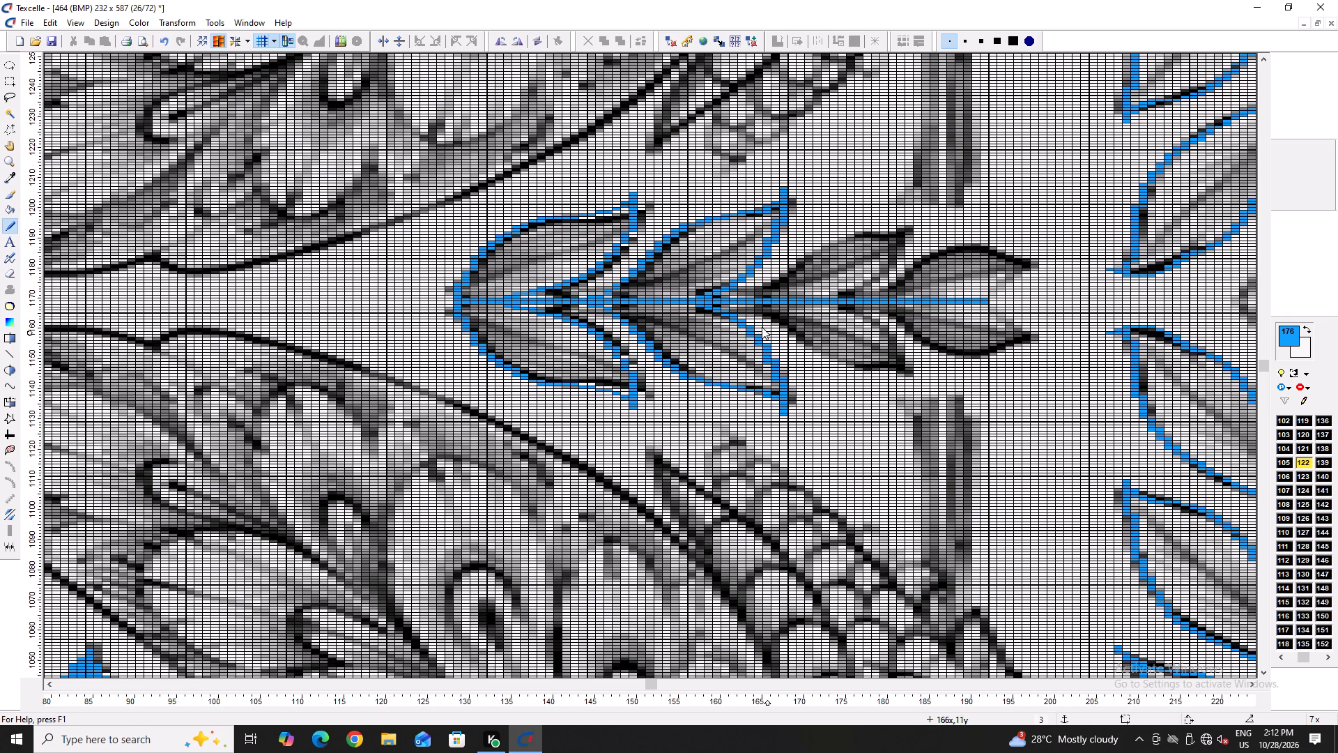
pyautogui.keyDown('ctrl'); pyautogui.scroll(-2, 760, 365); pyautogui.keyUp('ctrl')
pyautogui.keyDown('ctrl'); pyautogui.scroll(-3, 666, 400); pyautogui.keyUp('ctrl')
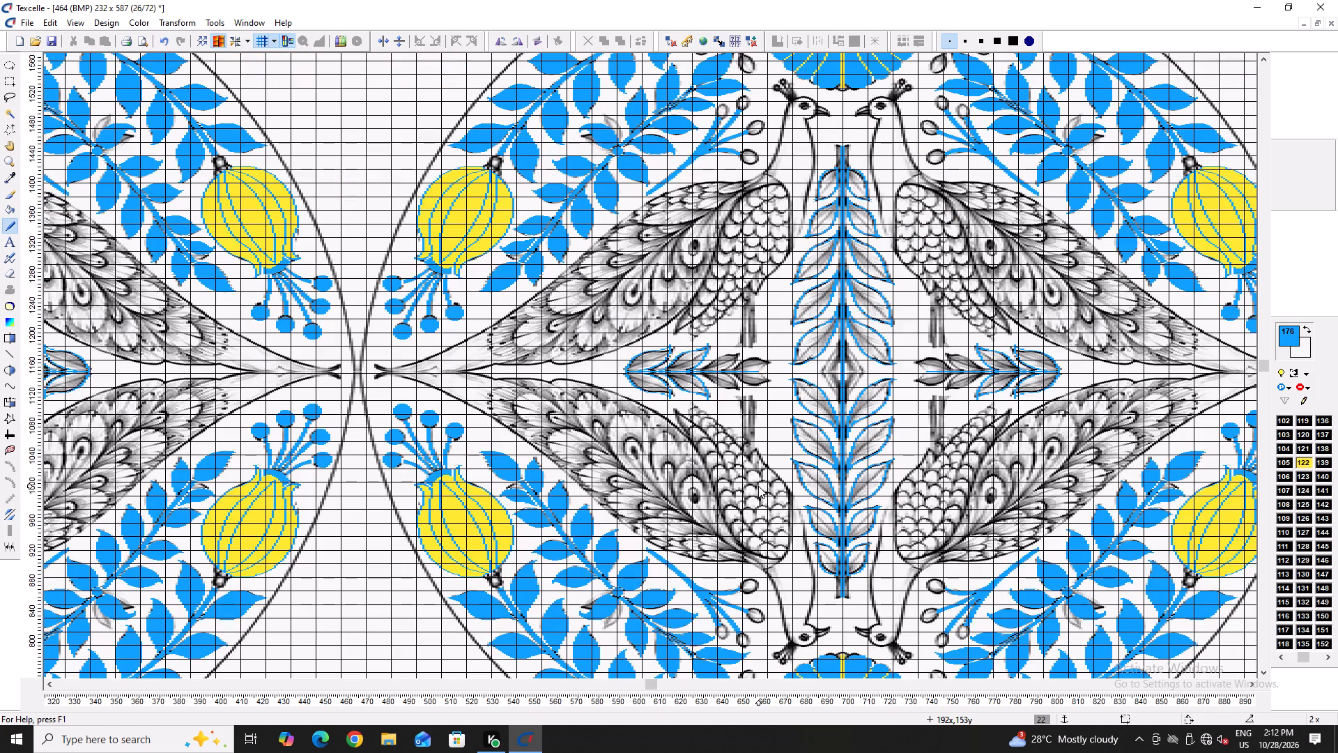
pyautogui.hotkey('ctrl', 'Tab')
pyautogui.hotkey('ctrl', 'o')
pyautogui.keyDown('ctrl'); pyautogui.scroll(8, 767, 452); pyautogui.keyUp('ctrl')
pyautogui.click(1328, 3)
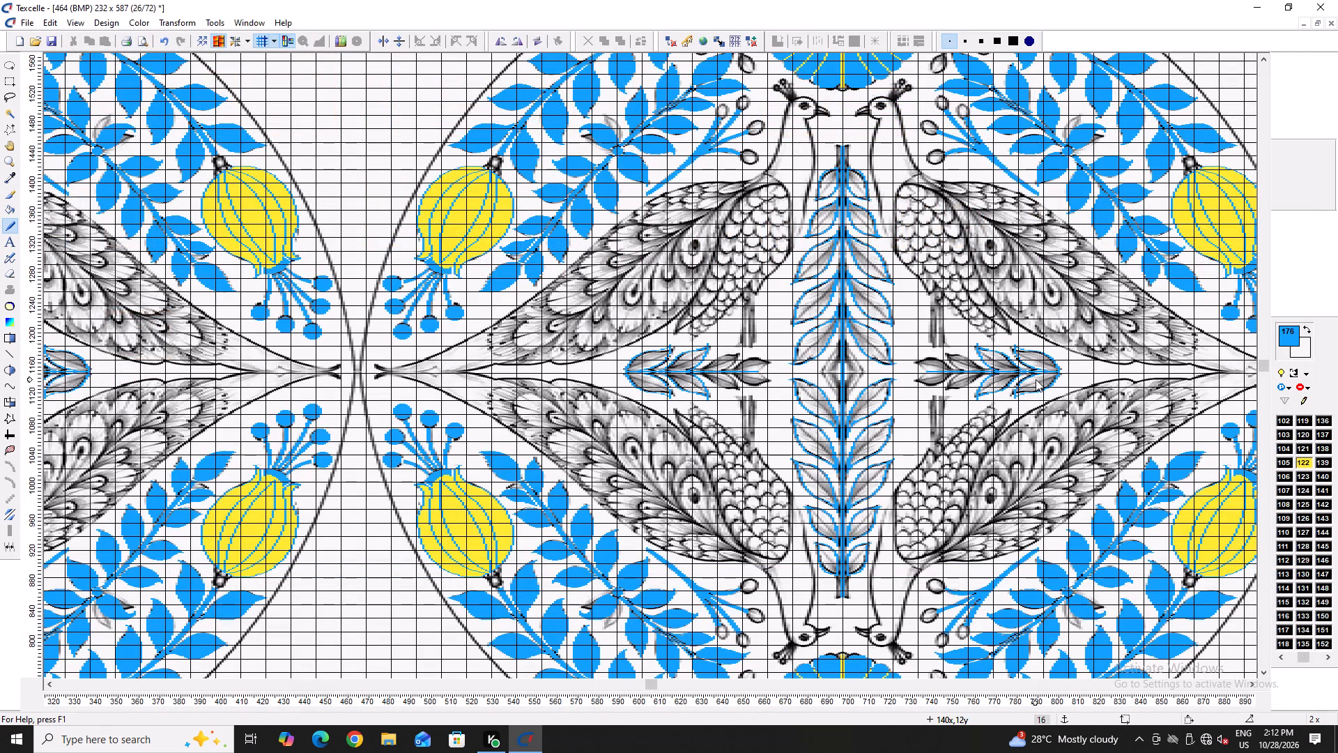
pyautogui.keyDown('ctrl'); pyautogui.scroll(2, 725, 269); pyautogui.keyUp('ctrl')
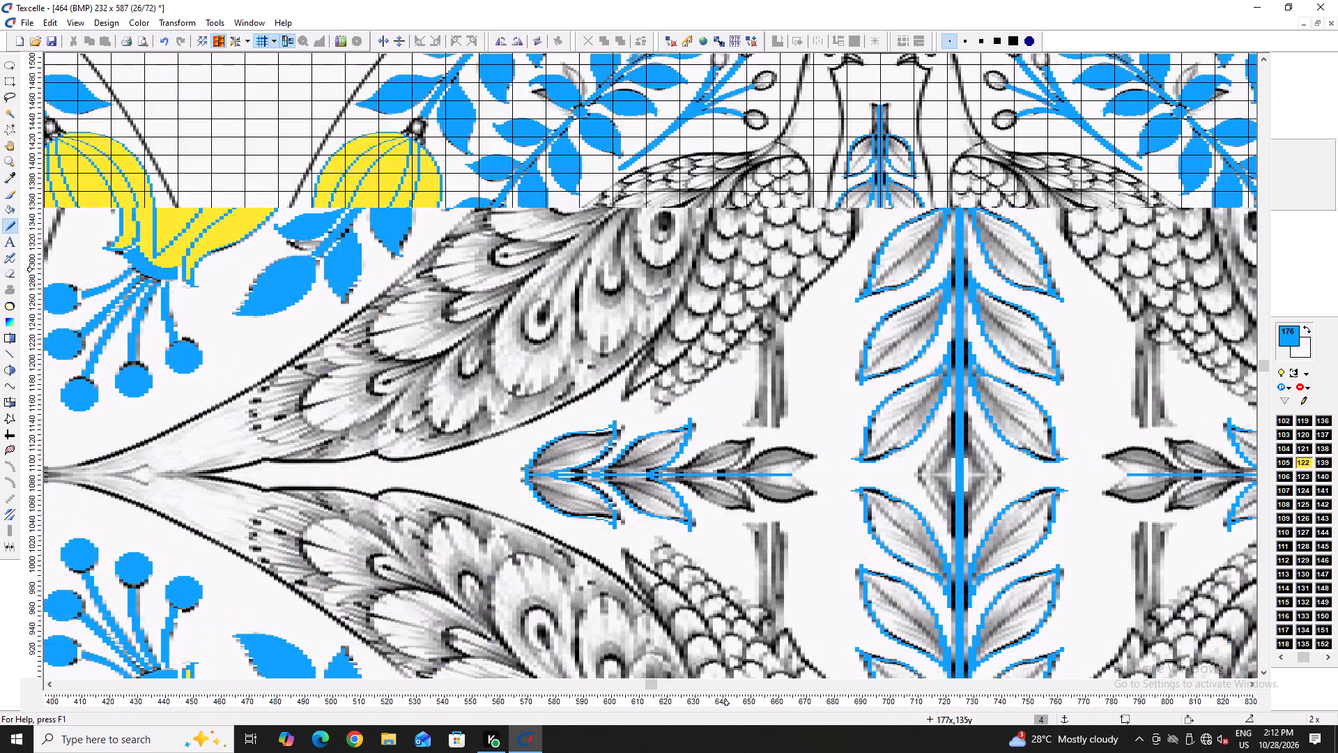
pyautogui.scroll(3, 756, 333)
pyautogui.keyDown('ctrl'); pyautogui.scroll(-2, 761, 341); pyautogui.keyUp('ctrl')
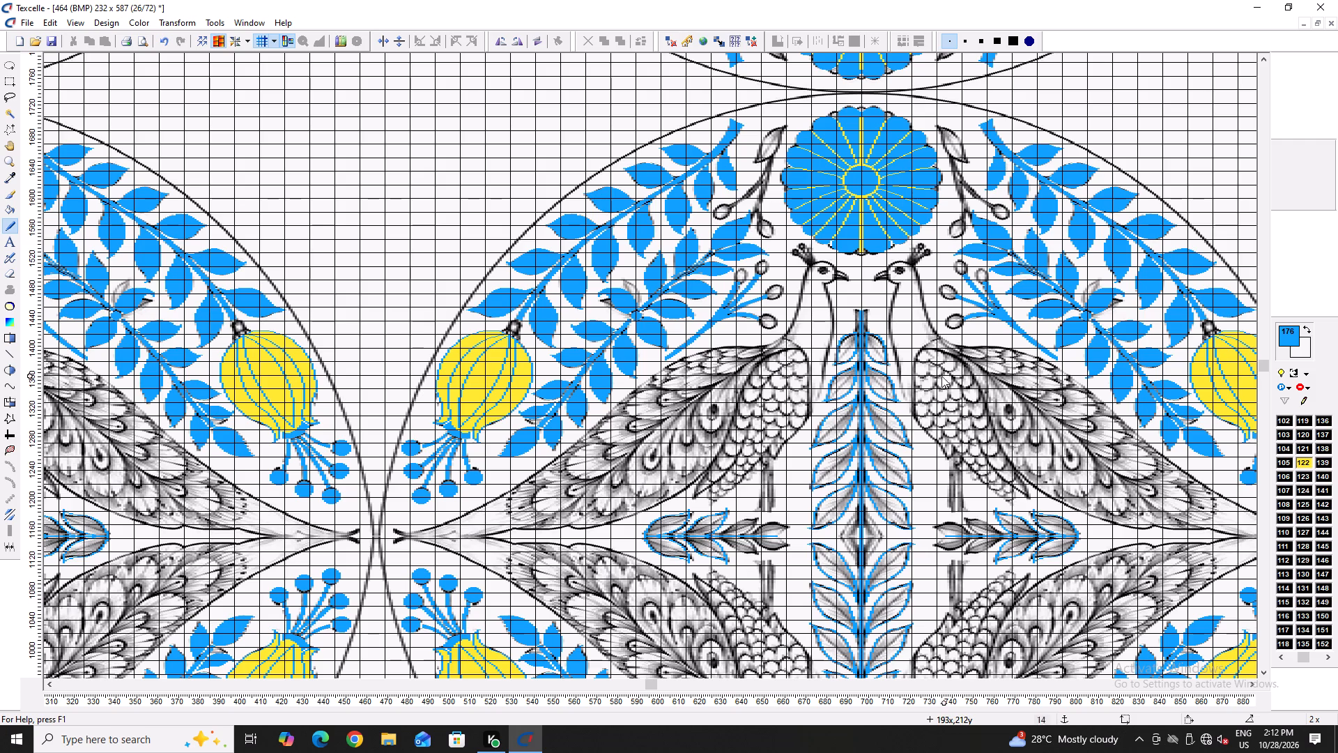
pyautogui.keyDown('ctrl'); pyautogui.scroll(1, 924, 369); pyautogui.keyUp('ctrl')
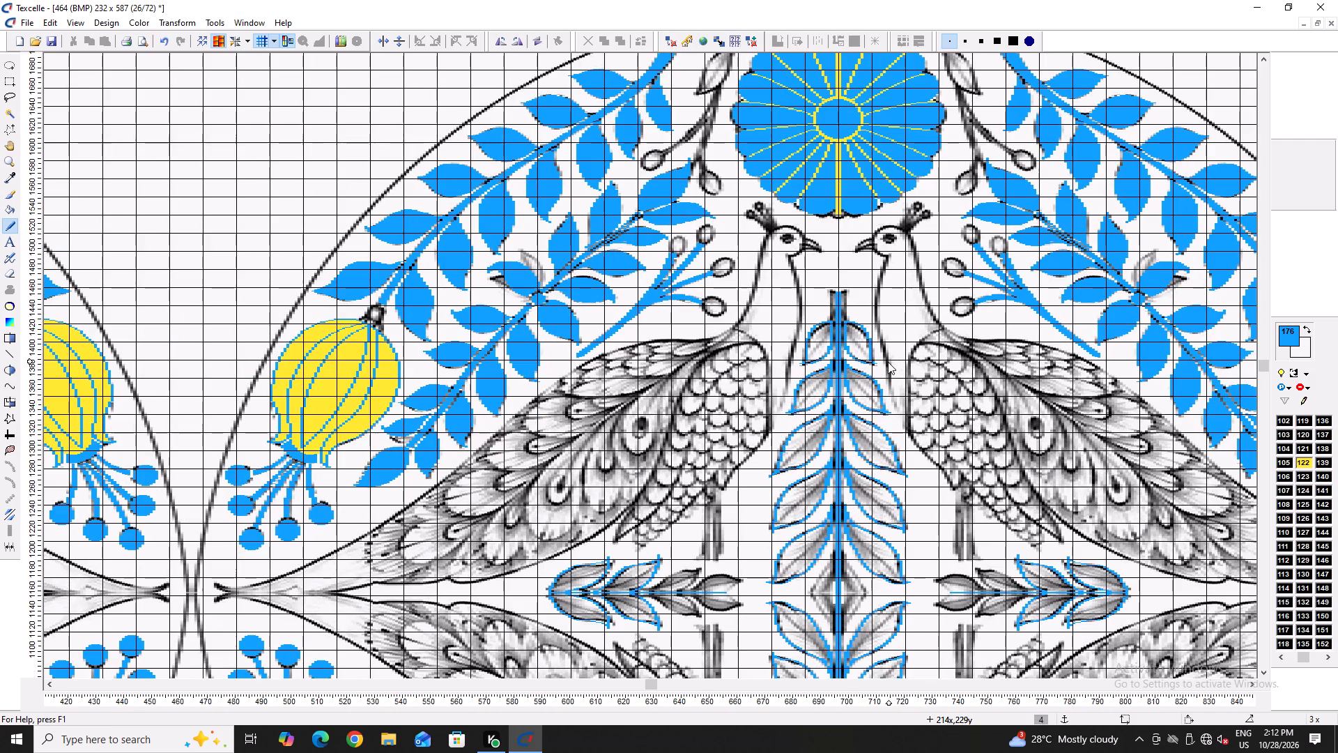
pyautogui.scroll(-2, 852, 460)
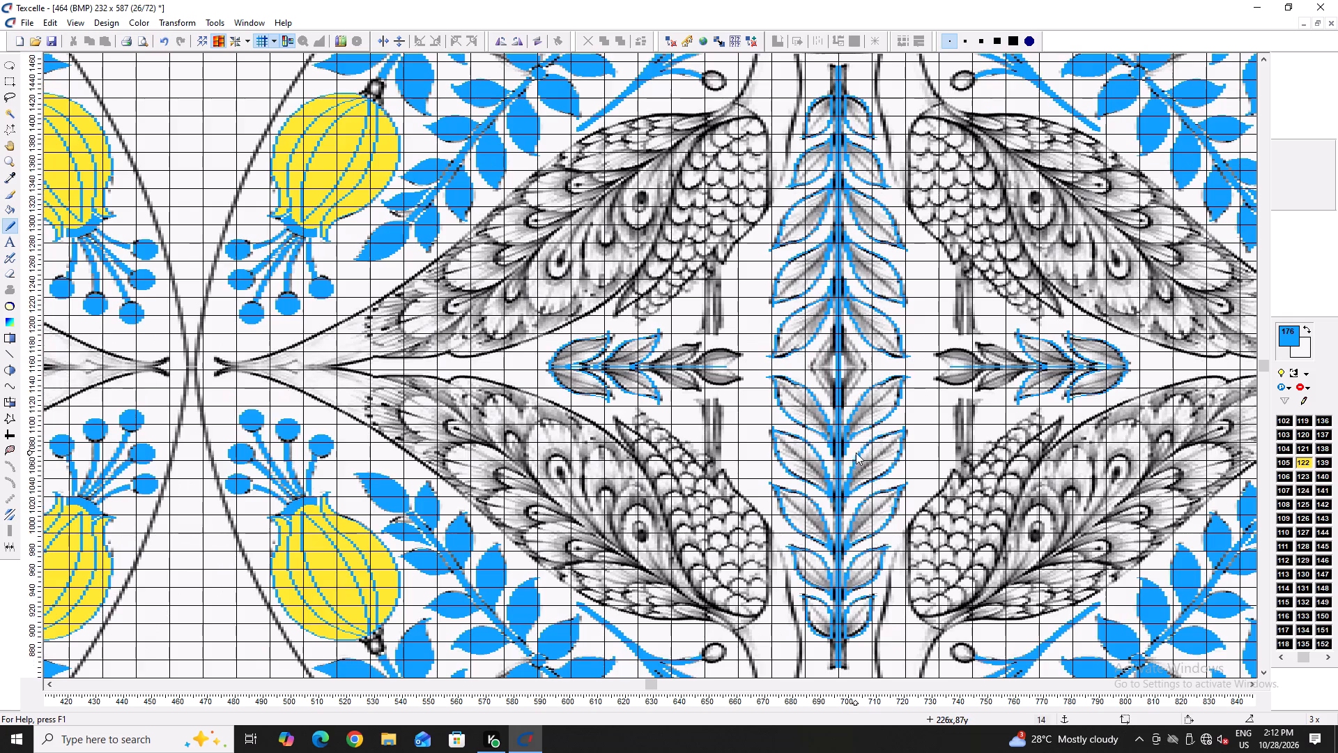
# Add blue pixels where a lower leaf pair joins the vertical central stem, around column 236.
pyautogui.keyDown('ctrl'); pyautogui.scroll(6, 847, 430); pyautogui.keyUp('ctrl')
pyautogui.keyDown('ctrl'); pyautogui.scroll(-3, 843, 428); pyautogui.keyUp('ctrl')
pyautogui.keyDown('ctrl'); pyautogui.scroll(6, 847, 433); pyautogui.keyUp('ctrl')
pyautogui.moveTo(831, 446); pyautogui.dragTo(817, 517)
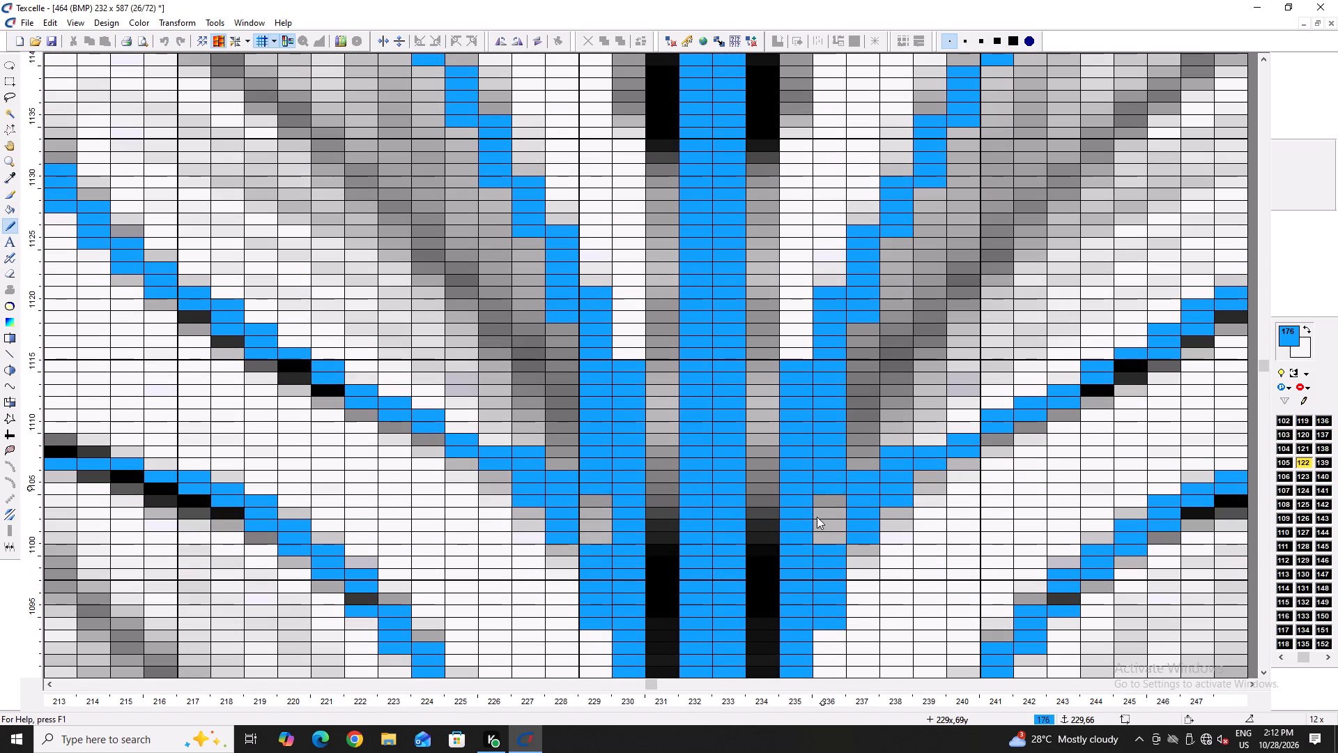
pyautogui.moveTo(817, 517); pyautogui.dragTo(810, 558)
pyautogui.moveTo(836, 535); pyautogui.dragTo(831, 558)
# Extend the blue foliage stem up to the base of the small calyx under the yellow fruit, at columns 396 and 397.
pyautogui.keyDown('ctrl'); pyautogui.scroll(-6, 723, 482); pyautogui.keyUp('ctrl')
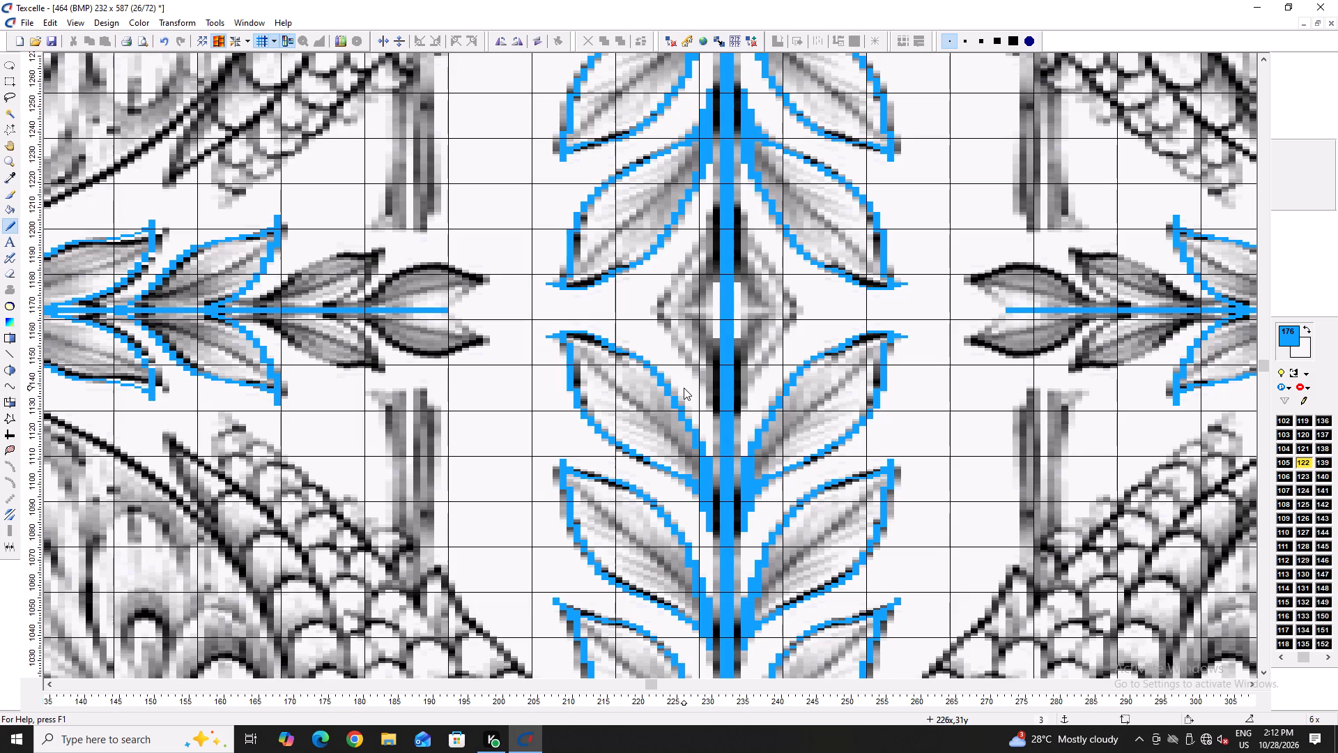
pyautogui.keyDown('ctrl'); pyautogui.scroll(-2, 620, 370); pyautogui.keyUp('ctrl')
pyautogui.scroll(-3, 627, 381)
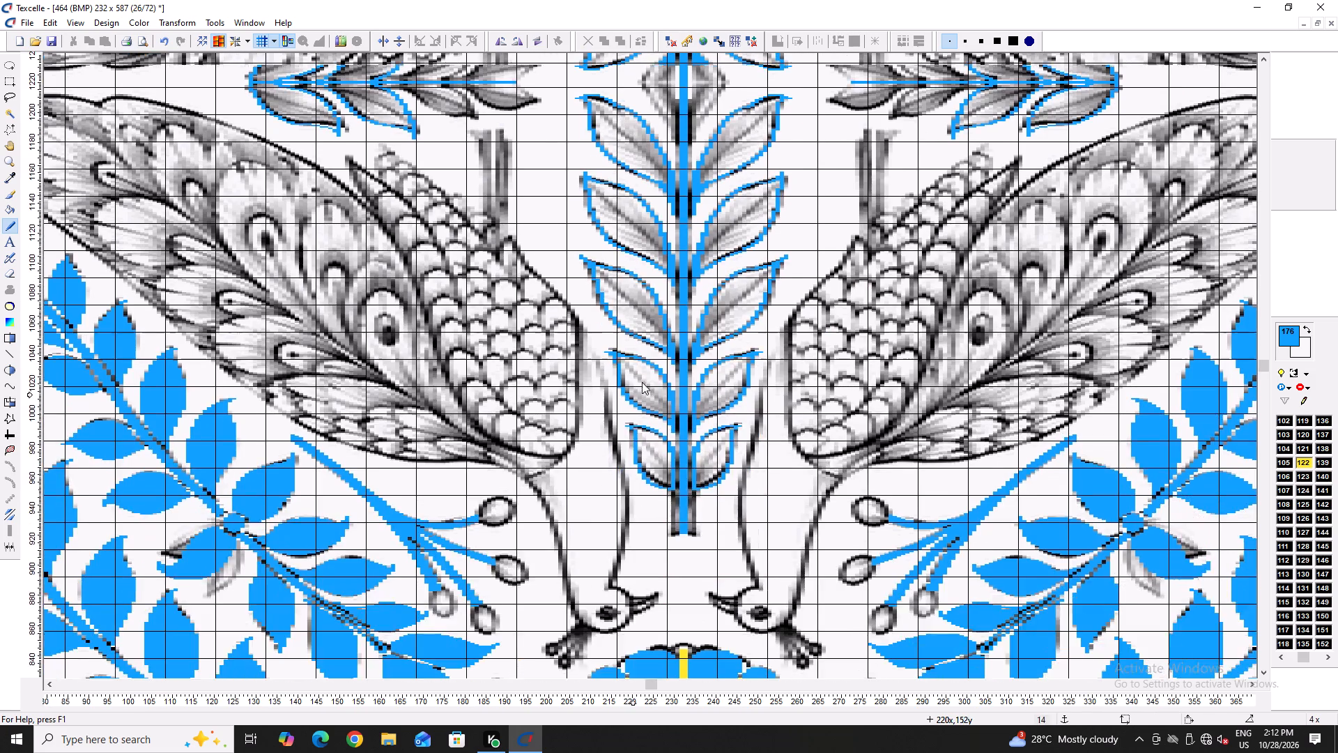
pyautogui.scroll(-3, 642, 382)
pyautogui.keyDown('ctrl'); pyautogui.scroll(4, 758, 547); pyautogui.keyUp('ctrl')
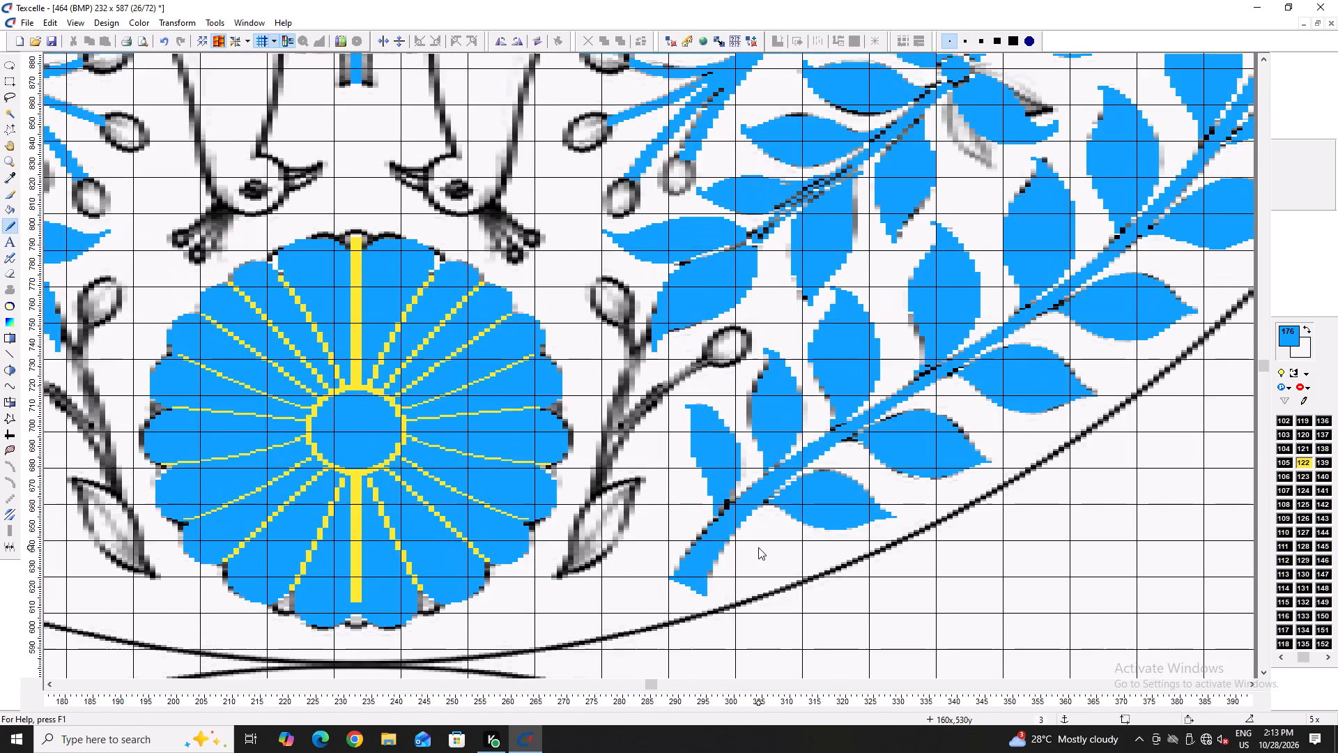
pyautogui.keyDown('ctrl'); pyautogui.scroll(-2, 746, 542); pyautogui.keyUp('ctrl')
pyautogui.keyDown('ctrl'); pyautogui.scroll(6, 1056, 254); pyautogui.keyUp('ctrl')
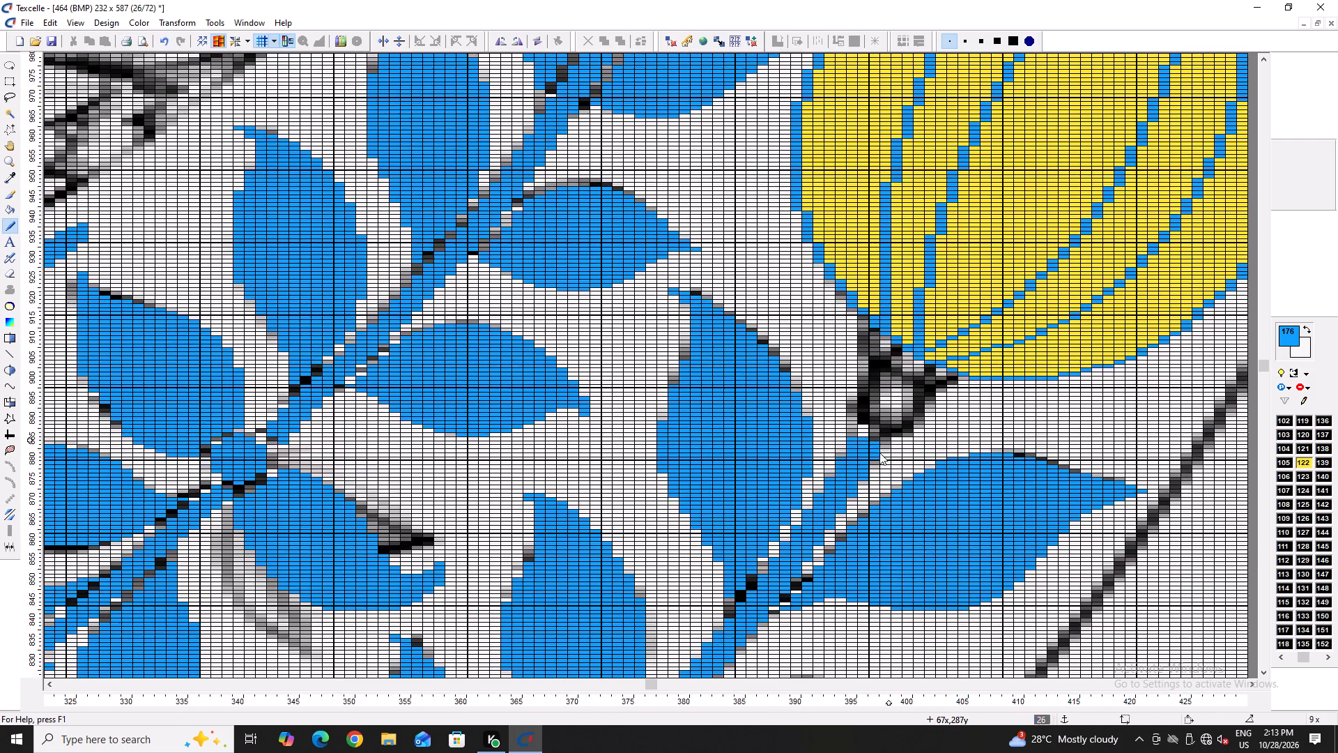
pyautogui.keyDown('ctrl'); pyautogui.scroll(3, 887, 428); pyautogui.keyUp('ctrl')
pyautogui.moveTo(831, 451); pyautogui.dragTo(828, 398)
pyautogui.click(829, 398)
pyautogui.moveTo(840, 396); pyautogui.dragTo(858, 459)
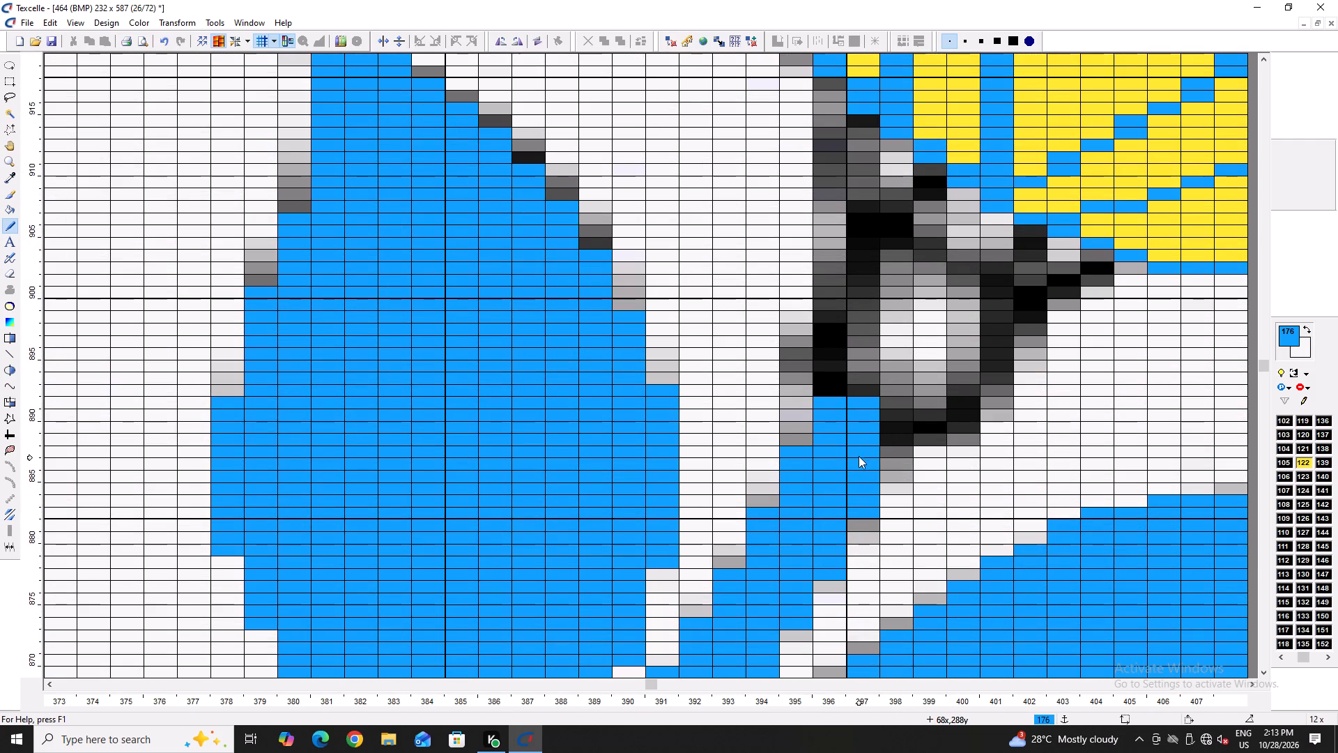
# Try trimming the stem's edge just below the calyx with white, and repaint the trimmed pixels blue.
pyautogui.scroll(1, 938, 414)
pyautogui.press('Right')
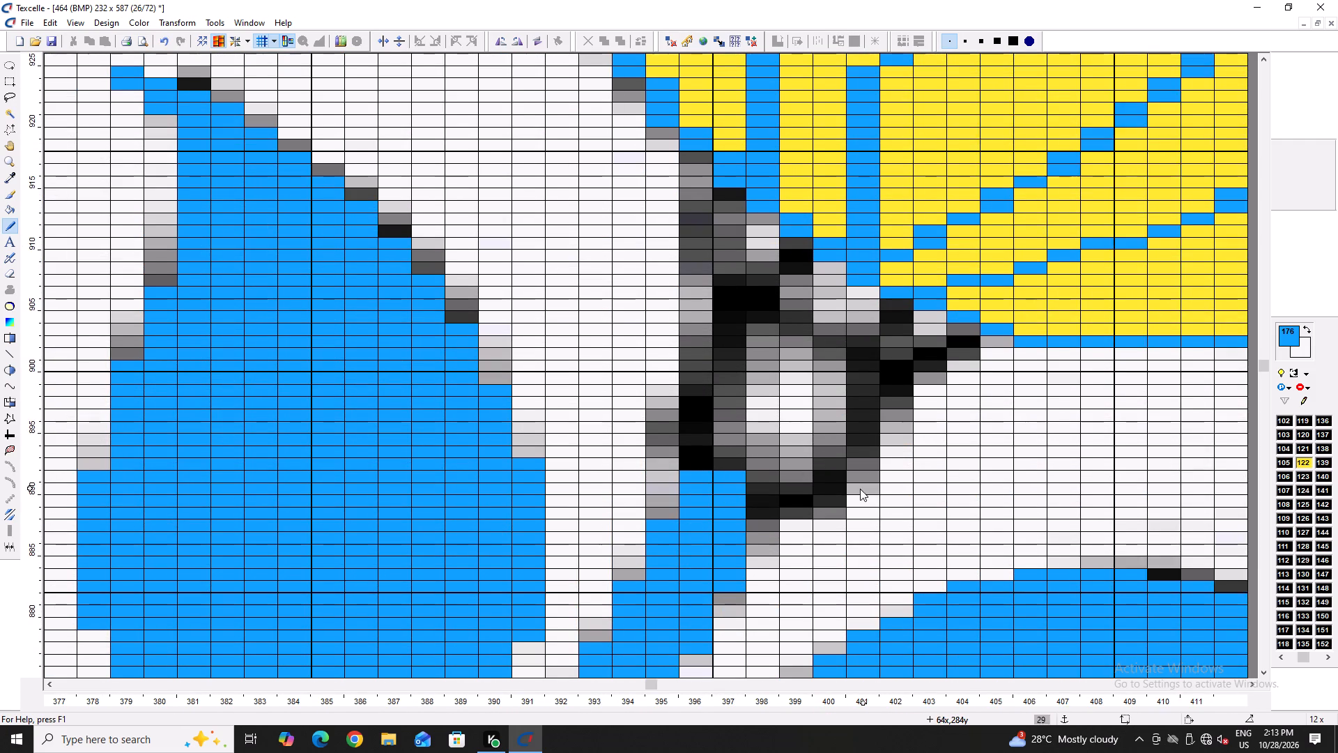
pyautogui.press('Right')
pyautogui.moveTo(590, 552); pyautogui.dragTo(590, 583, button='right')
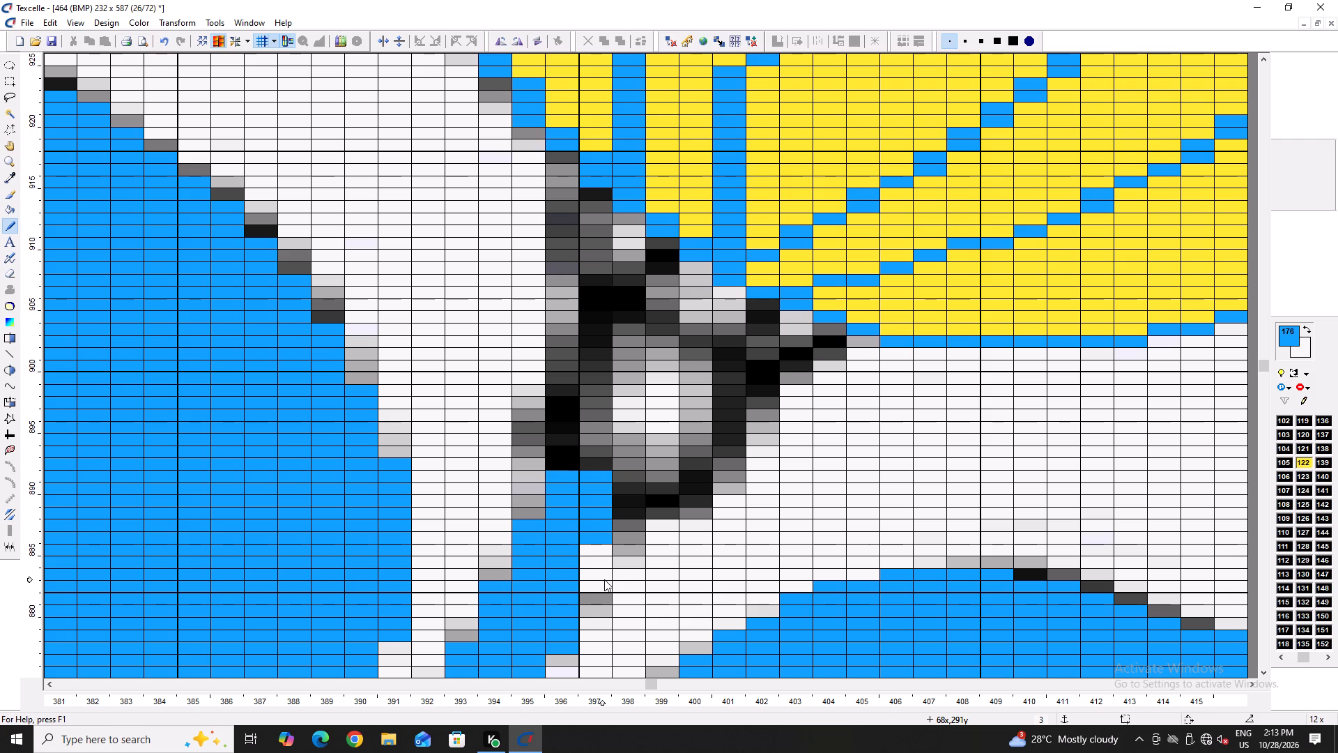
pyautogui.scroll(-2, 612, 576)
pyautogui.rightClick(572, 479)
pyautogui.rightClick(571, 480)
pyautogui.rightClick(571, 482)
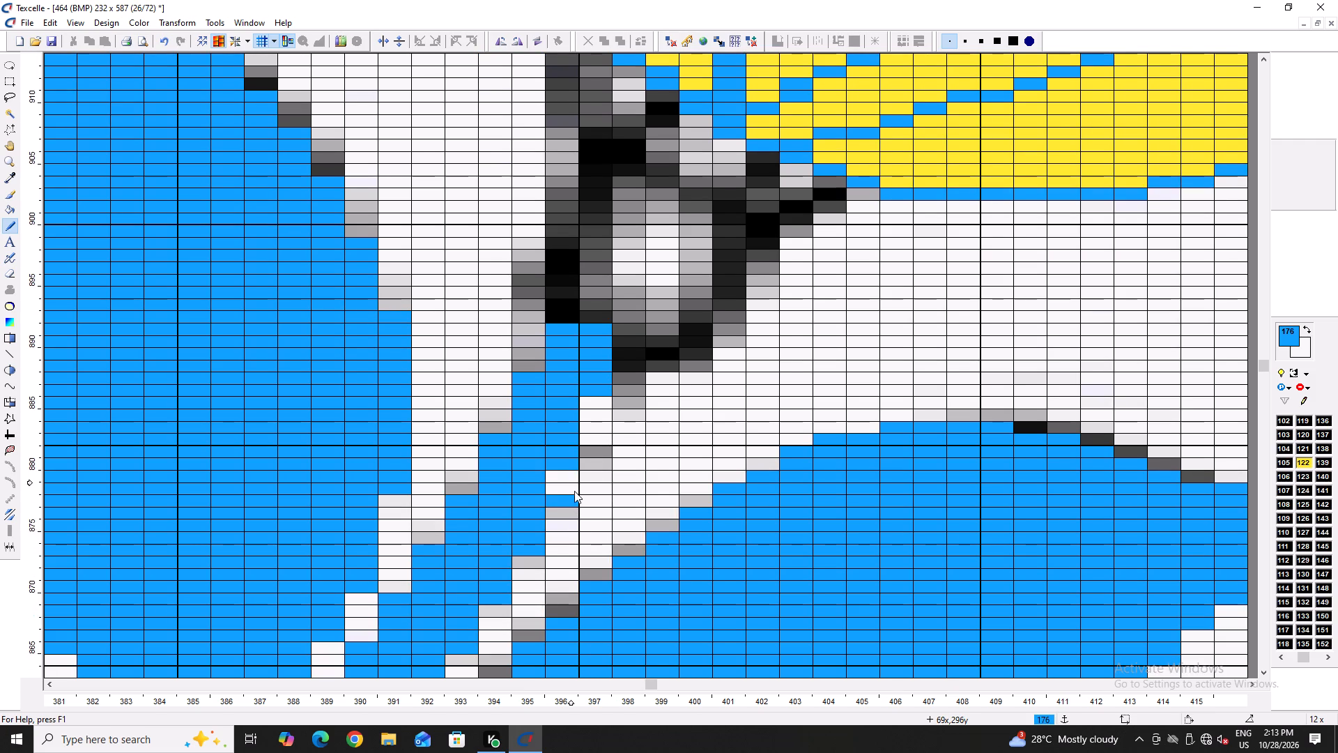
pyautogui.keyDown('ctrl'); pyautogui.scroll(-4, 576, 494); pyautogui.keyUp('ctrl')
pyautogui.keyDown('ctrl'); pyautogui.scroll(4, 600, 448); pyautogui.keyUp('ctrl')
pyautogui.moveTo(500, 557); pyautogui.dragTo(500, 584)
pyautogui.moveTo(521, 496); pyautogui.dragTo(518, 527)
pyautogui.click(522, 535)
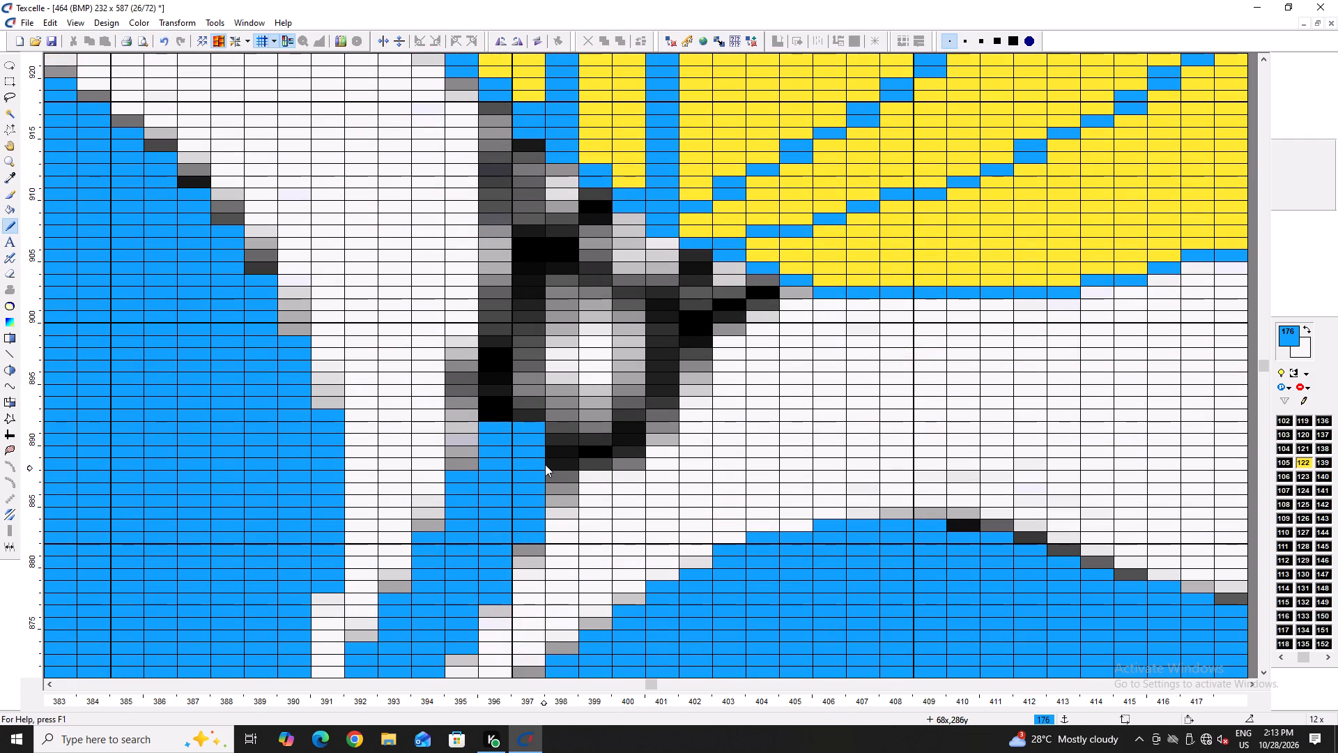
# Outline the calyx between the stem and the yellow fruit in blue, along its sides, base and top.
pyautogui.scroll(2, 495, 418)
pyautogui.moveTo(476, 548); pyautogui.dragTo(459, 480)
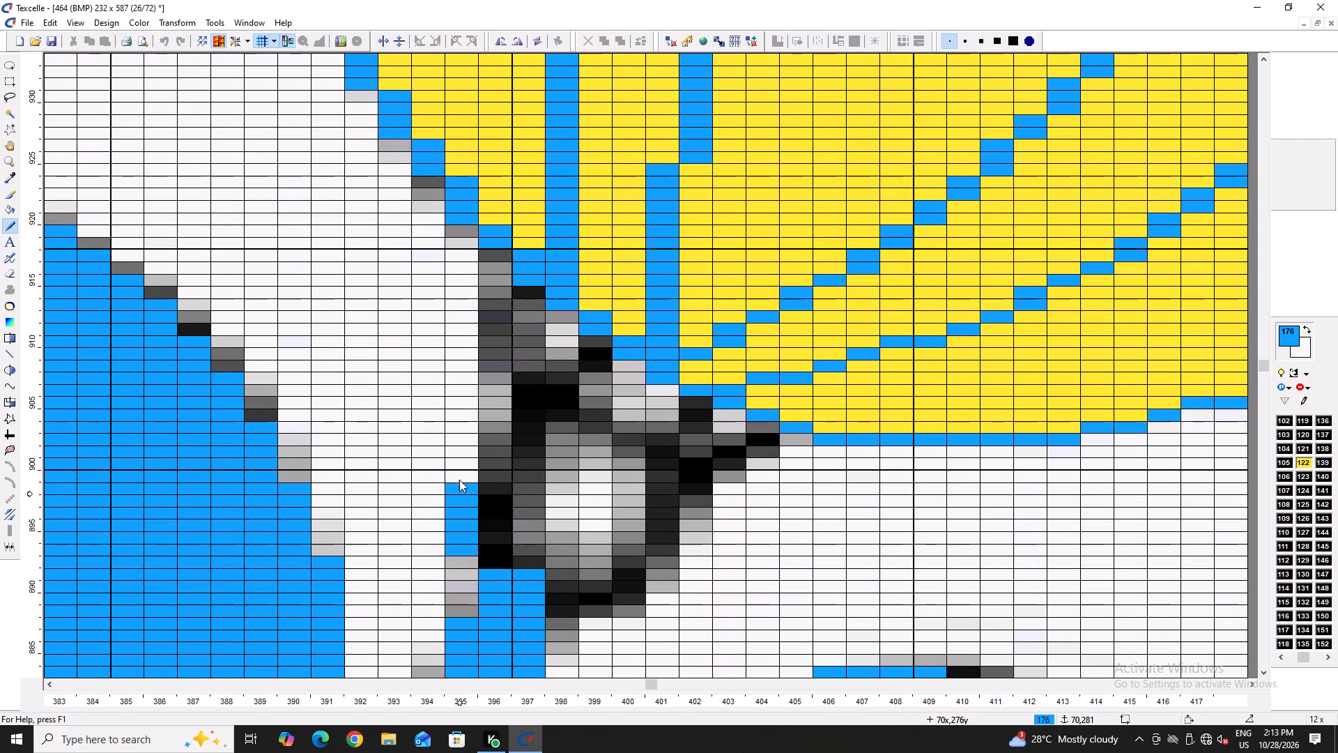
pyautogui.moveTo(459, 480); pyautogui.dragTo(528, 321)
pyautogui.moveTo(564, 591); pyautogui.dragTo(592, 601)
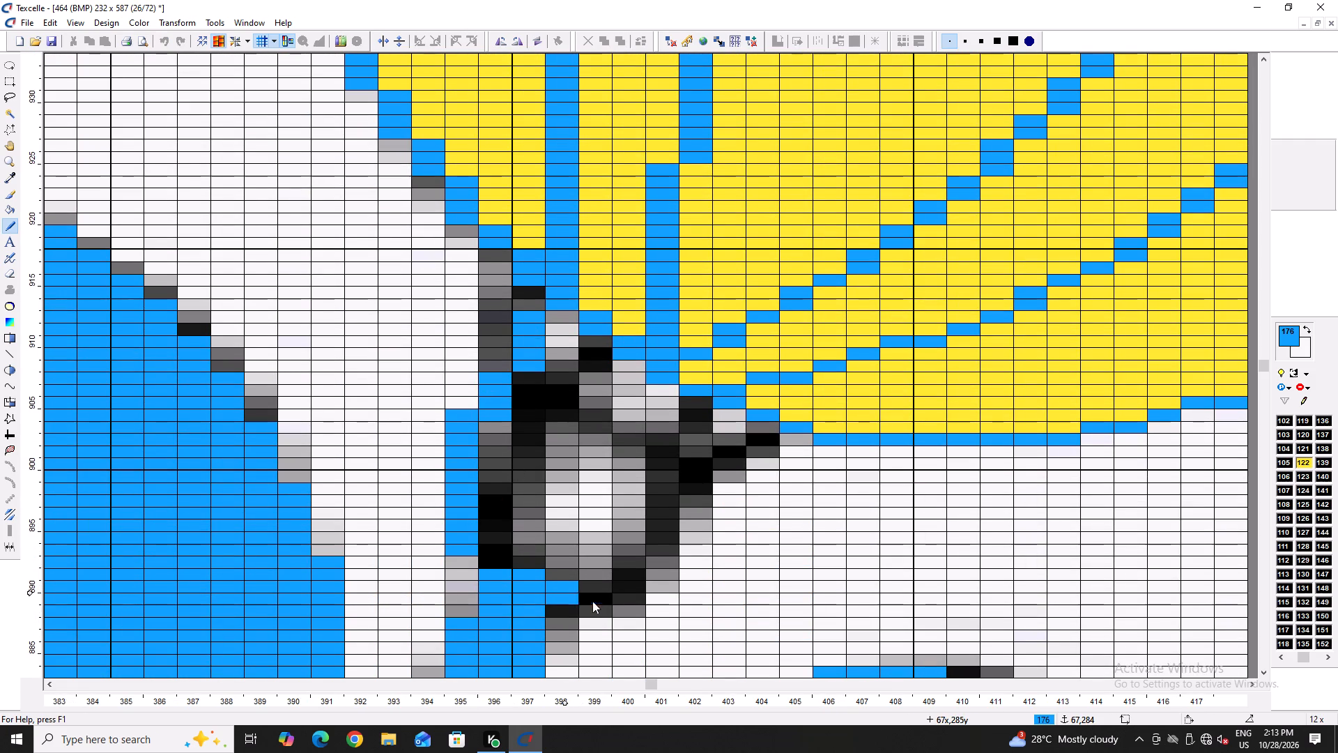
pyautogui.moveTo(592, 601); pyautogui.dragTo(801, 473)
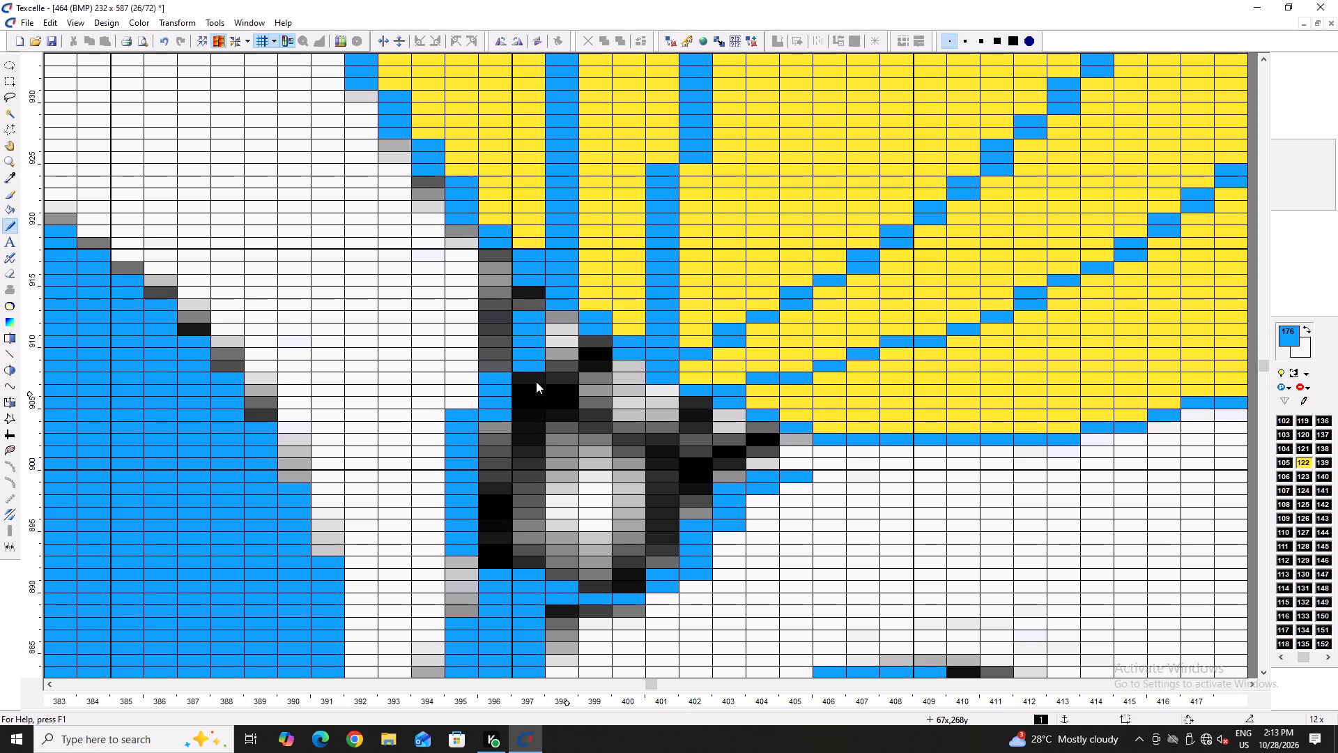
pyautogui.moveTo(546, 354); pyautogui.dragTo(767, 462)
pyautogui.tripleClick(767, 462)
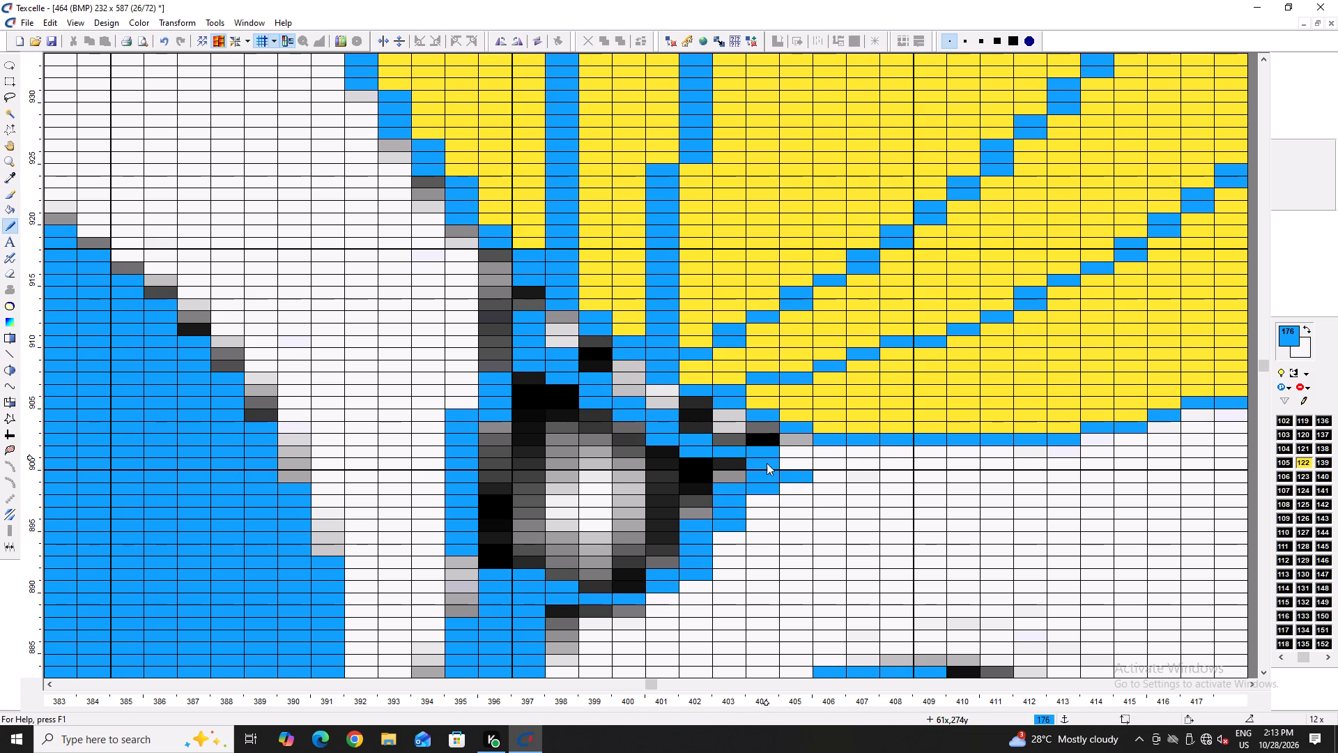
# Clean up the calyx outline's pointed outer tip near column 404 using single white and blue pixels.
pyautogui.rightClick(774, 452)
pyautogui.rightClick(774, 452)
pyautogui.click(707, 427)
pyautogui.click(723, 444)
pyautogui.tripleClick(762, 456)
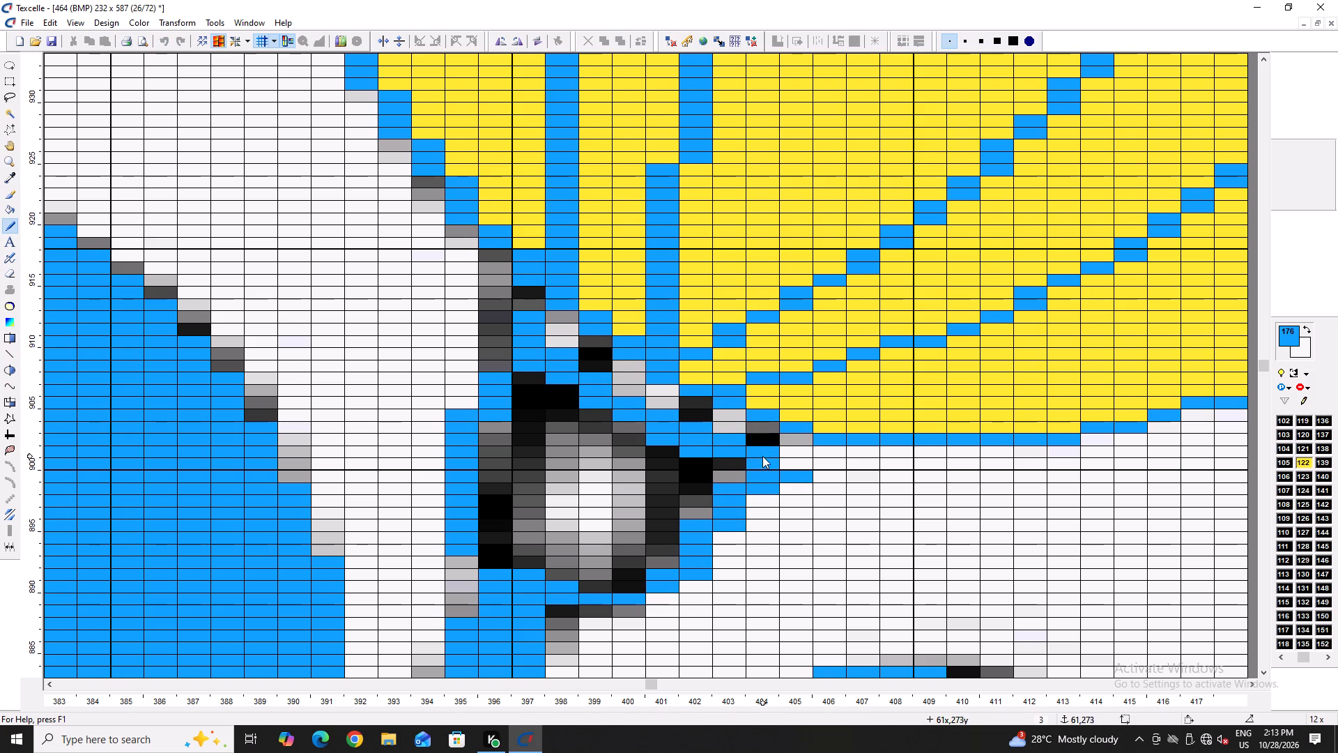
pyautogui.click(786, 462)
# Refine the calyx's upper-left corner around columns 395 to 397, whitening surplus pixels and adding blue ones.
pyautogui.rightClick(537, 327)
pyautogui.rightClick(538, 322)
pyautogui.rightClick(538, 322)
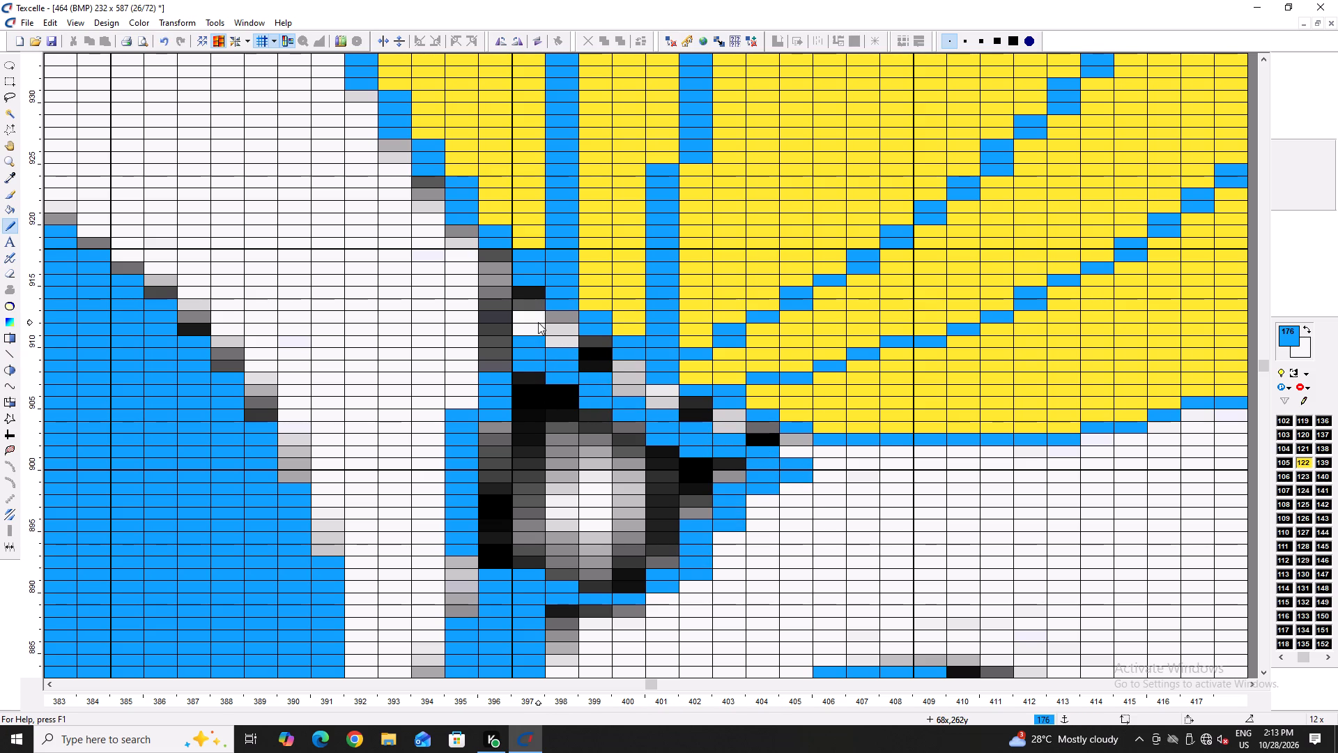
pyautogui.click(537, 327)
pyautogui.moveTo(511, 356); pyautogui.dragTo(509, 367)
pyautogui.moveTo(461, 391); pyautogui.dragTo(466, 406)
pyautogui.rightClick(496, 360)
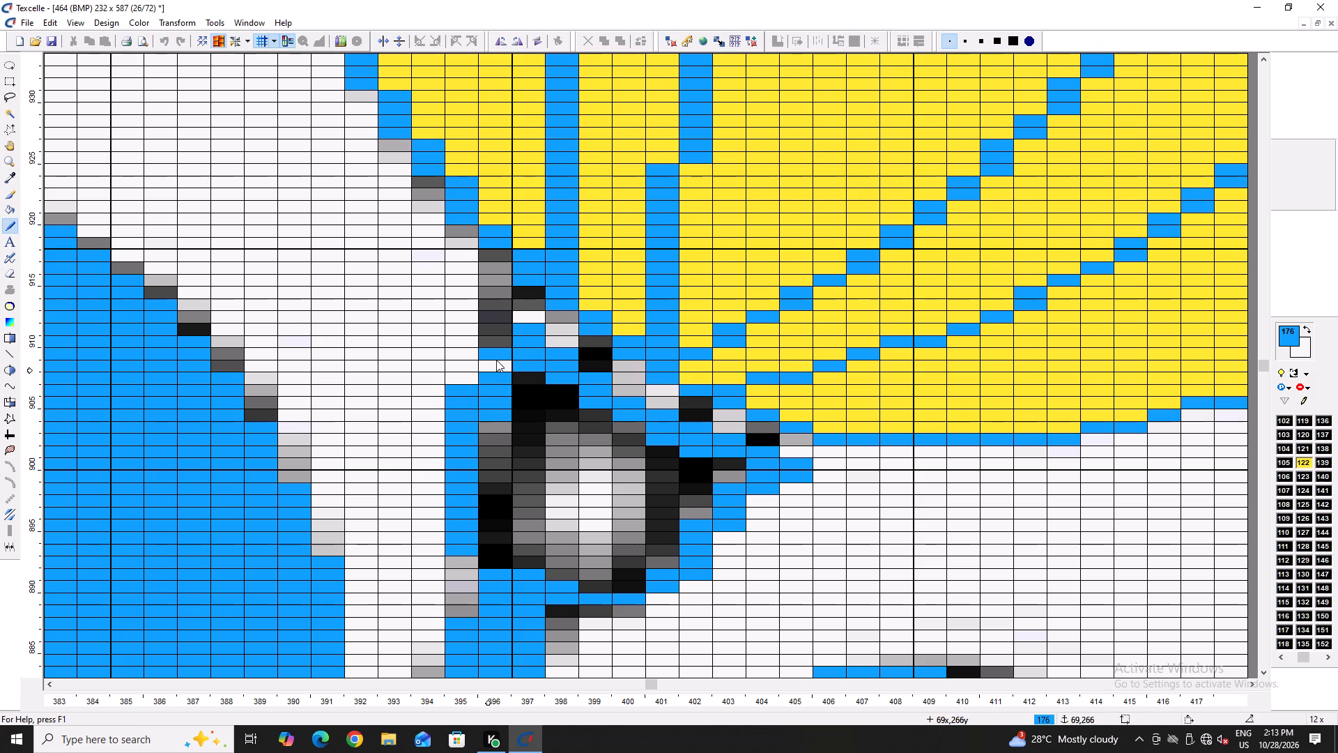
pyautogui.click(492, 371)
pyautogui.rightClick(495, 364)
pyautogui.rightClick(495, 361)
pyautogui.click(495, 361)
pyautogui.click(495, 365)
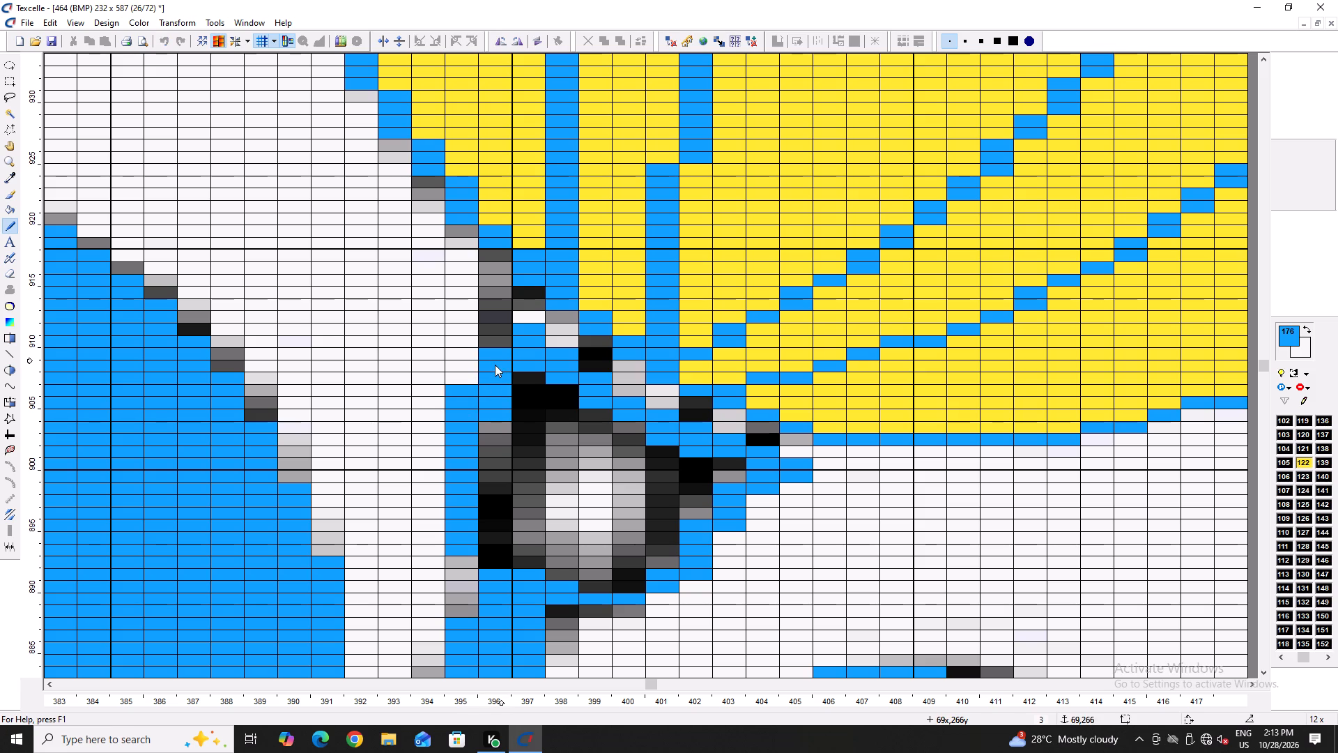
pyautogui.rightClick(498, 359)
pyautogui.rightClick(457, 386)
# Fill the calyx's left wall solid blue over the dark scanned pixels at columns 396 and 397.
pyautogui.moveTo(518, 386); pyautogui.dragTo(516, 546)
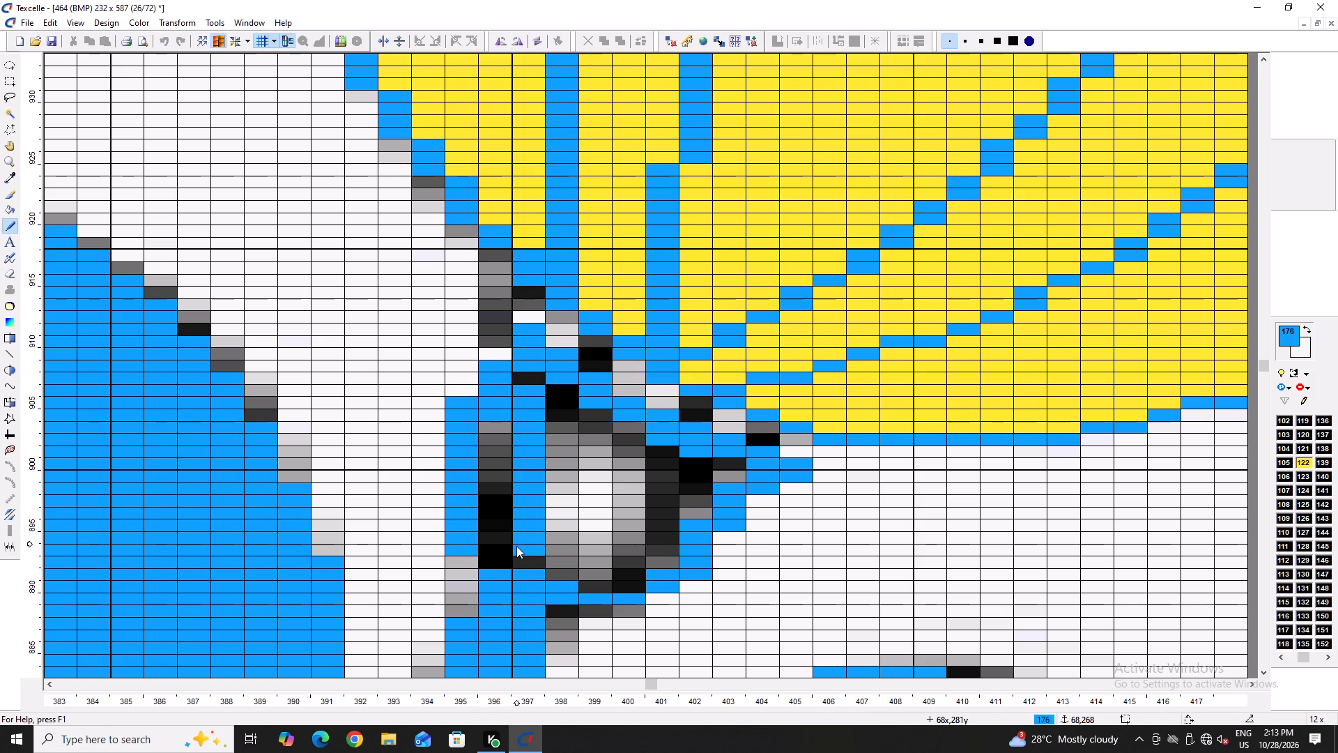
pyautogui.moveTo(516, 546); pyautogui.dragTo(496, 572)
# Whiten pixels beneath the calyx to separate it from the top of the stem.
pyautogui.scroll(-2, 518, 561)
pyautogui.moveTo(483, 453); pyautogui.dragTo(567, 474, button='right')
pyautogui.rightClick(490, 440)
pyautogui.rightClick(490, 440)
pyautogui.rightClick(466, 406)
pyautogui.rightClick(528, 452)
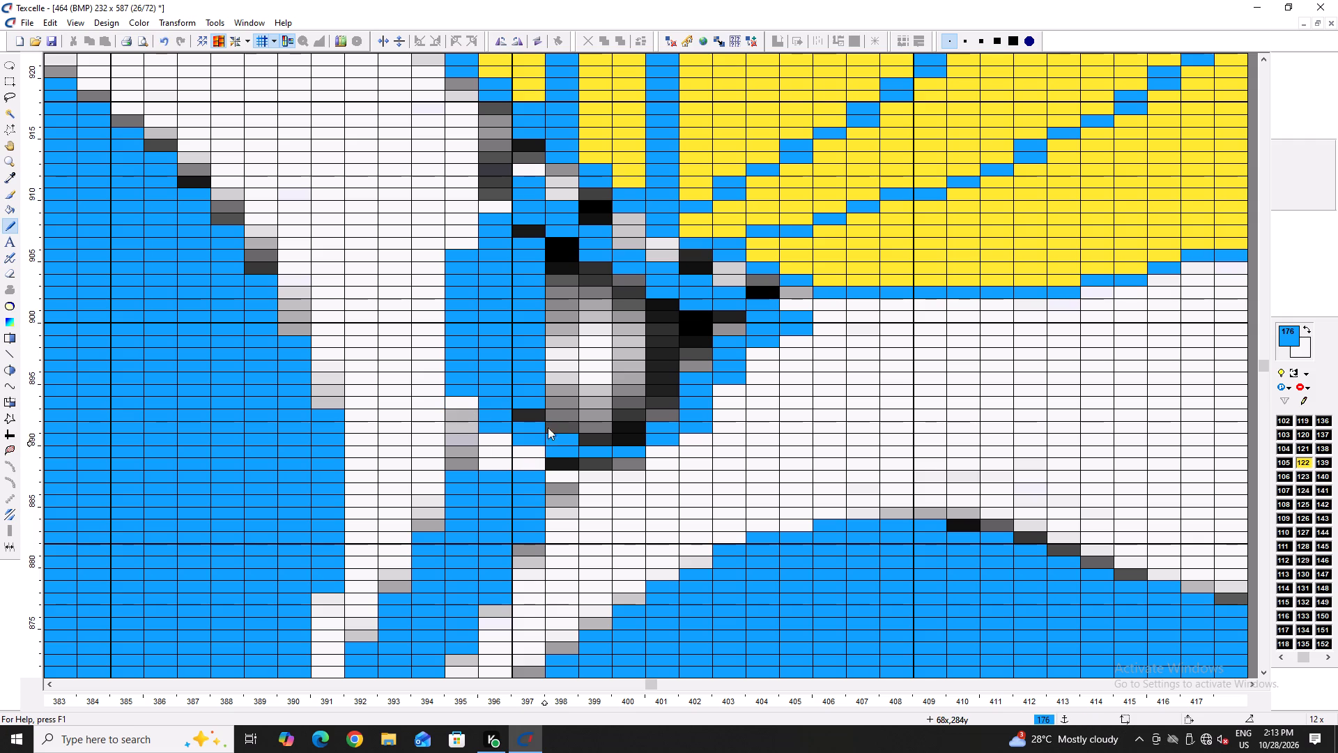
# Fill the calyx interior solid blue over the remaining grey and black scanned pixels between columns 397 and 403.
pyautogui.moveTo(541, 407); pyautogui.dragTo(716, 340)
pyautogui.doubleClick(716, 339)
pyautogui.click(721, 335)
pyautogui.click(728, 330)
pyautogui.moveTo(730, 328); pyautogui.dragTo(581, 254)
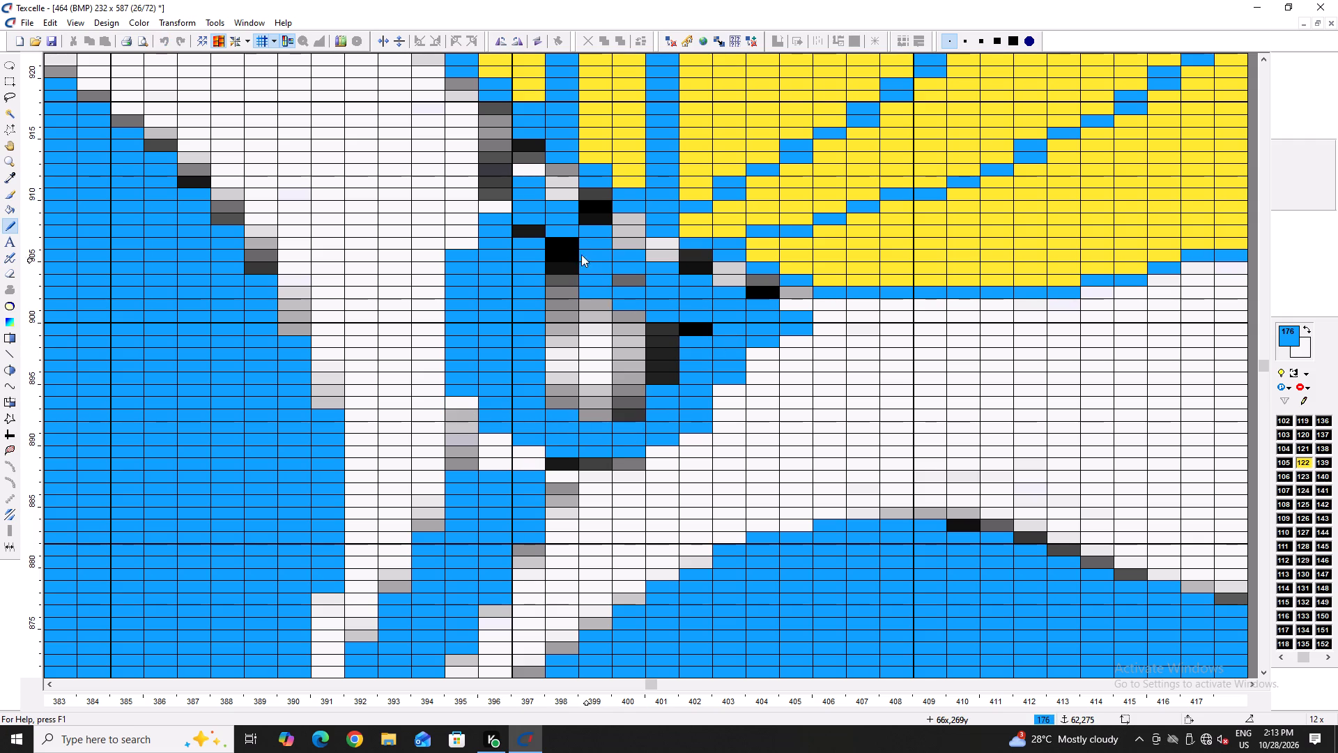
pyautogui.moveTo(581, 254); pyautogui.dragTo(680, 305)
pyautogui.doubleClick(682, 308)
pyautogui.moveTo(682, 319); pyautogui.dragTo(659, 386)
pyautogui.moveTo(659, 380); pyautogui.dragTo(643, 298)
pyautogui.moveTo(642, 297); pyautogui.dragTo(617, 416)
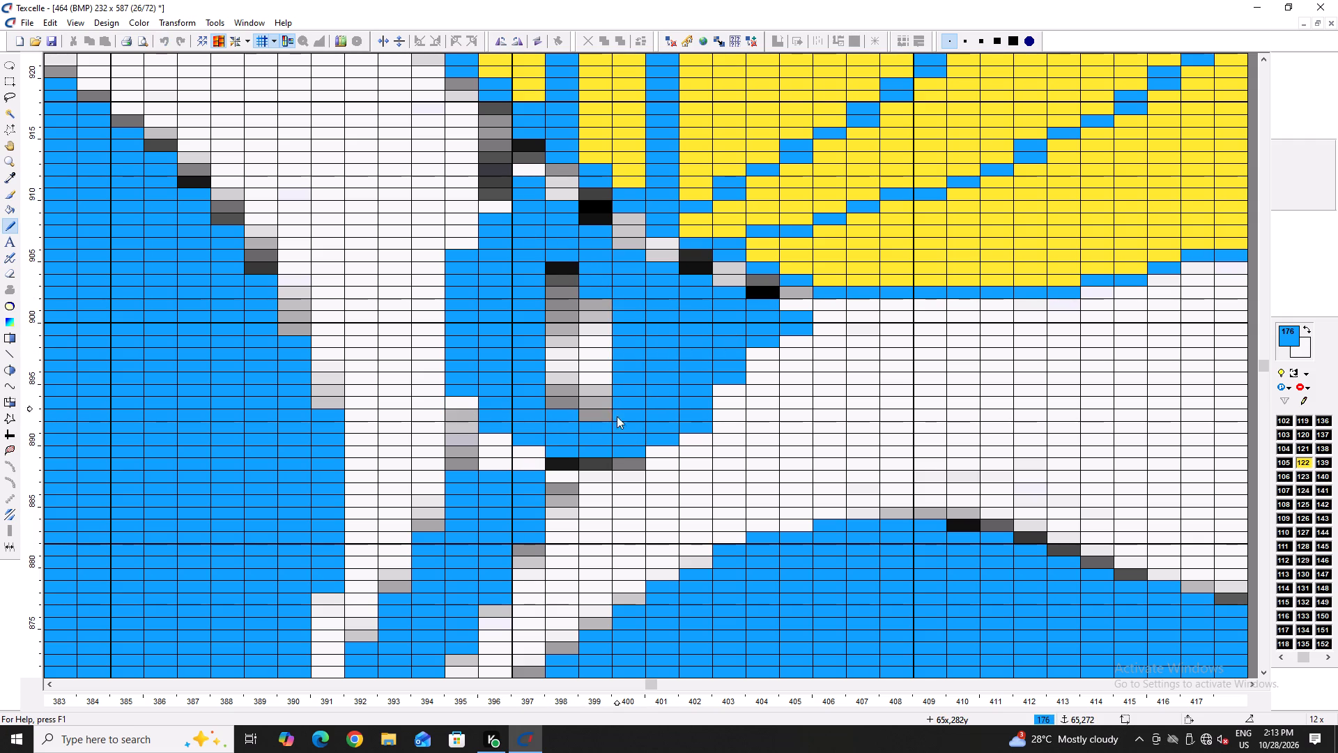
pyautogui.moveTo(617, 416); pyautogui.dragTo(613, 431)
pyautogui.doubleClick(613, 431)
pyautogui.moveTo(611, 432); pyautogui.dragTo(553, 424)
pyautogui.click(553, 425)
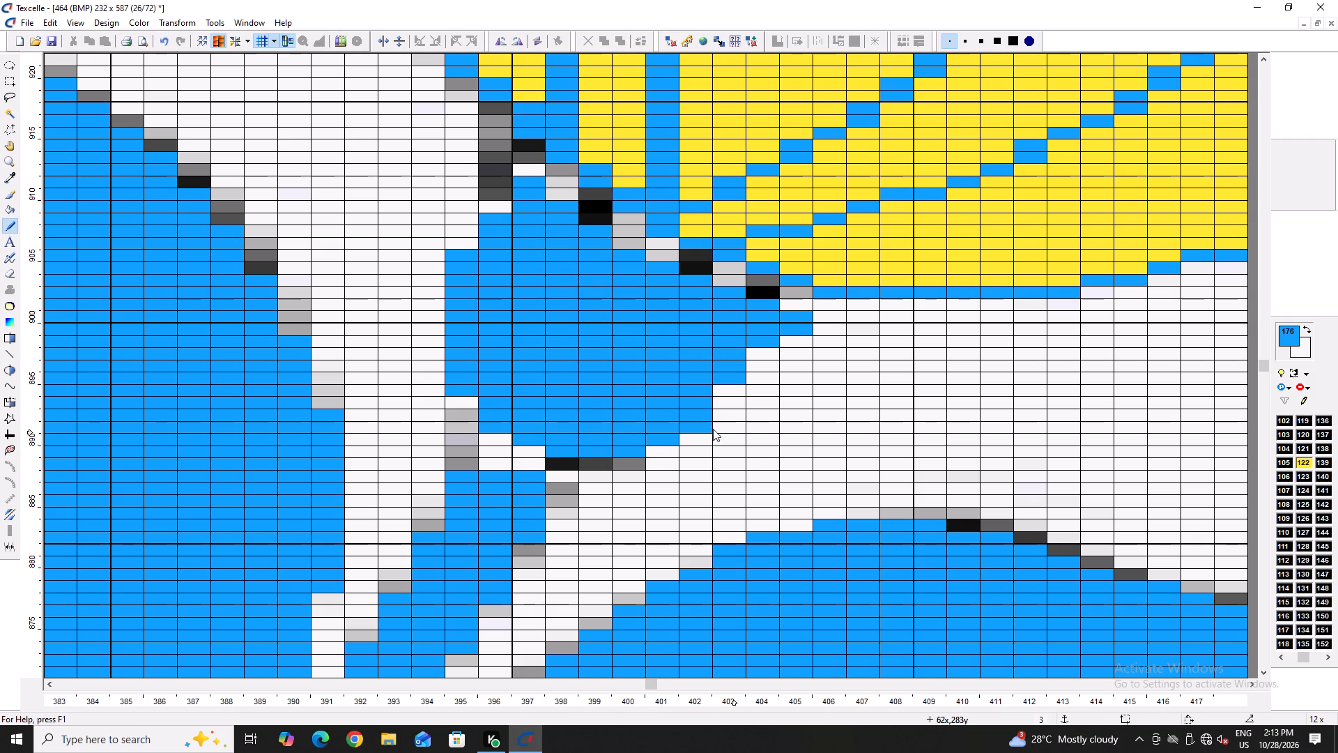
# Trim surplus blue pixels along the calyx's lower edge and outer tip with white at columns 395, 396, 402 and 405.
pyautogui.rightClick(699, 427)
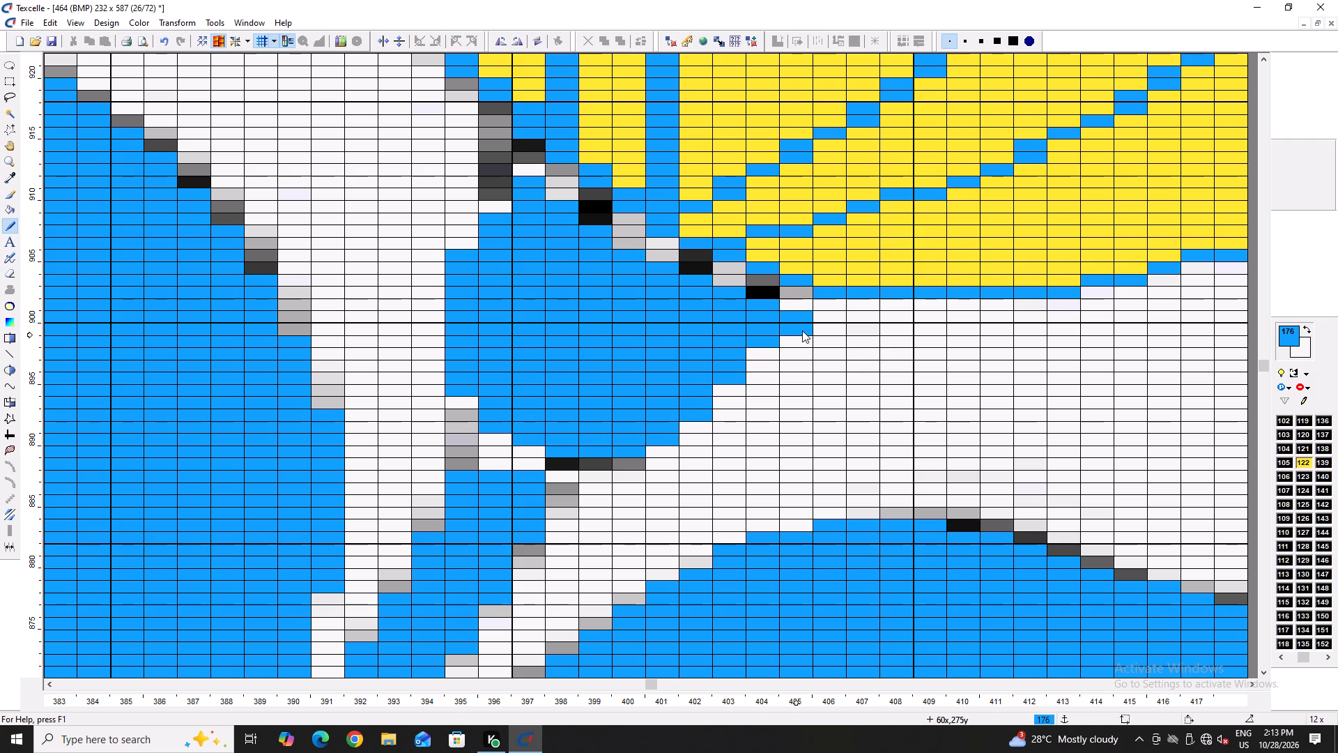
pyautogui.rightClick(802, 330)
pyautogui.rightClick(802, 330)
pyautogui.rightClick(491, 427)
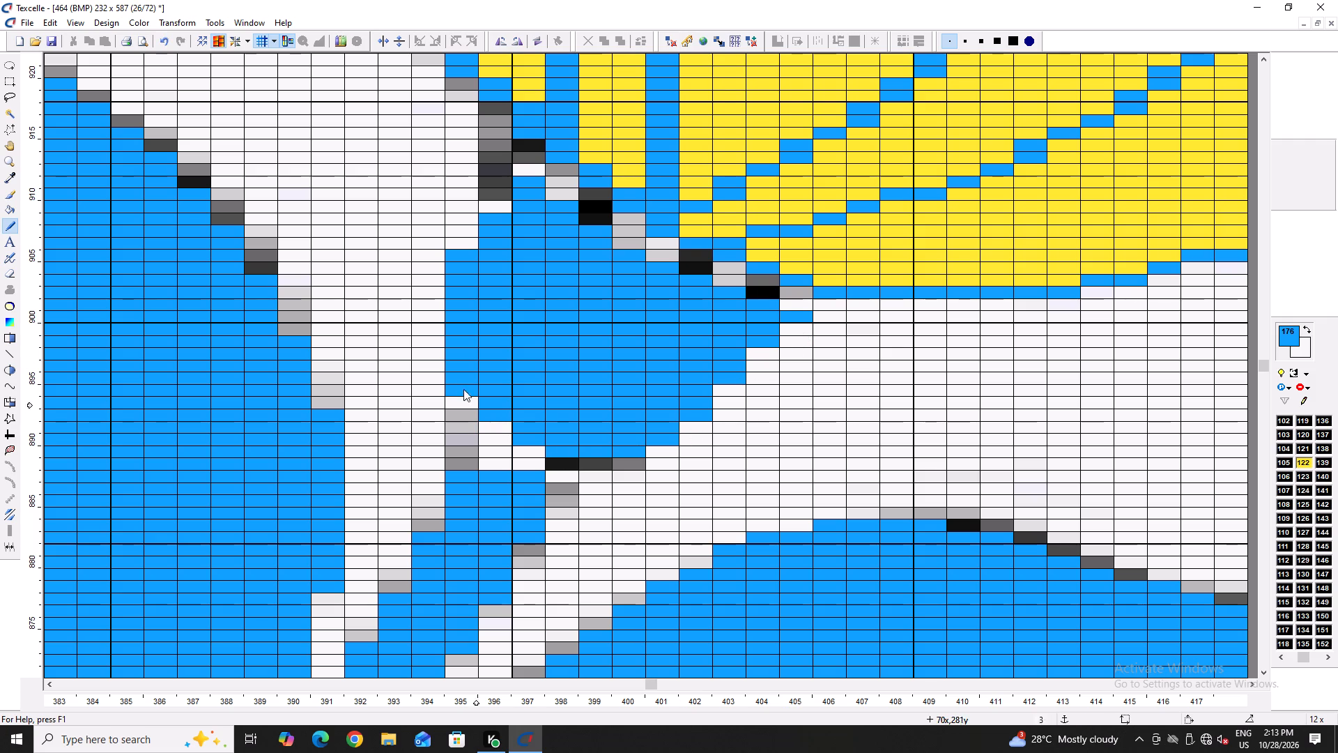
pyautogui.rightClick(459, 381)
pyautogui.rightClick(467, 396)
pyautogui.click(459, 375)
# Save the artwork with the filled calyx.
pyautogui.keyDown('ctrl'); pyautogui.scroll(-4, 546, 476); pyautogui.keyUp('ctrl')
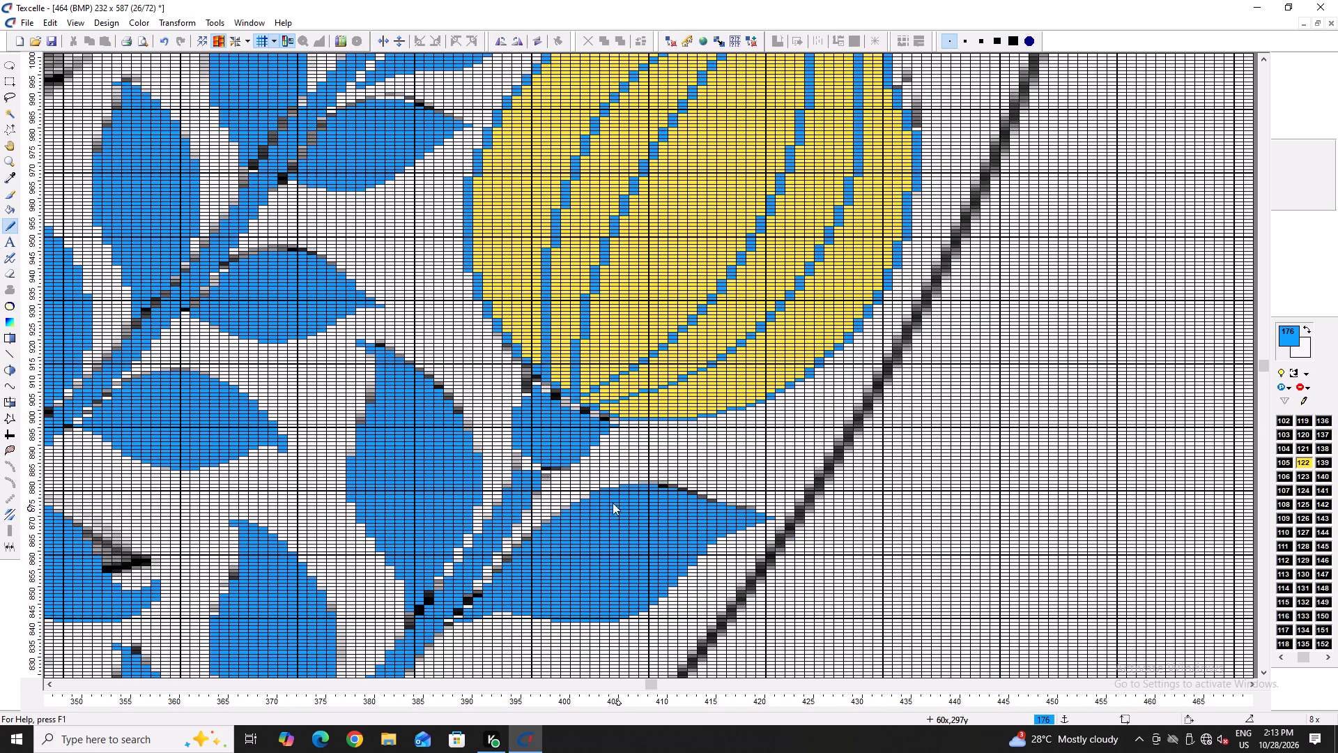
pyautogui.scroll(4, 618, 493)
pyautogui.keyDown('ctrl'); pyautogui.scroll(-2, 621, 493); pyautogui.keyUp('ctrl')
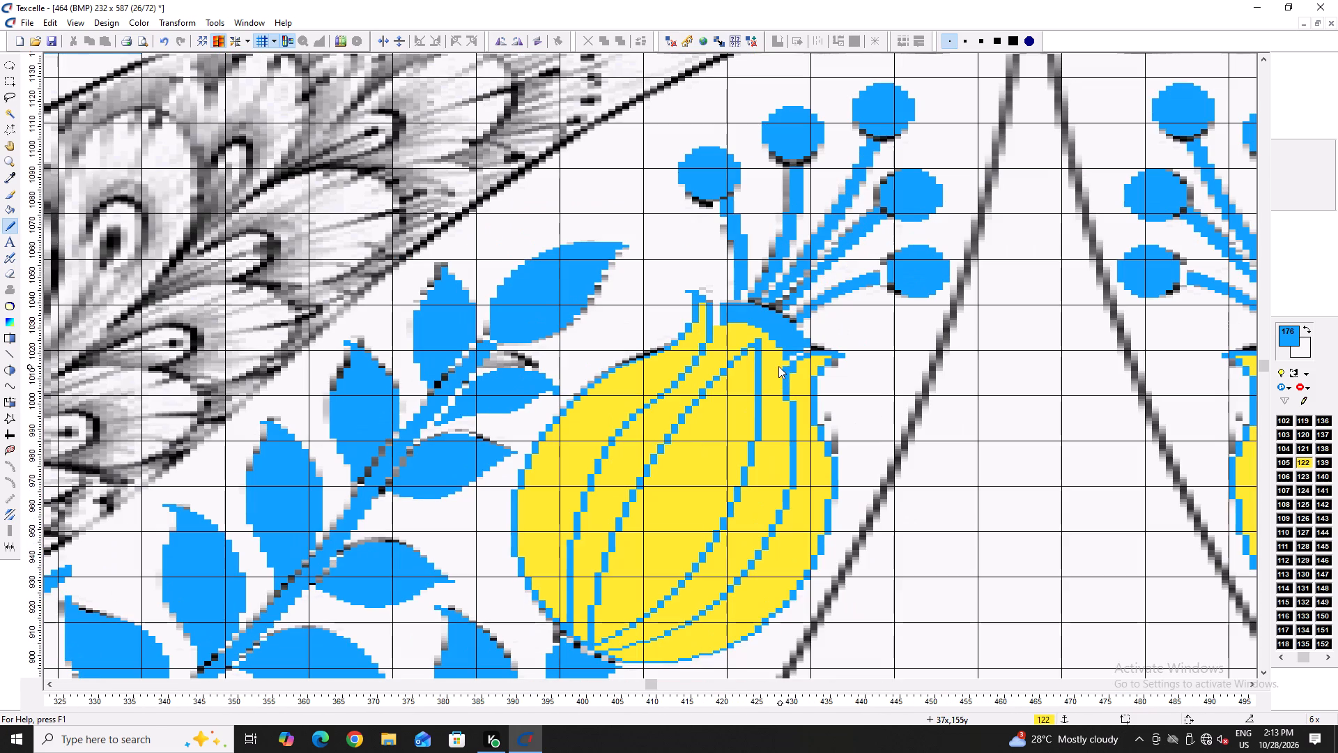
pyautogui.keyDown('ctrl'); pyautogui.scroll(-2, 663, 415); pyautogui.keyUp('ctrl')
pyautogui.hotkey('ctrl', 's')
pyautogui.hotkey('ctrl', 's')
pyautogui.hotkey('ctrl', 's')
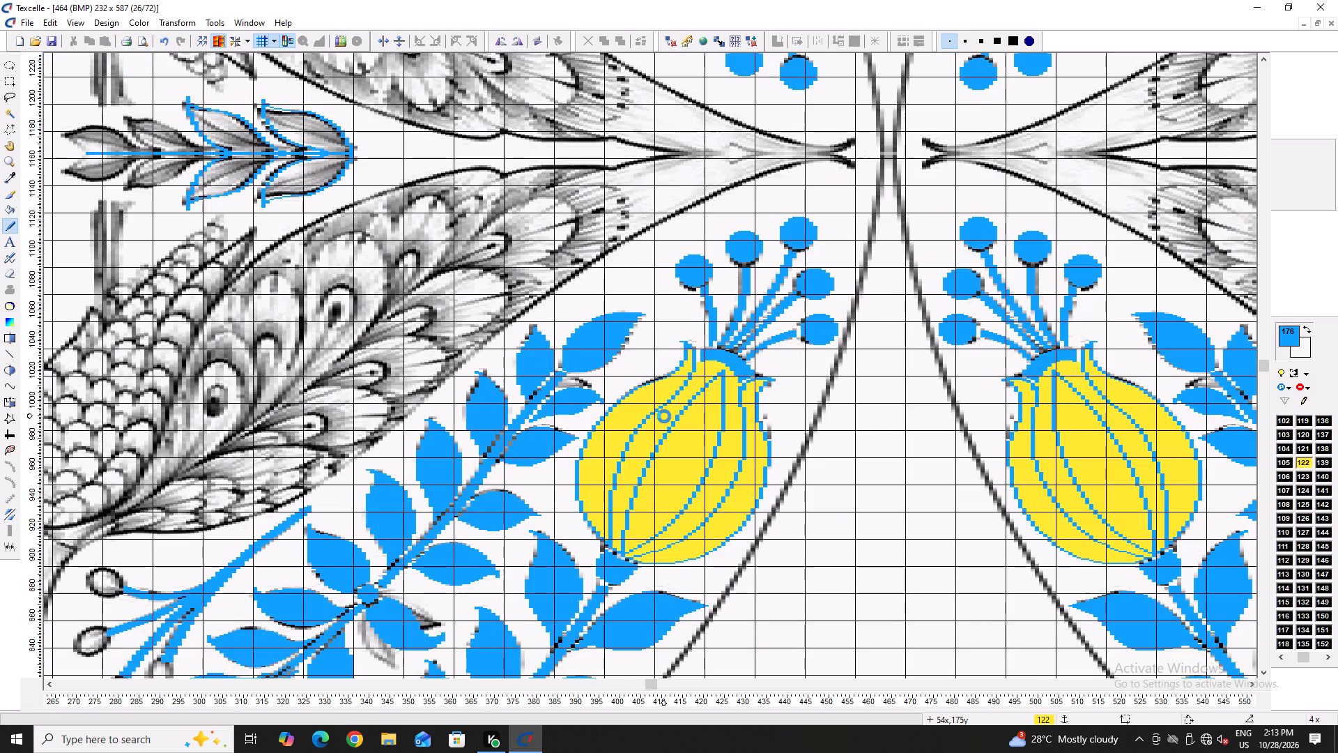
pyautogui.hotkey('ctrl', 's')
# Return to the horizontal sprig's unoutlined leaf pairs near columns 267 to 300 and save the artwork again.
pyautogui.scroll(4, 664, 416)
pyautogui.keyDown('ctrl'); pyautogui.scroll(-1, 702, 452); pyautogui.keyUp('ctrl')
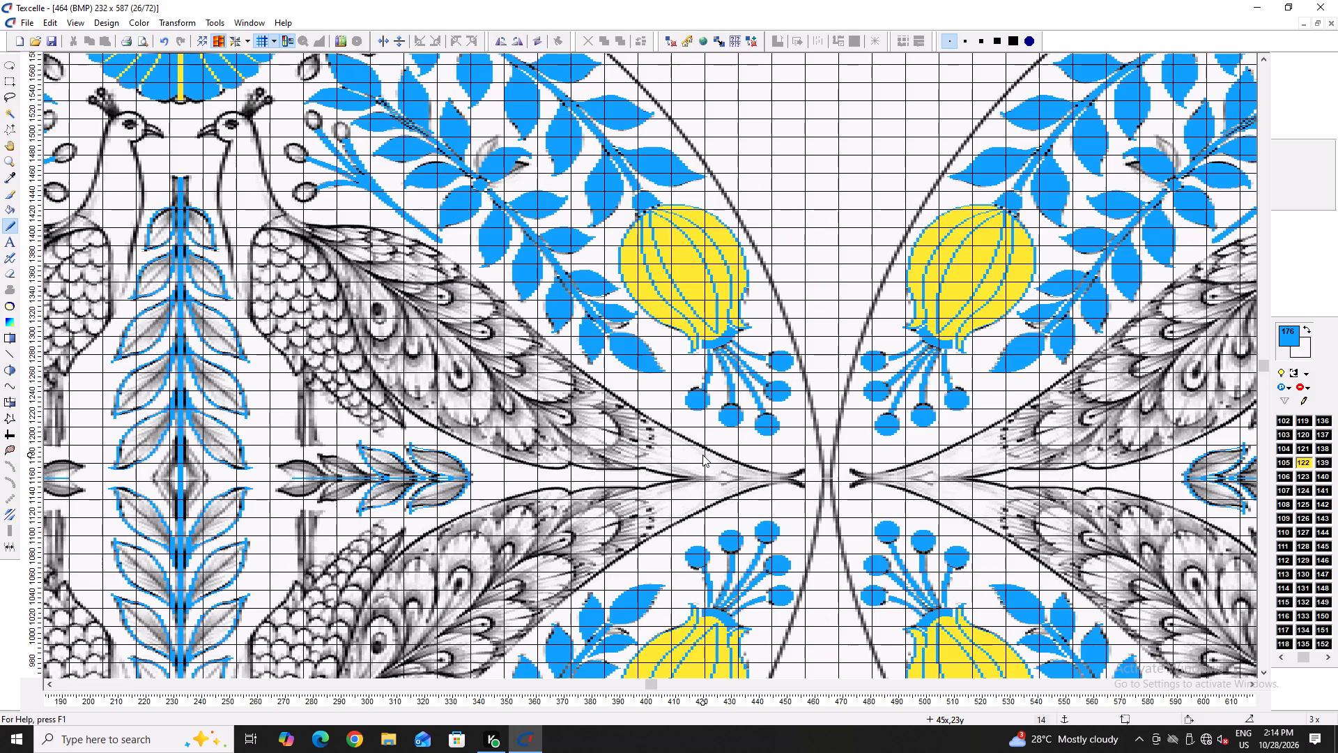
pyautogui.keyDown('ctrl'); pyautogui.scroll(4, 405, 501); pyautogui.keyUp('ctrl')
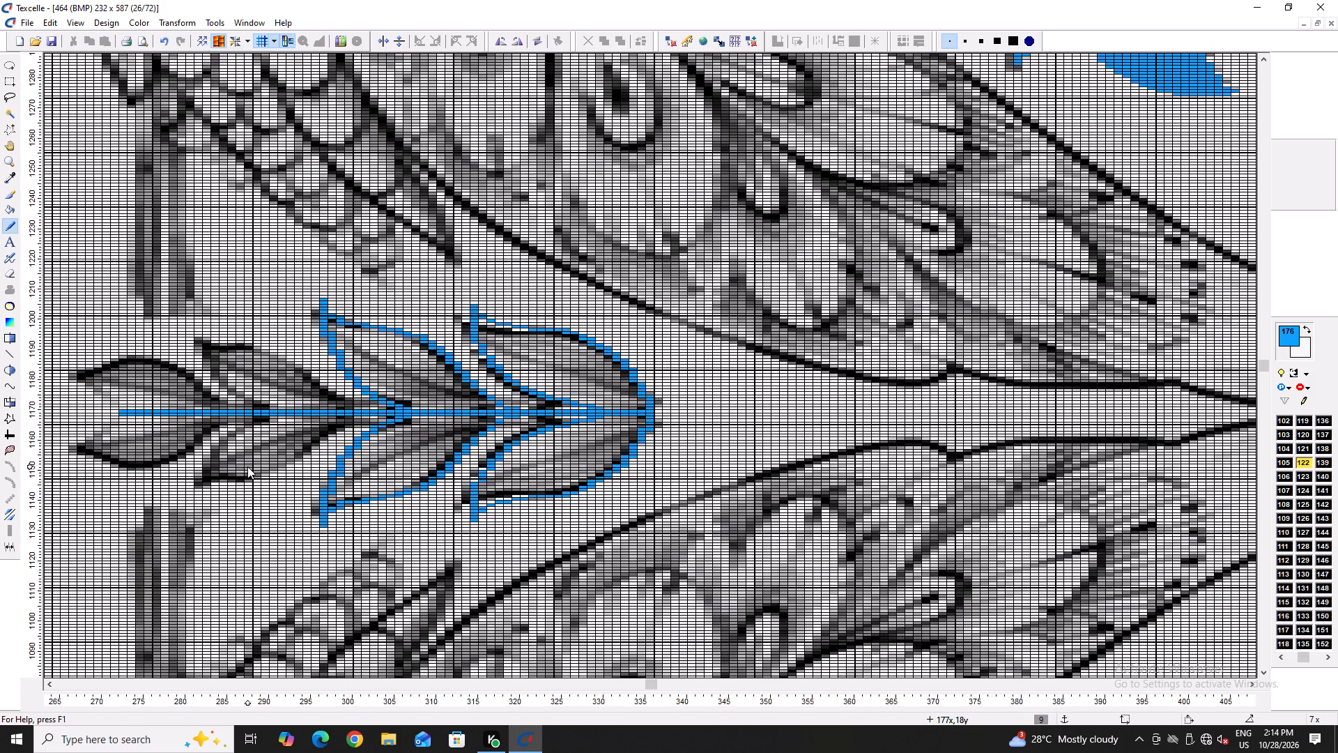
pyautogui.press('Left')
pyautogui.press('Left')
pyautogui.keyDown('ctrl'); pyautogui.scroll(4, 692, 522); pyautogui.keyUp('ctrl')
pyautogui.moveTo(529, 519); pyautogui.dragTo(525, 532, button='right')
pyautogui.press('Left')
pyautogui.scroll(2, 629, 454)
pyautogui.hotkey('ctrl', 's')
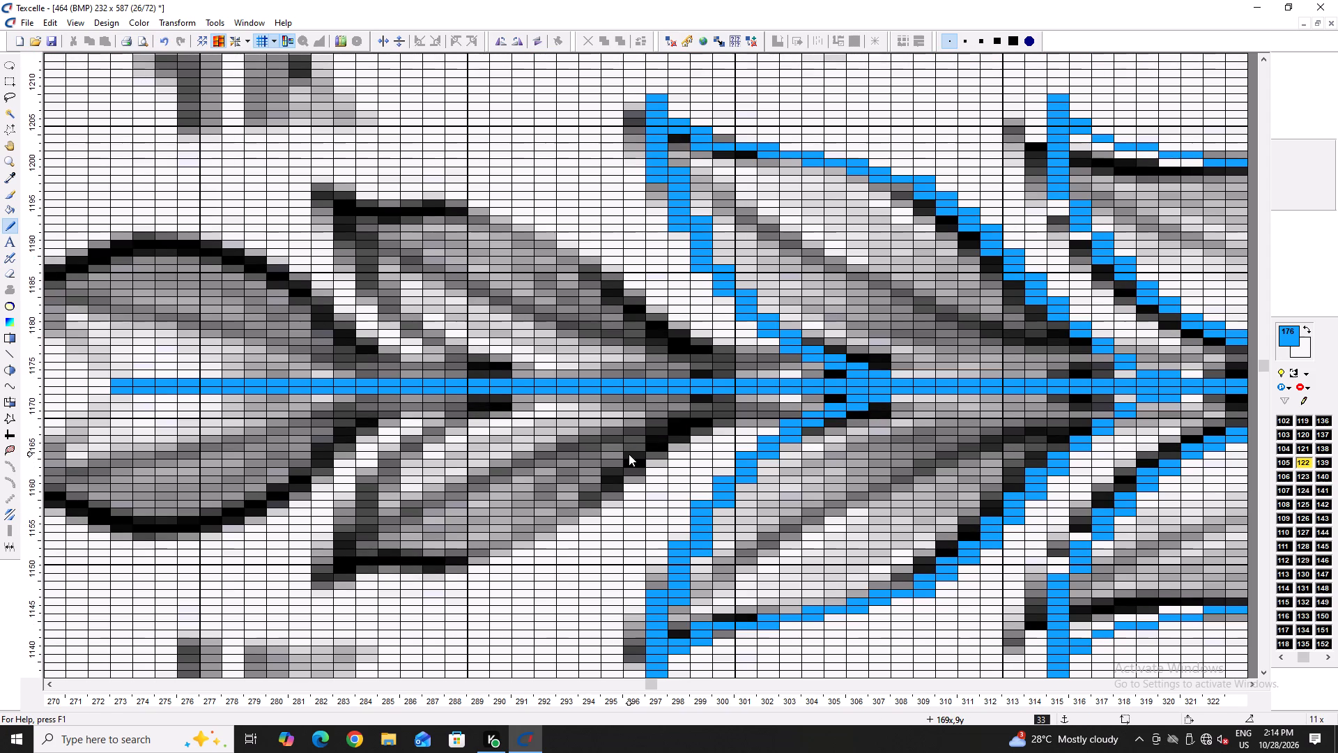
pyautogui.hotkey('ctrl', 's')
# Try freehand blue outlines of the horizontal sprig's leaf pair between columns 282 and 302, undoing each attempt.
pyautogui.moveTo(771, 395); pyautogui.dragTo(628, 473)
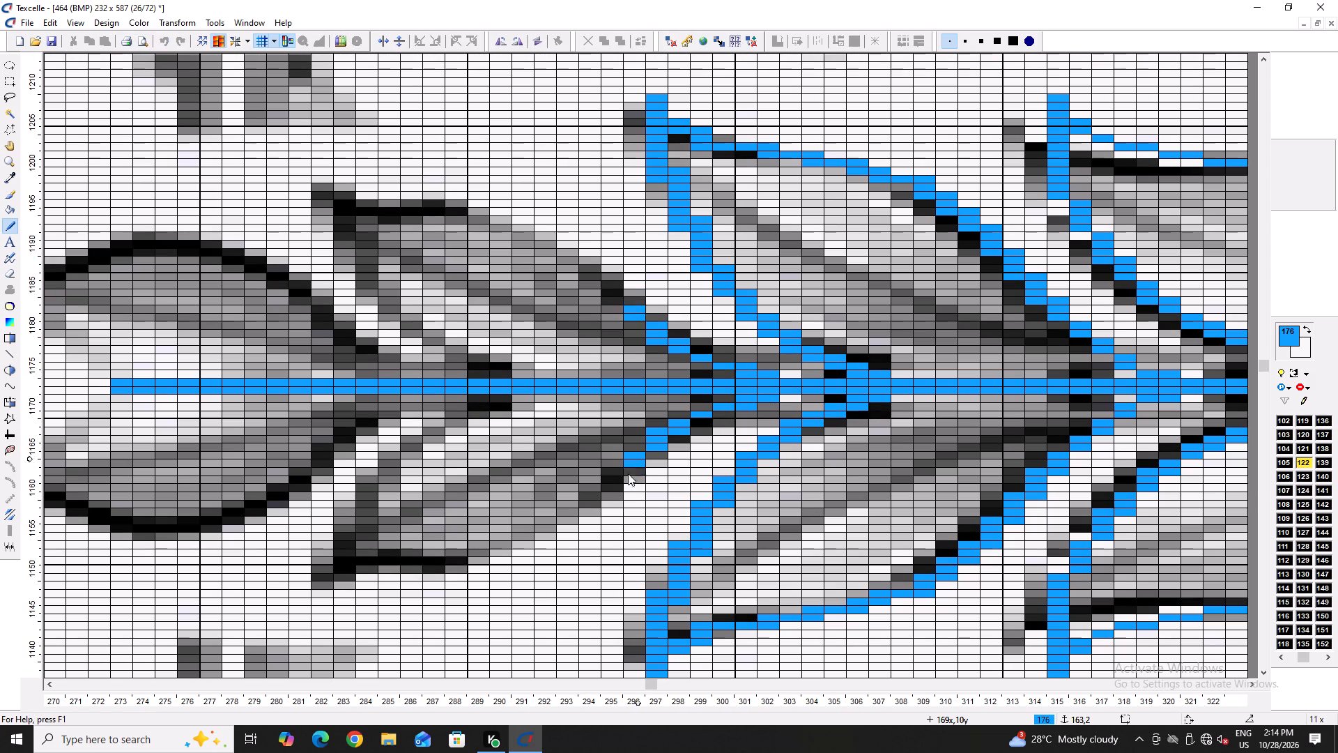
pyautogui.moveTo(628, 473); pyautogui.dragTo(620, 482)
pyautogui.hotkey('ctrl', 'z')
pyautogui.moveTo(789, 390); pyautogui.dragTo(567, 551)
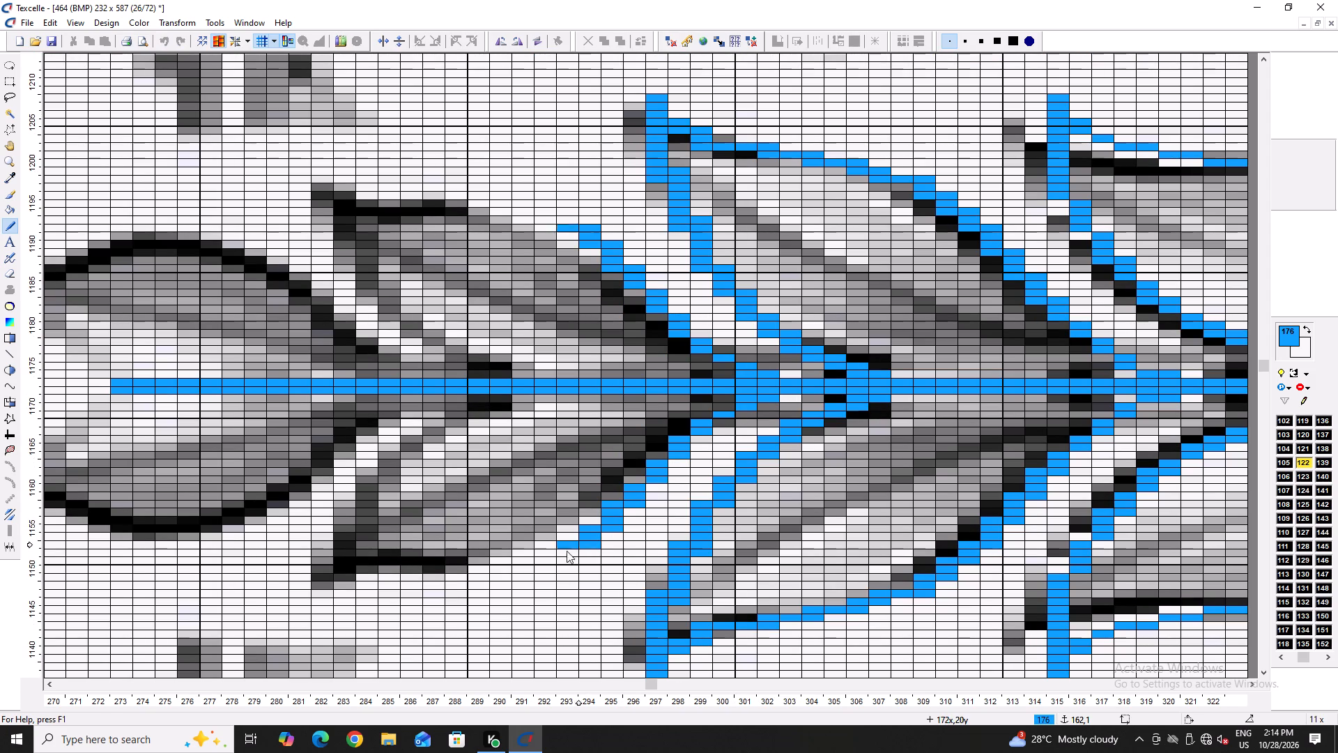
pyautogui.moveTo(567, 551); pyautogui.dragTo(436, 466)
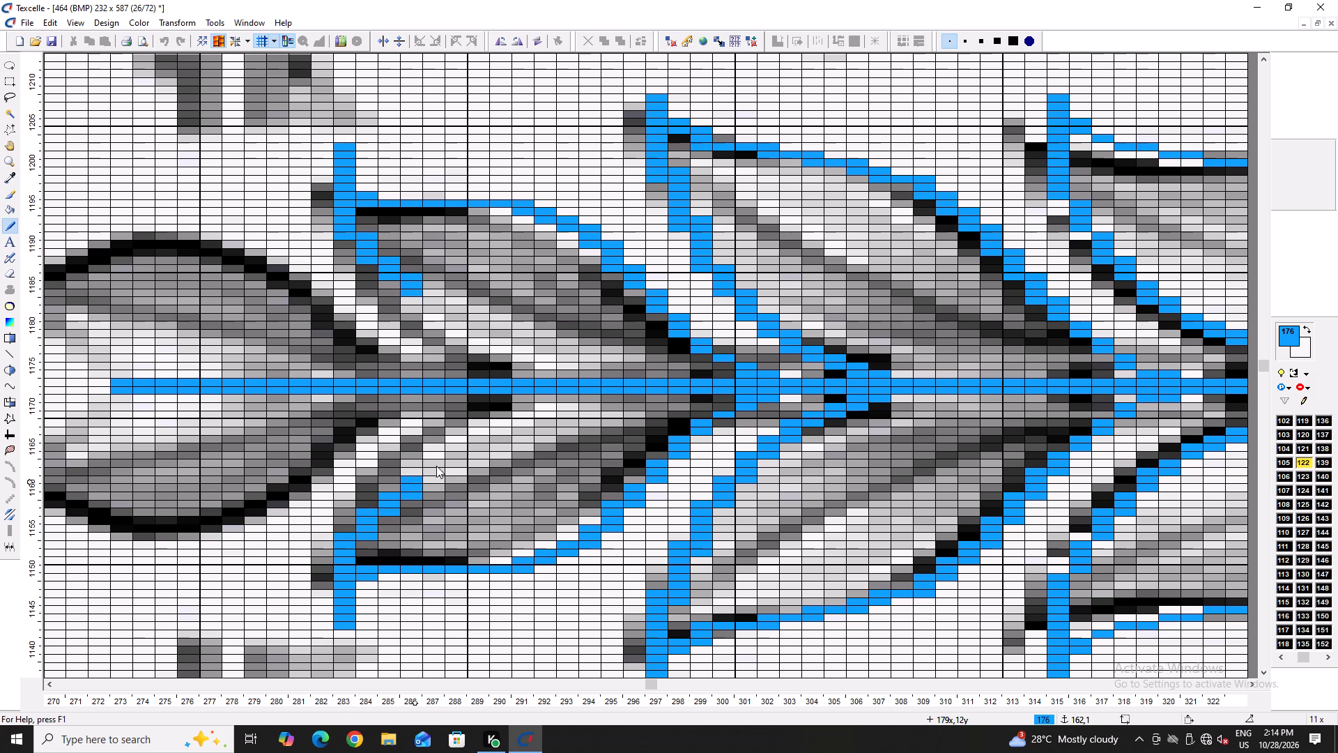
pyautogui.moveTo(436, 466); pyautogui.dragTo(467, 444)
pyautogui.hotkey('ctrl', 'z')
# Outline the leaf pair between columns 282 and 302 in mirrored blue strokes, including its pointed tips and inner notch.
pyautogui.moveTo(780, 392); pyautogui.dragTo(755, 398)
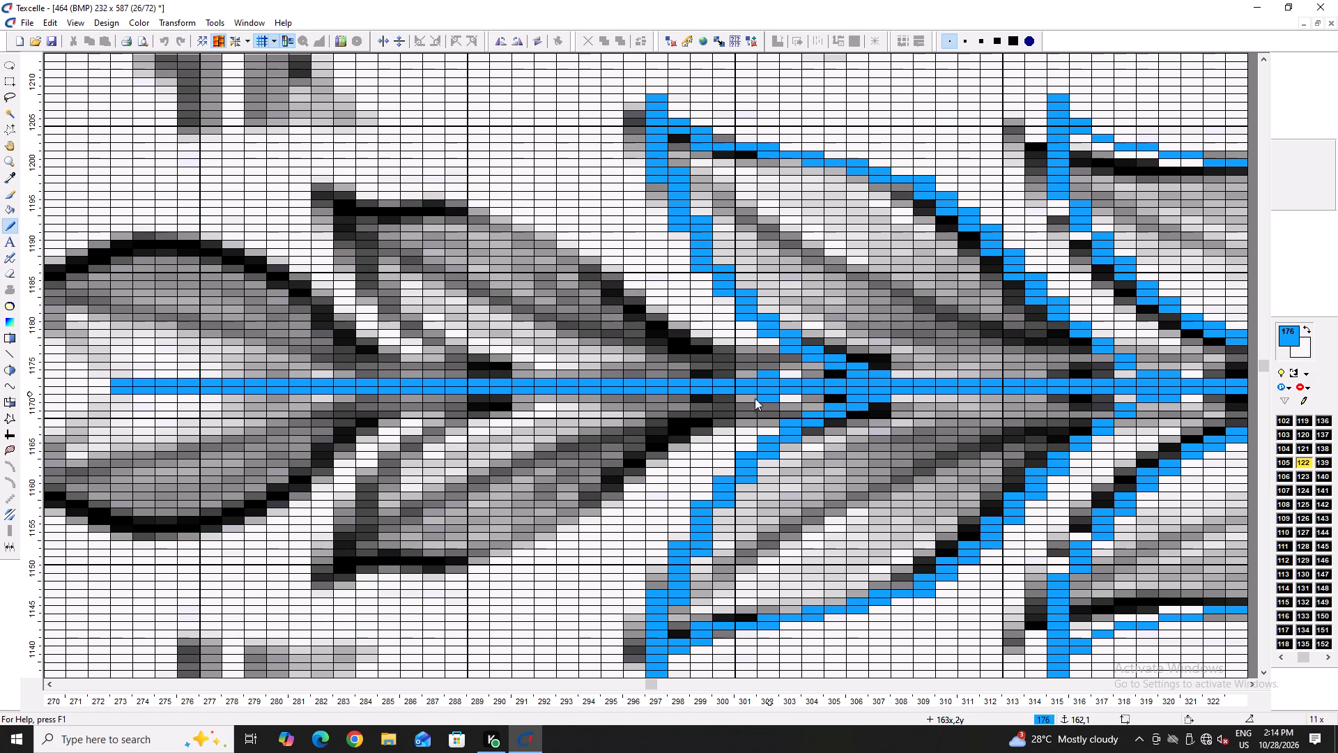
pyautogui.moveTo(755, 398); pyautogui.dragTo(317, 602)
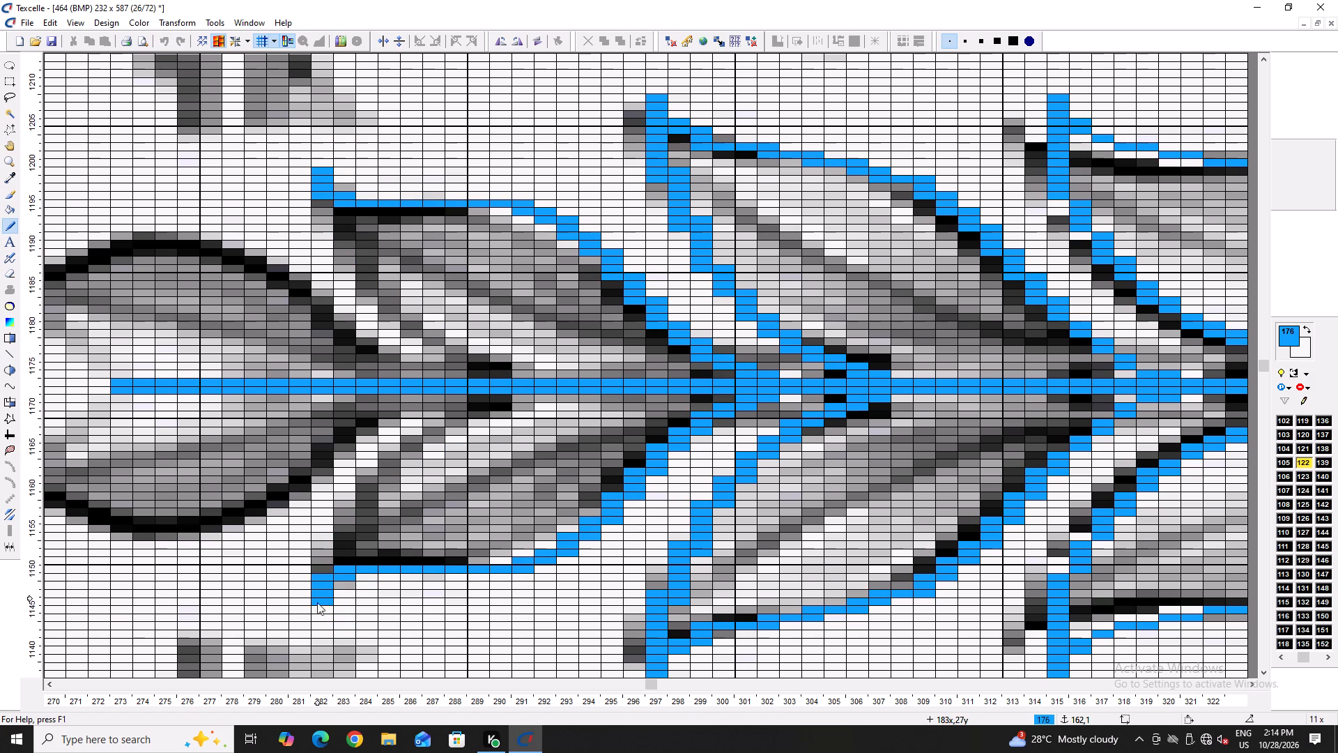
pyautogui.moveTo(317, 602); pyautogui.dragTo(521, 397)
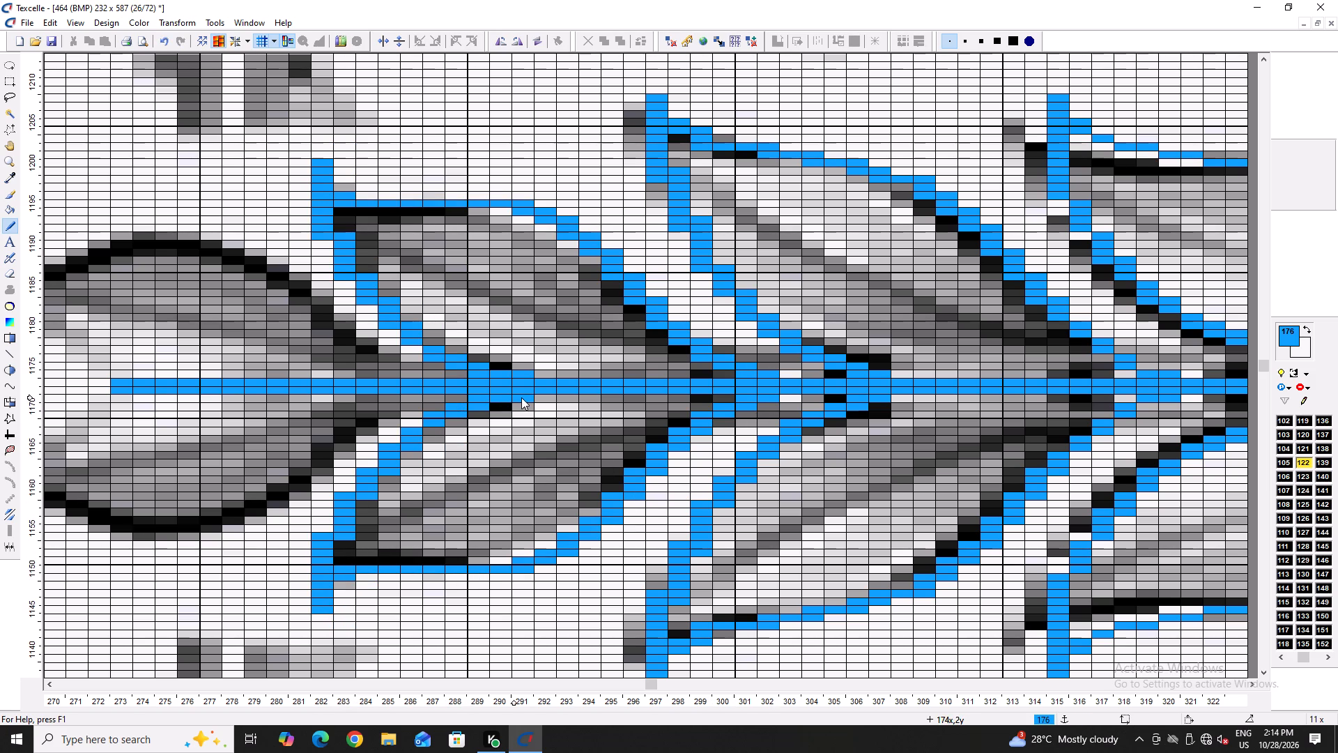
# Smooth the new leaf pair's outer curve around columns 289 to 293 and trim its tips at column 282.
pyautogui.rightClick(522, 570)
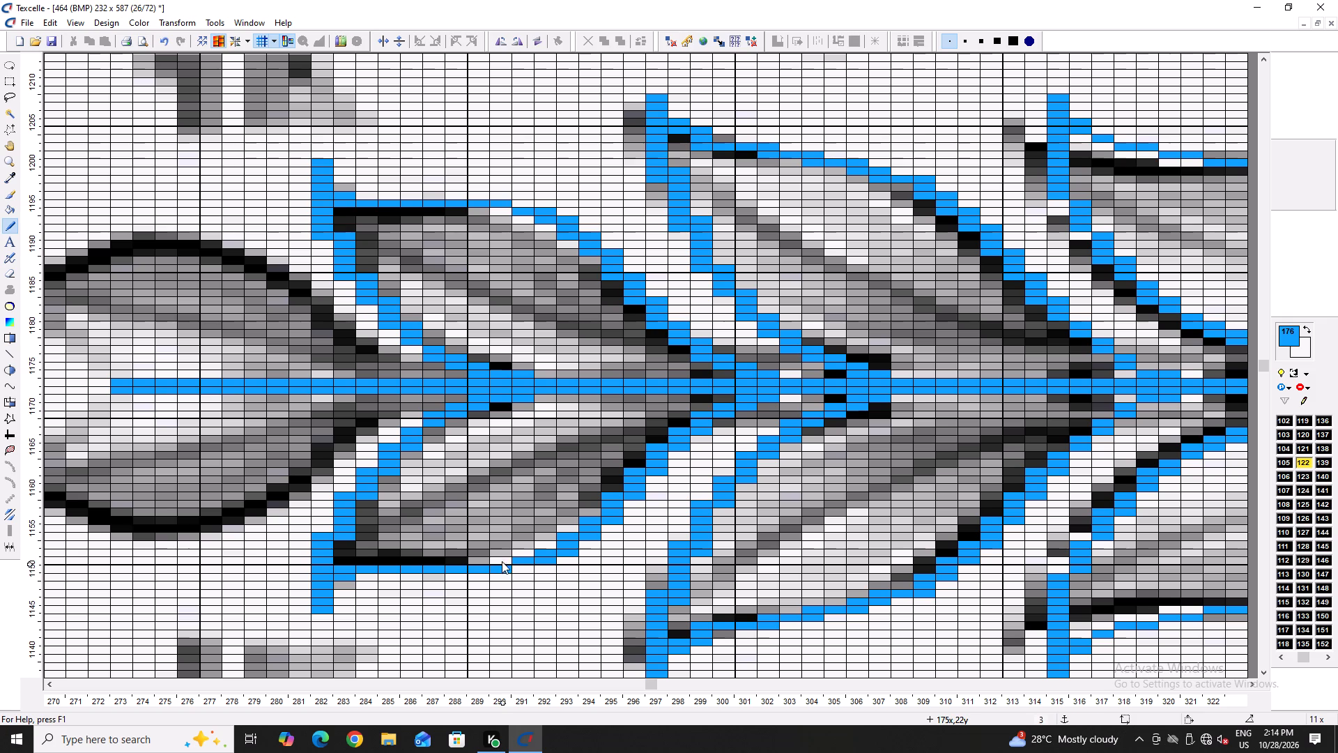
pyautogui.click(502, 561)
pyautogui.rightClick(512, 570)
pyautogui.rightClick(569, 551)
pyautogui.rightClick(555, 557)
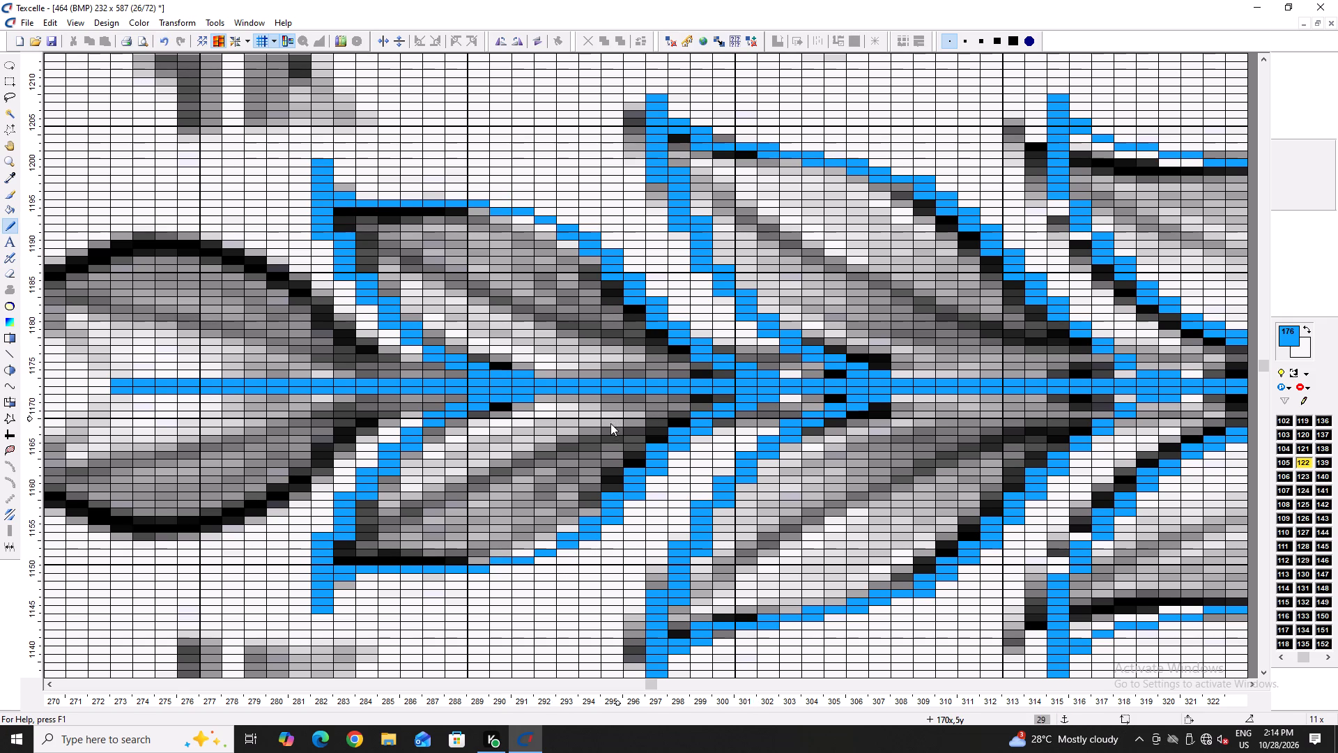
pyautogui.press('Left')
pyautogui.moveTo(460, 603); pyautogui.dragTo(460, 612, button='right')
pyautogui.click(460, 596)
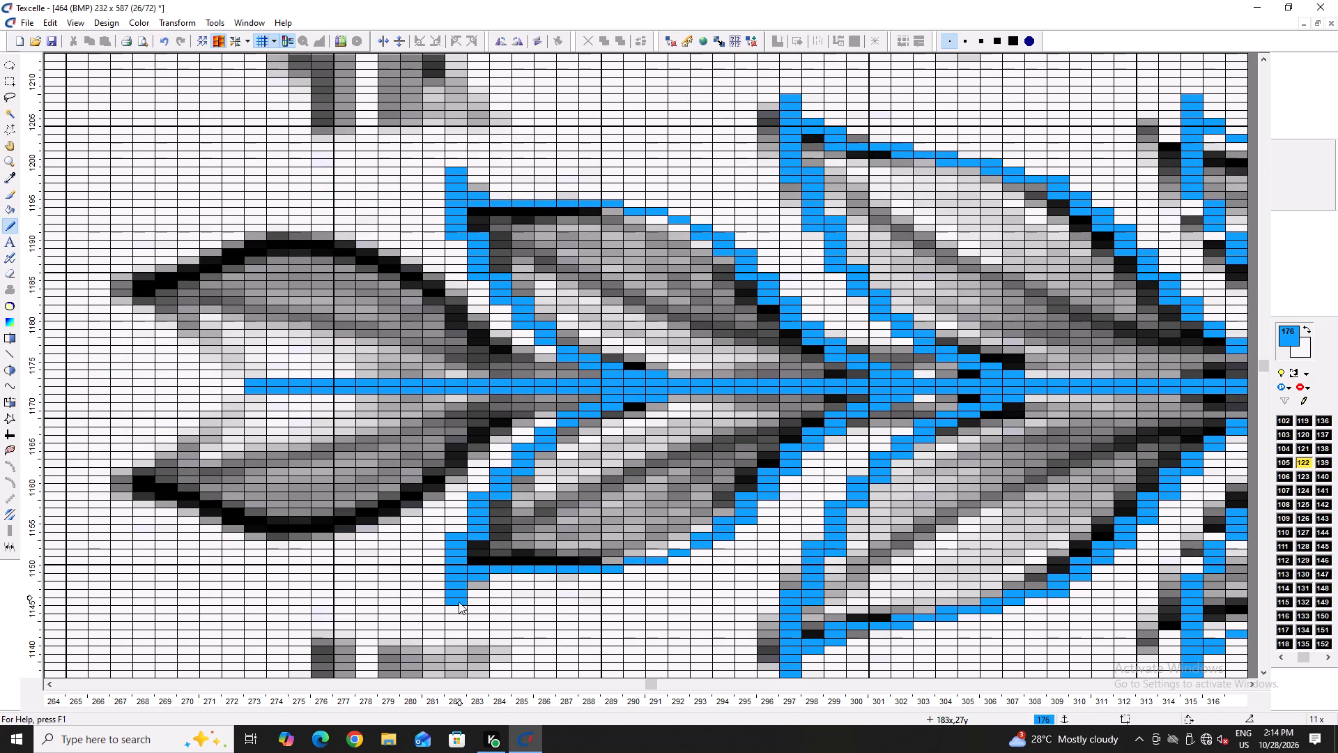
# Outline the sprig's last leaf pair in blue from column 286 to its tips at column 264, ending in a point near column 259.
pyautogui.press('Left')
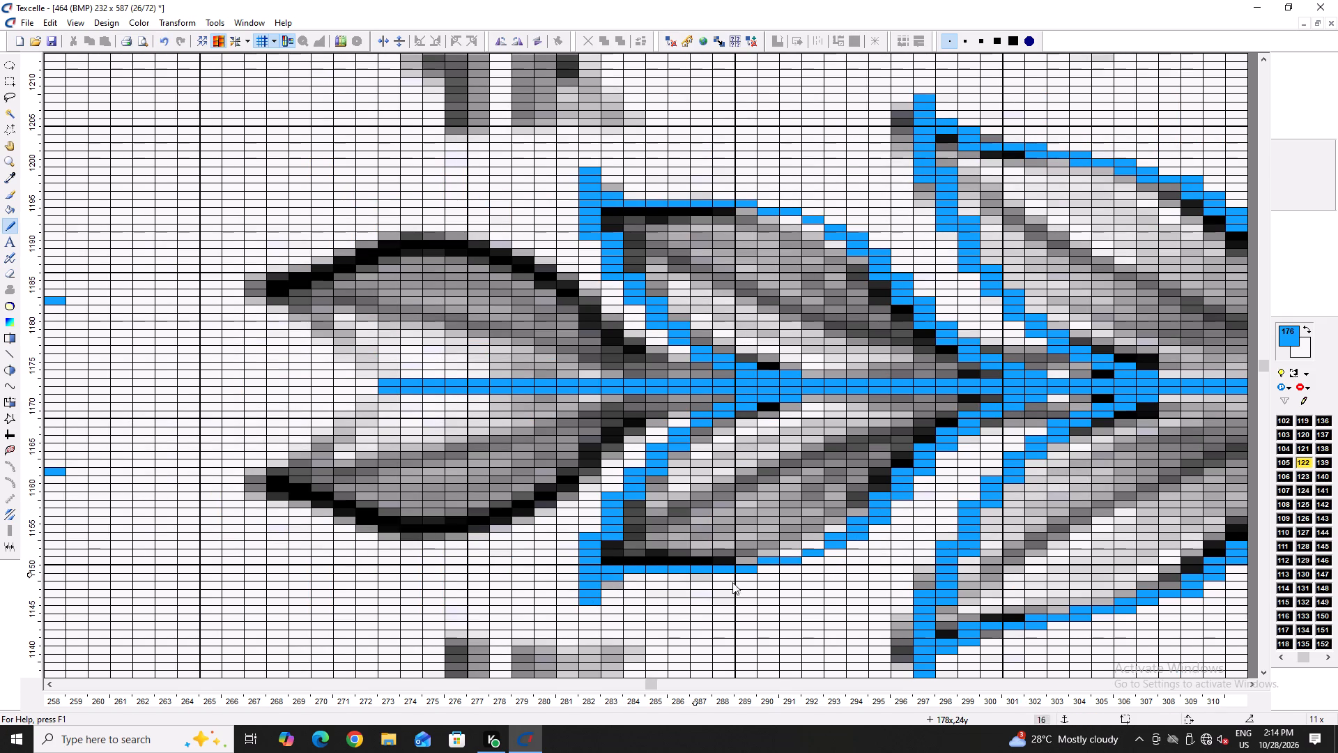
pyautogui.press('Left')
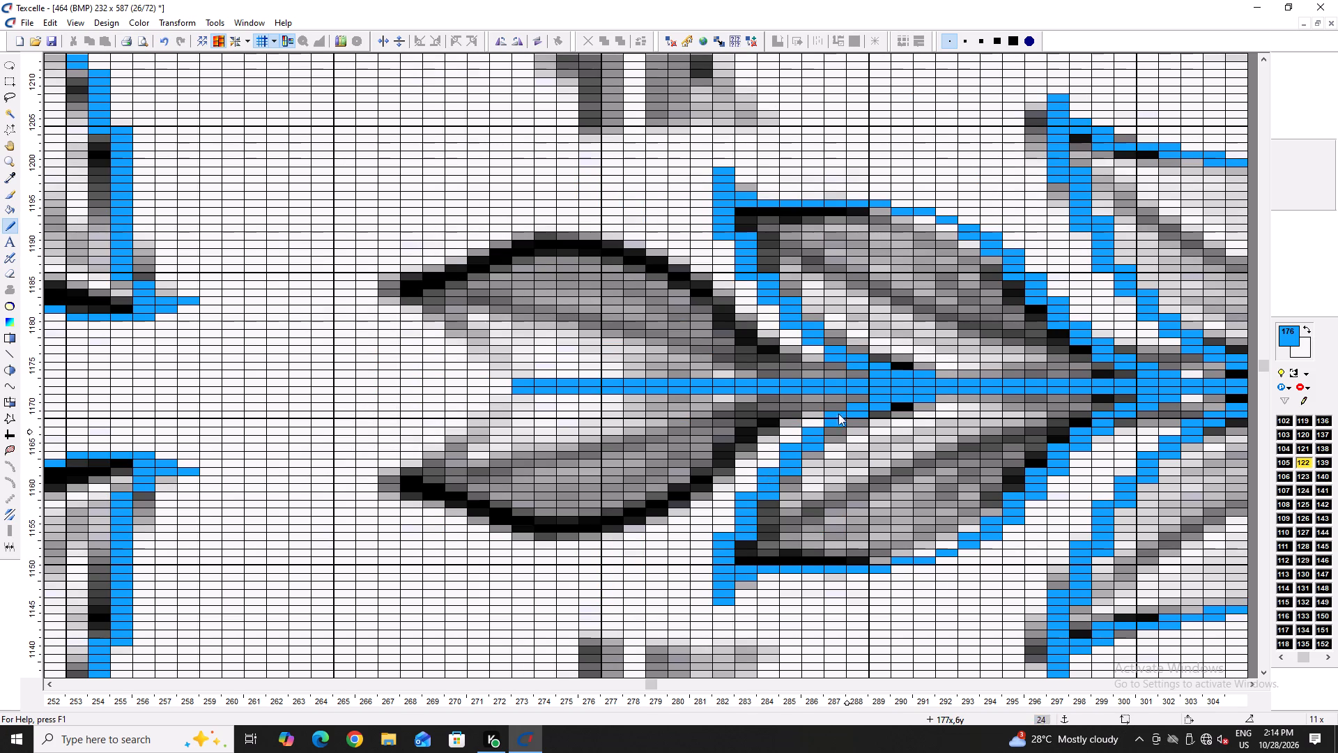
pyautogui.moveTo(803, 393); pyautogui.dragTo(372, 506)
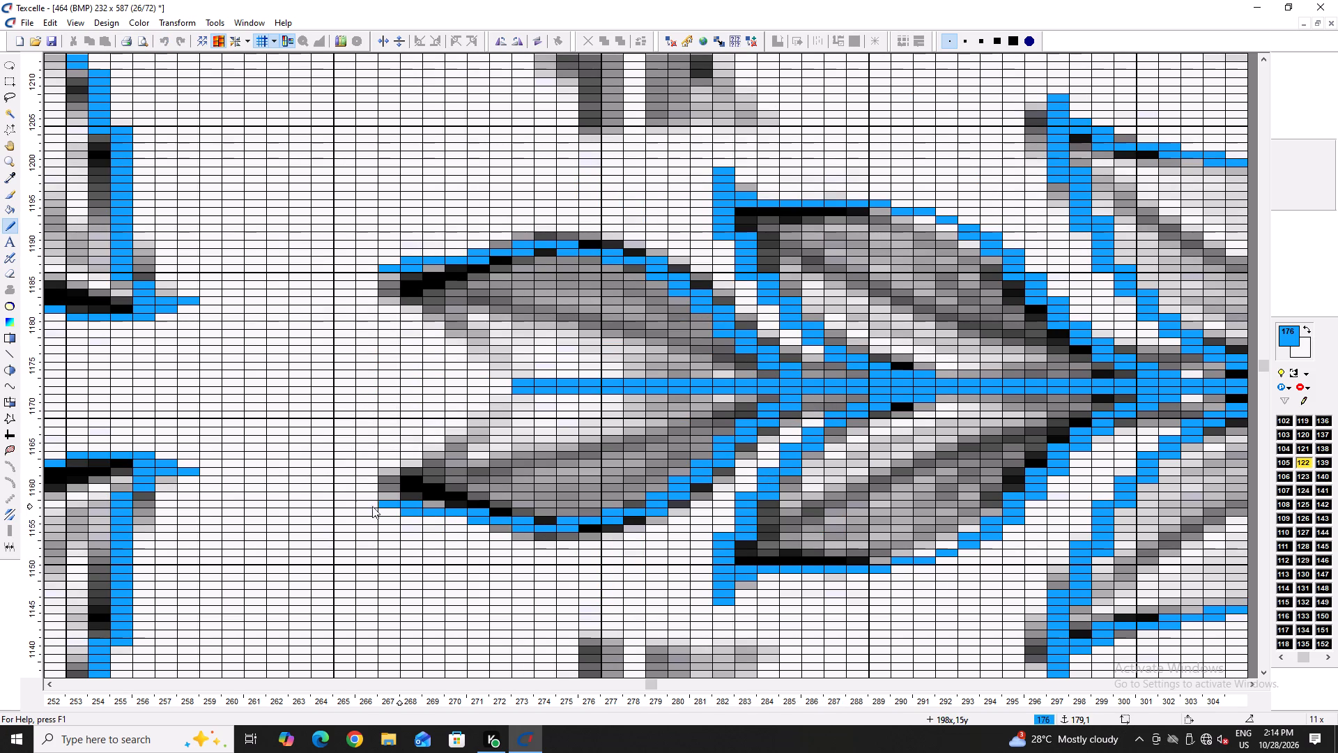
pyautogui.moveTo(372, 506); pyautogui.dragTo(192, 376)
pyautogui.moveTo(197, 376); pyautogui.dragTo(209, 375, button='right')
# Smooth the last leaf pair's outer outline between columns 264 and 273, adding blue pixels and whitening surplus ones.
pyautogui.keyDown('ctrl'); pyautogui.scroll(-5, 300, 376); pyautogui.keyUp('ctrl')
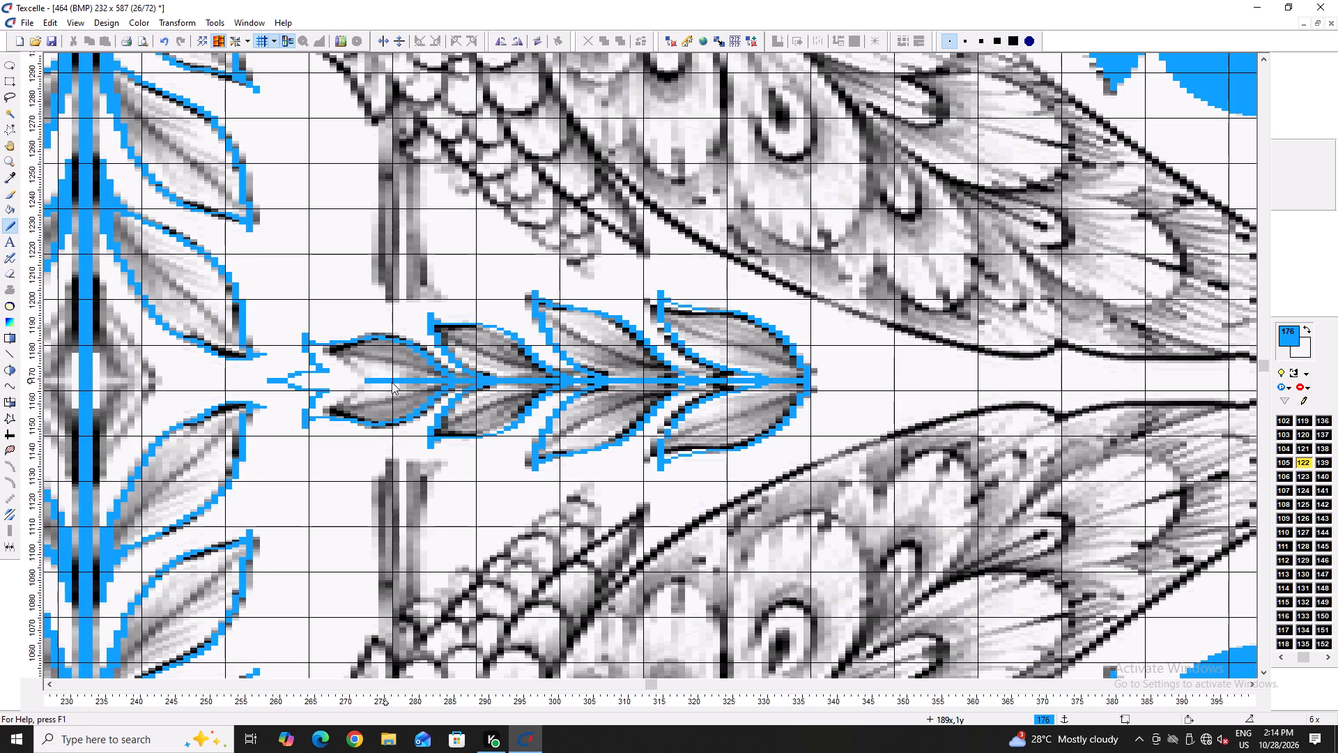
pyautogui.keyDown('ctrl'); pyautogui.scroll(-2, 514, 387); pyautogui.keyUp('ctrl')
pyautogui.keyDown('ctrl'); pyautogui.scroll(5, 307, 381); pyautogui.keyUp('ctrl')
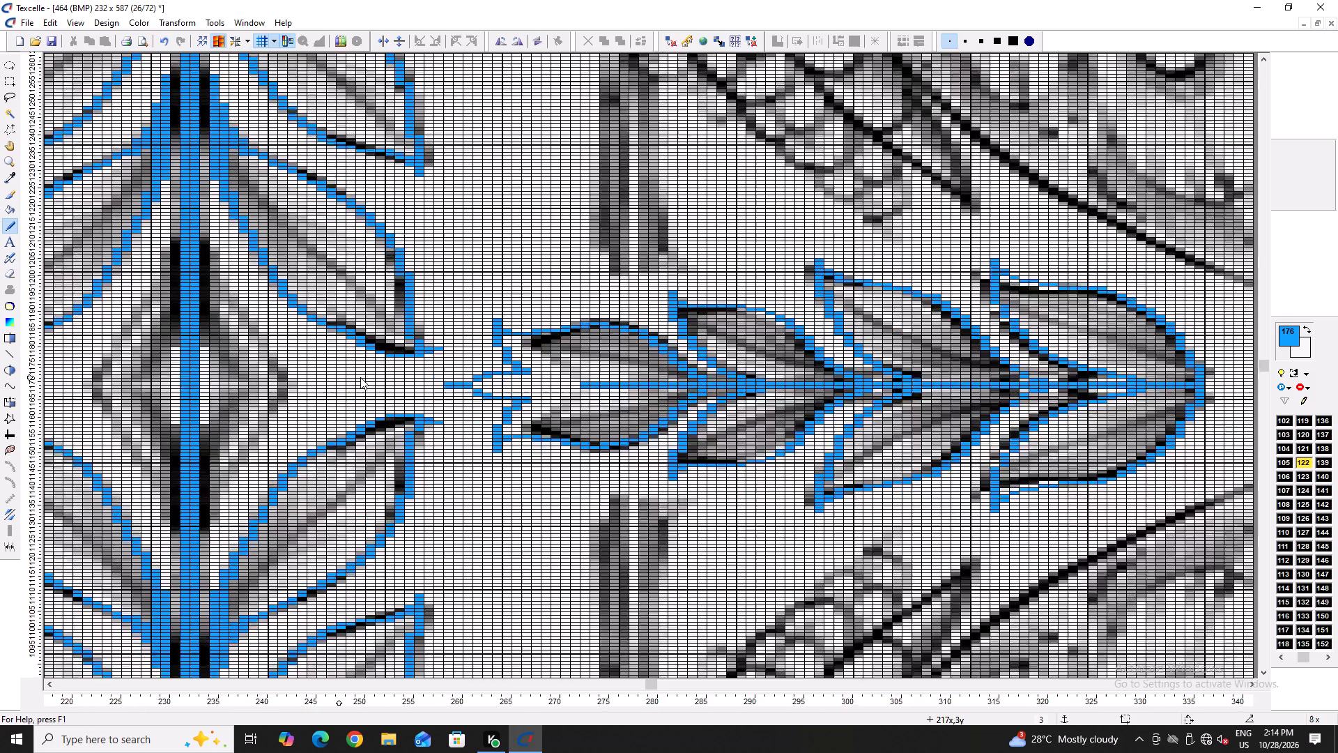
pyautogui.keyDown('ctrl'); pyautogui.scroll(2, 537, 368); pyautogui.keyUp('ctrl')
pyautogui.keyDown('ctrl'); pyautogui.scroll(1, 517, 264); pyautogui.keyUp('ctrl')
pyautogui.click(504, 220)
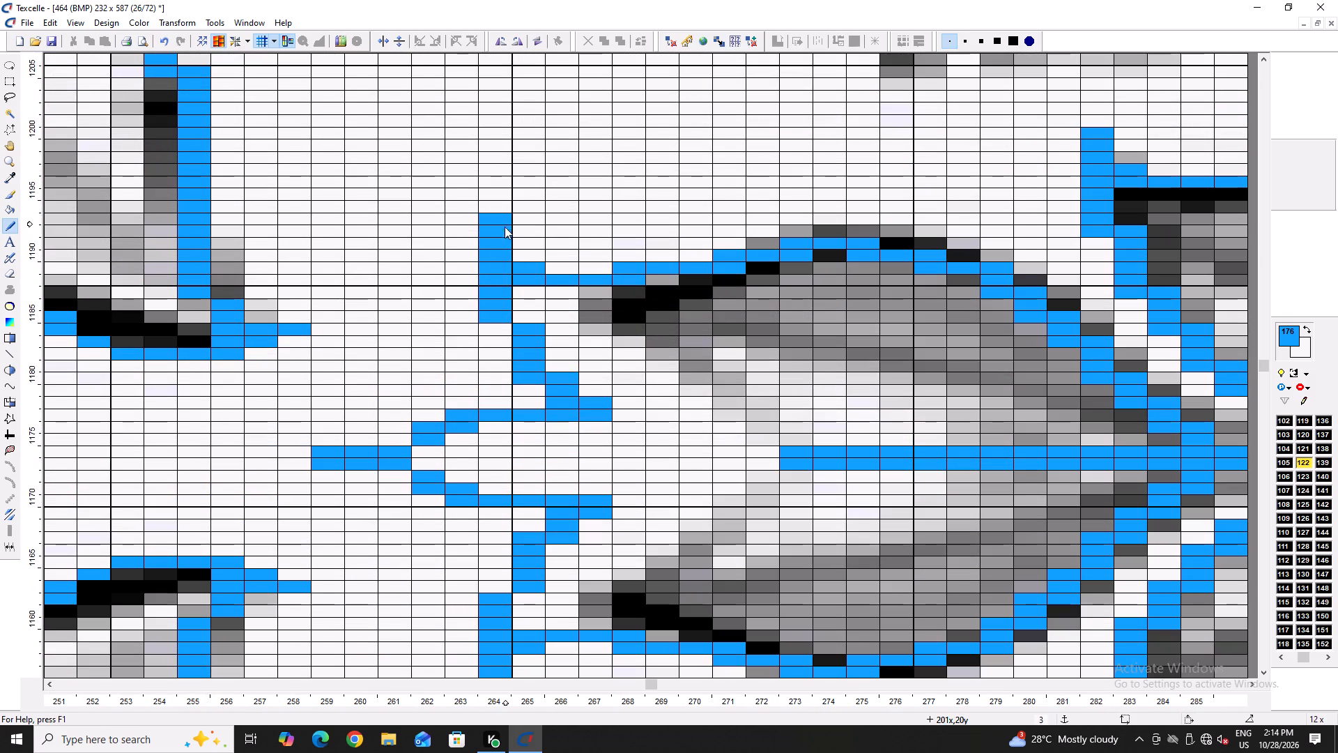
pyautogui.moveTo(514, 246); pyautogui.dragTo(535, 254)
pyautogui.click(535, 254)
pyautogui.moveTo(541, 257); pyautogui.dragTo(620, 268)
pyautogui.click(622, 268)
pyautogui.rightClick(549, 252)
pyautogui.rightClick(521, 244)
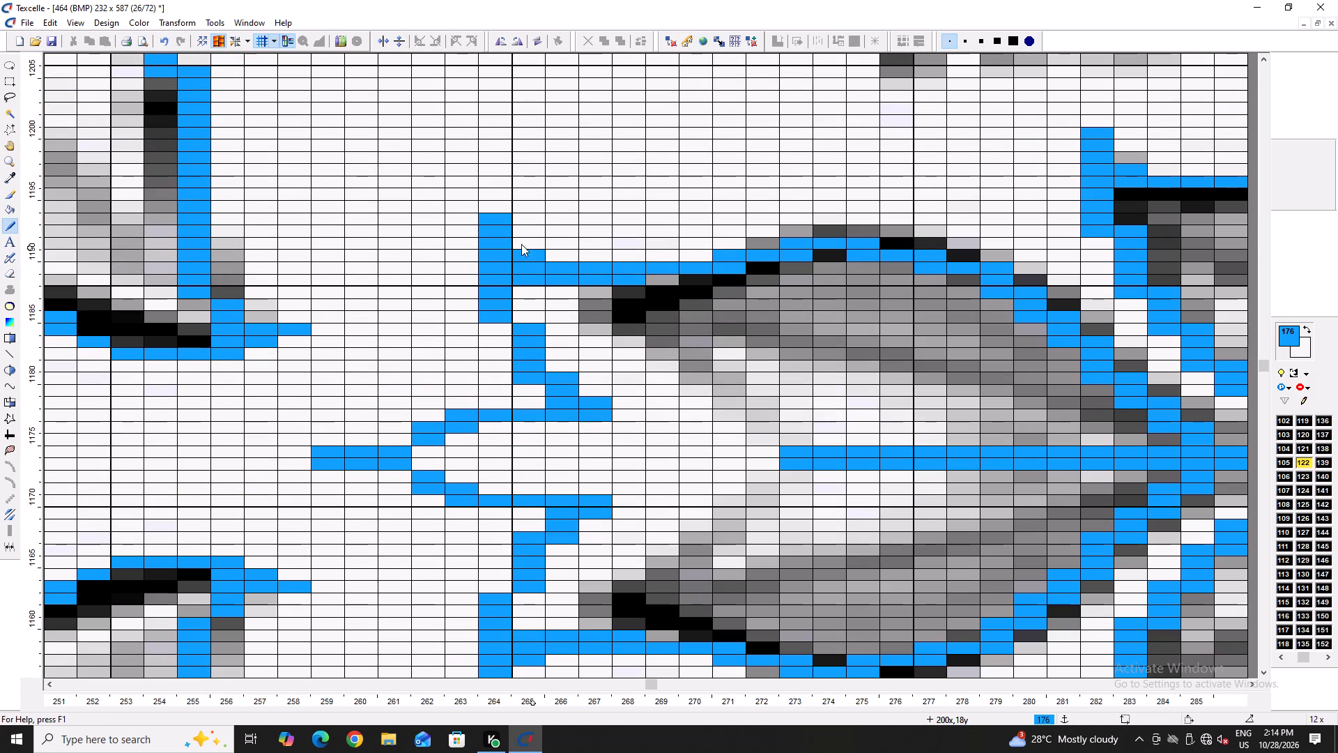
pyautogui.moveTo(677, 259); pyautogui.dragTo(698, 259)
pyautogui.moveTo(745, 249); pyautogui.dragTo(761, 247)
pyautogui.click(761, 247)
pyautogui.moveTo(749, 245); pyautogui.dragTo(740, 245)
pyautogui.doubleClick(739, 245)
# Even out the stepped inner edge below the leaf tip at columns 265 to 267 using white and blue pixels.
pyautogui.rightClick(532, 370)
pyautogui.rightClick(531, 372)
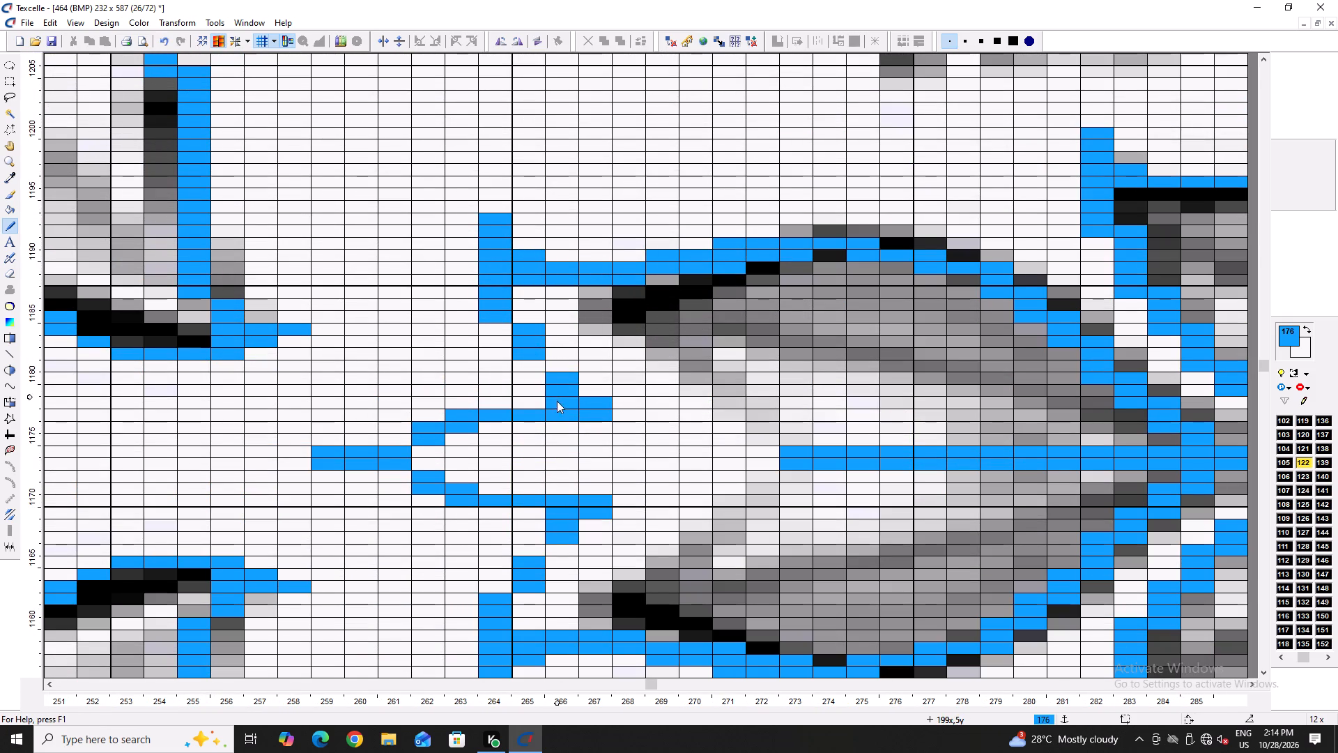
pyautogui.rightClick(557, 401)
pyautogui.click(559, 374)
pyautogui.click(560, 367)
# Refine the sprig's pointed end around columns 261 to 263, thickening its junction and shortening the point to column 261.
pyautogui.rightClick(456, 420)
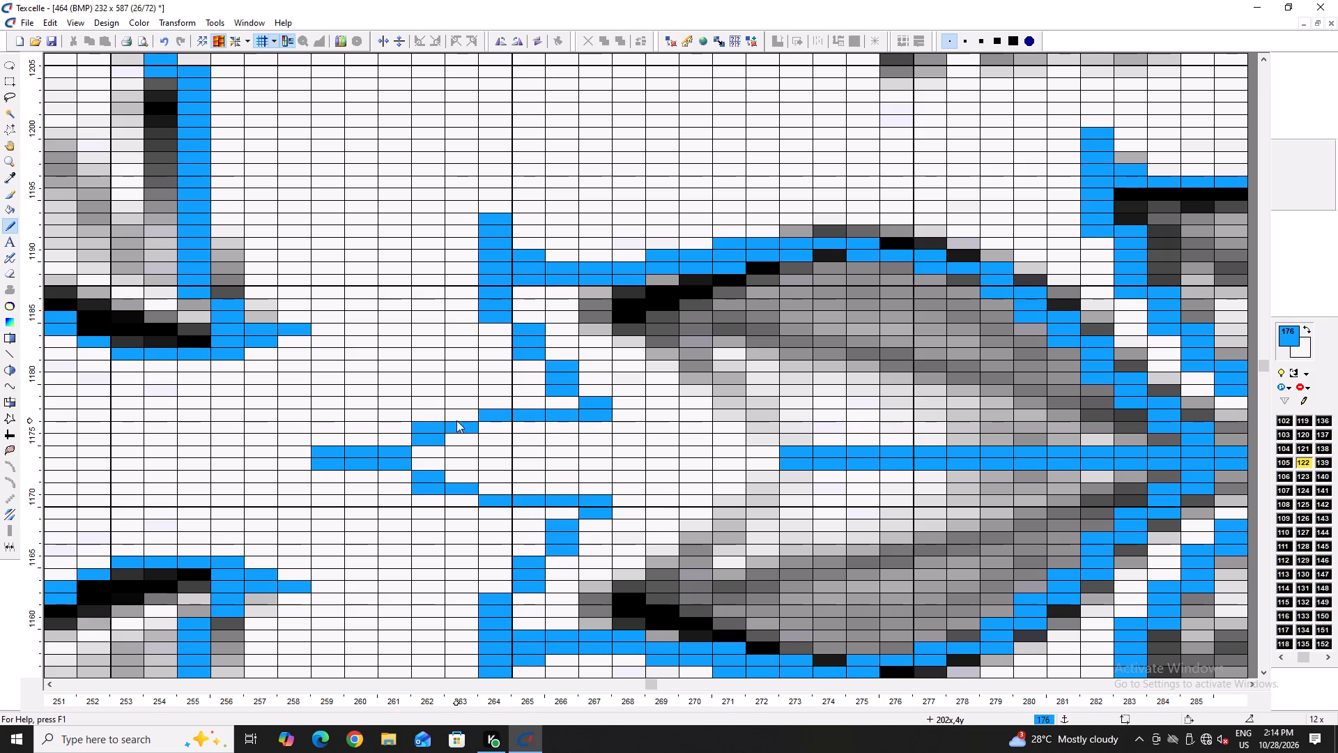
pyautogui.moveTo(420, 455); pyautogui.dragTo(421, 464)
pyautogui.doubleClick(421, 465)
pyautogui.moveTo(339, 451); pyautogui.dragTo(341, 476, button='right')
pyautogui.rightClick(362, 455)
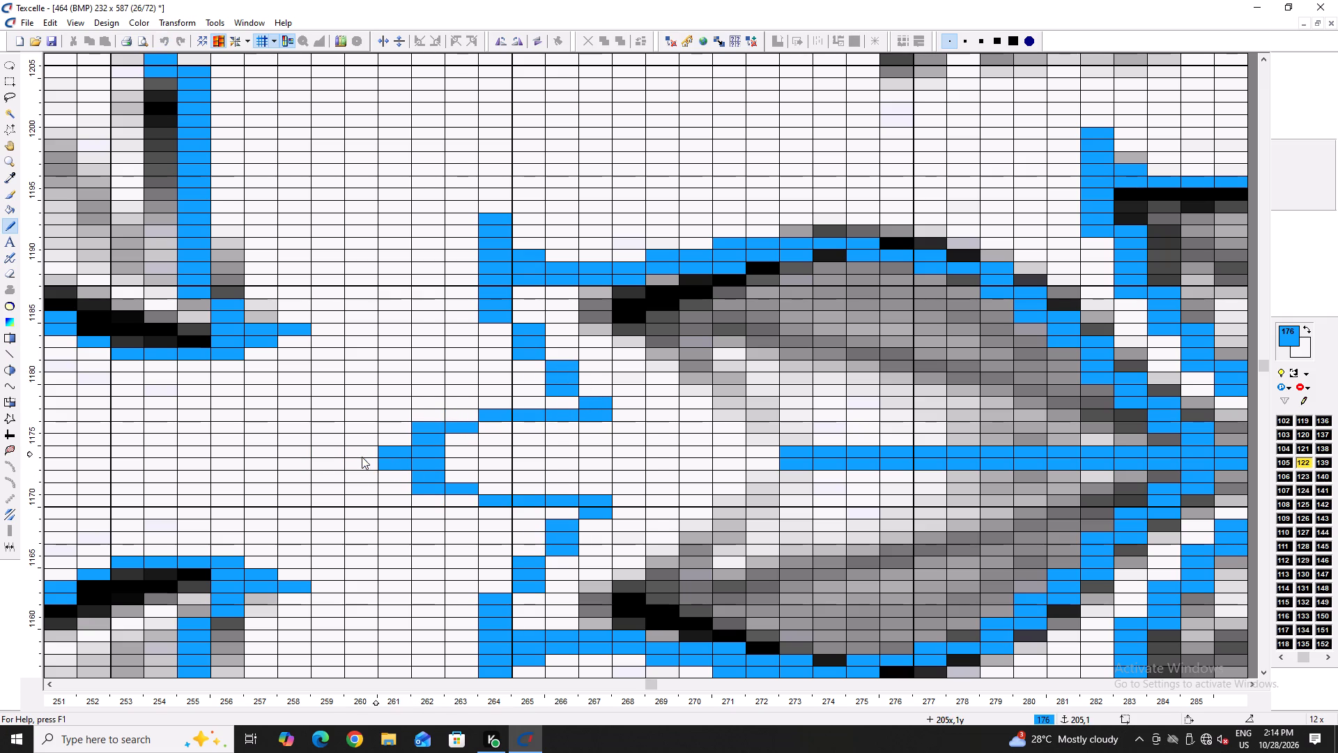
pyautogui.rightClick(431, 429)
# Flood-fill the horizontal sprig's outlined leaf pairs with solid blue, colour 176.
pyautogui.keyDown('ctrl'); pyautogui.scroll(-4, 490, 454); pyautogui.keyUp('ctrl')
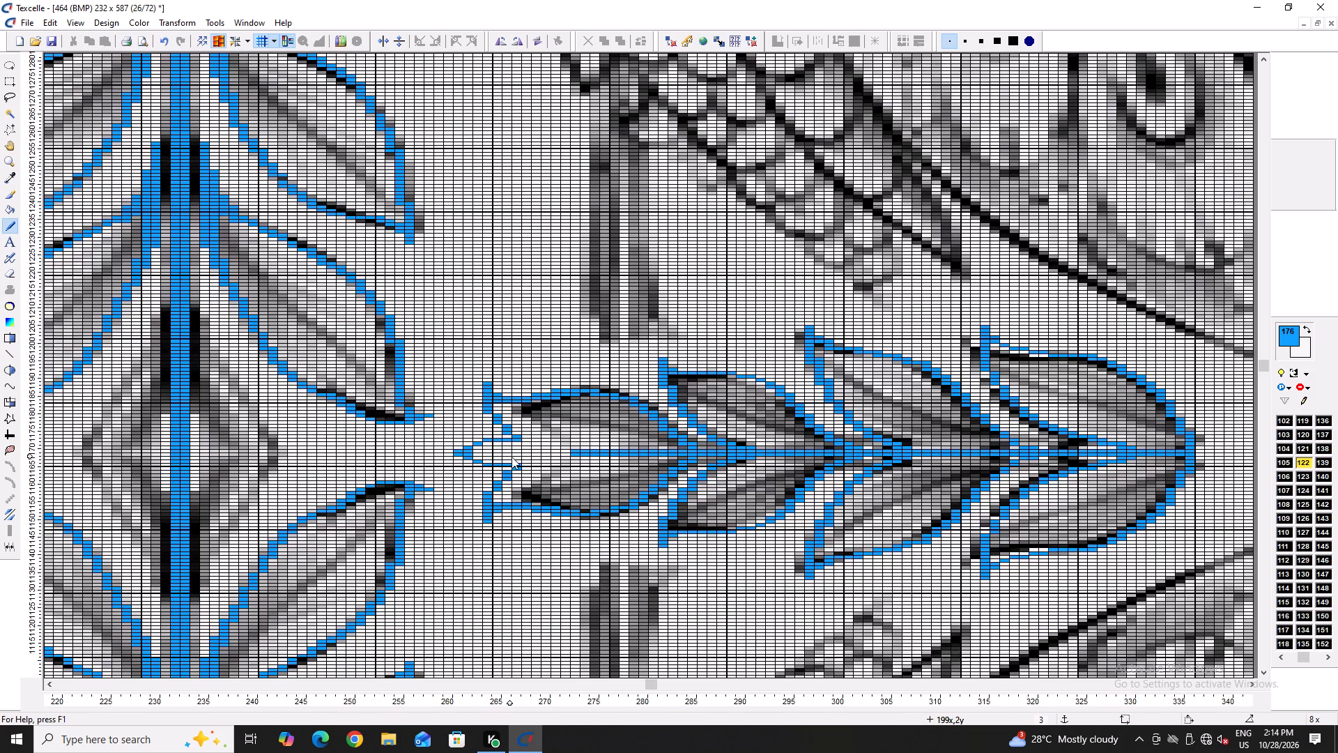
pyautogui.keyDown('ctrl'); pyautogui.scroll(3, 492, 410); pyautogui.keyUp('ctrl')
pyautogui.keyDown('ctrl'); pyautogui.scroll(-2, 588, 487); pyautogui.keyUp('ctrl')
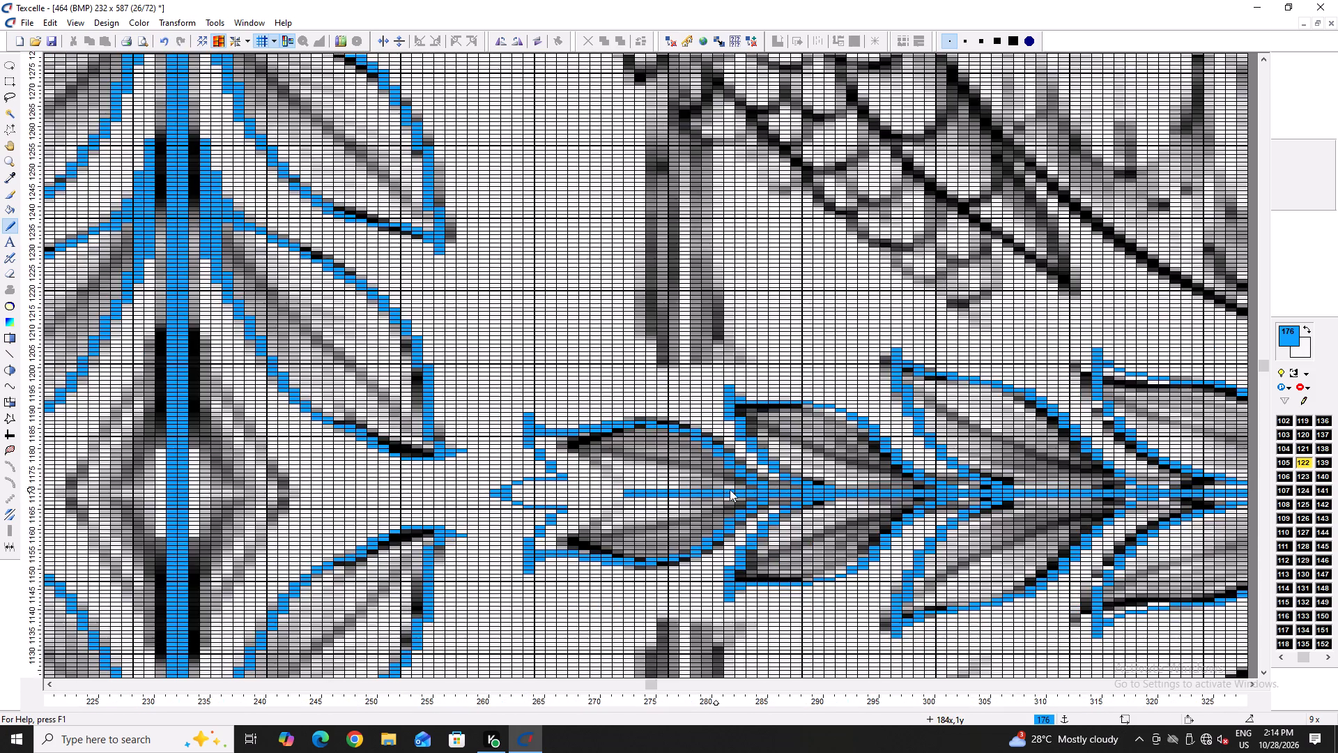
pyautogui.keyDown('ctrl'); pyautogui.scroll(4, 743, 489); pyautogui.keyUp('ctrl')
pyautogui.keyDown('ctrl'); pyautogui.scroll(-5, 737, 483); pyautogui.keyUp('ctrl')
pyautogui.keyDown('ctrl'); pyautogui.scroll(4, 715, 518); pyautogui.keyUp('ctrl')
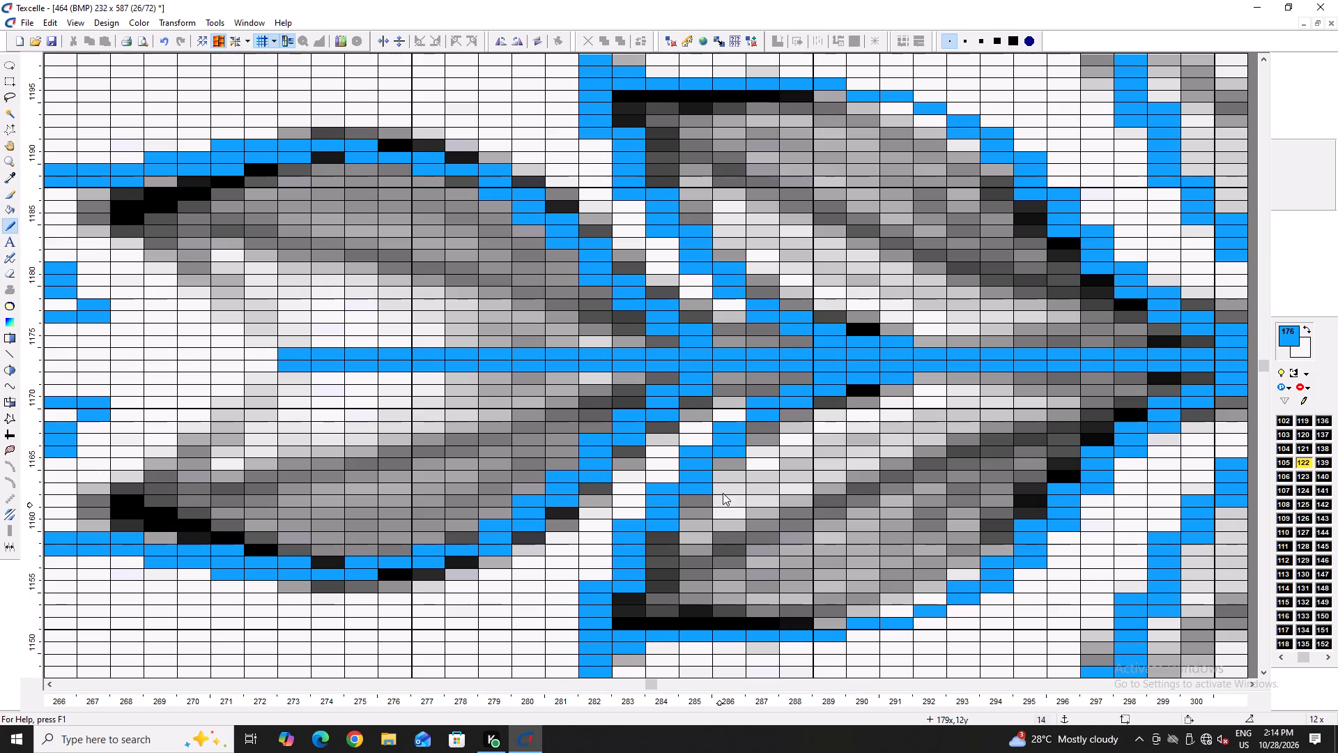
pyautogui.hotkey('shift', 'space')
pyautogui.press('h')
pyautogui.click(826, 480)
pyautogui.click(466, 393)
pyautogui.keyDown('ctrl'); pyautogui.scroll(-2, 467, 402); pyautogui.keyUp('ctrl')
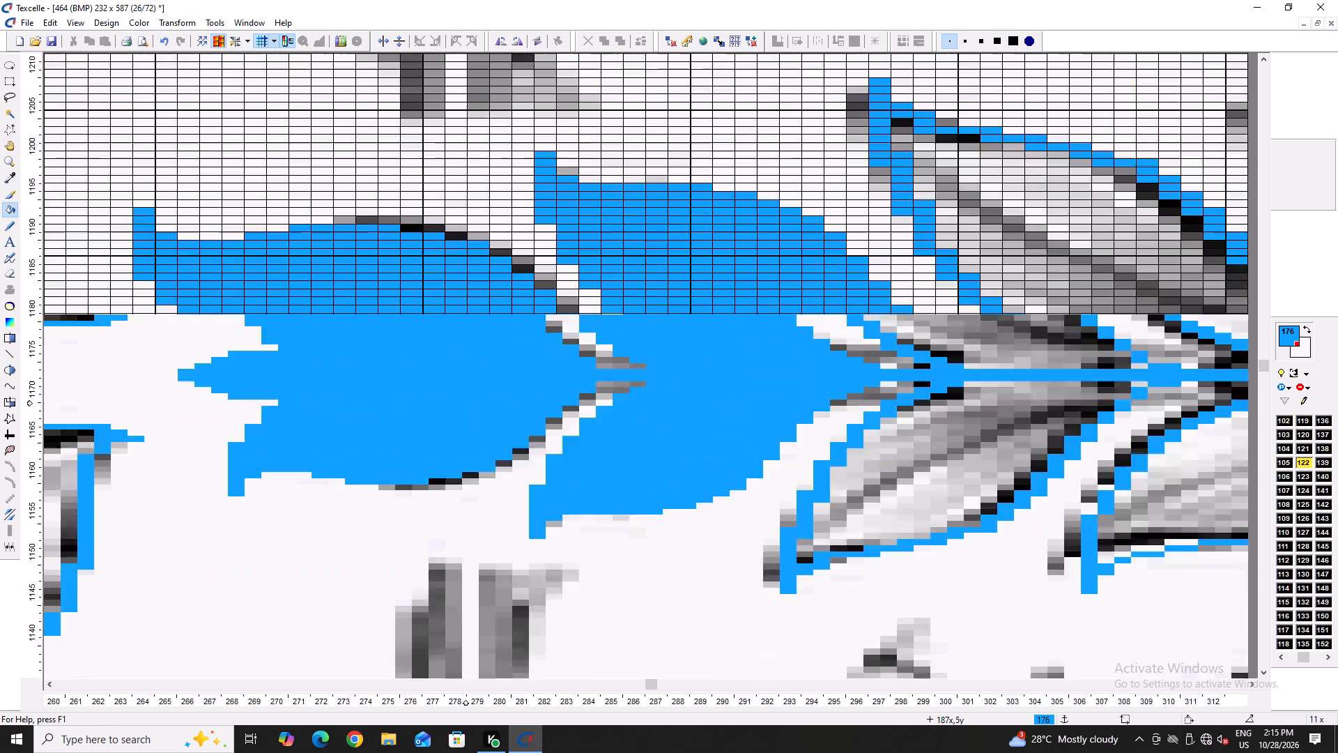
pyautogui.keyDown('ctrl'); pyautogui.scroll(-3, 465, 403); pyautogui.keyUp('ctrl')
pyautogui.click(705, 422)
pyautogui.click(871, 408)
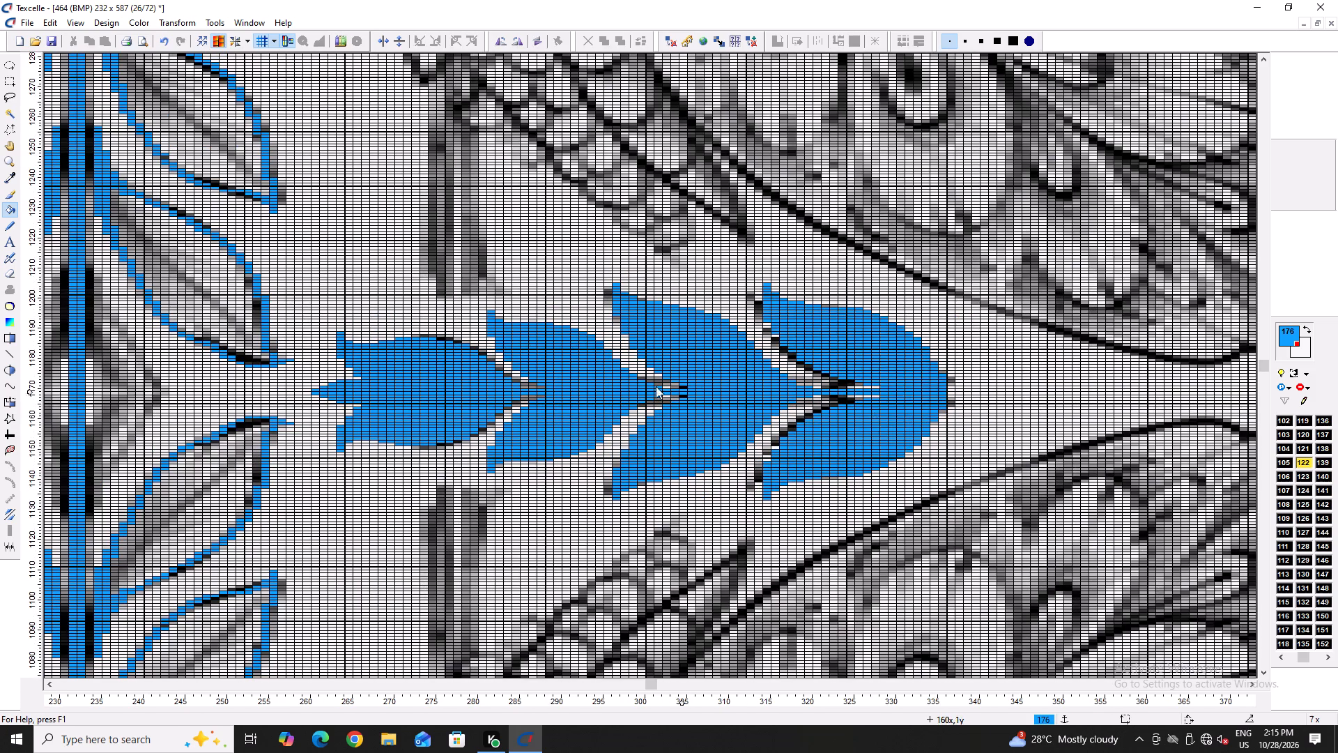
# Draw a thin straight blue stem line, colour 176, from the sprig's rounded end along the horizontal axis through the motif's edge.
pyautogui.keyDown('ctrl'); pyautogui.scroll(-3, 656, 386); pyautogui.keyUp('ctrl')
pyautogui.keyDown('ctrl'); pyautogui.scroll(6, 771, 375); pyautogui.keyUp('ctrl')
pyautogui.press('space')
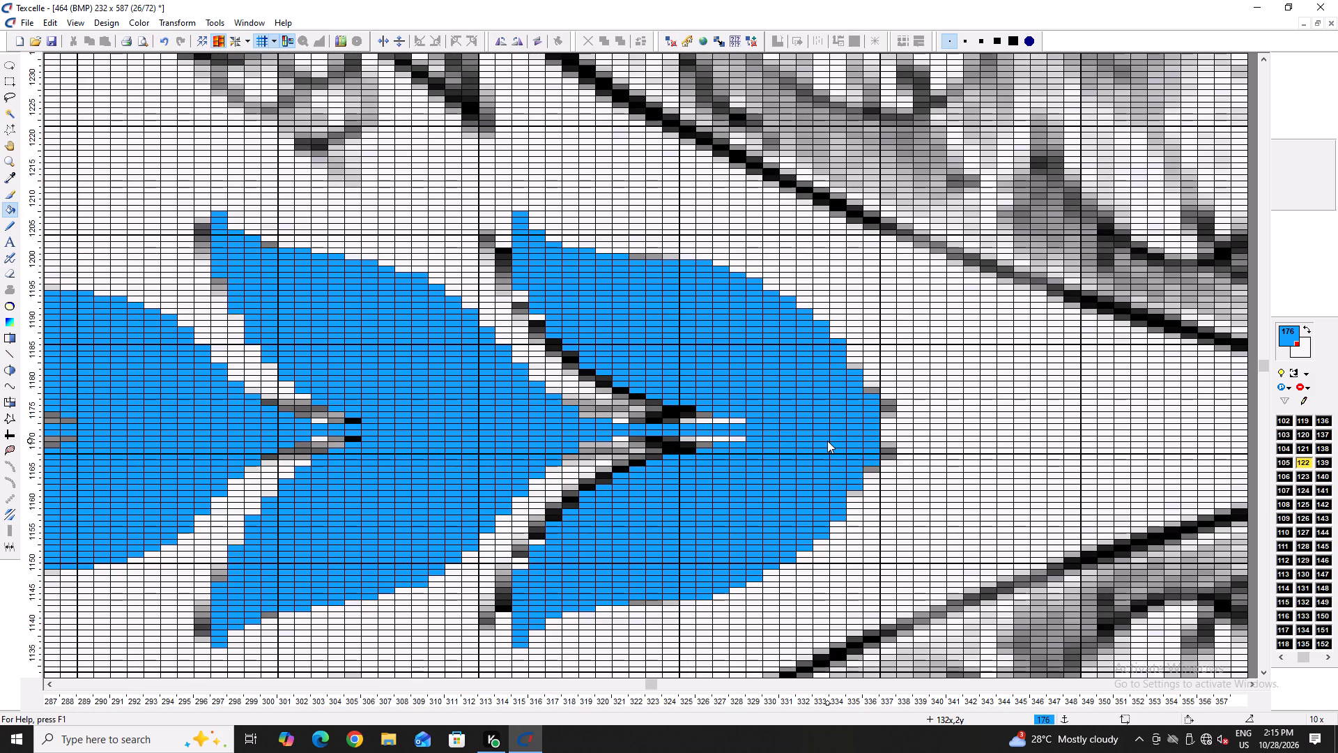
pyautogui.press('x')
pyautogui.keyDown('ctrl'); pyautogui.scroll(-2, 684, 418); pyautogui.keyUp('ctrl')
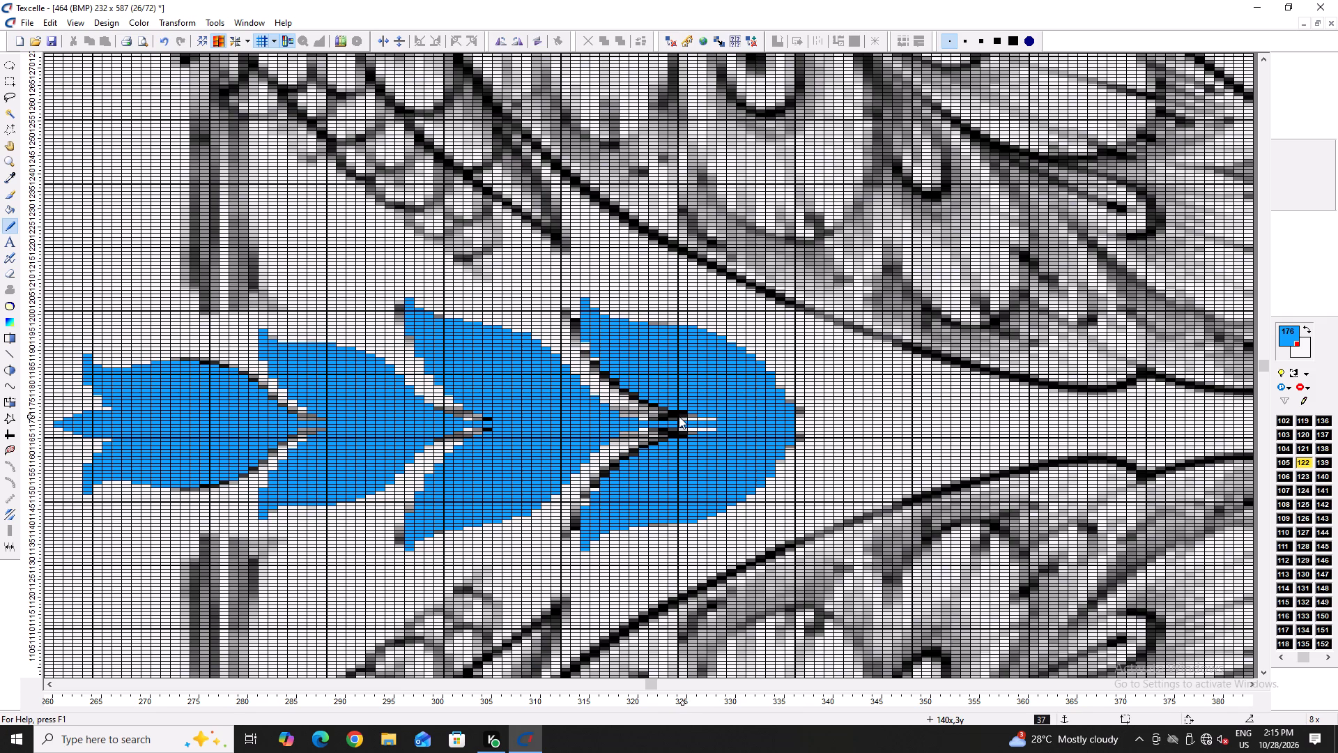
pyautogui.keyDown('ctrl'); pyautogui.scroll(-4, 694, 456); pyautogui.keyUp('ctrl')
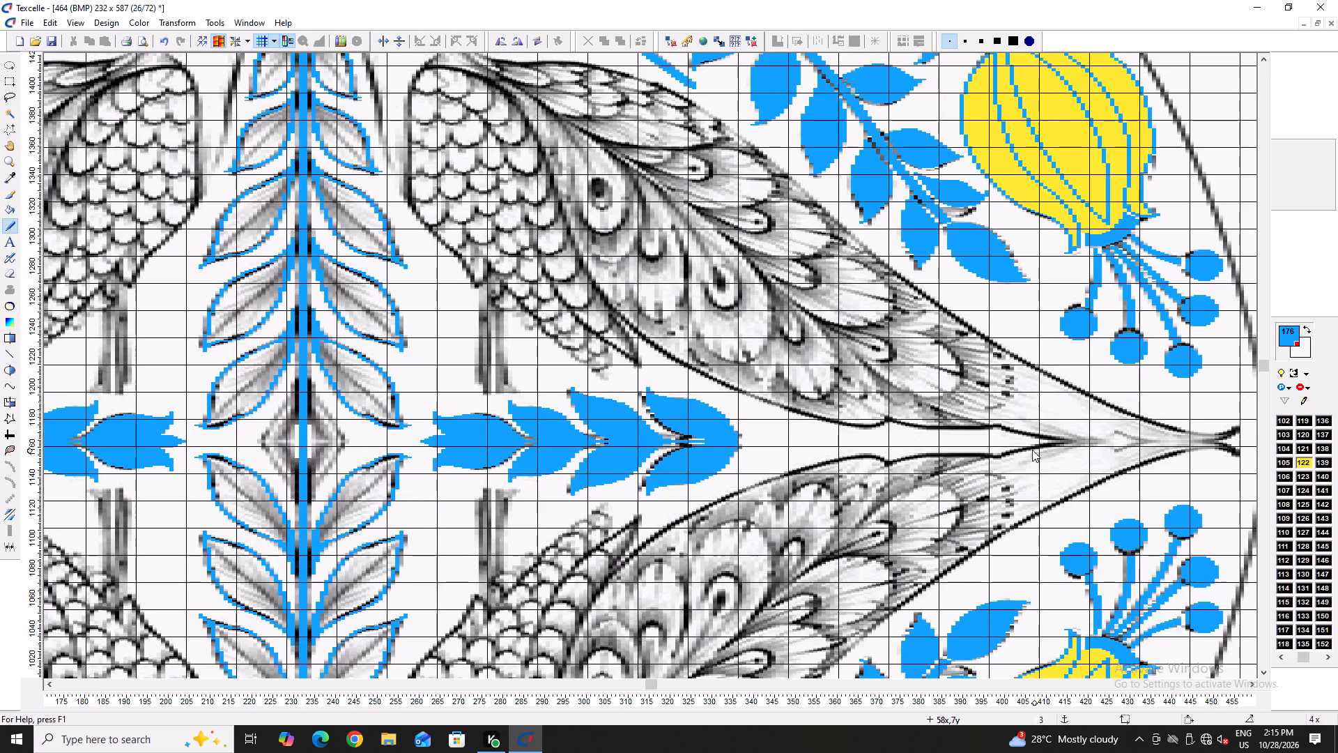
pyautogui.keyDown('ctrl'); pyautogui.scroll(5, 1026, 450); pyautogui.keyUp('ctrl')
pyautogui.moveTo(255, 422); pyautogui.dragTo(284, 420)
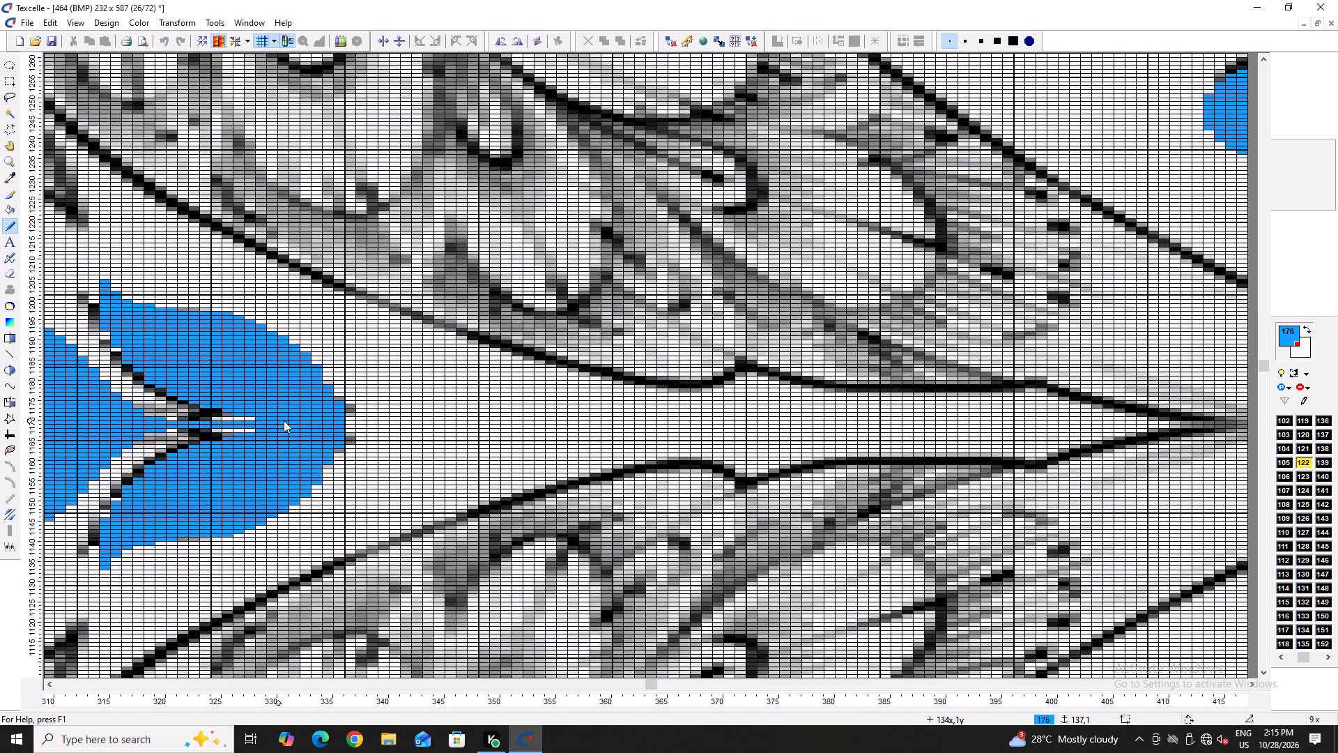
pyautogui.moveTo(284, 420); pyautogui.dragTo(291, 420)
pyautogui.moveTo(293, 420); pyautogui.dragTo(329, 422)
pyautogui.moveTo(333, 422); pyautogui.dragTo(715, 425)
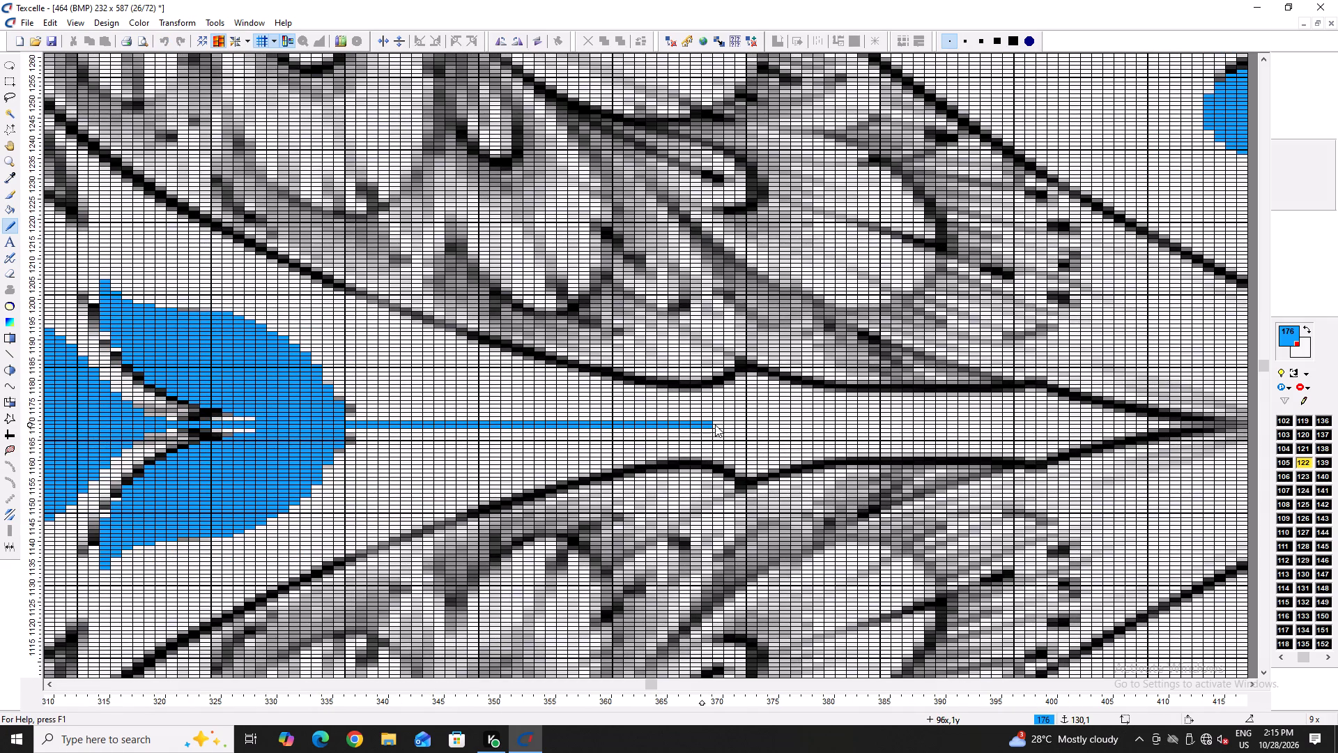
pyautogui.moveTo(715, 425); pyautogui.dragTo(753, 425)
pyautogui.press('Right')
pyautogui.press('Right')
pyautogui.press('Right')
pyautogui.press('Right')
pyautogui.press('Right')
pyautogui.press('Right')
pyautogui.press('Right')
pyautogui.press('Right')
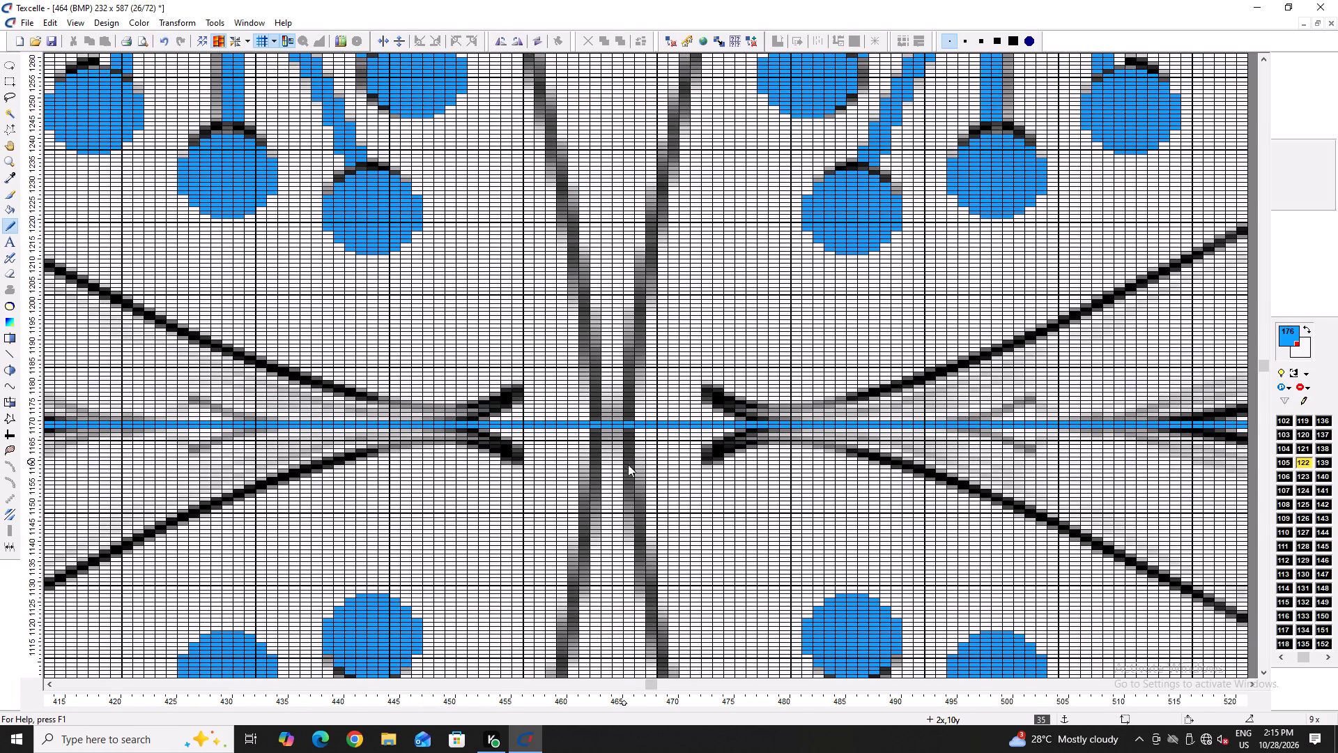
# Save the design.
pyautogui.keyDown('ctrl'); pyautogui.scroll(-1, 628, 465); pyautogui.keyUp('ctrl')
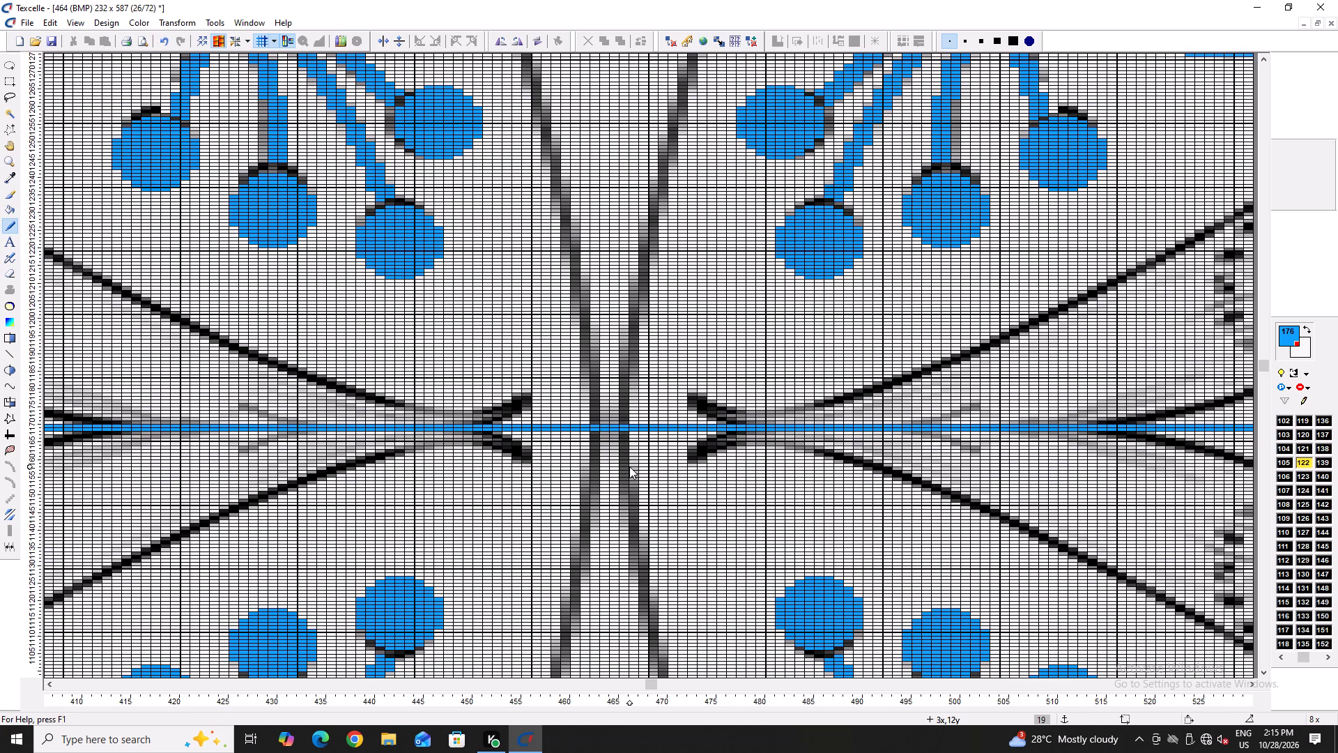
pyautogui.keyDown('ctrl'); pyautogui.scroll(-2, 500, 462); pyautogui.keyUp('ctrl')
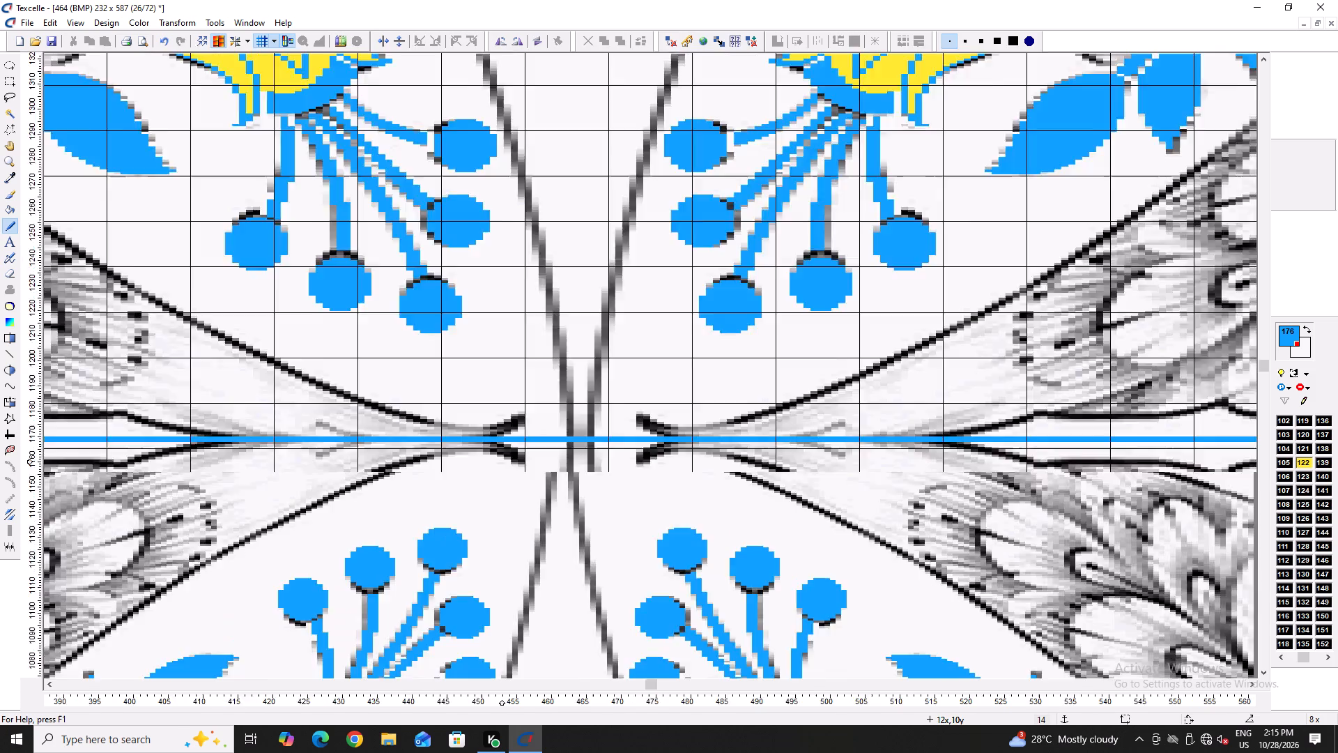
pyautogui.keyDown('ctrl'); pyautogui.scroll(-5, 500, 462); pyautogui.keyUp('ctrl')
pyautogui.hotkey('ctrl', 's')
pyautogui.hotkey('ctrl', 's')
pyautogui.hotkey('ctrl', 's')
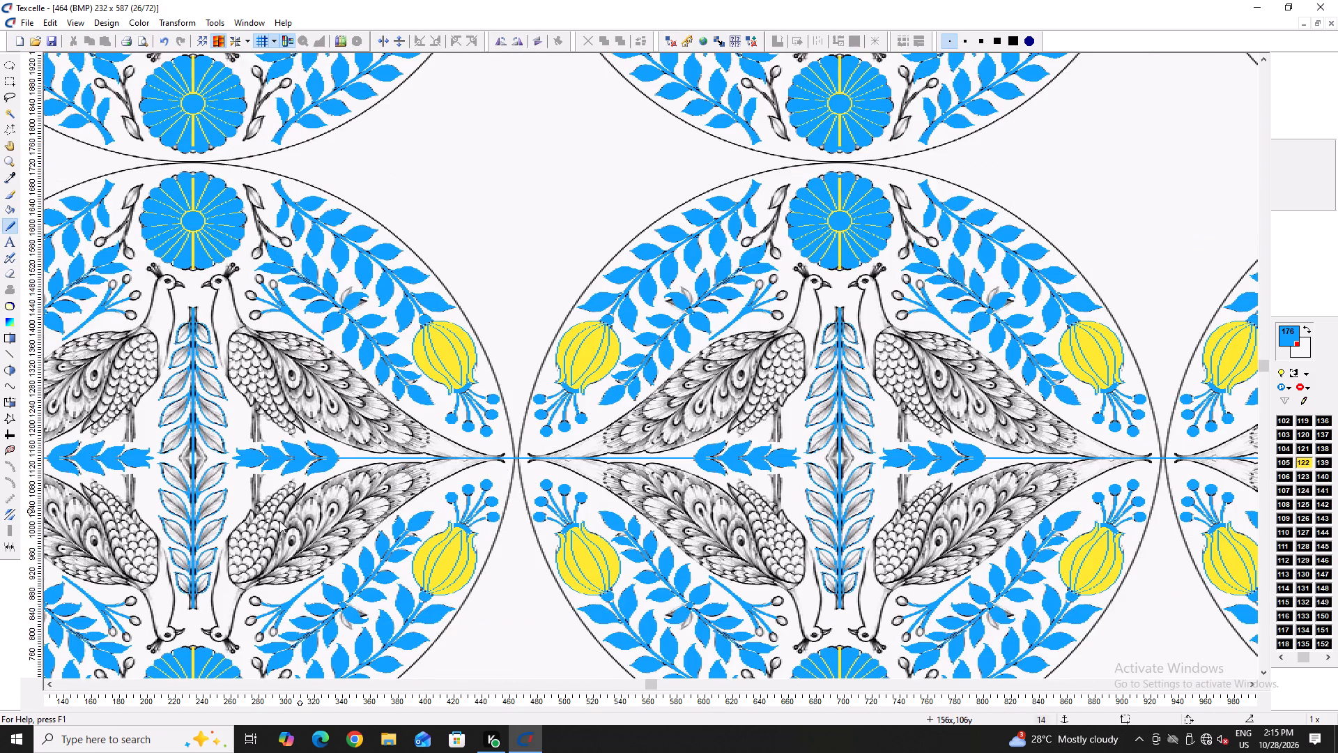
# Examine the peacock, its surrounding foliage and the repeated pattern for parts still left as grey scan.
pyautogui.keyDown('ctrl'); pyautogui.scroll(3, 278, 523); pyautogui.keyUp('ctrl')
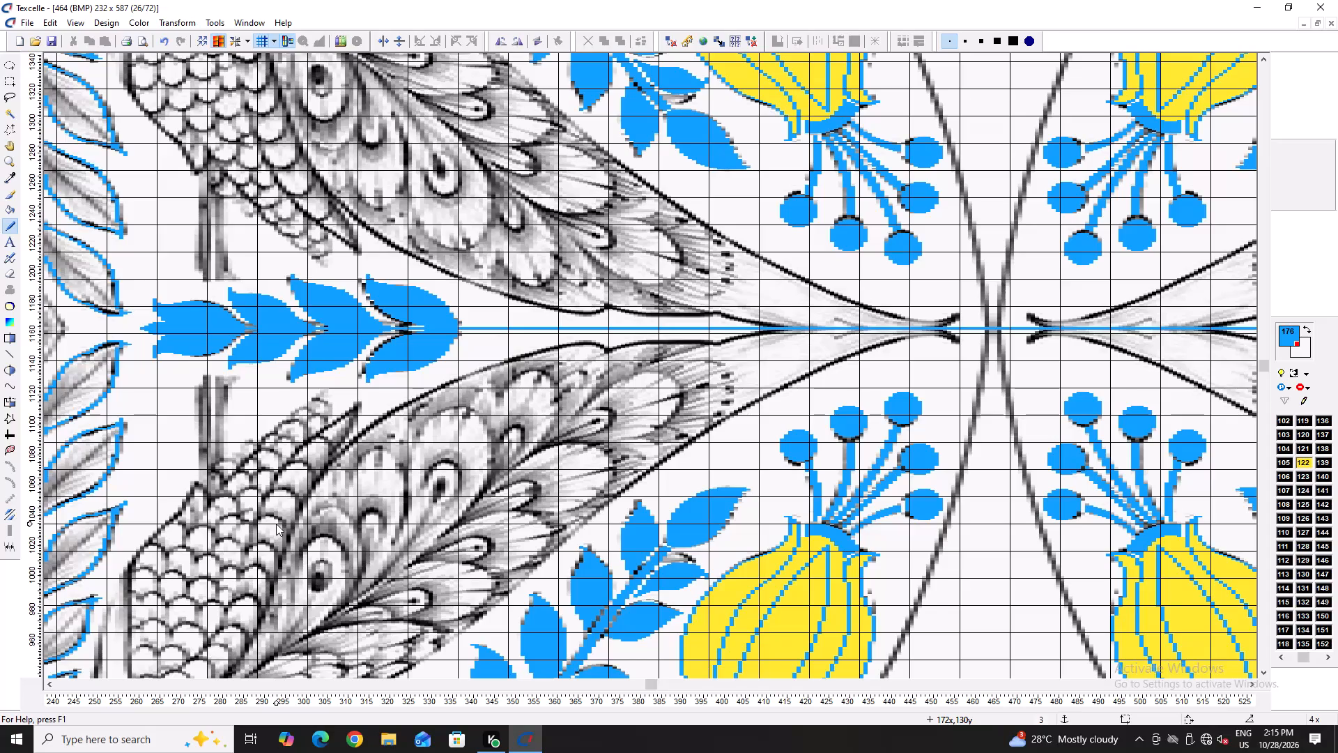
pyautogui.scroll(-3, 564, 393)
pyautogui.press('y')
pyautogui.scroll(7, 395, 393)
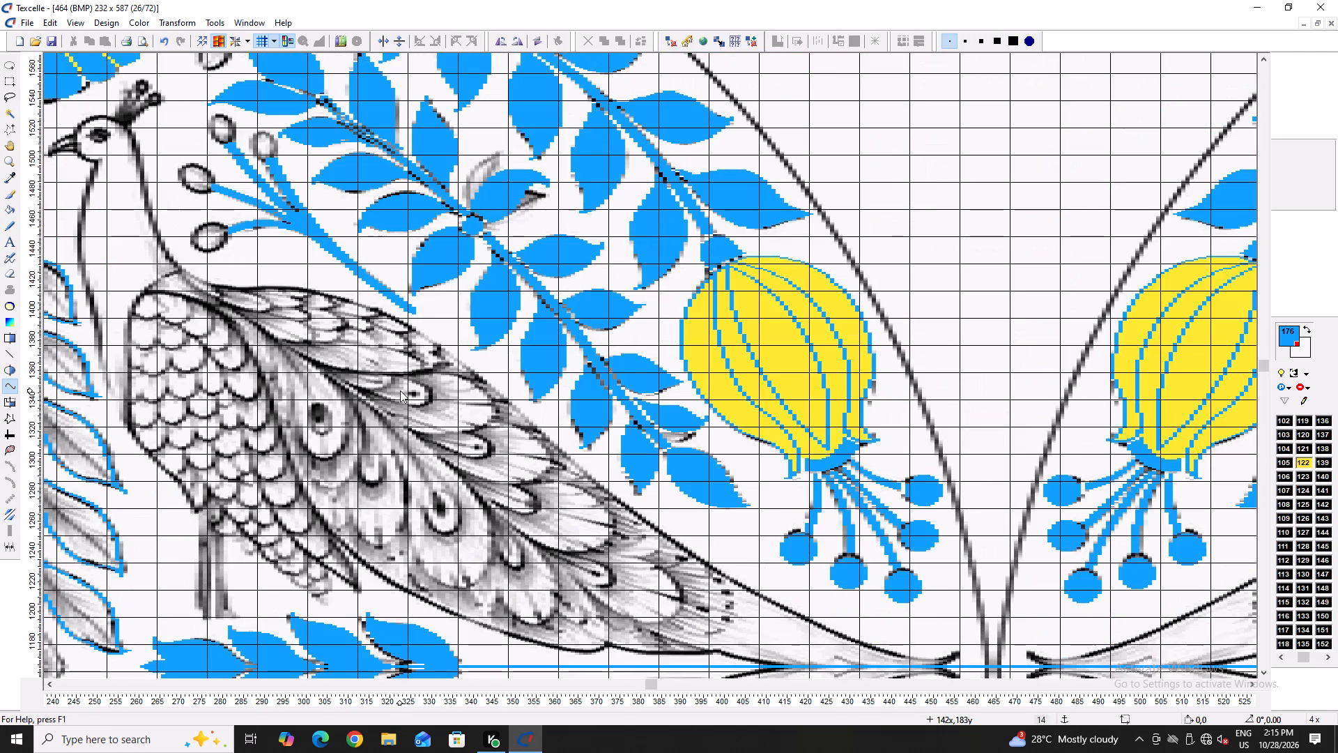
pyautogui.keyDown('ctrl'); pyautogui.scroll(1, 241, 295); pyautogui.keyUp('ctrl')
pyautogui.keyDown('ctrl'); pyautogui.scroll(-1, 339, 318); pyautogui.keyUp('ctrl')
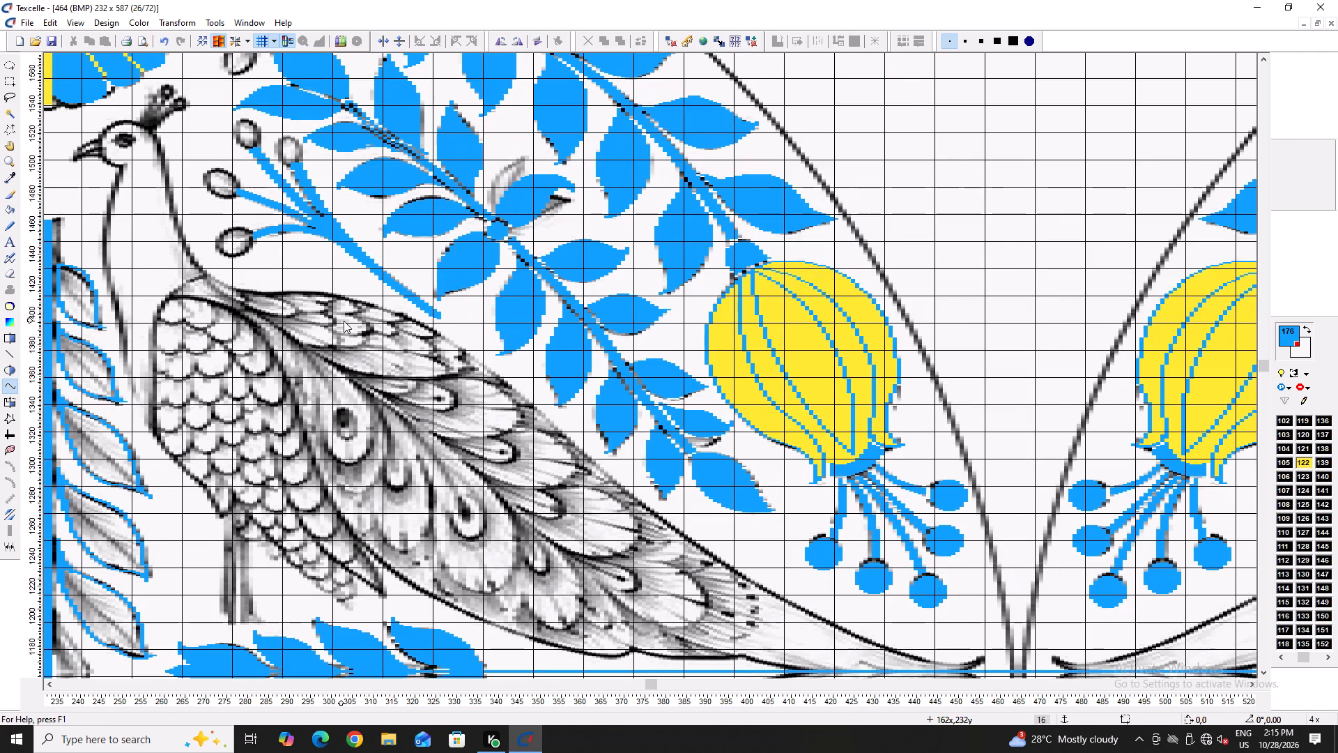
pyautogui.press('Left')
pyautogui.keyDown('ctrl'); pyautogui.scroll(2, 473, 309); pyautogui.keyUp('ctrl')
pyautogui.keyDown('ctrl'); pyautogui.scroll(-2, 472, 309); pyautogui.keyUp('ctrl')
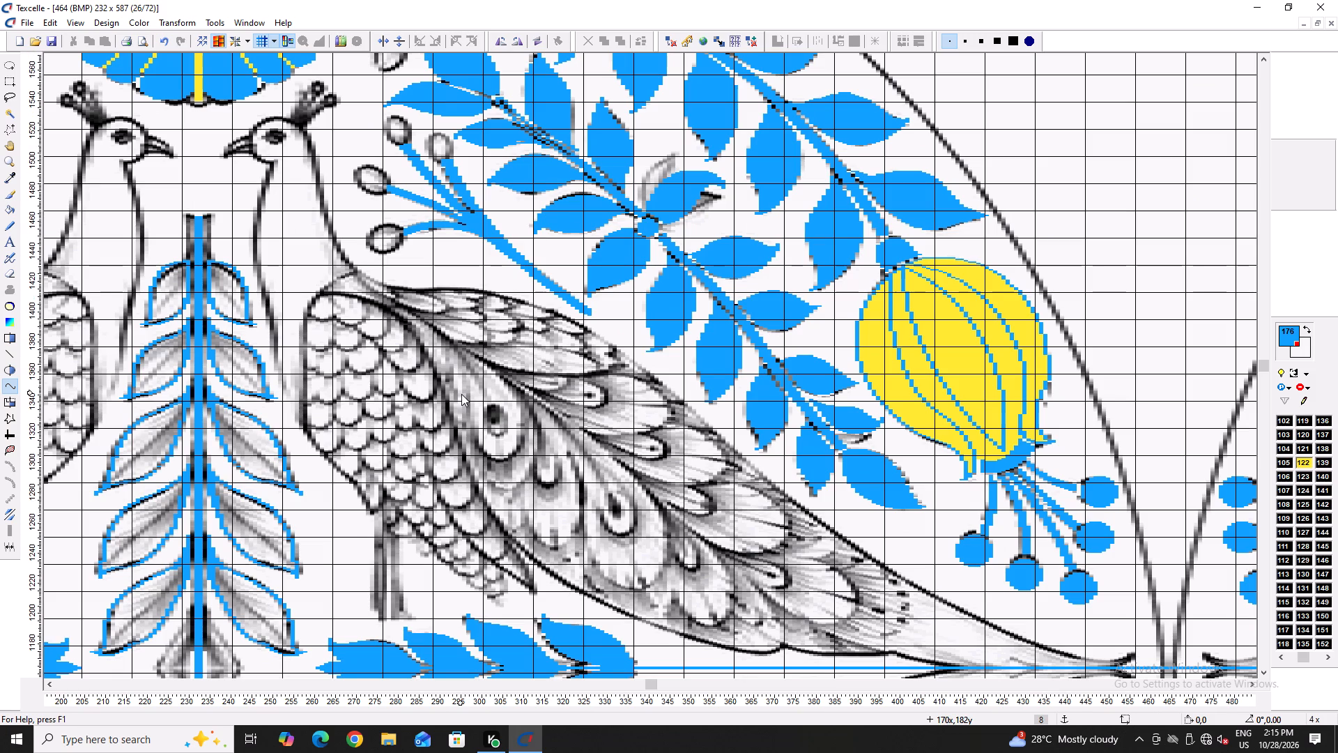
pyautogui.keyDown('ctrl'); pyautogui.scroll(2, 291, 137); pyautogui.keyUp('ctrl')
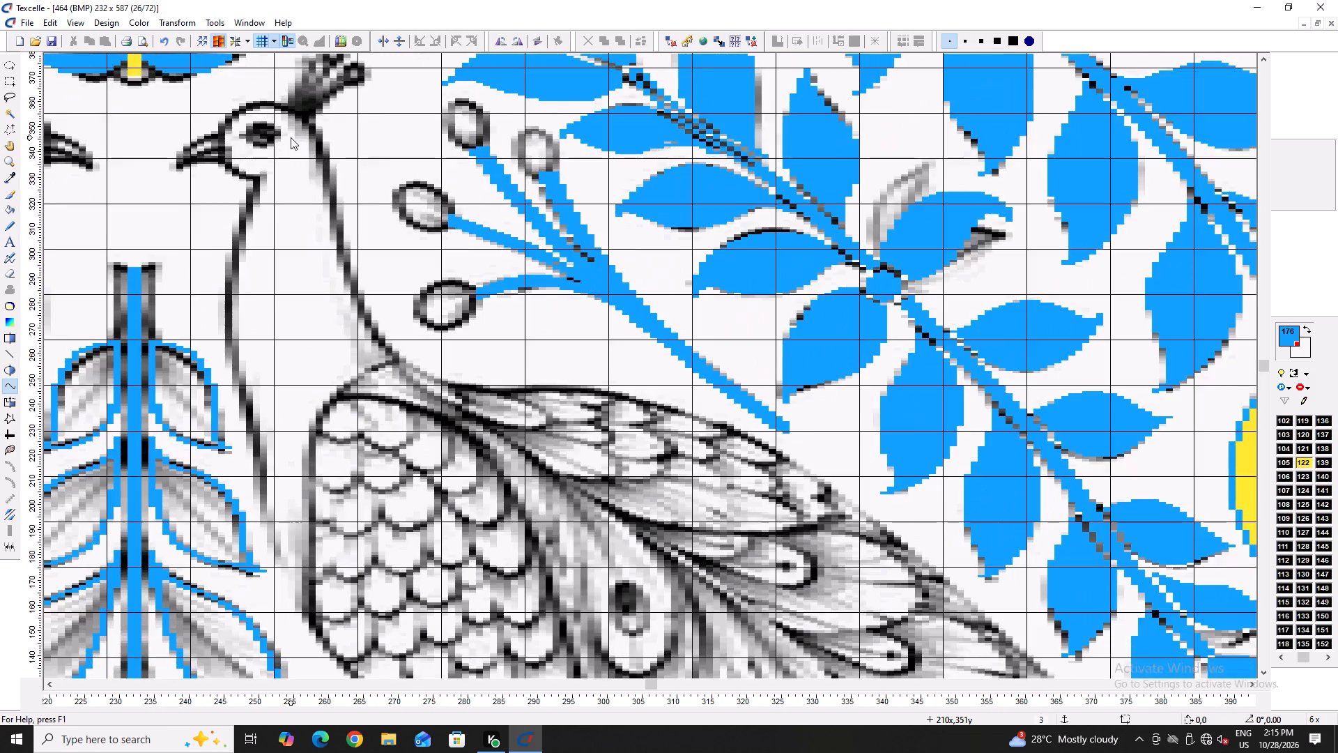
pyautogui.keyDown('ctrl'); pyautogui.scroll(1, 291, 137); pyautogui.keyUp('ctrl')
pyautogui.keyDown('ctrl'); pyautogui.scroll(-2, 466, 254); pyautogui.keyUp('ctrl')
pyautogui.keyDown('ctrl'); pyautogui.scroll(-2, 517, 281); pyautogui.keyUp('ctrl')
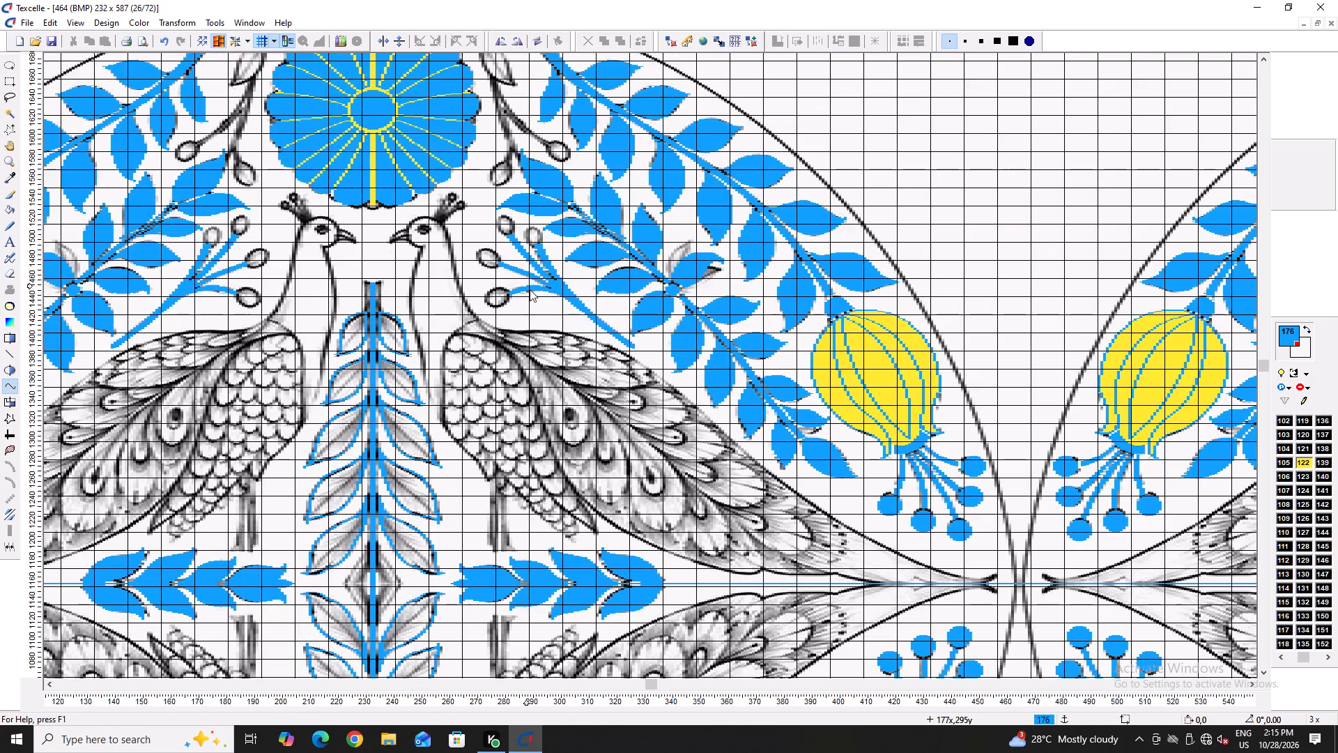
pyautogui.keyDown('ctrl'); pyautogui.scroll(-3, 608, 295); pyautogui.keyUp('ctrl')
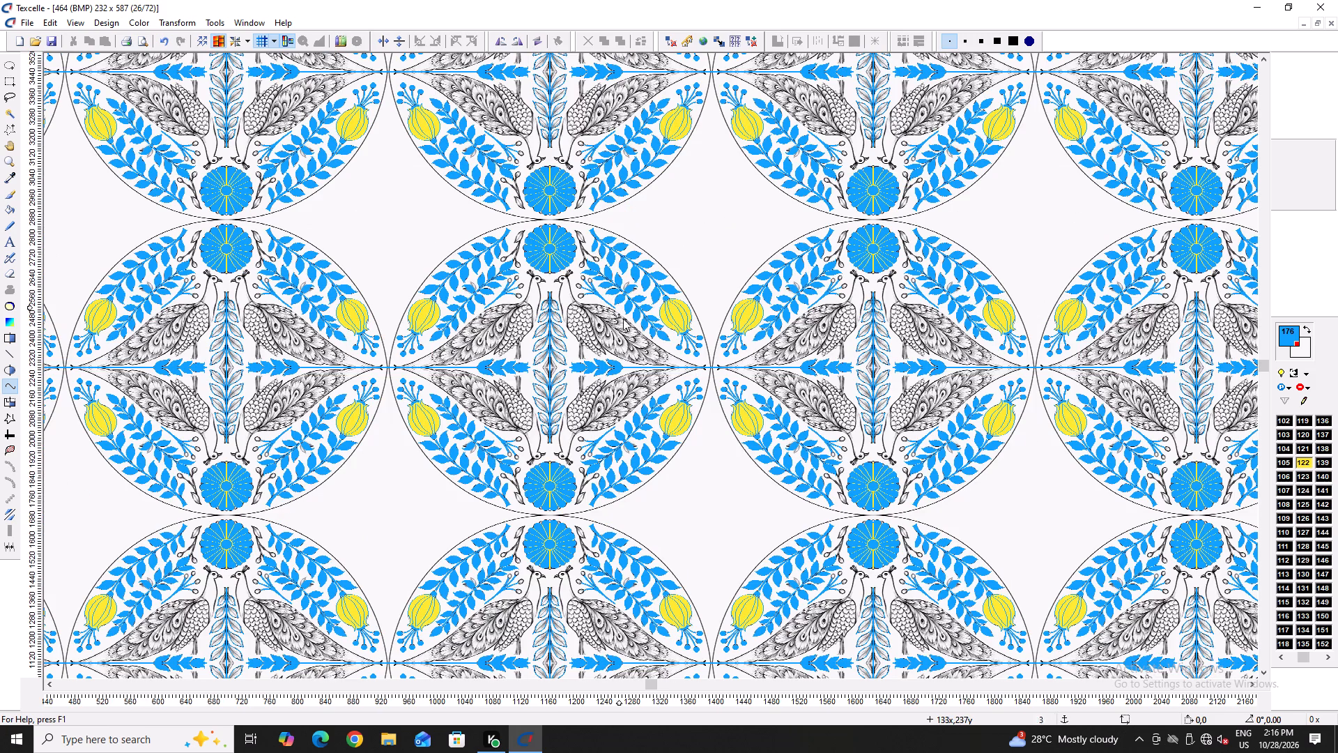
pyautogui.keyDown('ctrl'); pyautogui.scroll(7, 466, 337); pyautogui.keyUp('ctrl')
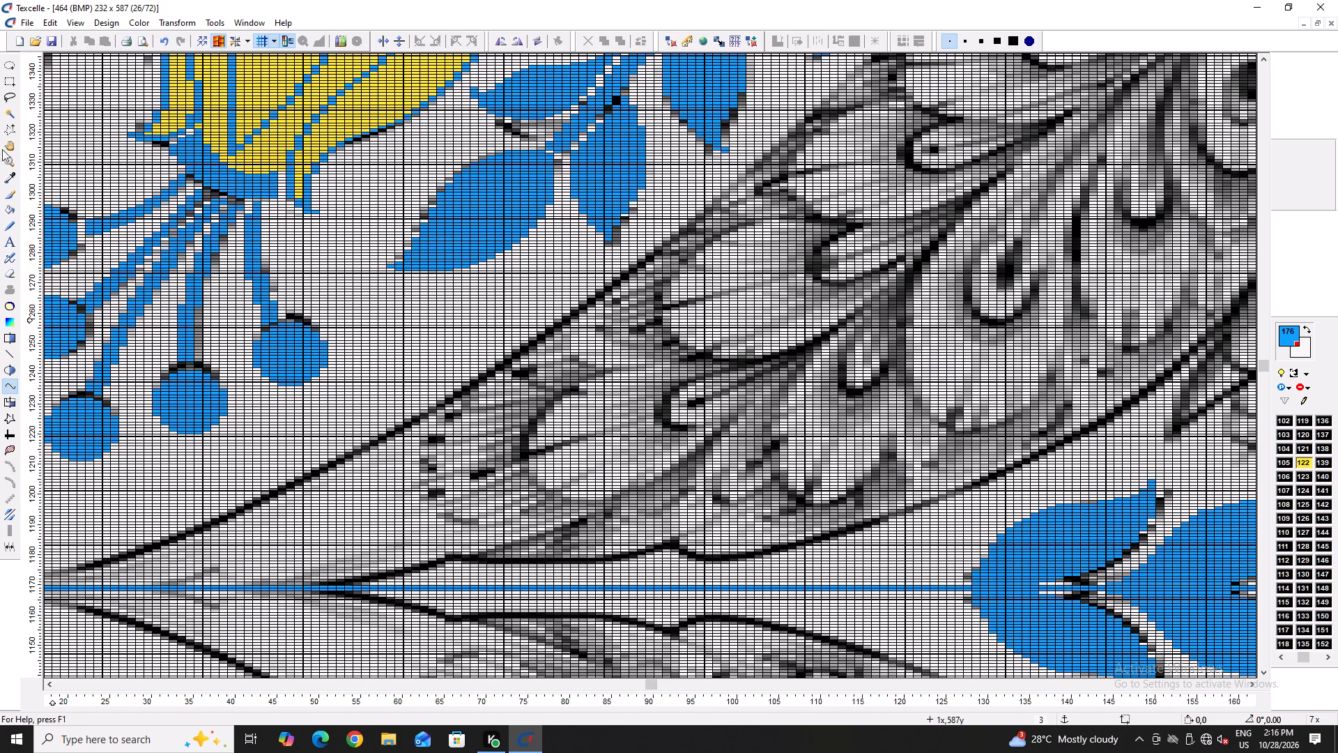
# Pick up the round blue berry hanging below the yellow fruit as a reusable clip for stamping.
pyautogui.click(10, 118)
pyautogui.click(289, 344)
pyautogui.keyDown('ctrl'); pyautogui.scroll(4, 289, 344); pyautogui.keyUp('ctrl')
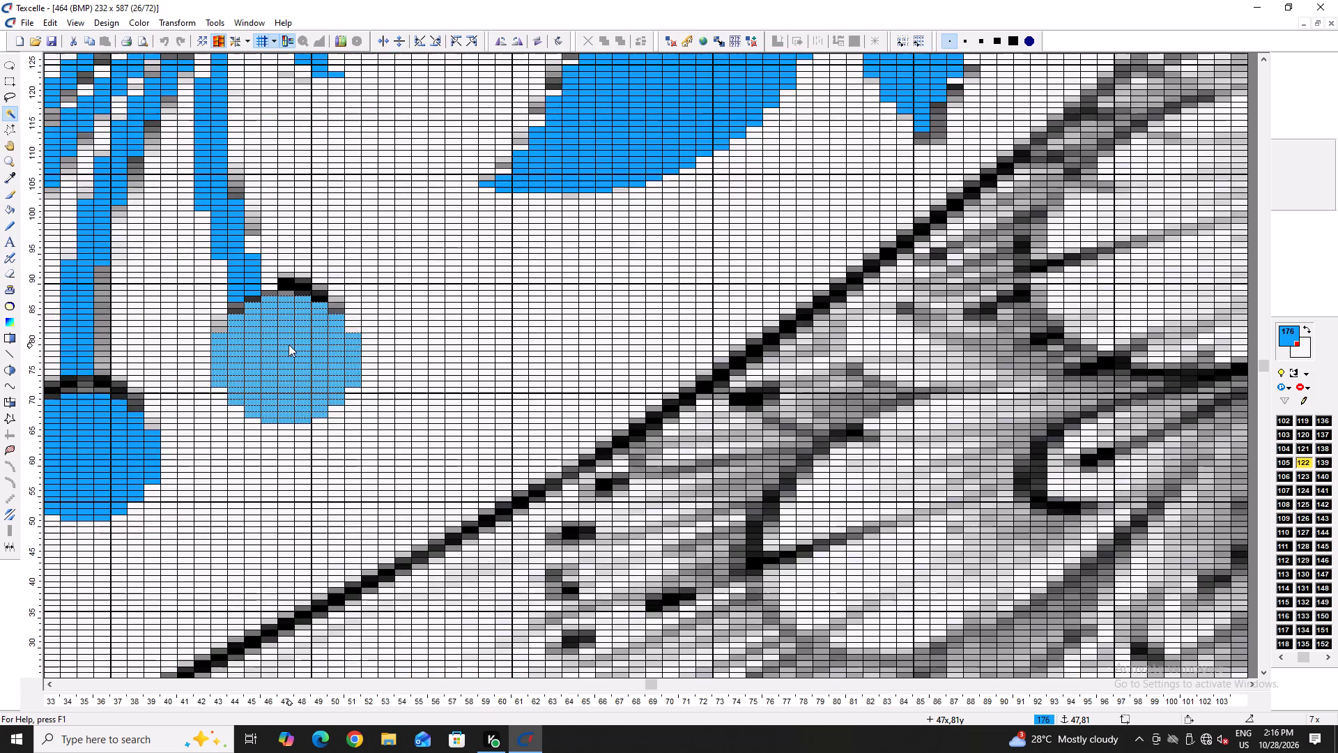
pyautogui.click(289, 344)
pyautogui.rightClick(289, 344)
pyautogui.doubleClick(268, 306)
pyautogui.moveTo(267, 343); pyautogui.dragTo(1305, 164)
# Place copies of the blue berry over the four oval berry outlines on the sprig beside the peacock's head.
pyautogui.keyDown('ctrl'); pyautogui.scroll(-7, 989, 195); pyautogui.keyUp('ctrl')
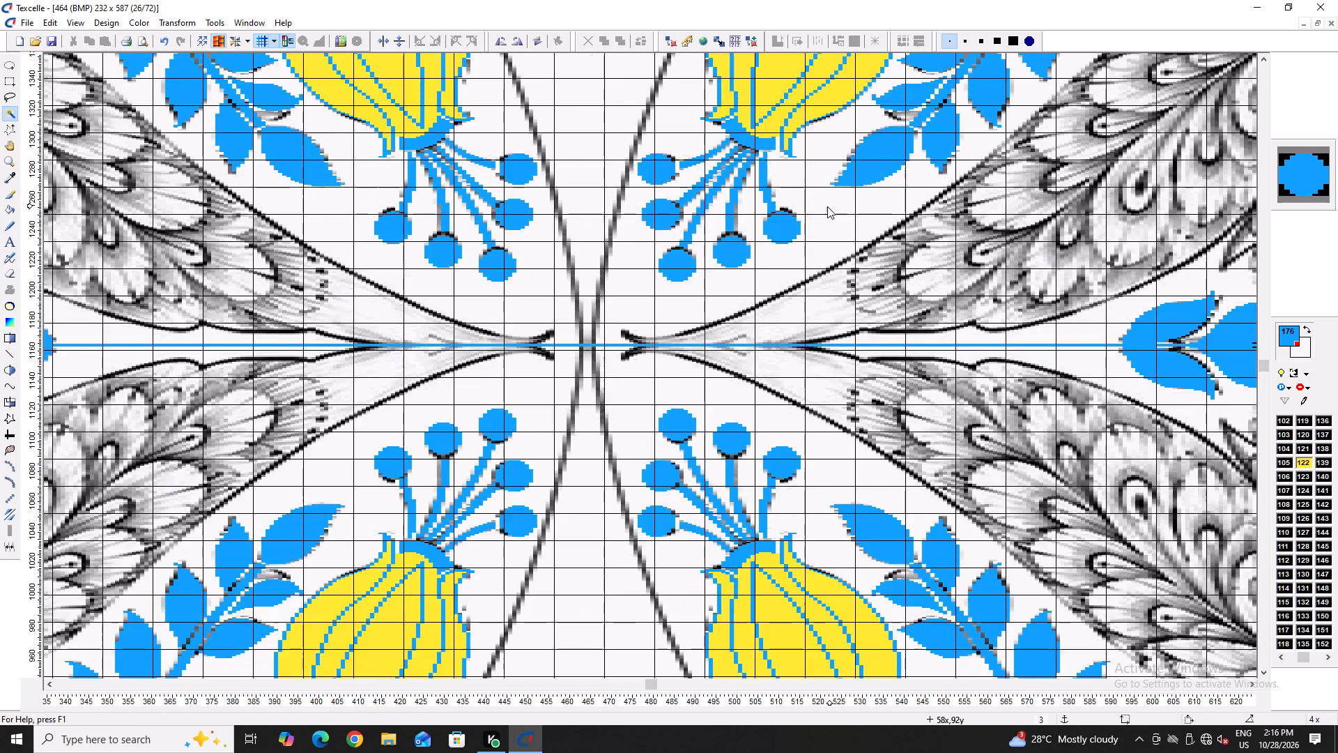
pyautogui.keyDown('ctrl'); pyautogui.scroll(-1, 827, 206); pyautogui.keyUp('ctrl')
pyautogui.scroll(4, 374, 411)
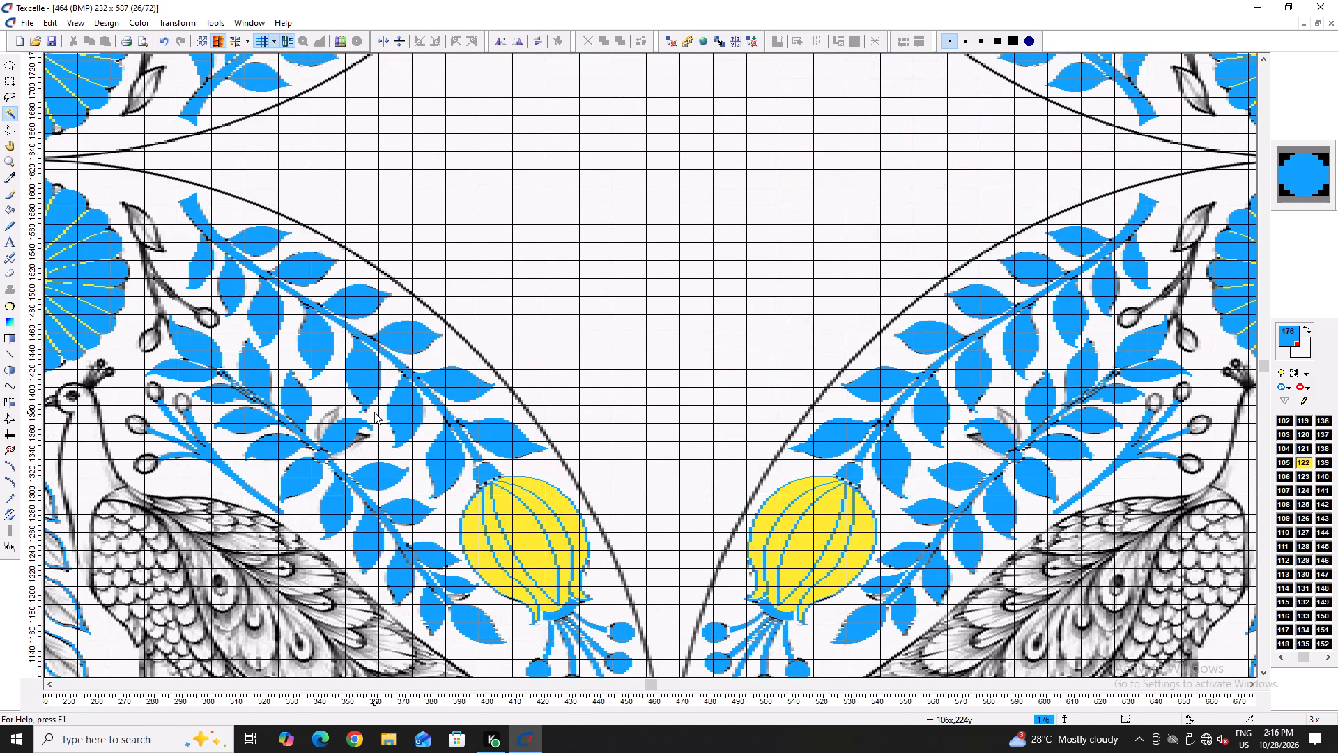
pyautogui.press('Left')
pyautogui.press('Left')
pyautogui.press('Left')
pyautogui.press('Left')
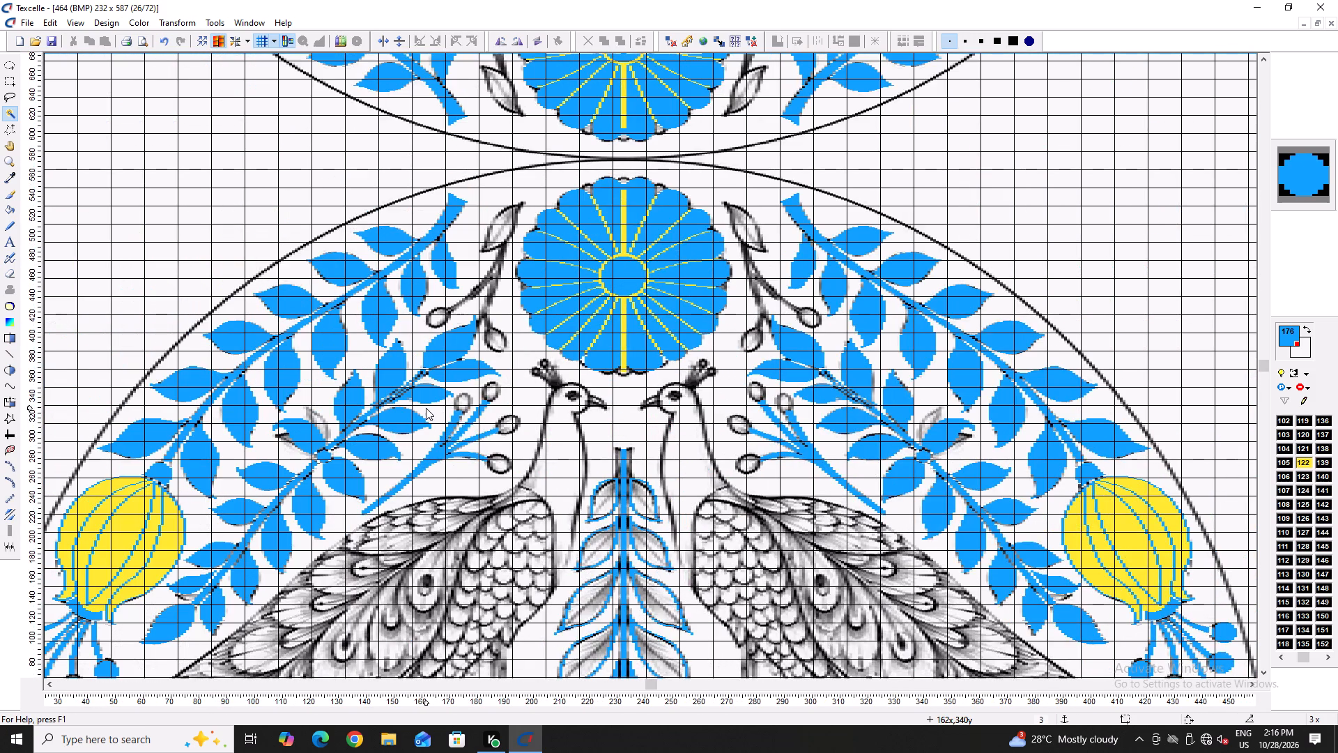
pyautogui.keyDown('ctrl'); pyautogui.scroll(6, 426, 408); pyautogui.keyUp('ctrl')
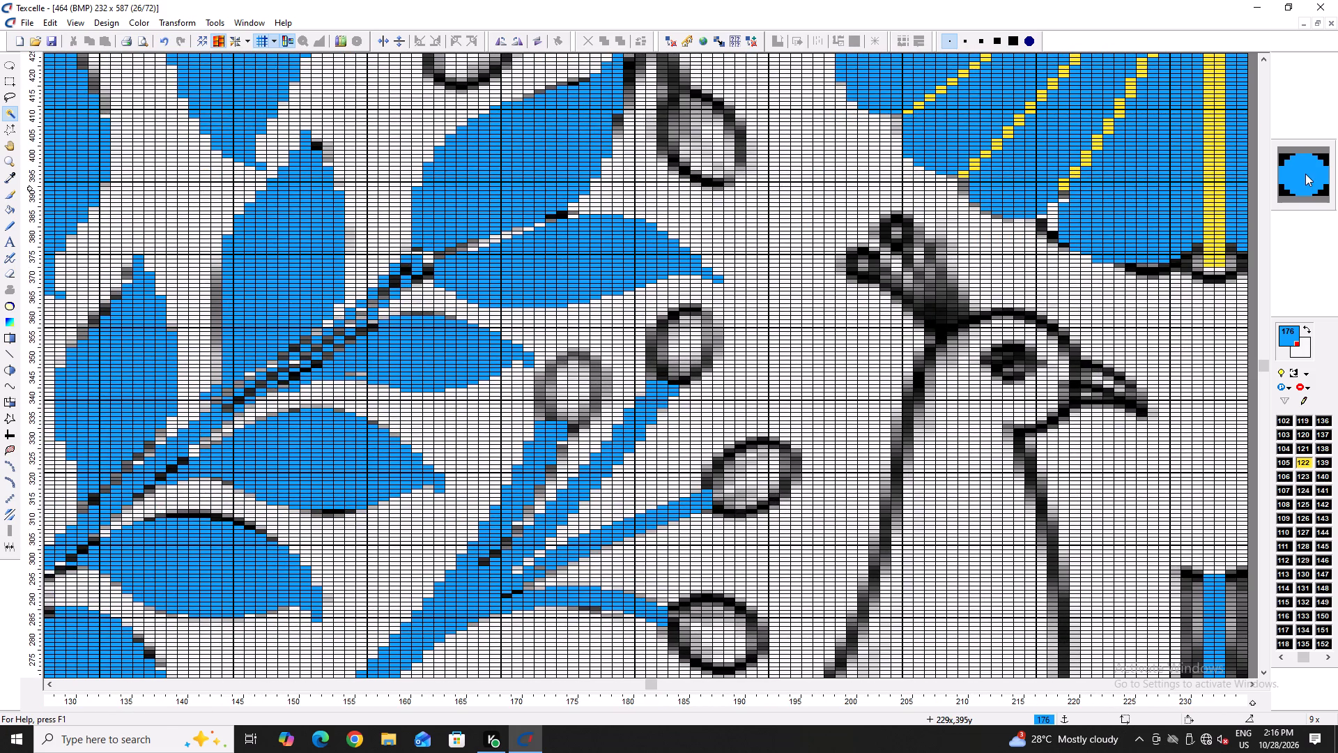
pyautogui.moveTo(1305, 174); pyautogui.dragTo(684, 332)
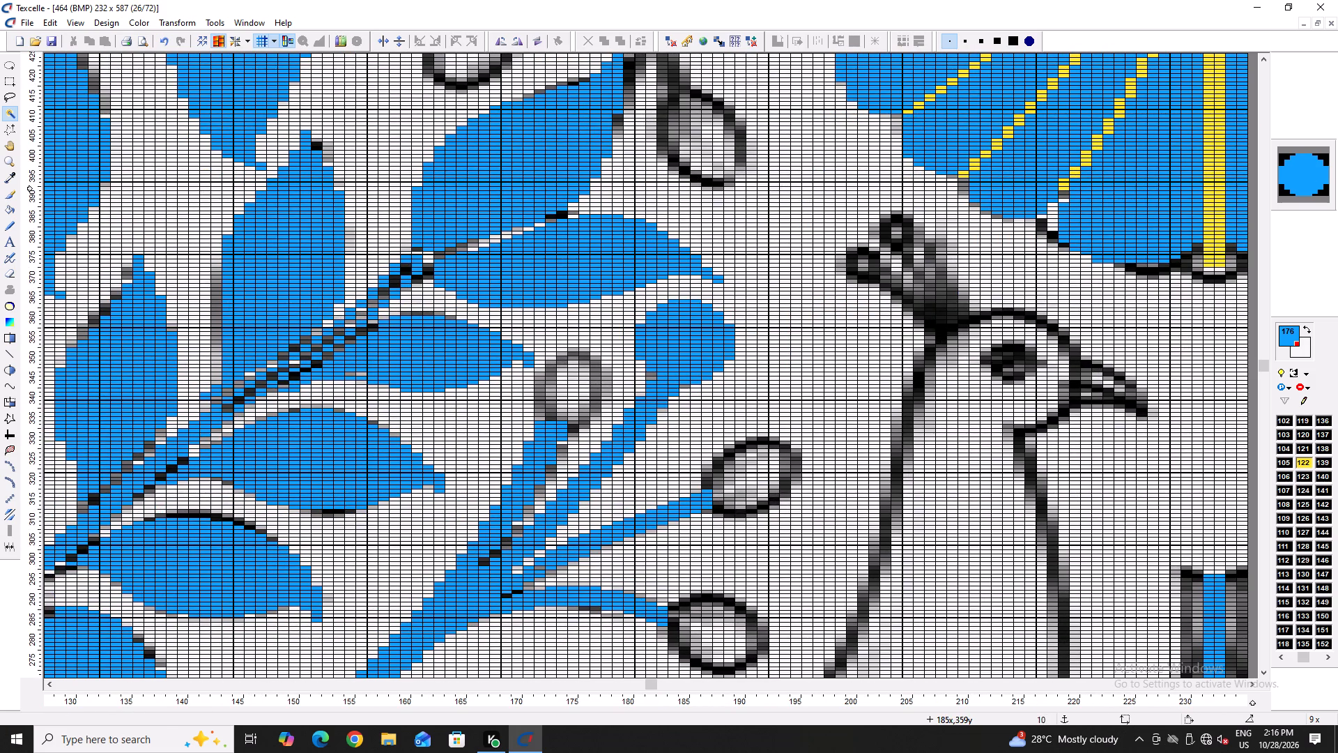
pyautogui.moveTo(684, 332); pyautogui.dragTo(681, 325)
pyautogui.hotkey('ctrl', 'd')
pyautogui.keyDown('ctrl'); pyautogui.moveTo(687, 320); pyautogui.dragTo(761, 451); pyautogui.keyUp('ctrl')
pyautogui.hotkey('ctrl', 'd')
pyautogui.scroll(-1, 756, 443)
pyautogui.moveTo(776, 365); pyautogui.dragTo(775, 524)
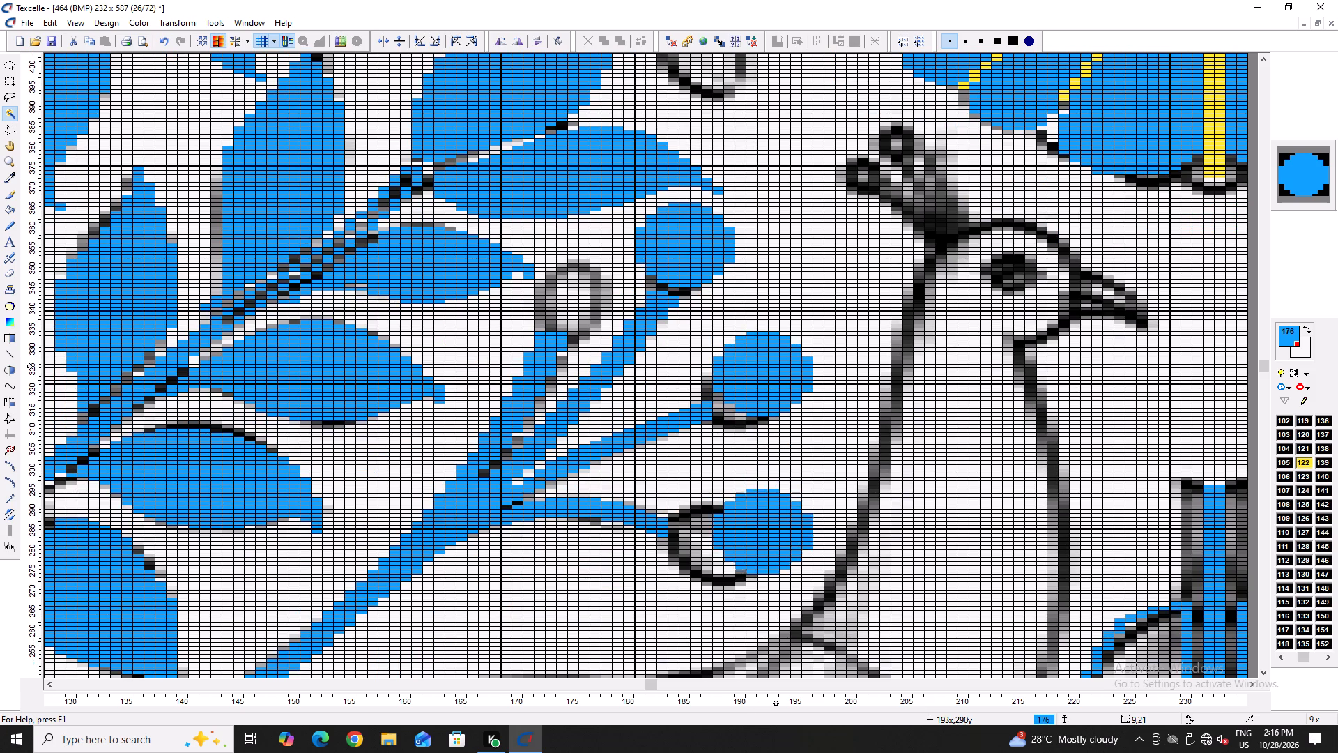
pyautogui.moveTo(775, 524); pyautogui.dragTo(734, 542)
pyautogui.hotkey('ctrl', 'd')
pyautogui.keyDown('ctrl'); pyautogui.moveTo(734, 542); pyautogui.dragTo(588, 279); pyautogui.keyUp('ctrl')
pyautogui.hotkey('ctrl', 'e')
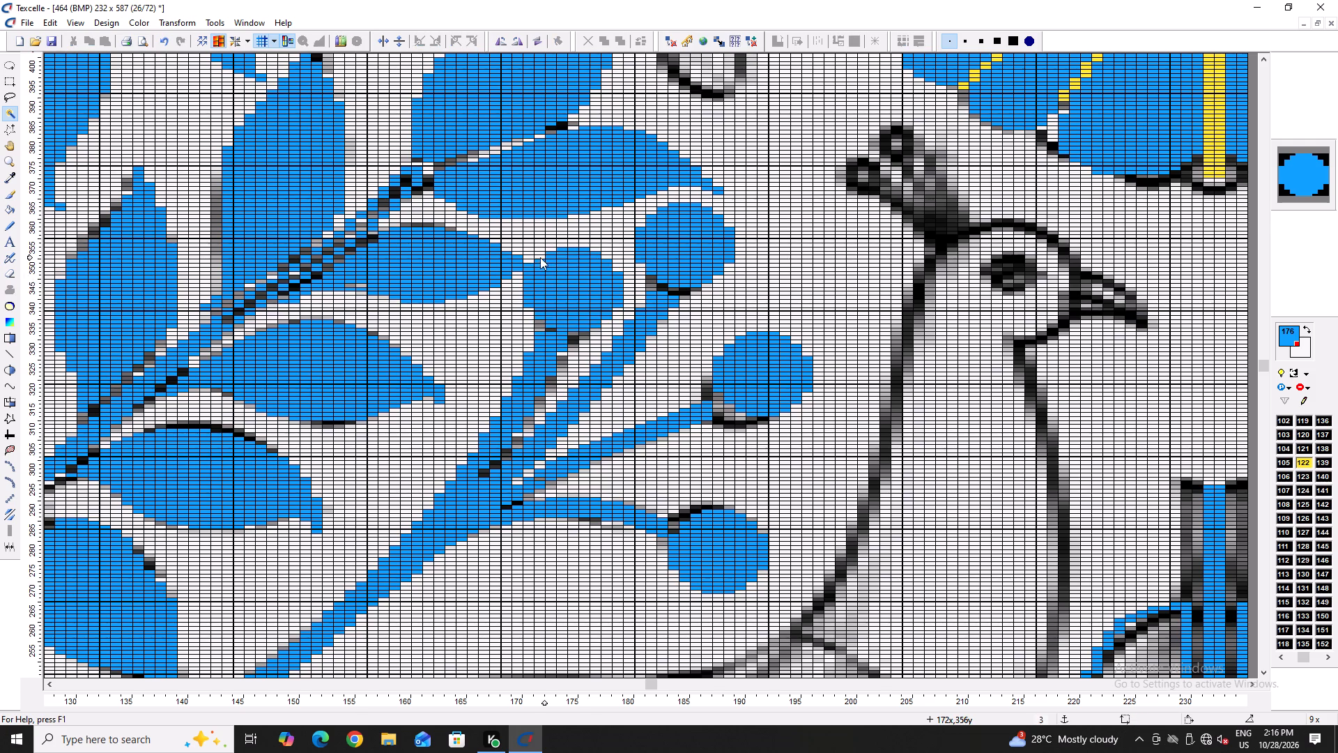
# Separate the leaf tip from the adjoining berry and whiten surplus pixels along the leaf's lower edge, columns 163 to 170.
pyautogui.keyDown('ctrl'); pyautogui.scroll(2, 529, 257); pyautogui.keyUp('ctrl')
pyautogui.press('space')
pyautogui.write('X')
pyautogui.rightClick(521, 282)
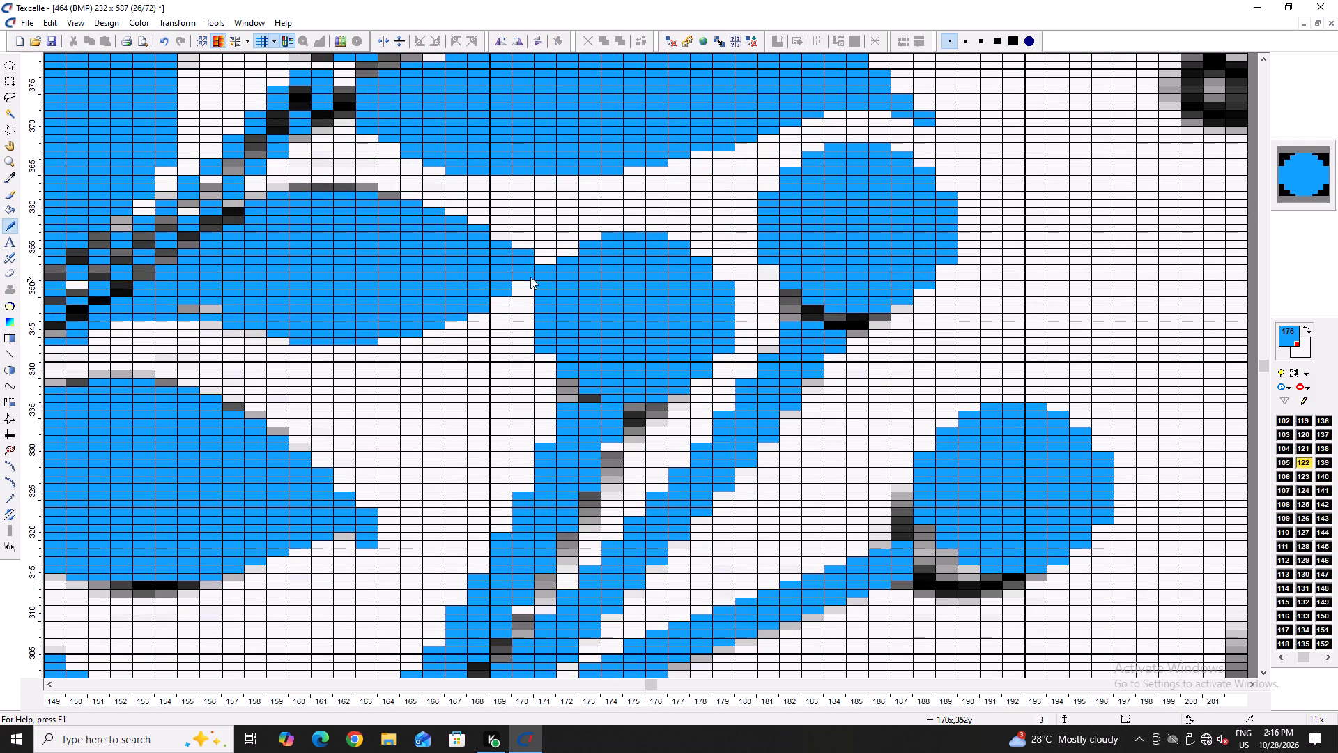
pyautogui.moveTo(532, 273); pyautogui.dragTo(525, 272, button='right')
pyautogui.hotkey('shift', 'space')
pyautogui.rightClick(516, 277)
pyautogui.rightClick(516, 277)
pyautogui.rightClick(523, 269)
pyautogui.moveTo(511, 286); pyautogui.dragTo(504, 294, button='right')
pyautogui.rightClick(489, 303)
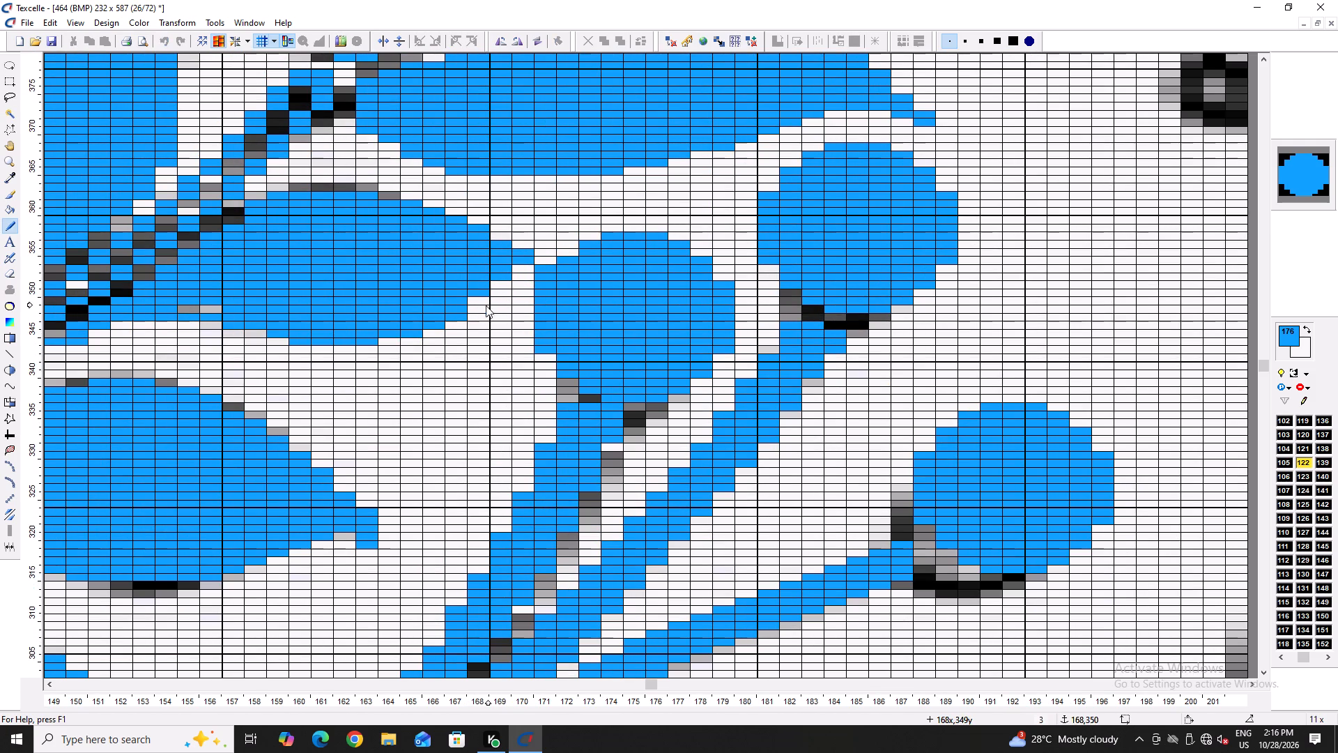
pyautogui.rightClick(467, 316)
pyautogui.rightClick(440, 326)
pyautogui.rightClick(419, 336)
pyautogui.moveTo(372, 337); pyautogui.dragTo(364, 339, button='right')
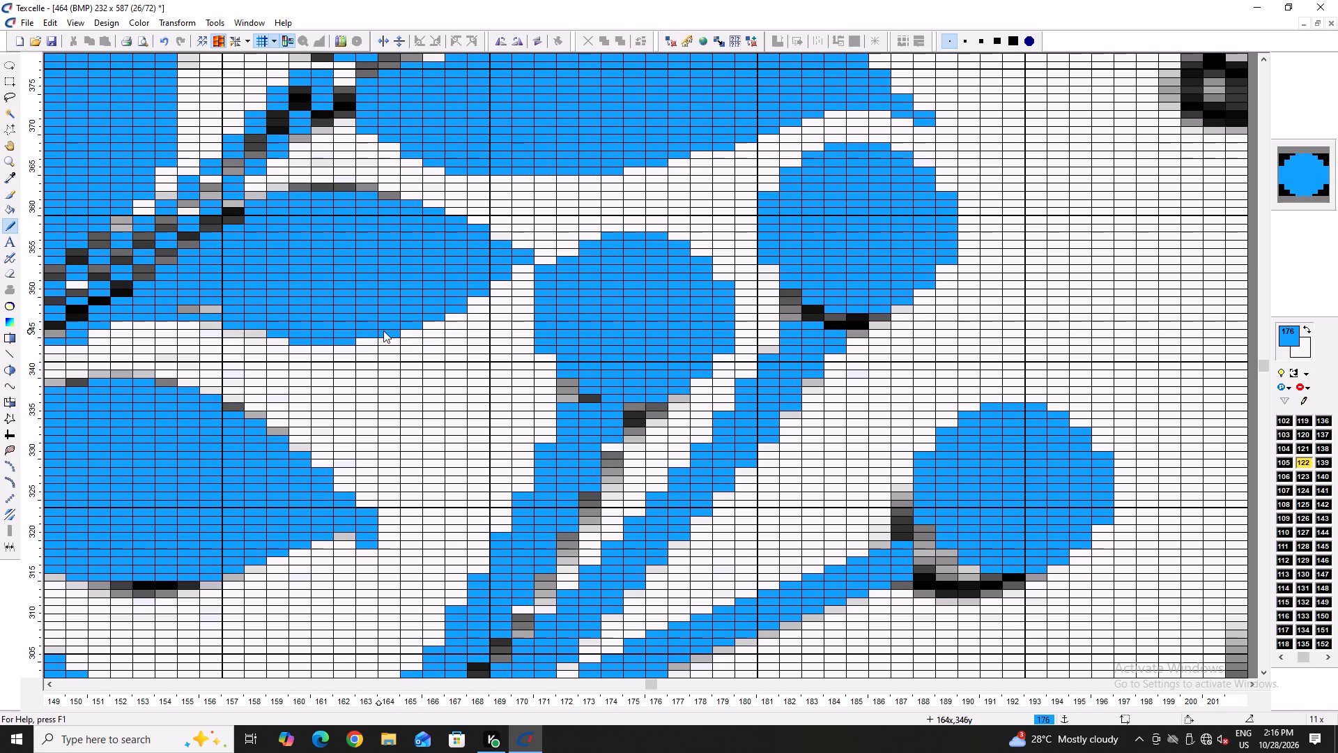
# Trim another layer of pixels off the same leaf's lower edge up to its tip, columns 164 to 170, using white.
pyautogui.rightClick(388, 330)
pyautogui.rightClick(417, 326)
pyautogui.rightClick(435, 317)
pyautogui.rightClick(455, 310)
pyautogui.rightClick(460, 303)
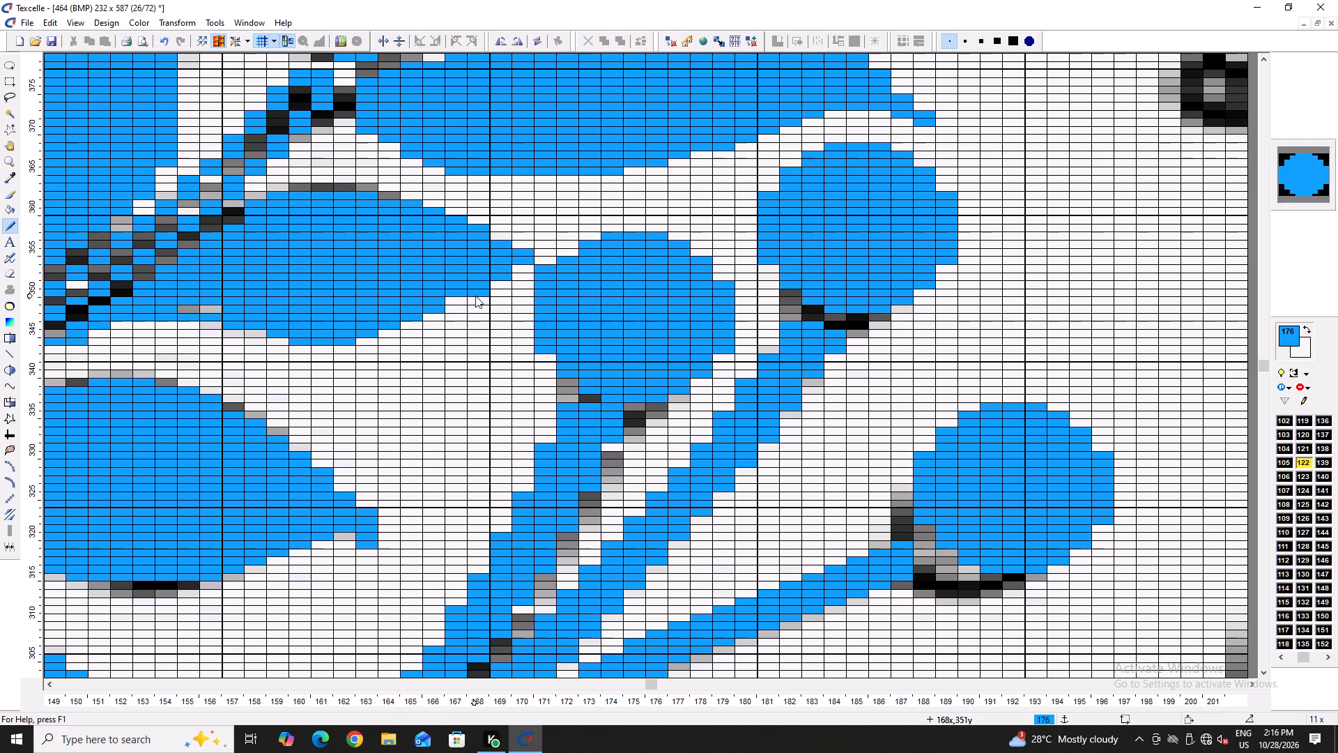
pyautogui.rightClick(475, 296)
pyautogui.rightClick(479, 285)
pyautogui.rightClick(495, 275)
pyautogui.rightClick(501, 268)
pyautogui.rightClick(523, 258)
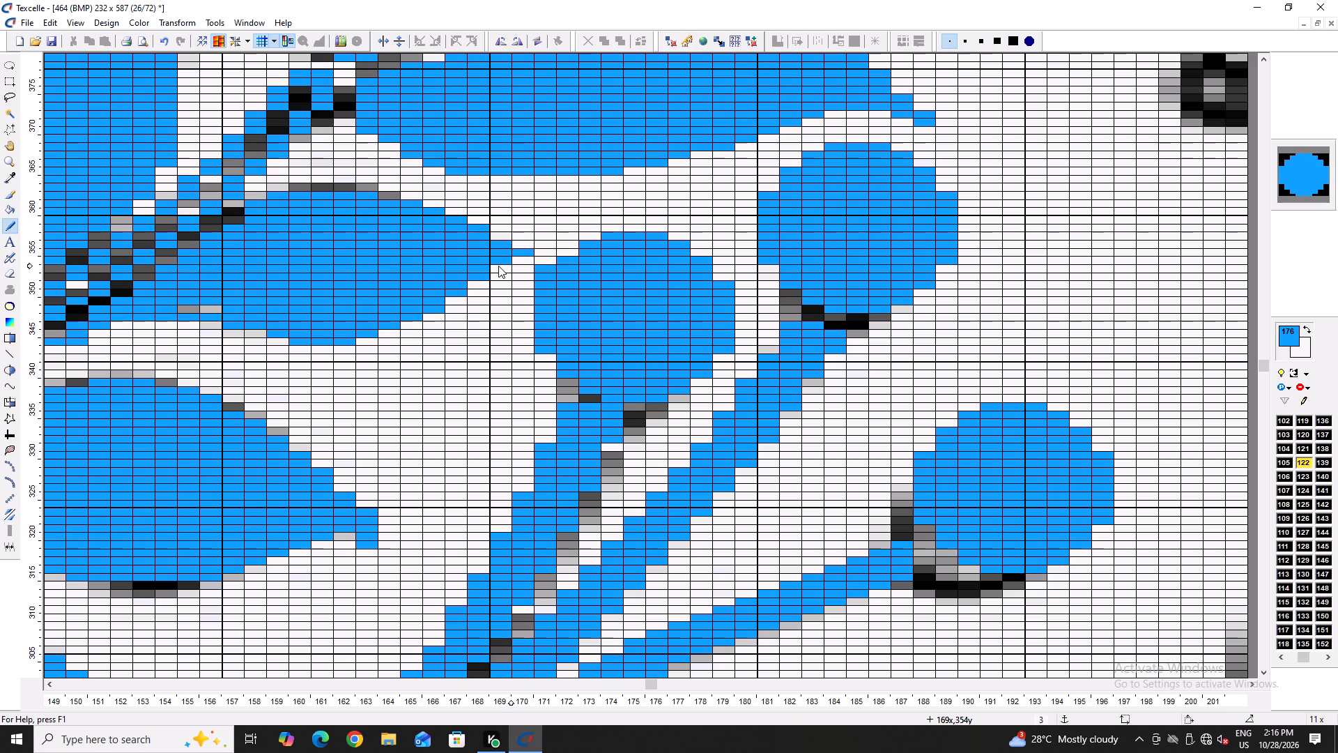
# Fill out and smooth the leaf's lower edge at columns 155 to 162 with blue pixels, covering the grey remnants.
pyautogui.moveTo(202, 305); pyautogui.dragTo(183, 307)
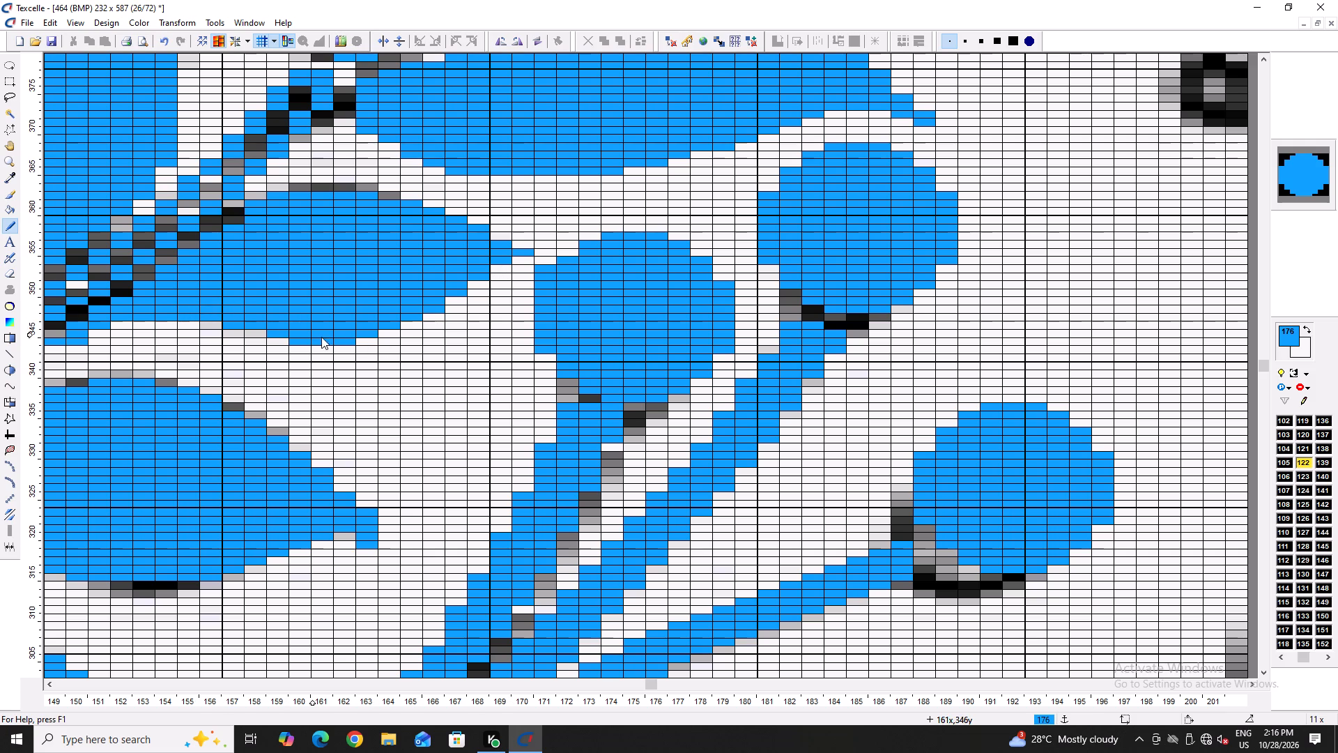
pyautogui.moveTo(208, 323); pyautogui.dragTo(190, 319)
pyautogui.moveTo(221, 328); pyautogui.dragTo(258, 332)
pyautogui.moveTo(256, 333); pyautogui.dragTo(249, 333)
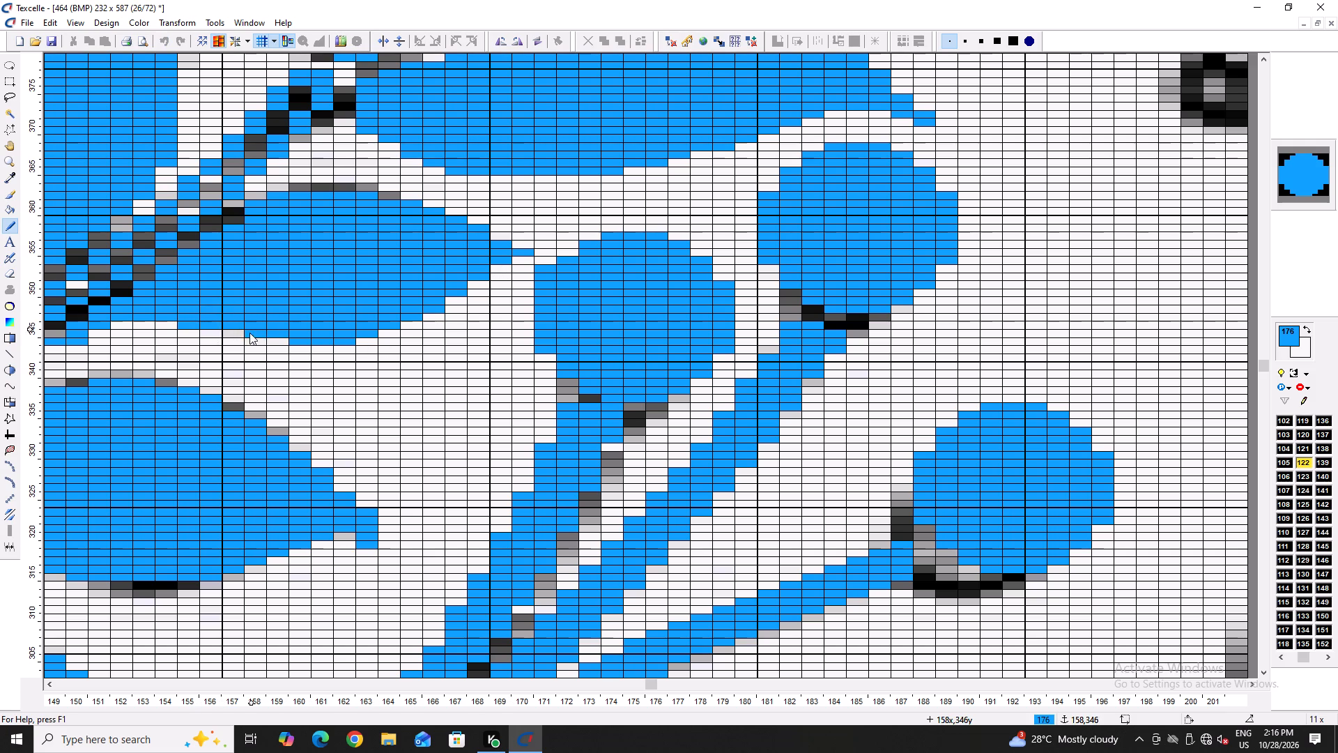
pyautogui.moveTo(249, 333); pyautogui.dragTo(228, 333)
pyautogui.moveTo(270, 337); pyautogui.dragTo(279, 339)
pyautogui.rightClick(350, 334)
pyautogui.rightClick(348, 338)
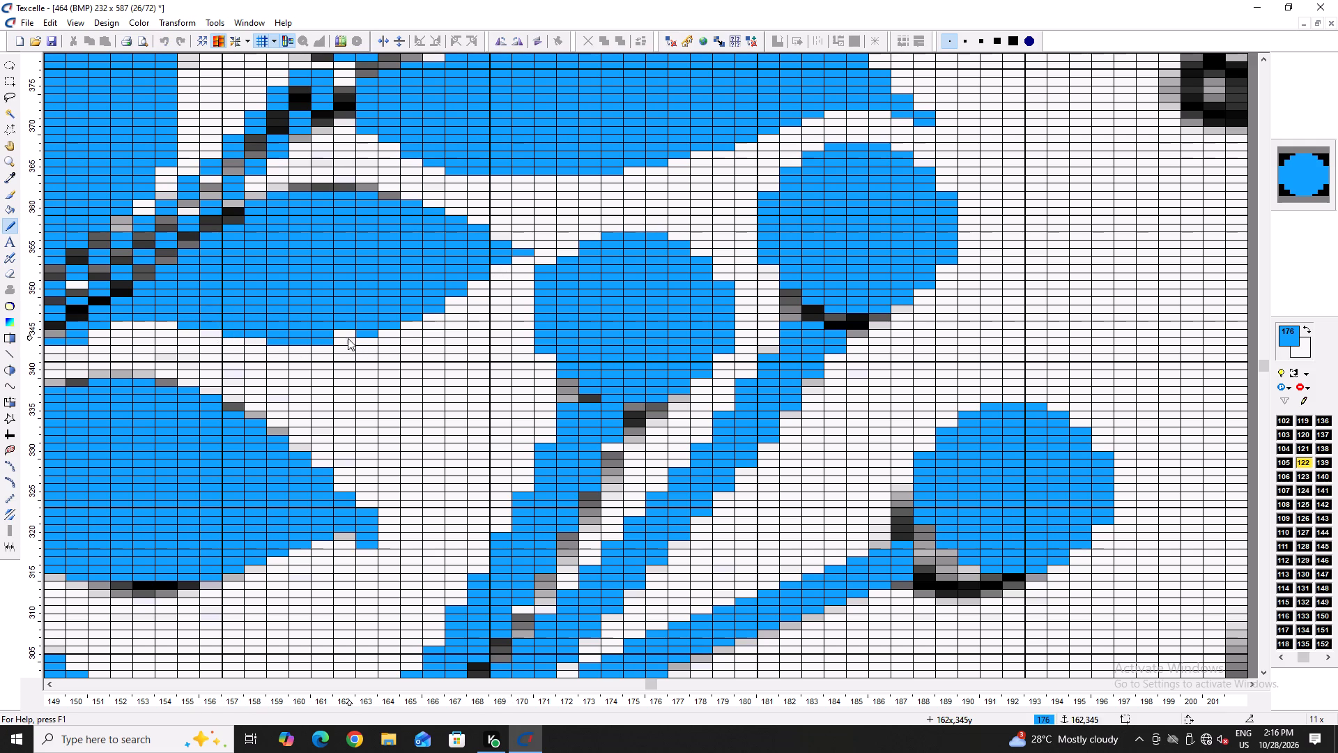
pyautogui.click(345, 328)
pyautogui.click(341, 335)
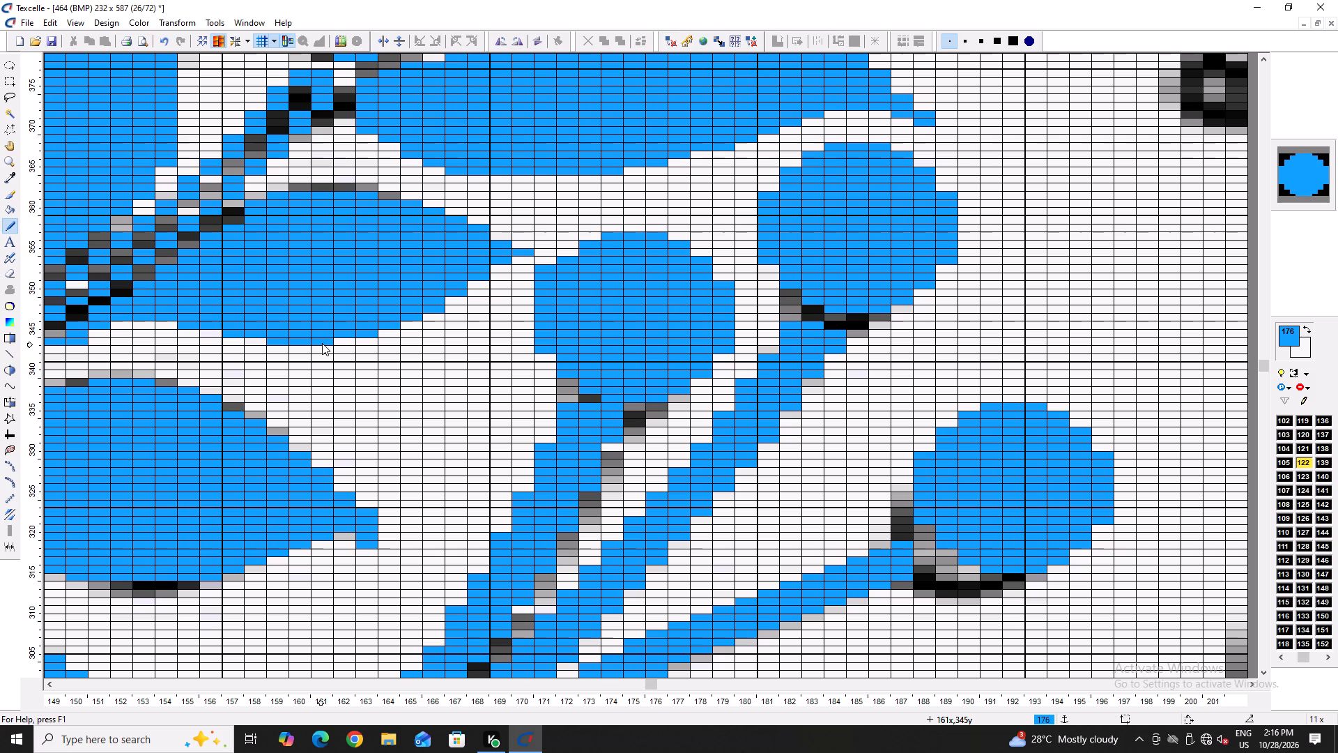
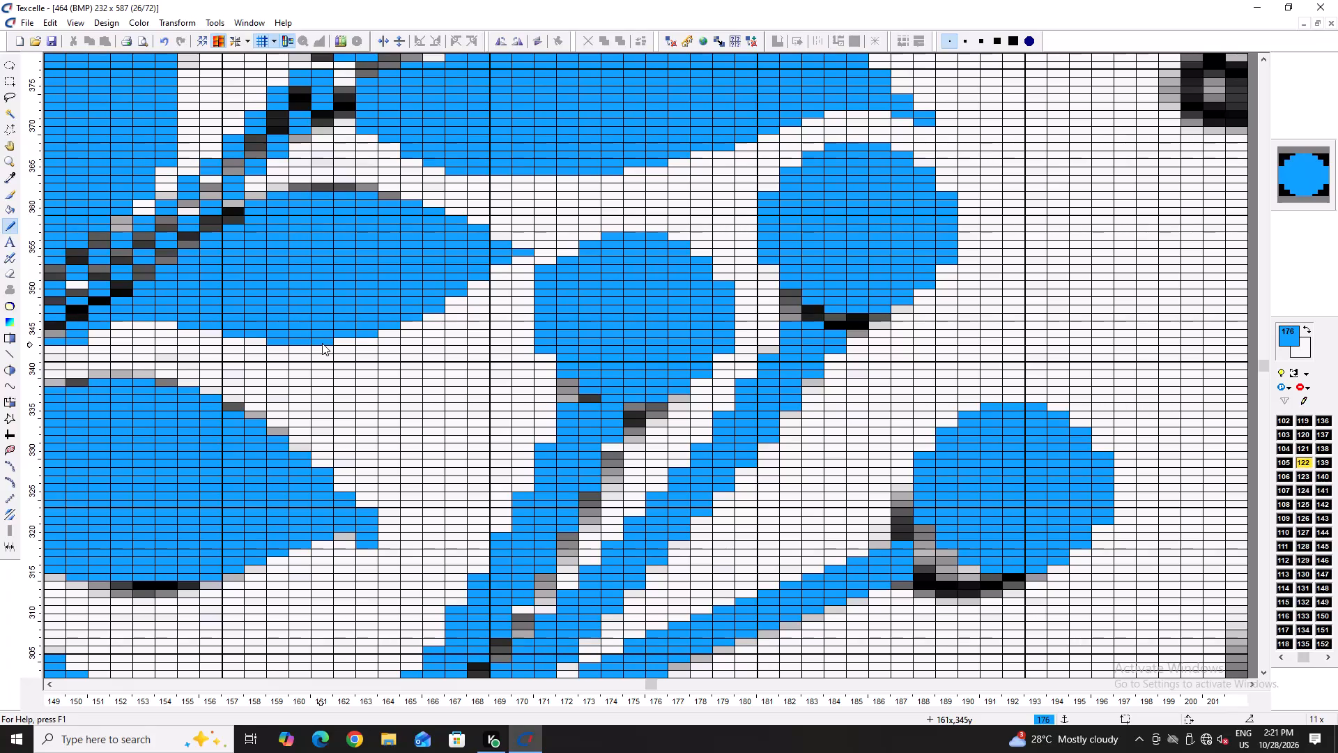
# Save the peacock artwork with the cleaned leaf edges.
pyautogui.hotkey('ctrl', 's')
pyautogui.hotkey('ctrl', 's')
pyautogui.hotkey('ctrl', 's')
pyautogui.hotkey('ctrl', 's')
pyautogui.hotkey('ctrl', 's')
pyautogui.hotkey('ctrl', 's')
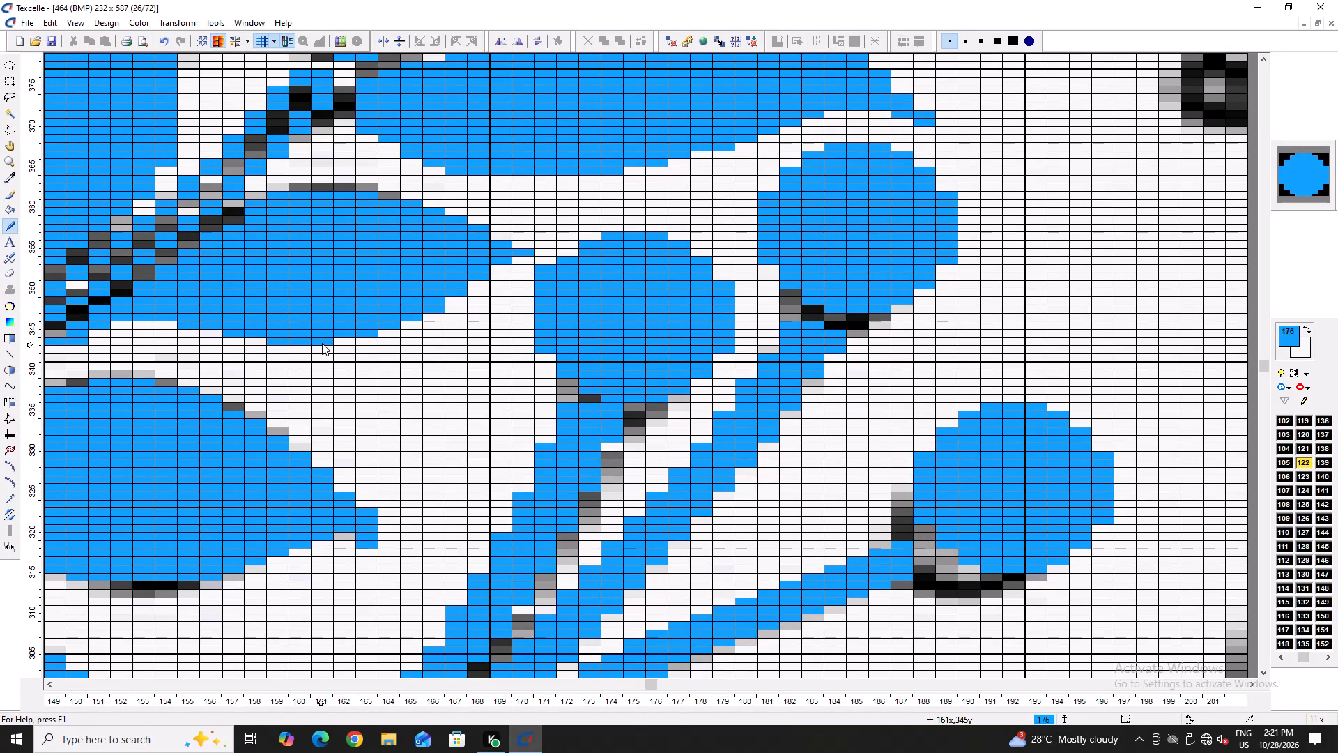
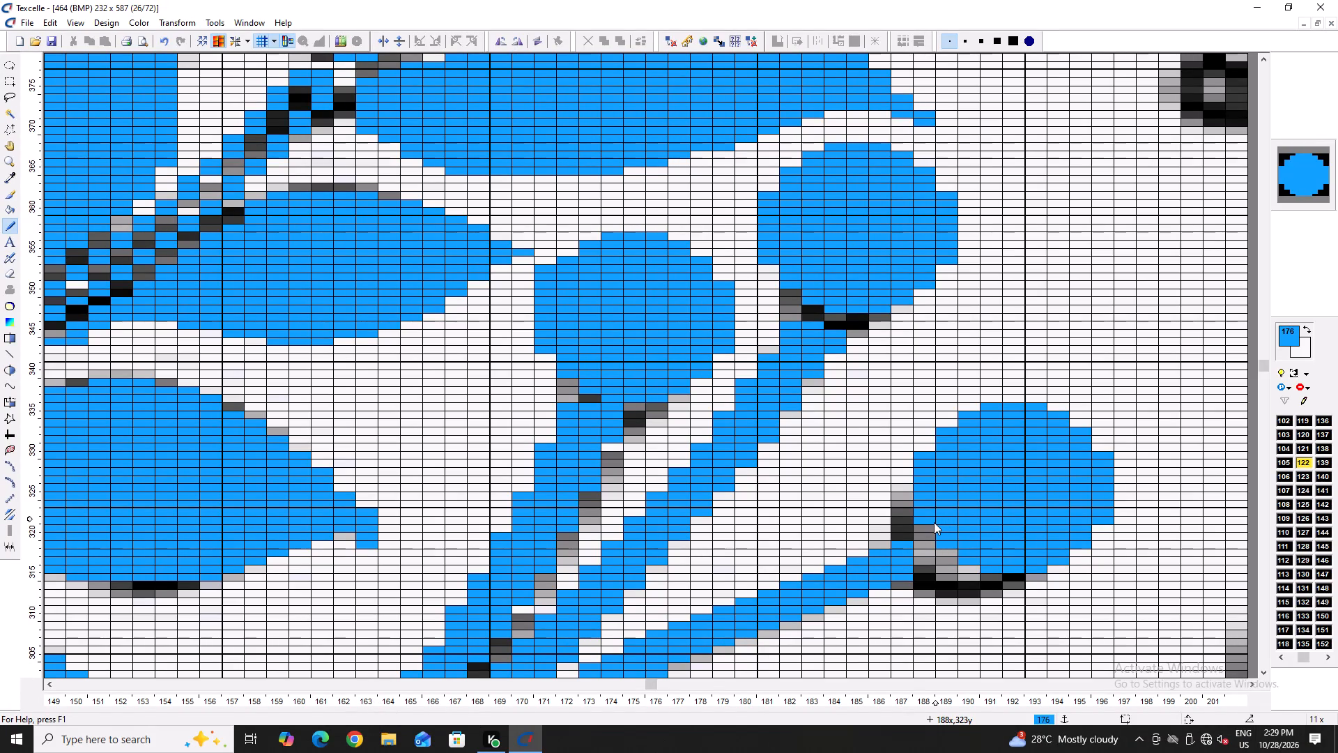
# Touch up the blue pixels at the junction where the thin berry stems meet the main stem.
pyautogui.press('x')
pyautogui.keyDown('ctrl'); pyautogui.scroll(2, 606, 406); pyautogui.keyUp('ctrl')
pyautogui.rightClick(606, 408)
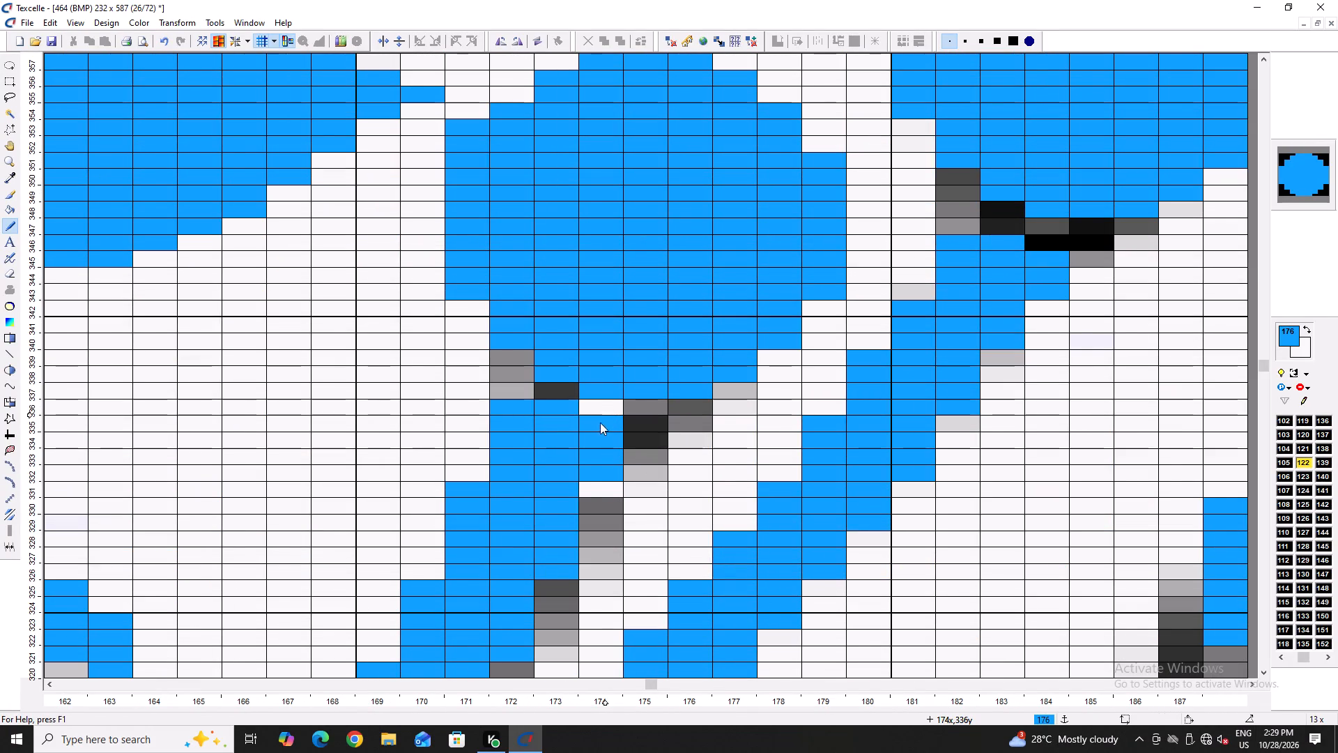
pyautogui.keyDown('ctrl'); pyautogui.scroll(-5, 600, 423); pyautogui.keyUp('ctrl')
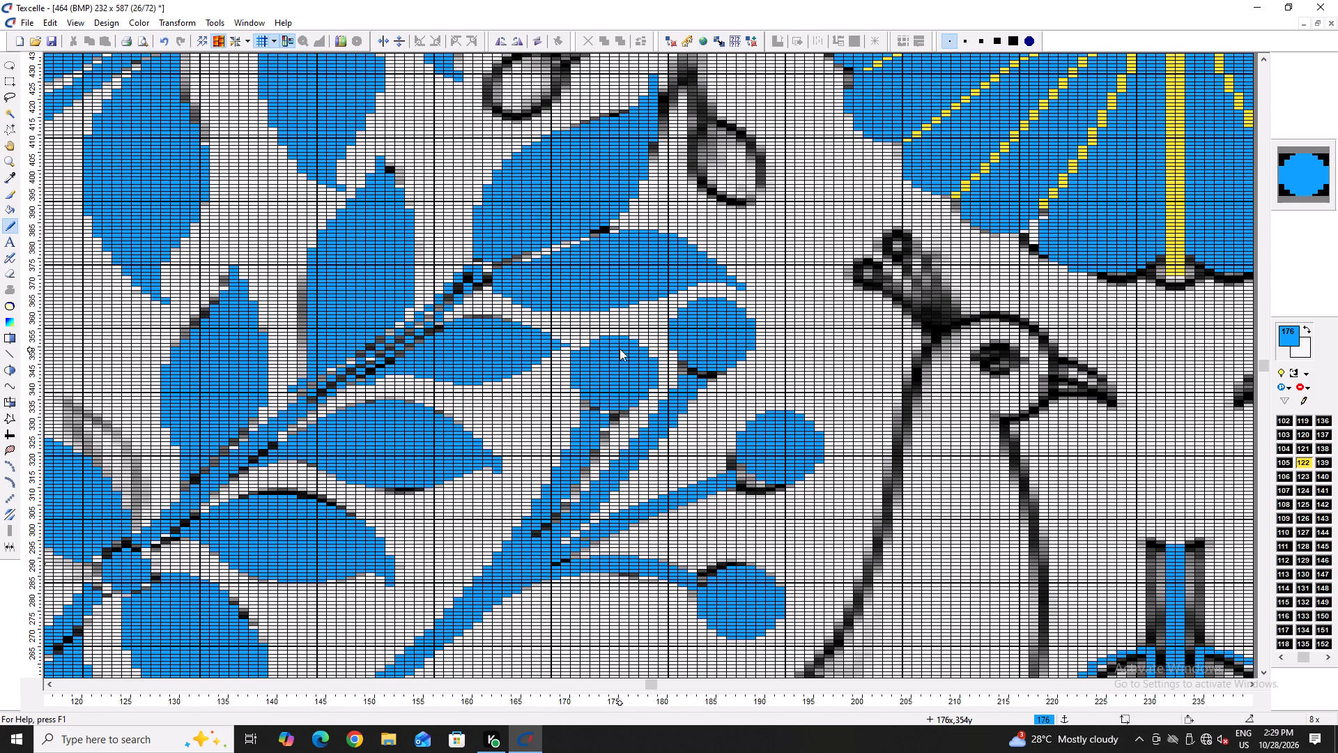
pyautogui.keyDown('ctrl'); pyautogui.scroll(3, 613, 347); pyautogui.keyUp('ctrl')
pyautogui.rightClick(547, 351)
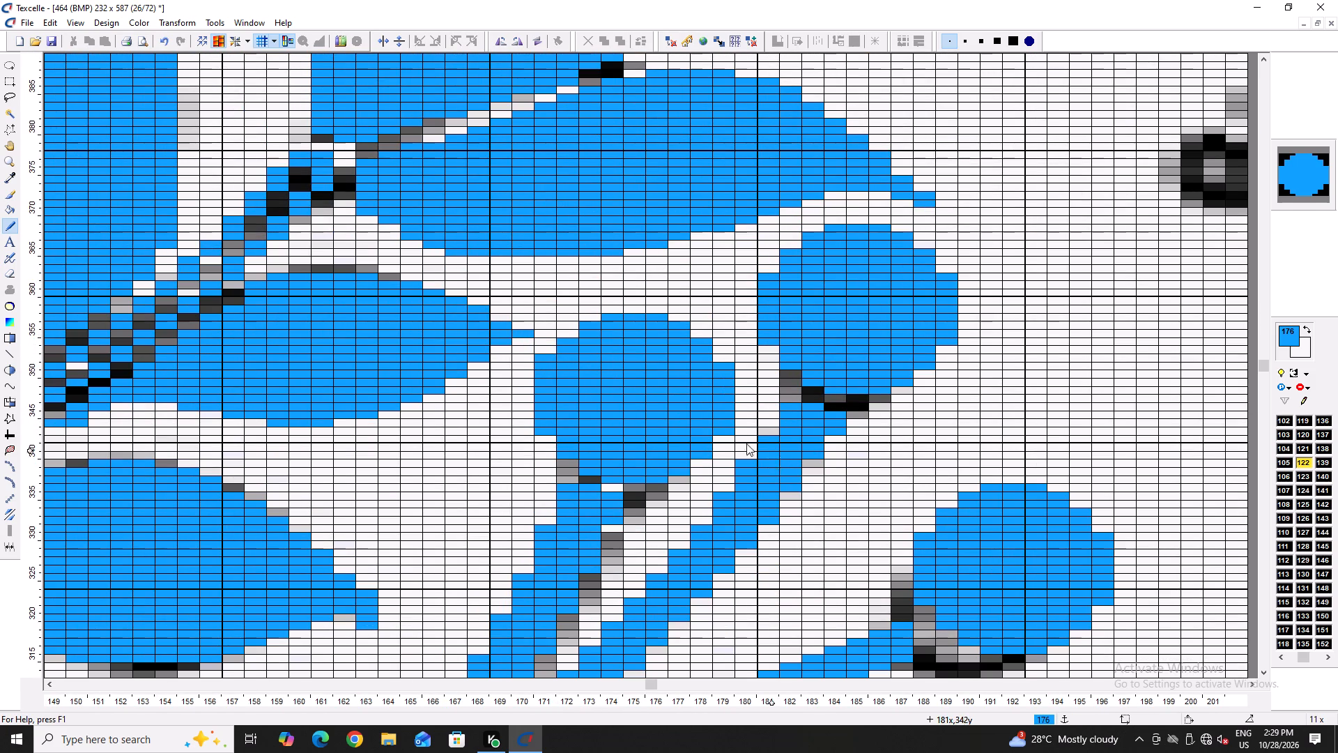
pyautogui.keyDown('ctrl'); pyautogui.scroll(-2, 720, 439); pyautogui.keyUp('ctrl')
pyautogui.scroll(-3, 829, 449)
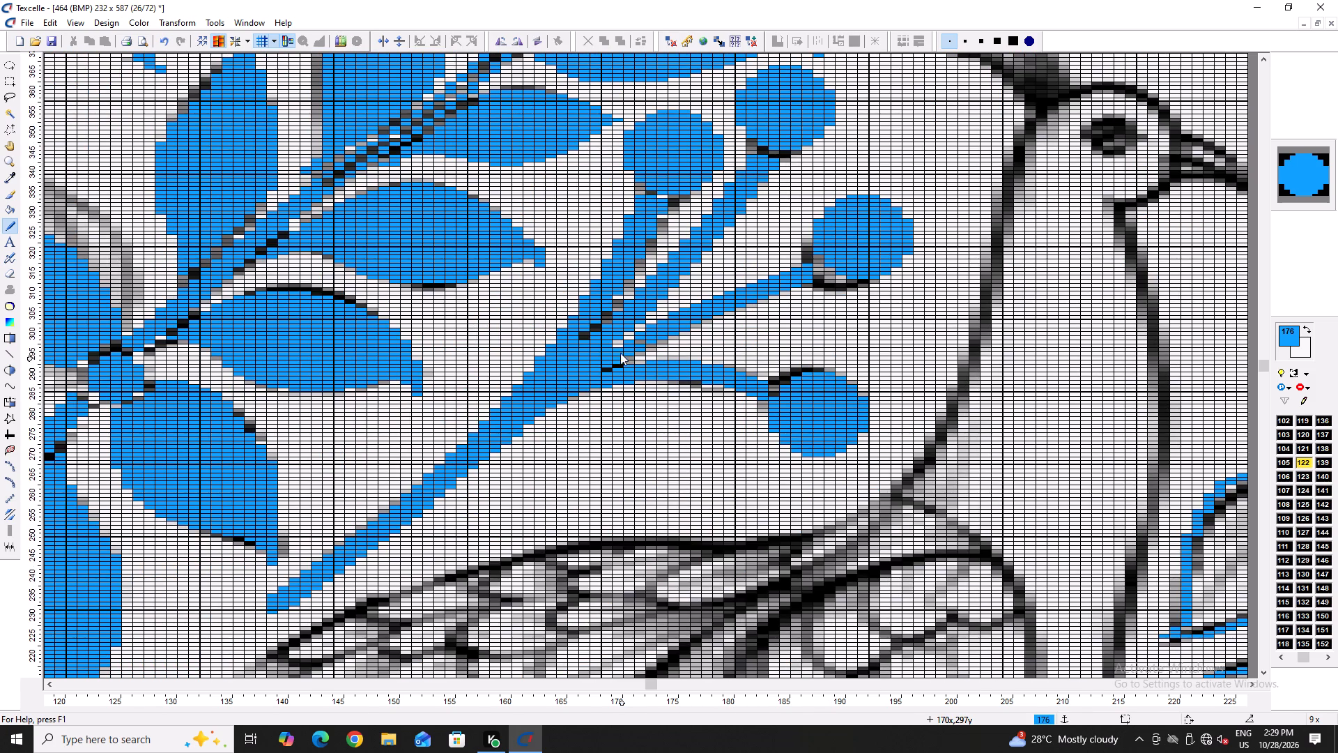
pyautogui.keyDown('ctrl'); pyautogui.scroll(3, 620, 352); pyautogui.keyUp('ctrl')
pyautogui.click(663, 313)
pyautogui.click(666, 308)
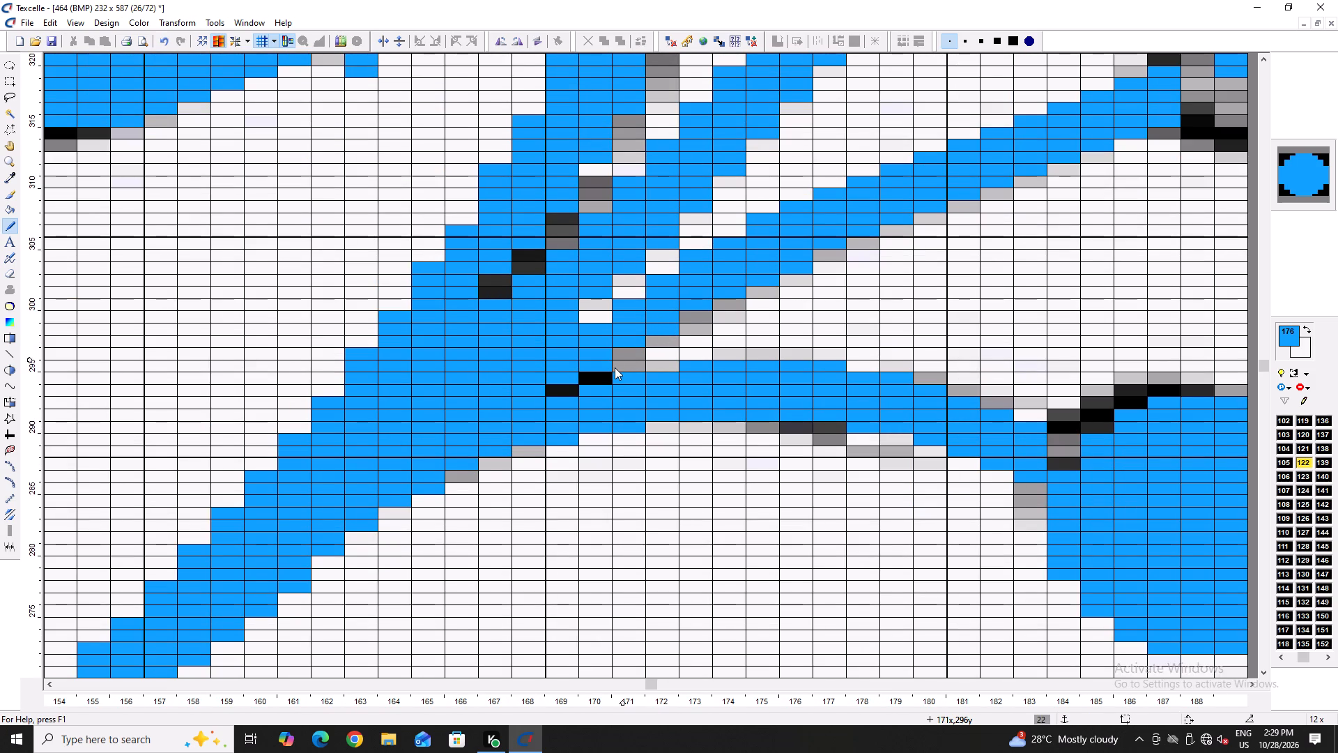
pyautogui.keyDown('ctrl'); pyautogui.scroll(-5, 613, 370); pyautogui.keyUp('ctrl')
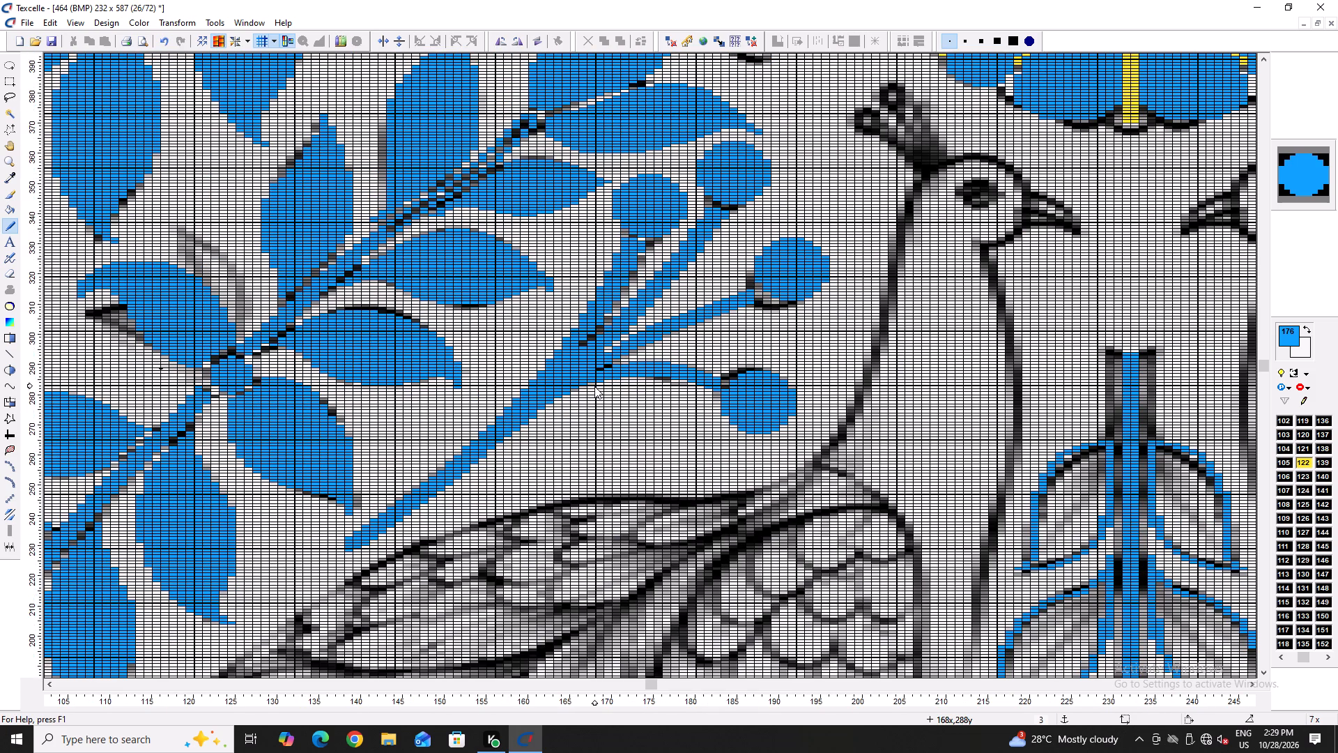
# Extend the lower tip of the berry stem in blue and thicken its upper edge just above the peacock's wing.
pyautogui.keyDown('ctrl'); pyautogui.scroll(5, 308, 571); pyautogui.keyUp('ctrl')
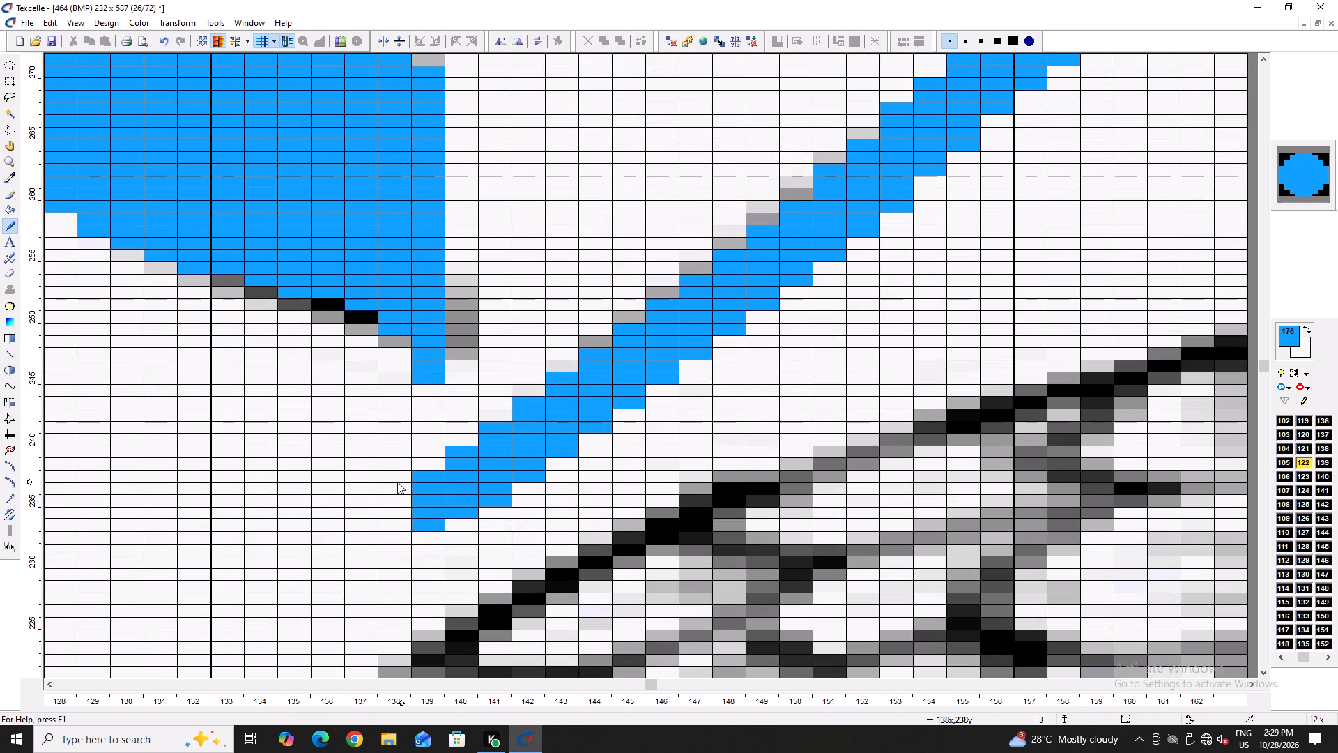
pyautogui.moveTo(397, 482); pyautogui.dragTo(424, 530)
pyautogui.click(427, 464)
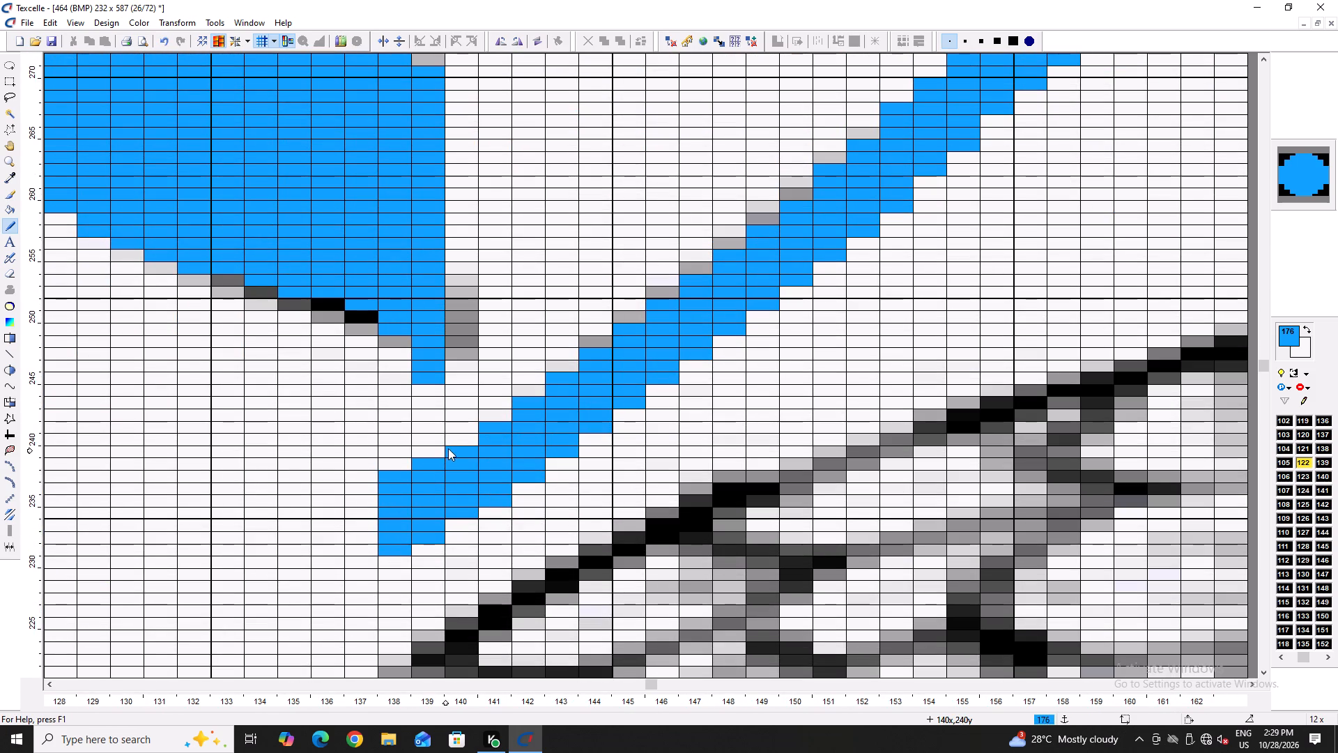
pyautogui.click(464, 441)
pyautogui.click(433, 452)
pyautogui.click(404, 462)
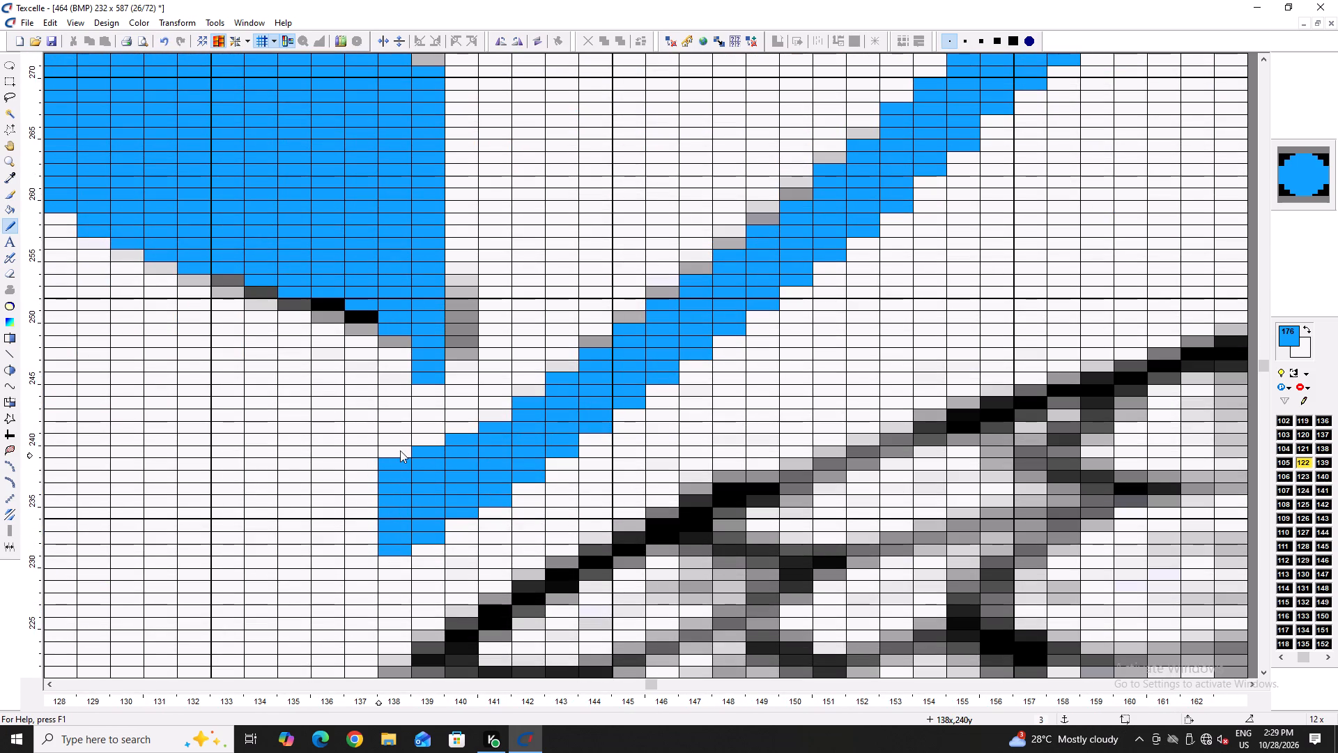
pyautogui.click(400, 450)
pyautogui.click(432, 438)
pyautogui.click(467, 427)
pyautogui.click(509, 416)
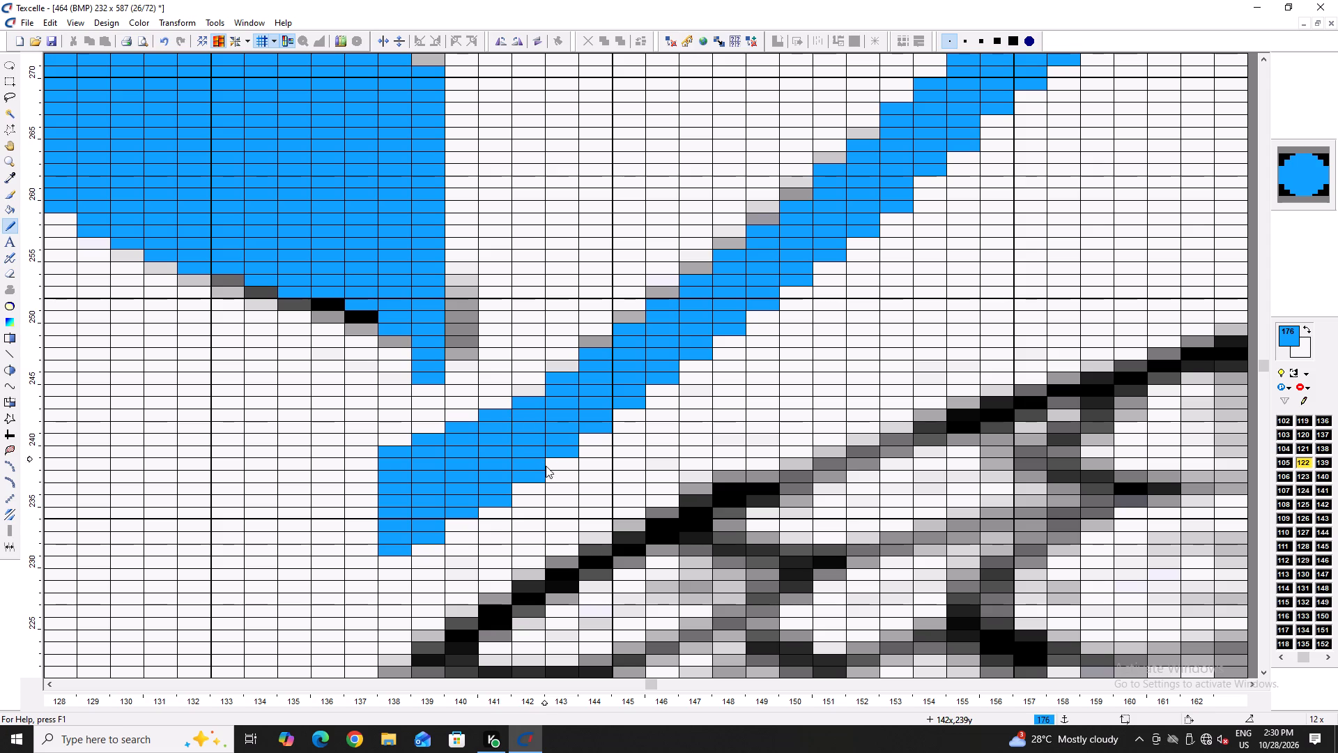
pyautogui.click(452, 524)
pyautogui.moveTo(413, 547); pyautogui.dragTo(413, 555)
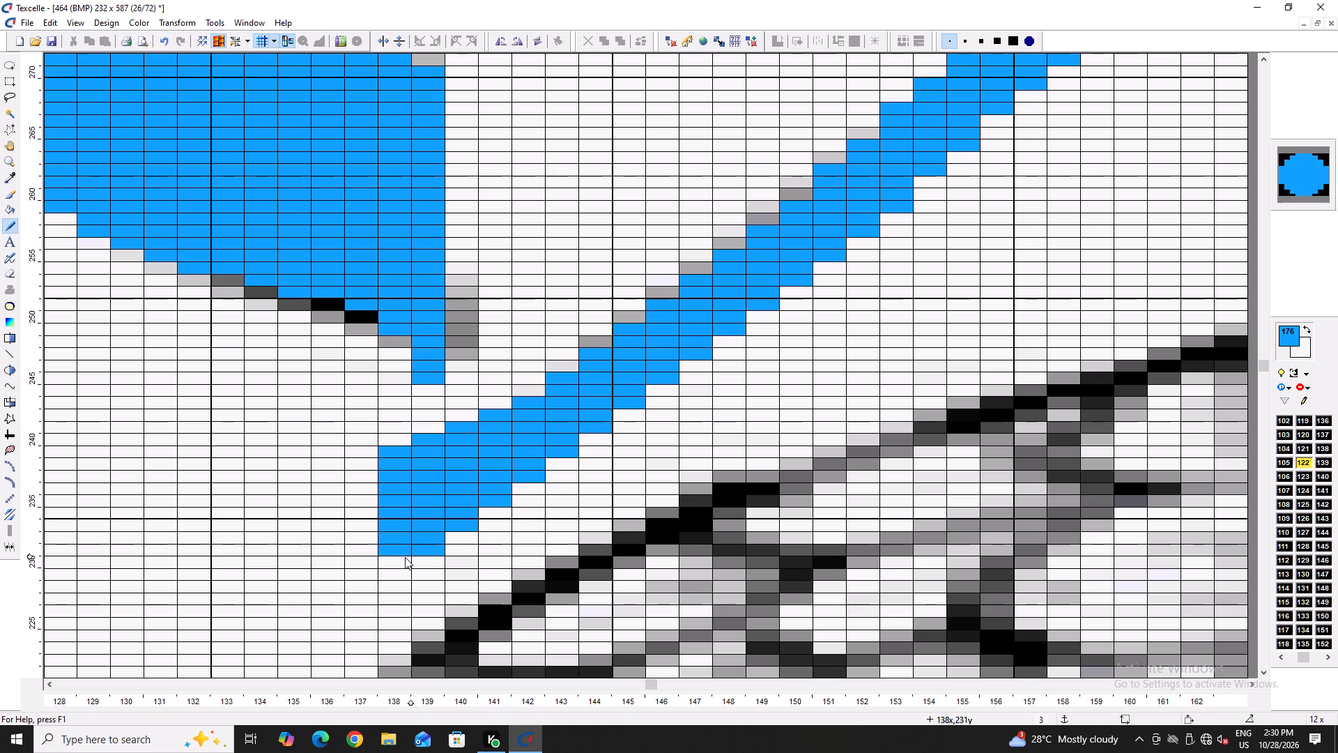
pyautogui.click(403, 559)
pyautogui.click(402, 566)
# Thicken the underside of the berry stem's lower end with blue pixels and bring its tip to a point.
pyautogui.keyDown('ctrl'); pyautogui.scroll(-6, 397, 551); pyautogui.keyUp('ctrl')
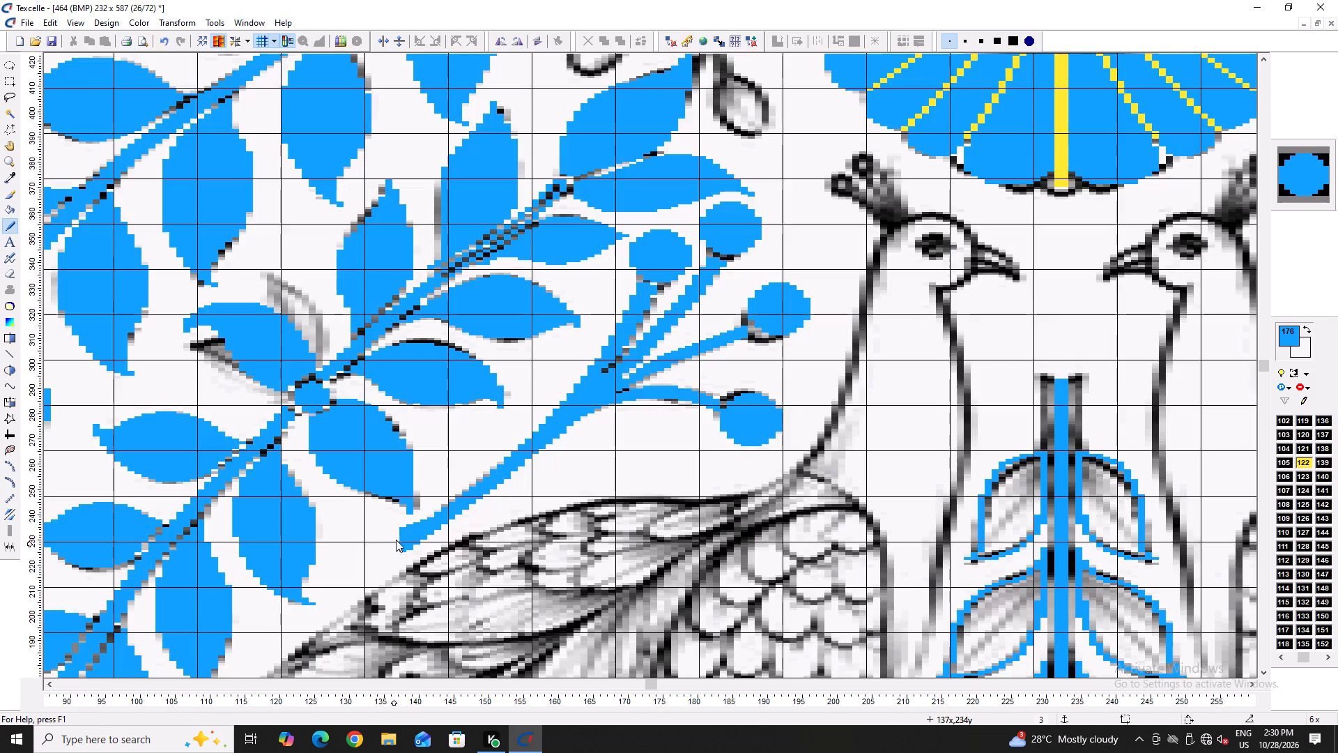
pyautogui.keyDown('ctrl'); pyautogui.scroll(5, 417, 520); pyautogui.keyUp('ctrl')
pyautogui.click(479, 526)
pyautogui.click(452, 543)
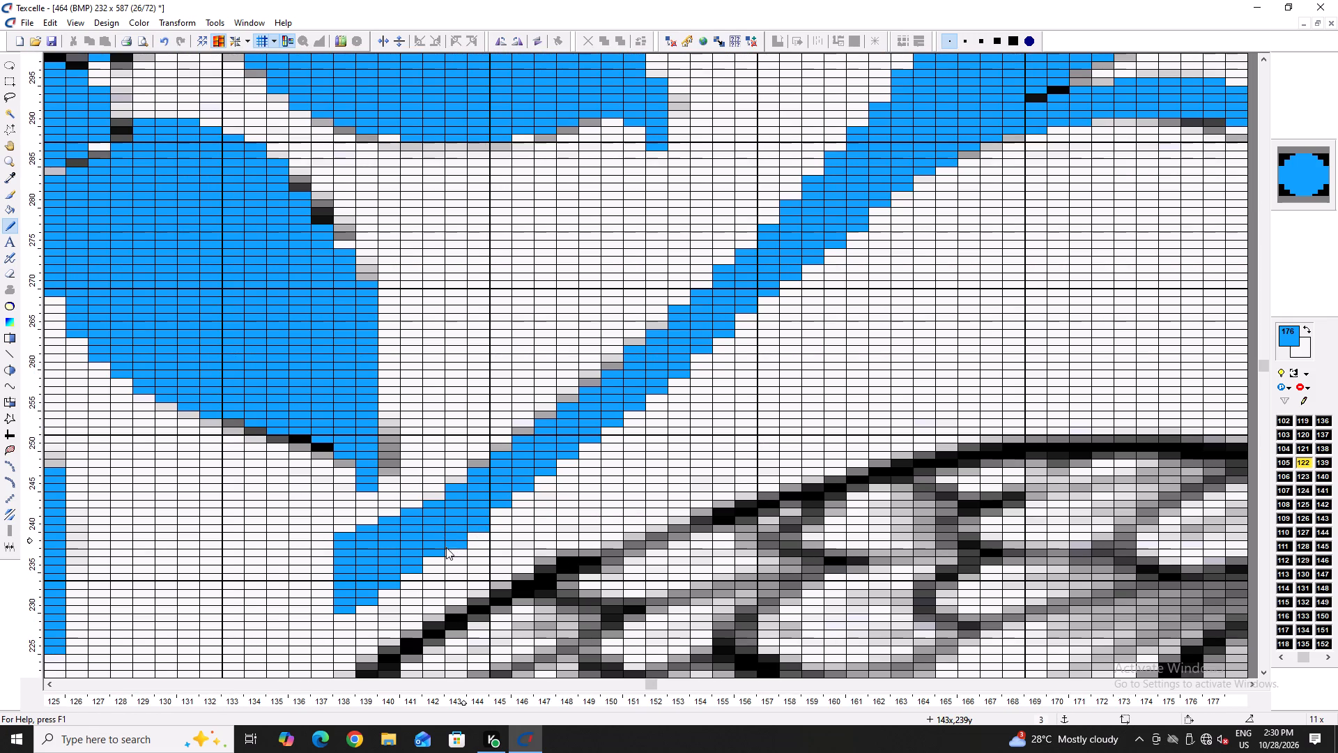
pyautogui.click(435, 558)
pyautogui.click(412, 576)
pyautogui.click(391, 596)
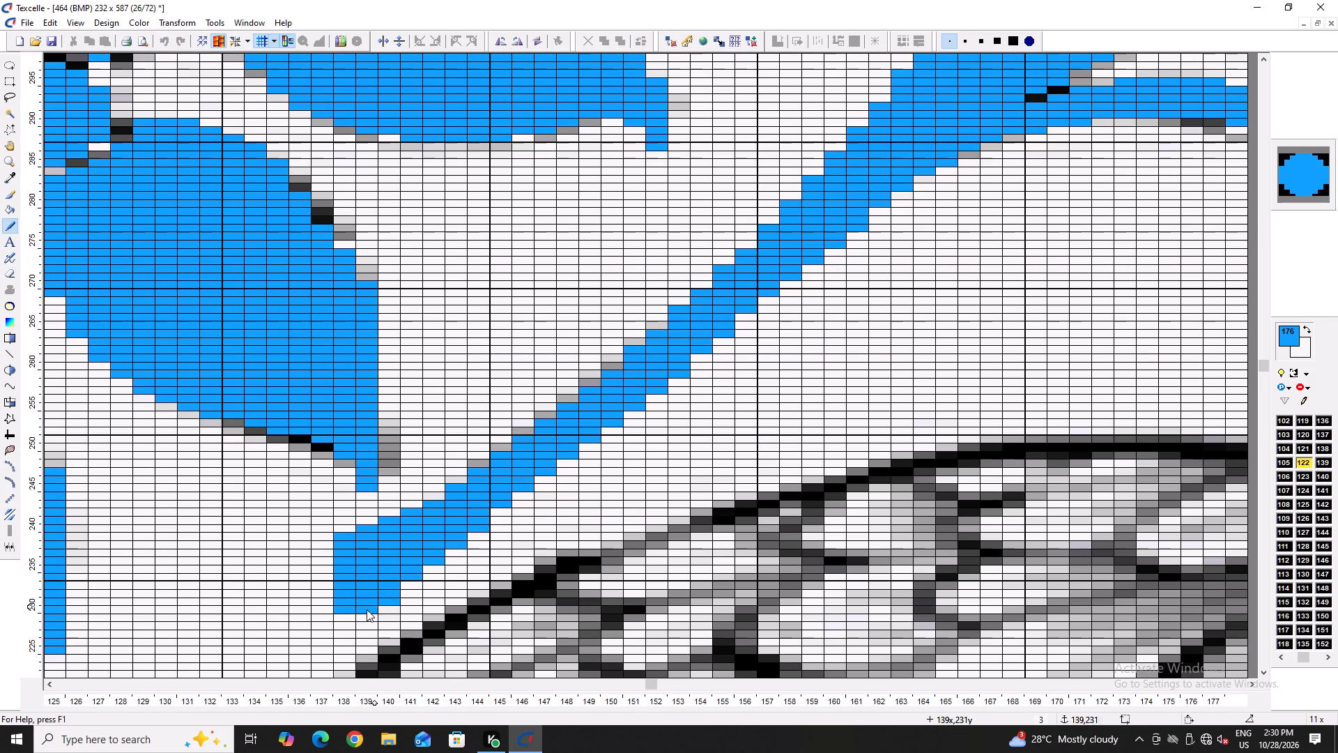
pyautogui.click(367, 609)
pyautogui.click(351, 619)
pyautogui.rightClick(399, 598)
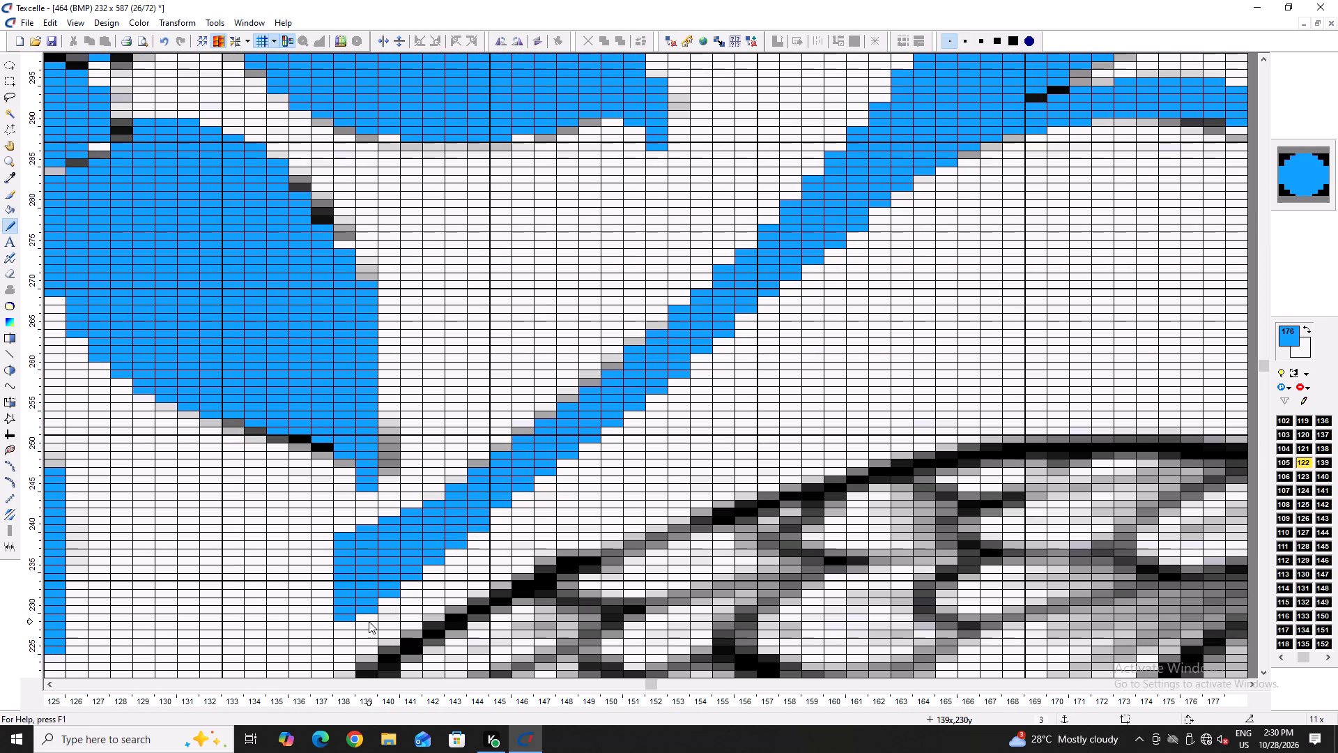
pyautogui.click(346, 624)
# Widen the upper edge of the berry stem's lower end with blue pixels for a smooth flare.
pyautogui.keyDown('ctrl'); pyautogui.scroll(-3, 379, 599); pyautogui.keyUp('ctrl')
pyautogui.keyDown('ctrl'); pyautogui.scroll(4, 401, 562); pyautogui.keyUp('ctrl')
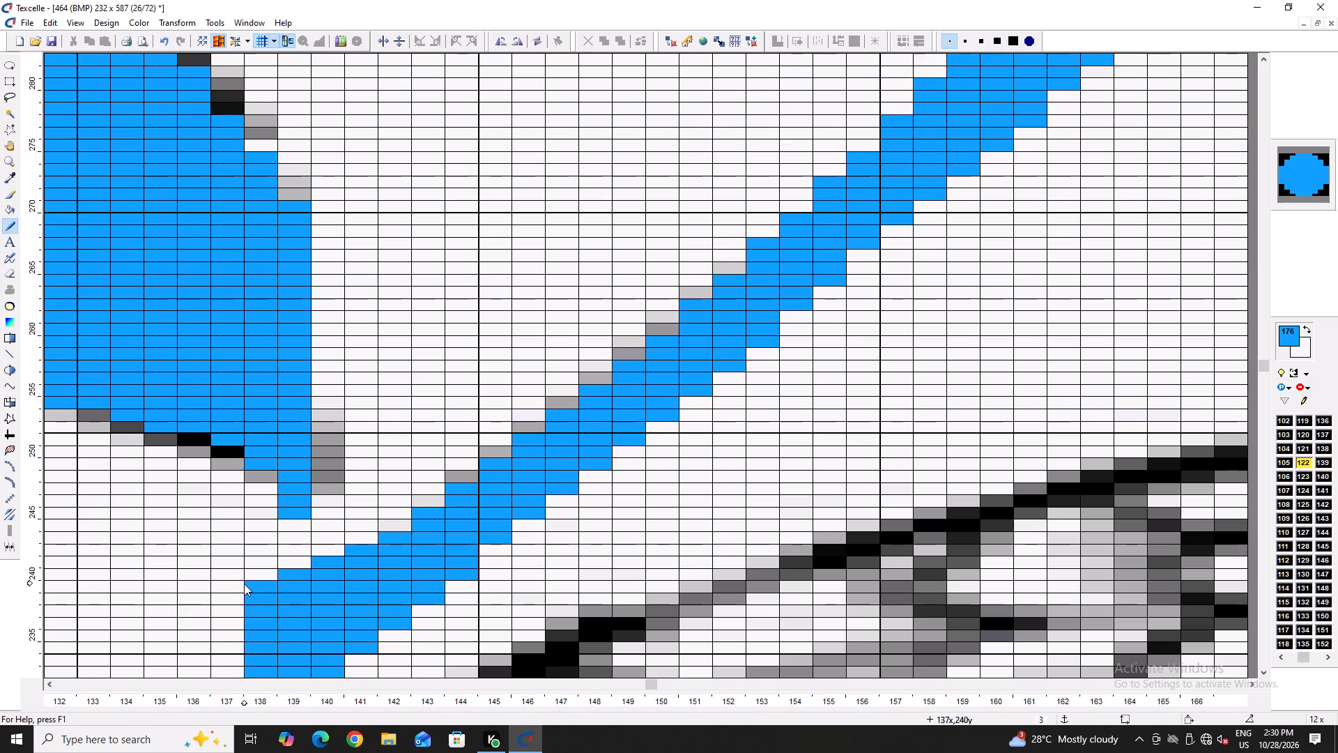
pyautogui.moveTo(253, 579); pyautogui.dragTo(258, 568)
pyautogui.click(258, 568)
pyautogui.click(288, 561)
pyautogui.click(330, 548)
pyautogui.click(367, 539)
pyautogui.click(401, 532)
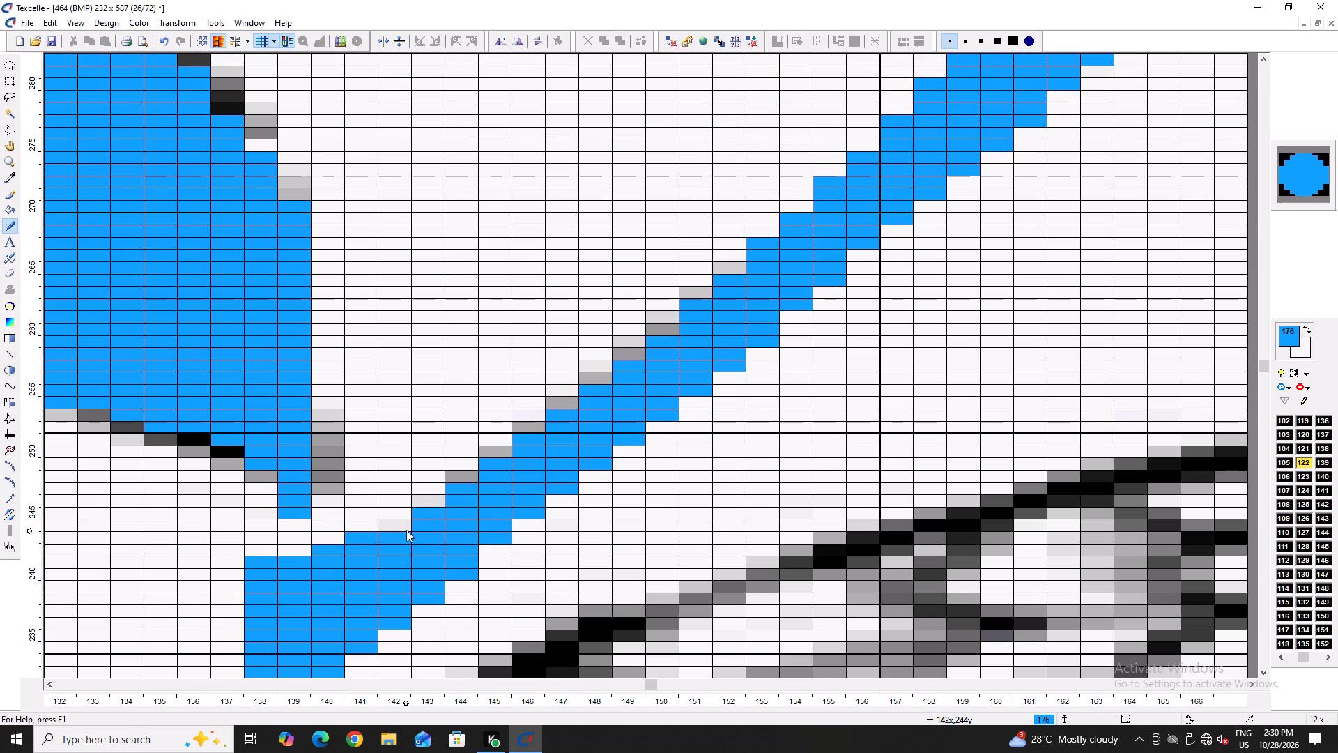
pyautogui.click(387, 536)
pyautogui.click(397, 528)
pyautogui.click(427, 508)
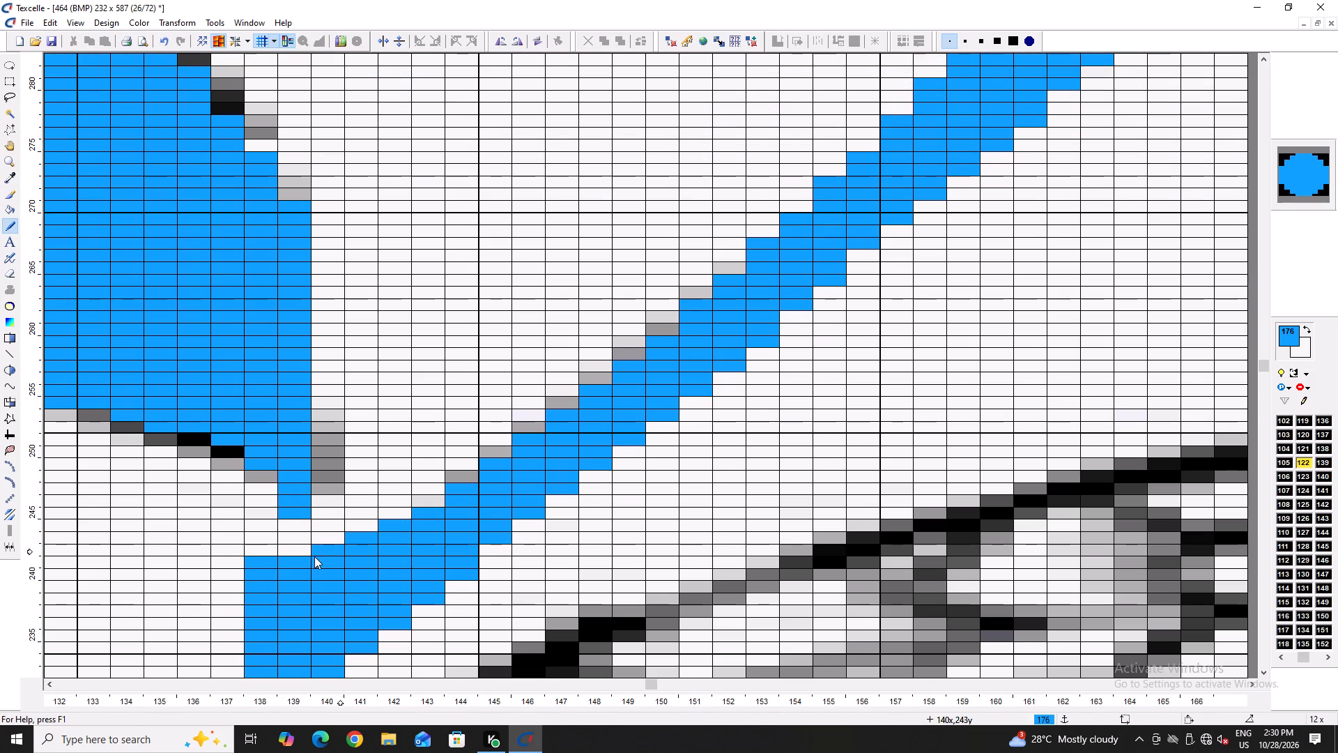
# Hide all colours of the design and show only yellow colour 122.
pyautogui.keyDown('ctrl'); pyautogui.scroll(-5, 298, 556); pyautogui.keyUp('ctrl')
pyautogui.keyDown('ctrl'); pyautogui.scroll(-3, 387, 533); pyautogui.keyUp('ctrl')
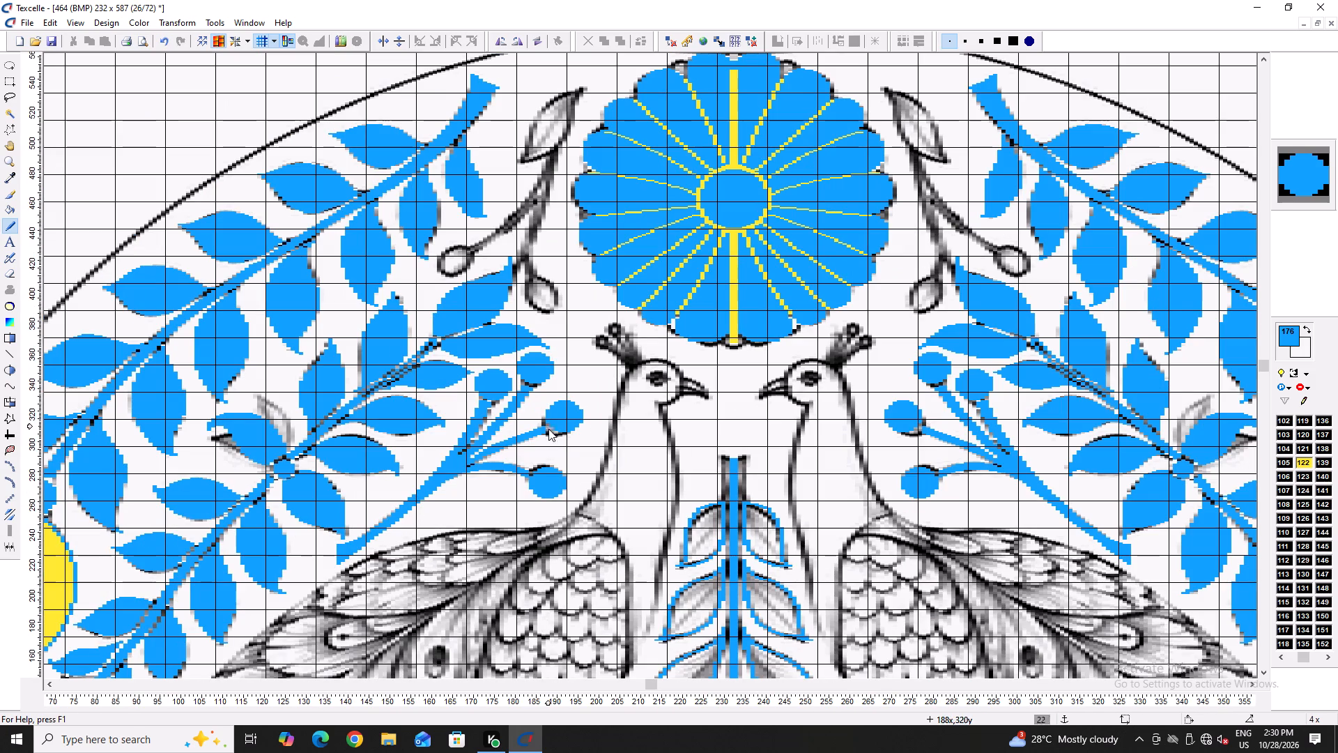
pyautogui.keyDown('ctrl'); pyautogui.scroll(-1, 992, 333); pyautogui.keyUp('ctrl')
pyautogui.click(1295, 377)
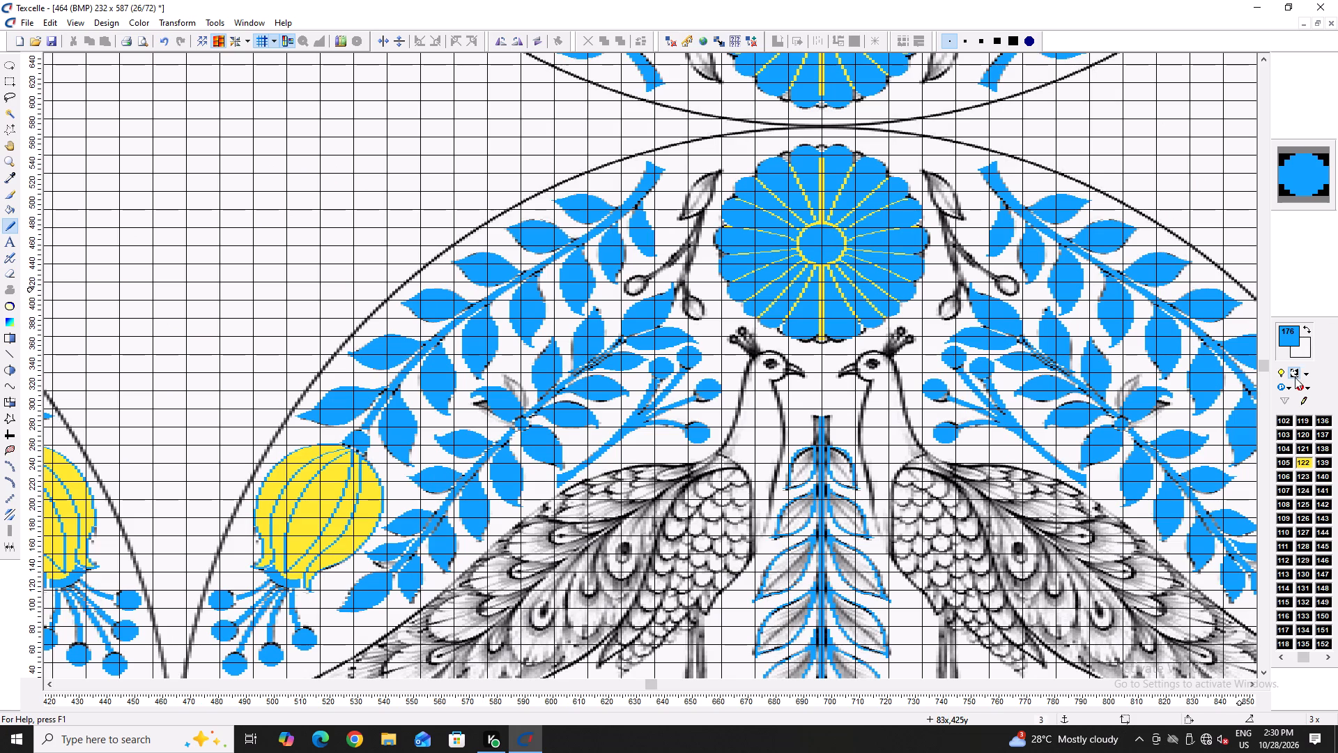
pyautogui.click(1304, 376)
pyautogui.click(1300, 418)
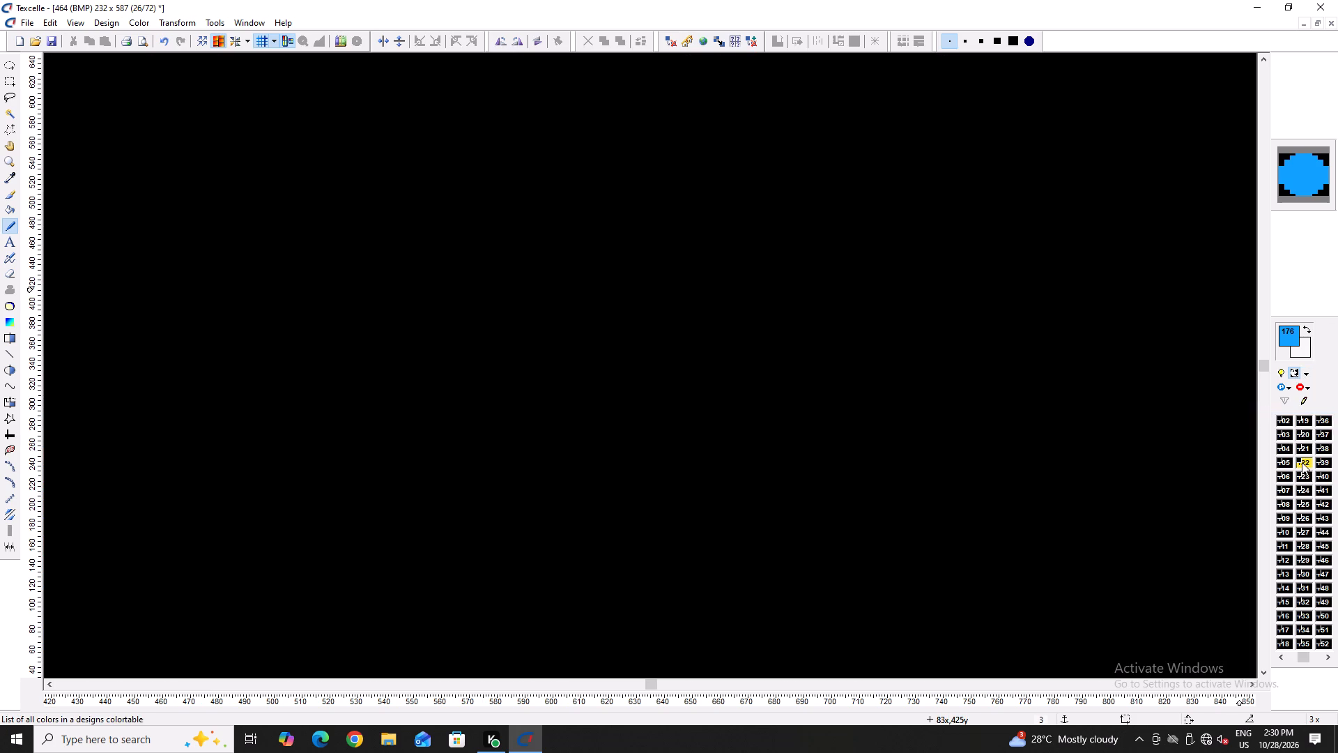
pyautogui.keyDown('shift'); pyautogui.click(1300, 460); pyautogui.keyUp('shift')
# Find blue colour 176 in the colour table and show it along with the yellow.
pyautogui.scroll(3, 1289, 509)
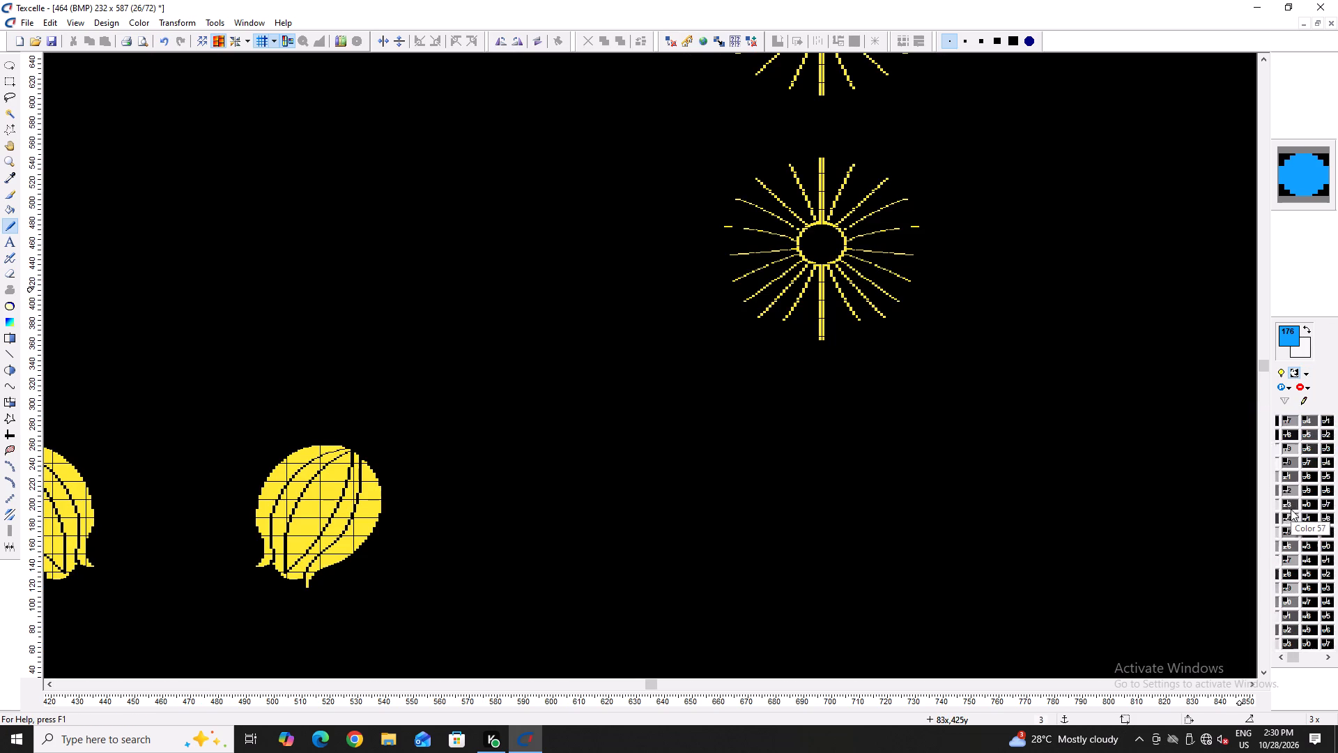
pyautogui.scroll(-8, 1291, 509)
pyautogui.scroll(8, 1291, 509)
pyautogui.scroll(-2, 1294, 508)
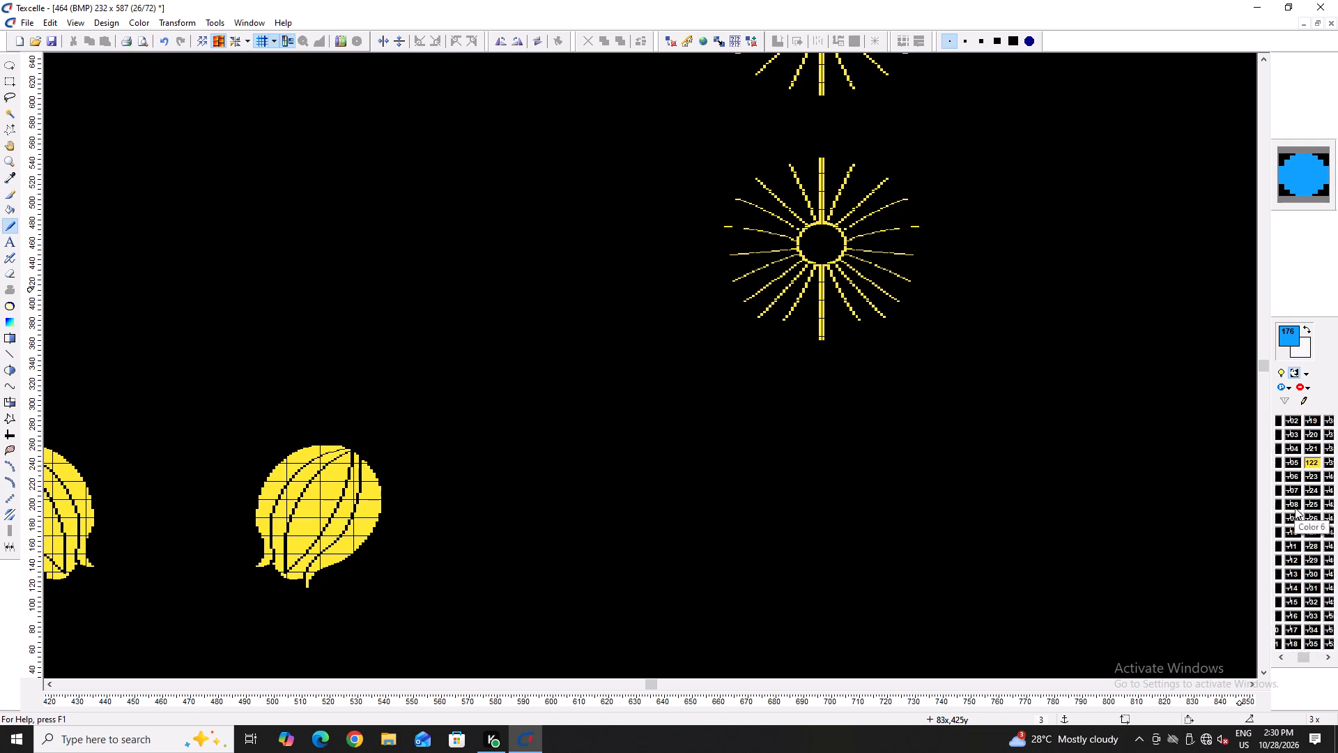
pyautogui.scroll(2, 1297, 508)
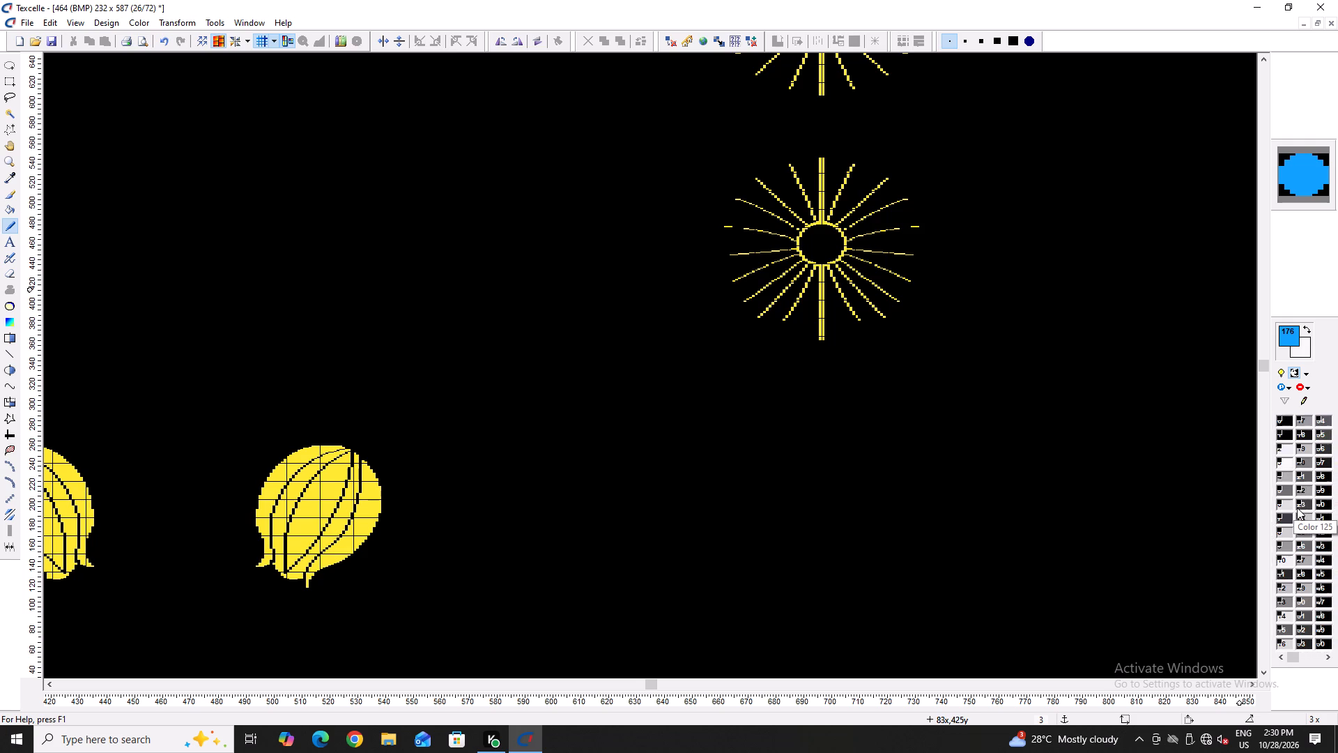
pyautogui.scroll(4, 1298, 508)
pyautogui.scroll(-1, 1298, 508)
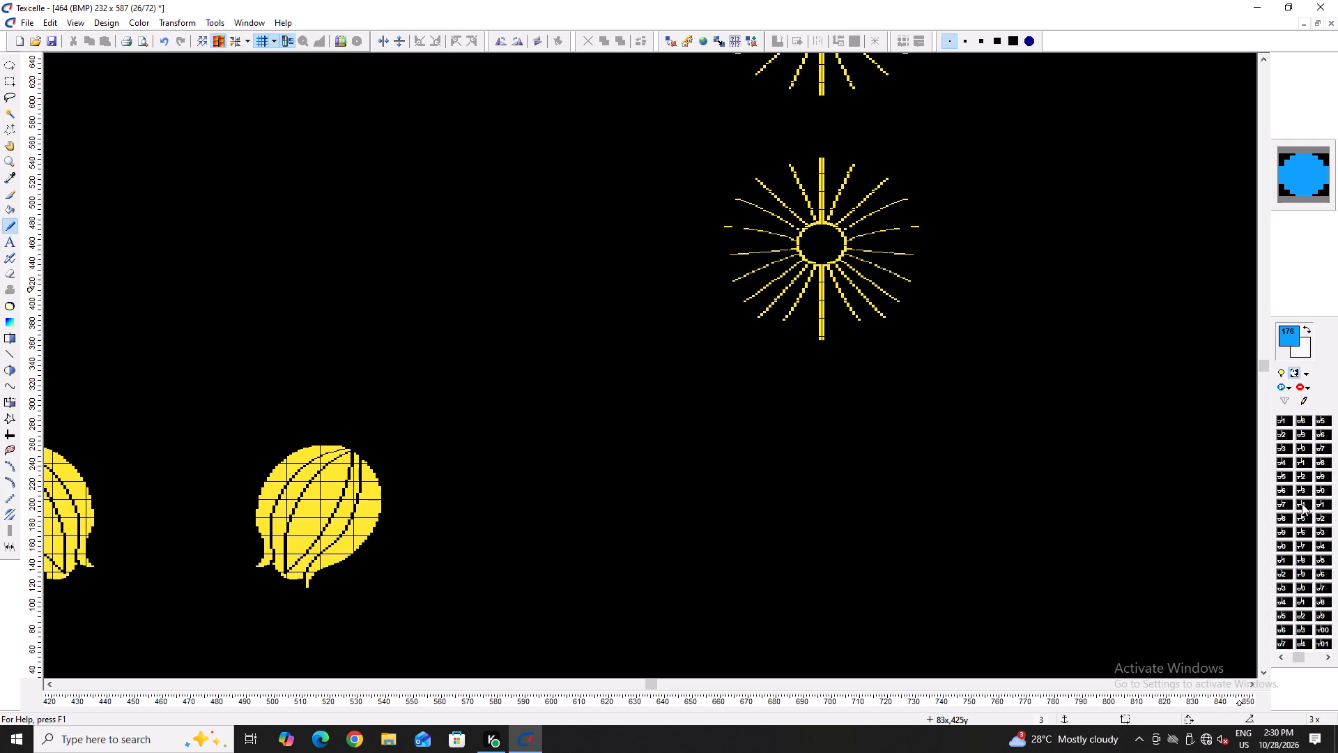
pyautogui.scroll(-2, 1306, 581)
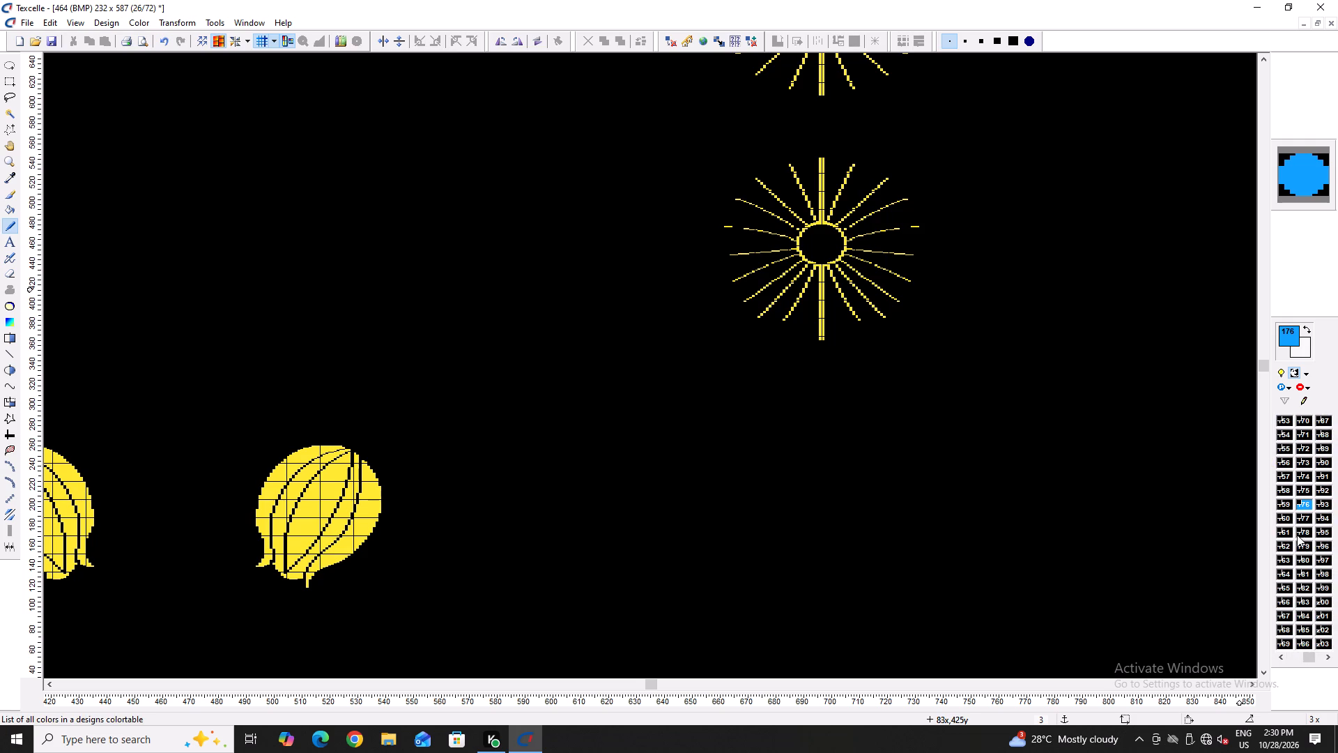
pyautogui.keyDown('shift'); pyautogui.click(1295, 502); pyautogui.keyUp('shift')
# Fill the checkered gaps inside the leaf sprig's diagonal stem with blue, around columns 144 to 148.
pyautogui.keyDown('ctrl'); pyautogui.scroll(-1, 542, 448); pyautogui.keyUp('ctrl')
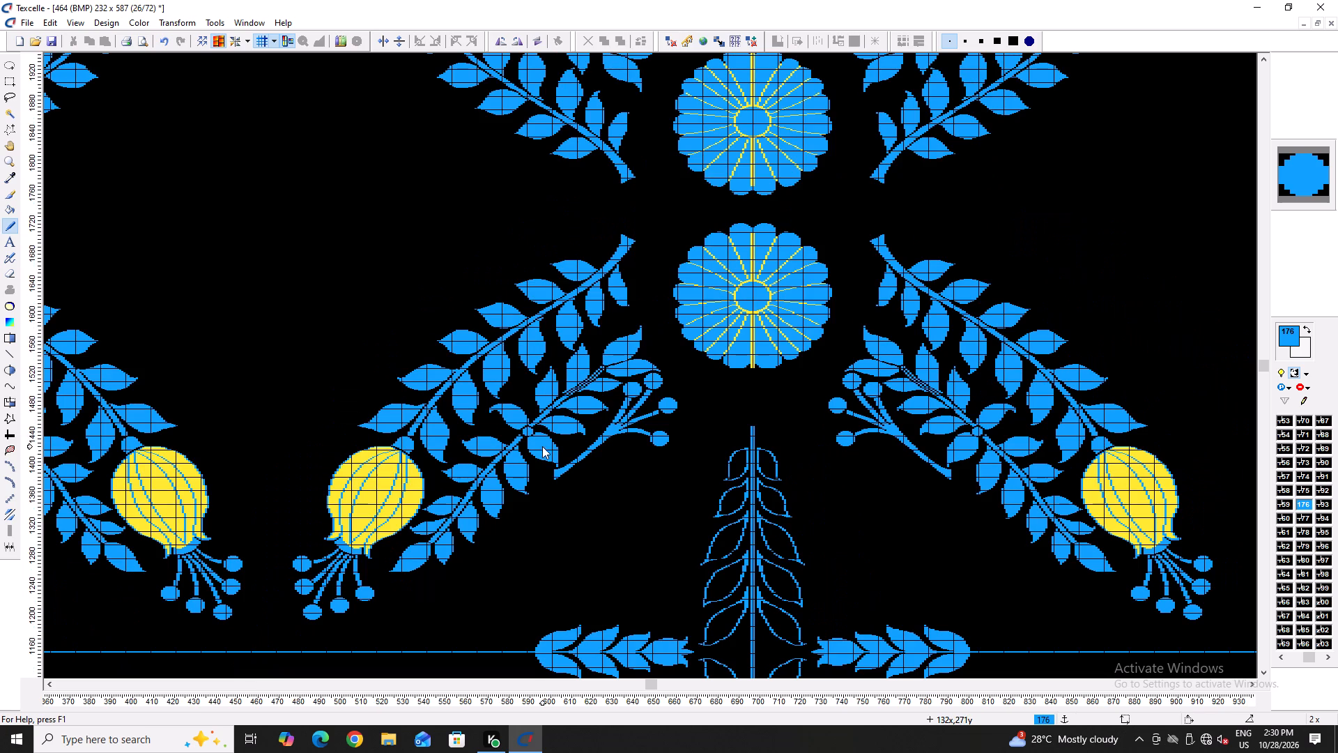
pyautogui.press('x')
pyautogui.keyDown('ctrl'); pyautogui.scroll(6, 586, 375); pyautogui.keyUp('ctrl')
pyautogui.keyDown('ctrl'); pyautogui.scroll(6, 500, 465); pyautogui.keyUp('ctrl')
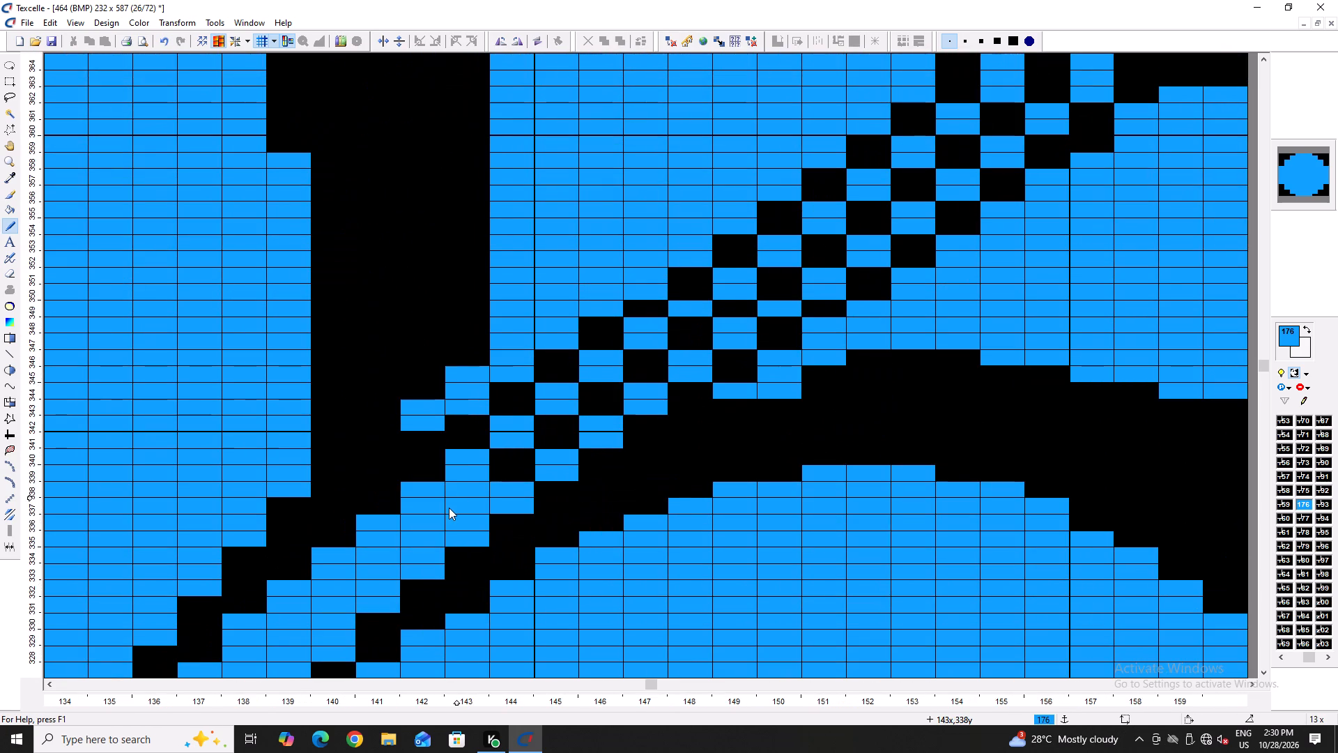
pyautogui.press('space')
pyautogui.press('x')
pyautogui.keyDown('ctrl'); pyautogui.scroll(1, 546, 467); pyautogui.keyUp('ctrl')
pyautogui.moveTo(517, 454); pyautogui.dragTo(516, 479)
pyautogui.click(516, 480)
pyautogui.moveTo(552, 418); pyautogui.dragTo(552, 440)
pyautogui.click(554, 441)
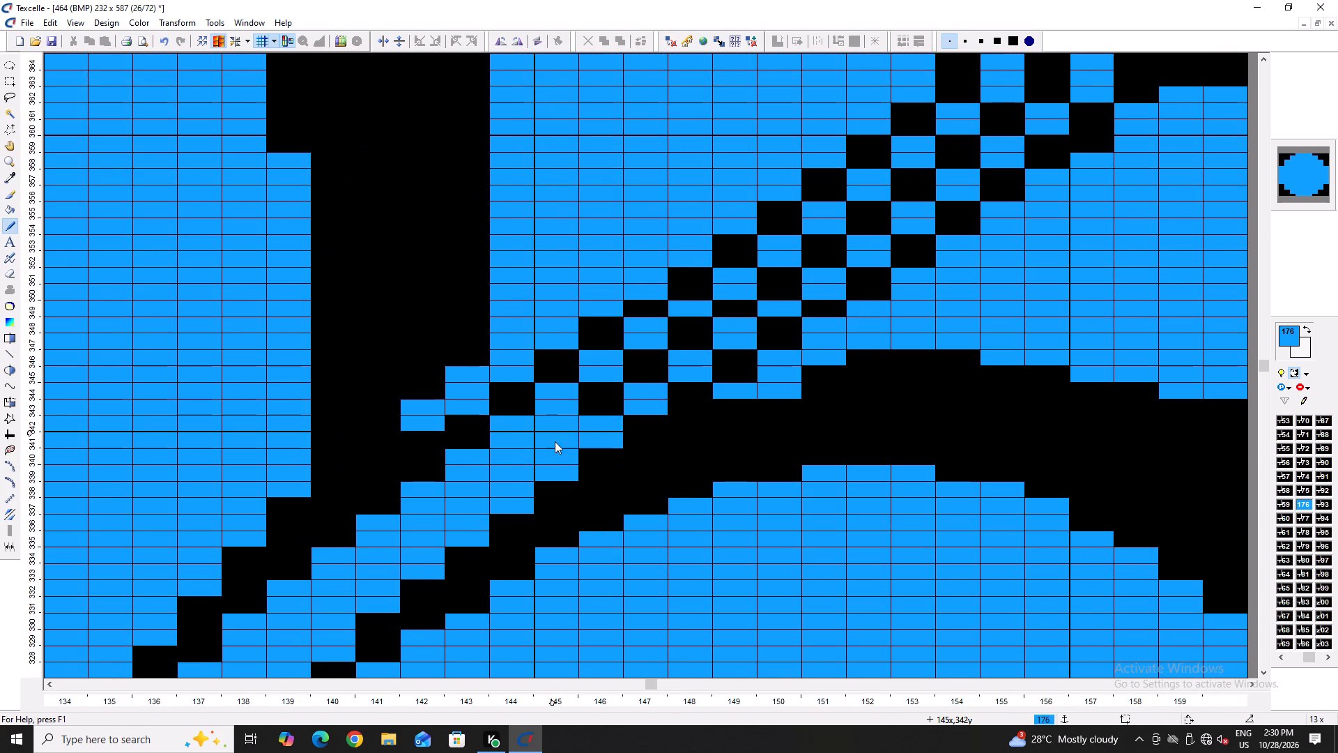
pyautogui.moveTo(615, 394); pyautogui.dragTo(610, 418)
pyautogui.moveTo(642, 358); pyautogui.dragTo(638, 383)
pyautogui.moveTo(695, 310); pyautogui.dragTo(693, 367)
# Fill the checkered gaps near the upper end of the leaf sprig's diagonal stem with blue, around columns 158 to 160.
pyautogui.keyDown('ctrl'); pyautogui.scroll(-2, 790, 348); pyautogui.keyUp('ctrl')
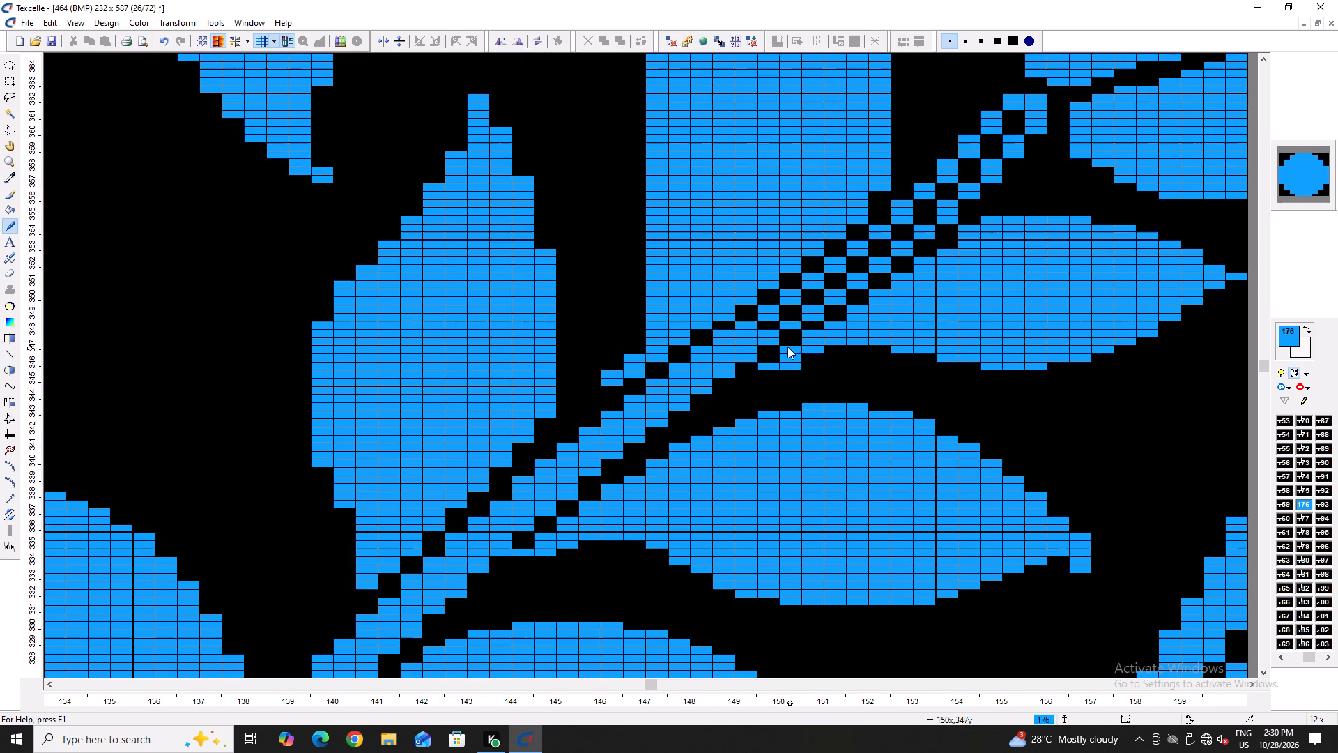
pyautogui.keyDown('ctrl'); pyautogui.scroll(6, 961, 197); pyautogui.keyUp('ctrl')
pyautogui.moveTo(1068, 295); pyautogui.dragTo(1054, 338)
pyautogui.moveTo(1017, 340); pyautogui.dragTo(1015, 347)
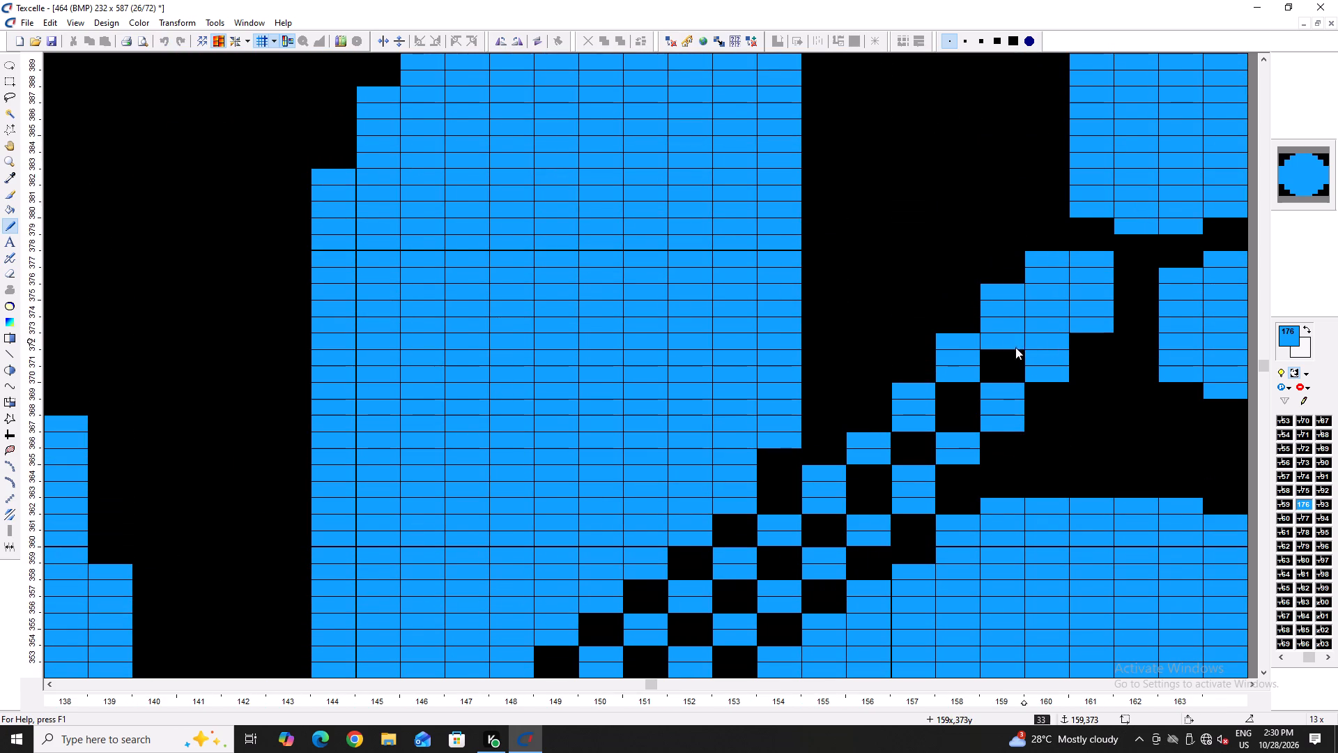
pyautogui.moveTo(1015, 347); pyautogui.dragTo(1008, 378)
pyautogui.moveTo(965, 381); pyautogui.dragTo(960, 421)
# Fill the remaining checkered gaps inside the diagonal stem with blue, around columns 149 to 157.
pyautogui.scroll(-3, 960, 409)
pyautogui.moveTo(909, 243); pyautogui.dragTo(909, 258)
pyautogui.moveTo(883, 273); pyautogui.dragTo(882, 282)
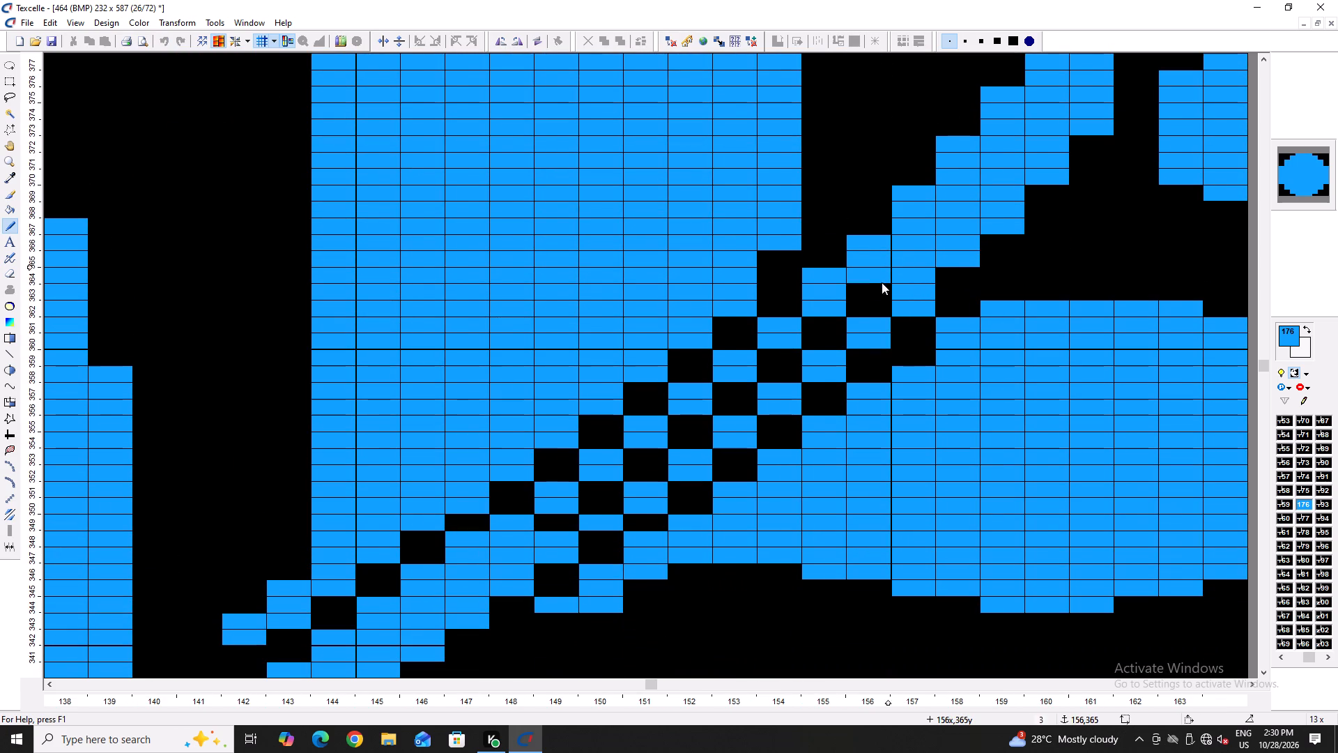
pyautogui.moveTo(882, 282); pyautogui.dragTo(870, 312)
pyautogui.moveTo(833, 324); pyautogui.dragTo(826, 342)
pyautogui.moveTo(795, 351); pyautogui.dragTo(786, 381)
pyautogui.moveTo(746, 388); pyautogui.dragTo(741, 404)
pyautogui.click(741, 404)
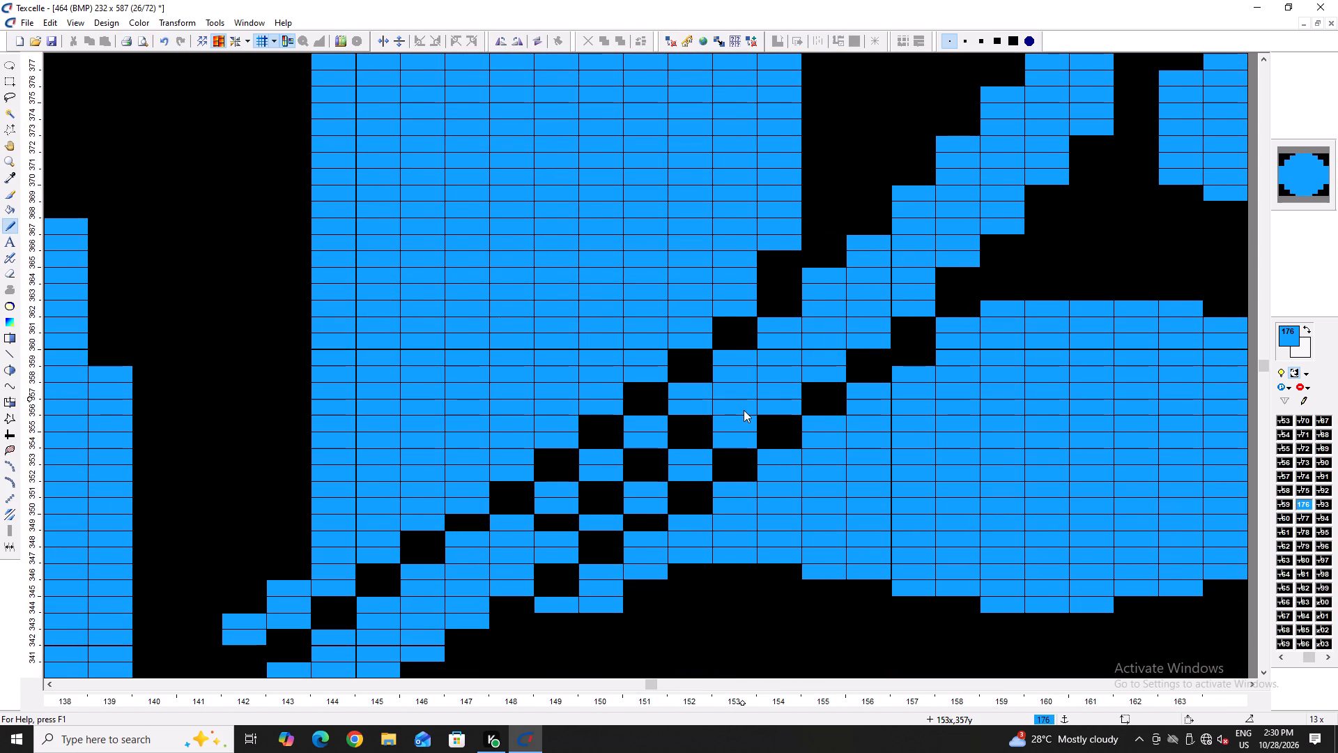
pyautogui.moveTo(711, 409); pyautogui.dragTo(691, 447)
pyautogui.moveTo(633, 452); pyautogui.dragTo(632, 466)
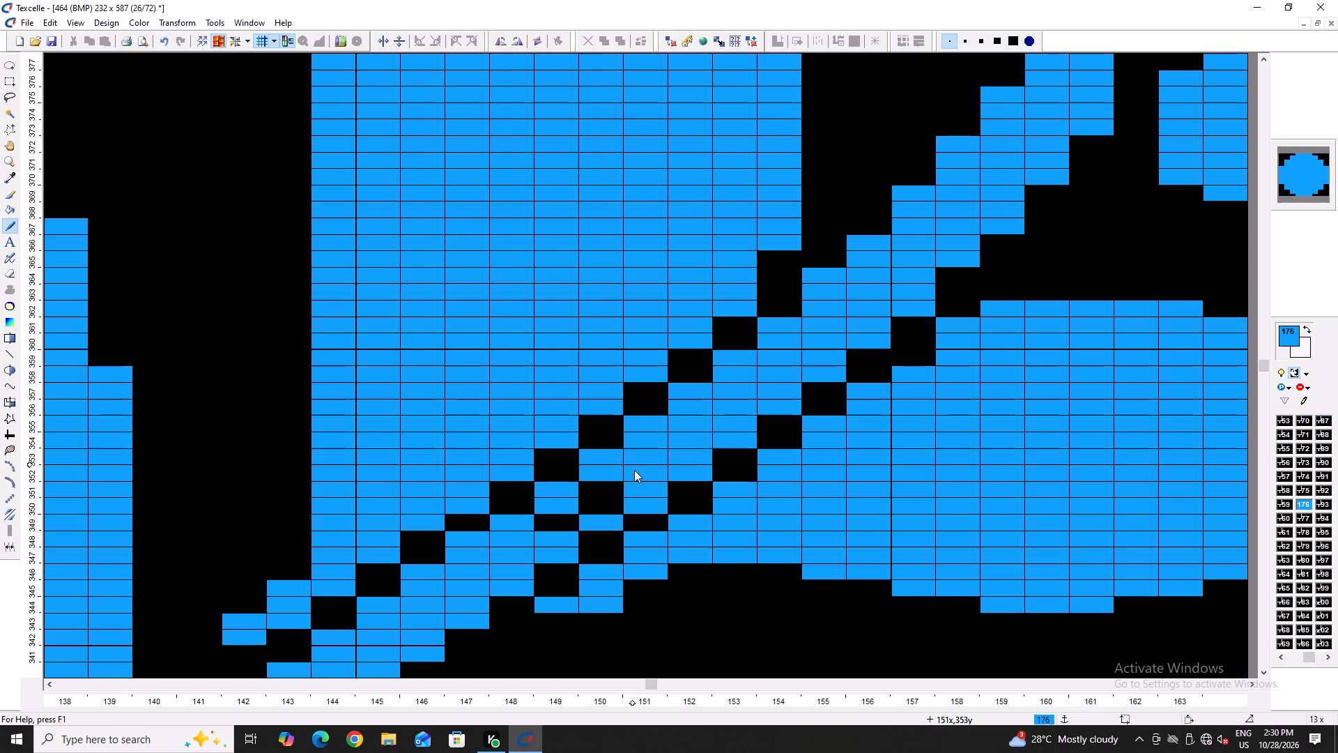
pyautogui.moveTo(601, 477); pyautogui.dragTo(579, 512)
pyautogui.click(579, 512)
pyautogui.moveTo(538, 503); pyautogui.dragTo(539, 524)
# Trim stray blue pixels from the upper edge of the leaf just below the stem, around columns 158 and 159.
pyautogui.keyDown('ctrl'); pyautogui.scroll(-2, 702, 436); pyautogui.keyUp('ctrl')
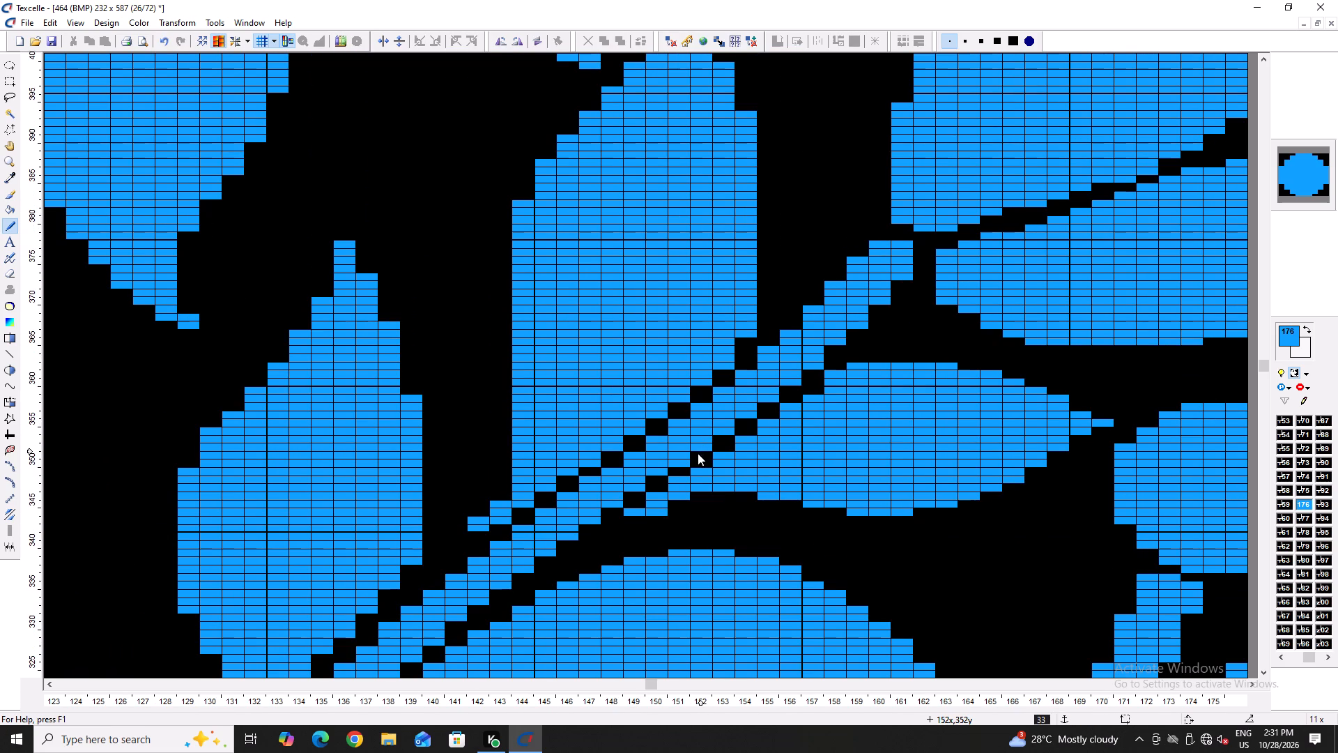
pyautogui.keyDown('ctrl'); pyautogui.scroll(2, 855, 358); pyautogui.keyUp('ctrl')
pyautogui.rightClick(816, 397)
pyautogui.rightClick(863, 371)
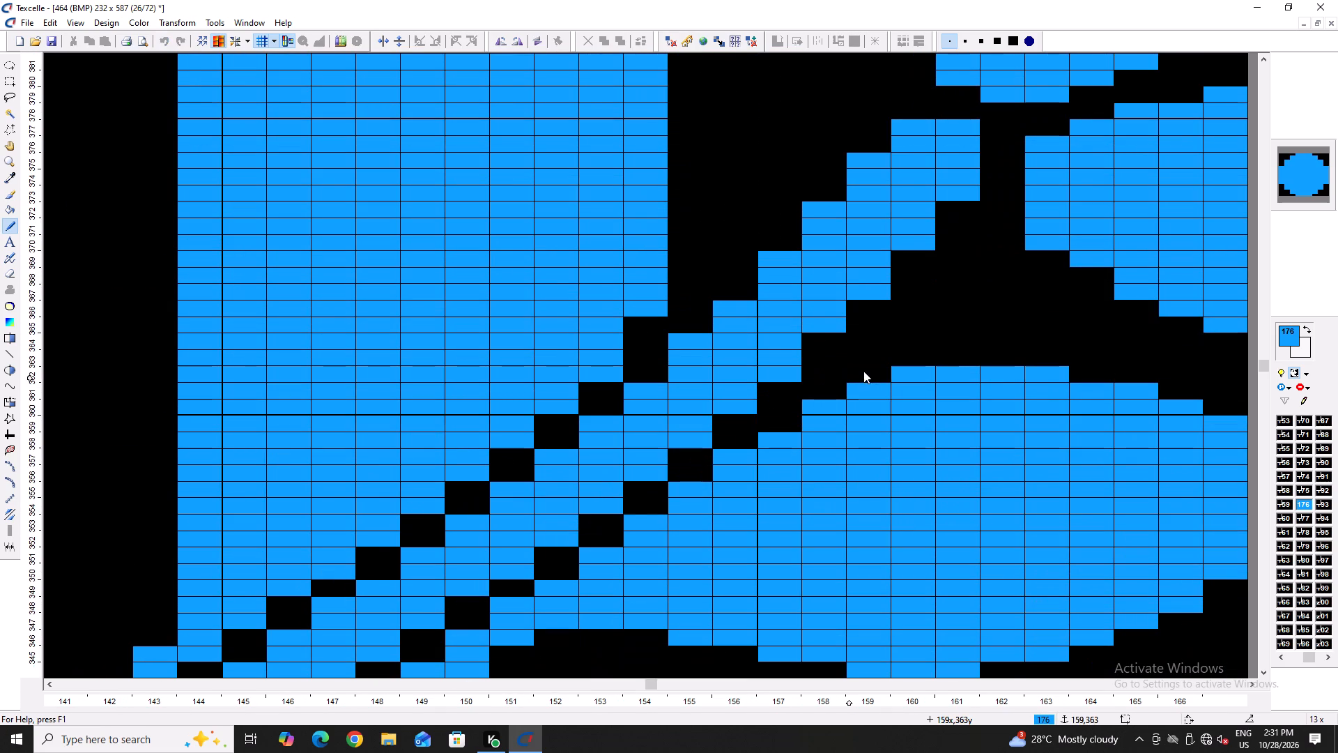
# Smooth the lower edge of the leaf just below the stem by adding and trimming blue pixels, around columns 148 to 157.
pyautogui.keyDown('ctrl'); pyautogui.scroll(-3, 777, 425); pyautogui.keyUp('ctrl')
pyautogui.keyDown('ctrl'); pyautogui.scroll(3, 811, 511); pyautogui.keyUp('ctrl')
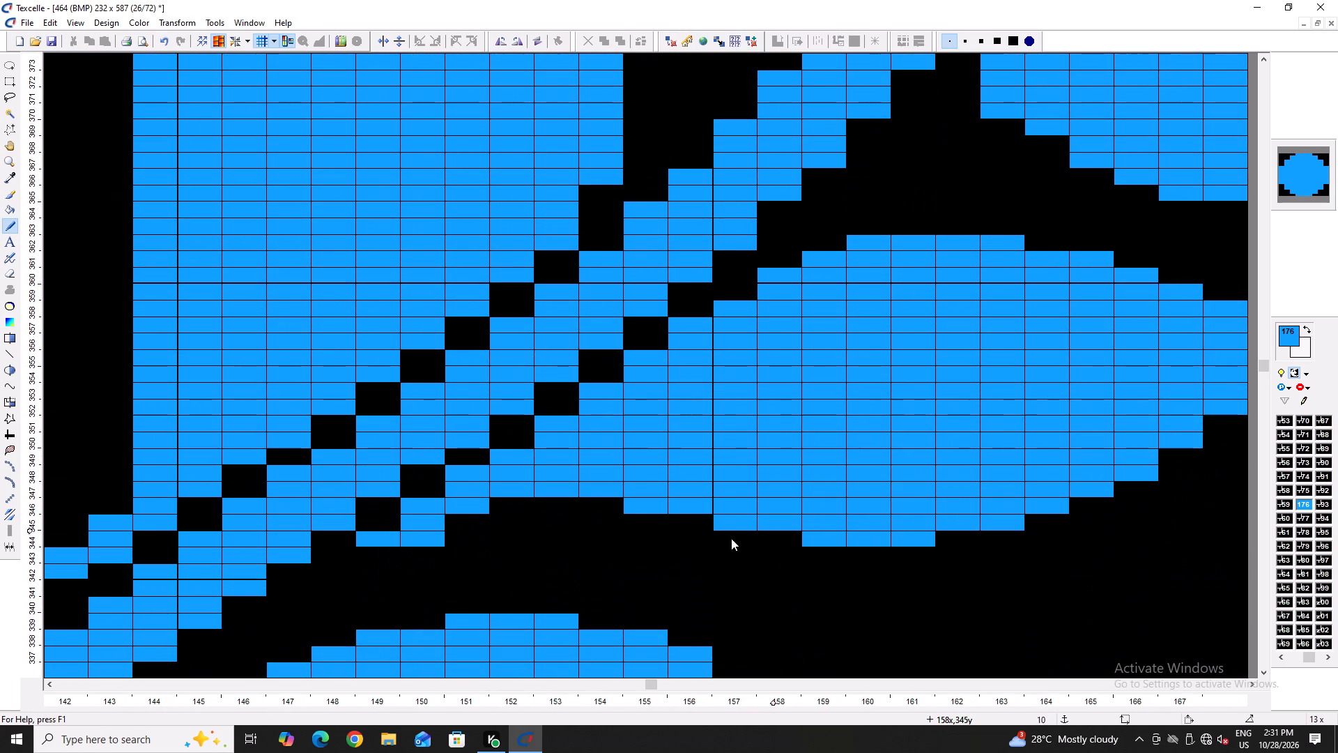
pyautogui.moveTo(618, 509); pyautogui.dragTo(484, 506)
pyautogui.click(484, 506)
pyautogui.moveTo(489, 520); pyautogui.dragTo(436, 527)
pyautogui.click(434, 528)
pyautogui.click(408, 546)
pyautogui.moveTo(405, 547); pyautogui.dragTo(357, 555)
pyautogui.click(356, 555)
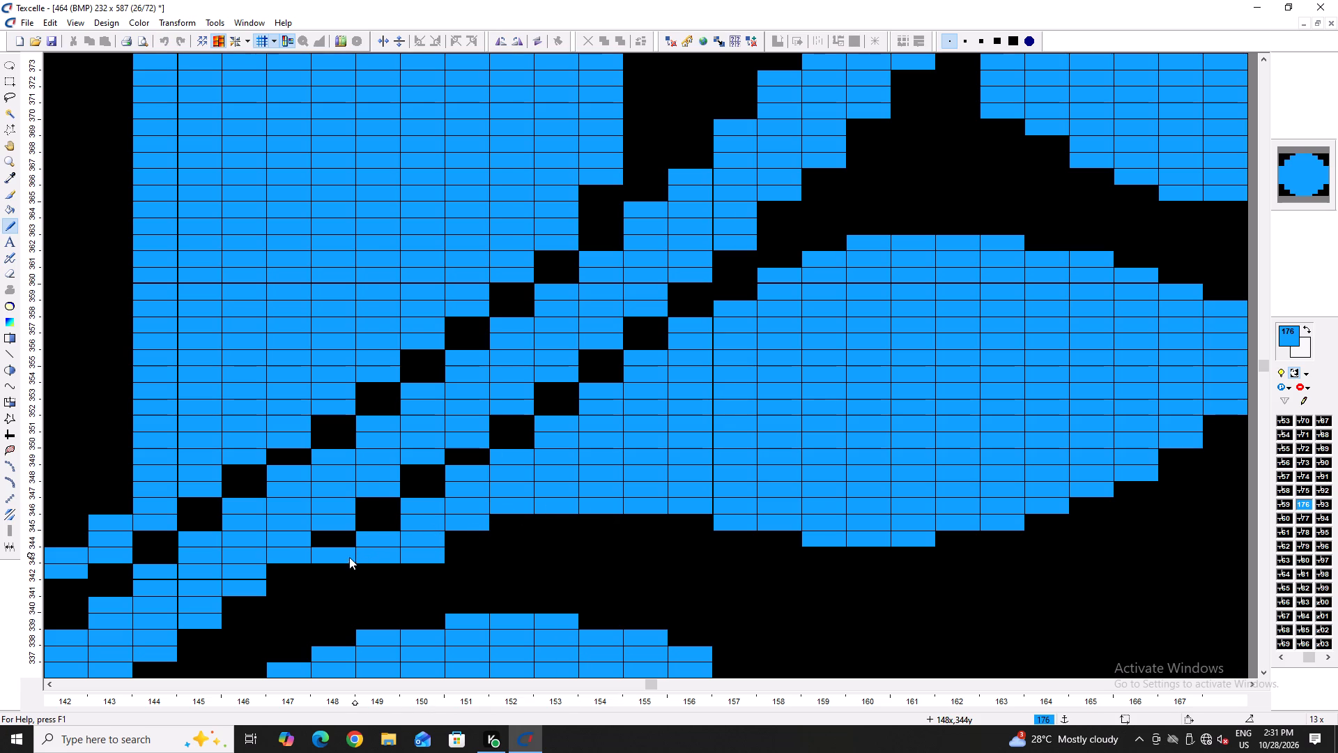
pyautogui.click(351, 557)
pyautogui.rightClick(339, 554)
pyautogui.rightClick(428, 561)
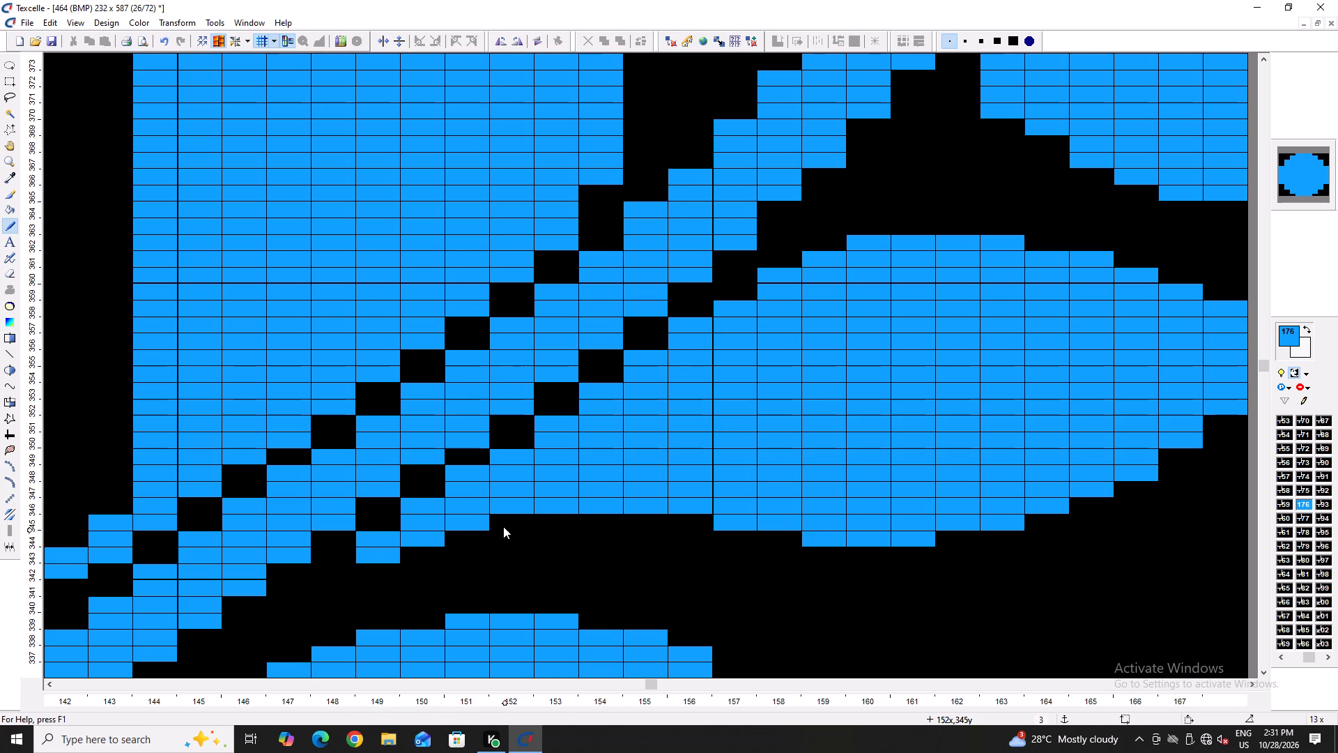
pyautogui.click(503, 523)
pyautogui.keyDown('ctrl'); pyautogui.scroll(-4, 509, 533); pyautogui.keyUp('ctrl')
pyautogui.keyDown('ctrl'); pyautogui.scroll(2, 647, 512); pyautogui.keyUp('ctrl')
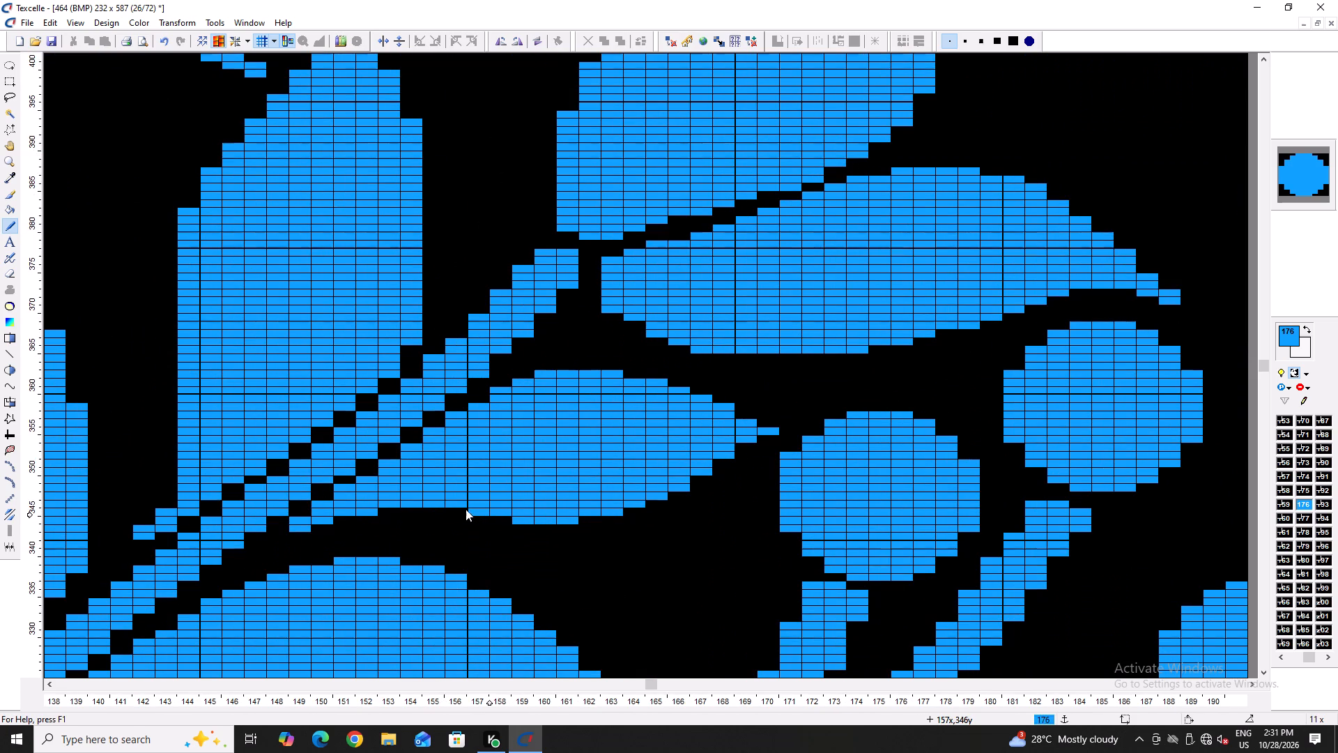
pyautogui.click(459, 510)
pyautogui.click(500, 520)
# Trim blue pixels from the lower corner of the base of the leaf beyond the stem's end, around column 163.
pyautogui.keyDown('ctrl'); pyautogui.scroll(-2, 516, 519); pyautogui.keyUp('ctrl')
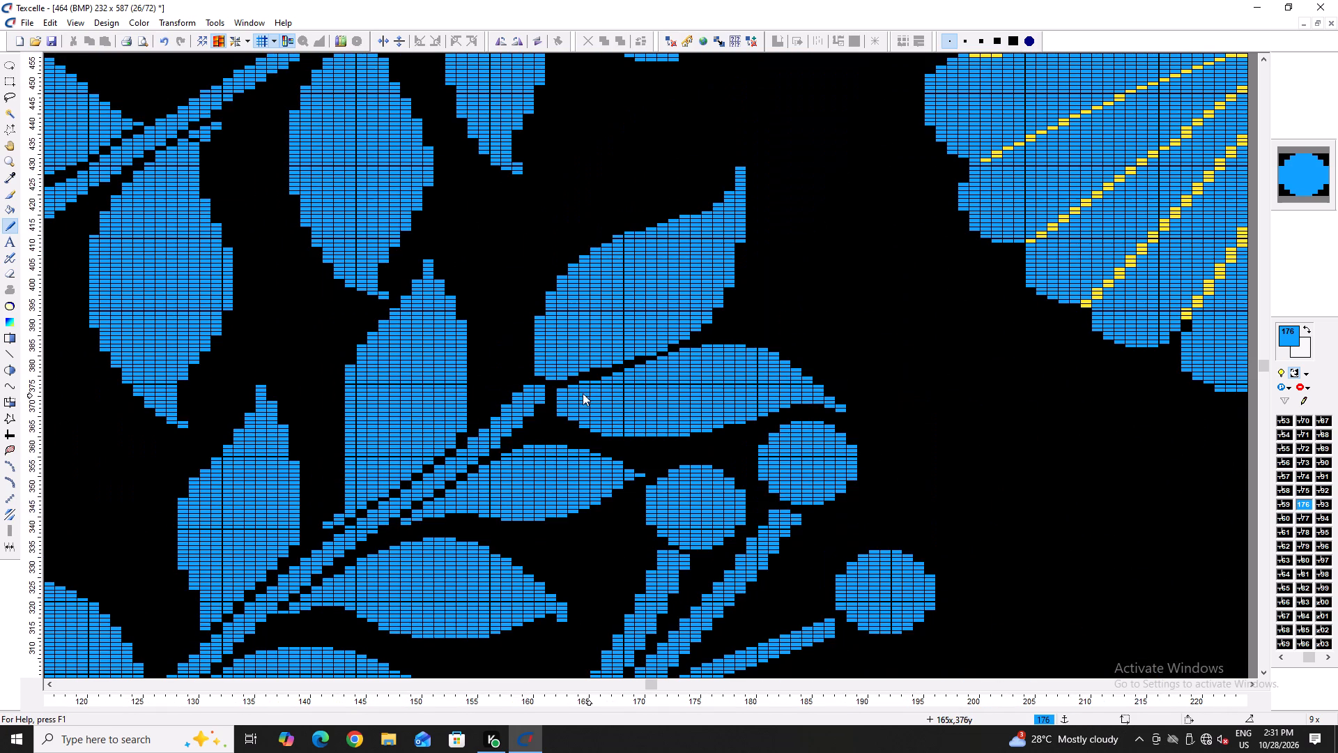
pyautogui.keyDown('ctrl'); pyautogui.scroll(3, 580, 393); pyautogui.keyUp('ctrl')
pyautogui.rightClick(530, 436)
pyautogui.rightClick(528, 425)
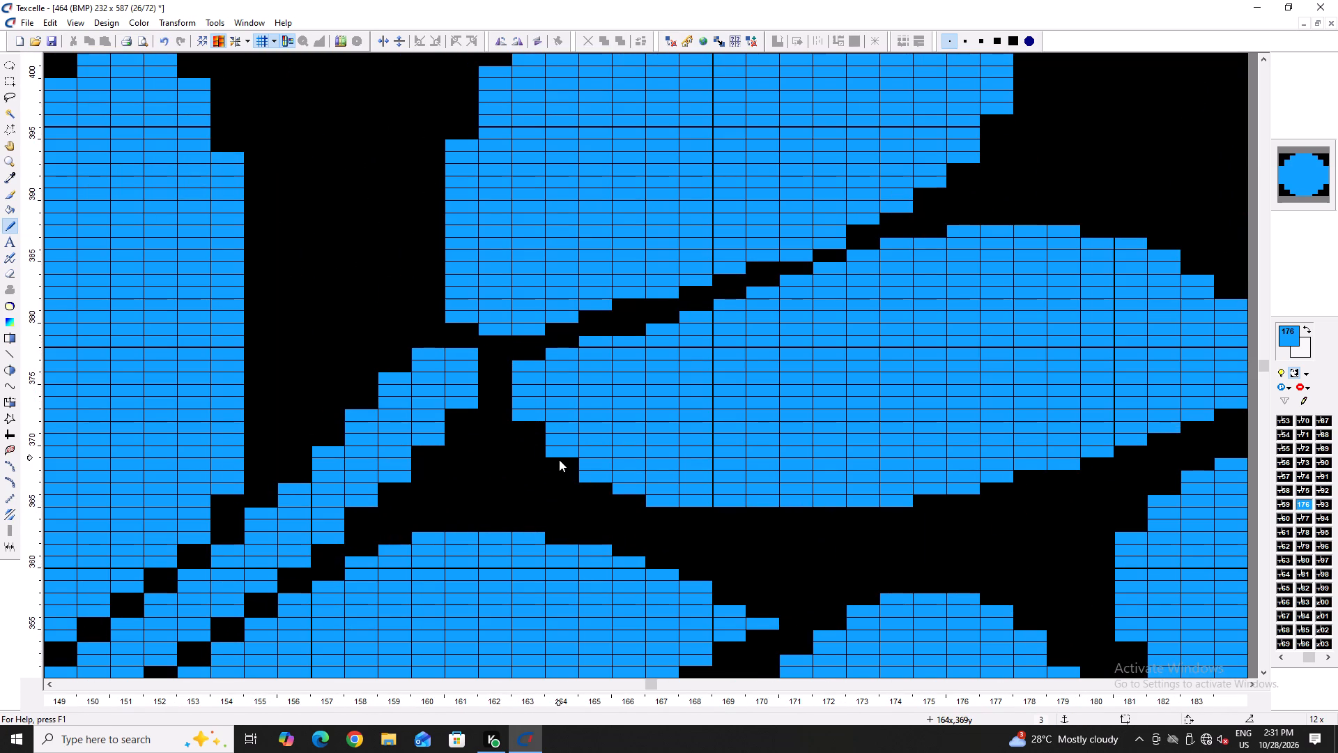
# Reshape that leaf's pointed tip at column 188 so it extends downward in blue over rows 371 to 374.
pyautogui.keyDown('ctrl'); pyautogui.scroll(-4, 518, 455); pyautogui.keyUp('ctrl')
pyautogui.keyDown('ctrl'); pyautogui.scroll(2, 711, 390); pyautogui.keyUp('ctrl')
pyautogui.keyDown('ctrl'); pyautogui.scroll(2, 790, 487); pyautogui.keyUp('ctrl')
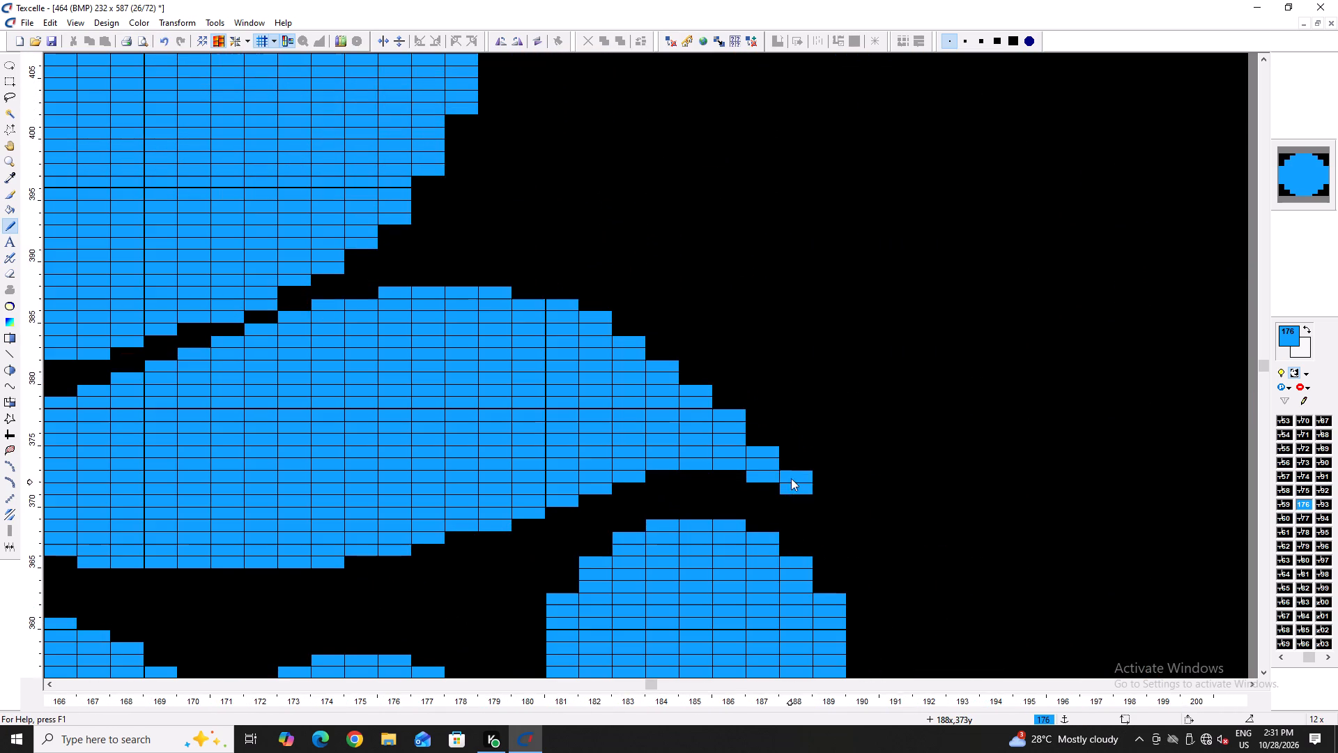
pyautogui.moveTo(791, 478); pyautogui.dragTo(789, 498, button='right')
pyautogui.keyDown('ctrl'); pyautogui.scroll(-3, 767, 493); pyautogui.keyUp('ctrl')
pyautogui.keyDown('ctrl'); pyautogui.scroll(4, 770, 487); pyautogui.keyUp('ctrl')
pyautogui.moveTo(765, 494); pyautogui.dragTo(766, 538)
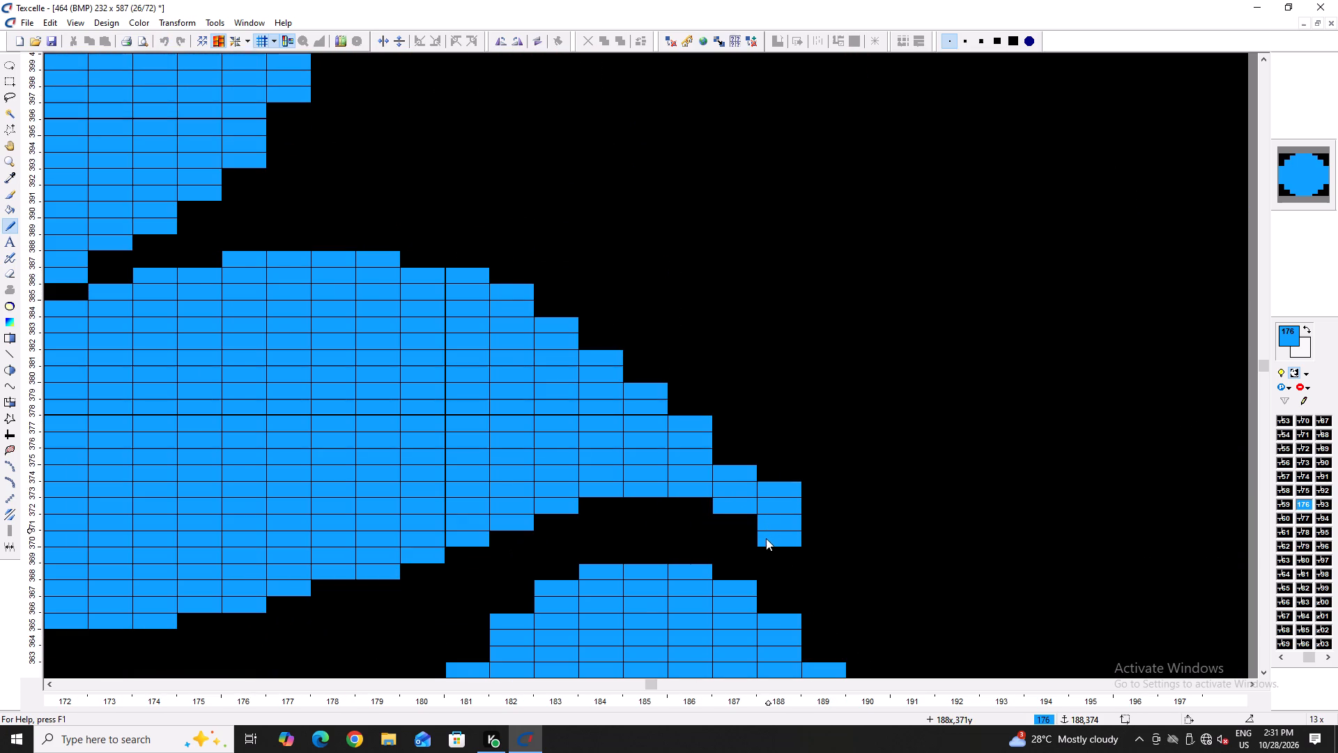
pyautogui.moveTo(766, 538); pyautogui.dragTo(765, 540)
pyautogui.rightClick(776, 492)
pyautogui.keyDown('ctrl'); pyautogui.scroll(-5, 771, 507); pyautogui.keyUp('ctrl')
pyautogui.scroll(5, 716, 483)
pyautogui.scroll(-2, 758, 519)
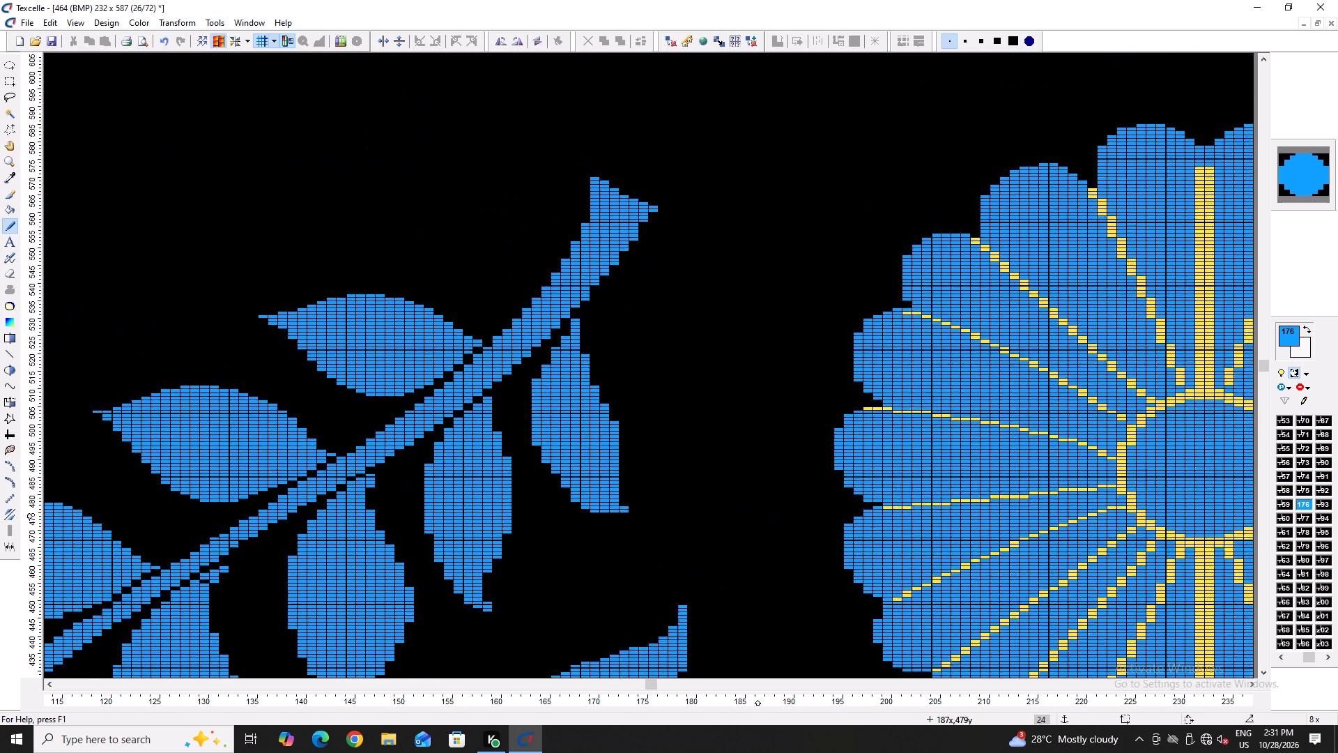
pyautogui.scroll(-3, 758, 519)
pyautogui.keyDown('ctrl'); pyautogui.scroll(5, 758, 478); pyautogui.keyUp('ctrl')
pyautogui.click(767, 554)
# Build out the leaf's sloping upper edge with blue pixels from column 187 back to column 180.
pyautogui.click(740, 519)
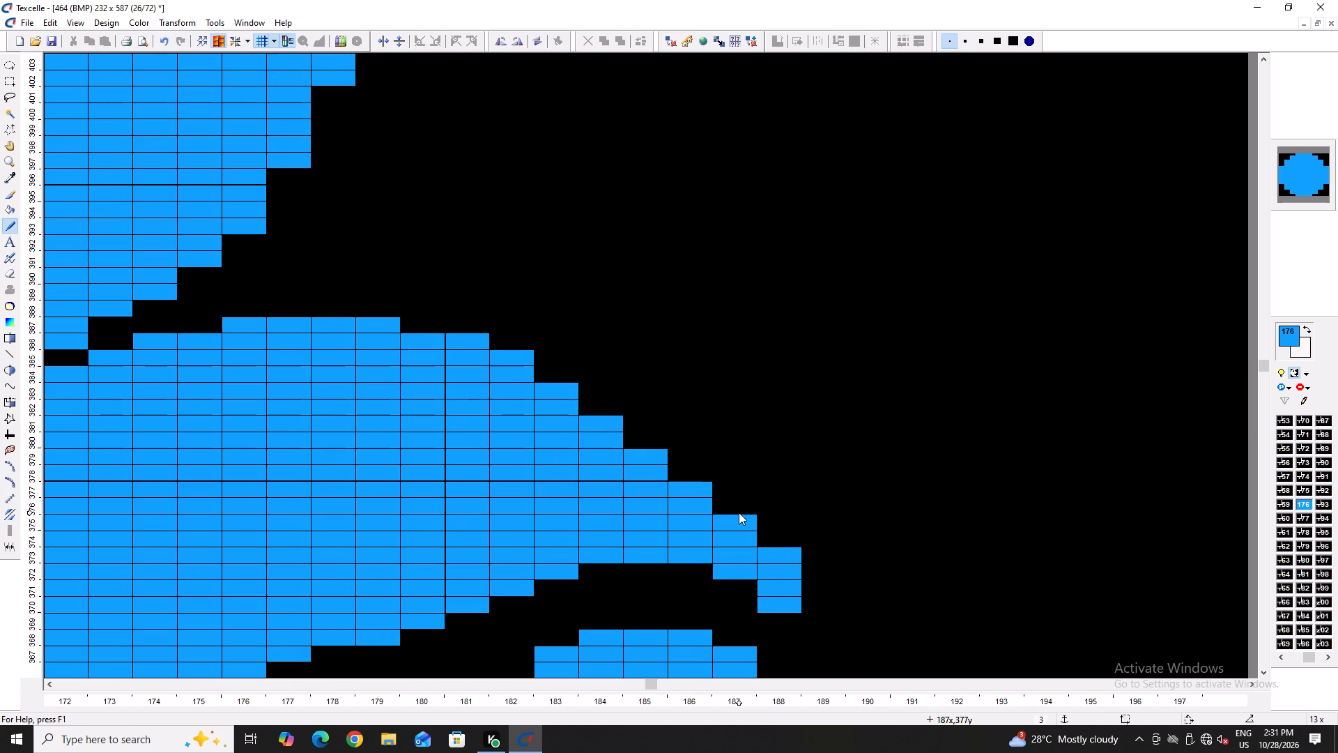
pyautogui.click(729, 501)
pyautogui.moveTo(699, 473); pyautogui.dragTo(698, 464)
pyautogui.click(698, 461)
pyautogui.click(656, 439)
pyautogui.click(602, 410)
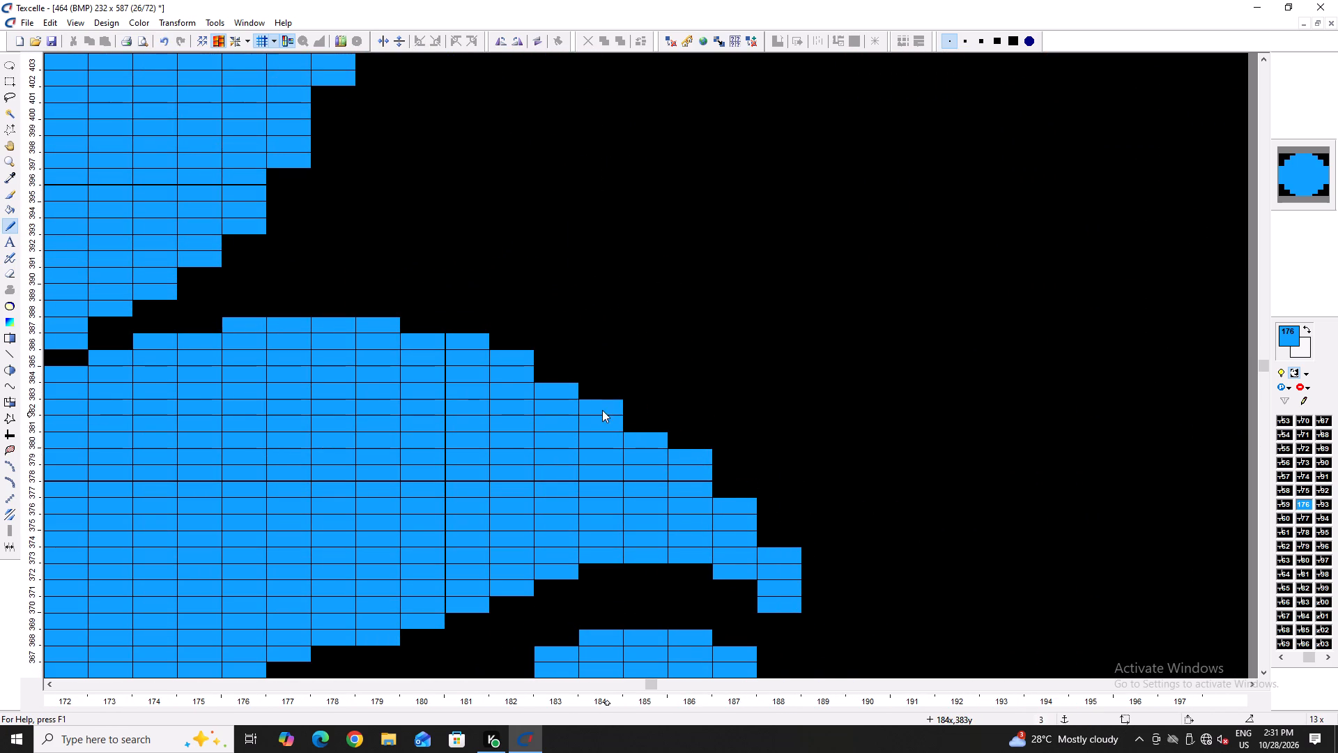
pyautogui.click(551, 374)
pyautogui.click(413, 321)
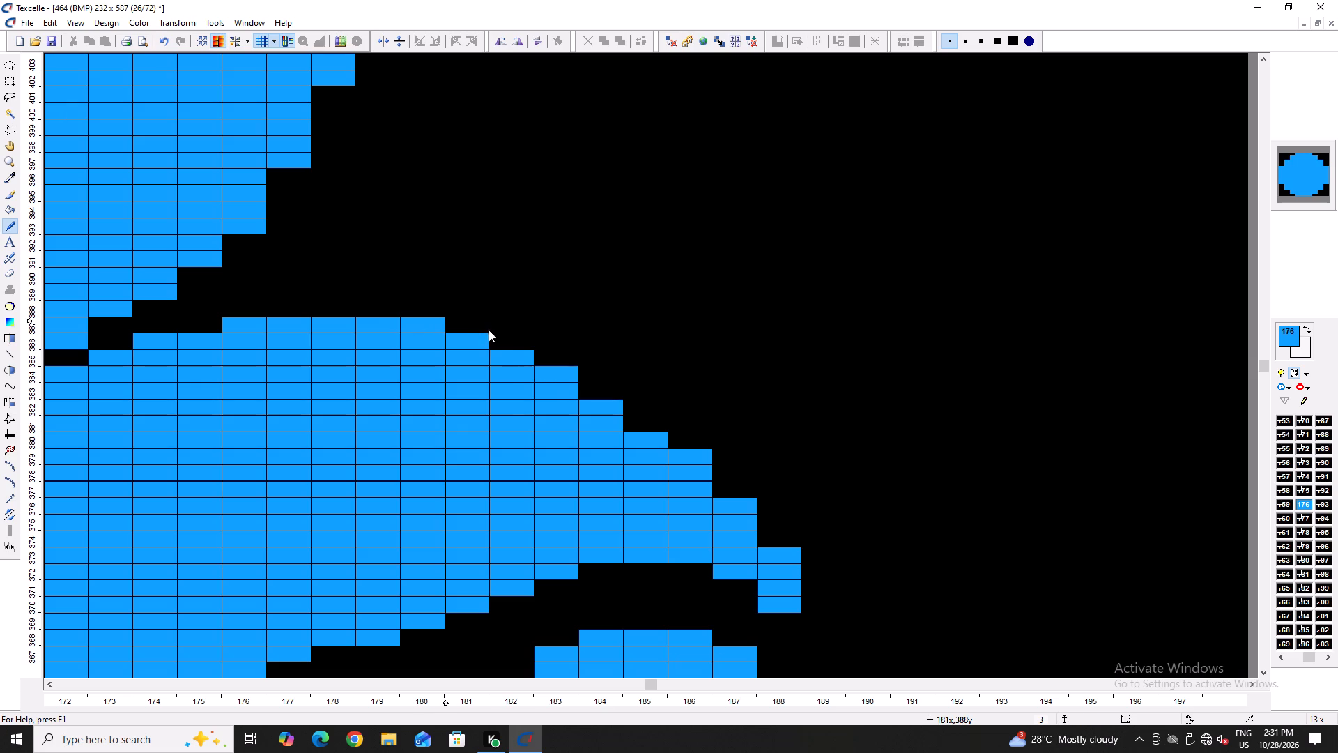
pyautogui.click(493, 335)
pyautogui.moveTo(552, 351); pyautogui.dragTo(554, 359)
pyautogui.click(597, 390)
pyautogui.click(638, 418)
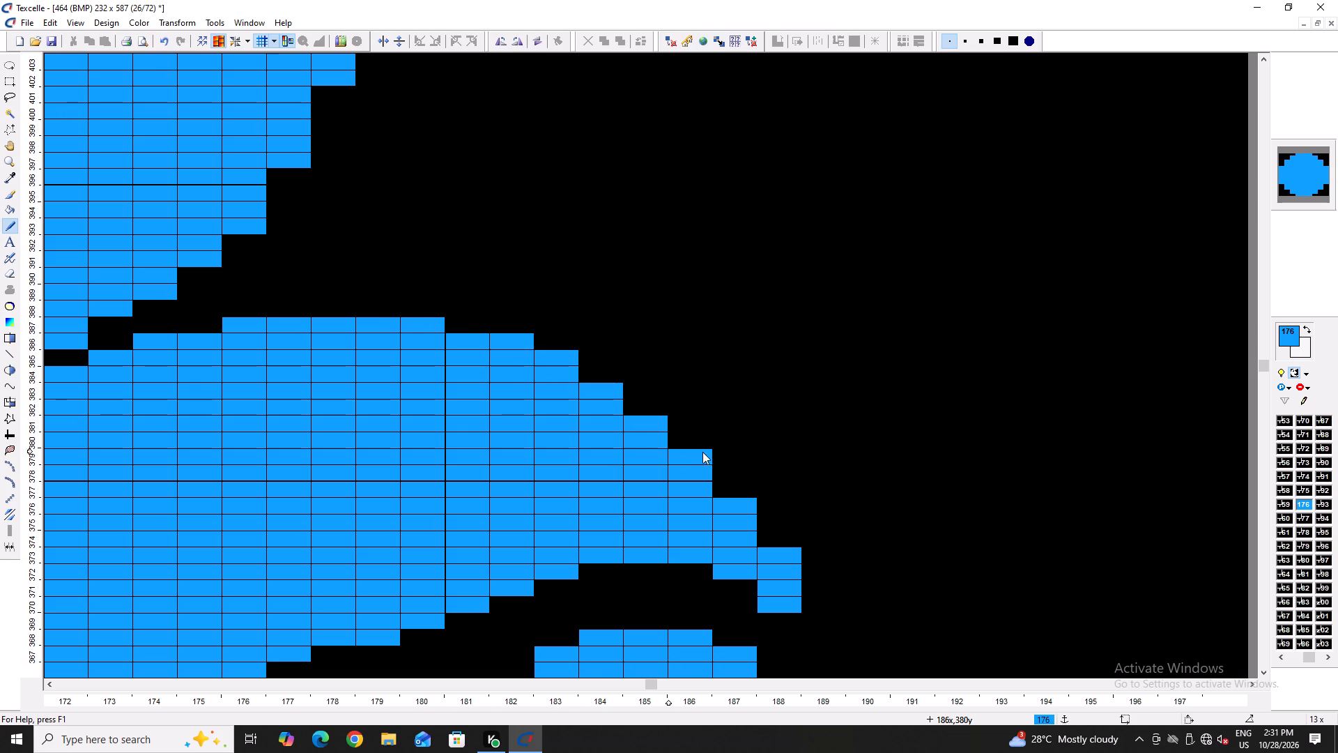
pyautogui.click(463, 329)
# Trim excess blue pixels from the crest of the leaf's upper edge, around columns 180 to 183.
pyautogui.keyDown('ctrl'); pyautogui.scroll(-5, 583, 393); pyautogui.keyUp('ctrl')
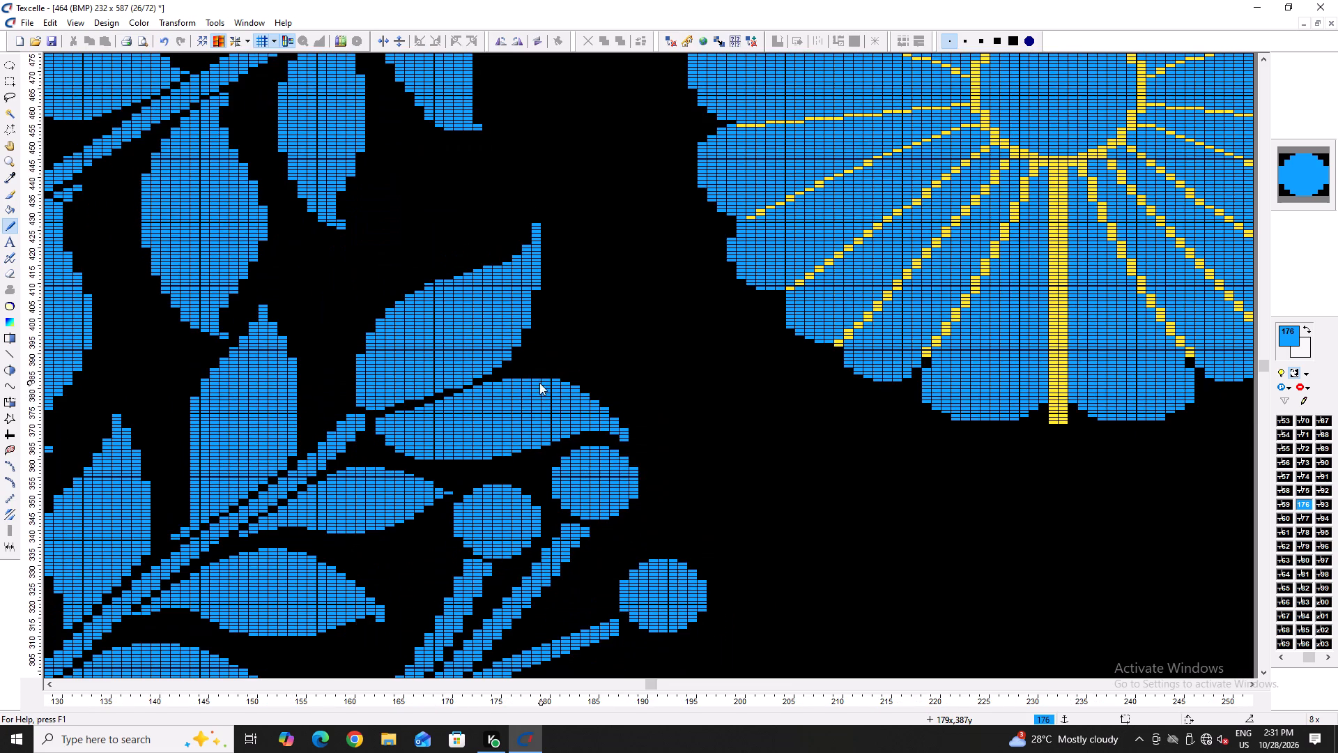
pyautogui.keyDown('ctrl'); pyautogui.scroll(5, 537, 383); pyautogui.keyUp('ctrl')
pyautogui.moveTo(688, 324); pyautogui.dragTo(682, 330, button='right')
pyautogui.rightClick(744, 334)
pyautogui.rightClick(792, 351)
pyautogui.rightClick(792, 353)
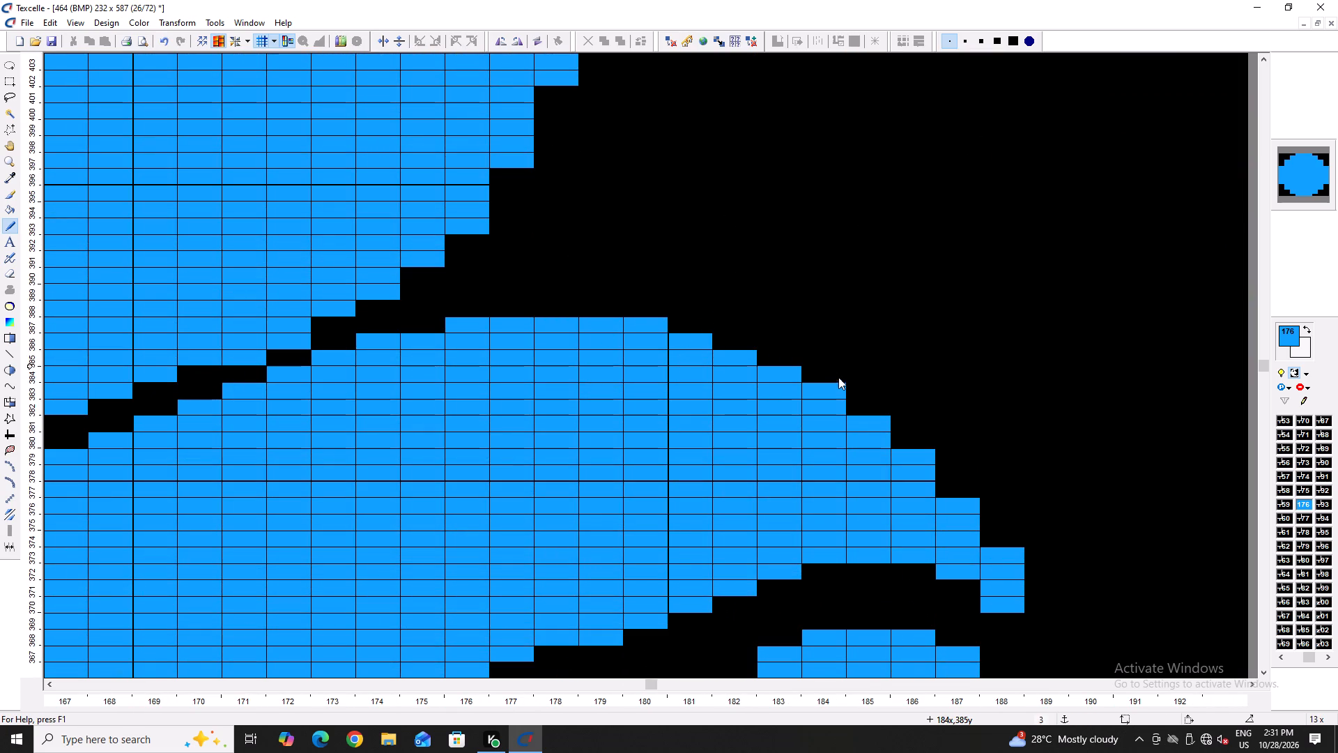
pyautogui.rightClick(645, 316)
pyautogui.moveTo(664, 324); pyautogui.dragTo(657, 327, button='right')
# Open the narrow black gap between the two adjacent leaves by removing blue pixels around columns 171 and 172.
pyautogui.keyDown('ctrl'); pyautogui.scroll(-5, 712, 337); pyautogui.keyUp('ctrl')
pyautogui.keyDown('ctrl'); pyautogui.scroll(5, 594, 340); pyautogui.keyUp('ctrl')
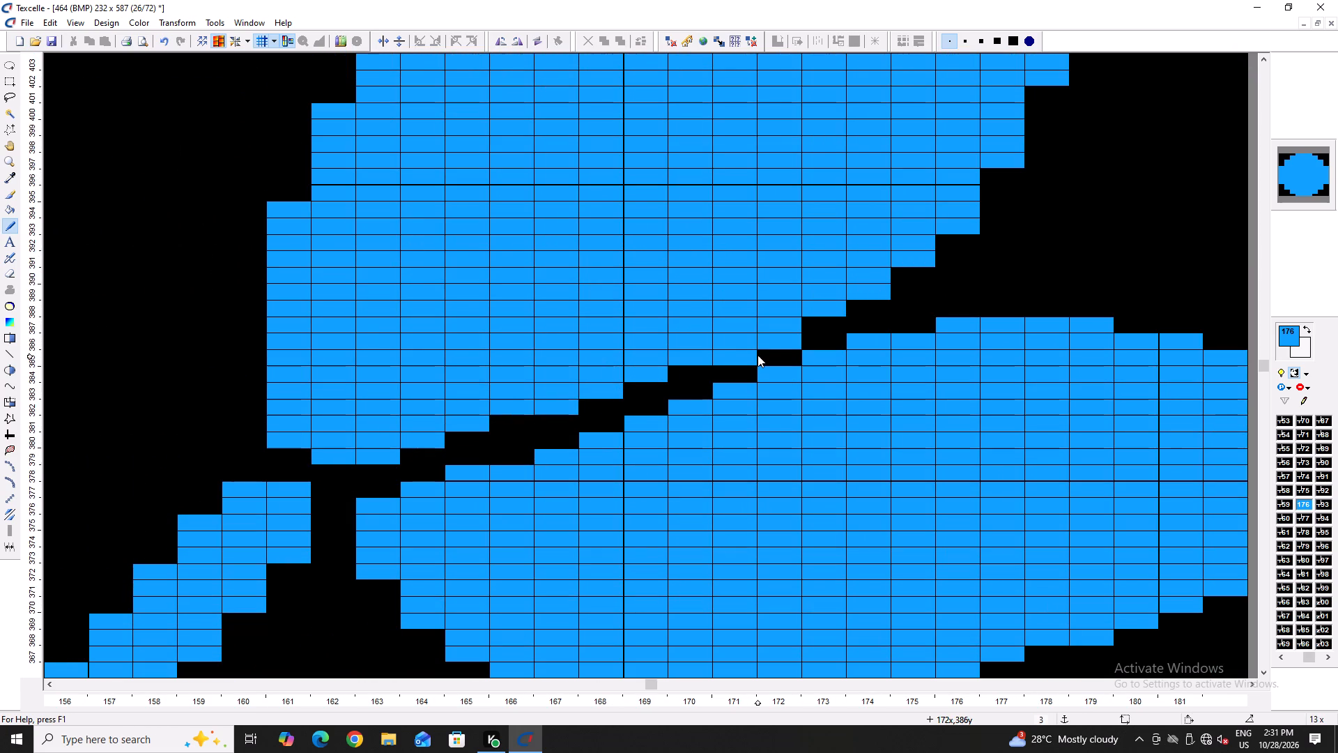
pyautogui.rightClick(758, 354)
pyautogui.rightClick(775, 344)
pyautogui.rightClick(770, 347)
pyautogui.rightClick(735, 358)
# Trim the lower outer edge of the upper leaf into even steps, around columns 174 to 178.
pyautogui.scroll(2, 855, 341)
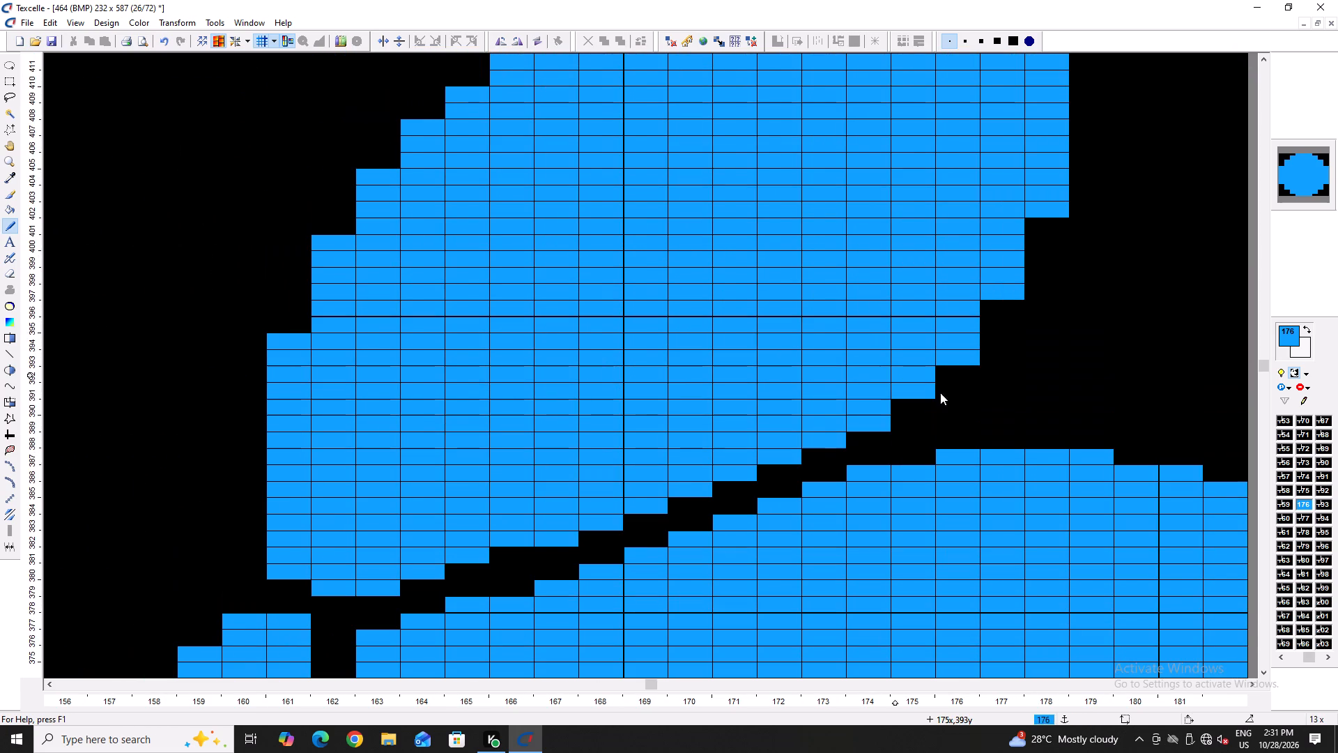
pyautogui.rightClick(959, 362)
pyautogui.rightClick(1003, 303)
pyautogui.rightClick(1006, 289)
pyautogui.rightClick(1047, 209)
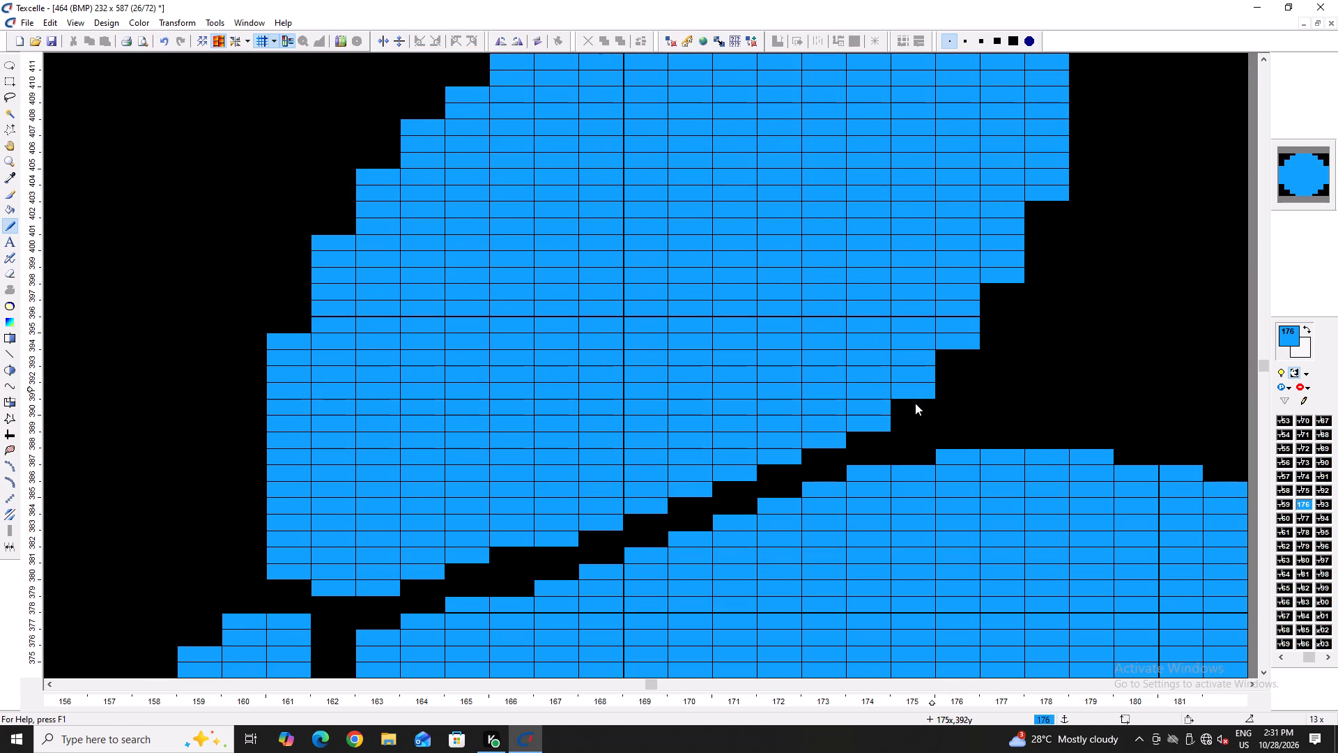
pyautogui.rightClick(882, 421)
pyautogui.rightClick(923, 385)
pyautogui.rightClick(977, 340)
pyautogui.rightClick(993, 280)
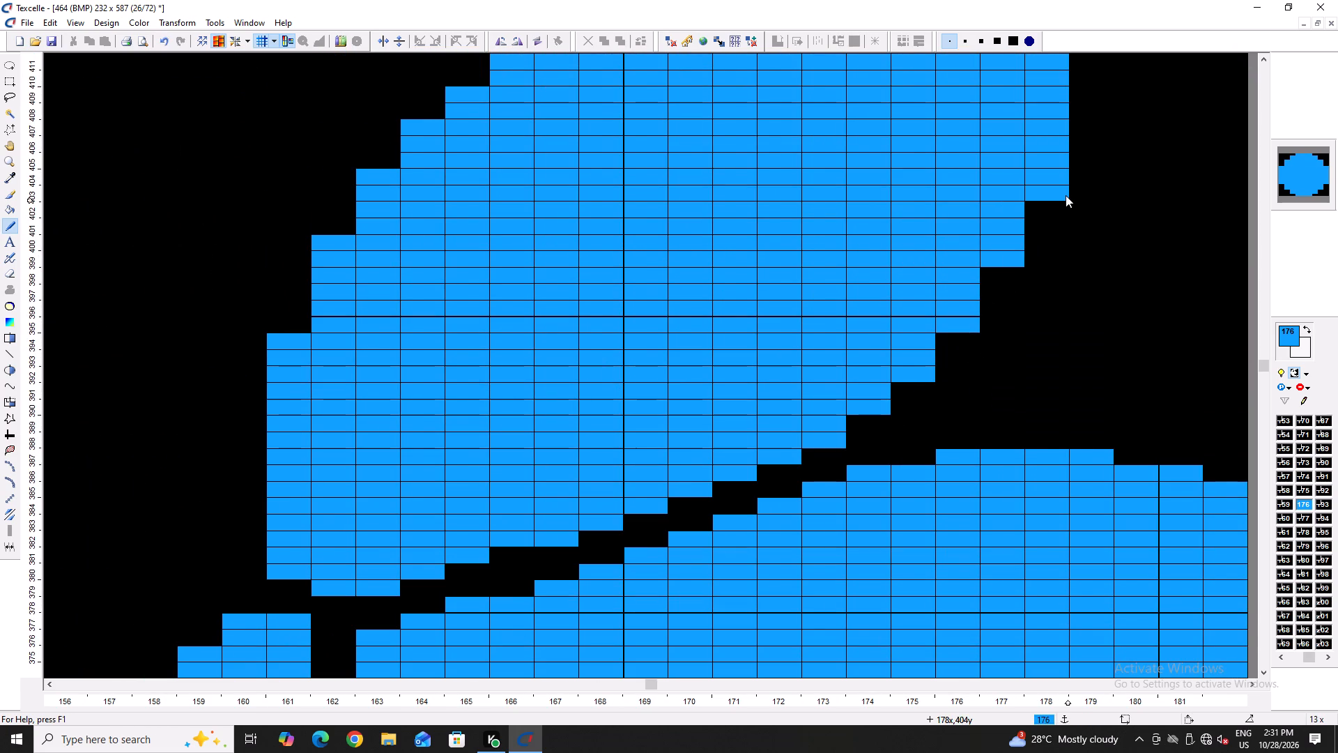
pyautogui.rightClick(1064, 192)
# Even out the upper leaf's bottom edge along the black gap with blue pixels, around columns 162 to 166.
pyautogui.keyDown('ctrl'); pyautogui.scroll(-5, 872, 363); pyautogui.keyUp('ctrl')
pyautogui.scroll(2, 885, 350)
pyautogui.keyDown('ctrl'); pyautogui.scroll(4, 817, 498); pyautogui.keyUp('ctrl')
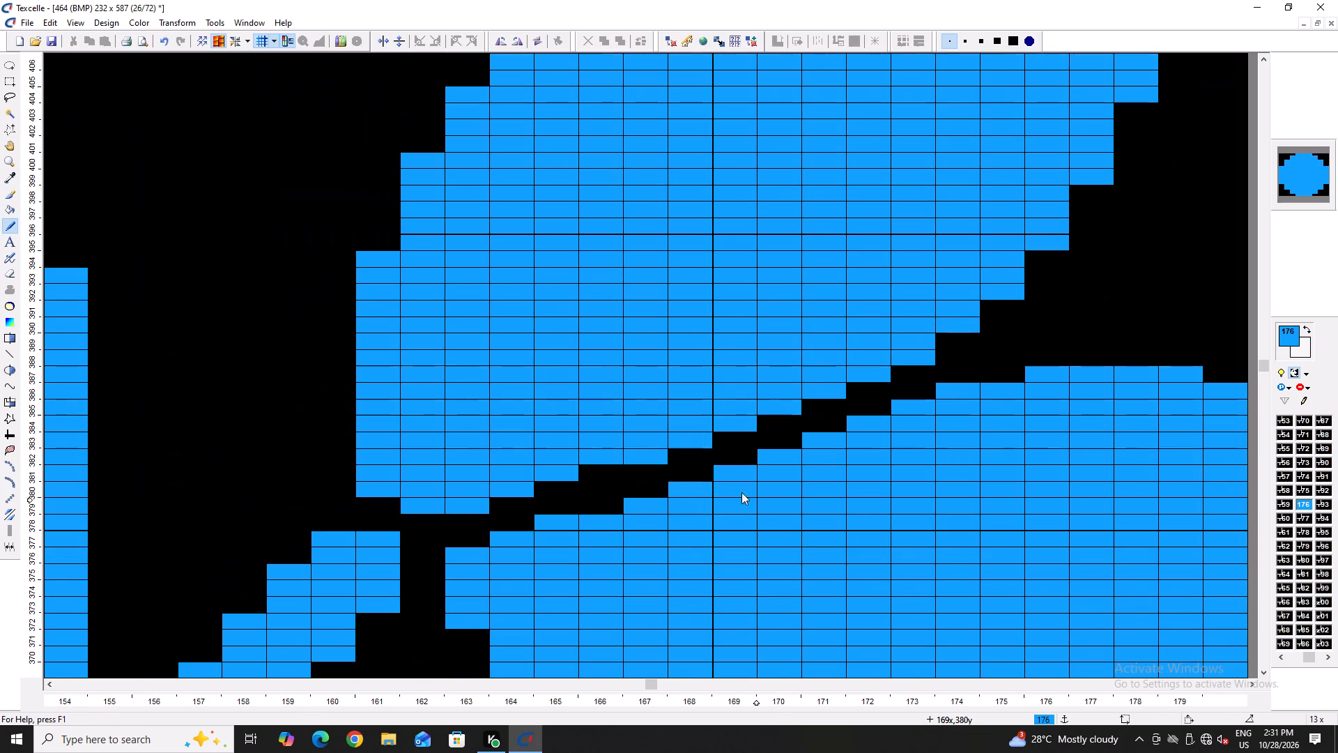
pyautogui.click(597, 468)
pyautogui.click(560, 487)
pyautogui.click(507, 507)
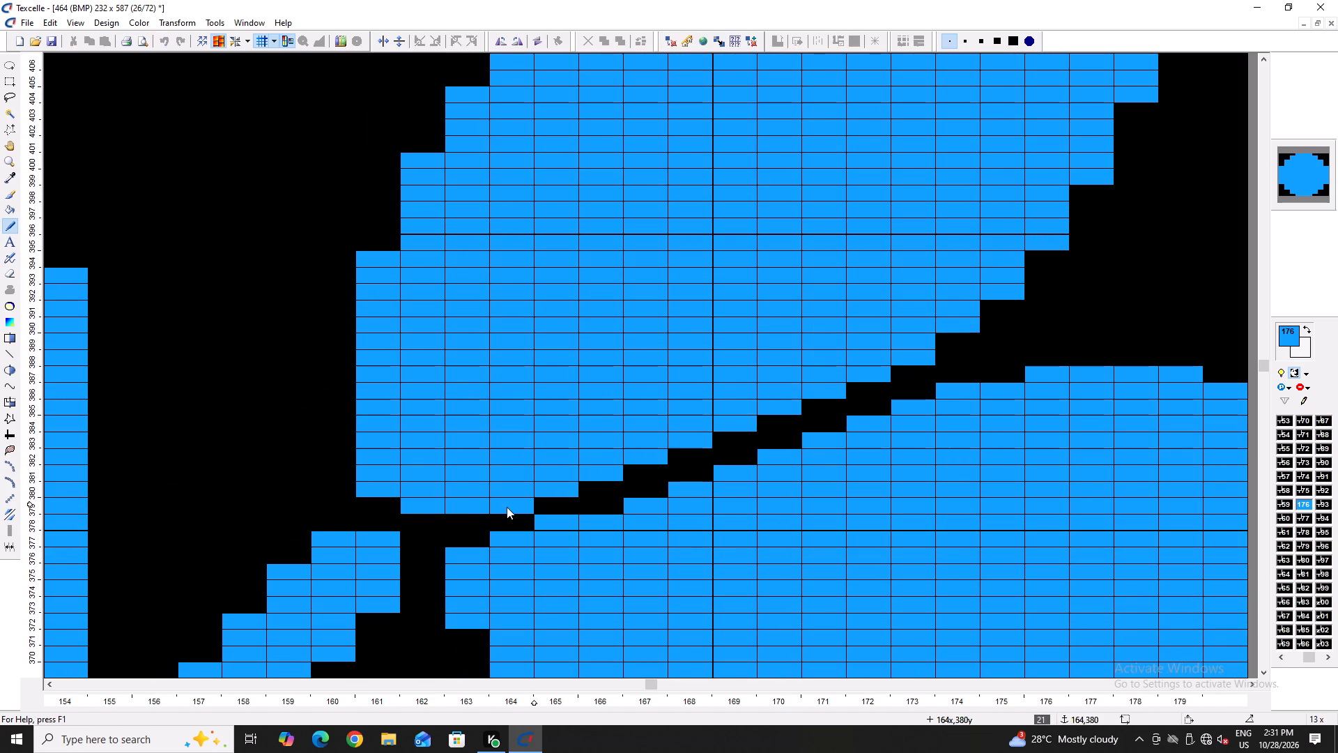
pyautogui.click(443, 520)
pyautogui.click(469, 528)
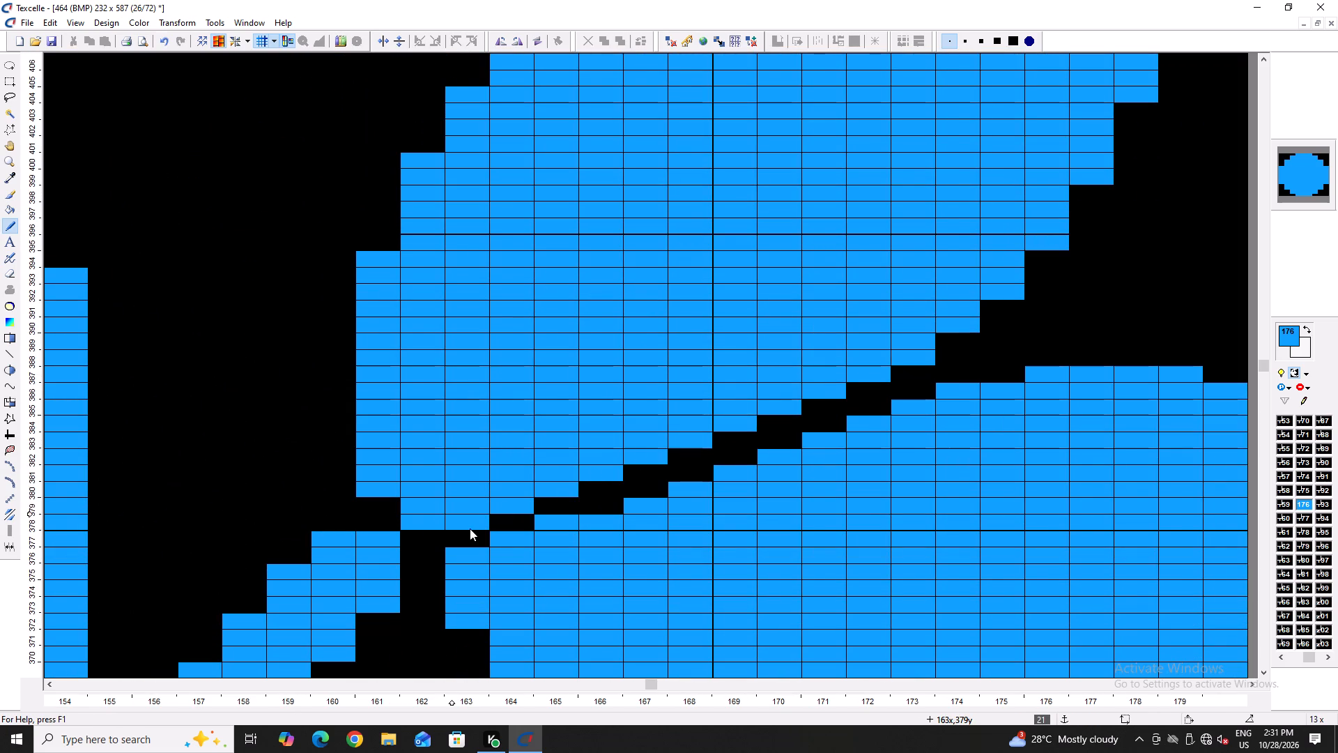
# Extend the upper leaf's outer edge downward with blue pixels at columns 178 and 179.
pyautogui.keyDown('ctrl'); pyautogui.scroll(-4, 468, 527); pyautogui.keyUp('ctrl')
pyautogui.keyDown('ctrl'); pyautogui.scroll(4, 599, 436); pyautogui.keyUp('ctrl')
pyautogui.click(687, 344)
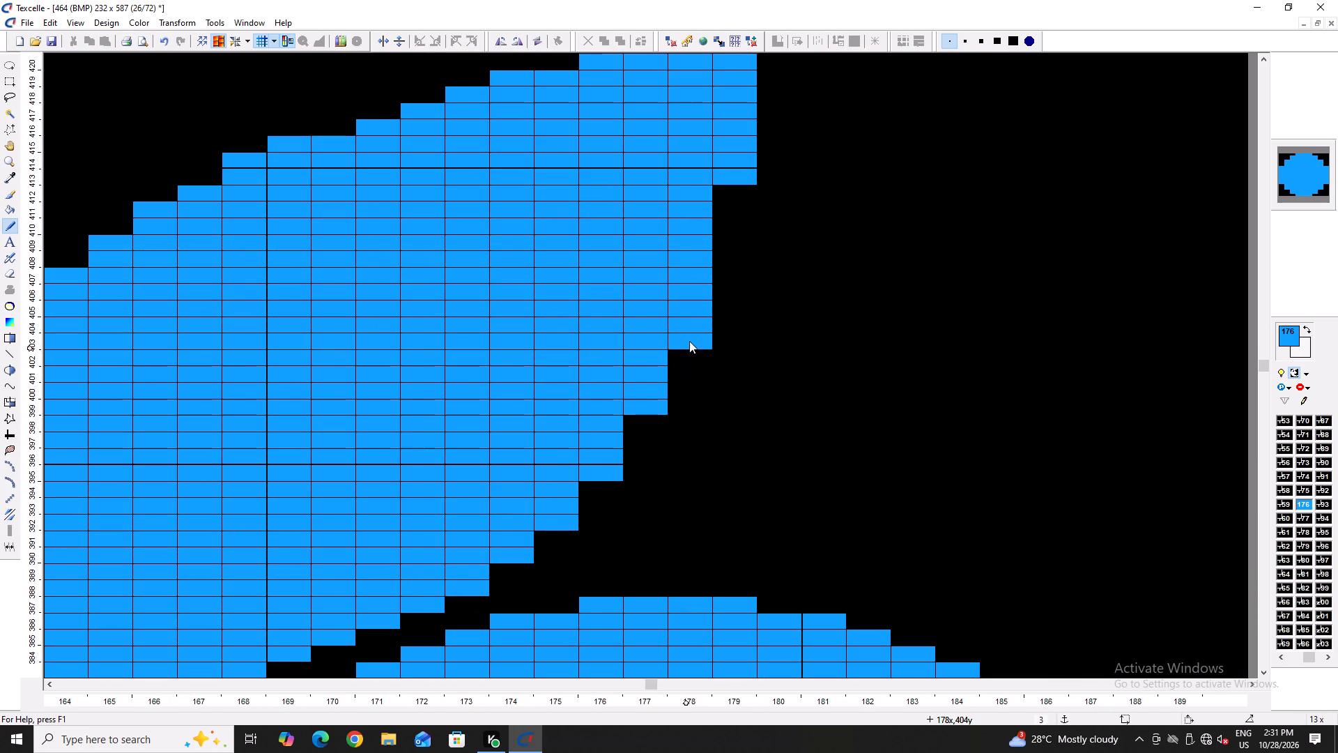
pyautogui.scroll(3, 700, 359)
pyautogui.moveTo(735, 413); pyautogui.dragTo(739, 369)
# Shorten the upper leaf's pointed tip at column 179 by removing its topmost blue pixels.
pyautogui.keyDown('ctrl'); pyautogui.scroll(-3, 739, 373); pyautogui.keyUp('ctrl')
pyautogui.moveTo(740, 254); pyautogui.dragTo(739, 262, button='right')
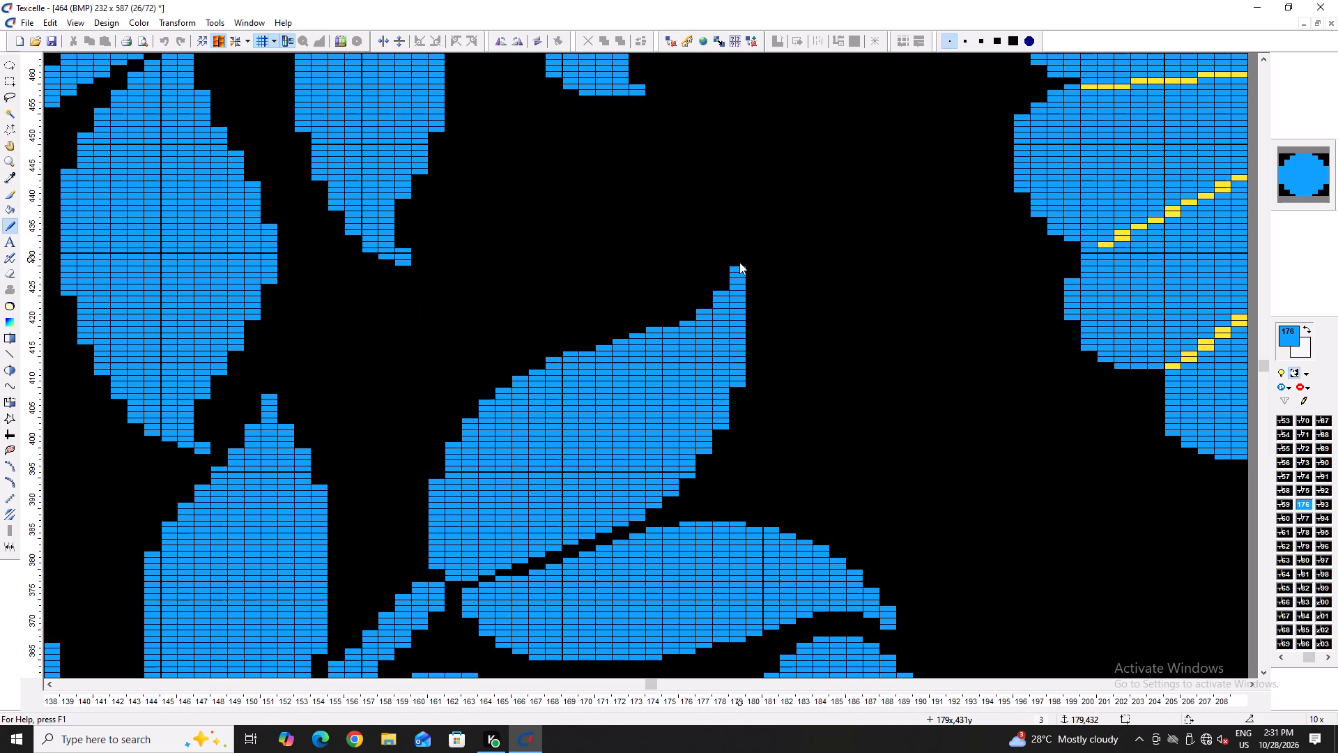
pyautogui.moveTo(739, 262); pyautogui.dragTo(739, 264, button='right')
pyautogui.rightClick(739, 264)
pyautogui.rightClick(739, 265)
# Trim the upper leaf's curved outer edge near its base into smoother steps, around columns 161 to 166.
pyautogui.keyDown('ctrl'); pyautogui.scroll(2, 468, 467); pyautogui.keyUp('ctrl')
pyautogui.rightClick(431, 480)
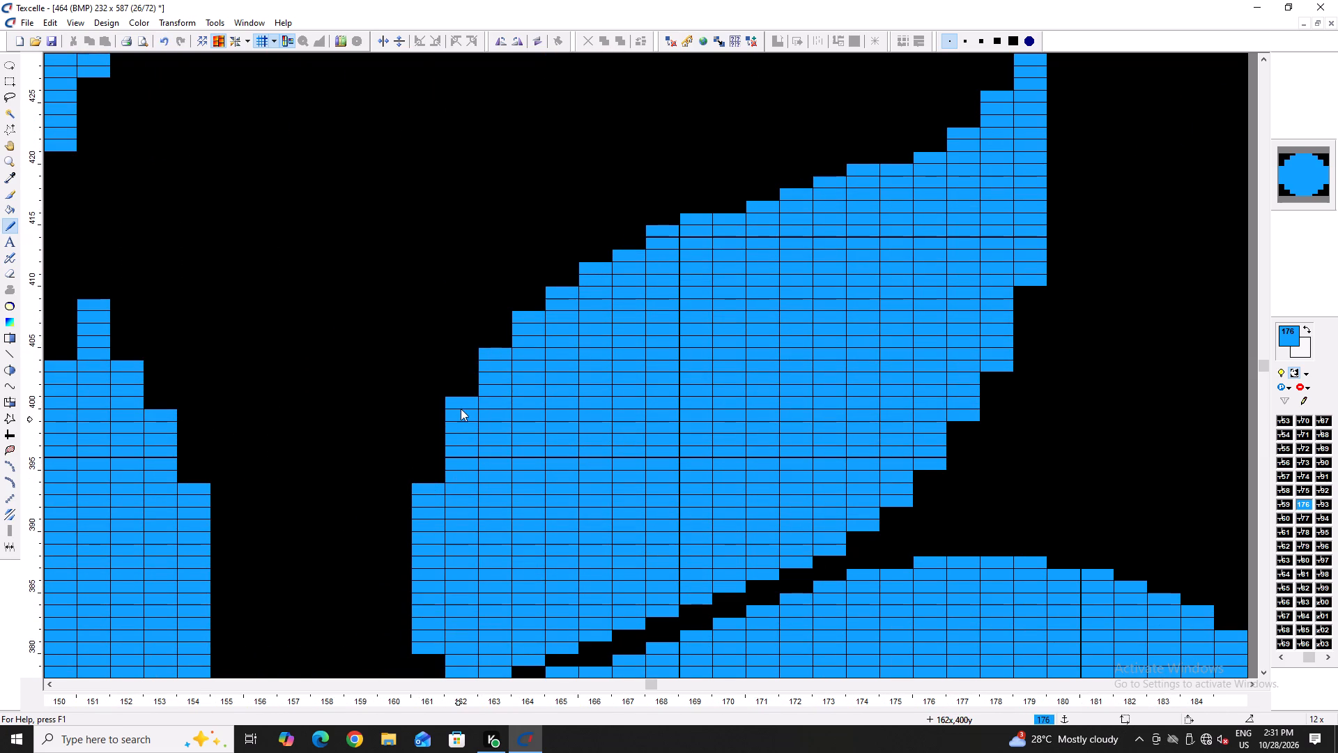
pyautogui.rightClick(461, 407)
pyautogui.rightClick(485, 358)
pyautogui.rightClick(486, 357)
pyautogui.rightClick(516, 323)
pyautogui.rightClick(554, 293)
pyautogui.rightClick(587, 269)
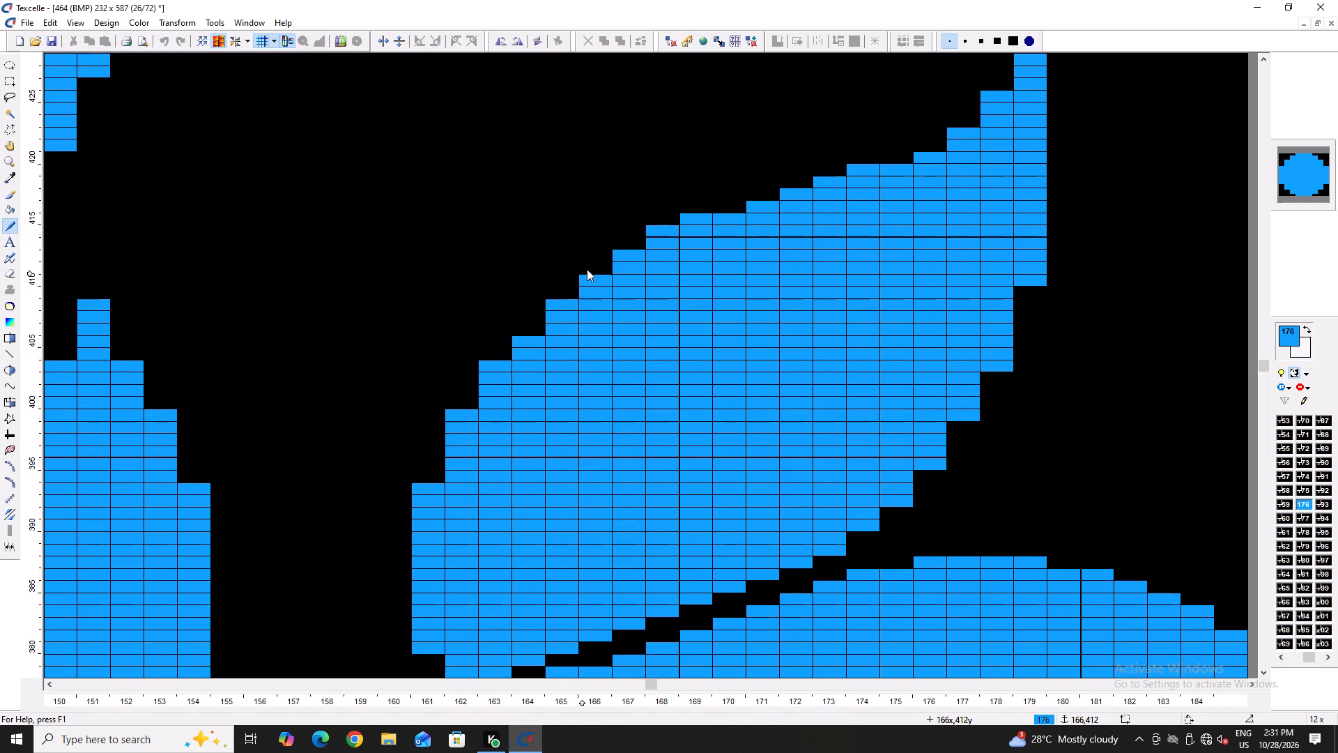
# Smooth the upper leaf's long top edge into finer steps by trimming and adding single pixels, around columns 163 to 174.
pyautogui.rightClick(624, 254)
pyautogui.rightClick(662, 232)
pyautogui.rightClick(694, 225)
pyautogui.moveTo(686, 222); pyautogui.dragTo(693, 222, button='right')
pyautogui.moveTo(709, 228); pyautogui.dragTo(701, 236)
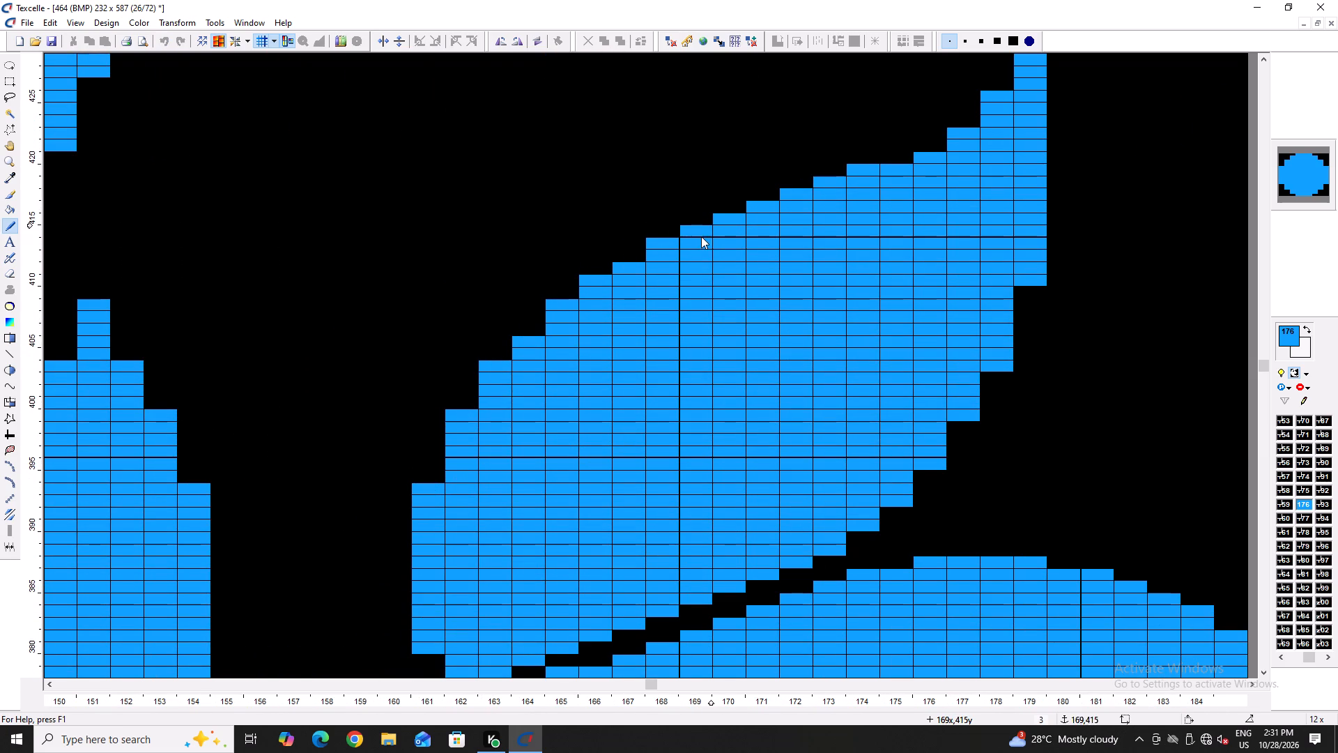
pyautogui.moveTo(701, 236); pyautogui.dragTo(702, 236)
pyautogui.rightClick(754, 204)
pyautogui.rightClick(783, 195)
pyautogui.rightClick(823, 181)
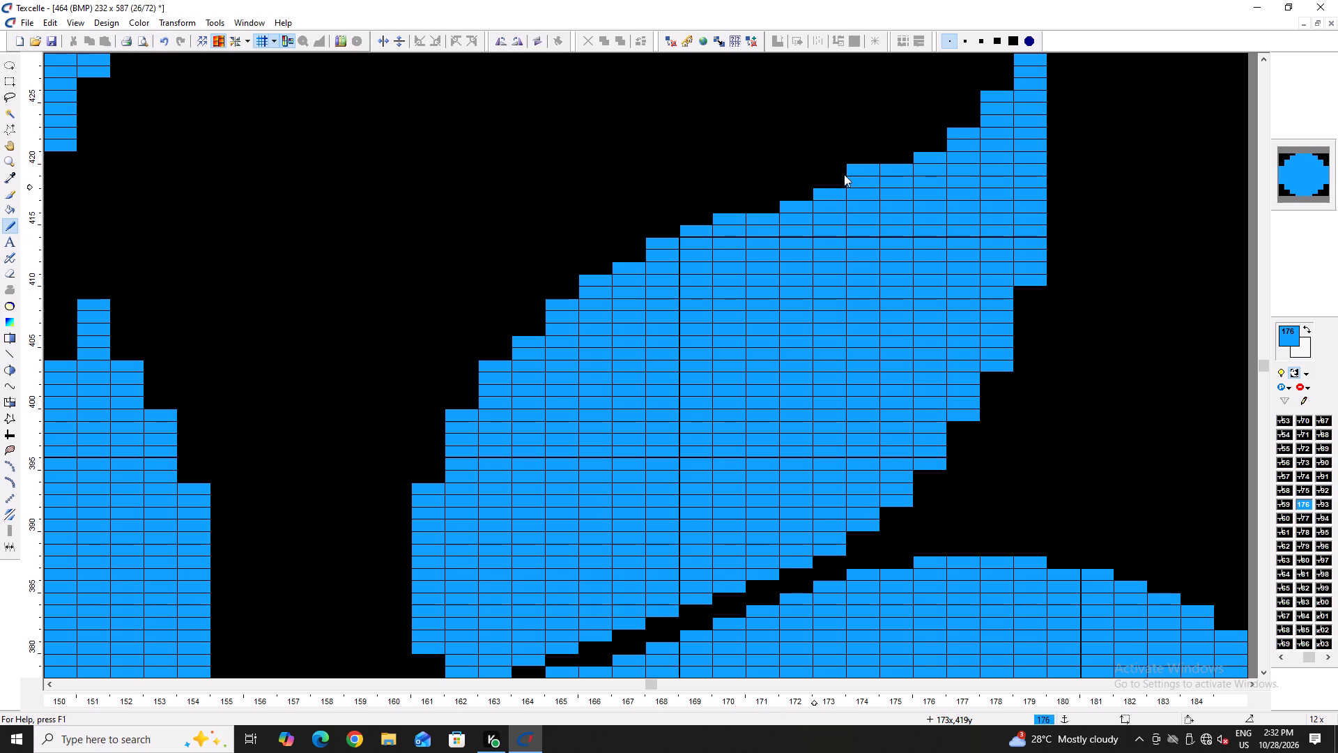
pyautogui.rightClick(852, 172)
pyautogui.scroll(2, 893, 188)
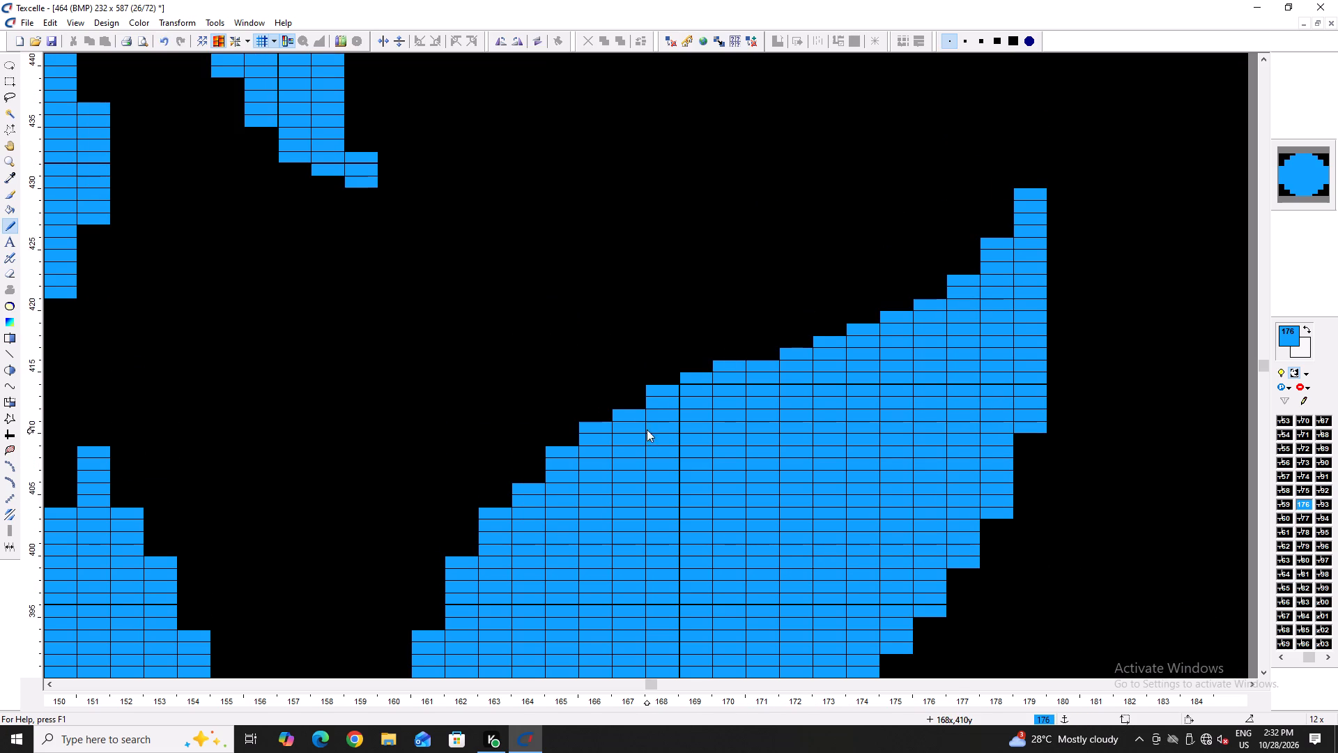
pyautogui.click(636, 404)
pyautogui.rightClick(498, 510)
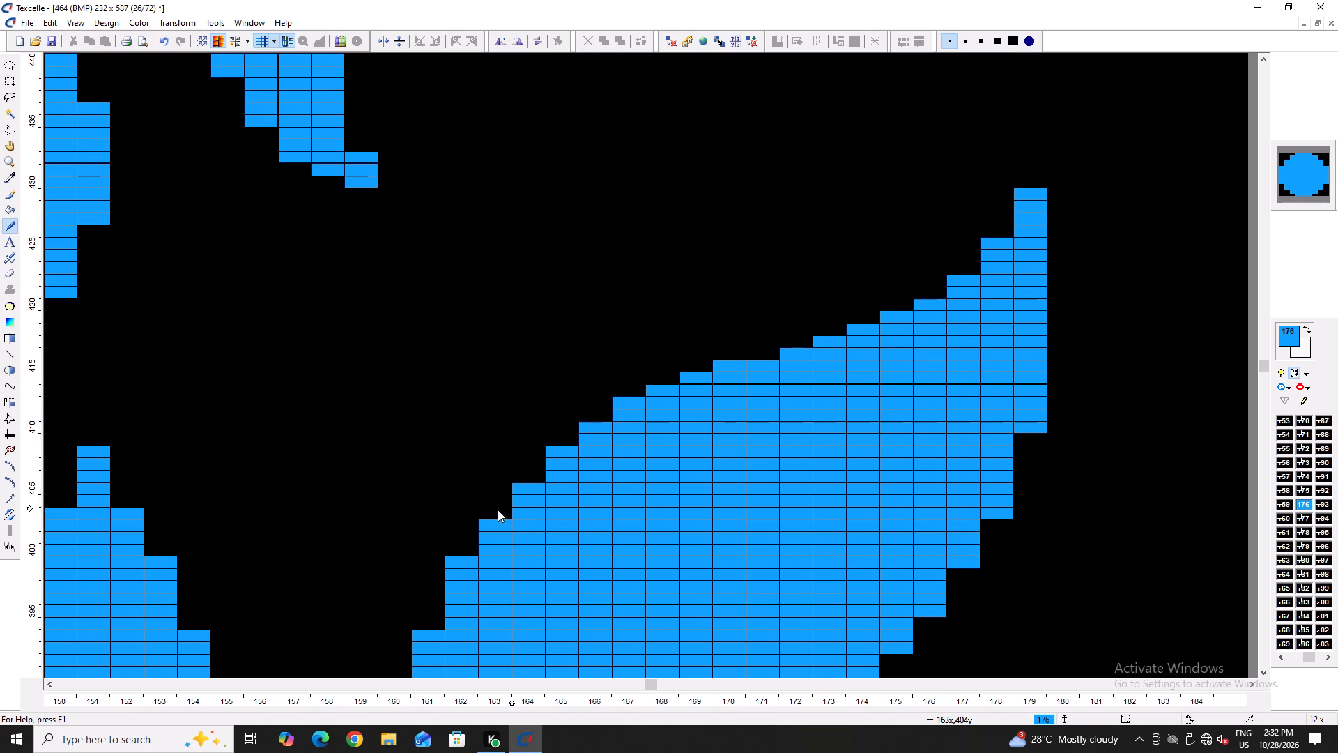
# Fill out the upper leaf's lower outer edge with blue pixels in even steps, from column 176 to column 179.
pyautogui.scroll(-2, 470, 541)
pyautogui.keyDown('ctrl'); pyautogui.scroll(-4, 468, 505); pyautogui.keyUp('ctrl')
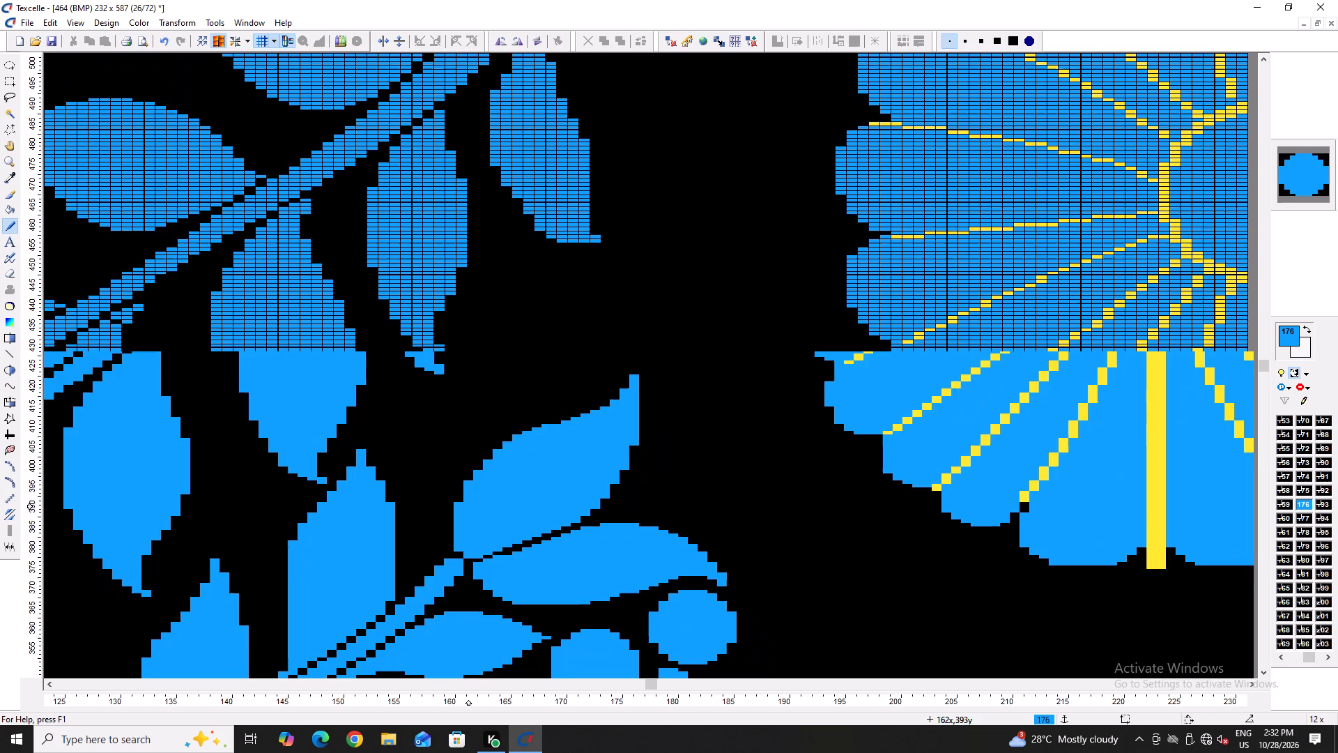
pyautogui.keyDown('ctrl'); pyautogui.scroll(4, 608, 493); pyautogui.keyUp('ctrl')
pyautogui.click(591, 516)
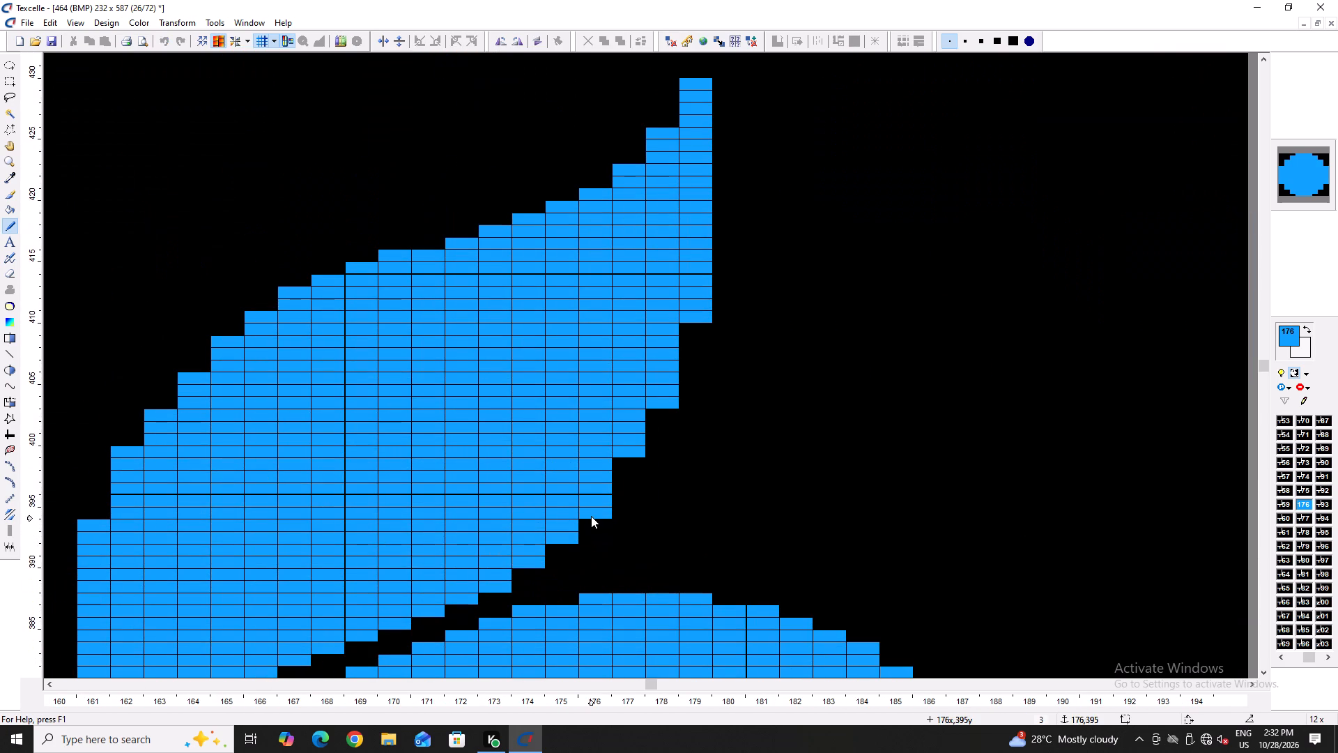
pyautogui.moveTo(622, 471); pyautogui.dragTo(626, 464)
pyautogui.moveTo(663, 424); pyautogui.dragTo(666, 412)
pyautogui.moveTo(689, 391); pyautogui.dragTo(702, 331)
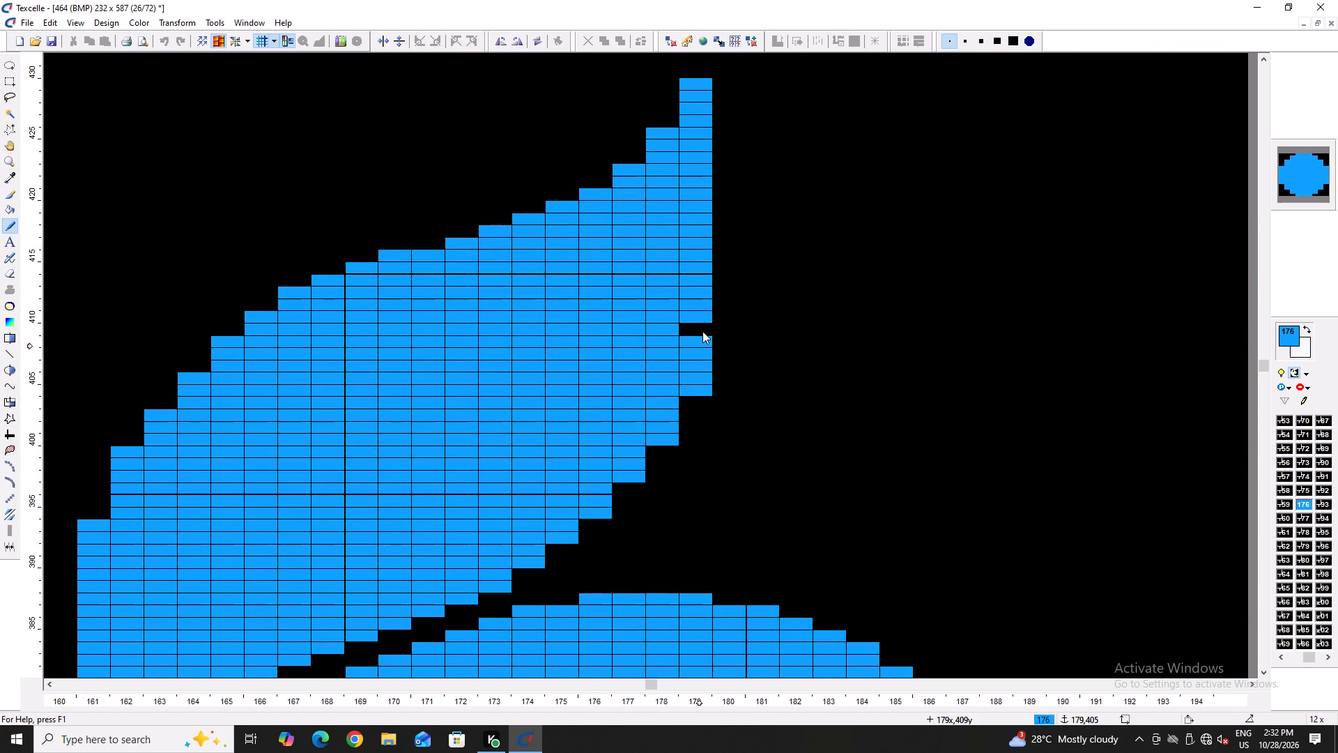
pyautogui.moveTo(702, 331); pyautogui.dragTo(704, 322)
pyautogui.click(704, 322)
# Even out the step on the upper leaf's edge near its base, at column 161.
pyautogui.keyDown('ctrl'); pyautogui.scroll(-3, 706, 343); pyautogui.keyUp('ctrl')
pyautogui.keyDown('ctrl'); pyautogui.scroll(4, 499, 414); pyautogui.keyUp('ctrl')
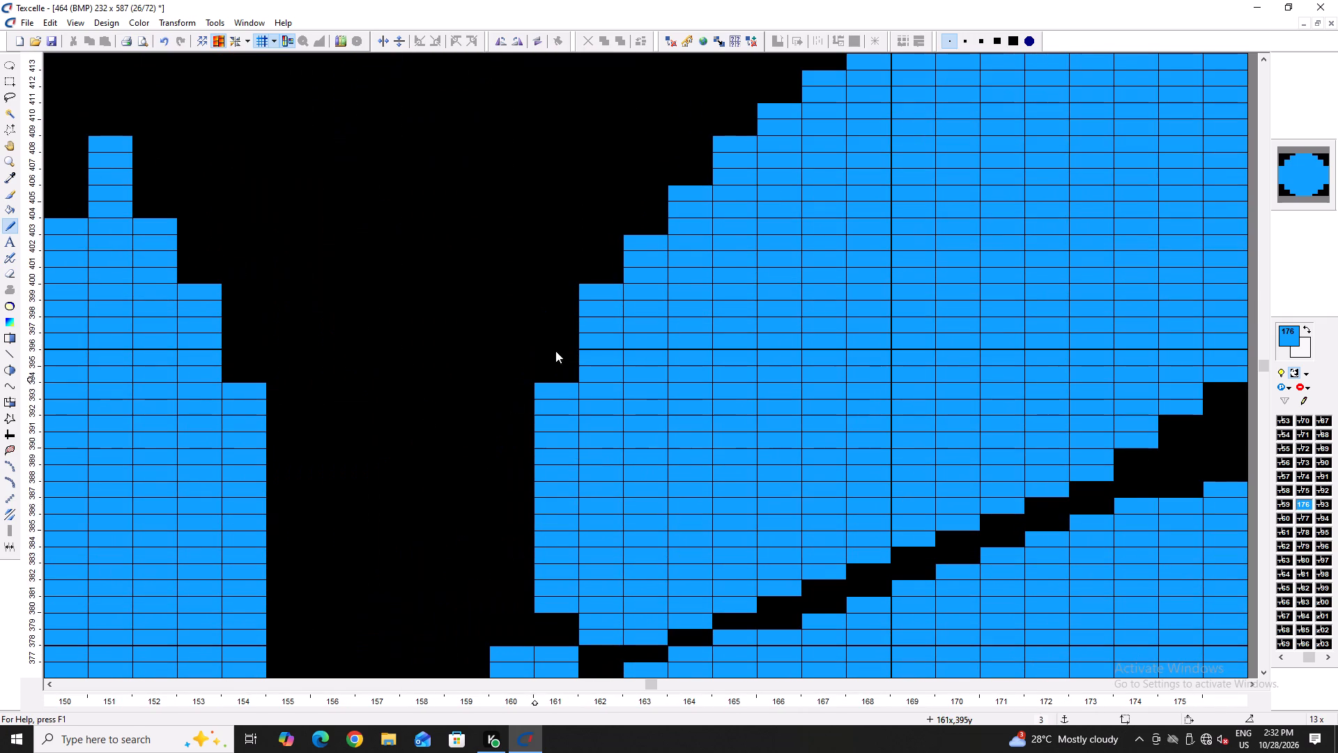
pyautogui.moveTo(561, 356); pyautogui.dragTo(560, 384)
pyautogui.rightClick(561, 345)
pyautogui.rightClick(558, 352)
# Shorten the upper leaf's pointed tip by removing the topmost blue pixels at columns 178 and 179.
pyautogui.keyDown('ctrl'); pyautogui.scroll(-6, 558, 356); pyautogui.keyUp('ctrl')
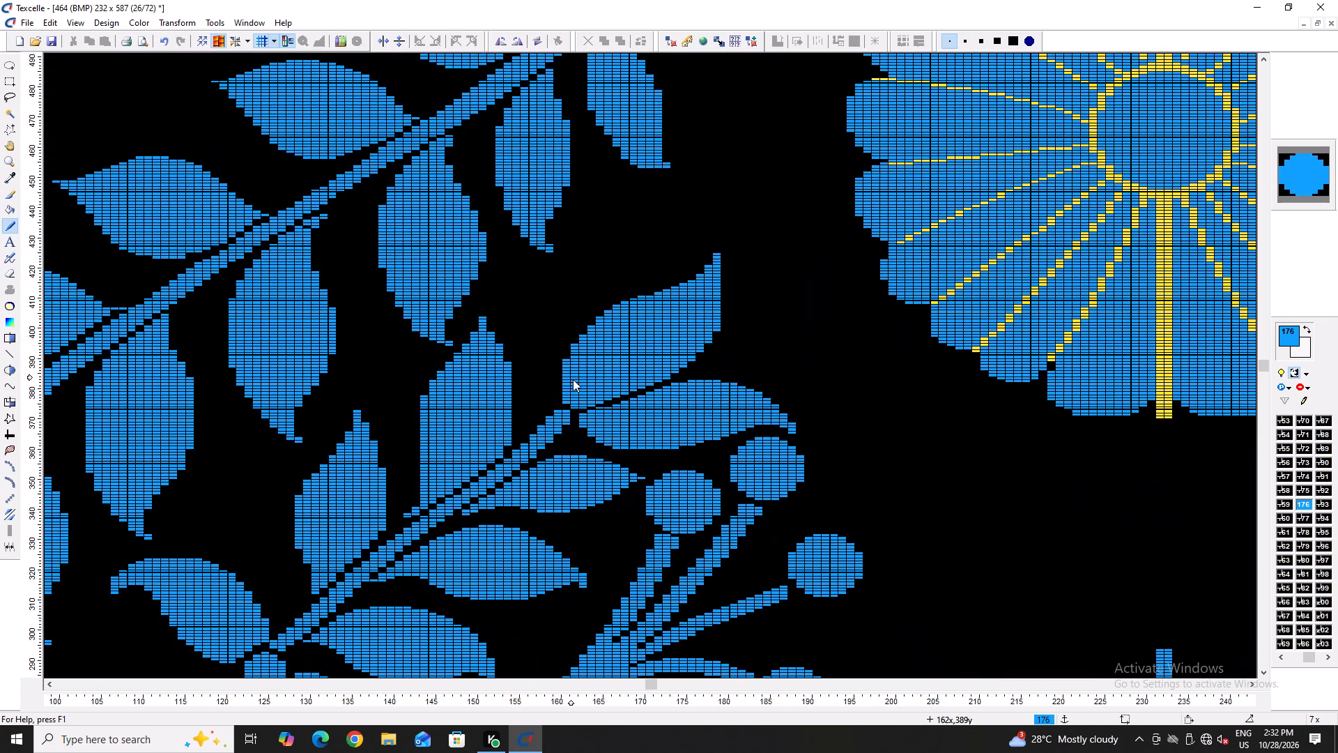
pyautogui.keyDown('ctrl'); pyautogui.scroll(4, 713, 244); pyautogui.keyUp('ctrl')
pyautogui.rightClick(723, 262)
pyautogui.rightClick(695, 295)
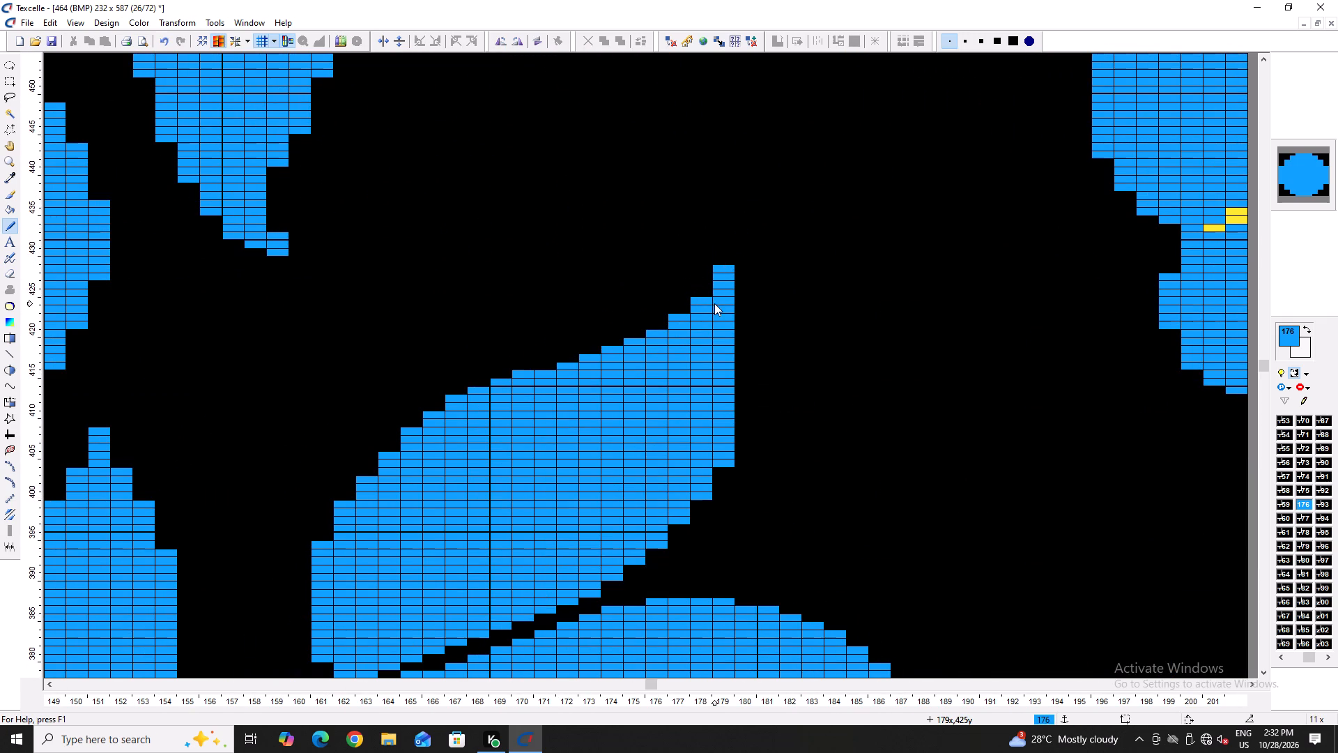
# Trim the topmost pixels from the upper leaf's curved top edge, across columns 165 to 170.
pyautogui.keyDown('ctrl'); pyautogui.scroll(-5, 714, 305); pyautogui.keyUp('ctrl')
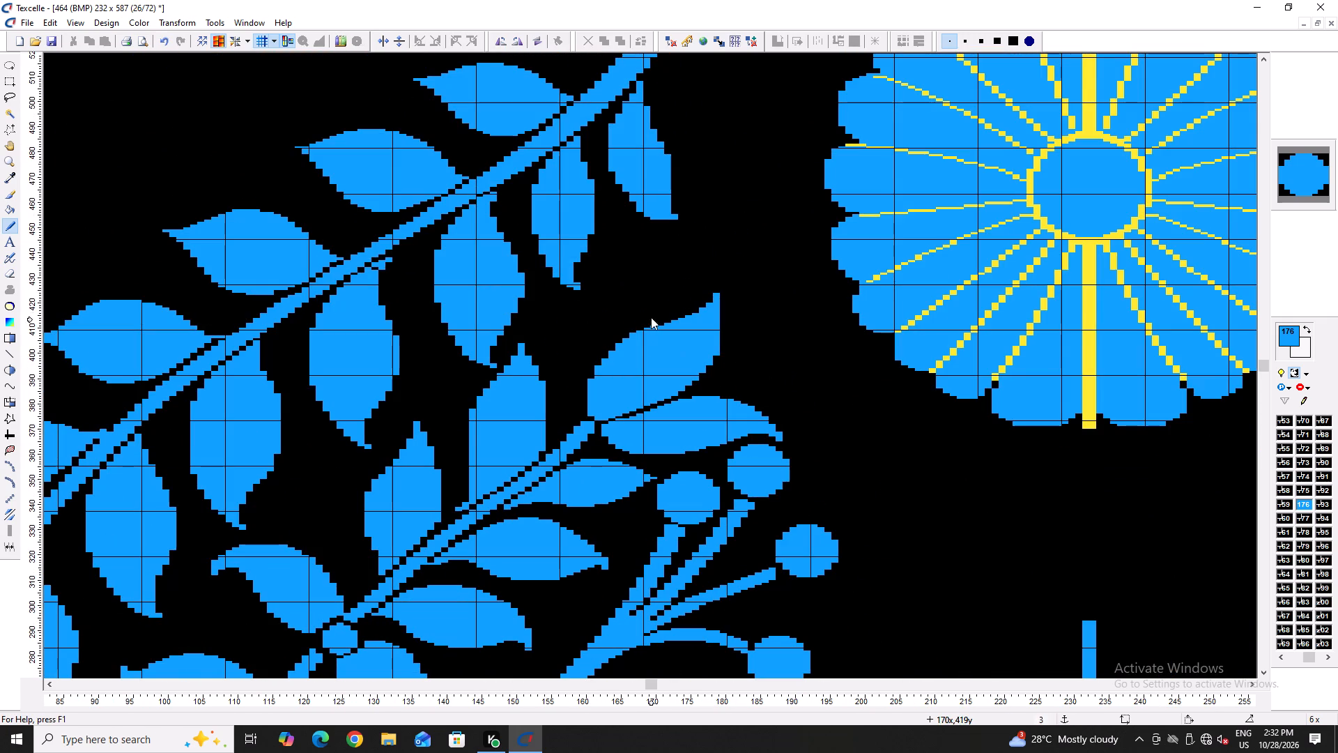
pyautogui.keyDown('ctrl'); pyautogui.scroll(5, 636, 330); pyautogui.keyUp('ctrl')
pyautogui.rightClick(564, 365)
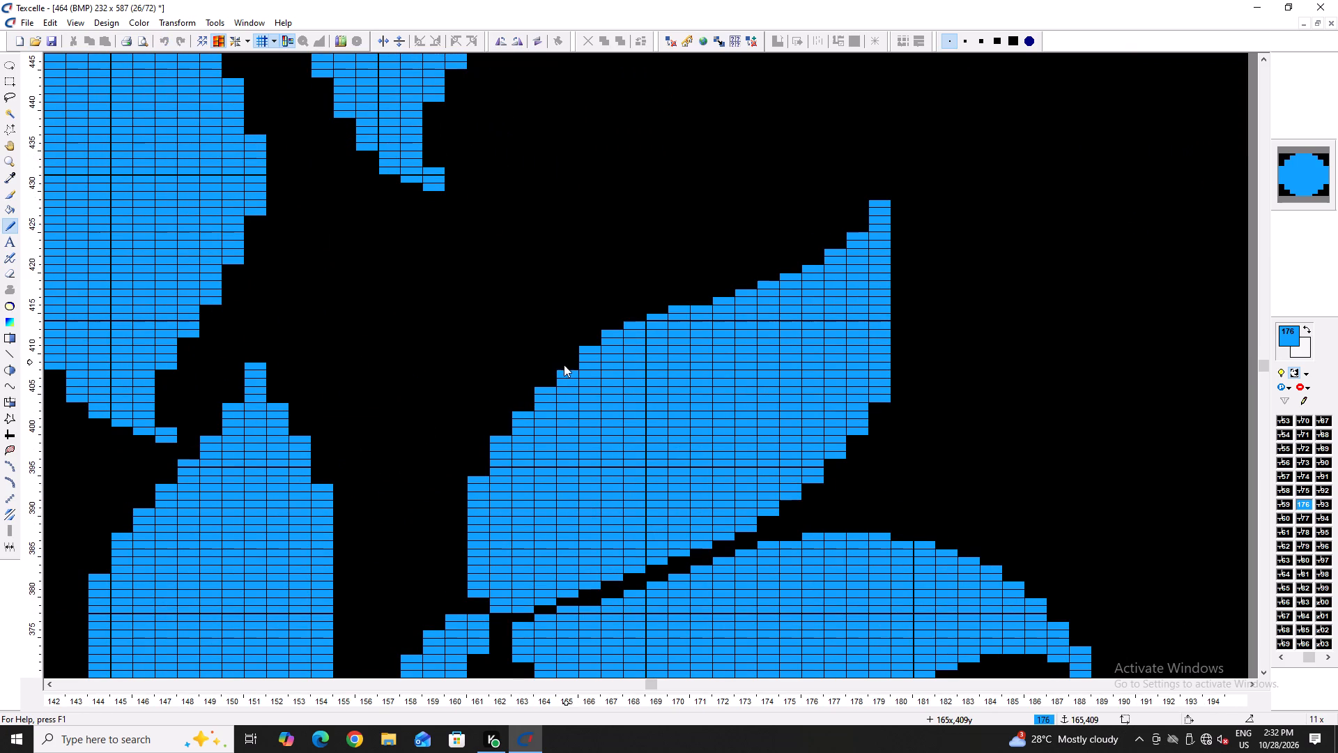
pyautogui.rightClick(582, 349)
pyautogui.rightClick(585, 348)
pyautogui.rightClick(607, 333)
pyautogui.rightClick(634, 326)
pyautogui.rightClick(636, 325)
pyautogui.rightClick(649, 318)
pyautogui.rightClick(679, 308)
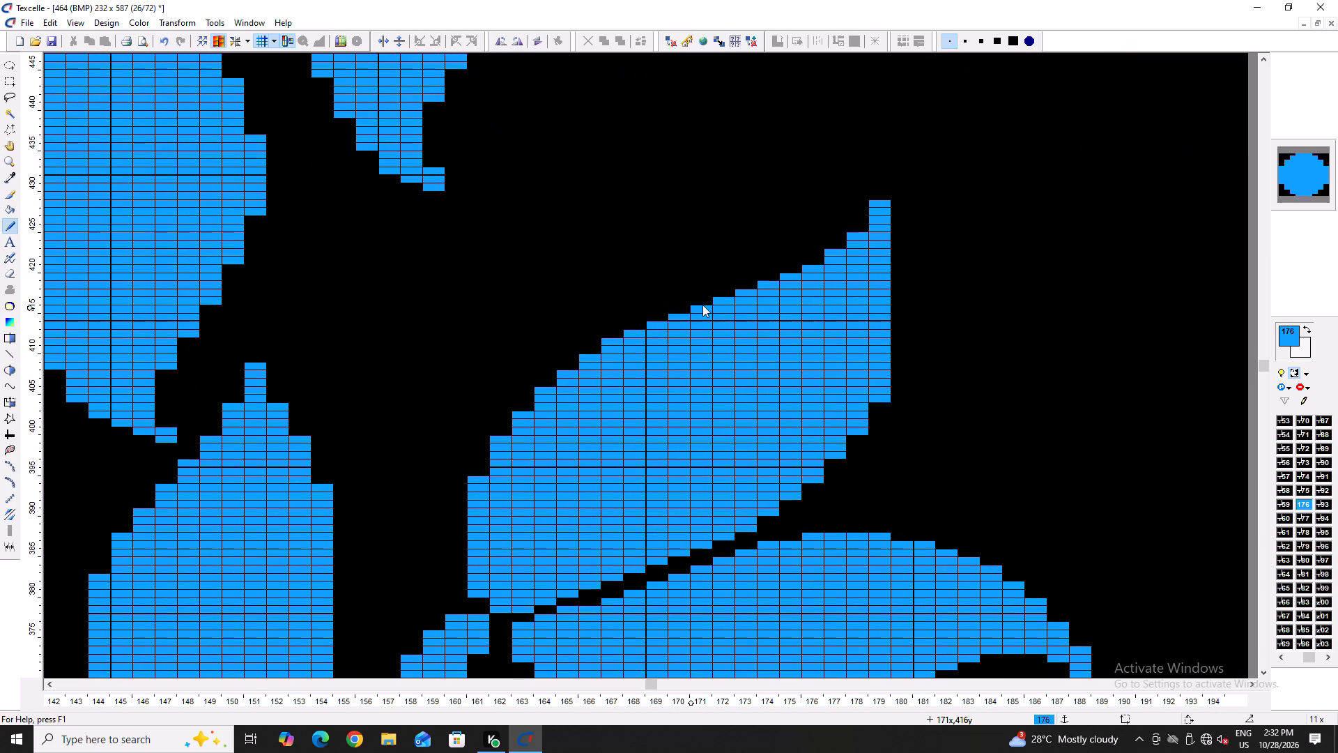
# Smooth the sloping edge of the tall leaf beside the upper leaf by trimming its stepped pixels, around columns 144 to 150.
pyautogui.keyDown('ctrl'); pyautogui.scroll(-5, 725, 349); pyautogui.keyUp('ctrl')
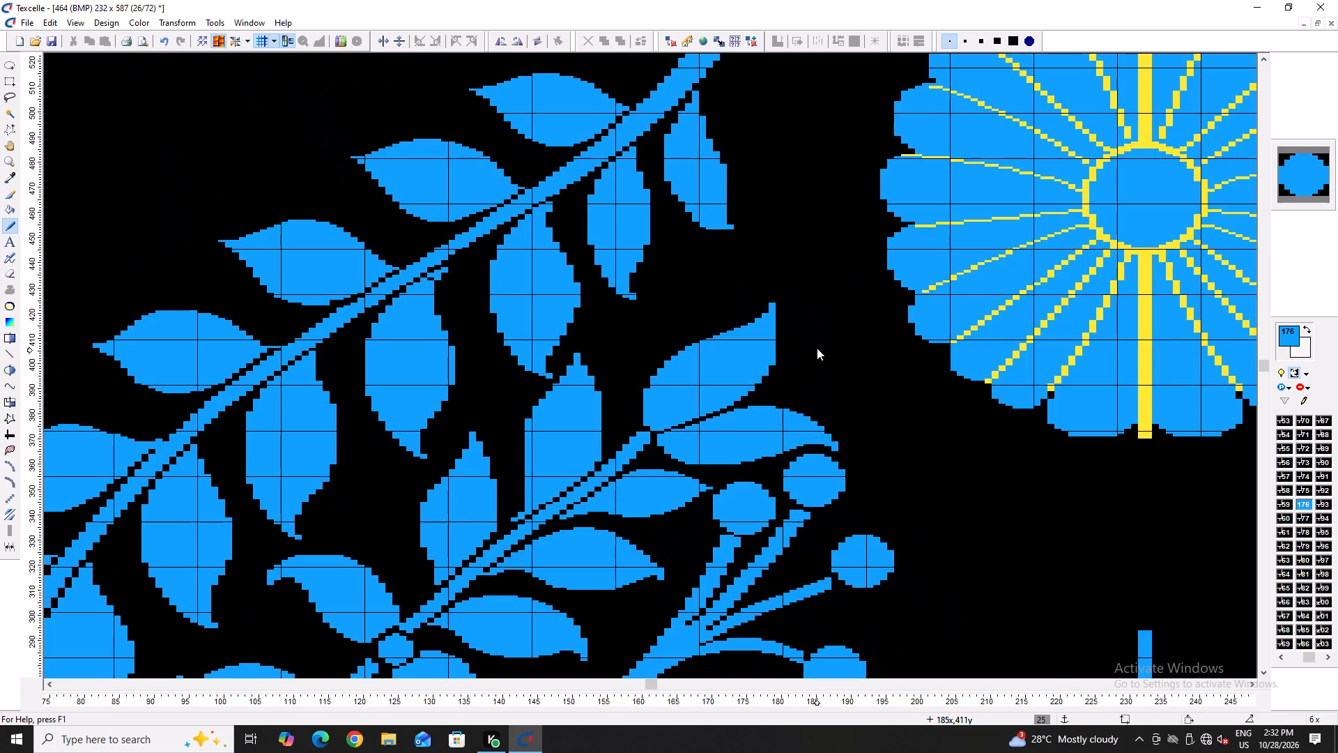
pyautogui.keyDown('ctrl'); pyautogui.scroll(-4, 735, 377); pyautogui.keyUp('ctrl')
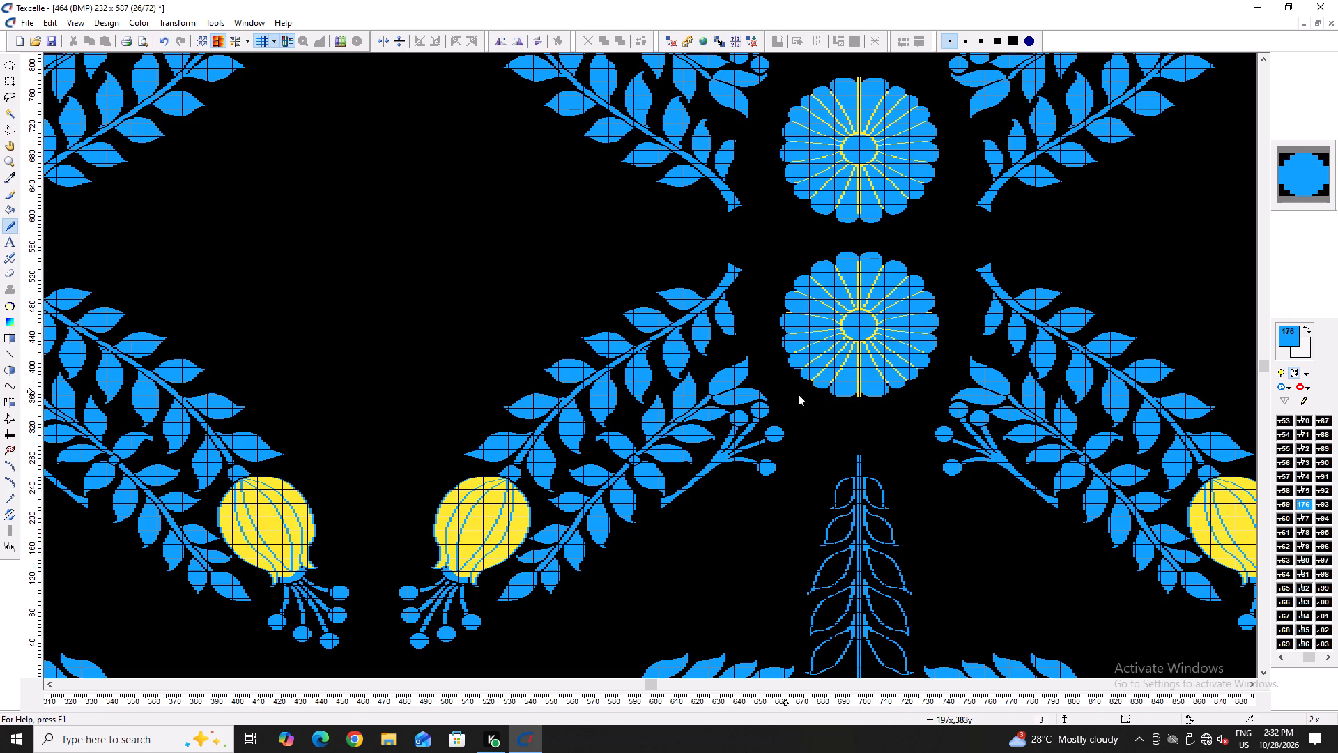
pyautogui.keyDown('ctrl'); pyautogui.scroll(6, 652, 400); pyautogui.keyUp('ctrl')
pyautogui.keyDown('ctrl'); pyautogui.scroll(2, 805, 314); pyautogui.keyUp('ctrl')
pyautogui.rightClick(702, 379)
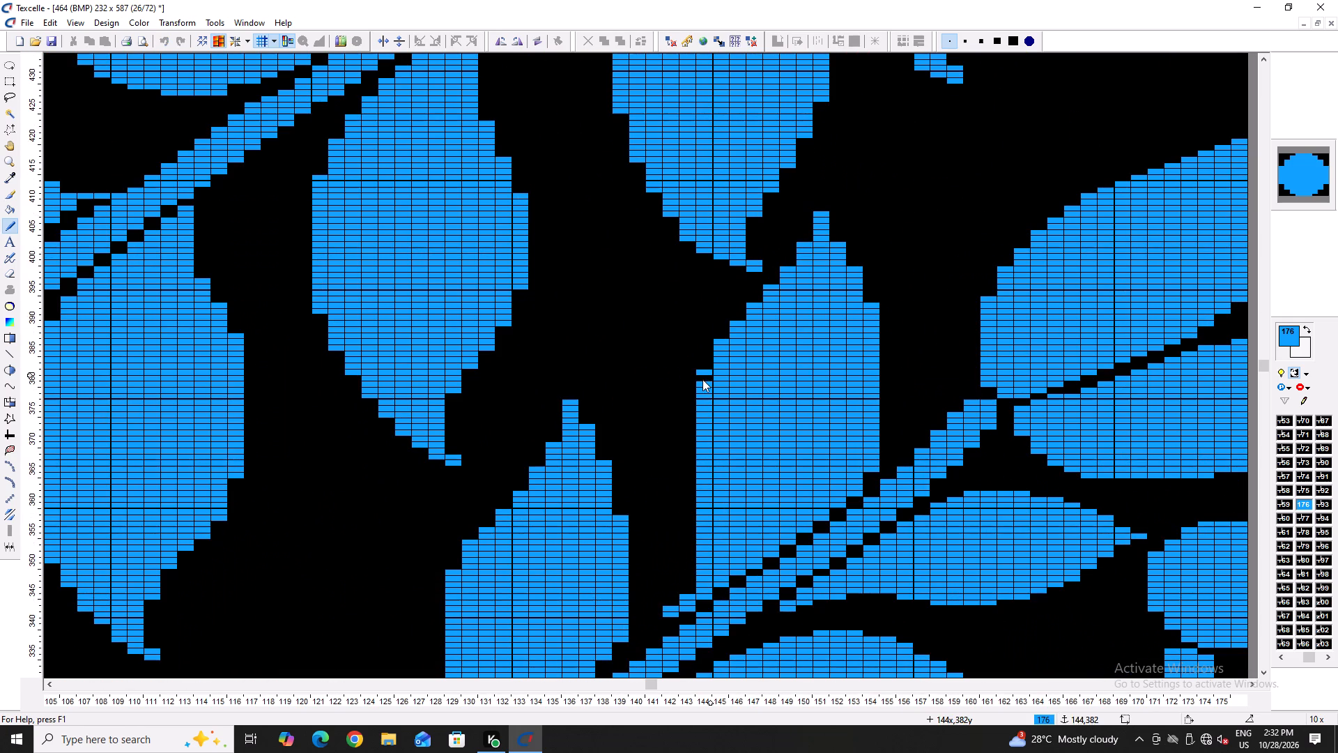
pyautogui.rightClick(708, 371)
pyautogui.rightClick(718, 344)
pyautogui.rightClick(736, 324)
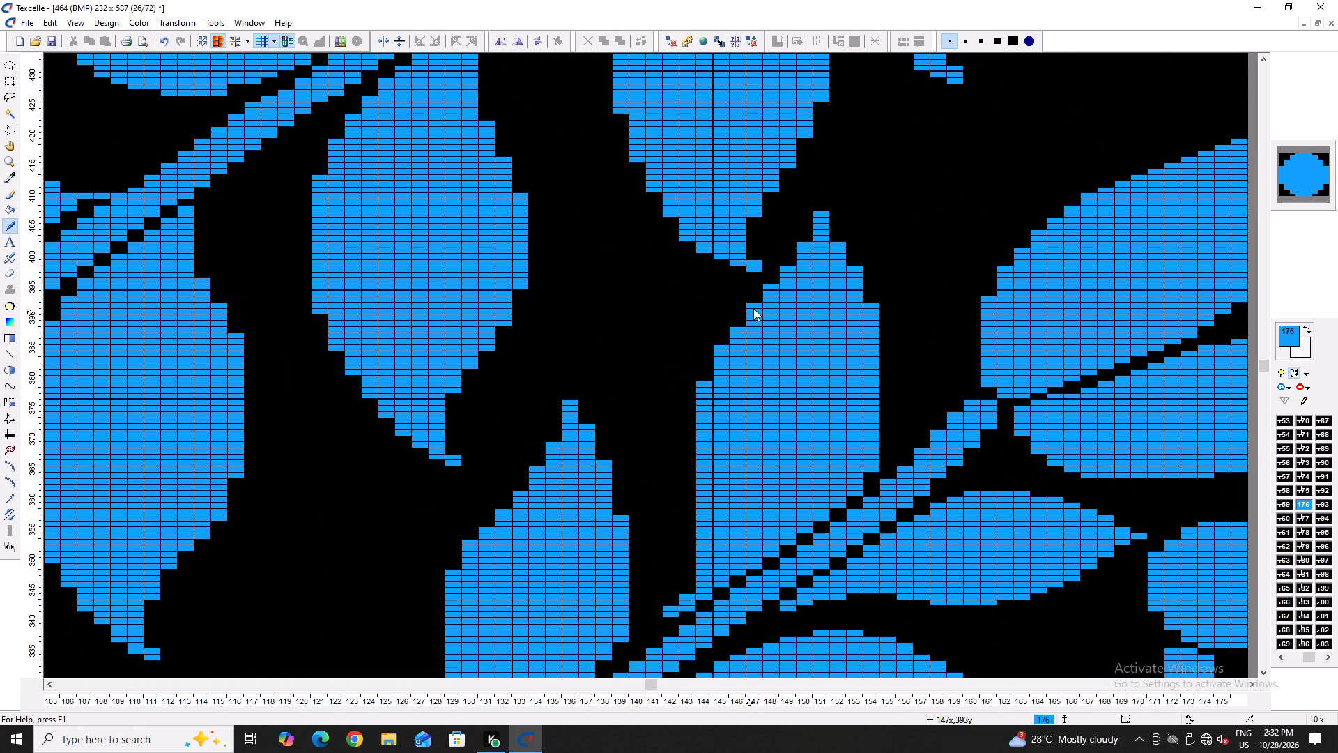
pyautogui.rightClick(753, 308)
pyautogui.rightClick(767, 289)
pyautogui.rightClick(780, 274)
pyautogui.rightClick(787, 267)
pyautogui.rightClick(799, 252)
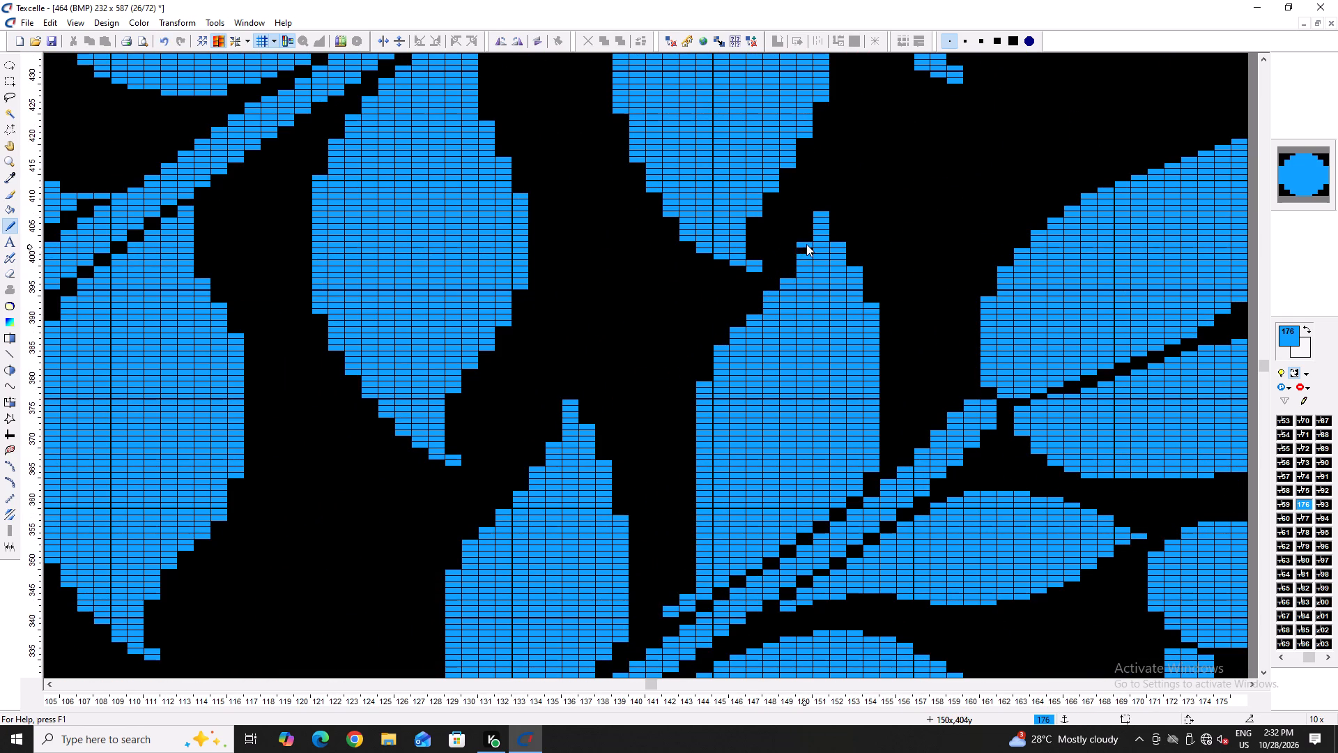
pyautogui.rightClick(806, 244)
pyautogui.doubleClick(790, 268)
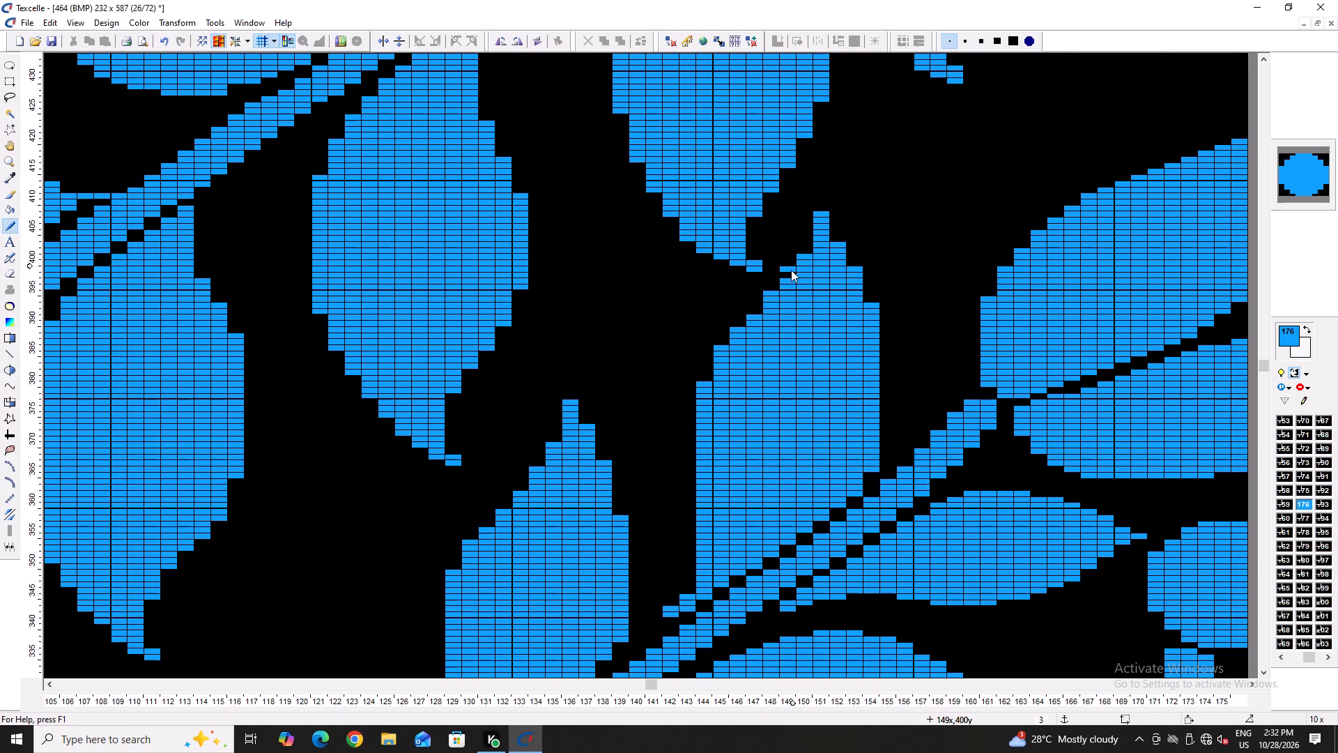
pyautogui.click(791, 273)
pyautogui.rightClick(787, 266)
pyautogui.click(806, 248)
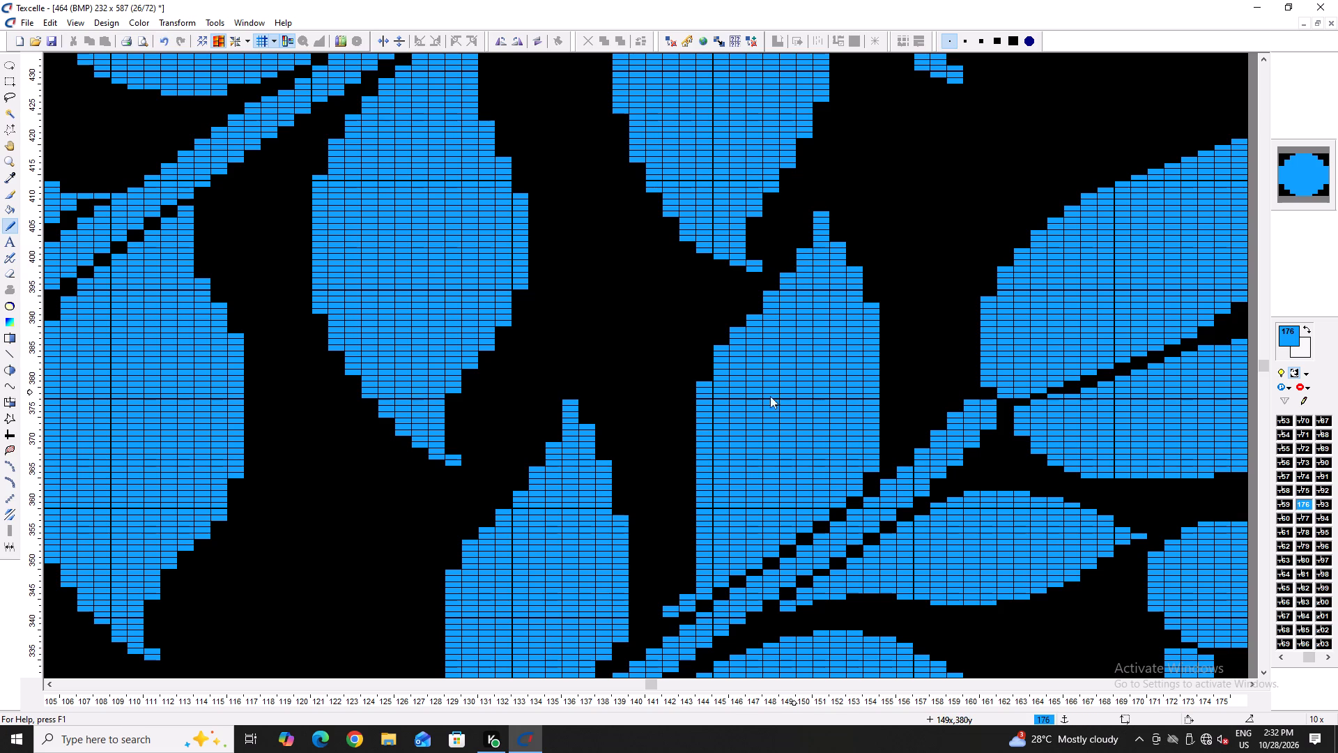
pyautogui.rightClick(724, 344)
# Clean up the tall leaf's base along the stem gap, trimming column 154 and removing the stray pixels at column 142.
pyautogui.keyDown('ctrl'); pyautogui.scroll(-1, 934, 434); pyautogui.keyUp('ctrl')
pyautogui.keyDown('ctrl'); pyautogui.scroll(4, 895, 464); pyautogui.keyUp('ctrl')
pyautogui.rightClick(880, 386)
pyautogui.rightClick(839, 448)
pyautogui.click(820, 434)
pyautogui.keyDown('ctrl'); pyautogui.scroll(-5, 820, 434); pyautogui.keyUp('ctrl')
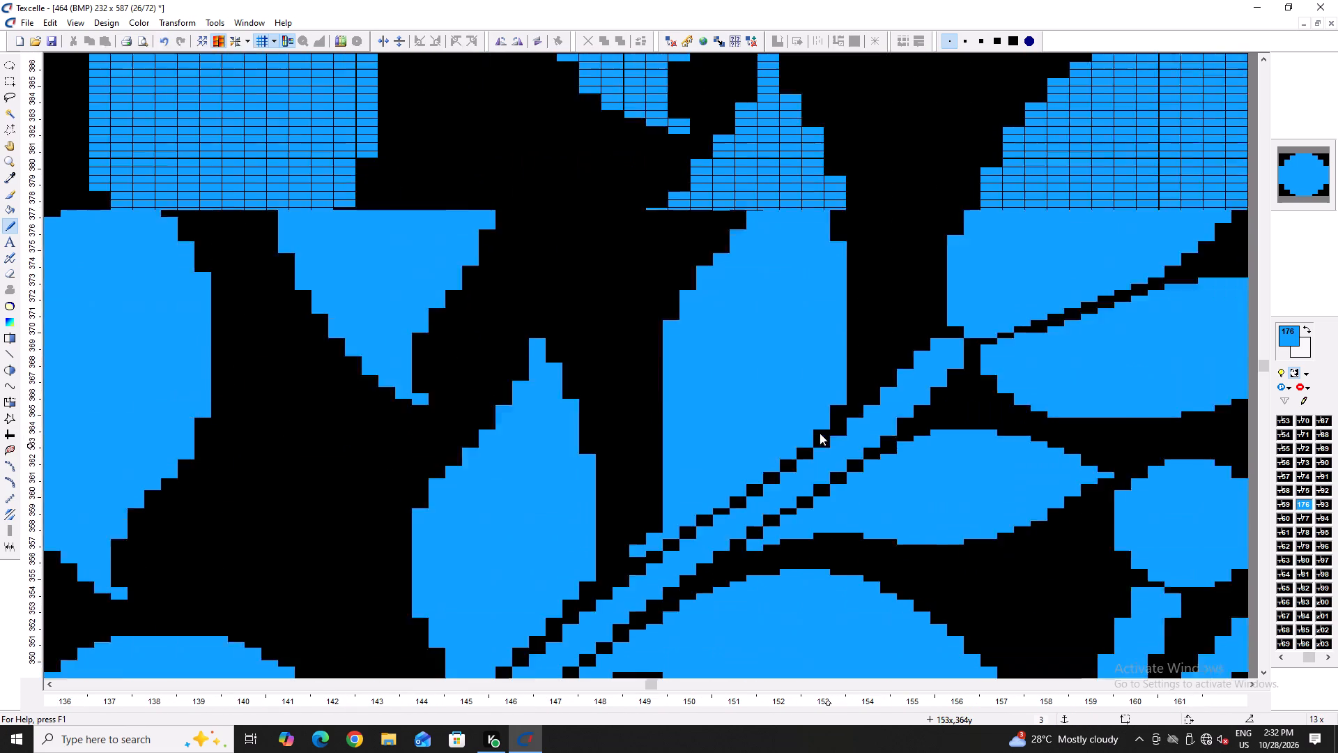
pyautogui.keyDown('ctrl'); pyautogui.scroll(3, 696, 507); pyautogui.keyUp('ctrl')
pyautogui.moveTo(703, 500); pyautogui.dragTo(699, 516, button='right')
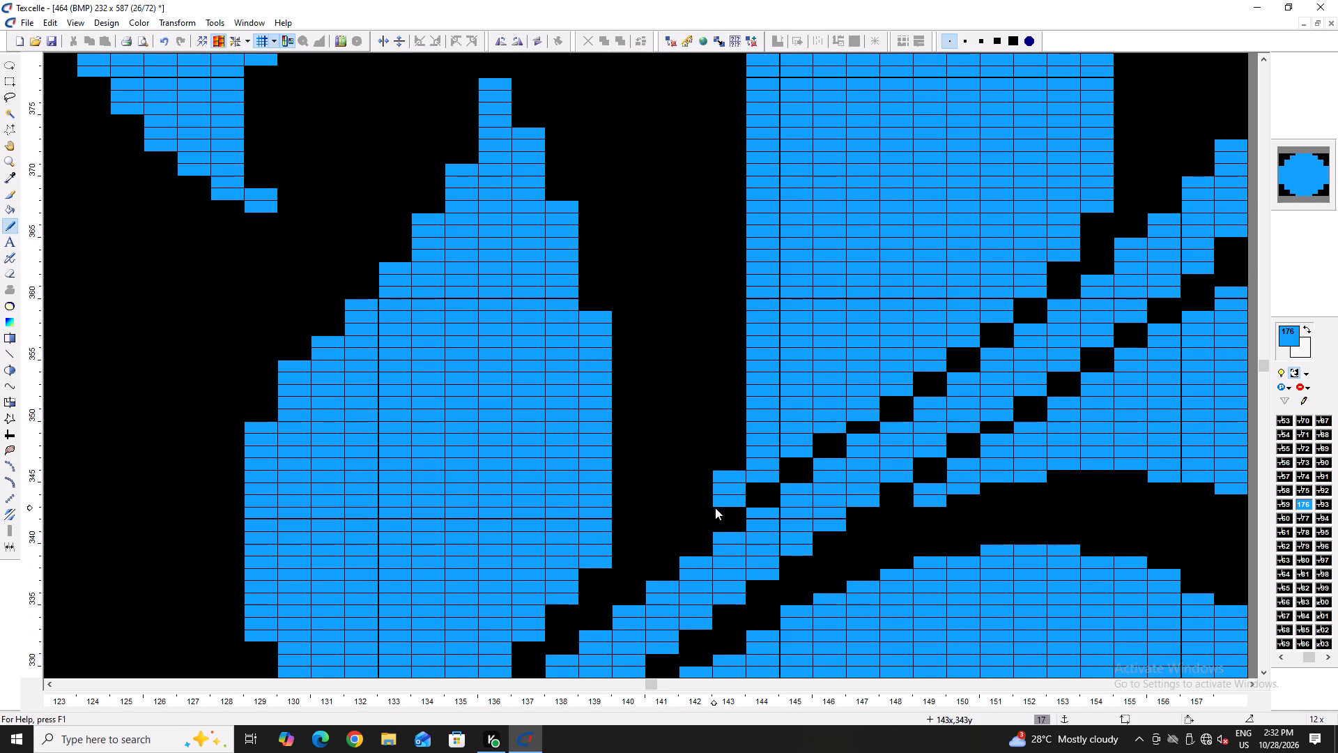
# Even out the smaller upright leaf's outer edge at column 130, extending it downward in blue and trimming its top pixel.
pyautogui.keyDown('ctrl'); pyautogui.scroll(-4, 744, 487); pyautogui.keyUp('ctrl')
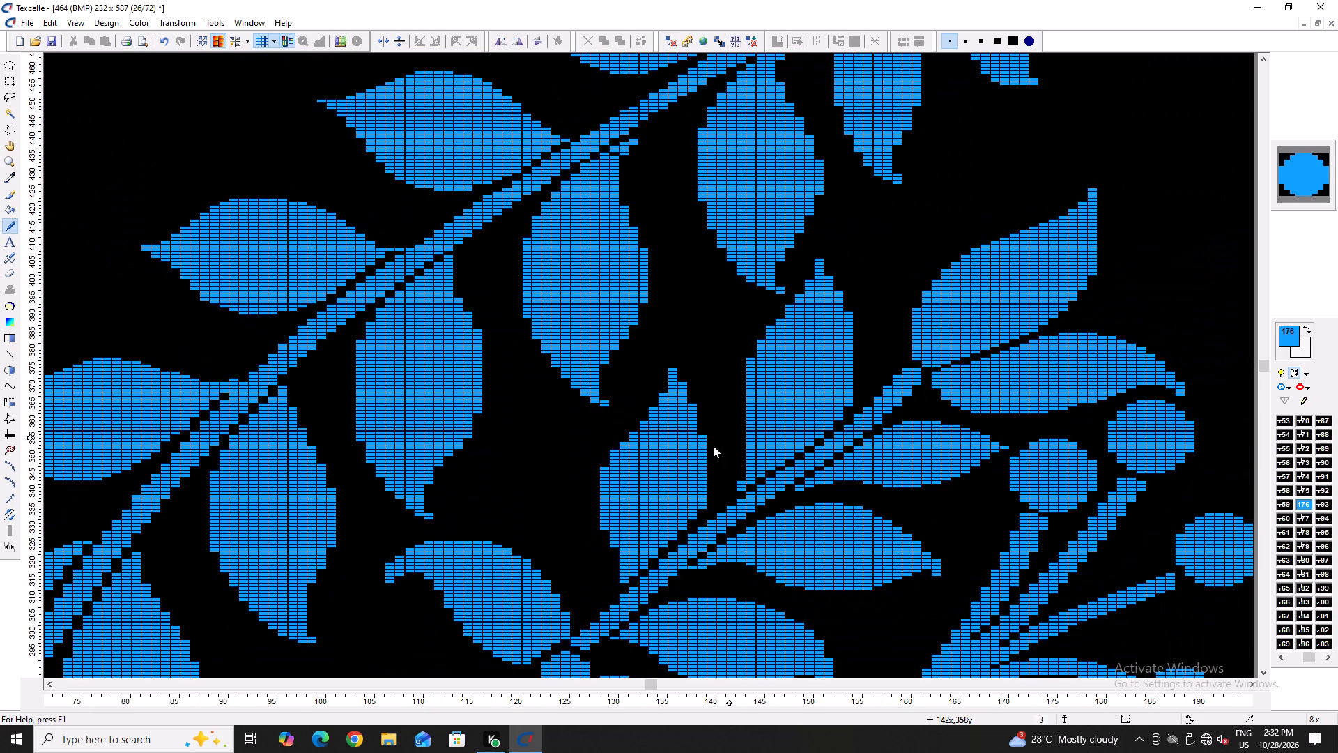
pyautogui.scroll(-1, 656, 462)
pyautogui.keyDown('ctrl'); pyautogui.scroll(3, 628, 541); pyautogui.keyUp('ctrl')
pyautogui.click(638, 413)
pyautogui.doubleClick(641, 402)
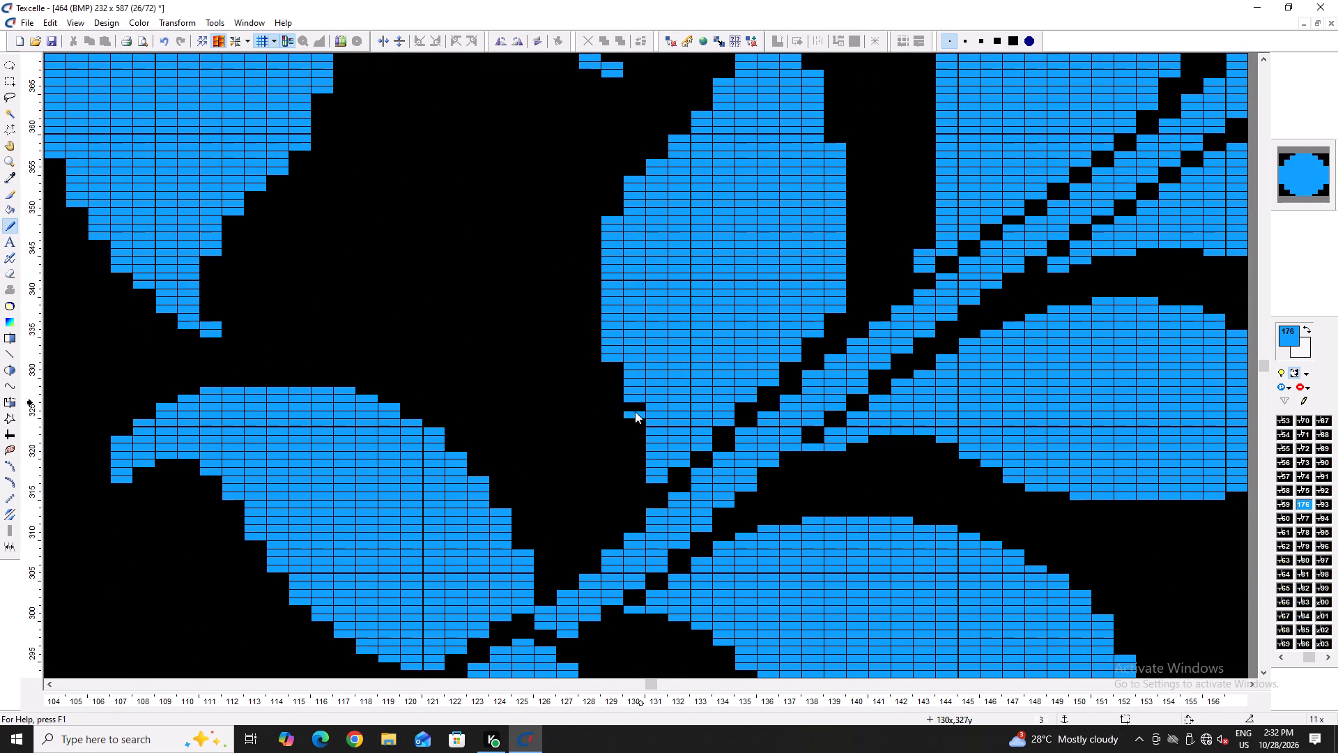
pyautogui.click(640, 404)
pyautogui.scroll(2, 626, 427)
pyautogui.rightClick(638, 339)
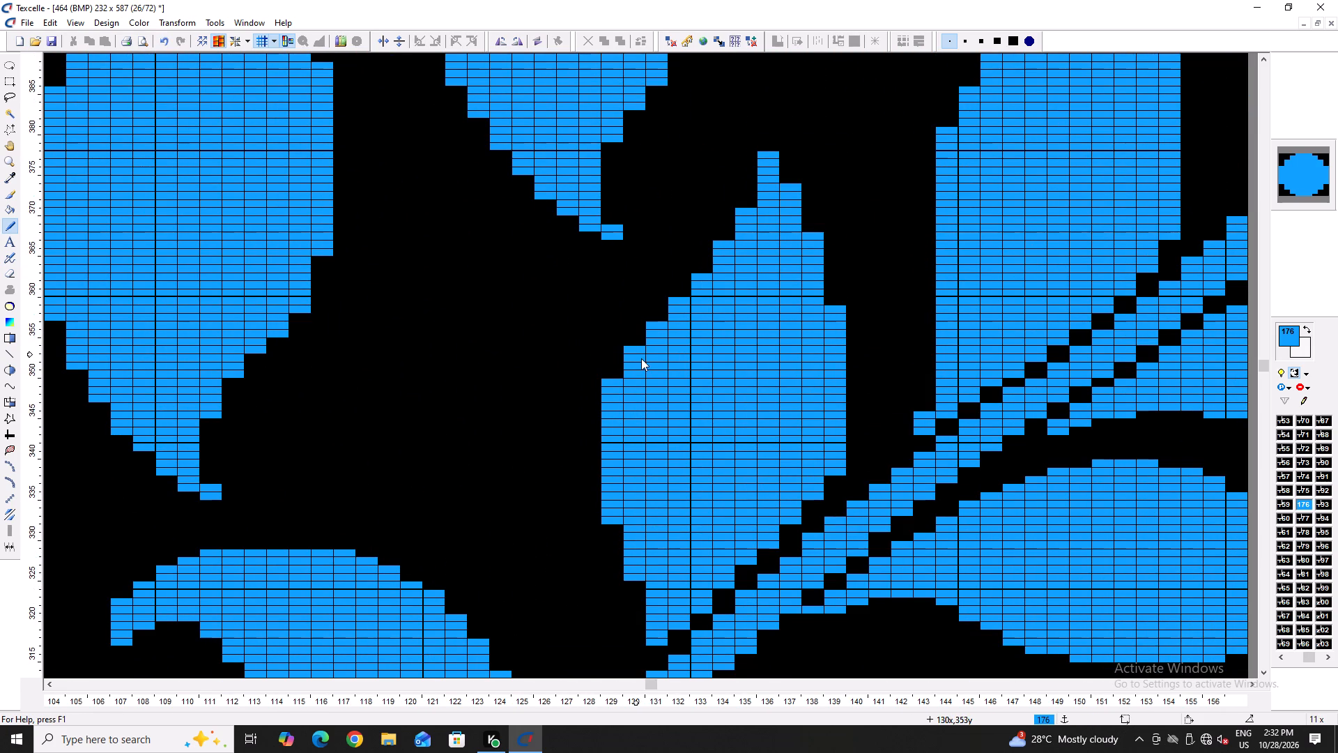
# Round the drooping leaf's upper curve into smoother steps by adding and trimming blue pixels, around columns 117 to 125.
pyautogui.keyDown('ctrl'); pyautogui.scroll(-5, 641, 358); pyautogui.keyUp('ctrl')
pyautogui.keyDown('ctrl'); pyautogui.scroll(6, 583, 418); pyautogui.keyUp('ctrl')
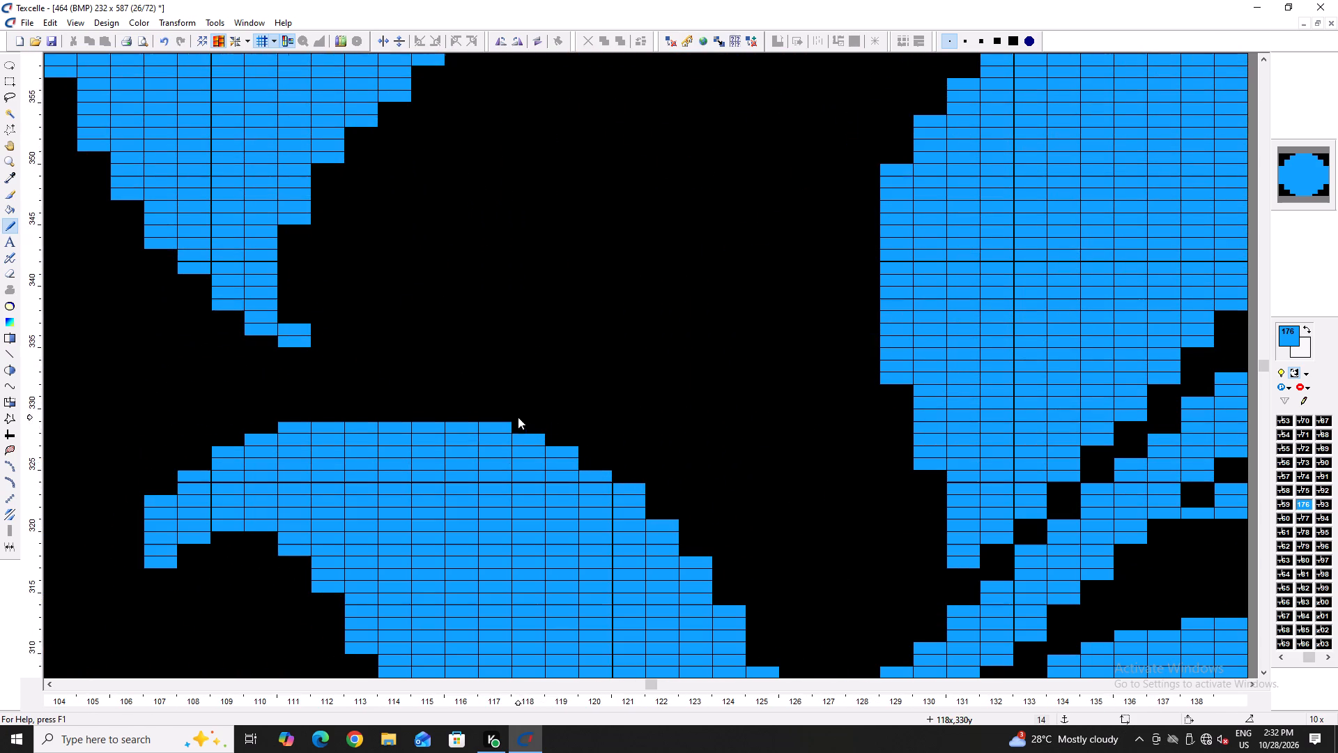
pyautogui.rightClick(497, 422)
pyautogui.scroll(-2, 600, 473)
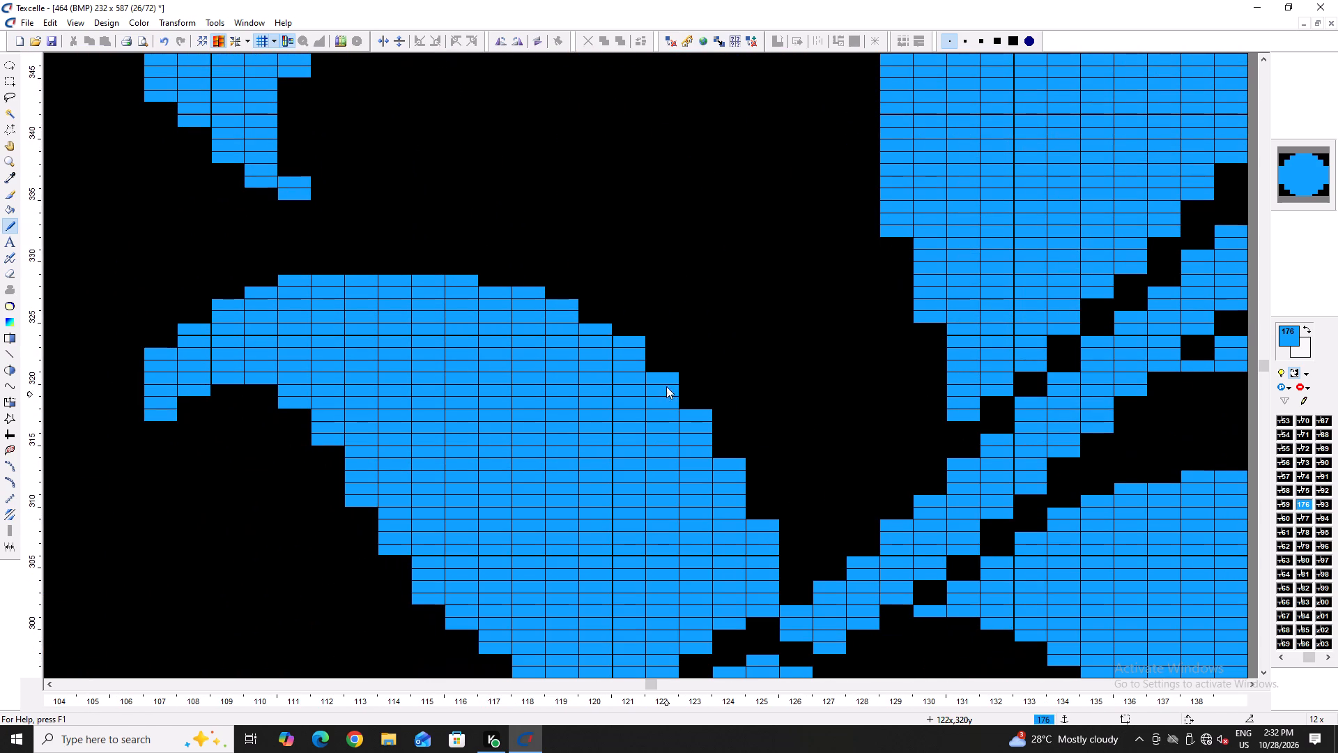
pyautogui.click(598, 319)
pyautogui.click(661, 363)
pyautogui.click(687, 395)
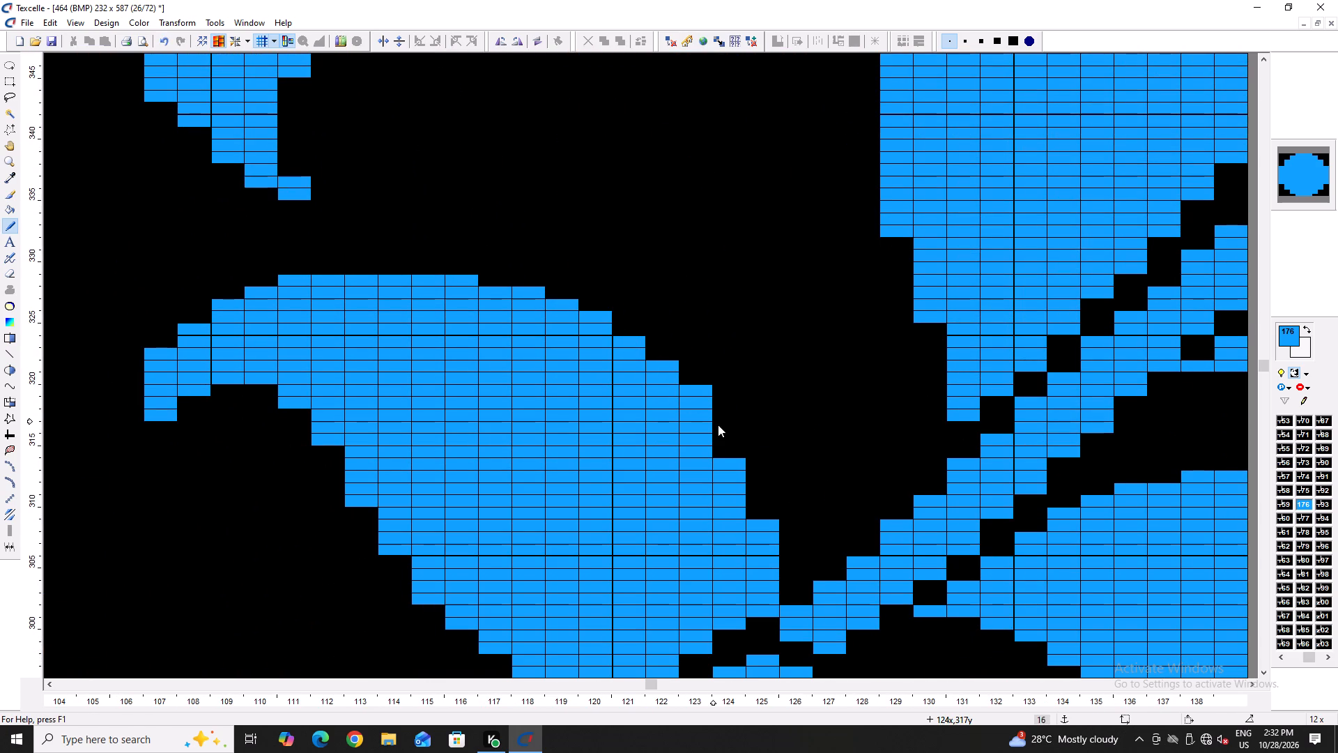
pyautogui.moveTo(718, 431); pyautogui.dragTo(721, 453)
pyautogui.rightClick(686, 376)
pyautogui.rightClick(700, 390)
pyautogui.rightClick(727, 425)
pyautogui.moveTo(759, 485); pyautogui.dragTo(759, 493)
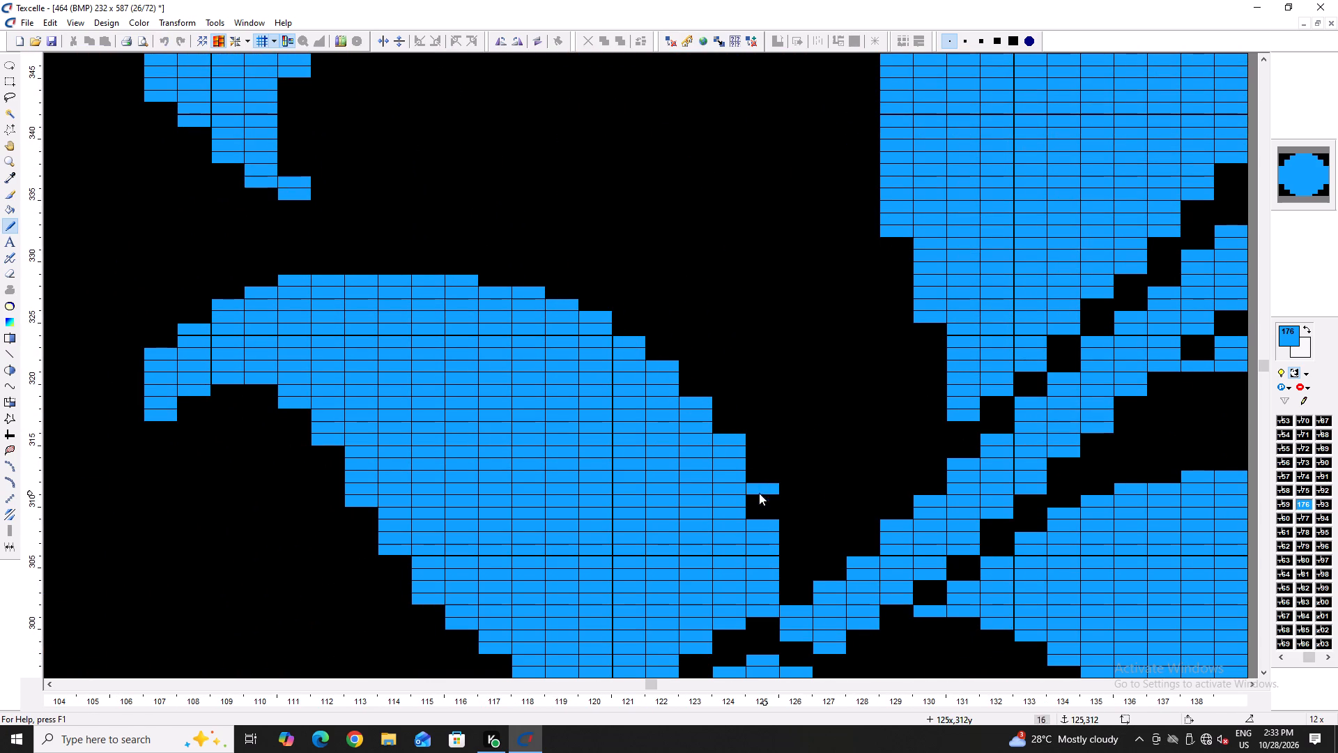
pyautogui.moveTo(759, 493); pyautogui.dragTo(757, 520)
# Shorten the drooping leaf's tip at column 107 and level its underside at column 108.
pyautogui.keyDown('ctrl'); pyautogui.scroll(-5, 755, 512); pyautogui.keyUp('ctrl')
pyautogui.keyDown('ctrl'); pyautogui.scroll(5, 596, 495); pyautogui.keyUp('ctrl')
pyautogui.moveTo(665, 444); pyautogui.dragTo(653, 454, button='right')
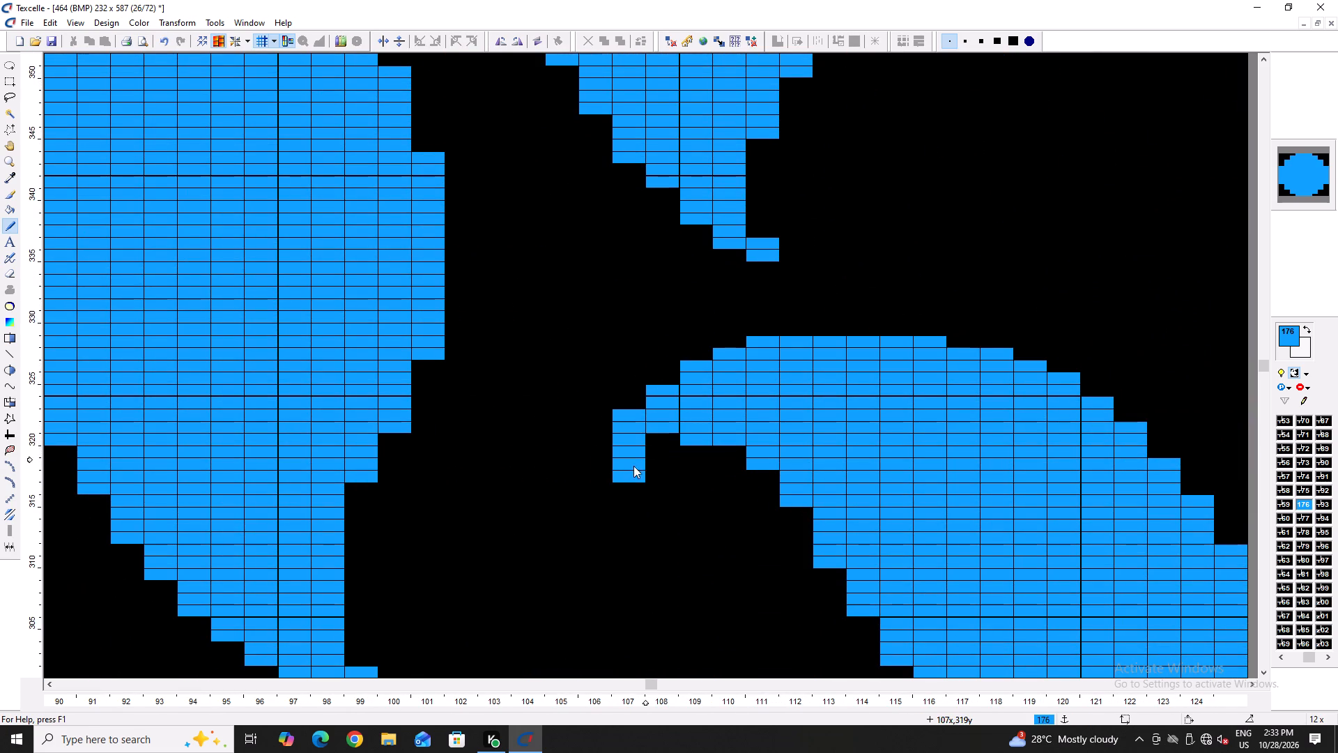
pyautogui.moveTo(631, 467); pyautogui.dragTo(629, 485, button='right')
pyautogui.click(672, 442)
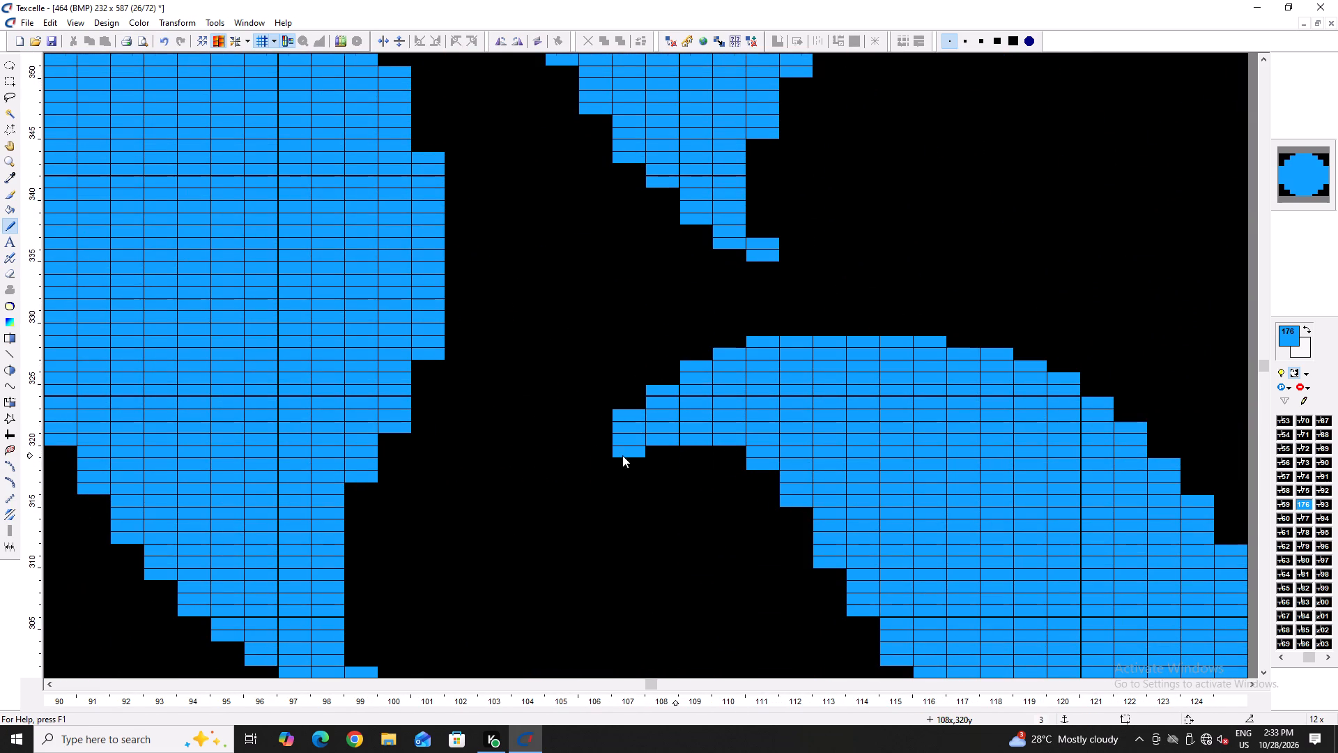
# Smooth the drooping leaf's stepped underside by adding blue pixels at columns 116 to 119.
pyautogui.keyDown('ctrl'); pyautogui.scroll(-4, 617, 455); pyautogui.keyUp('ctrl')
pyautogui.keyDown('ctrl'); pyautogui.scroll(4, 677, 465); pyautogui.keyUp('ctrl')
pyautogui.scroll(-5, 590, 466)
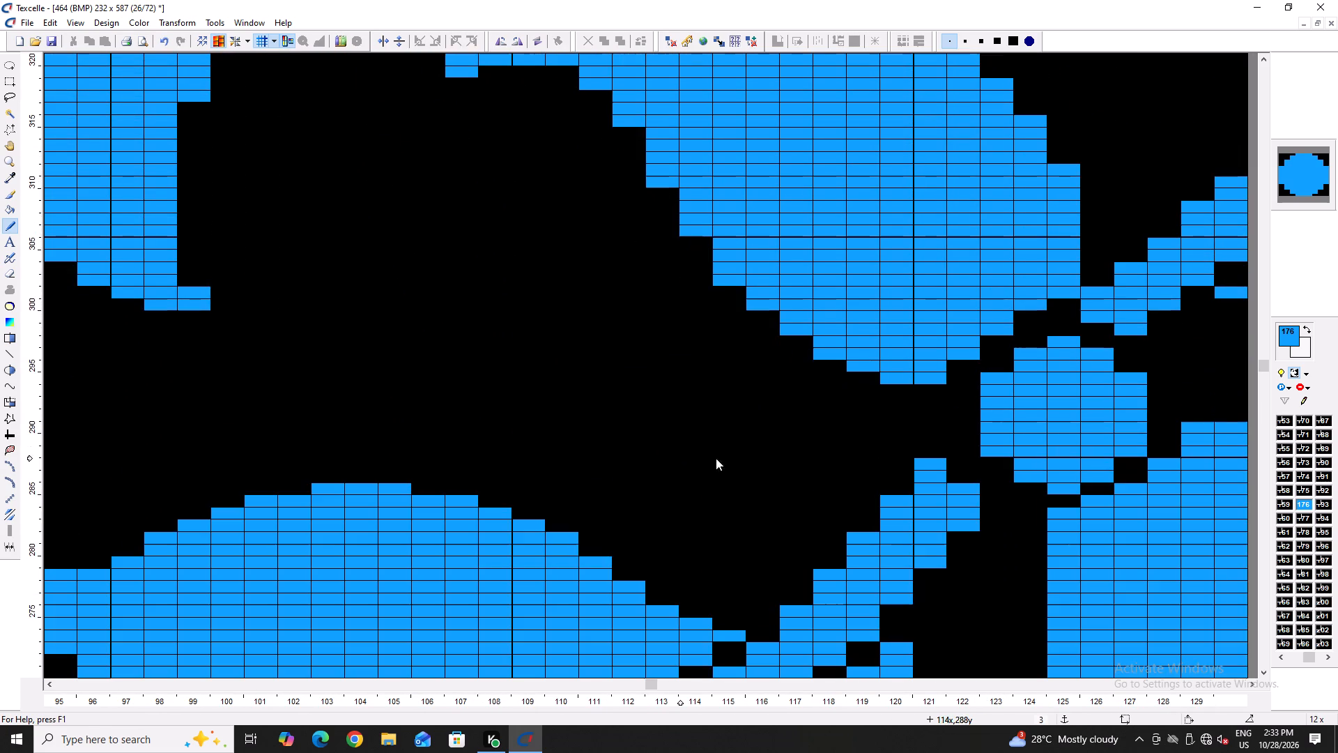
pyautogui.scroll(3, 797, 383)
pyautogui.keyDown('ctrl'); pyautogui.scroll(-3, 742, 490); pyautogui.keyUp('ctrl')
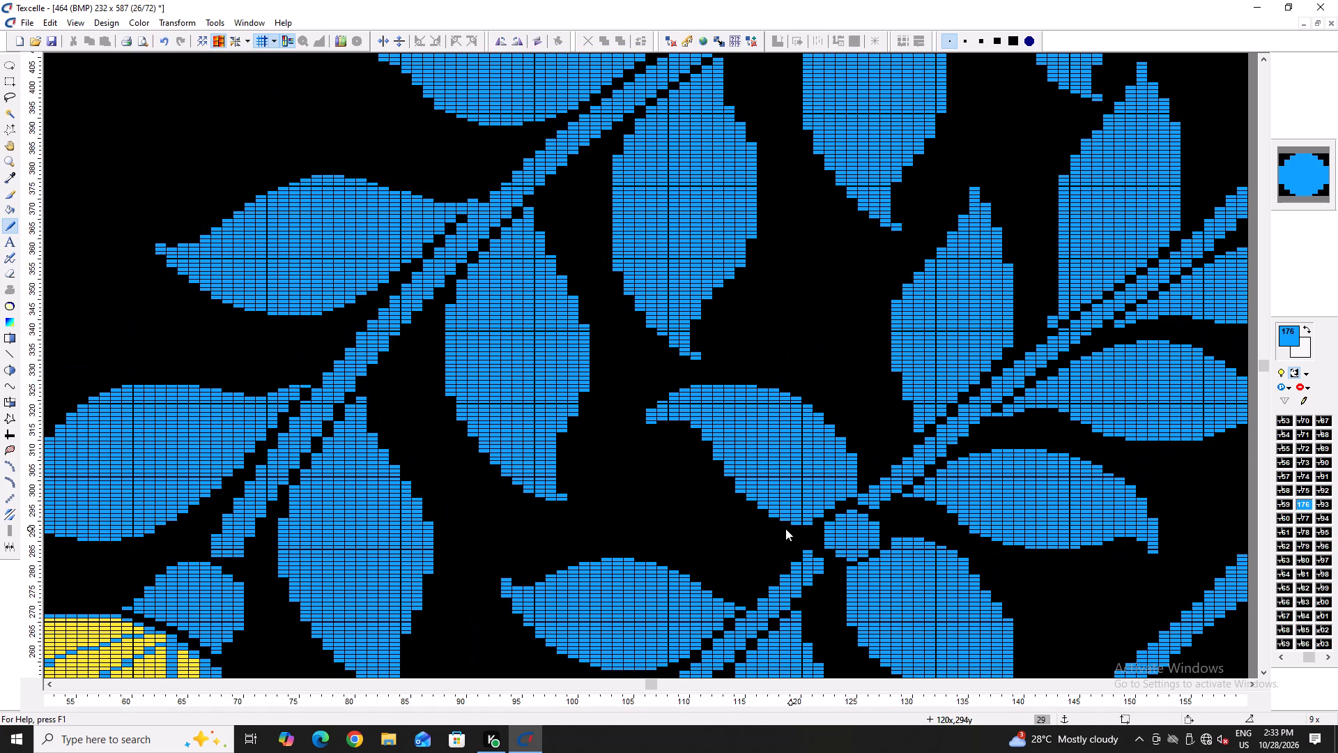
pyautogui.keyDown('ctrl'); pyautogui.scroll(2, 768, 524); pyautogui.keyUp('ctrl')
pyautogui.click(753, 479)
pyautogui.click(762, 492)
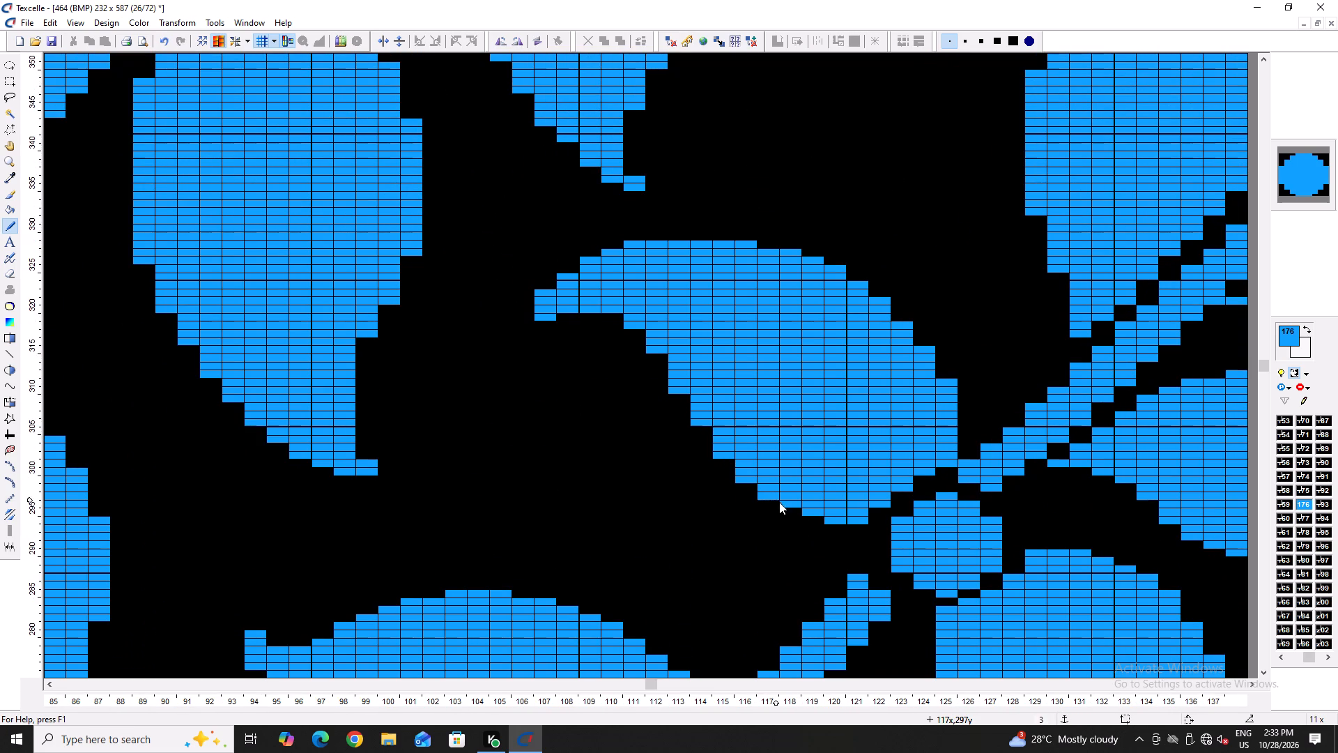
pyautogui.click(798, 510)
pyautogui.click(816, 519)
# Round the underside of the leaf spanning columns 84 to 103 by trimming its lower edge pixels to black between columns 90 and 99.
pyautogui.keyDown('ctrl'); pyautogui.scroll(-4, 829, 515); pyautogui.keyUp('ctrl')
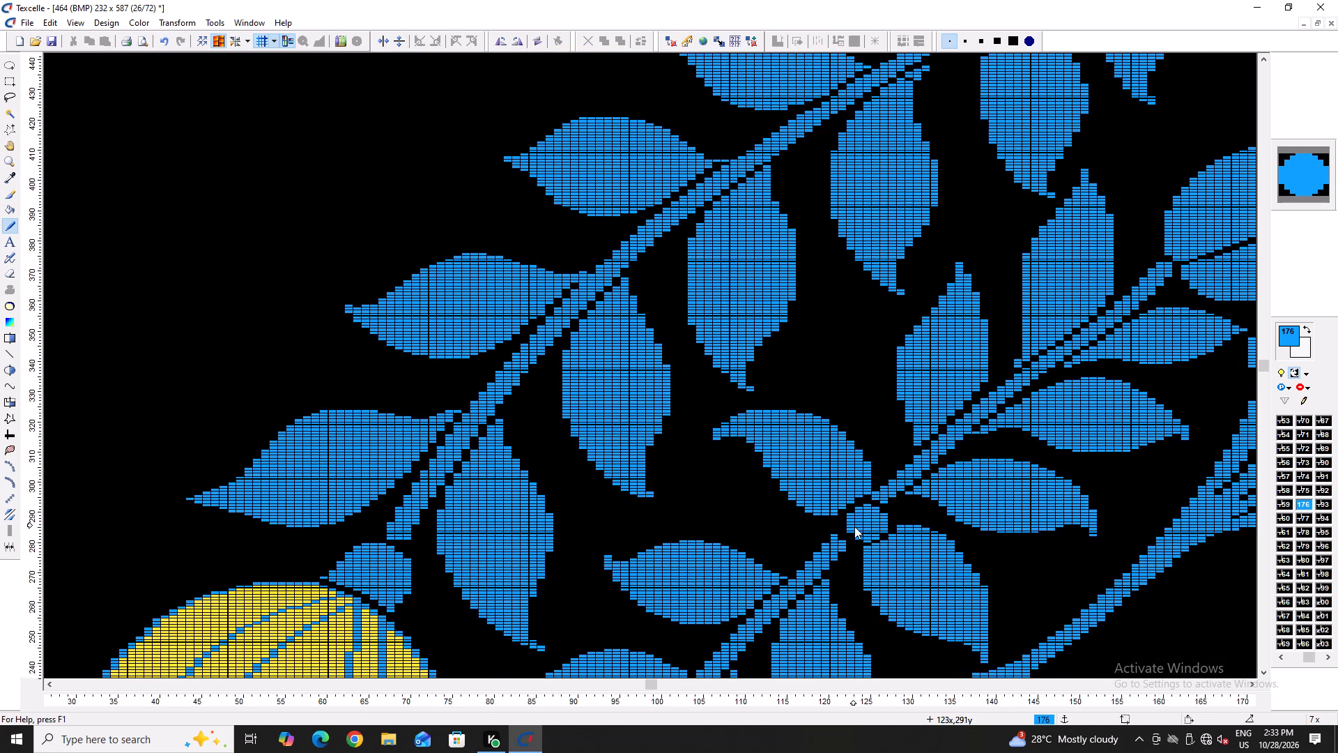
pyautogui.scroll(-1, 849, 527)
pyautogui.scroll(-2, 764, 503)
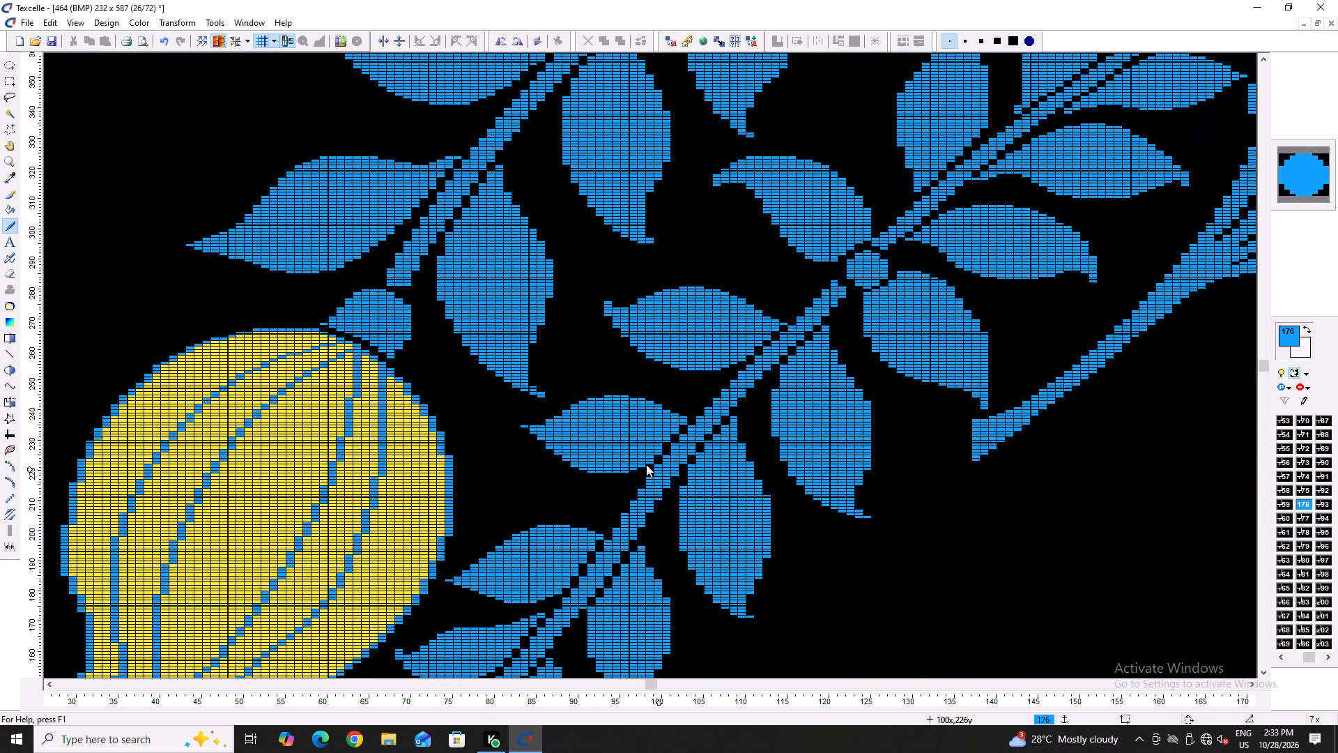
pyautogui.keyDown('ctrl'); pyautogui.scroll(4, 594, 459); pyautogui.keyUp('ctrl')
pyautogui.keyDown('ctrl'); pyautogui.scroll(2, 763, 443); pyautogui.keyUp('ctrl')
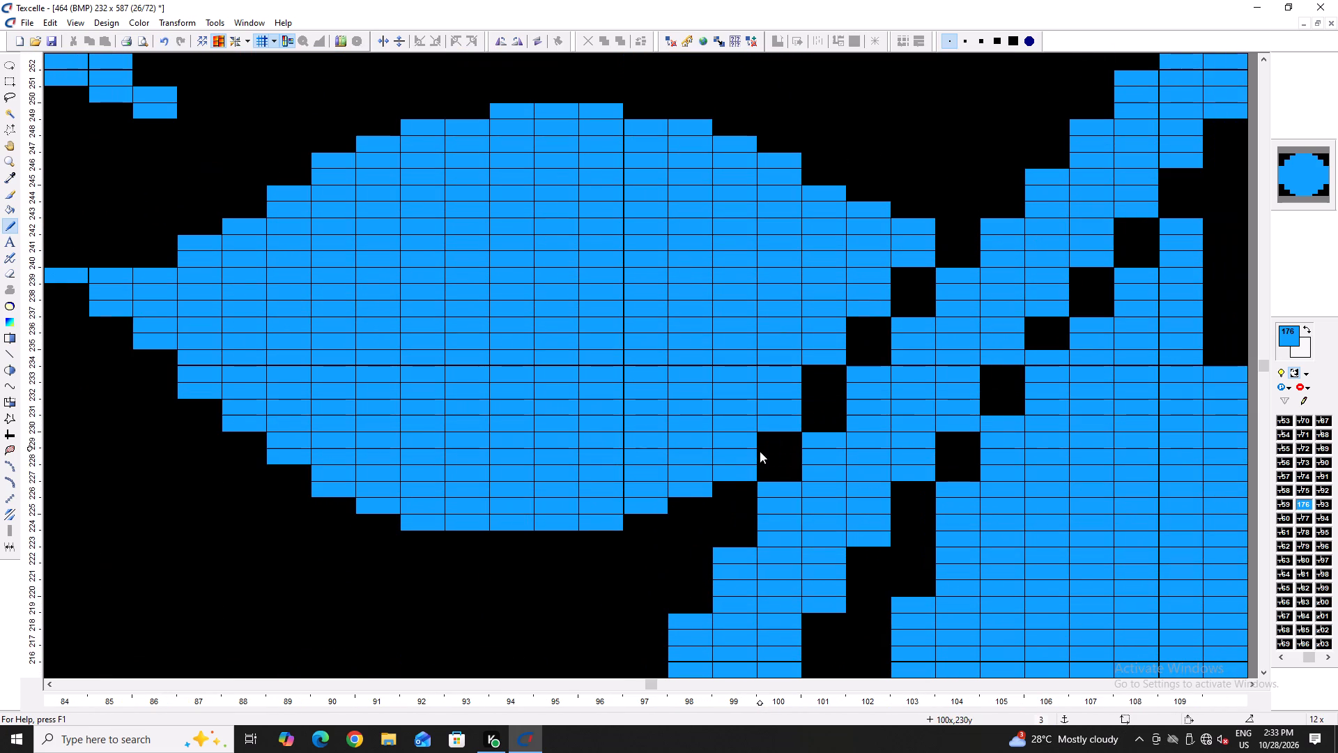
pyautogui.rightClick(753, 467)
pyautogui.rightClick(707, 491)
pyautogui.rightClick(668, 505)
pyautogui.rightClick(618, 518)
pyautogui.rightClick(618, 518)
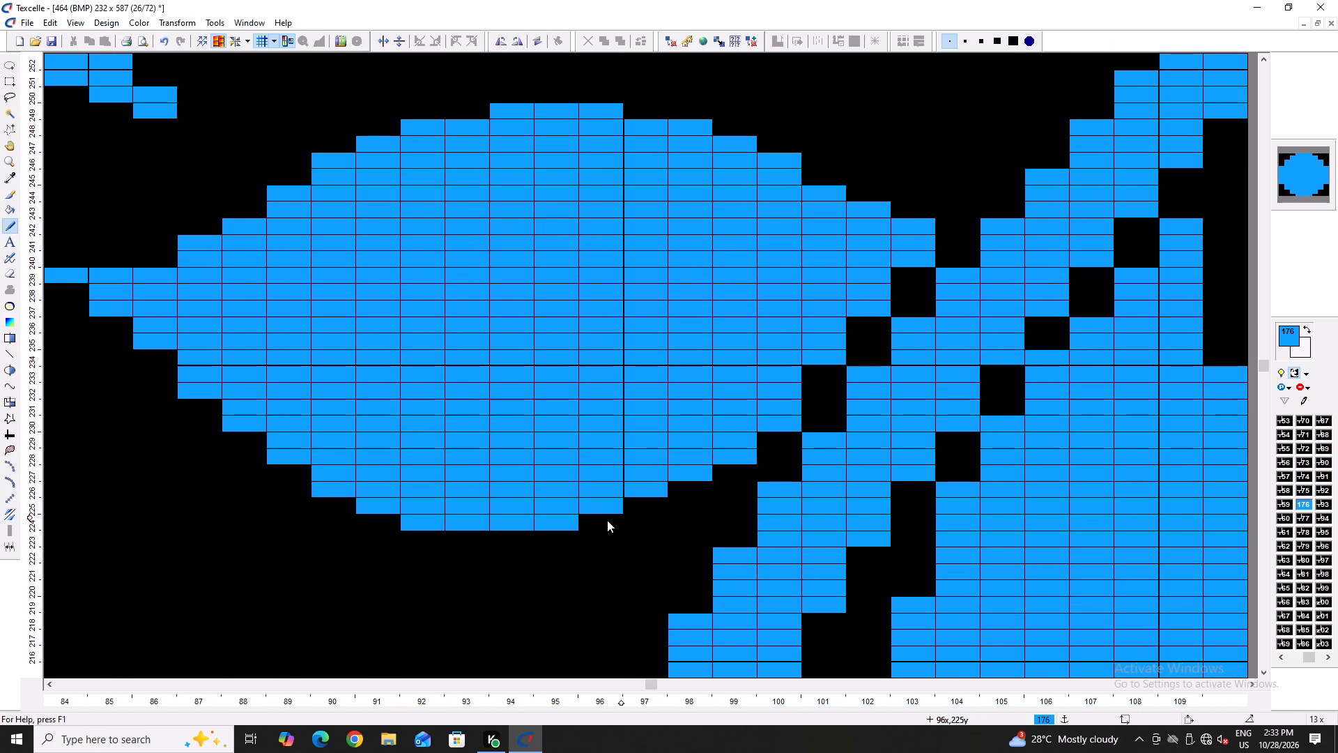
pyautogui.moveTo(586, 533); pyautogui.dragTo(494, 522, button='right')
pyautogui.moveTo(500, 522); pyautogui.dragTo(529, 520, button='right')
pyautogui.moveTo(535, 520); pyautogui.dragTo(601, 520, button='right')
pyautogui.rightClick(621, 508)
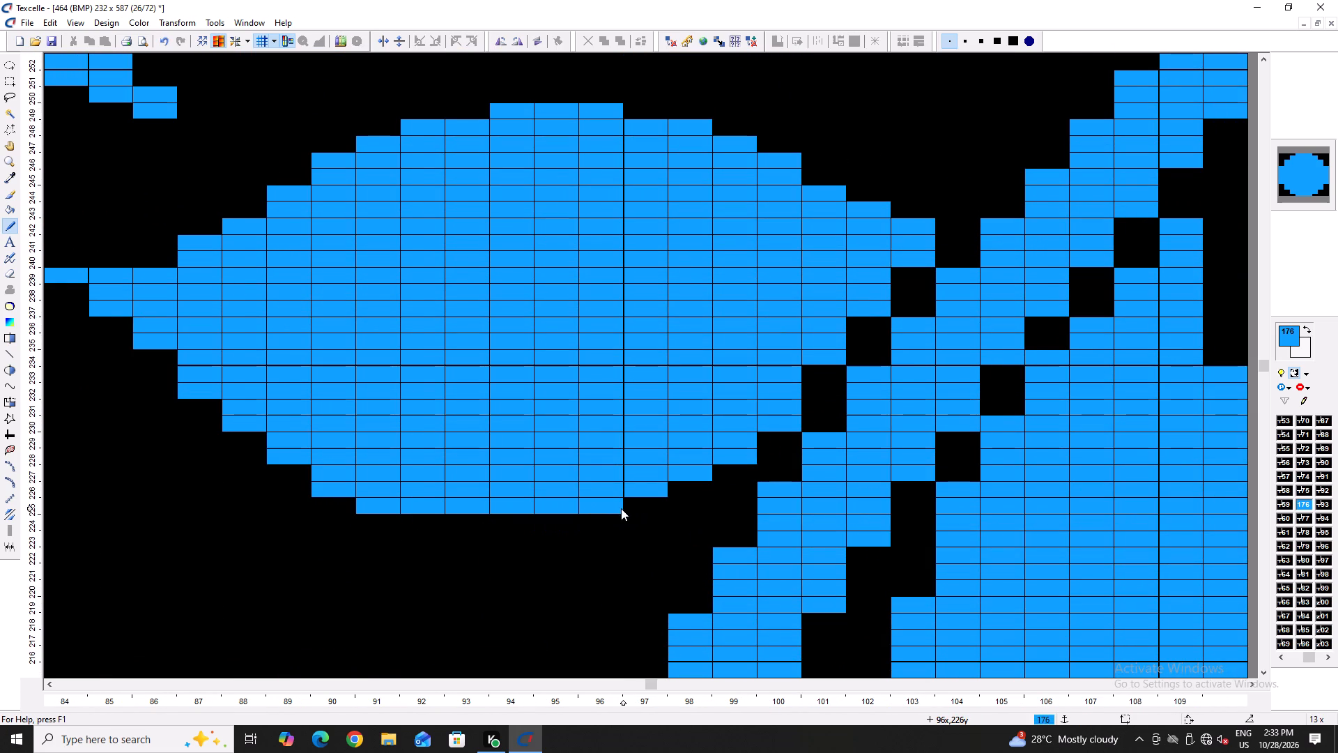
pyautogui.moveTo(620, 509); pyautogui.dragTo(613, 512, button='right')
pyautogui.rightClick(368, 506)
pyautogui.rightClick(334, 496)
pyautogui.rightClick(412, 499)
pyautogui.rightClick(412, 499)
# Even out the same leaf's upper edge toward its tip by adding blue pixels at columns 85 to 89.
pyautogui.keyDown('ctrl'); pyautogui.scroll(-2, 501, 505); pyautogui.keyUp('ctrl')
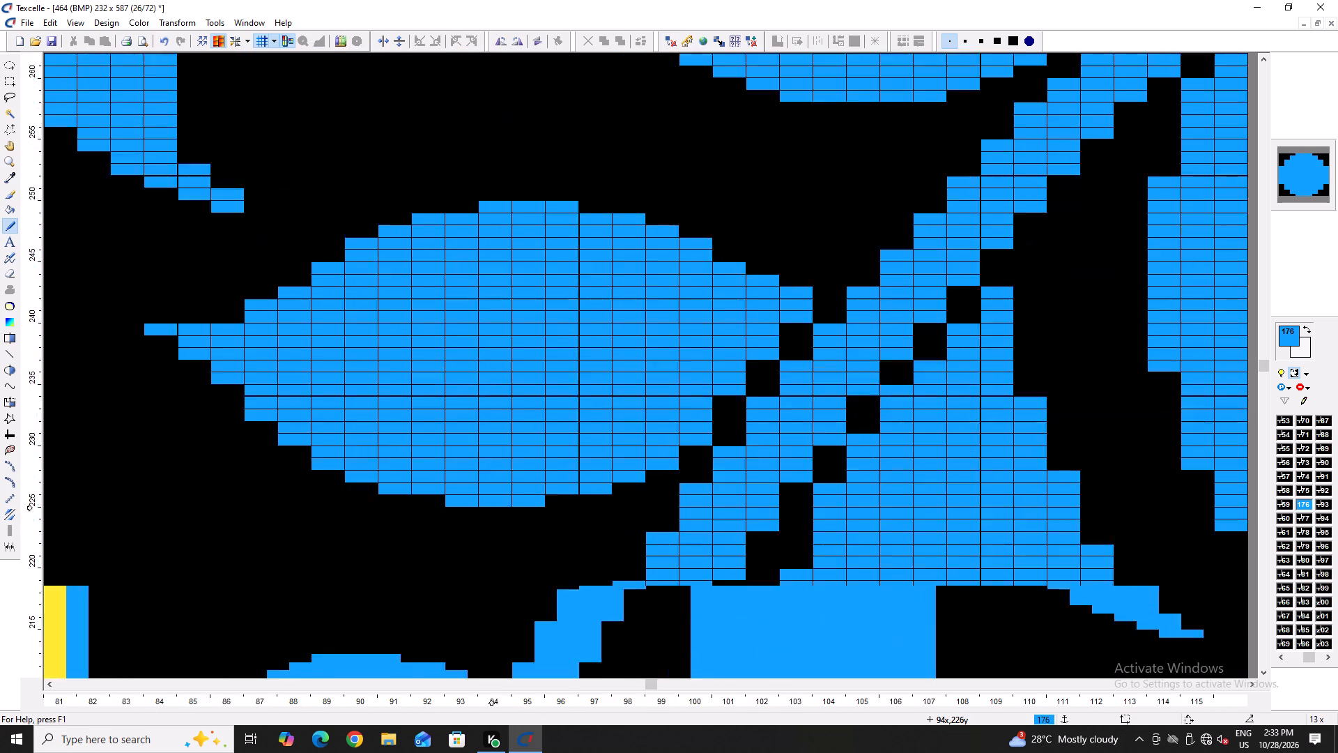
pyautogui.keyDown('ctrl'); pyautogui.scroll(-4, 501, 505); pyautogui.keyUp('ctrl')
pyautogui.keyDown('ctrl'); pyautogui.scroll(4, 557, 485); pyautogui.keyUp('ctrl')
pyautogui.keyDown('ctrl'); pyautogui.scroll(-1, 415, 480); pyautogui.keyUp('ctrl')
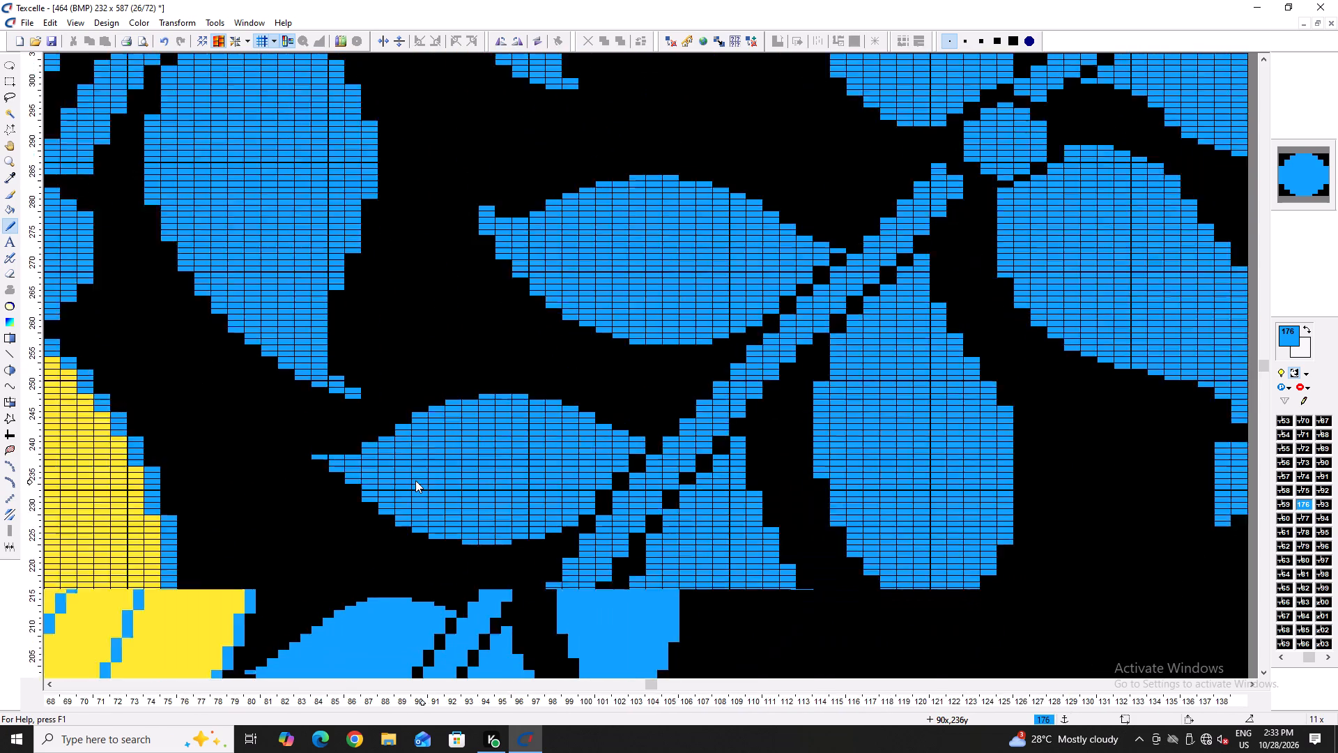
pyautogui.keyDown('ctrl'); pyautogui.scroll(-2, 415, 480); pyautogui.keyUp('ctrl')
pyautogui.keyDown('ctrl'); pyautogui.scroll(6, 368, 467); pyautogui.keyUp('ctrl')
pyautogui.click(434, 429)
pyautogui.click(395, 432)
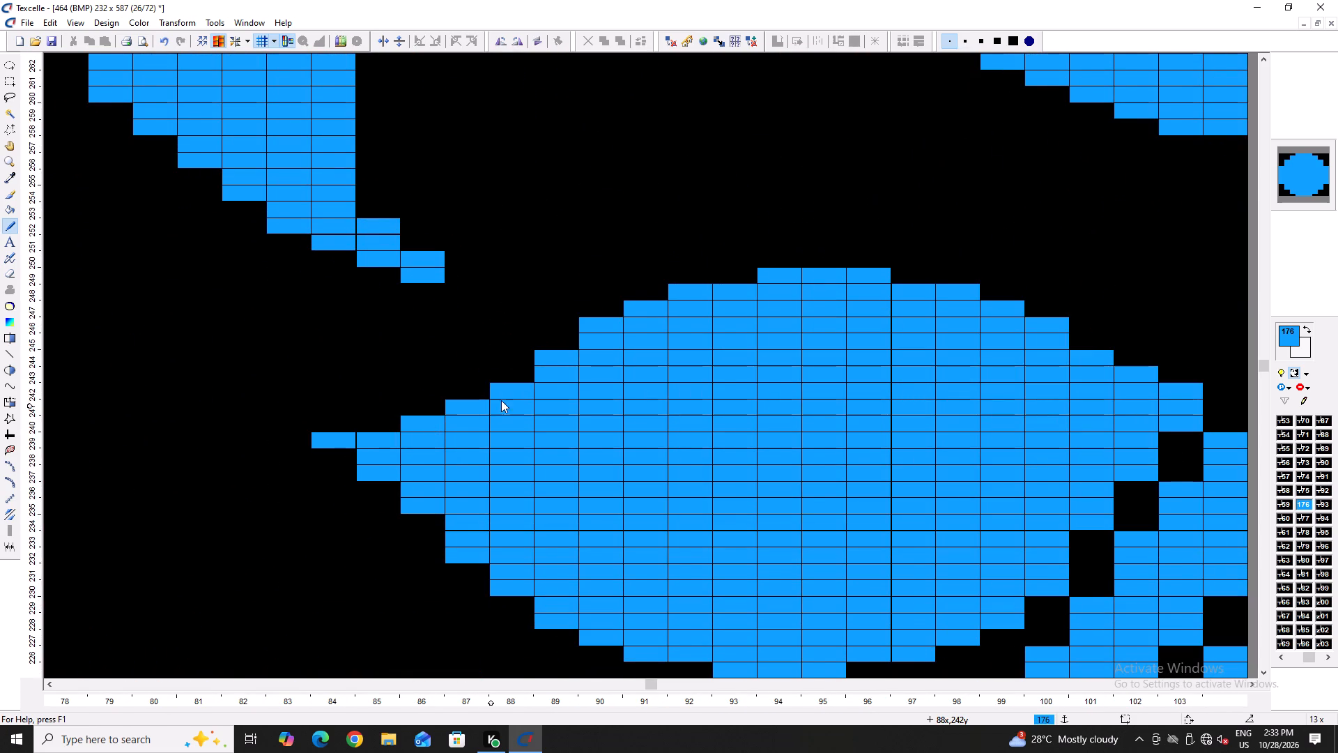
pyautogui.keyDown('ctrl'); pyautogui.scroll(-6, 500, 400); pyautogui.keyUp('ctrl')
pyautogui.keyDown('ctrl'); pyautogui.scroll(6, 499, 399); pyautogui.keyUp('ctrl')
pyautogui.click(535, 323)
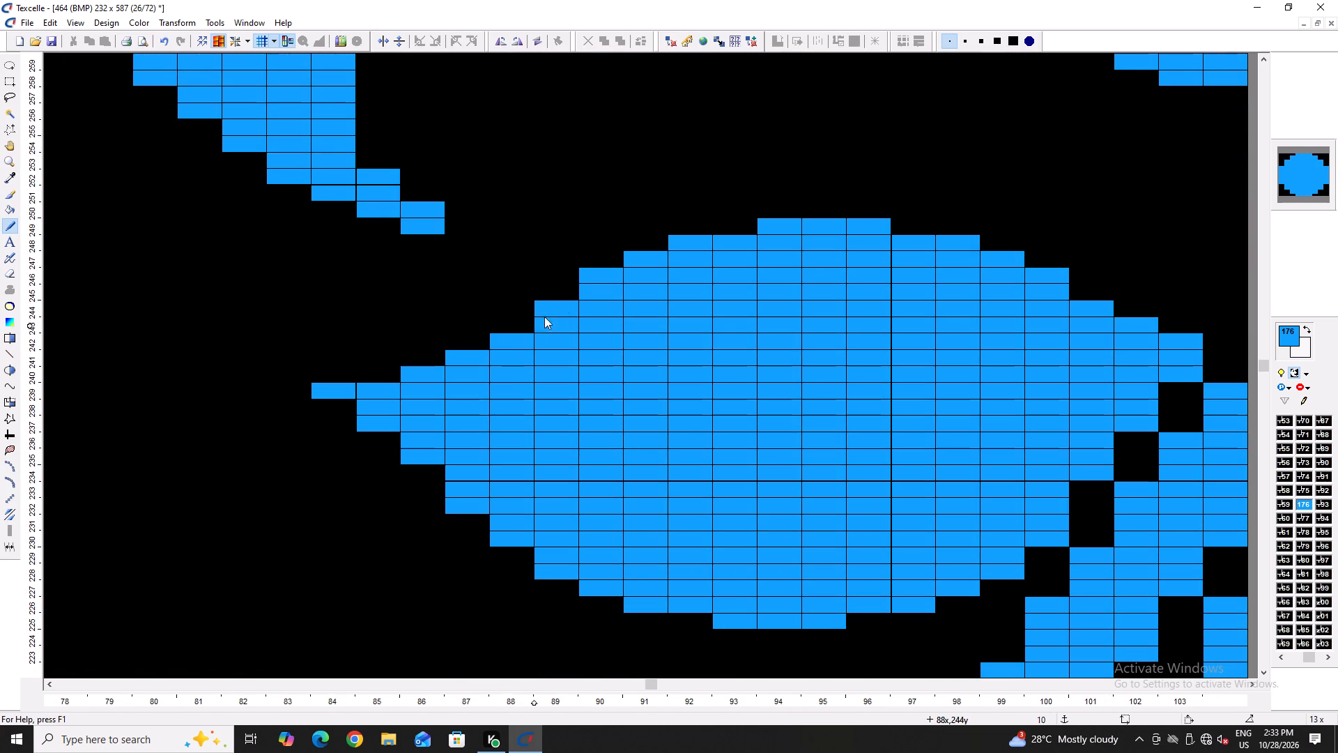
pyautogui.doubleClick(523, 328)
pyautogui.doubleClick(485, 346)
pyautogui.click(439, 359)
pyautogui.moveTo(383, 381); pyautogui.dragTo(341, 386)
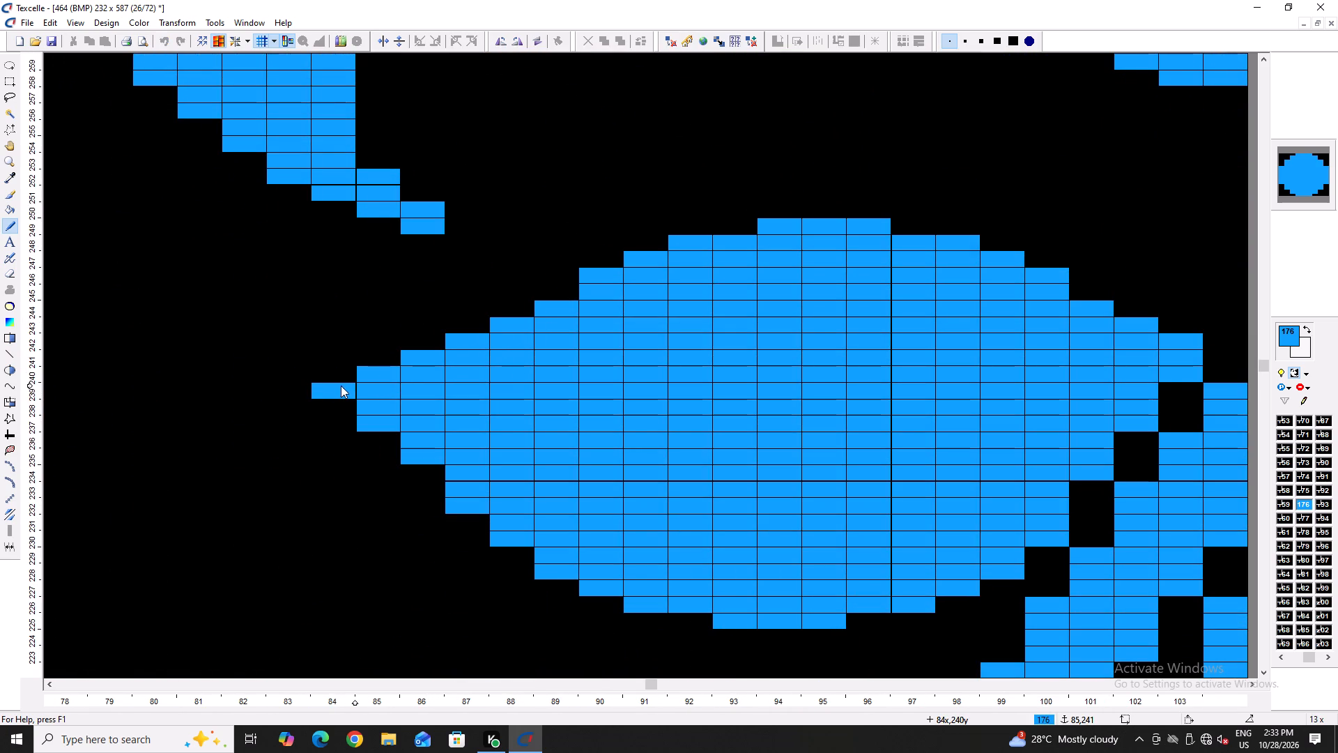
# Thicken the leaf's tip at column 84 to two blue pixels, clearing the extra pixels tried above it and at column 83.
pyautogui.moveTo(341, 386); pyautogui.dragTo(321, 383)
pyautogui.click(320, 383)
pyautogui.click(310, 376)
pyautogui.moveTo(297, 353); pyautogui.dragTo(346, 379)
pyautogui.click(346, 379)
pyautogui.click(300, 347)
pyautogui.moveTo(272, 366); pyautogui.dragTo(272, 374, button='right')
pyautogui.rightClick(272, 376)
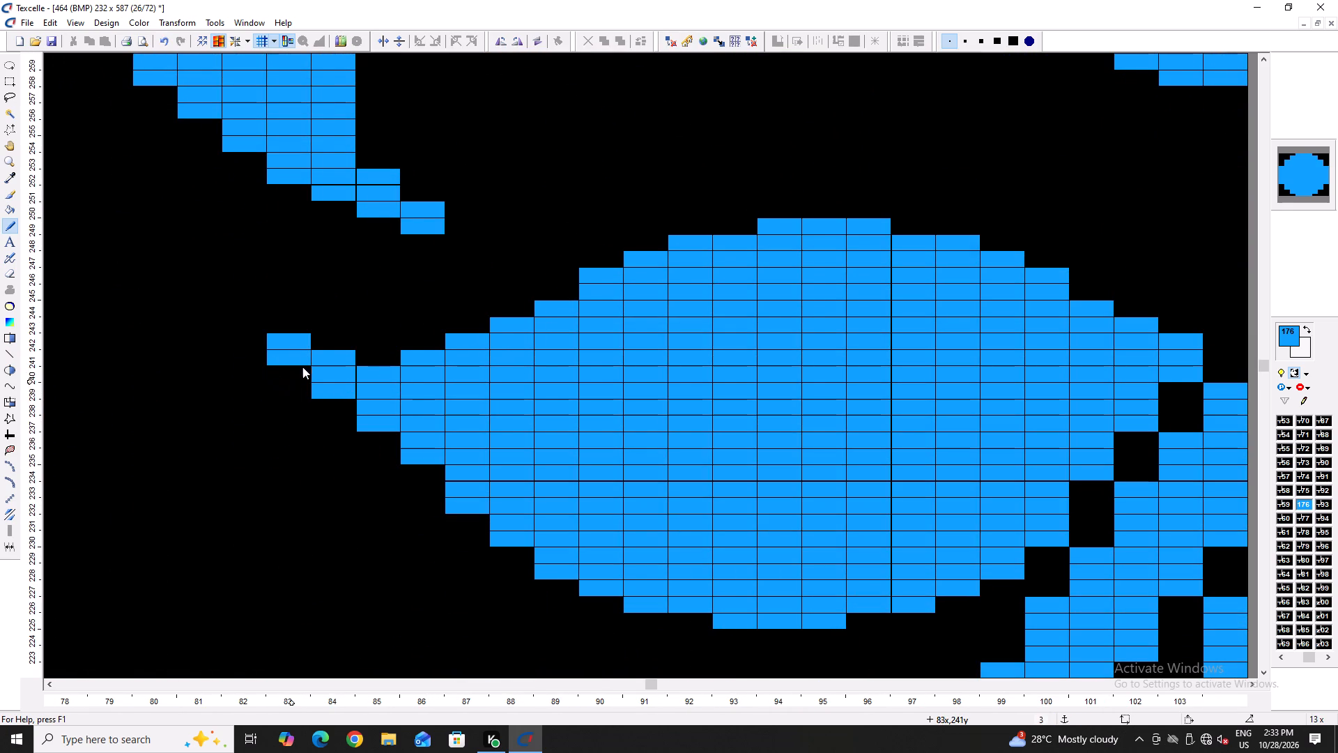
pyautogui.moveTo(289, 333); pyautogui.dragTo(286, 366, button='right')
pyautogui.rightClick(286, 369)
pyautogui.keyDown('ctrl'); pyautogui.scroll(-3, 366, 377); pyautogui.keyUp('ctrl')
pyautogui.keyDown('ctrl'); pyautogui.scroll(4, 367, 377); pyautogui.keyUp('ctrl')
pyautogui.rightClick(345, 356)
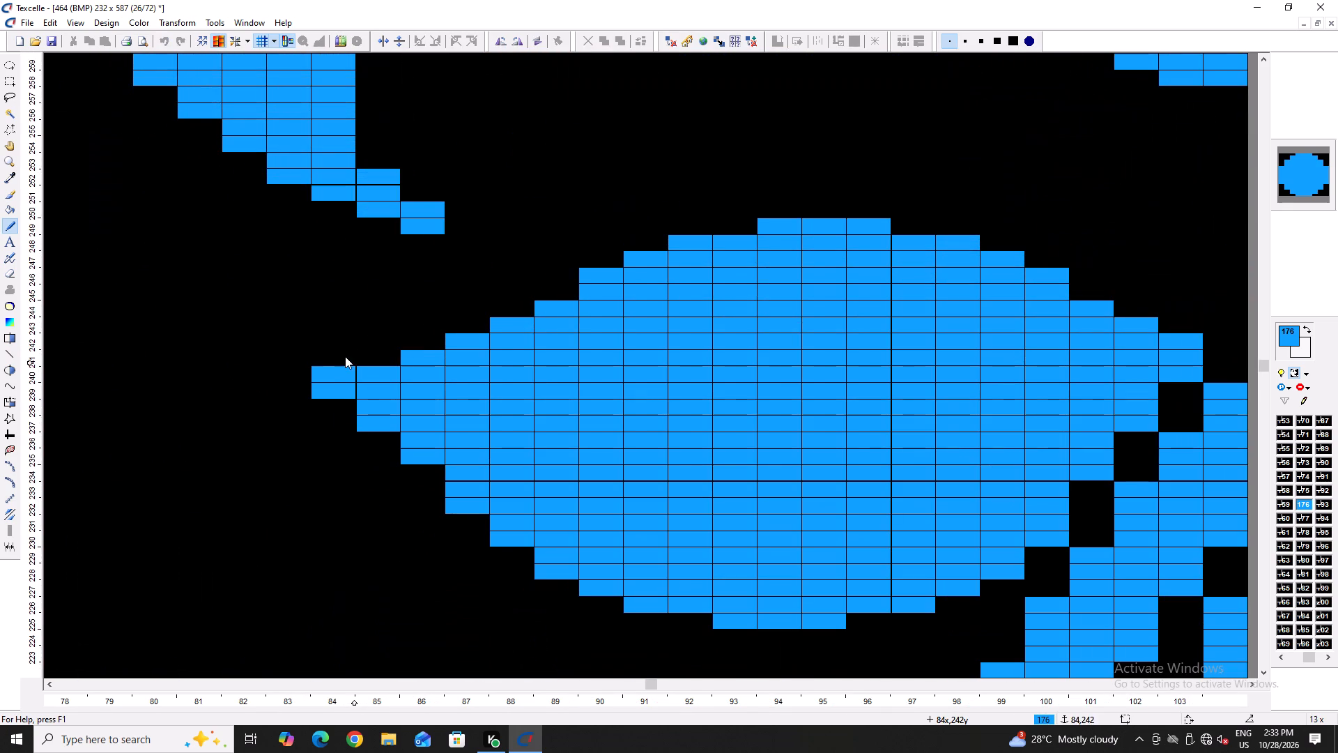
# Smooth the upper edge of the small leaf below by trimming its corner pixels at columns 74 to 77.
pyautogui.keyDown('ctrl'); pyautogui.scroll(-5, 335, 400); pyautogui.keyUp('ctrl')
pyautogui.scroll(-2, 368, 501)
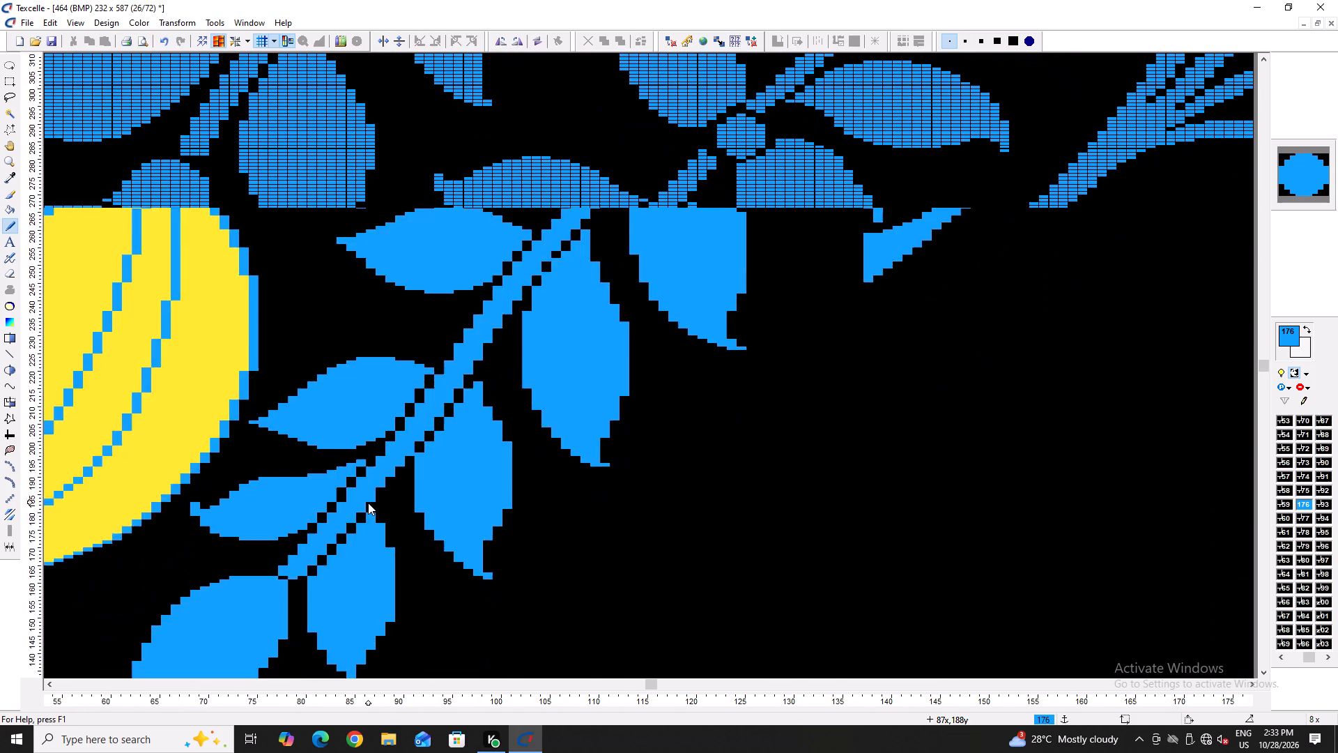
pyautogui.keyDown('ctrl'); pyautogui.scroll(-4, 368, 503); pyautogui.keyUp('ctrl')
pyautogui.keyDown('ctrl'); pyautogui.scroll(7, 310, 508); pyautogui.keyUp('ctrl')
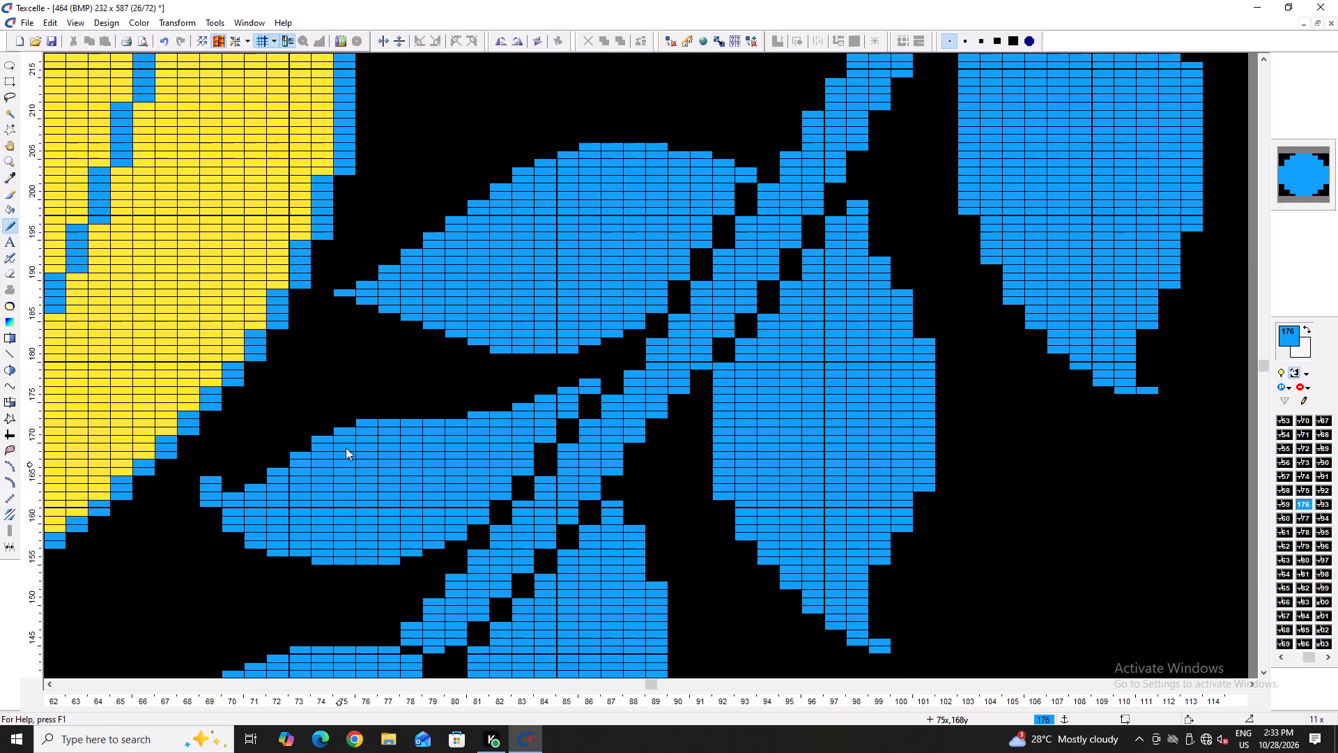
pyautogui.keyDown('ctrl'); pyautogui.scroll(1, 348, 433); pyautogui.keyUp('ctrl')
pyautogui.rightClick(318, 434)
pyautogui.rightClick(355, 420)
pyautogui.rightClick(357, 425)
pyautogui.rightClick(357, 426)
pyautogui.rightClick(385, 412)
pyautogui.rightClick(385, 412)
pyautogui.moveTo(396, 409); pyautogui.dragTo(397, 409, button='right')
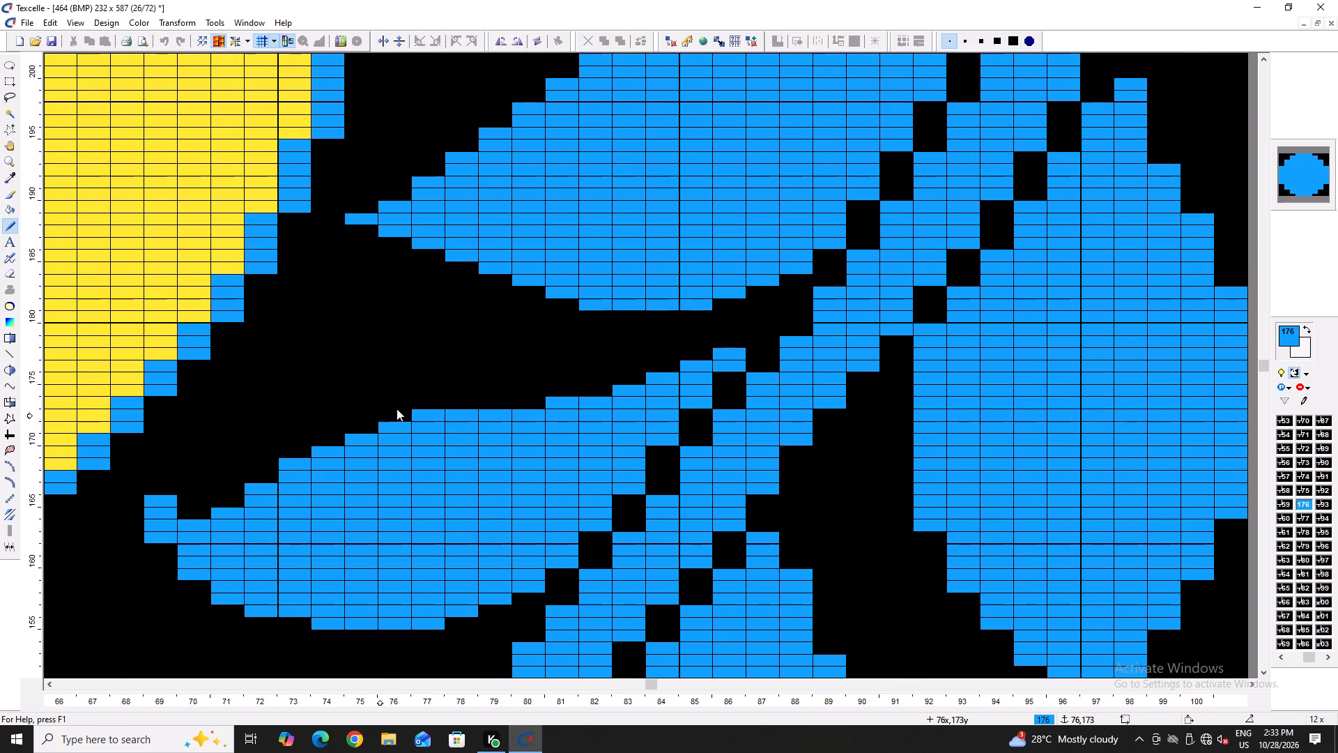
pyautogui.moveTo(397, 409); pyautogui.dragTo(404, 409, button='right')
pyautogui.rightClick(406, 409)
pyautogui.rightClick(410, 410)
# Reshape the small leaf's tip at column 69 with blue pixels, clearing the extension tried at column 68.
pyautogui.keyDown('ctrl'); pyautogui.scroll(-5, 454, 438); pyautogui.keyUp('ctrl')
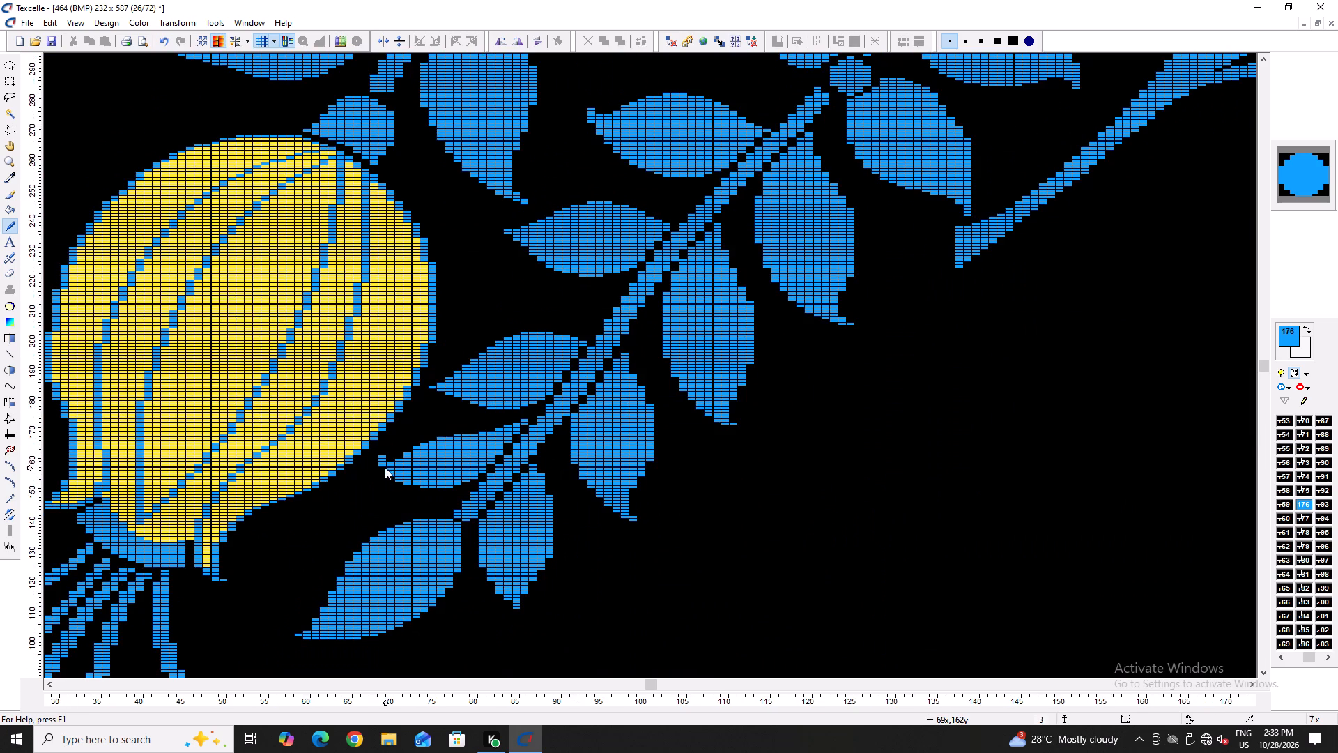
pyautogui.keyDown('ctrl'); pyautogui.scroll(6, 385, 467); pyautogui.keyUp('ctrl')
pyautogui.rightClick(390, 382)
pyautogui.rightClick(380, 370)
pyautogui.rightClick(374, 372)
pyautogui.click(354, 387)
pyautogui.click(344, 373)
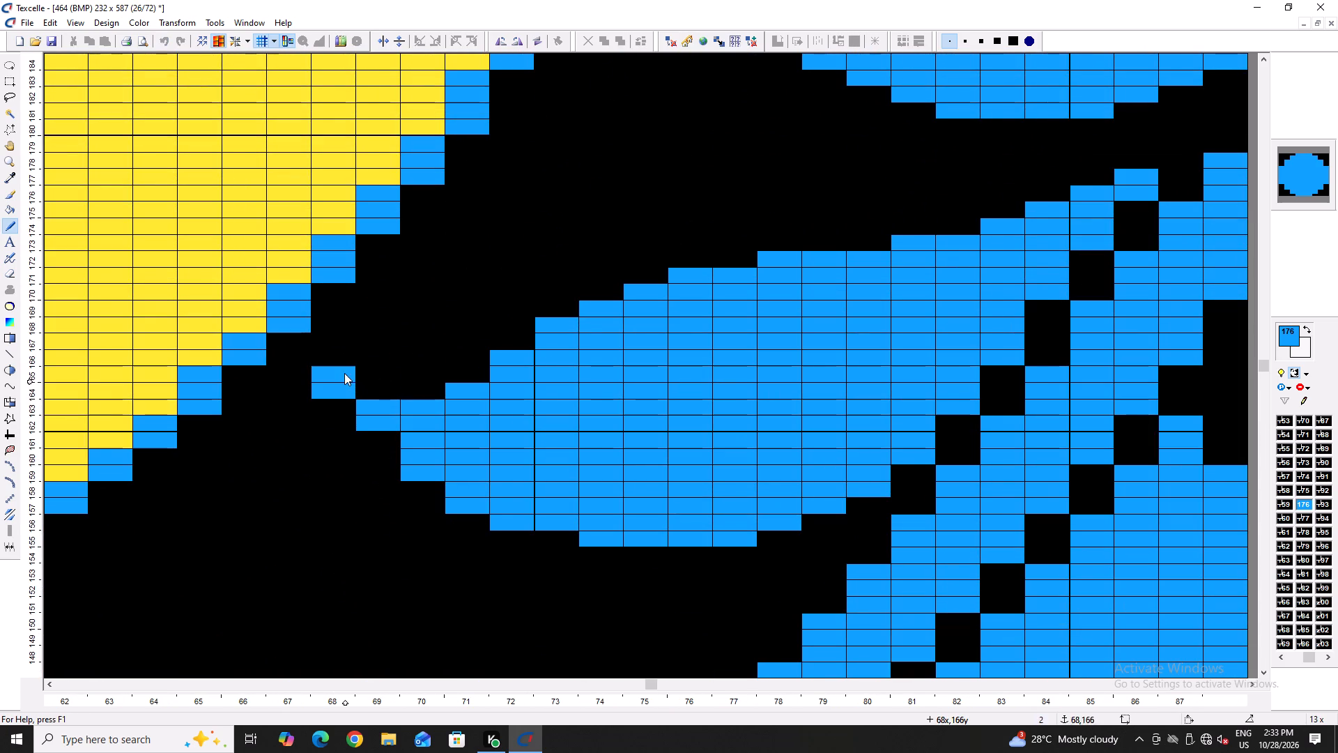
pyautogui.click(358, 391)
pyautogui.rightClick(328, 385)
pyautogui.click(346, 390)
pyautogui.moveTo(337, 367); pyautogui.dragTo(327, 386, button='right')
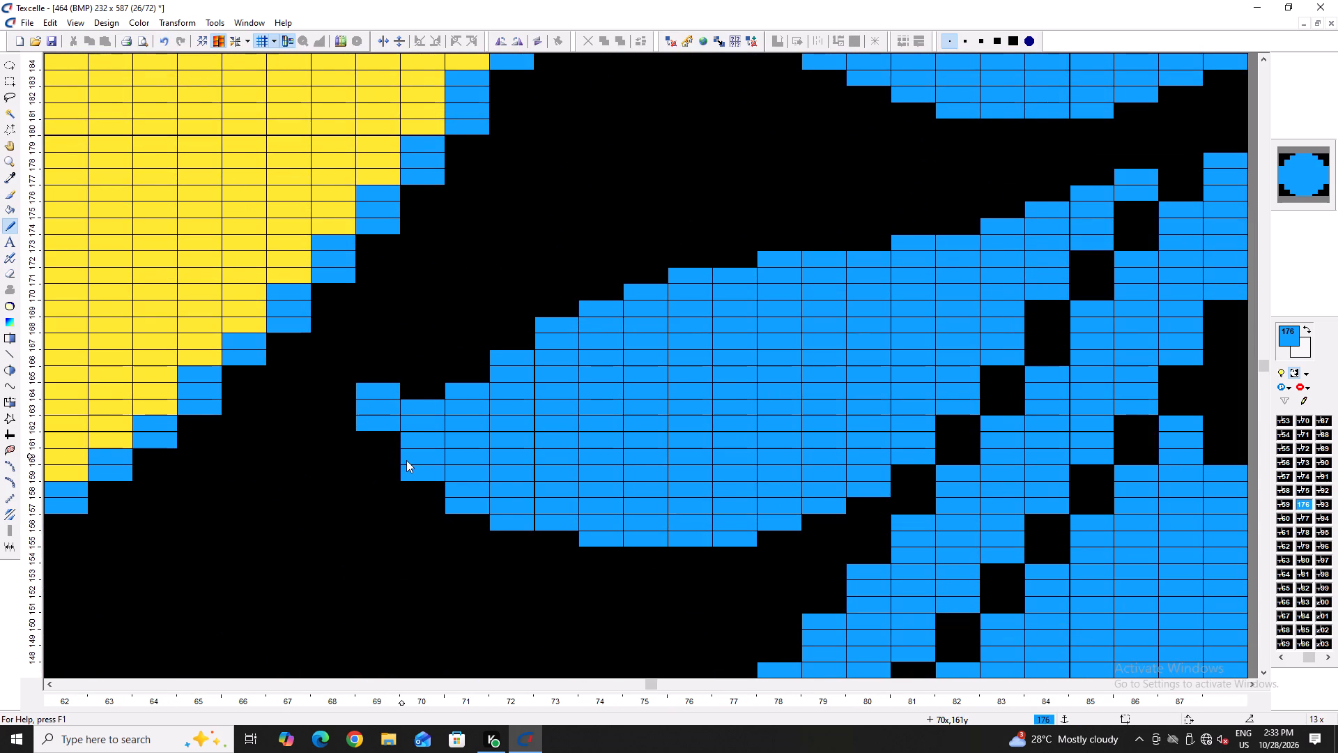
# Trim the small leaf's underside into smoother steps from column 70 to column 74.
pyautogui.rightClick(398, 468)
pyautogui.rightClick(415, 473)
pyautogui.rightClick(451, 502)
pyautogui.rightClick(499, 522)
pyautogui.rightClick(500, 522)
pyautogui.rightClick(571, 536)
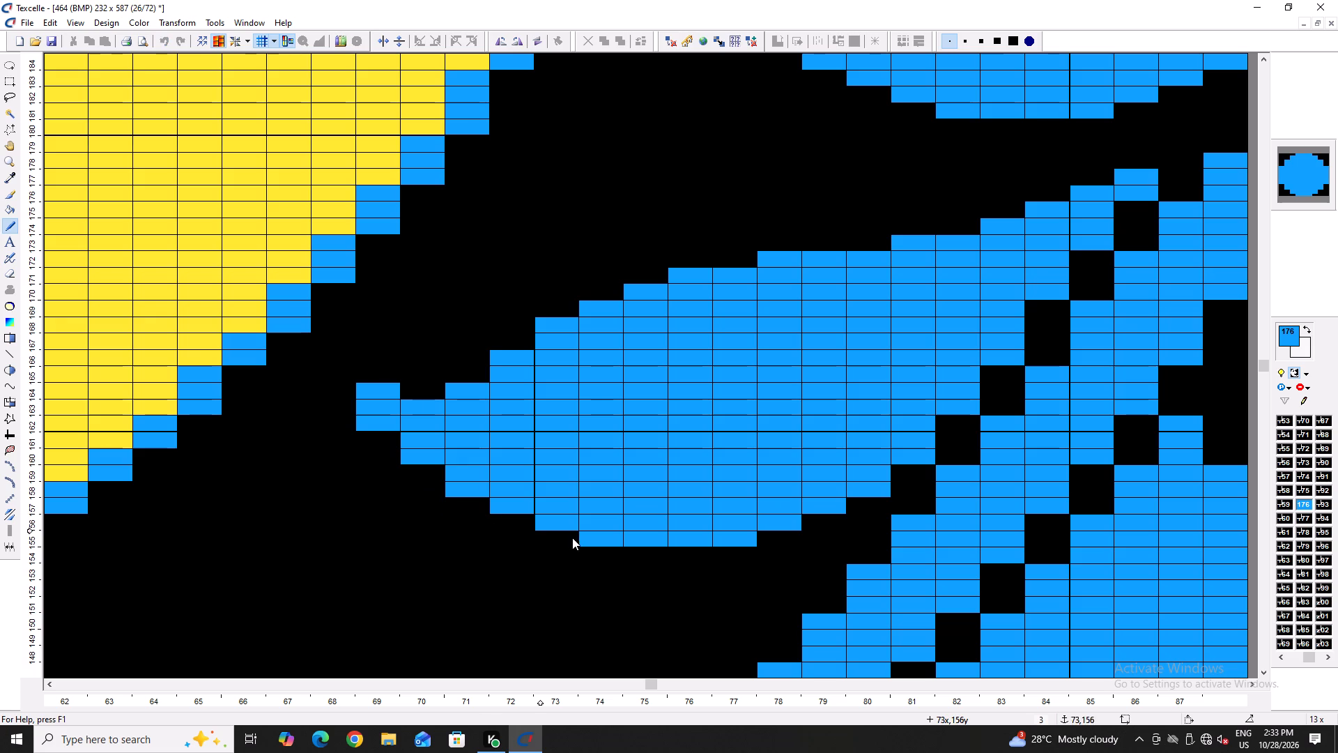
pyautogui.rightClick(590, 539)
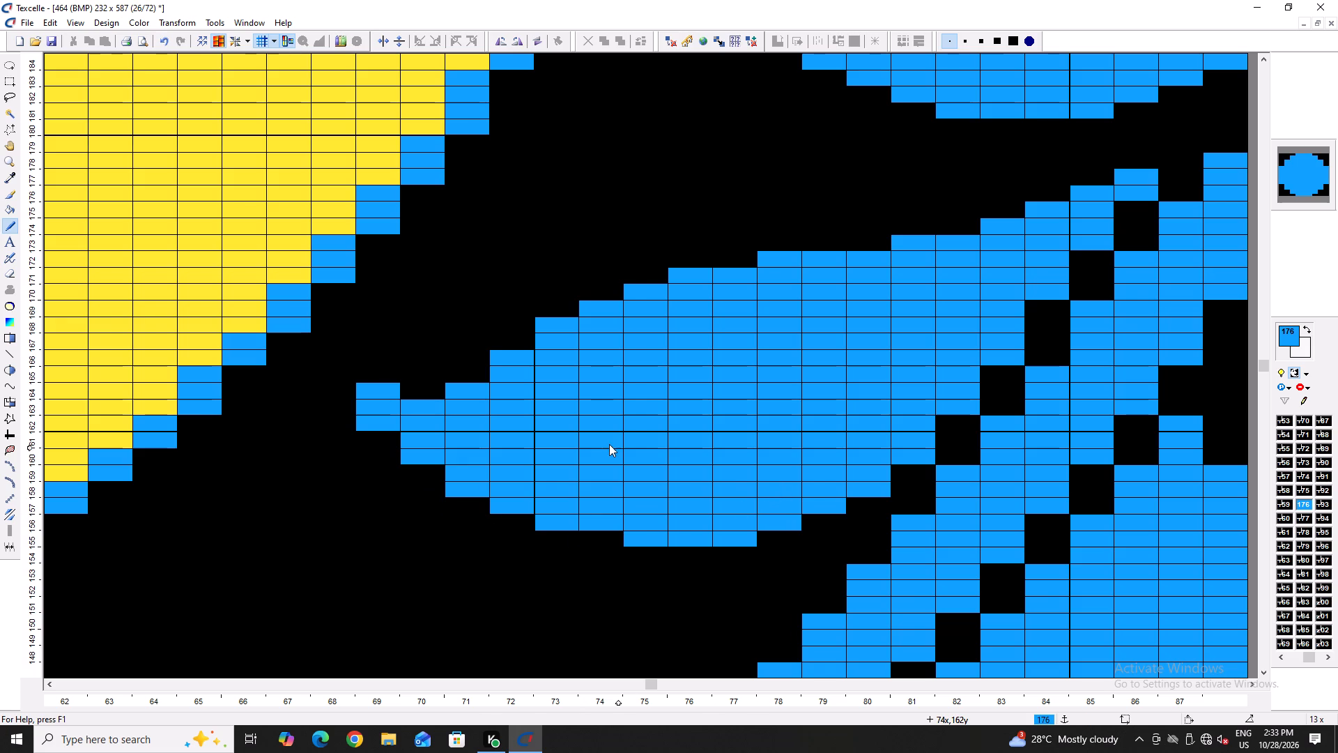
# Extend the lowest upright leaf's outer edge upward in blue at column 89 and trim its inner edge pixel at column 81.
pyautogui.keyDown('ctrl'); pyautogui.scroll(-5, 569, 442); pyautogui.keyUp('ctrl')
pyautogui.keyDown('ctrl'); pyautogui.scroll(5, 711, 462); pyautogui.keyUp('ctrl')
pyautogui.moveTo(726, 466); pyautogui.dragTo(726, 481)
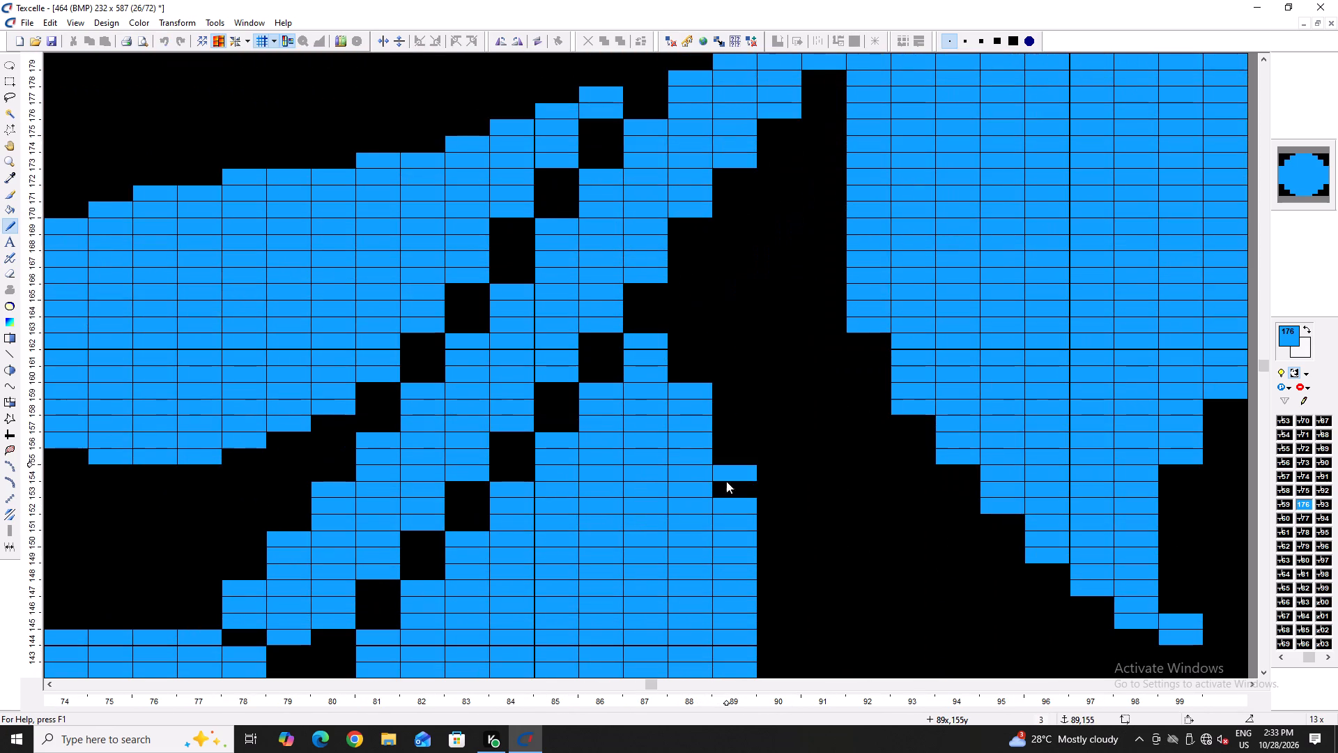
pyautogui.moveTo(726, 481); pyautogui.dragTo(726, 505)
pyautogui.keyDown('ctrl'); pyautogui.scroll(-4, 726, 505); pyautogui.keyUp('ctrl')
pyautogui.scroll(-1, 723, 501)
pyautogui.keyDown('ctrl'); pyautogui.scroll(4, 623, 439); pyautogui.keyUp('ctrl')
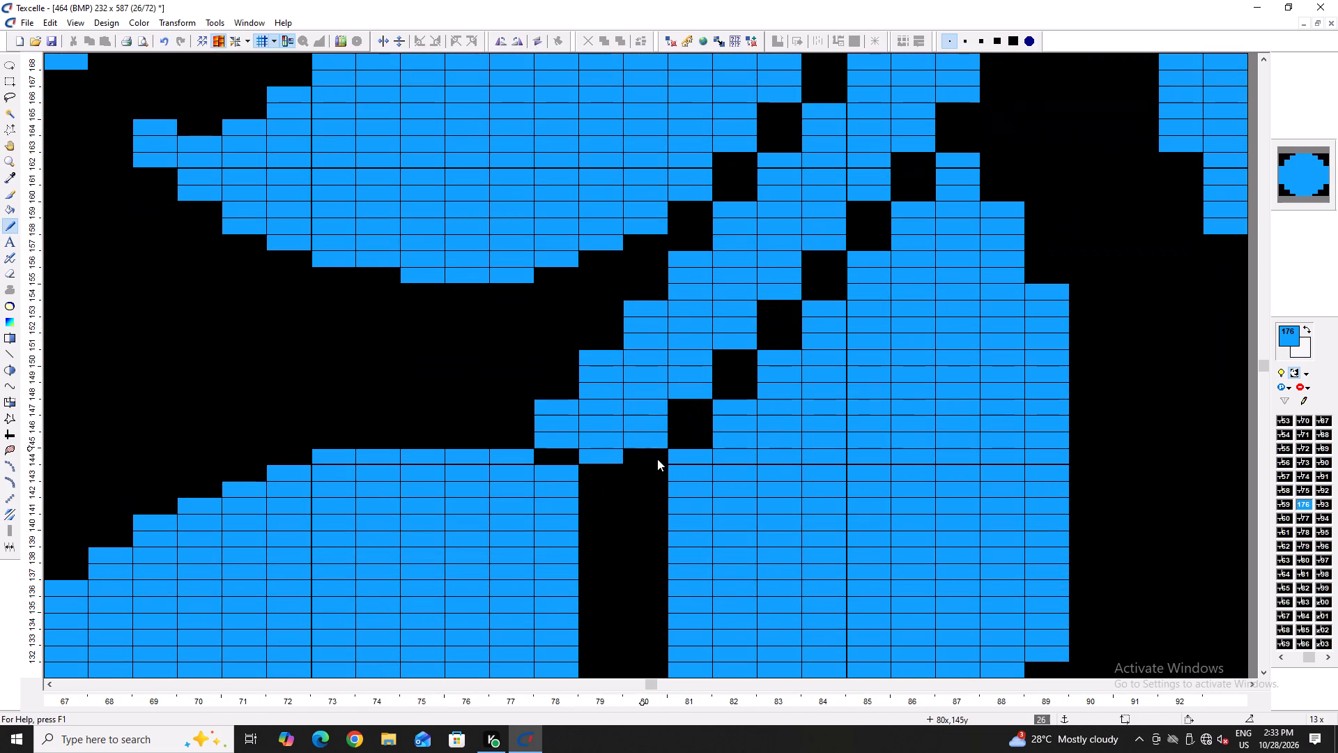
pyautogui.rightClick(675, 460)
# Round the lowest leaf's upper corner beside the stem end by trimming pixels at columns 77 and 78.
pyautogui.keyDown('ctrl'); pyautogui.scroll(-2, 656, 456); pyautogui.keyUp('ctrl')
pyautogui.scroll(-1, 633, 462)
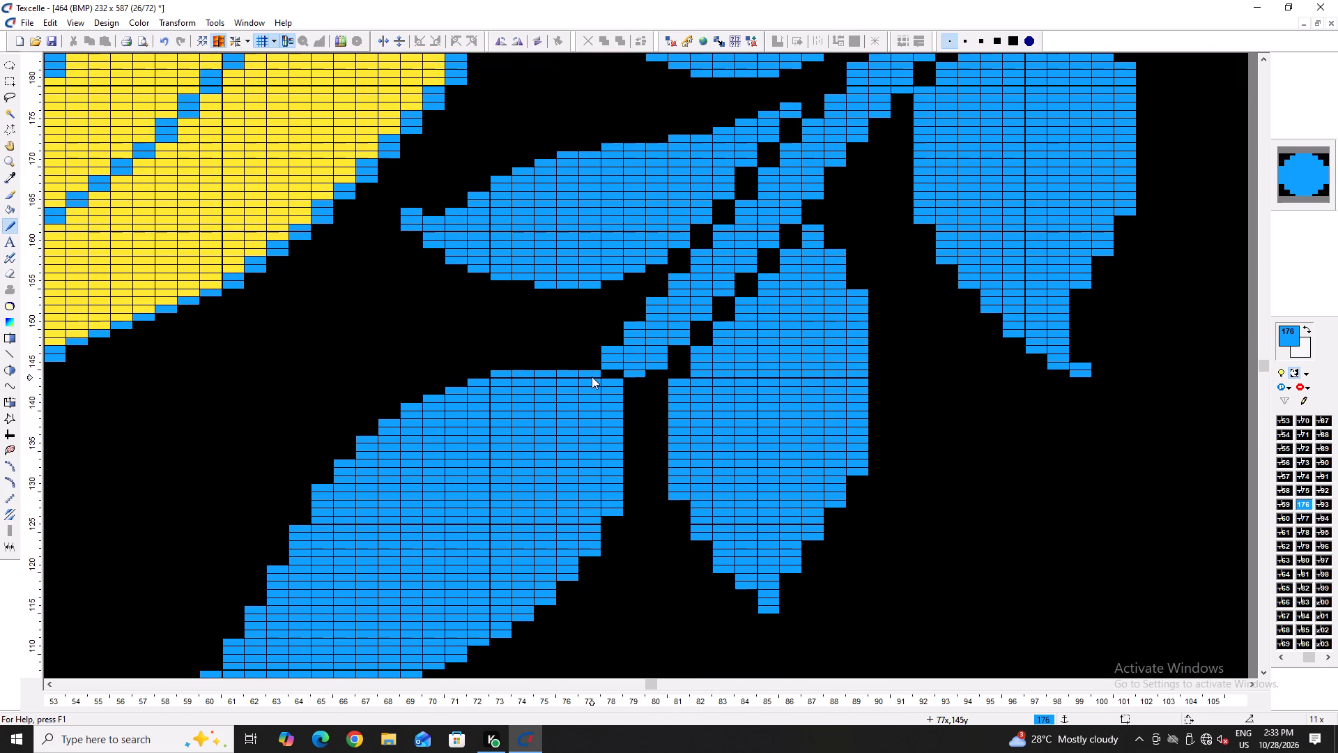
pyautogui.rightClick(592, 376)
pyautogui.rightClick(616, 387)
pyautogui.rightClick(614, 385)
pyautogui.click(612, 393)
# Smooth the lowest leaf's outer stepped edge by trimming the top pixel of each step from column 61 to column 65.
pyautogui.keyDown('ctrl'); pyautogui.scroll(-4, 595, 375); pyautogui.keyUp('ctrl')
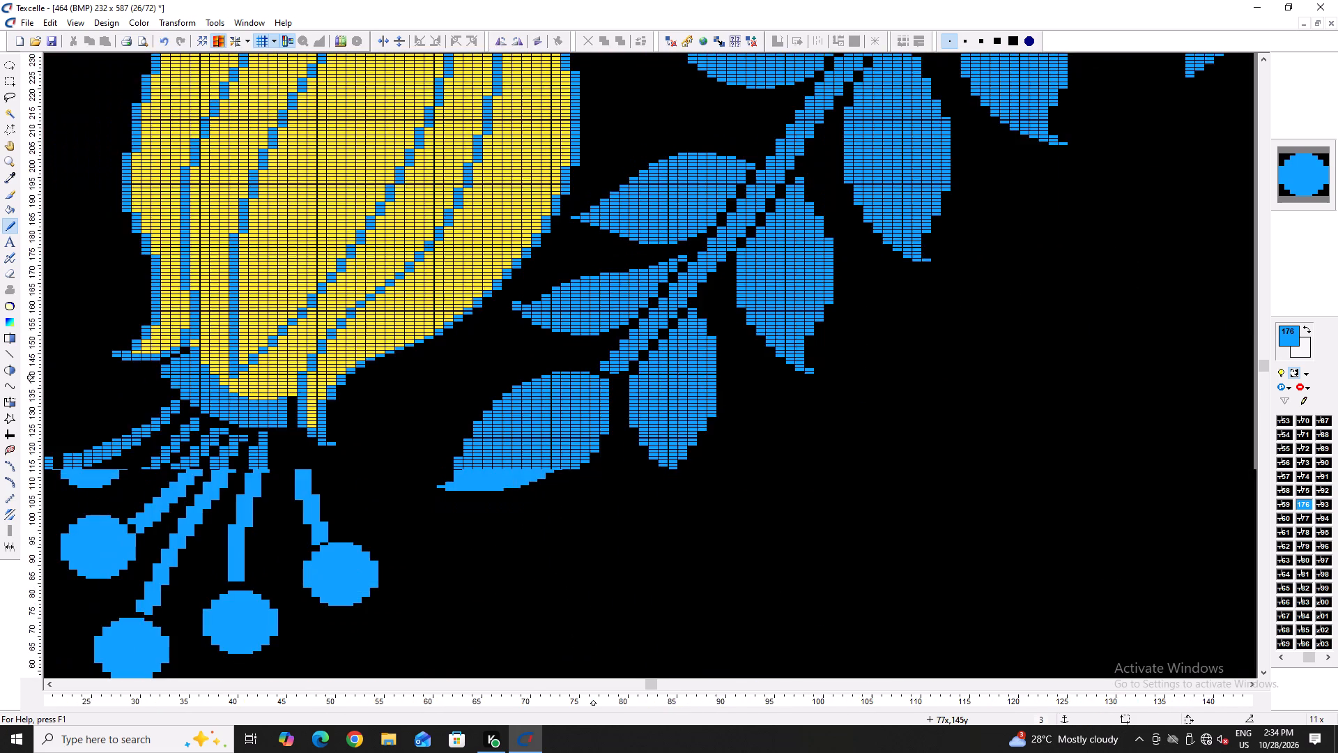
pyautogui.keyDown('ctrl'); pyautogui.scroll(3, 512, 487); pyautogui.keyUp('ctrl')
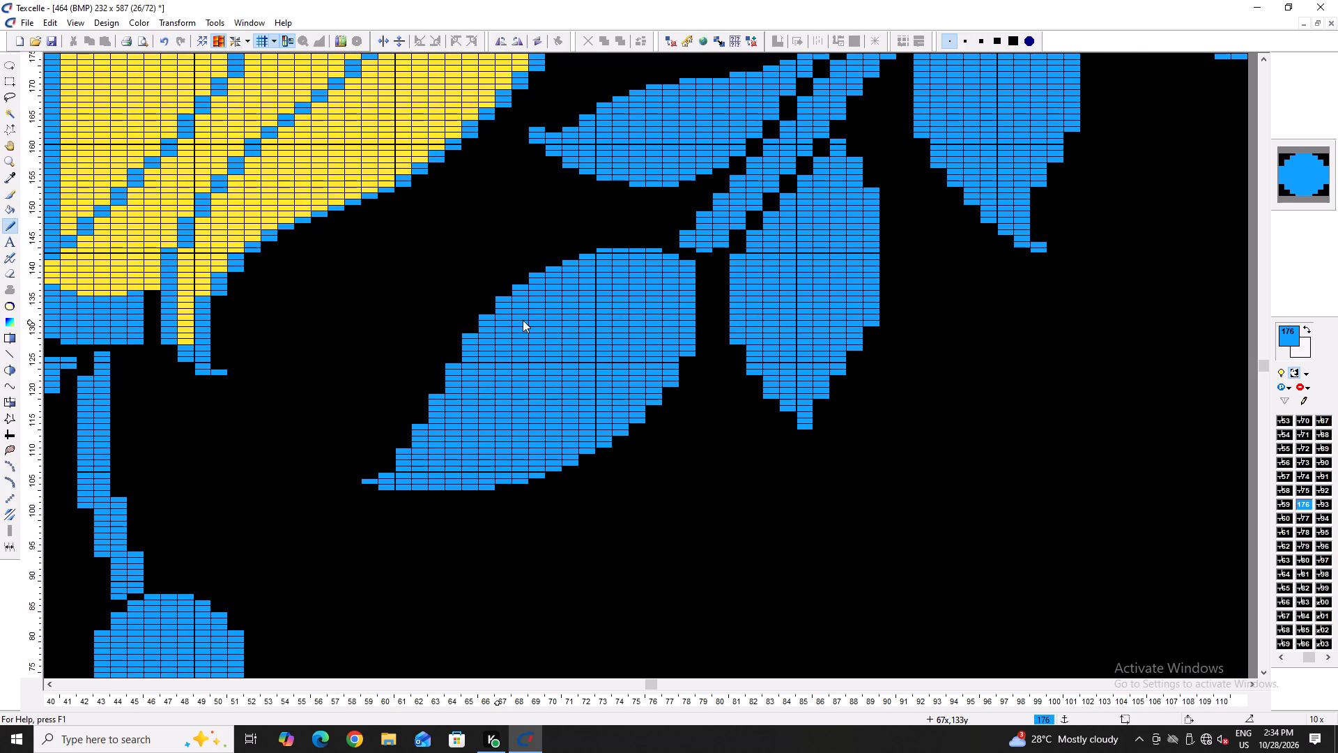
pyautogui.keyDown('ctrl'); pyautogui.scroll(-2, 505, 359); pyautogui.keyUp('ctrl')
pyautogui.keyDown('ctrl'); pyautogui.scroll(5, 415, 409); pyautogui.keyUp('ctrl')
pyautogui.rightClick(463, 467)
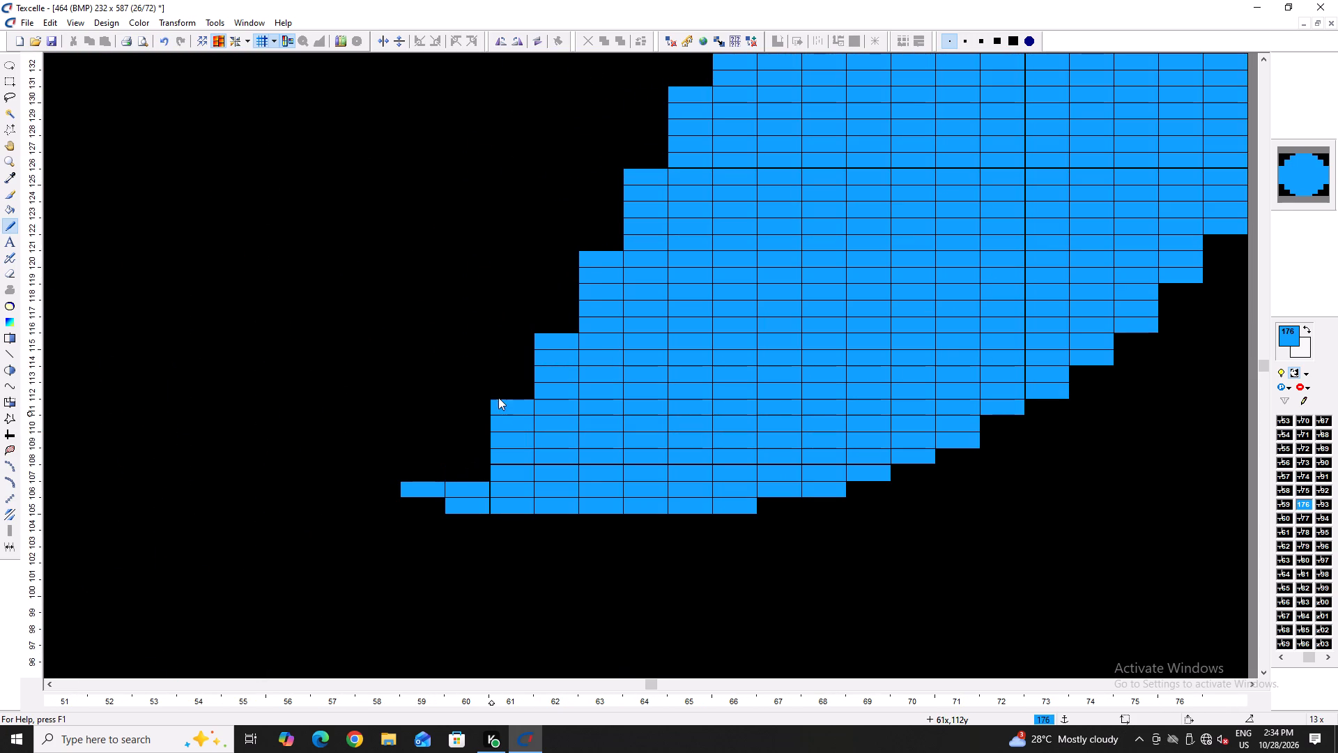
pyautogui.rightClick(498, 397)
pyautogui.rightClick(516, 402)
pyautogui.rightClick(549, 344)
pyautogui.scroll(3, 582, 327)
pyautogui.rightClick(592, 446)
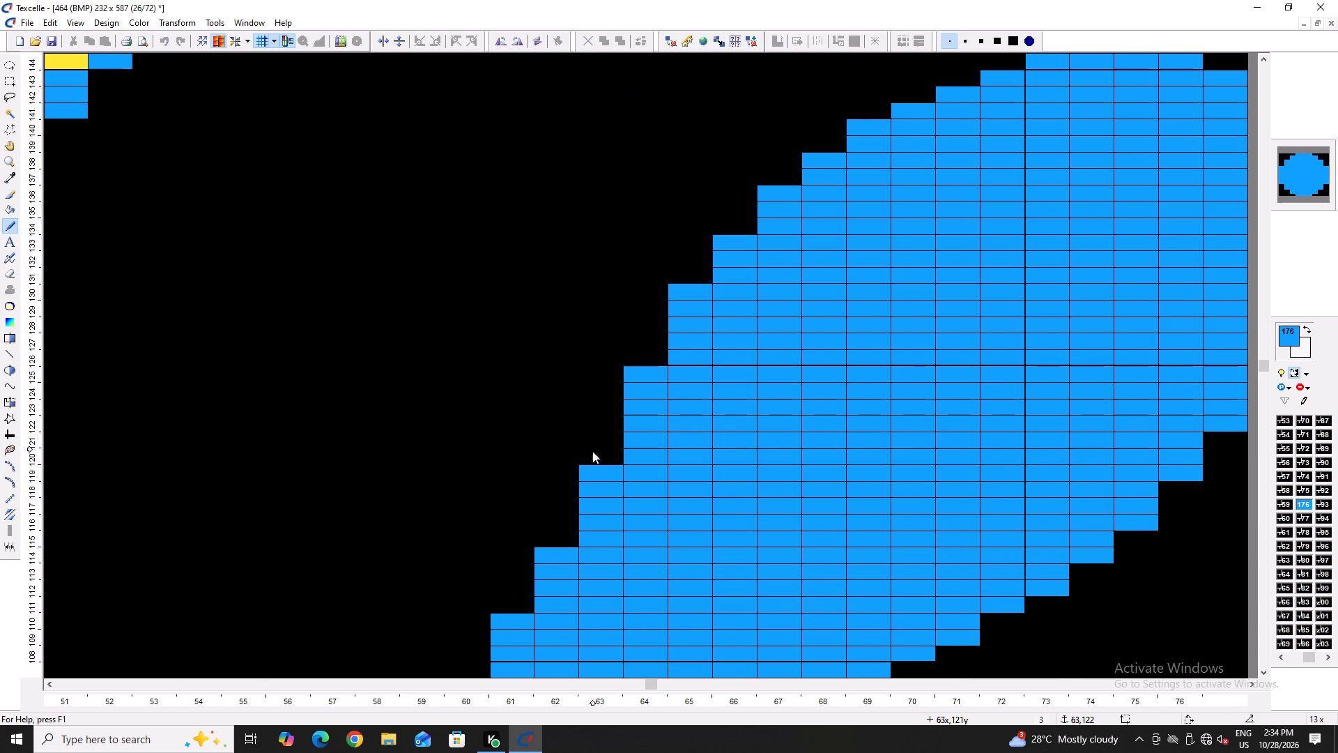
pyautogui.rightClick(627, 371)
pyautogui.rightClick(629, 370)
pyautogui.rightClick(682, 280)
pyautogui.rightClick(704, 278)
pyautogui.rightClick(699, 289)
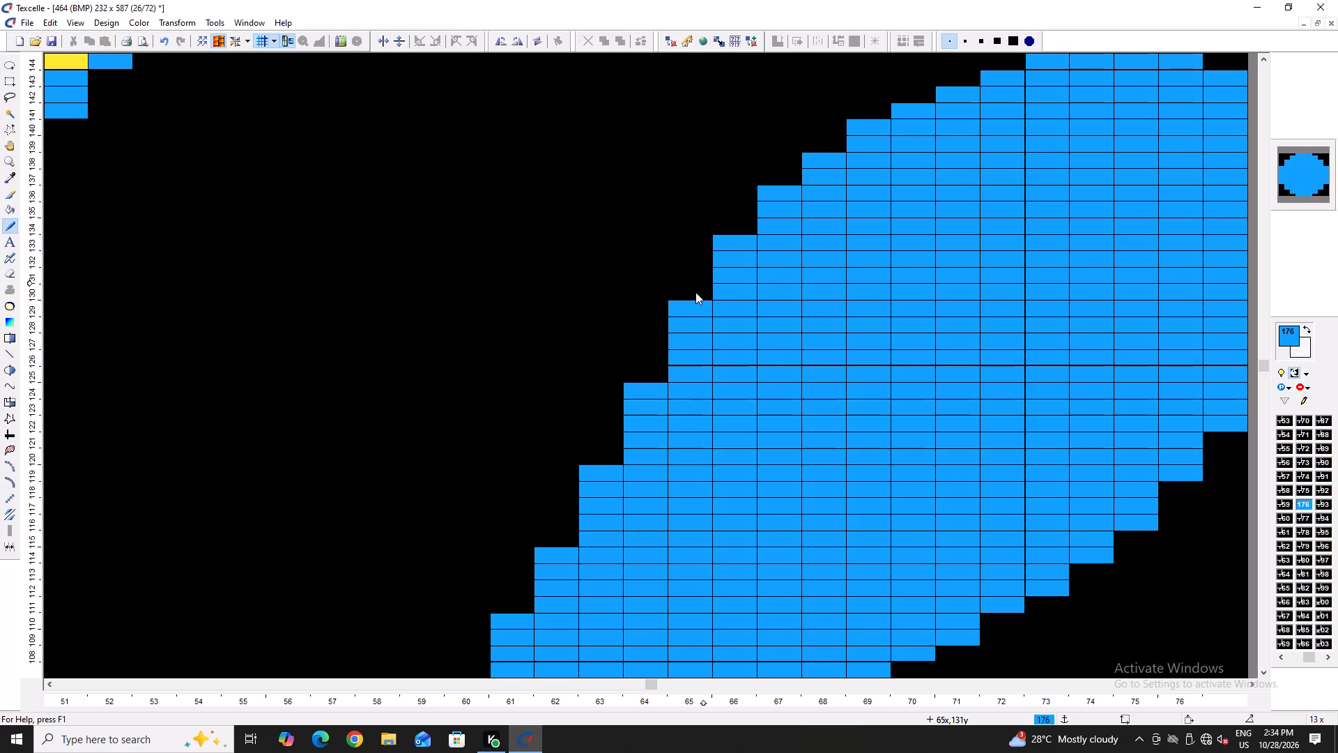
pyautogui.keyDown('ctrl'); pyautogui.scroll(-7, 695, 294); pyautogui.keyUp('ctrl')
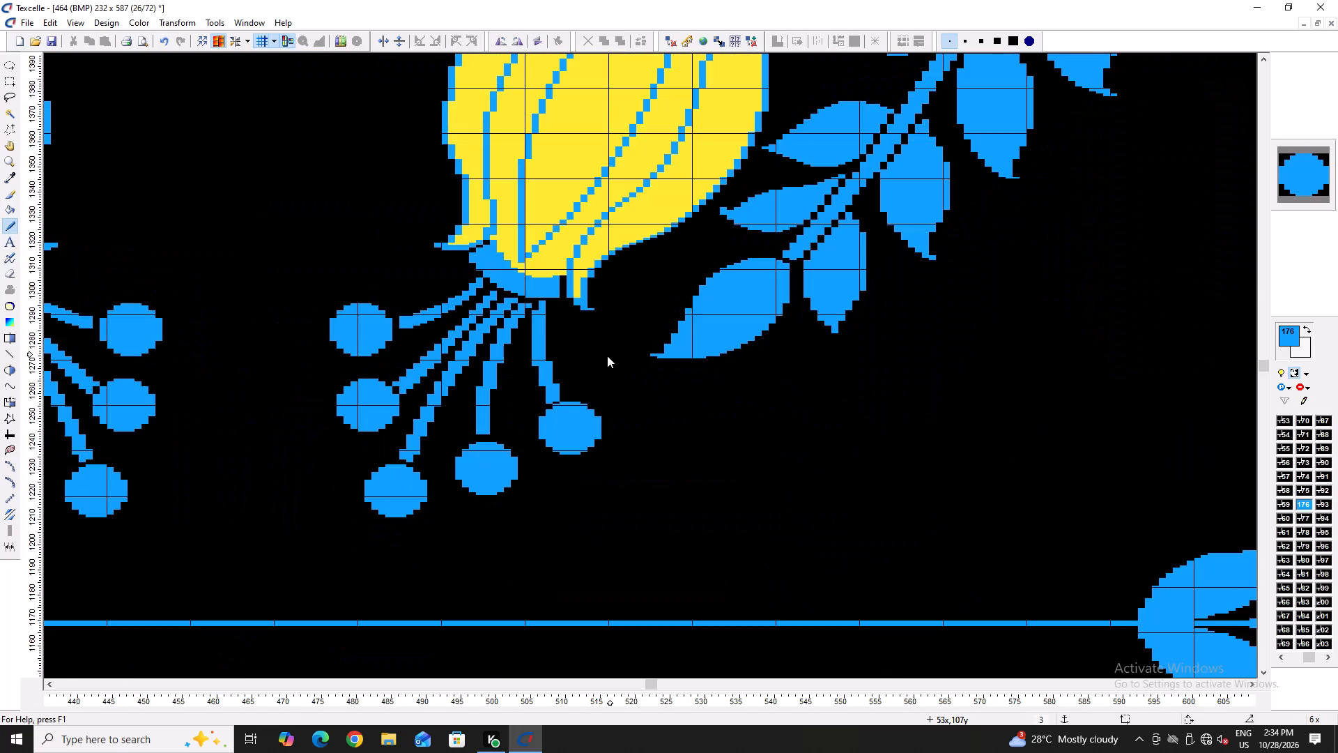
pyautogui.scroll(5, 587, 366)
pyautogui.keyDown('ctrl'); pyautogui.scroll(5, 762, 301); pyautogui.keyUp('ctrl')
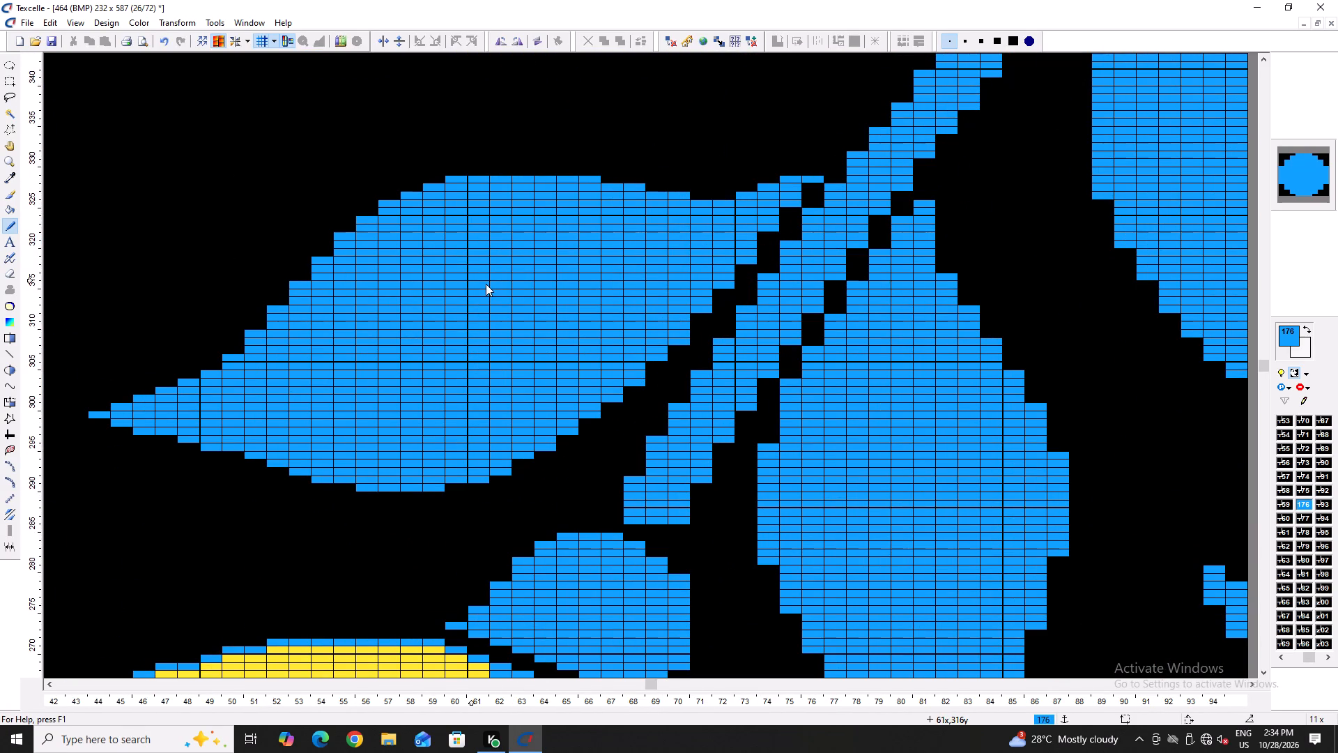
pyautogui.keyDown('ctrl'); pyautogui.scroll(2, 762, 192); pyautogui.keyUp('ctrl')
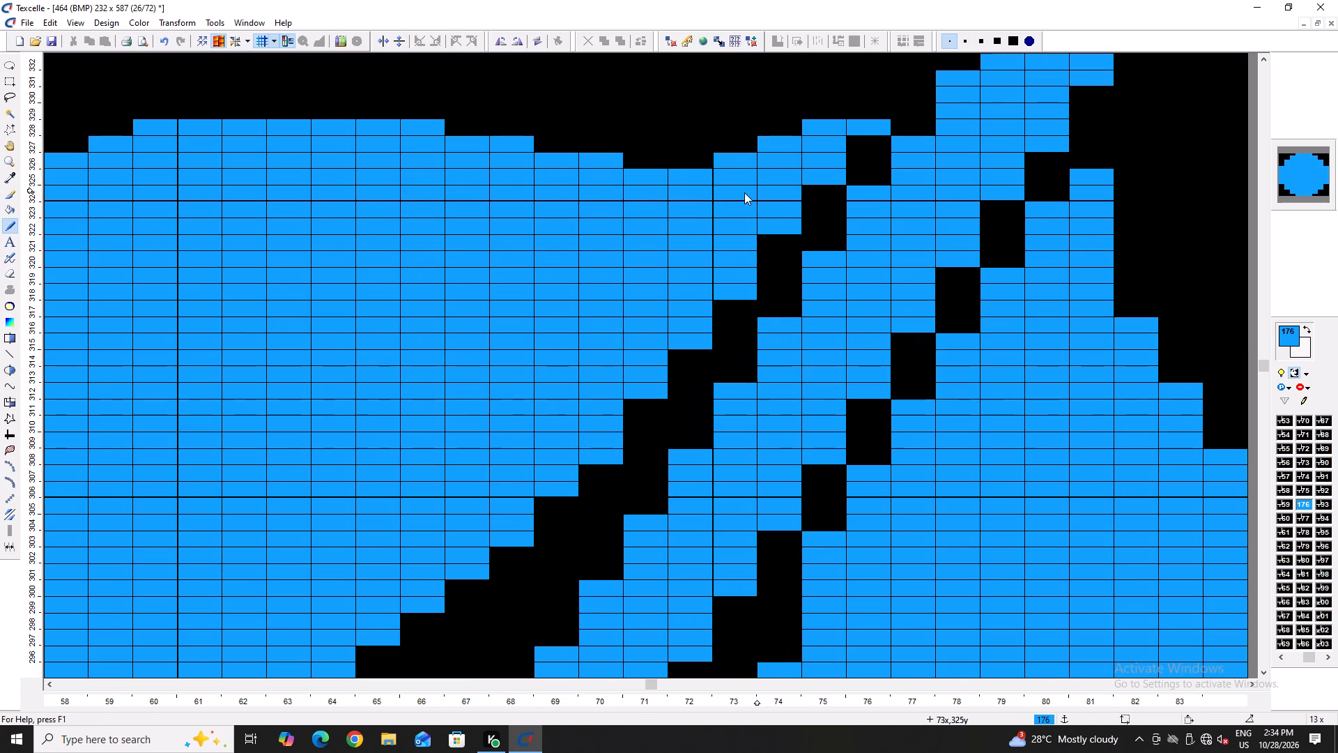
# Lower the lowest leaf's upper edge beside the stem by trimming the top pixels at columns 73 to 75.
pyautogui.moveTo(751, 150); pyautogui.dragTo(741, 155, button='right')
pyautogui.rightClick(741, 155)
pyautogui.rightClick(769, 141)
pyautogui.rightClick(799, 123)
pyautogui.rightClick(801, 121)
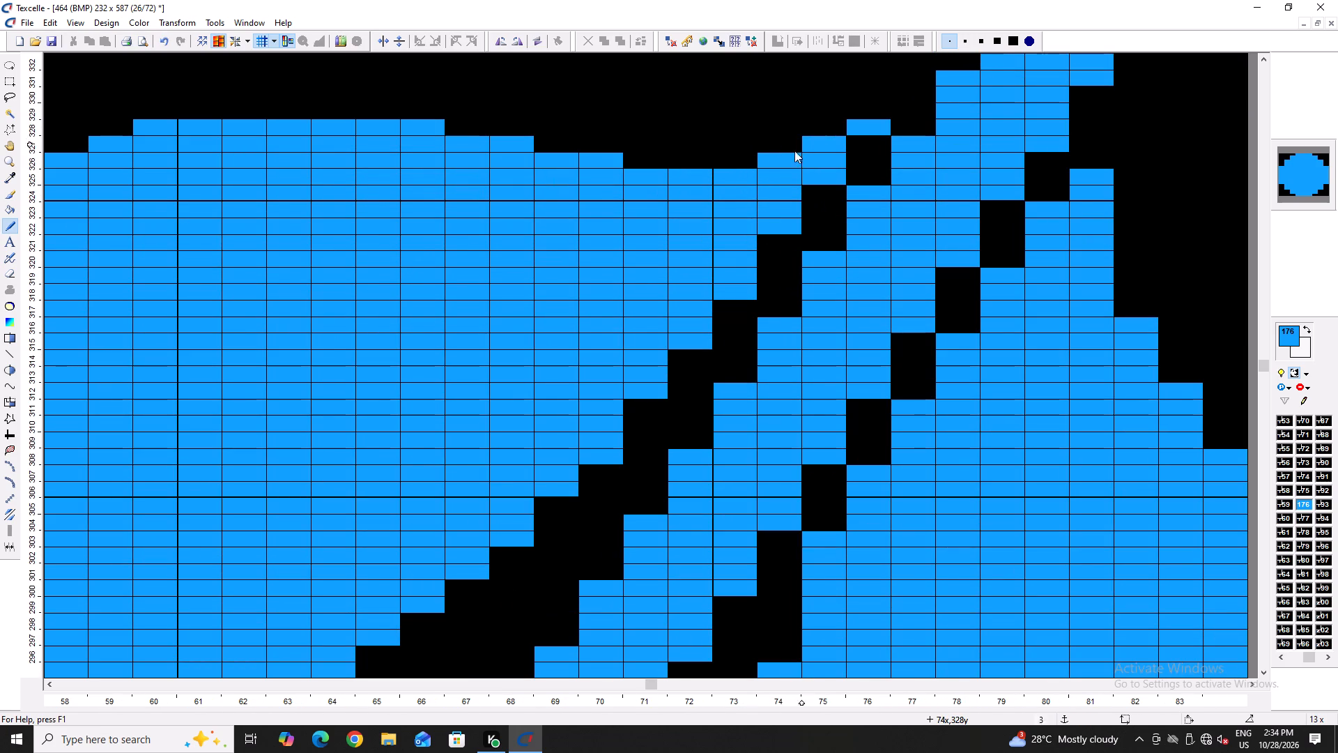
# Sharpen the lowest leaf's pointed tip by trimming the underside pixels at columns 45 and 46.
pyautogui.keyDown('ctrl'); pyautogui.scroll(-4, 743, 211); pyautogui.keyUp('ctrl')
pyautogui.keyDown('ctrl'); pyautogui.scroll(3, 470, 294); pyautogui.keyUp('ctrl')
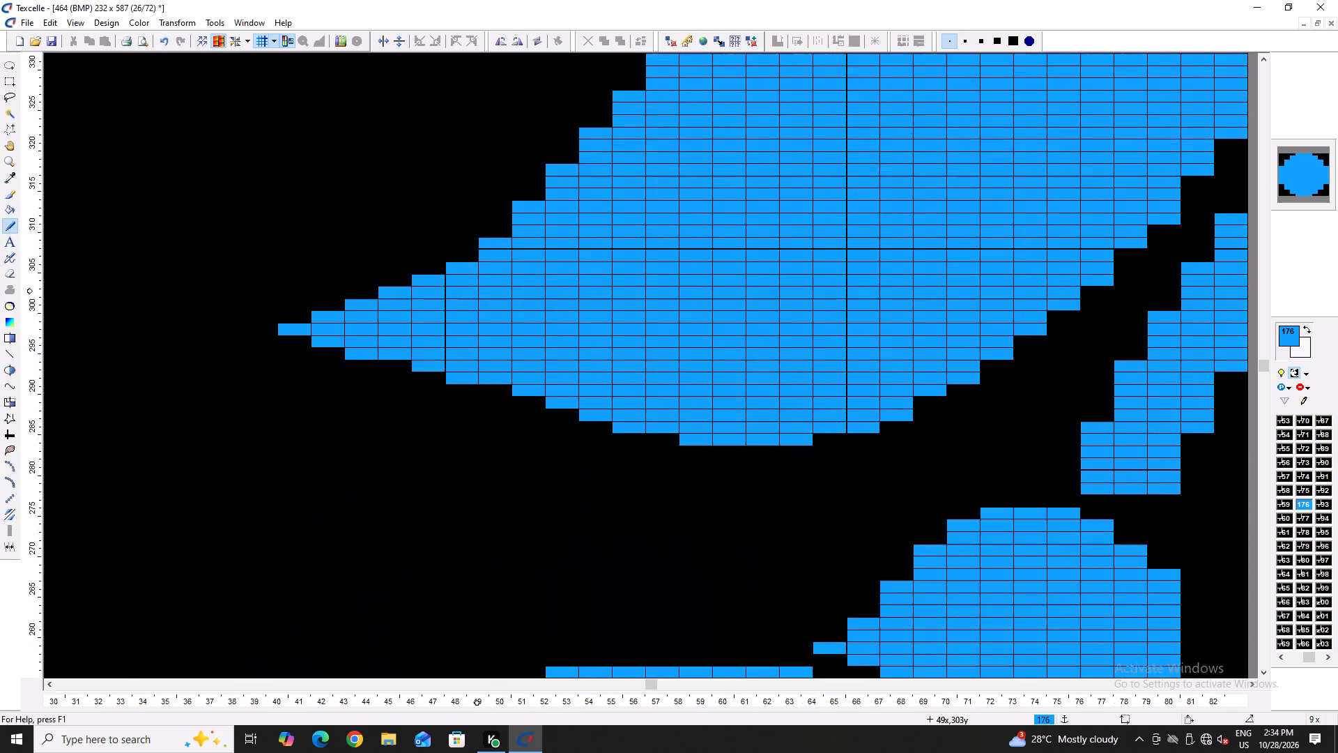
pyautogui.keyDown('ctrl'); pyautogui.scroll(1, 470, 294); pyautogui.keyUp('ctrl')
pyautogui.moveTo(337, 375); pyautogui.dragTo(330, 383, button='right')
pyautogui.rightClick(286, 359)
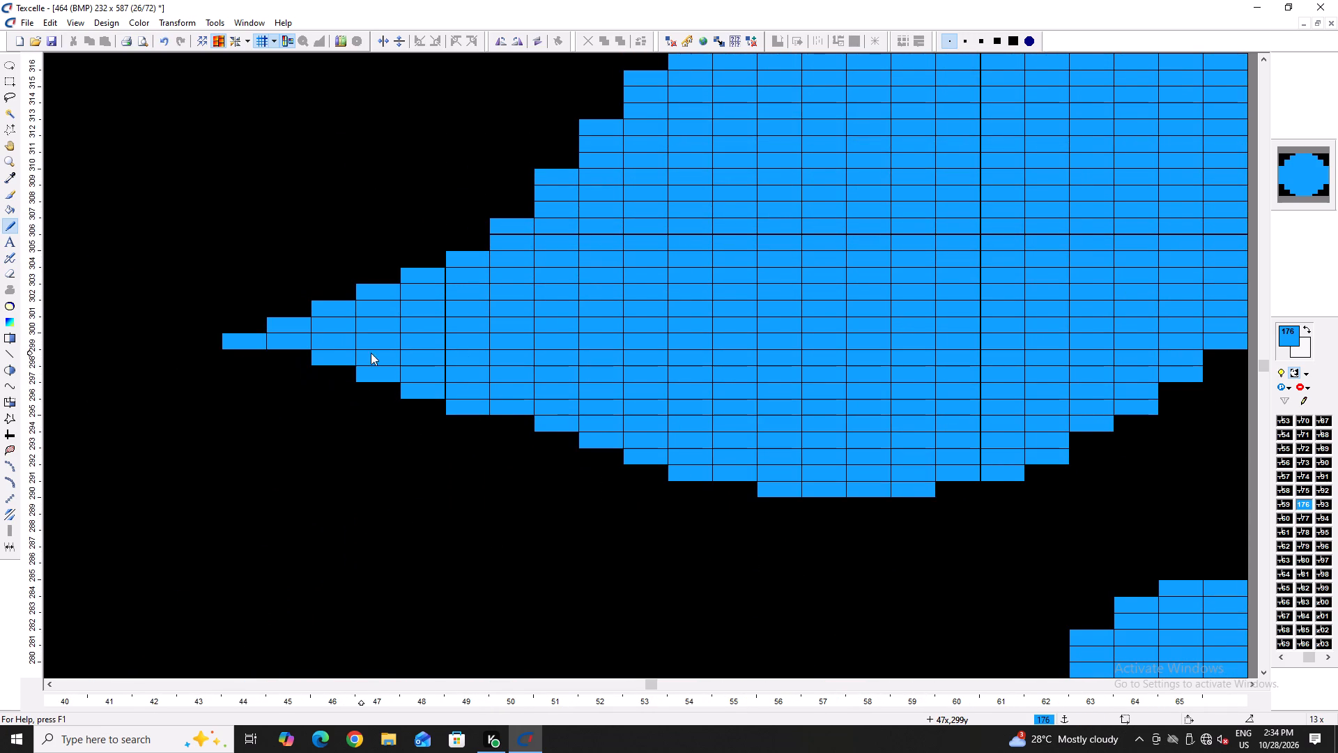
# Add a blue pixel to the lowest leaf's underside facing the stem at column 69.
pyautogui.keyDown('ctrl'); pyautogui.scroll(-3, 398, 331); pyautogui.keyUp('ctrl')
pyautogui.scroll(2, 462, 285)
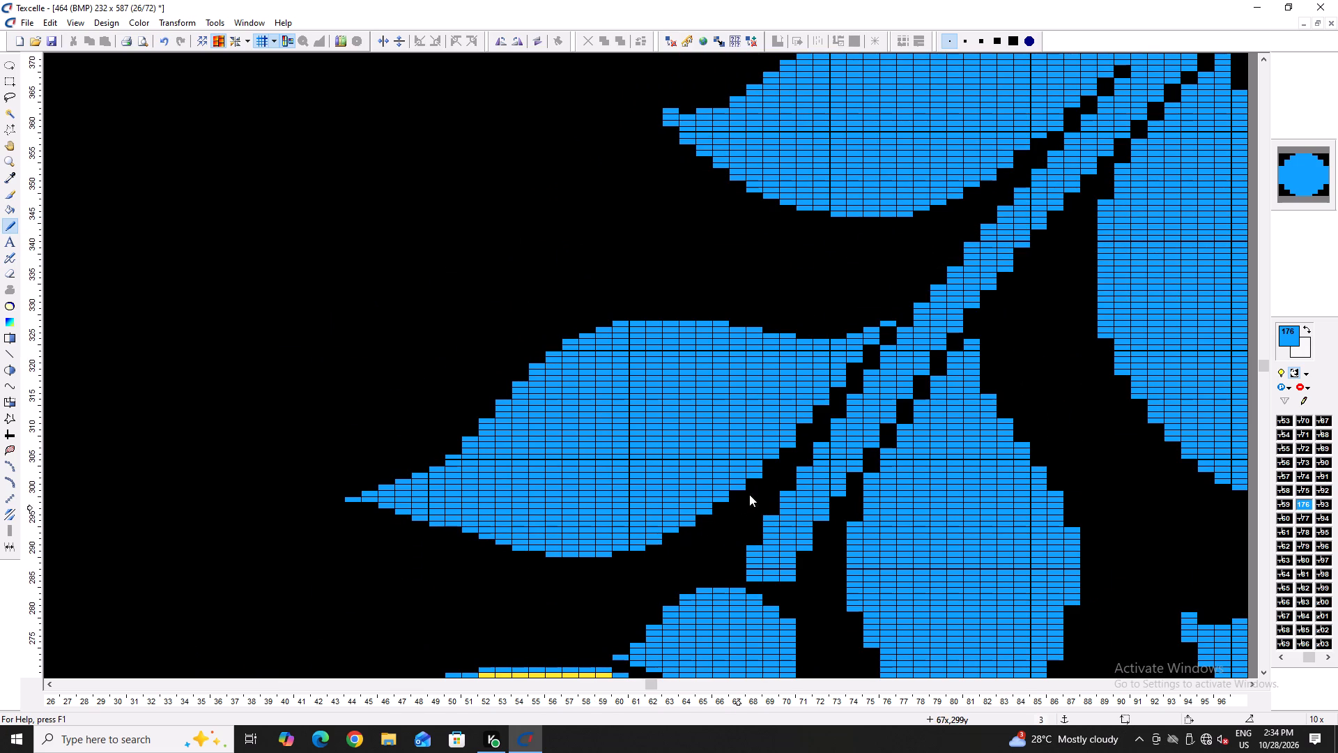
pyautogui.keyDown('ctrl'); pyautogui.scroll(2, 785, 468); pyautogui.keyUp('ctrl')
pyautogui.click(755, 443)
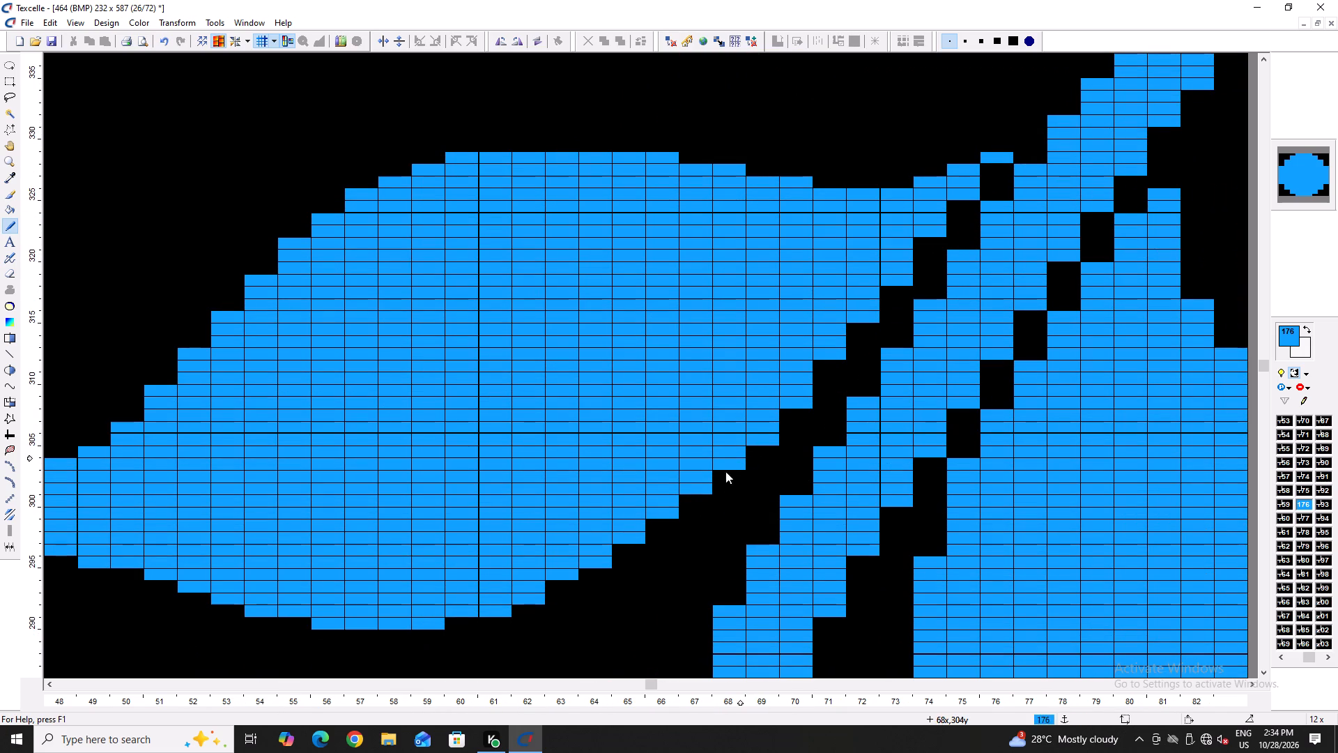
# Extend the black gap between the second leaf and the stem by clearing pixels at columns 90 and 91.
pyautogui.keyDown('ctrl'); pyautogui.scroll(-4, 805, 349); pyautogui.keyUp('ctrl')
pyautogui.scroll(3, 806, 344)
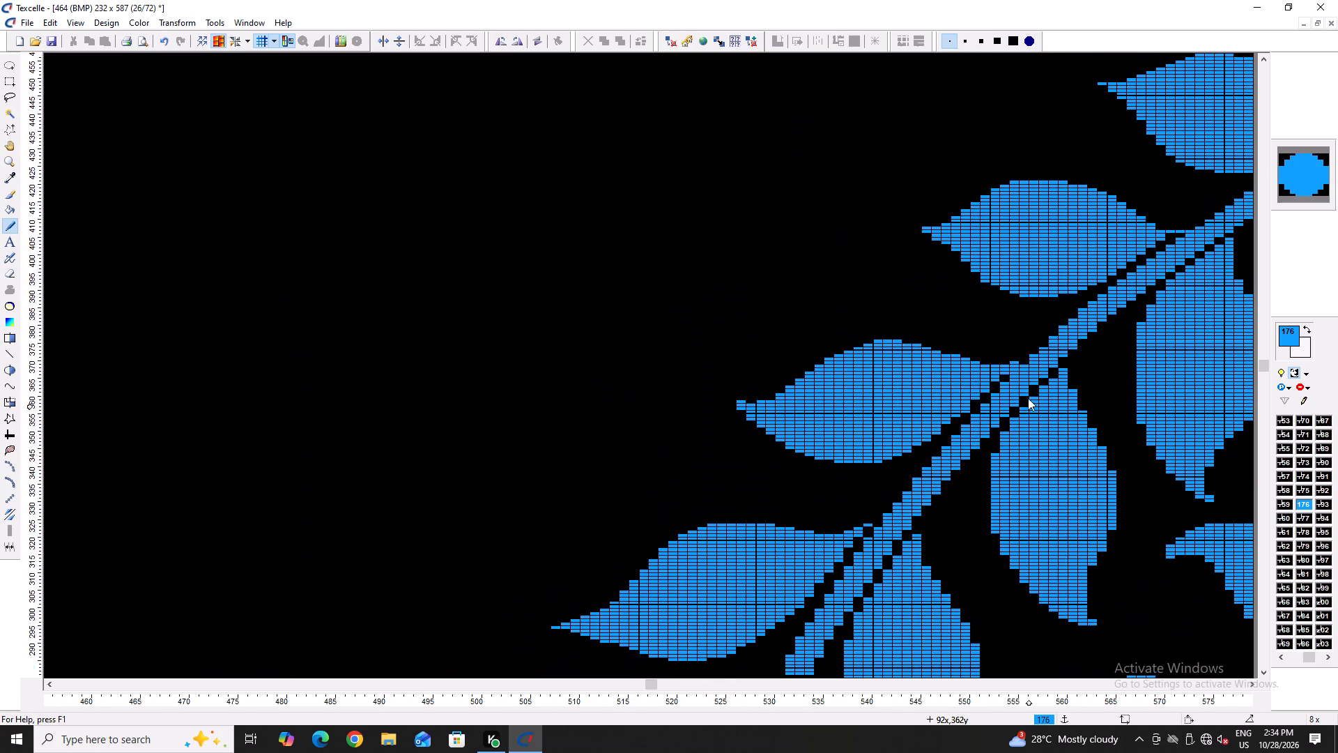
pyautogui.keyDown('ctrl'); pyautogui.scroll(4, 1031, 384); pyautogui.keyUp('ctrl')
pyautogui.rightClick(967, 356)
pyautogui.rightClick(992, 341)
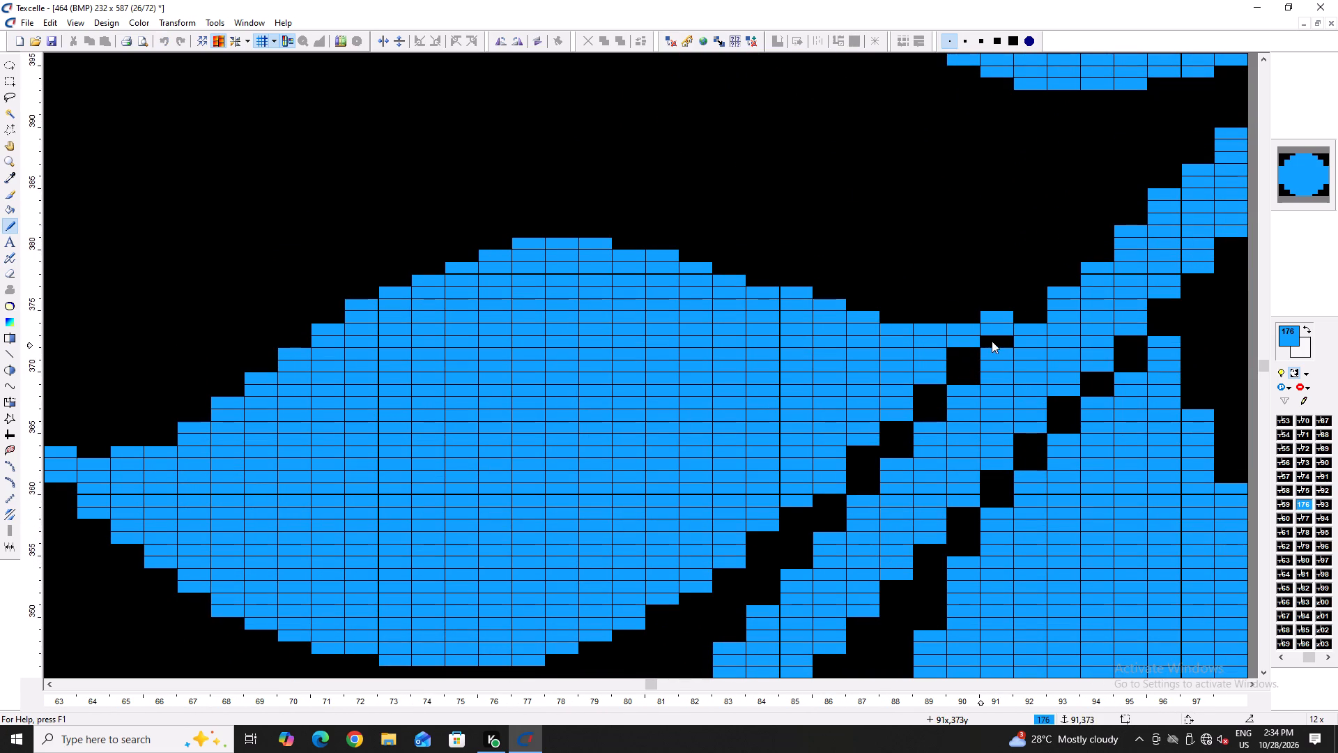
# Draw a new blue upper outline for the third leaf up the stem, curving from about column 96 to column 112.
pyautogui.keyDown('ctrl'); pyautogui.scroll(-4, 948, 350); pyautogui.keyUp('ctrl')
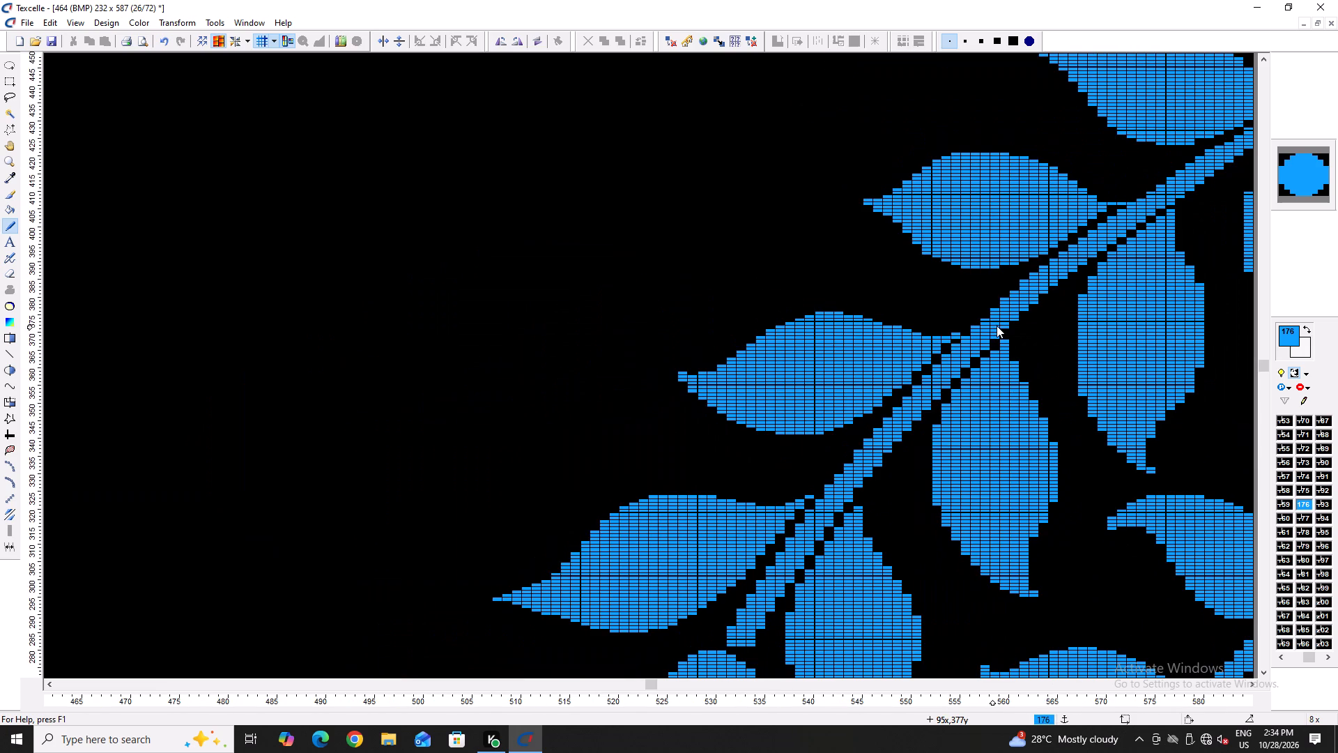
pyautogui.press('Right')
pyautogui.press('Right')
pyautogui.scroll(2, 757, 323)
pyautogui.keyDown('ctrl'); pyautogui.scroll(2, 822, 341); pyautogui.keyUp('ctrl')
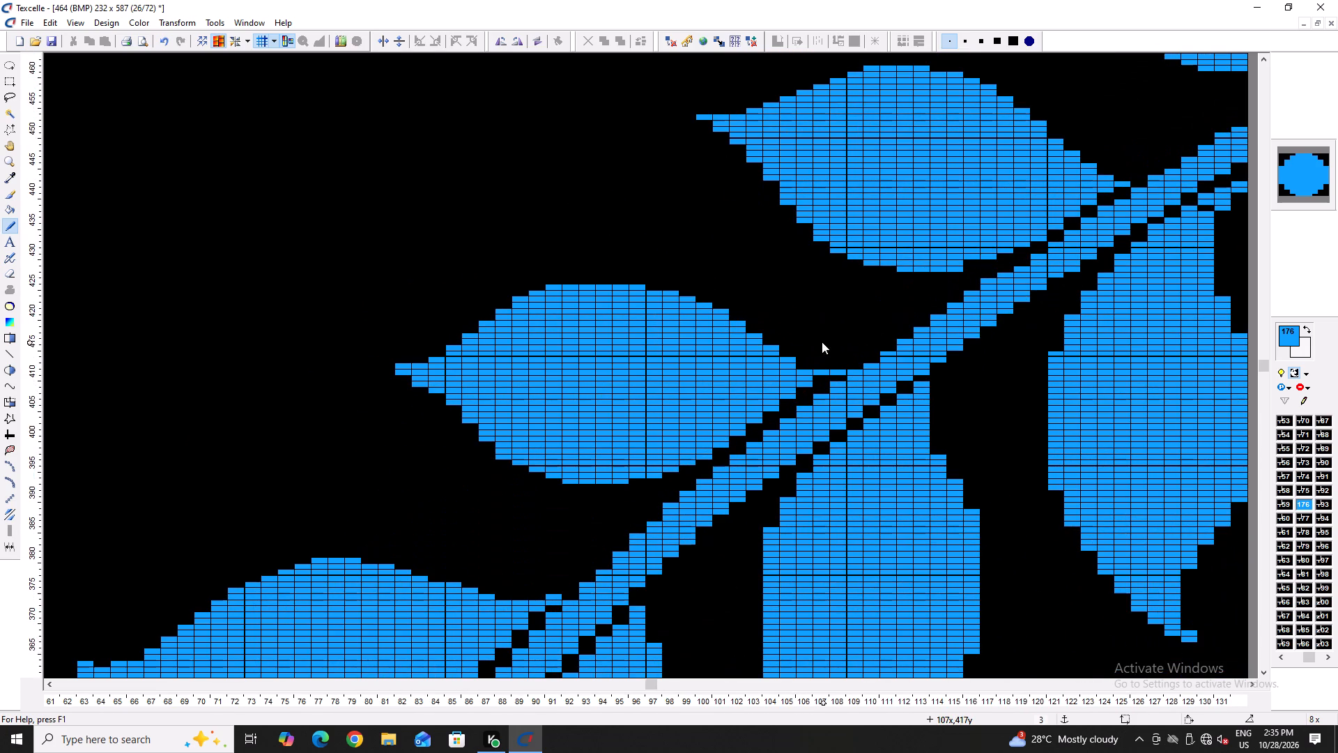
pyautogui.keyDown('ctrl'); pyautogui.scroll(1, 856, 342); pyautogui.keyUp('ctrl')
pyautogui.moveTo(574, 282); pyautogui.dragTo(744, 328)
pyautogui.moveTo(626, 290); pyautogui.dragTo(869, 310)
pyautogui.click(870, 310)
pyautogui.click(878, 307)
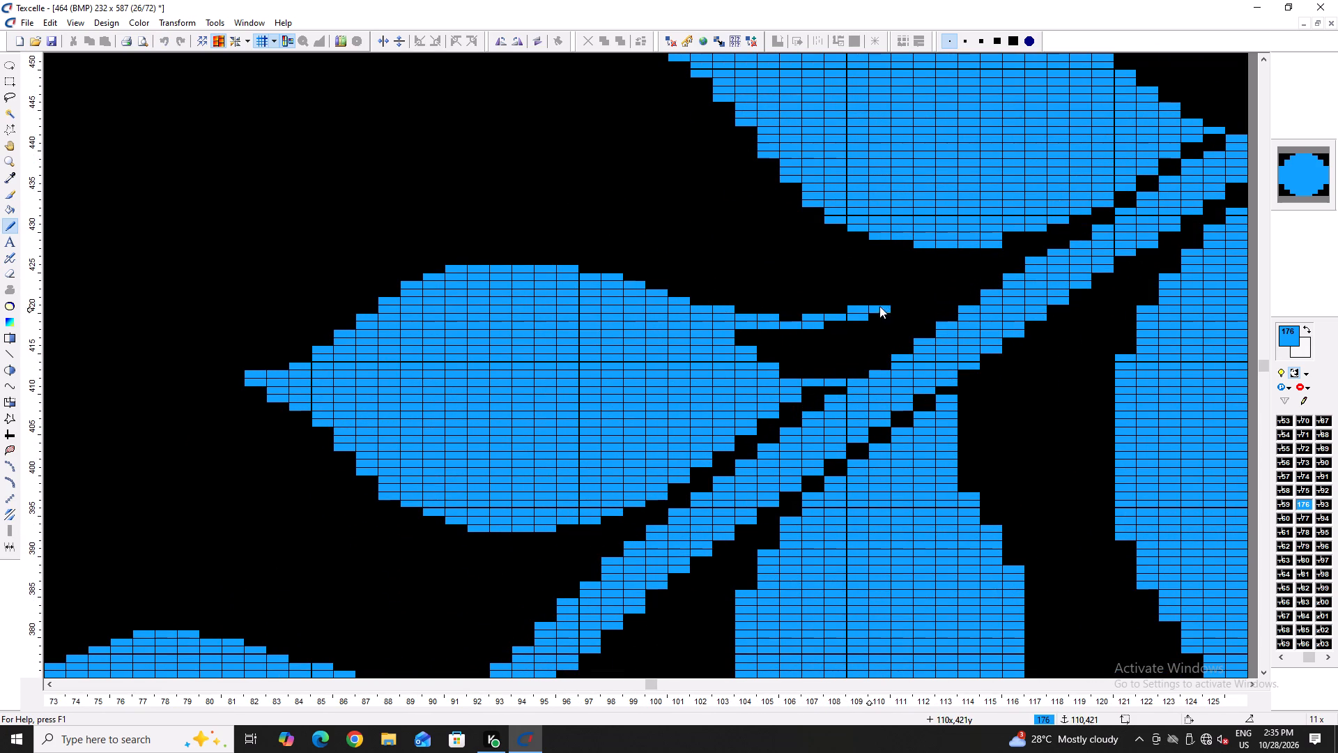
pyautogui.click(882, 305)
pyautogui.click(893, 301)
pyautogui.moveTo(901, 297); pyautogui.dragTo(908, 292)
pyautogui.moveTo(905, 296); pyautogui.dragTo(930, 287)
pyautogui.click(932, 286)
# Draw the third leaf's new lower outline alongside the stem from about column 106 to column 113, and clean its stray pixels.
pyautogui.moveTo(932, 286); pyautogui.dragTo(884, 325)
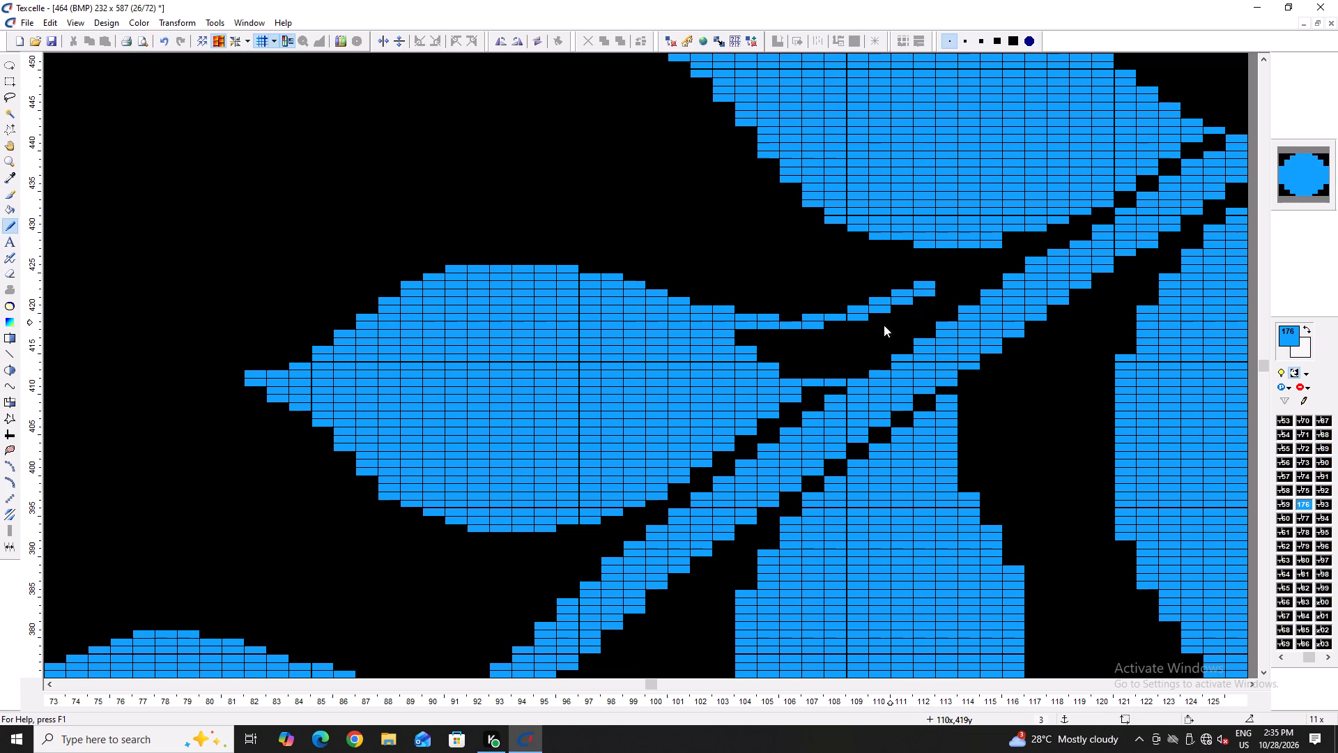
pyautogui.moveTo(884, 325); pyautogui.dragTo(854, 341)
pyautogui.moveTo(791, 387); pyautogui.dragTo(926, 302)
pyautogui.moveTo(927, 301); pyautogui.dragTo(938, 294)
pyautogui.click(938, 294)
pyautogui.click(946, 291)
pyautogui.moveTo(932, 279); pyautogui.dragTo(921, 286, button='right')
pyautogui.keyDown('ctrl'); pyautogui.scroll(1, 918, 326); pyautogui.keyUp('ctrl')
pyautogui.moveTo(787, 395); pyautogui.dragTo(773, 406, button='right')
pyautogui.click(760, 403)
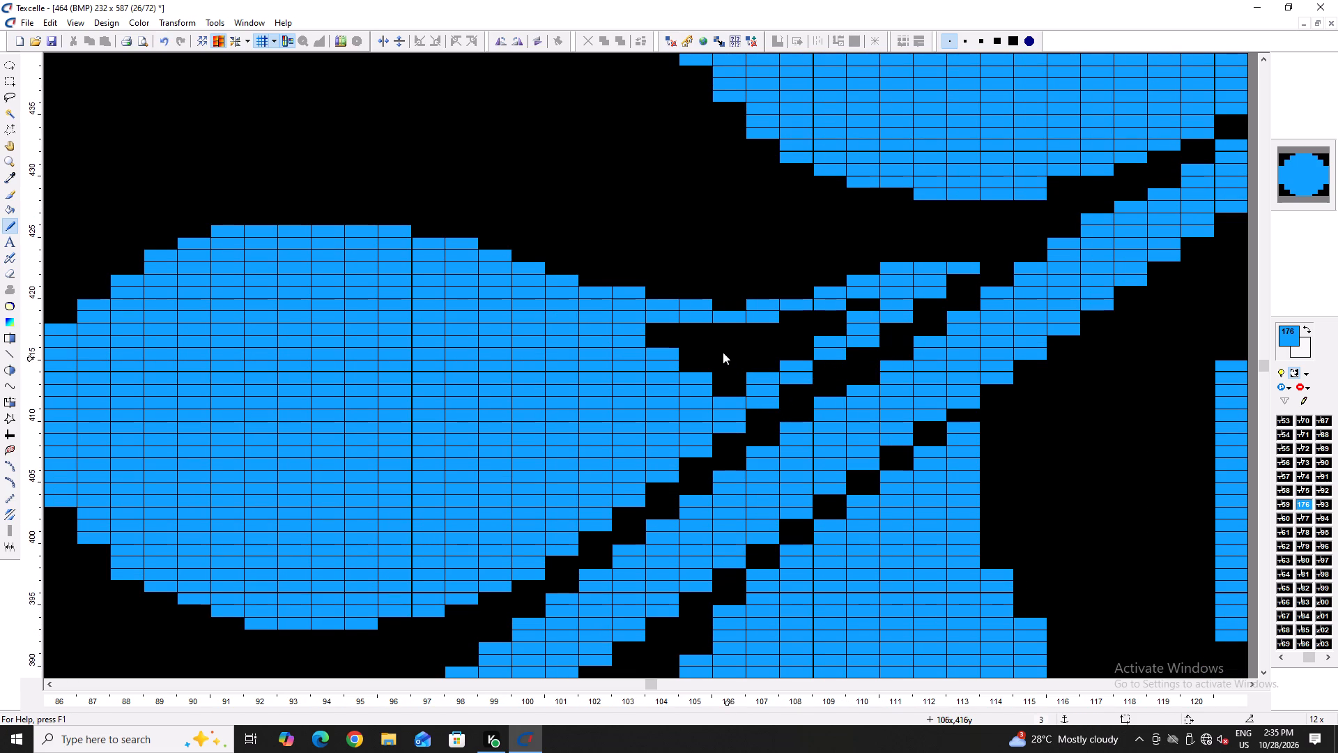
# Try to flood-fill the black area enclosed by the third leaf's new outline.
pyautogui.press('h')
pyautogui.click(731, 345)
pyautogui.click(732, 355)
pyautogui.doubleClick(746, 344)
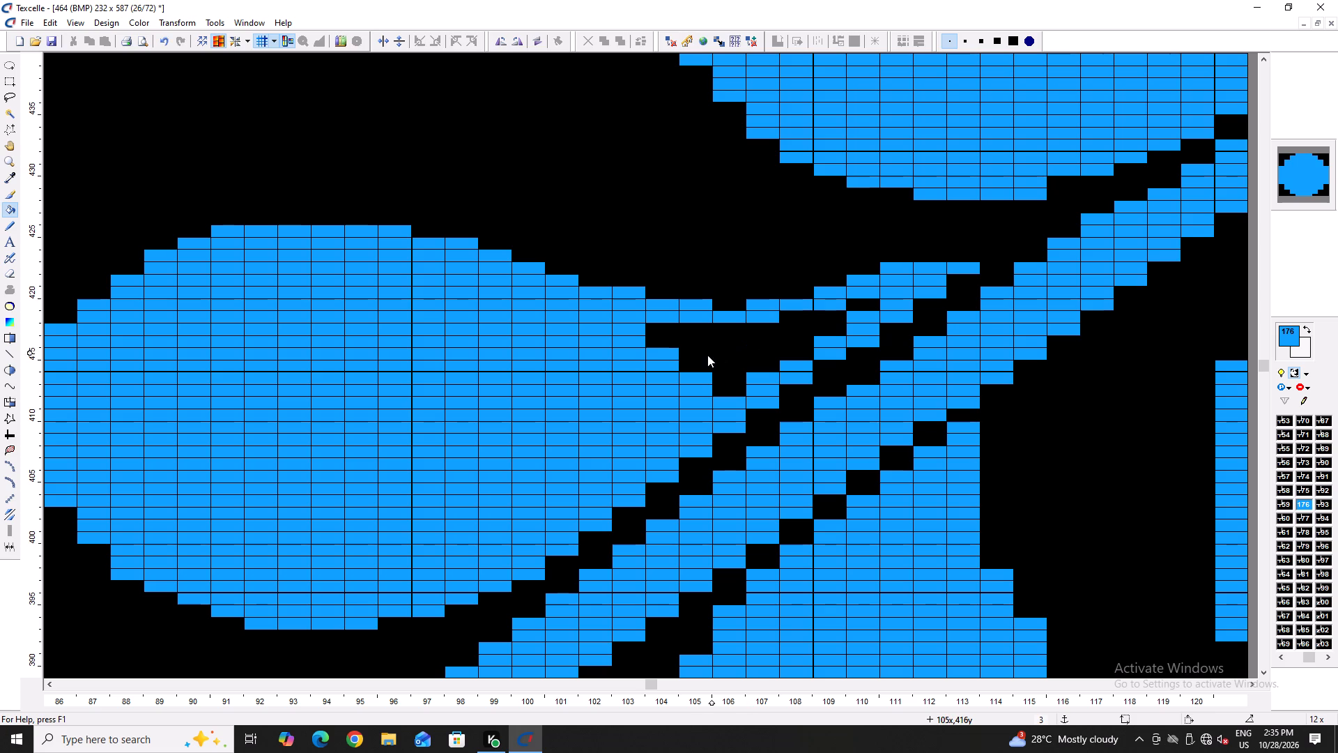
# Paint the black area inside the third leaf's new outline blue freehand, keeping the gap to the stem.
pyautogui.press('x')
pyautogui.moveTo(726, 339); pyautogui.dragTo(692, 318)
pyautogui.moveTo(692, 318); pyautogui.dragTo(762, 319)
pyautogui.moveTo(765, 319); pyautogui.dragTo(860, 301)
pyautogui.moveTo(864, 301); pyautogui.dragTo(723, 390)
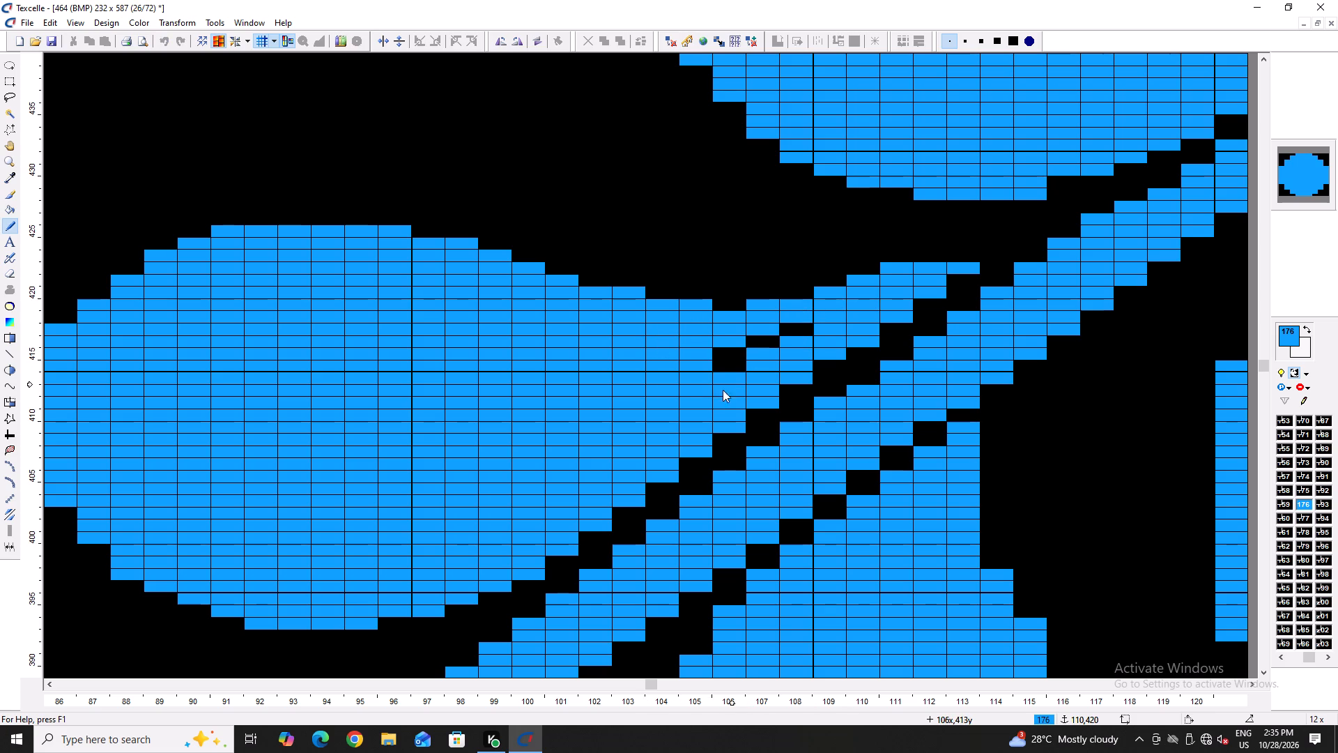
pyautogui.moveTo(723, 390); pyautogui.dragTo(797, 328)
pyautogui.click(801, 327)
pyautogui.moveTo(815, 324); pyautogui.dragTo(822, 321)
# Smooth the third leaf's extended upper edge by trimming pixels from column 105 to column 112.
pyautogui.rightClick(760, 300)
pyautogui.rightClick(702, 305)
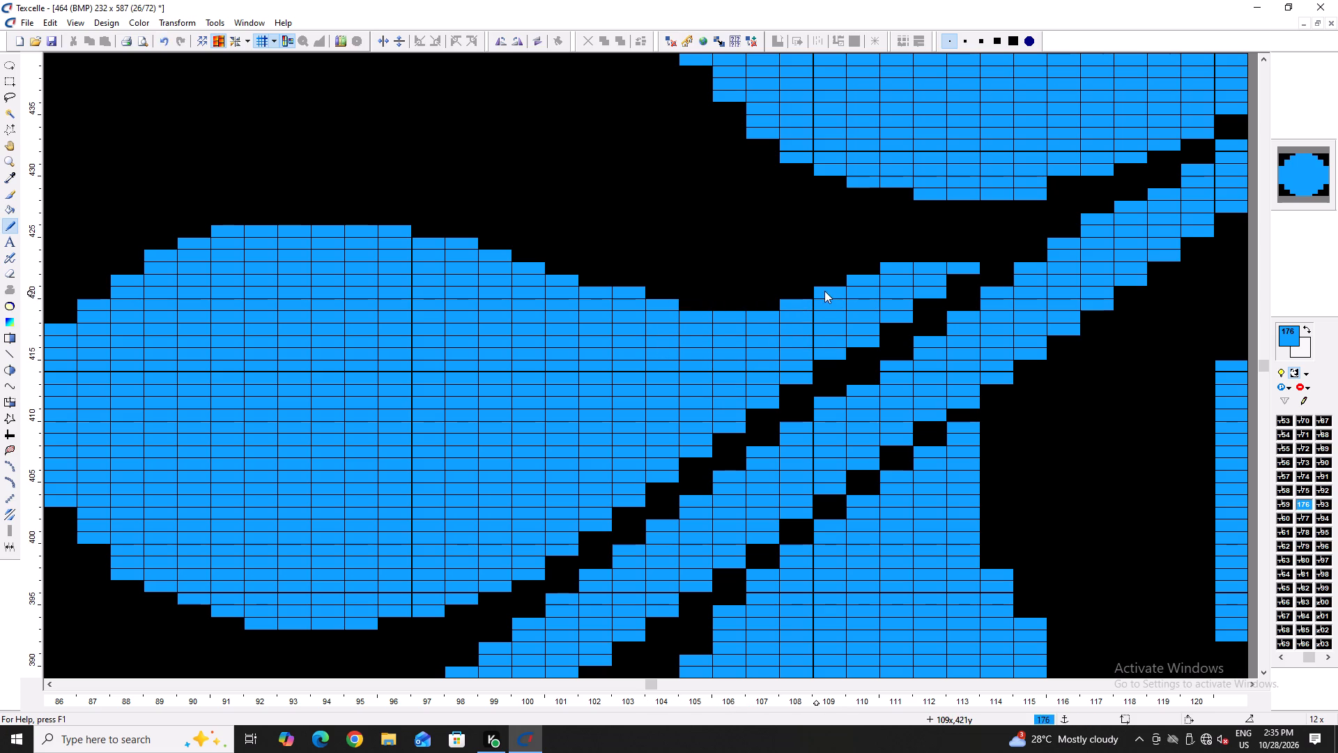
pyautogui.rightClick(822, 291)
pyautogui.moveTo(849, 282); pyautogui.dragTo(859, 277, button='right')
pyautogui.moveTo(894, 268); pyautogui.dragTo(911, 264, button='right')
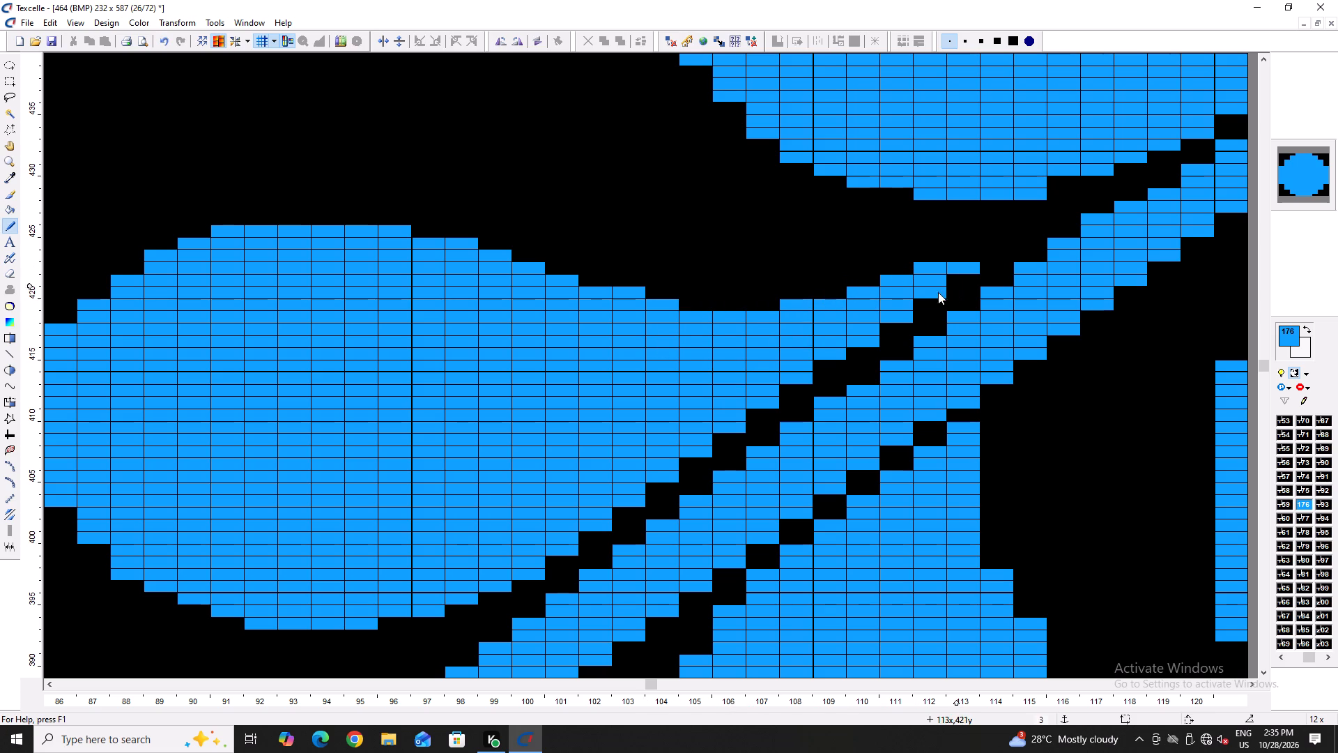
pyautogui.keyDown('ctrl'); pyautogui.scroll(-4, 823, 370); pyautogui.keyUp('ctrl')
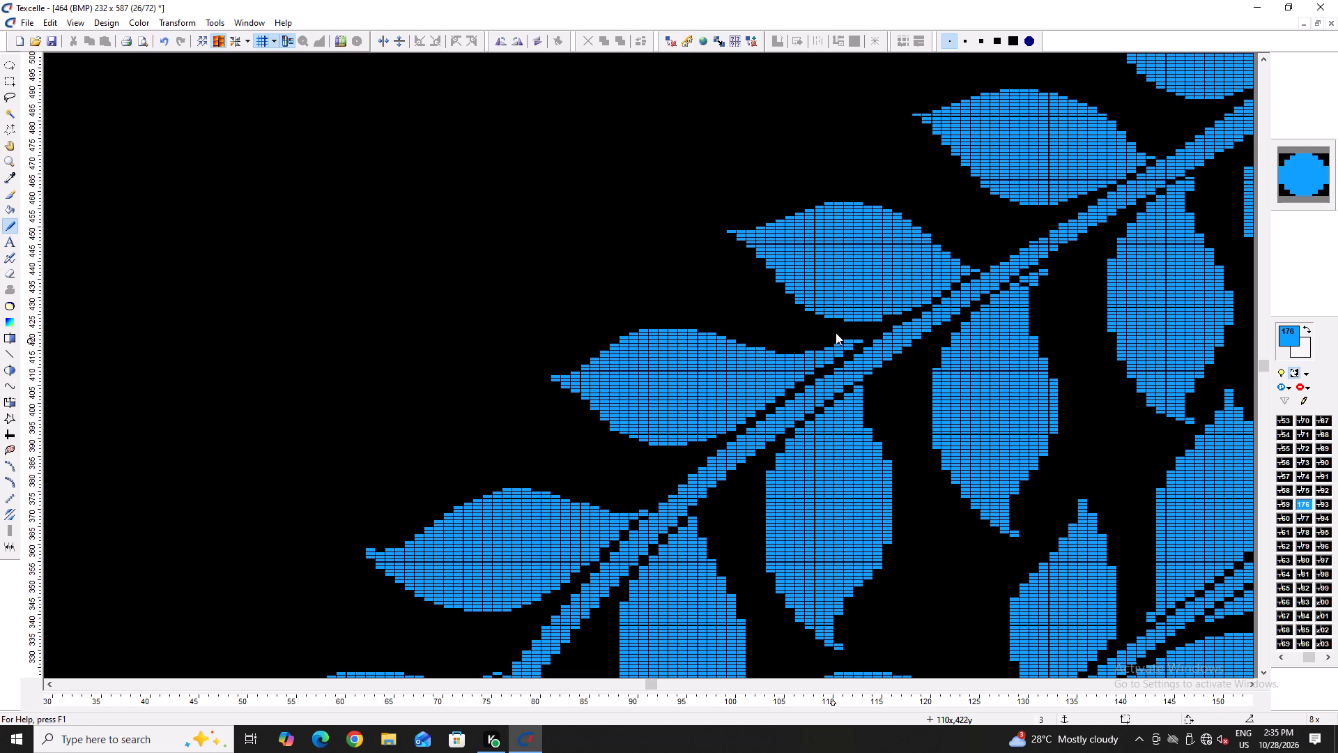
pyautogui.keyDown('ctrl'); pyautogui.scroll(5, 837, 328); pyautogui.keyUp('ctrl')
pyautogui.rightClick(862, 372)
pyautogui.rightClick(815, 390)
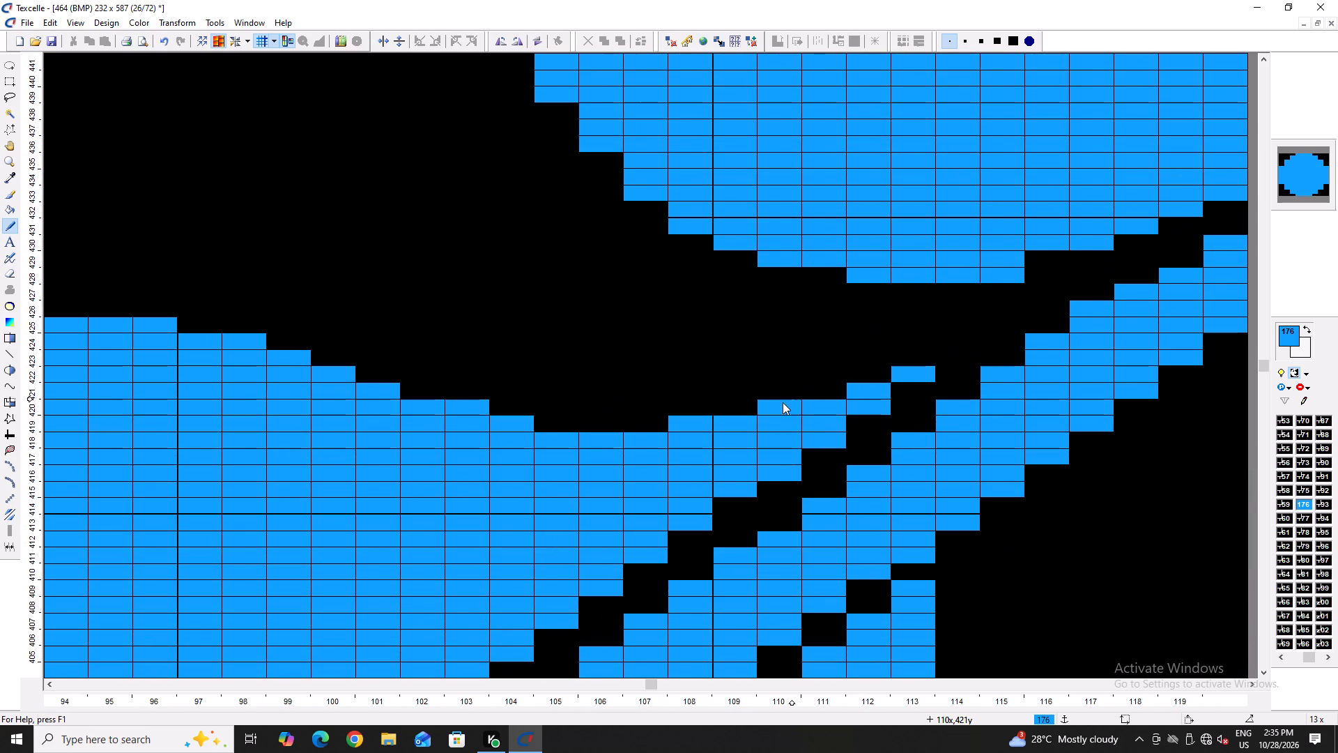
# Smooth the third leaf's upper curve on the tip side by trimming pixels from column 89 to column 92.
pyautogui.keyDown('ctrl'); pyautogui.scroll(-5, 872, 414); pyautogui.keyUp('ctrl')
pyautogui.keyDown('ctrl'); pyautogui.scroll(6, 666, 401); pyautogui.keyUp('ctrl')
pyautogui.rightClick(676, 353)
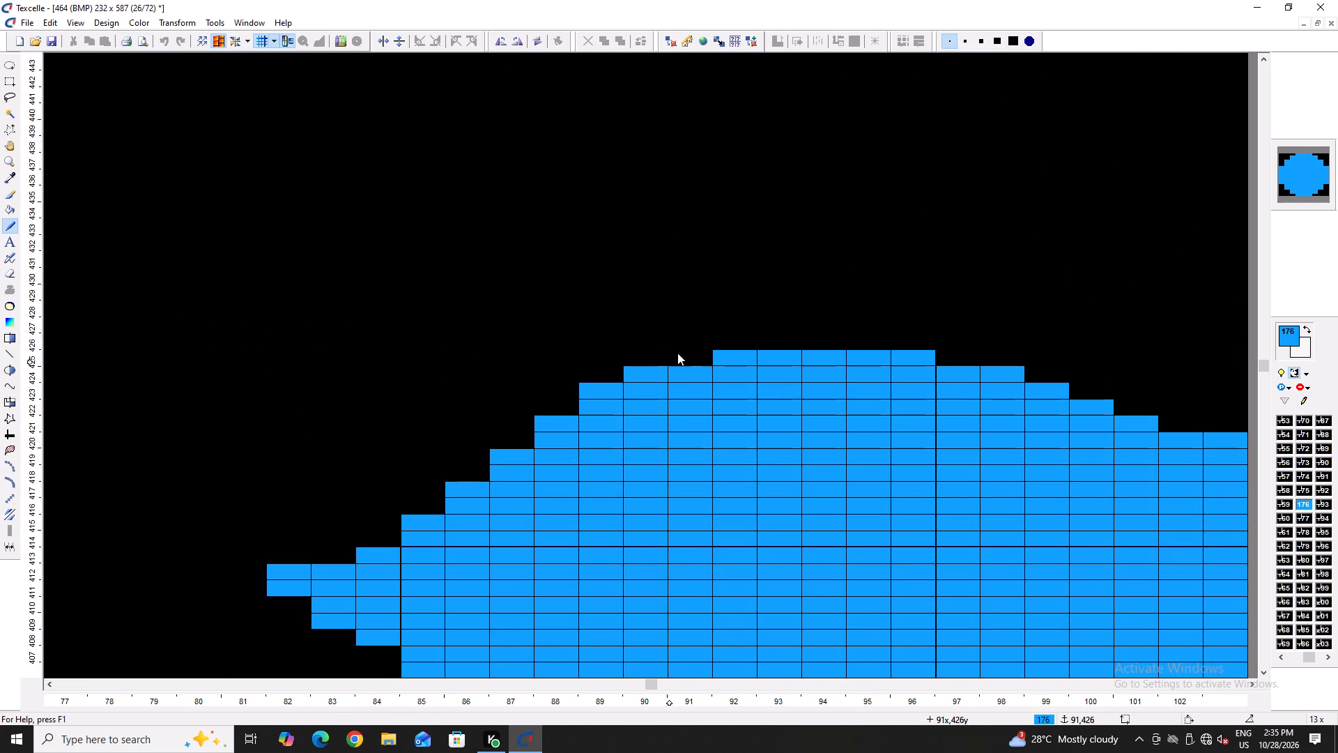
pyautogui.rightClick(610, 381)
pyautogui.rightClick(639, 369)
pyautogui.rightClick(604, 387)
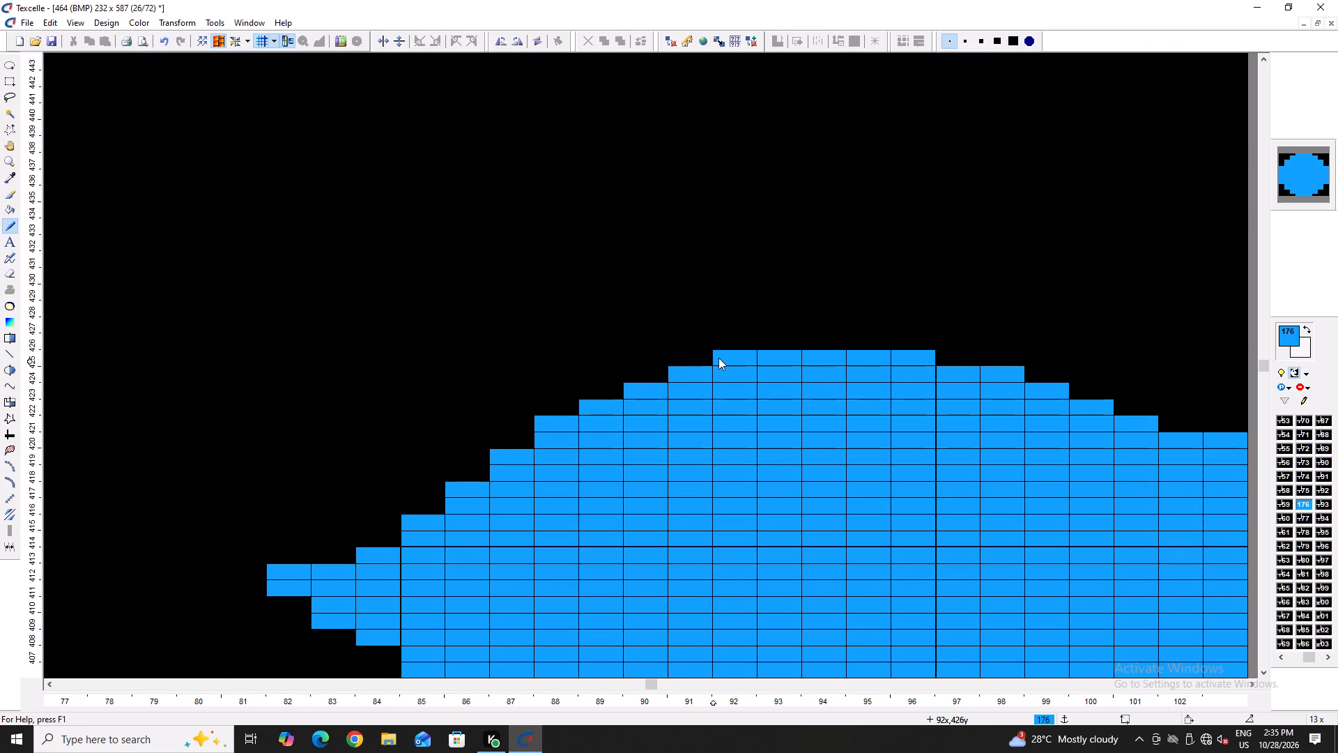
pyautogui.rightClick(718, 358)
# Sharpen the third leaf's tip by trimming its lower pixels at columns 82 and 83.
pyautogui.keyDown('ctrl'); pyautogui.scroll(-5, 650, 356); pyautogui.keyUp('ctrl')
pyautogui.keyDown('ctrl'); pyautogui.scroll(4, 633, 380); pyautogui.keyUp('ctrl')
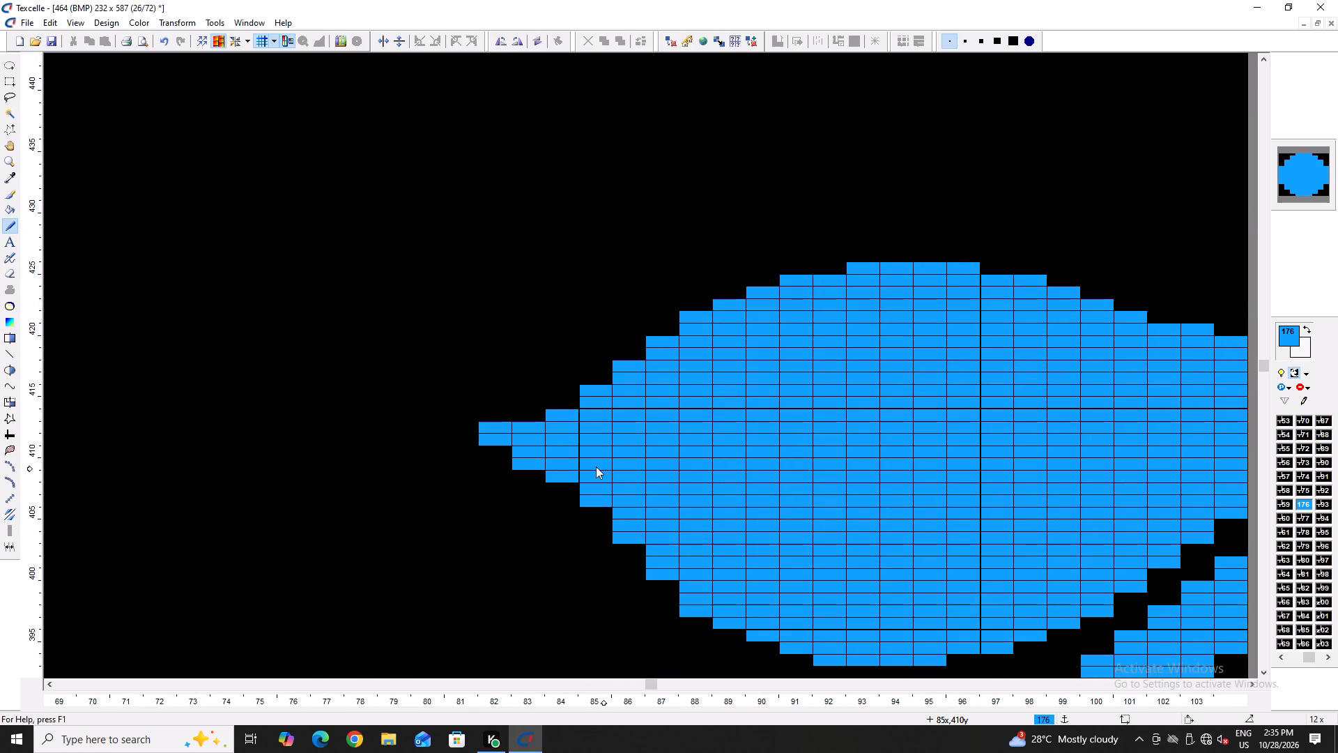
pyautogui.keyDown('ctrl'); pyautogui.scroll(2, 548, 422); pyautogui.keyUp('ctrl')
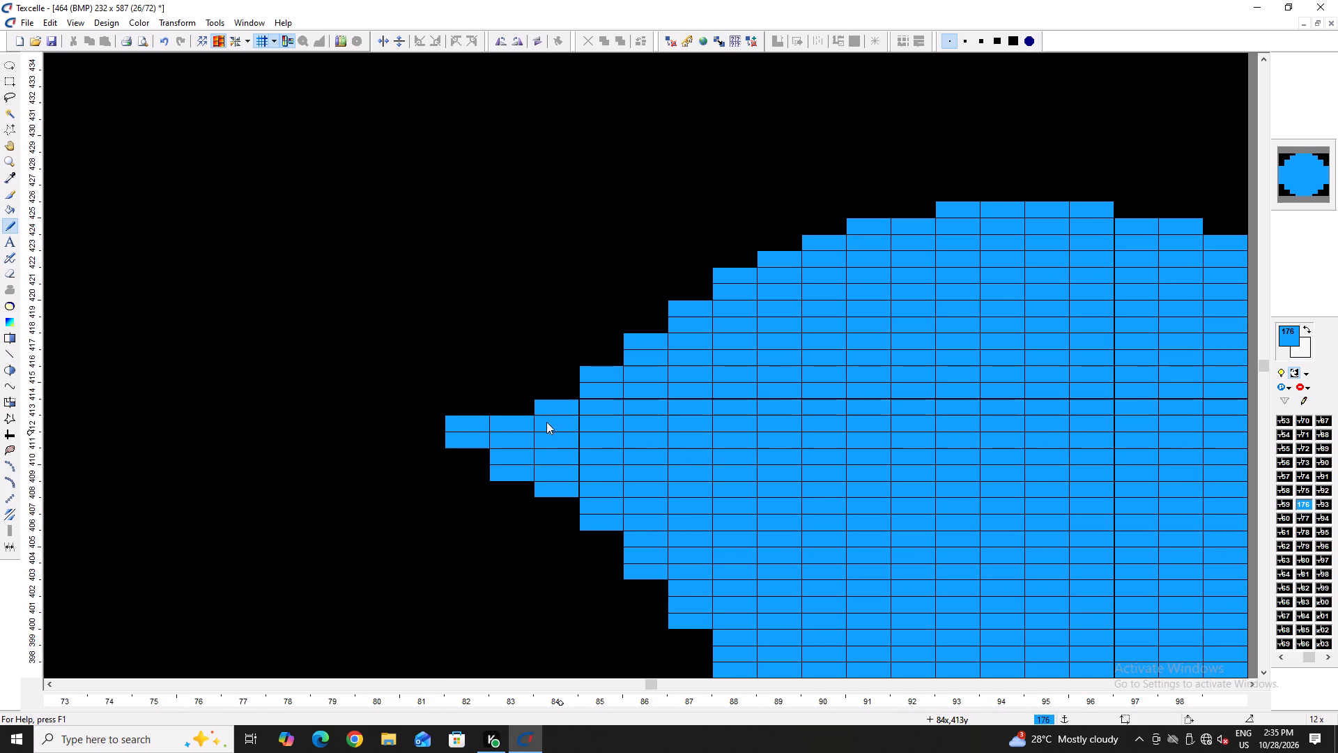
pyautogui.rightClick(474, 436)
pyautogui.moveTo(497, 459); pyautogui.dragTo(500, 469, button='right')
pyautogui.click(521, 458)
# Shave the third leaf's underside into a flatter curve from column 84 to column 97 and clear the leftover pixels.
pyautogui.keyDown('ctrl'); pyautogui.scroll(-6, 530, 478); pyautogui.keyUp('ctrl')
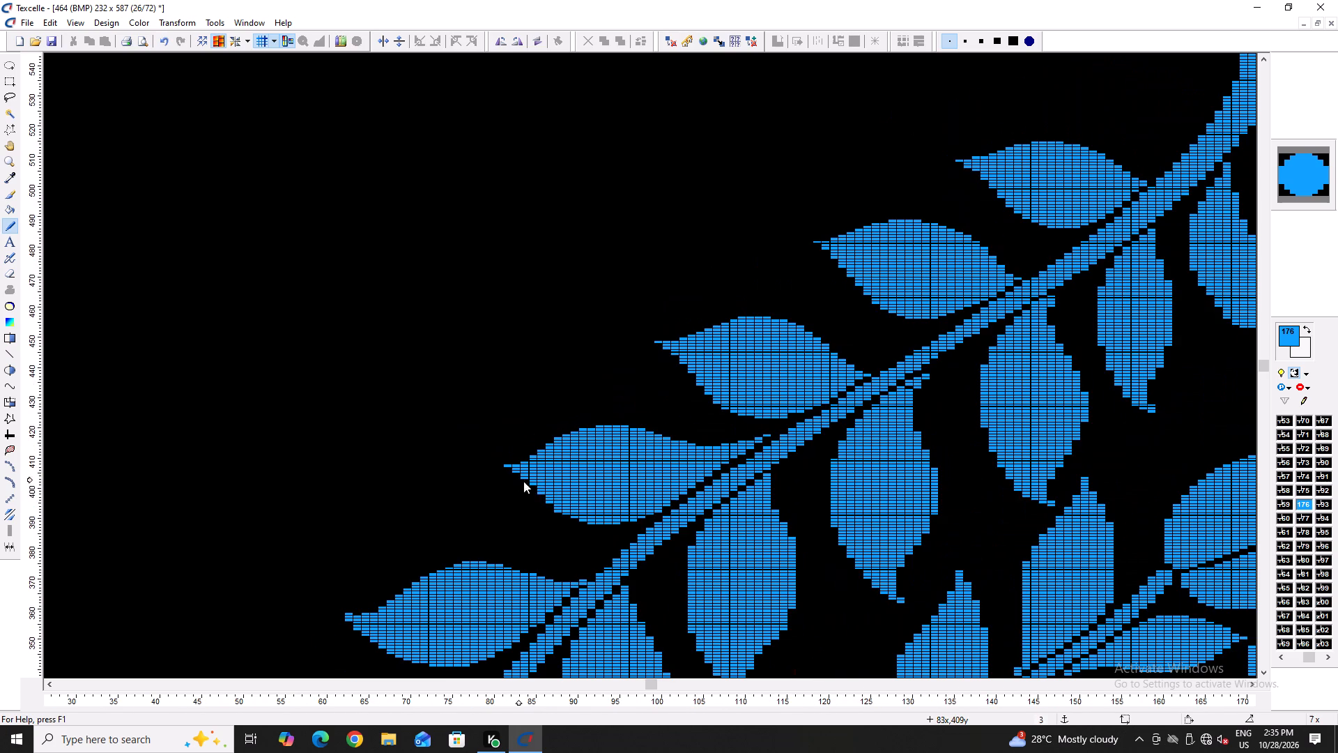
pyautogui.keyDown('ctrl'); pyautogui.scroll(2, 549, 501); pyautogui.keyUp('ctrl')
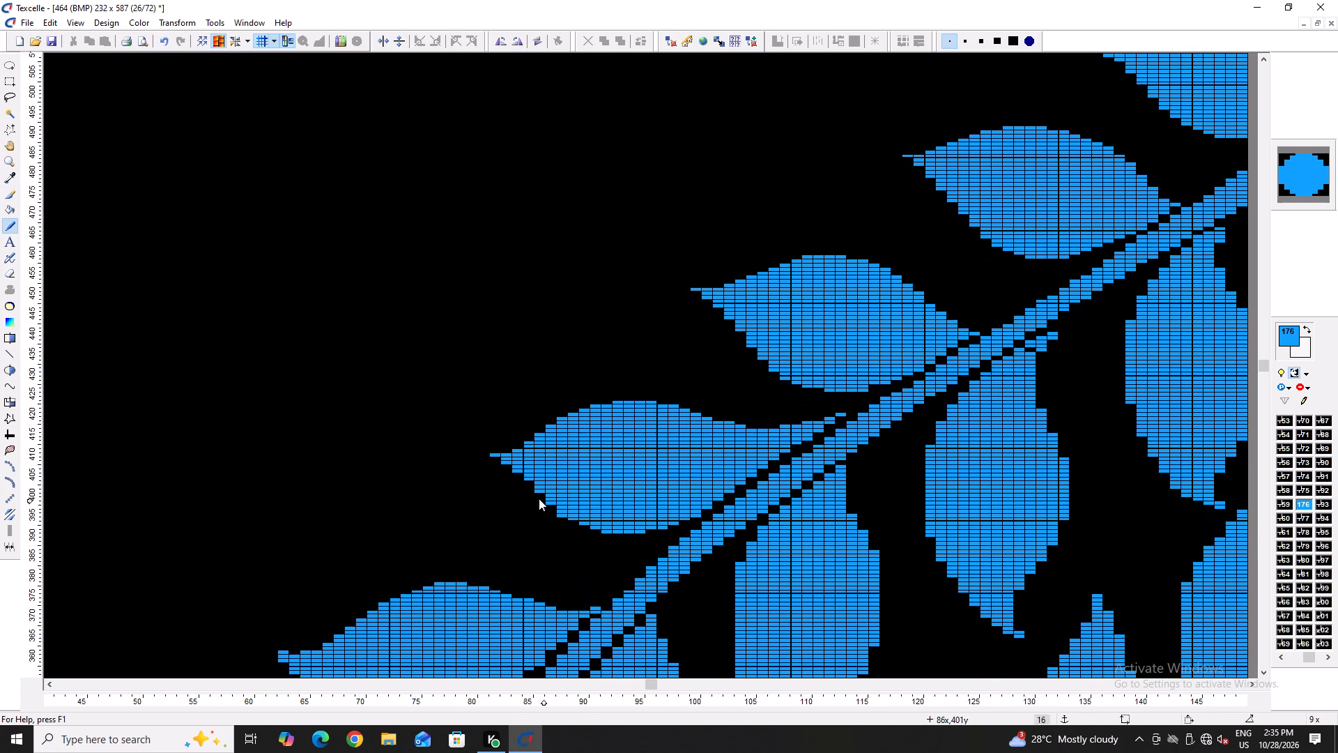
pyautogui.moveTo(519, 478); pyautogui.dragTo(656, 528, button='right')
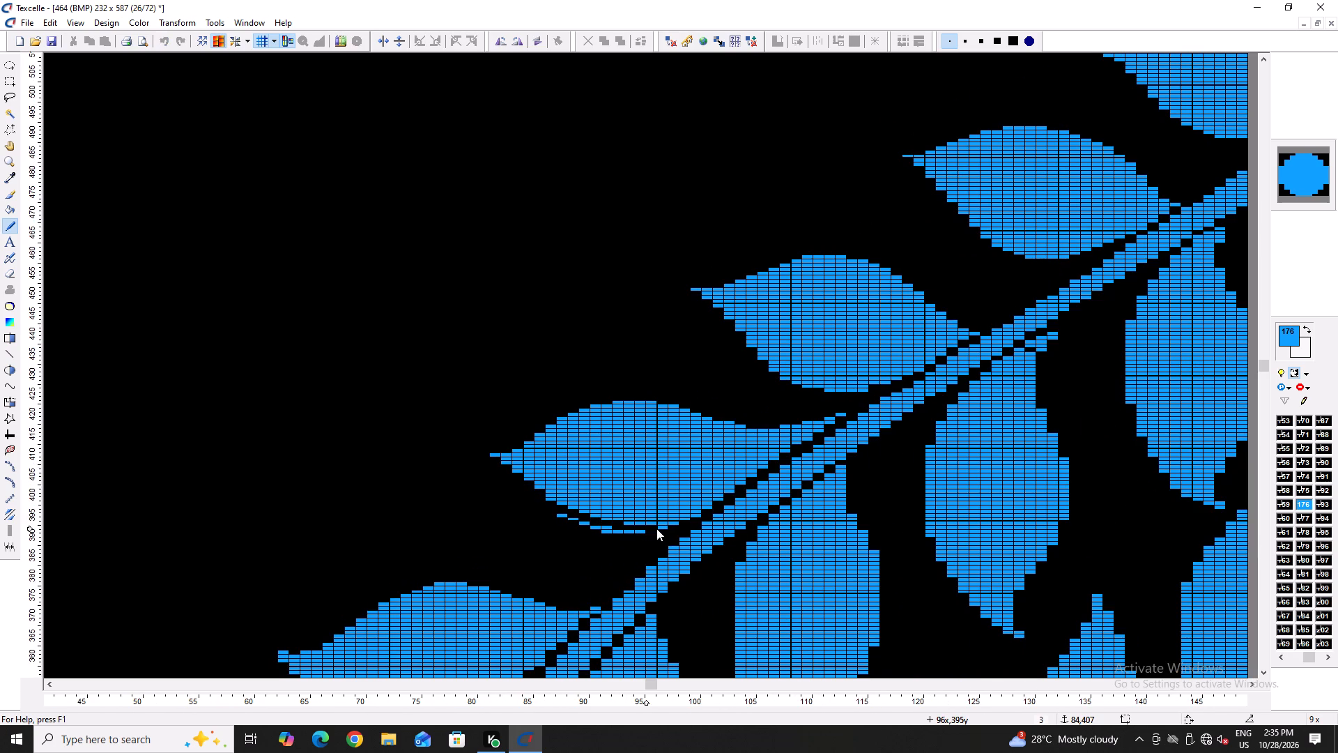
pyautogui.moveTo(656, 528); pyautogui.dragTo(667, 528, button='right')
pyautogui.keyDown('ctrl'); pyautogui.scroll(3, 623, 532); pyautogui.keyUp('ctrl')
pyautogui.moveTo(693, 526); pyautogui.dragTo(477, 482, button='right')
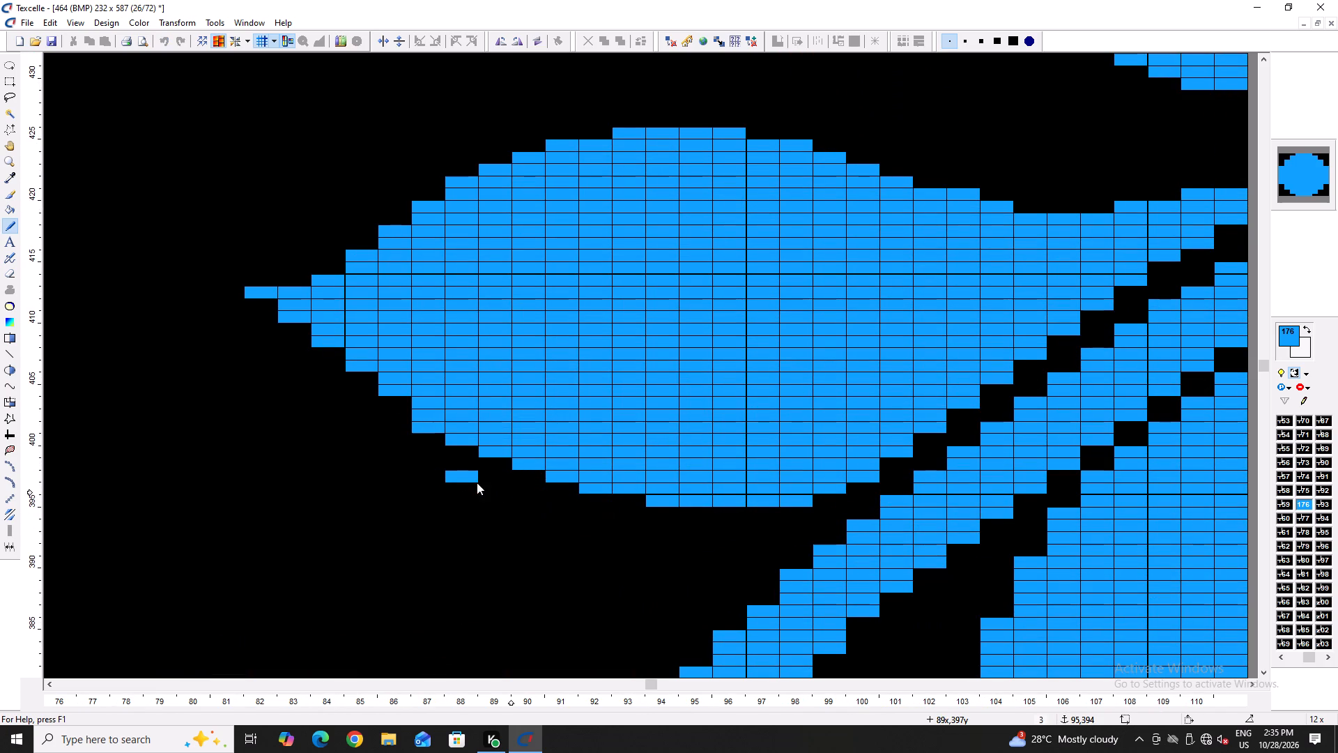
pyautogui.moveTo(477, 482); pyautogui.dragTo(443, 471, button='right')
pyautogui.rightClick(424, 430)
# Save the design.
pyautogui.keyDown('ctrl'); pyautogui.scroll(-5, 529, 463); pyautogui.keyUp('ctrl')
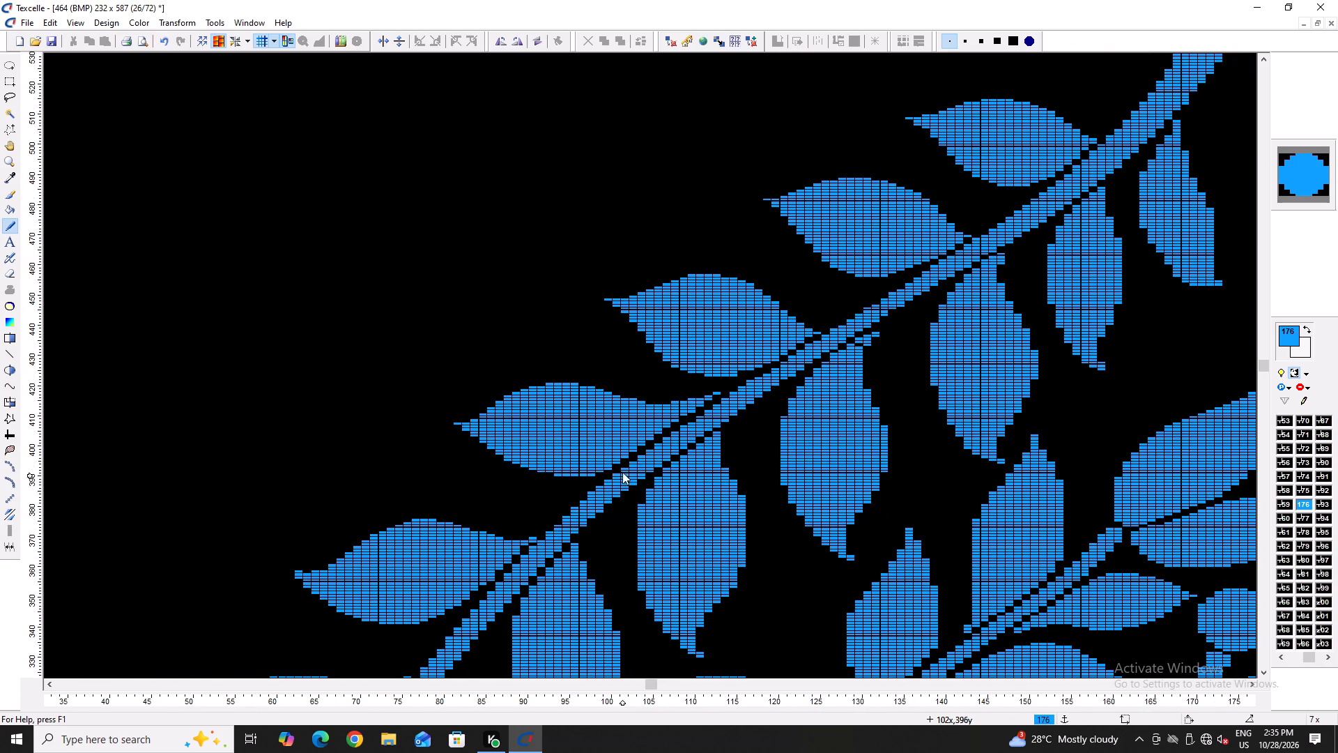
pyautogui.keyDown('ctrl'); pyautogui.scroll(-2, 694, 421); pyautogui.keyUp('ctrl')
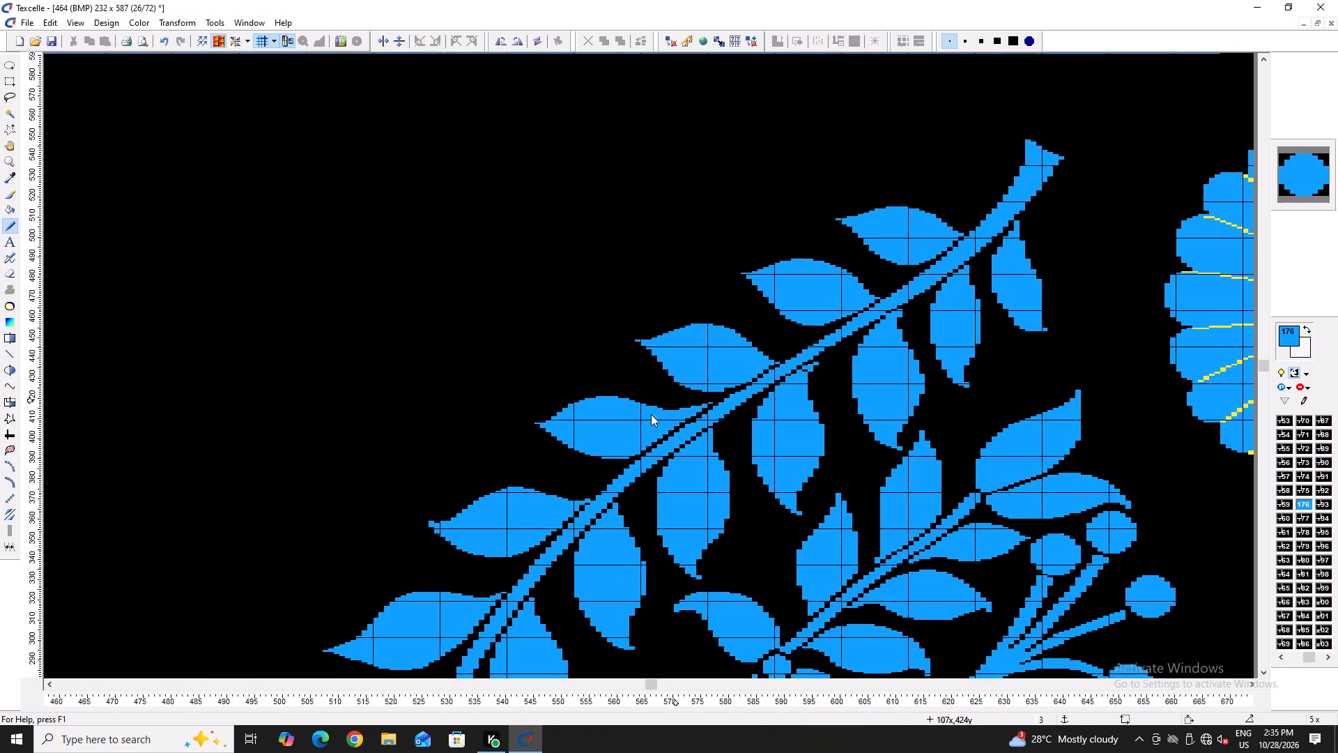
pyautogui.scroll(-3, 485, 587)
pyautogui.hotkey('ctrl', 's')
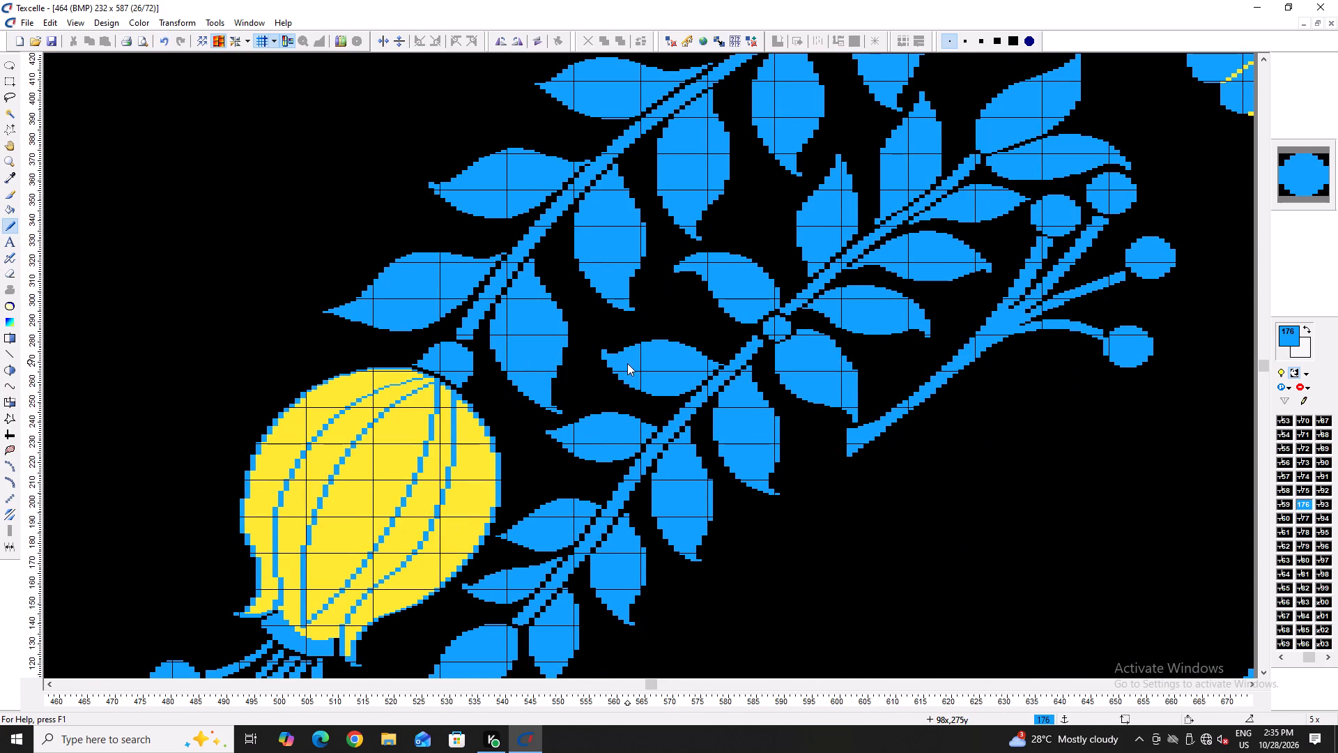
pyautogui.hotkey('ctrl', 's')
pyautogui.hotkey('ctrl', 's')
# Round the outer edge of the flower's bottom petal beside its yellow centre line by trimming pixels from column 219 to column 222.
pyautogui.keyDown('ctrl'); pyautogui.scroll(-1, 615, 383); pyautogui.keyUp('ctrl')
pyautogui.scroll(3, 776, 374)
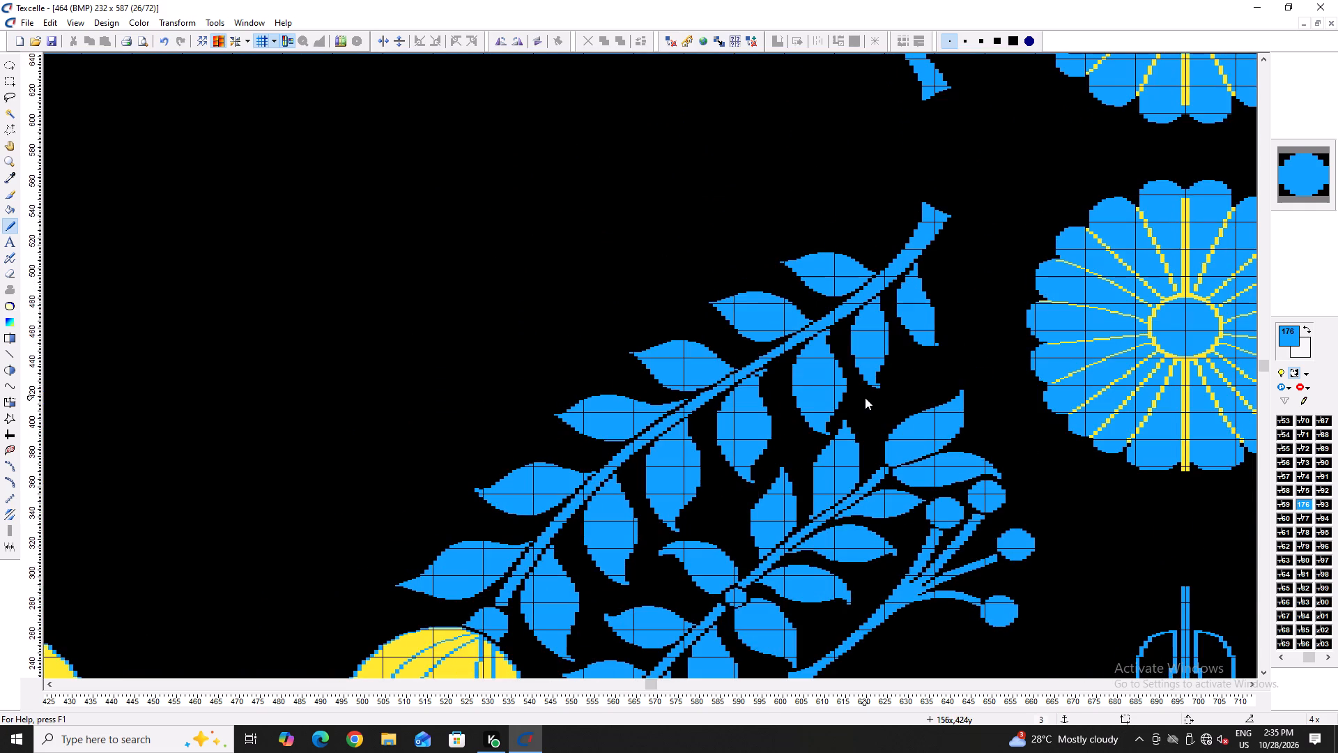
pyautogui.press('Right')
pyautogui.press('Right')
pyautogui.keyDown('ctrl'); pyautogui.scroll(6, 886, 452); pyautogui.keyUp('ctrl')
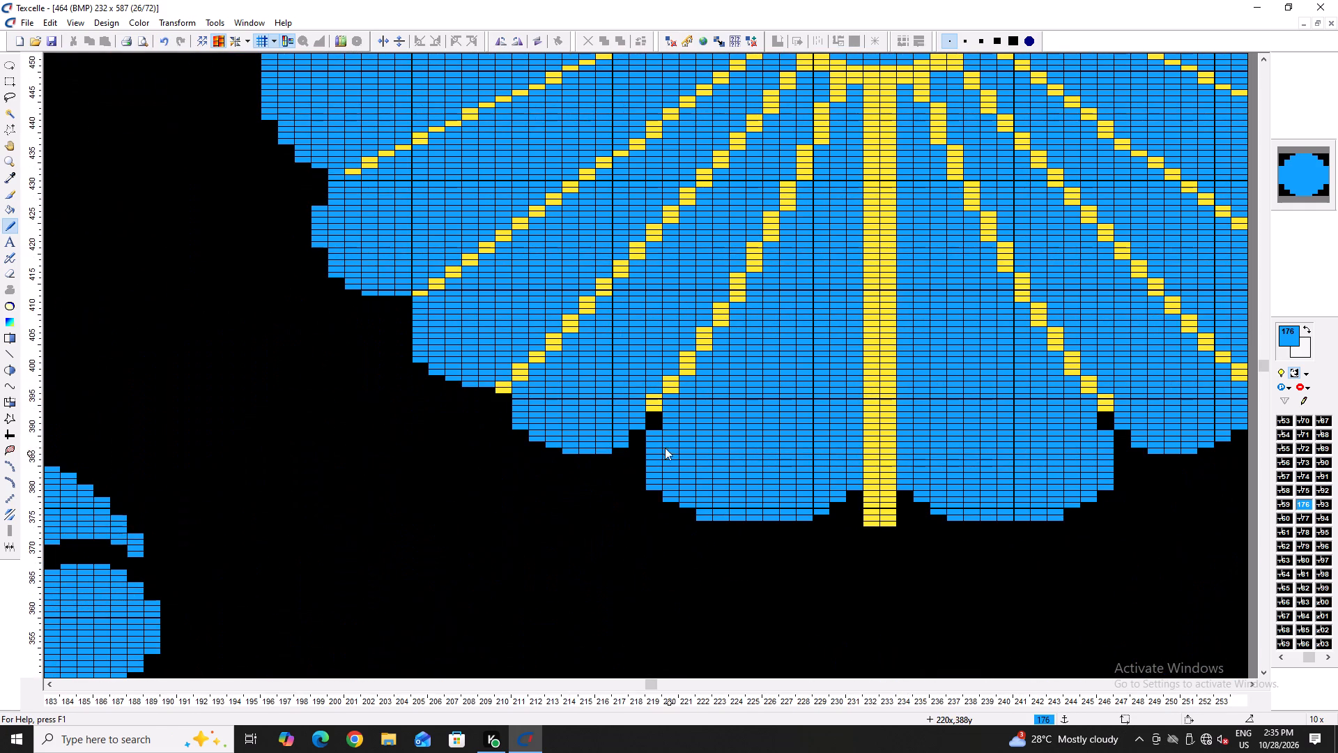
pyautogui.moveTo(659, 436); pyautogui.dragTo(661, 429, button='right')
pyautogui.moveTo(666, 489); pyautogui.dragTo(667, 502, button='right')
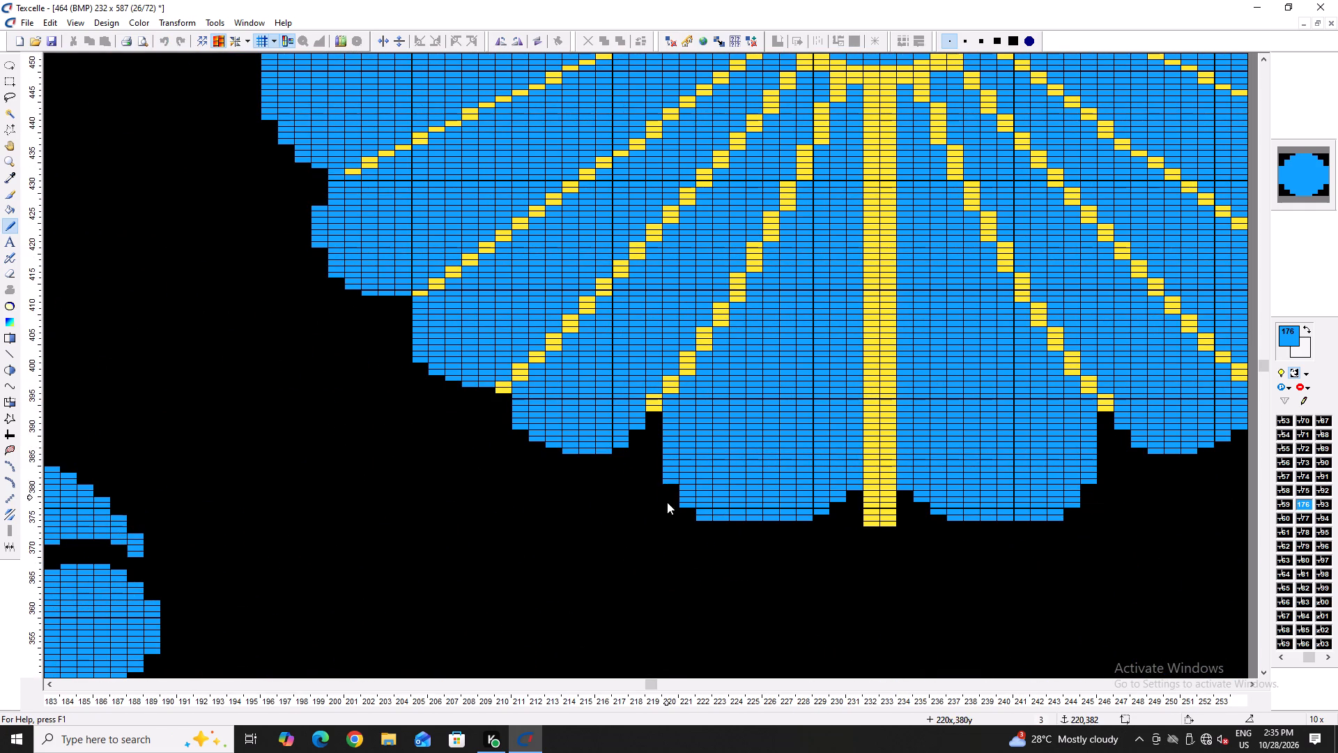
pyautogui.moveTo(667, 502); pyautogui.dragTo(667, 503, button='right')
pyautogui.rightClick(666, 478)
pyautogui.rightClick(682, 498)
pyautogui.rightClick(687, 503)
pyautogui.click(693, 495)
pyautogui.click(693, 499)
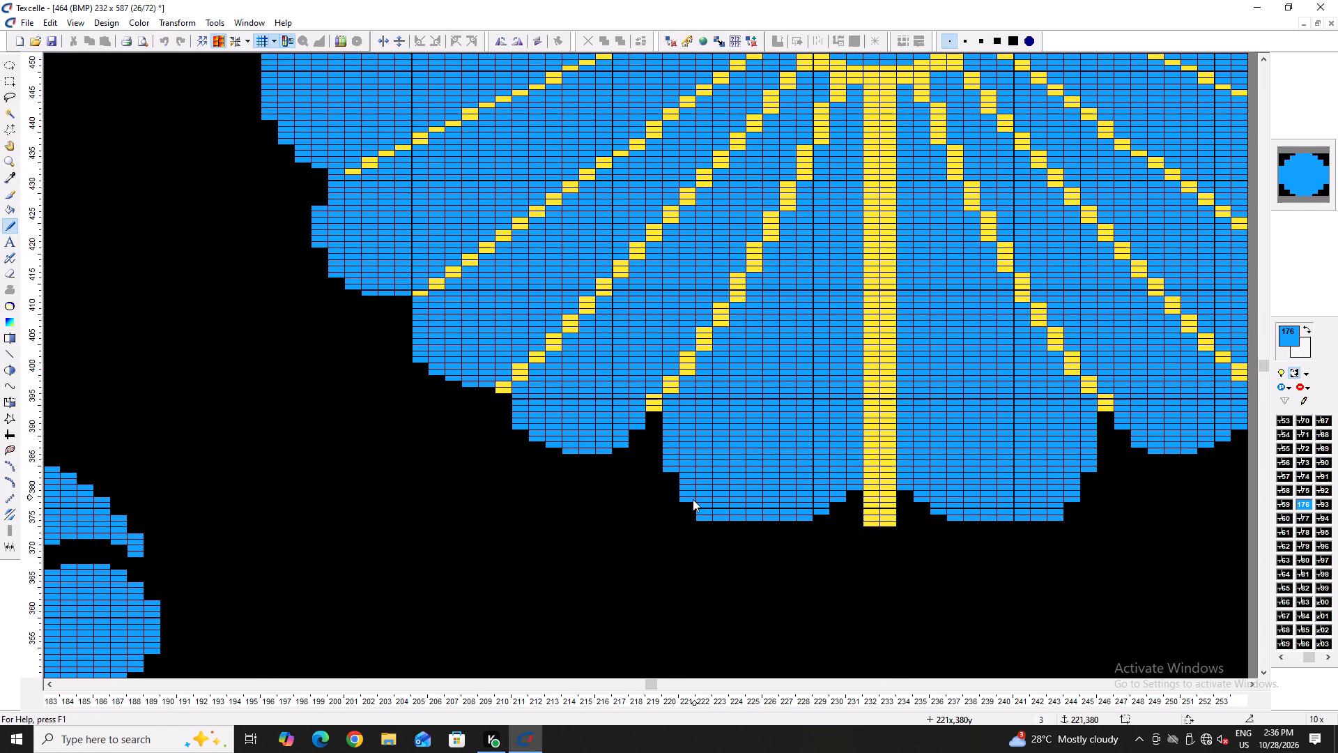
pyautogui.rightClick(700, 512)
pyautogui.rightClick(700, 516)
pyautogui.click(683, 495)
pyautogui.rightClick(682, 494)
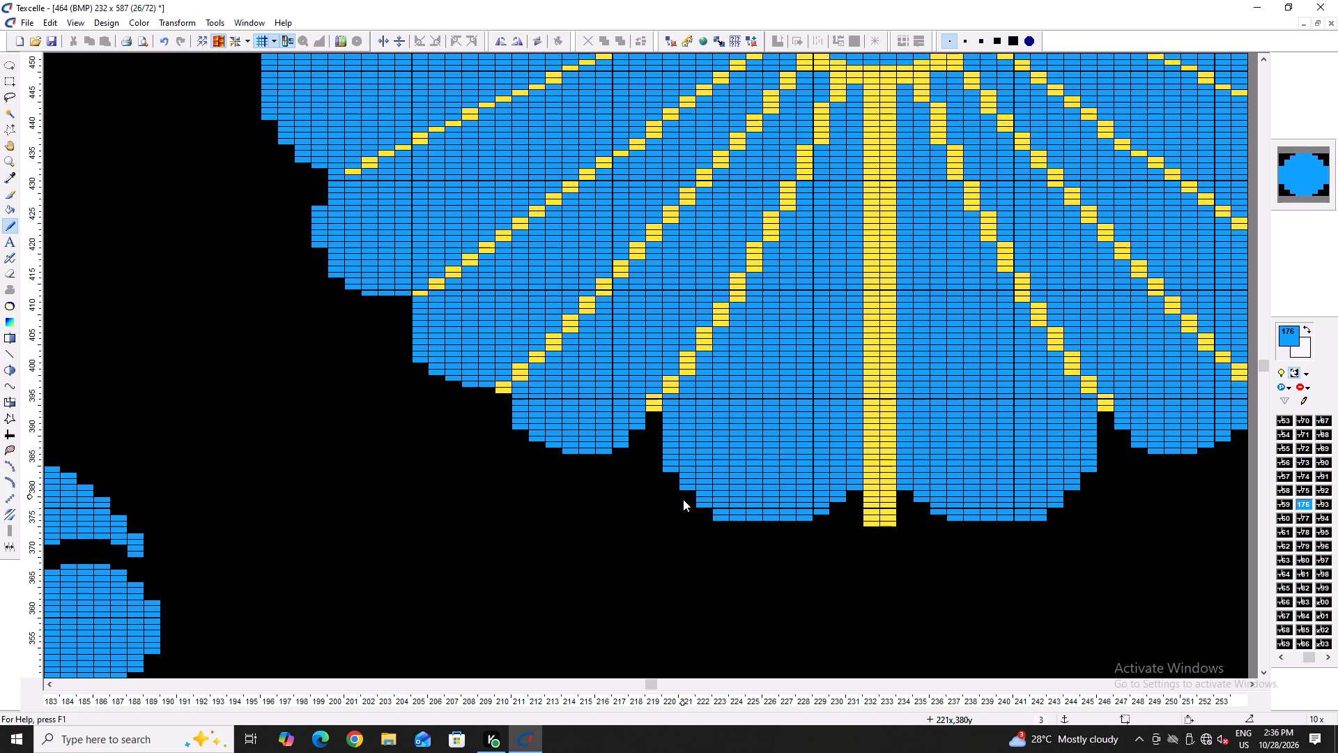
# Toggle colour 122 in the design's colour table so the yellow petal divider lines display as black.
pyautogui.scroll(-1, 1311, 512)
pyautogui.scroll(2, 1309, 512)
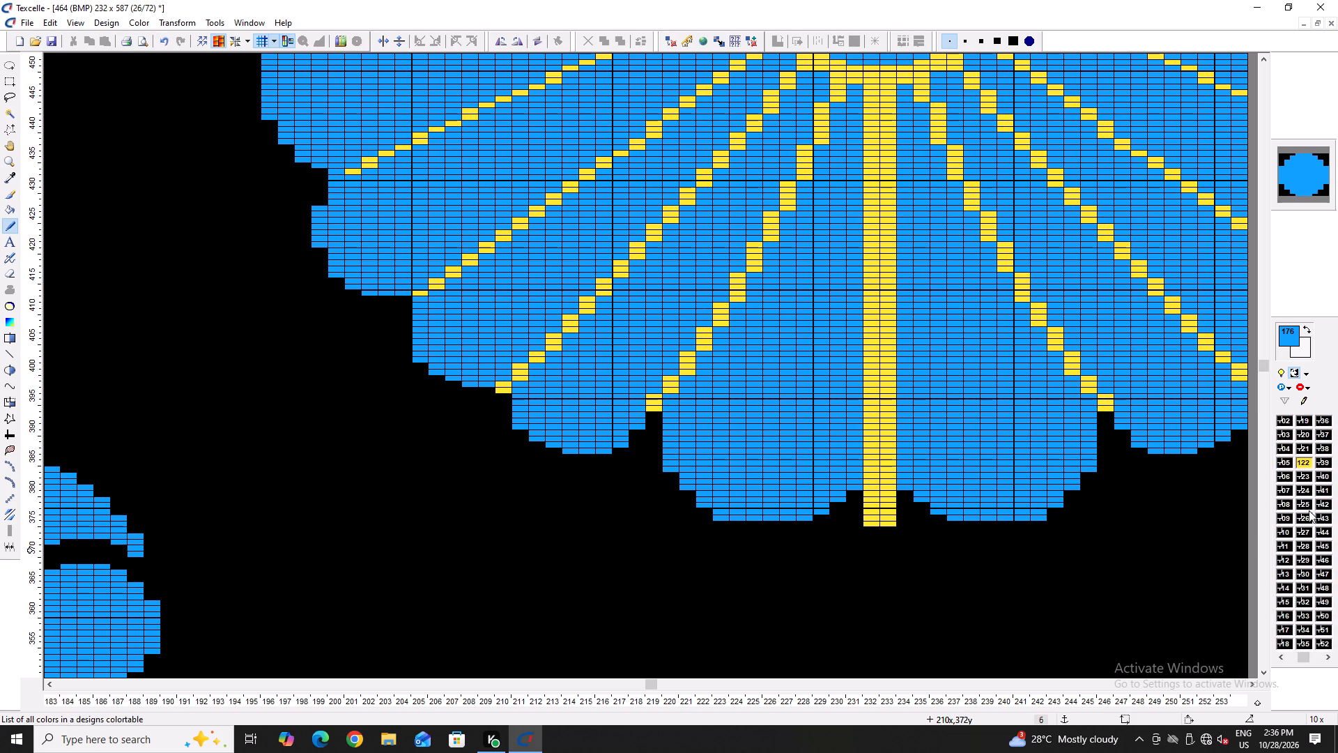
pyautogui.keyDown('shift'); pyautogui.click(1298, 462); pyautogui.keyUp('shift')
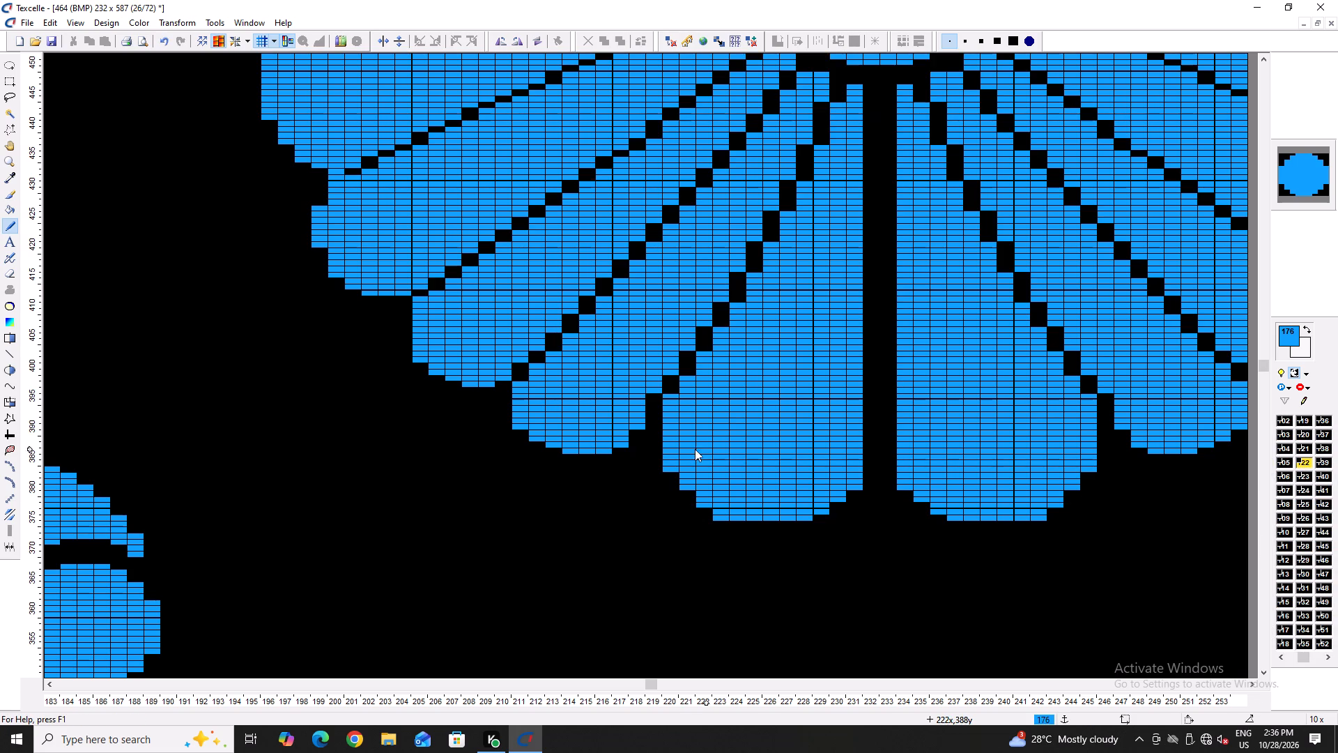
# Trim the bottom petal's upper outer corner at column 220, where it meets the divider line.
pyautogui.scroll(2, 695, 449)
pyautogui.scroll(-1, 672, 550)
pyautogui.rightClick(668, 484)
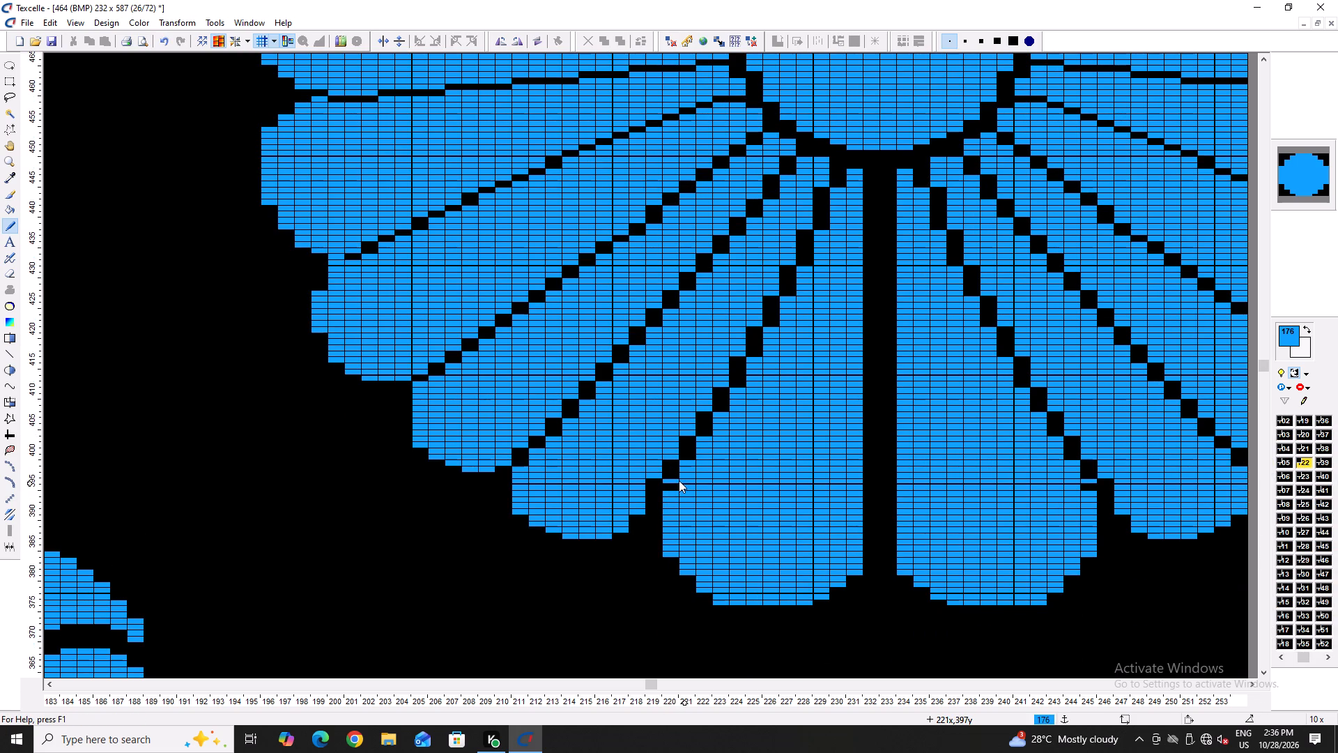
pyautogui.rightClick(677, 480)
pyautogui.click(675, 487)
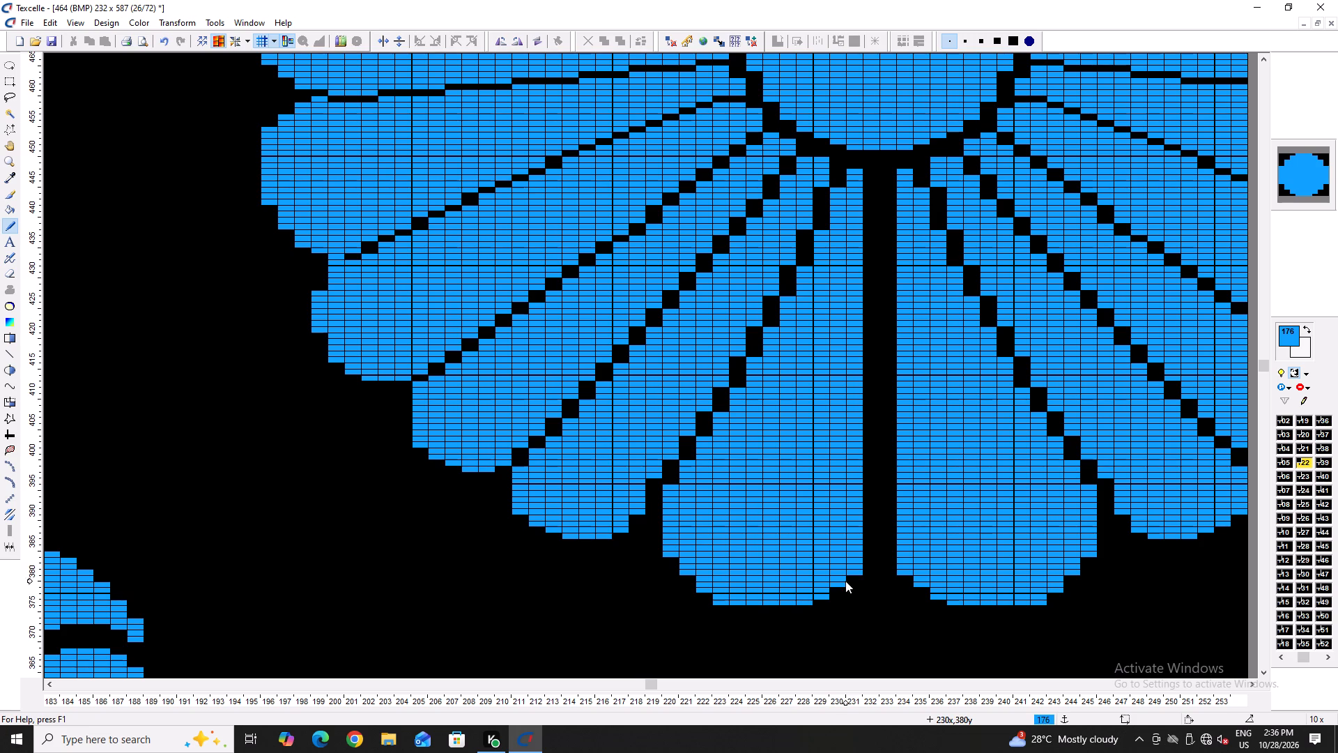
# Round the bottom petal's lower edge by trimming pixels at columns 227 to 231 and columns 220 to 223.
pyautogui.rightClick(855, 568)
pyautogui.rightClick(852, 574)
pyautogui.rightClick(845, 585)
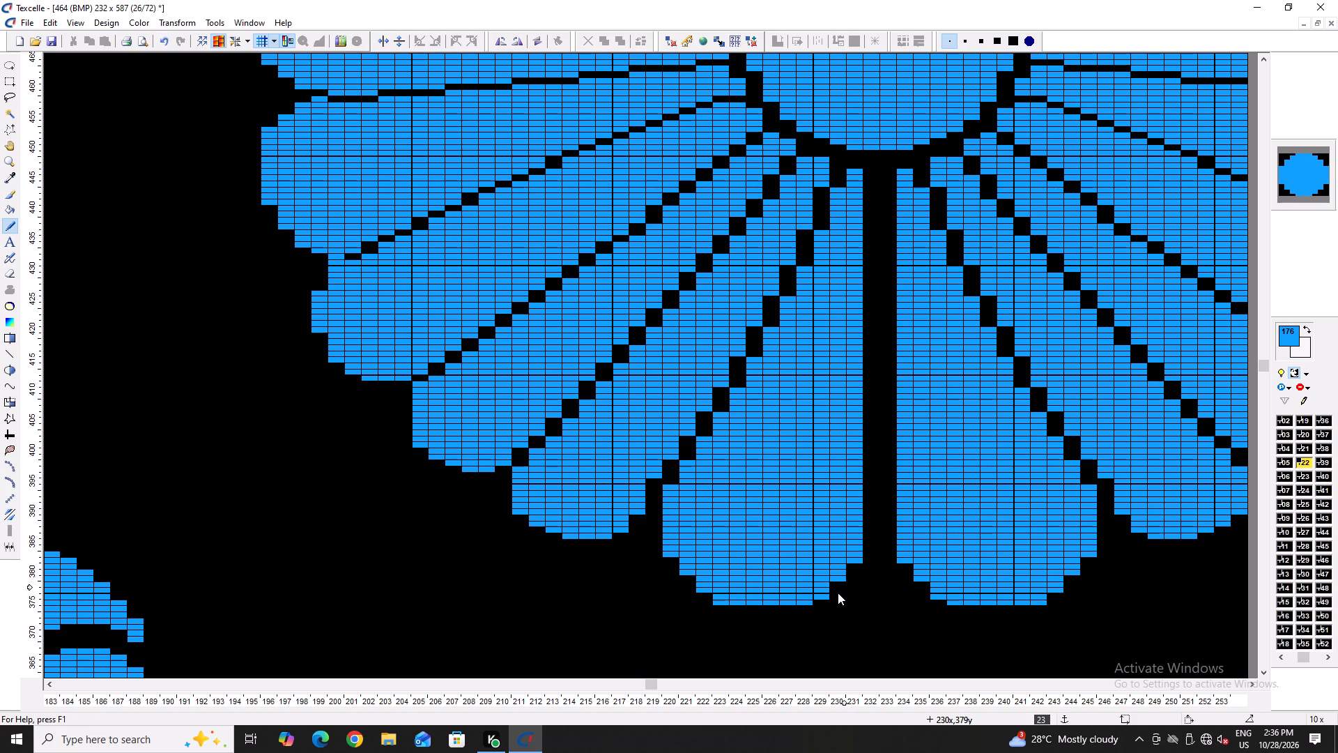
pyautogui.rightClick(824, 598)
pyautogui.rightClick(803, 604)
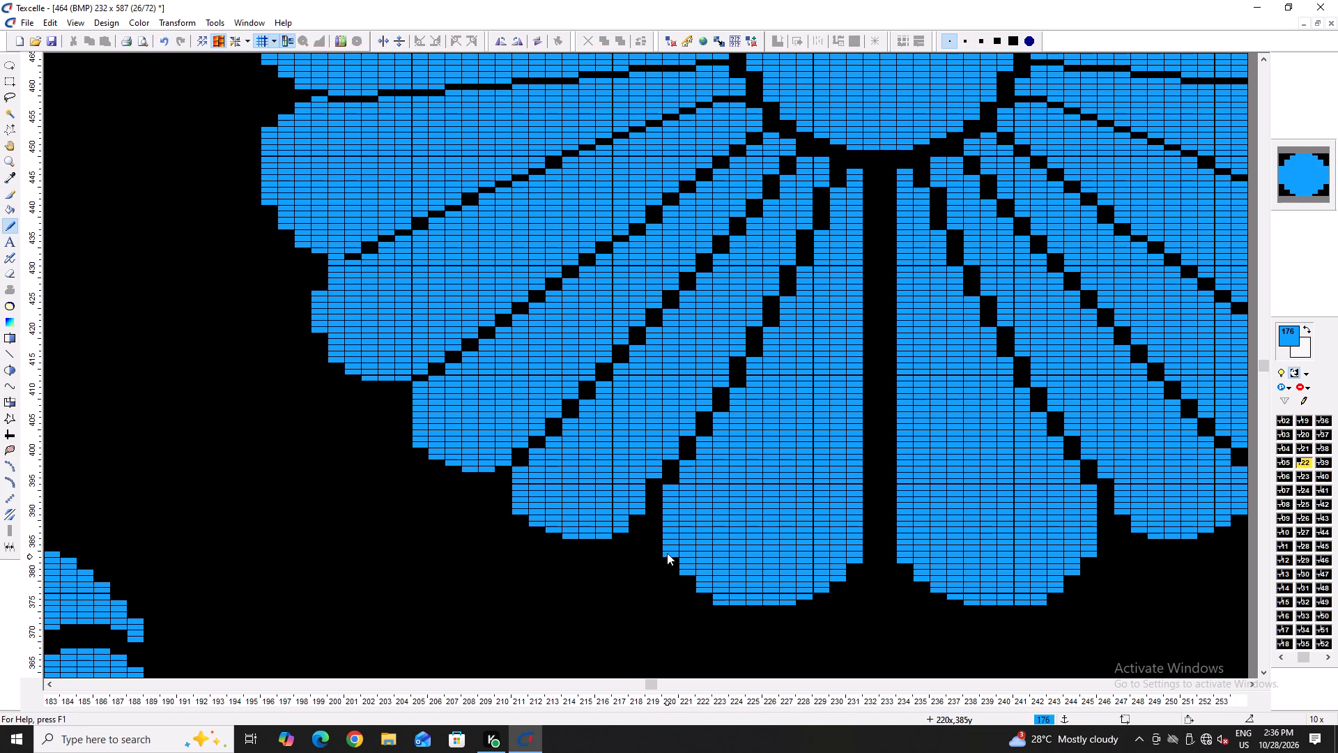
pyautogui.rightClick(667, 553)
pyautogui.keyDown('ctrl'); pyautogui.scroll(-3, 724, 593); pyautogui.keyUp('ctrl')
pyautogui.keyDown('ctrl'); pyautogui.scroll(3, 748, 592); pyautogui.keyUp('ctrl')
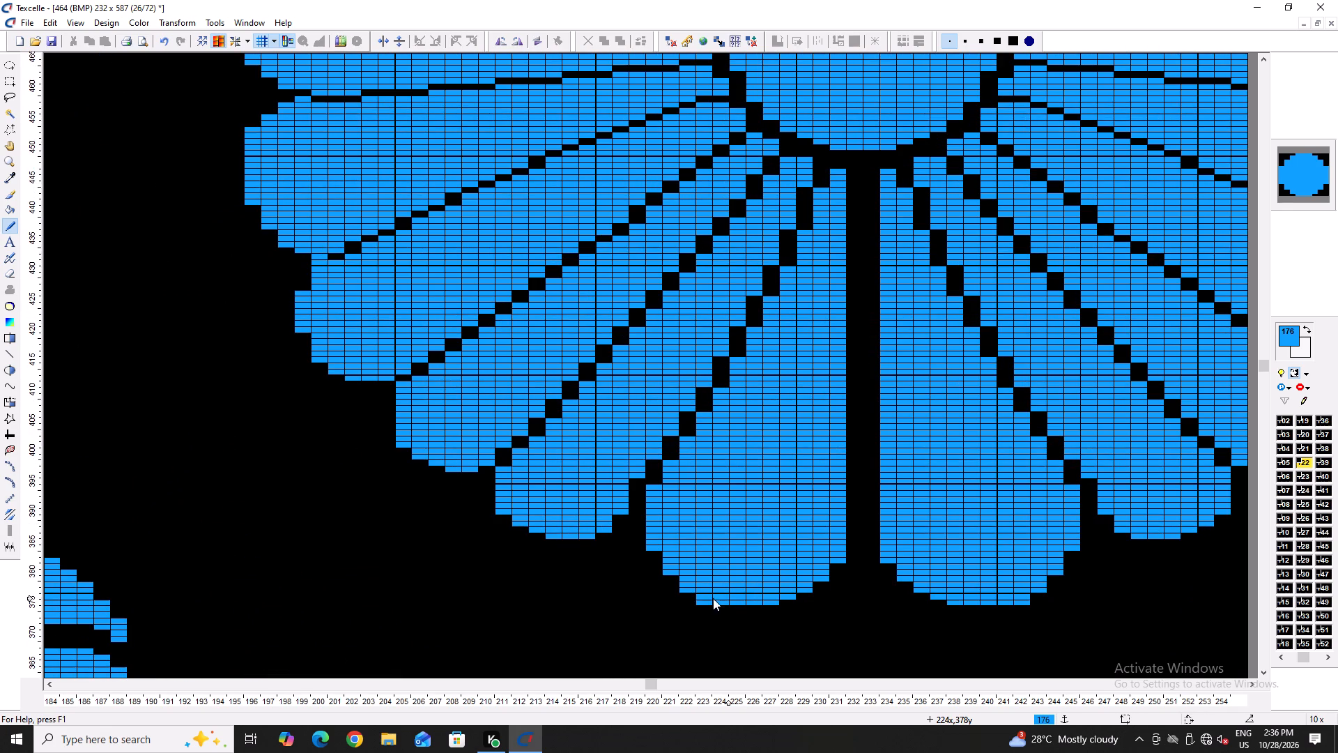
pyautogui.rightClick(707, 600)
pyautogui.rightClick(684, 587)
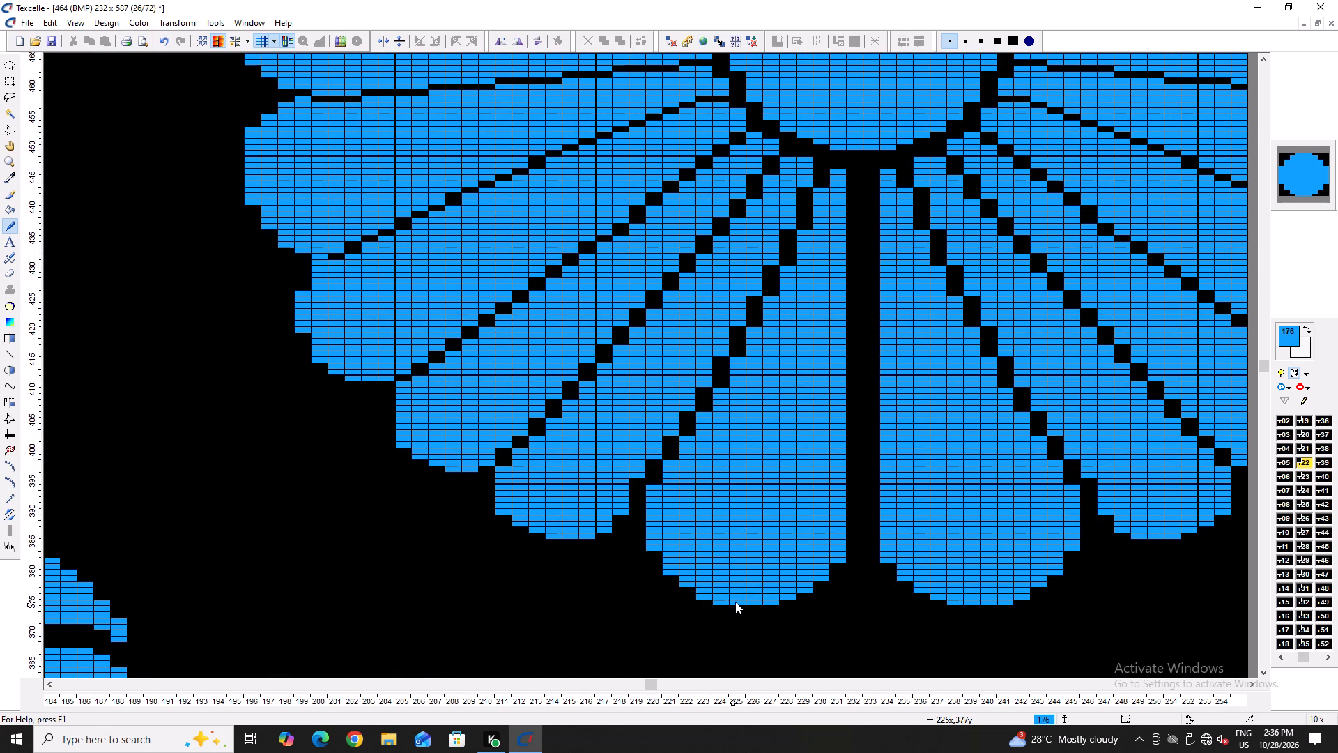
# Clear column 211 of the neighbouring petal and round its tip by trimming columns 212 to 214 and 217 to 218.
pyautogui.keyDown('ctrl'); pyautogui.scroll(-4, 735, 598); pyautogui.keyUp('ctrl')
pyautogui.keyDown('ctrl'); pyautogui.scroll(5, 672, 573); pyautogui.keyUp('ctrl')
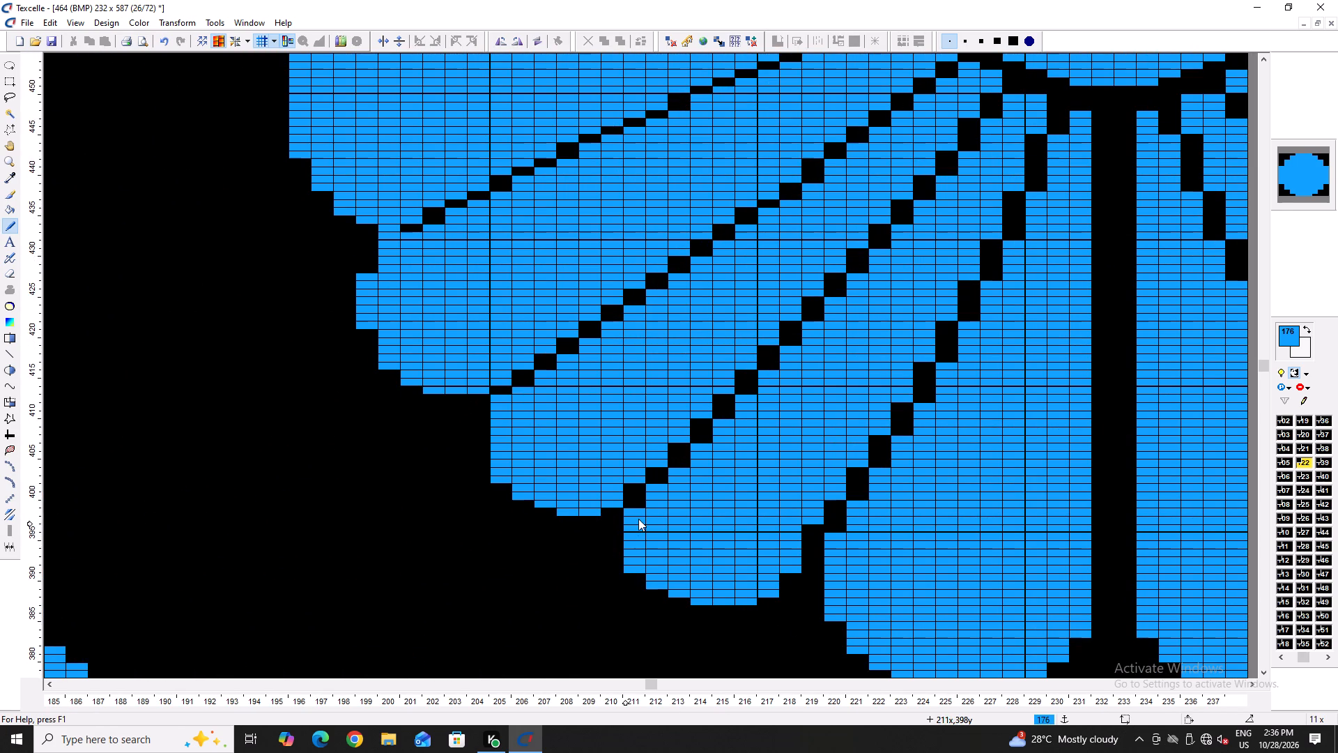
pyautogui.moveTo(638, 519); pyautogui.dragTo(643, 504, button='right')
pyautogui.rightClick(656, 584)
pyautogui.rightClick(654, 574)
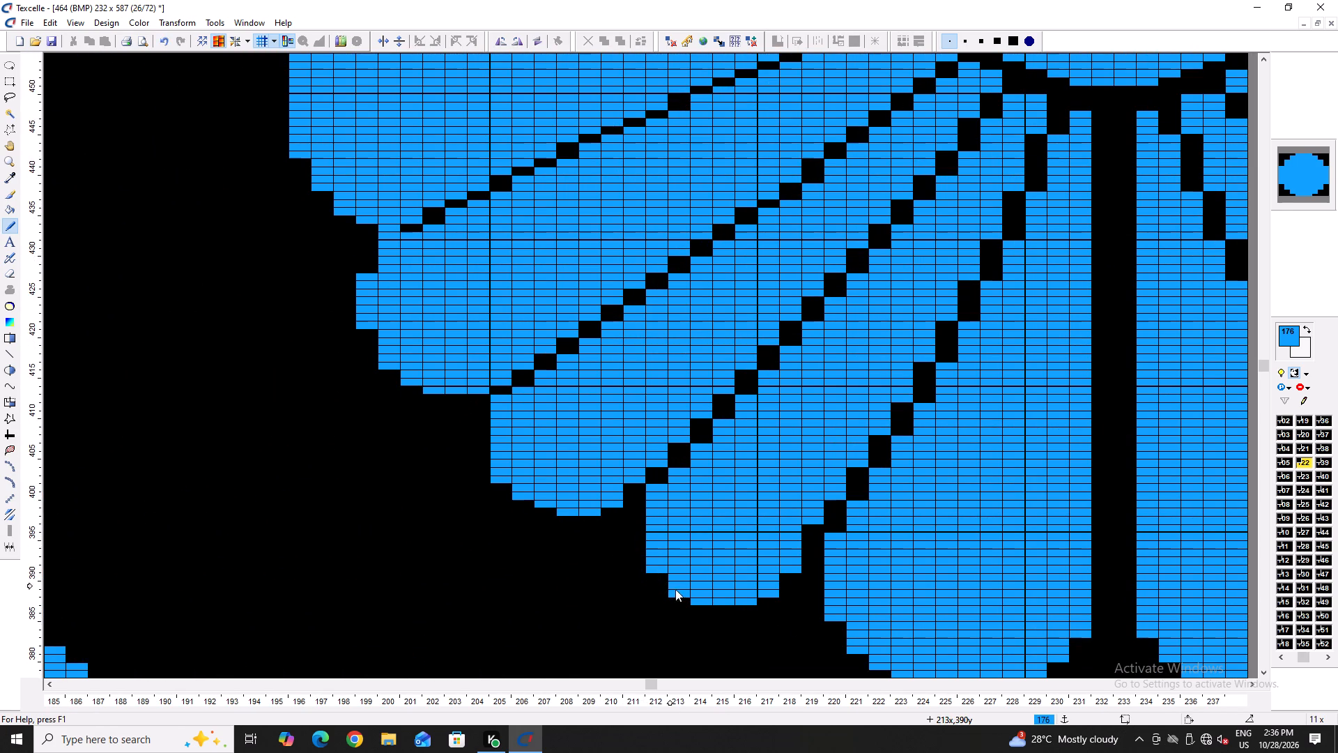
pyautogui.rightClick(675, 592)
pyautogui.rightClick(692, 601)
pyautogui.rightClick(790, 569)
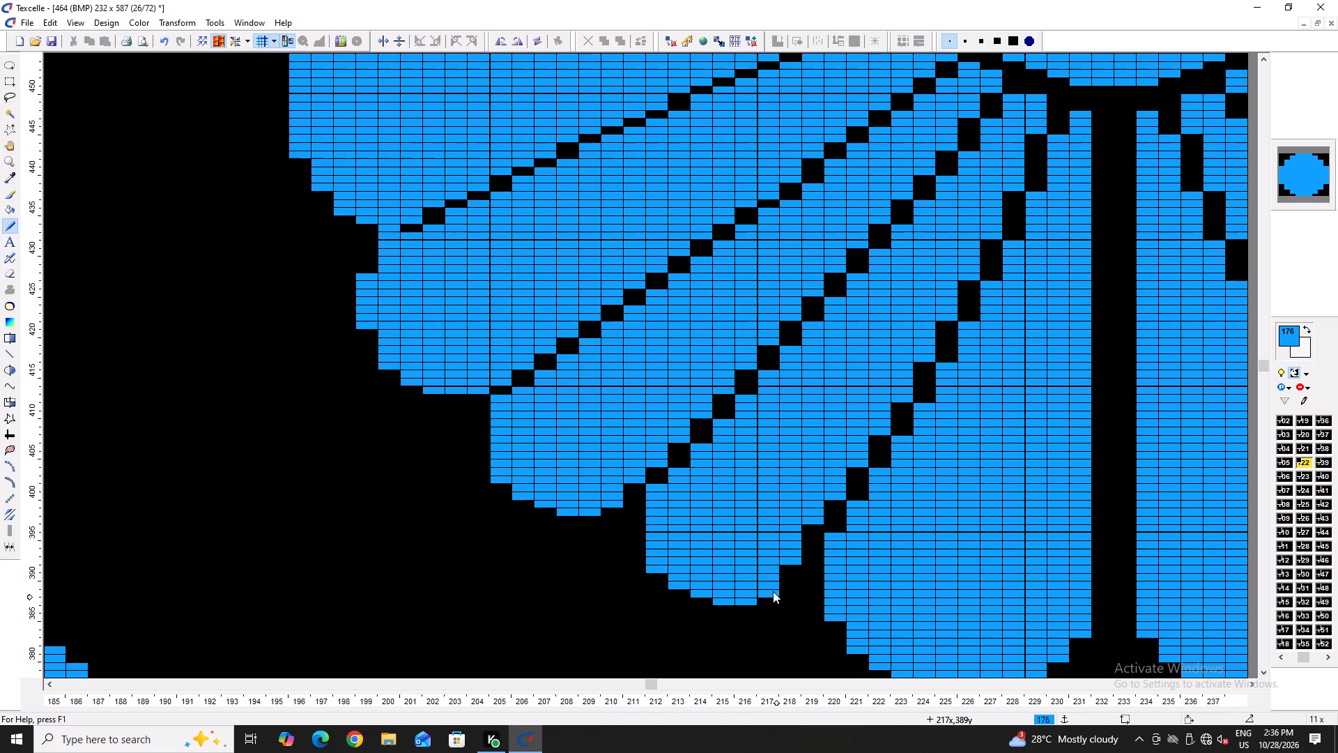
pyautogui.rightClick(773, 591)
# Refill the same petal's lower corner around column 218 and retouch the tip into an even curve.
pyautogui.keyDown('ctrl'); pyautogui.scroll(-4, 714, 545); pyautogui.keyUp('ctrl')
pyautogui.keyDown('ctrl'); pyautogui.scroll(5, 740, 551); pyautogui.keyUp('ctrl')
pyautogui.moveTo(738, 558); pyautogui.dragTo(728, 588)
pyautogui.moveTo(708, 599); pyautogui.dragTo(700, 601)
pyautogui.click(699, 601)
pyautogui.rightClick(738, 591)
# Even out the gaps on both sides of this petal by adjusting pixels at columns 219, 220 and 212.
pyautogui.scroll(-2, 779, 522)
pyautogui.scroll(2, 817, 470)
pyautogui.click(759, 501)
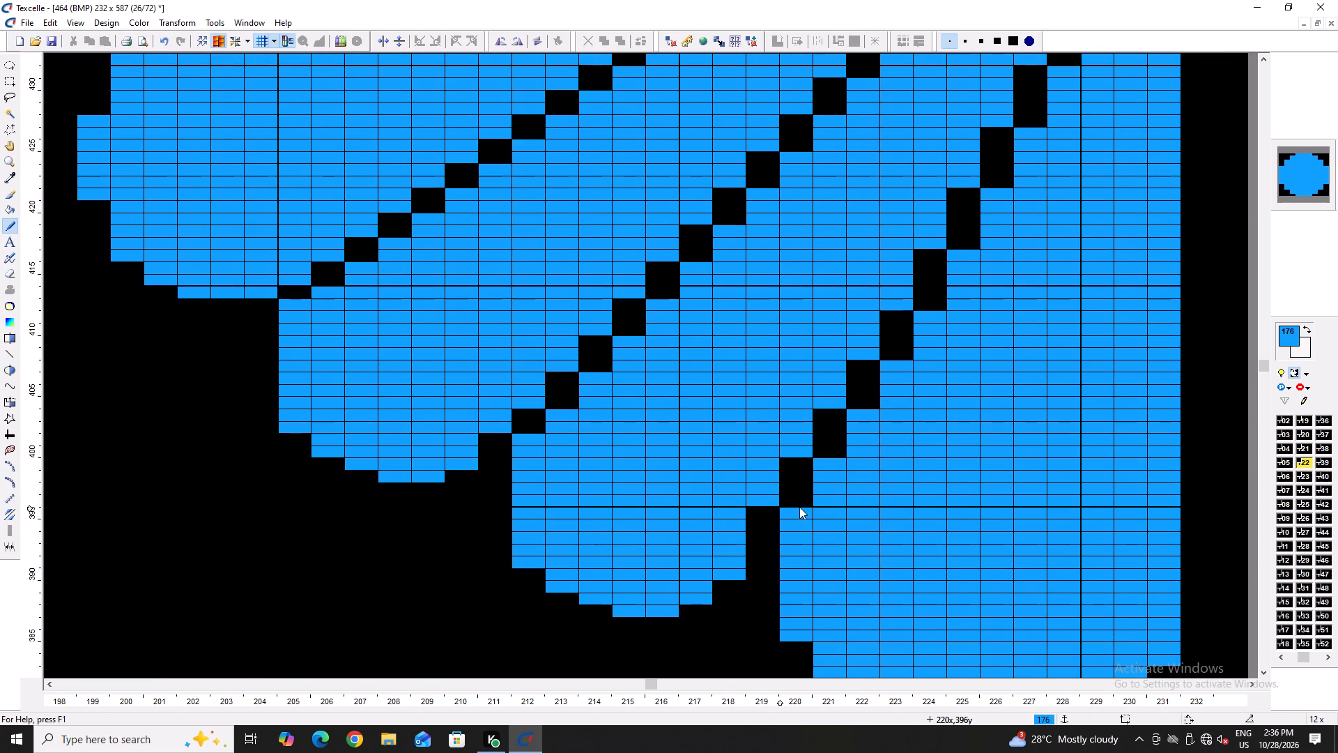
pyautogui.rightClick(791, 517)
pyautogui.keyDown('ctrl'); pyautogui.scroll(-2, 754, 531); pyautogui.keyUp('ctrl')
pyautogui.keyDown('ctrl'); pyautogui.scroll(2, 755, 527); pyautogui.keyUp('ctrl')
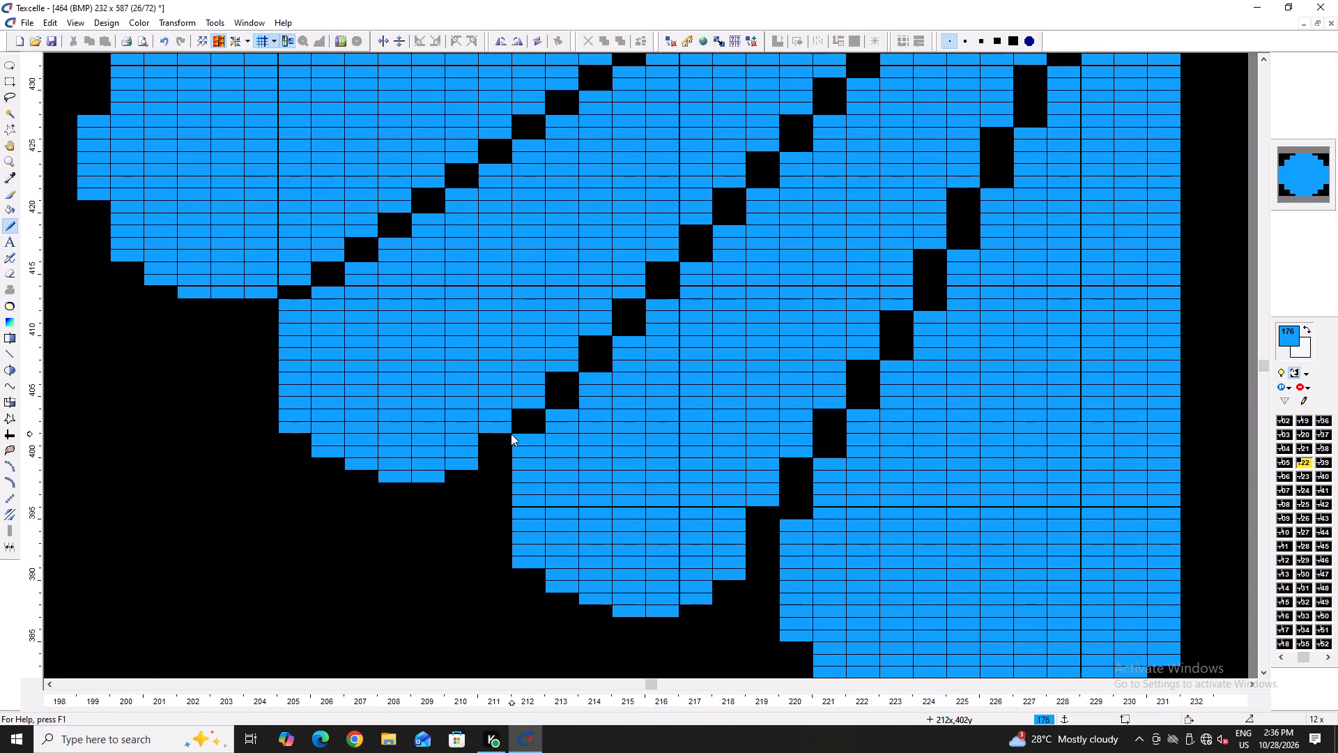
pyautogui.moveTo(516, 434); pyautogui.dragTo(520, 443, button='right')
# Round the petal spanning columns 205 to 210 by trimming its corners and flattening its underside, restoring pixels at the tip.
pyautogui.press('Left')
pyautogui.scroll(2, 654, 481)
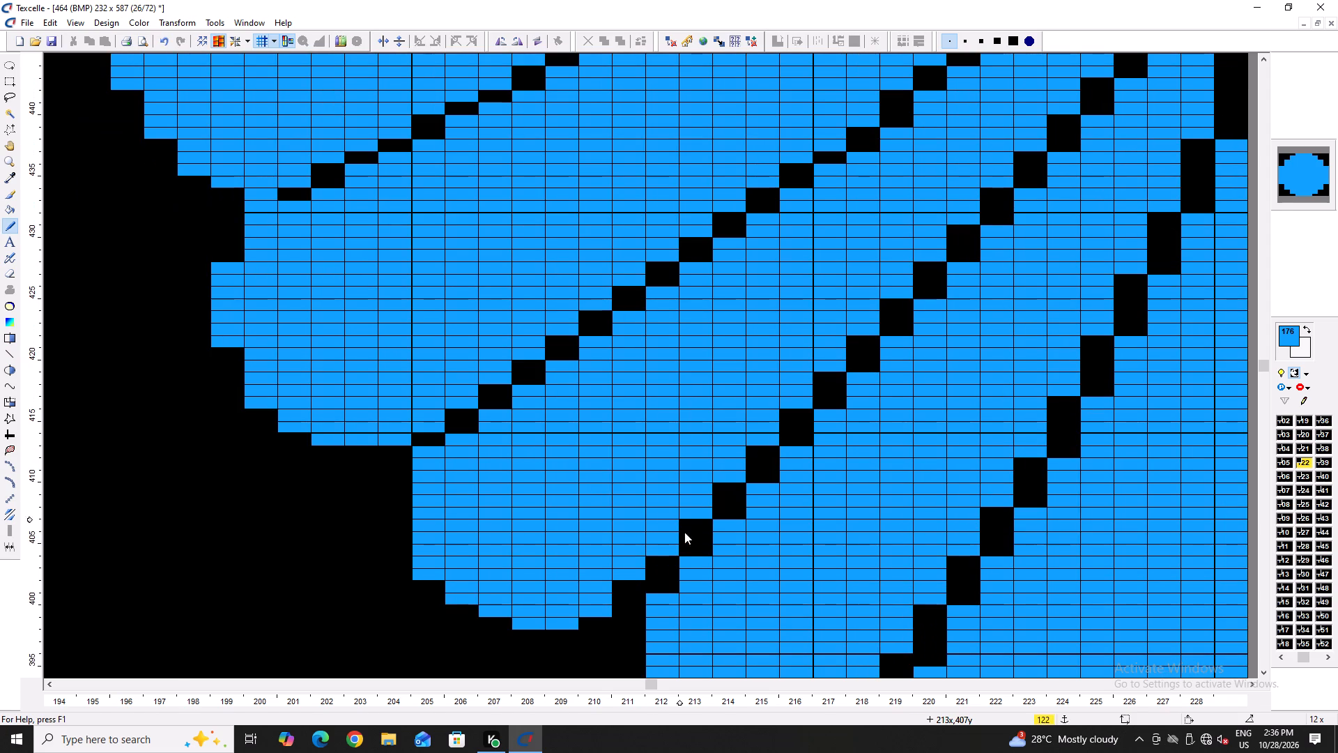
pyautogui.rightClick(432, 452)
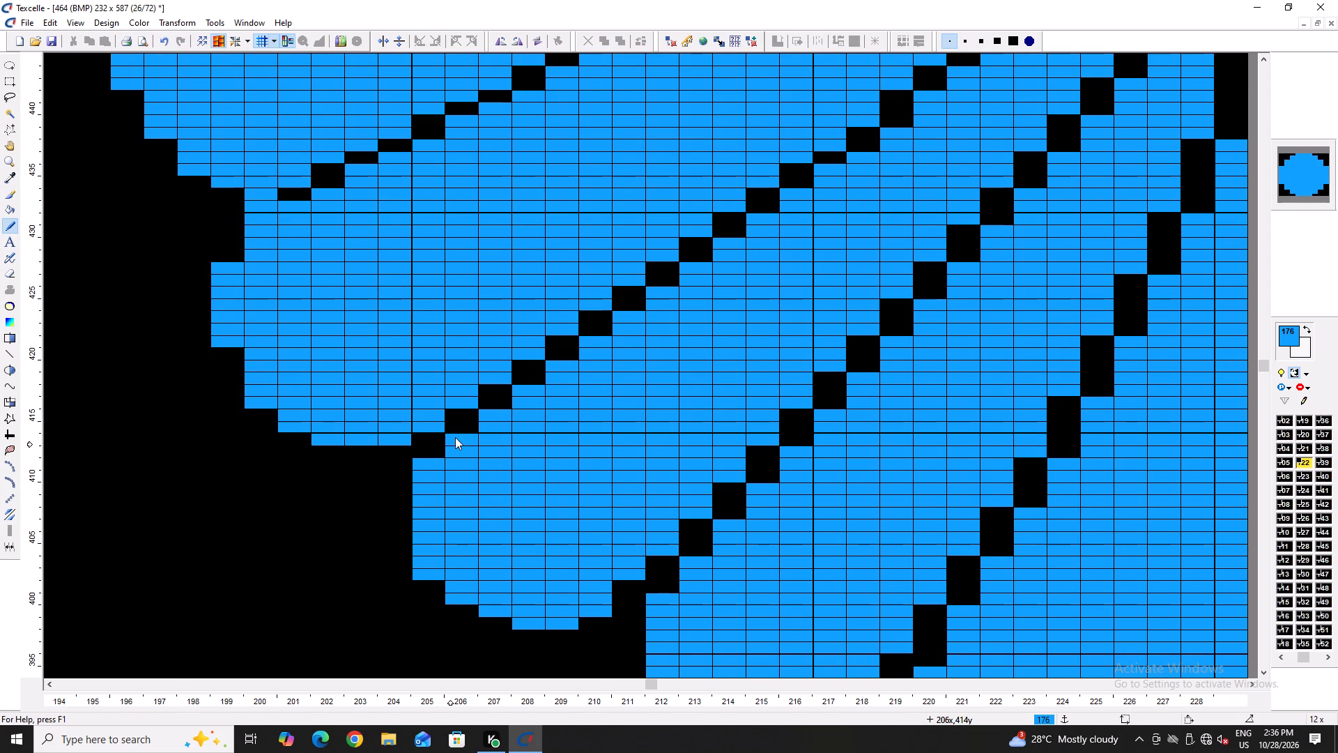
pyautogui.rightClick(429, 577)
pyautogui.rightClick(610, 614)
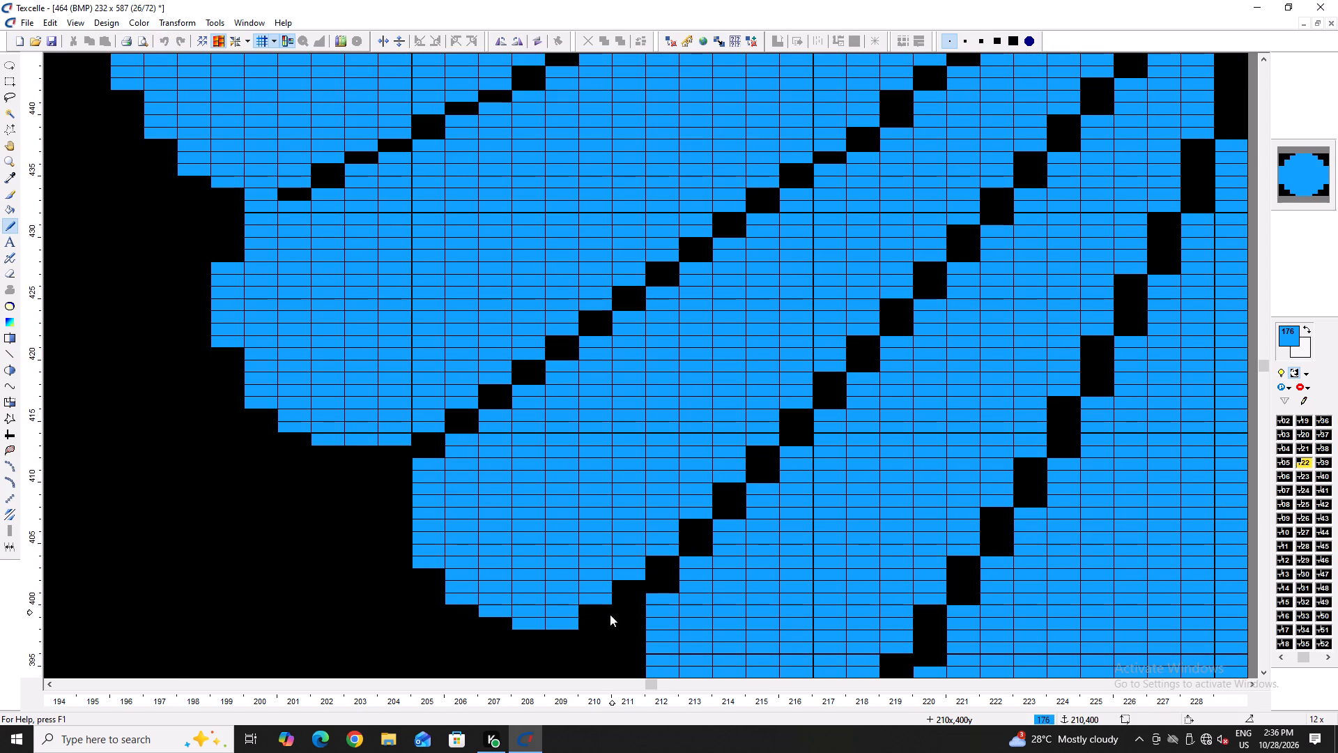
pyautogui.moveTo(585, 621); pyautogui.dragTo(497, 611, button='right')
pyautogui.rightClick(449, 597)
pyautogui.rightClick(449, 597)
pyautogui.click(536, 616)
pyautogui.click(531, 614)
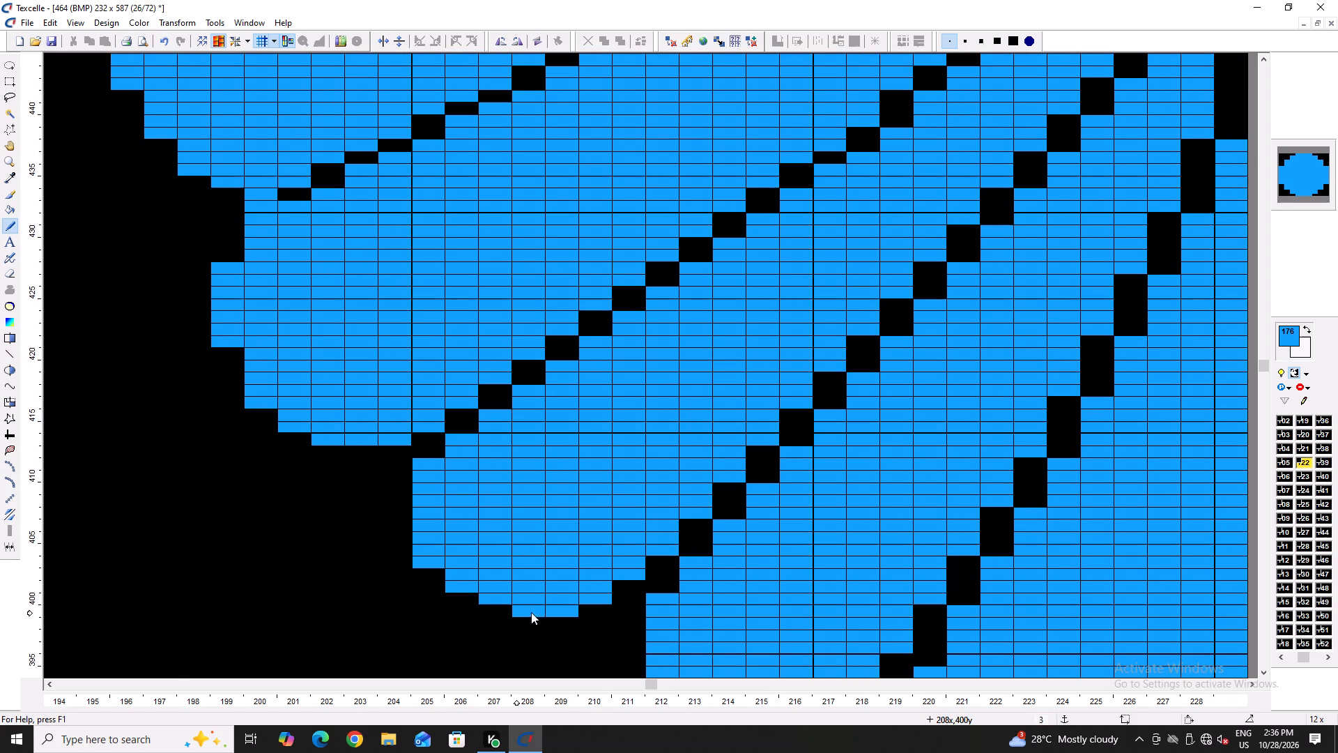
# Open the notch above the petal starting at column 199 by clearing pixels at column 200 and retouching column 199.
pyautogui.keyDown('ctrl'); pyautogui.scroll(-5, 573, 595); pyautogui.keyUp('ctrl')
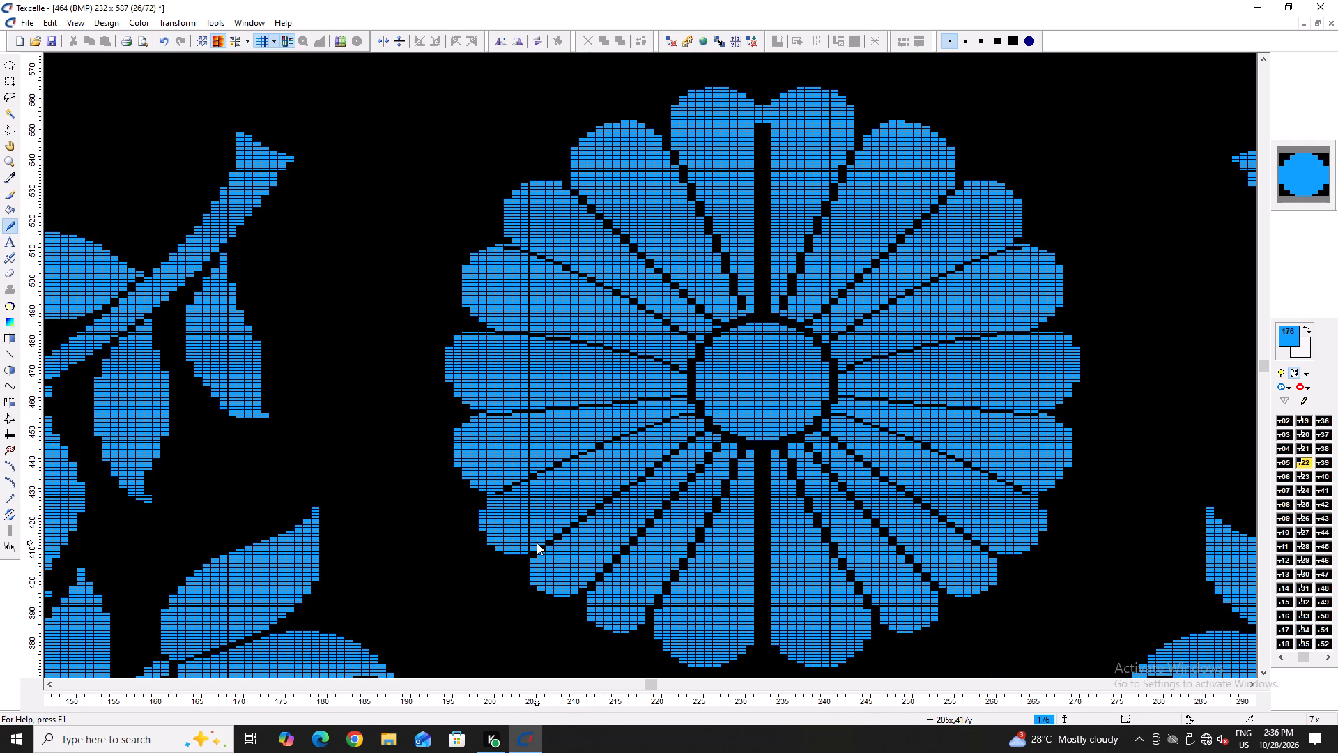
pyautogui.keyDown('ctrl'); pyautogui.scroll(2, 592, 609); pyautogui.keyUp('ctrl')
pyautogui.keyDown('ctrl'); pyautogui.scroll(2, 444, 478); pyautogui.keyUp('ctrl')
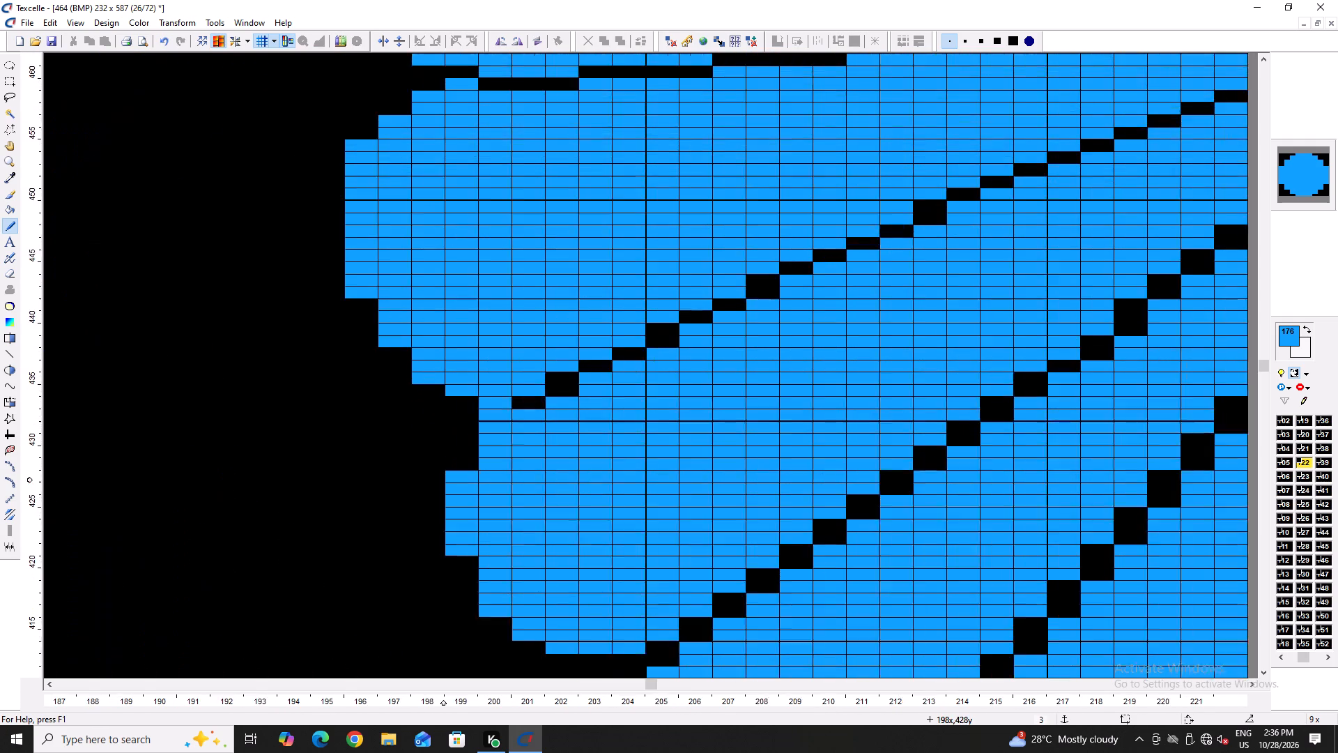
pyautogui.keyDown('ctrl'); pyautogui.scroll(2, 444, 478); pyautogui.keyUp('ctrl')
pyautogui.rightClick(525, 397)
pyautogui.rightClick(492, 413)
pyautogui.click(456, 462)
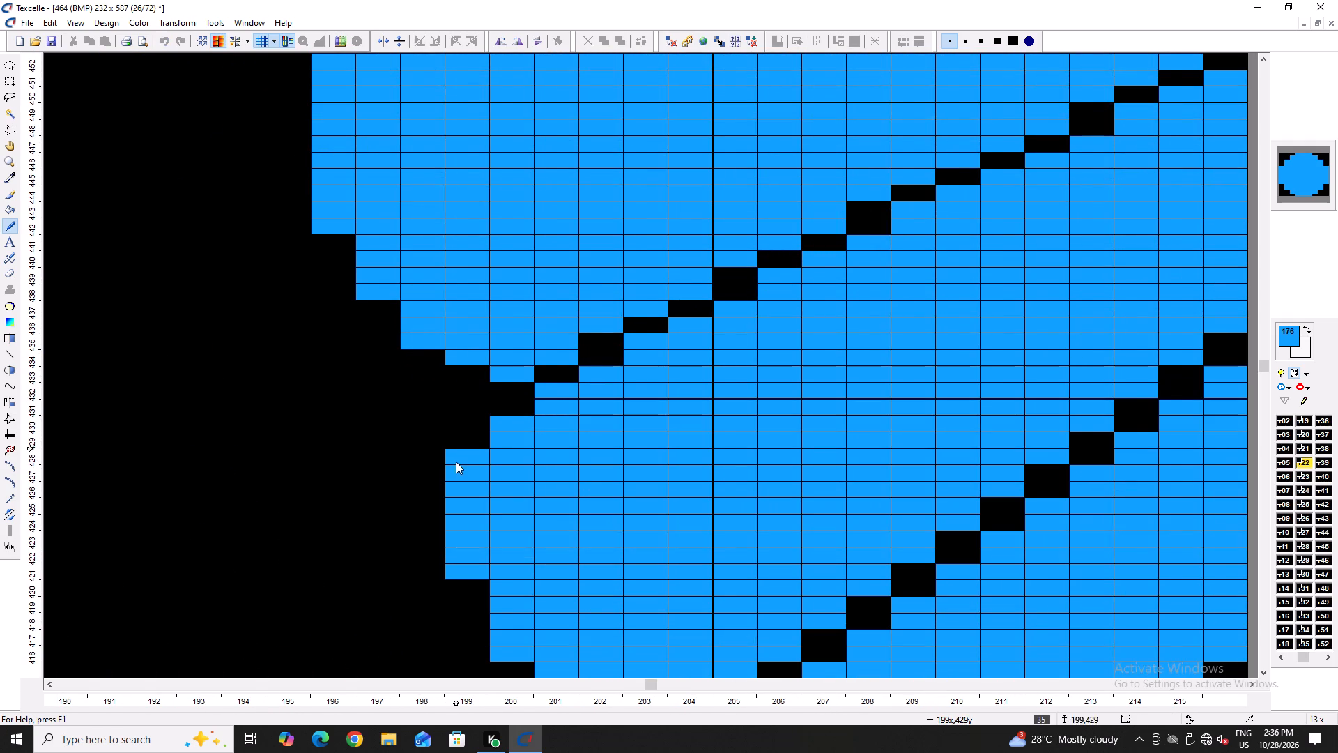
pyautogui.scroll(-1, 467, 491)
pyautogui.moveTo(468, 492); pyautogui.dragTo(474, 540)
pyautogui.scroll(2, 524, 527)
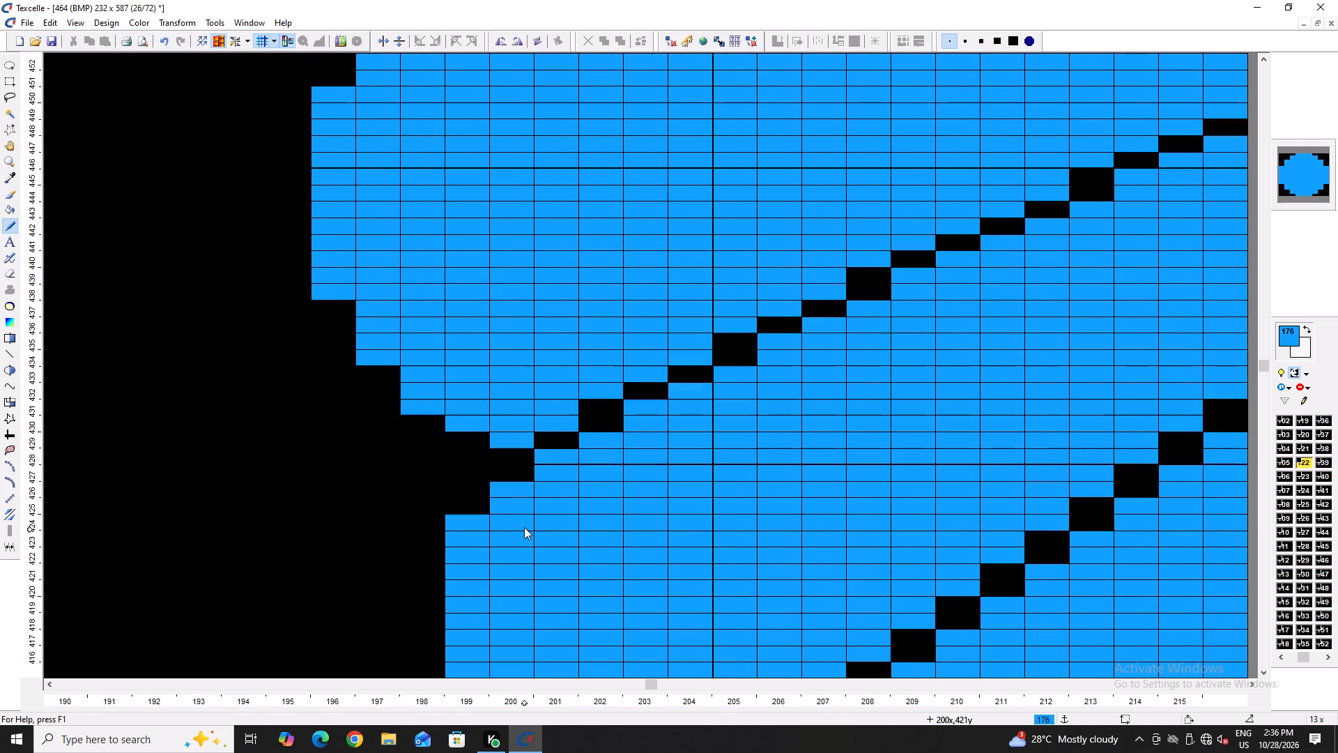
# Thicken the divider above this petal by clearing the pixels under its steps from column 200 to column 209.
pyautogui.scroll(1, 524, 527)
pyautogui.rightClick(512, 547)
pyautogui.rightClick(538, 526)
pyautogui.rightClick(594, 498)
pyautogui.rightClick(636, 480)
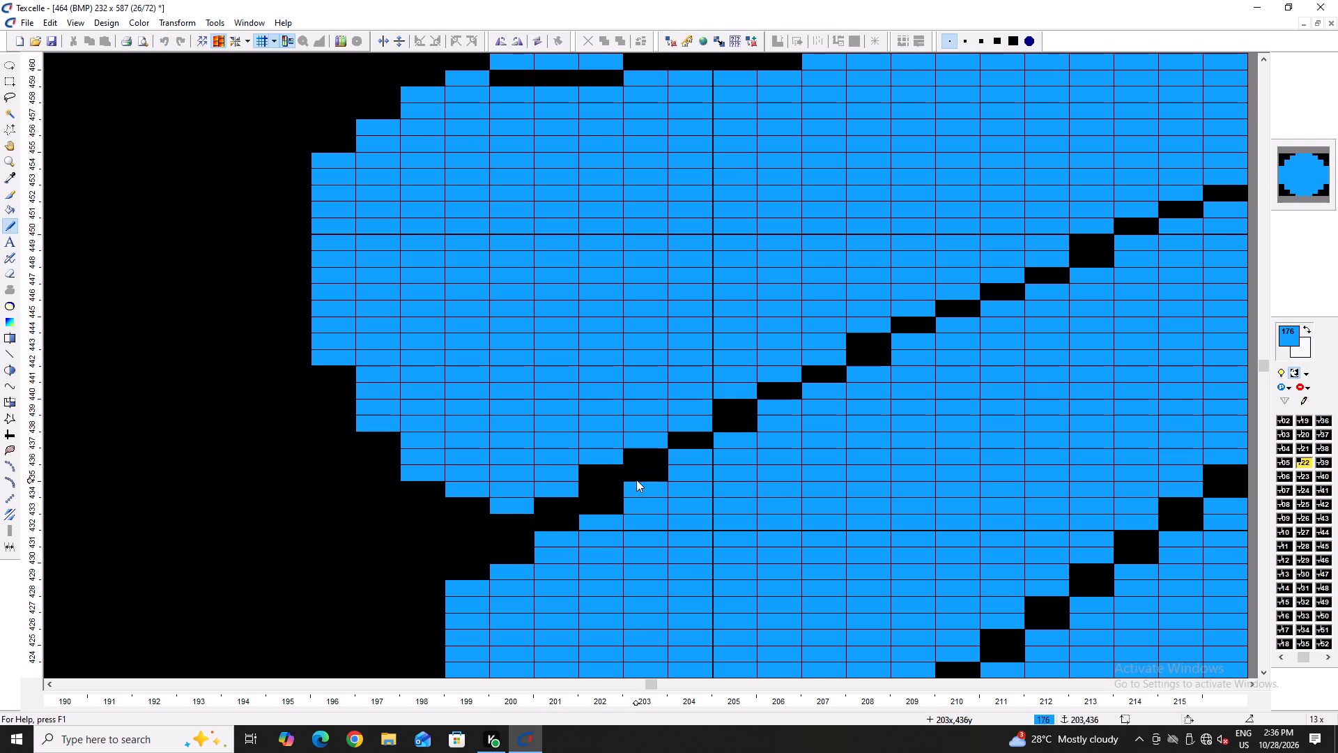
pyautogui.rightClick(643, 476)
pyautogui.rightClick(686, 452)
pyautogui.rightClick(721, 438)
pyautogui.rightClick(723, 437)
pyautogui.rightClick(777, 413)
pyautogui.rightClick(818, 388)
pyautogui.rightClick(882, 363)
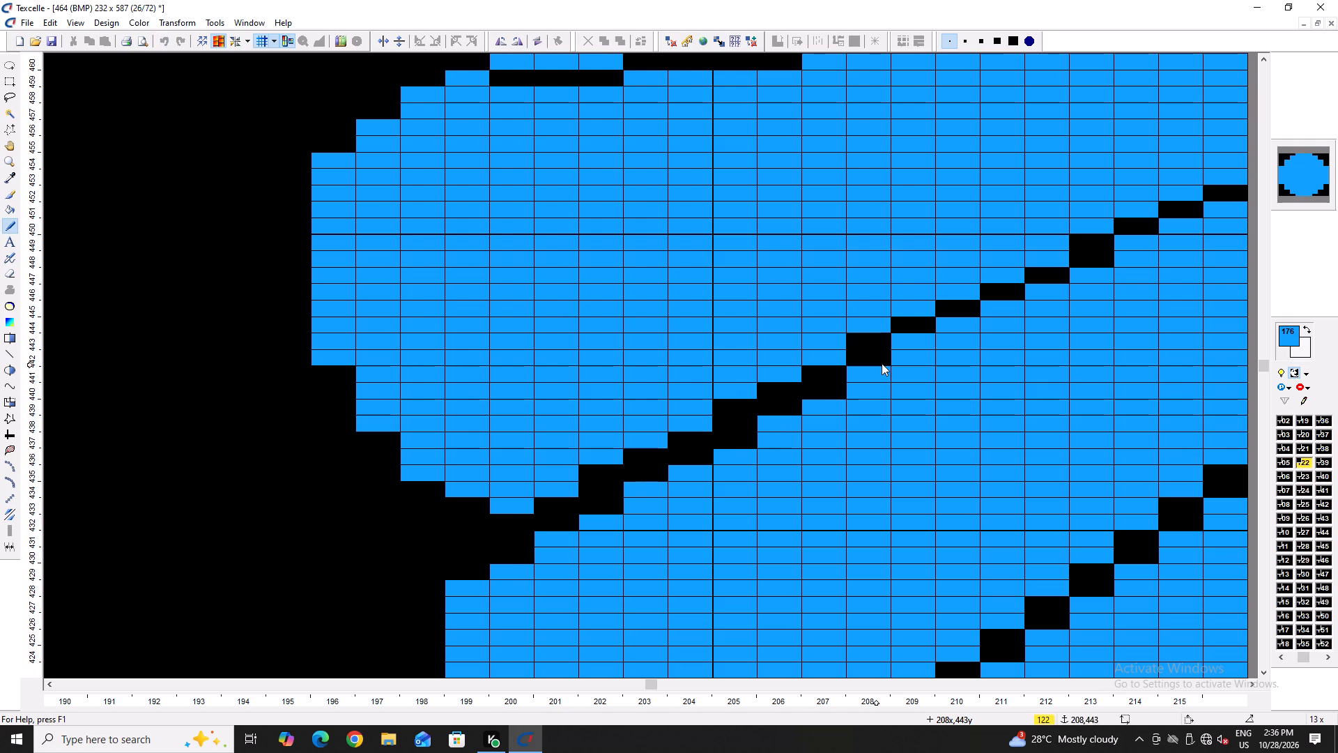
pyautogui.rightClick(915, 343)
pyautogui.rightClick(882, 365)
# Trim two more rows off the petal's upper corner at column 199.
pyautogui.rightClick(469, 586)
pyautogui.rightClick(466, 600)
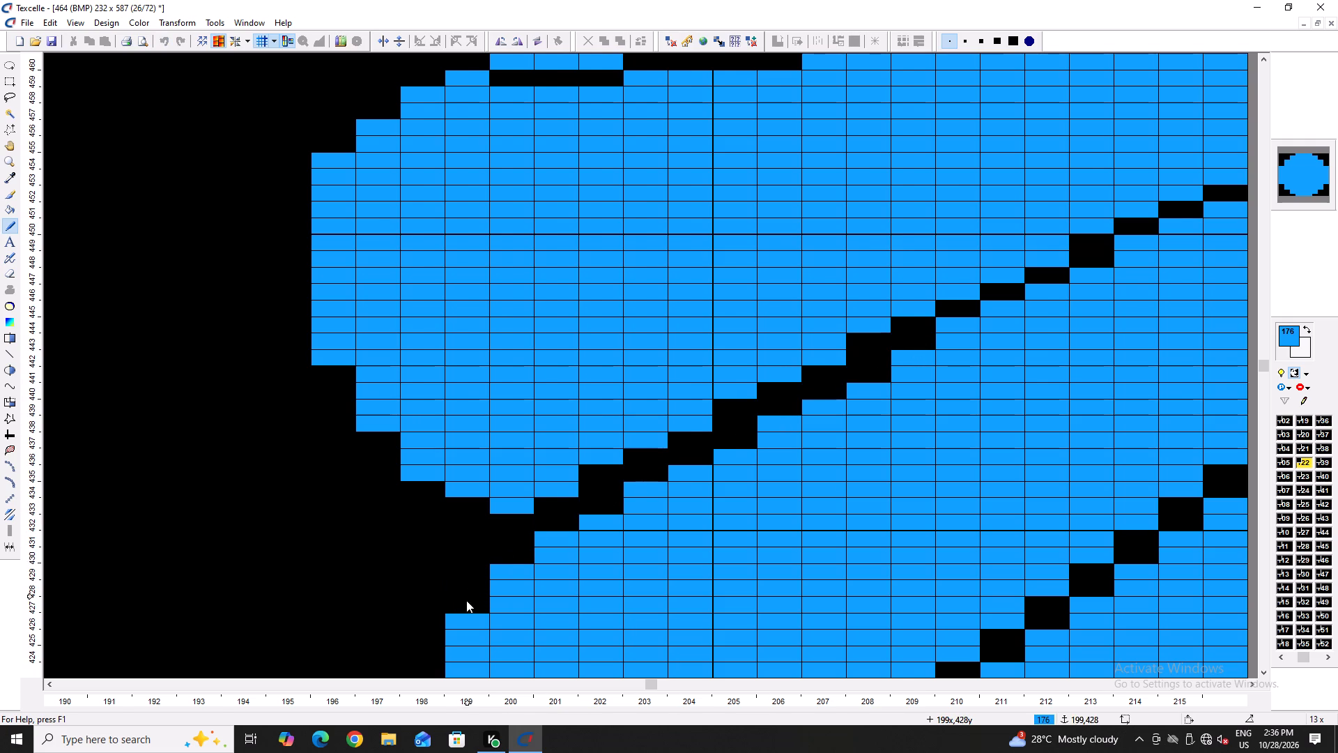
# Continue thickening the same divider toward the flower centre from column 210 to column 214.
pyautogui.keyDown('ctrl'); pyautogui.scroll(-3, 382, 565); pyautogui.keyUp('ctrl')
pyautogui.keyDown('ctrl'); pyautogui.scroll(2, 649, 476); pyautogui.keyUp('ctrl')
pyautogui.rightClick(562, 451)
pyautogui.rightClick(562, 451)
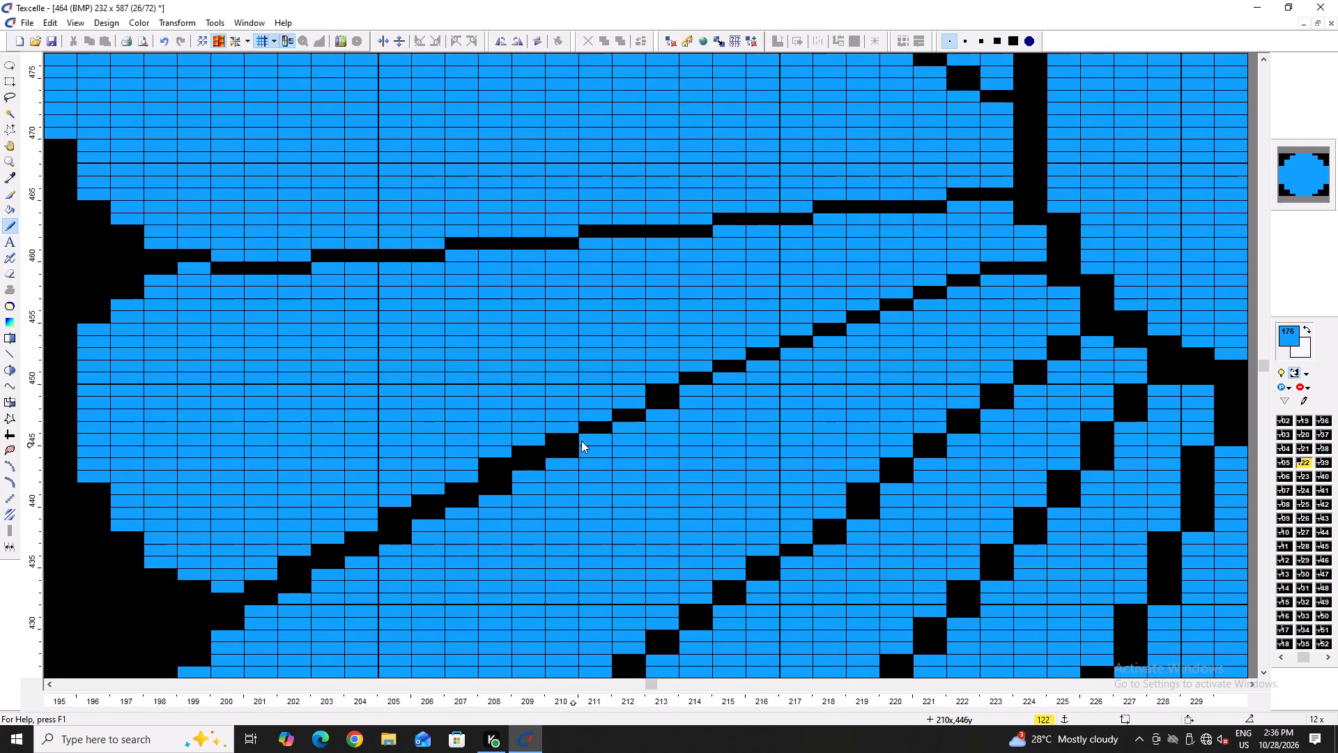
pyautogui.rightClick(585, 440)
pyautogui.rightClick(587, 439)
pyautogui.rightClick(630, 425)
pyautogui.rightClick(659, 414)
pyautogui.rightClick(693, 388)
pyautogui.rightClick(693, 388)
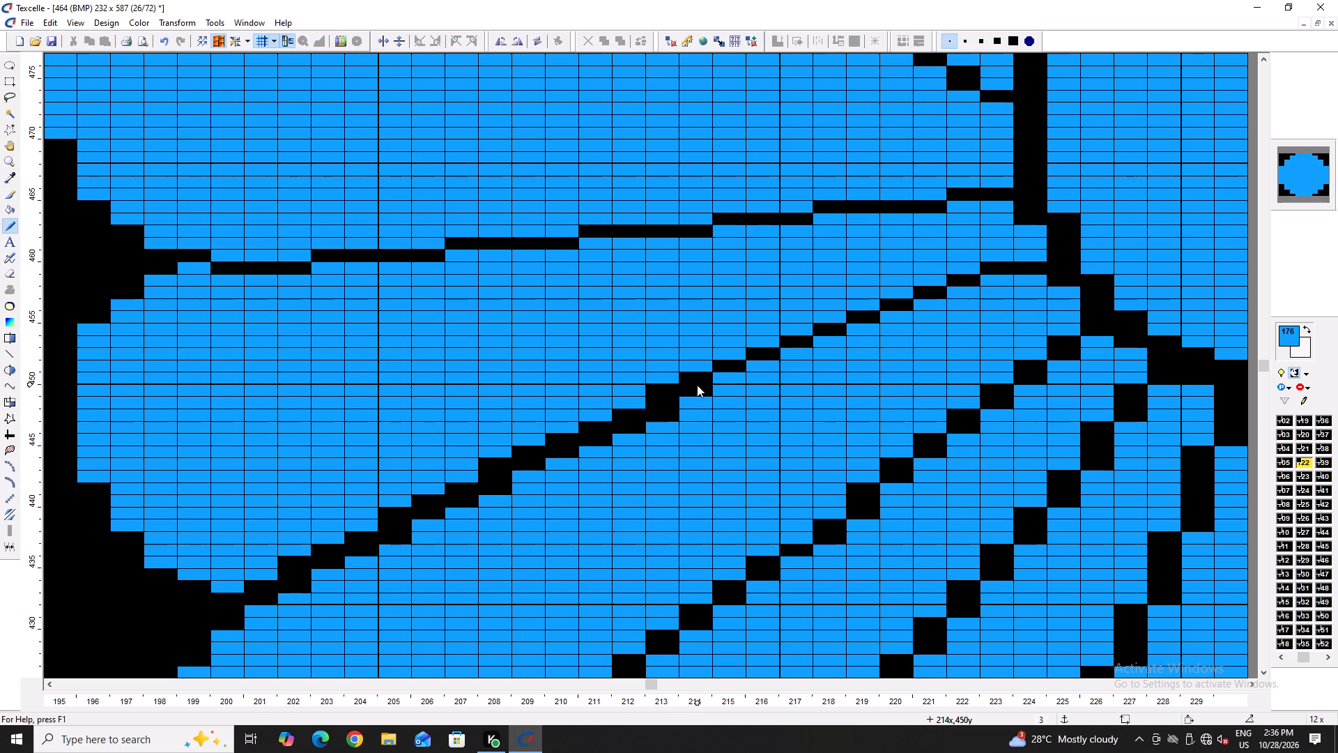
# Thicken the rest of this divider from column 215 to column 223, up to the ring around the flower centre.
pyautogui.rightClick(721, 374)
pyautogui.rightClick(752, 368)
pyautogui.rightClick(753, 368)
pyautogui.rightClick(793, 355)
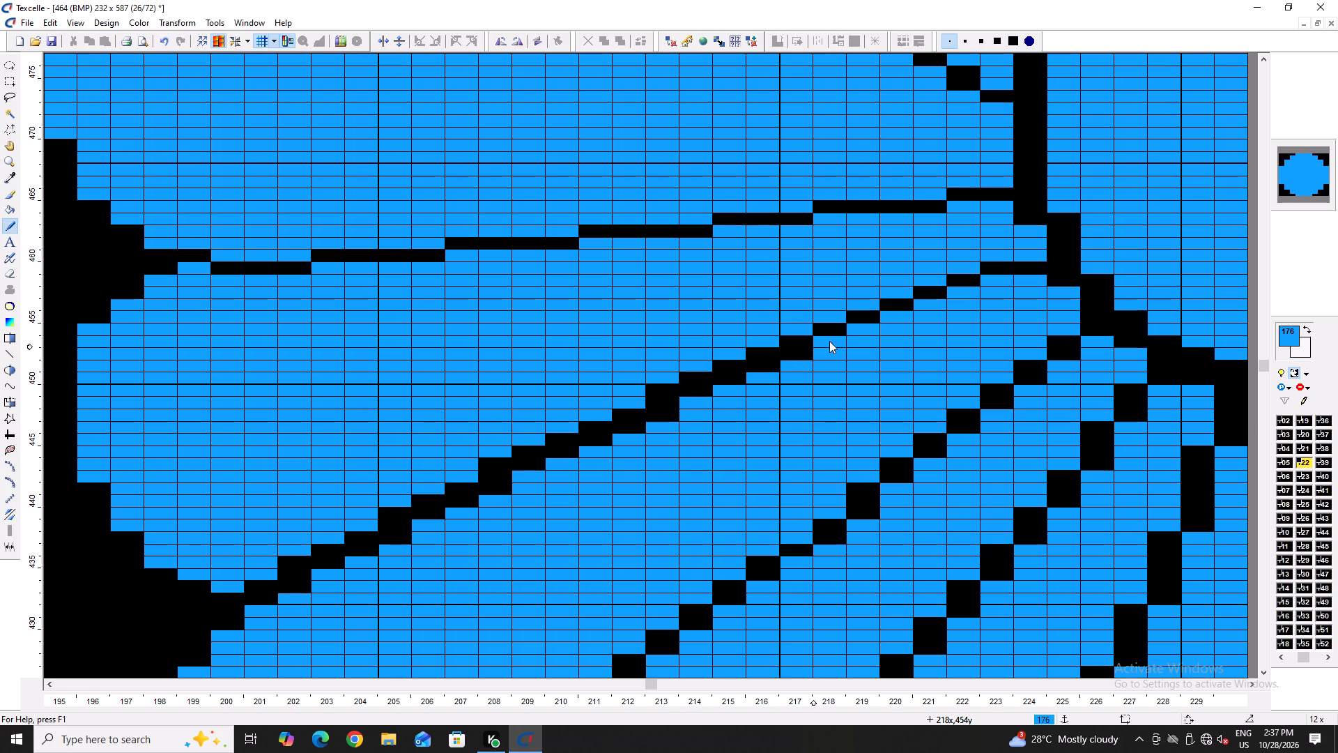
pyautogui.rightClick(831, 340)
pyautogui.rightClick(831, 340)
pyautogui.rightClick(857, 328)
pyautogui.rightClick(888, 317)
pyautogui.rightClick(930, 301)
pyautogui.scroll(1, 930, 301)
pyautogui.rightClick(930, 301)
pyautogui.rightClick(958, 291)
pyautogui.rightClick(958, 291)
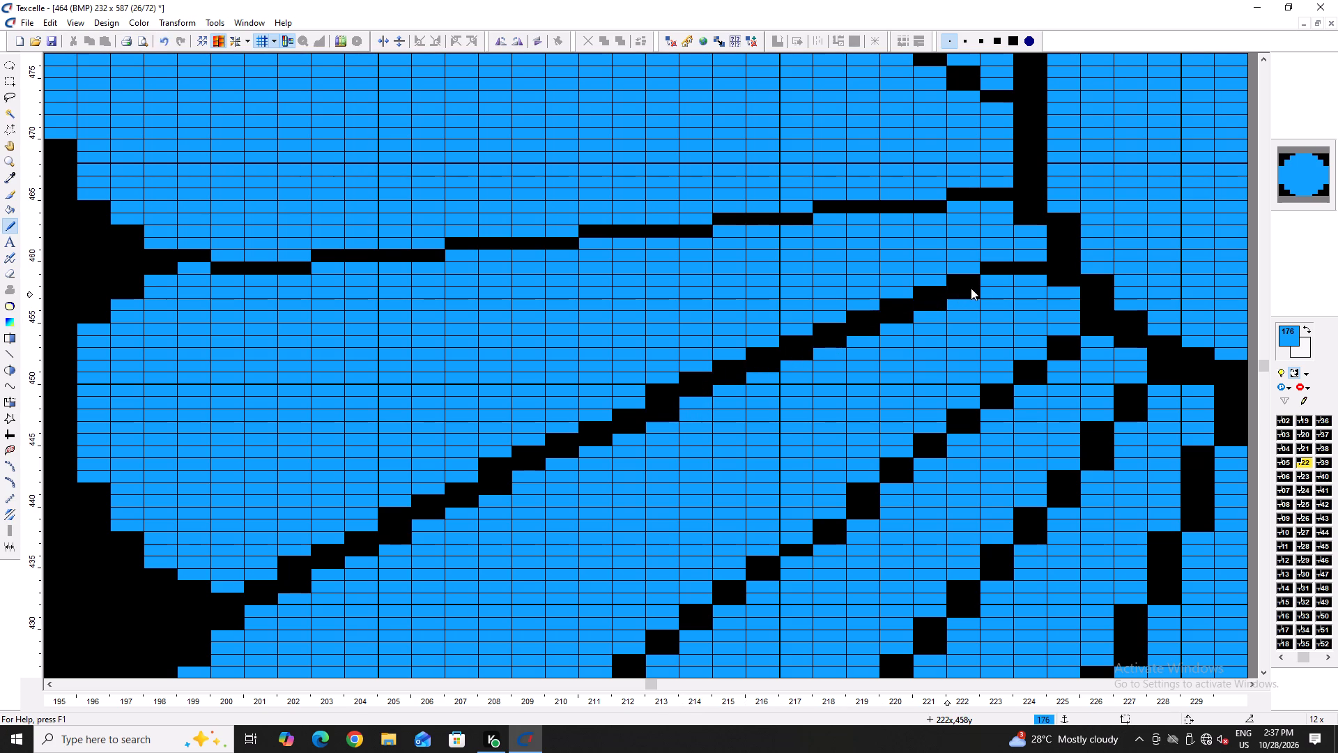
pyautogui.rightClick(993, 281)
# Thicken the divider along the bottom petal's outer side from column 220 to column 225, refilling any over-trimmed pixels.
pyautogui.keyDown('ctrl'); pyautogui.scroll(-4, 742, 369); pyautogui.keyUp('ctrl')
pyautogui.scroll(1, 805, 370)
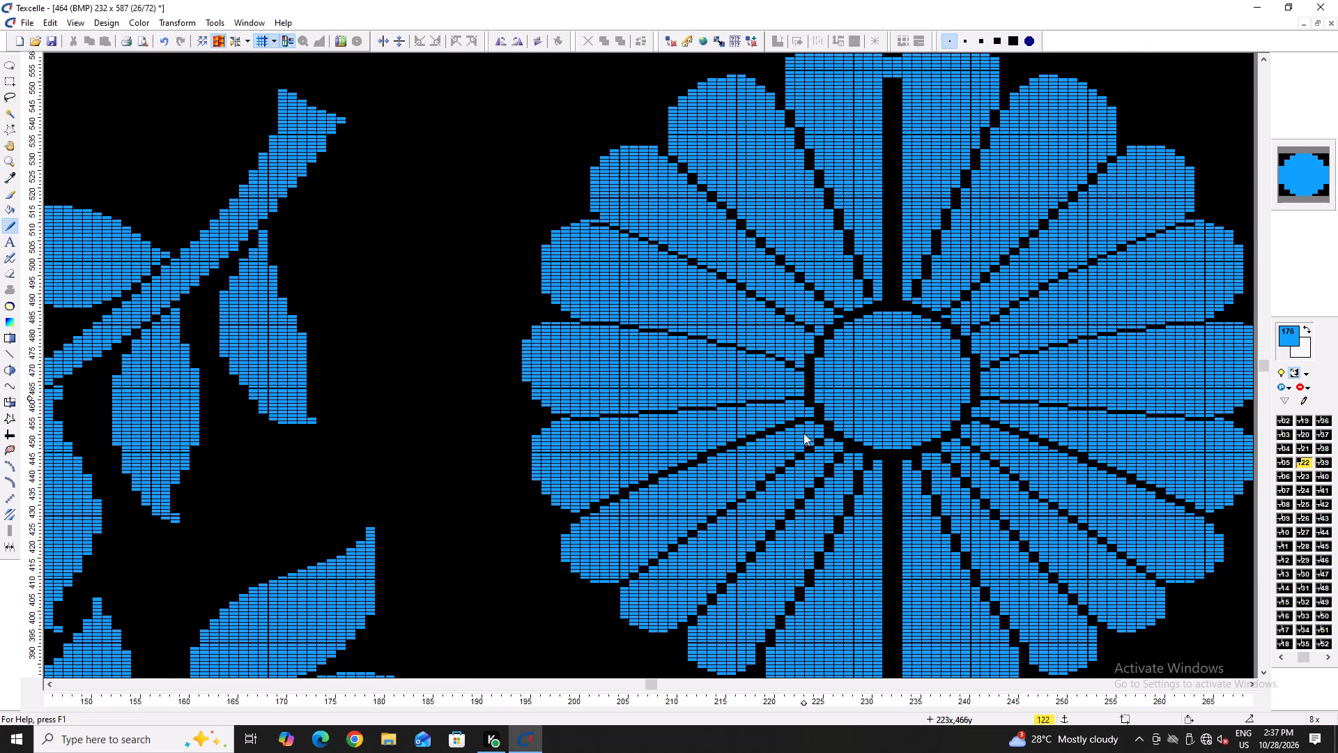
pyautogui.scroll(-1, 796, 500)
pyautogui.keyDown('ctrl'); pyautogui.scroll(3, 847, 482); pyautogui.keyUp('ctrl')
pyautogui.scroll(-2, 770, 586)
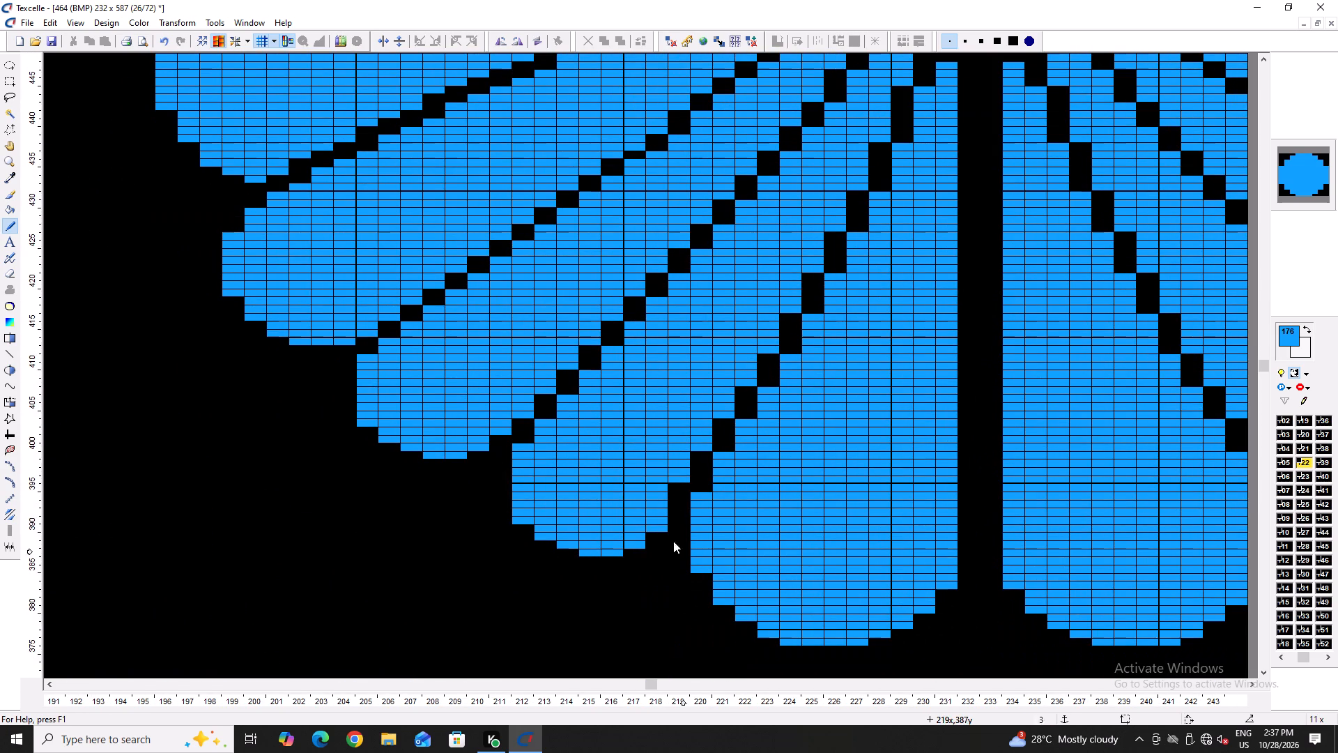
pyautogui.rightClick(700, 501)
pyautogui.click(709, 505)
pyautogui.rightClick(724, 459)
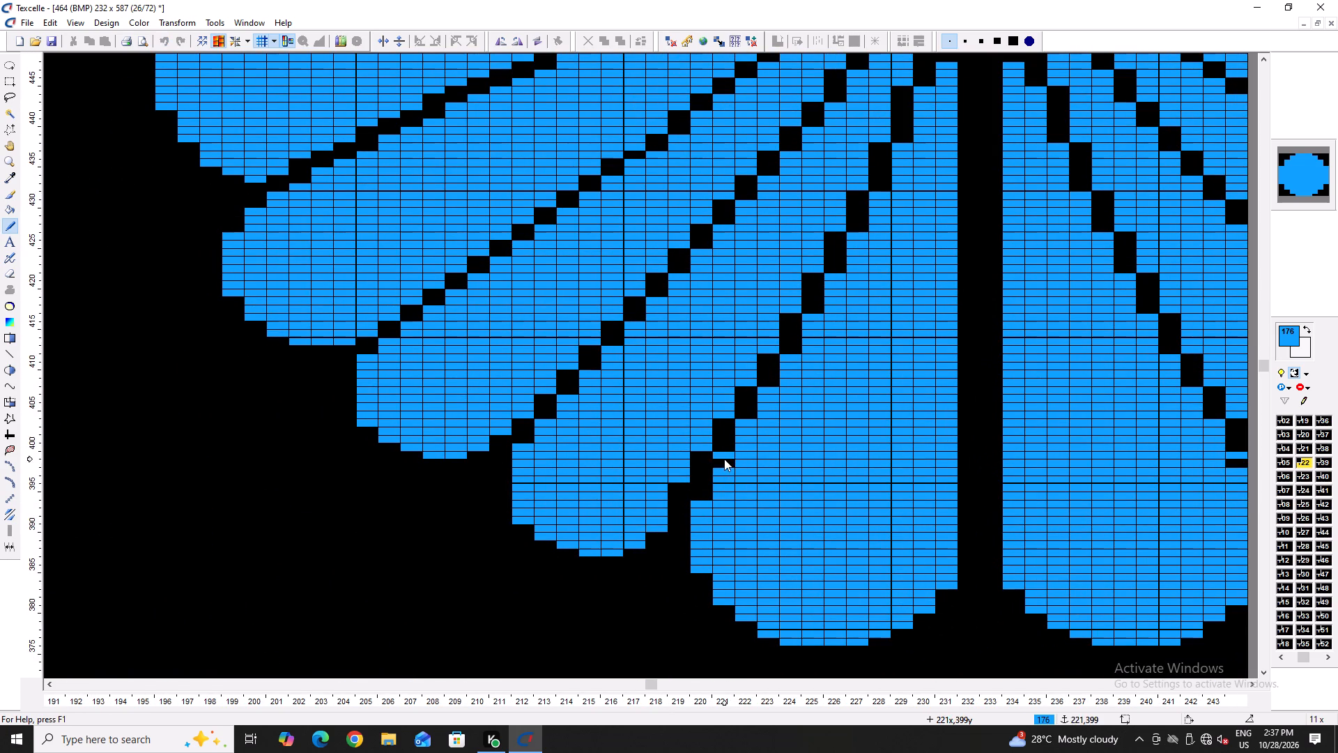
pyautogui.rightClick(725, 458)
pyautogui.click(729, 461)
pyautogui.rightClick(748, 420)
pyautogui.rightClick(766, 390)
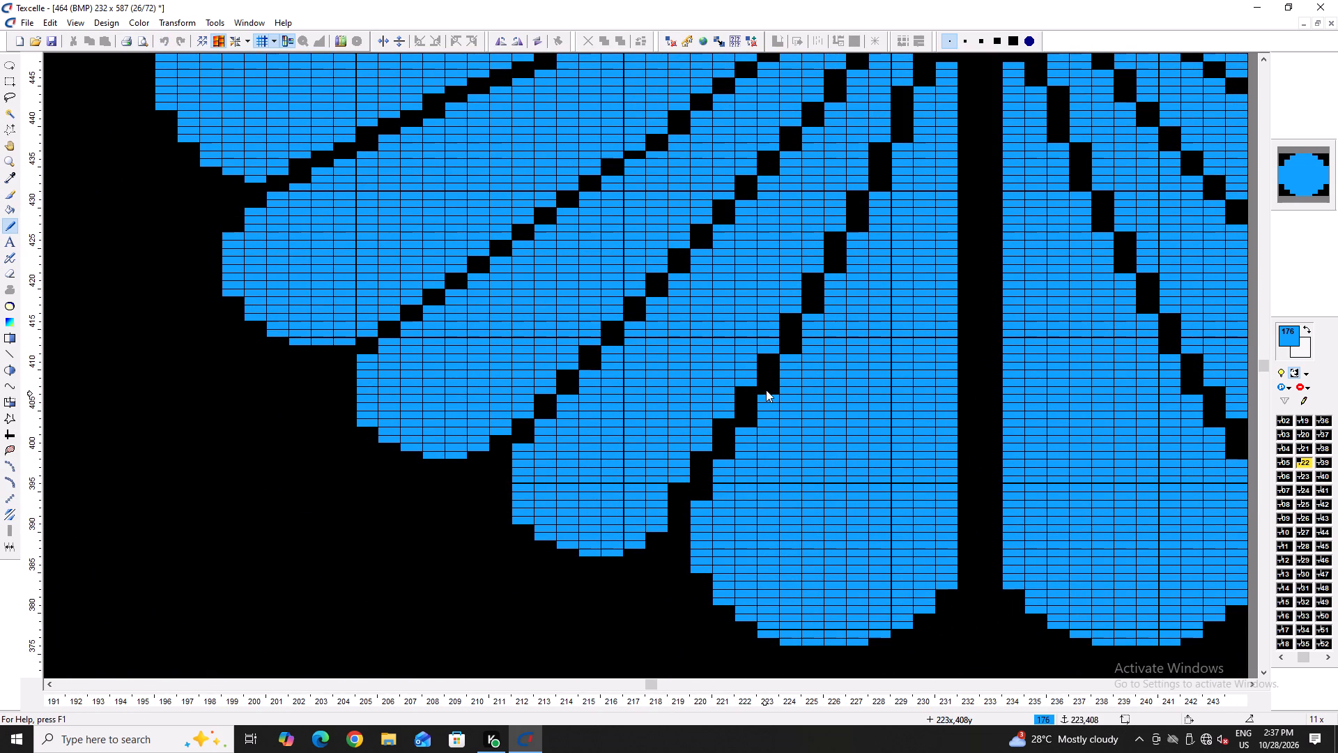
pyautogui.rightClick(789, 361)
pyautogui.rightClick(808, 319)
# Thicken the rest of the bottom petal's outer divider from column 226 to column 230, refilling any over-trimmed pixel.
pyautogui.scroll(3, 764, 460)
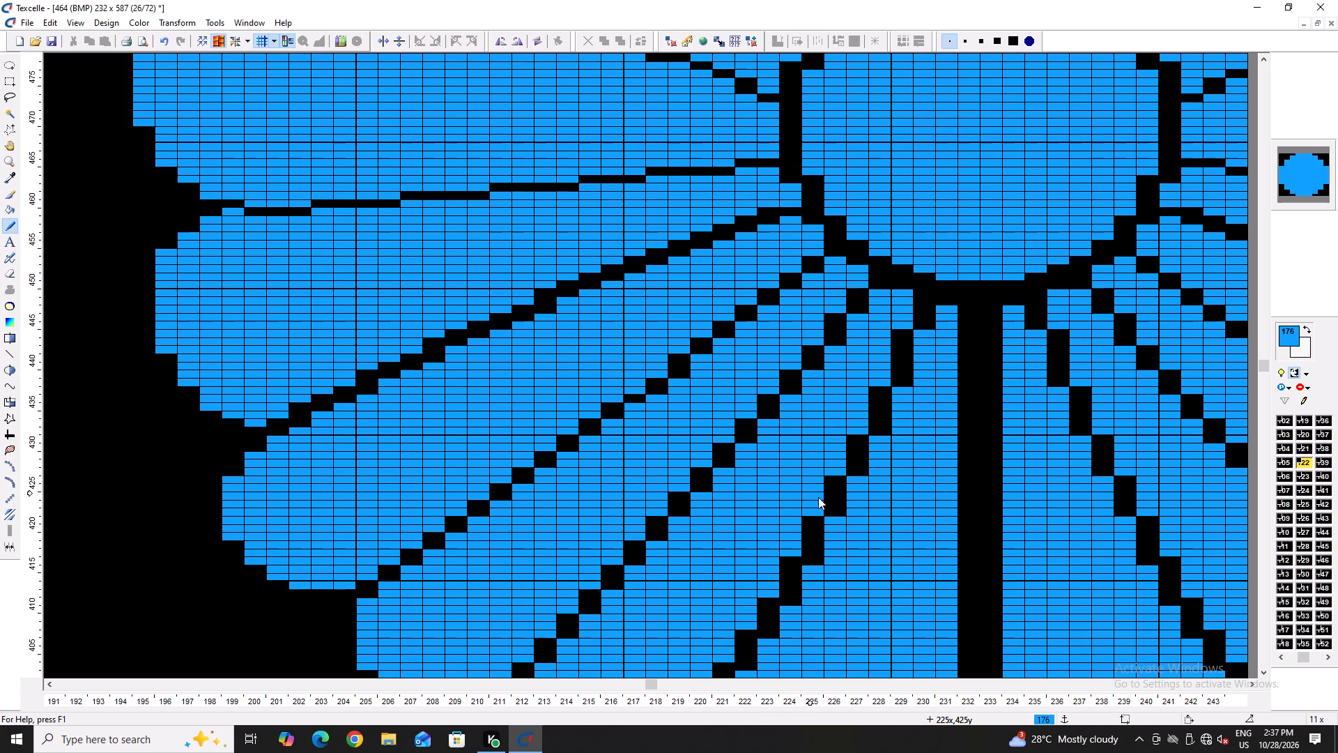
pyautogui.rightClick(831, 520)
pyautogui.rightClick(831, 520)
pyautogui.rightClick(857, 483)
pyautogui.rightClick(857, 483)
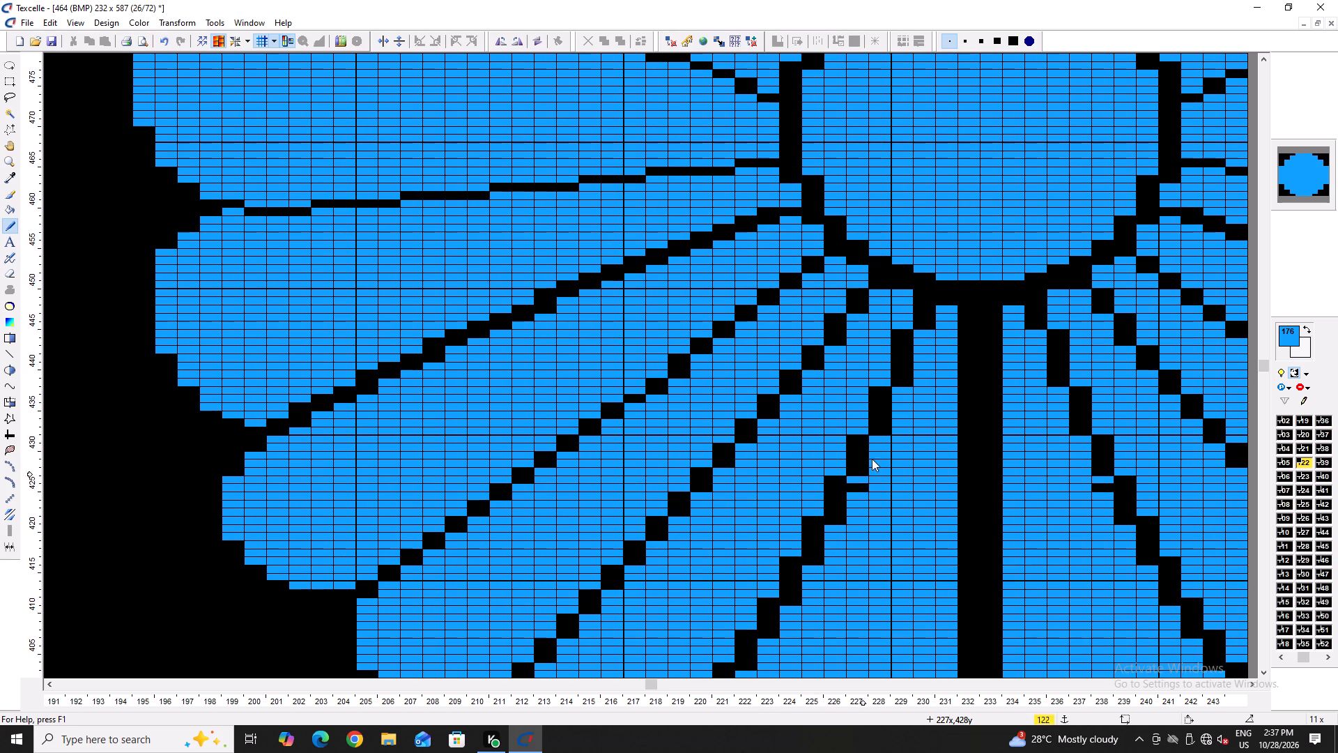
pyautogui.rightClick(861, 480)
pyautogui.click(861, 489)
pyautogui.rightClick(884, 439)
pyautogui.rightClick(898, 388)
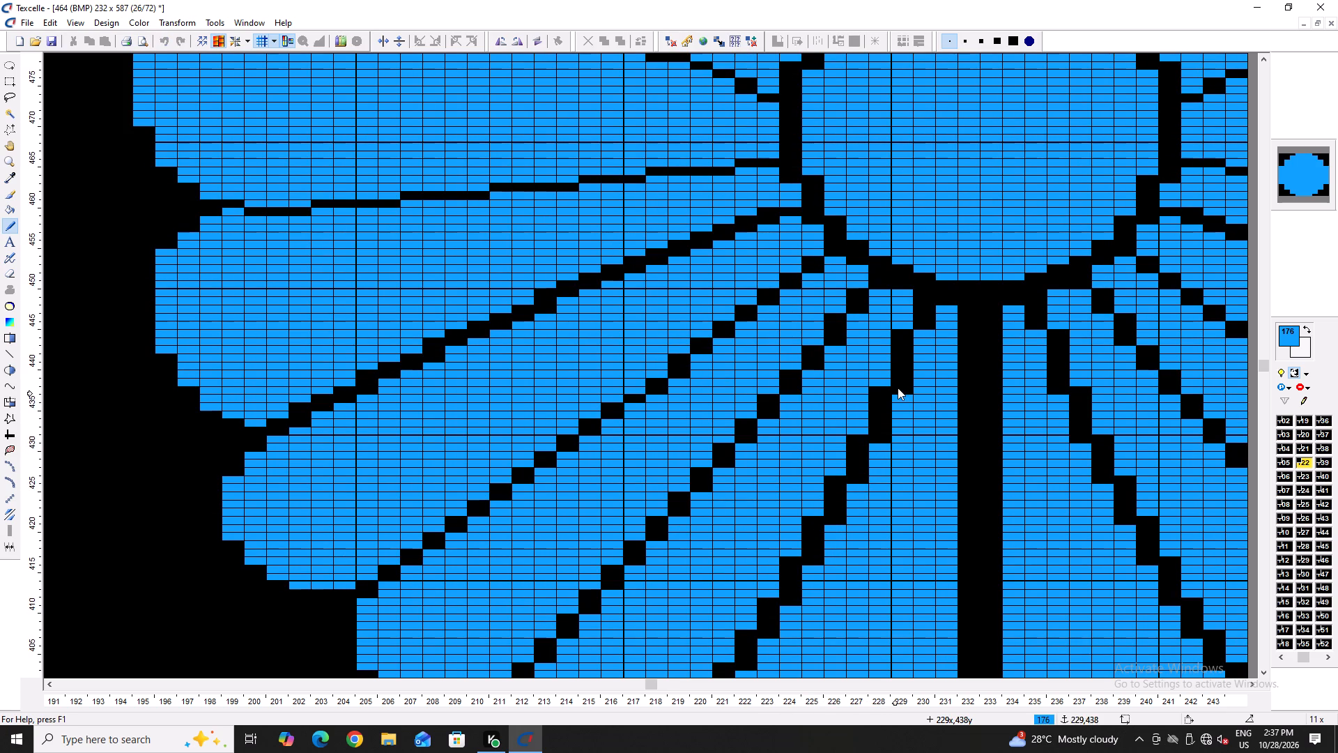
pyautogui.rightClick(921, 333)
# Thicken the lower side of the next divider outward from column 228, at the flower centre, to column 220.
pyautogui.scroll(-3, 807, 422)
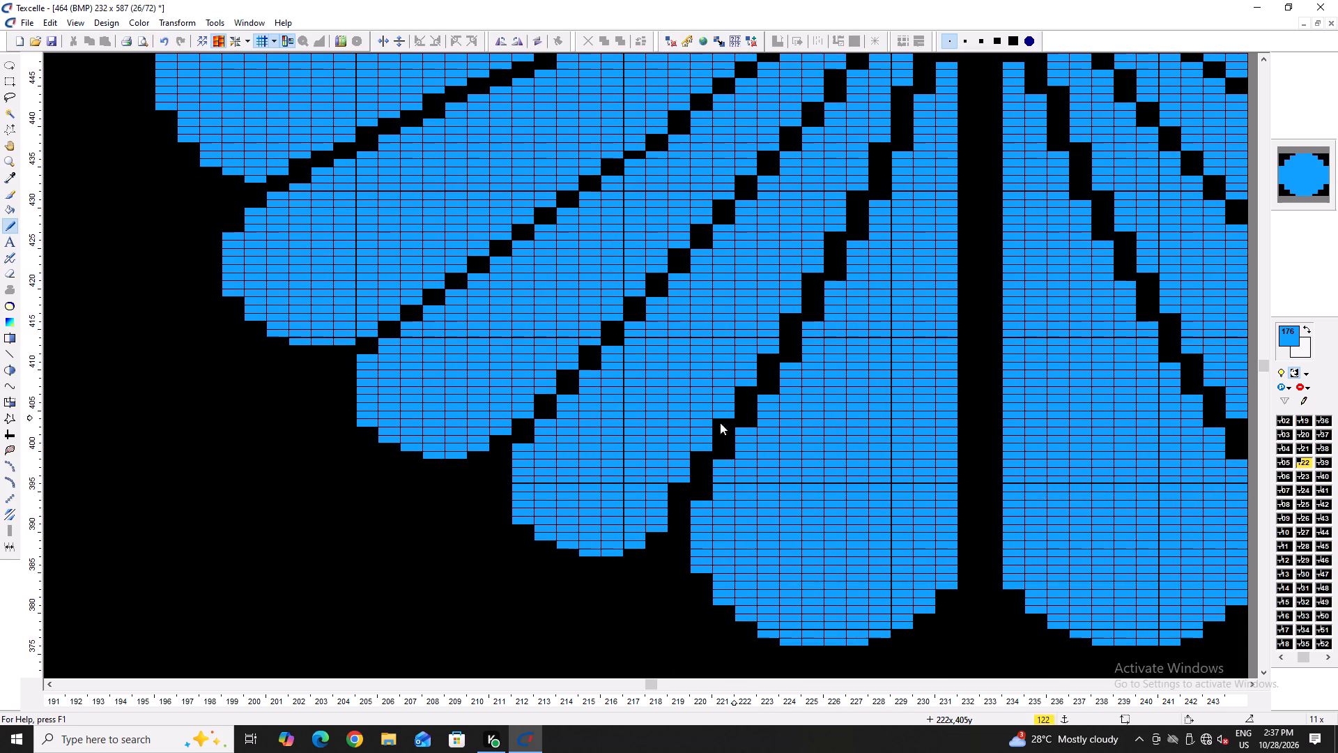
pyautogui.scroll(1, 695, 442)
pyautogui.scroll(1, 659, 520)
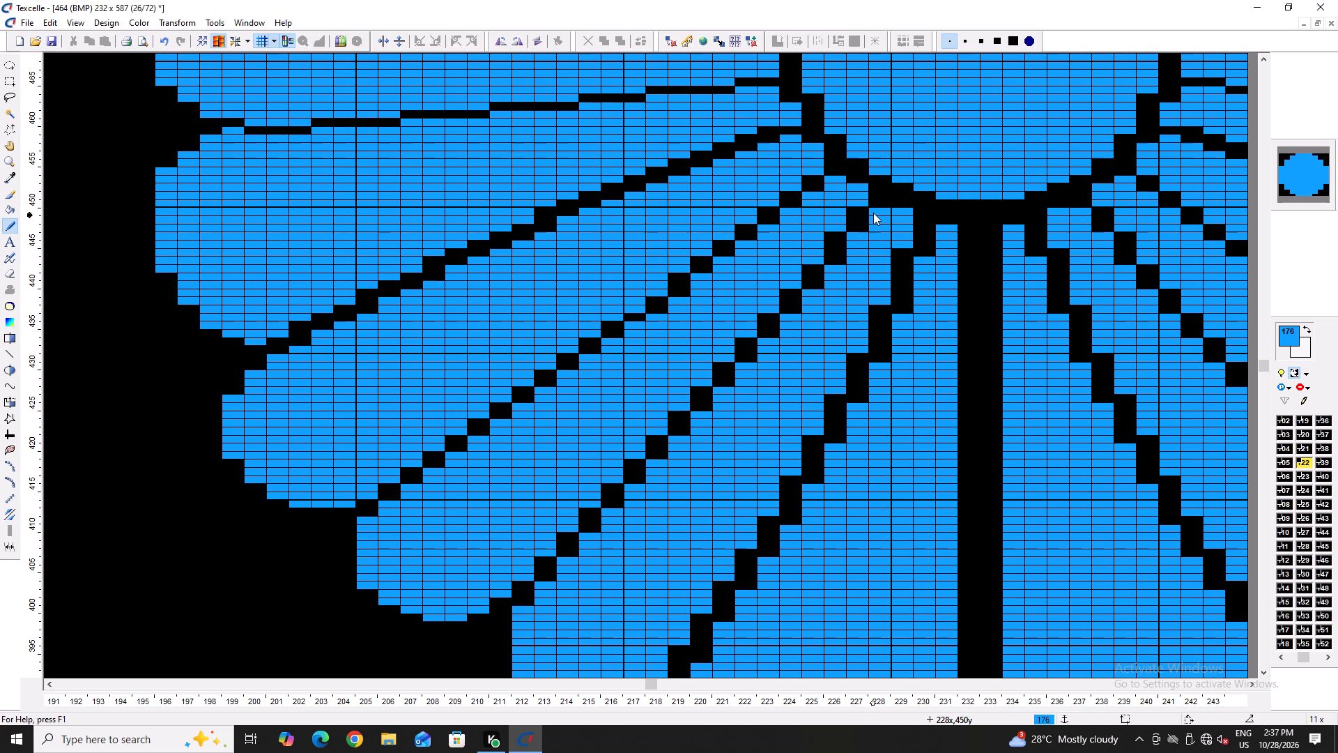
pyautogui.rightClick(874, 212)
pyautogui.rightClick(854, 235)
pyautogui.rightClick(835, 269)
pyautogui.rightClick(816, 295)
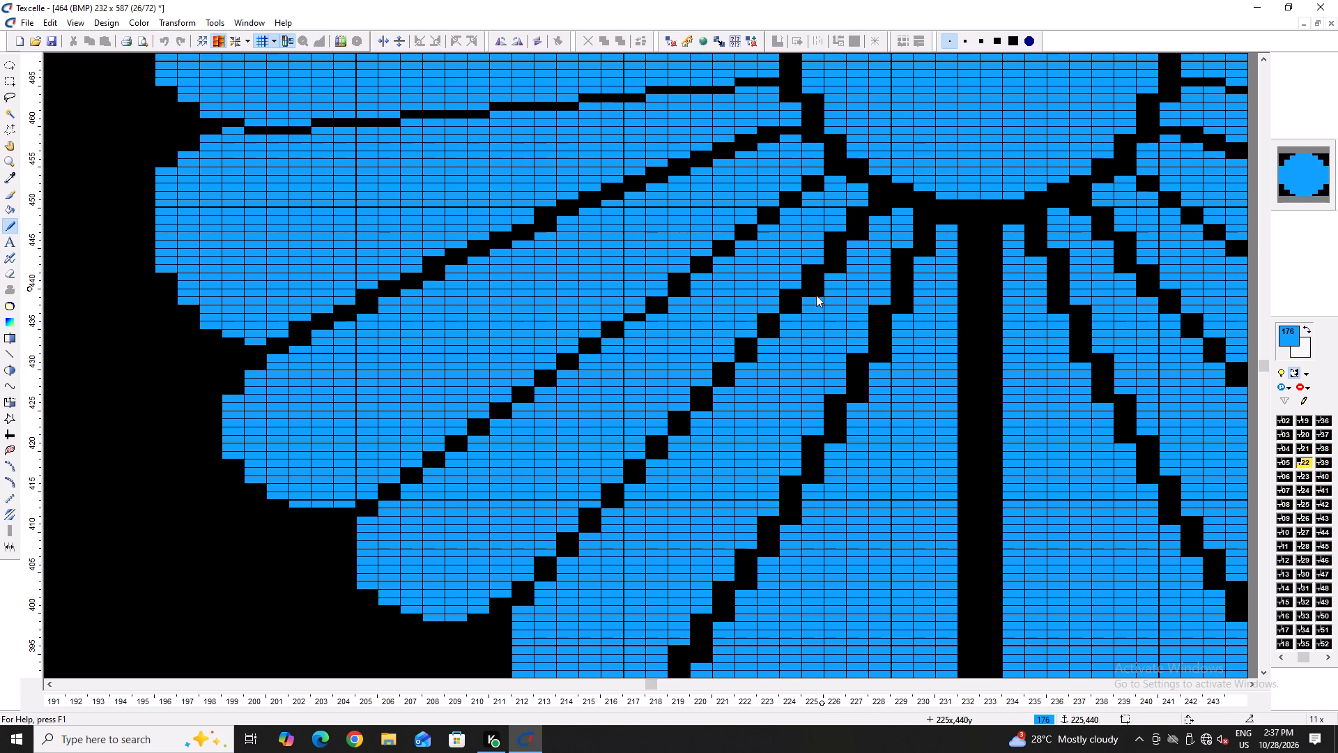
pyautogui.rightClick(798, 317)
pyautogui.rightClick(768, 342)
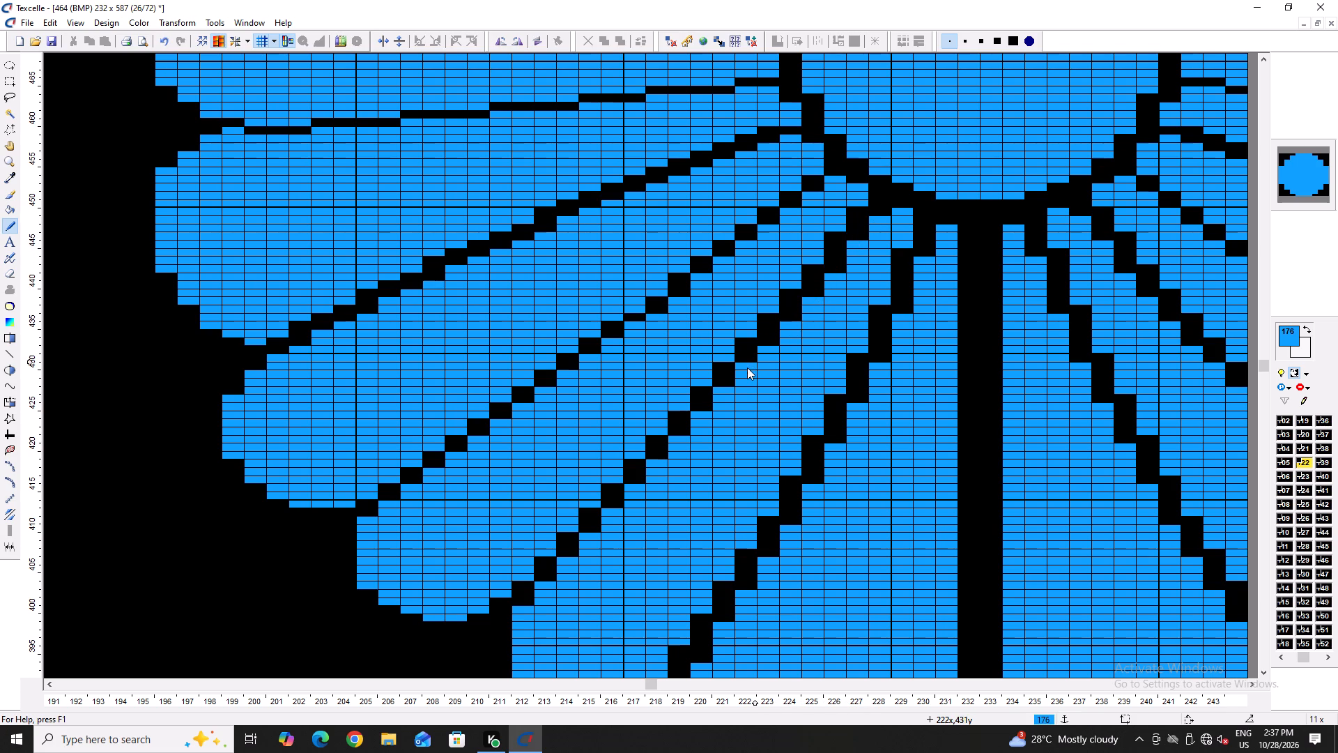
pyautogui.rightClick(744, 368)
pyautogui.rightClick(723, 390)
pyautogui.rightClick(699, 418)
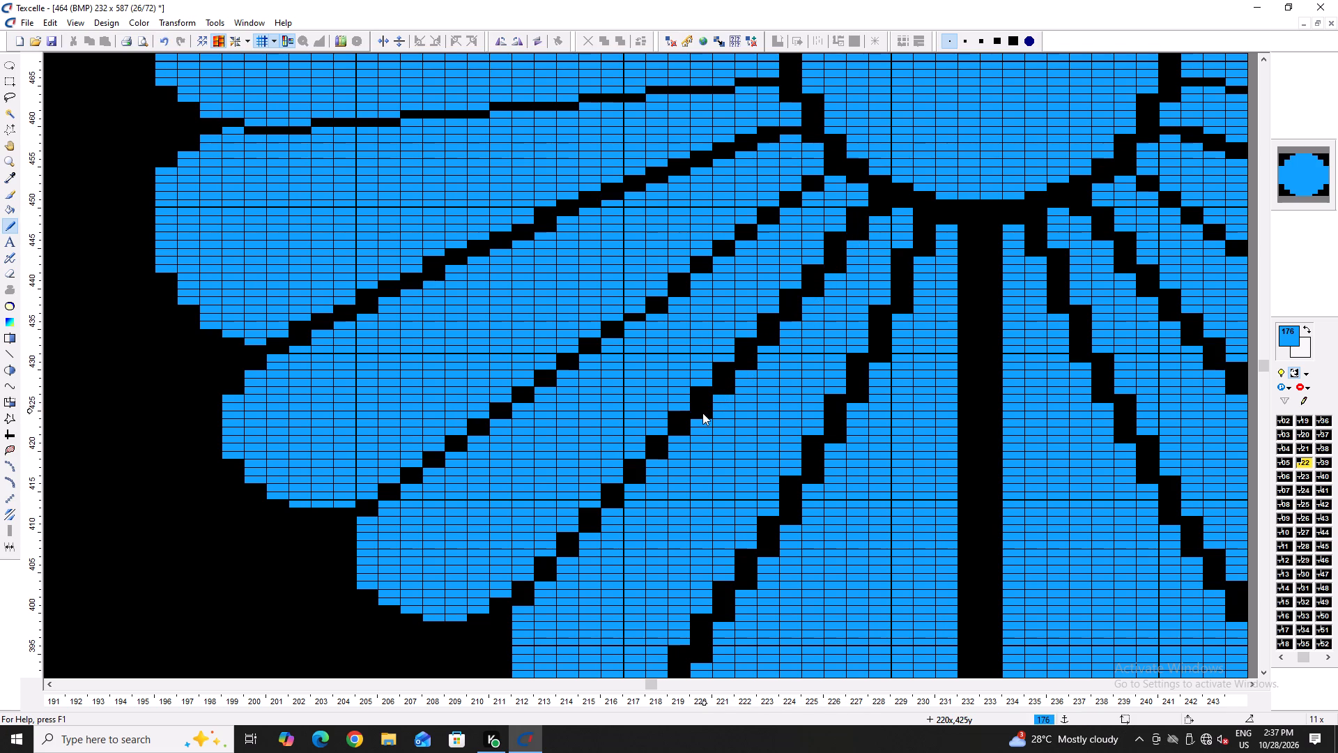
pyautogui.rightClick(696, 425)
pyautogui.click(699, 423)
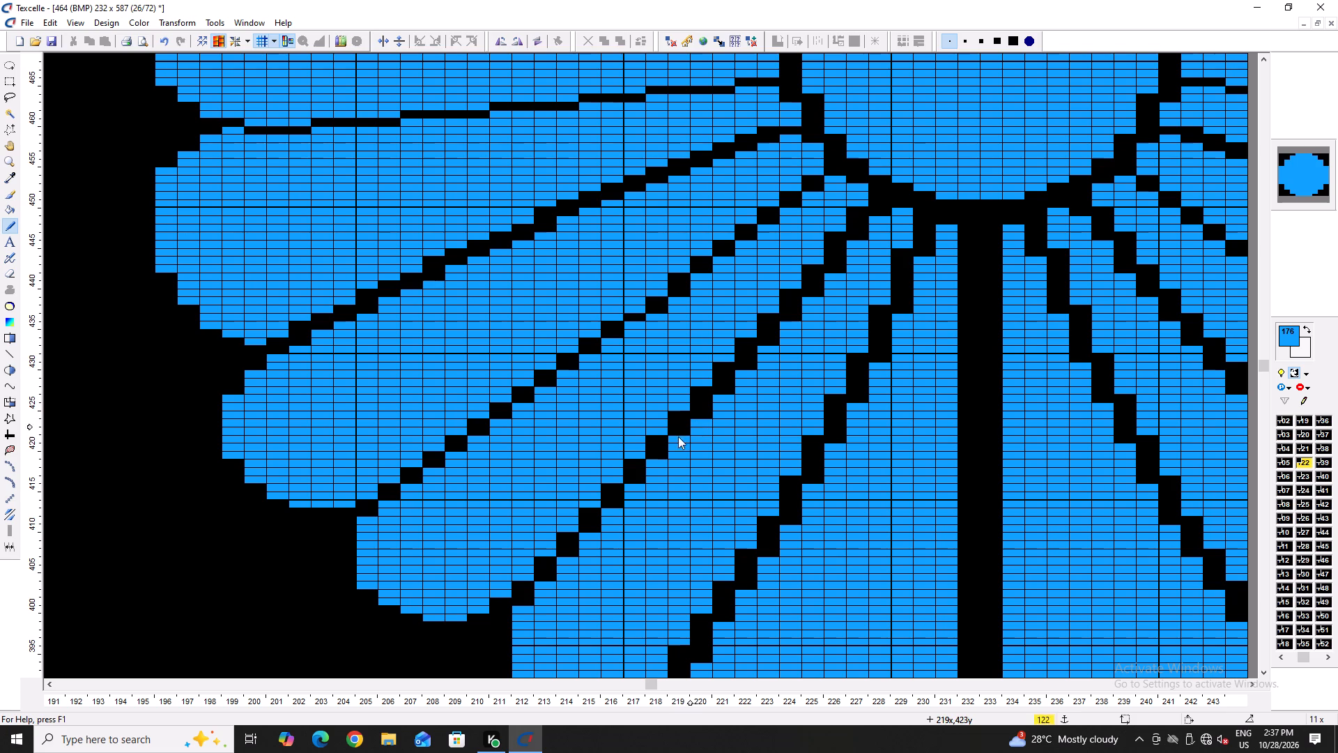
# Continue thickening the same divider outward from column 219 to its outer end at column 212, refilling over-trimmed pixels.
pyautogui.rightClick(677, 443)
pyautogui.rightClick(677, 440)
pyautogui.rightClick(678, 441)
pyautogui.click(678, 445)
pyautogui.rightClick(657, 458)
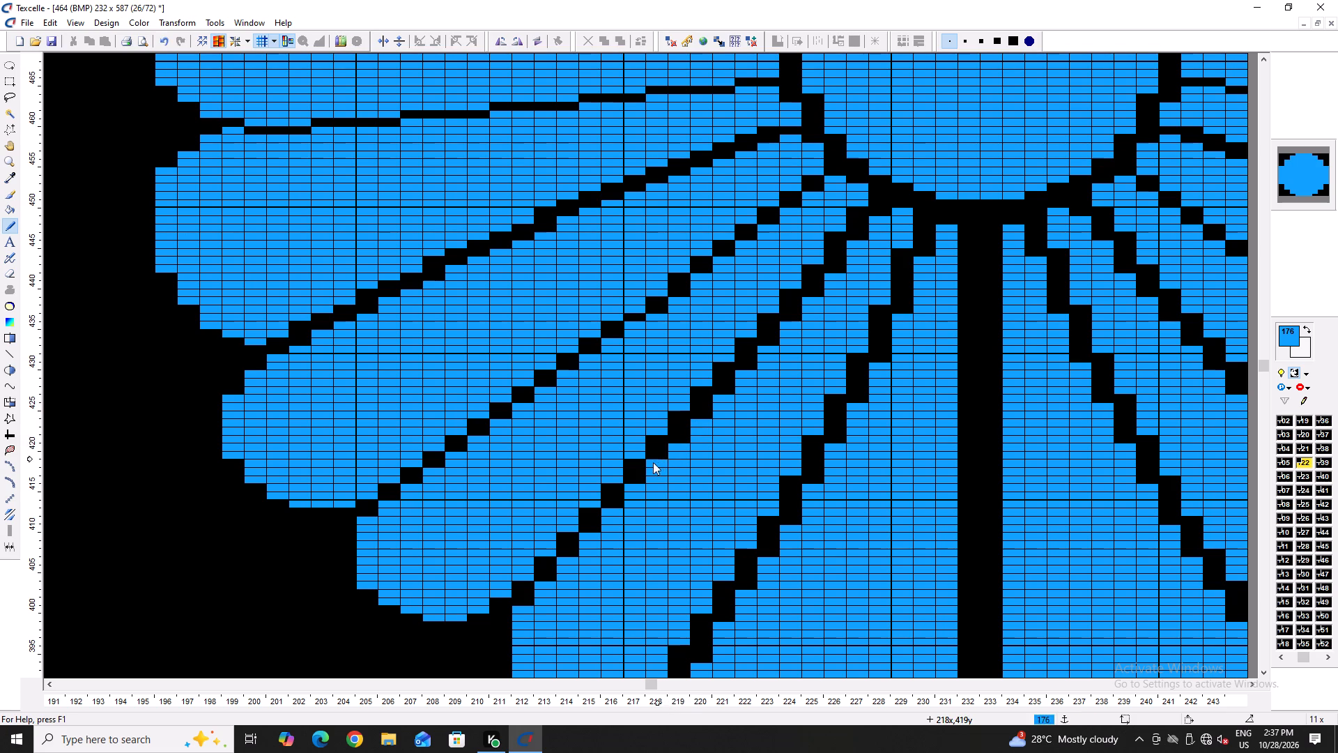
pyautogui.rightClick(656, 462)
pyautogui.rightClick(638, 486)
pyautogui.rightClick(612, 509)
pyautogui.rightClick(584, 538)
pyautogui.scroll(-1, 580, 542)
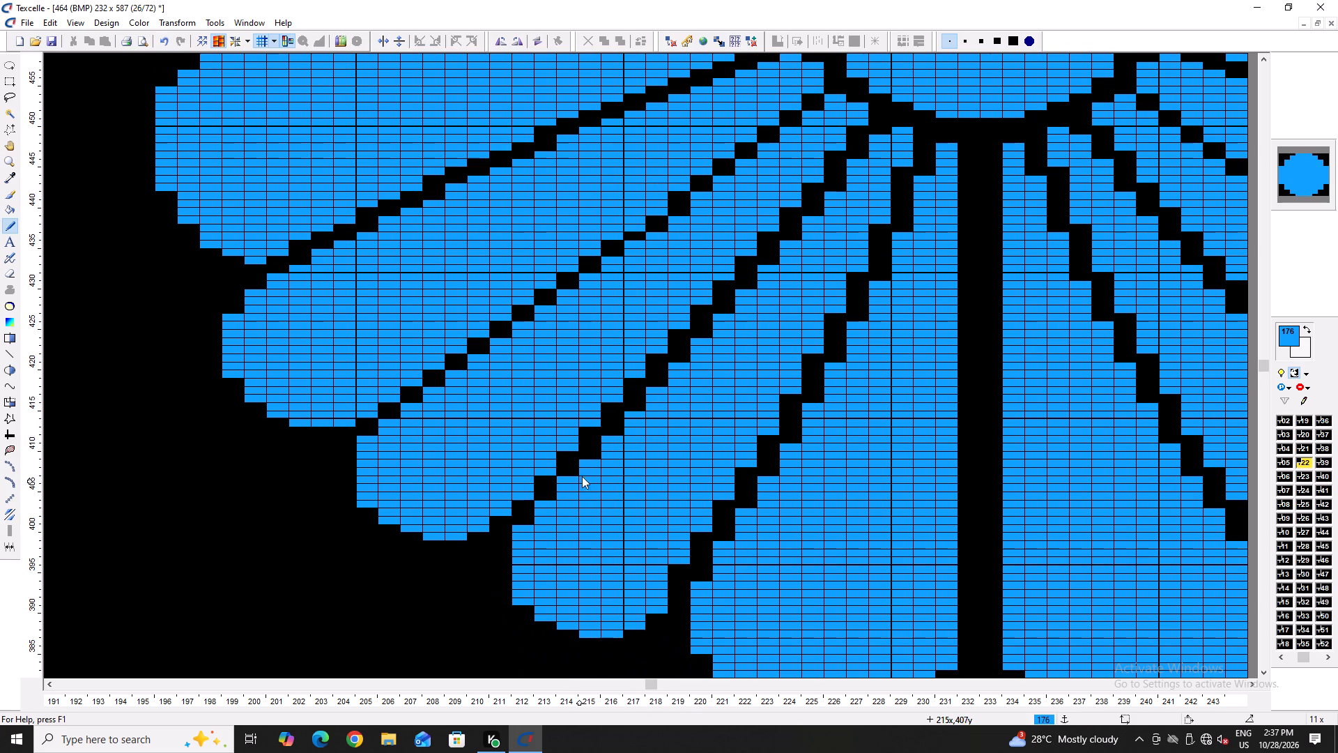
pyautogui.rightClick(567, 478)
pyautogui.rightClick(539, 510)
pyautogui.rightClick(542, 503)
pyautogui.click(544, 512)
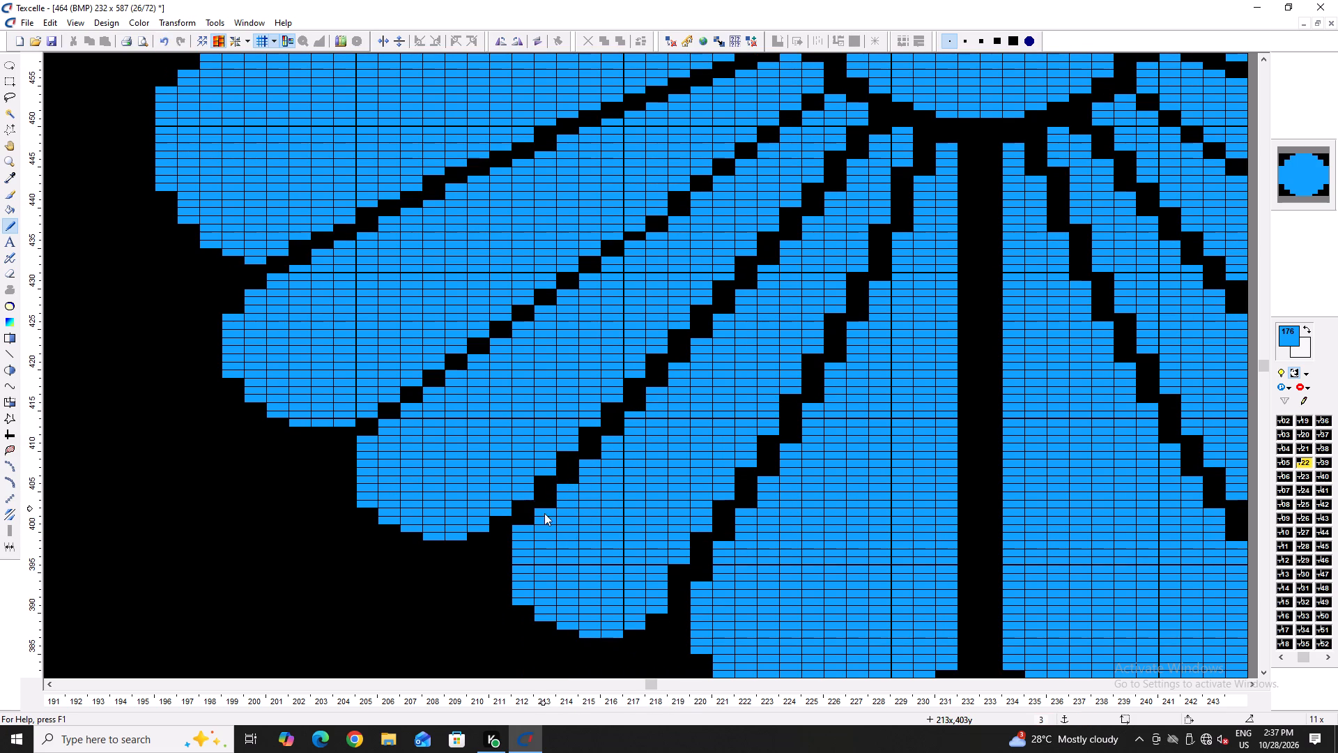
pyautogui.rightClick(522, 527)
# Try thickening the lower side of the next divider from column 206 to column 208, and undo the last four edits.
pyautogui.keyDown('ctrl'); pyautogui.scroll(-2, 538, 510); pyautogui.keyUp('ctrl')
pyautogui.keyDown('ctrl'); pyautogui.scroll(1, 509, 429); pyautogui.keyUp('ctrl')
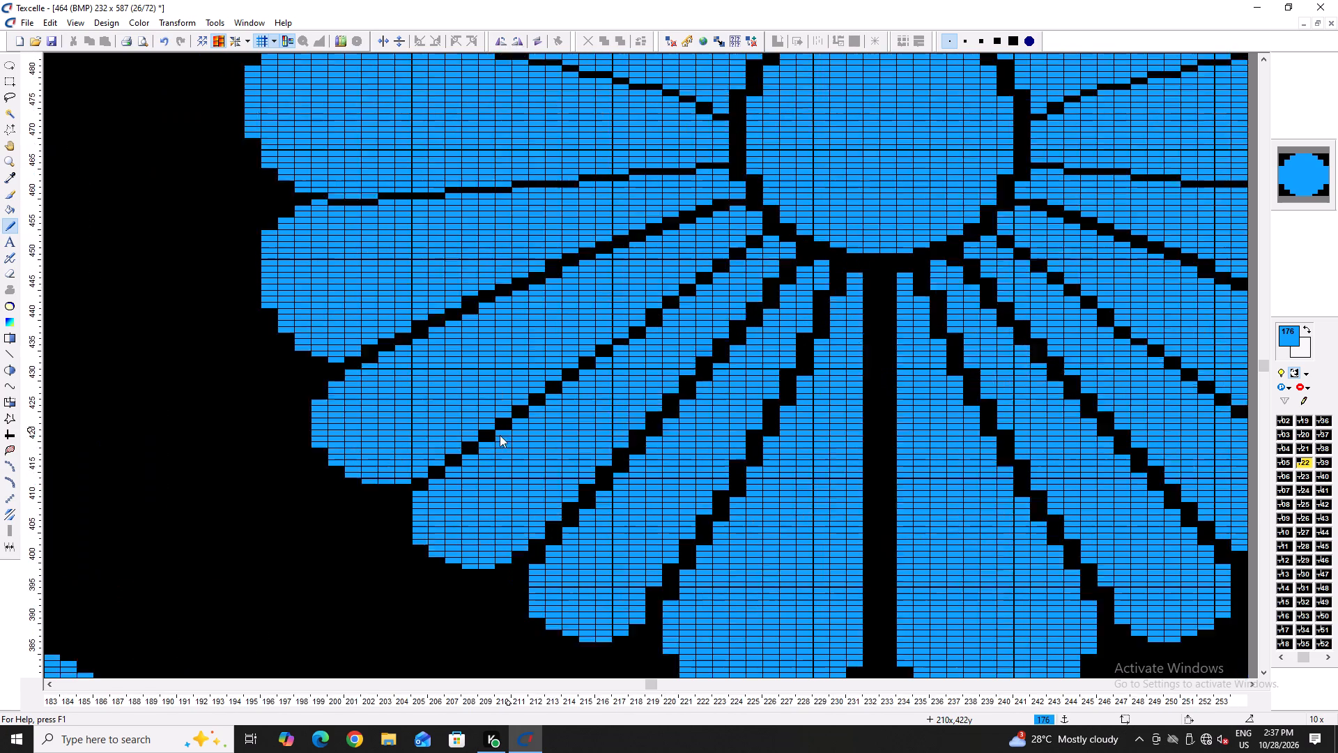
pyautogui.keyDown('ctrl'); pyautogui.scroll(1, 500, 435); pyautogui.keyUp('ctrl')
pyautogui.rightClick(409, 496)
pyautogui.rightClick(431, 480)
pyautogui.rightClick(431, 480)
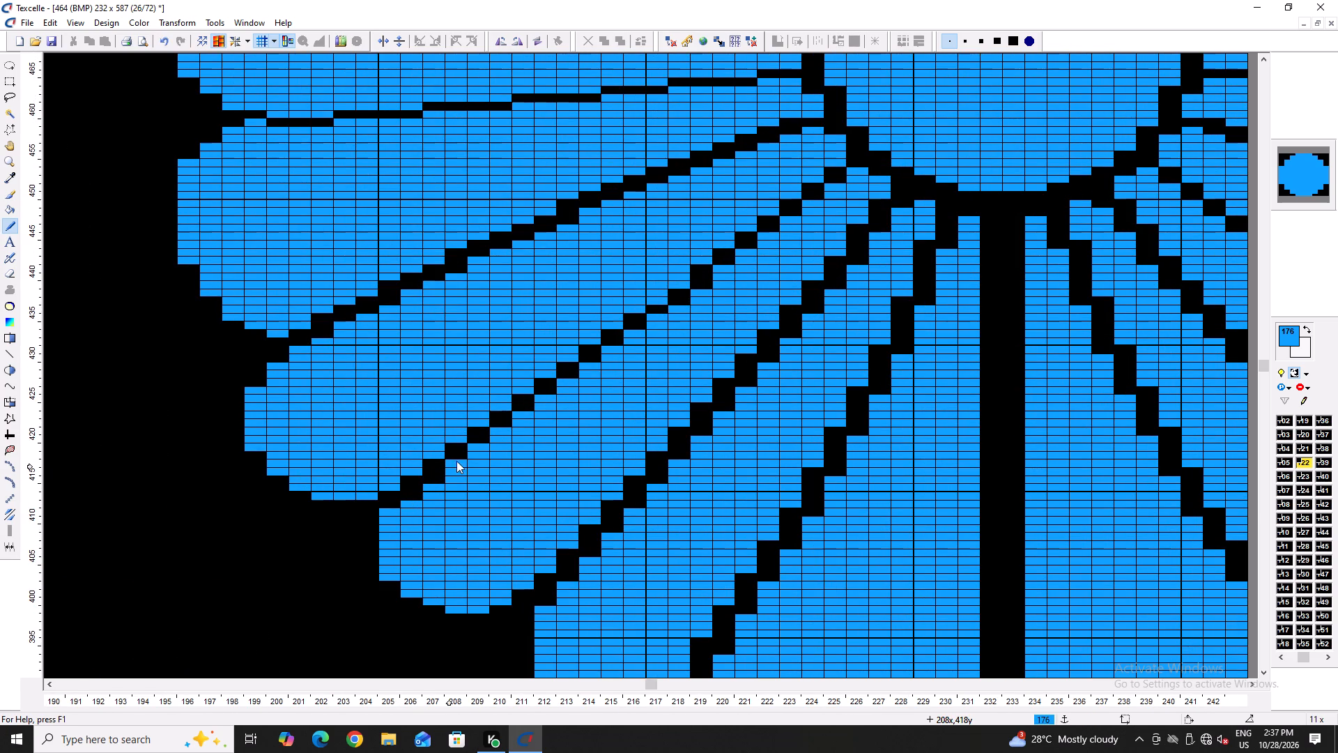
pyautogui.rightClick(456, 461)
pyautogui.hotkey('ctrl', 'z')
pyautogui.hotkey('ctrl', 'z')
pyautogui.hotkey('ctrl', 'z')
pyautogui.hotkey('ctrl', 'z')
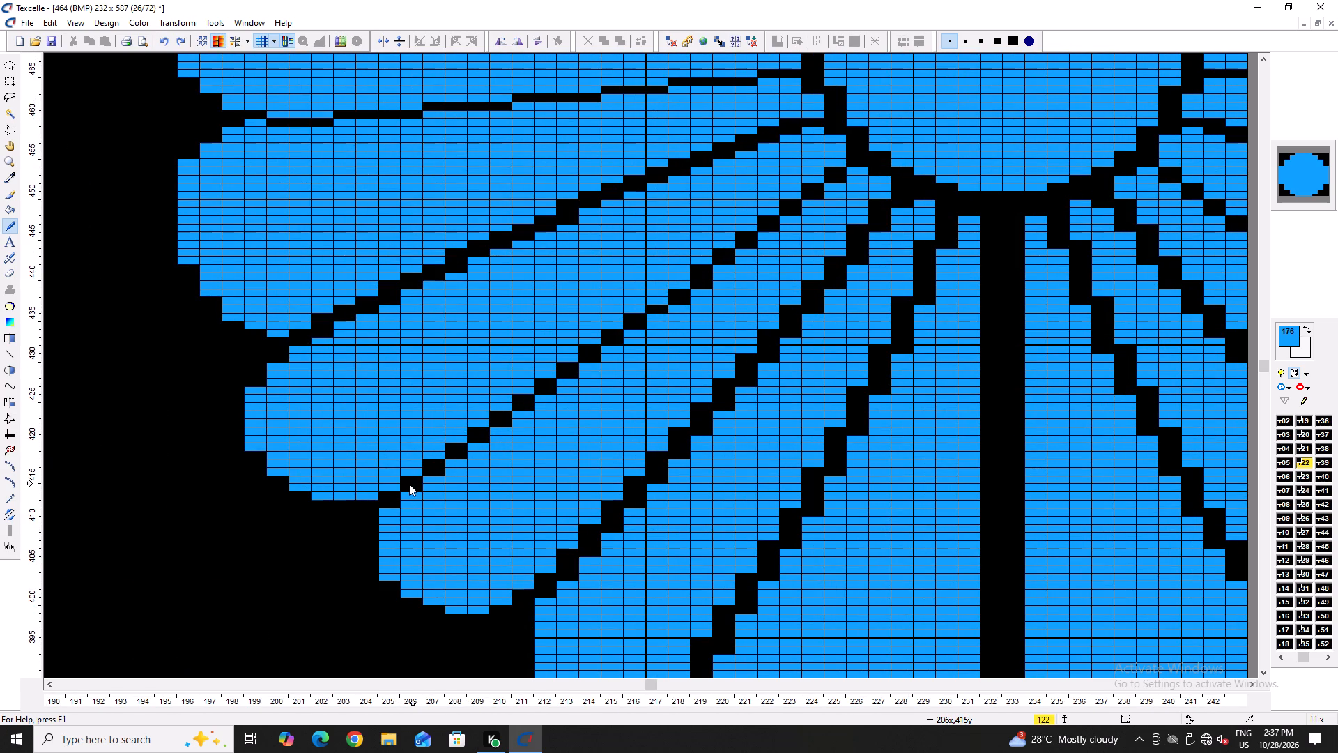
# Trim the petal's upper corner at column 212, at the outer end of the divider just thickened.
pyautogui.rightClick(541, 595)
pyautogui.rightClick(542, 601)
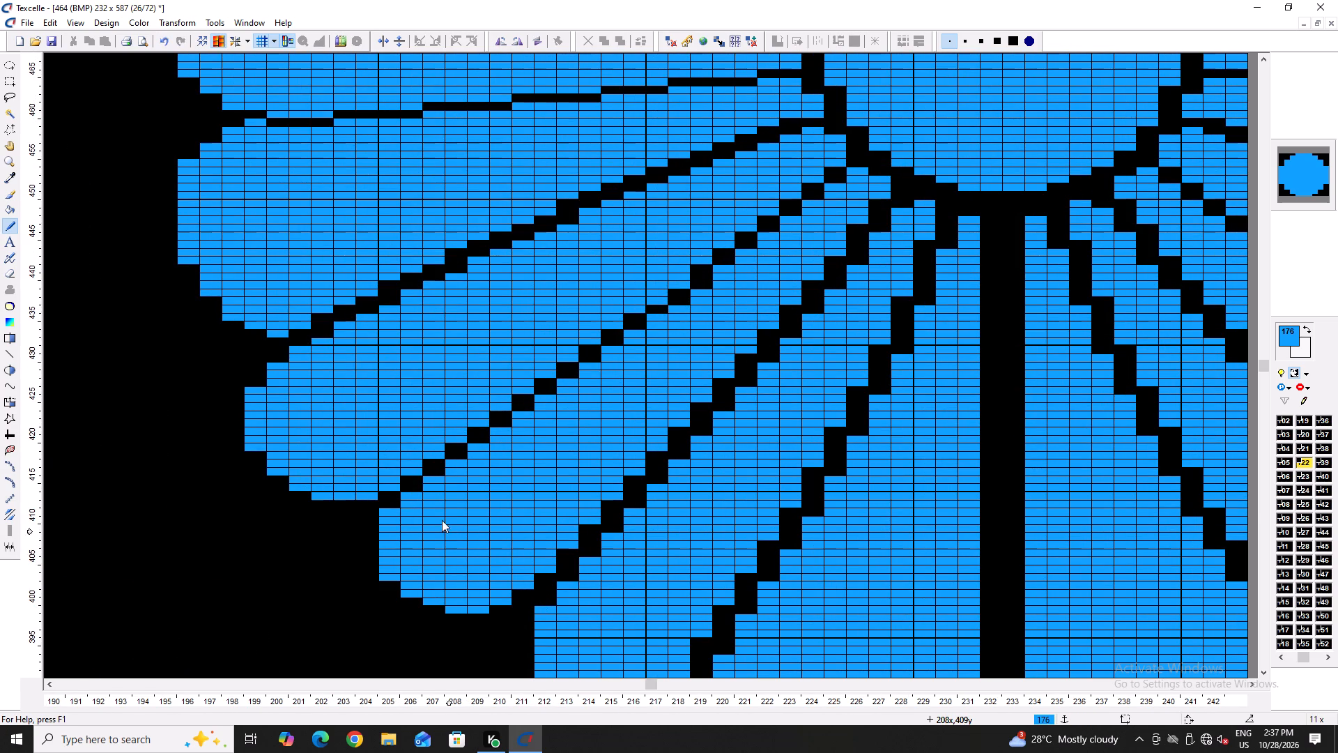
# Thicken the upper side of the next divider from column 206 to column 211, refilling over-trimmed pixels.
pyautogui.rightClick(417, 468)
pyautogui.rightClick(442, 450)
pyautogui.rightClick(443, 454)
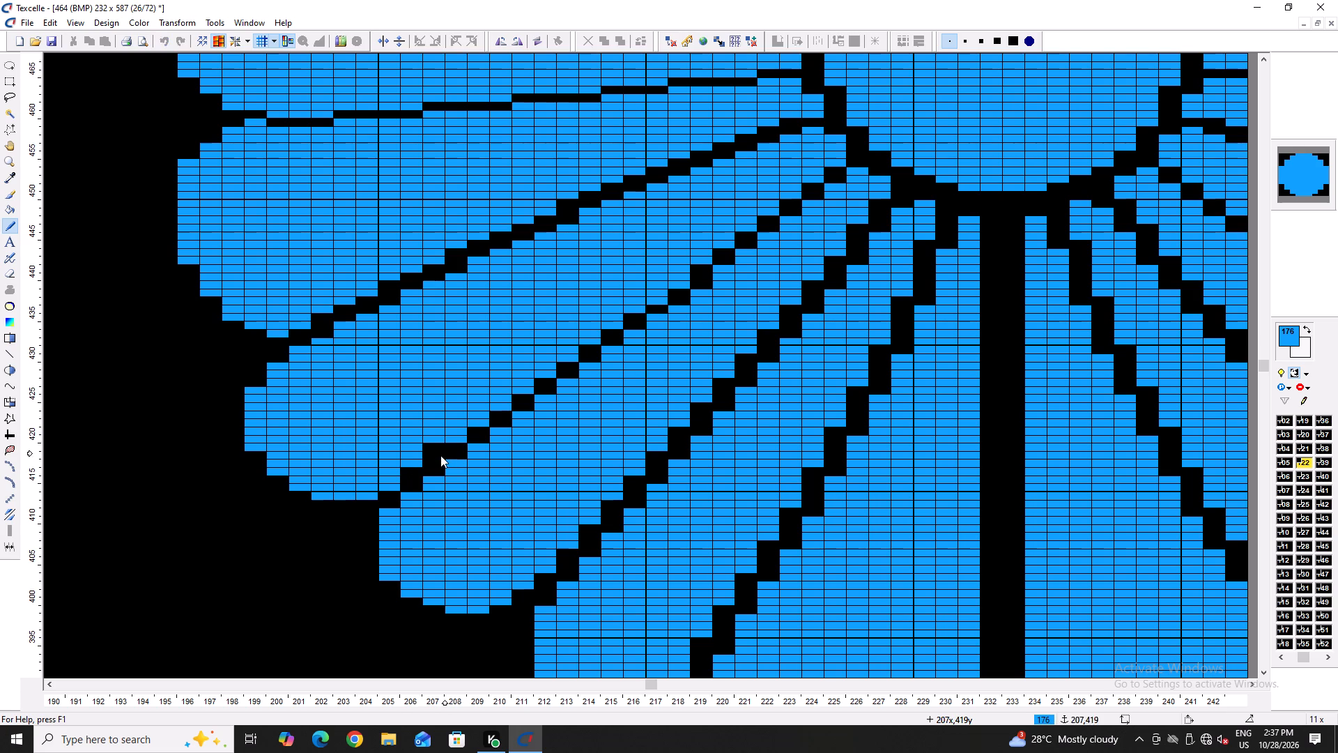
pyautogui.click(435, 447)
pyautogui.rightClick(457, 434)
pyautogui.rightClick(457, 434)
pyautogui.click(459, 434)
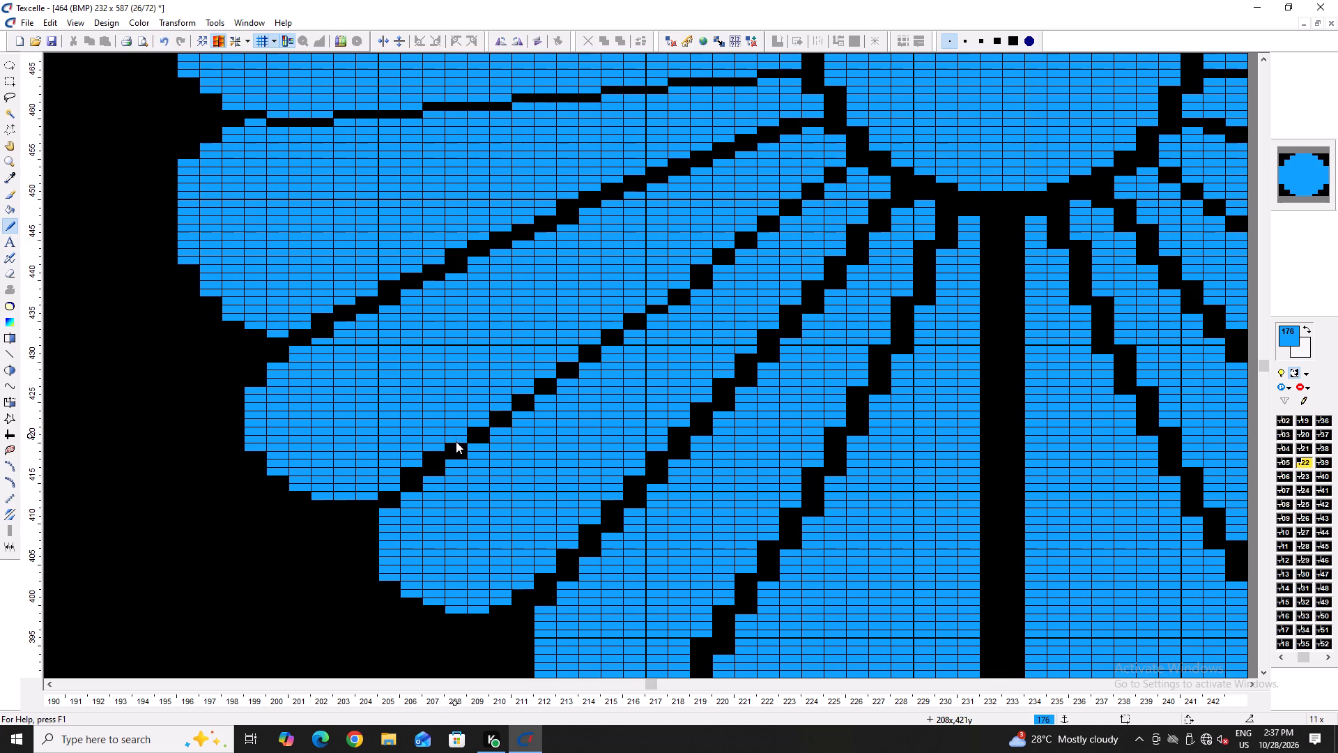
pyautogui.rightClick(456, 441)
pyautogui.rightClick(488, 421)
pyautogui.rightClick(502, 408)
pyautogui.rightClick(526, 391)
pyautogui.rightClick(526, 391)
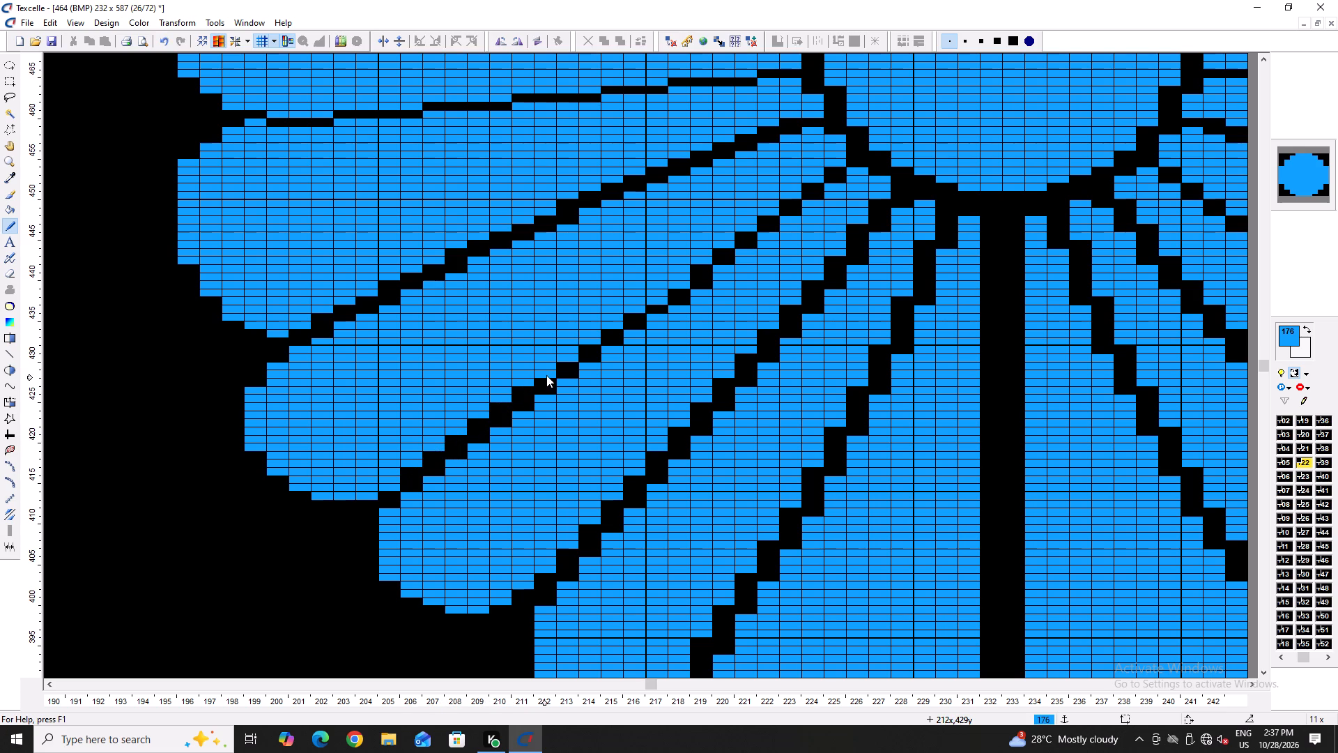
# Continue thickening the same divider toward the flower centre from column 212 to column 219.
pyautogui.rightClick(546, 375)
pyautogui.rightClick(572, 357)
pyautogui.rightClick(590, 344)
pyautogui.rightClick(617, 325)
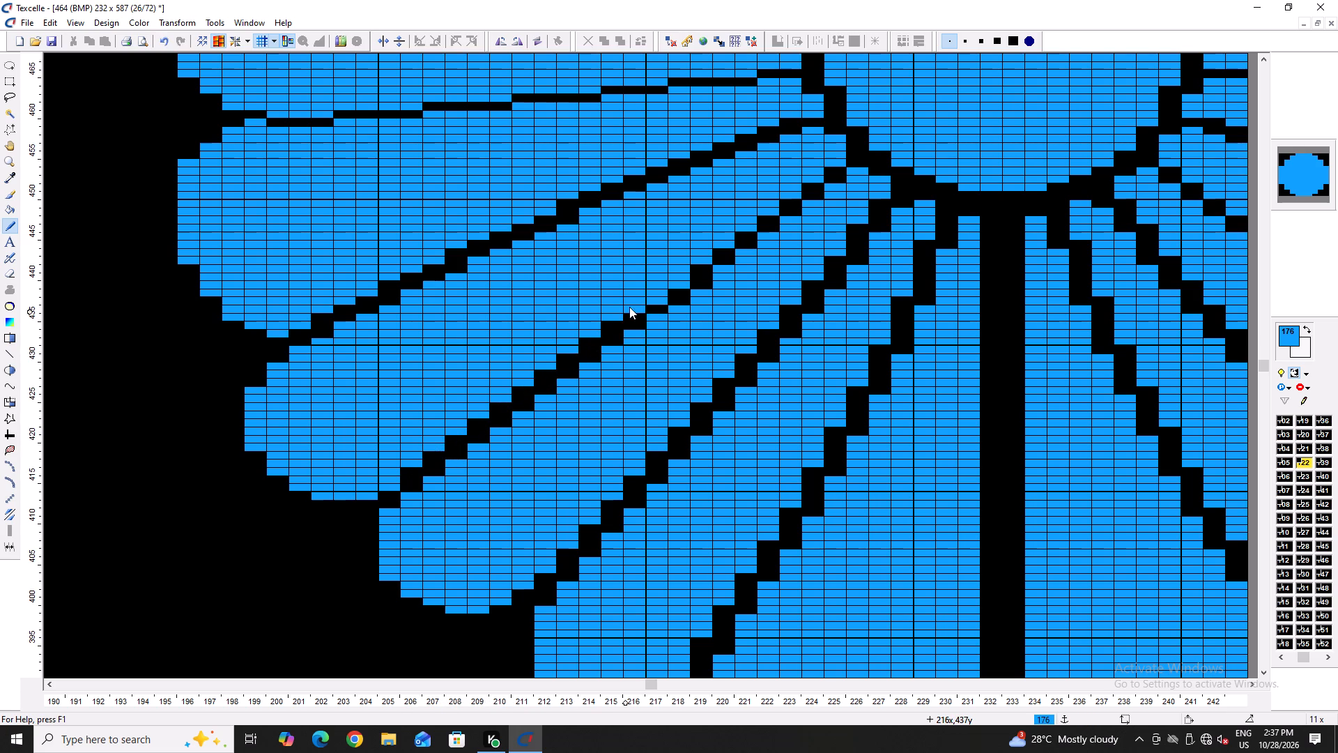
pyautogui.rightClick(633, 308)
pyautogui.rightClick(654, 301)
pyautogui.rightClick(681, 282)
pyautogui.rightClick(705, 261)
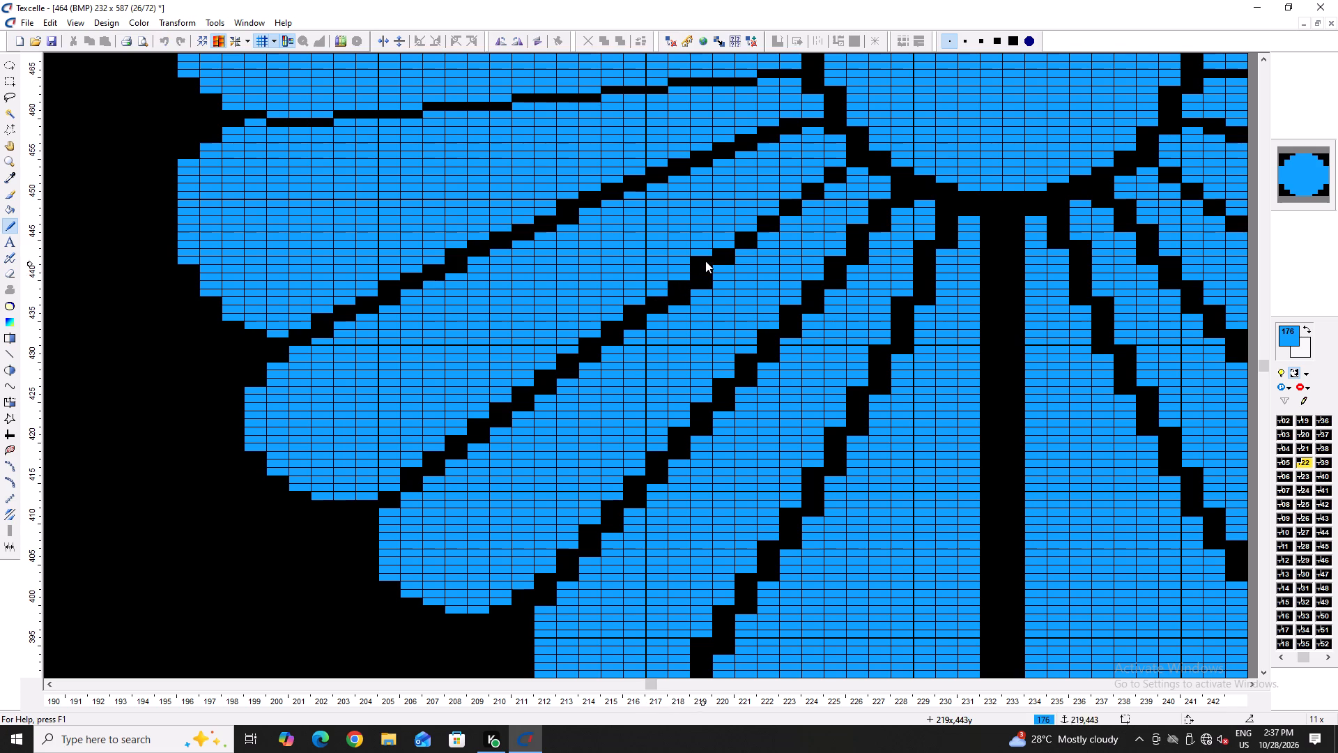
# Thicken the rest of this divider from column 220 to column 225, up to the ring around the flower centre.
pyautogui.rightClick(725, 245)
pyautogui.rightClick(753, 227)
pyautogui.rightClick(771, 213)
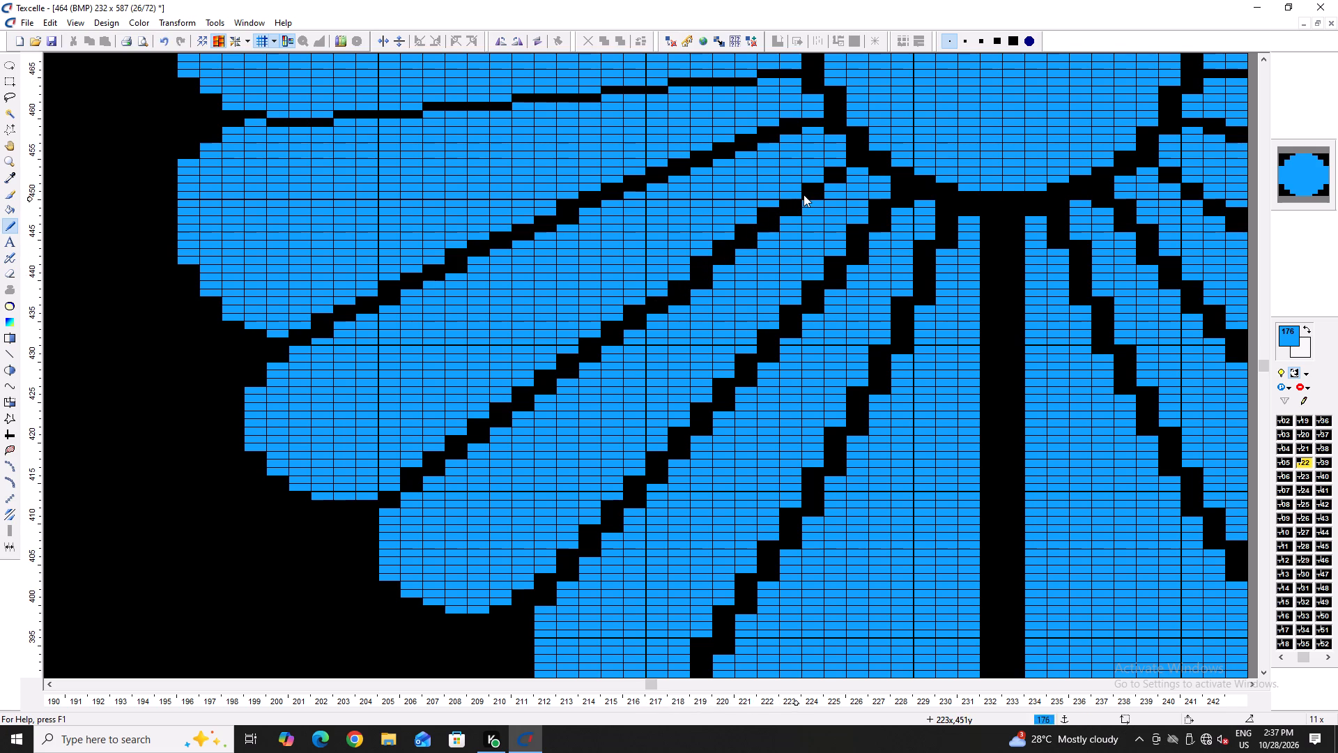
pyautogui.rightClick(803, 195)
pyautogui.rightClick(799, 195)
pyautogui.rightClick(825, 177)
pyautogui.rightClick(840, 165)
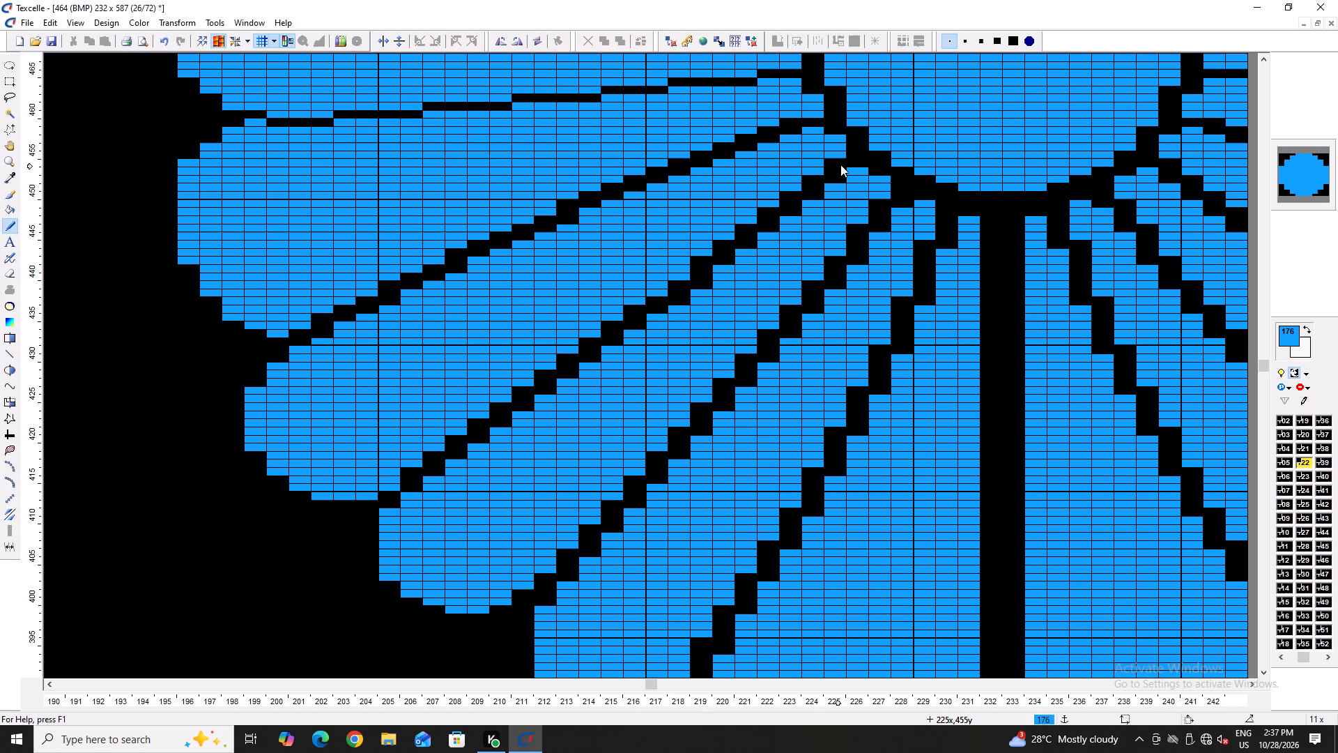
# Even out the same divider's staircase from column 217 to column 219, trimming its upper side and refilling its lower side.
pyautogui.keyDown('ctrl'); pyautogui.scroll(-3, 677, 315); pyautogui.keyUp('ctrl')
pyautogui.keyDown('ctrl'); pyautogui.scroll(2, 691, 284); pyautogui.keyUp('ctrl')
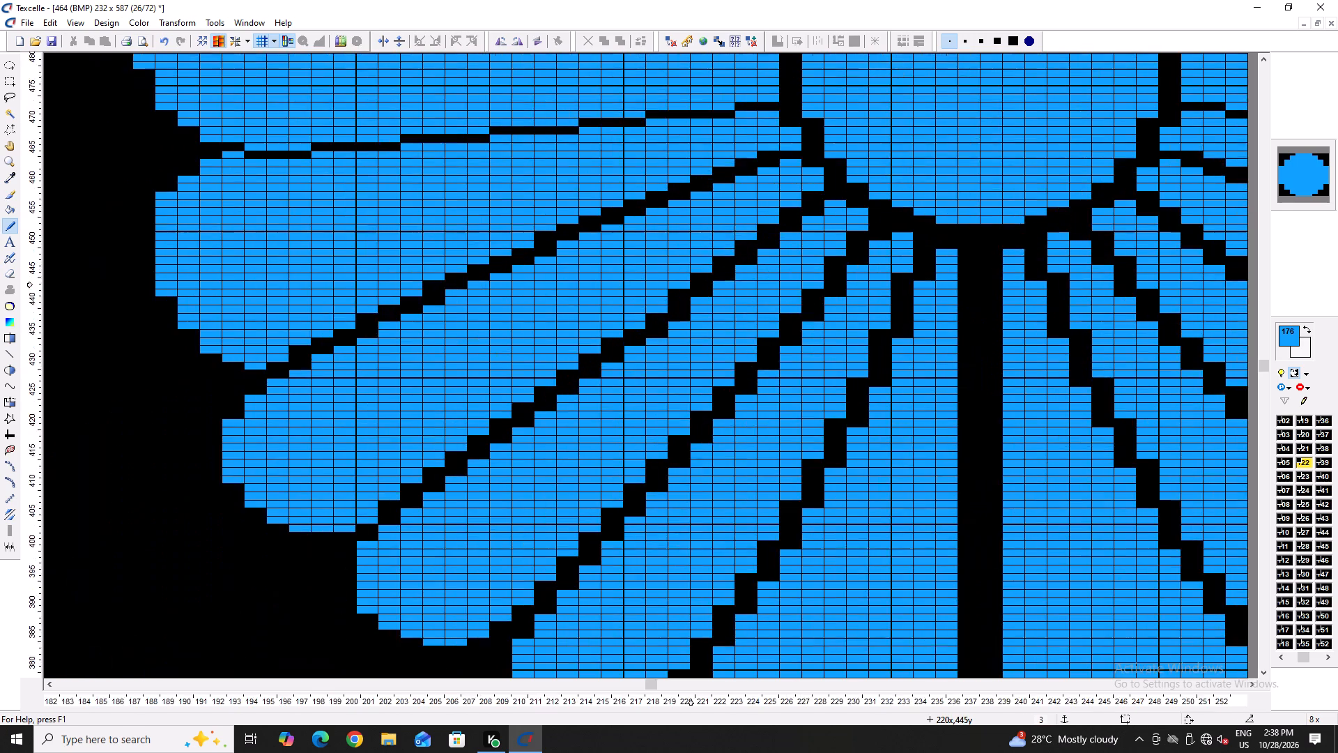
pyautogui.keyDown('ctrl'); pyautogui.scroll(2, 691, 284); pyautogui.keyUp('ctrl')
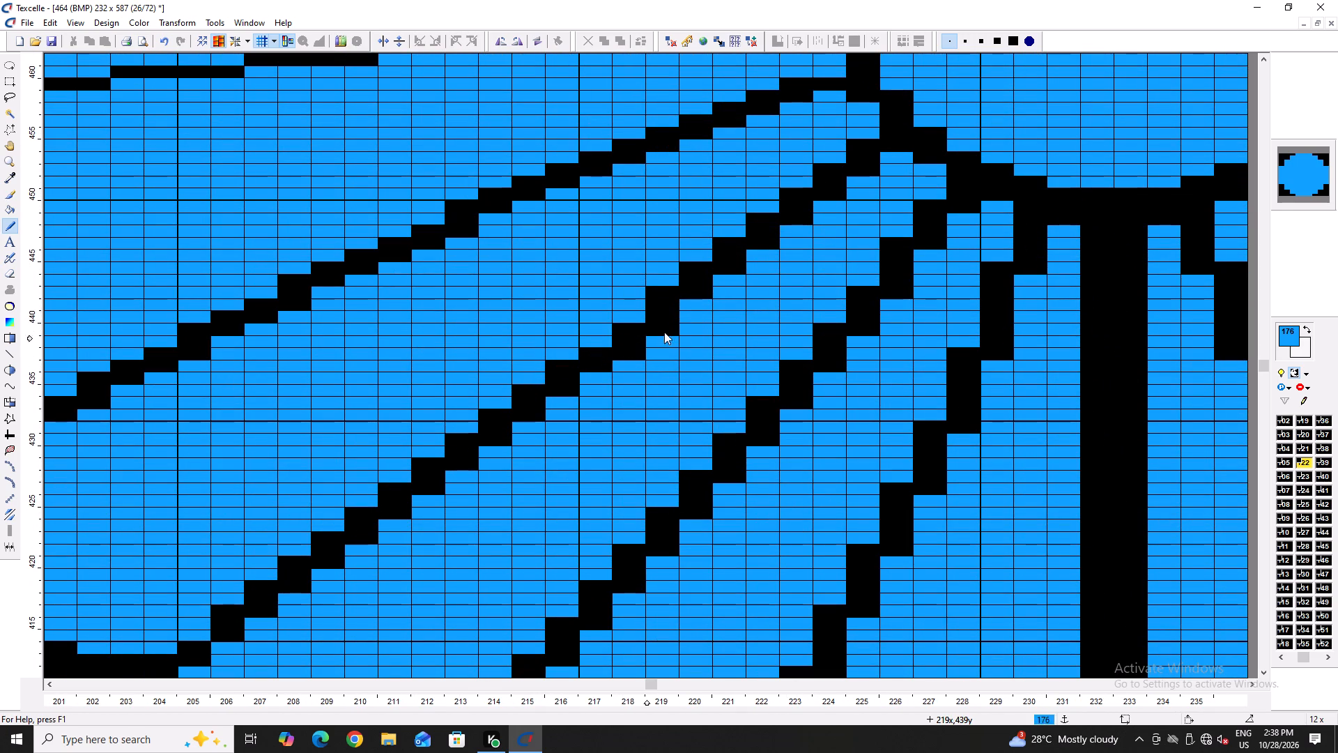
pyautogui.click(672, 327)
pyautogui.rightClick(652, 321)
pyautogui.rightClick(645, 317)
pyautogui.rightClick(645, 317)
pyautogui.rightClick(604, 342)
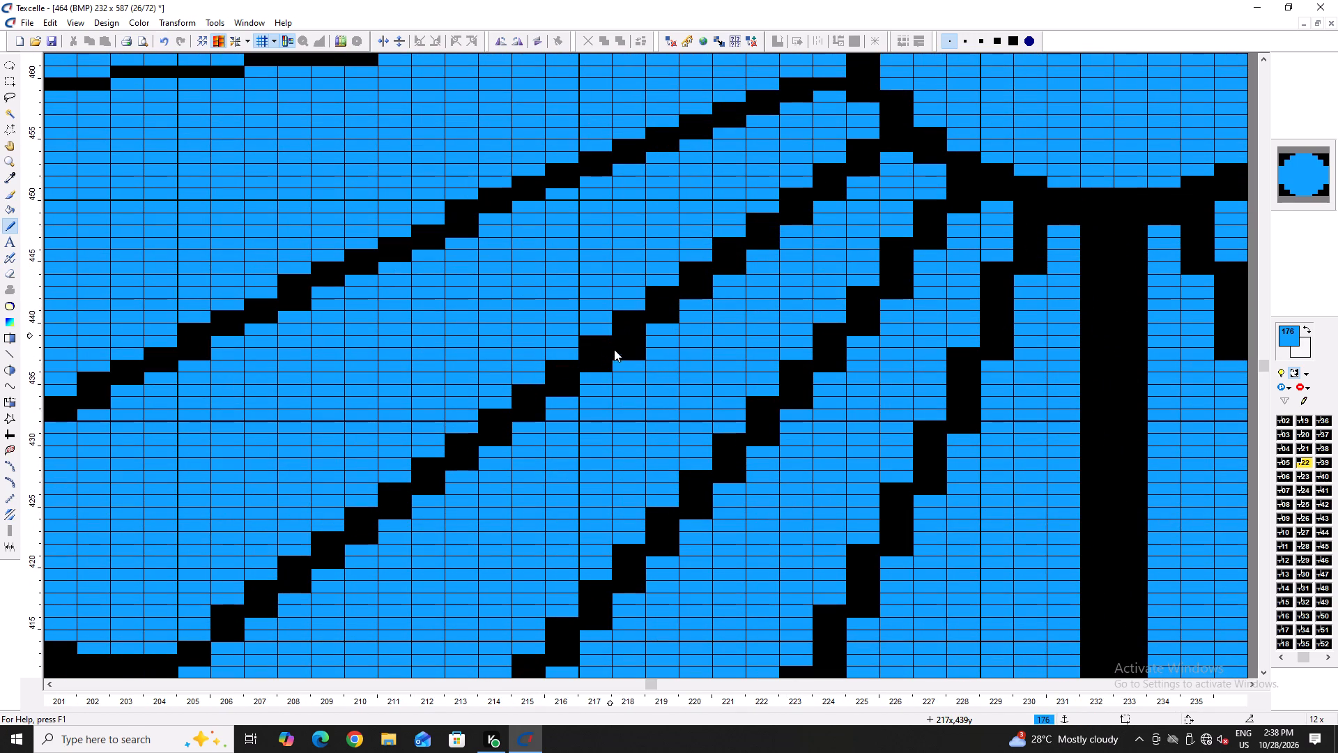
pyautogui.click(631, 353)
# Trim the petal below this divider at its upper corner and remove its outermost column, 205, down to row 401.
pyautogui.keyDown('ctrl'); pyautogui.scroll(-5, 673, 347); pyautogui.keyUp('ctrl')
pyautogui.keyDown('ctrl'); pyautogui.scroll(2, 696, 317); pyautogui.keyUp('ctrl')
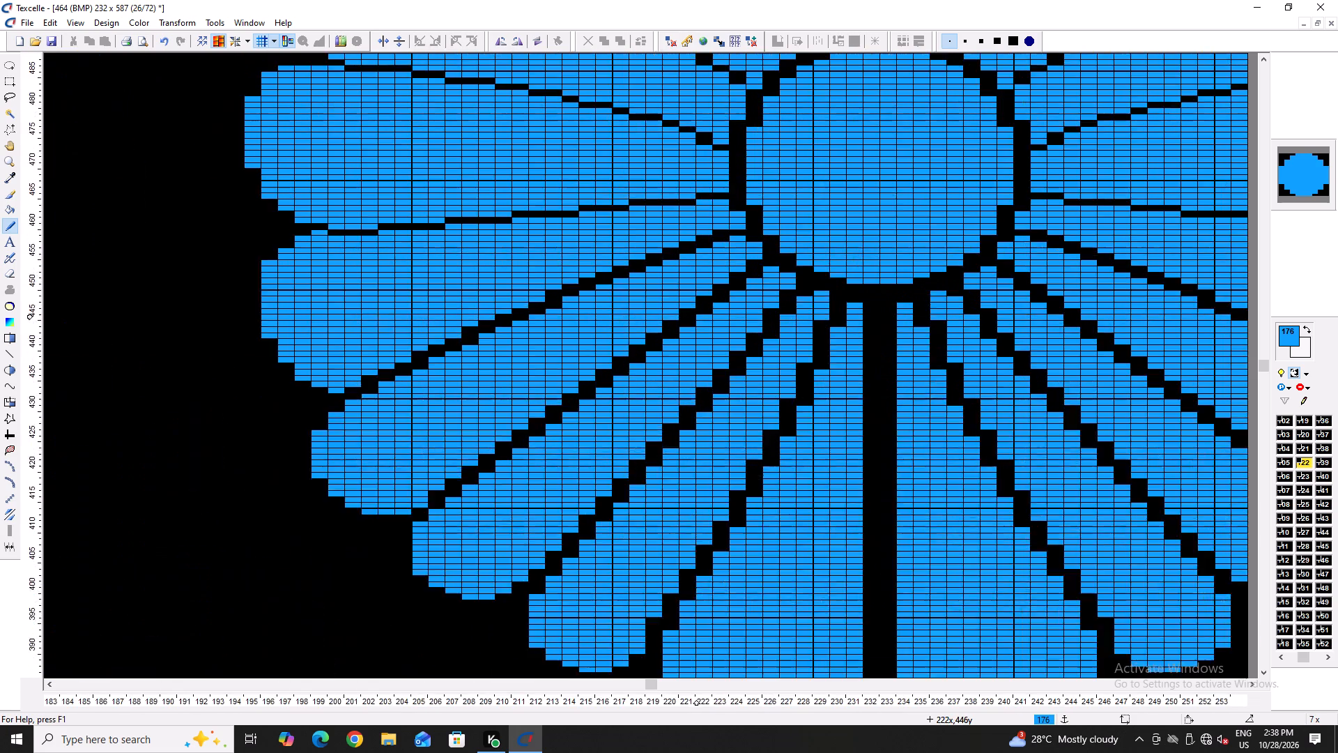
pyautogui.keyDown('ctrl'); pyautogui.scroll(2, 696, 317); pyautogui.keyUp('ctrl')
pyautogui.rightClick(323, 597)
pyautogui.rightClick(339, 577)
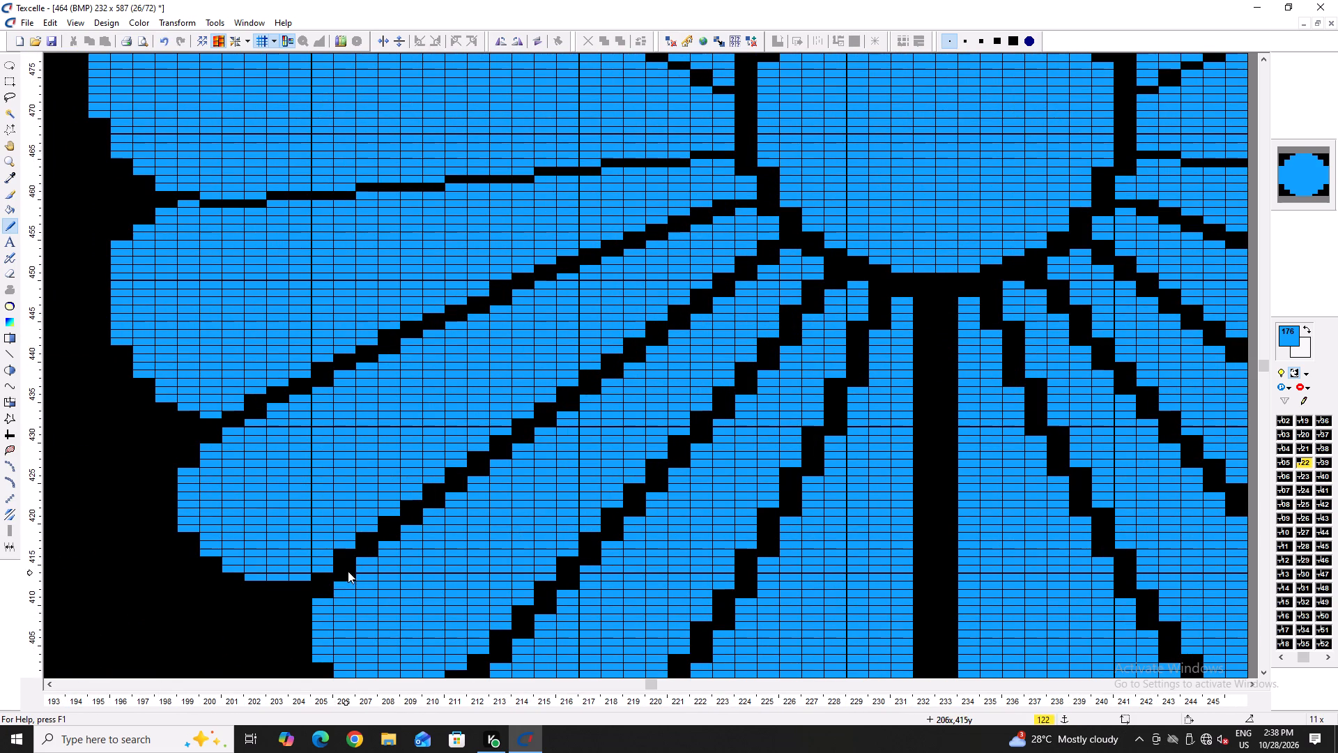
pyautogui.keyDown('ctrl'); pyautogui.scroll(-5, 348, 571); pyautogui.keyUp('ctrl')
pyautogui.keyDown('ctrl'); pyautogui.scroll(4, 342, 582); pyautogui.keyUp('ctrl')
pyautogui.moveTo(340, 579); pyautogui.dragTo(337, 642, button='right')
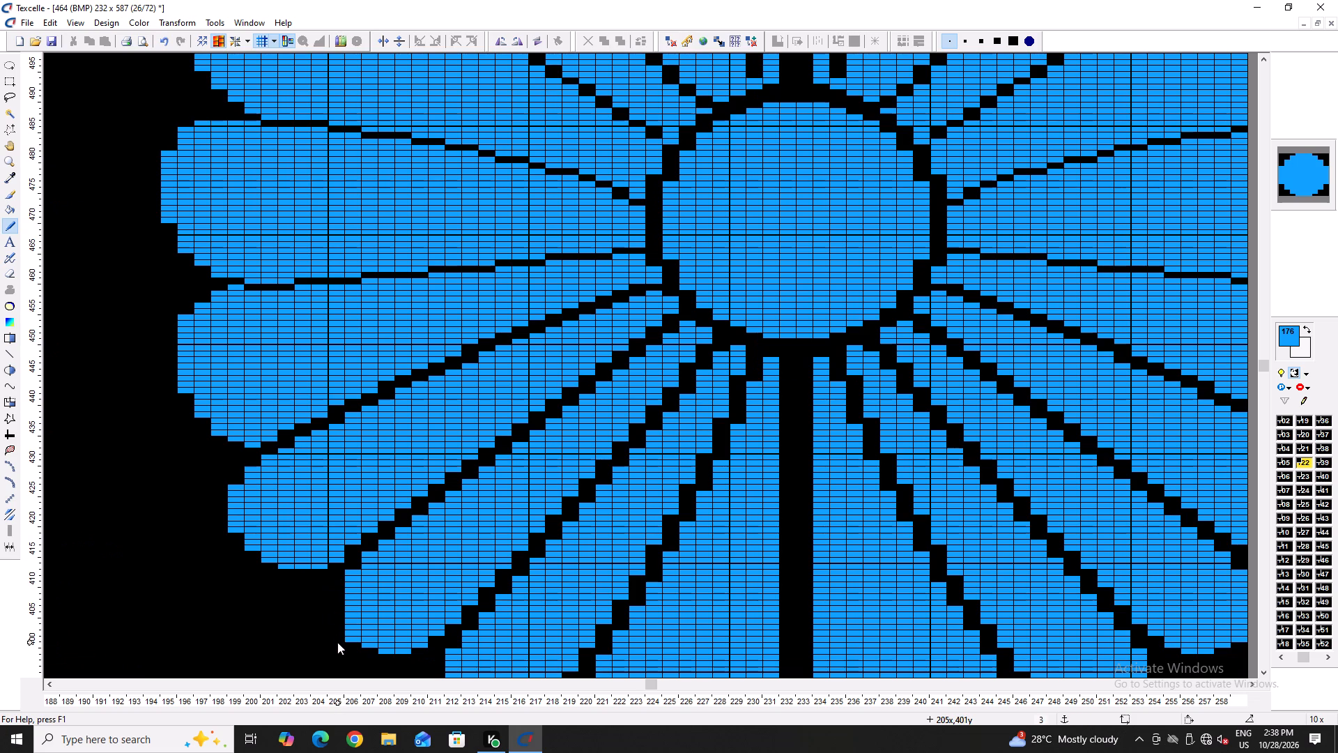
# Round the same petal's upper and lower outer corners at columns 206 and 207, refilling the over-trimmed pixel above the divider.
pyautogui.keyDown('ctrl'); pyautogui.scroll(2, 341, 643); pyautogui.keyUp('ctrl')
pyautogui.rightClick(361, 485)
pyautogui.rightClick(387, 452)
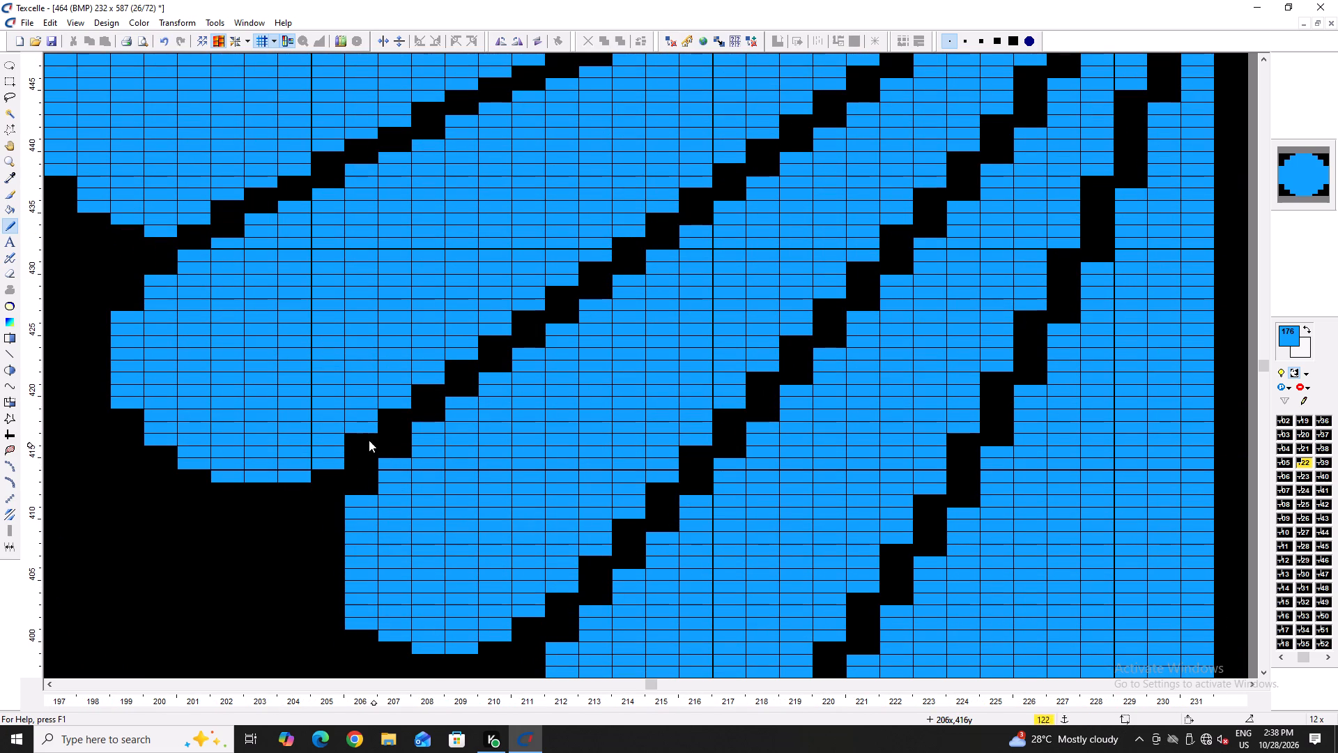
pyautogui.click(362, 437)
pyautogui.rightClick(354, 624)
pyautogui.rightClick(351, 608)
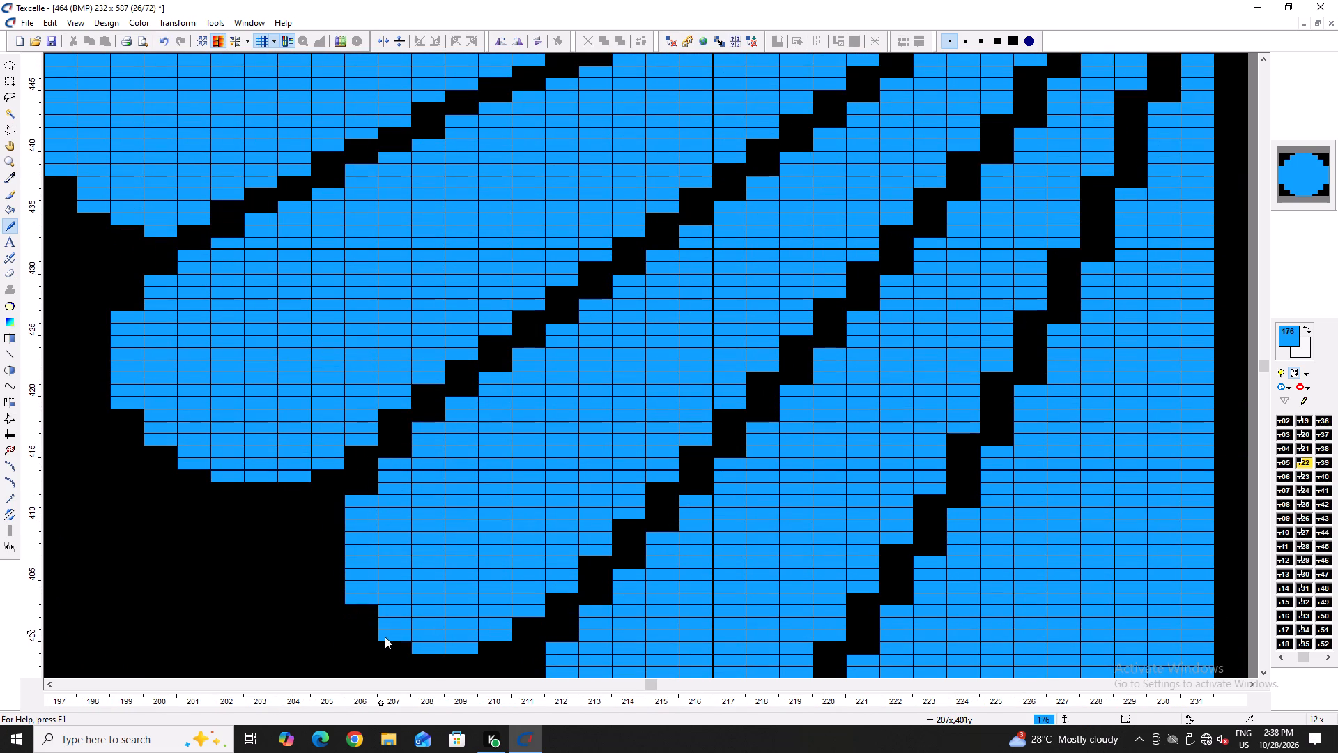
pyautogui.rightClick(385, 637)
# Reshape the lower outer corner of the left petal above row 434, trimming columns 199 to 201 and refilling columns 196 and 197.
pyautogui.keyDown('ctrl'); pyautogui.scroll(-5, 396, 634); pyautogui.keyUp('ctrl')
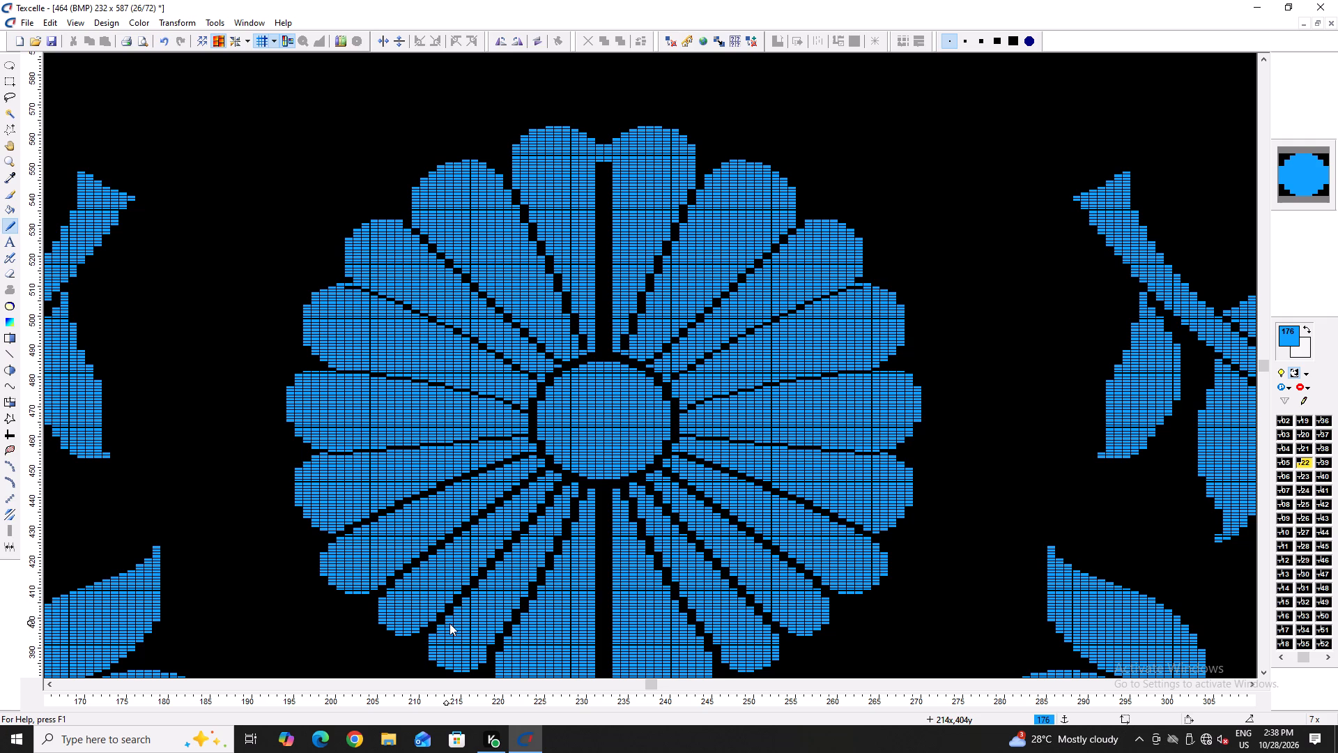
pyautogui.keyDown('ctrl'); pyautogui.scroll(6, 333, 483); pyautogui.keyUp('ctrl')
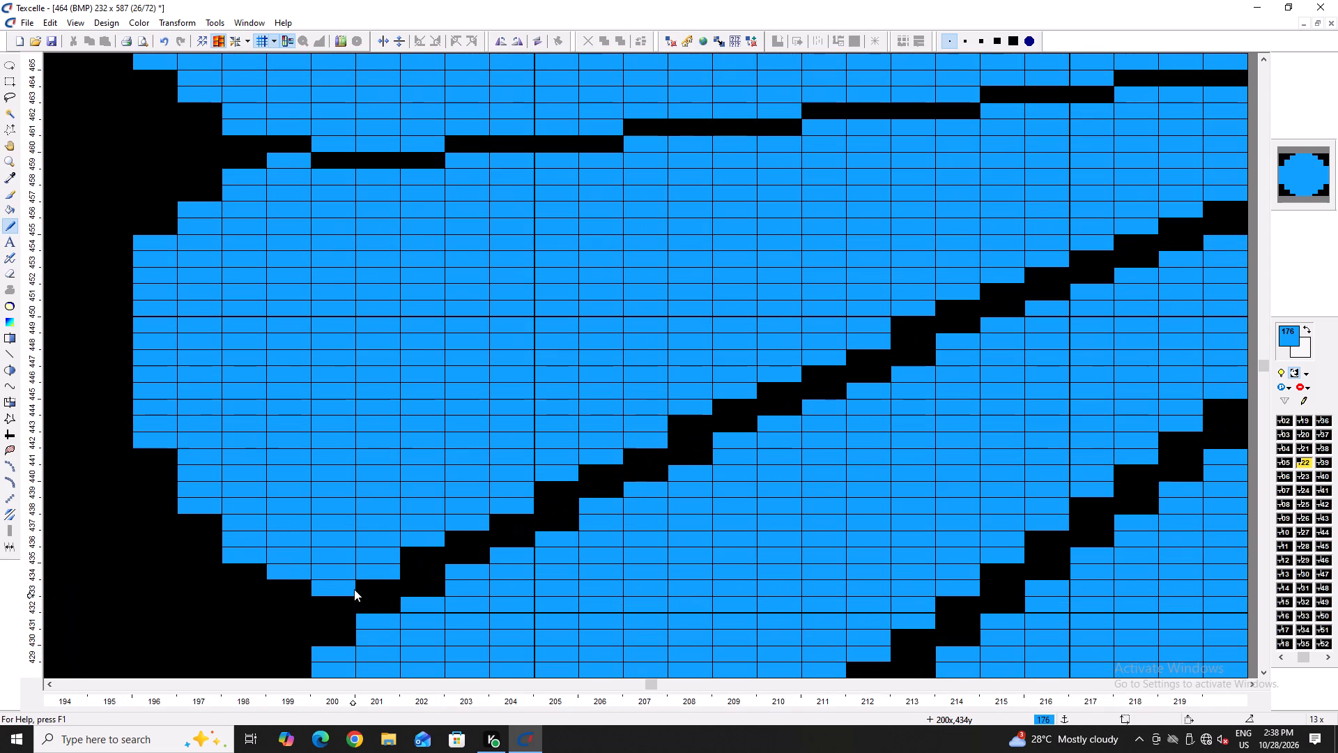
pyautogui.moveTo(353, 588); pyautogui.dragTo(313, 584, button='right')
pyautogui.rightClick(380, 570)
pyautogui.click(154, 461)
pyautogui.click(189, 510)
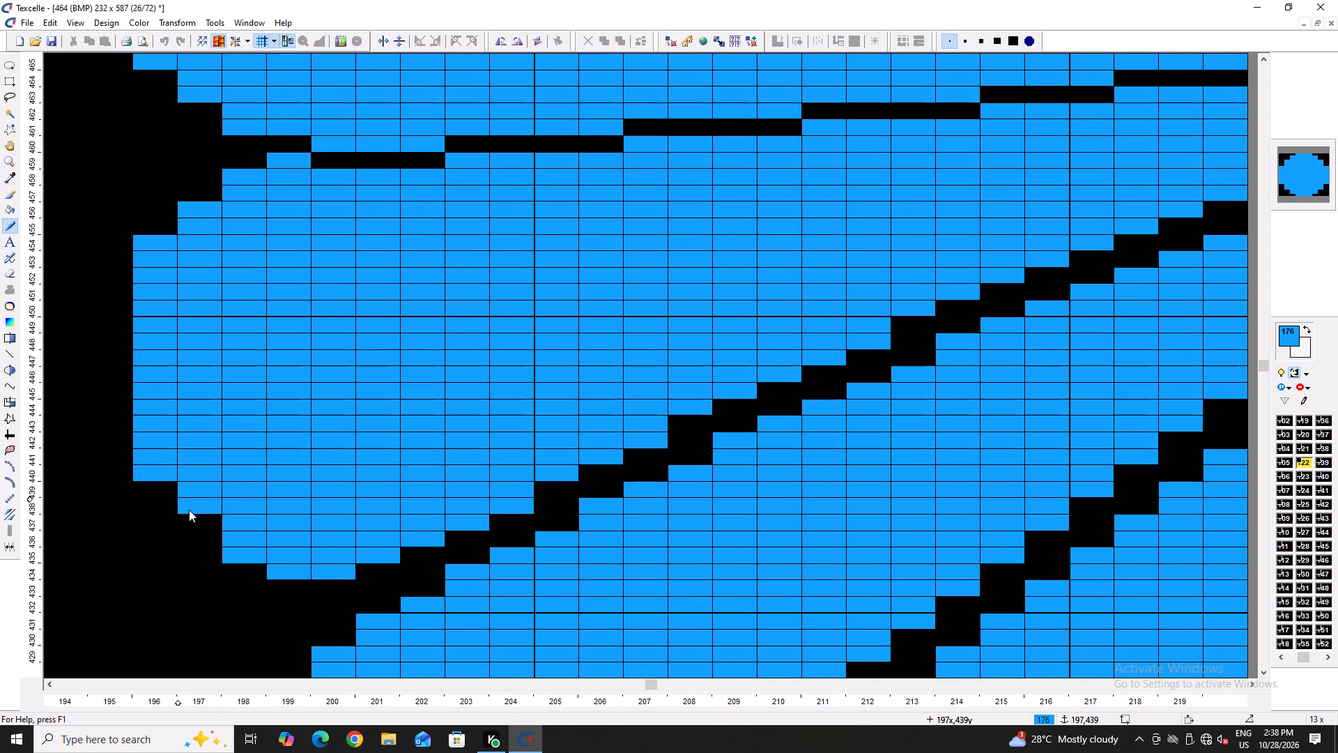
pyautogui.click(201, 524)
pyautogui.keyDown('ctrl'); pyautogui.scroll(-2, 394, 545); pyautogui.keyUp('ctrl')
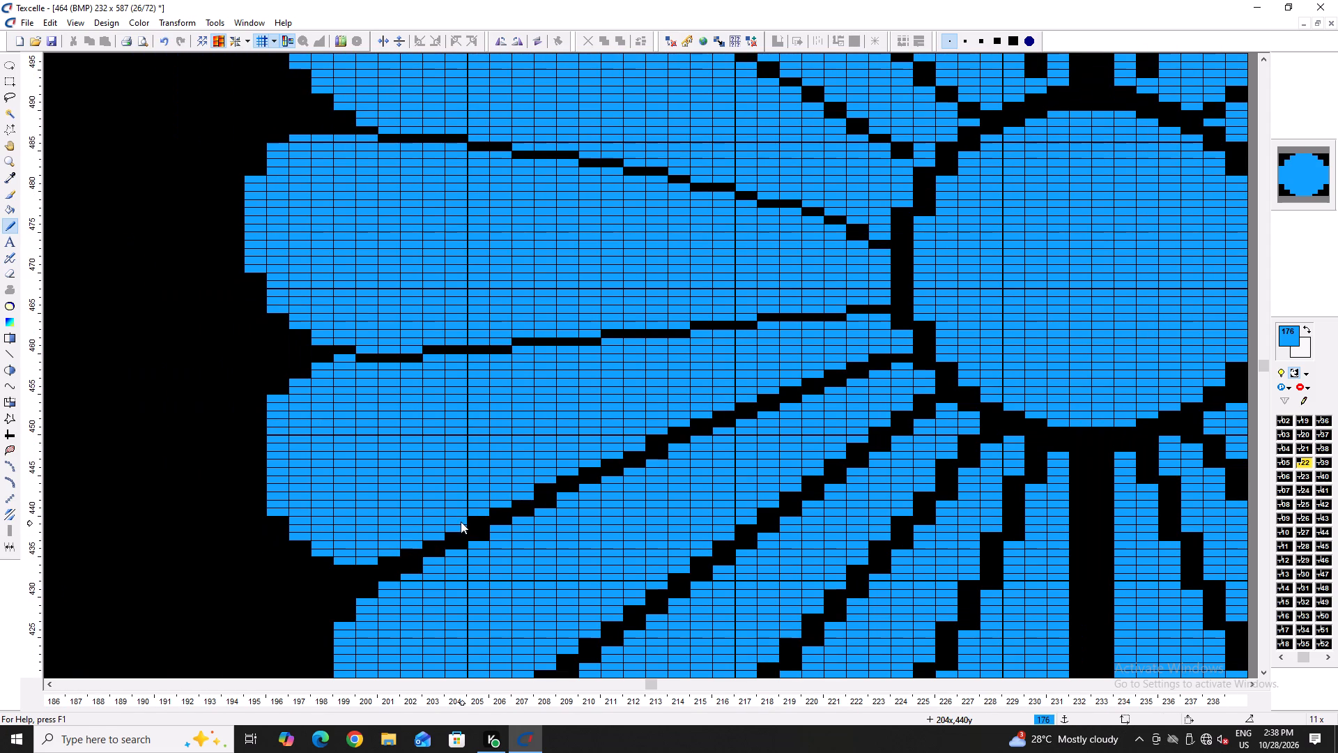
# Thicken the divider above this petal along its lower side from its outer end at column 198 to column 210.
pyautogui.scroll(1, 315, 485)
pyautogui.keyDown('ctrl'); pyautogui.scroll(4, 311, 446); pyautogui.keyUp('ctrl')
pyautogui.moveTo(367, 418); pyautogui.dragTo(396, 428, button='right')
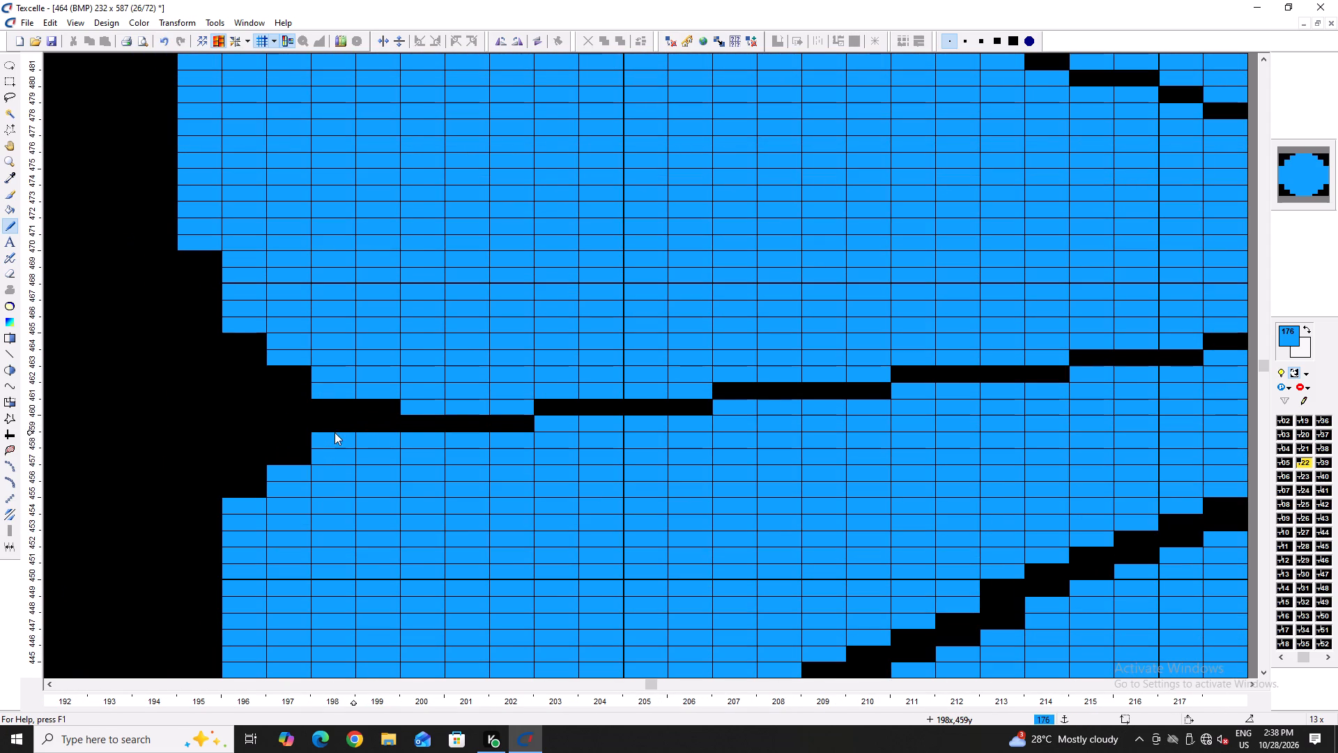
pyautogui.rightClick(334, 432)
pyautogui.rightClick(549, 425)
pyautogui.rightClick(587, 421)
pyautogui.rightClick(627, 421)
pyautogui.rightClick(628, 421)
pyautogui.rightClick(682, 421)
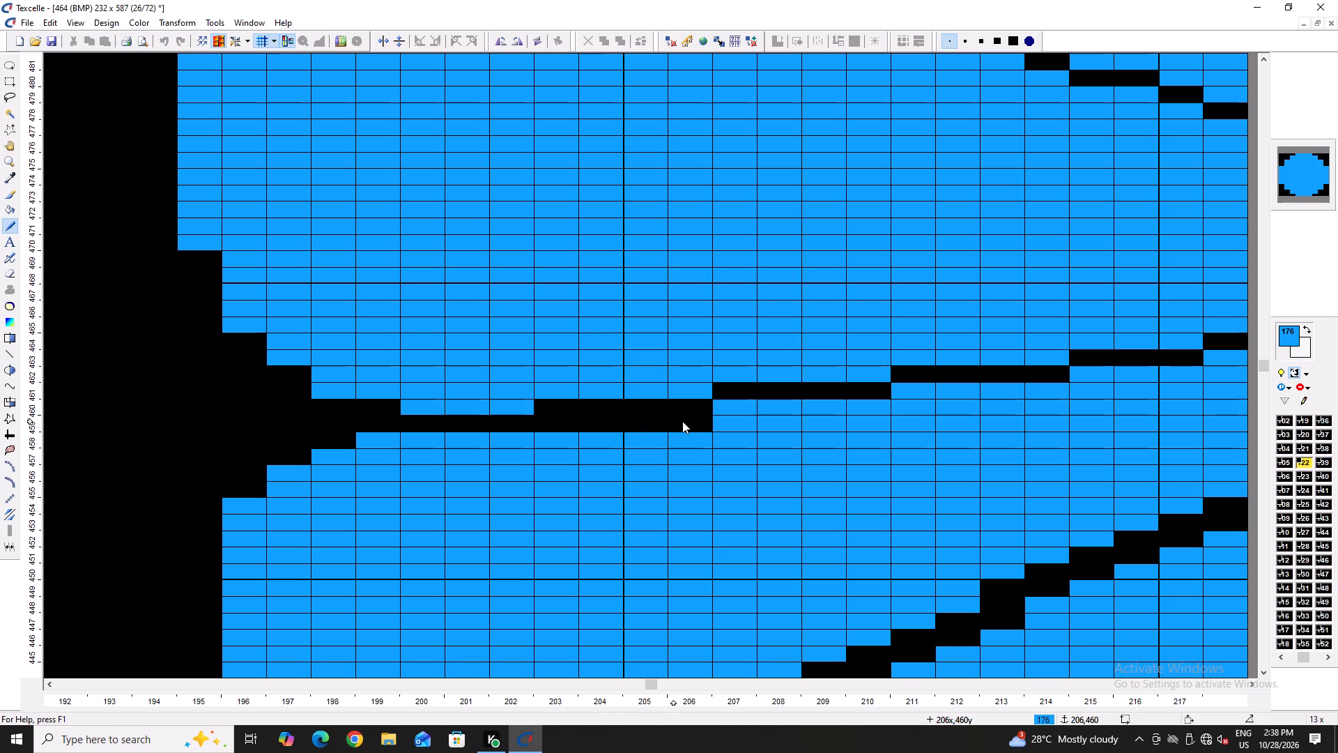
pyautogui.moveTo(725, 407); pyautogui.dragTo(853, 406, button='right')
pyautogui.rightClick(854, 406)
# Thicken the rest of this divider's lower side from column 211 to column 224, up to the ring around the flower centre.
pyautogui.press('Right')
pyautogui.press('Right')
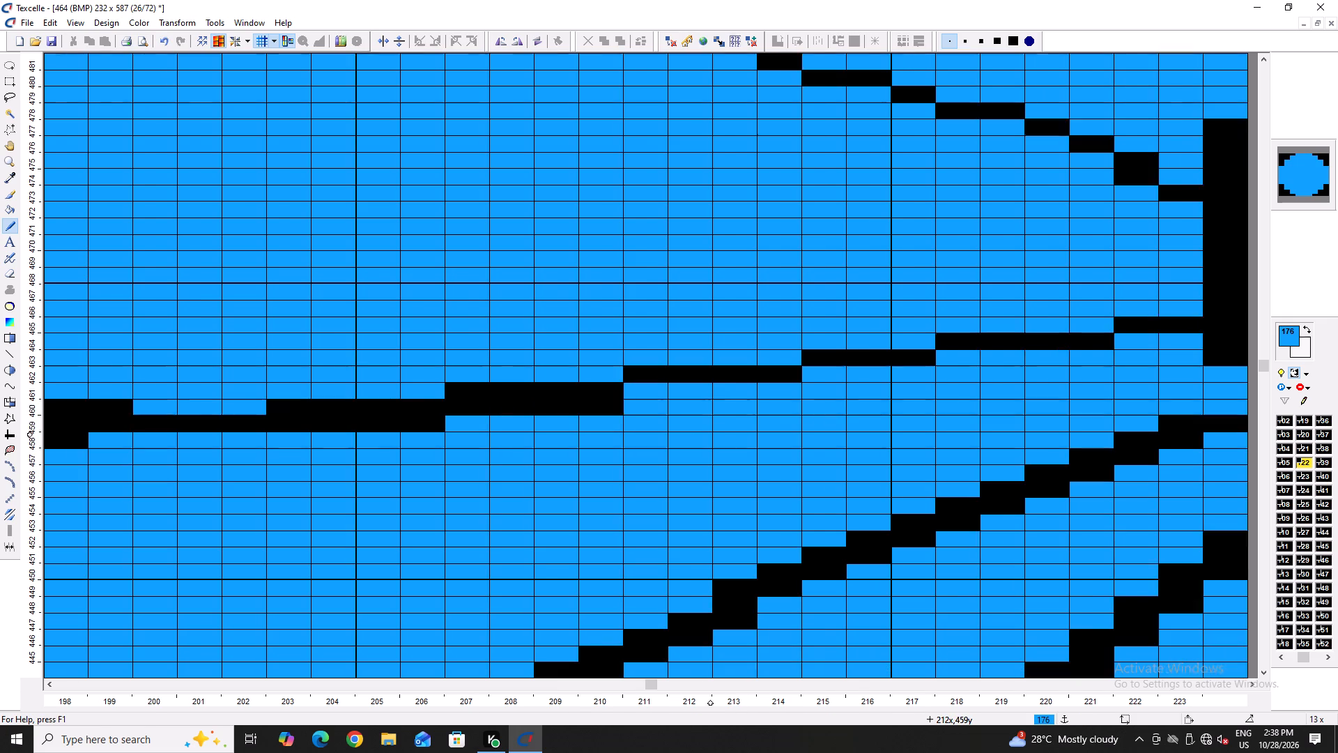
pyautogui.scroll(2, 693, 436)
pyautogui.moveTo(638, 527); pyautogui.dragTo(757, 521, button='right')
pyautogui.rightClick(777, 519)
pyautogui.moveTo(819, 501); pyautogui.dragTo(859, 500, button='right')
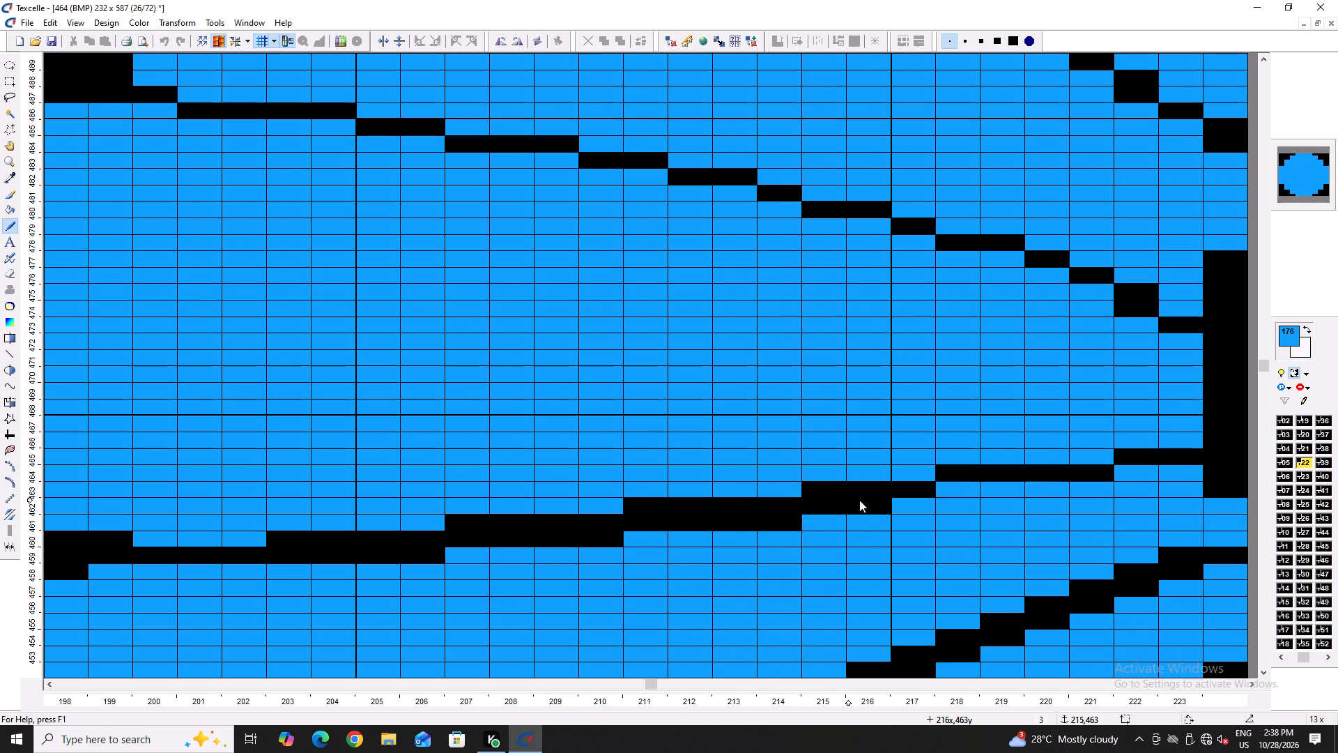
pyautogui.moveTo(859, 500); pyautogui.dragTo(891, 500, button='right')
pyautogui.moveTo(891, 500); pyautogui.dragTo(900, 500, button='right')
pyautogui.moveTo(941, 491); pyautogui.dragTo(1068, 486, button='right')
pyautogui.rightClick(1070, 485)
pyautogui.moveTo(1122, 469); pyautogui.dragTo(1171, 468, button='right')
pyautogui.rightClick(1173, 468)
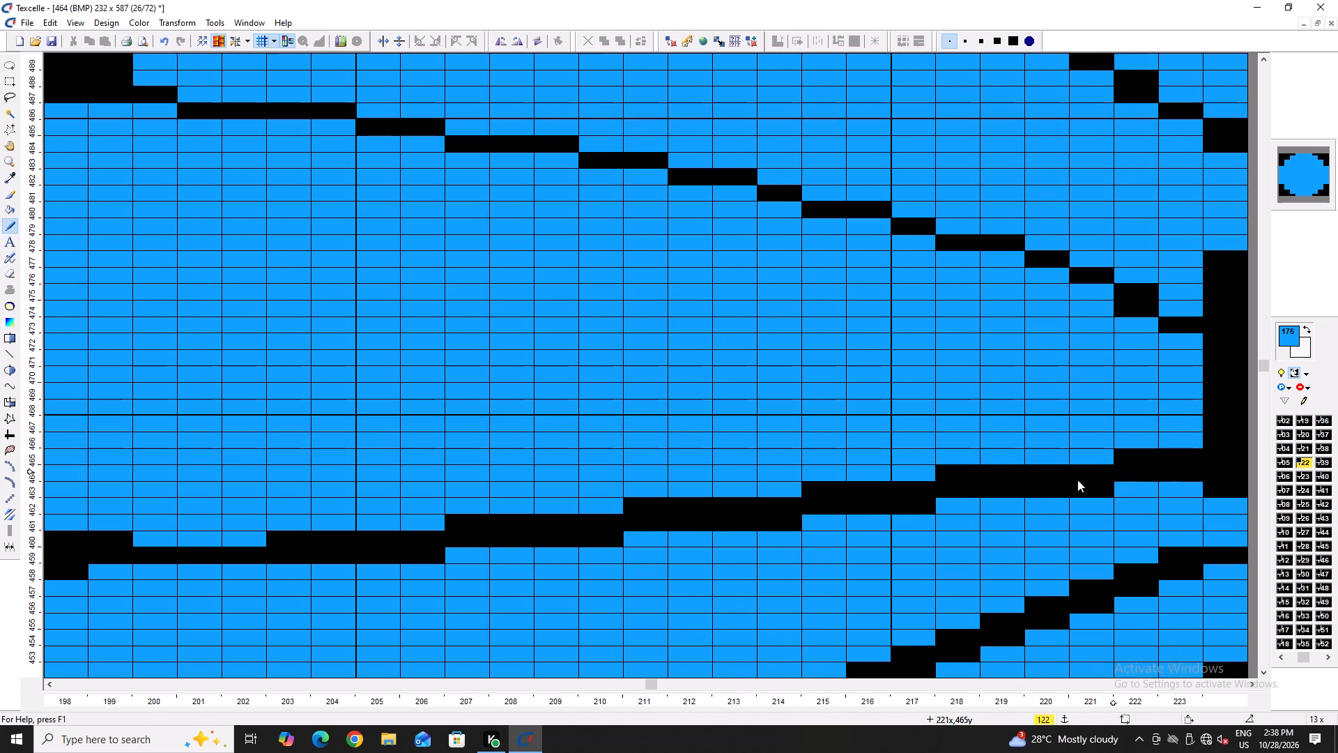
pyautogui.keyDown('ctrl'); pyautogui.scroll(-4, 954, 511); pyautogui.keyUp('ctrl')
pyautogui.keyDown('ctrl'); pyautogui.scroll(4, 1049, 506); pyautogui.keyUp('ctrl')
pyautogui.click(945, 491)
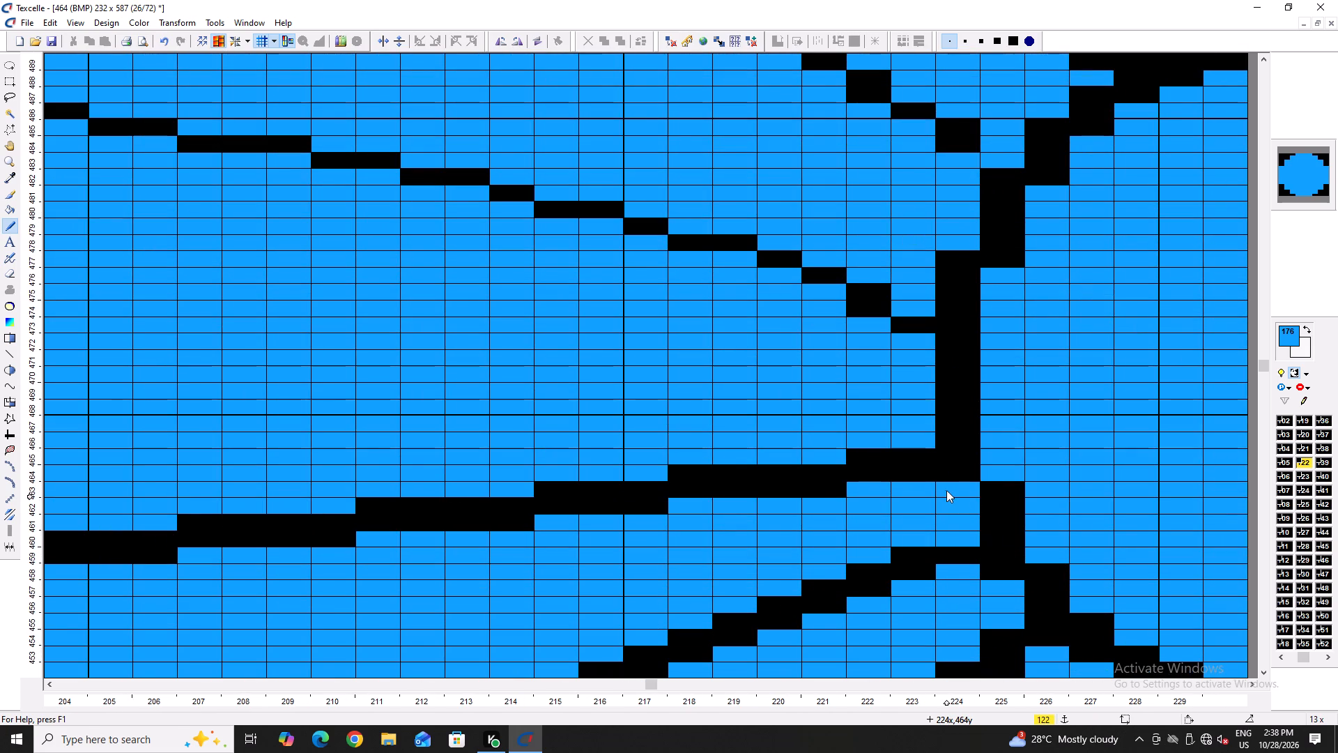
pyautogui.rightClick(948, 489)
pyautogui.keyDown('ctrl'); pyautogui.scroll(-4, 821, 489); pyautogui.keyUp('ctrl')
# Round the upper outer corner of the petal below this divider from column 196 to column 200, refilling the over-trimmed pixels.
pyautogui.keyDown('ctrl'); pyautogui.scroll(3, 535, 529); pyautogui.keyUp('ctrl')
pyautogui.rightClick(558, 507)
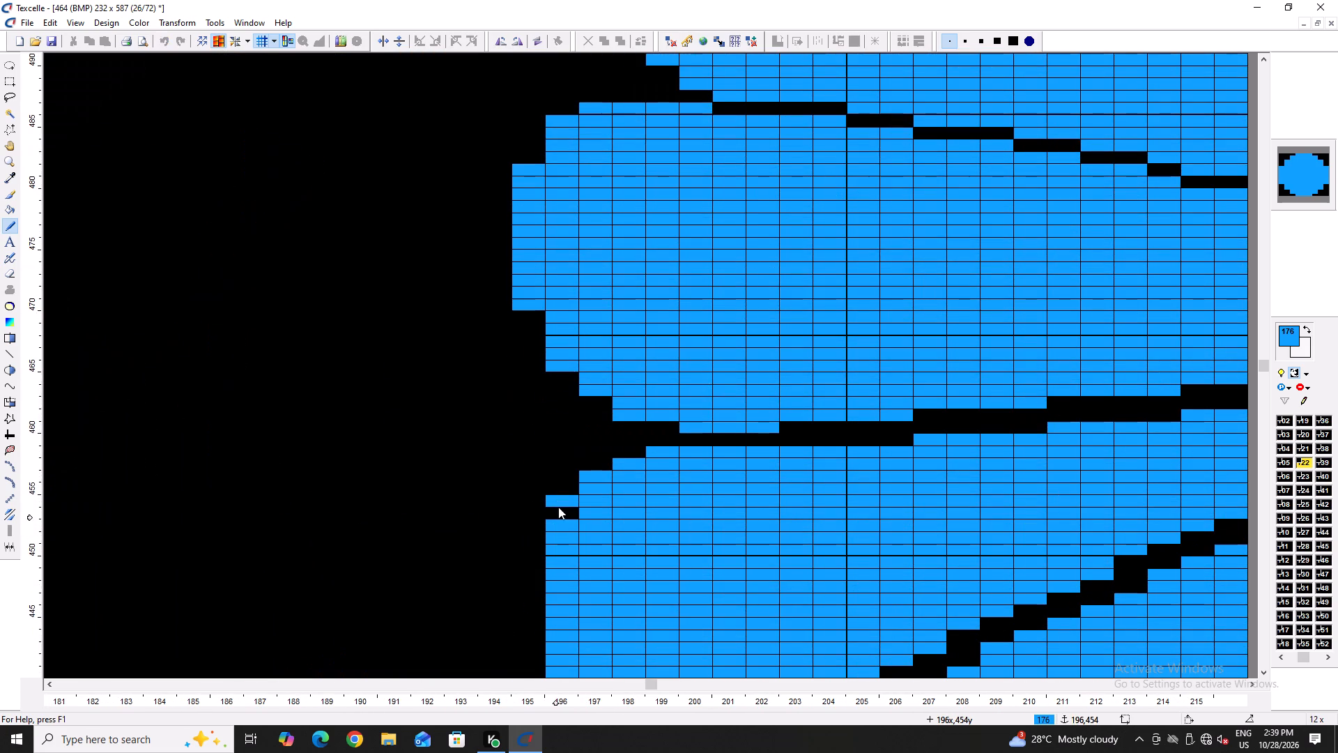
pyautogui.rightClick(562, 498)
pyautogui.click(563, 509)
pyautogui.rightClick(584, 473)
pyautogui.rightClick(658, 450)
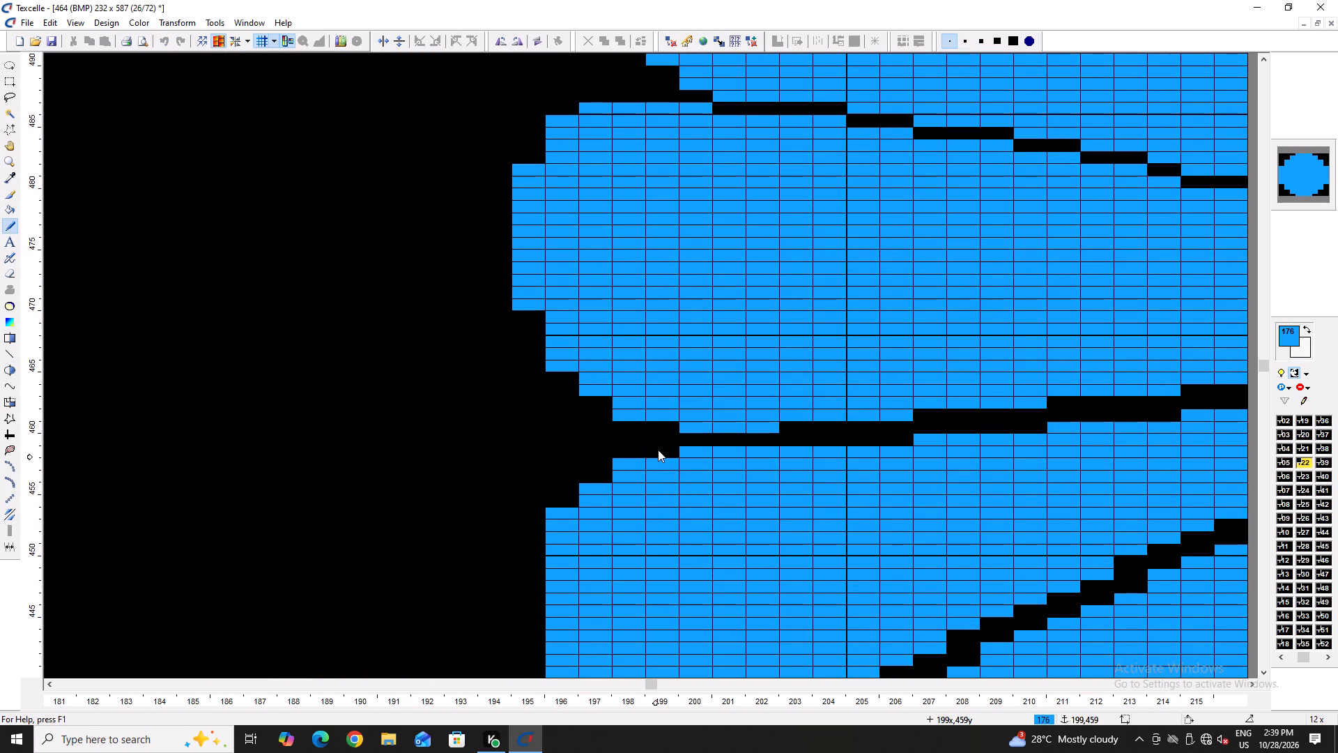
pyautogui.click(681, 448)
pyautogui.rightClick(665, 450)
pyautogui.rightClick(622, 464)
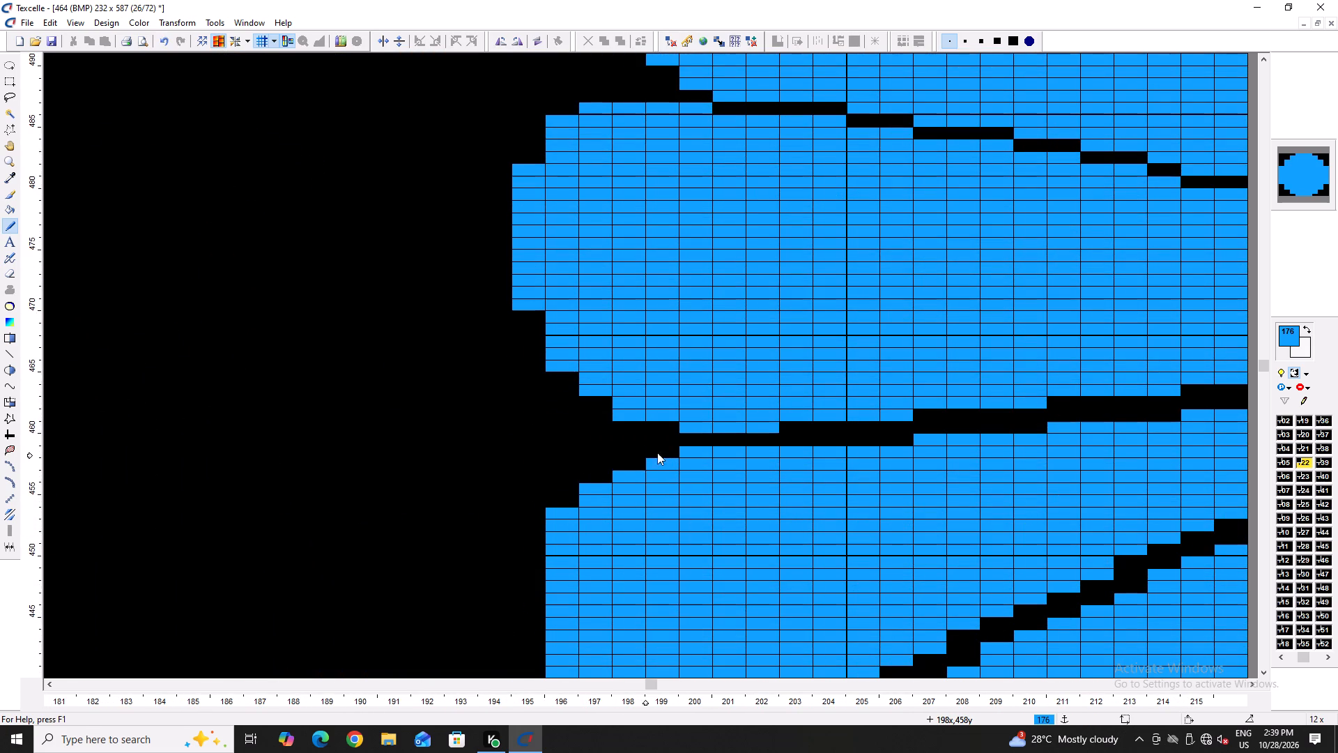
pyautogui.rightClick(692, 450)
# Round the same petal's lower outer corner from column 196 to column 201, refilling the over-trimmed pixel at column 197.
pyautogui.scroll(-1, 639, 475)
pyautogui.scroll(-1, 587, 566)
pyautogui.rightClick(557, 519)
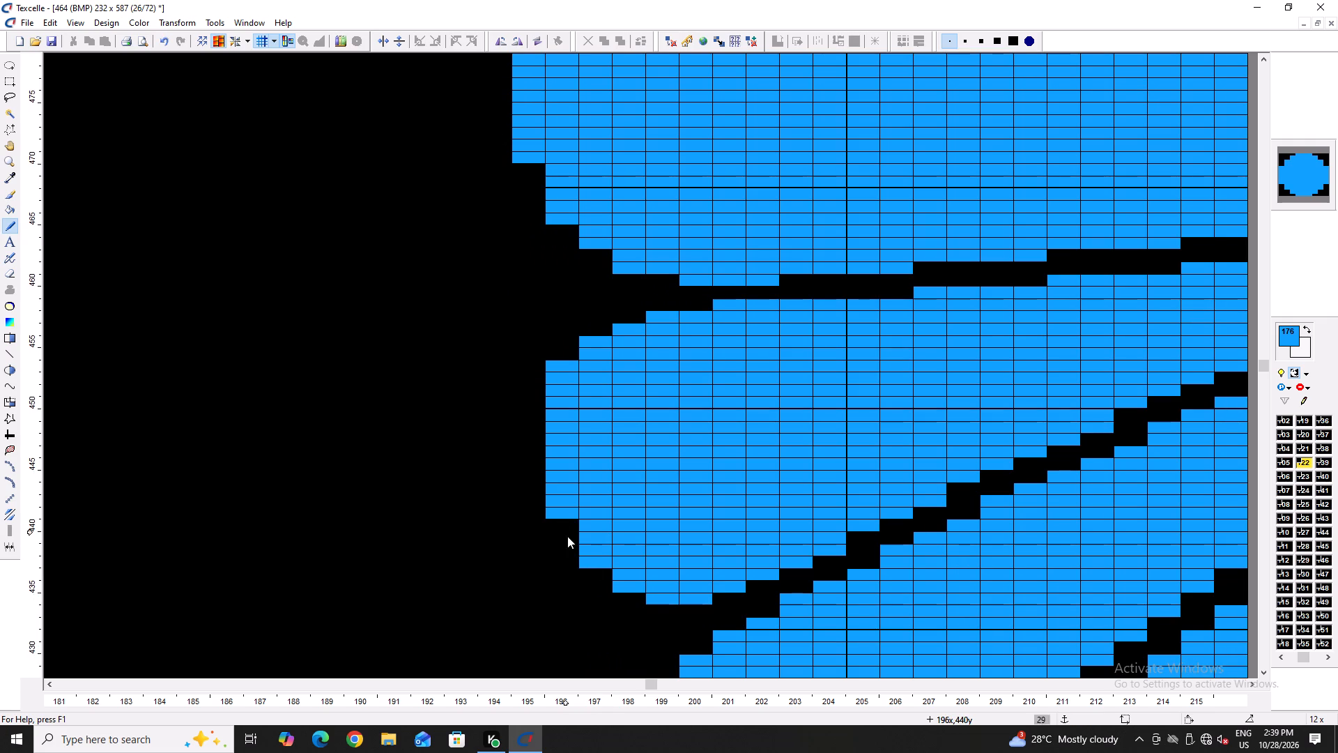
pyautogui.rightClick(578, 553)
pyautogui.rightClick(592, 561)
pyautogui.click(592, 547)
pyautogui.rightClick(629, 591)
pyautogui.moveTo(656, 600); pyautogui.dragTo(721, 595, button='right')
# Trim the same petal's upper outer corner further at columns 196 and 197.
pyautogui.keyDown('ctrl'); pyautogui.scroll(-5, 589, 549); pyautogui.keyUp('ctrl')
pyautogui.keyDown('ctrl'); pyautogui.scroll(4, 566, 510); pyautogui.keyUp('ctrl')
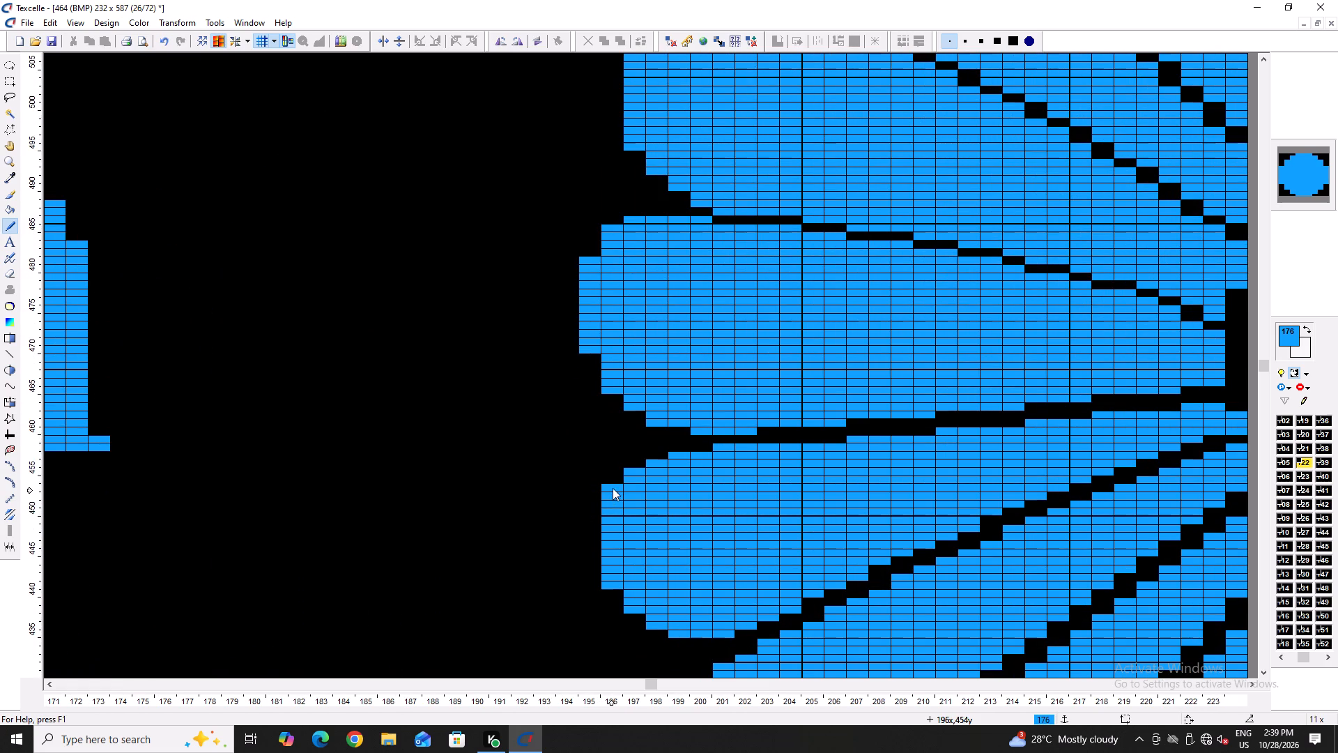
pyautogui.rightClick(613, 488)
pyautogui.rightClick(634, 468)
pyautogui.rightClick(616, 495)
pyautogui.keyDown('ctrl'); pyautogui.scroll(-5, 620, 499); pyautogui.keyUp('ctrl')
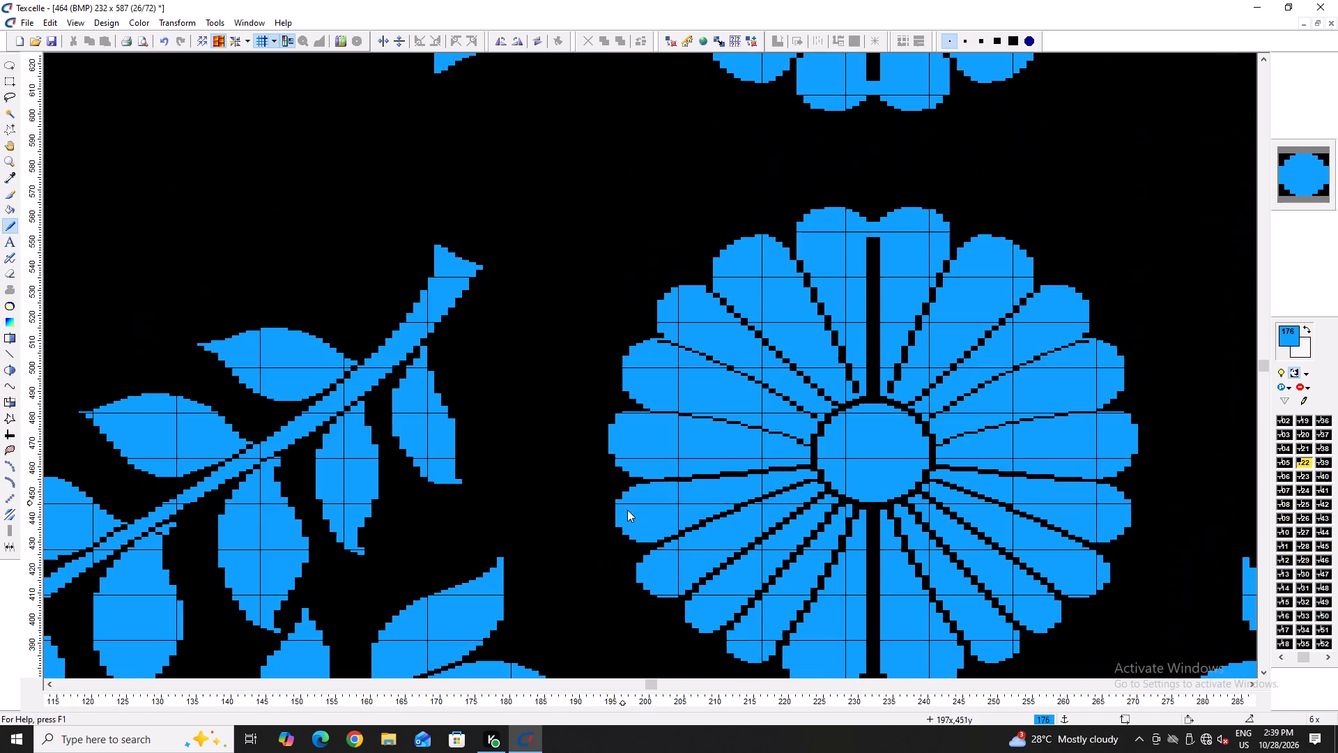
# Round the upper outer corner of the leftmost petal, above the thickened divider, trimming its tip from column 195 to column 200.
pyautogui.keyDown('ctrl'); pyautogui.scroll(5, 677, 464); pyautogui.keyUp('ctrl')
pyautogui.scroll(1, 594, 405)
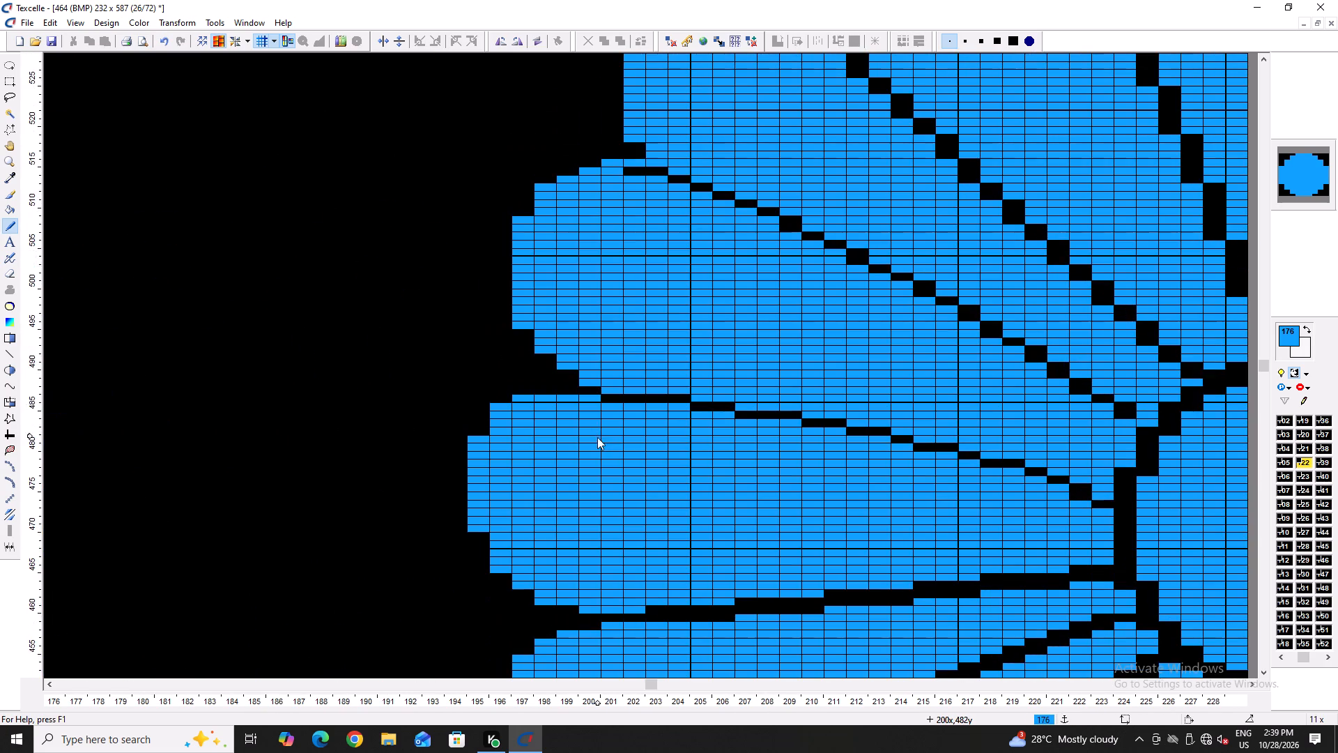
pyautogui.keyDown('ctrl'); pyautogui.scroll(2, 538, 406); pyautogui.keyUp('ctrl')
pyautogui.rightClick(462, 404)
pyautogui.moveTo(436, 473); pyautogui.dragTo(436, 483, button='right')
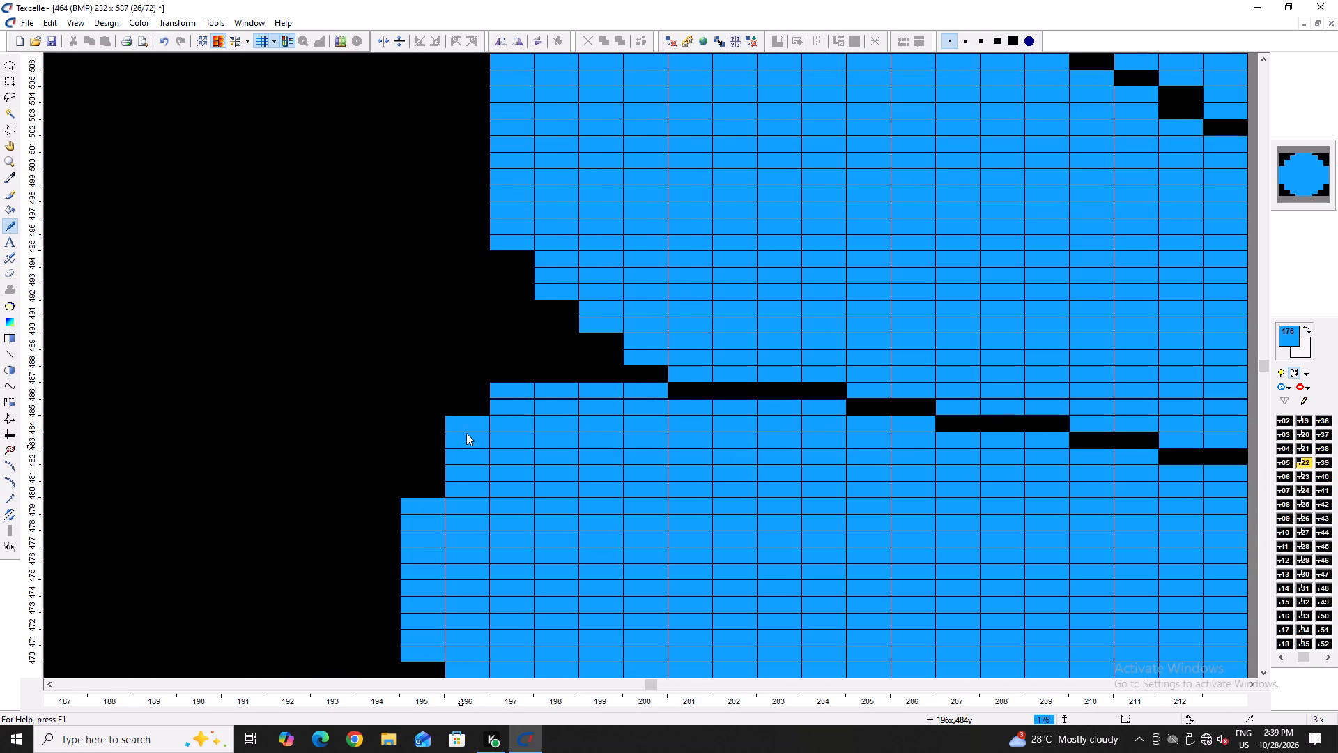
pyautogui.rightClick(468, 420)
pyautogui.moveTo(503, 393); pyautogui.dragTo(634, 390, button='right')
pyautogui.moveTo(637, 390); pyautogui.dragTo(647, 390, button='right')
pyautogui.rightClick(515, 402)
pyautogui.rightClick(467, 434)
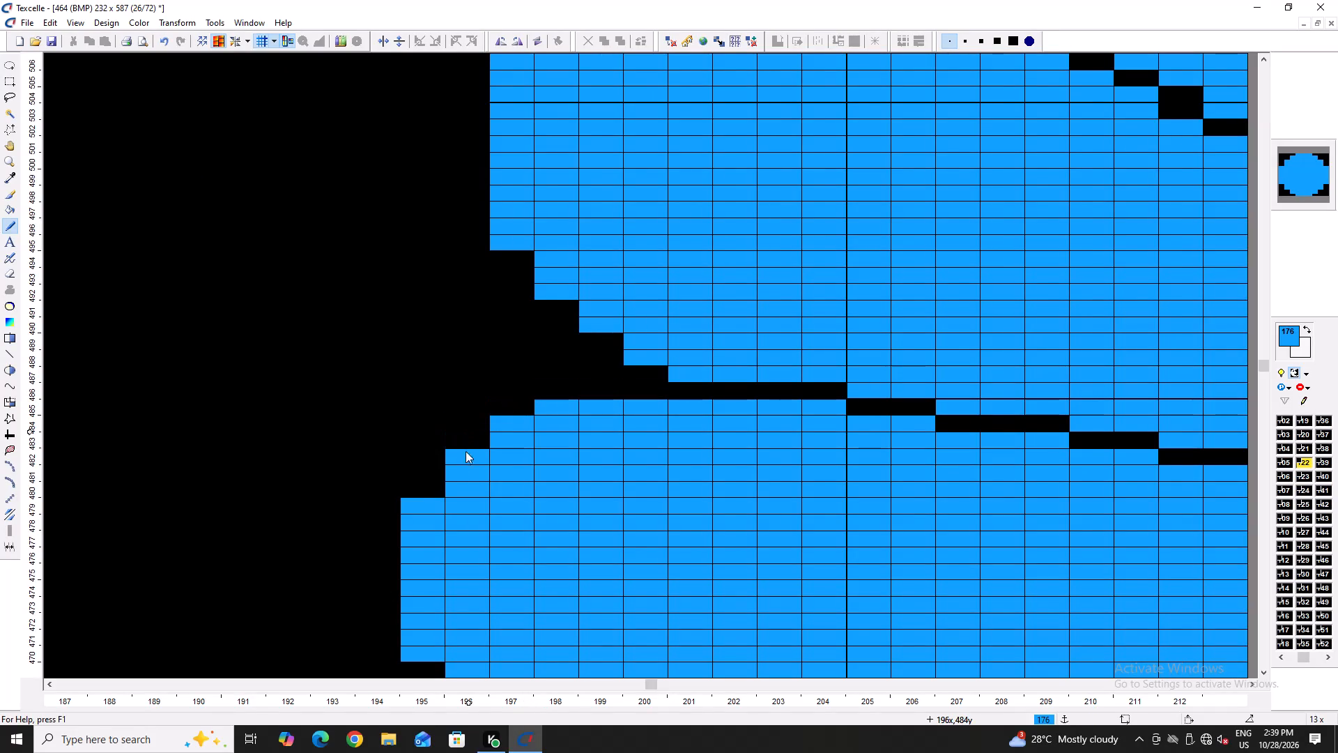
# Extend the leftmost petal's outermost column, 195, down two rows and trim its lower edge from column 198 to column 202.
pyautogui.scroll(-2, 448, 487)
pyautogui.click(426, 552)
pyautogui.click(426, 542)
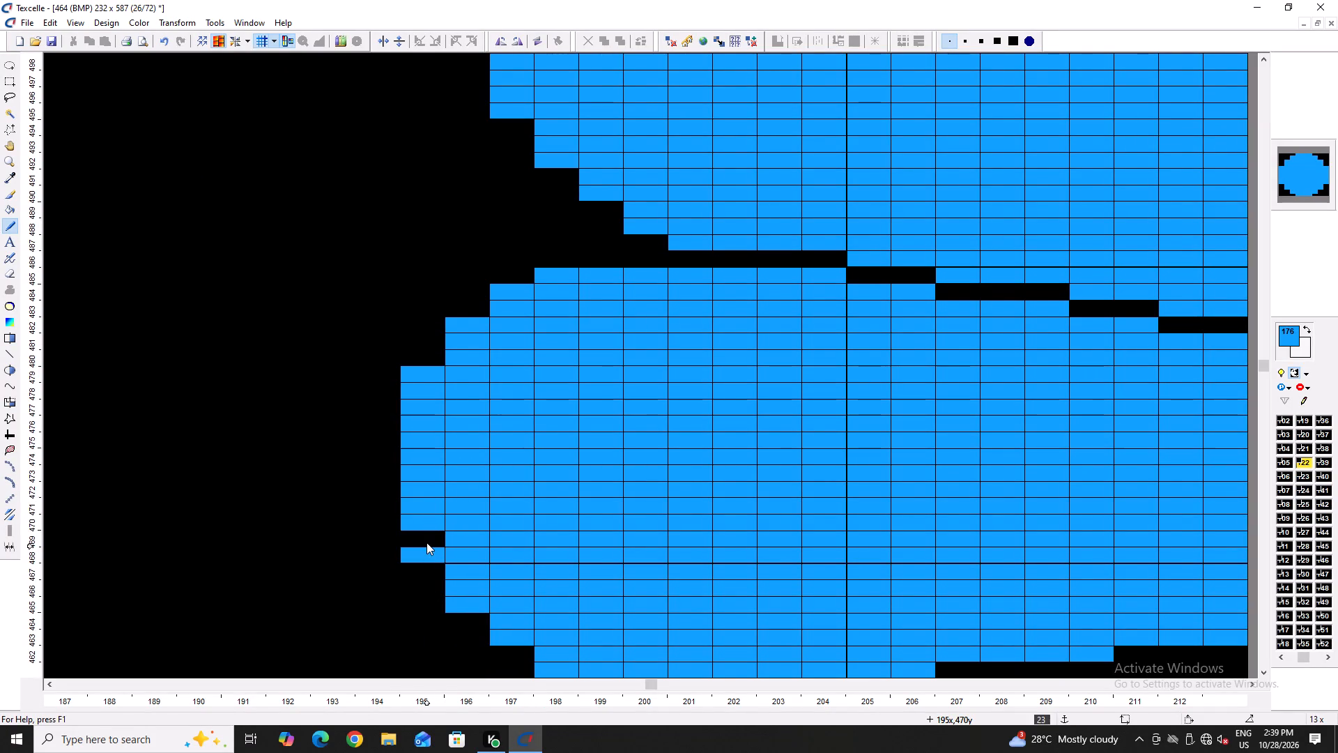
pyautogui.scroll(-3, 435, 545)
pyautogui.rightClick(537, 468)
pyautogui.rightClick(636, 490)
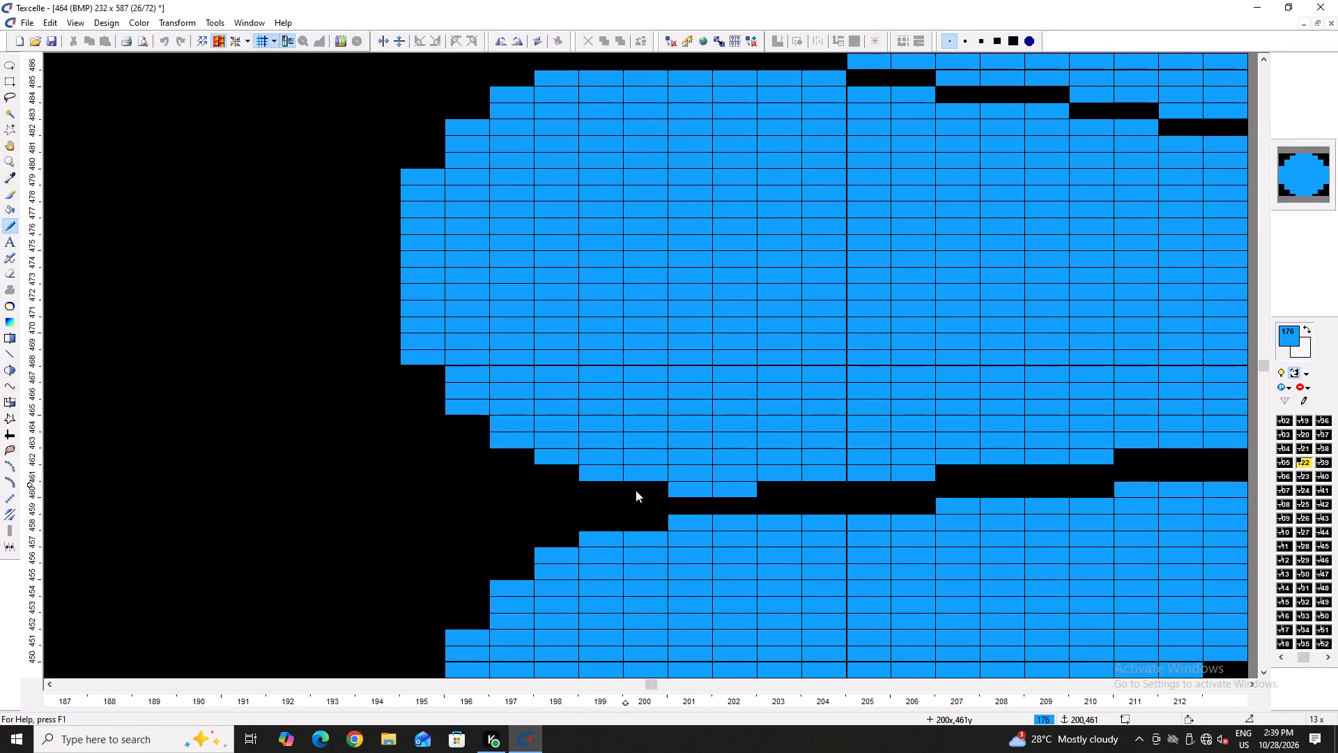
pyautogui.moveTo(643, 490); pyautogui.dragTo(764, 489, button='right')
pyautogui.rightClick(590, 464)
pyautogui.rightClick(590, 466)
pyautogui.keyDown('ctrl'); pyautogui.scroll(-5, 522, 455); pyautogui.keyUp('ctrl')
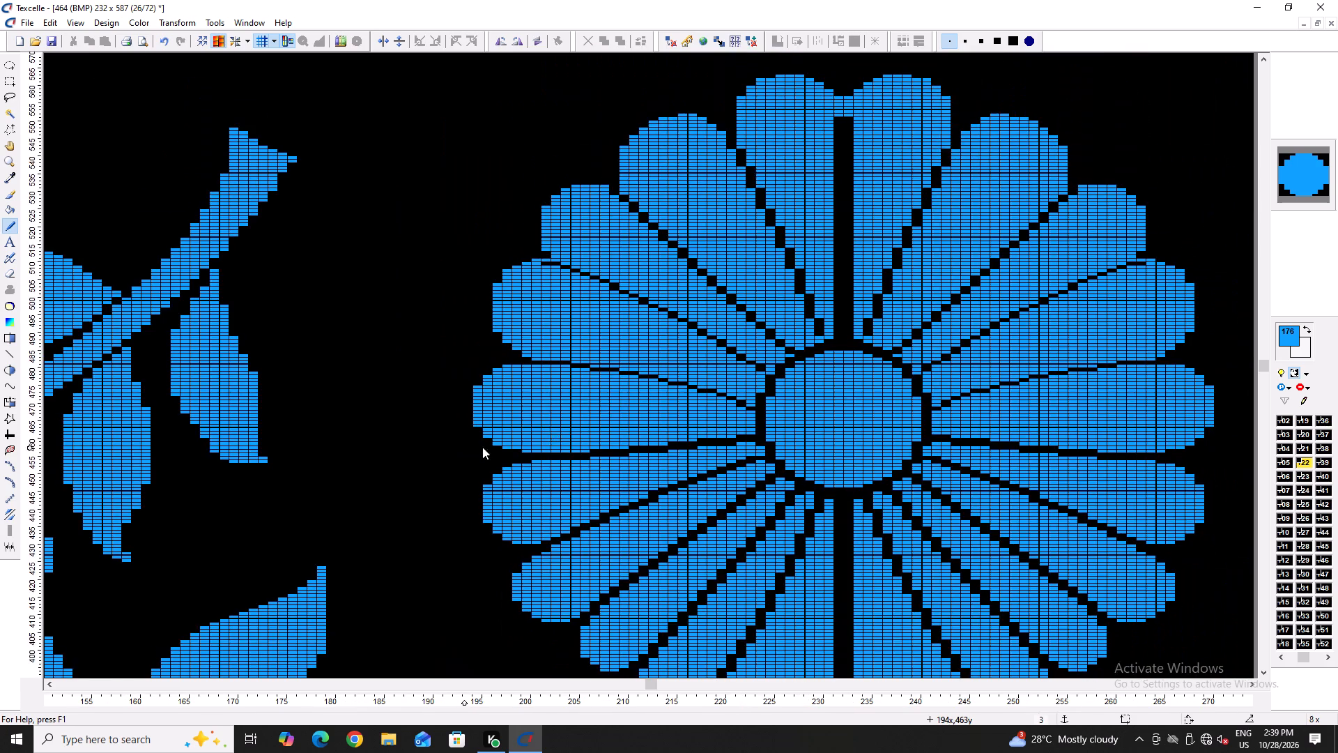
# Thicken the divider above the leftmost petal from column 201 to column 215, refilling the over-trimmed pixel at column 204.
pyautogui.keyDown('ctrl'); pyautogui.scroll(4, 620, 358); pyautogui.keyUp('ctrl')
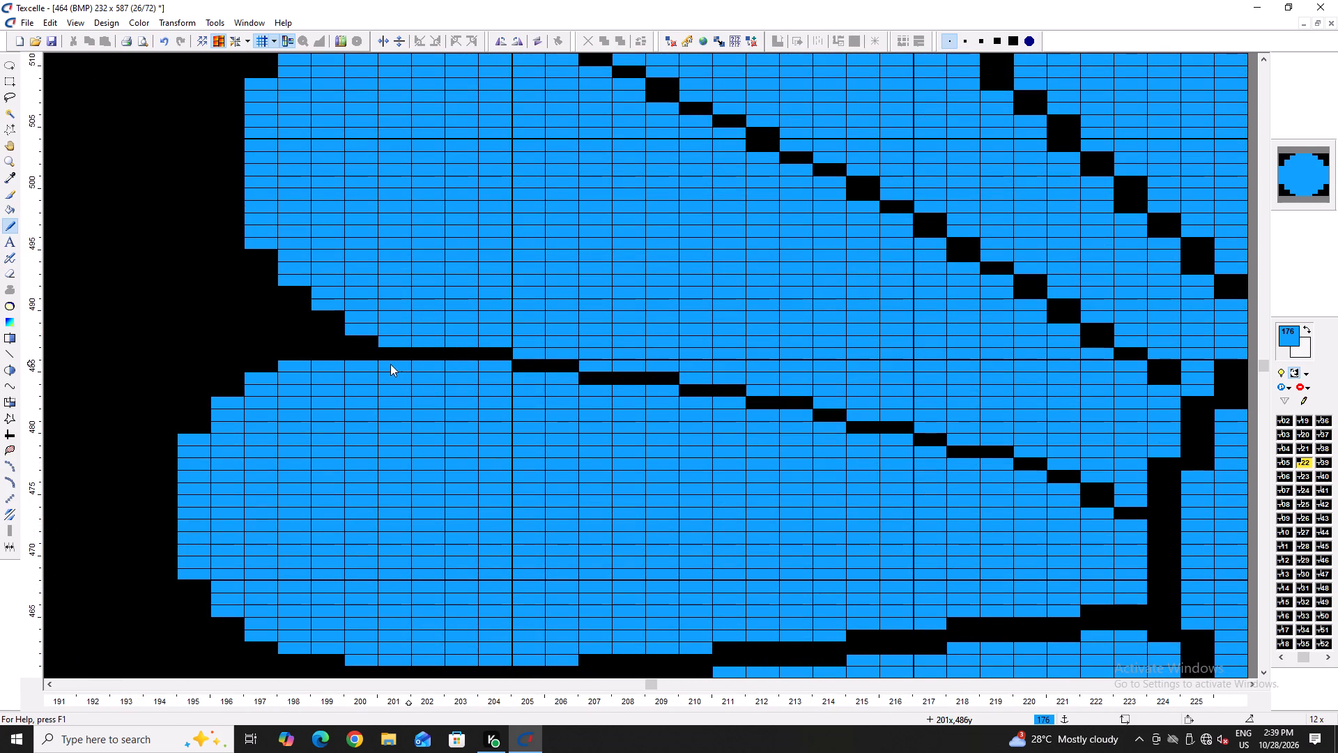
pyautogui.moveTo(397, 364); pyautogui.dragTo(514, 372, button='right')
pyautogui.moveTo(542, 378); pyautogui.dragTo(565, 379, button='right')
pyautogui.moveTo(597, 388); pyautogui.dragTo(639, 390, button='right')
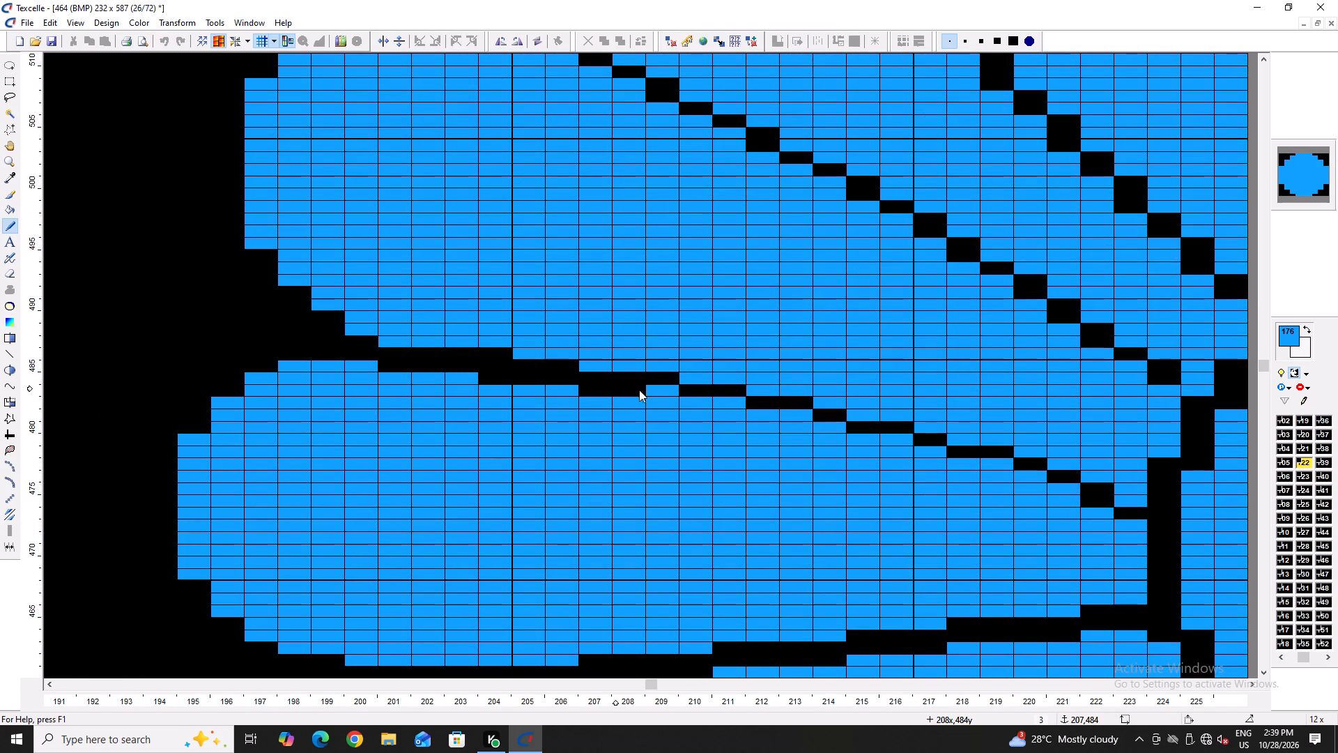
pyautogui.moveTo(639, 390); pyautogui.dragTo(657, 391, button='right')
pyautogui.doubleClick(486, 382)
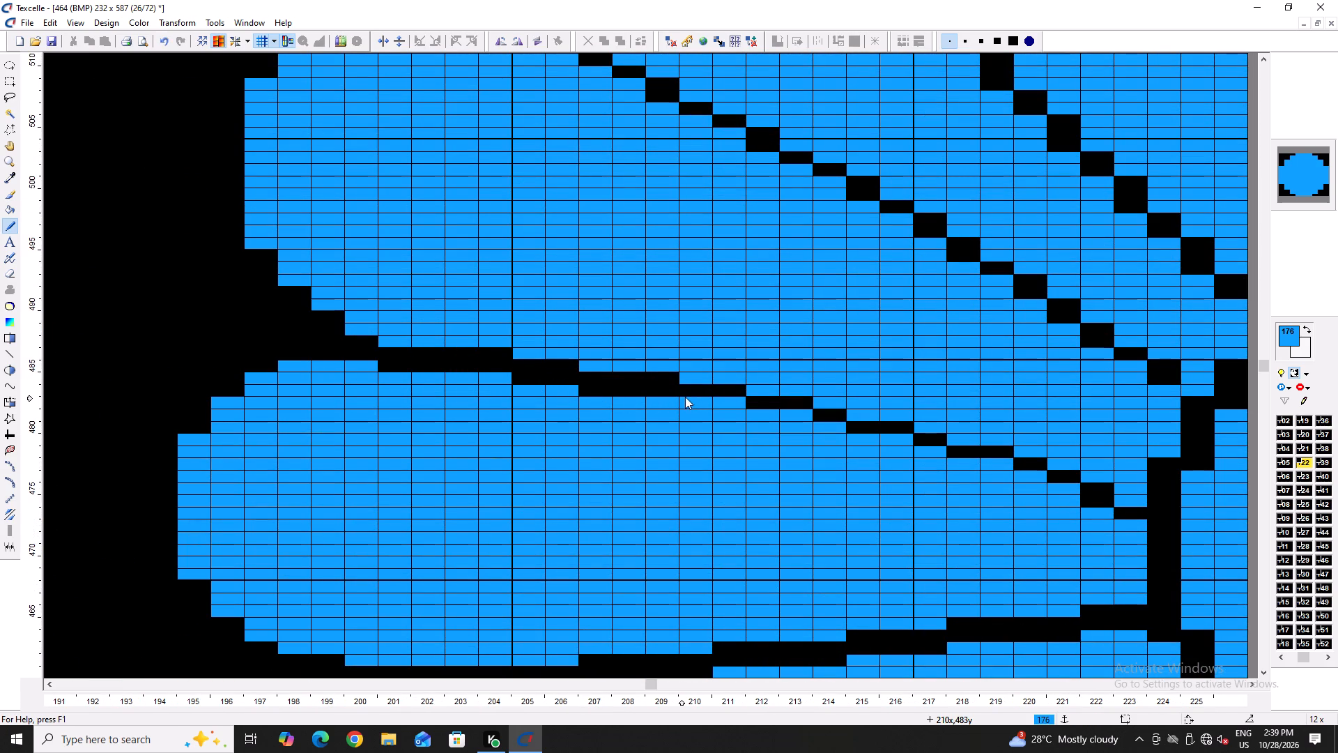
pyautogui.moveTo(685, 397); pyautogui.dragTo(727, 401, button='right')
pyautogui.moveTo(761, 411); pyautogui.dragTo(789, 416, button='right')
pyautogui.rightClick(826, 429)
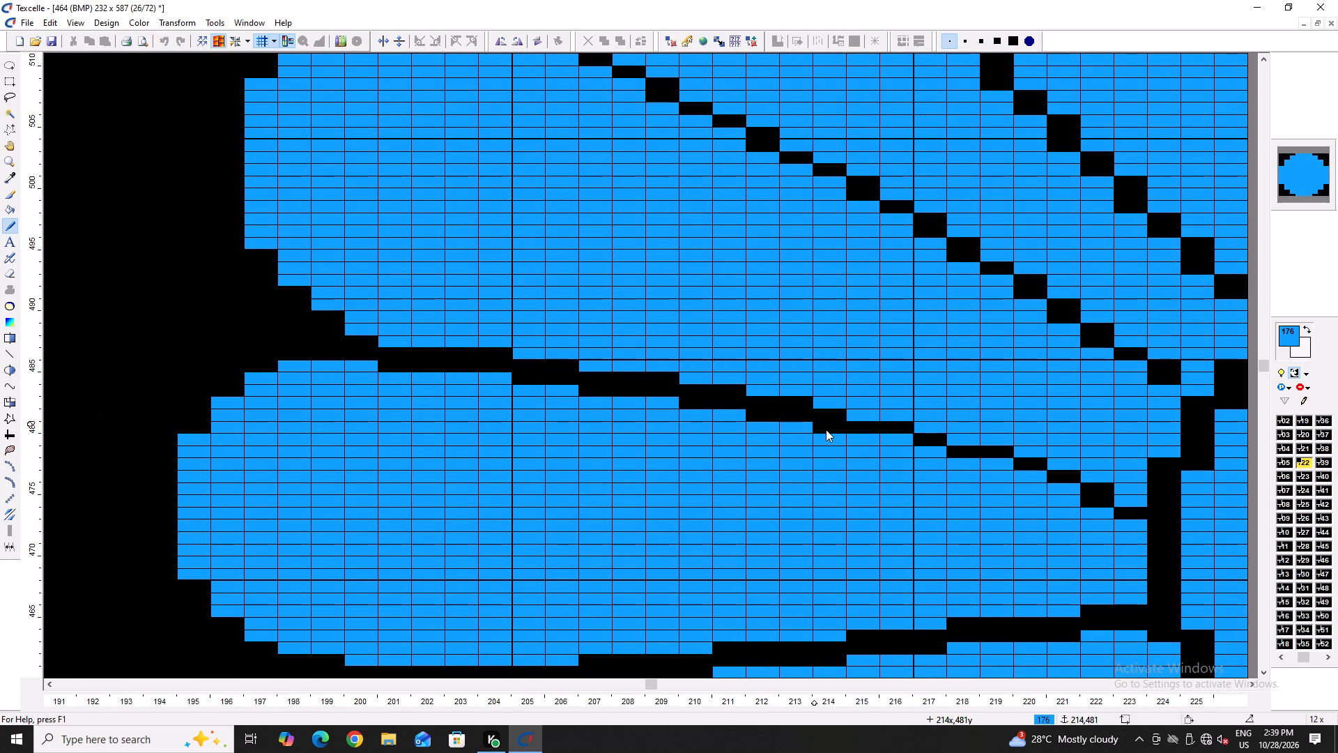
pyautogui.rightClick(856, 423)
pyautogui.rightClick(852, 417)
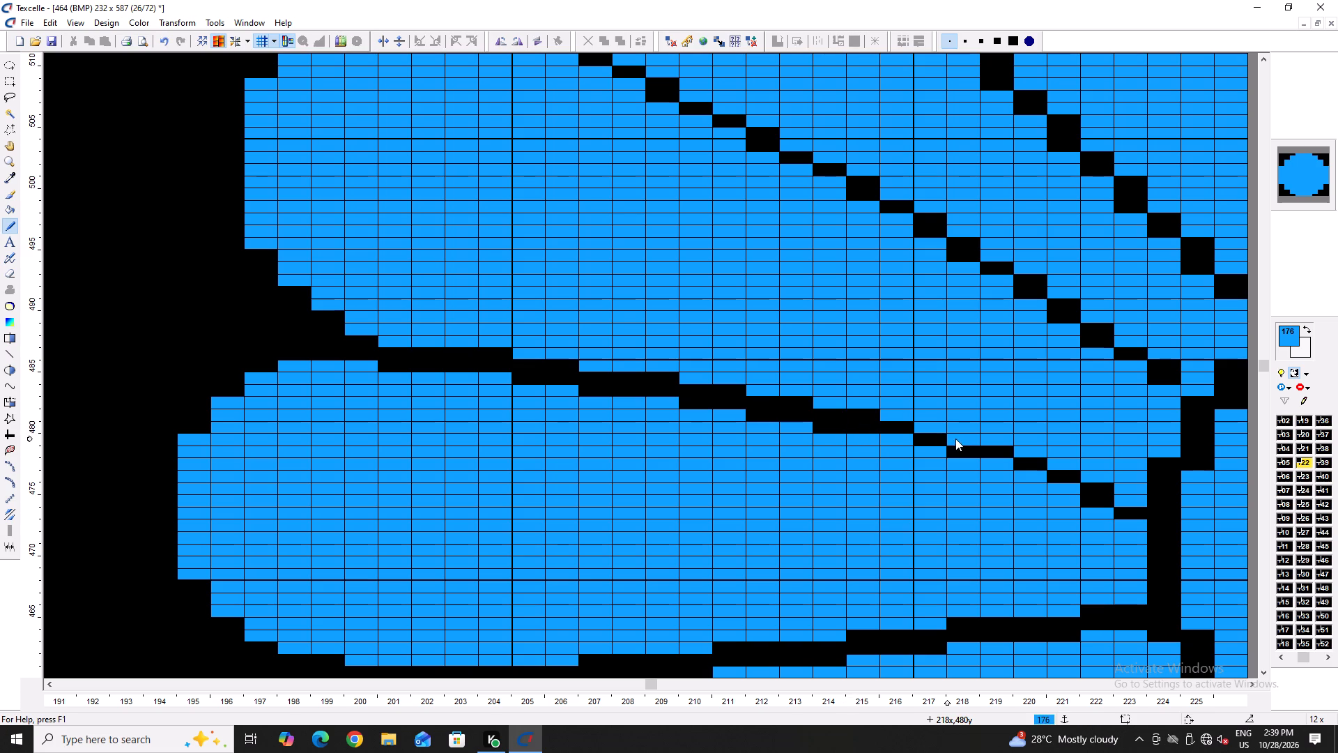
# Thicken the rest of this divider from column 216 to column 223 at the centre ring, refilling its lower side at columns 222 and 223.
pyautogui.rightClick(941, 434)
pyautogui.rightClick(925, 427)
pyautogui.rightClick(957, 438)
pyautogui.moveTo(957, 439); pyautogui.dragTo(964, 439, button='right')
pyautogui.rightClick(978, 439)
pyautogui.rightClick(991, 441)
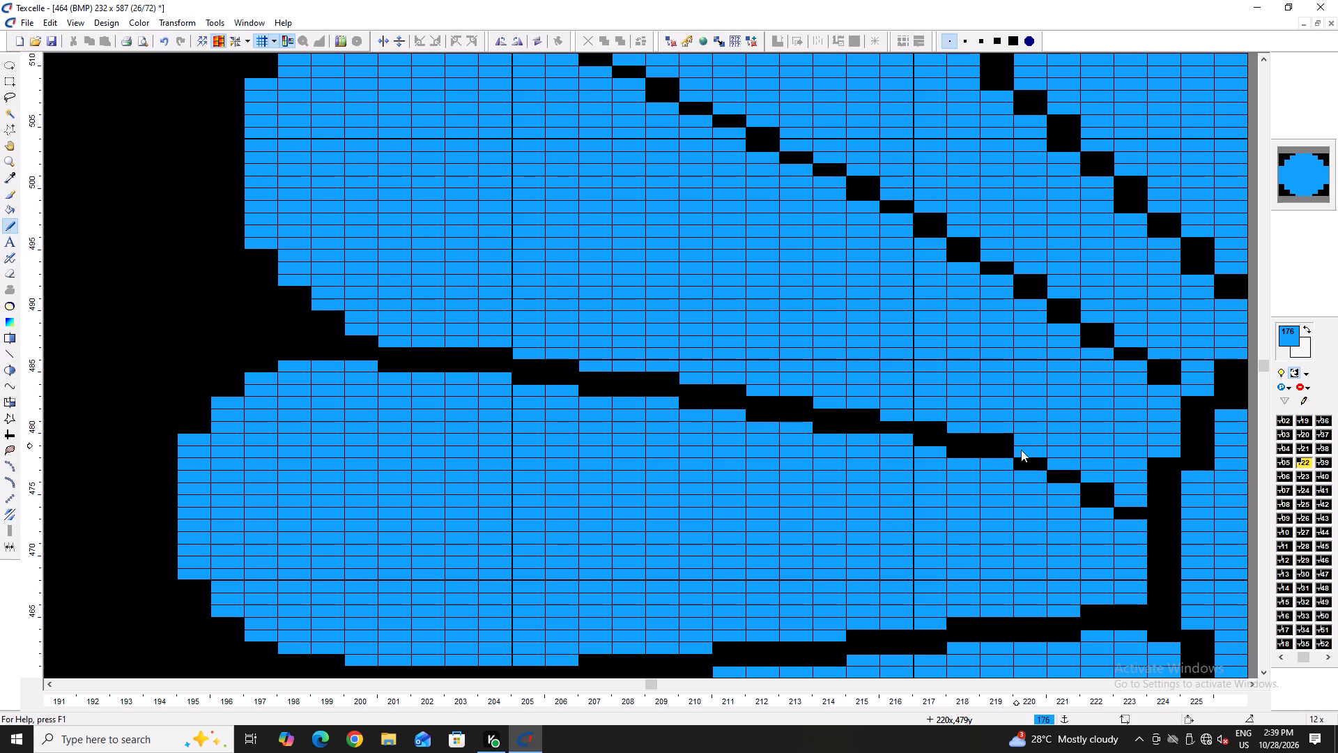
pyautogui.rightClick(1021, 450)
pyautogui.rightClick(1056, 462)
pyautogui.rightClick(1078, 478)
pyautogui.rightClick(1117, 502)
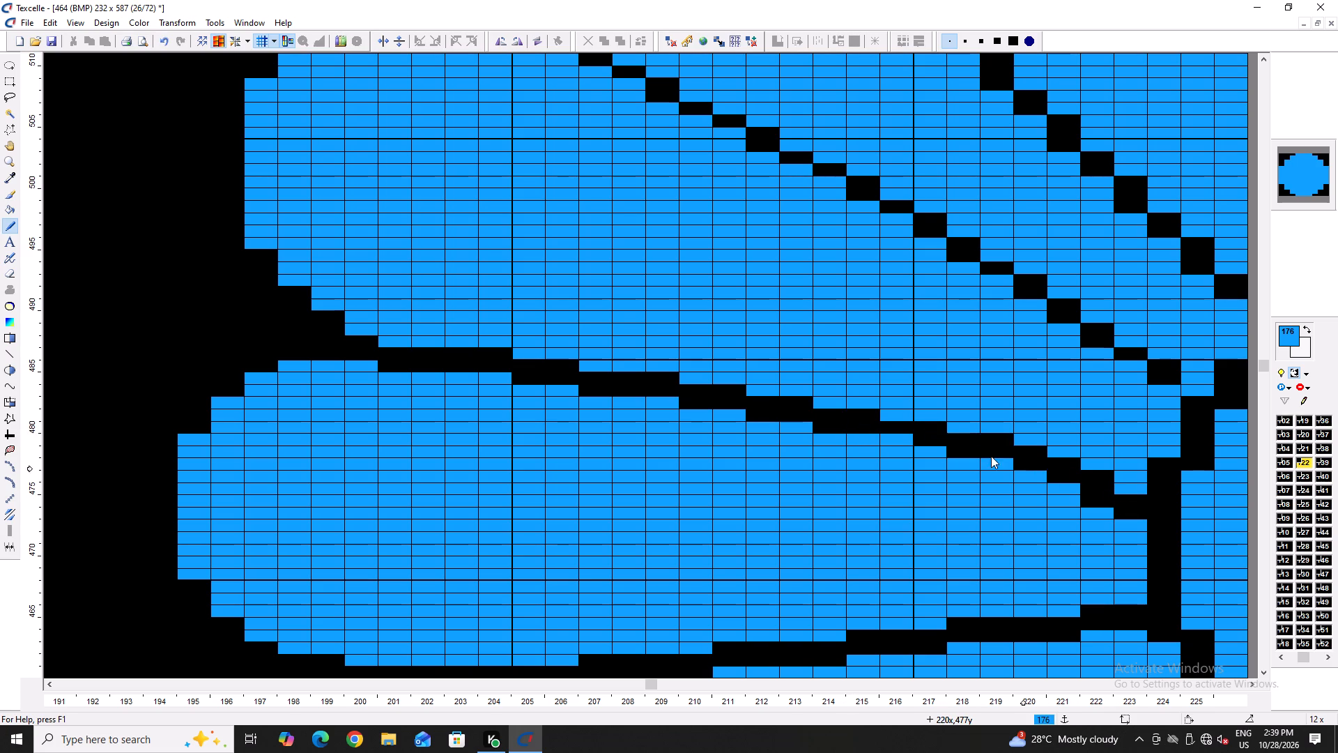
pyautogui.rightClick(907, 440)
pyautogui.rightClick(1115, 493)
pyautogui.click(1092, 501)
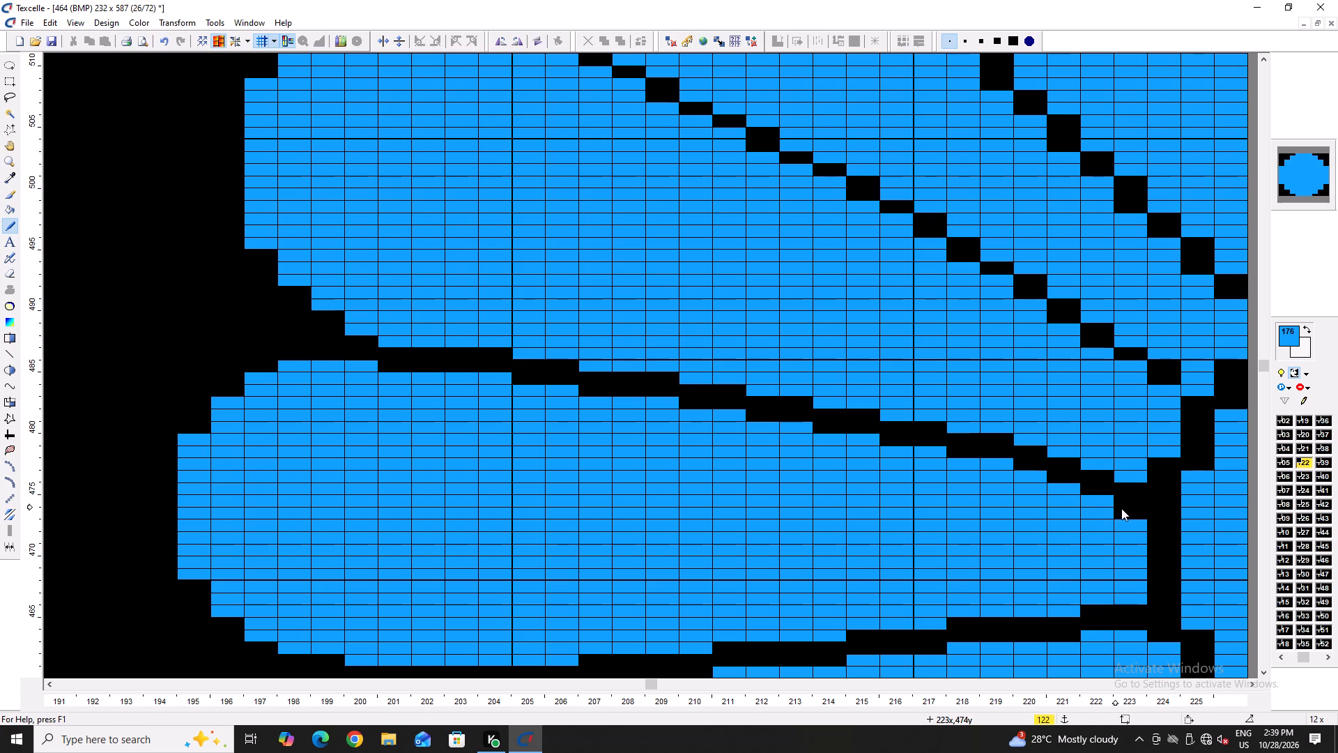
pyautogui.click(1121, 508)
# Lower the leftmost petal's upper outer edge, refill row 485 from column 198 to 201, and trim the corners at columns 195 and 196.
pyautogui.moveTo(264, 373); pyautogui.dragTo(292, 373, button='right')
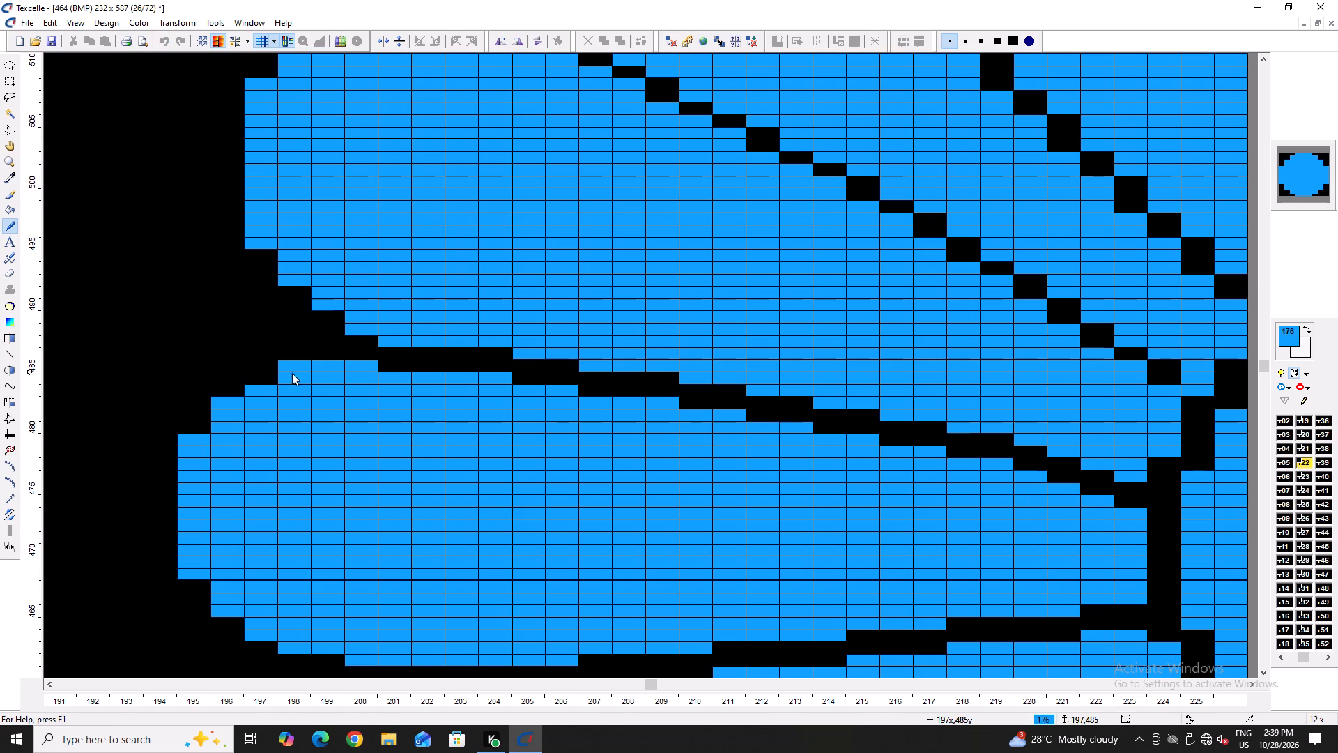
pyautogui.moveTo(292, 373); pyautogui.dragTo(330, 373, button='right')
pyautogui.moveTo(333, 373); pyautogui.dragTo(374, 373, button='right')
pyautogui.rightClick(377, 373)
pyautogui.moveTo(383, 368); pyautogui.dragTo(307, 357, button='right')
pyautogui.moveTo(296, 361); pyautogui.dragTo(351, 365, button='right')
pyautogui.moveTo(353, 366); pyautogui.dragTo(366, 367, button='right')
pyautogui.moveTo(407, 375); pyautogui.dragTo(334, 373)
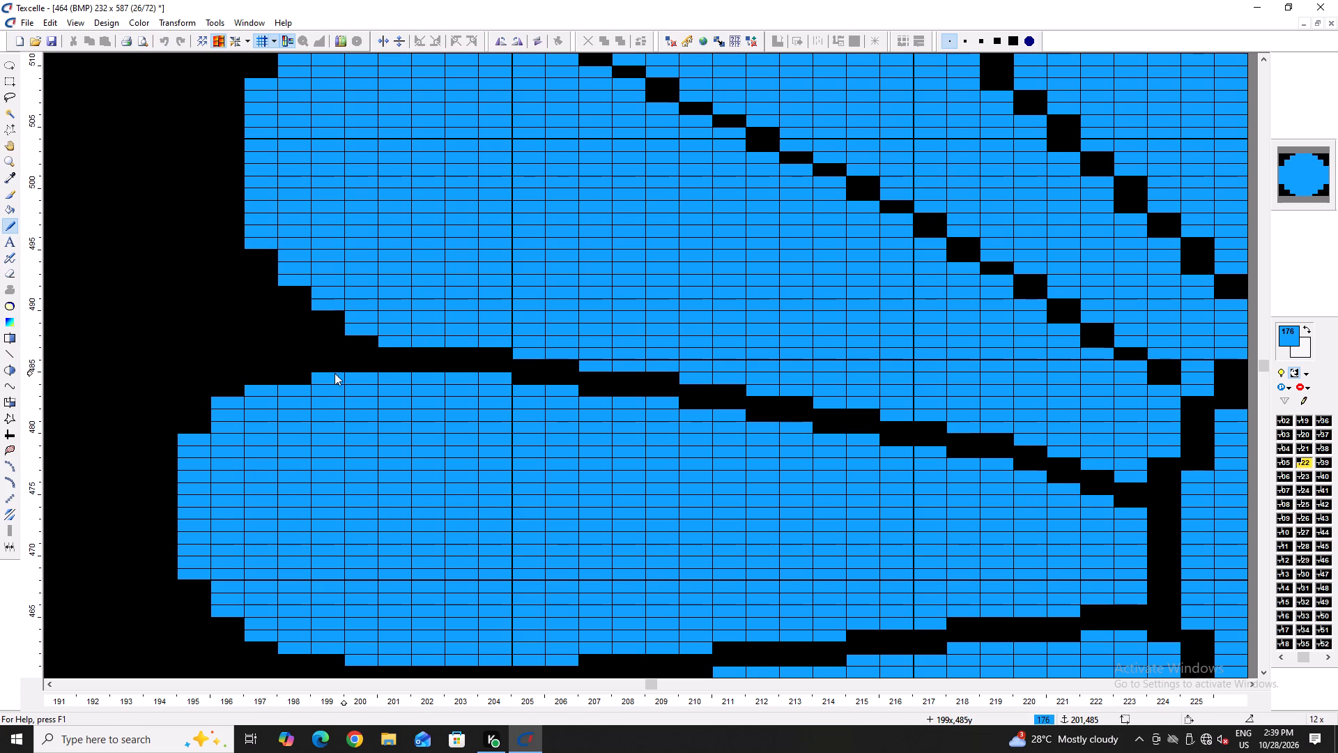
pyautogui.moveTo(334, 373); pyautogui.dragTo(279, 373)
pyautogui.rightClick(226, 393)
pyautogui.rightClick(190, 427)
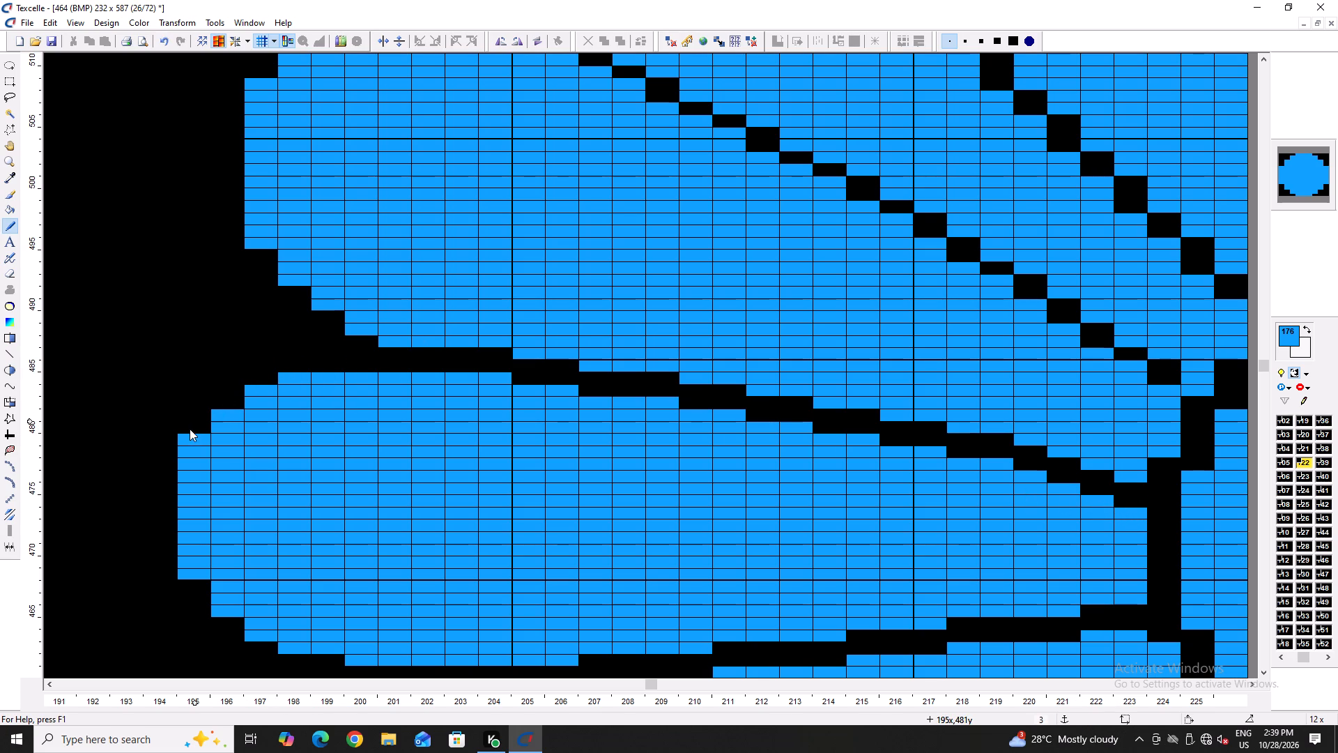
pyautogui.rightClick(190, 430)
pyautogui.keyDown('ctrl'); pyautogui.scroll(-5, 204, 414); pyautogui.keyUp('ctrl')
pyautogui.keyDown('ctrl'); pyautogui.scroll(3, 243, 389); pyautogui.keyUp('ctrl')
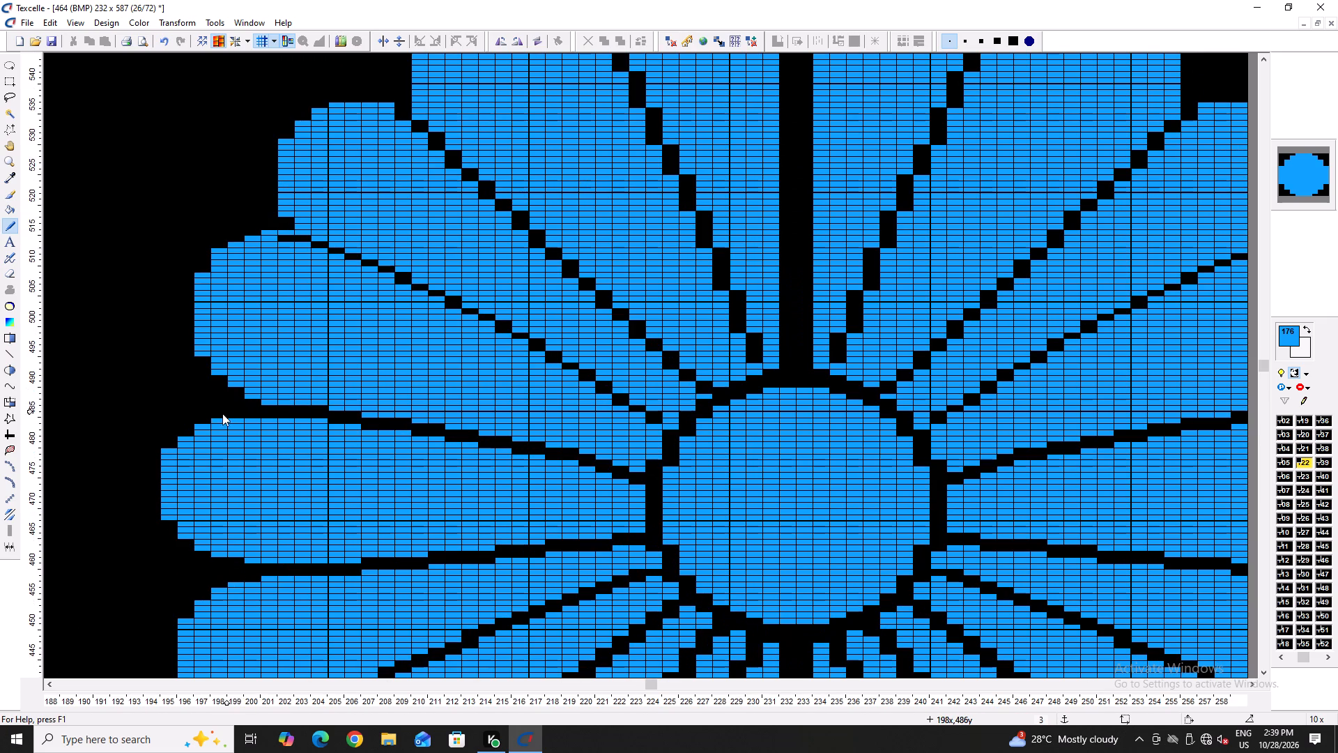
# Trim the leftmost petal's upper outer edge at columns 195 to 198.
pyautogui.rightClick(215, 418)
pyautogui.rightClick(202, 423)
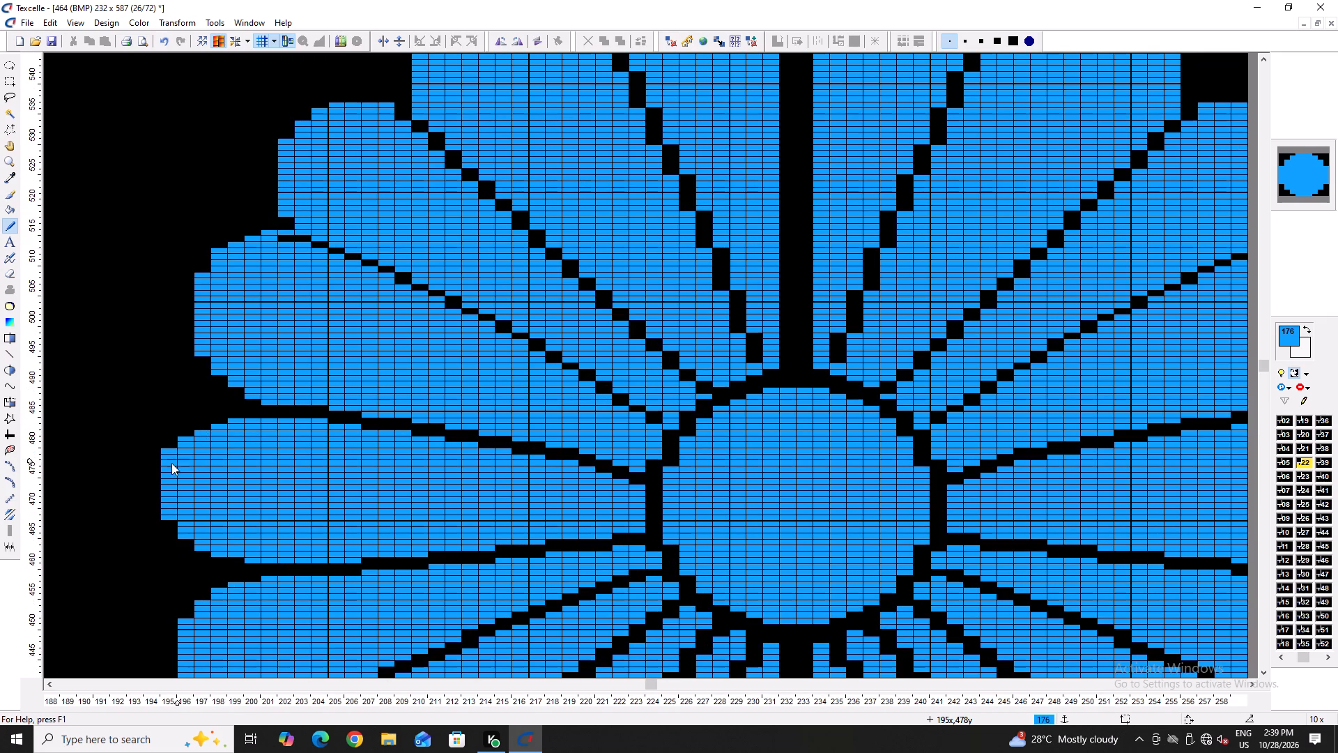
pyautogui.rightClick(167, 452)
pyautogui.rightClick(184, 440)
# Trim the lower edge of the petal just above the leftmost one at columns 200 and 201.
pyautogui.keyDown('ctrl'); pyautogui.scroll(-5, 283, 462); pyautogui.keyUp('ctrl')
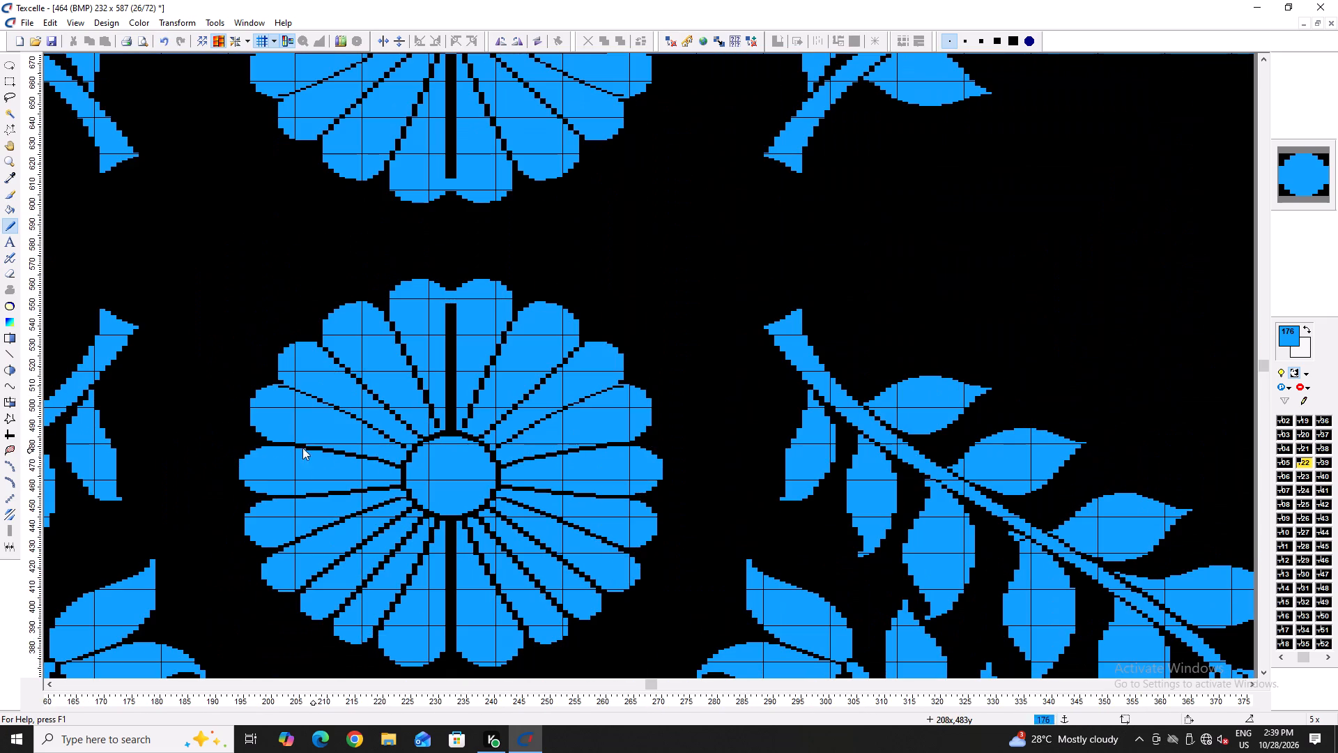
pyautogui.keyDown('ctrl'); pyautogui.scroll(6, 234, 436); pyautogui.keyUp('ctrl')
pyautogui.rightClick(360, 452)
pyautogui.rightClick(360, 452)
pyautogui.rightClick(341, 447)
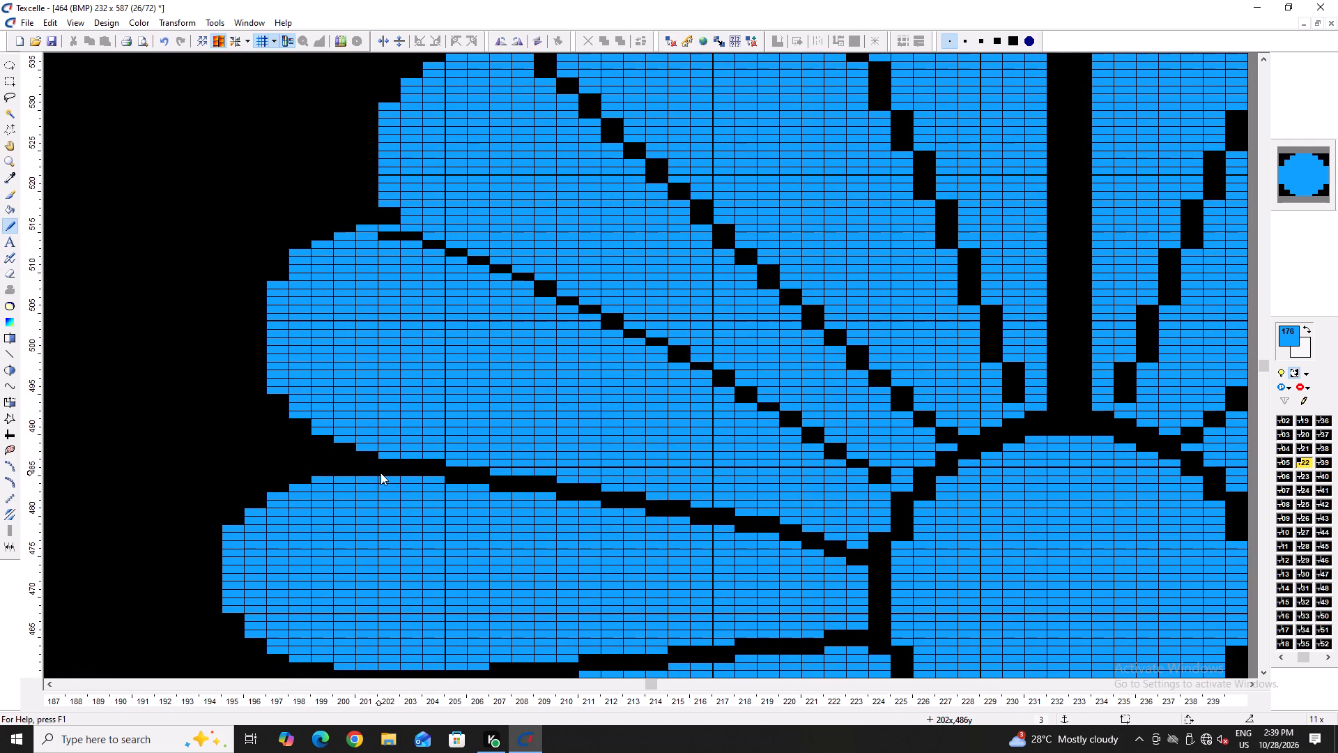
# Lower and round this second petal's upper tip from column 197 to column 202.
pyautogui.scroll(2, 333, 436)
pyautogui.rightClick(275, 445)
pyautogui.rightClick(294, 413)
pyautogui.rightClick(295, 413)
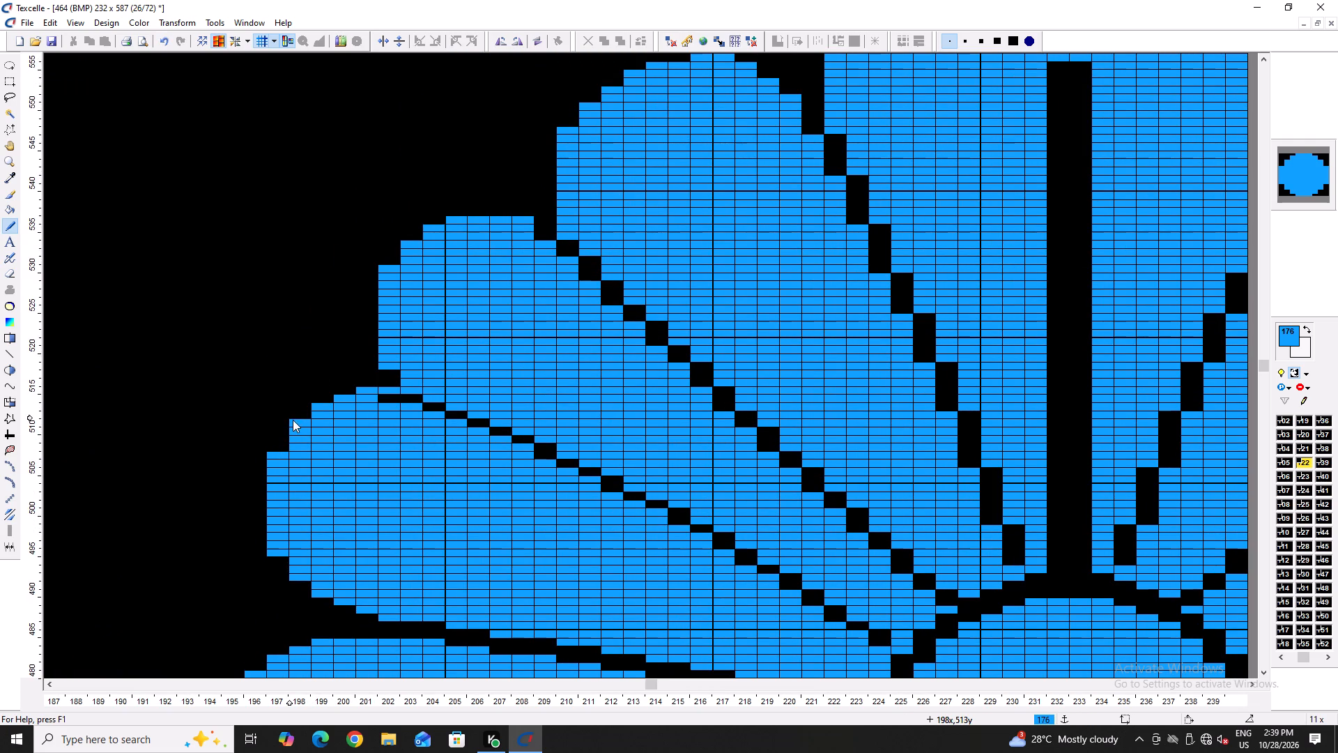
pyautogui.rightClick(293, 422)
pyautogui.rightClick(293, 422)
pyautogui.rightClick(318, 406)
pyautogui.moveTo(334, 402); pyautogui.dragTo(341, 397, button='right')
pyautogui.rightClick(343, 397)
pyautogui.moveTo(360, 393); pyautogui.dragTo(390, 392, button='right')
pyautogui.rightClick(396, 392)
pyautogui.moveTo(372, 398); pyautogui.dragTo(349, 402, button='right')
# Thicken the divider above the second petal from column 203 to column 214, refilling the over-trimmed pixel at column 213.
pyautogui.rightClick(406, 404)
pyautogui.rightClick(408, 404)
pyautogui.rightClick(412, 404)
pyautogui.rightClick(438, 411)
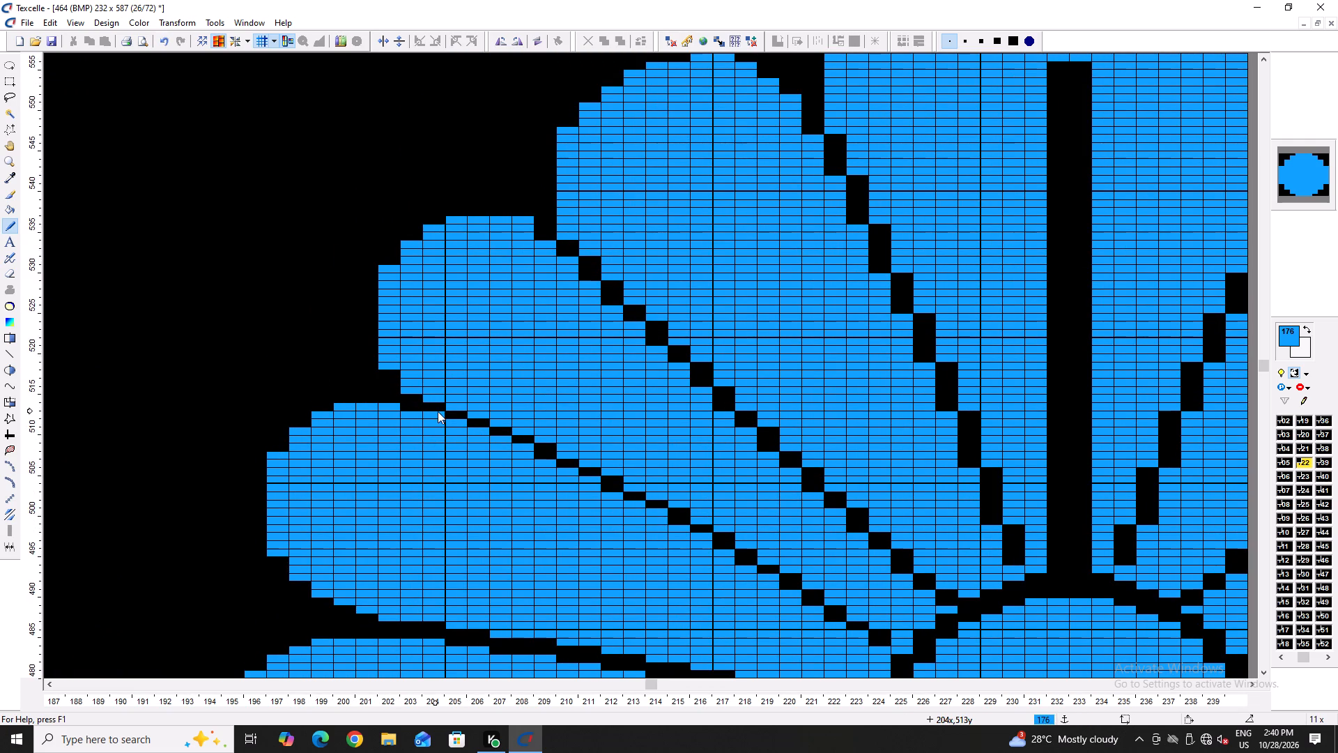
pyautogui.rightClick(455, 421)
pyautogui.rightClick(458, 423)
pyautogui.rightClick(479, 429)
pyautogui.rightClick(481, 430)
pyautogui.rightClick(501, 437)
pyautogui.rightClick(536, 450)
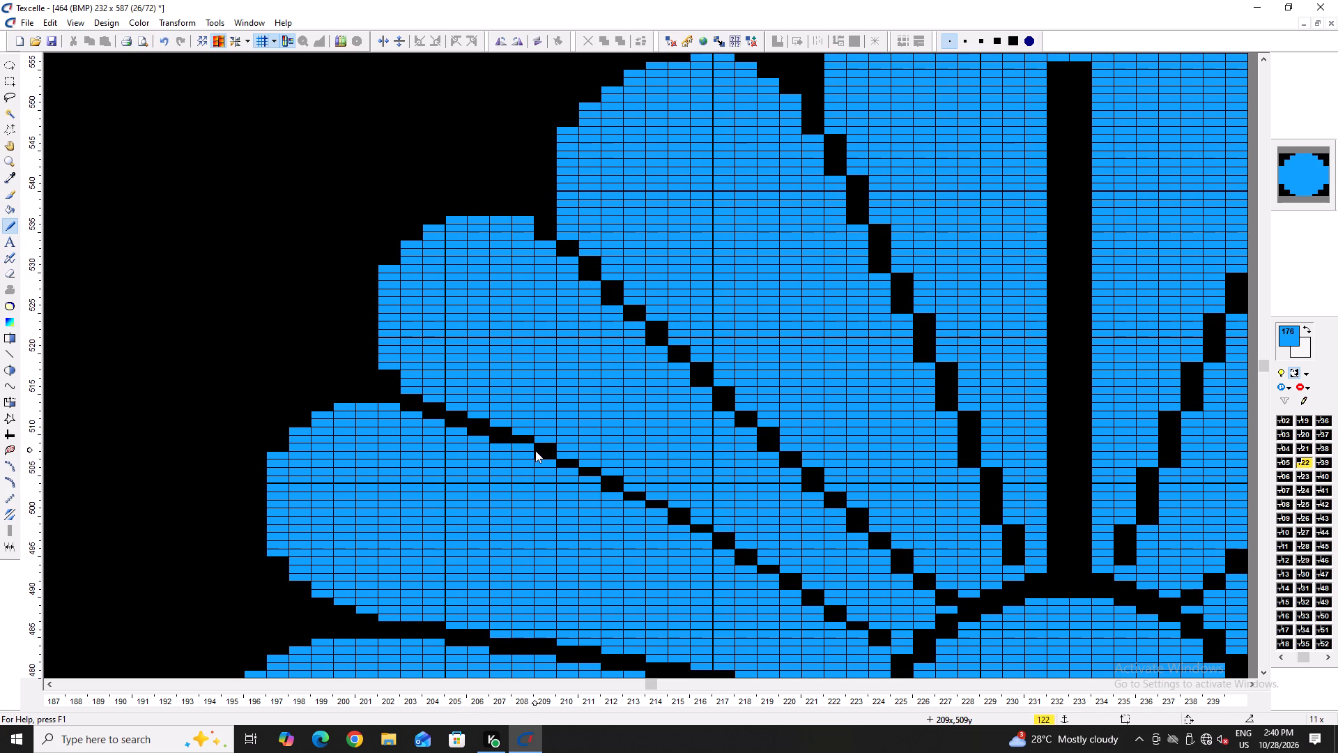
pyautogui.rightClick(525, 450)
pyautogui.rightClick(555, 461)
pyautogui.rightClick(569, 471)
pyautogui.rightClick(590, 479)
pyautogui.rightClick(620, 496)
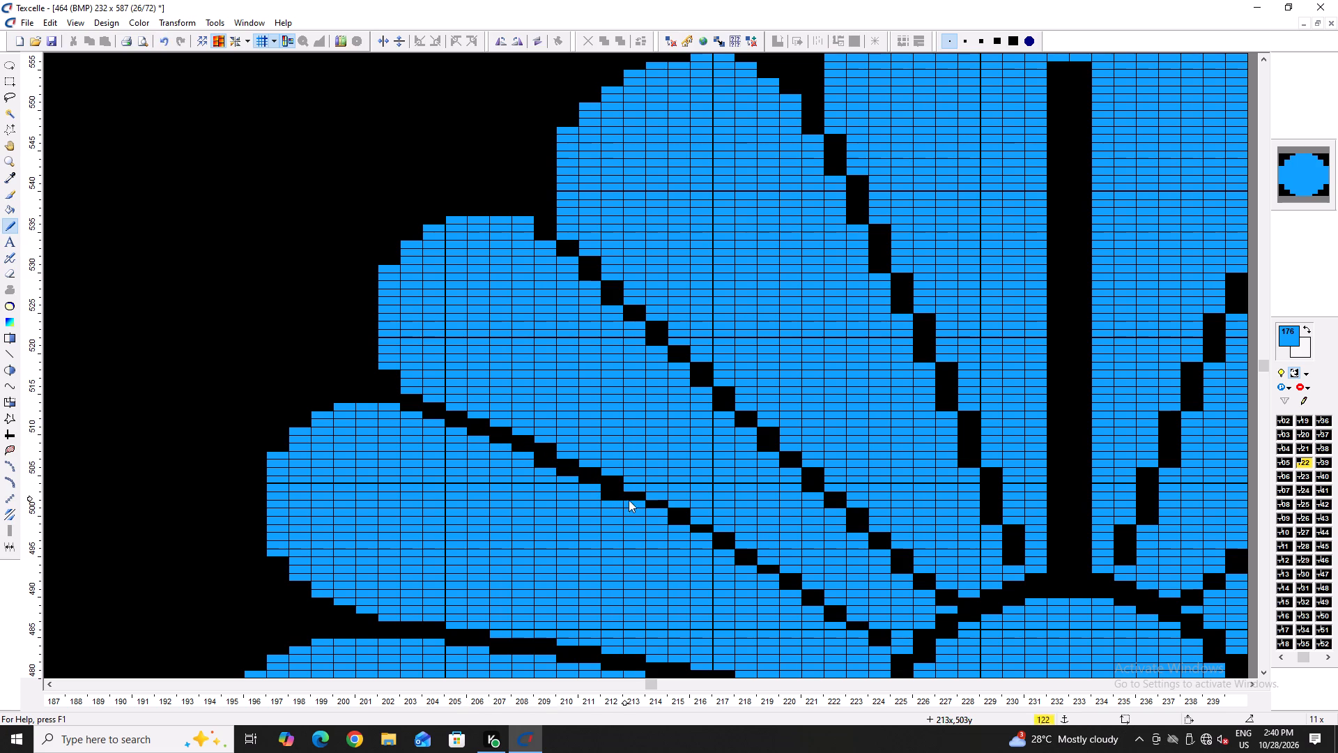
pyautogui.rightClick(647, 505)
pyautogui.rightClick(643, 504)
pyautogui.rightClick(664, 512)
pyautogui.keyDown('ctrl'); pyautogui.scroll(2, 666, 515); pyautogui.keyUp('ctrl')
pyautogui.click(580, 501)
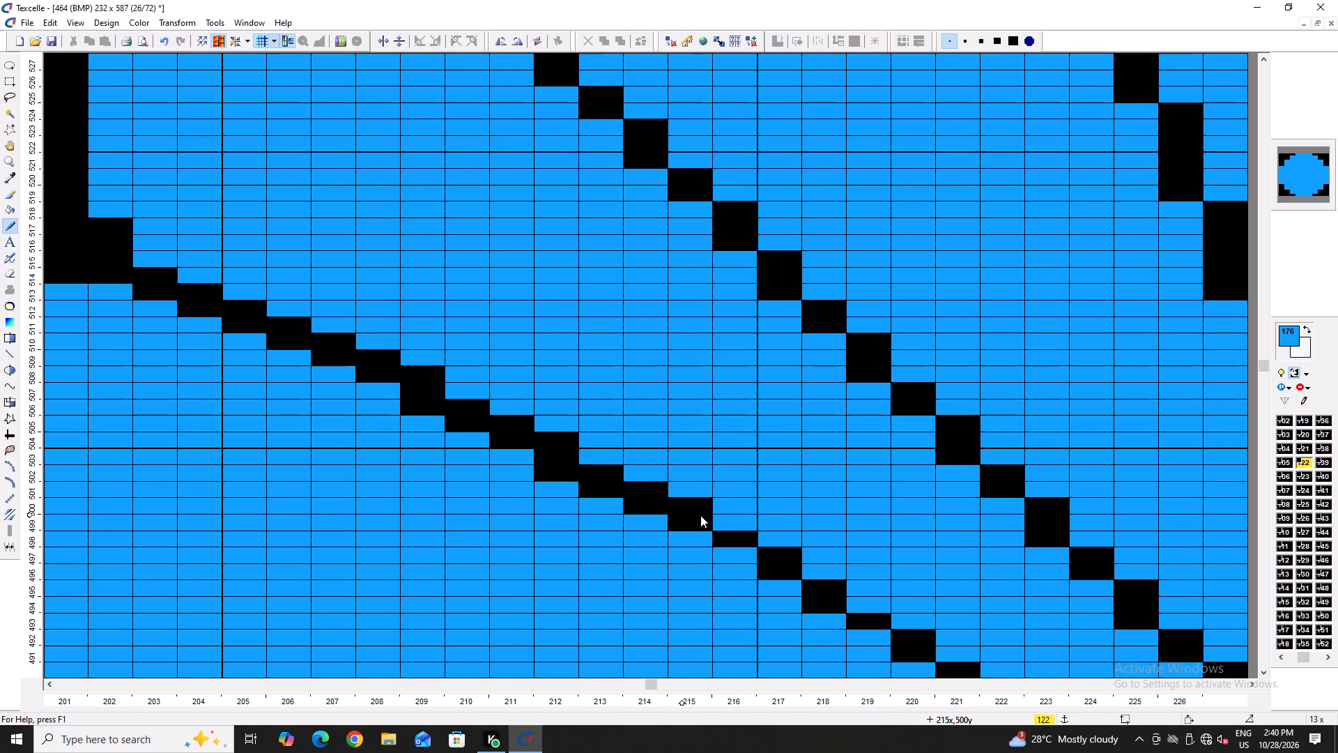
# Continue thickening this divider along its lower side from column 215 to column 220.
pyautogui.rightClick(693, 540)
pyautogui.rightClick(746, 556)
pyautogui.rightClick(746, 556)
pyautogui.scroll(-2, 746, 549)
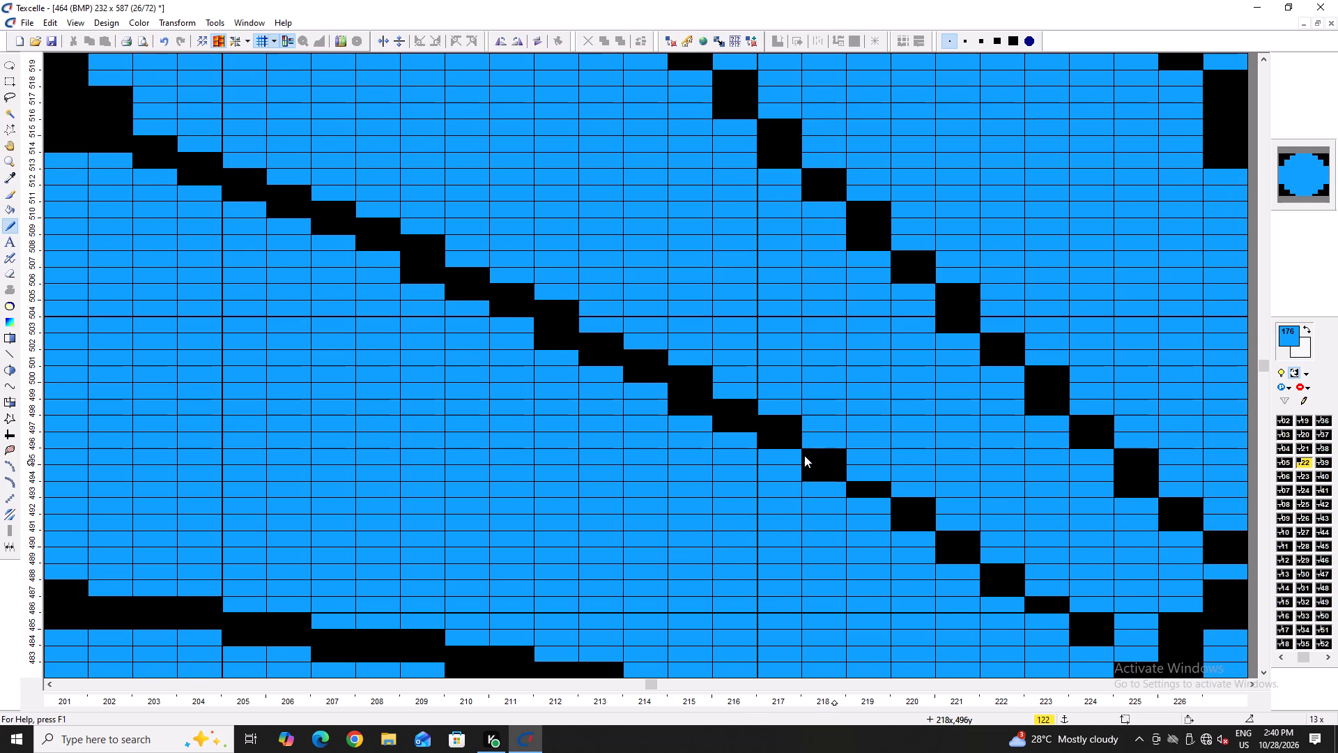
pyautogui.rightClick(804, 455)
pyautogui.rightClick(794, 459)
pyautogui.rightClick(850, 489)
pyautogui.rightClick(831, 492)
pyautogui.rightClick(876, 505)
pyautogui.rightClick(920, 542)
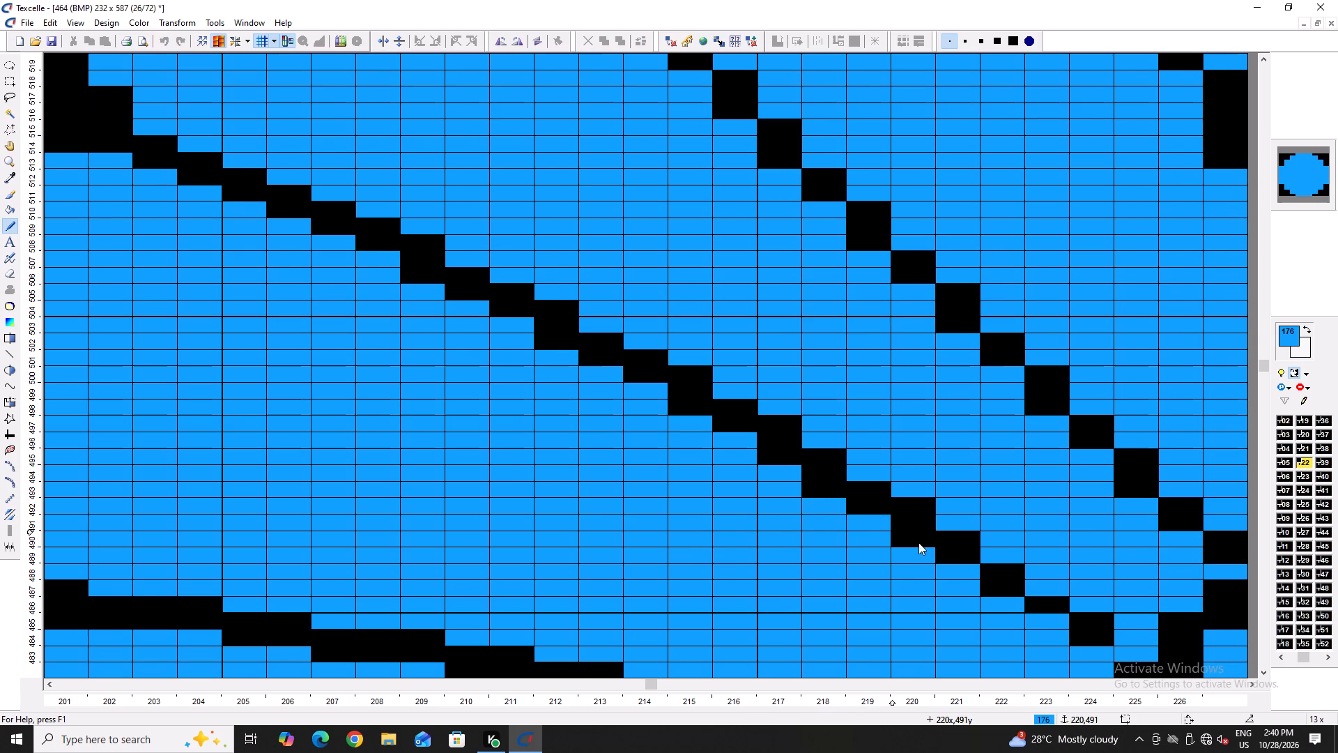
# Thicken the rest of this divider from column 221 to column 224, joining it to the centre ring.
pyautogui.keyDown('ctrl'); pyautogui.scroll(-4, 806, 482); pyautogui.keyUp('ctrl')
pyautogui.keyDown('ctrl'); pyautogui.scroll(4, 870, 503); pyautogui.keyUp('ctrl')
pyautogui.rightClick(843, 512)
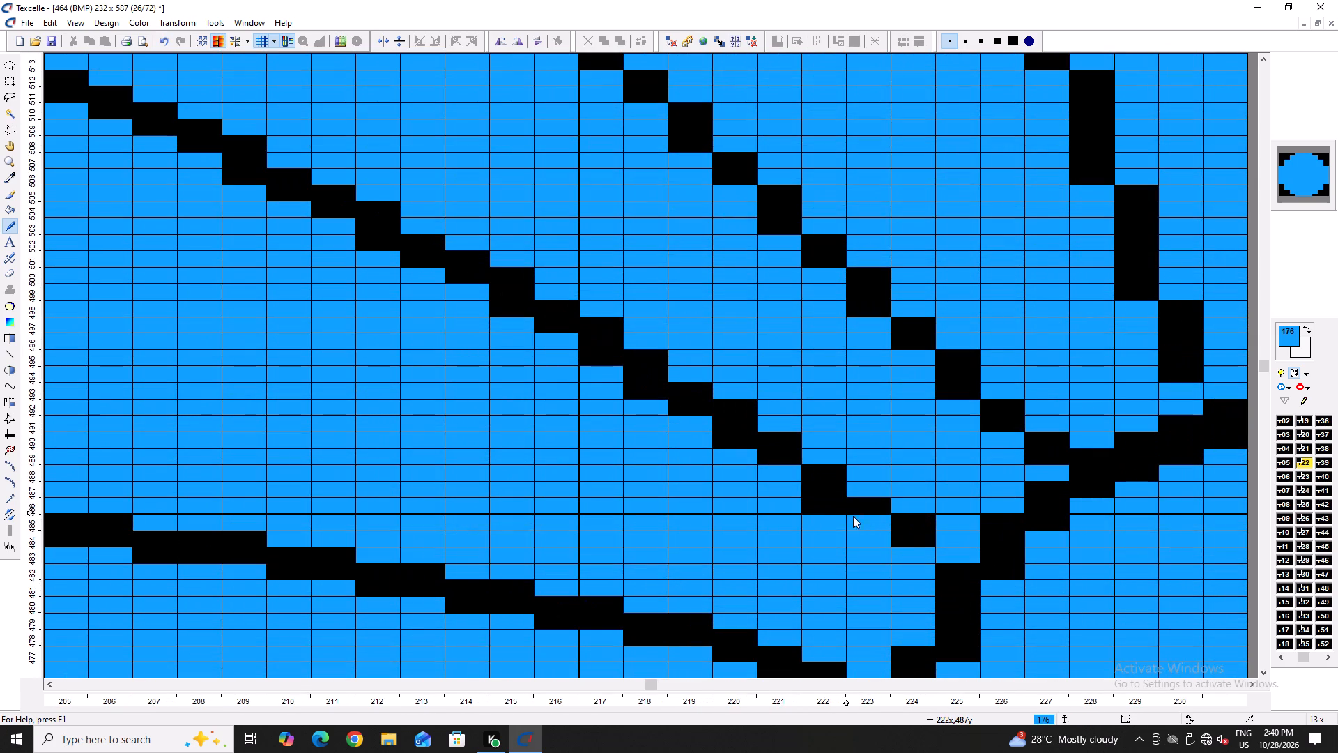
pyautogui.rightClick(872, 526)
pyautogui.rightClick(873, 527)
pyautogui.rightClick(912, 548)
pyautogui.rightClick(913, 549)
pyautogui.rightClick(928, 571)
pyautogui.rightClick(928, 571)
pyautogui.rightClick(790, 478)
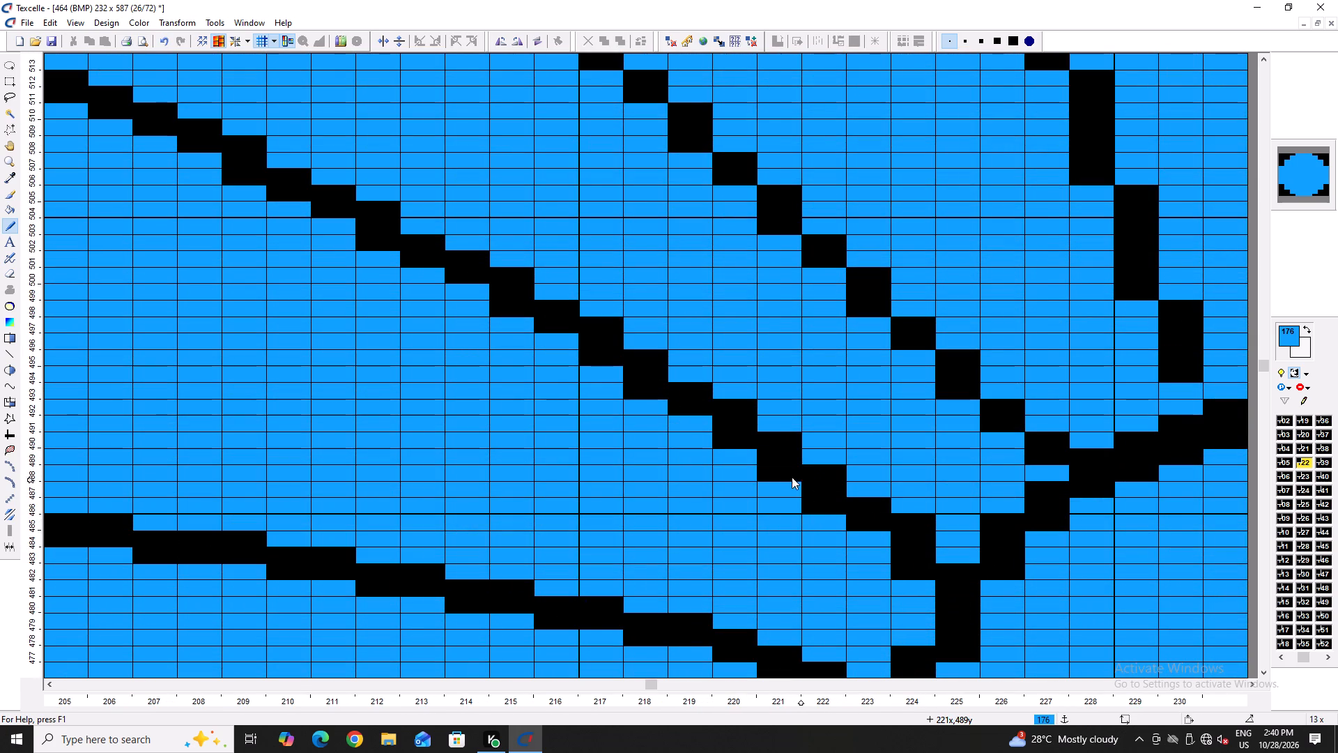
# Thicken the inner part of the divider above the third petal from column 227 at the centre ring out to column 222.
pyautogui.keyDown('ctrl'); pyautogui.scroll(-3, 775, 479); pyautogui.keyUp('ctrl')
pyautogui.keyDown('ctrl'); pyautogui.scroll(2, 866, 455); pyautogui.keyUp('ctrl')
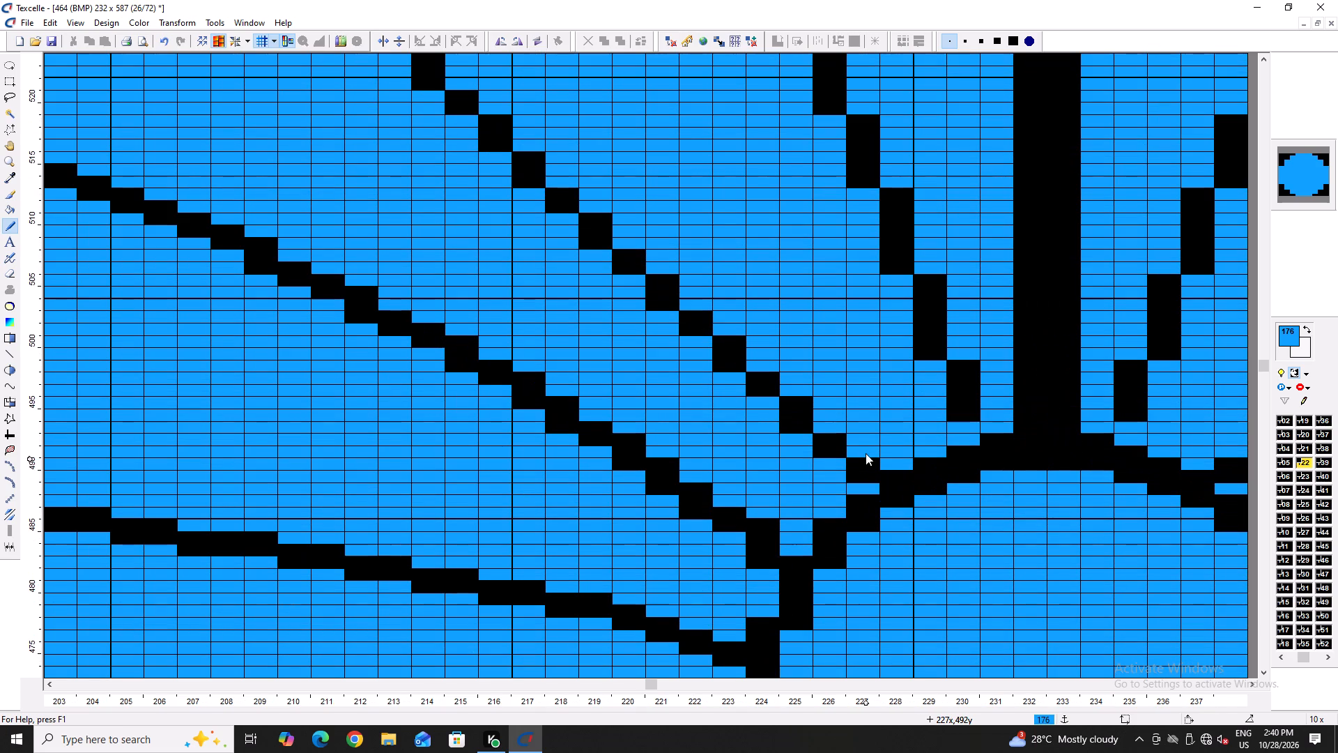
pyautogui.rightClick(866, 450)
pyautogui.rightClick(829, 429)
pyautogui.rightClick(829, 428)
pyautogui.rightClick(803, 395)
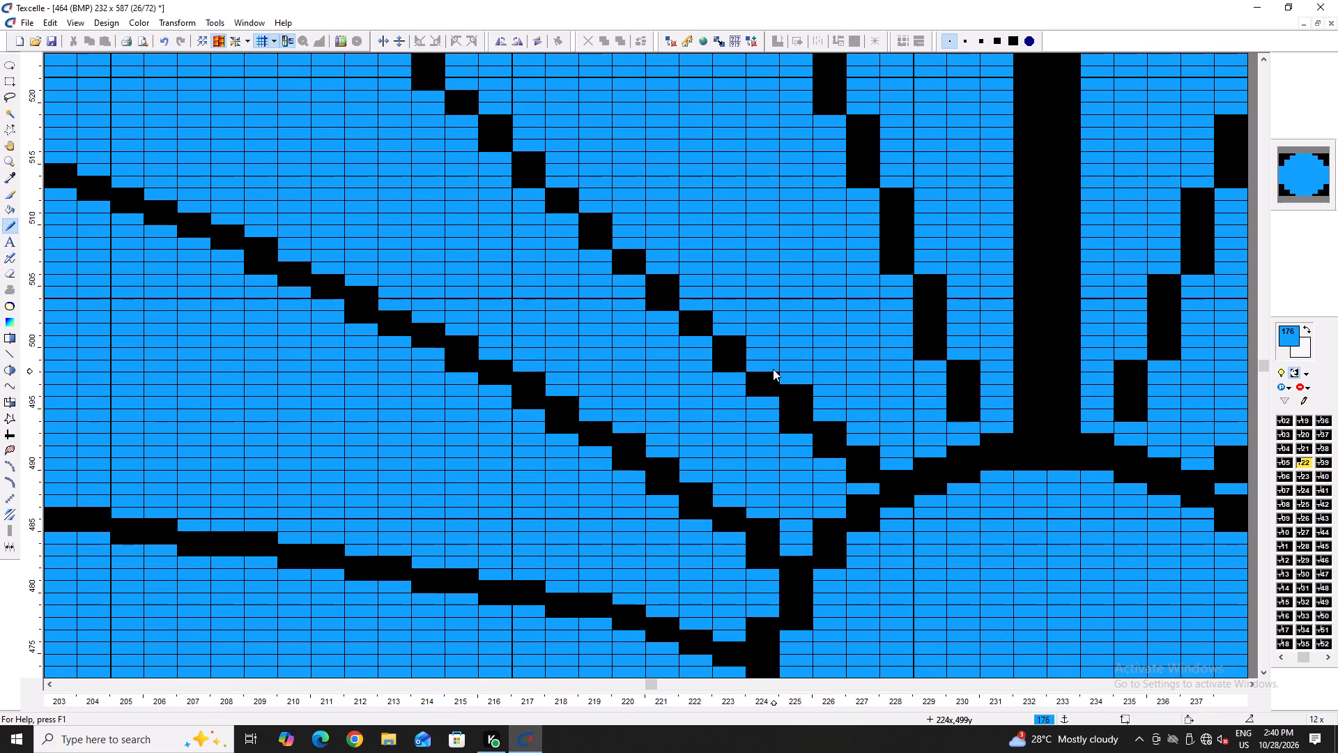
pyautogui.rightClick(773, 369)
pyautogui.rightClick(723, 329)
pyautogui.rightClick(695, 302)
# Thicken the outer end of this same divider along its upper side from column 210 to column 214.
pyautogui.scroll(3, 695, 333)
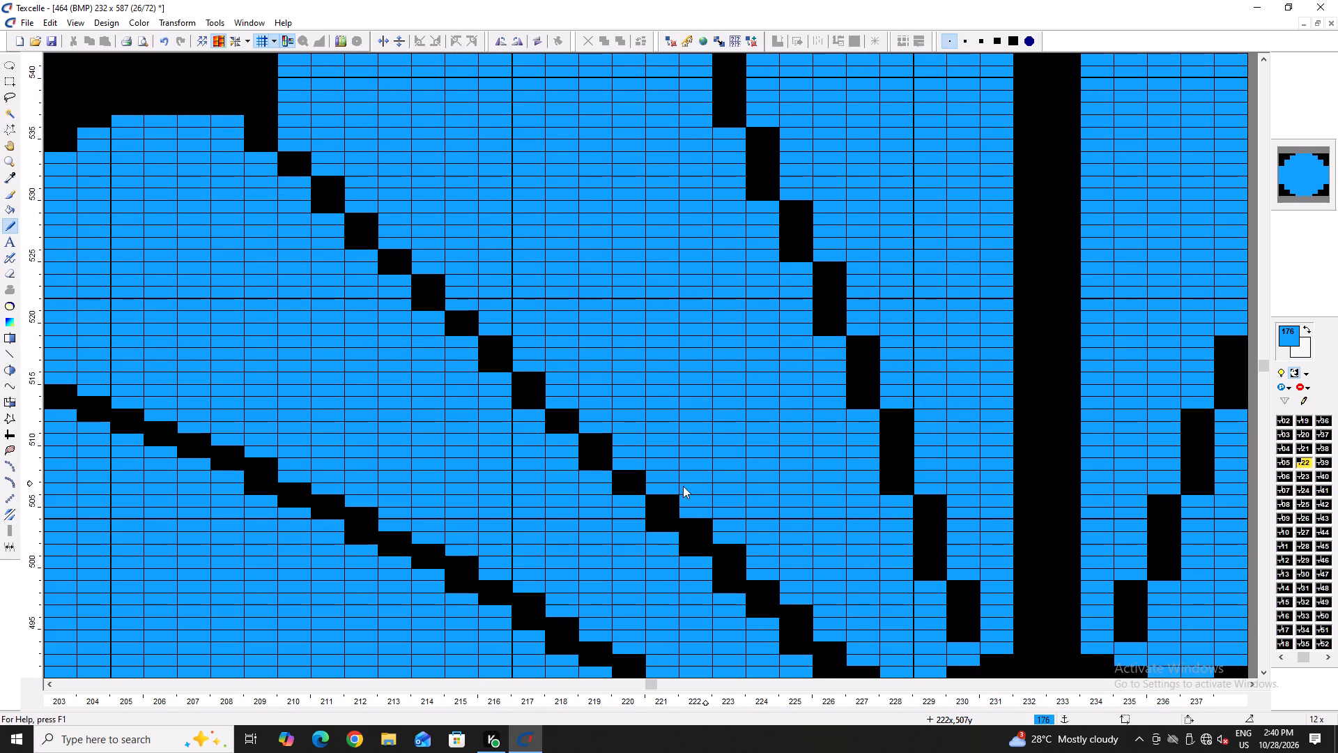
pyautogui.scroll(2, 468, 402)
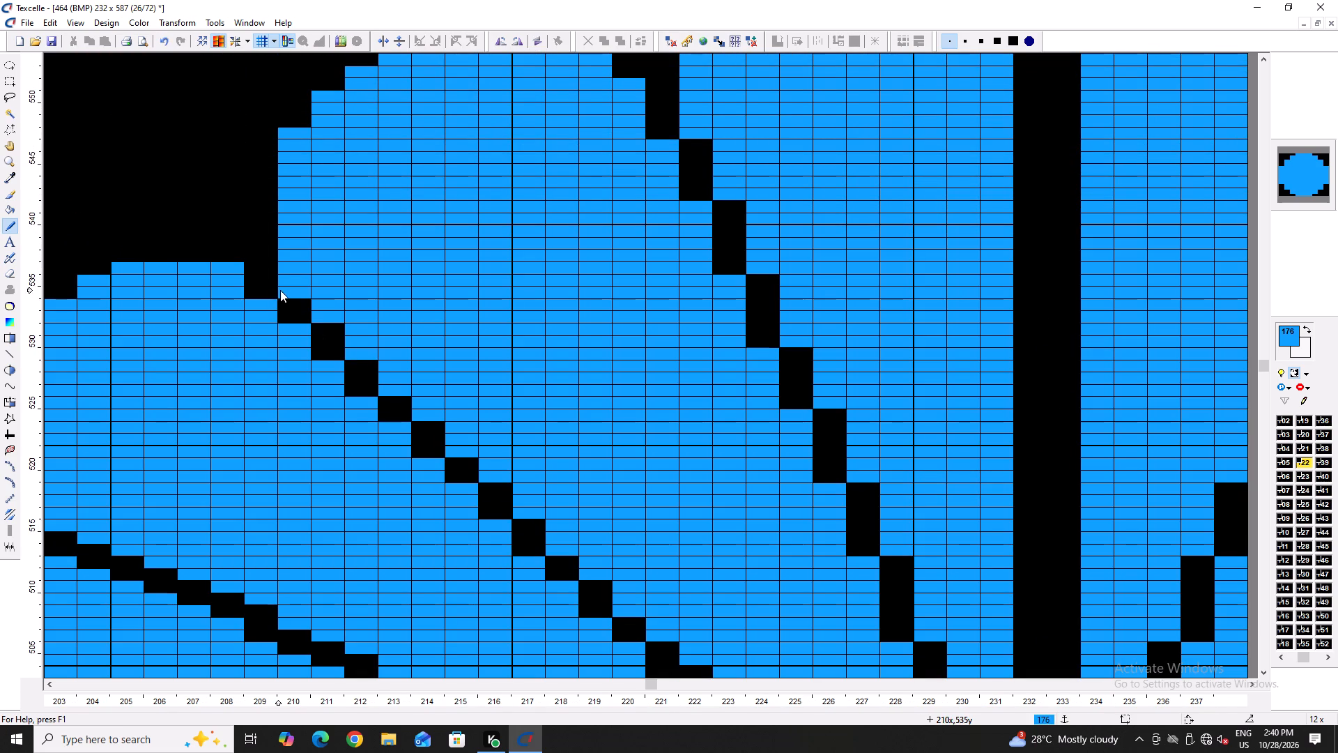
pyautogui.rightClick(284, 290)
pyautogui.rightClick(284, 290)
pyautogui.rightClick(328, 320)
pyautogui.rightClick(328, 320)
pyautogui.rightClick(354, 349)
pyautogui.rightClick(378, 384)
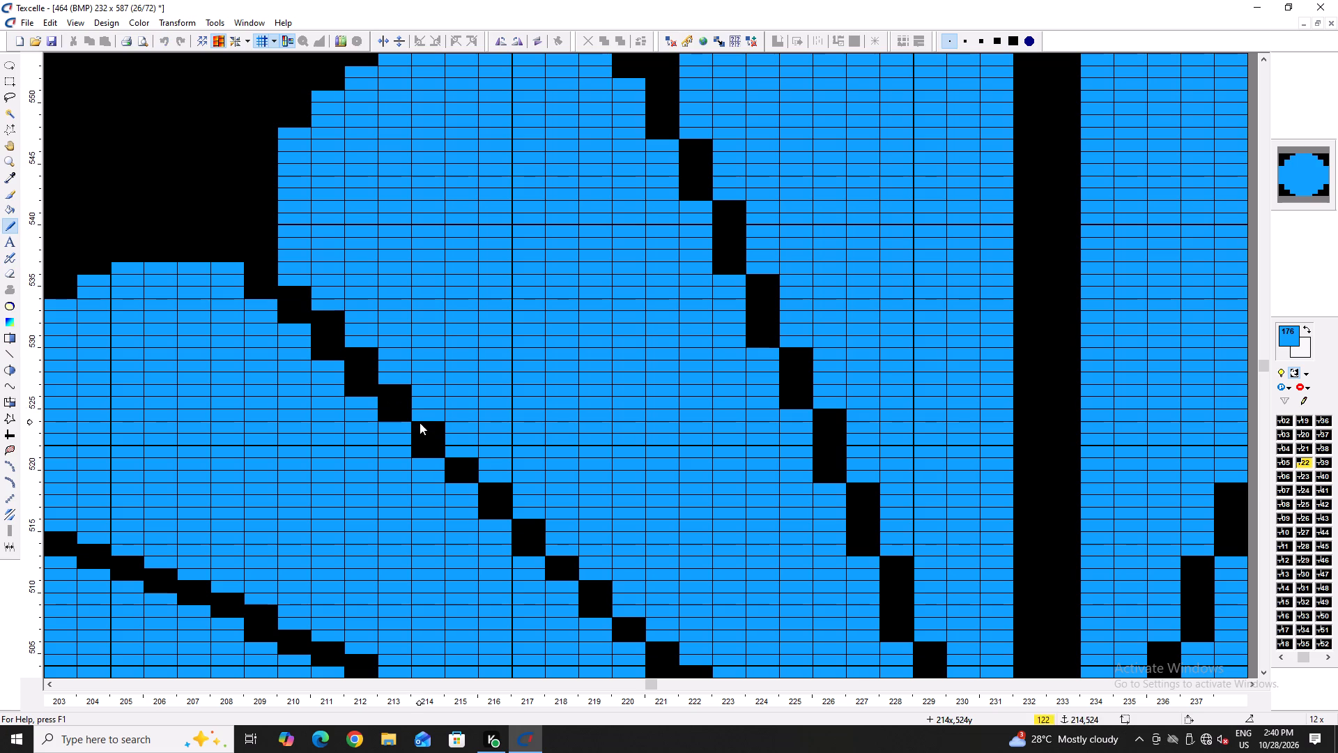
pyautogui.rightClick(420, 423)
pyautogui.rightClick(420, 423)
pyautogui.rightClick(422, 414)
pyautogui.rightClick(421, 413)
pyautogui.rightClick(420, 413)
# Thicken the middle of this divider from column 215 to column 221, refilling the stray pixel above it at column 220.
pyautogui.rightClick(467, 454)
pyautogui.rightClick(467, 454)
pyautogui.rightClick(489, 478)
pyautogui.rightClick(523, 516)
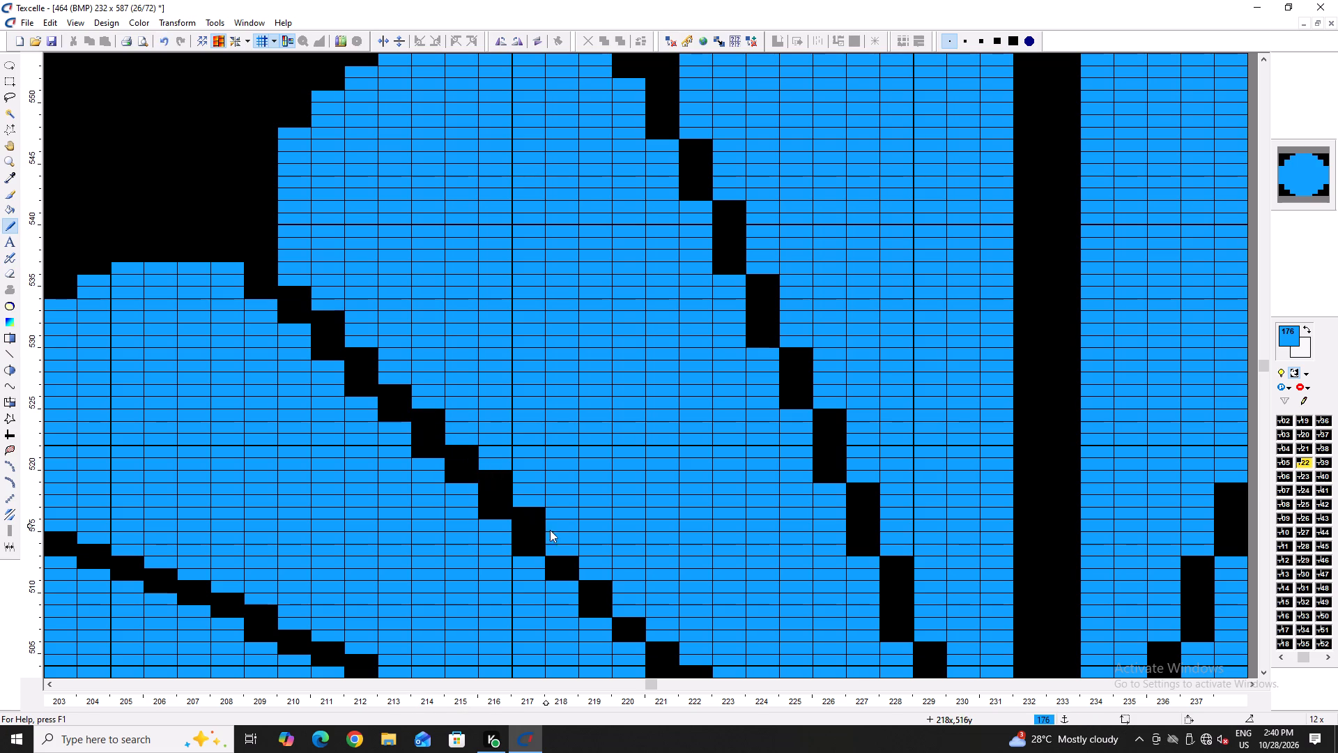
pyautogui.rightClick(552, 545)
pyautogui.scroll(-2, 557, 506)
pyautogui.rightClick(587, 423)
pyautogui.rightClick(621, 454)
pyautogui.rightClick(621, 455)
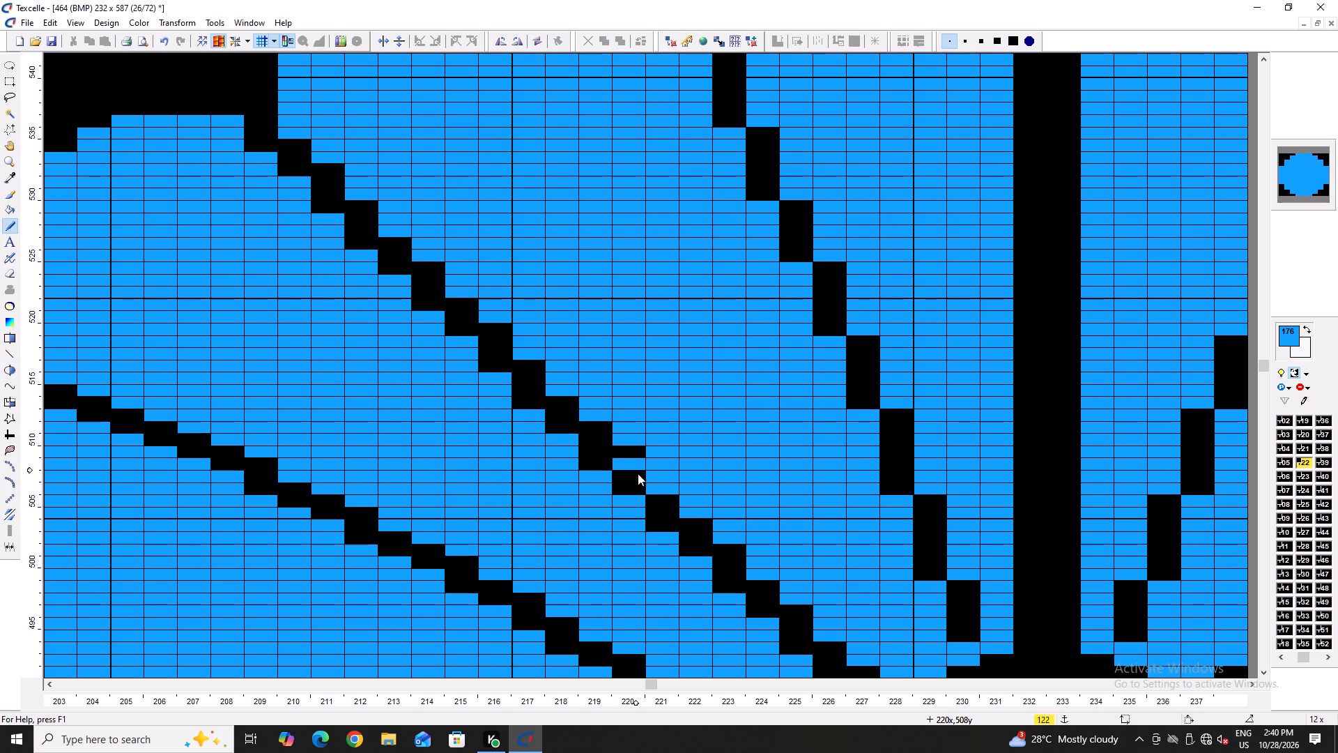
pyautogui.rightClick(629, 462)
pyautogui.doubleClick(636, 451)
pyautogui.rightClick(660, 494)
# Thicken the steep divider beside the upper-left central petal from column 222 to column 230, extending it down to the centre ring.
pyautogui.keyDown('ctrl'); pyautogui.scroll(-5, 624, 482); pyautogui.keyUp('ctrl')
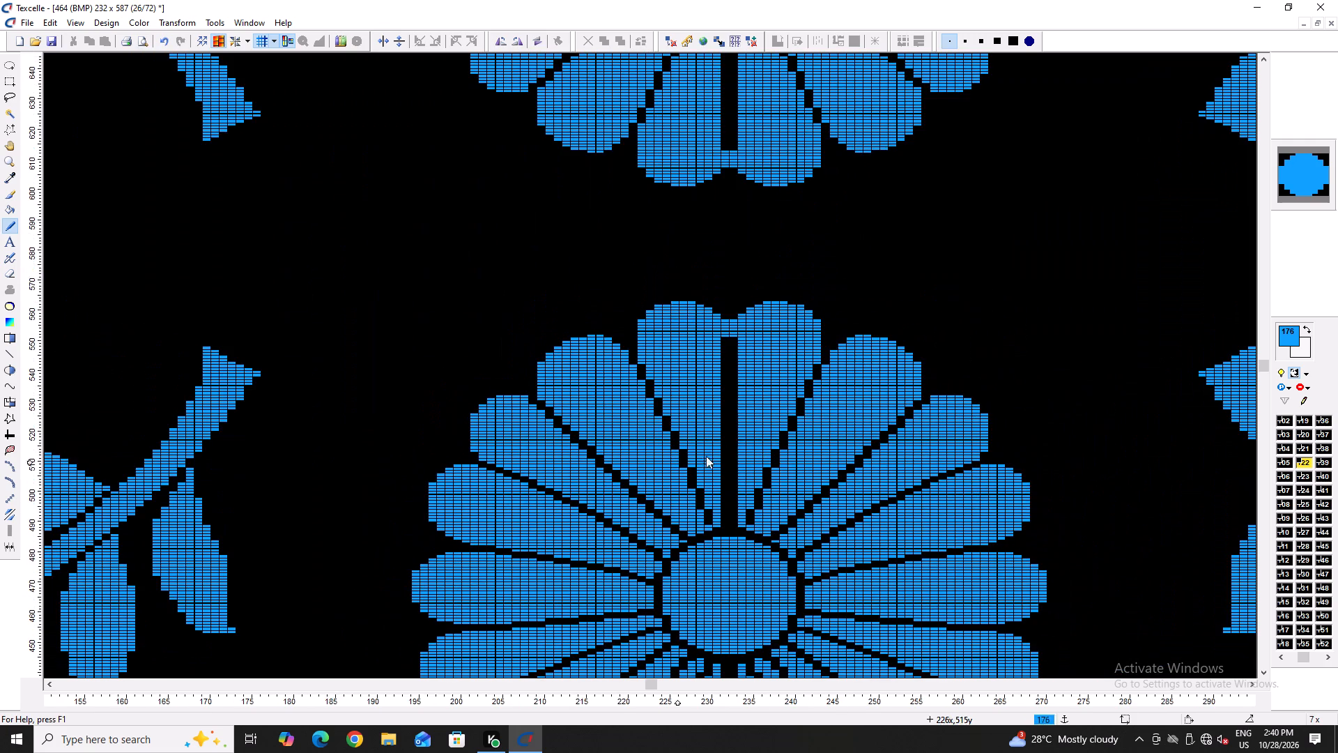
pyautogui.keyDown('ctrl'); pyautogui.scroll(4, 689, 406); pyautogui.keyUp('ctrl')
pyautogui.rightClick(610, 327)
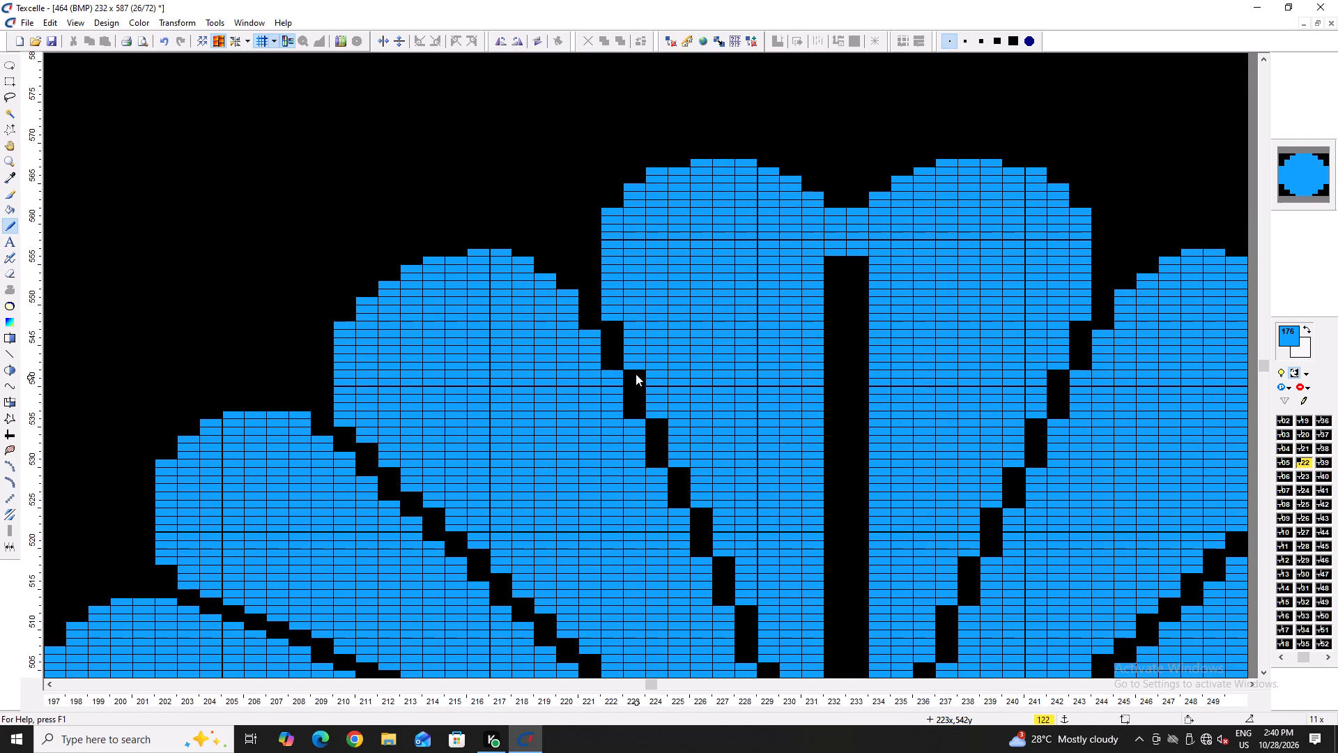
pyautogui.rightClick(635, 363)
pyautogui.rightClick(663, 421)
pyautogui.rightClick(662, 415)
pyautogui.rightClick(680, 464)
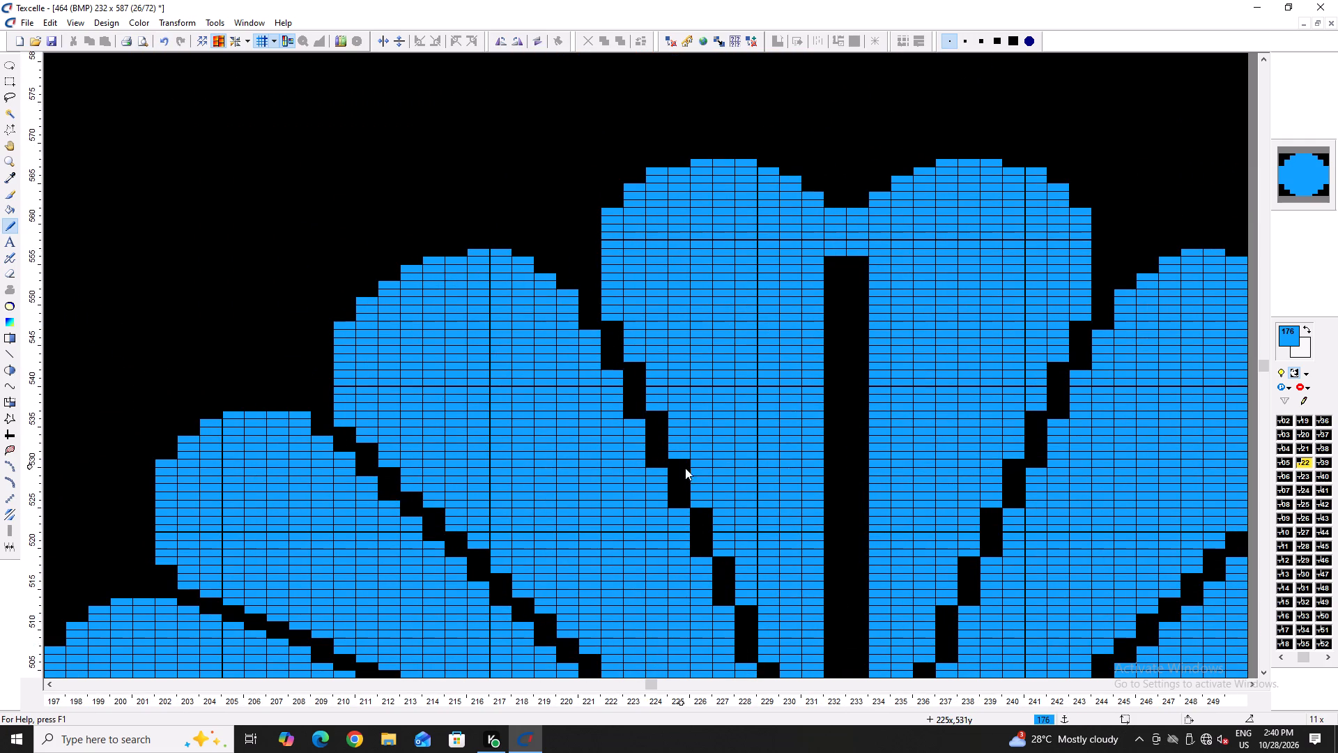
pyautogui.rightClick(701, 502)
pyautogui.rightClick(713, 552)
pyautogui.scroll(-2, 727, 526)
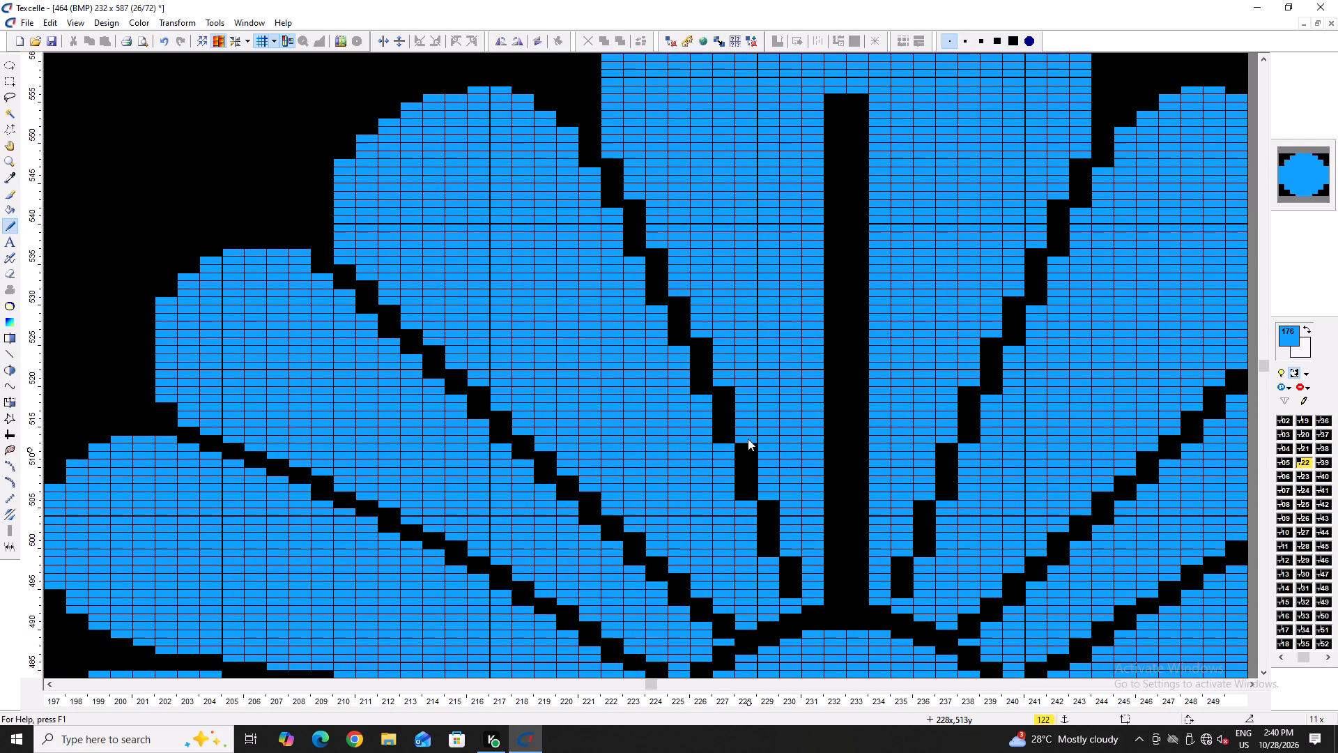
pyautogui.rightClick(748, 438)
pyautogui.rightClick(763, 496)
pyautogui.rightClick(794, 554)
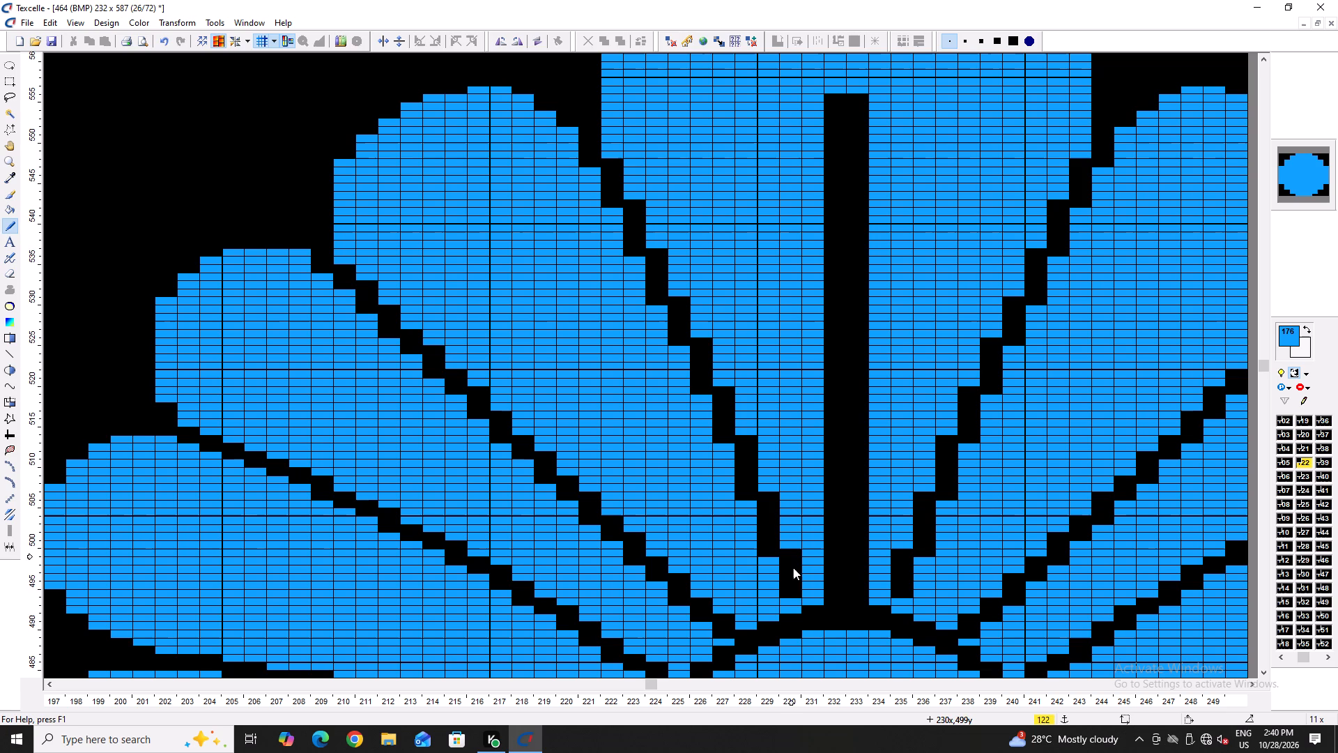
pyautogui.moveTo(791, 591); pyautogui.dragTo(792, 614, button='right')
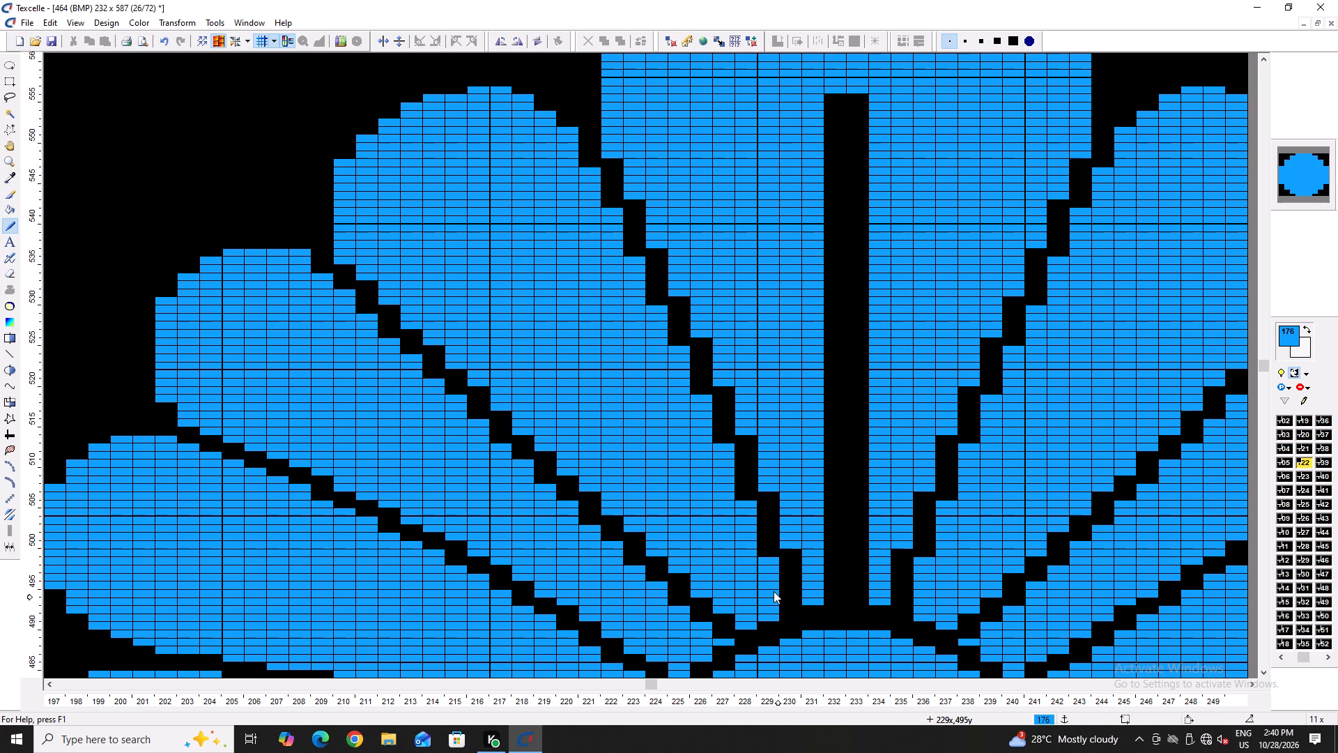
# Clear the bridge between the two topmost petals so the vertical divider at columns 232 and 233 runs through the top.
pyautogui.scroll(2, 549, 470)
pyautogui.moveTo(838, 212); pyautogui.dragTo(836, 264, button='right')
pyautogui.rightClick(836, 264)
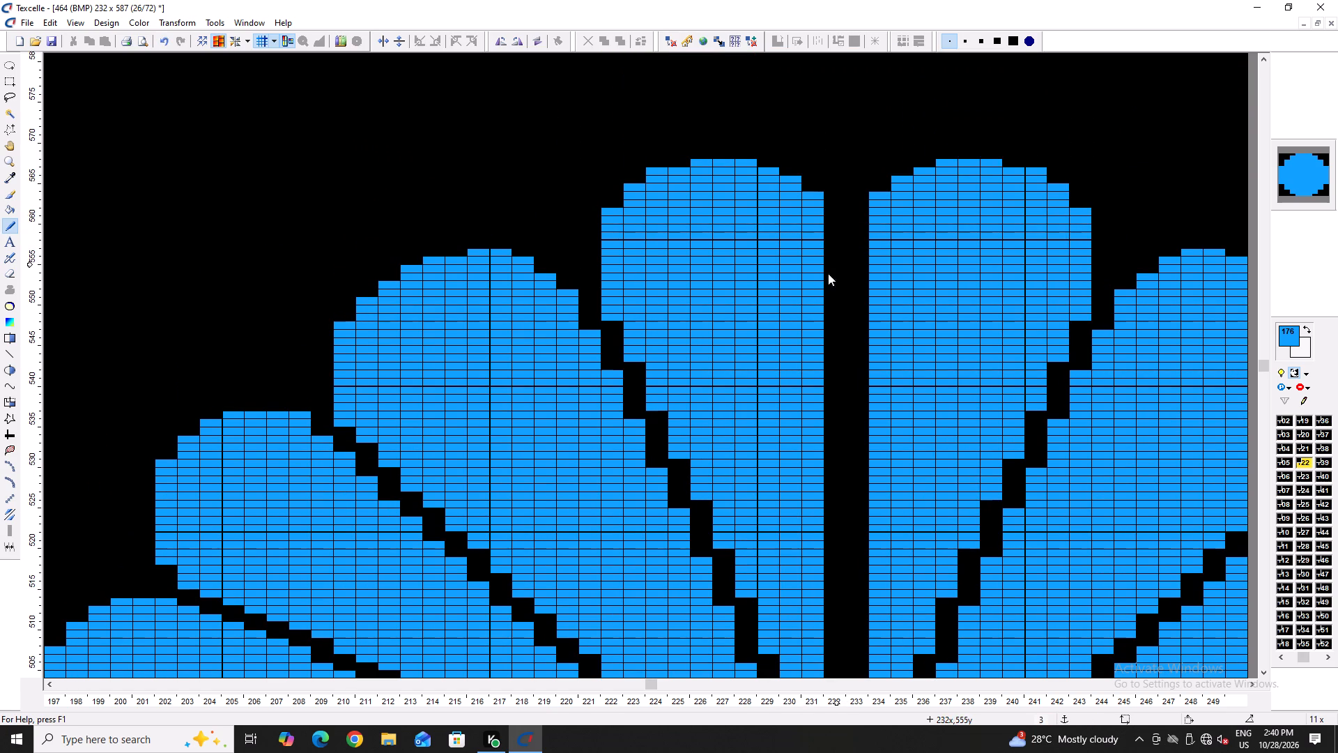
# Round the third petal by trimming its lower corner at column 203 and its top at columns 207 to 209, and raising column 202.
pyautogui.keyDown('ctrl'); pyautogui.scroll(-4, 817, 281); pyautogui.keyUp('ctrl')
pyautogui.keyDown('ctrl'); pyautogui.scroll(-3, 702, 420); pyautogui.keyUp('ctrl')
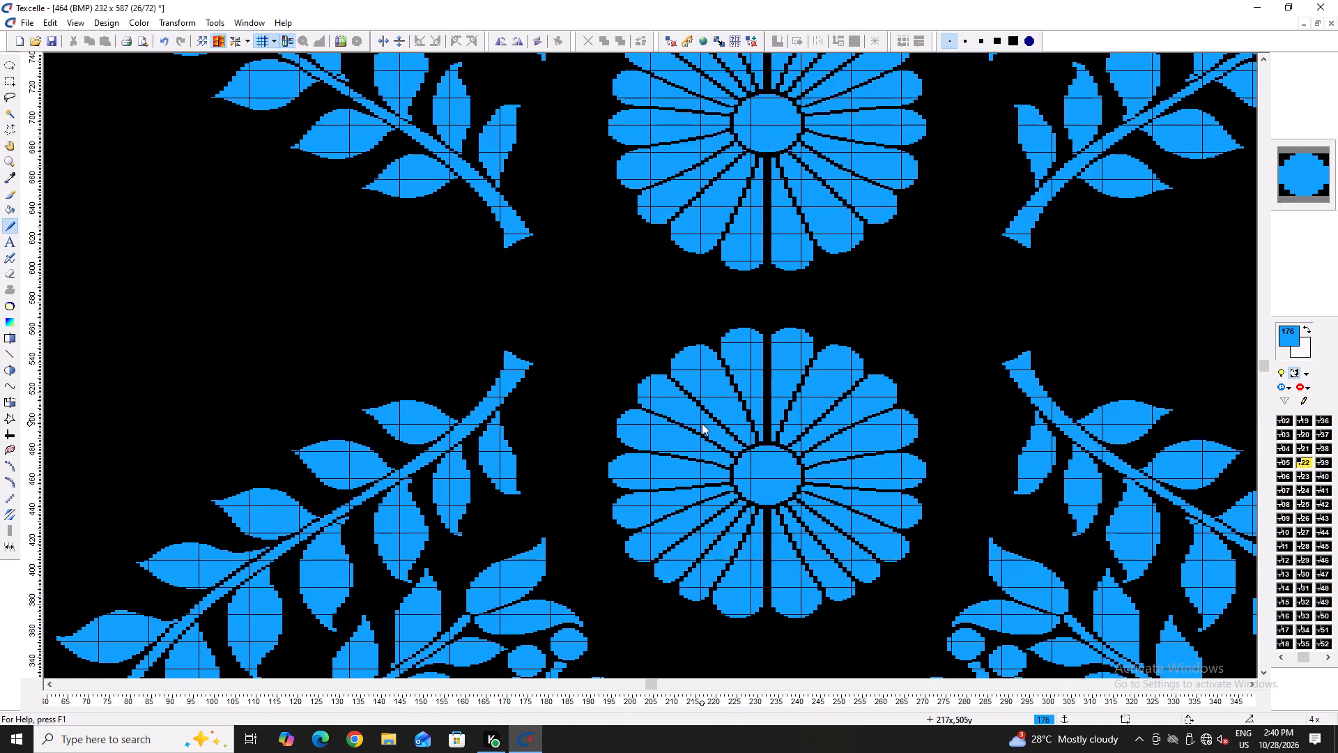
pyautogui.keyDown('ctrl'); pyautogui.scroll(9, 655, 411); pyautogui.keyUp('ctrl')
pyautogui.rightClick(545, 369)
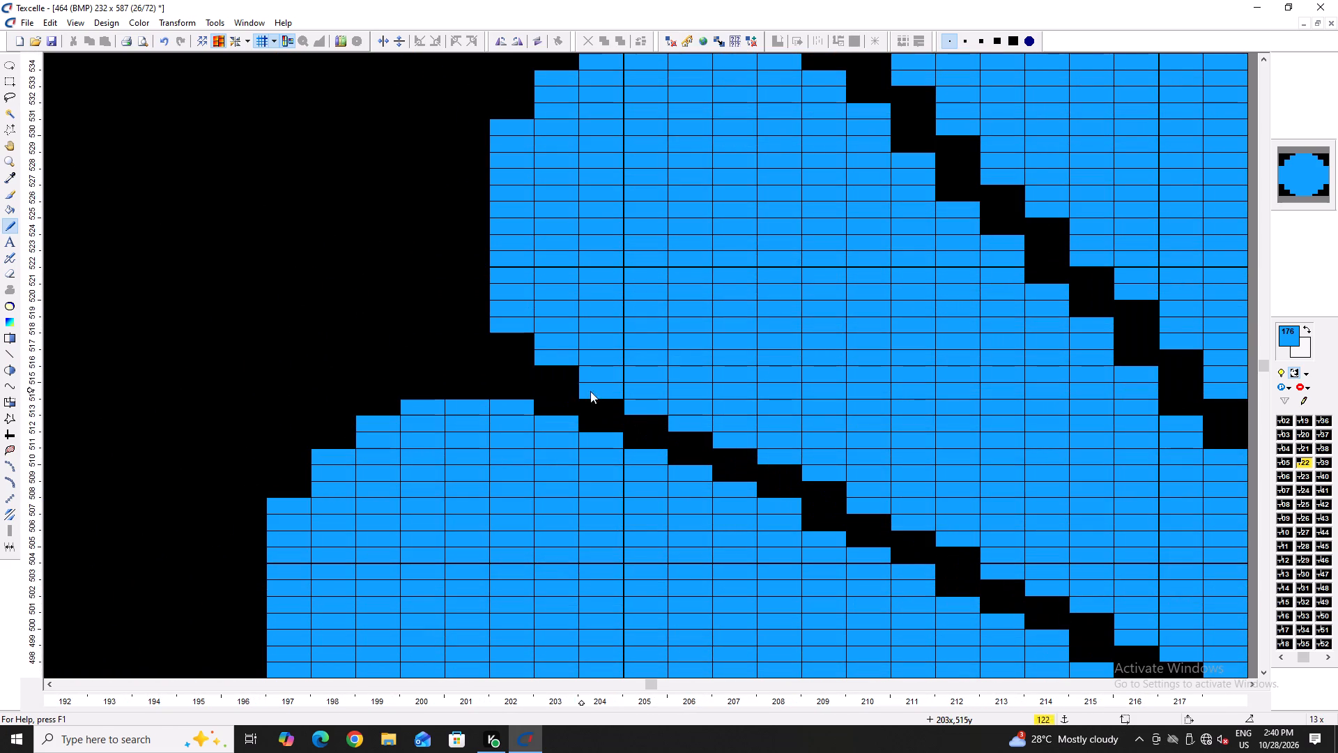
pyautogui.scroll(5, 622, 391)
pyautogui.moveTo(795, 360); pyautogui.dragTo(788, 362, button='right')
pyautogui.rightClick(749, 355)
pyautogui.rightClick(803, 374)
pyautogui.rightClick(772, 372)
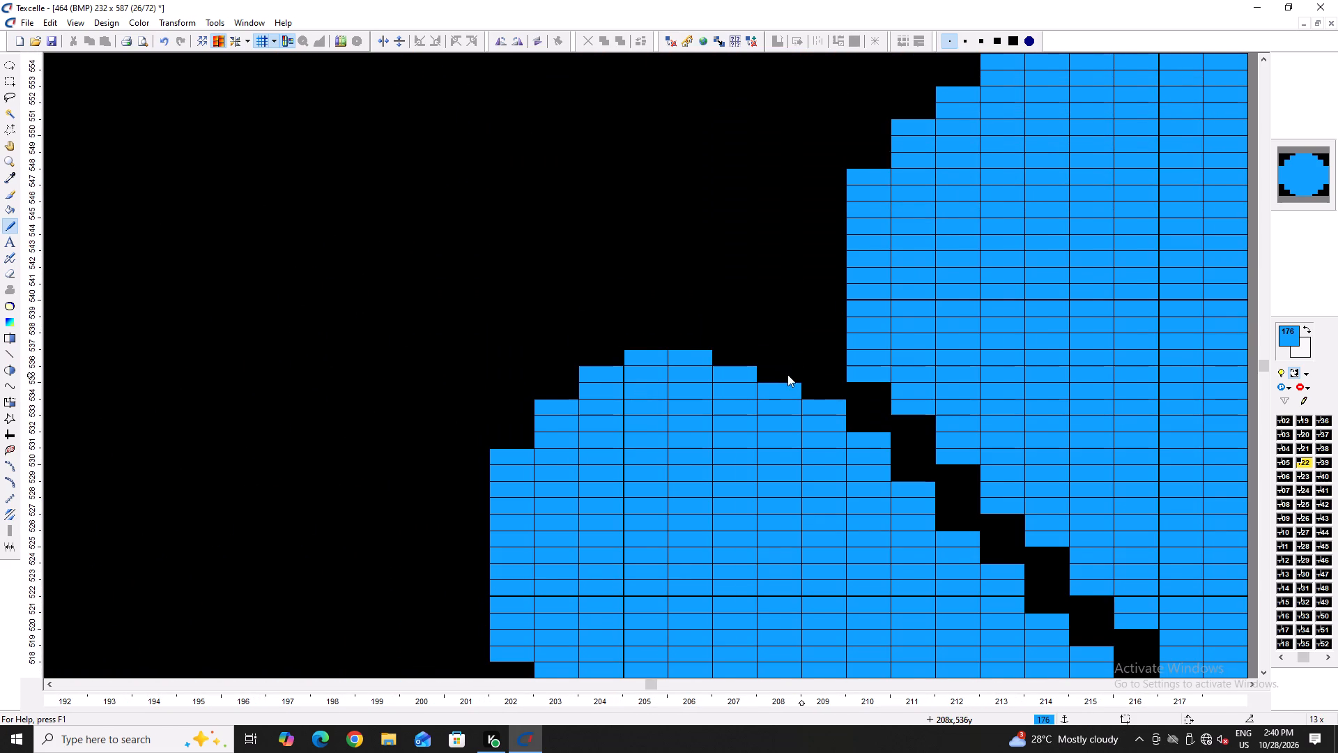
pyautogui.keyDown('ctrl'); pyautogui.scroll(-2, 737, 378); pyautogui.keyUp('ctrl')
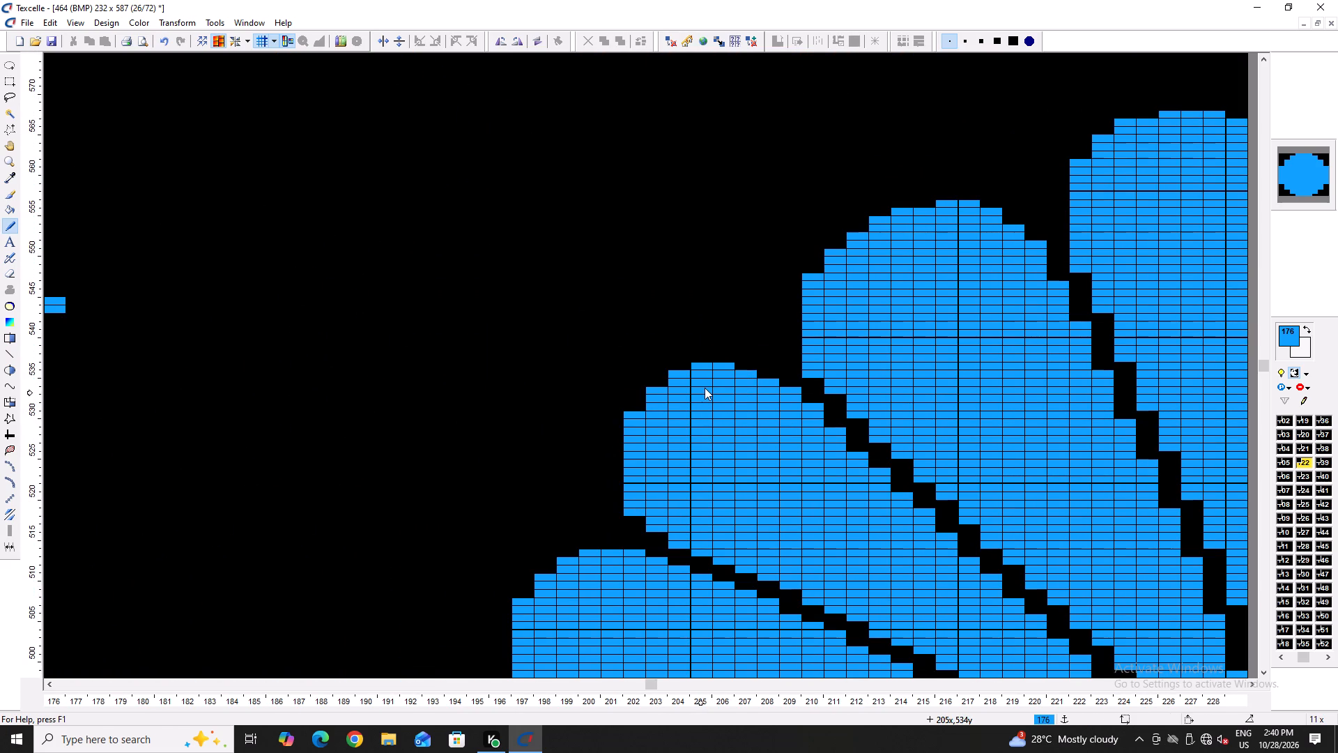
pyautogui.keyDown('ctrl'); pyautogui.scroll(2, 671, 413); pyautogui.keyUp('ctrl')
pyautogui.moveTo(624, 390); pyautogui.dragTo(613, 393)
pyautogui.doubleClick(613, 393)
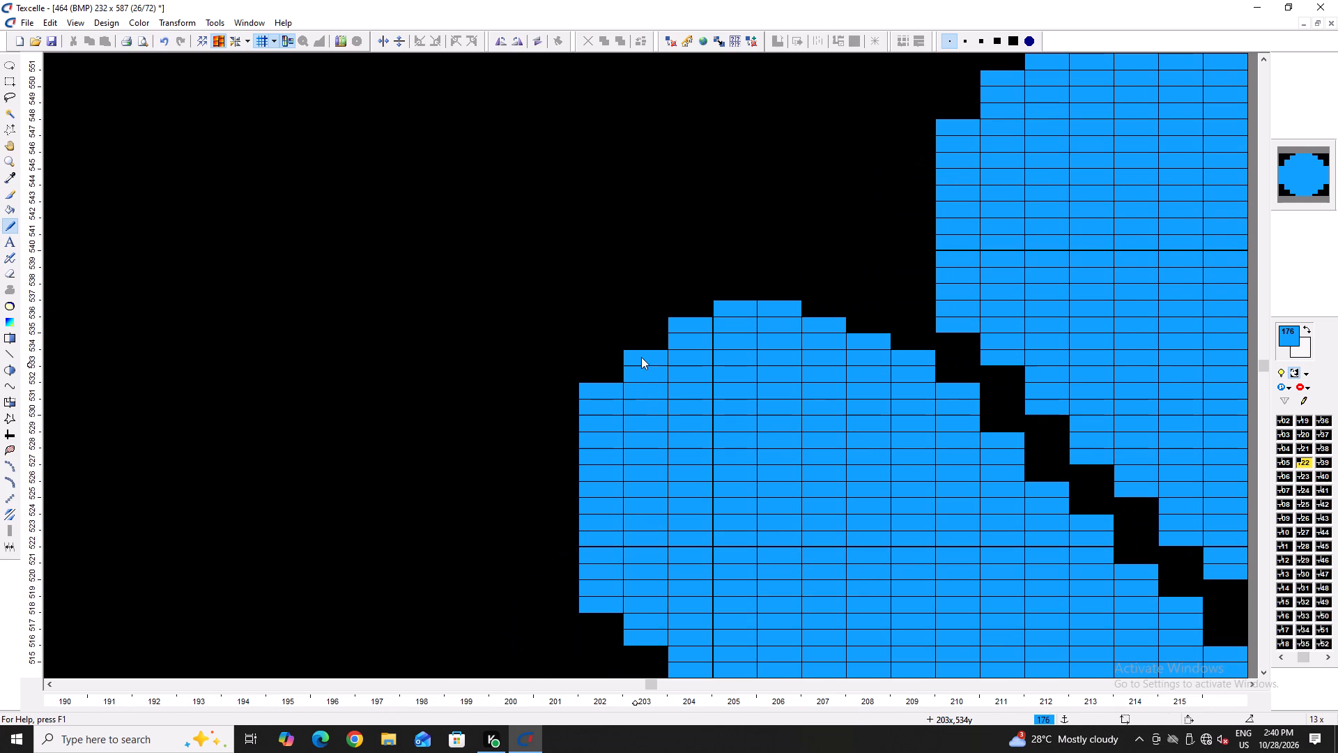
# Extend the second petal's lower outer edge down one row at each of columns 197 to 200.
pyautogui.keyDown('ctrl'); pyautogui.scroll(-2, 830, 317); pyautogui.keyUp('ctrl')
pyautogui.keyDown('ctrl'); pyautogui.scroll(2, 847, 310); pyautogui.keyUp('ctrl')
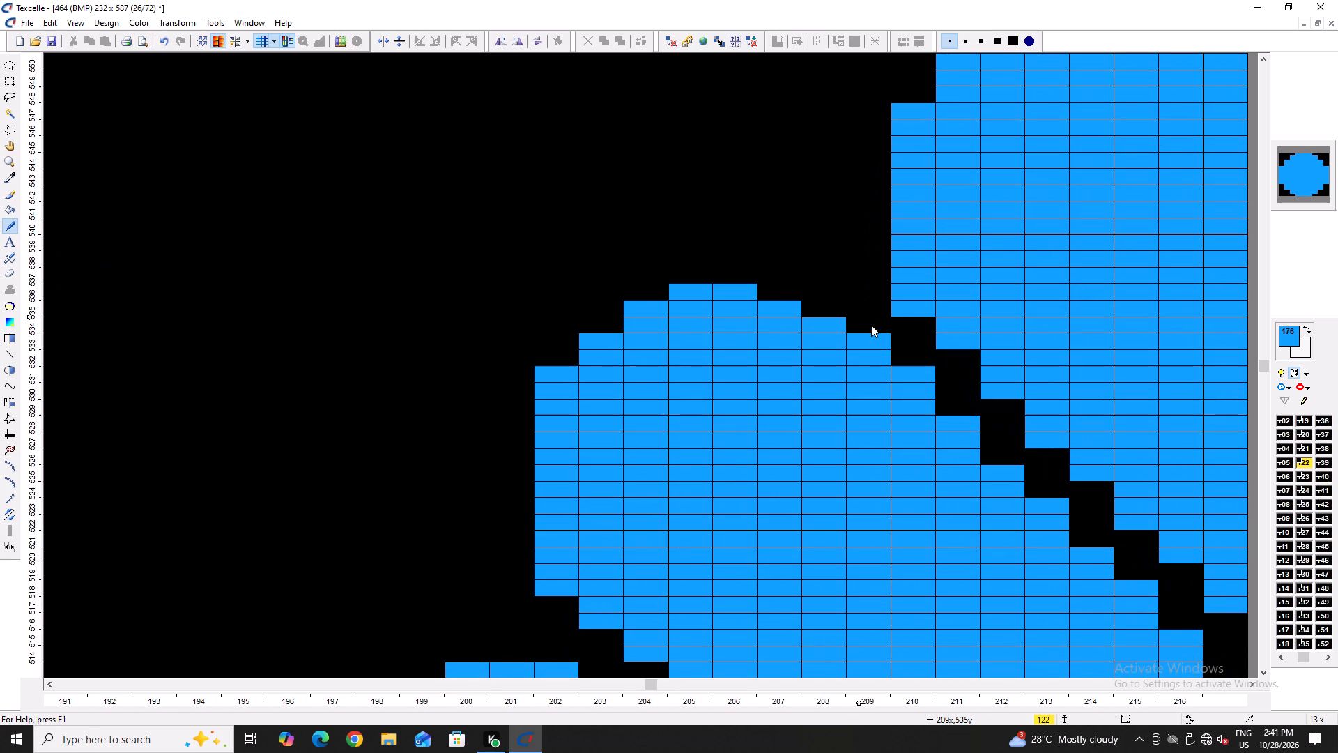
pyautogui.keyDown('ctrl'); pyautogui.scroll(-4, 660, 305); pyautogui.keyUp('ctrl')
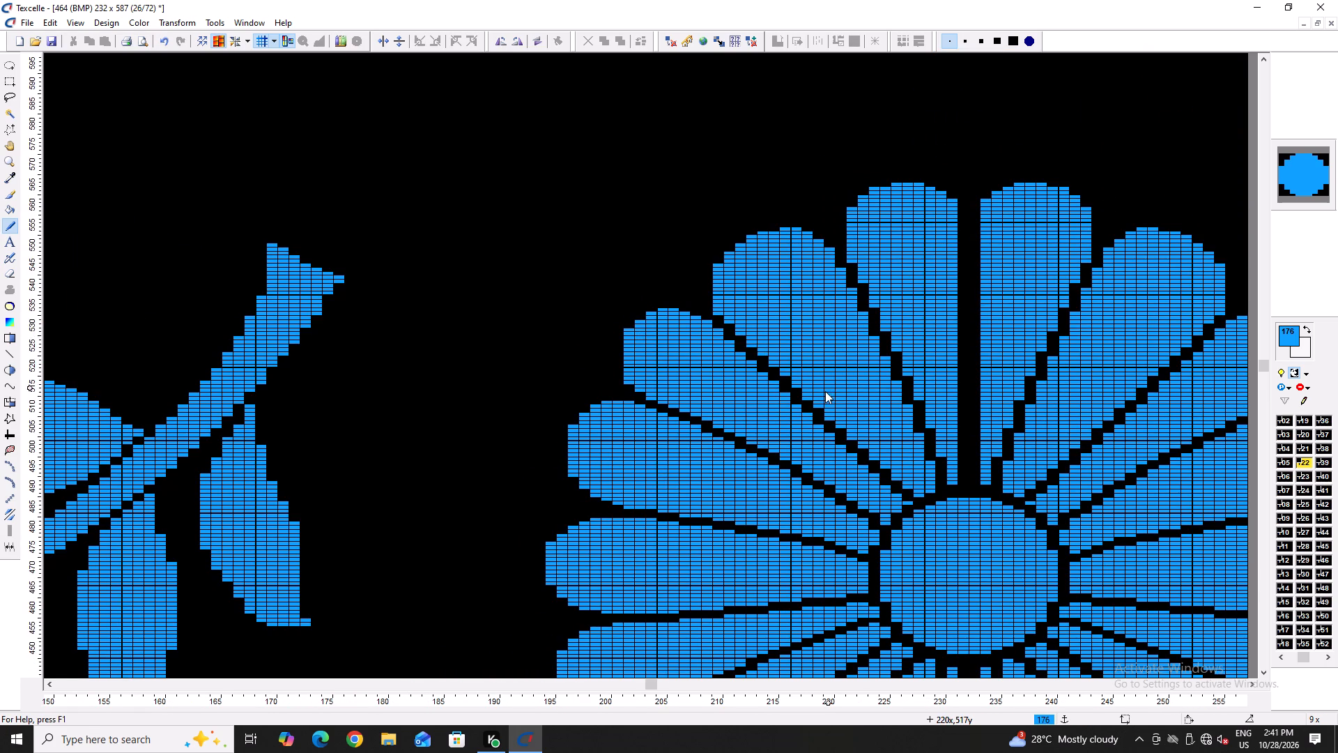
pyautogui.scroll(-1, 760, 383)
pyautogui.keyDown('ctrl'); pyautogui.scroll(5, 615, 406); pyautogui.keyUp('ctrl')
pyautogui.click(468, 307)
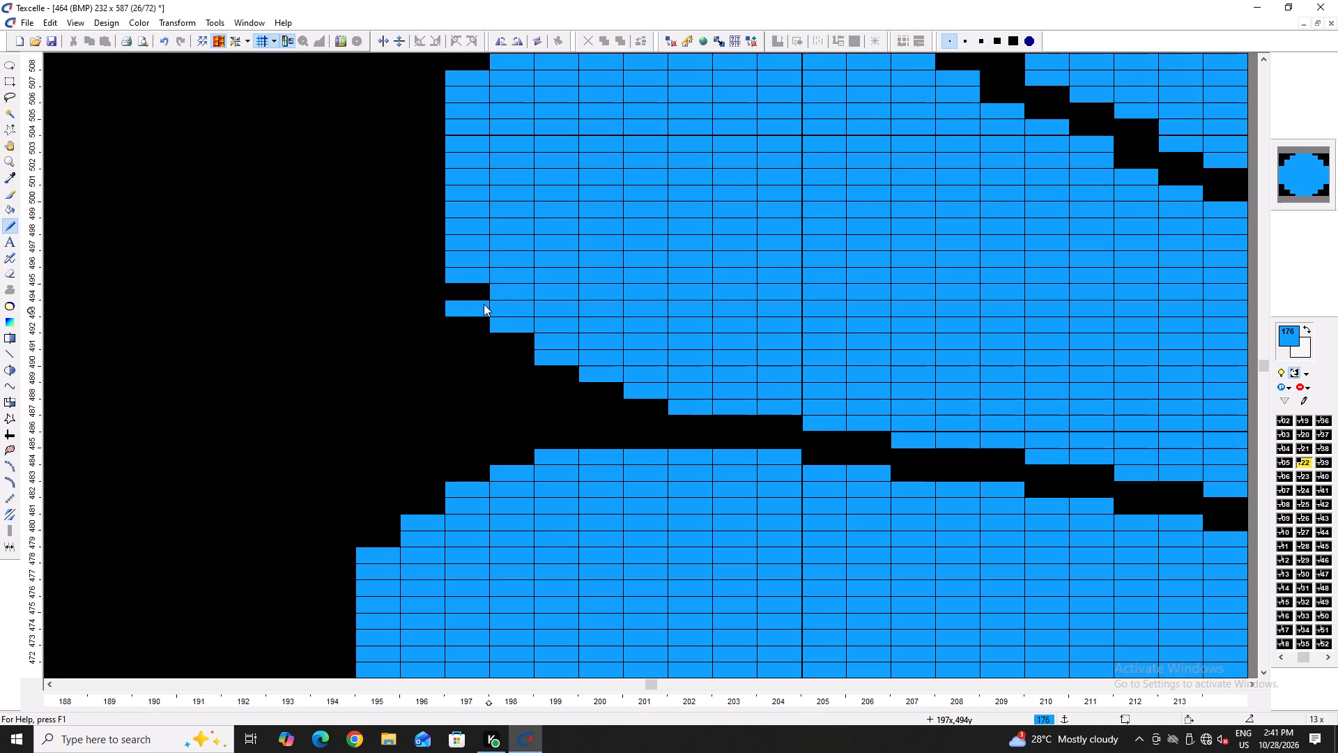
pyautogui.click(484, 304)
pyautogui.click(475, 298)
pyautogui.rightClick(463, 307)
pyautogui.click(514, 339)
pyautogui.click(553, 367)
pyautogui.click(614, 383)
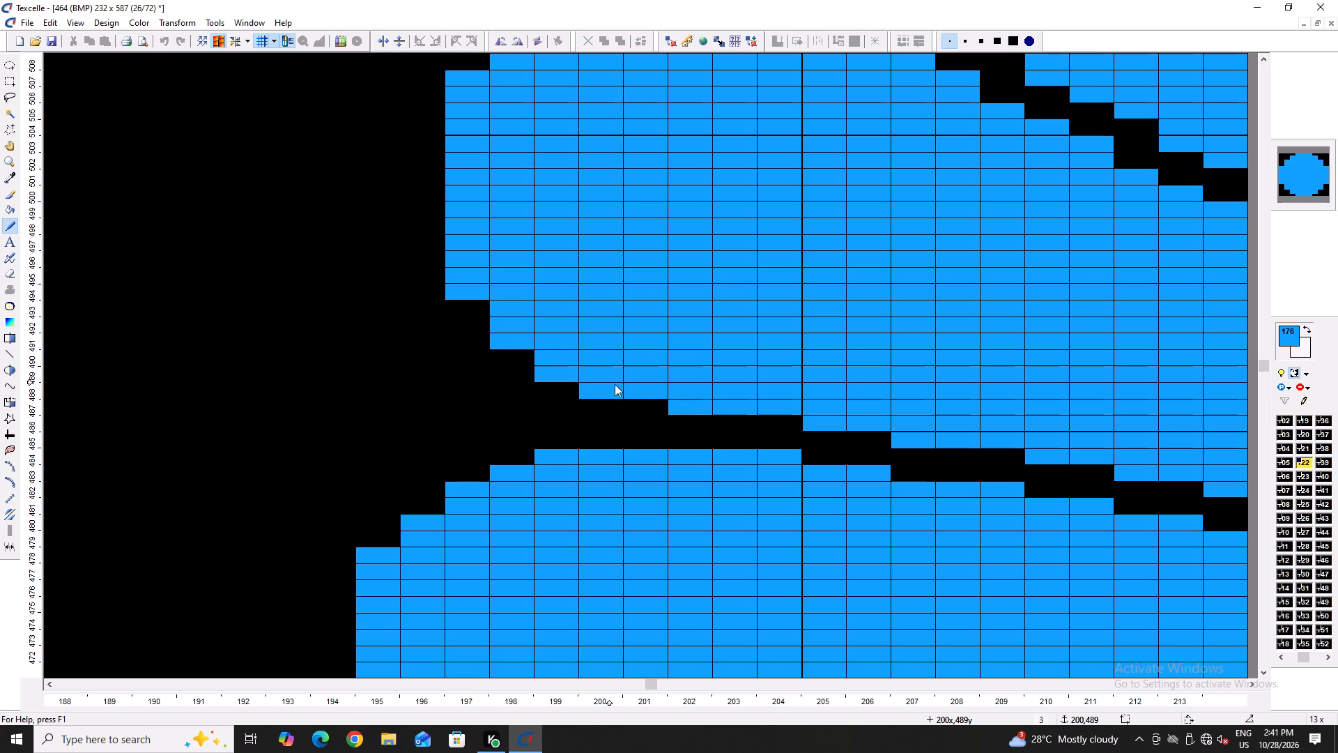
# Extend the second petal's lower outer edge down one row at column 201.
pyautogui.click(668, 402)
# Trim the lower outer corner of the fourth petal by two rows at column 210.
pyautogui.keyDown('ctrl'); pyautogui.scroll(-4, 499, 351); pyautogui.keyUp('ctrl')
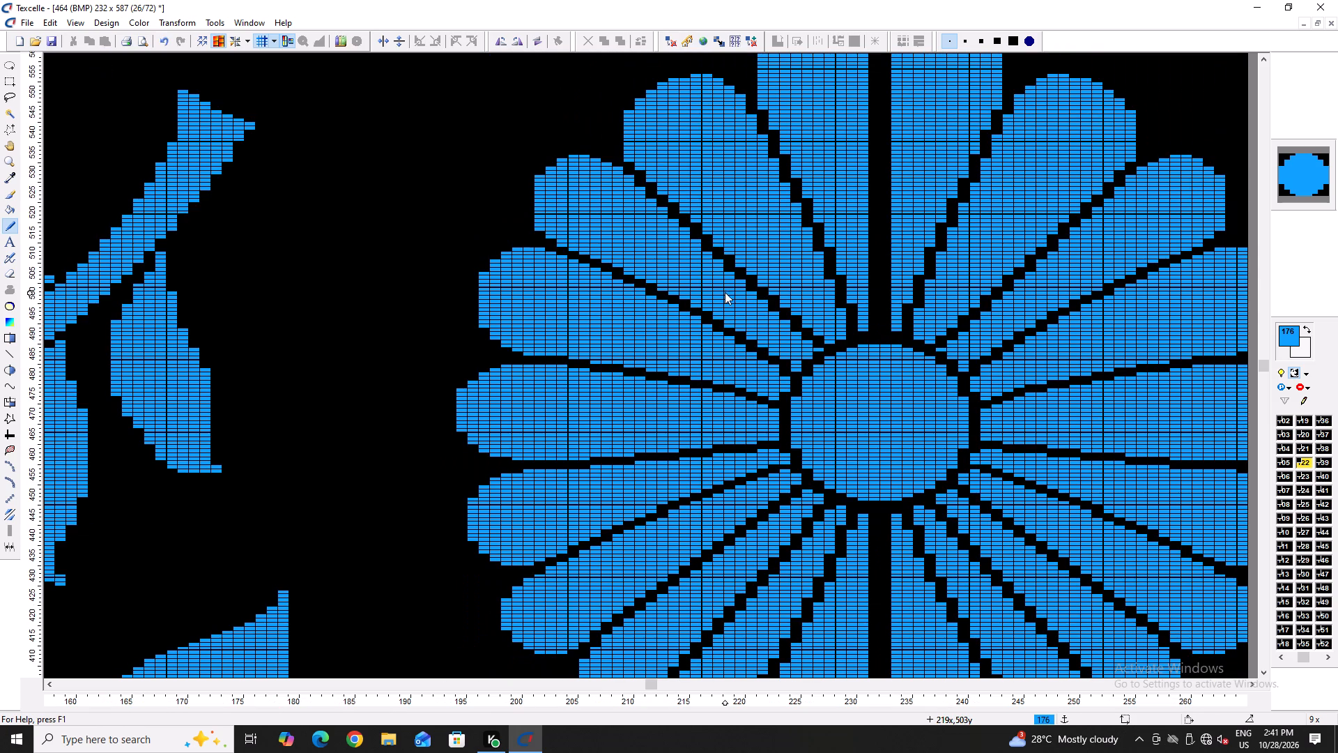
pyautogui.scroll(2, 866, 335)
pyautogui.keyDown('ctrl'); pyautogui.scroll(3, 672, 333); pyautogui.keyUp('ctrl')
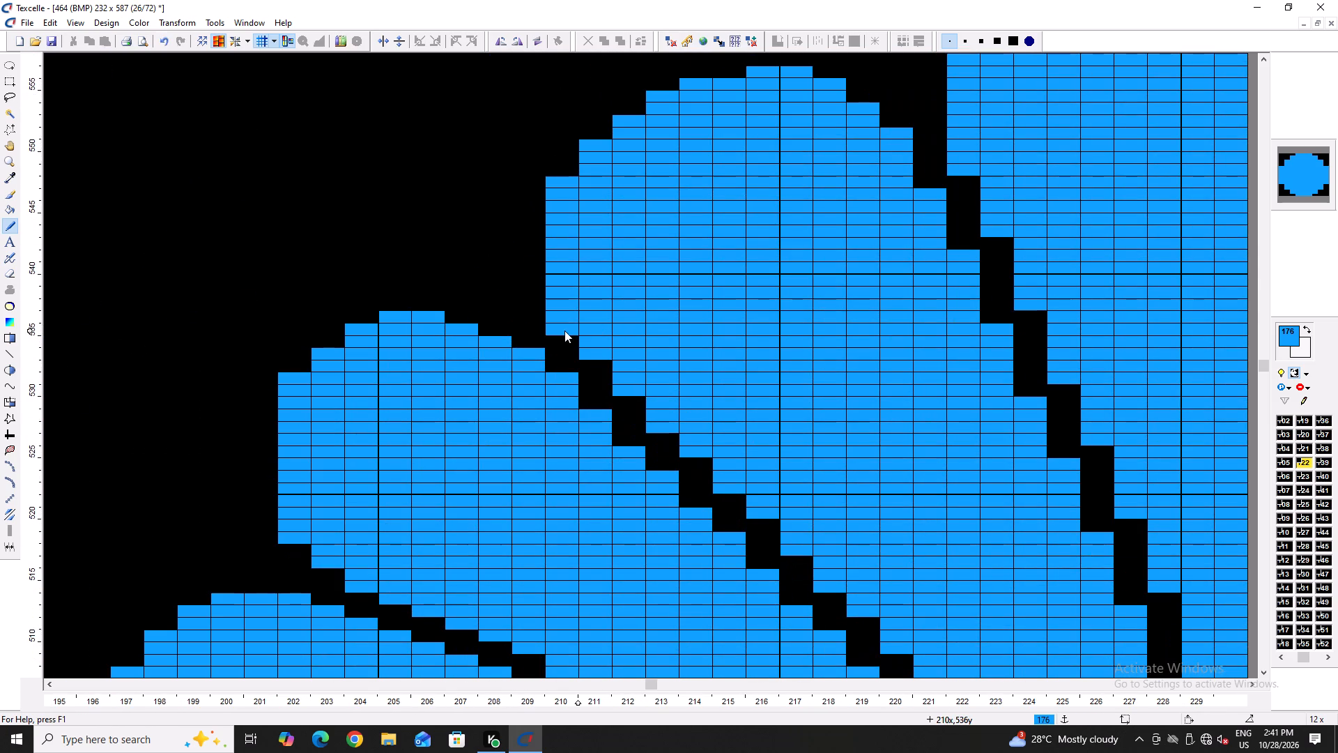
pyautogui.rightClick(564, 330)
pyautogui.rightClick(564, 312)
# Round the tip of the topmost petal before the vertical divider, trimming columns 222, 223, 224 and 230 by one row and column 231 by three.
pyautogui.keyDown('ctrl'); pyautogui.scroll(-3, 547, 335); pyautogui.keyUp('ctrl')
pyautogui.keyDown('ctrl'); pyautogui.scroll(3, 652, 220); pyautogui.keyUp('ctrl')
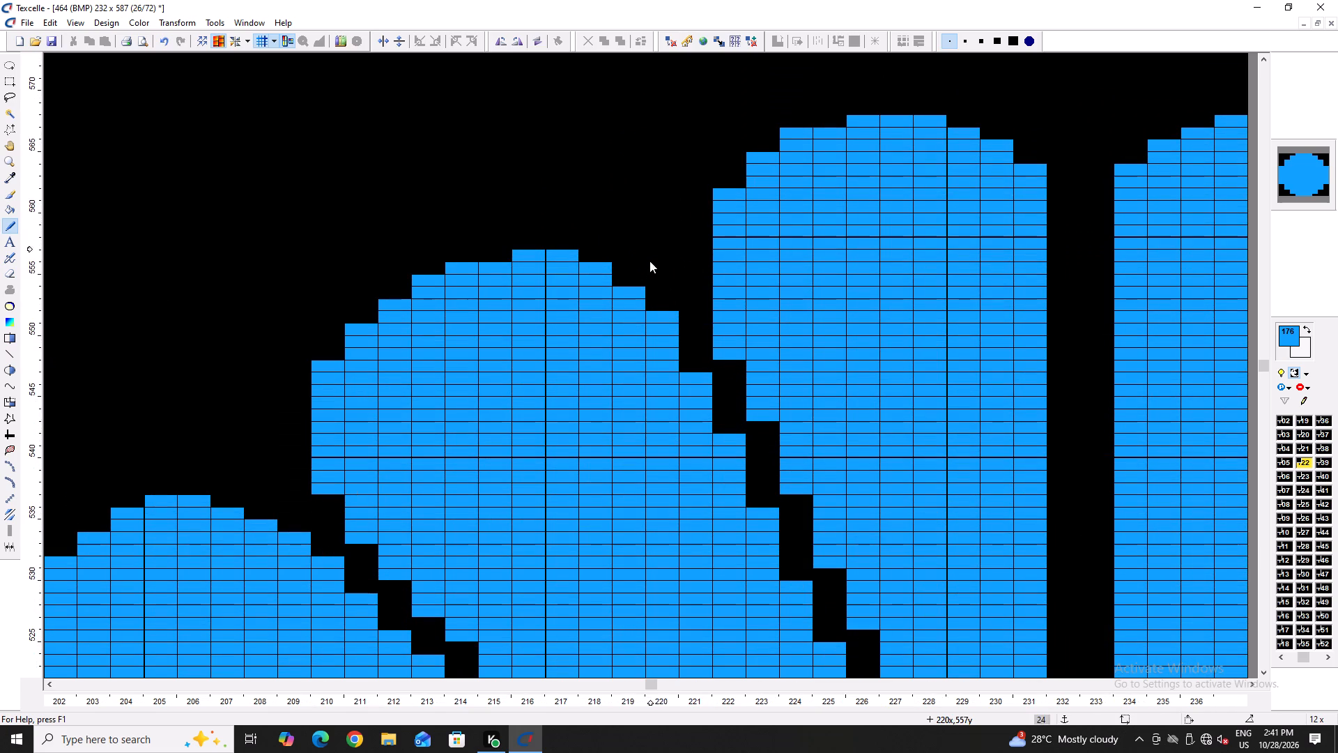
pyautogui.keyDown('ctrl'); pyautogui.scroll(-3, 668, 283); pyautogui.keyUp('ctrl')
pyautogui.keyDown('ctrl'); pyautogui.scroll(4, 755, 220); pyautogui.keyUp('ctrl')
pyautogui.moveTo(606, 269); pyautogui.dragTo(603, 274, button='right')
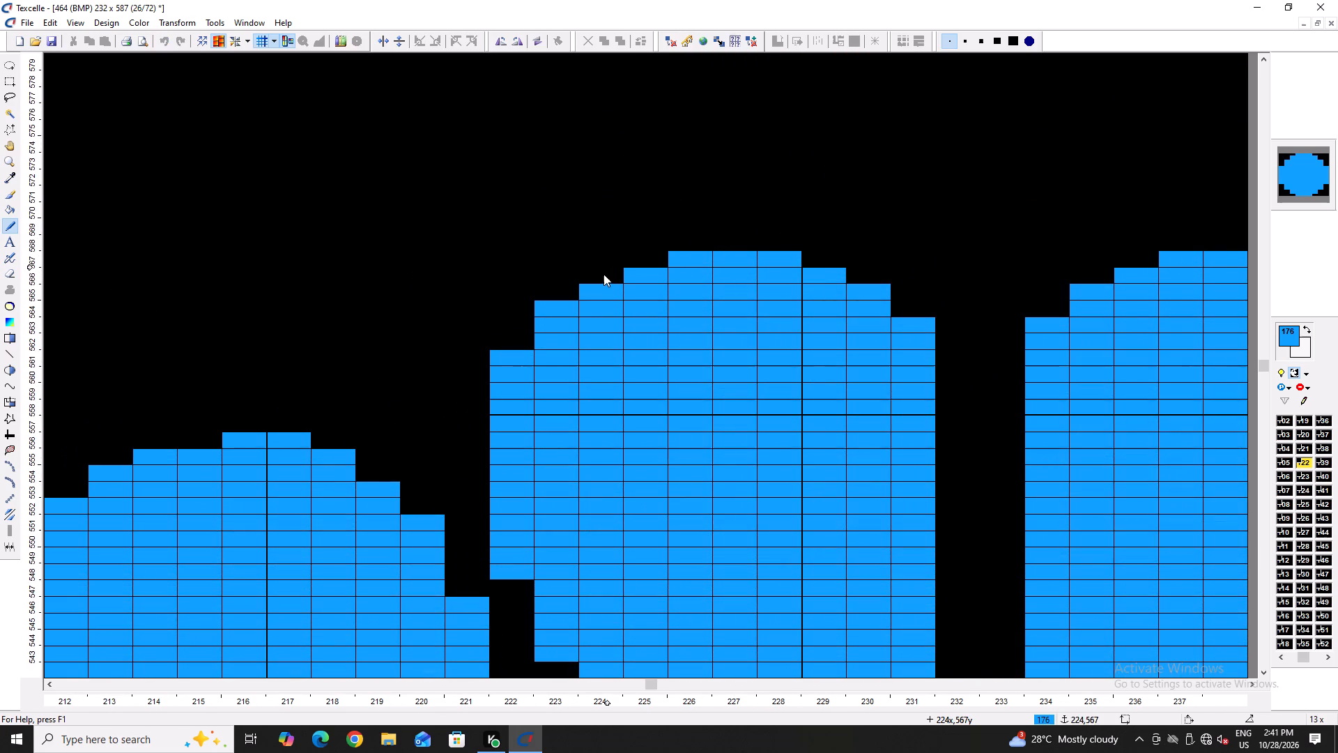
pyautogui.moveTo(603, 274); pyautogui.dragTo(601, 275, button='right')
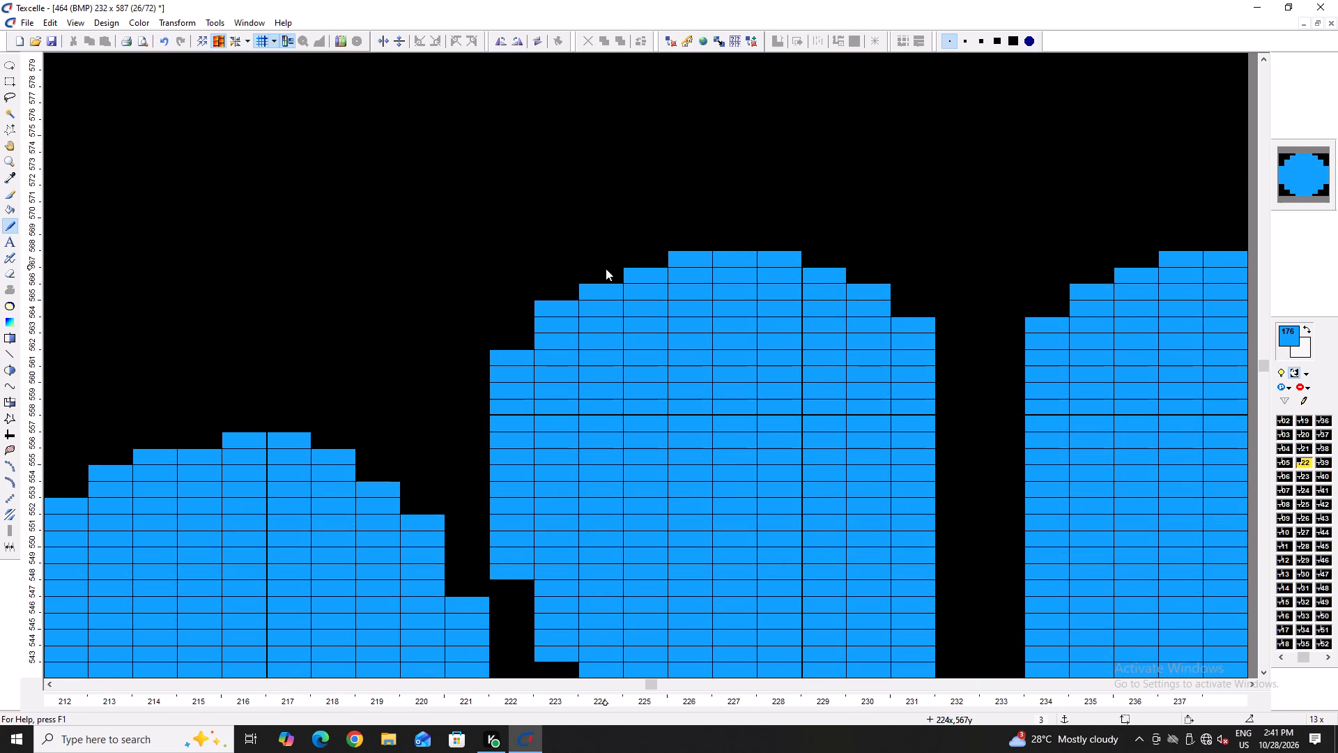
pyautogui.rightClick(913, 319)
pyautogui.moveTo(917, 339); pyautogui.dragTo(918, 349, button='right')
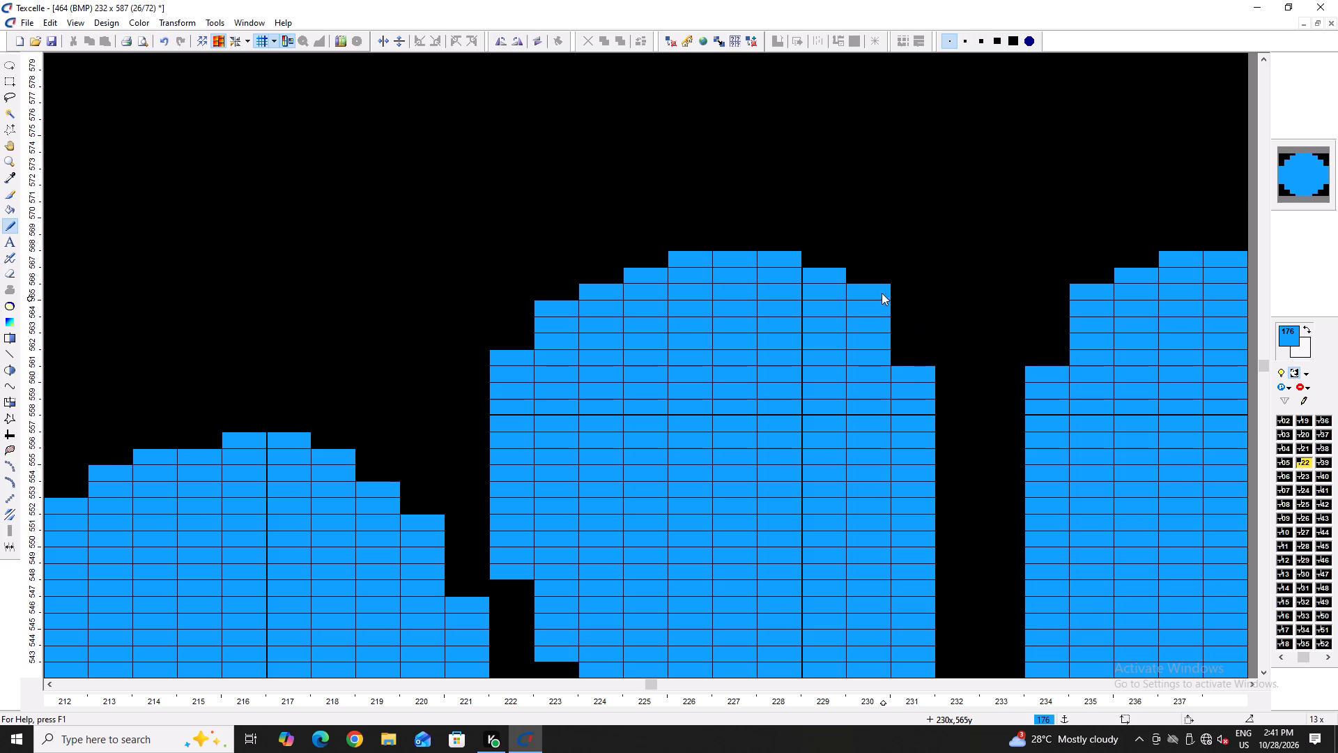
pyautogui.rightClick(881, 291)
pyautogui.rightClick(513, 356)
pyautogui.rightClick(539, 313)
# Round the fourth petal's tip by trimming one row off the top at columns 214 and 216 to 220.
pyautogui.keyDown('ctrl'); pyautogui.scroll(-3, 541, 309); pyautogui.keyUp('ctrl')
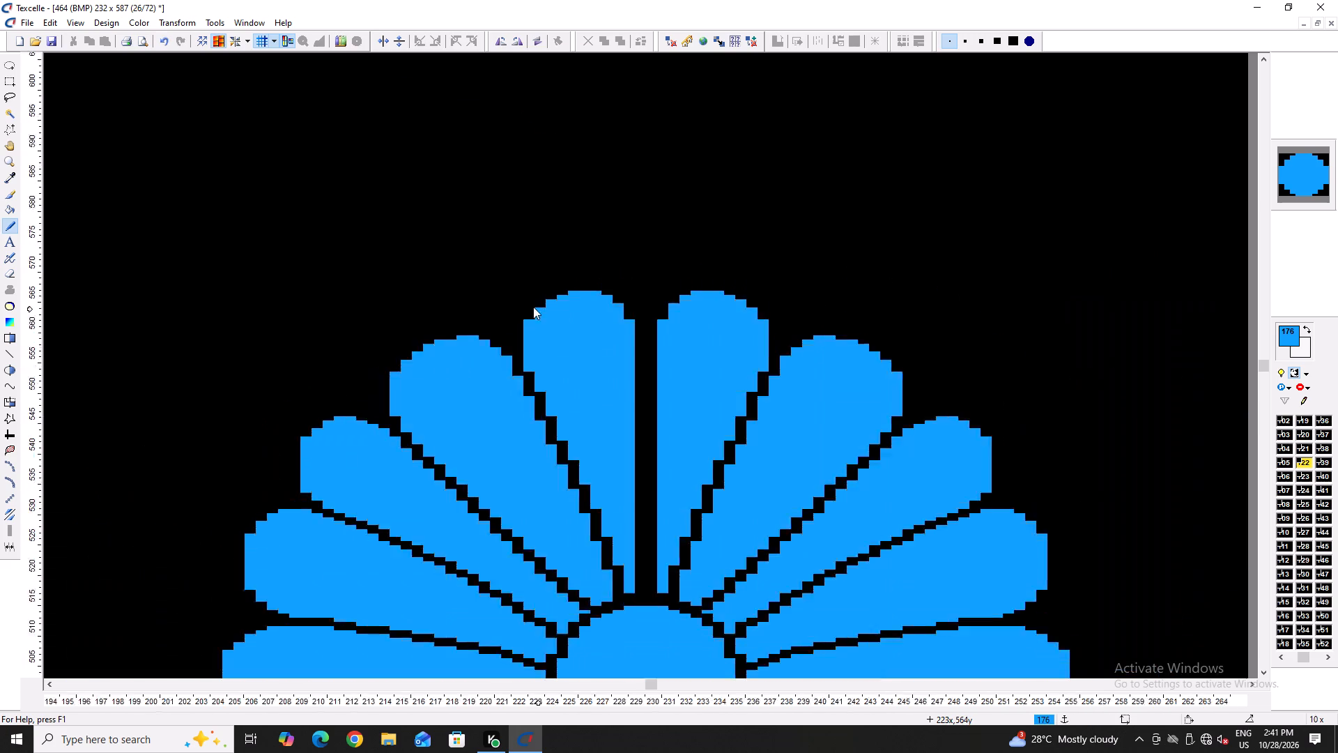
pyautogui.keyDown('ctrl'); pyautogui.scroll(-2, 533, 307); pyautogui.keyUp('ctrl')
pyautogui.keyDown('ctrl'); pyautogui.scroll(5, 539, 373); pyautogui.keyUp('ctrl')
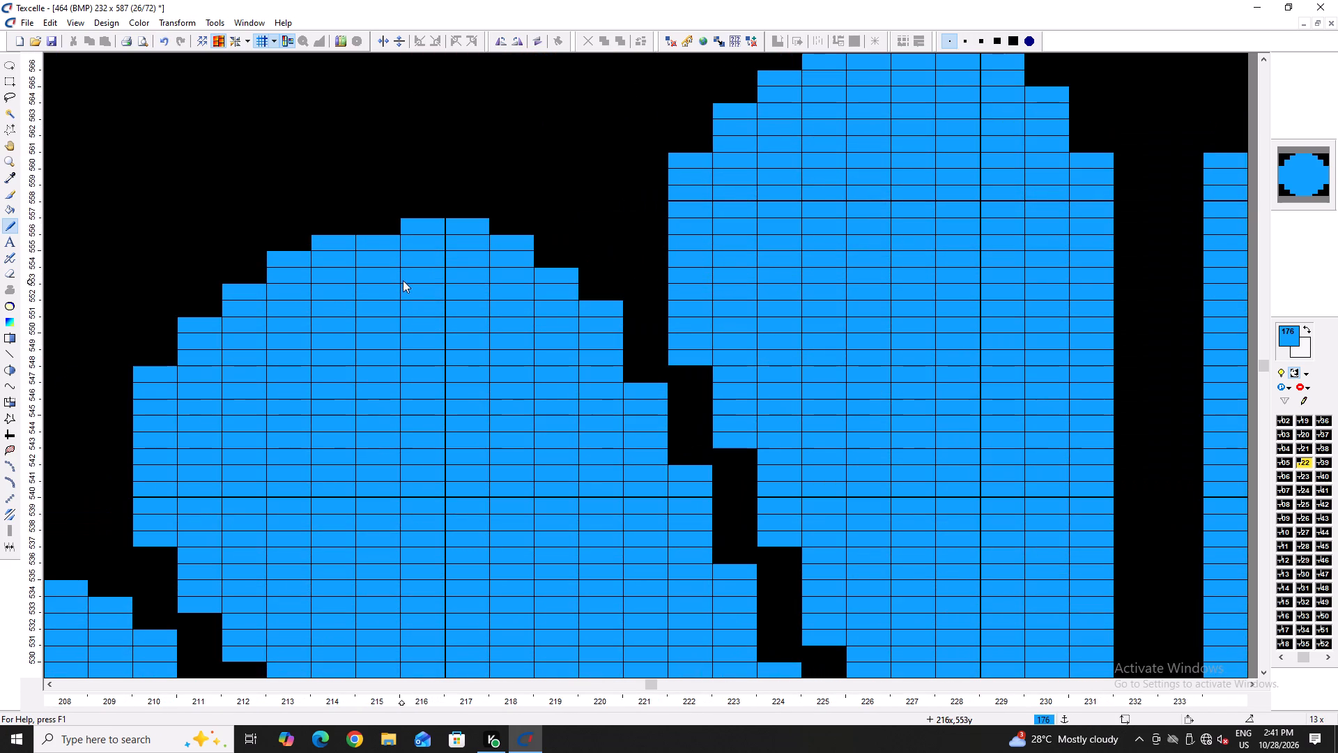
pyautogui.moveTo(393, 216); pyautogui.dragTo(502, 225, button='right')
pyautogui.rightClick(521, 241)
pyautogui.rightClick(327, 234)
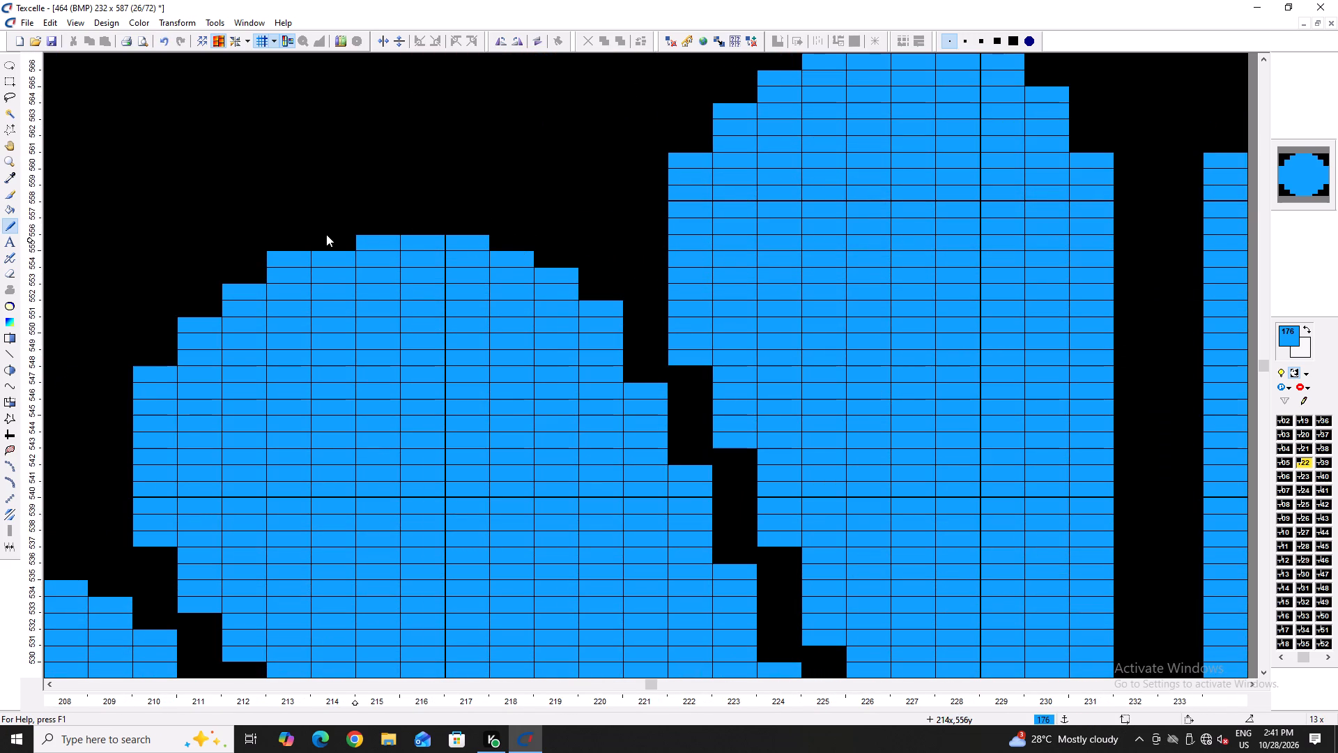
pyautogui.rightClick(614, 297)
pyautogui.rightClick(615, 303)
pyautogui.rightClick(549, 265)
pyautogui.rightClick(550, 265)
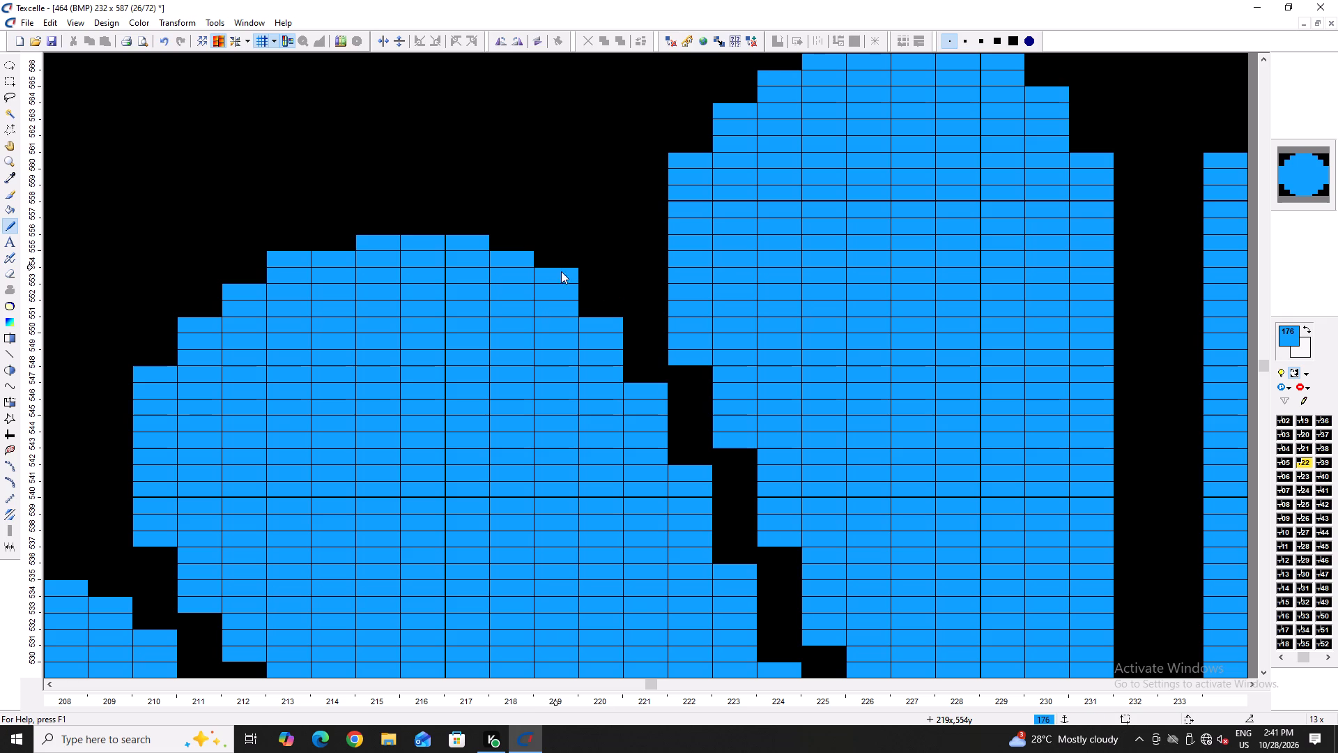
pyautogui.rightClick(561, 273)
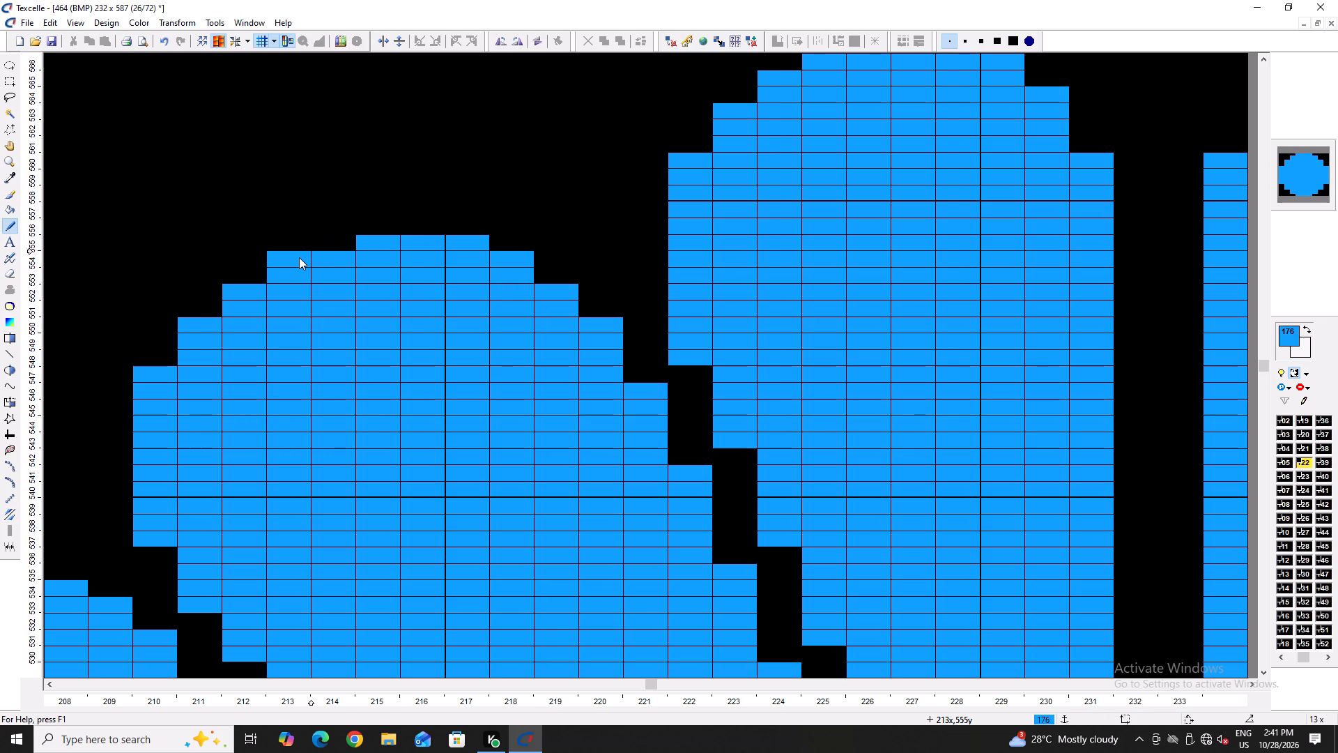
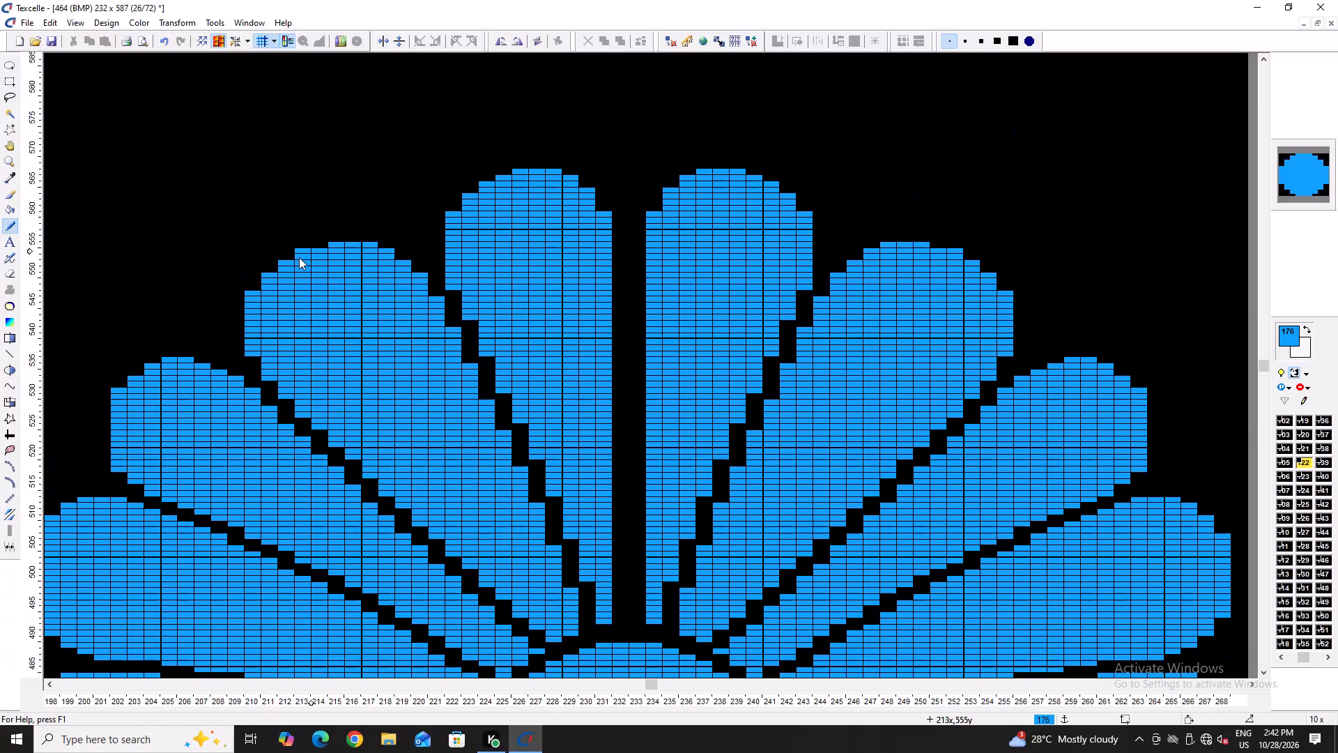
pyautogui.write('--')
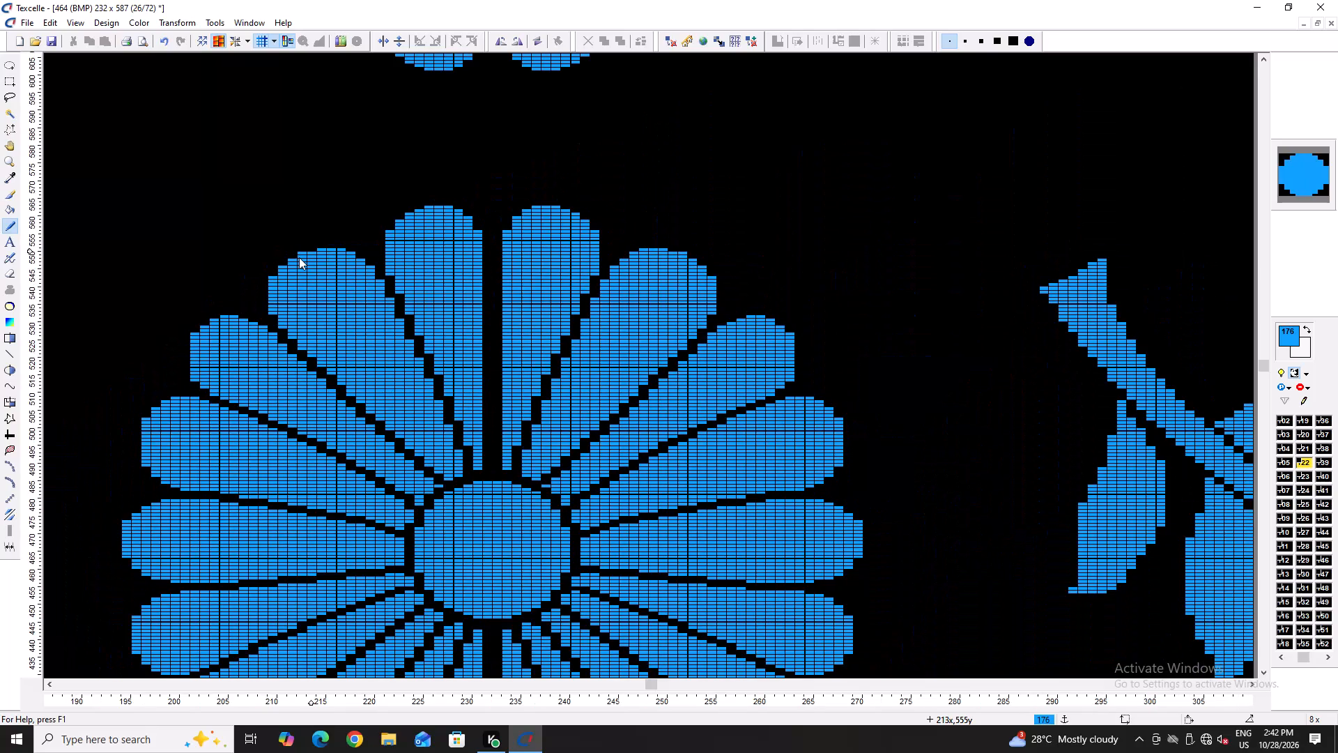
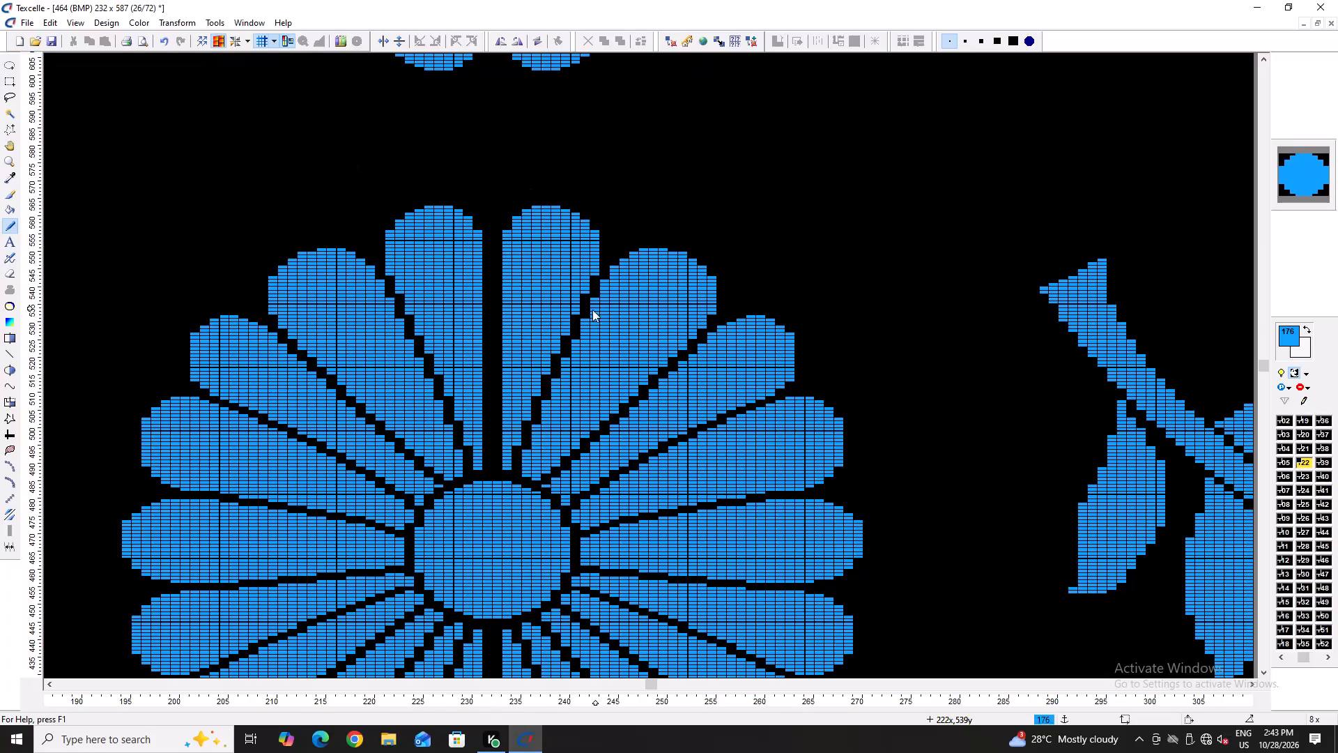
# Smooth the upper outer corner of the flower's horizontal left petal tip, adding blue pixels and trimming stray ones.
pyautogui.keyDown('ctrl'); pyautogui.scroll(-2, 570, 325); pyautogui.keyUp('ctrl')
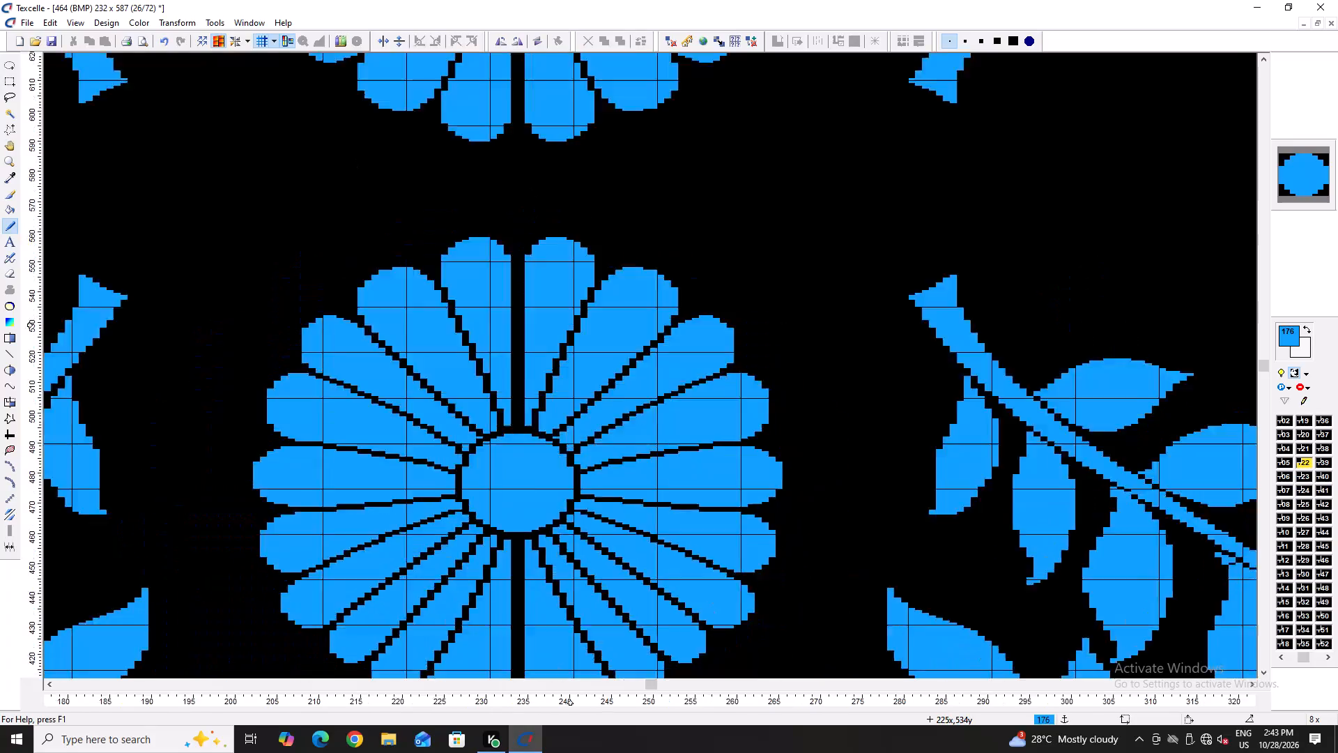
pyautogui.keyDown('ctrl'); pyautogui.scroll(-3, 570, 325); pyautogui.keyUp('ctrl')
pyautogui.keyDown('ctrl'); pyautogui.scroll(7, 551, 305); pyautogui.keyUp('ctrl')
pyautogui.scroll(-4, 433, 424)
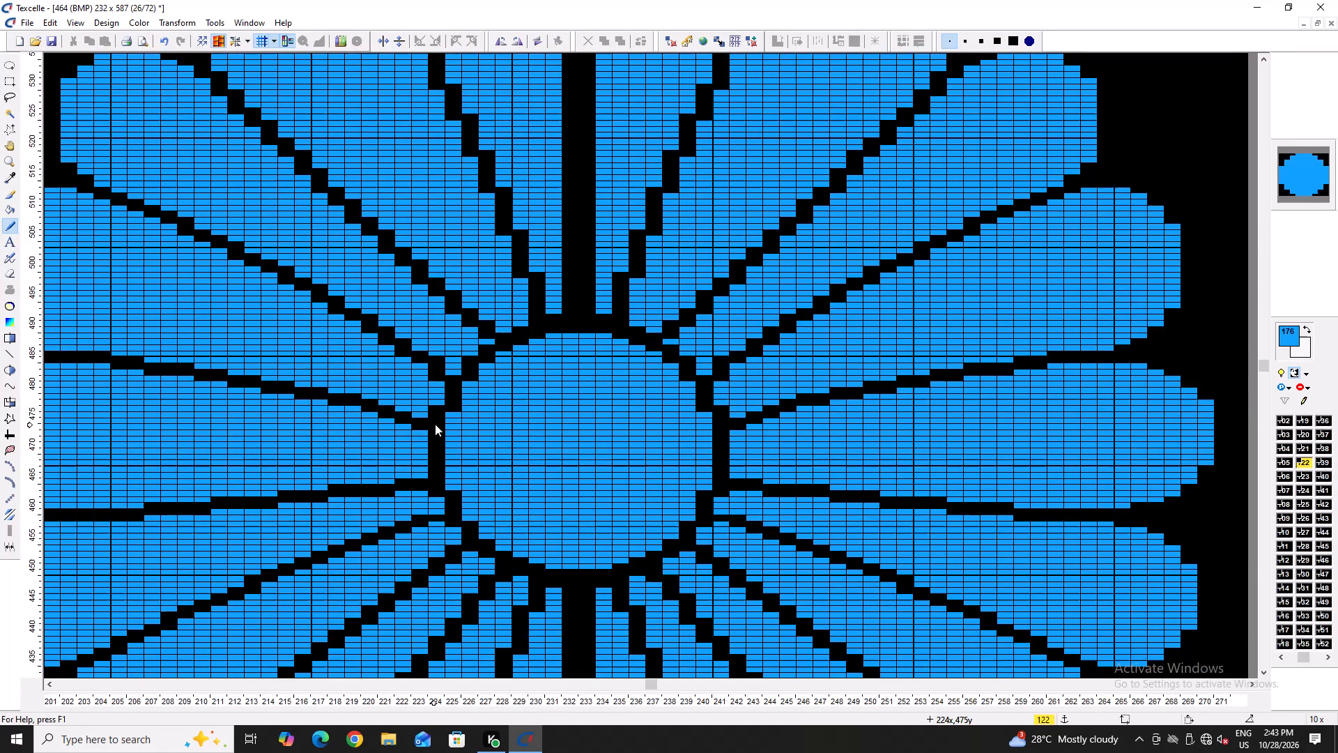
pyautogui.keyDown('ctrl'); pyautogui.scroll(-3, 453, 402); pyautogui.keyUp('ctrl')
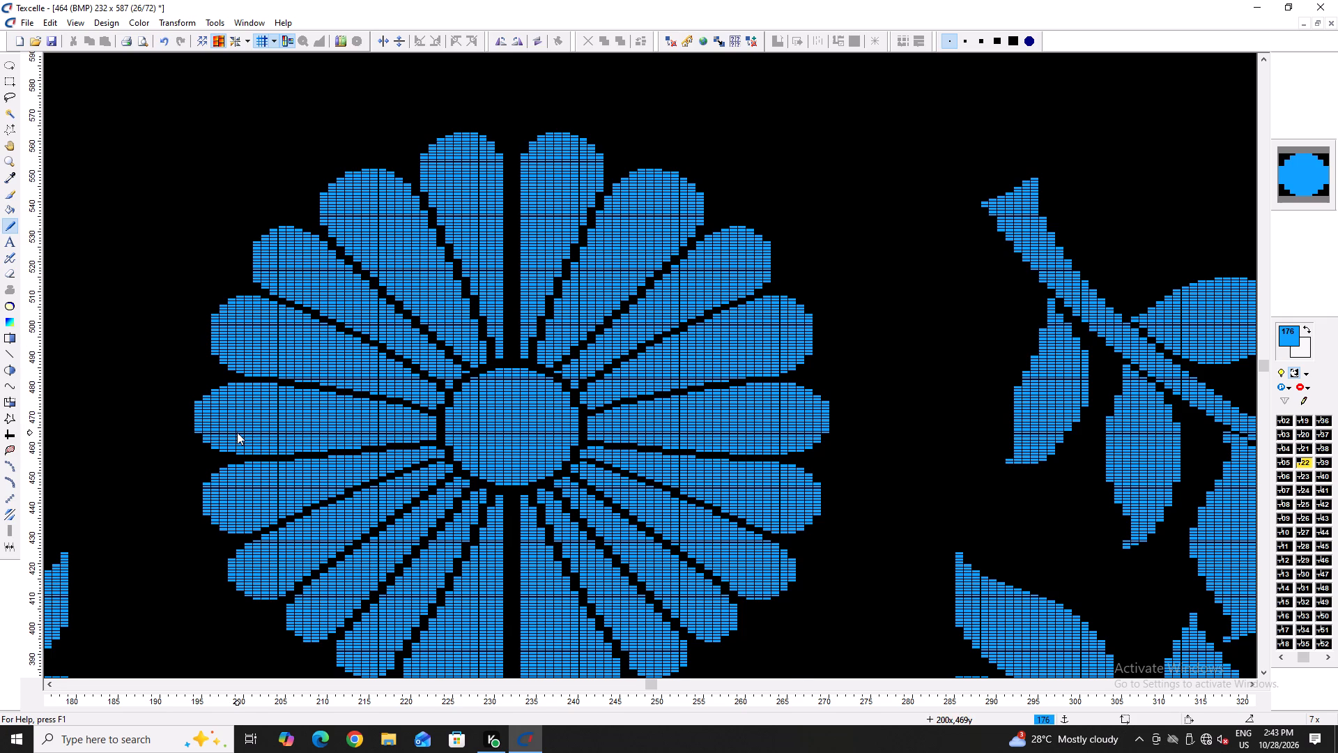
pyautogui.write('++')
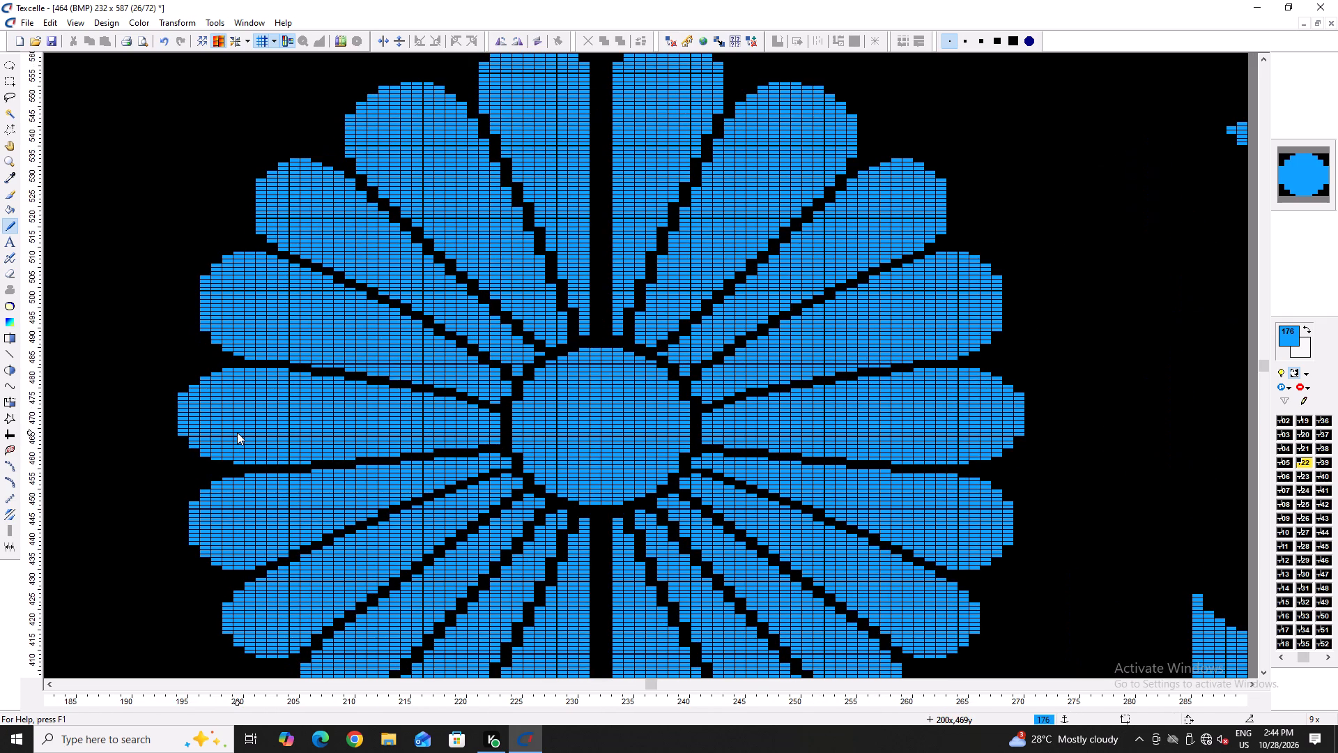
pyautogui.rightClick(180, 396)
pyautogui.rightClick(183, 393)
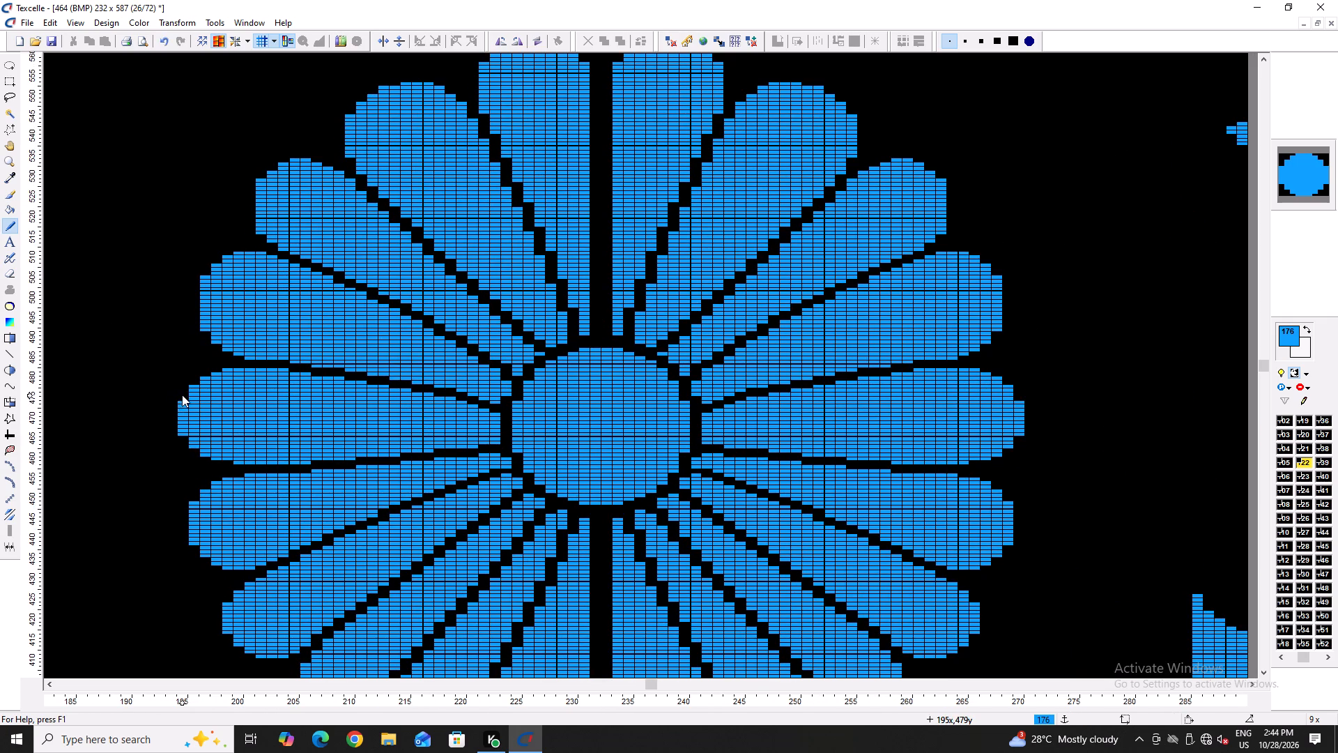
pyautogui.click(178, 398)
pyautogui.click(185, 395)
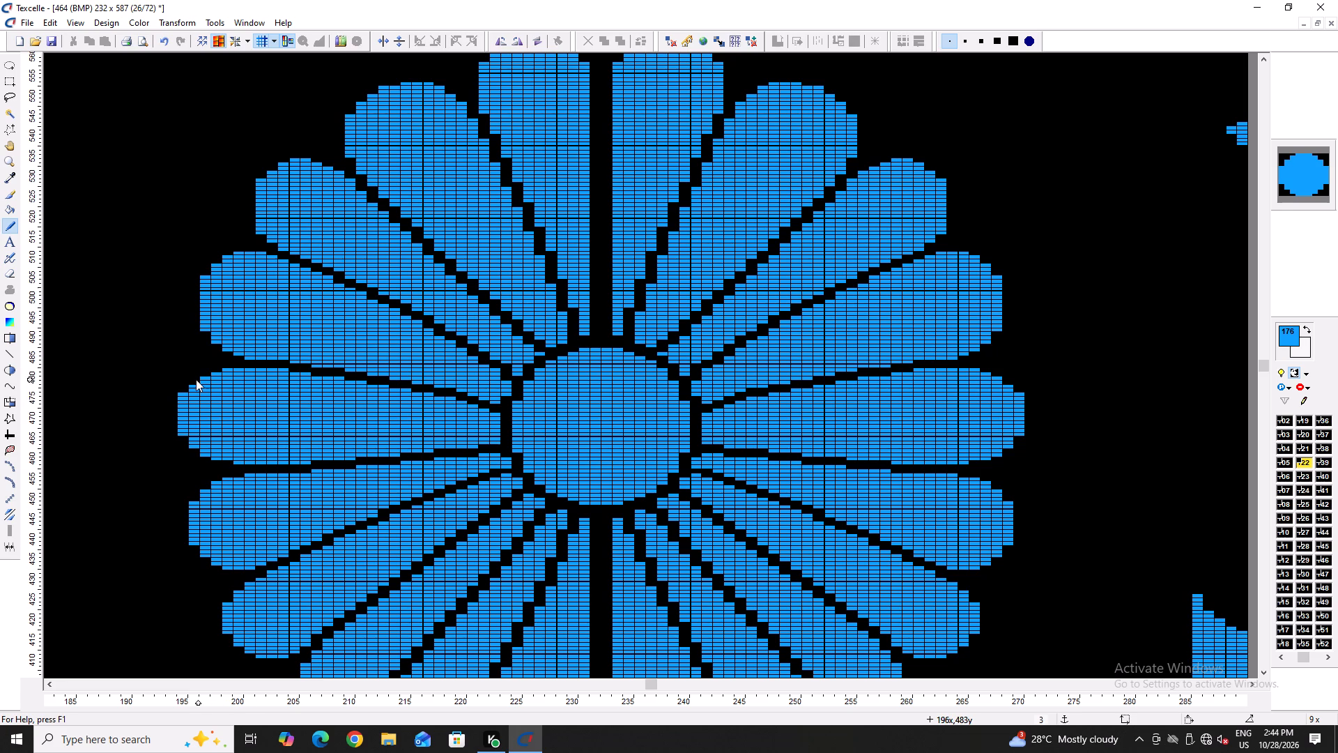
pyautogui.click(220, 370)
pyautogui.click(208, 374)
pyautogui.click(197, 379)
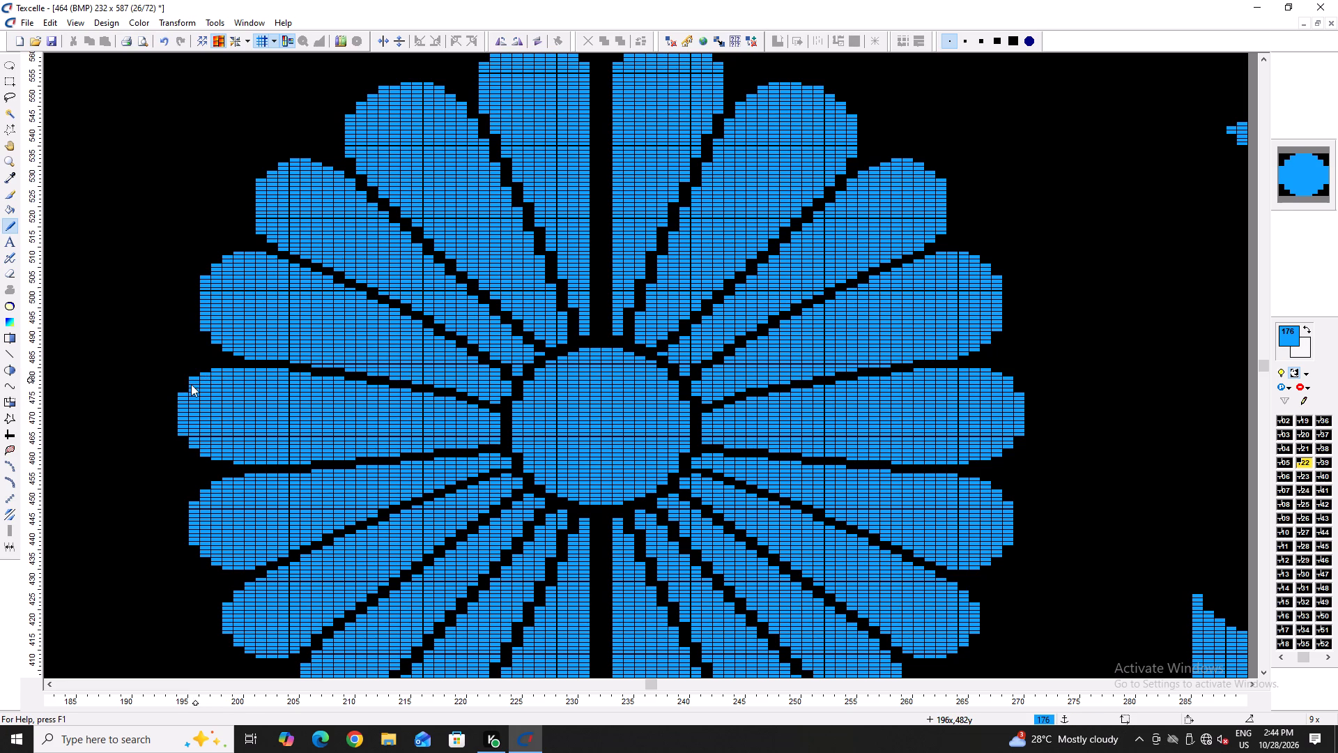
pyautogui.rightClick(193, 377)
pyautogui.click(183, 390)
pyautogui.click(194, 379)
# Trim the upper outer corner of the second petal below the flower's horizontal left petal.
pyautogui.scroll(-3, 588, 367)
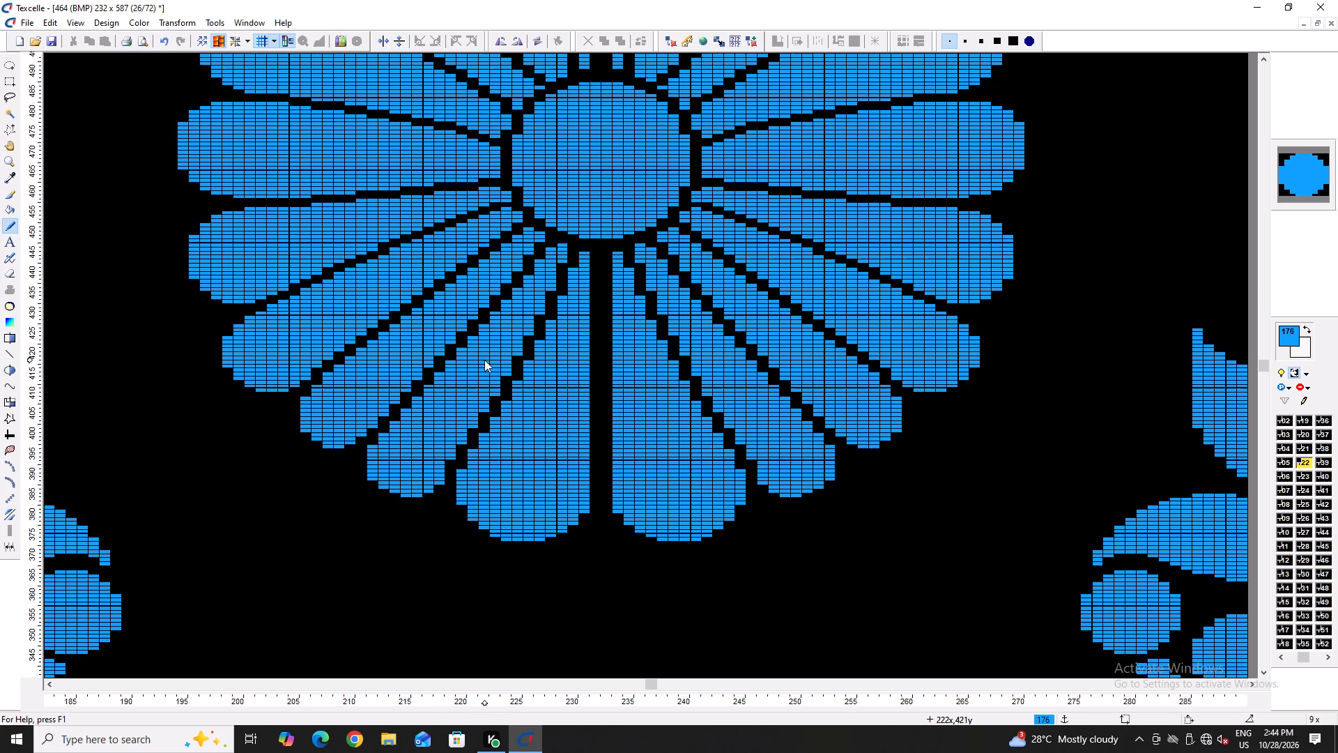
pyautogui.scroll(1, 376, 248)
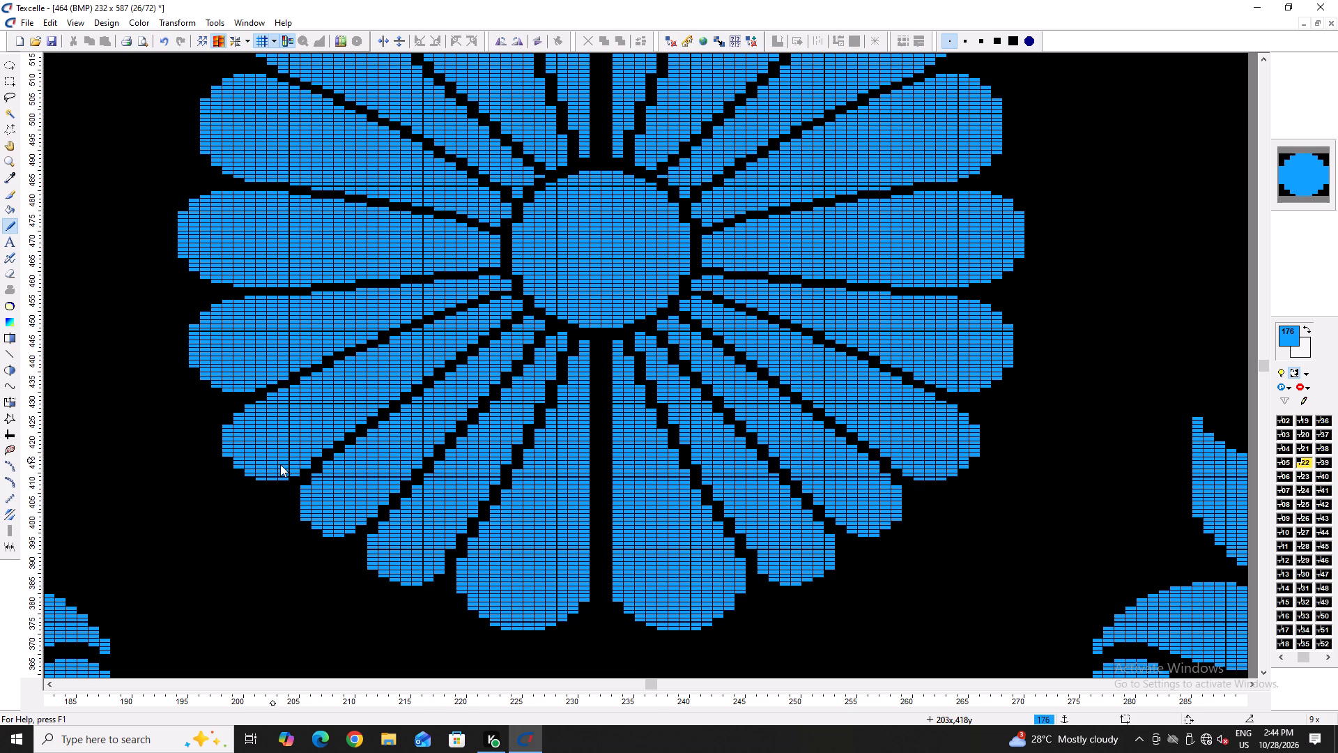
pyautogui.rightClick(247, 403)
pyautogui.rightClick(247, 403)
pyautogui.rightClick(249, 404)
pyautogui.rightClick(235, 416)
# Touch up the rounded tips of the two petals just left of the flower's top vertical gap.
pyautogui.scroll(3, 728, 227)
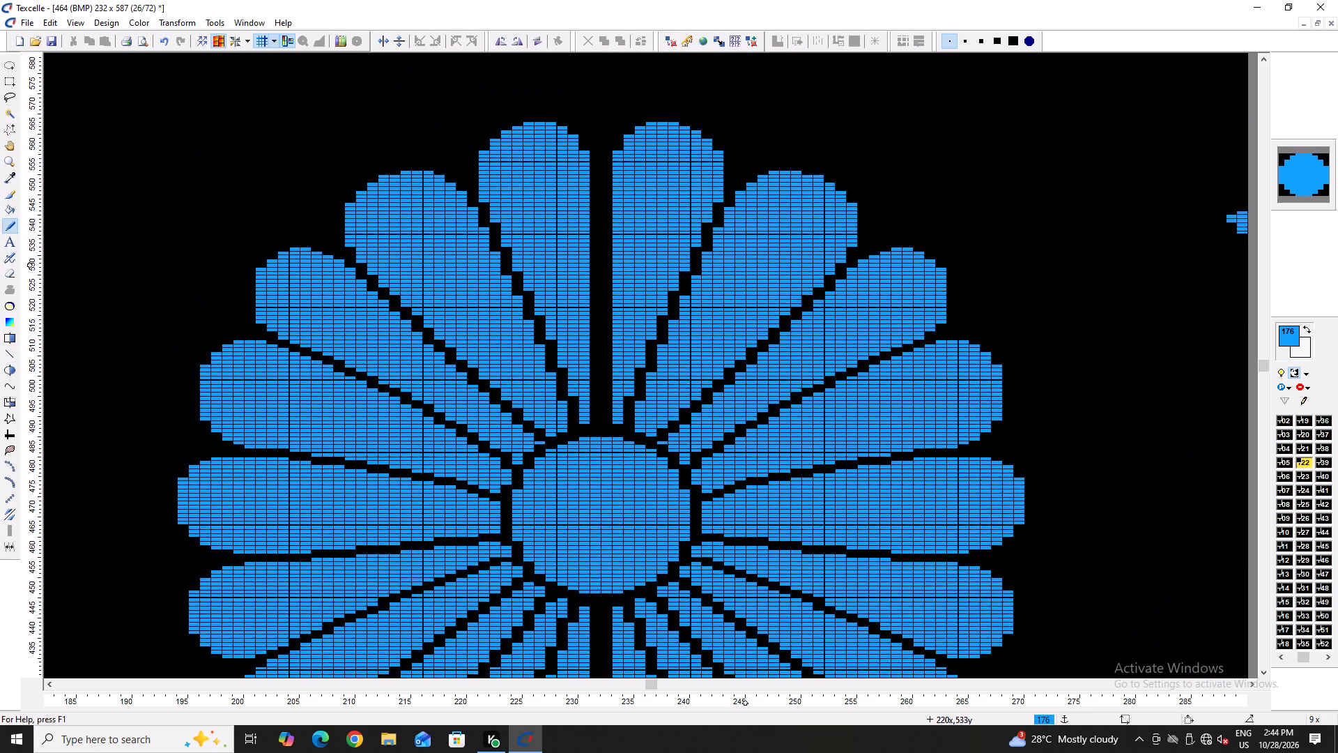
pyautogui.scroll(1, 746, 266)
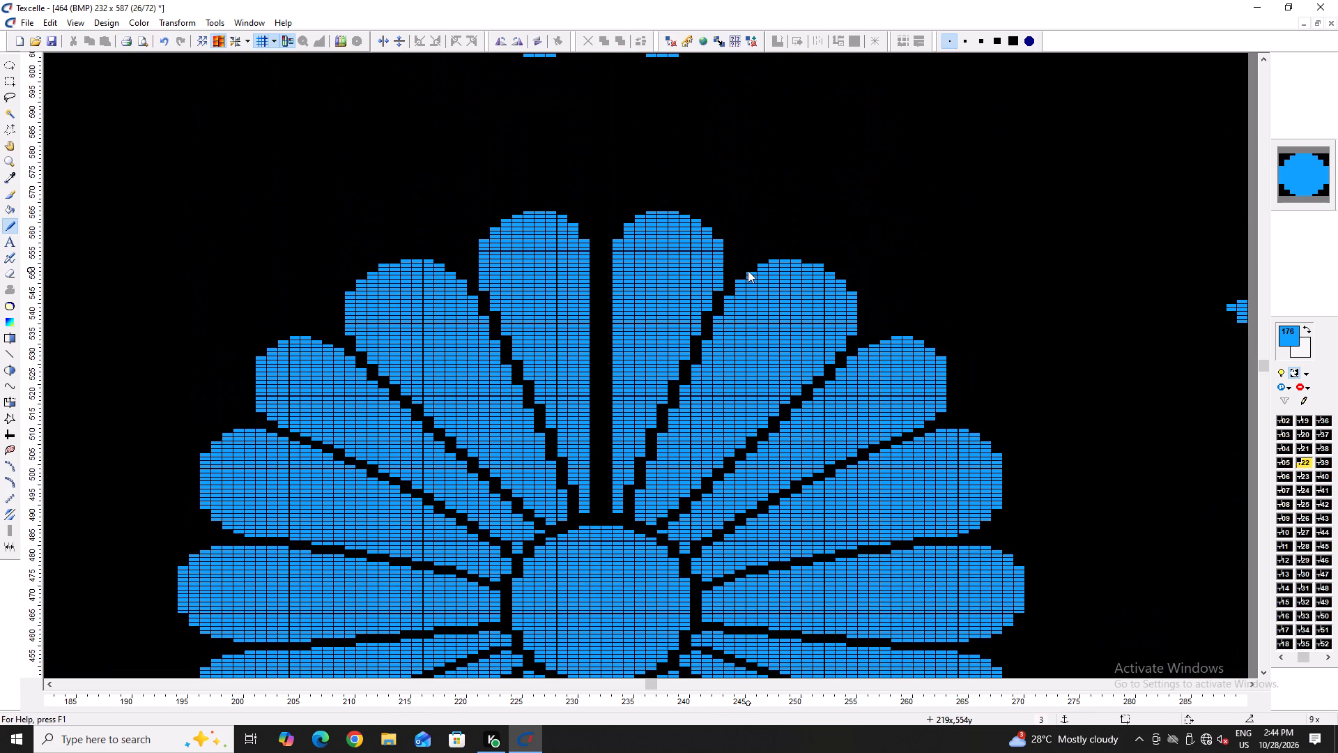
pyautogui.doubleClick(585, 236)
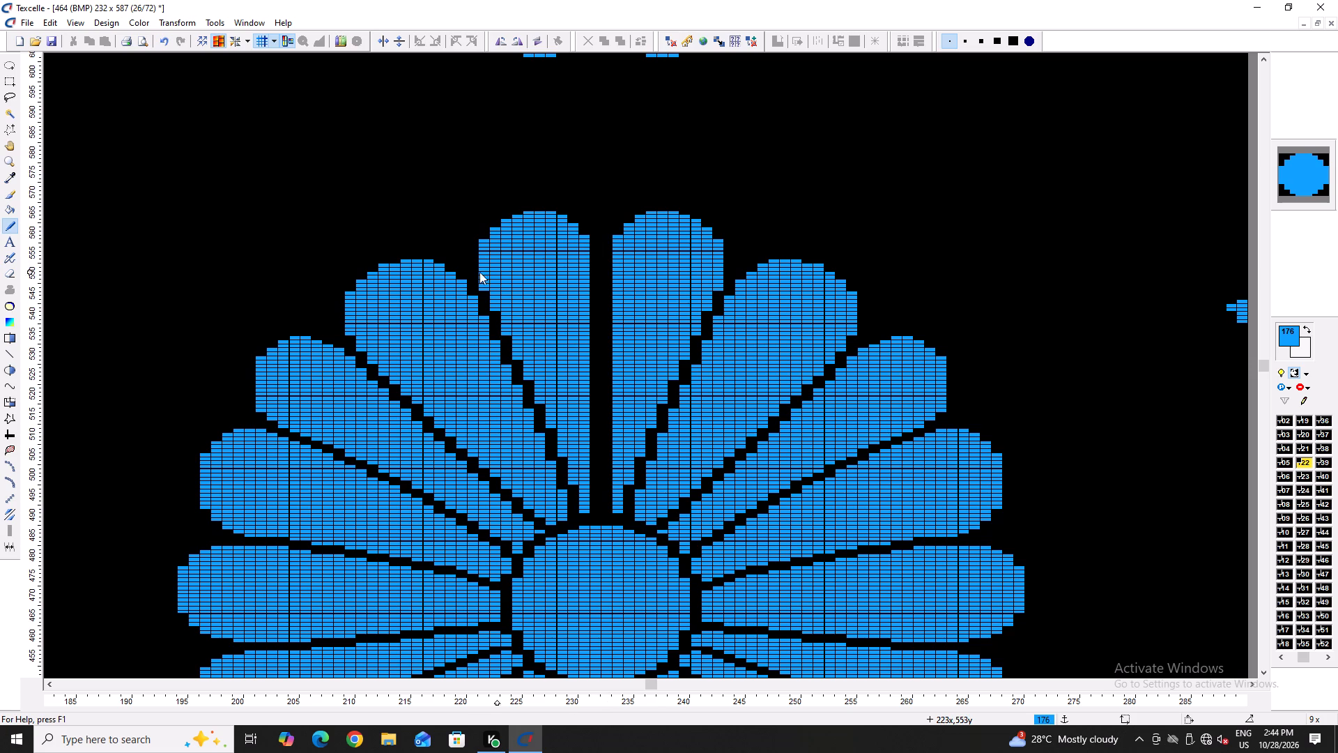
pyautogui.click(393, 261)
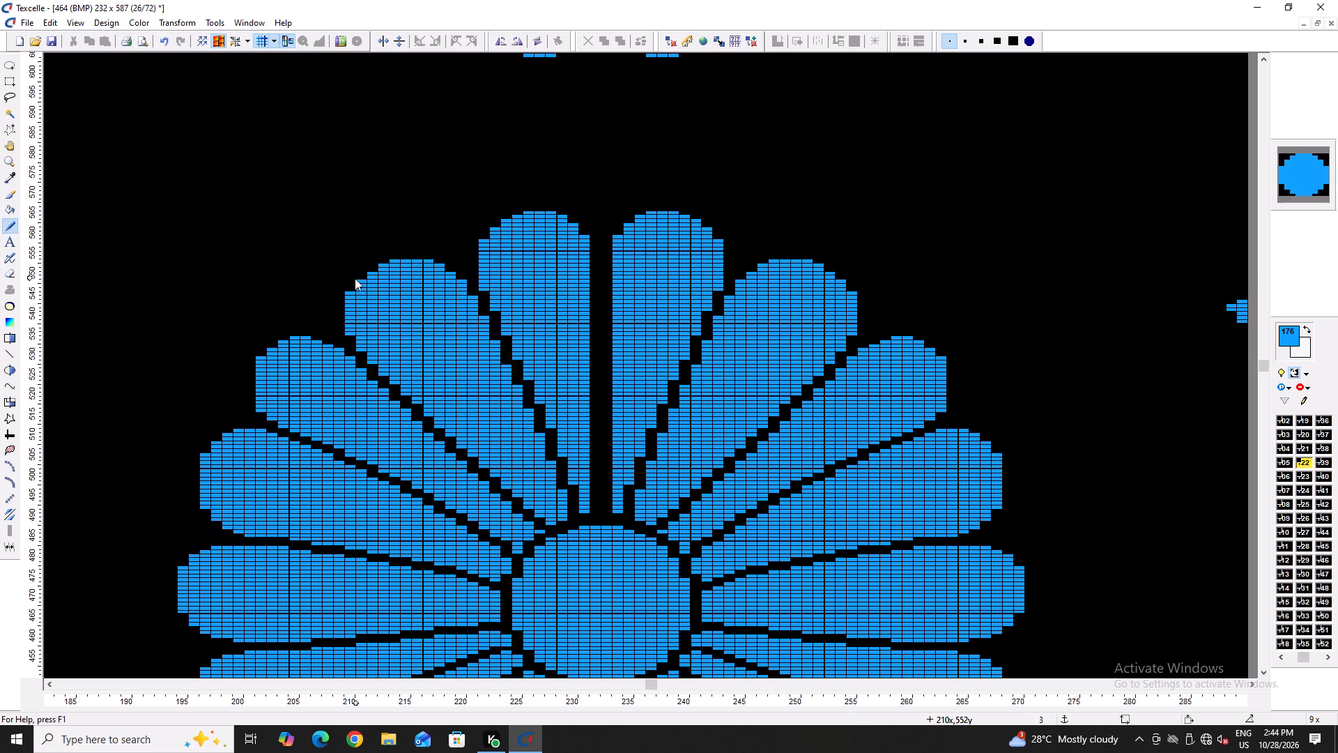
pyautogui.click(349, 289)
pyautogui.click(362, 277)
pyautogui.click(371, 268)
pyautogui.click(383, 261)
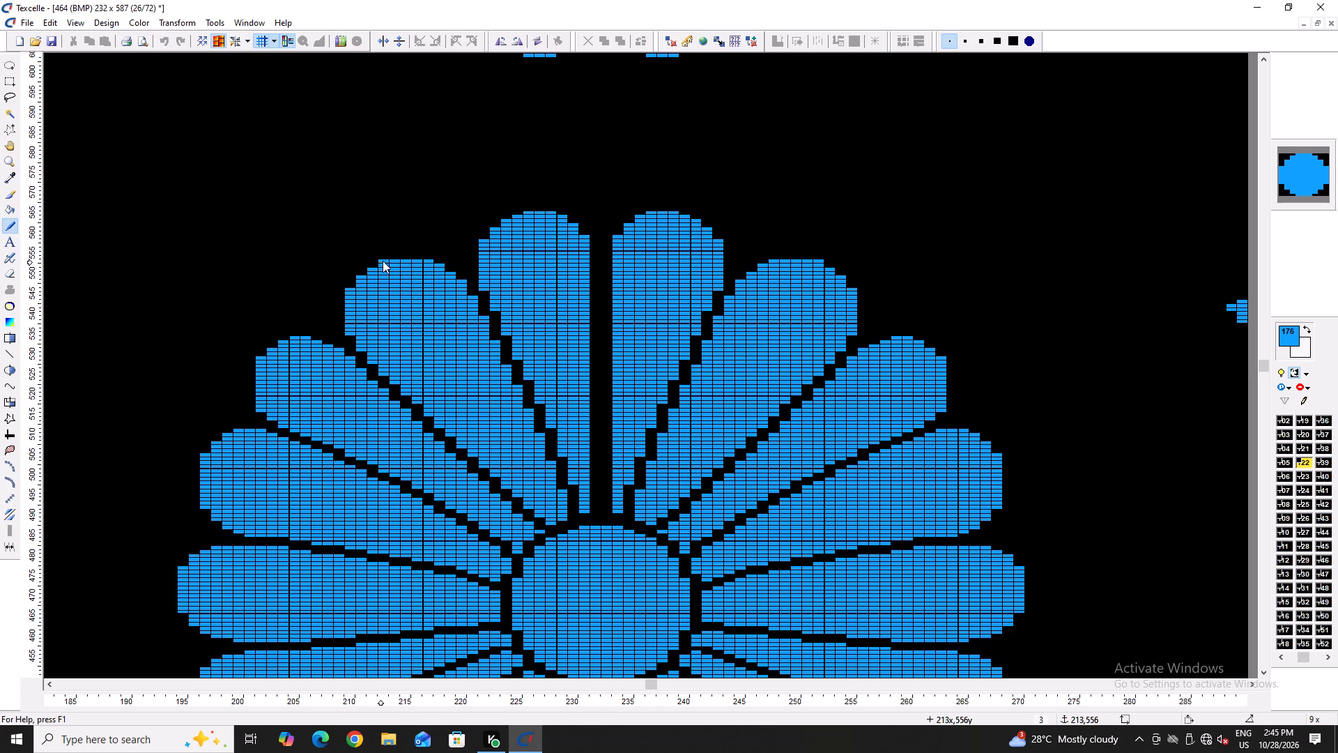
pyautogui.rightClick(385, 260)
pyautogui.rightClick(385, 260)
# Smooth the upper outer curve of the third petal left of the flower's top vertical gap.
pyautogui.rightClick(261, 358)
pyautogui.rightClick(271, 347)
pyautogui.rightClick(271, 347)
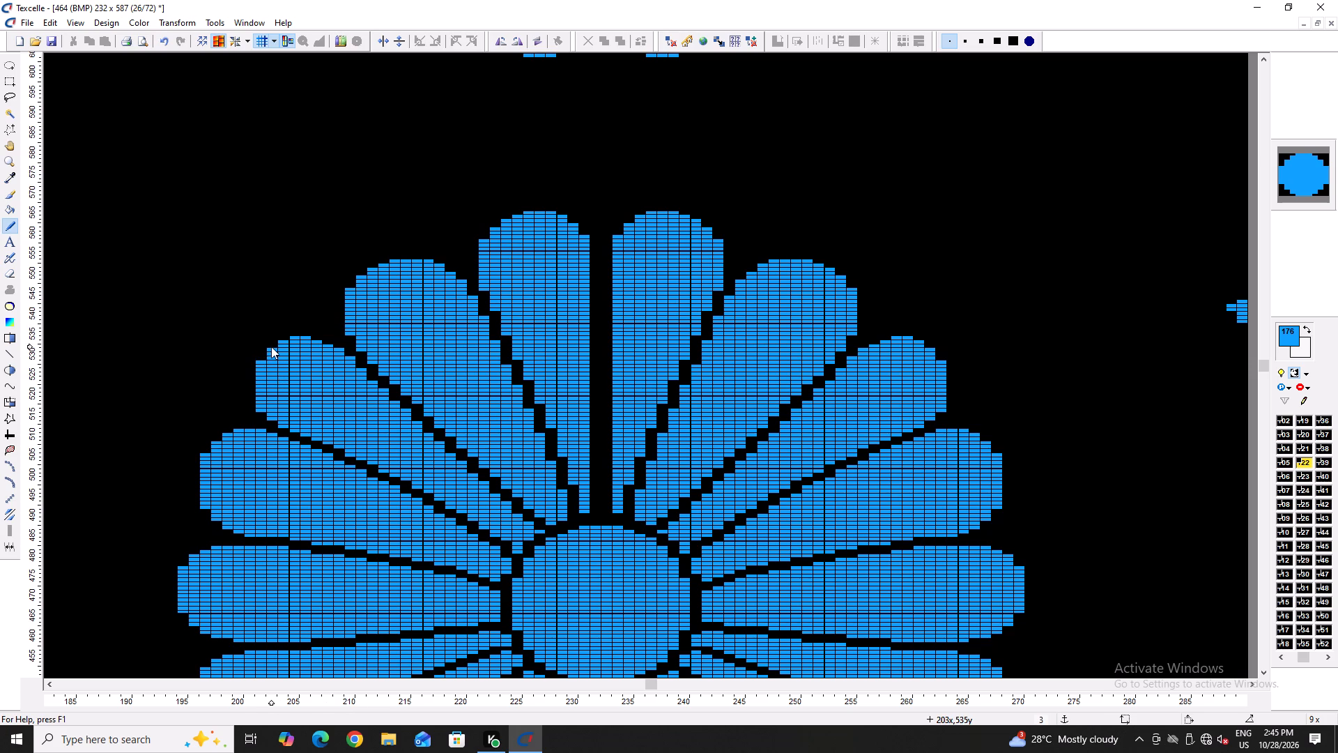
pyautogui.click(264, 355)
pyautogui.click(263, 359)
pyautogui.rightClick(259, 354)
# Round the upper outer corner of the petal directly below the flower's horizontal left petal.
pyautogui.scroll(-2, 222, 526)
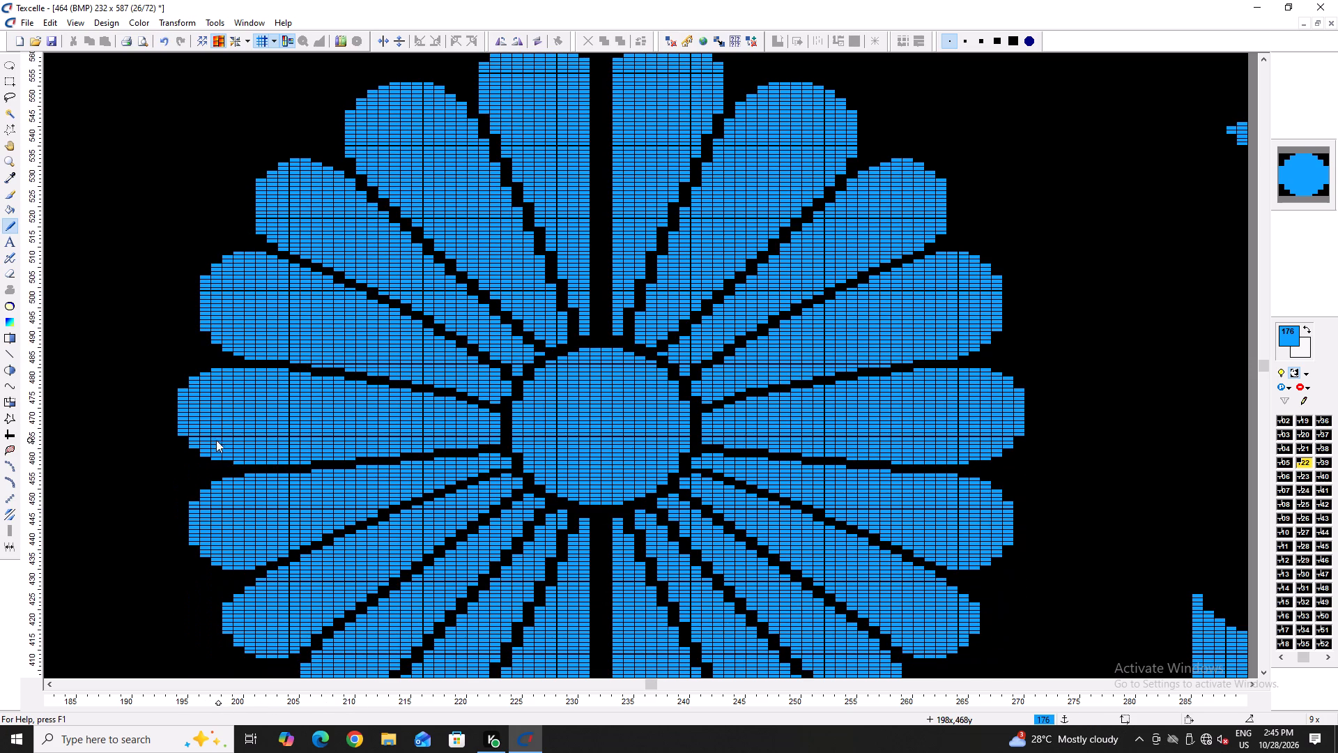
pyautogui.click(194, 498)
pyautogui.click(204, 487)
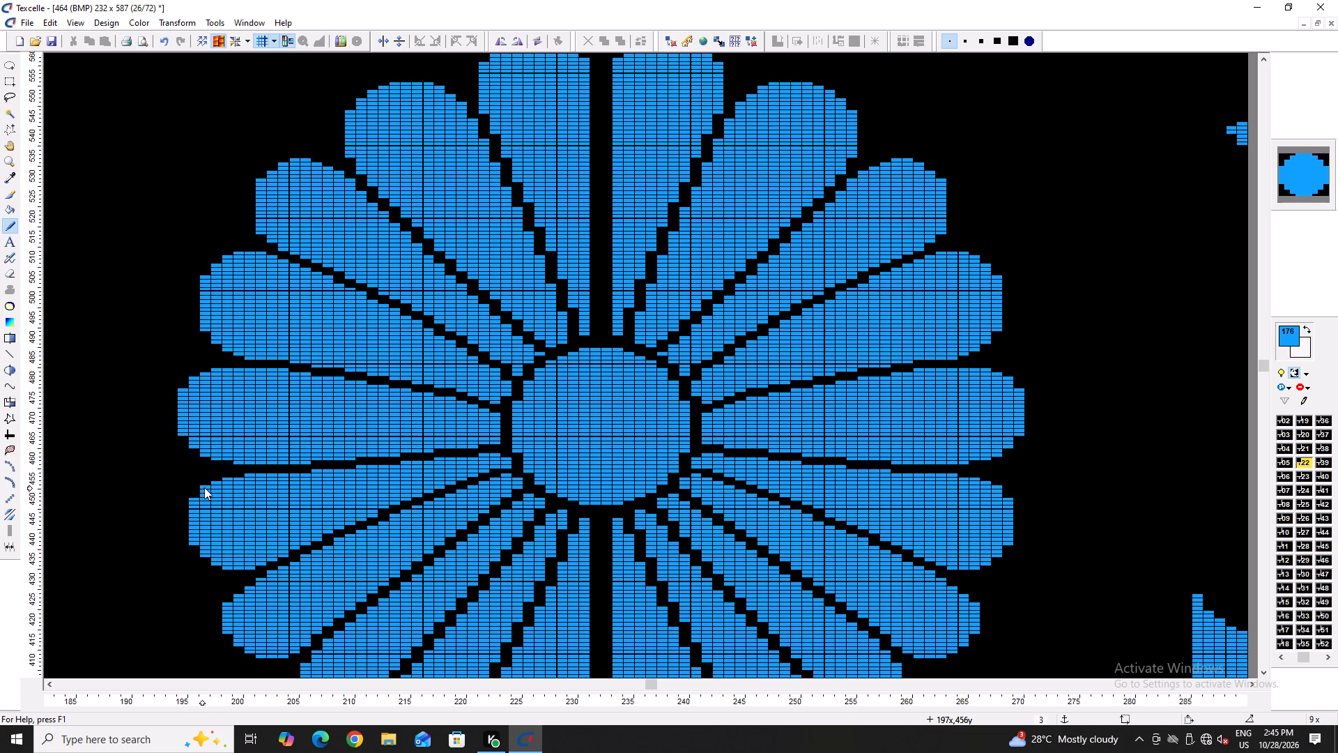
pyautogui.rightClick(205, 487)
# Trim the outermost pixel column off the second petal below the horizontal left one and round its upper and lower outer corners.
pyautogui.scroll(-1, 244, 595)
pyautogui.moveTo(229, 514); pyautogui.dragTo(230, 554, button='right')
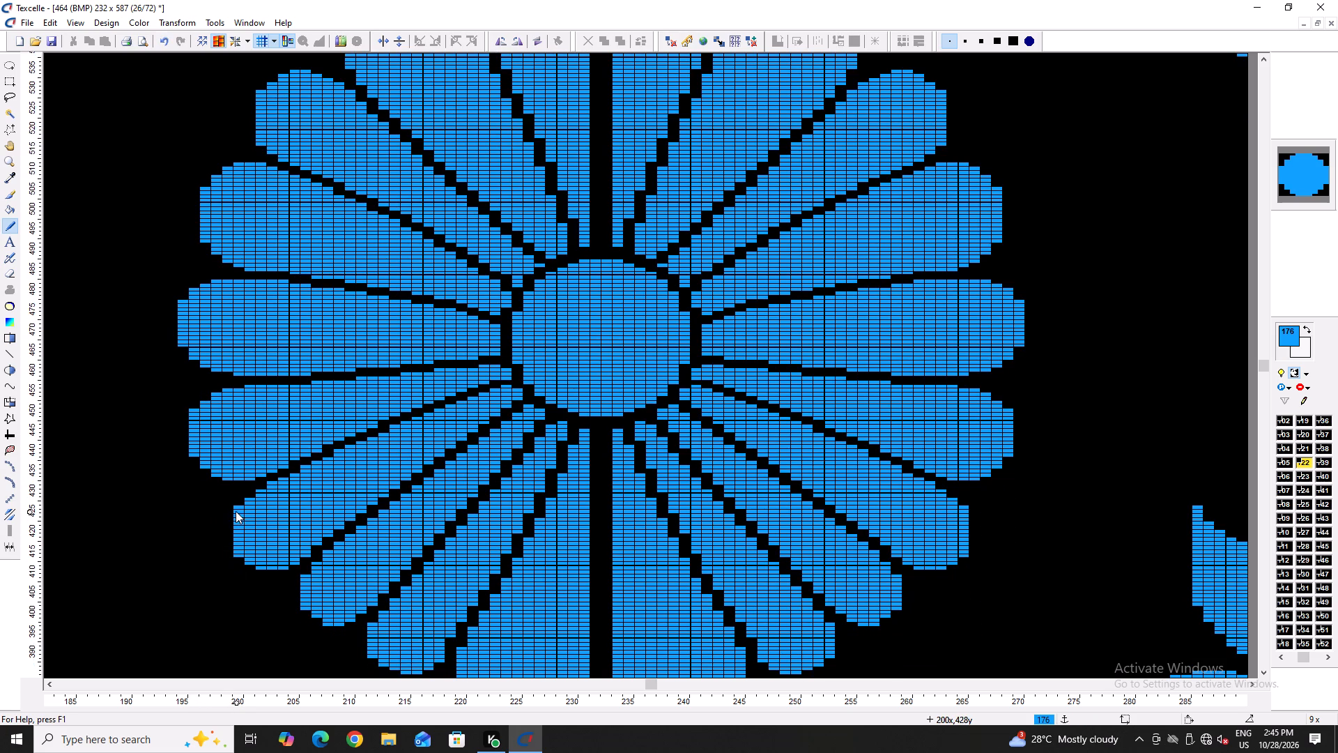
pyautogui.rightClick(237, 505)
pyautogui.rightClick(238, 555)
pyautogui.rightClick(245, 560)
pyautogui.rightClick(245, 561)
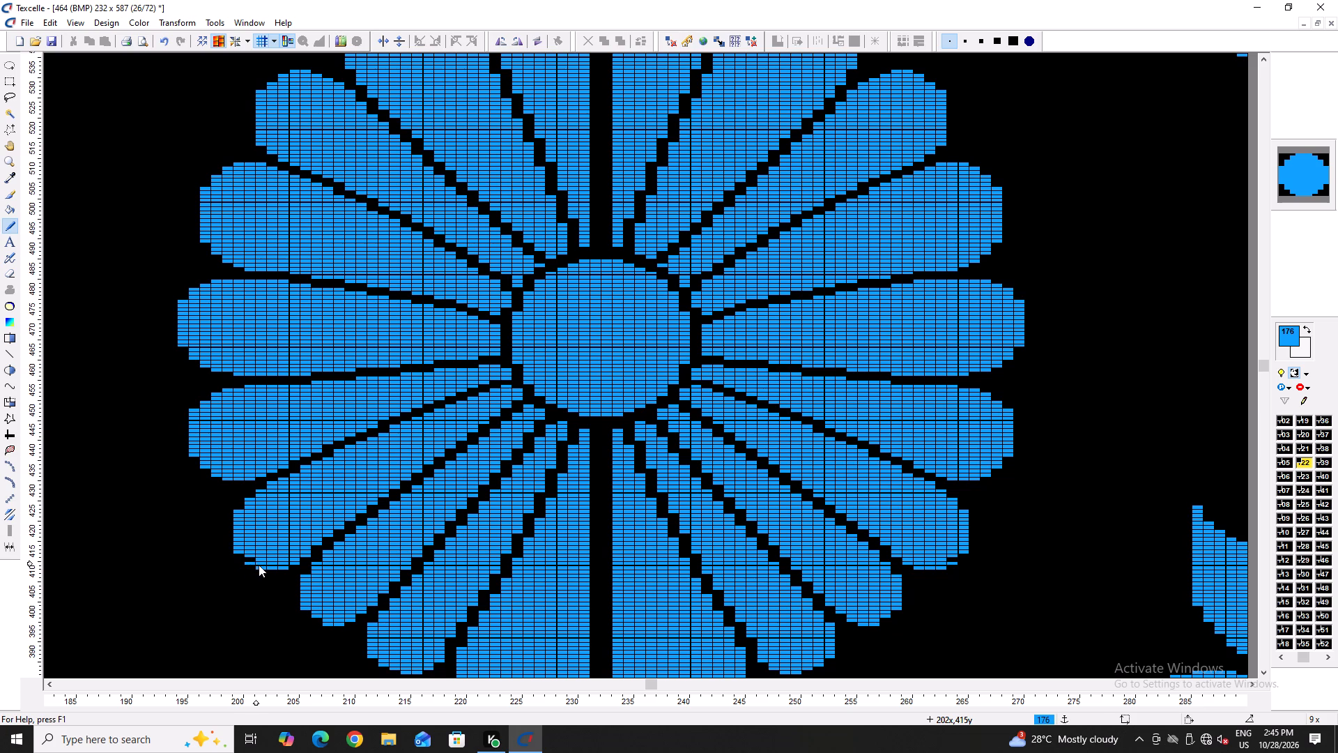
pyautogui.rightClick(253, 565)
pyautogui.rightClick(249, 561)
pyautogui.click(251, 559)
pyautogui.rightClick(250, 563)
pyautogui.rightClick(258, 567)
pyautogui.rightClick(236, 552)
pyautogui.rightClick(245, 560)
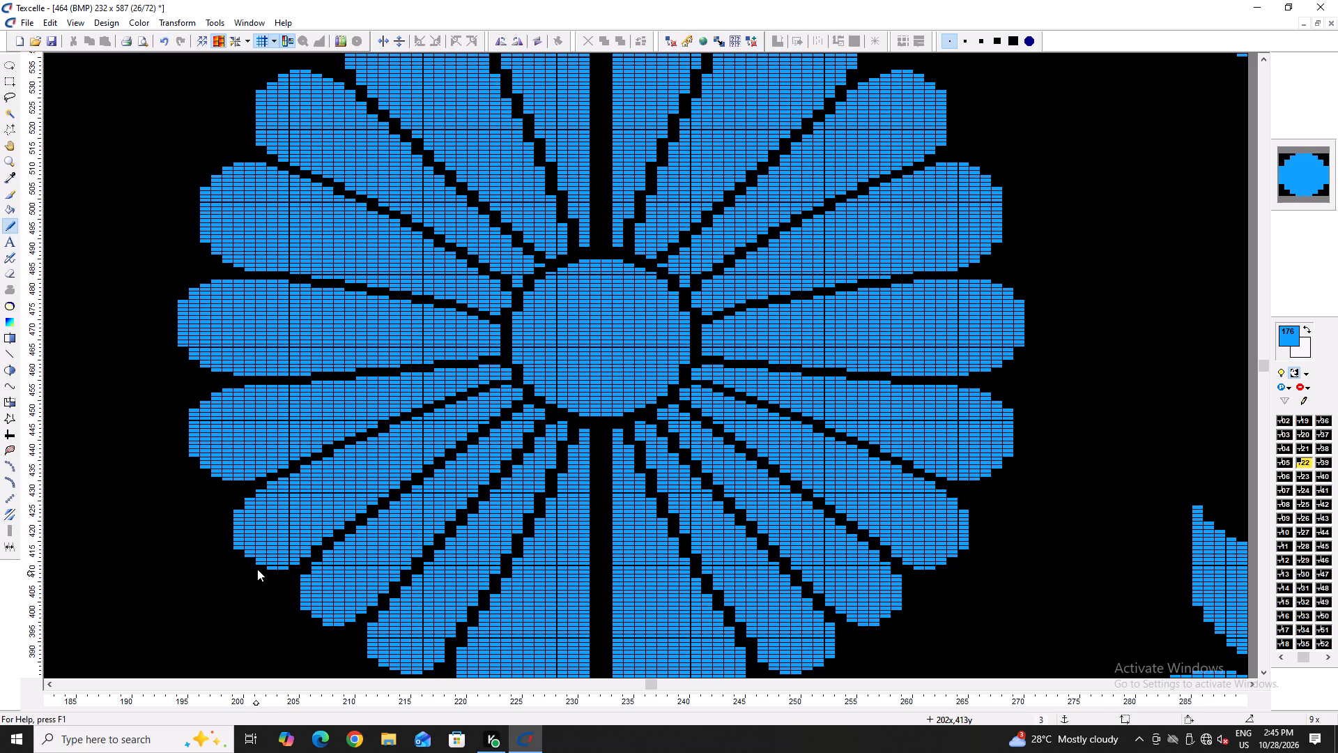
# Trim the bottom edge of the third petal below the horizontal left one to round its tip.
pyautogui.scroll(-1, 361, 616)
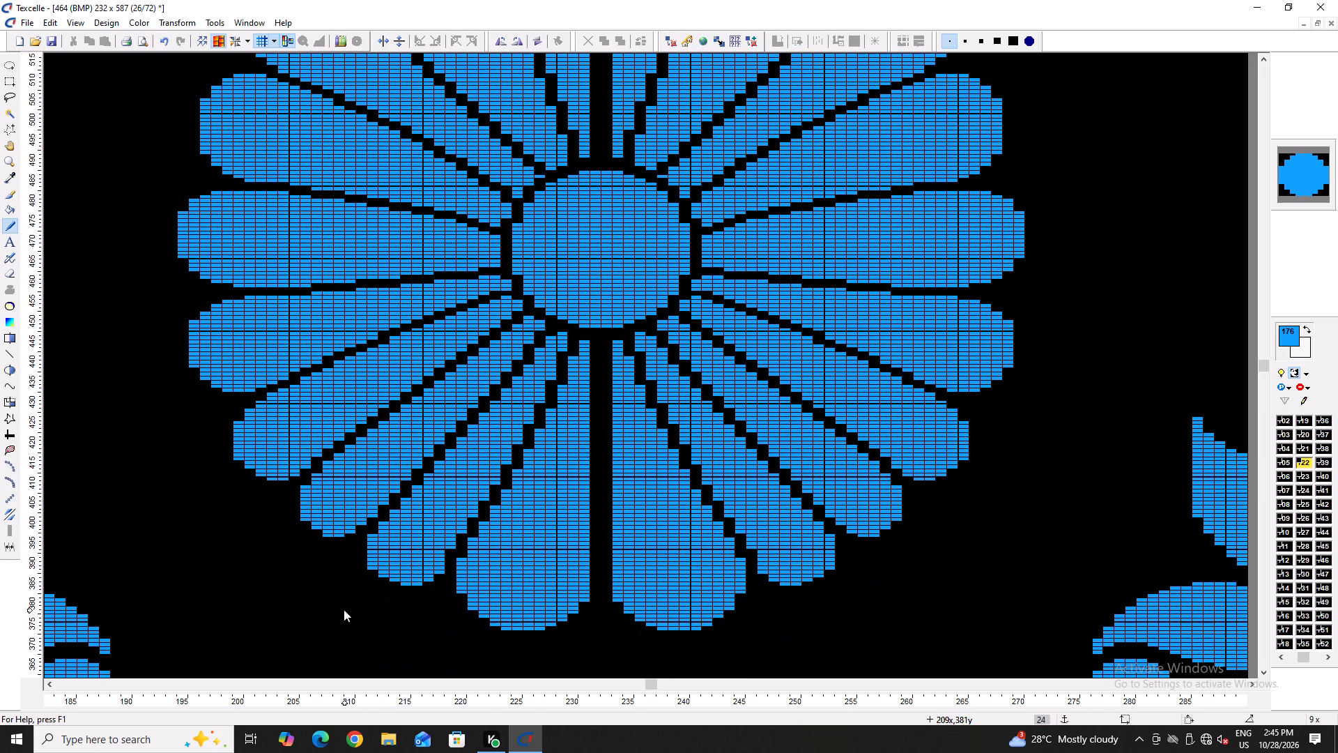
pyautogui.rightClick(326, 539)
pyautogui.rightClick(330, 536)
pyautogui.rightClick(330, 536)
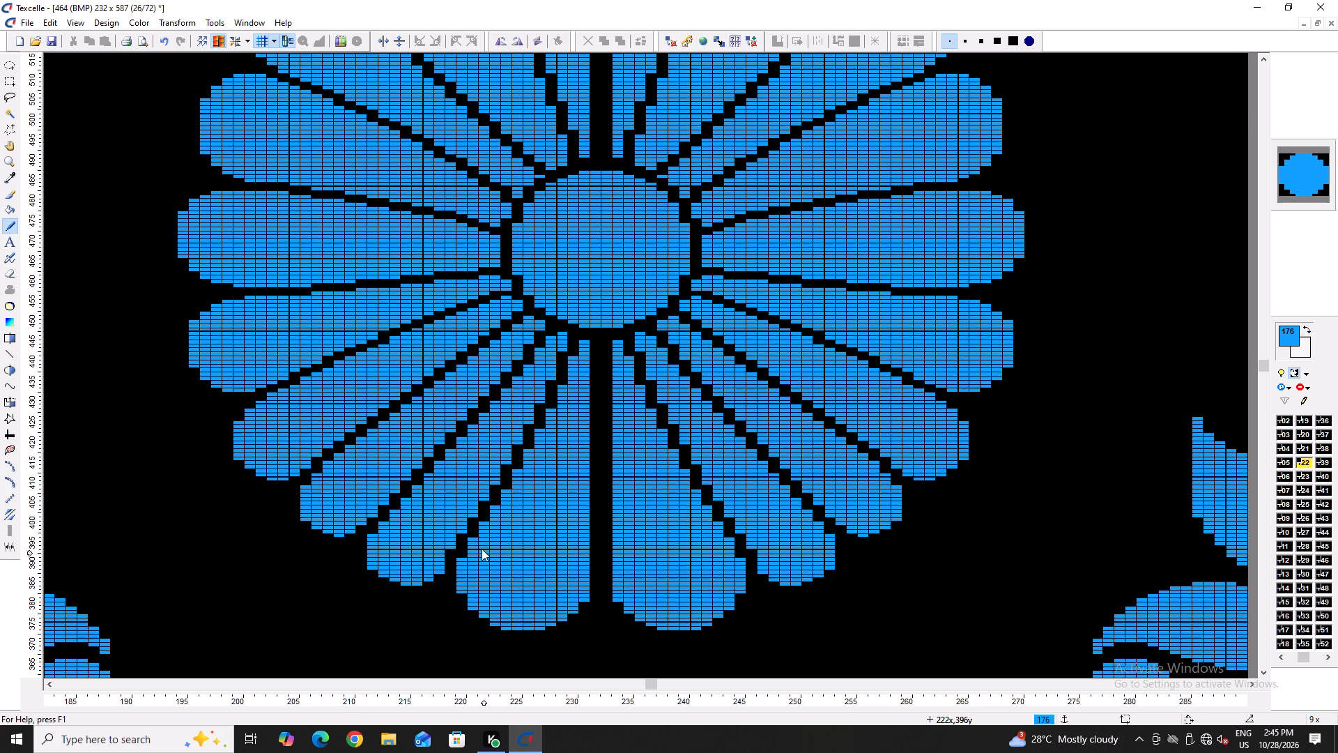
pyautogui.rightClick(345, 535)
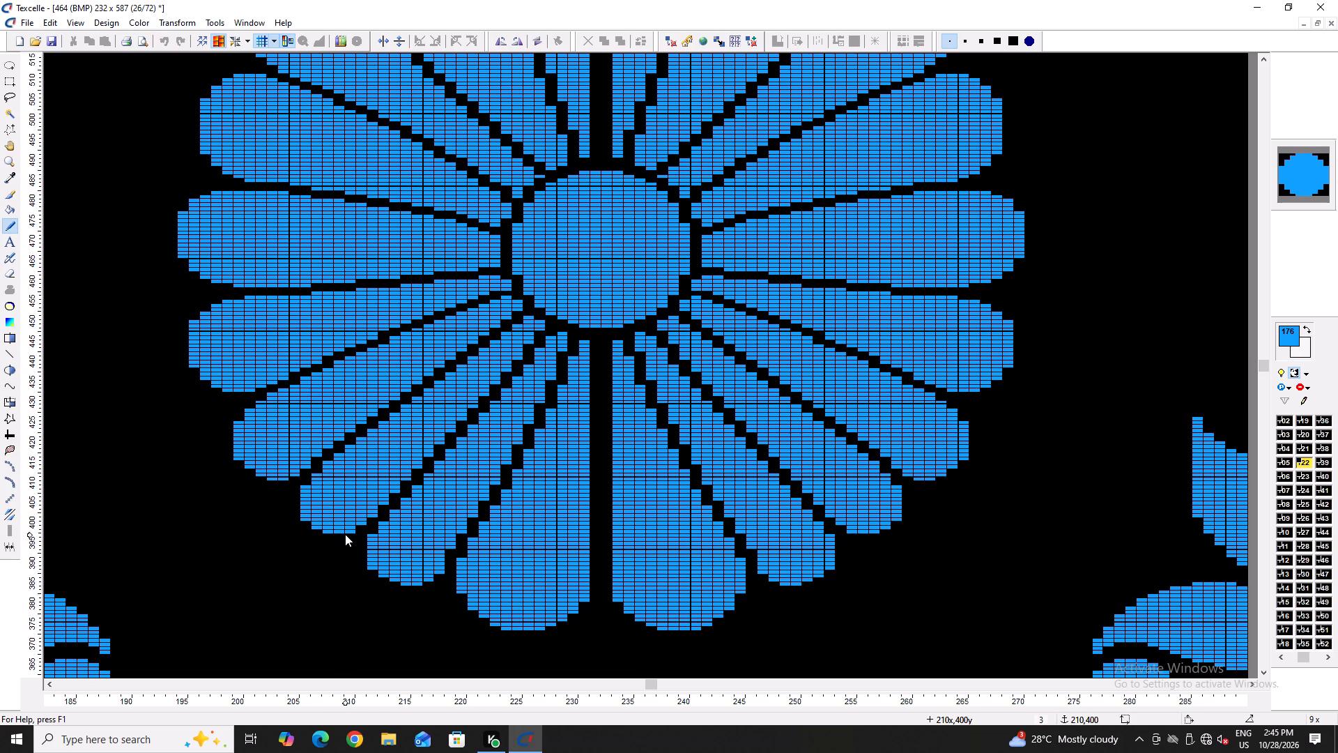
pyautogui.rightClick(353, 533)
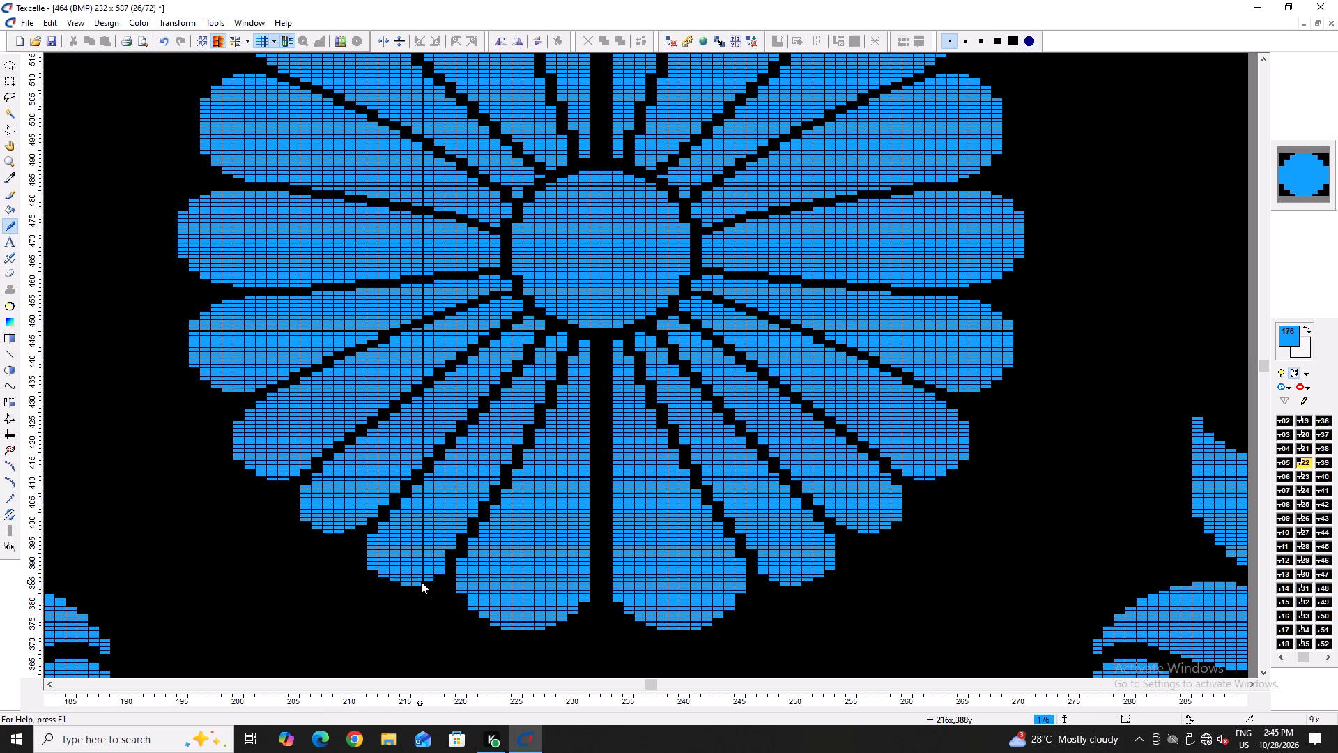
# Refine both lower corners of the second petal left of the flower's bottom vertical gap to round its tip.
pyautogui.rightClick(443, 571)
pyautogui.rightClick(444, 571)
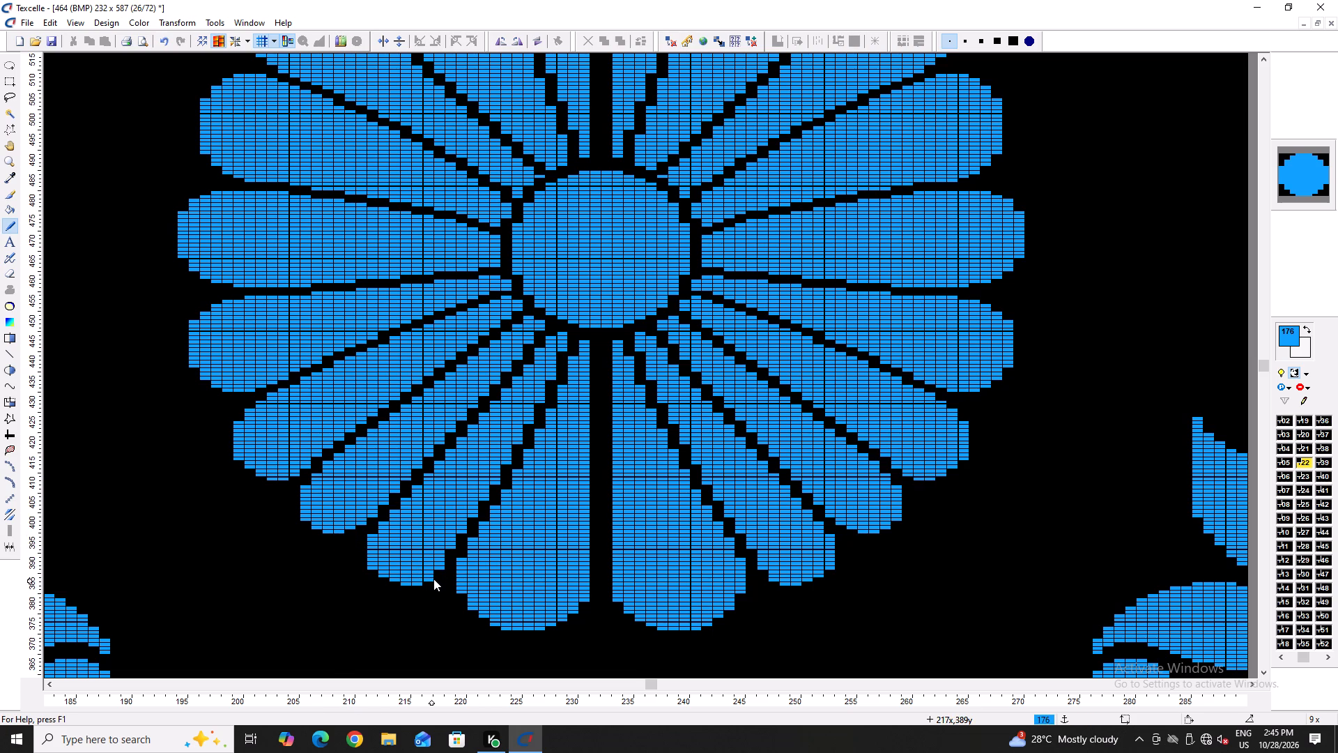
pyautogui.rightClick(374, 568)
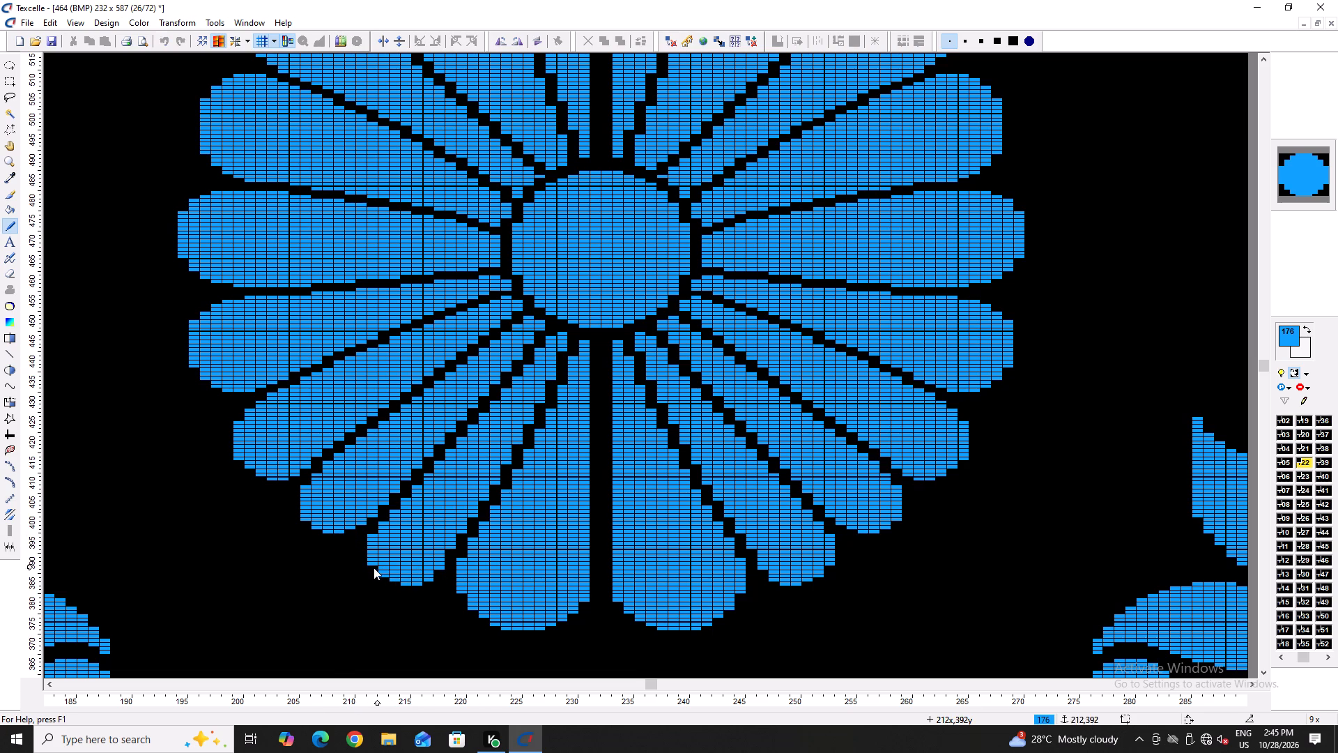
pyautogui.rightClick(382, 577)
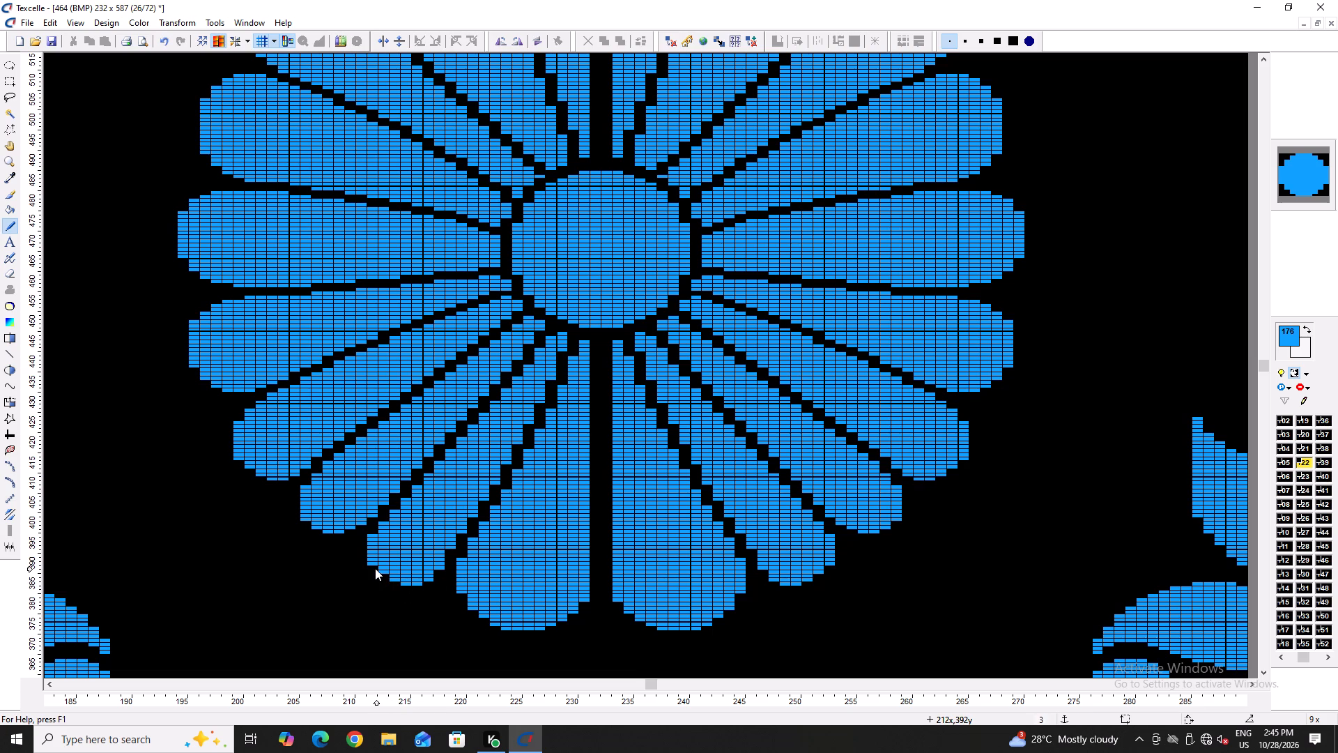
pyautogui.click(376, 569)
pyautogui.click(383, 578)
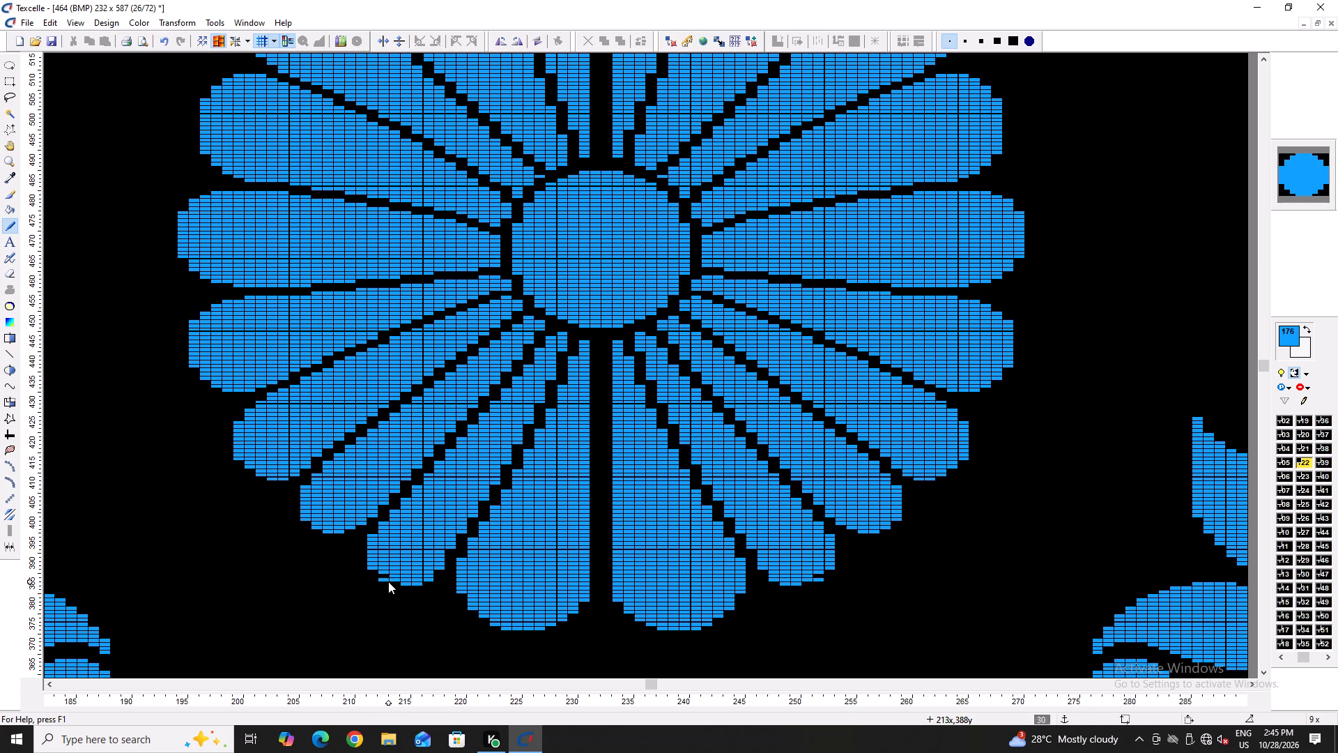
pyautogui.click(387, 577)
pyautogui.rightClick(383, 583)
pyautogui.rightClick(383, 584)
pyautogui.rightClick(383, 580)
pyautogui.rightClick(383, 580)
# Trim the outermost pixel column off the petal immediately left of the flower's bottom vertical gap and smooth its upper outer edge.
pyautogui.moveTo(463, 557); pyautogui.dragTo(461, 597, button='right')
pyautogui.rightClick(461, 597)
pyautogui.rightClick(461, 597)
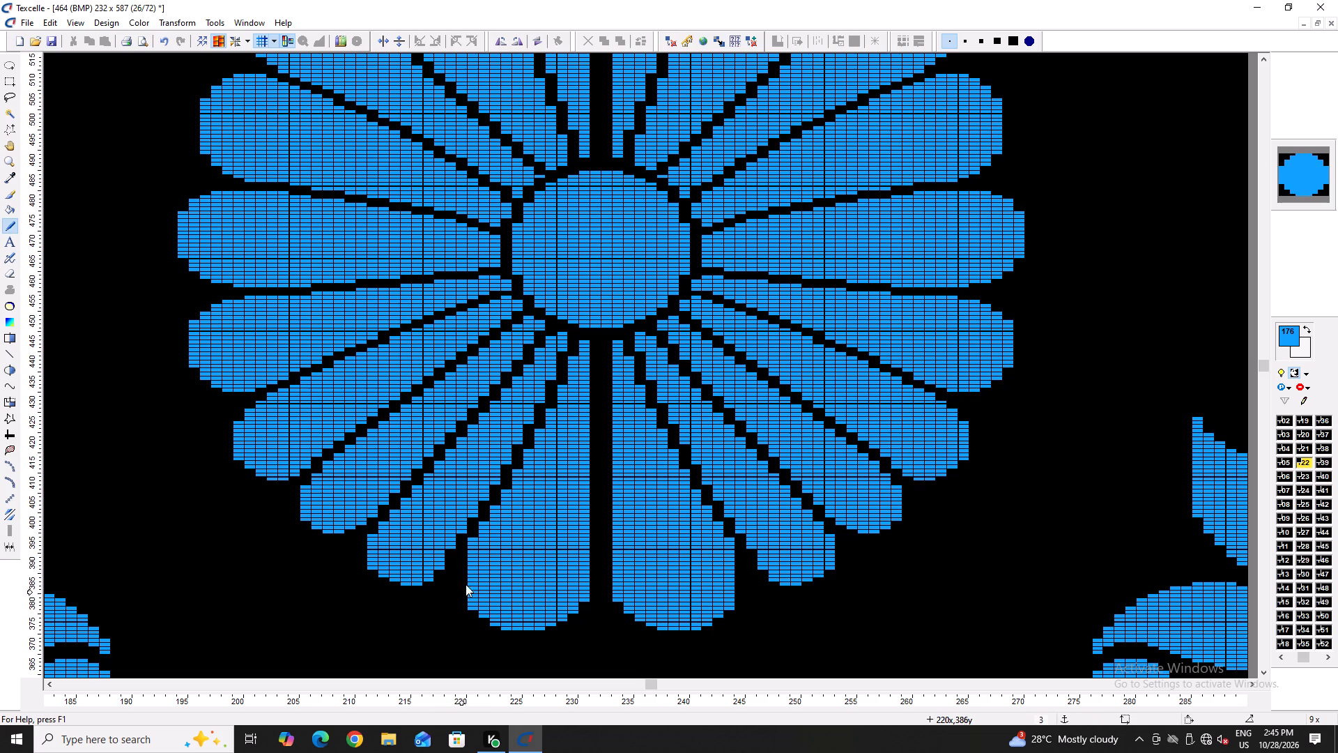
pyautogui.rightClick(474, 541)
pyautogui.rightClick(474, 541)
pyautogui.rightClick(475, 536)
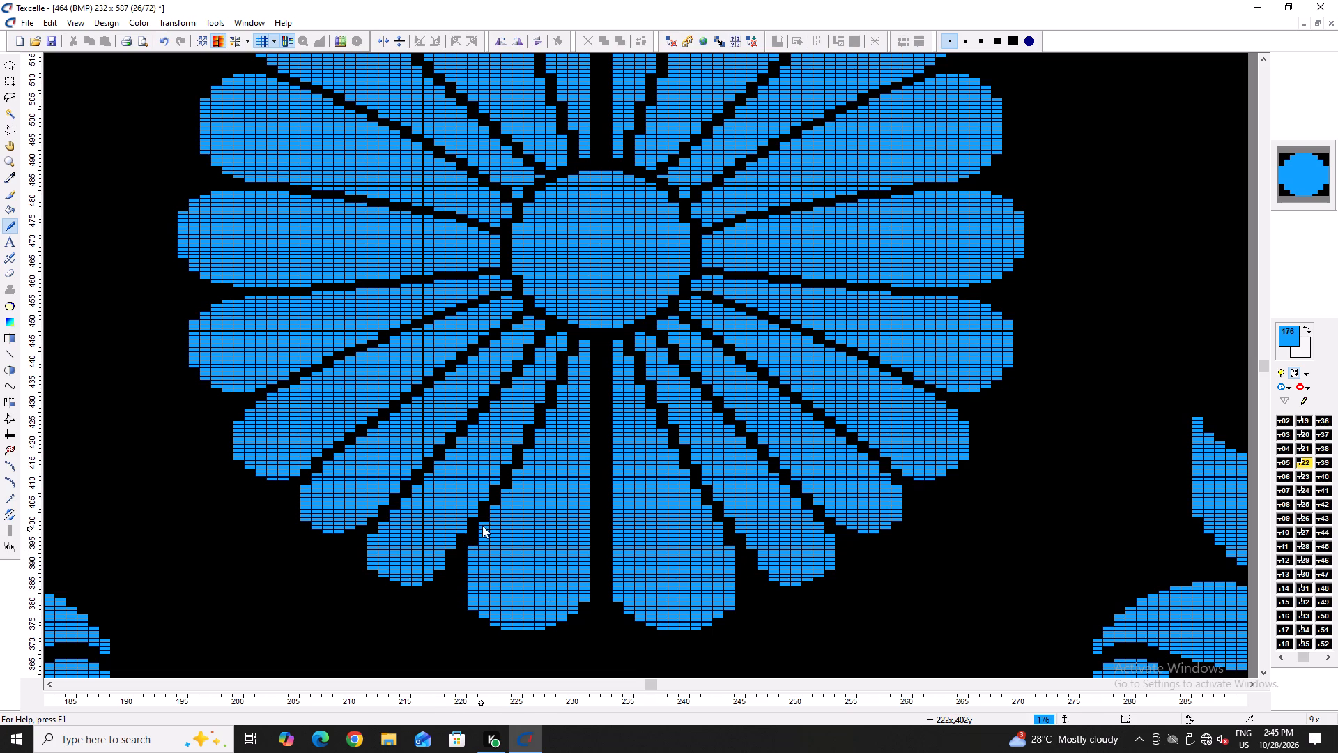
pyautogui.rightClick(484, 524)
# Round the lower outer corner of the petal immediately left of the bottom vertical gap by trimming its stair-stepped pixels.
pyautogui.rightClick(474, 604)
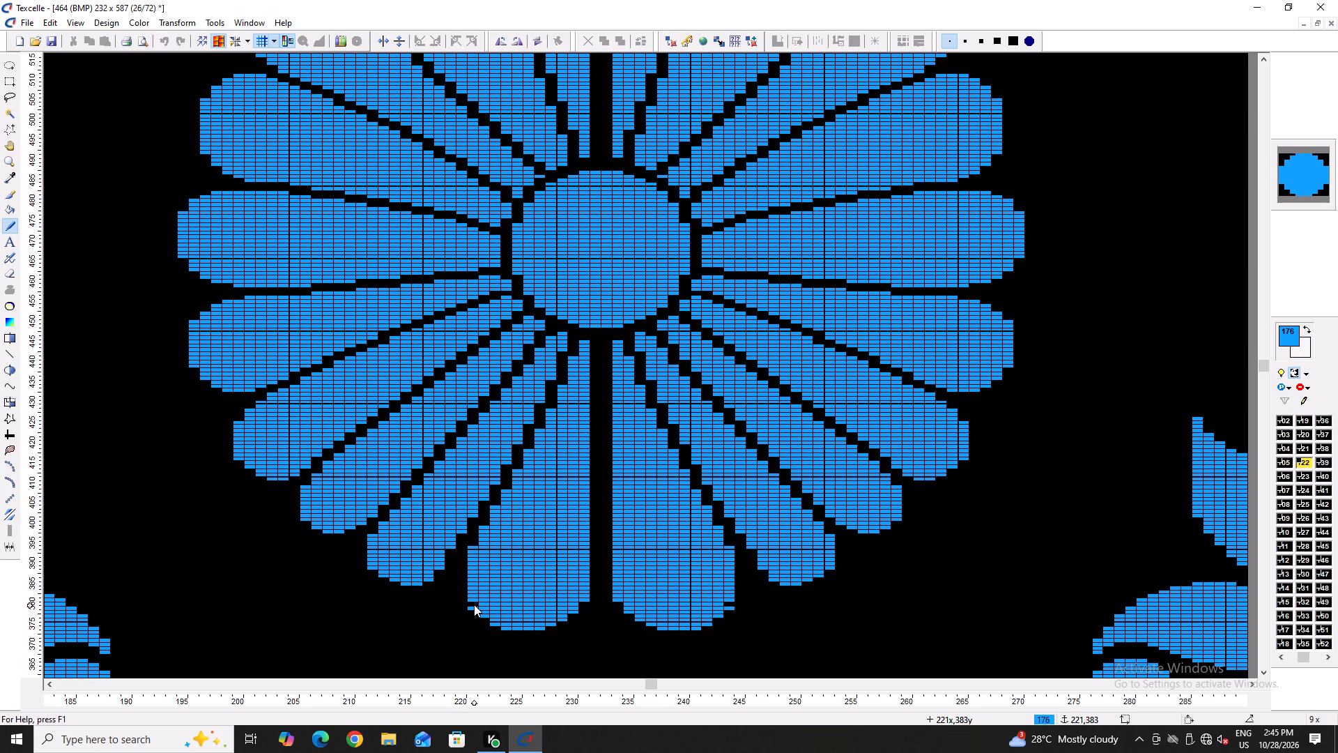
pyautogui.rightClick(474, 604)
pyautogui.rightClick(474, 604)
pyautogui.rightClick(472, 610)
pyautogui.rightClick(472, 610)
pyautogui.rightClick(475, 600)
pyautogui.rightClick(475, 600)
pyautogui.rightClick(475, 601)
pyautogui.rightClick(480, 614)
pyautogui.rightClick(494, 627)
pyautogui.rightClick(493, 625)
pyautogui.rightClick(493, 624)
pyautogui.rightClick(493, 625)
pyautogui.rightClick(502, 627)
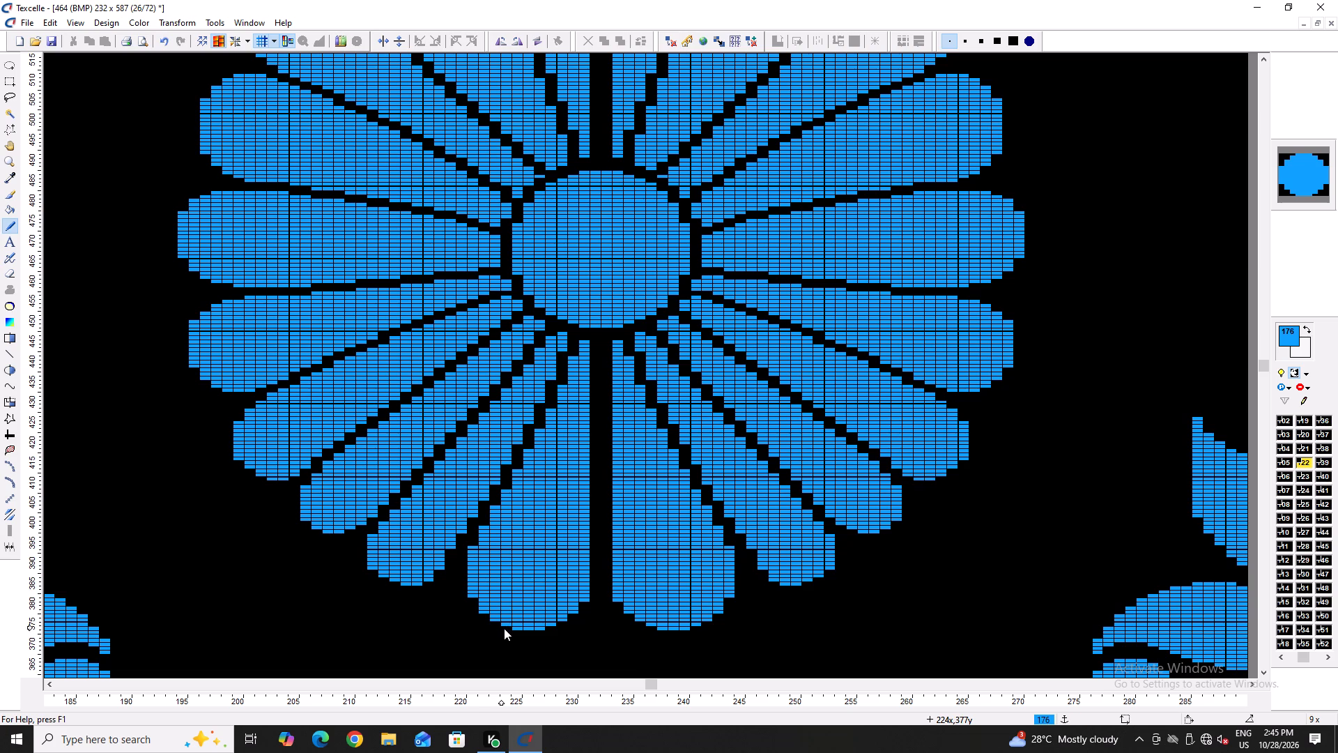
pyautogui.rightClick(482, 610)
pyautogui.rightClick(482, 611)
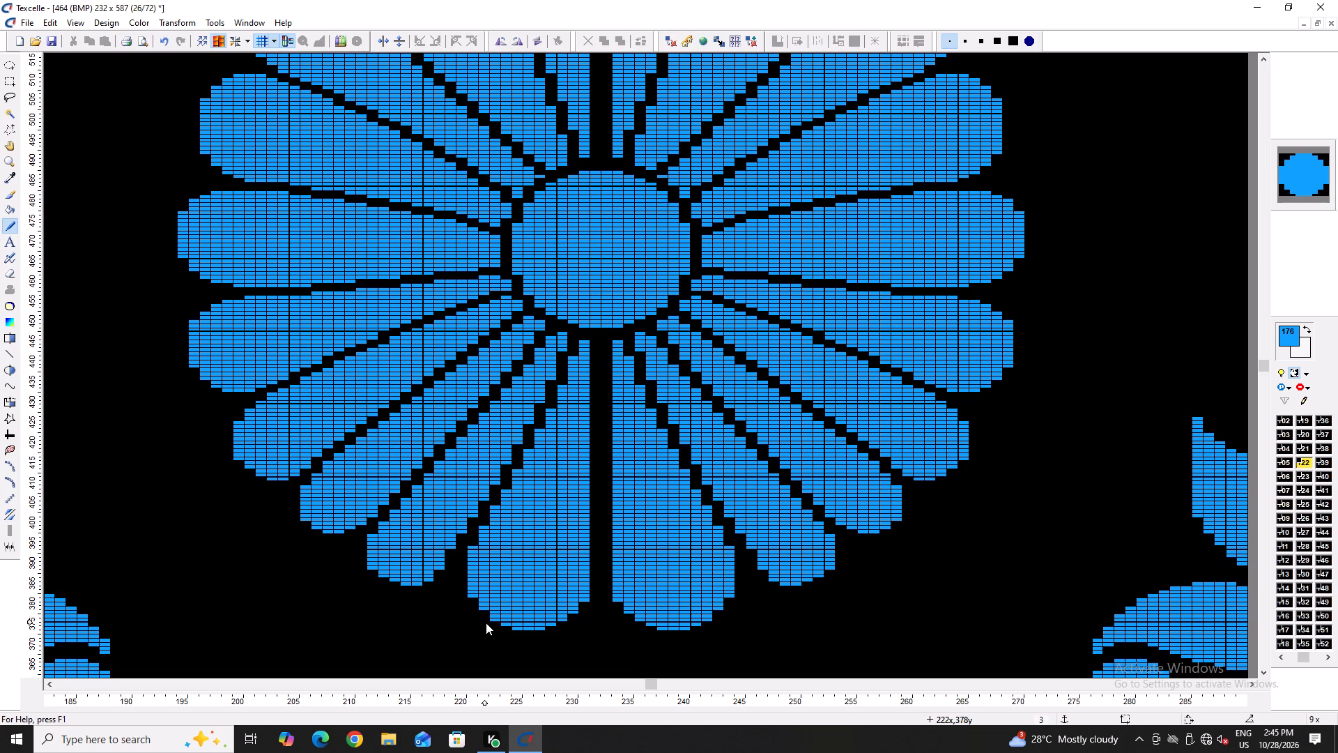
pyautogui.rightClick(493, 620)
# Reshape the second petal left of the bottom gap, filling blue pixels along its inner divider edge and rounding its lower inner corner.
pyautogui.keyDown('ctrl'); pyautogui.scroll(2, 457, 571); pyautogui.keyUp('ctrl')
pyautogui.scroll(-2, 449, 522)
pyautogui.moveTo(440, 368); pyautogui.dragTo(415, 407)
pyautogui.rightClick(437, 405)
pyautogui.rightClick(438, 405)
pyautogui.rightClick(420, 421)
pyautogui.rightClick(417, 424)
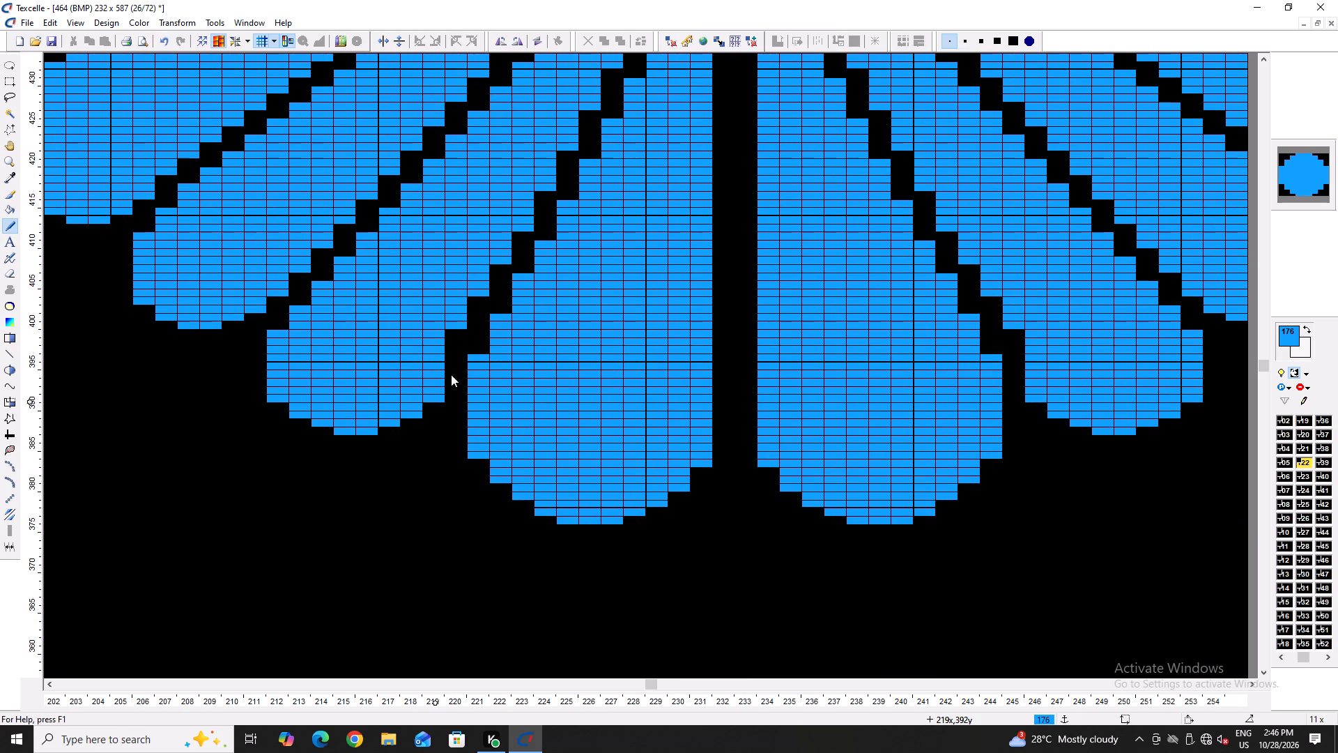
pyautogui.click(461, 339)
pyautogui.click(459, 336)
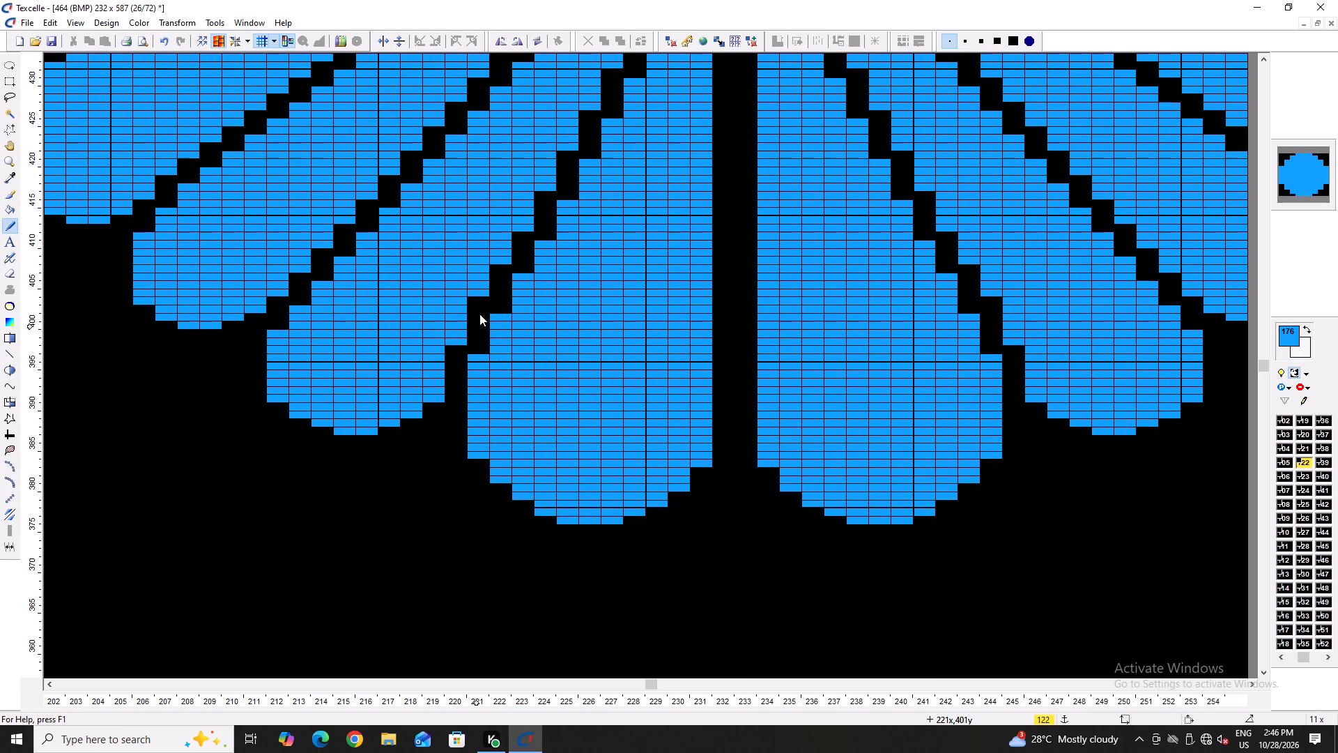
pyautogui.click(481, 302)
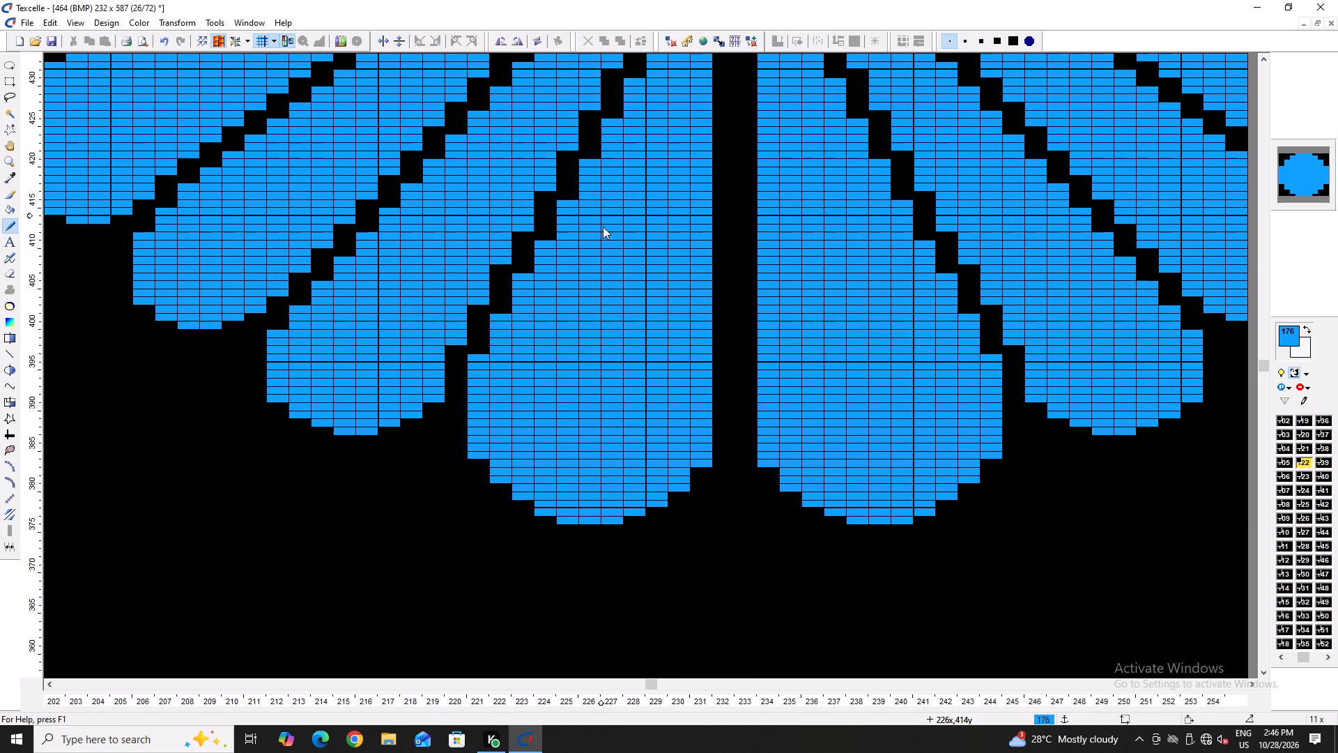
pyautogui.rightClick(436, 400)
pyautogui.rightClick(436, 400)
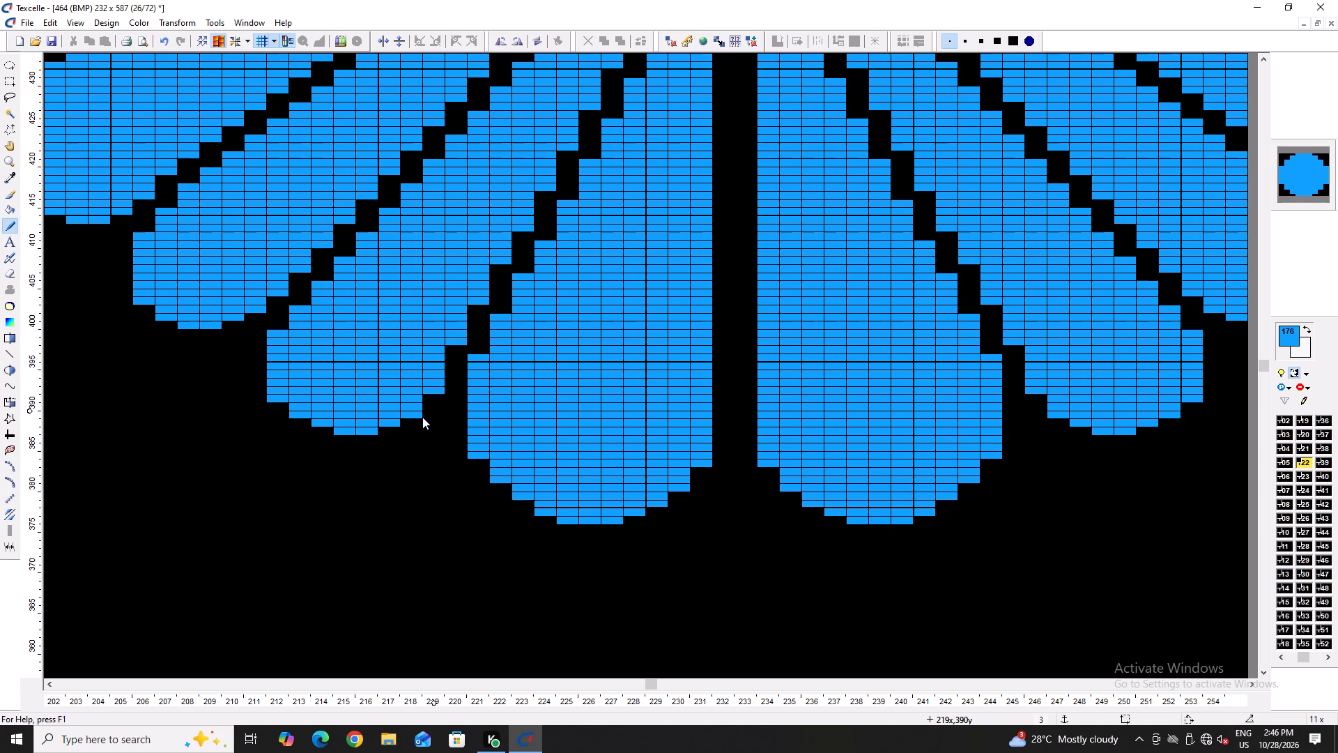
pyautogui.rightClick(422, 417)
pyautogui.keyDown('ctrl'); pyautogui.scroll(-4, 435, 429); pyautogui.keyUp('ctrl')
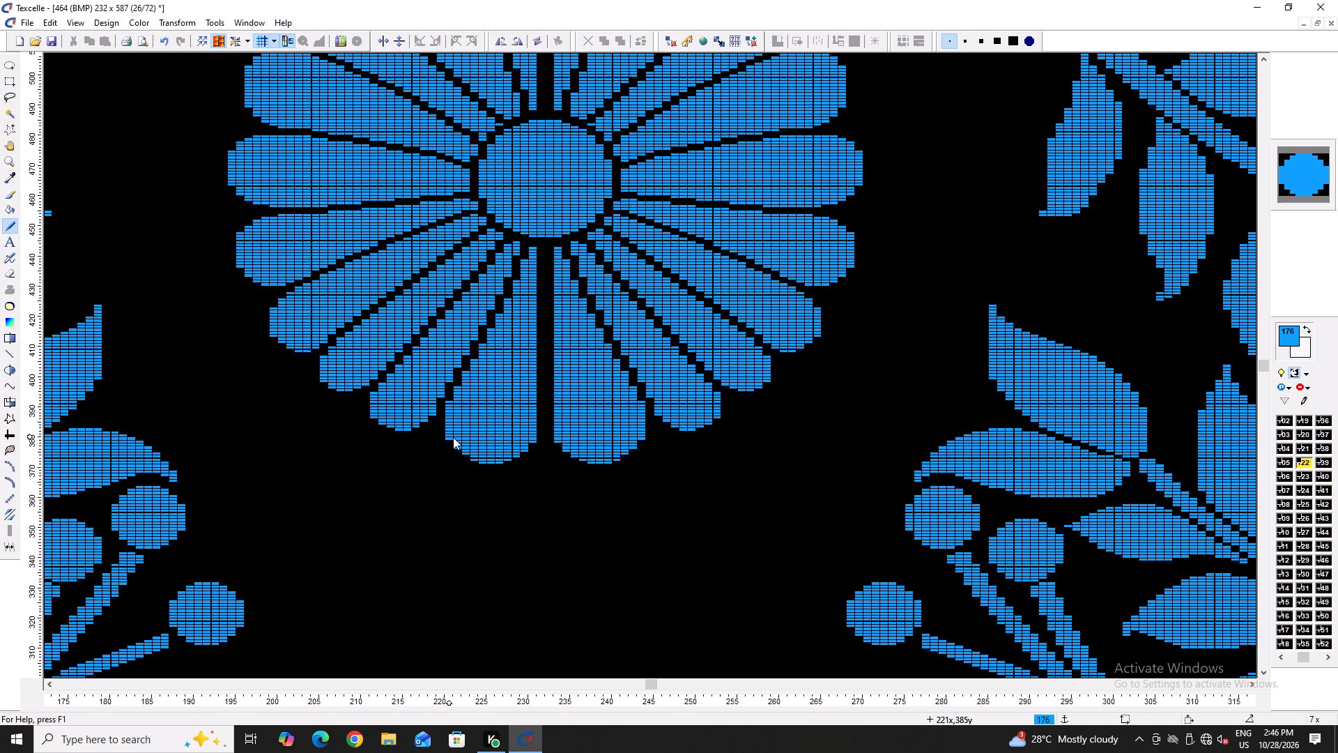
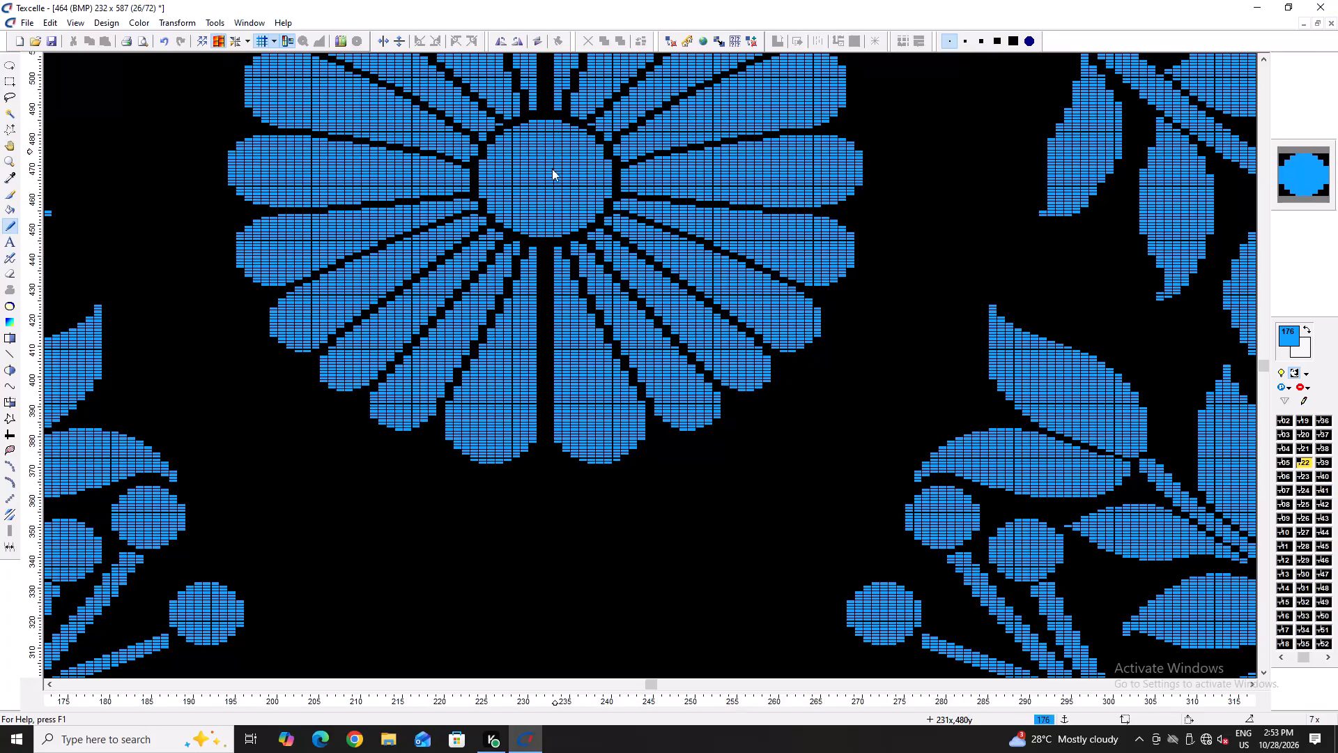
# Even out the divider above the flower's left-pointing horizontal petal, blackening a pixel on its lower edge and filling one blue on its upper edge.
pyautogui.keyDown('ctrl'); pyautogui.scroll(-6, 544, 218); pyautogui.keyUp('ctrl')
pyautogui.keyDown('ctrl'); pyautogui.scroll(5, 525, 221); pyautogui.keyUp('ctrl')
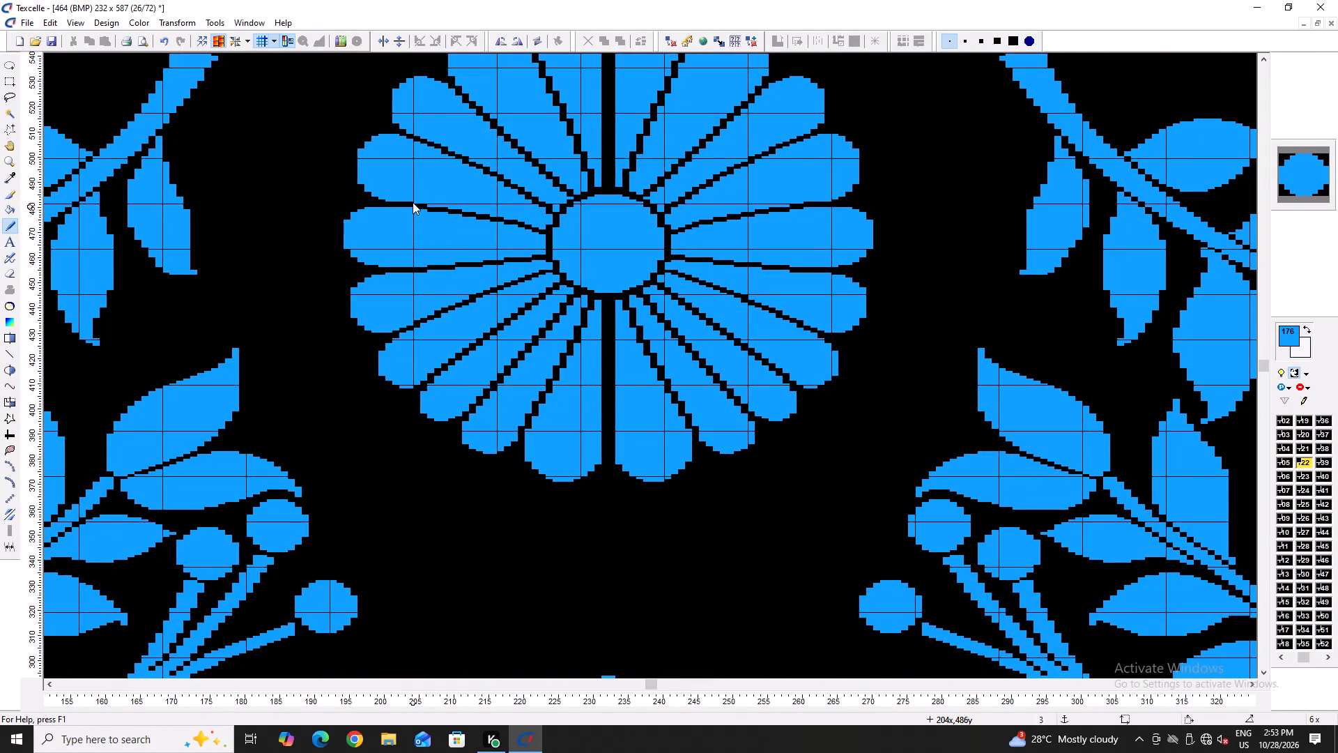
pyautogui.keyDown('ctrl'); pyautogui.scroll(6, 408, 188); pyautogui.keyUp('ctrl')
pyautogui.rightClick(436, 252)
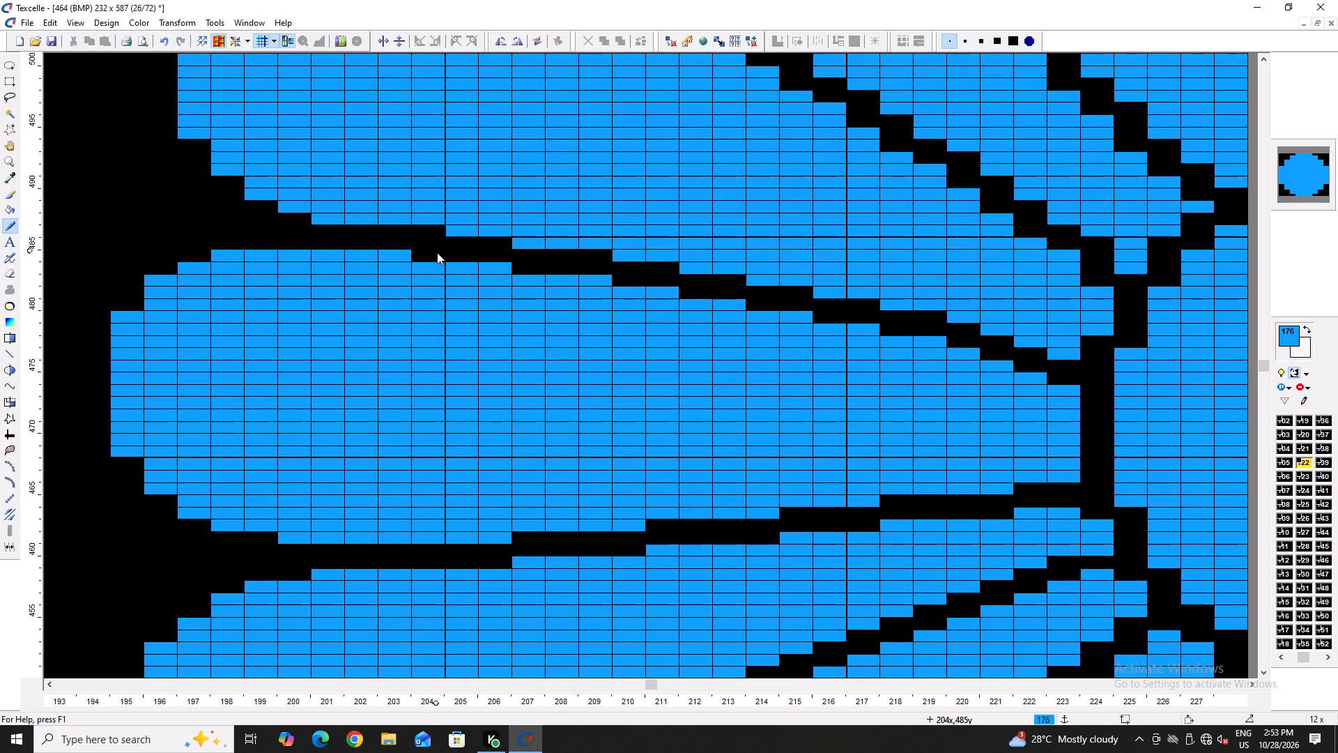
pyautogui.click(434, 229)
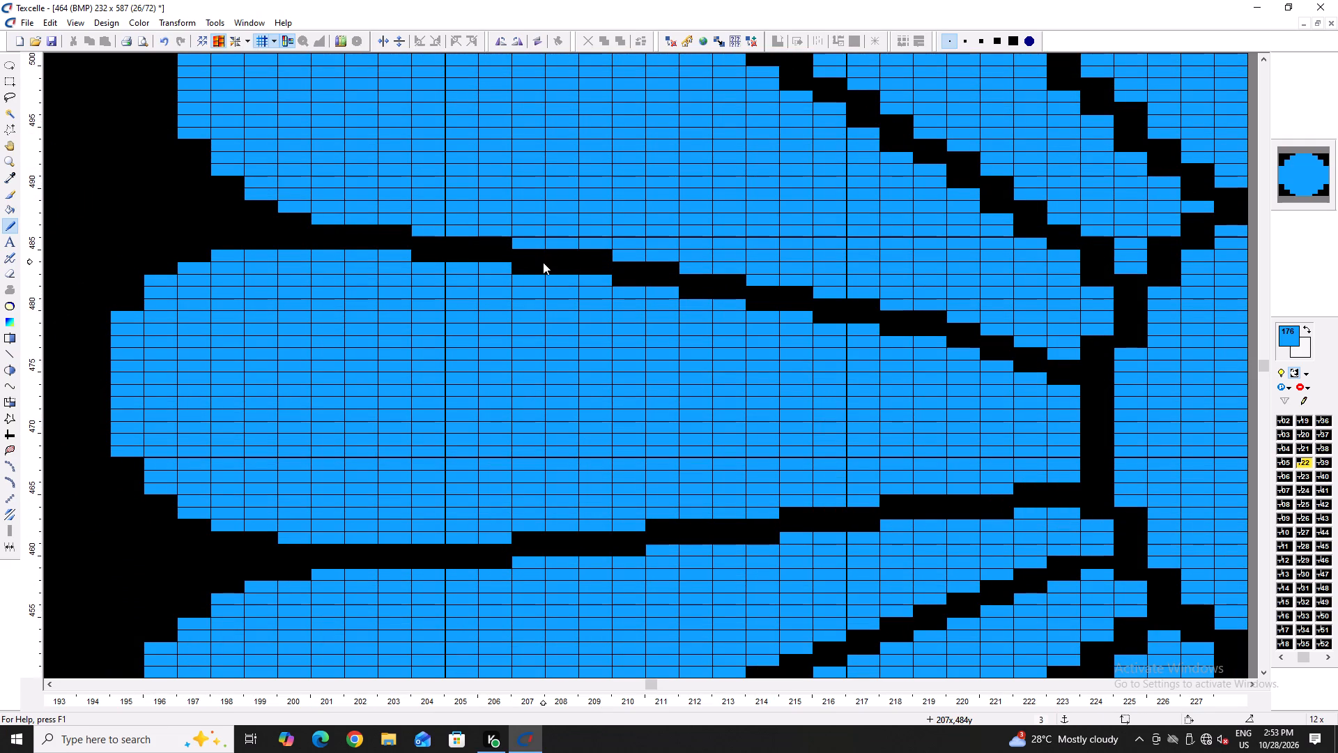
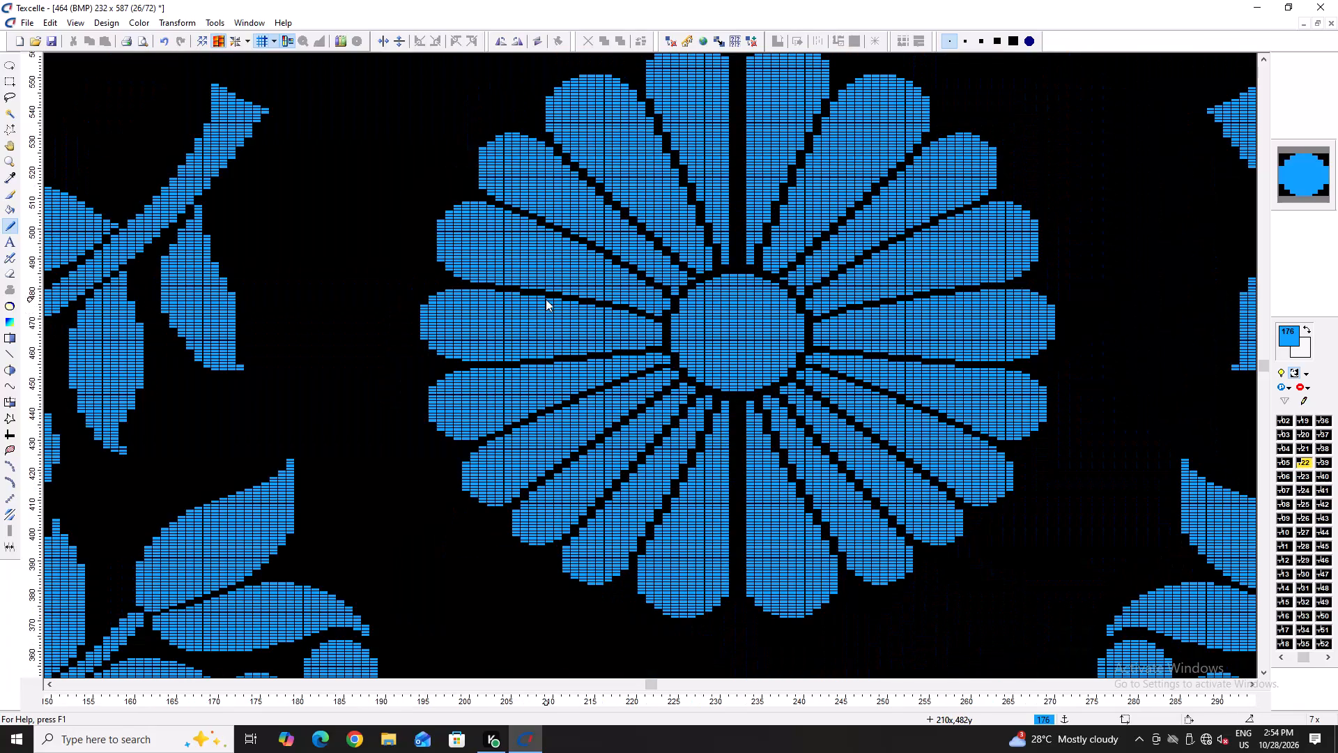
# Blacken a pixel on the upper edge of the divider below the flower's left horizontal petal, near the centre disc.
pyautogui.keyDown('ctrl'); pyautogui.scroll(-3, 459, 326); pyautogui.keyUp('ctrl')
pyautogui.keyDown('ctrl'); pyautogui.scroll(-2, 622, 320); pyautogui.keyUp('ctrl')
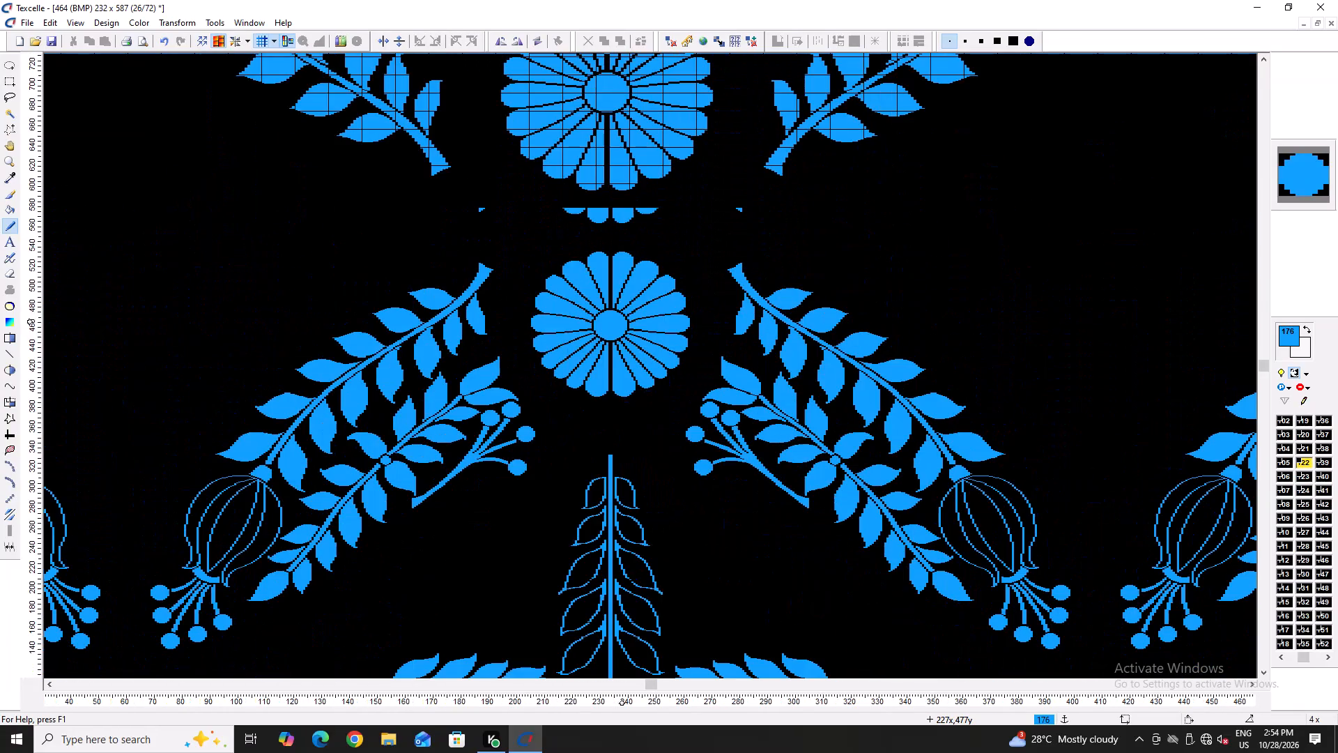
pyautogui.keyDown('ctrl'); pyautogui.scroll(1, 613, 379); pyautogui.keyUp('ctrl')
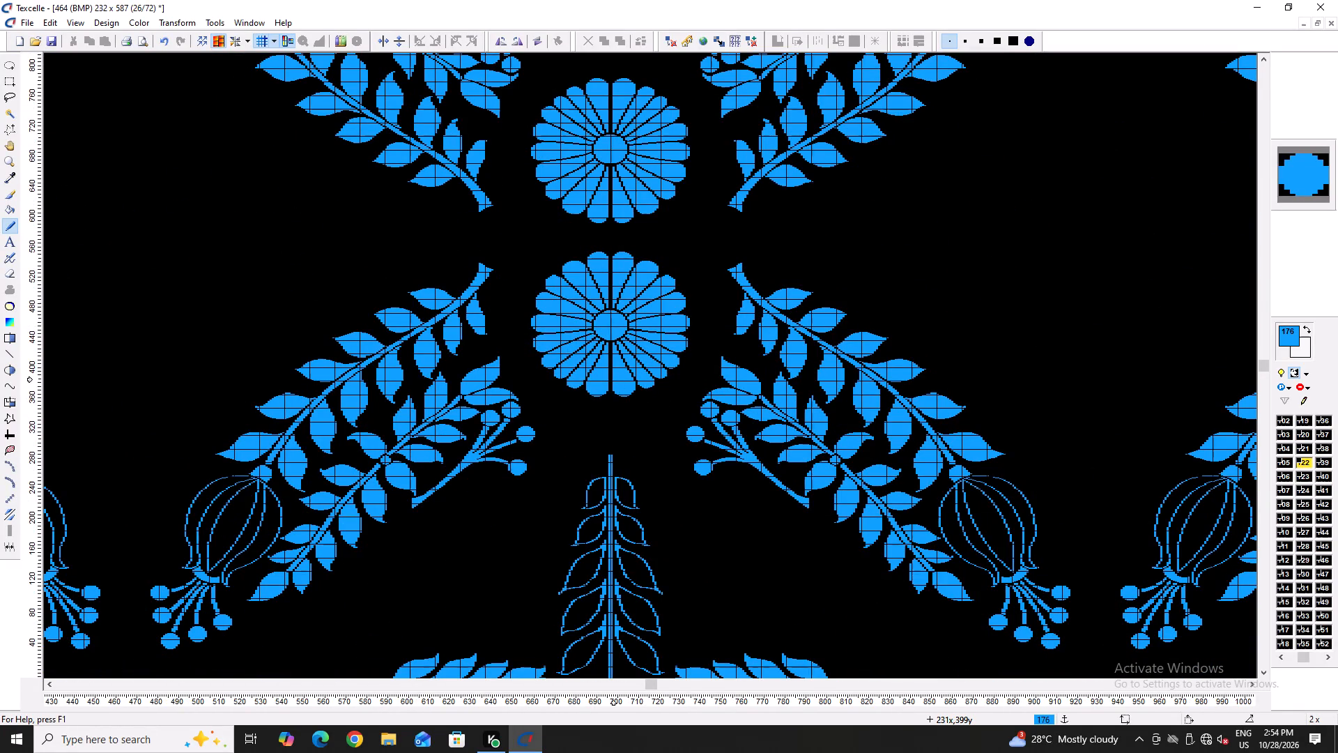
pyautogui.keyDown('ctrl'); pyautogui.scroll(6, 613, 379); pyautogui.keyUp('ctrl')
pyautogui.keyDown('ctrl'); pyautogui.scroll(-8, 613, 379); pyautogui.keyUp('ctrl')
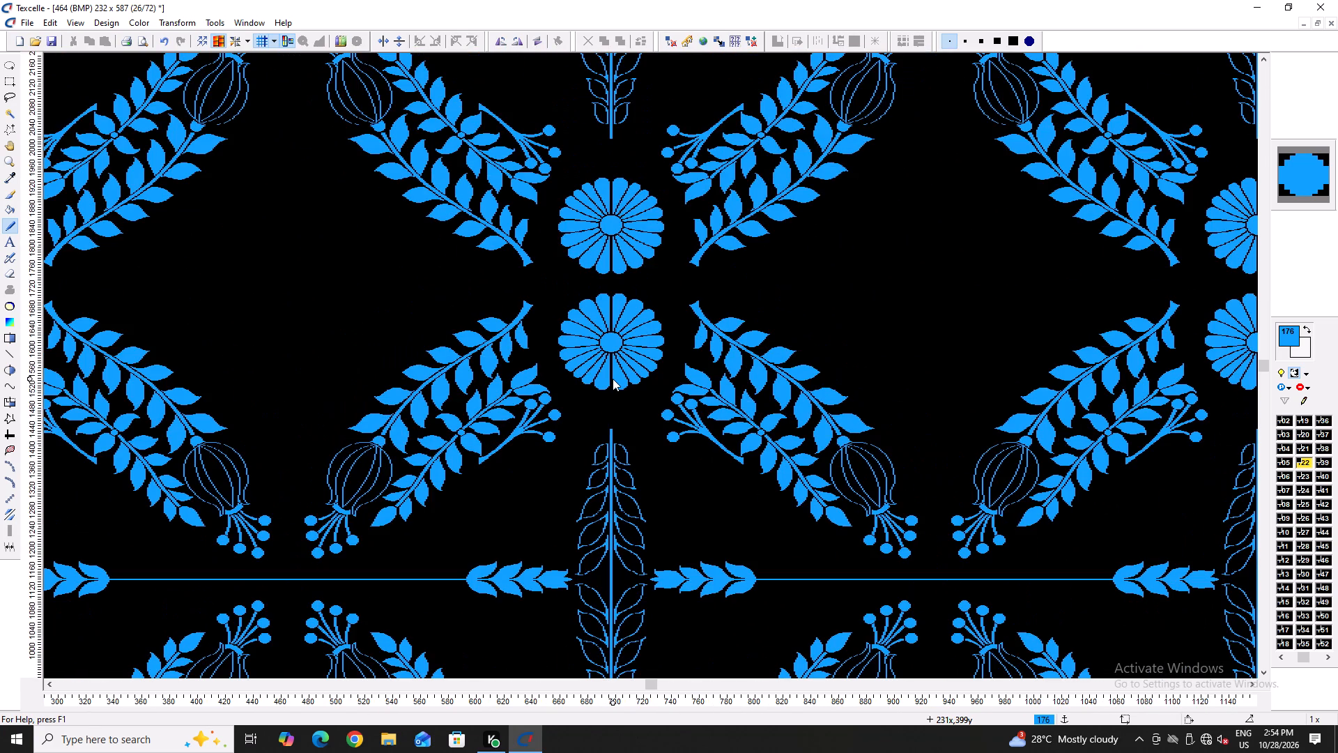
pyautogui.keyDown('ctrl'); pyautogui.scroll(3, 613, 379); pyautogui.keyUp('ctrl')
pyautogui.keyDown('ctrl'); pyautogui.scroll(2, 531, 268); pyautogui.keyUp('ctrl')
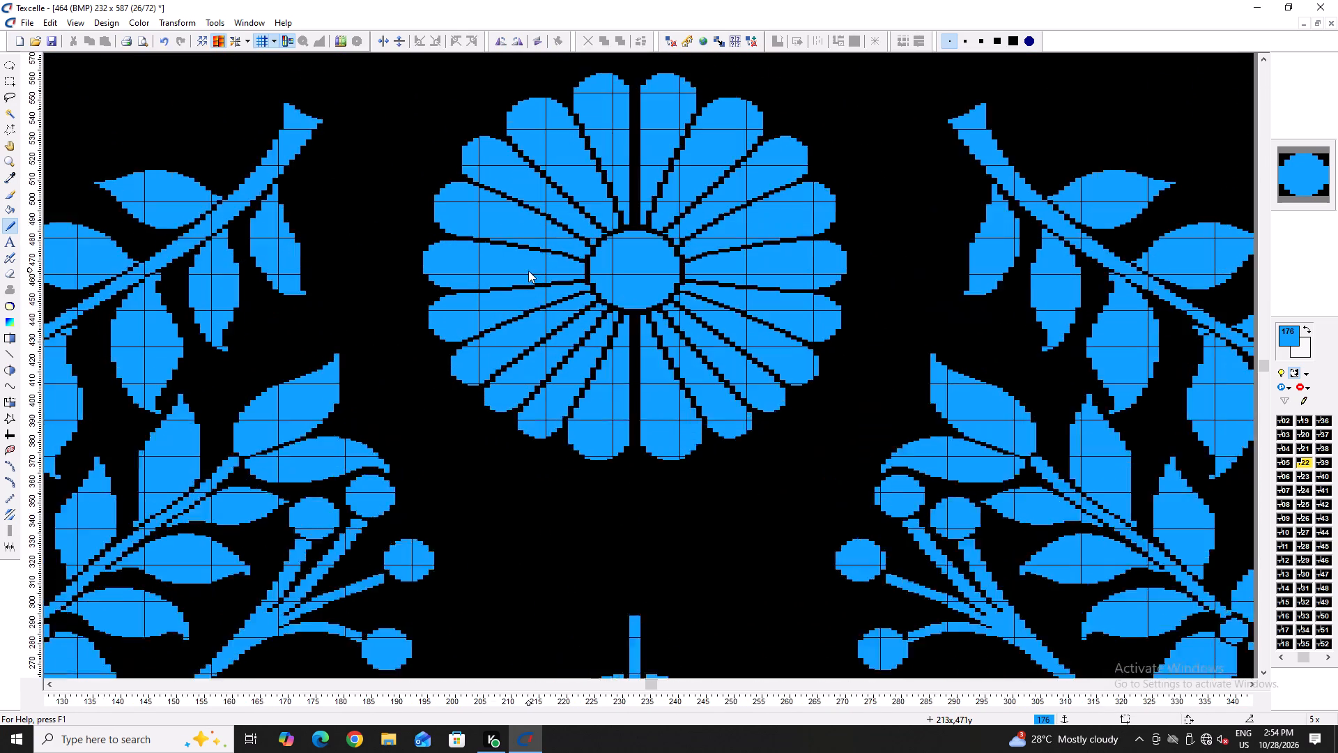
pyautogui.keyDown('ctrl'); pyautogui.scroll(4, 528, 271); pyautogui.keyUp('ctrl')
pyautogui.rightClick(658, 296)
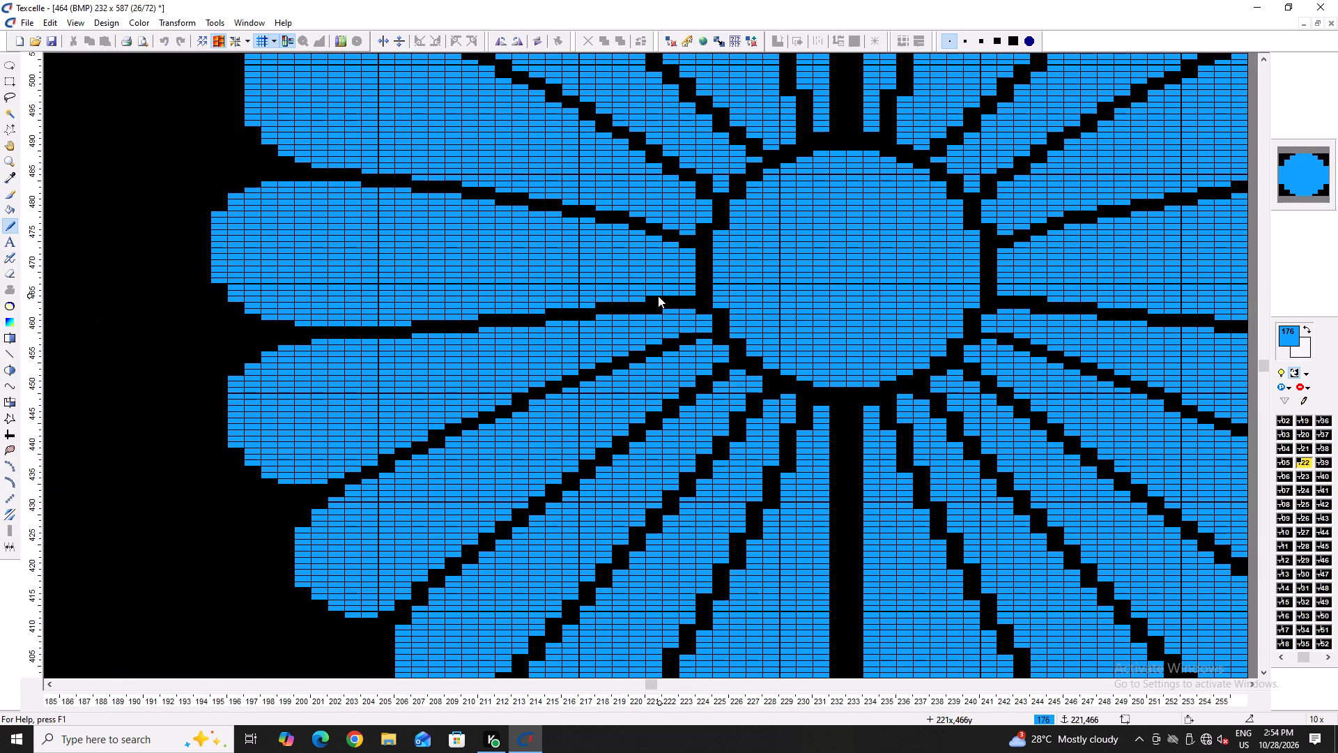
# Extend the divider above the flower's left horizontal petal downward by blackening pixels along its lower edge toward the centre disc.
pyautogui.keyDown('ctrl'); pyautogui.scroll(2, 624, 229); pyautogui.keyUp('ctrl')
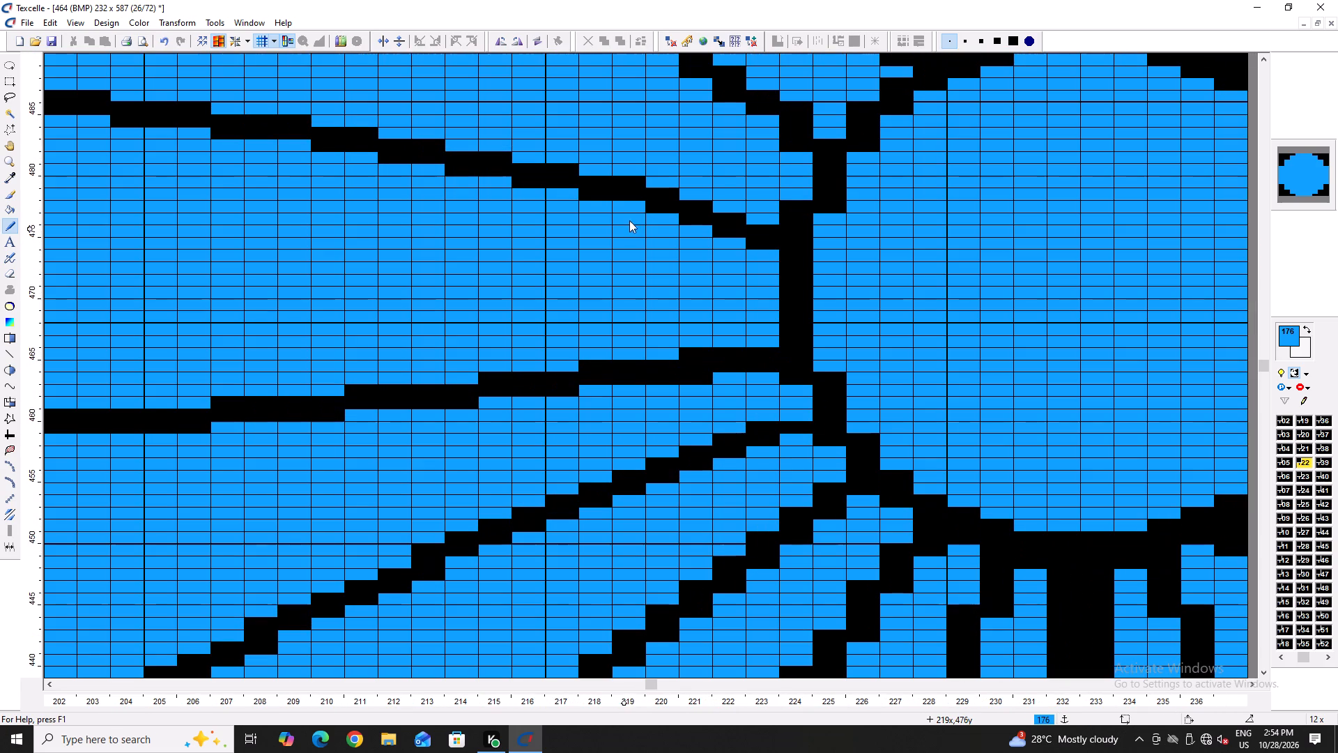
pyautogui.rightClick(631, 205)
pyautogui.rightClick(668, 215)
pyautogui.rightClick(702, 228)
pyautogui.rightClick(721, 235)
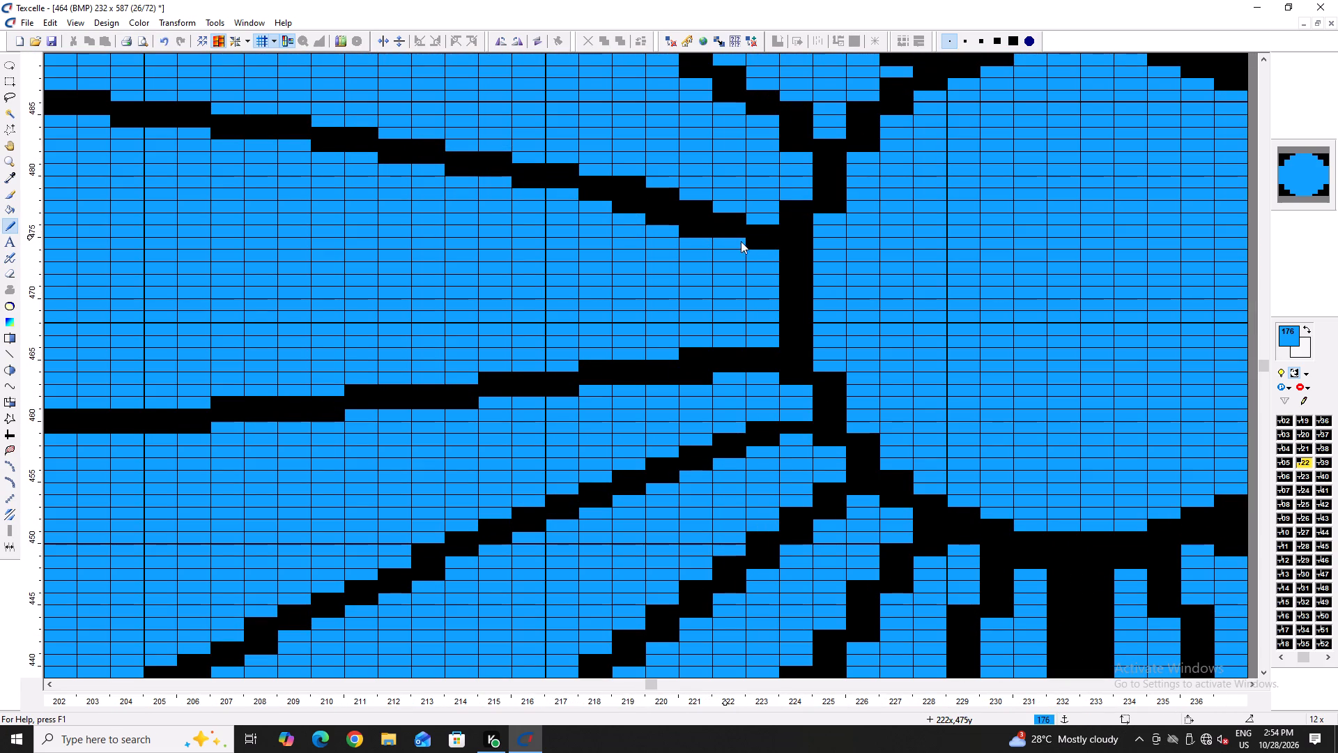
pyautogui.rightClick(733, 241)
pyautogui.rightClick(762, 250)
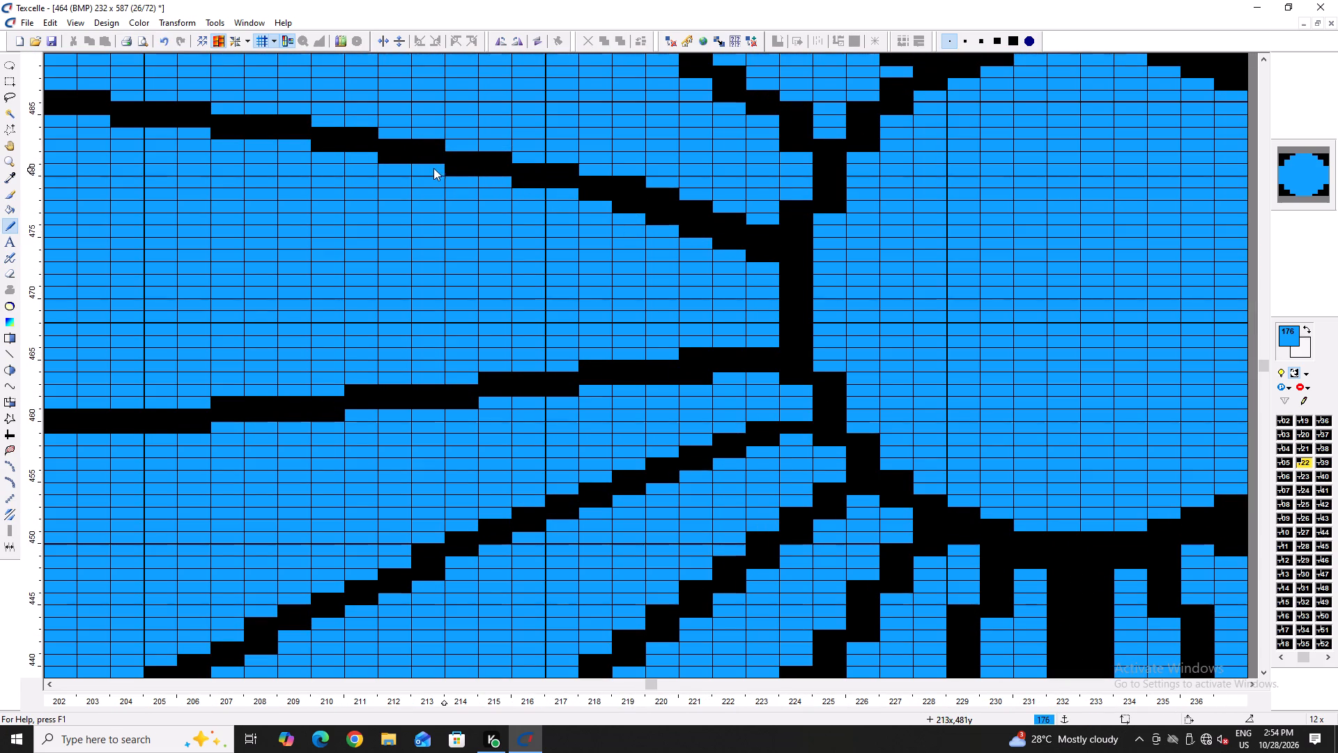
pyautogui.rightClick(433, 168)
pyautogui.rightClick(499, 179)
pyautogui.rightClick(562, 192)
pyautogui.rightClick(606, 204)
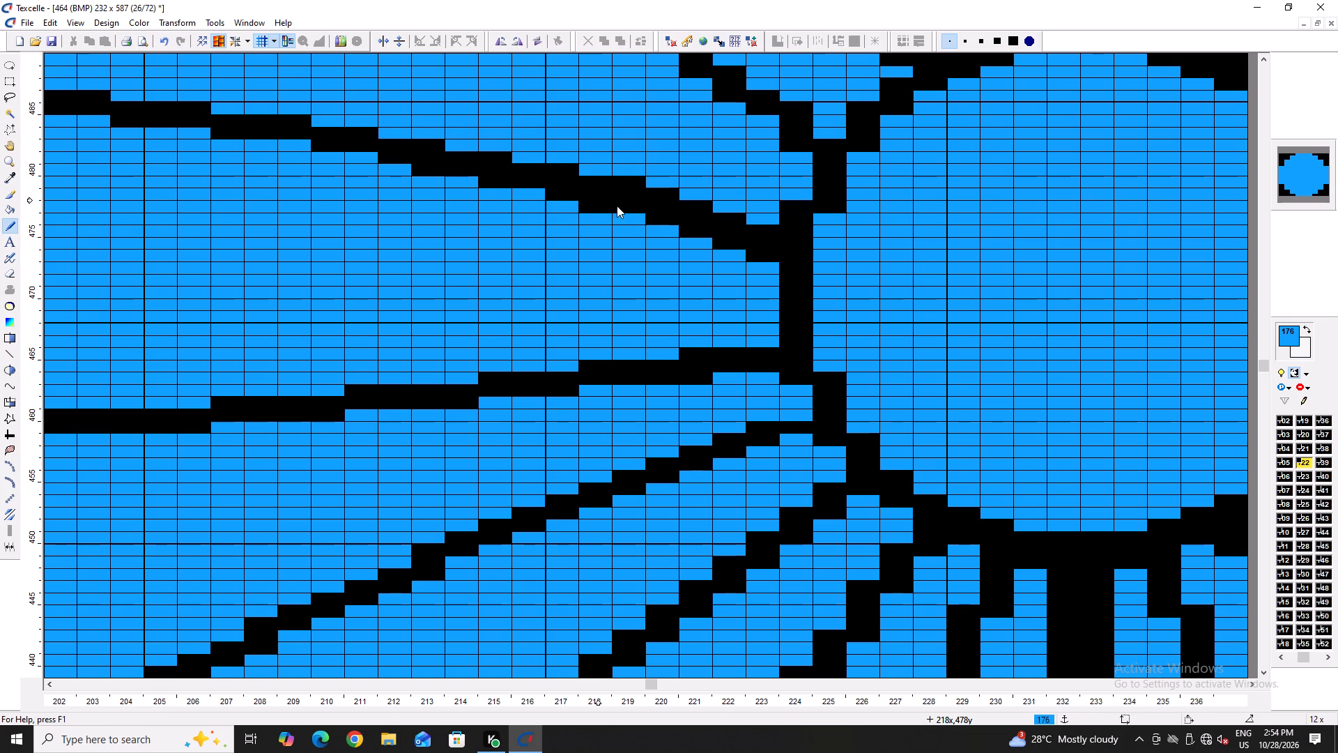
# Thin that divider from above, filling the surplus black pixels along its upper edge blue to leave even descending steps.
pyautogui.click(573, 169)
pyautogui.moveTo(610, 176); pyautogui.dragTo(633, 183)
pyautogui.click(633, 183)
pyautogui.moveTo(648, 185); pyautogui.dragTo(655, 191)
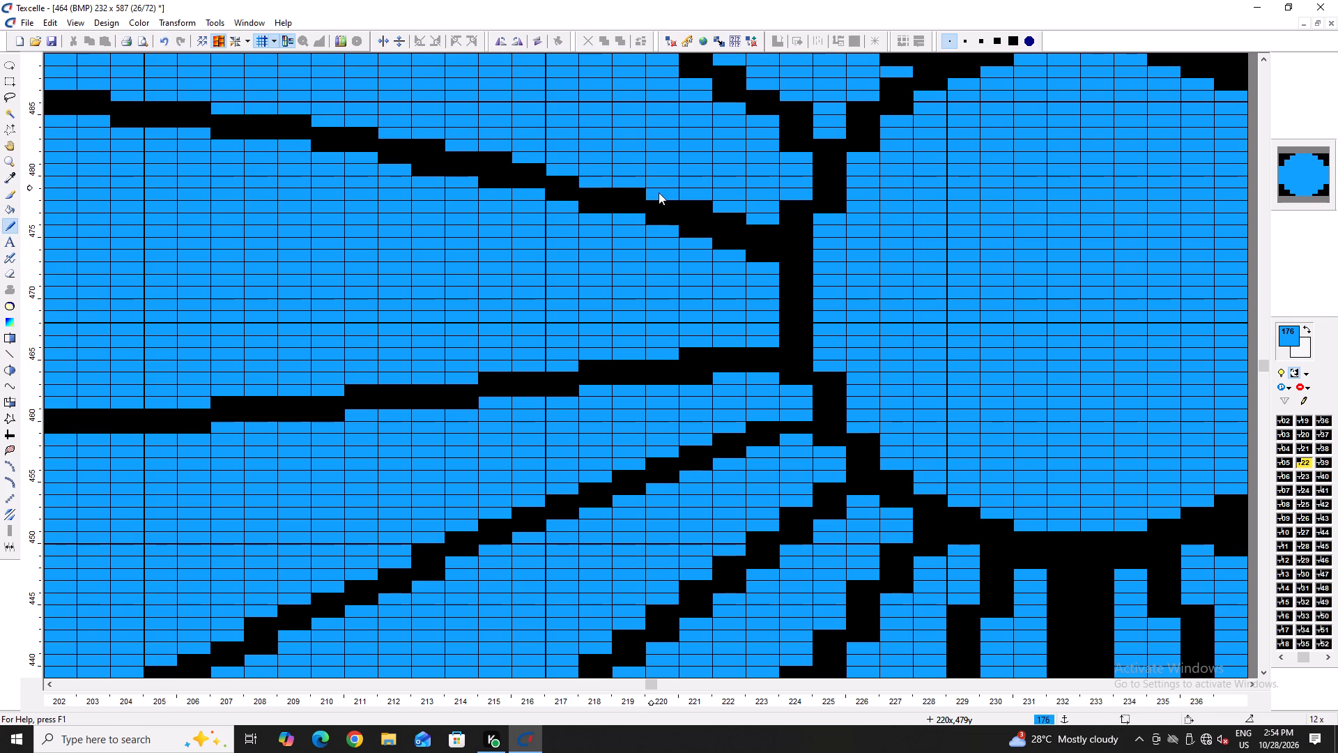
pyautogui.moveTo(692, 206); pyautogui.dragTo(698, 206)
pyautogui.click(734, 215)
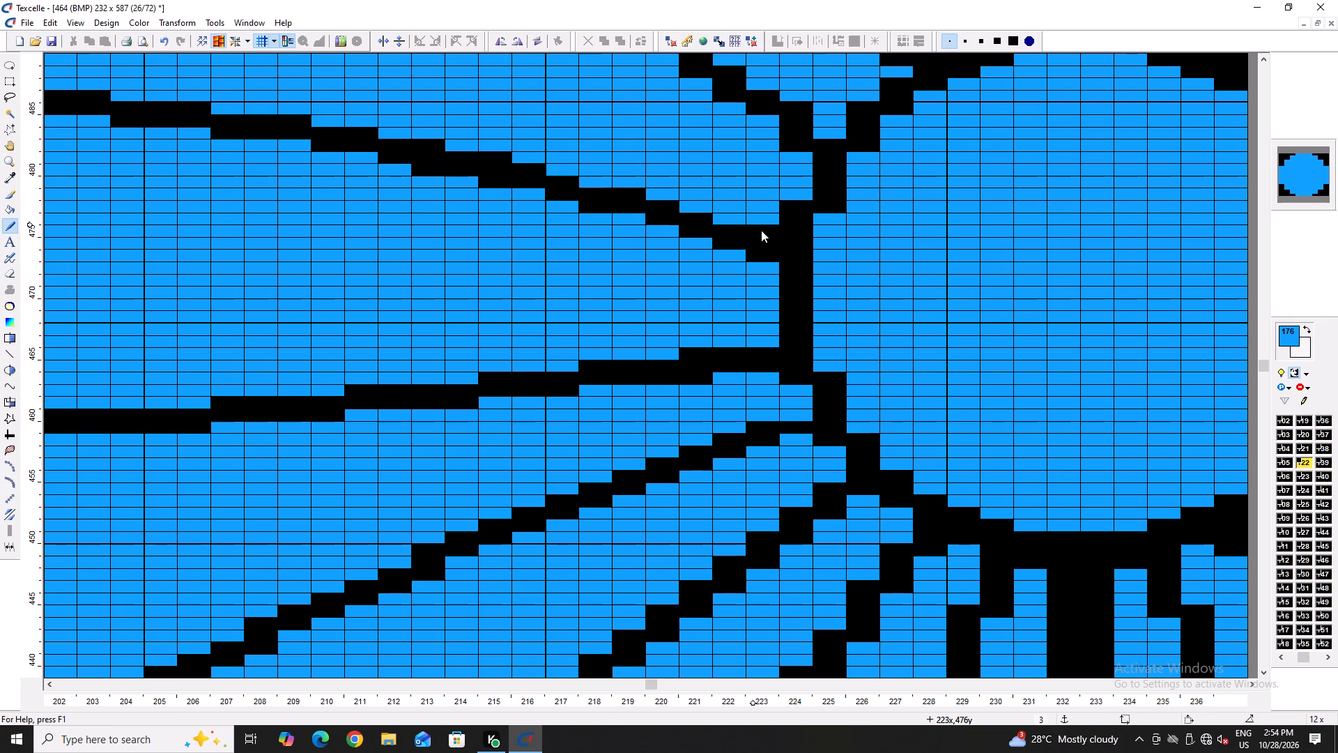
pyautogui.click(761, 230)
pyautogui.rightClick(588, 181)
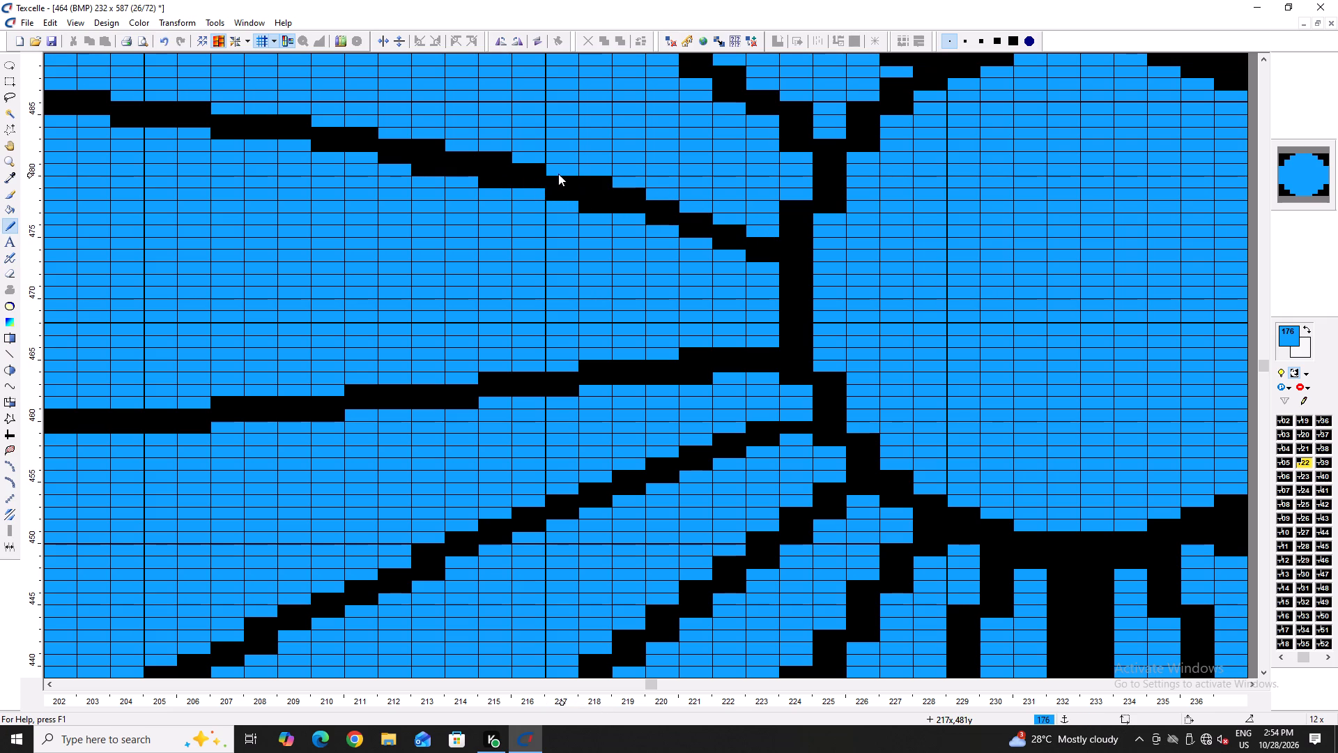
pyautogui.rightClick(558, 174)
pyautogui.click(553, 169)
pyautogui.click(587, 178)
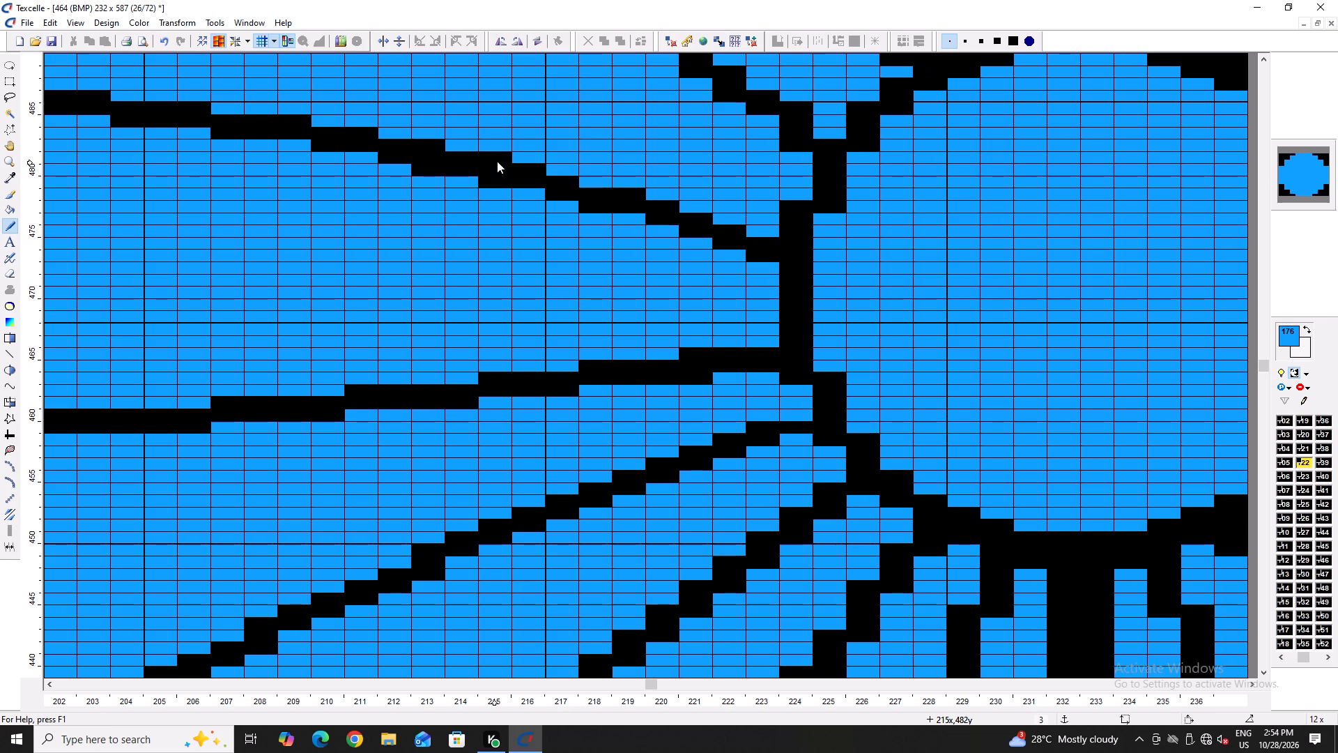
pyautogui.click(498, 158)
pyautogui.click(437, 146)
# Even out the divider's middle step, blackening one pixel on its upper edge and filling one blue on its lower edge.
pyautogui.keyDown('ctrl'); pyautogui.scroll(-2, 530, 169); pyautogui.keyUp('ctrl')
pyautogui.keyDown('ctrl'); pyautogui.scroll(2, 560, 170); pyautogui.keyUp('ctrl')
pyautogui.scroll(2, 557, 169)
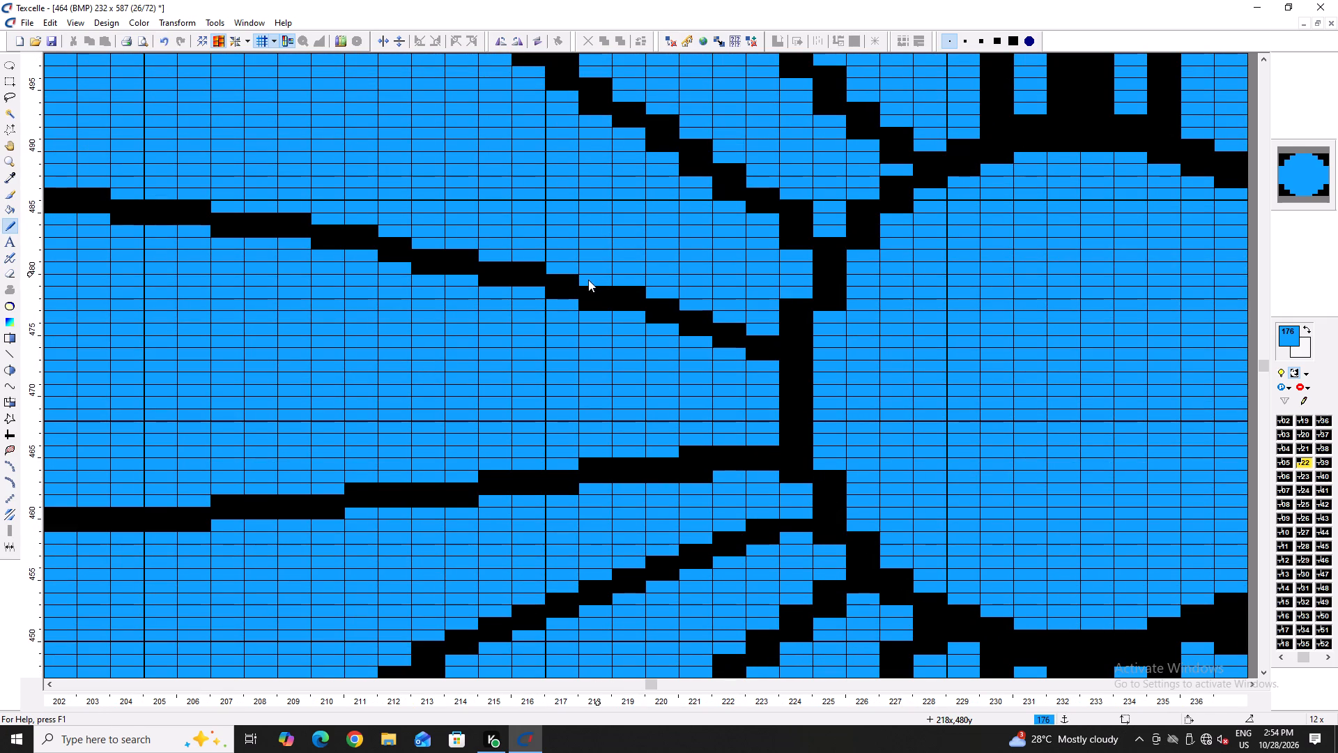
pyautogui.rightClick(588, 280)
pyautogui.click(583, 301)
# Fill one pixel blue on the lower edge of the divider below the left horizontal petal, near the centre disc.
pyautogui.keyDown('ctrl'); pyautogui.scroll(-5, 581, 284); pyautogui.keyUp('ctrl')
pyautogui.keyDown('ctrl'); pyautogui.scroll(4, 613, 325); pyautogui.keyUp('ctrl')
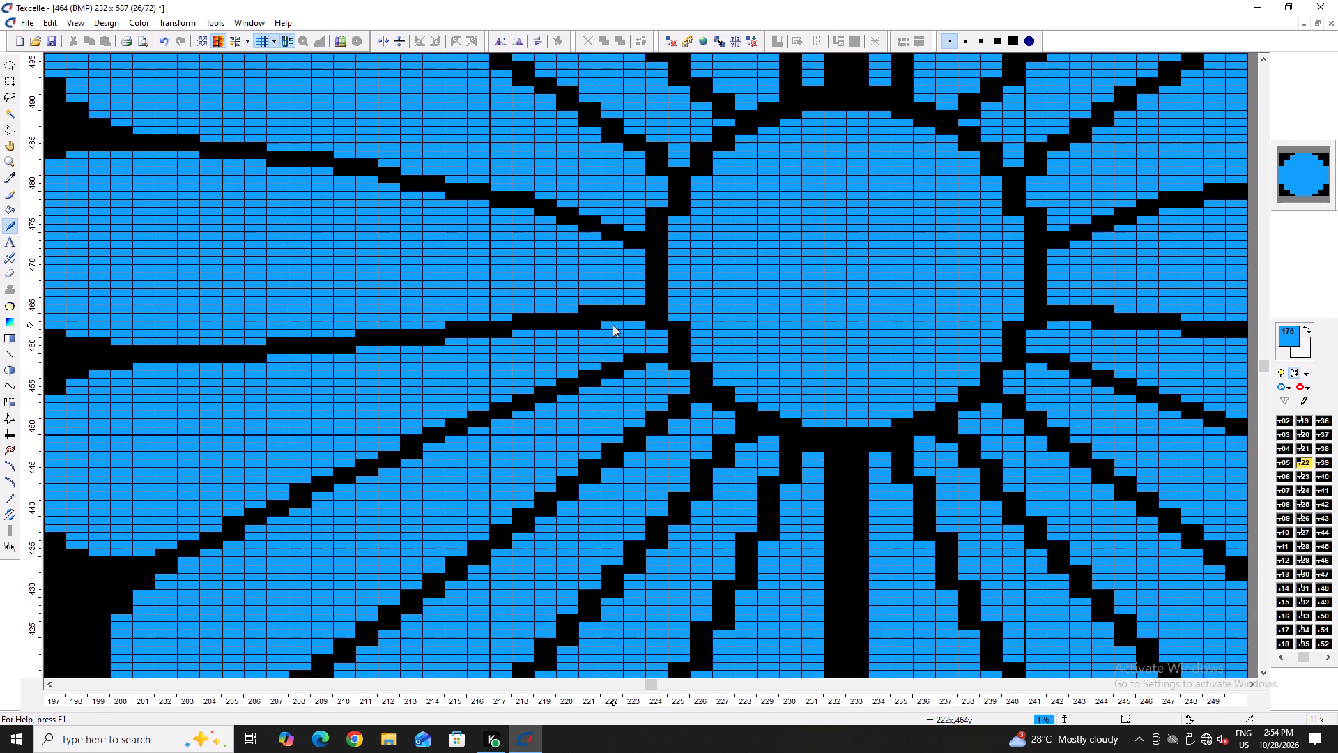
pyautogui.click(592, 325)
# Save the design.
pyautogui.keyDown('ctrl'); pyautogui.scroll(-5, 589, 344); pyautogui.keyUp('ctrl')
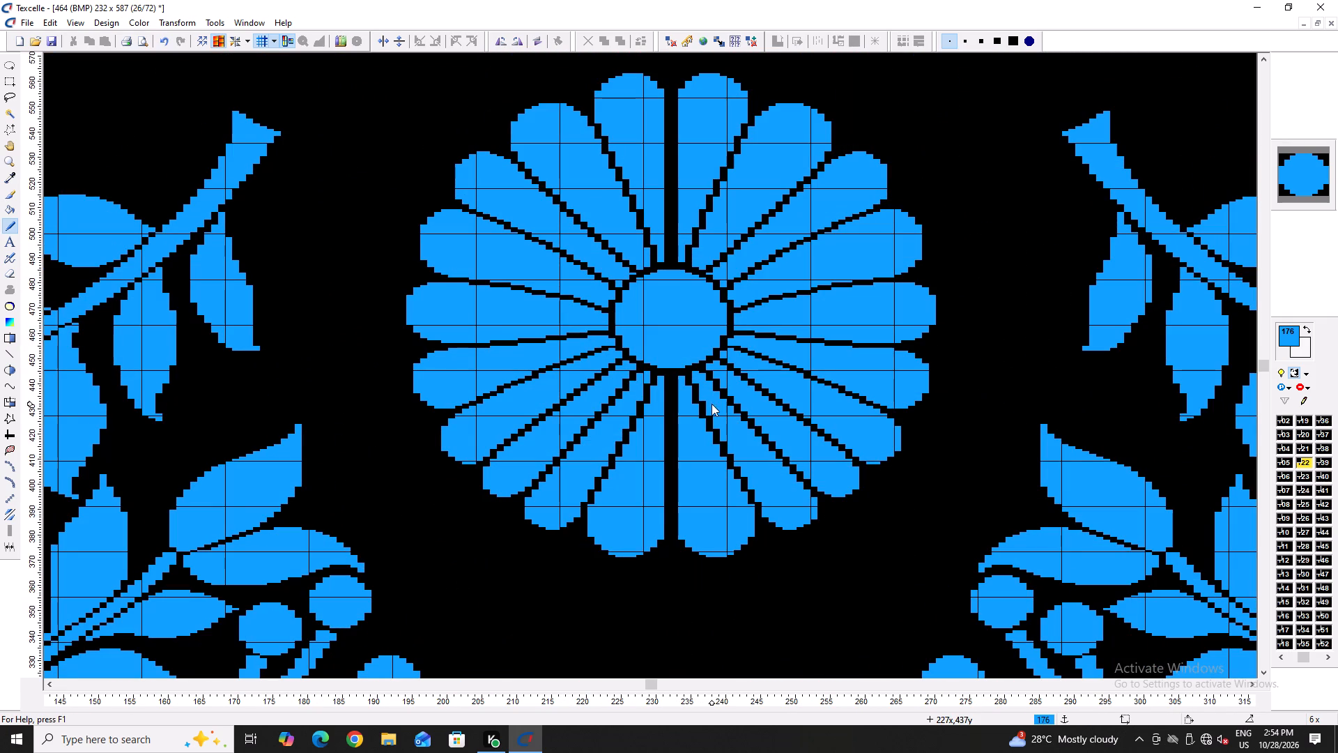
pyautogui.keyDown('ctrl'); pyautogui.scroll(-2, 558, 496); pyautogui.keyUp('ctrl')
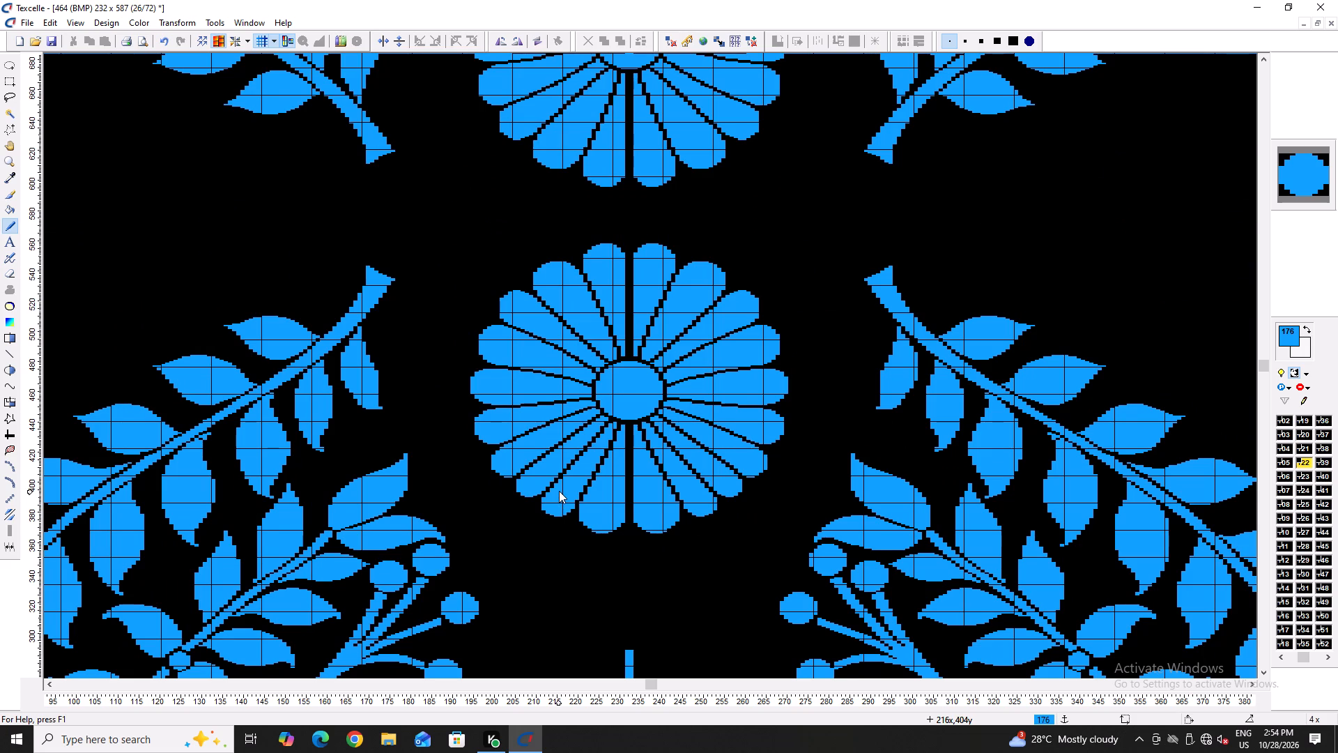
pyautogui.keyDown('ctrl'); pyautogui.scroll(-2, 559, 491); pyautogui.keyUp('ctrl')
pyautogui.hotkey('ctrl', 's')
pyautogui.hotkey('ctrl', 's')
# Fill the first outlined leaf pair below the horizontal branches on the central stem with blue using flood fill.
pyautogui.scroll(-1, 608, 473)
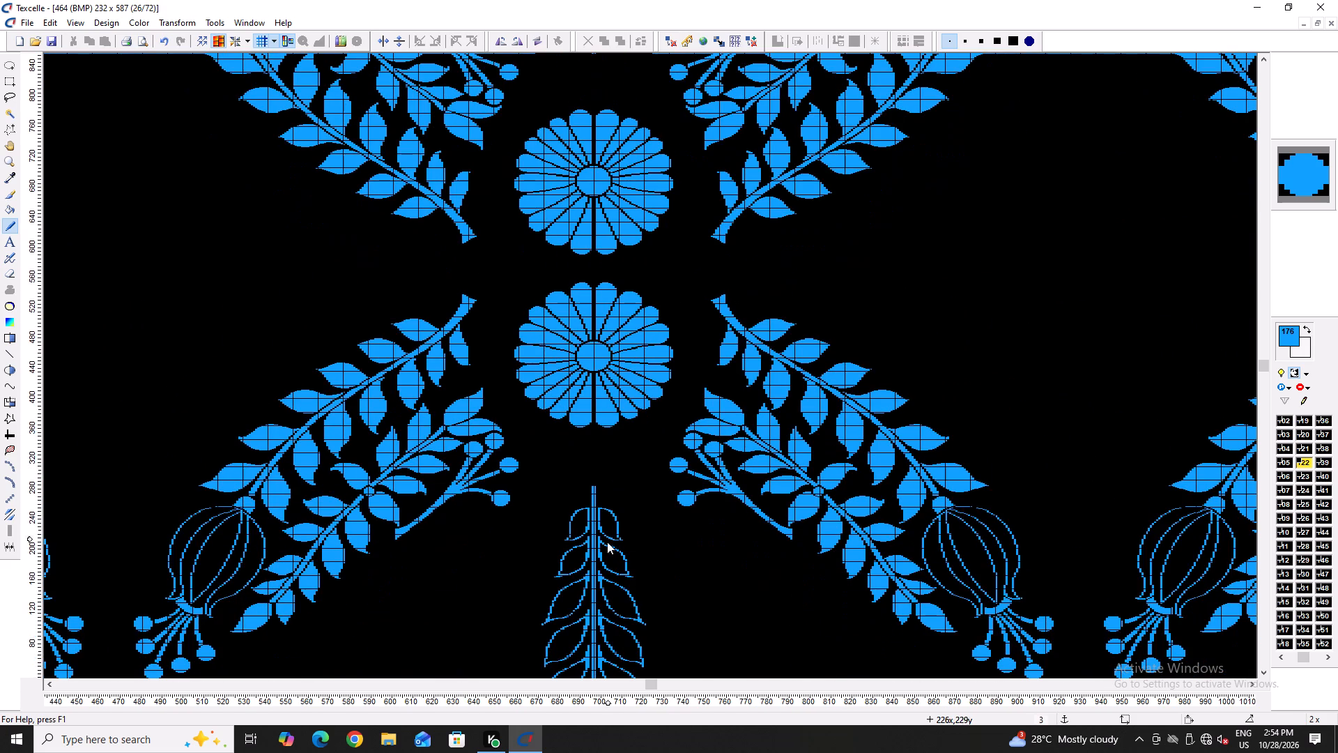
pyautogui.scroll(-3, 605, 542)
pyautogui.keyDown('ctrl'); pyautogui.scroll(7, 592, 510); pyautogui.keyUp('ctrl')
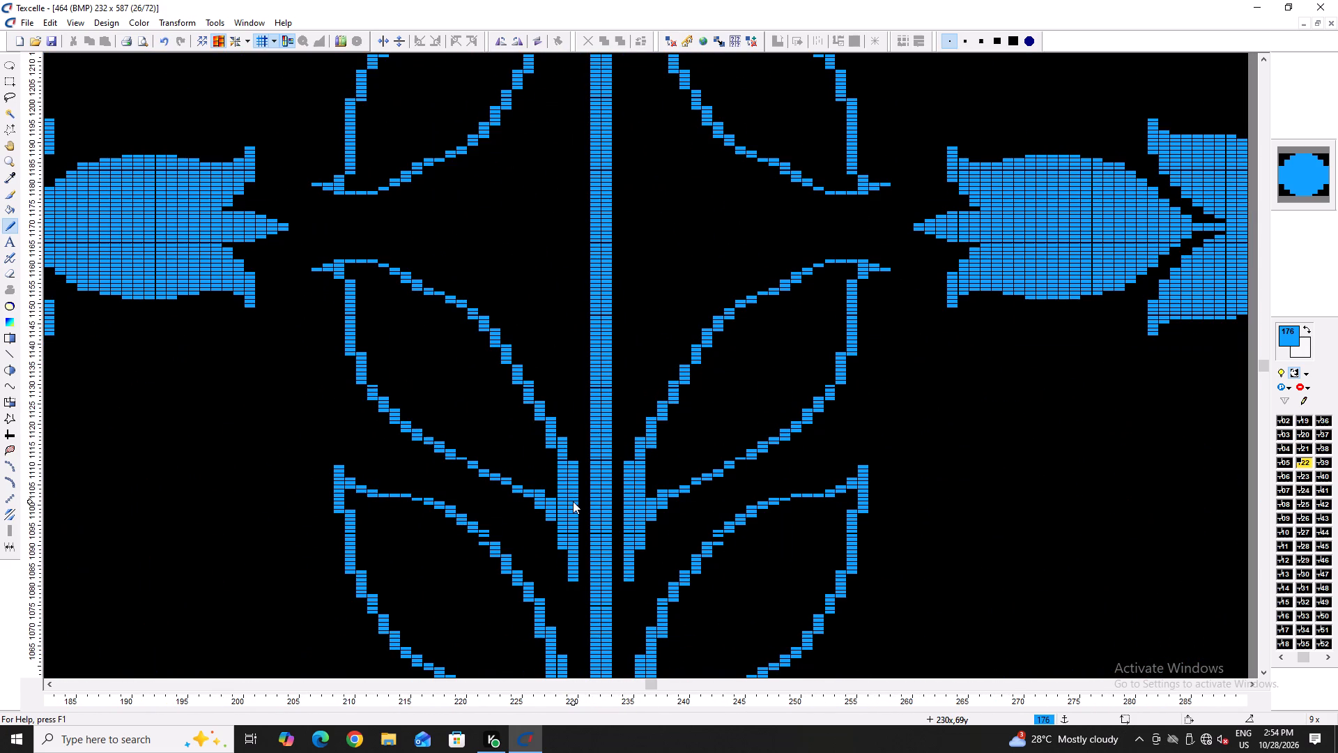
pyautogui.hotkey('shift', 'space')
pyautogui.press('j')
pyautogui.press('h')
pyautogui.click(517, 452)
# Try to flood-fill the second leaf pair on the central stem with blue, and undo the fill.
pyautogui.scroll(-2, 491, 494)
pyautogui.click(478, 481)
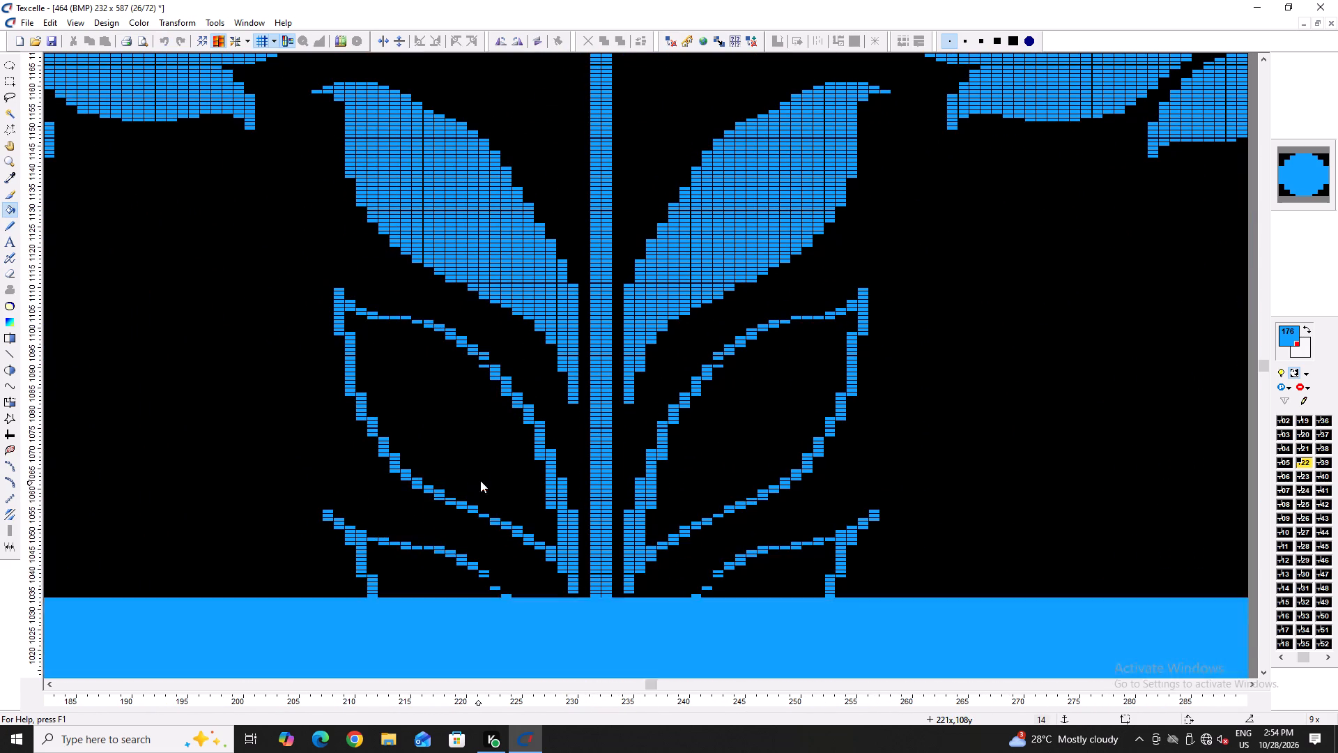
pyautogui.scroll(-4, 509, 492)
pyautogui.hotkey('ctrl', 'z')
# Fill the fourth leaf pair below the horizontal branches on the central stem with blue.
pyautogui.click(520, 510)
# Close the gap in the third leaf's upper outline with blue pixels and fill that leaf pair blue.
pyautogui.keyDown('ctrl'); pyautogui.scroll(2, 477, 220); pyautogui.keyUp('ctrl')
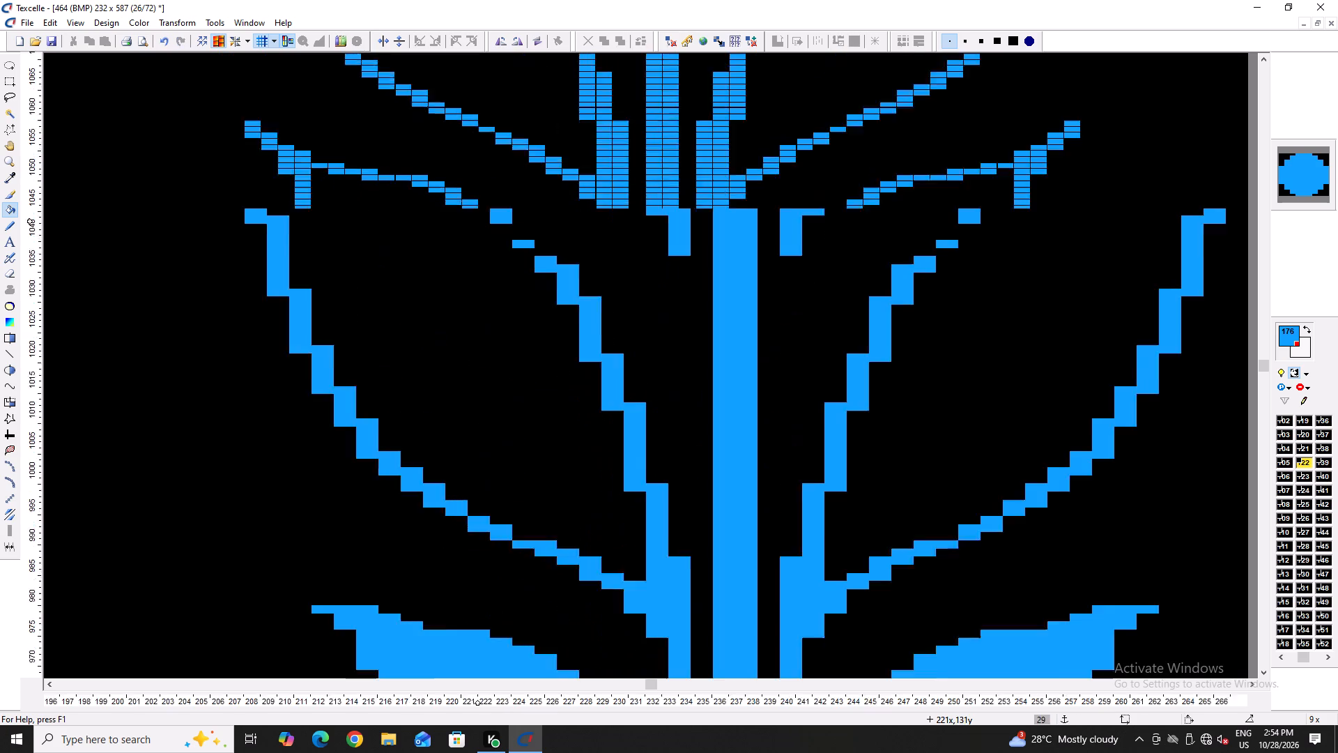
pyautogui.keyDown('ctrl'); pyautogui.scroll(1, 477, 220); pyautogui.keyUp('ctrl')
pyautogui.press('space')
pyautogui.press('x')
pyautogui.click(522, 238)
pyautogui.click(544, 269)
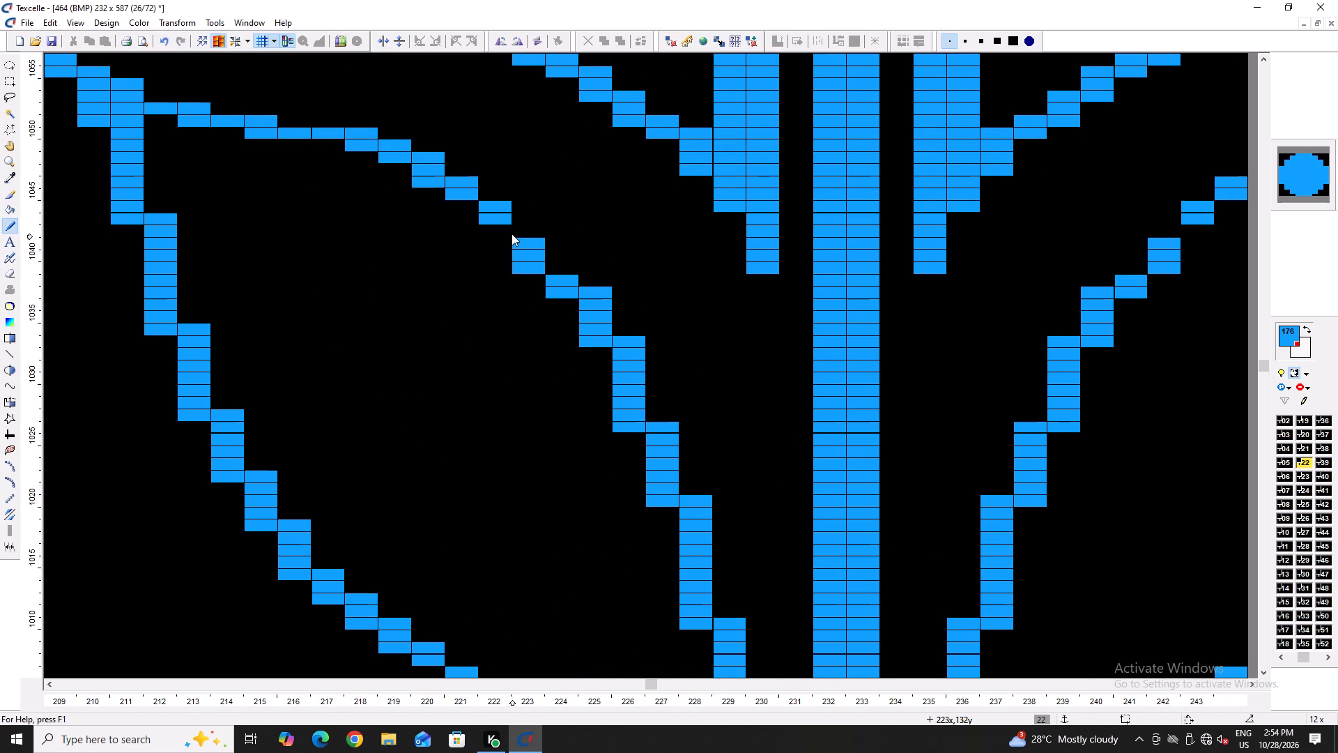
pyautogui.click(512, 234)
pyautogui.click(521, 231)
pyautogui.press('h')
pyautogui.click(515, 296)
# Fill the fifth leaf pair, at the end of the central stem, with blue.
pyautogui.keyDown('ctrl'); pyautogui.scroll(-8, 436, 332); pyautogui.keyUp('ctrl')
pyautogui.click(480, 396)
pyautogui.keyDown('ctrl'); pyautogui.scroll(-5, 512, 410); pyautogui.keyUp('ctrl')
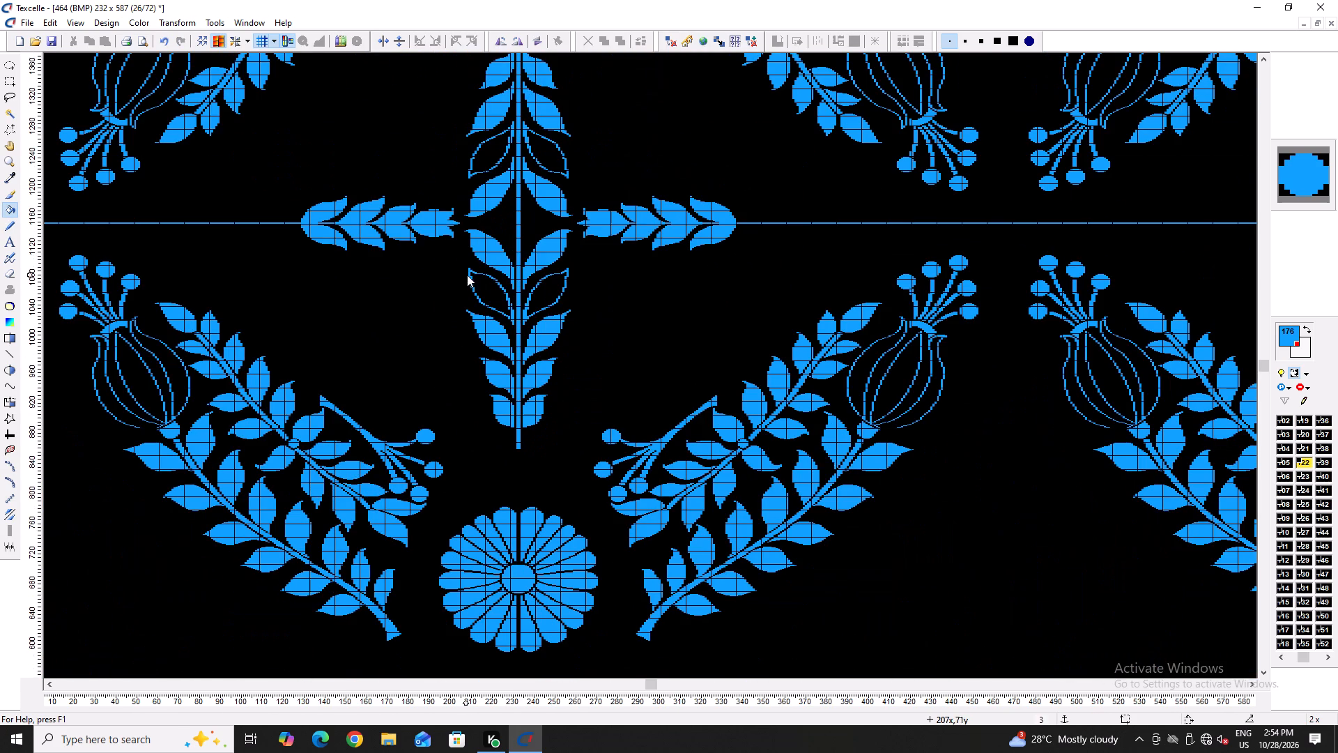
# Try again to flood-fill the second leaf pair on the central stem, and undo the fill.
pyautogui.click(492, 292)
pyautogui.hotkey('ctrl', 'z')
# Close the gap in the second leaf's upper outline with a blue pixel and fill that leaf pair blue.
pyautogui.keyDown('ctrl'); pyautogui.scroll(7, 493, 294); pyautogui.keyUp('ctrl')
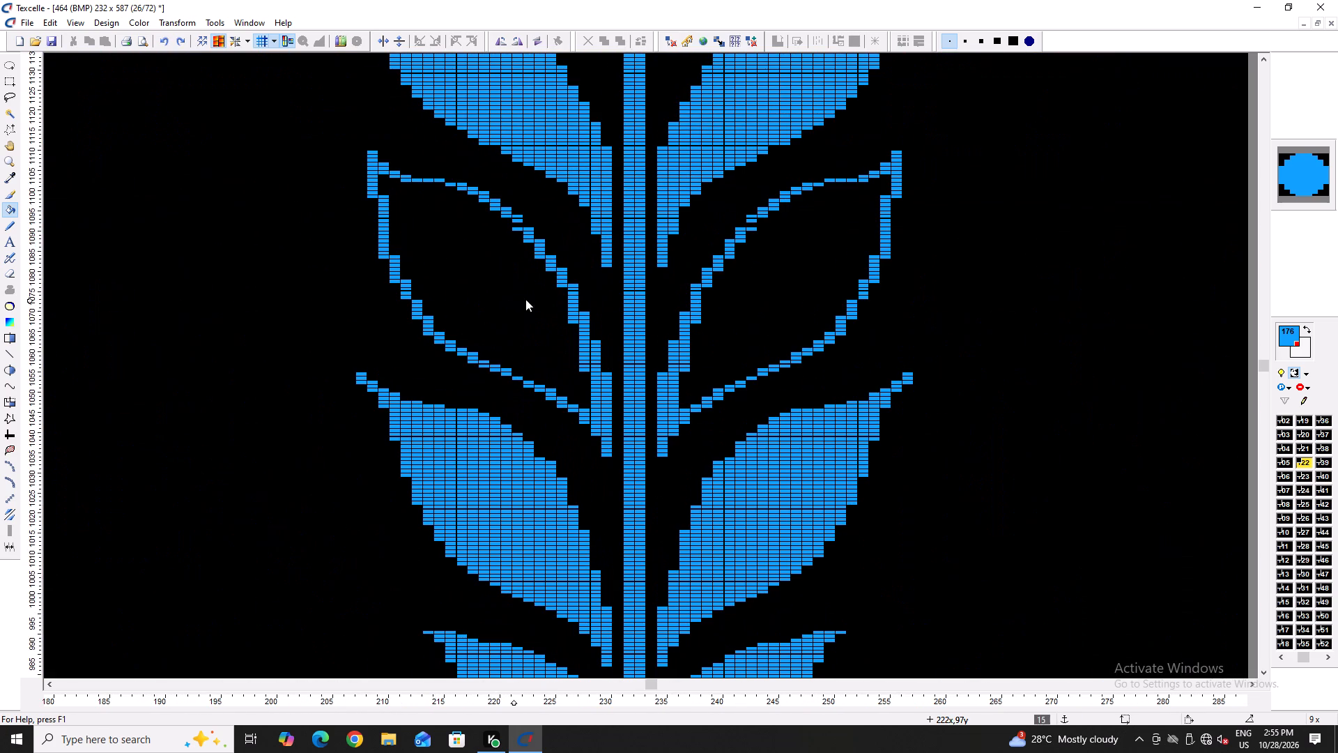
pyautogui.press('space')
pyautogui.write('X')
pyautogui.click(516, 223)
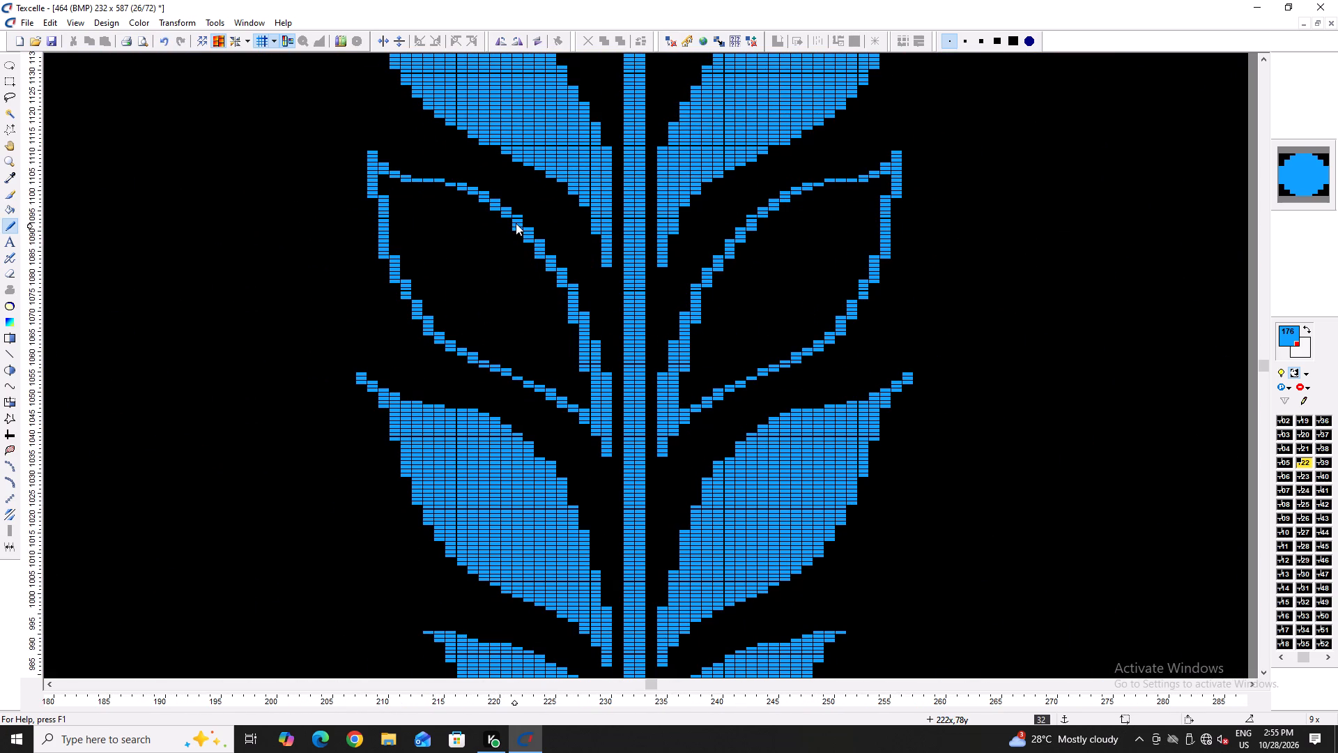
pyautogui.press('h')
pyautogui.click(473, 254)
pyautogui.keyDown('ctrl'); pyautogui.scroll(-7, 473, 255); pyautogui.keyUp('ctrl')
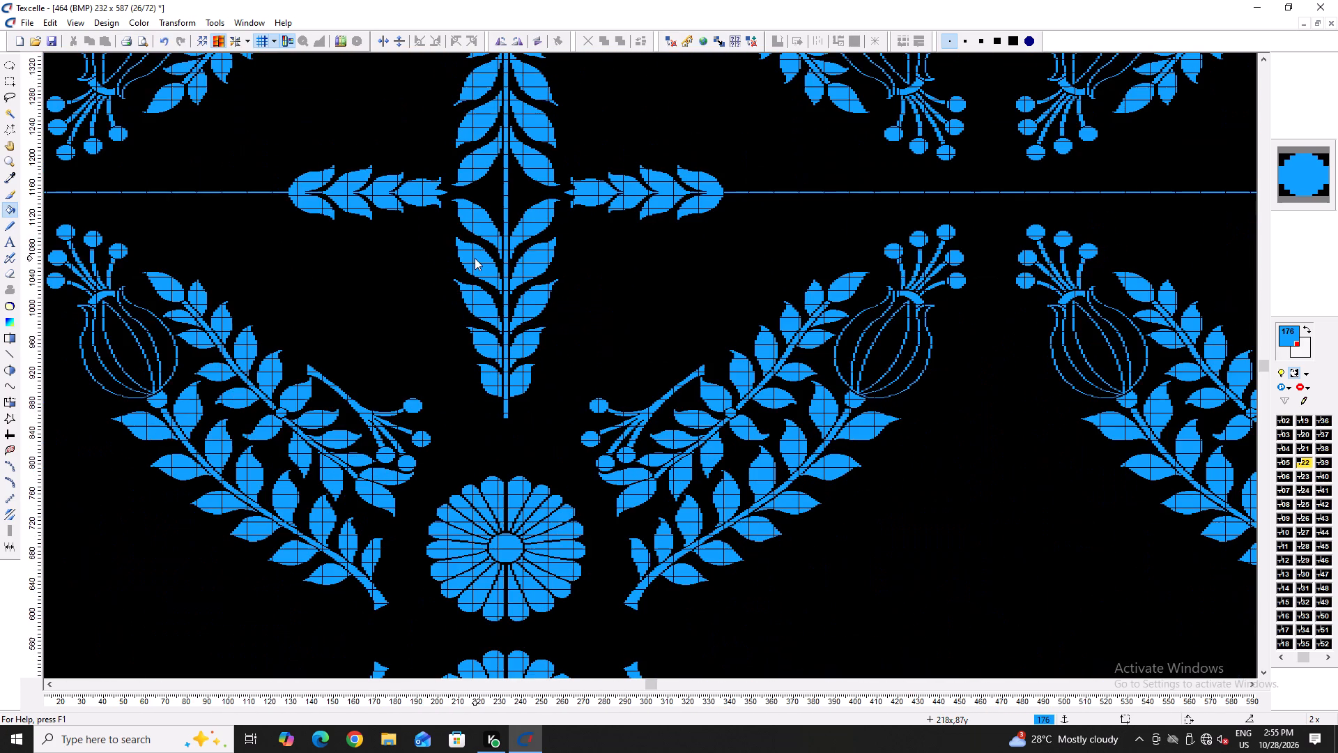
# Smooth the second left leaf's upper edge near its tip, blackening two pixels at the end of its flat top step.
pyautogui.keyDown('ctrl'); pyautogui.scroll(7, 489, 264); pyautogui.keyUp('ctrl')
pyautogui.press('space')
pyautogui.press('x')
pyautogui.press('x')
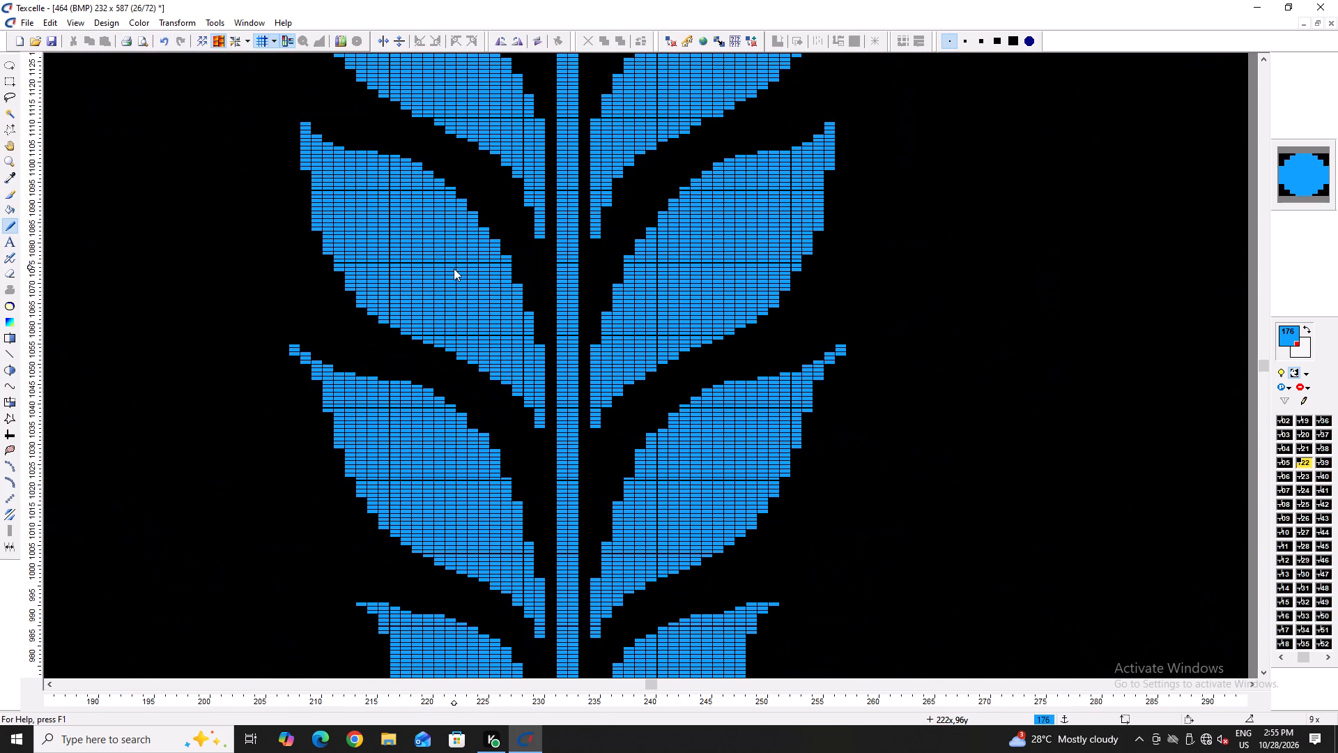
pyautogui.keyDown('ctrl'); pyautogui.scroll(2, 438, 260); pyautogui.keyUp('ctrl')
pyautogui.scroll(4, 433, 260)
pyautogui.press('Left')
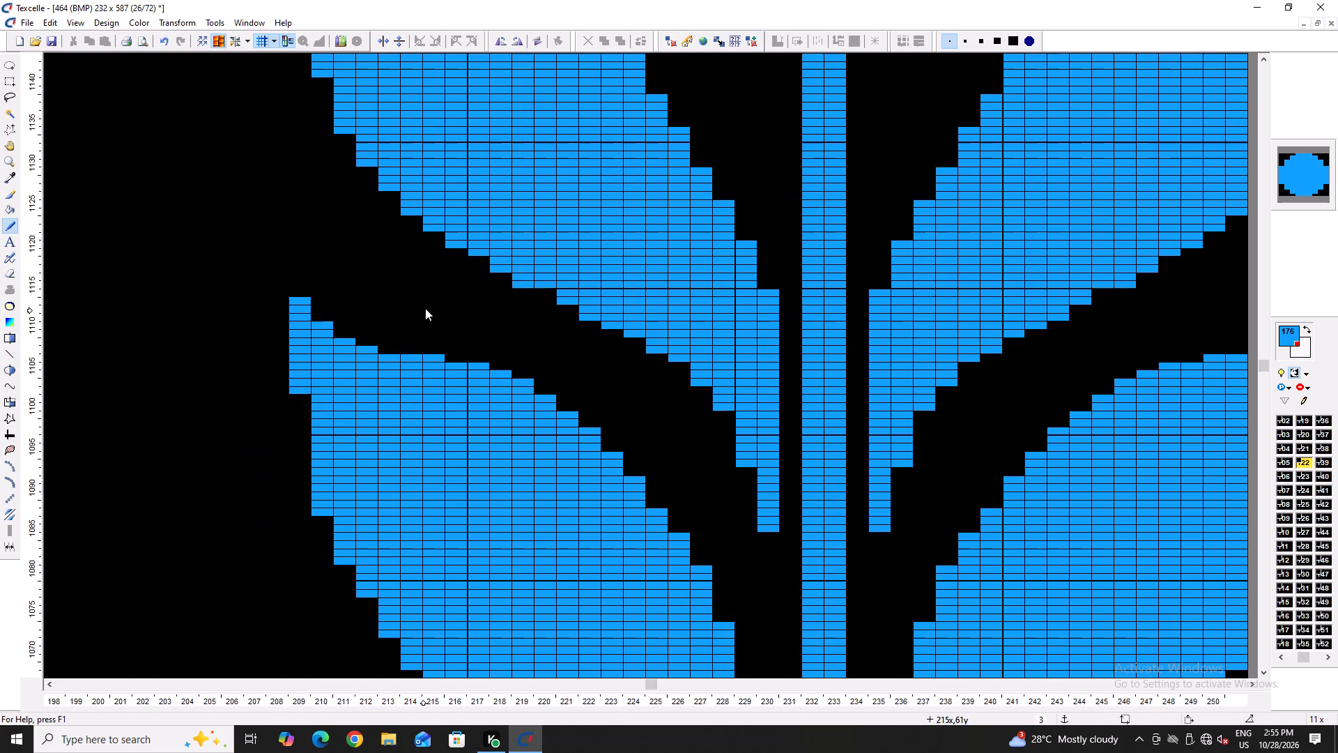
pyautogui.keyDown('ctrl'); pyautogui.scroll(1, 421, 347); pyautogui.keyUp('ctrl')
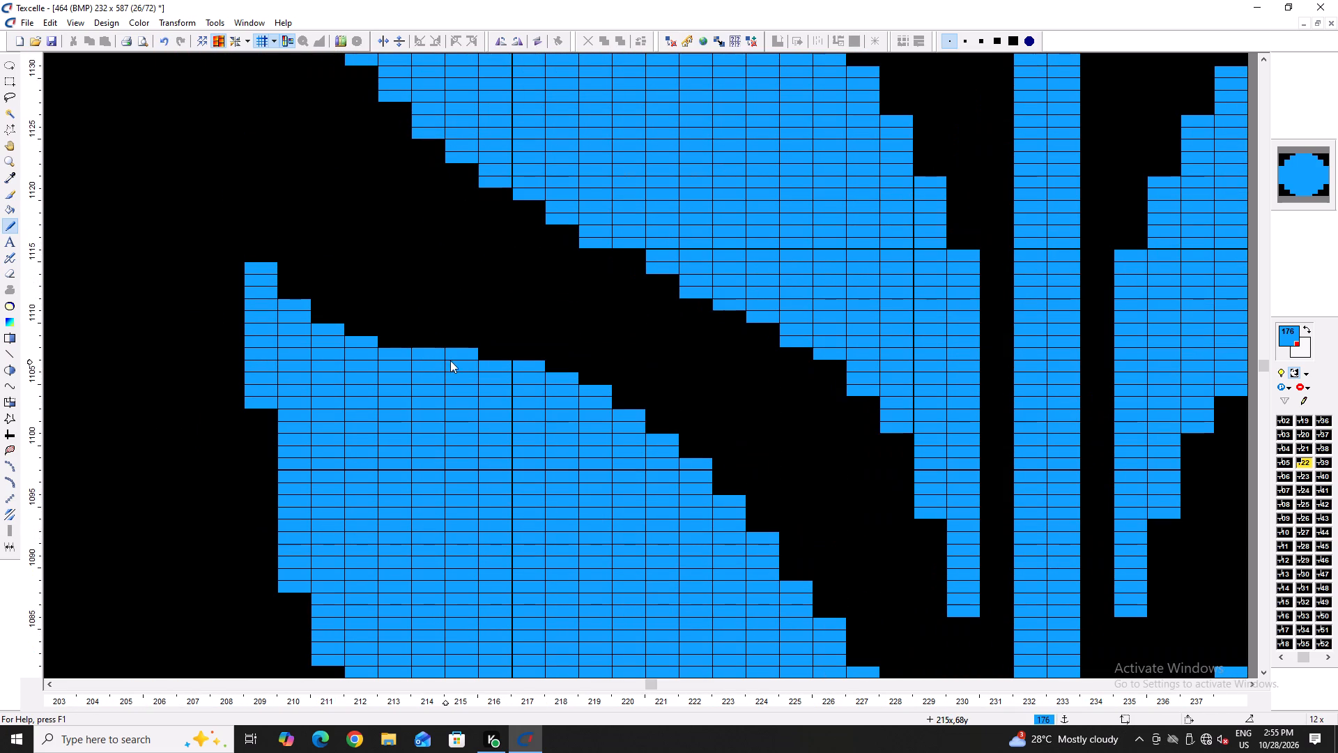
pyautogui.rightClick(463, 351)
pyautogui.rightClick(482, 357)
pyautogui.rightClick(479, 358)
pyautogui.rightClick(474, 358)
pyautogui.hotkey('shift', 'space')
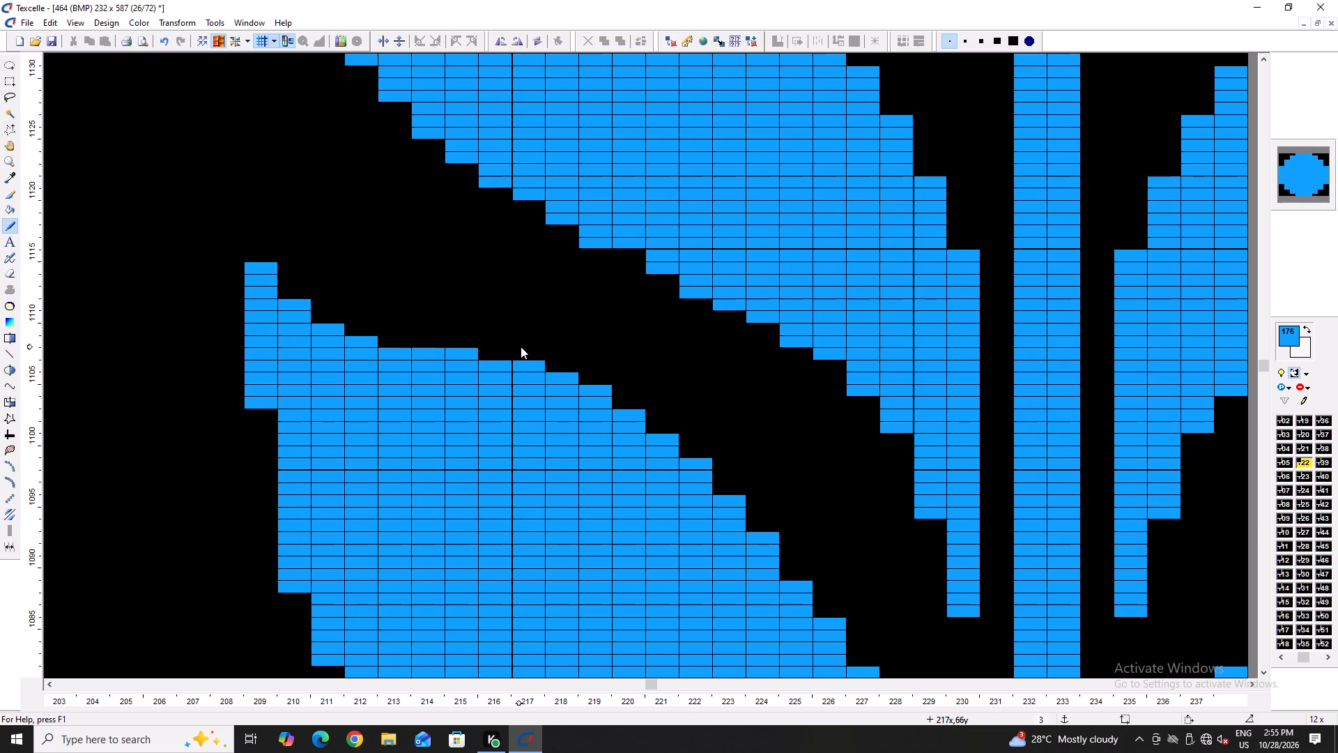
pyautogui.rightClick(464, 351)
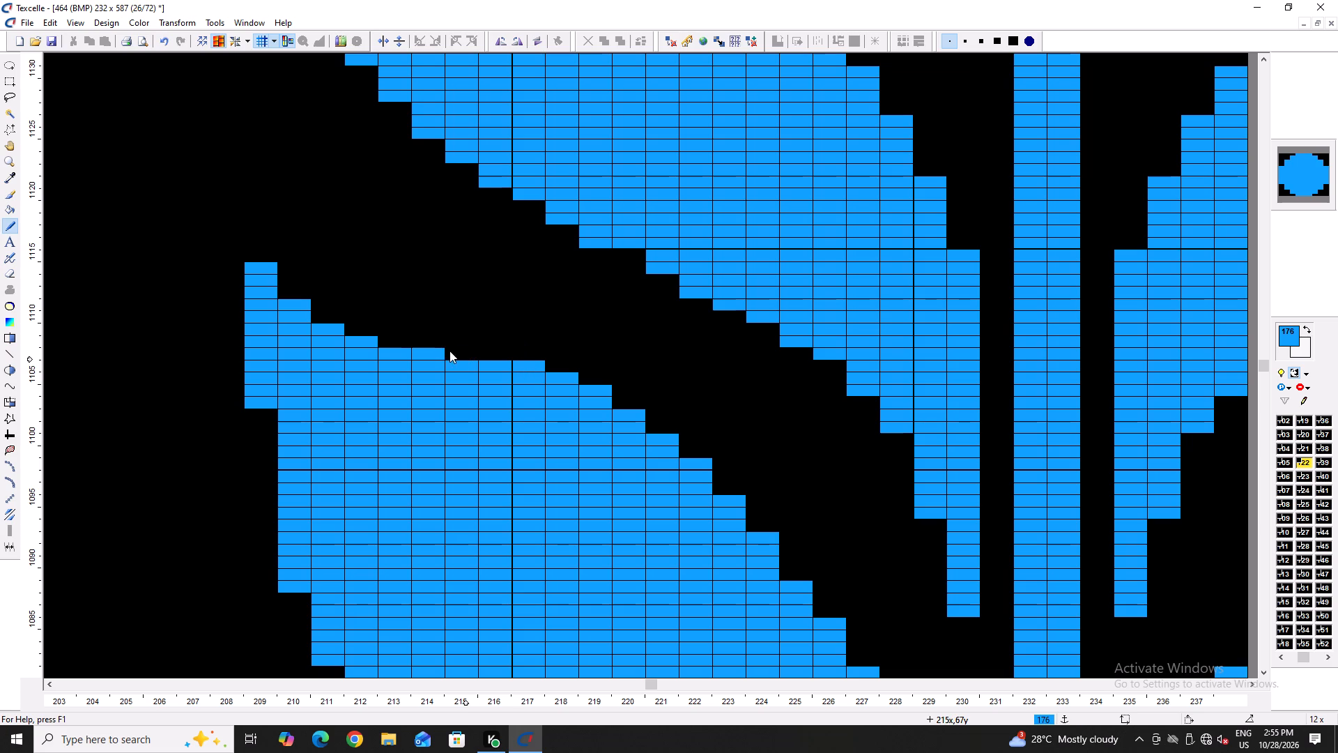
pyautogui.rightClick(439, 353)
# Continue smoothing the leaf's upper edge toward the stem, blackening the protruding top pixels and restoring one over-trimmed pixel to blue.
pyautogui.moveTo(537, 356); pyautogui.dragTo(530, 360, button='right')
pyautogui.moveTo(524, 363); pyautogui.dragTo(512, 366, button='right')
pyautogui.rightClick(512, 366)
pyautogui.rightClick(501, 366)
pyautogui.rightClick(571, 366)
pyautogui.rightClick(573, 370)
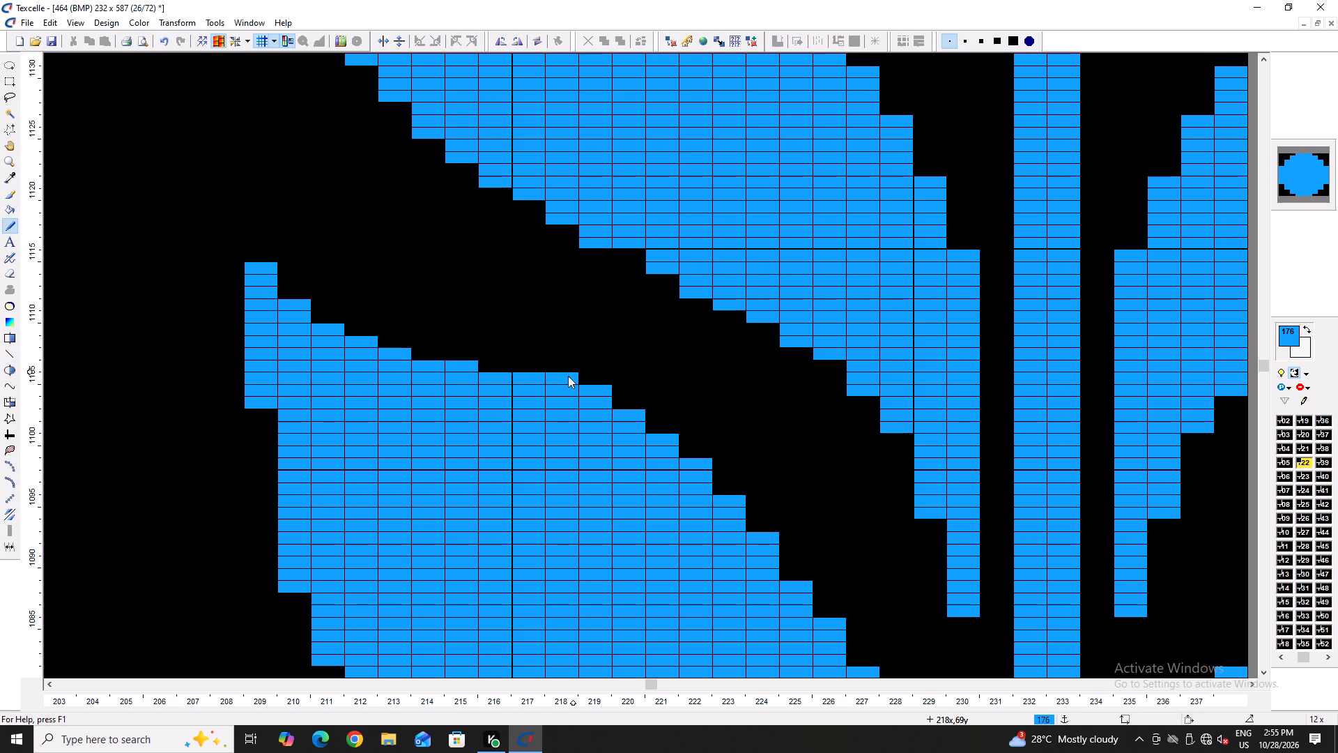
pyautogui.rightClick(568, 376)
pyautogui.rightClick(568, 377)
pyautogui.rightClick(595, 388)
pyautogui.rightClick(525, 376)
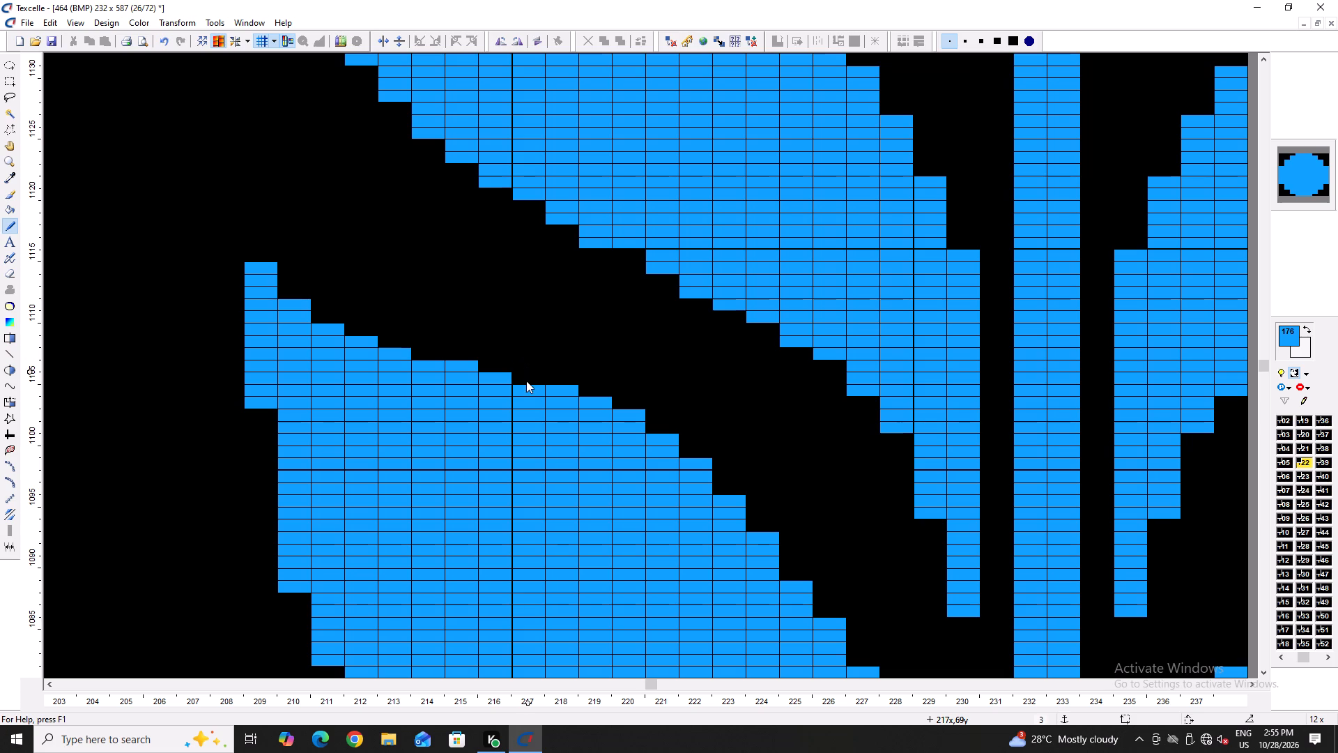
pyautogui.click(523, 381)
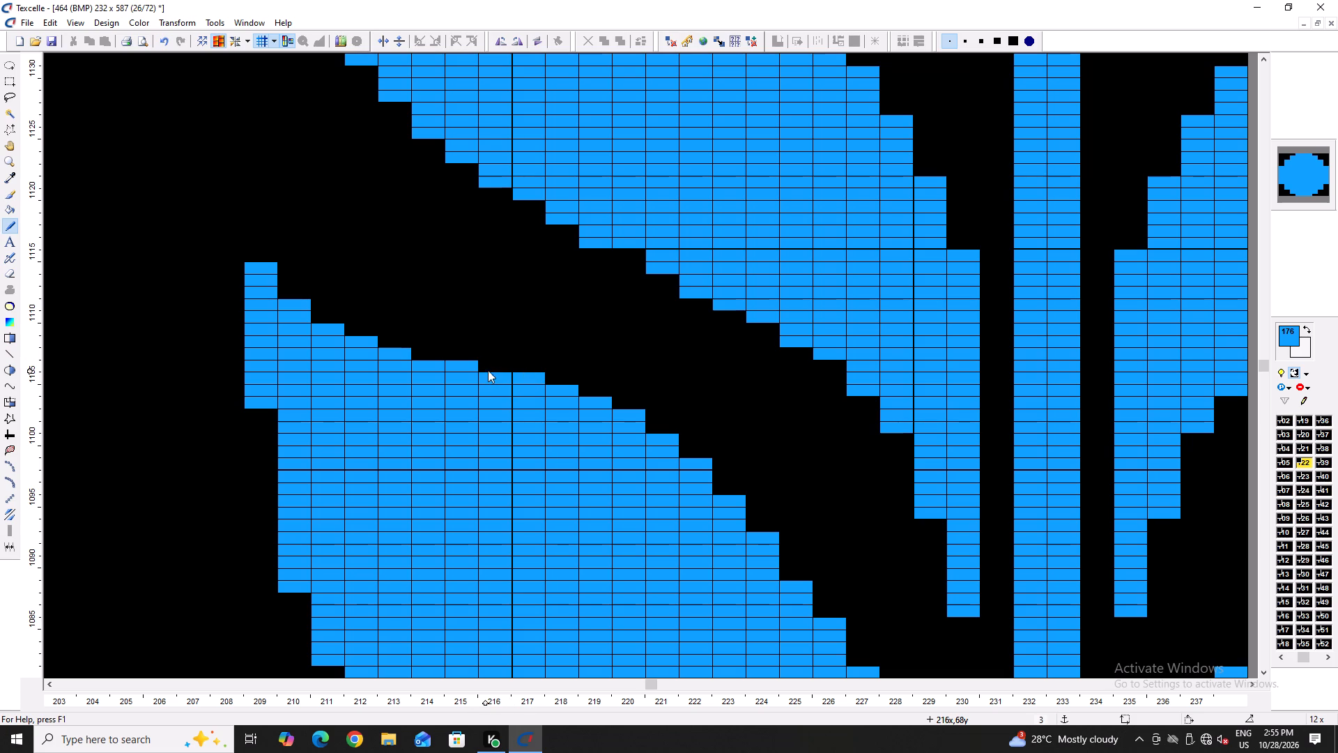
# Finish smoothing the second left leaf's upper edge down toward the stem, blackening the protruding pixel at each step.
pyautogui.rightClick(479, 366)
pyautogui.rightClick(476, 365)
pyautogui.rightClick(546, 379)
pyautogui.moveTo(535, 380); pyautogui.dragTo(525, 380, button='right')
pyautogui.rightClick(525, 380)
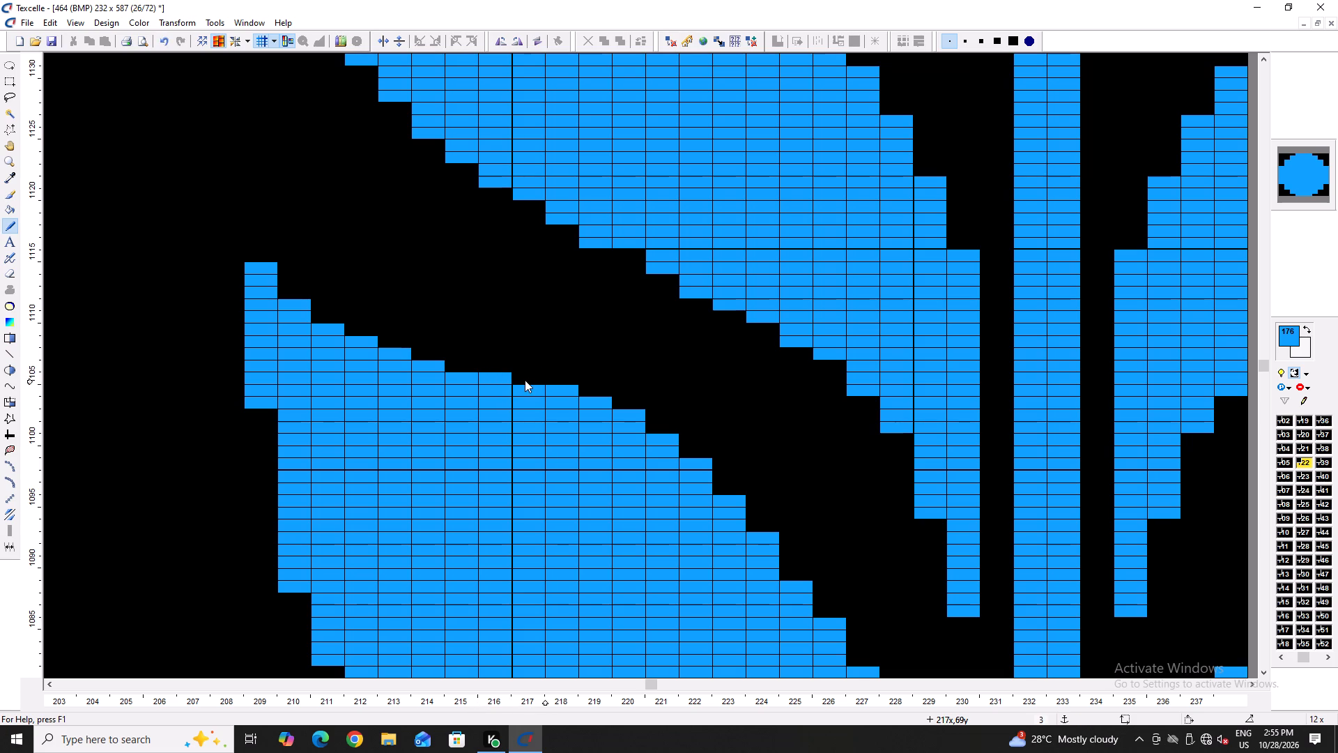
pyautogui.rightClick(519, 379)
pyautogui.rightClick(574, 388)
pyautogui.rightClick(606, 401)
pyautogui.rightClick(643, 416)
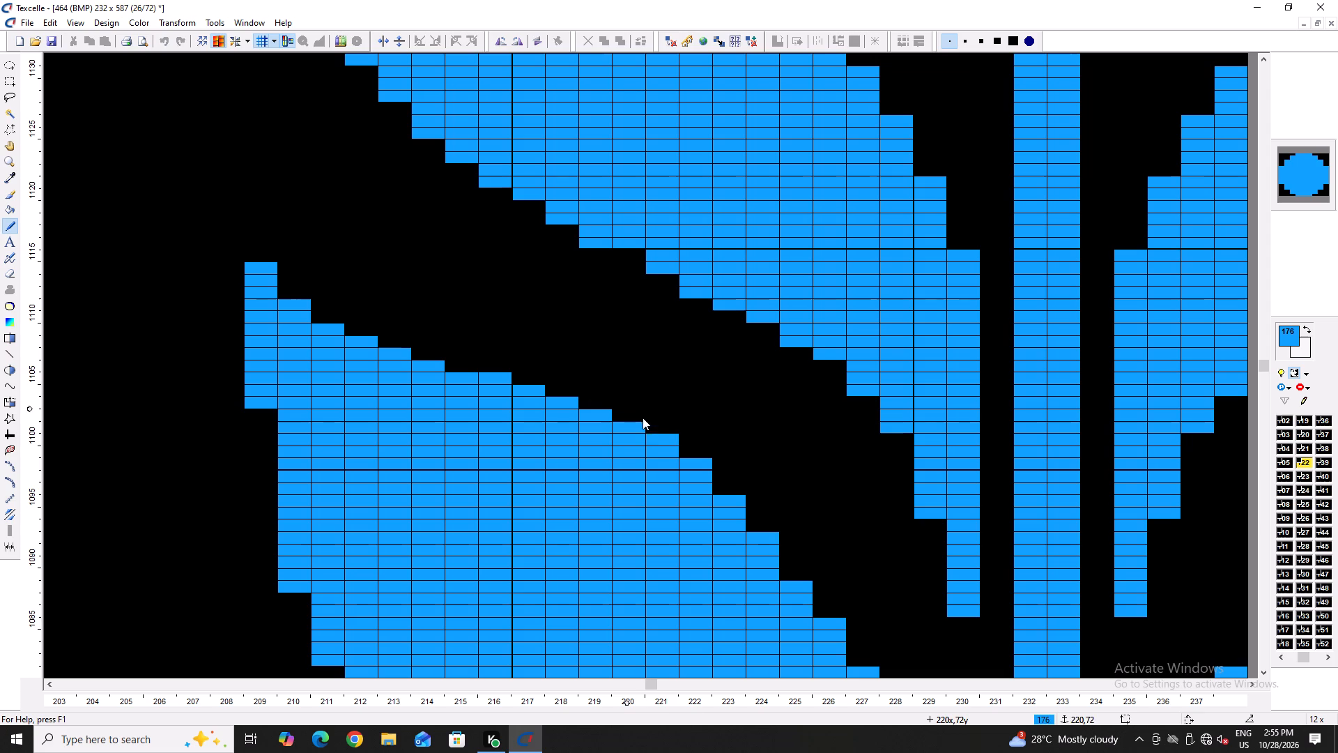
pyautogui.rightClick(660, 433)
pyautogui.rightClick(703, 462)
# Round out the stem-side edge of the left leaf directly above, adding blue pixels on top of its steps.
pyautogui.keyDown('ctrl'); pyautogui.scroll(-4, 712, 469); pyautogui.keyUp('ctrl')
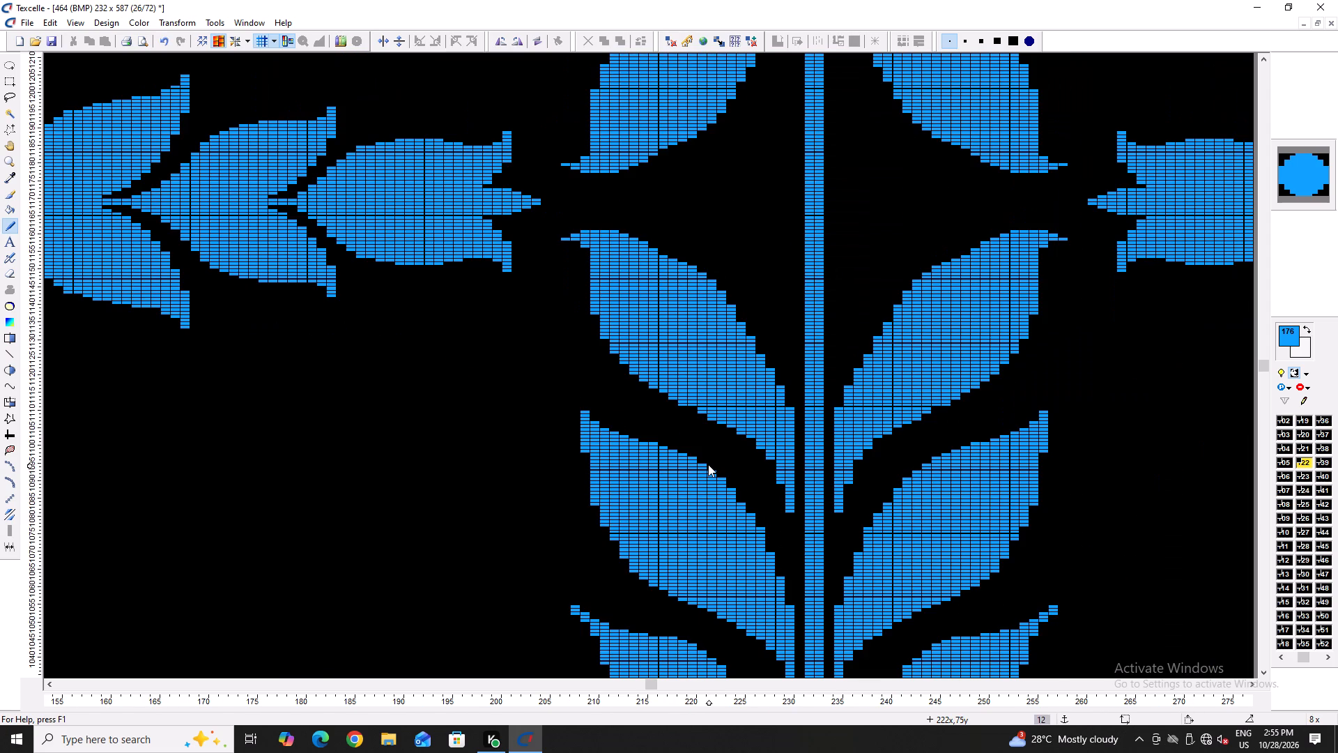
pyautogui.keyDown('ctrl'); pyautogui.scroll(2, 715, 439); pyautogui.keyUp('ctrl')
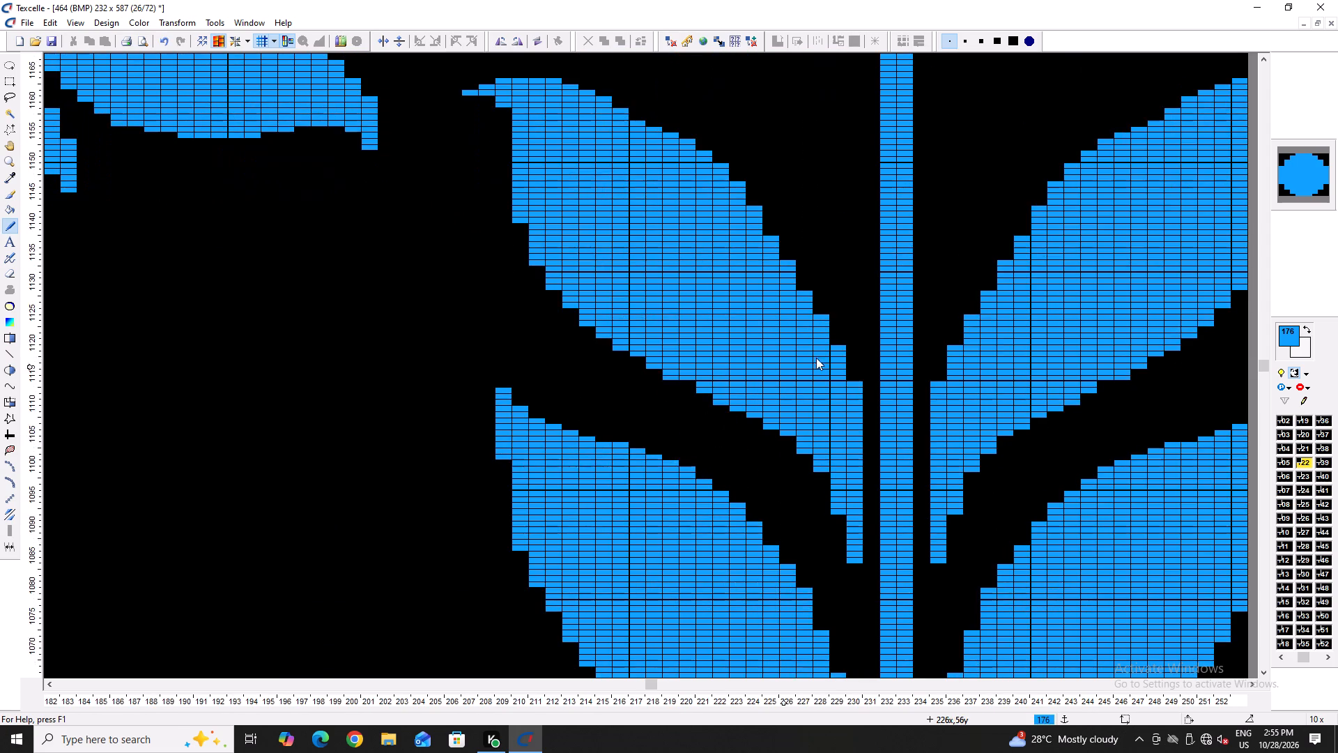
pyautogui.scroll(1, 823, 356)
pyautogui.keyDown('ctrl'); pyautogui.scroll(1, 842, 482); pyautogui.keyUp('ctrl')
pyautogui.moveTo(864, 450); pyautogui.dragTo(861, 457)
pyautogui.click(832, 402)
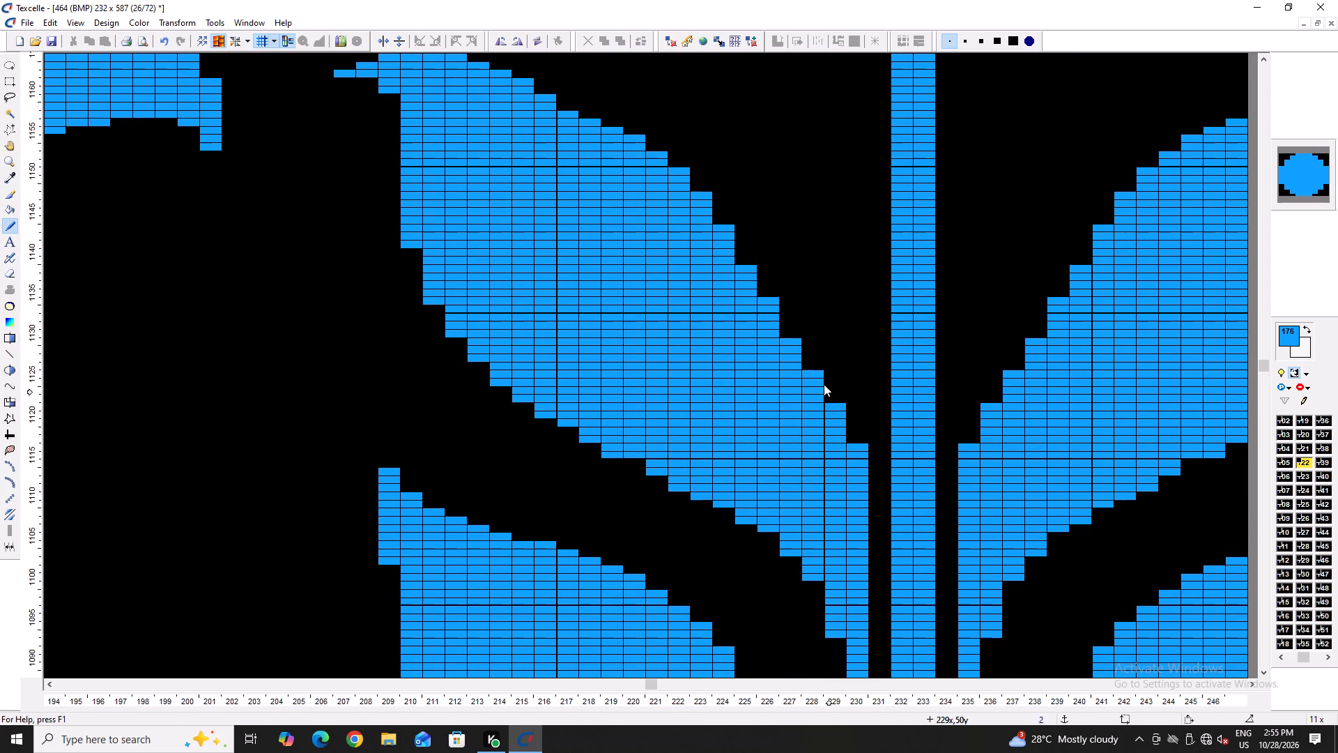
pyautogui.click(815, 369)
pyautogui.click(789, 334)
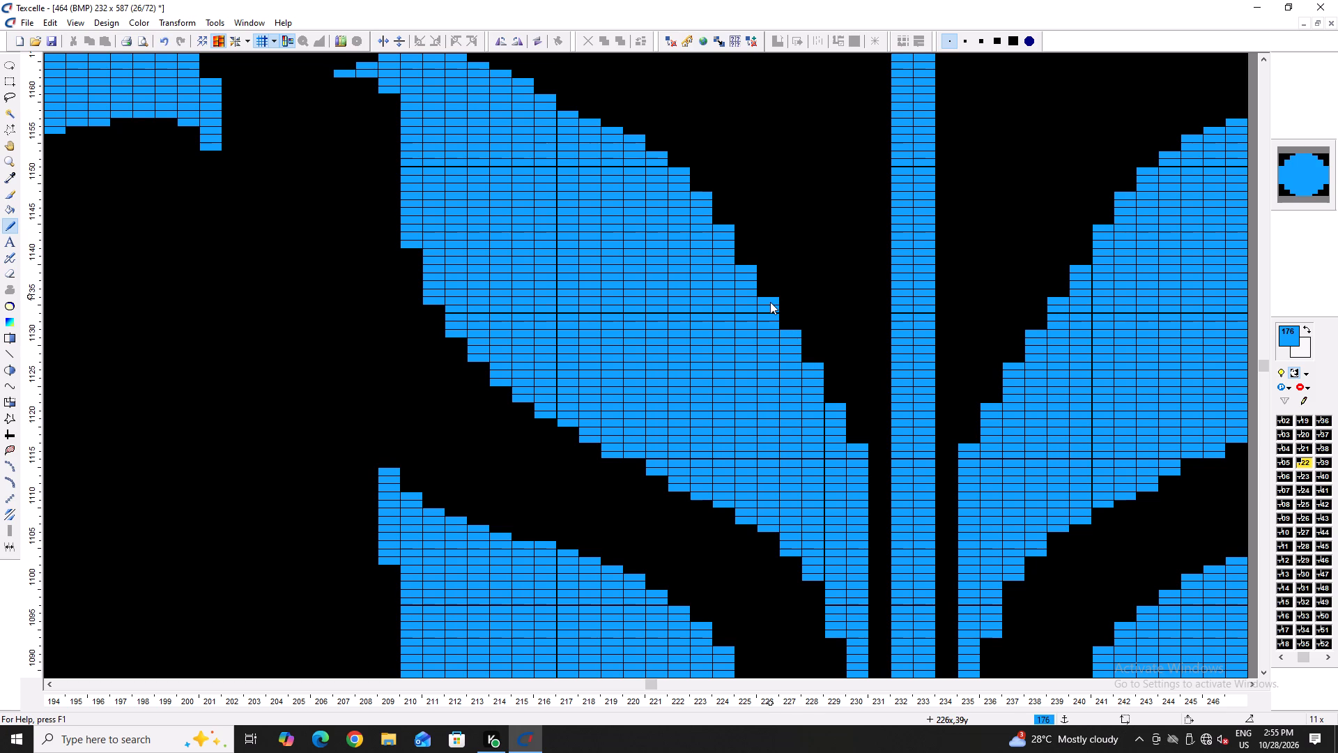
pyautogui.scroll(2, 772, 280)
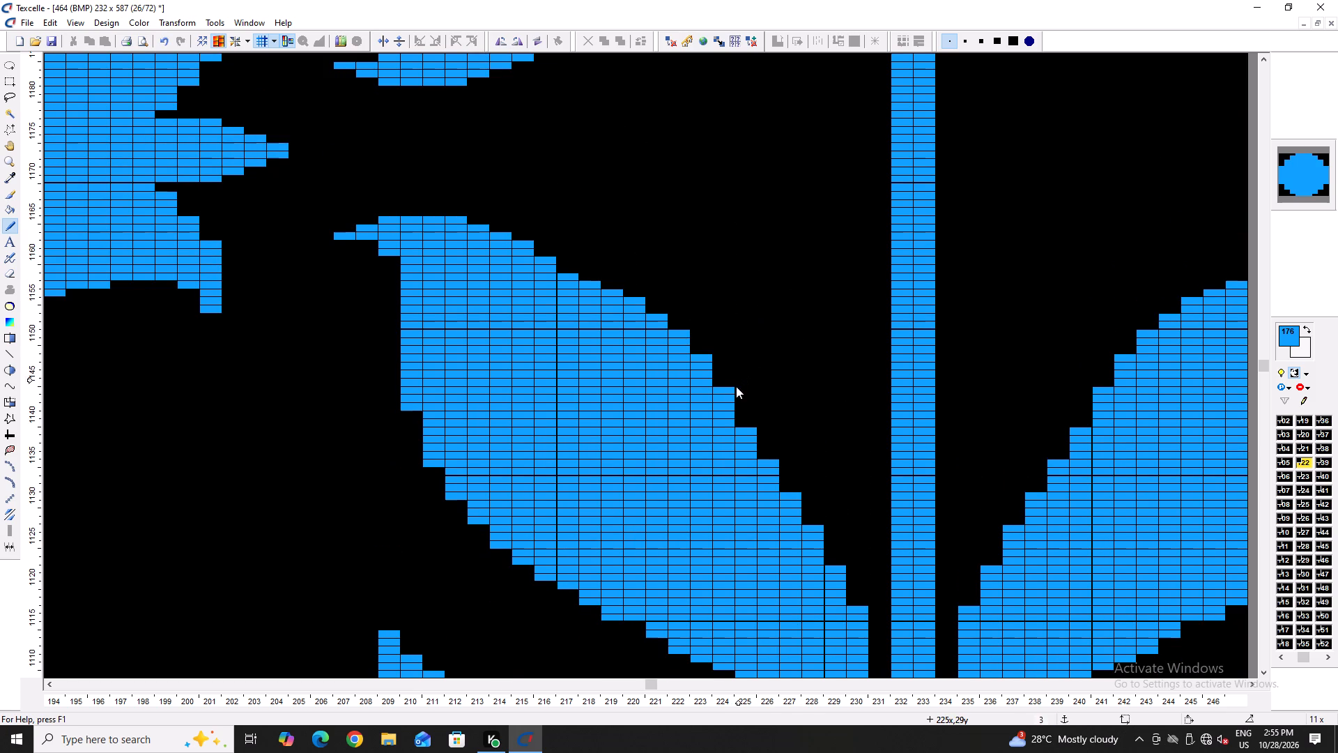
pyautogui.click(741, 416)
pyautogui.moveTo(761, 443); pyautogui.dragTo(762, 459)
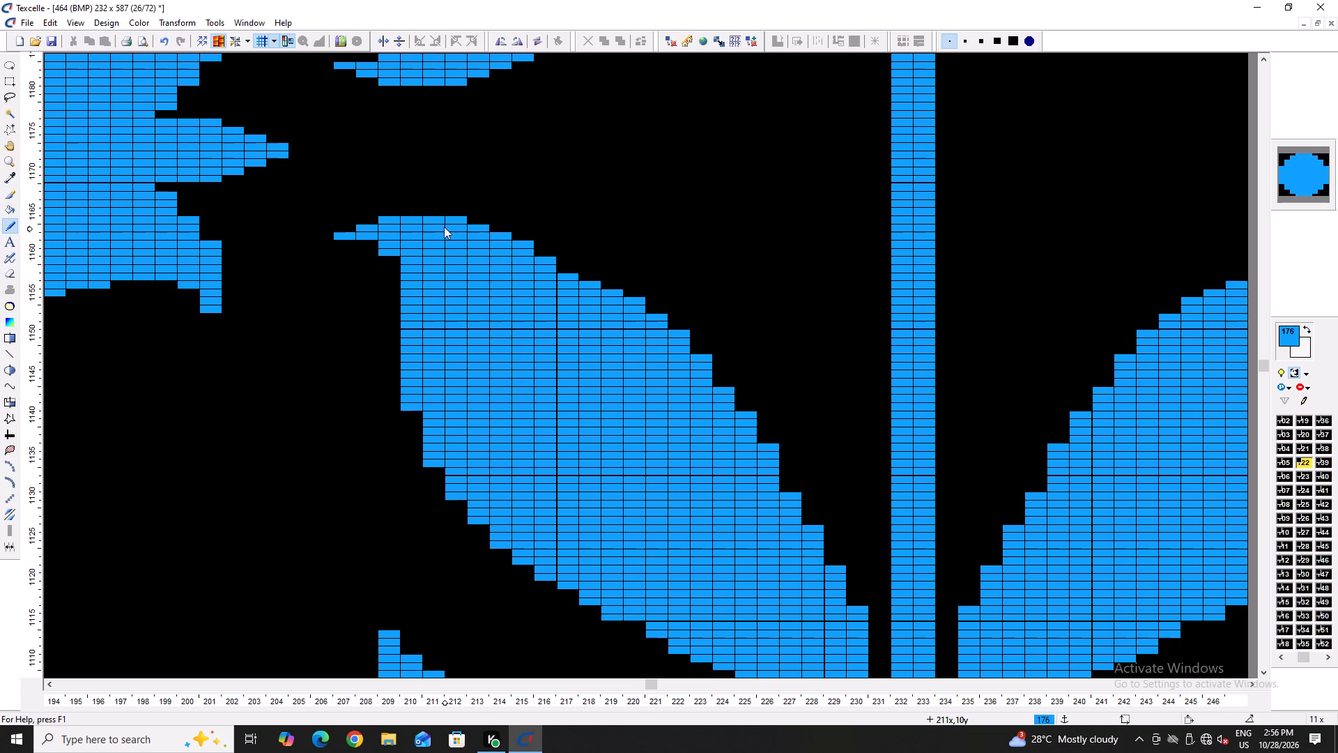
# Smooth this leaf's upper edge near the tip, blackening the protruding pixels at the ends of its flat steps.
pyautogui.keyDown('ctrl'); pyautogui.scroll(2, 447, 226); pyautogui.keyUp('ctrl')
pyautogui.rightClick(482, 172)
pyautogui.rightClick(480, 174)
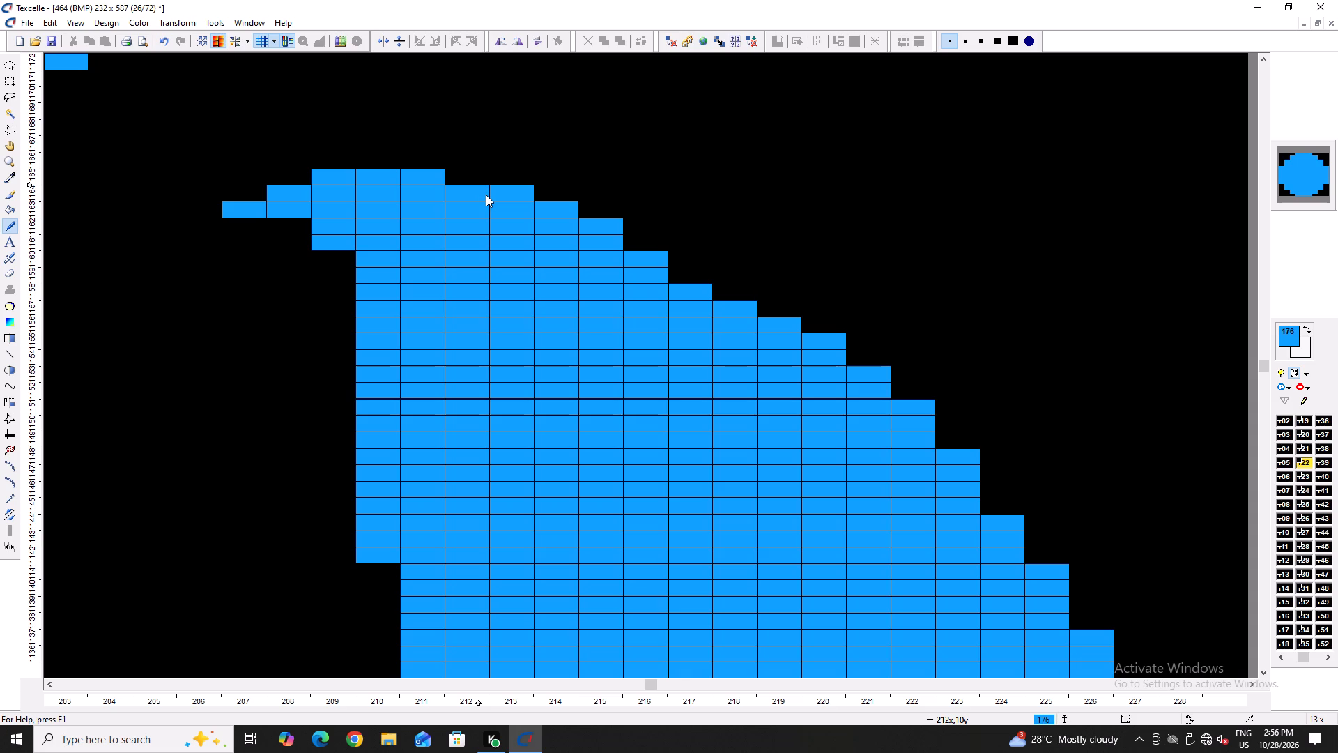
pyautogui.rightClick(528, 194)
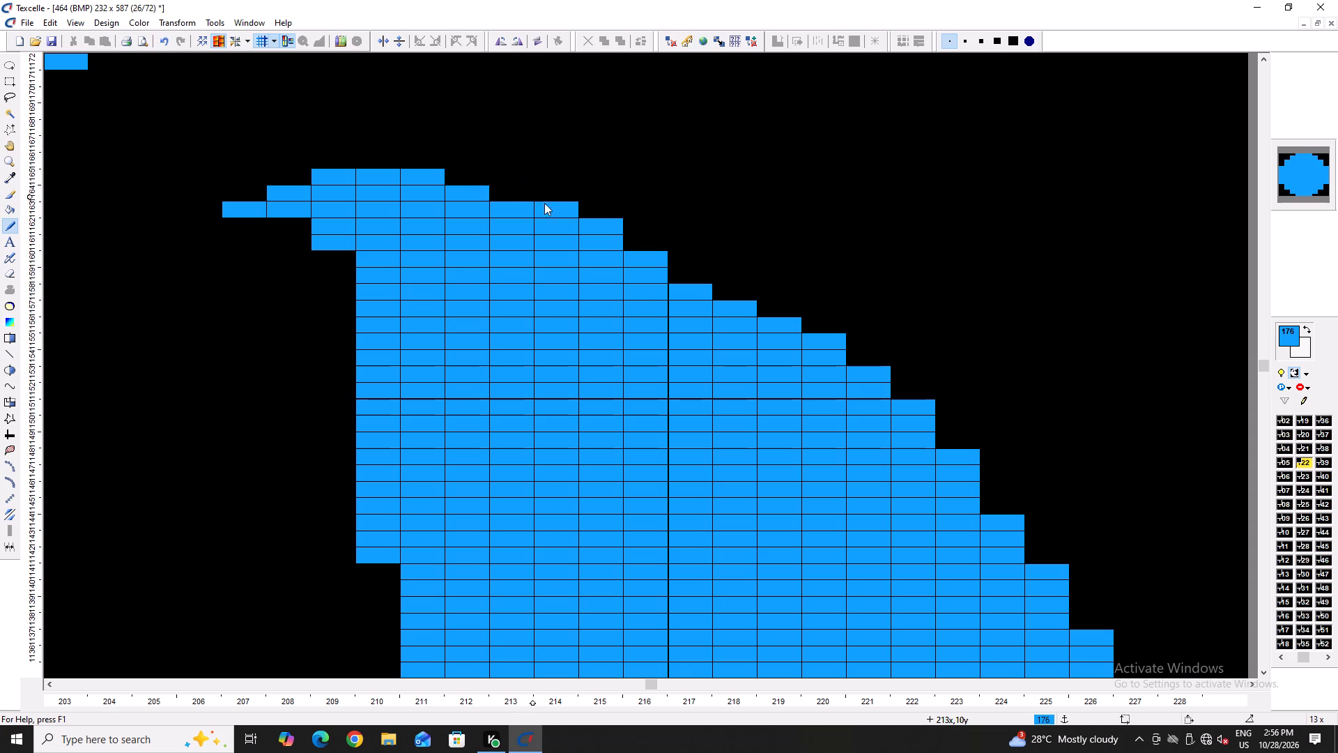
pyautogui.rightClick(558, 210)
pyautogui.rightClick(620, 224)
pyautogui.rightClick(651, 257)
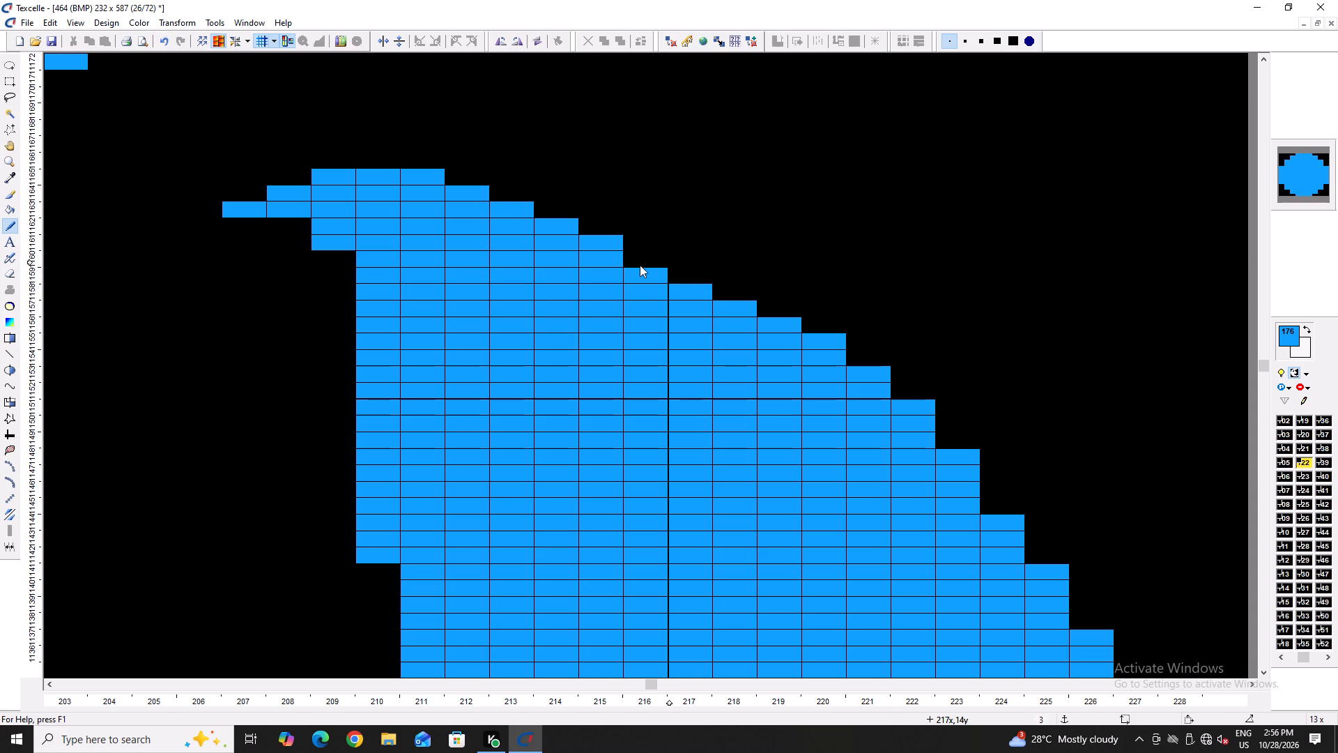
# Even the leaf's stem-side steps from the base upward with added blue pixels, blackening the stray pixel partway up.
pyautogui.keyDown('ctrl'); pyautogui.scroll(-3, 619, 258); pyautogui.keyUp('ctrl')
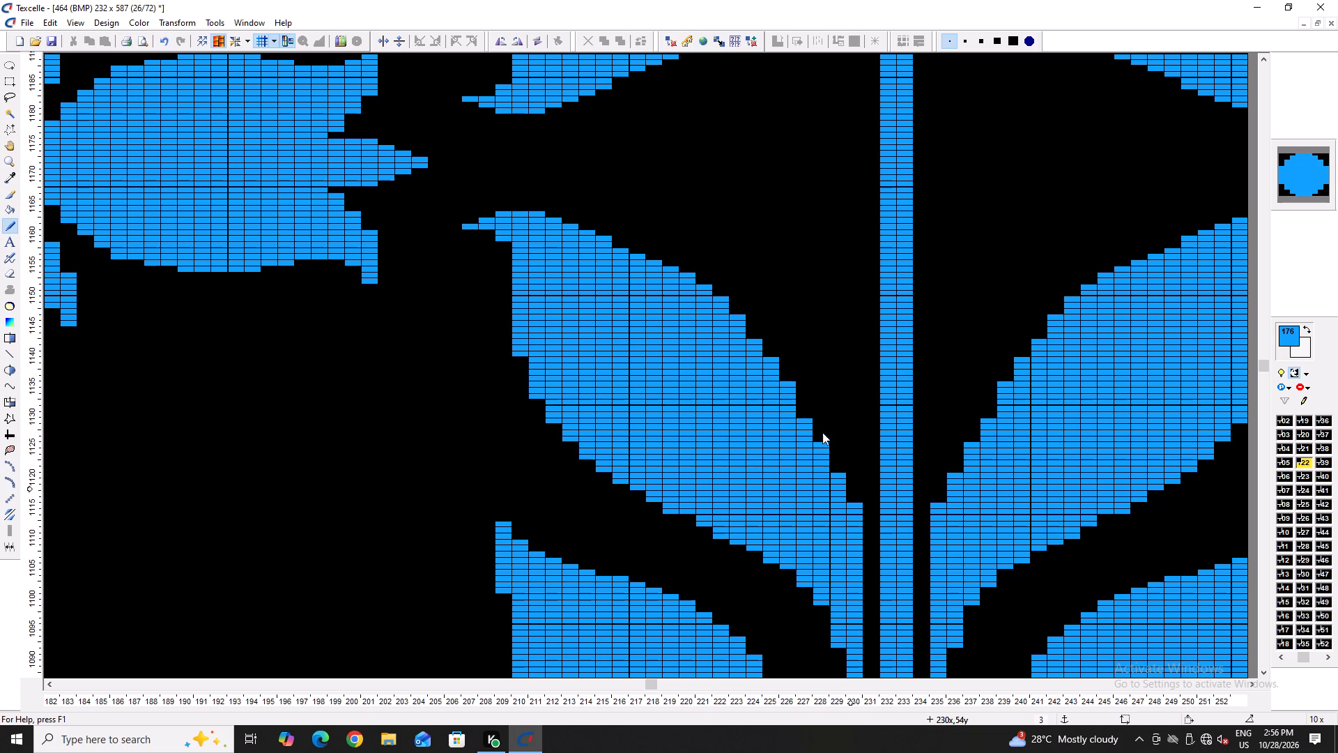
pyautogui.keyDown('ctrl'); pyautogui.scroll(1, 816, 439); pyautogui.keyUp('ctrl')
pyautogui.moveTo(864, 520); pyautogui.dragTo(863, 530)
pyautogui.click(835, 481)
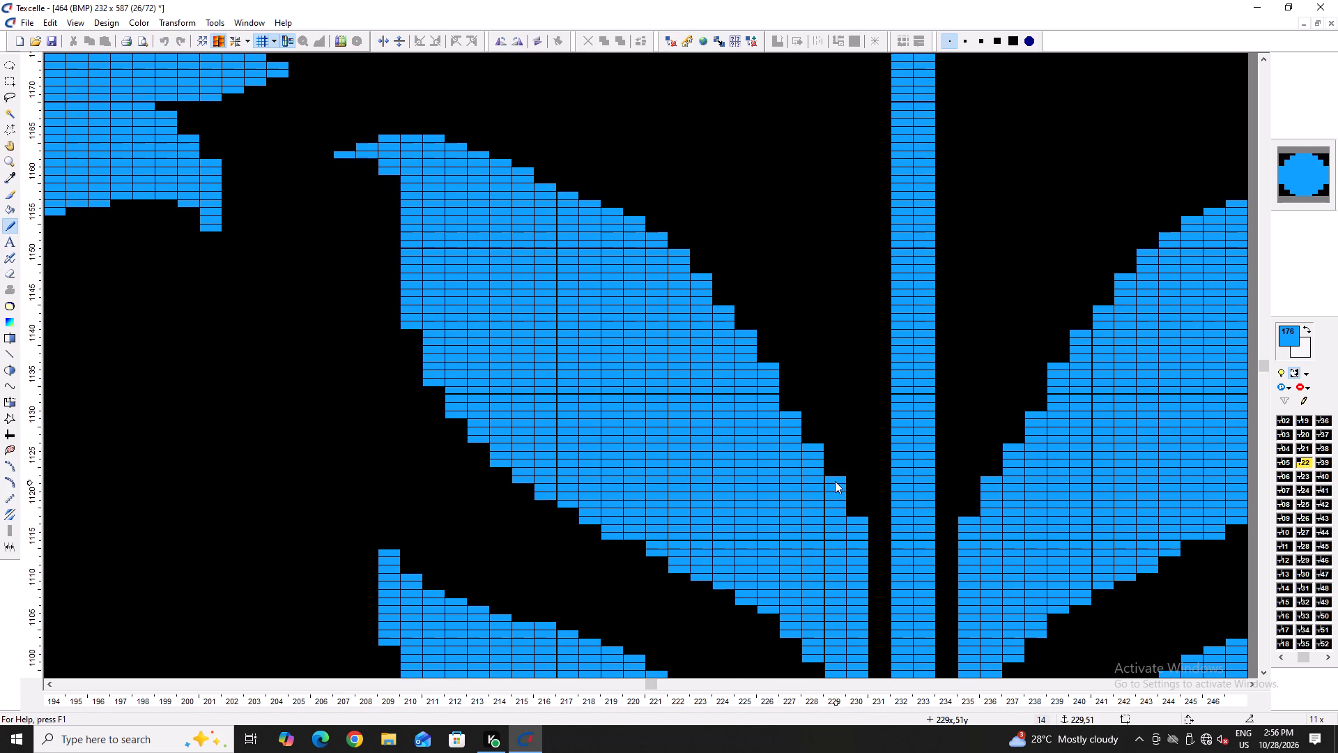
pyautogui.click(810, 439)
pyautogui.moveTo(787, 403); pyautogui.dragTo(785, 397)
pyautogui.doubleClick(767, 352)
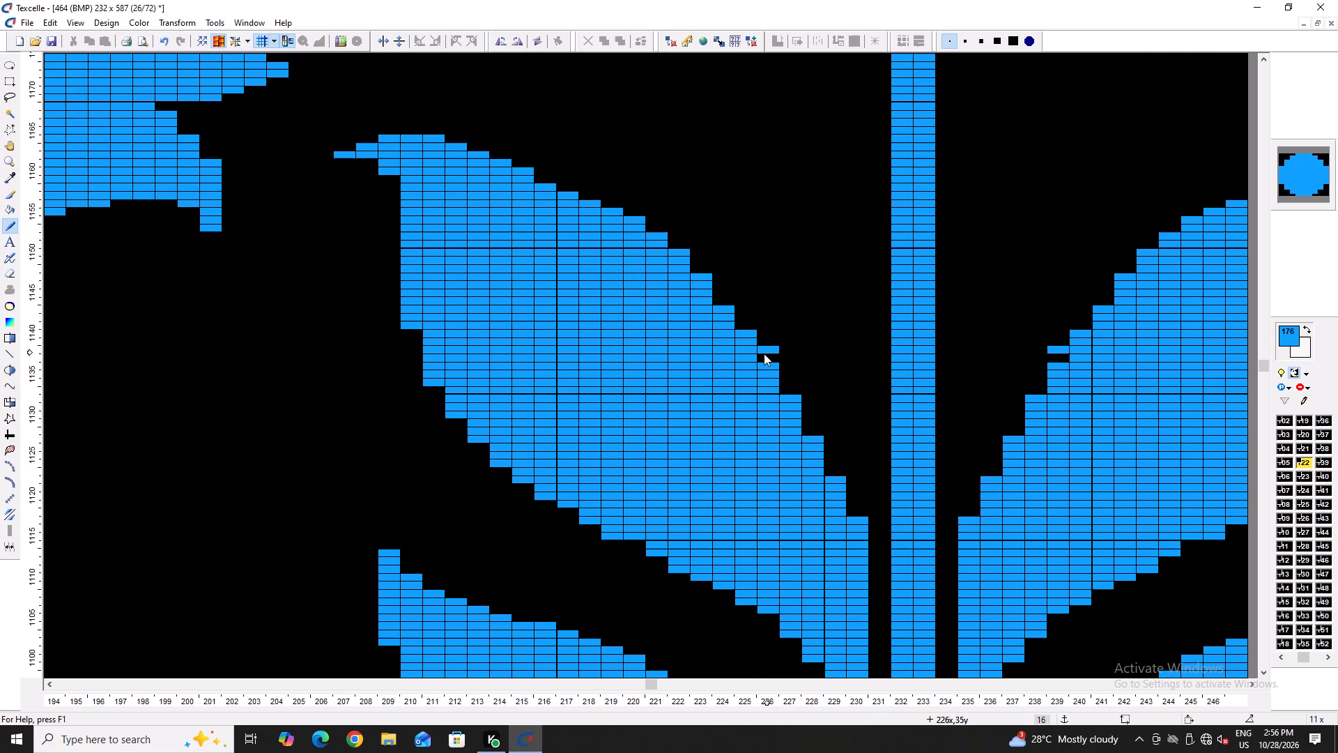
pyautogui.rightClick(774, 344)
pyautogui.rightClick(770, 347)
# Extend the leaf's stem-side steps with blue pixels from mid-edge down to the base, blackening the stray pixel near the stem.
pyautogui.click(723, 301)
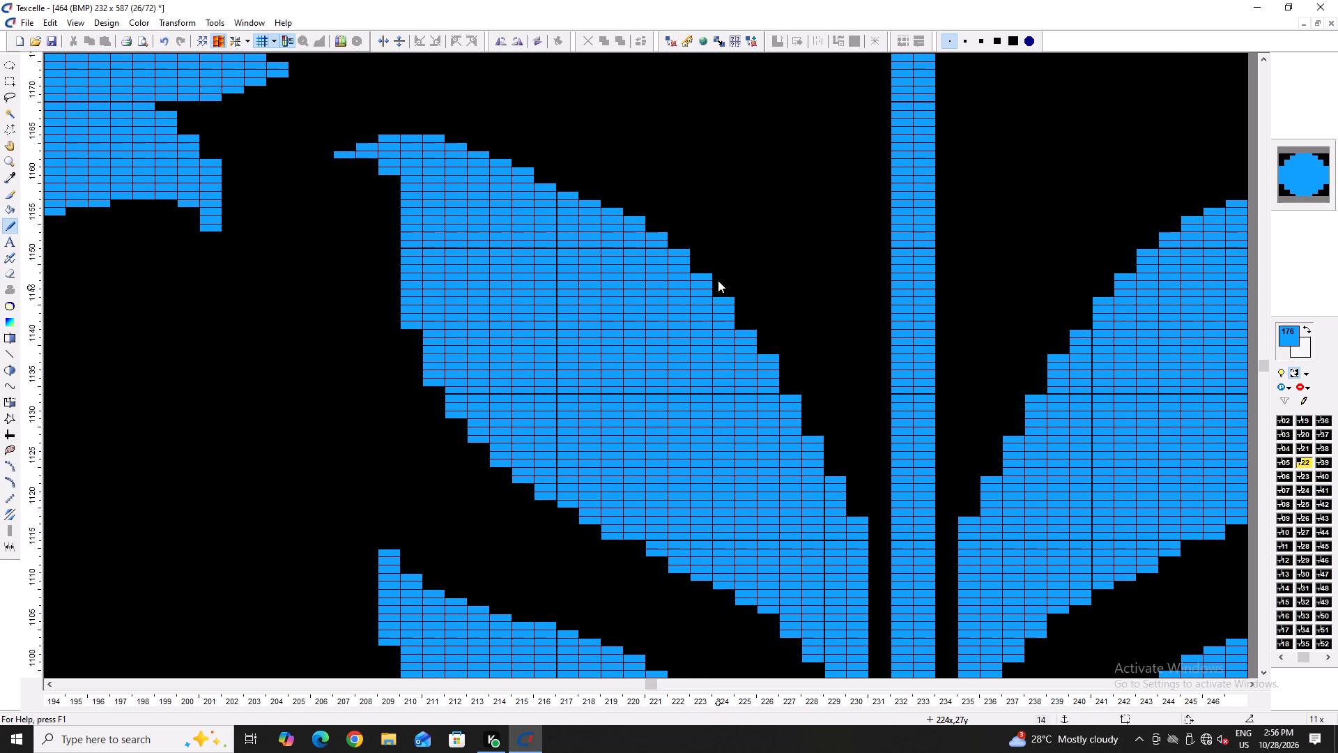
pyautogui.click(739, 321)
pyautogui.click(765, 347)
pyautogui.moveTo(776, 368); pyautogui.dragTo(780, 387)
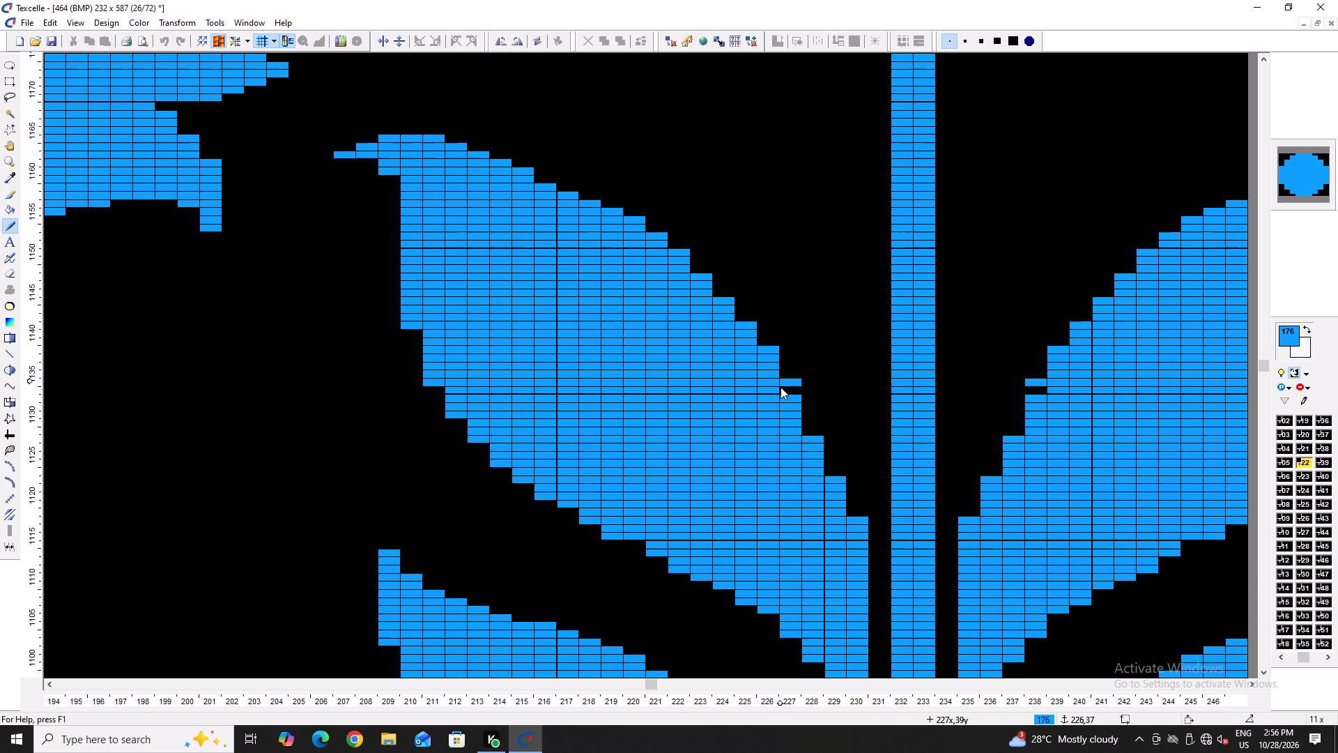
pyautogui.moveTo(780, 387); pyautogui.dragTo(783, 396)
pyautogui.click(784, 397)
pyautogui.moveTo(805, 416); pyautogui.dragTo(810, 443)
pyautogui.click(810, 444)
pyautogui.moveTo(831, 440); pyautogui.dragTo(833, 482)
pyautogui.click(833, 482)
pyautogui.rightClick(846, 443)
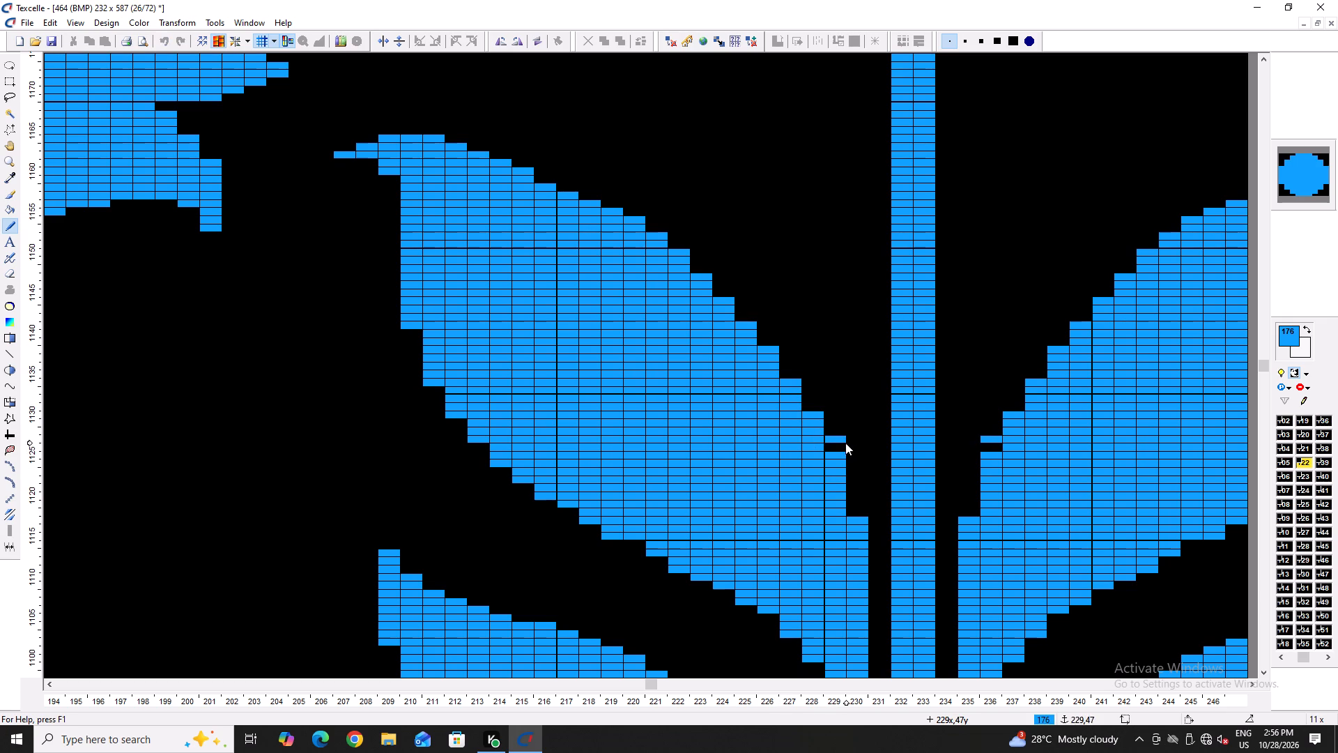
pyautogui.rightClick(845, 443)
pyautogui.rightClick(837, 442)
pyautogui.click(836, 449)
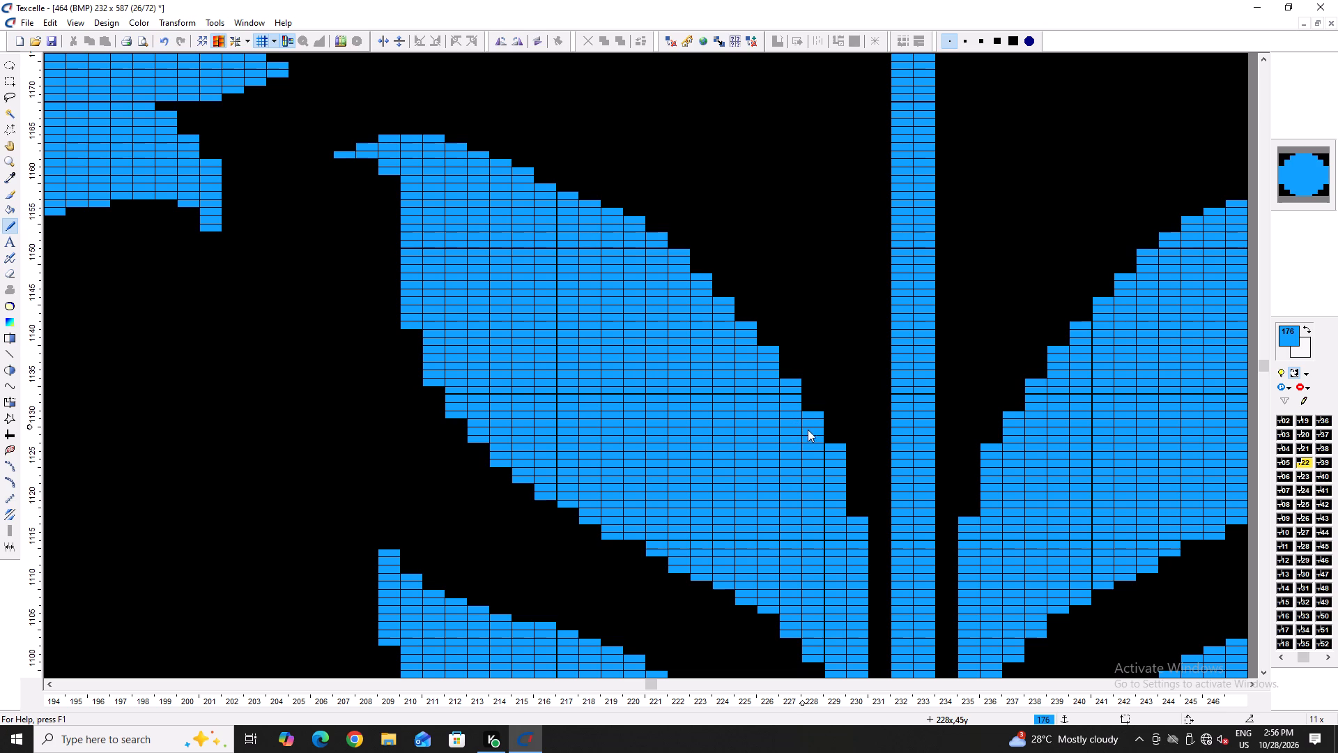
pyautogui.moveTo(851, 495); pyautogui.dragTo(850, 530)
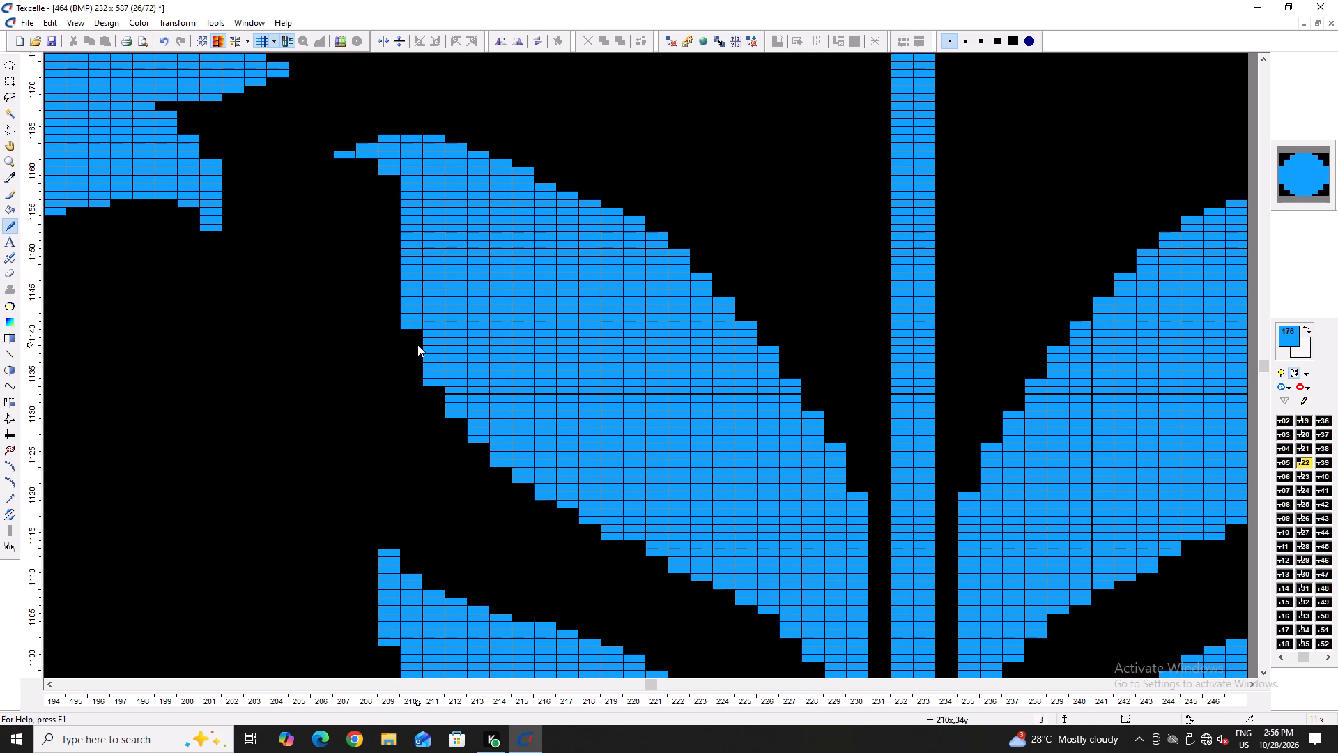
# Smooth the leaf's outer and lower edges to mid-length, blackening protruding corner pixels and filling one notch with blue.
pyautogui.rightClick(433, 377)
pyautogui.rightClick(432, 383)
pyautogui.rightClick(449, 411)
pyautogui.keyDown('ctrl'); pyautogui.scroll(-2, 486, 454); pyautogui.keyUp('ctrl')
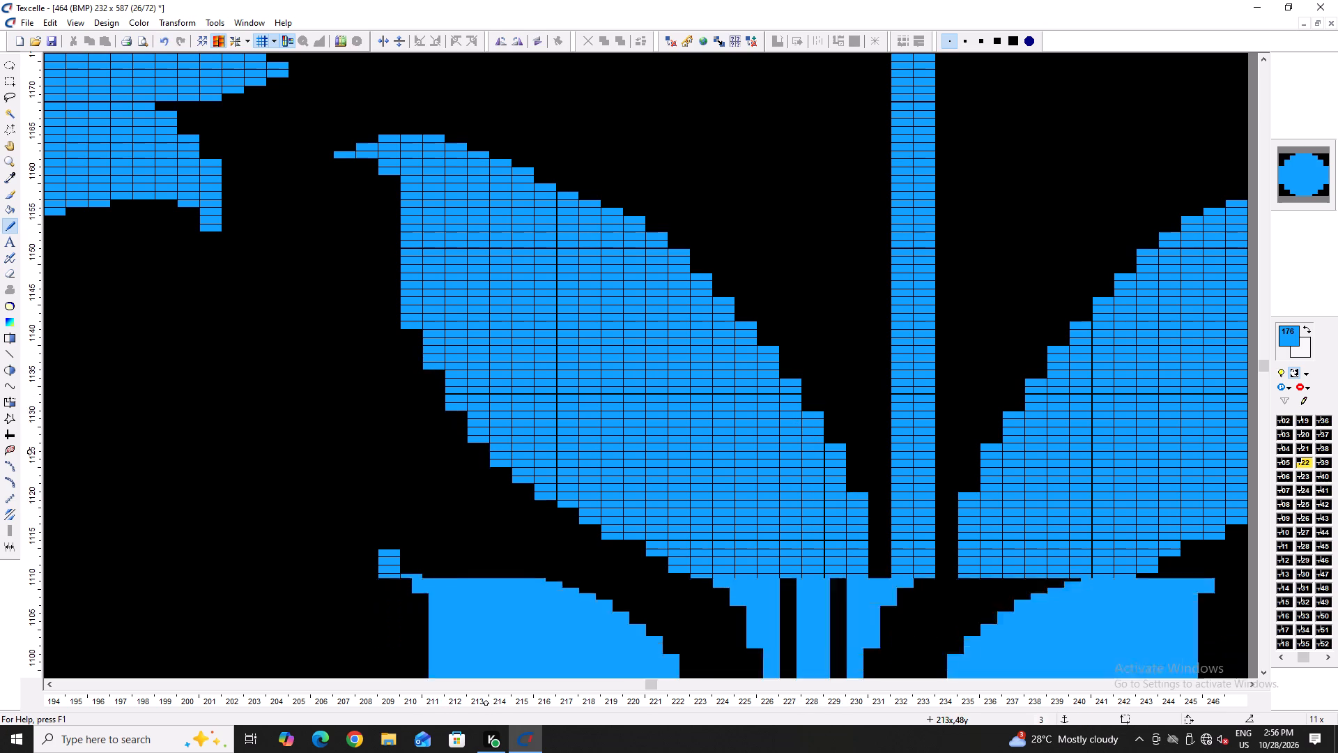
pyautogui.keyDown('ctrl'); pyautogui.scroll(-2, 486, 454); pyautogui.keyUp('ctrl')
pyautogui.keyDown('ctrl'); pyautogui.scroll(4, 584, 504); pyautogui.keyUp('ctrl')
pyautogui.click(482, 446)
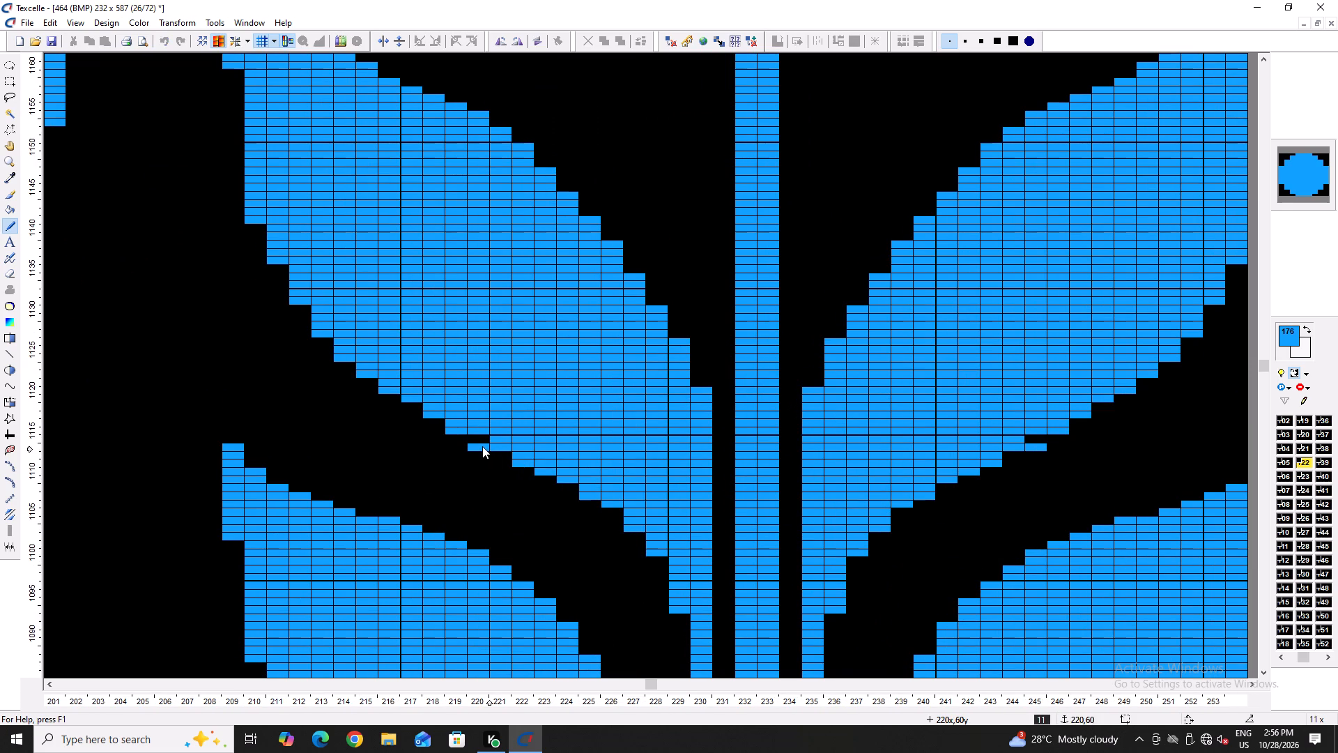
pyautogui.click(482, 441)
pyautogui.rightClick(481, 446)
pyautogui.rightClick(523, 462)
pyautogui.rightClick(546, 473)
pyautogui.rightClick(567, 483)
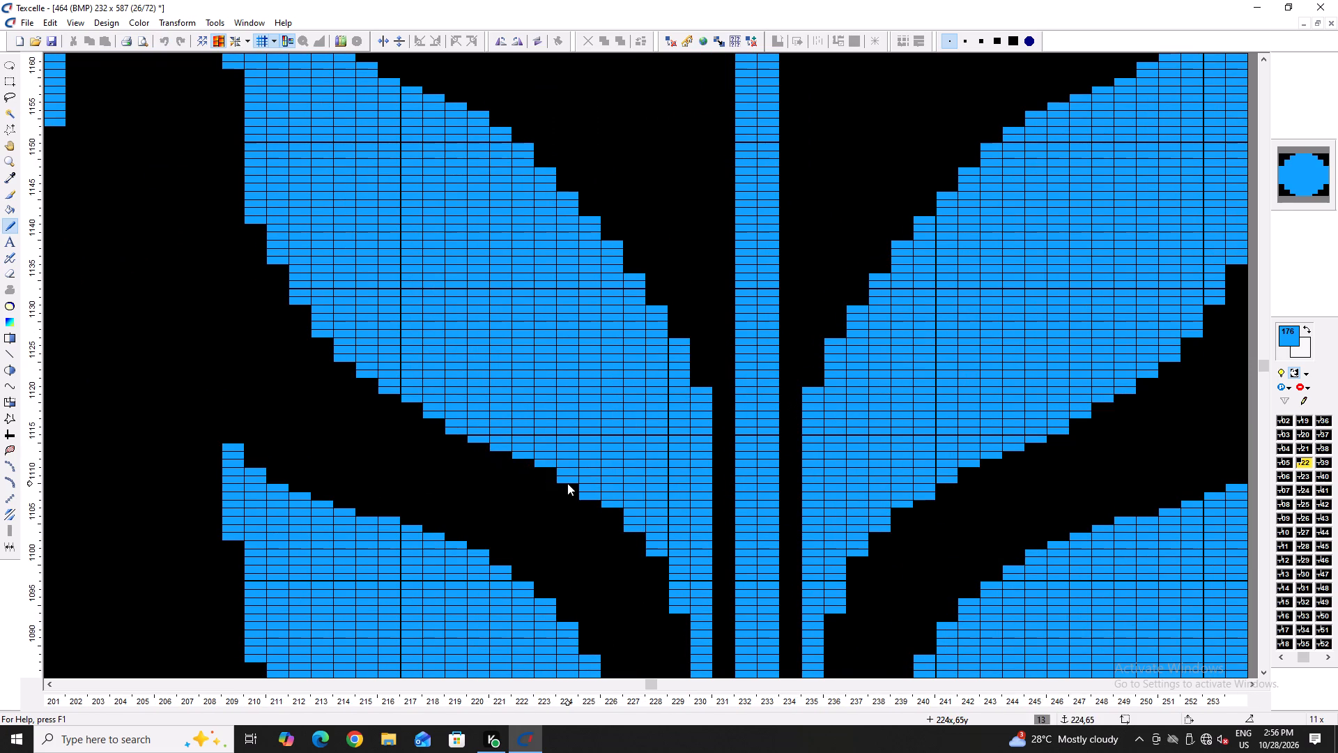
# Smooth the rest of the leaf's lower edge toward the stem, blackening protruding pixels and restoring over-trimmed ones to blue.
pyautogui.rightClick(569, 480)
pyautogui.rightClick(583, 494)
pyautogui.rightClick(600, 501)
pyautogui.rightClick(620, 505)
pyautogui.moveTo(629, 524); pyautogui.dragTo(629, 531, button='right')
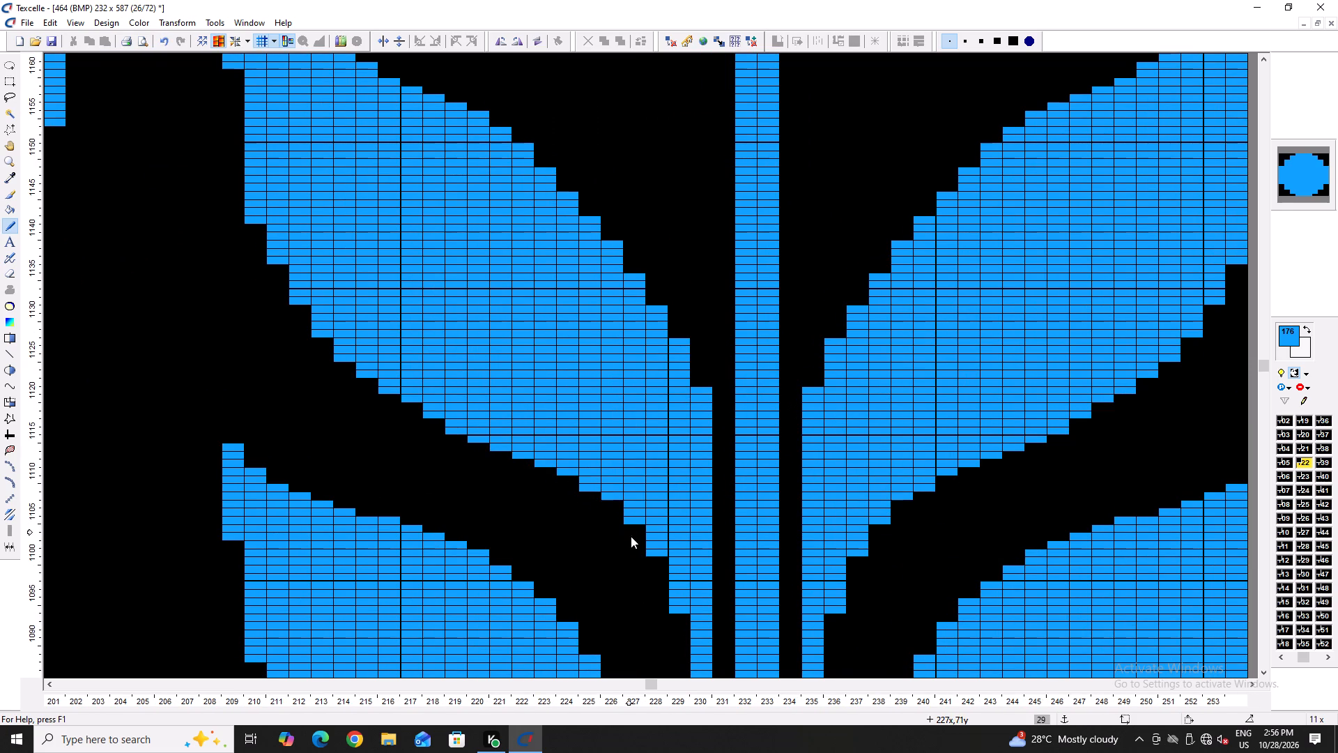
pyautogui.moveTo(654, 549); pyautogui.dragTo(656, 556, button='right')
pyautogui.click(617, 501)
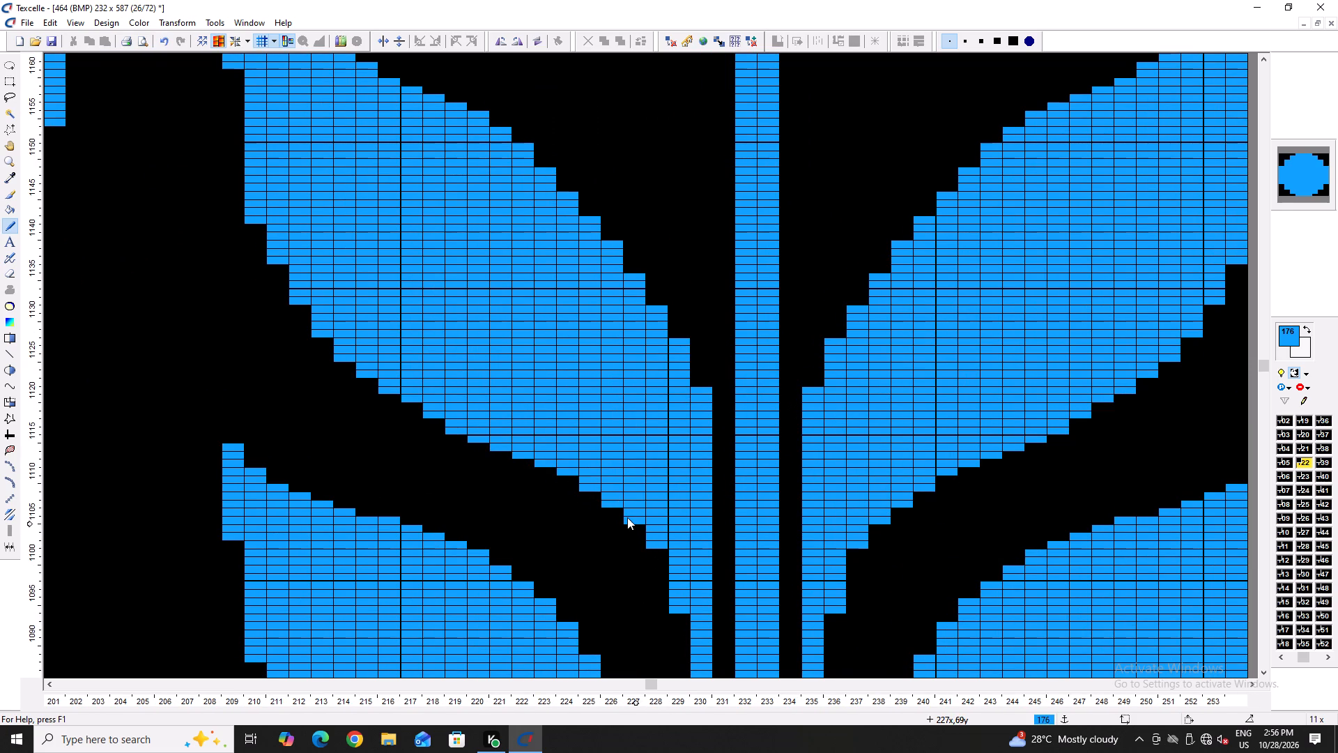
pyautogui.click(642, 530)
pyautogui.click(663, 557)
pyautogui.click(663, 550)
pyautogui.rightClick(662, 562)
pyautogui.rightClick(661, 563)
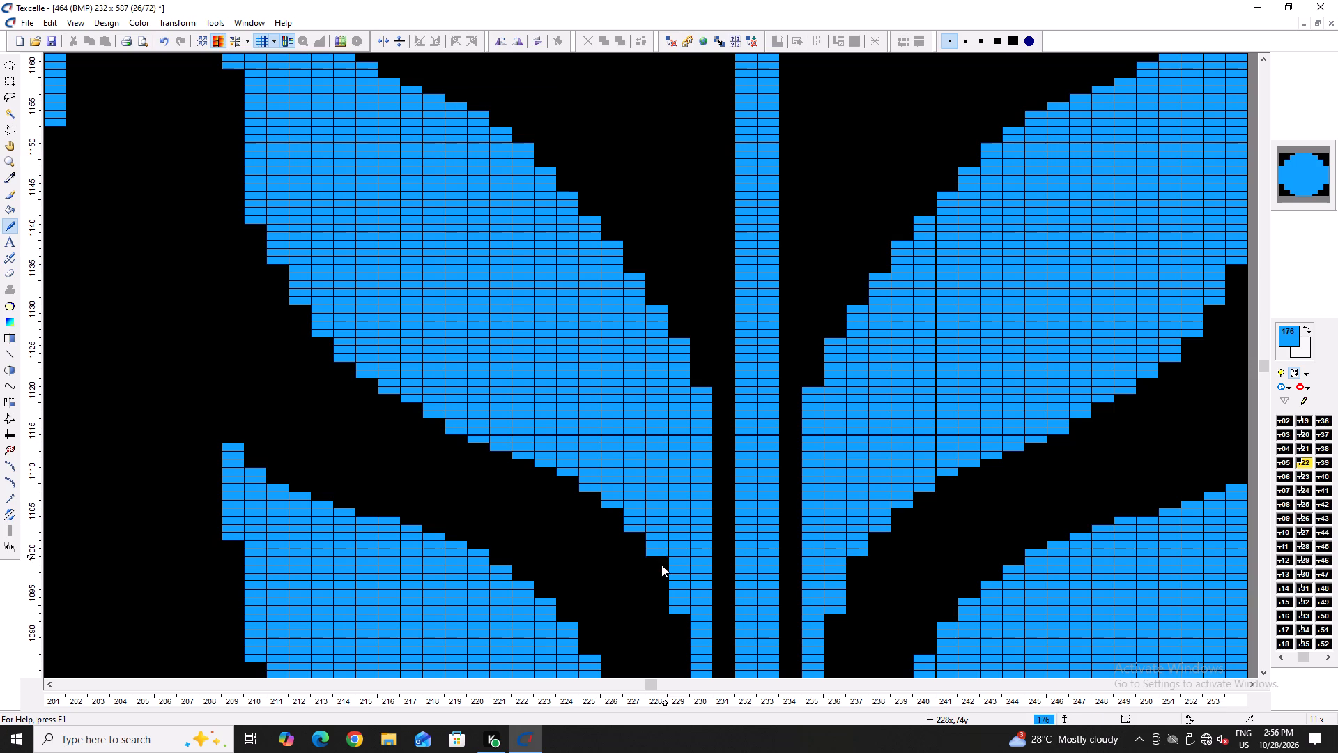
# Refine the same leaf's upper edge toward its tip, blackening one protruding pixel per step for a more even slope.
pyautogui.keyDown('ctrl'); pyautogui.scroll(-5, 661, 554); pyautogui.keyUp('ctrl')
pyautogui.keyDown('ctrl'); pyautogui.scroll(5, 587, 427); pyautogui.keyUp('ctrl')
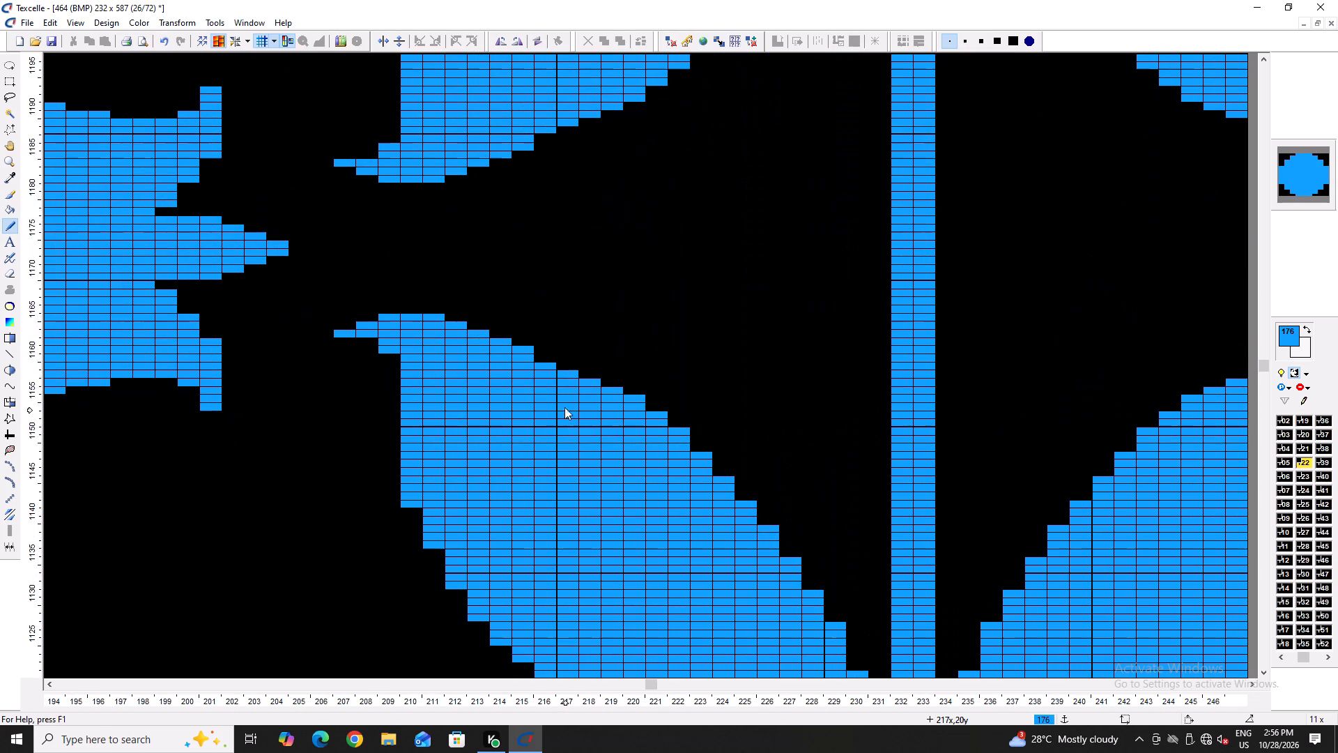
pyautogui.keyDown('ctrl'); pyautogui.scroll(-5, 594, 435); pyautogui.keyUp('ctrl')
pyautogui.keyDown('ctrl'); pyautogui.scroll(4, 541, 390); pyautogui.keyUp('ctrl')
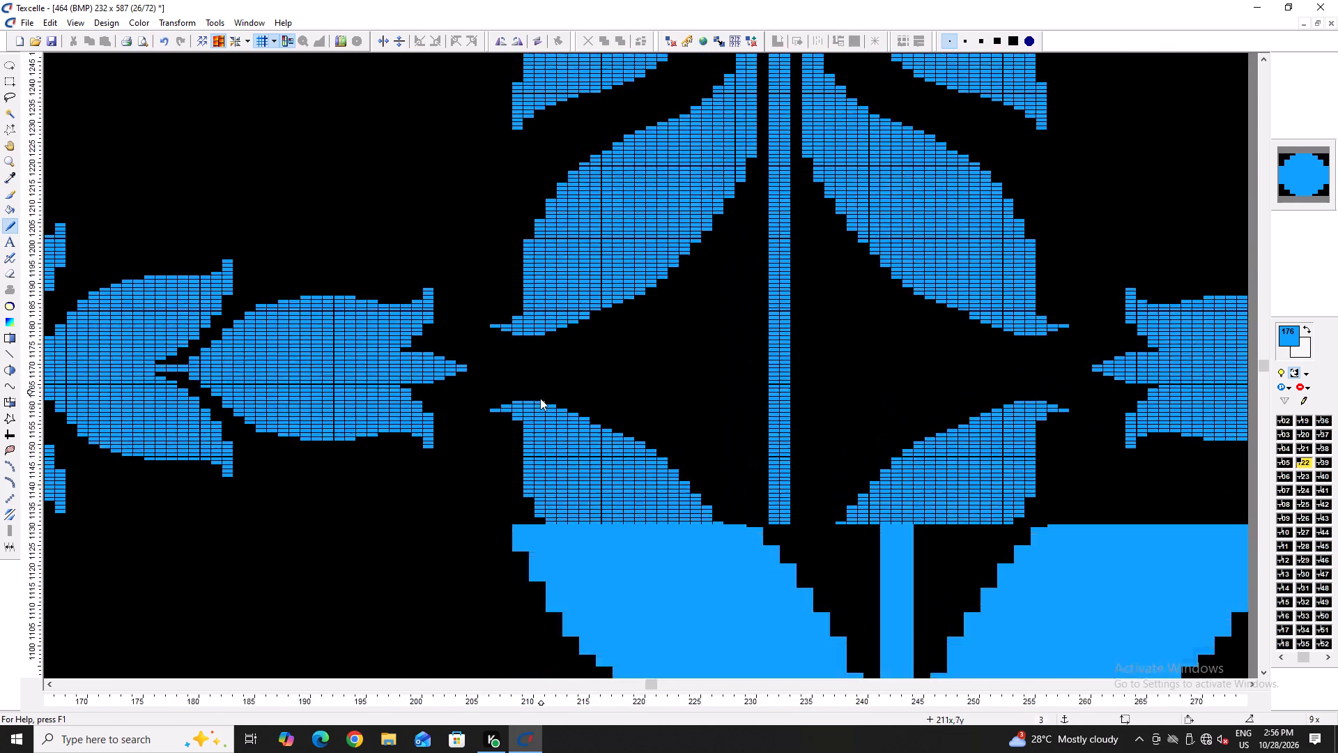
pyautogui.keyDown('ctrl'); pyautogui.scroll(2, 540, 398); pyautogui.keyUp('ctrl')
pyautogui.rightClick(677, 455)
pyautogui.rightClick(640, 444)
pyautogui.rightClick(613, 431)
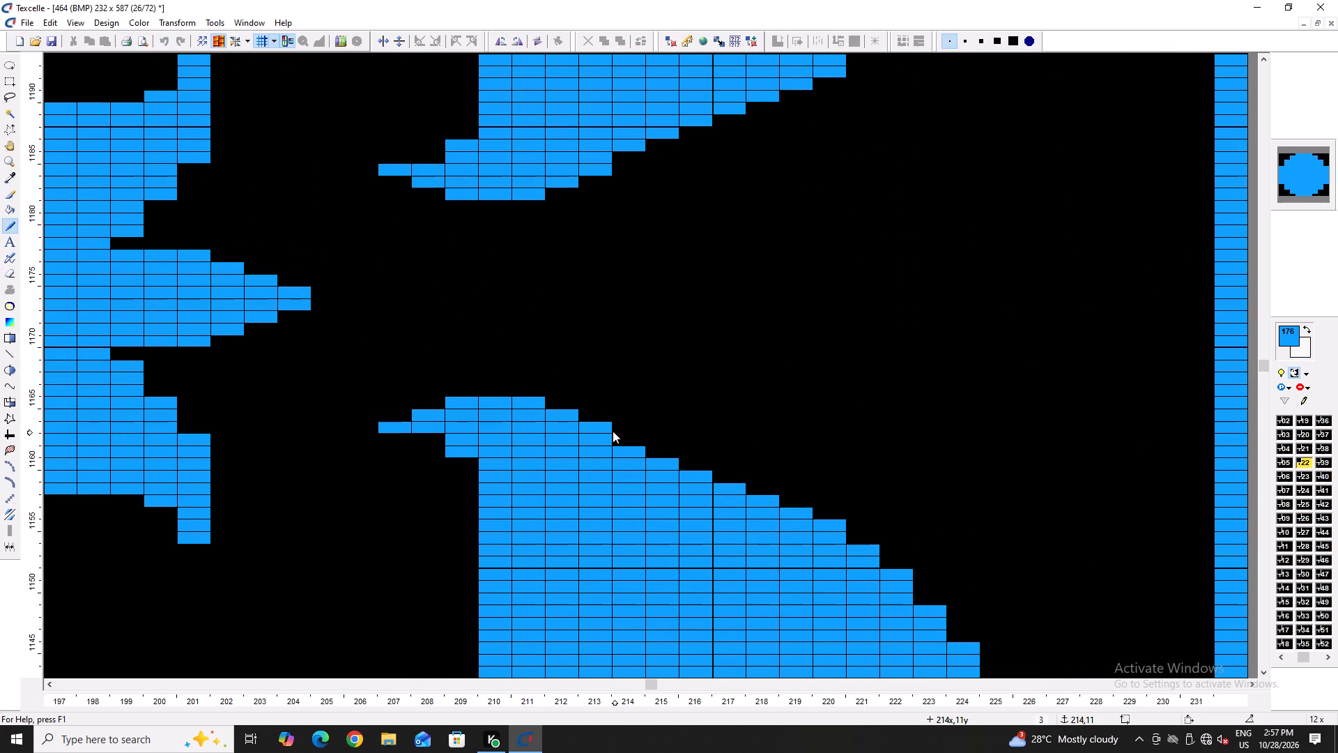
pyautogui.rightClick(613, 431)
pyautogui.rightClick(606, 429)
pyautogui.rightClick(574, 419)
pyautogui.rightClick(539, 400)
# Lower the leaf tip's flat top by blackening its uppermost row and the inner end pixel of the row below.
pyautogui.keyDown('ctrl'); pyautogui.scroll(-4, 543, 421); pyautogui.keyUp('ctrl')
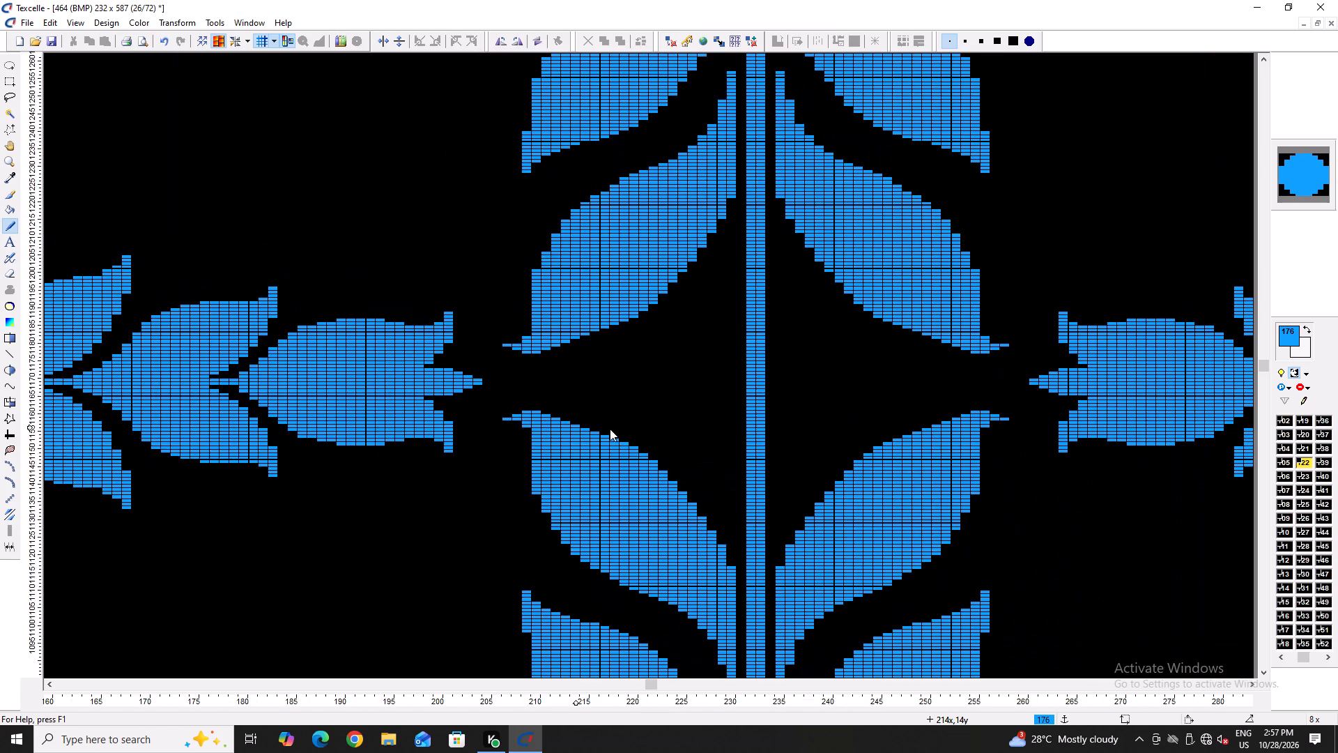
pyautogui.keyDown('ctrl'); pyautogui.scroll(3, 622, 429); pyautogui.keyUp('ctrl')
pyautogui.keyDown('ctrl'); pyautogui.scroll(2, 452, 390); pyautogui.keyUp('ctrl')
pyautogui.moveTo(420, 393); pyautogui.dragTo(338, 393, button='right')
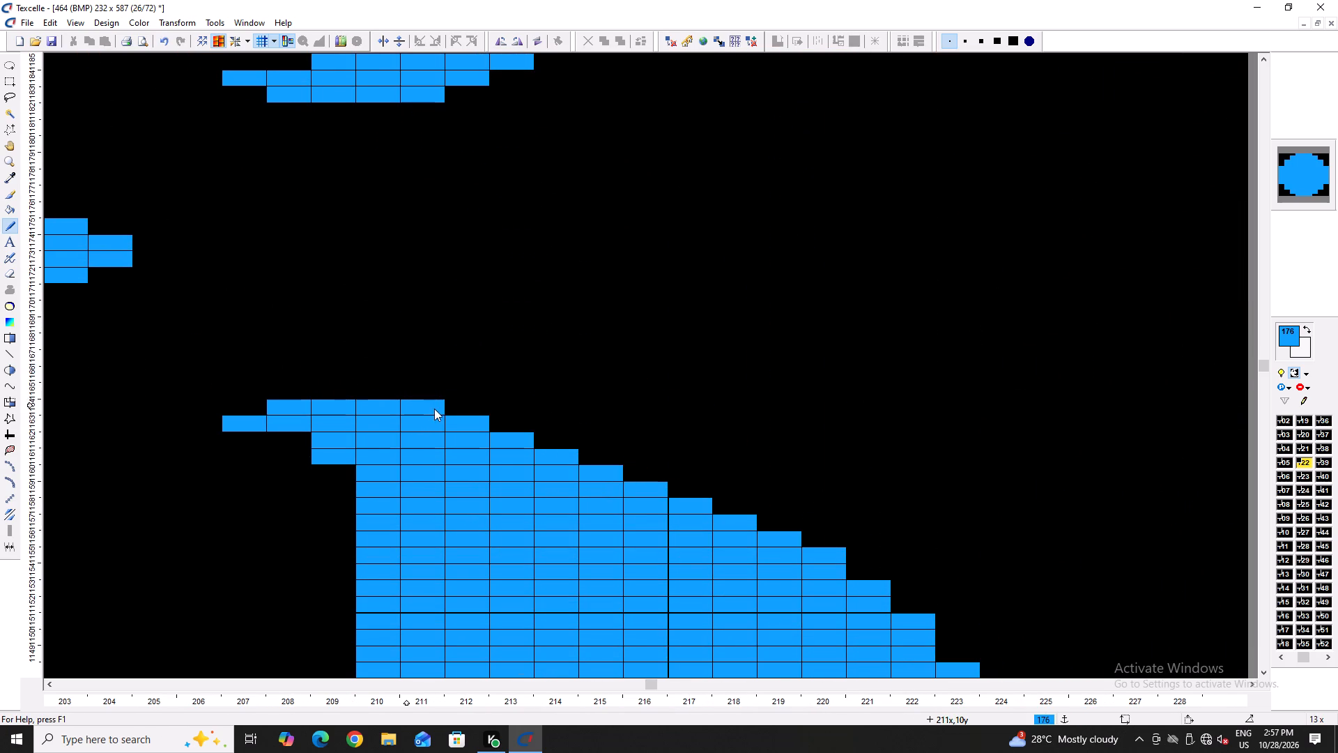
pyautogui.rightClick(436, 409)
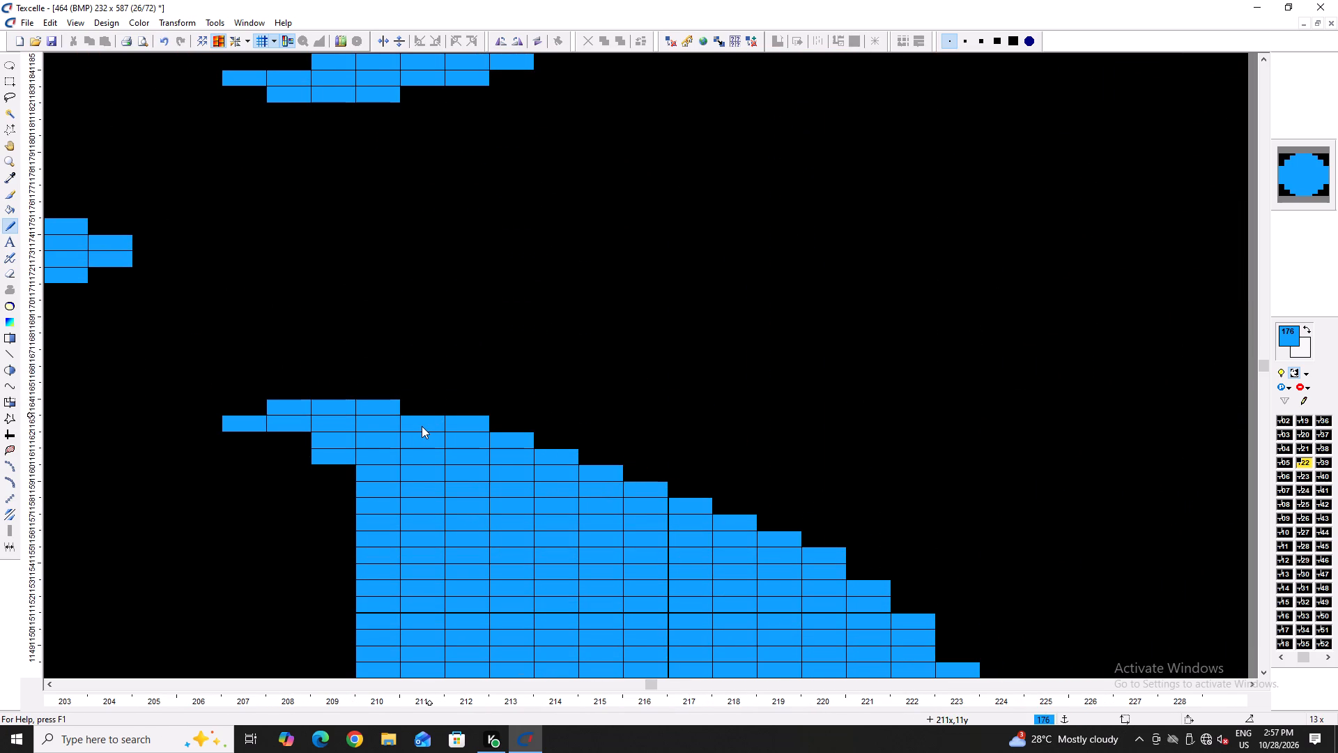
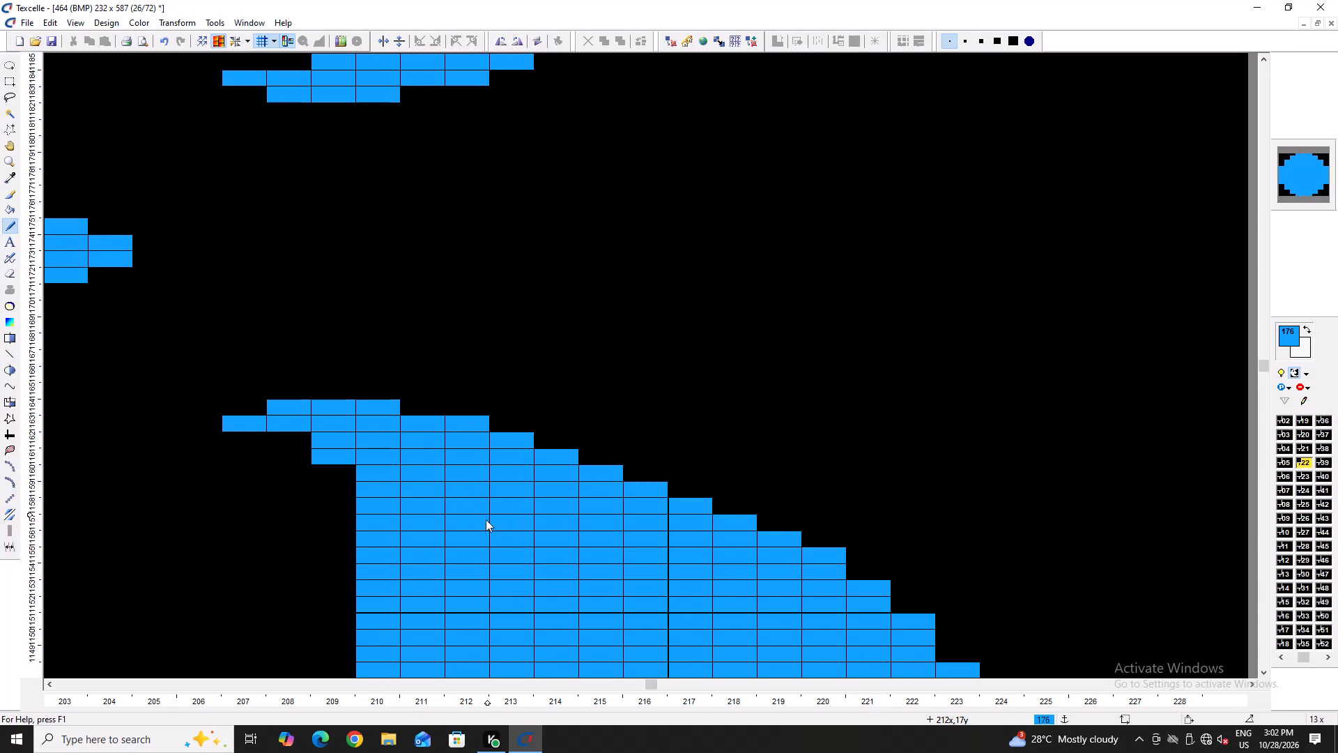
# Smooth the leaf's upper edge near the tip by blackening the protruding inner end pixels of its top three rows.
pyautogui.rightClick(385, 407)
pyautogui.rightClick(474, 427)
pyautogui.rightClick(528, 443)
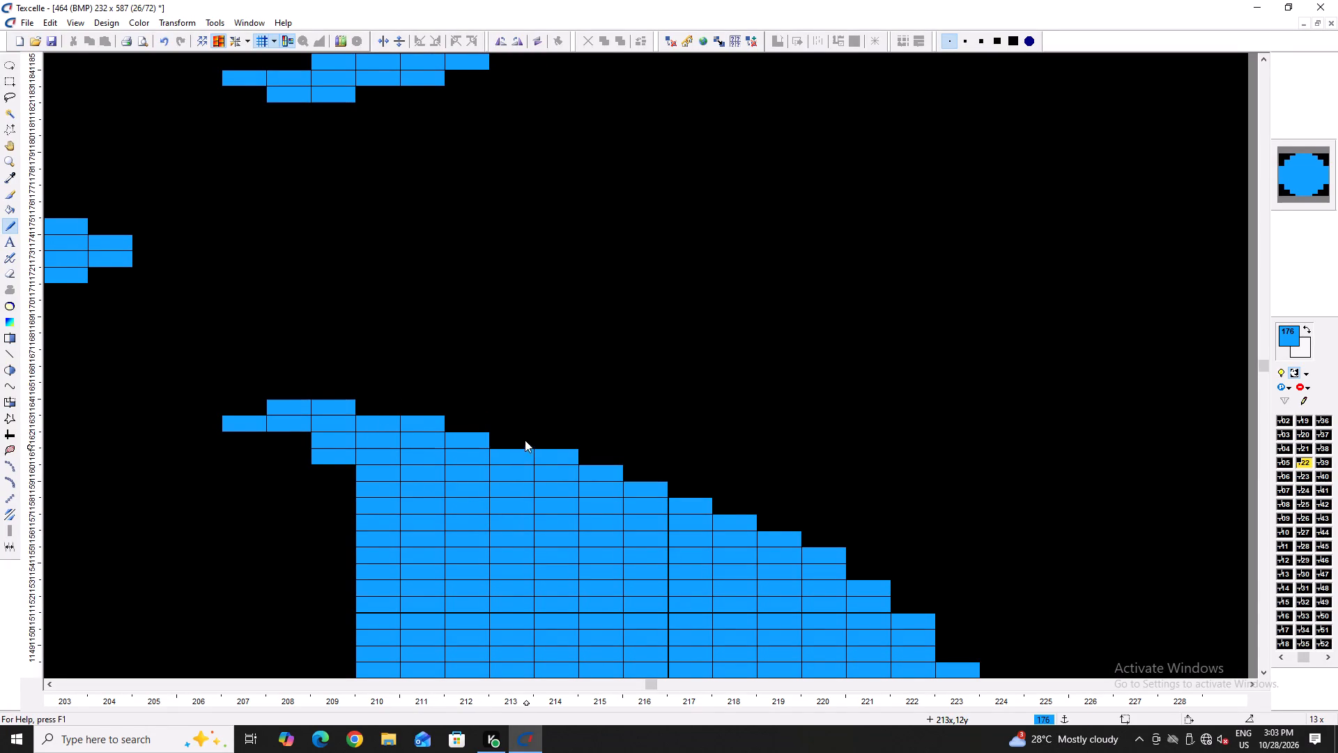
pyautogui.rightClick(436, 423)
# Thin and shorten the leaf tip by blackening its top row, outermost pixel and one underside pixel, restoring over-trimmed pixels to blue.
pyautogui.keyDown('ctrl'); pyautogui.scroll(-4, 512, 499); pyautogui.keyUp('ctrl')
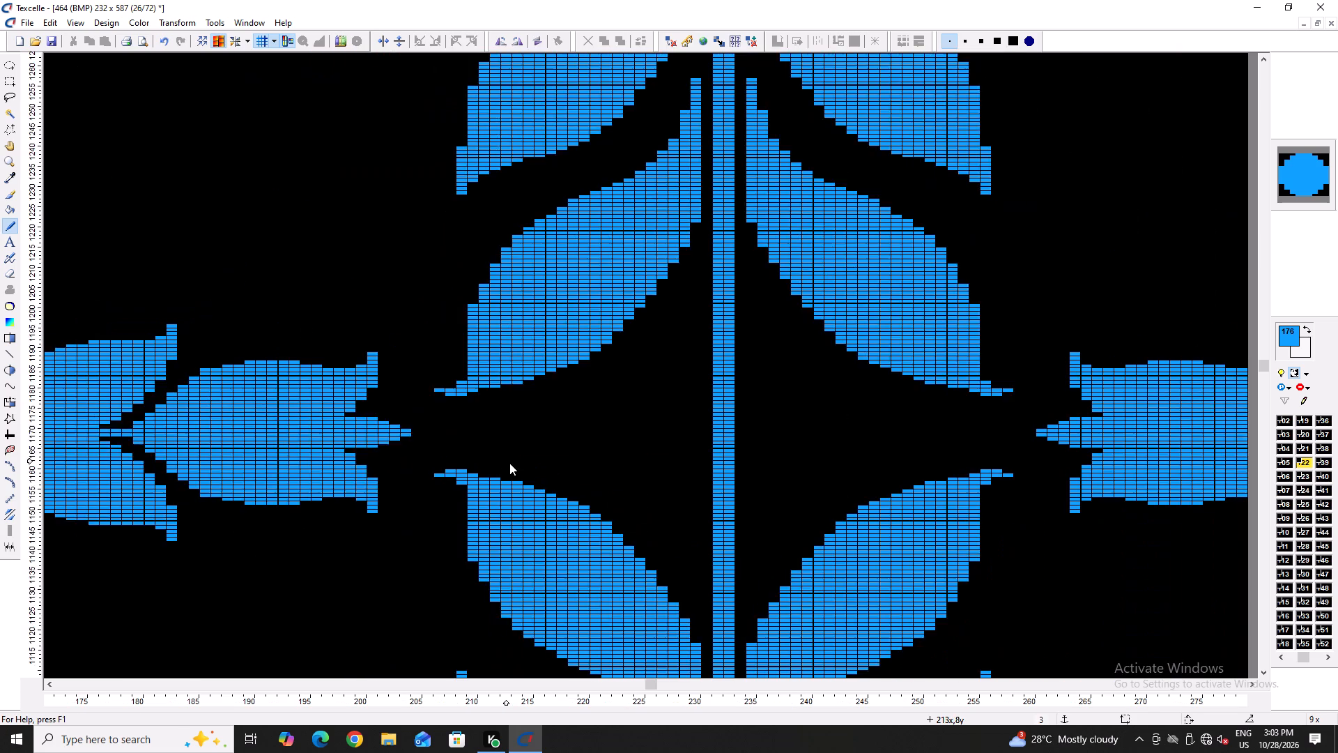
pyautogui.scroll(-2, 510, 464)
pyautogui.keyDown('ctrl'); pyautogui.scroll(3, 446, 243); pyautogui.keyUp('ctrl')
pyautogui.moveTo(525, 347); pyautogui.dragTo(477, 347, button='right')
pyautogui.rightClick(477, 347)
pyautogui.rightClick(477, 347)
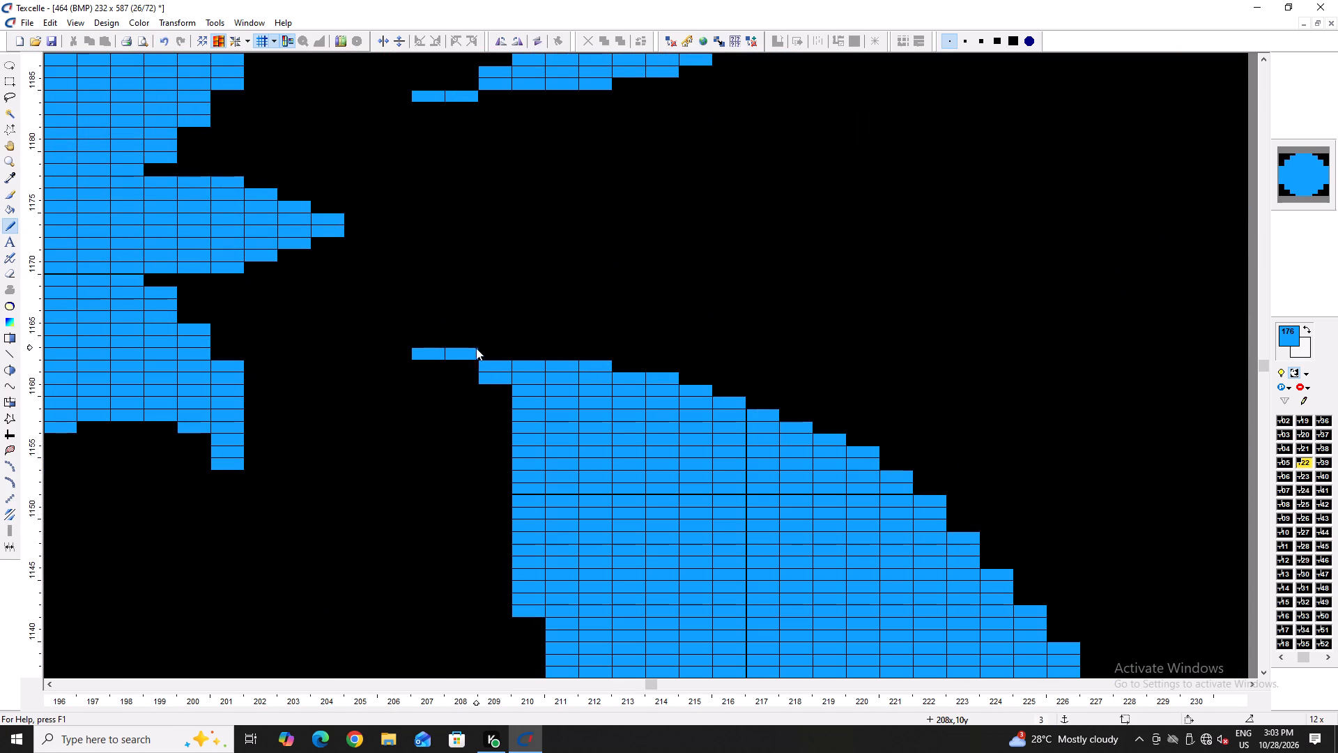
pyautogui.moveTo(479, 352); pyautogui.dragTo(532, 351)
pyautogui.rightClick(418, 353)
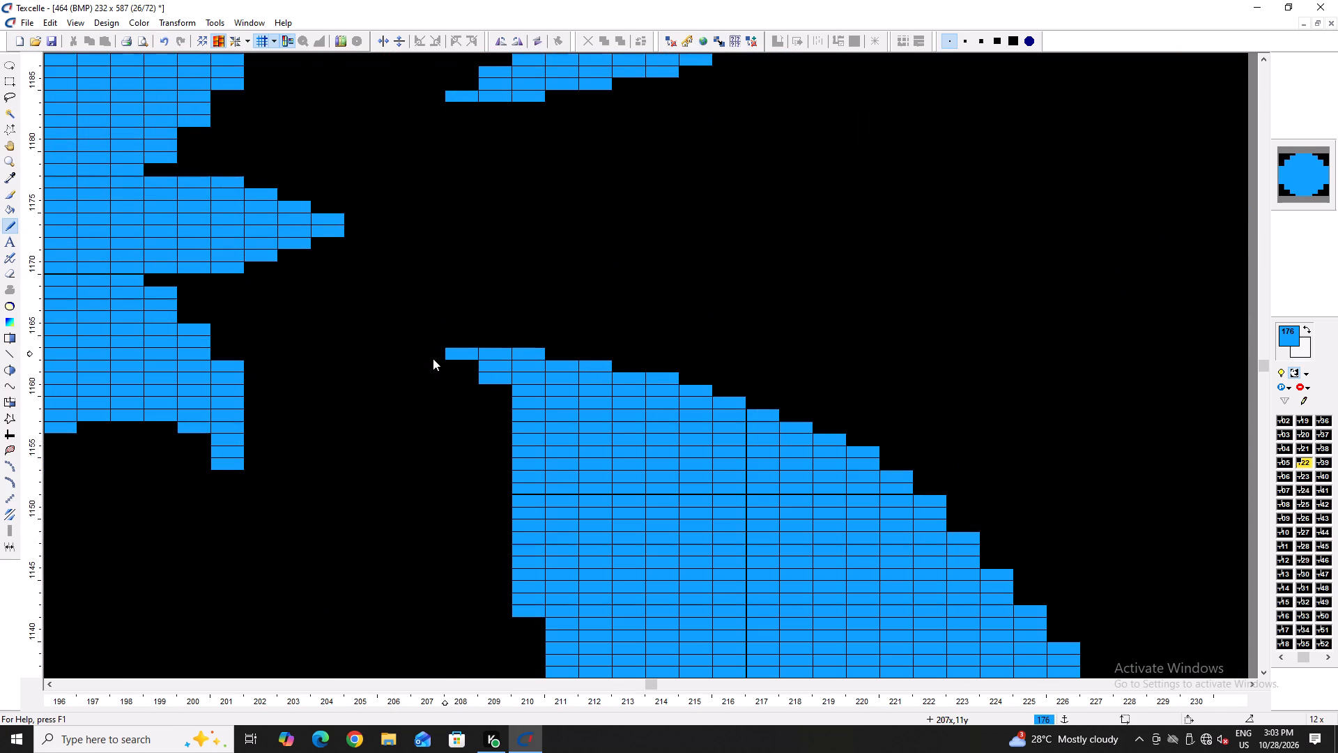
pyautogui.rightClick(490, 379)
# Trim the leaf's straight outer edge below the tip, blackening most of column 210 and the lower end of column 211.
pyautogui.scroll(-2, 662, 382)
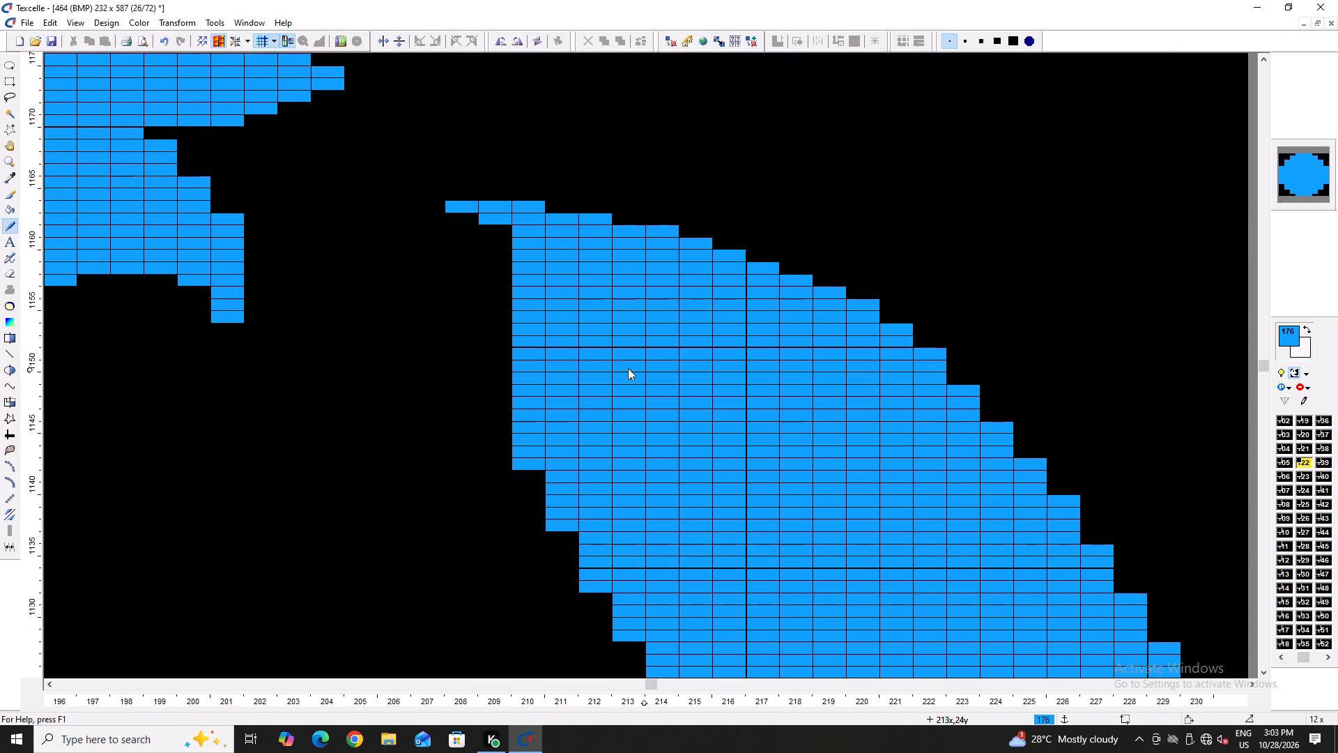
pyautogui.moveTo(532, 486); pyautogui.dragTo(527, 459, button='right')
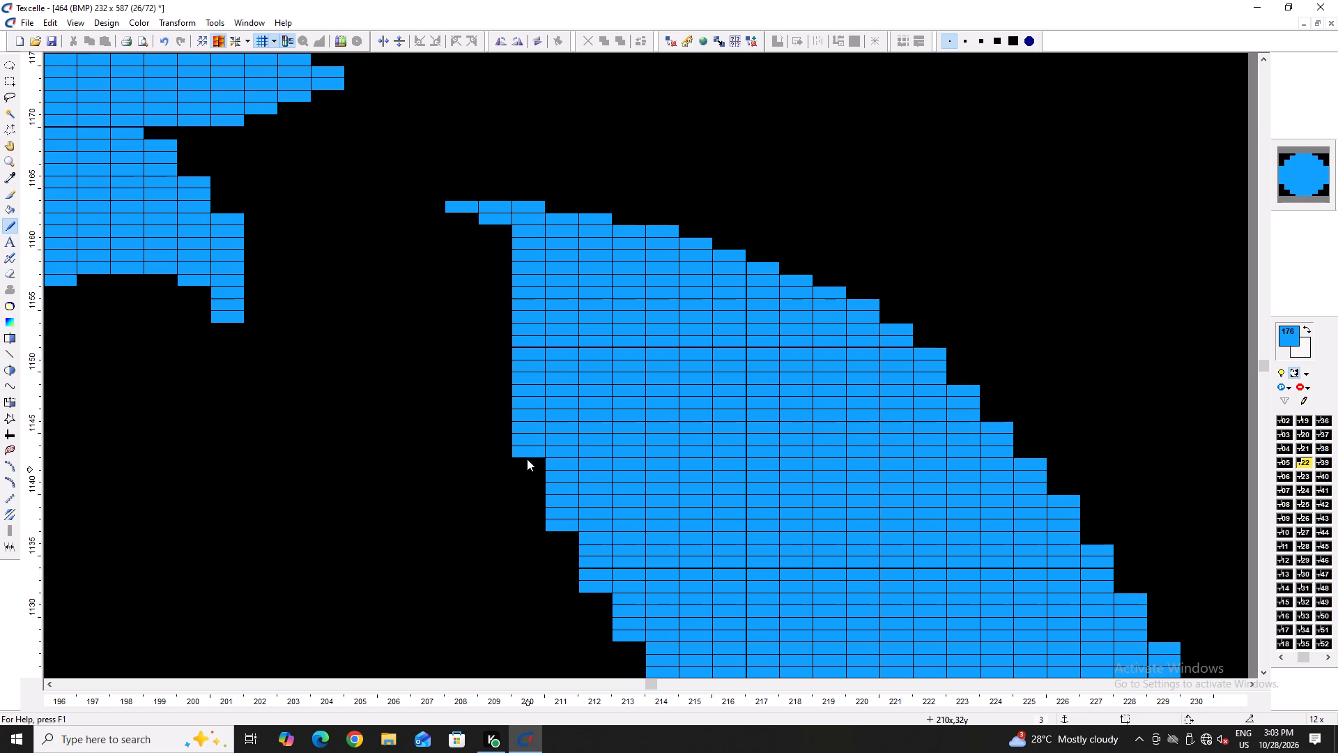
pyautogui.moveTo(527, 459); pyautogui.dragTo(525, 257, button='right')
pyautogui.rightClick(525, 257)
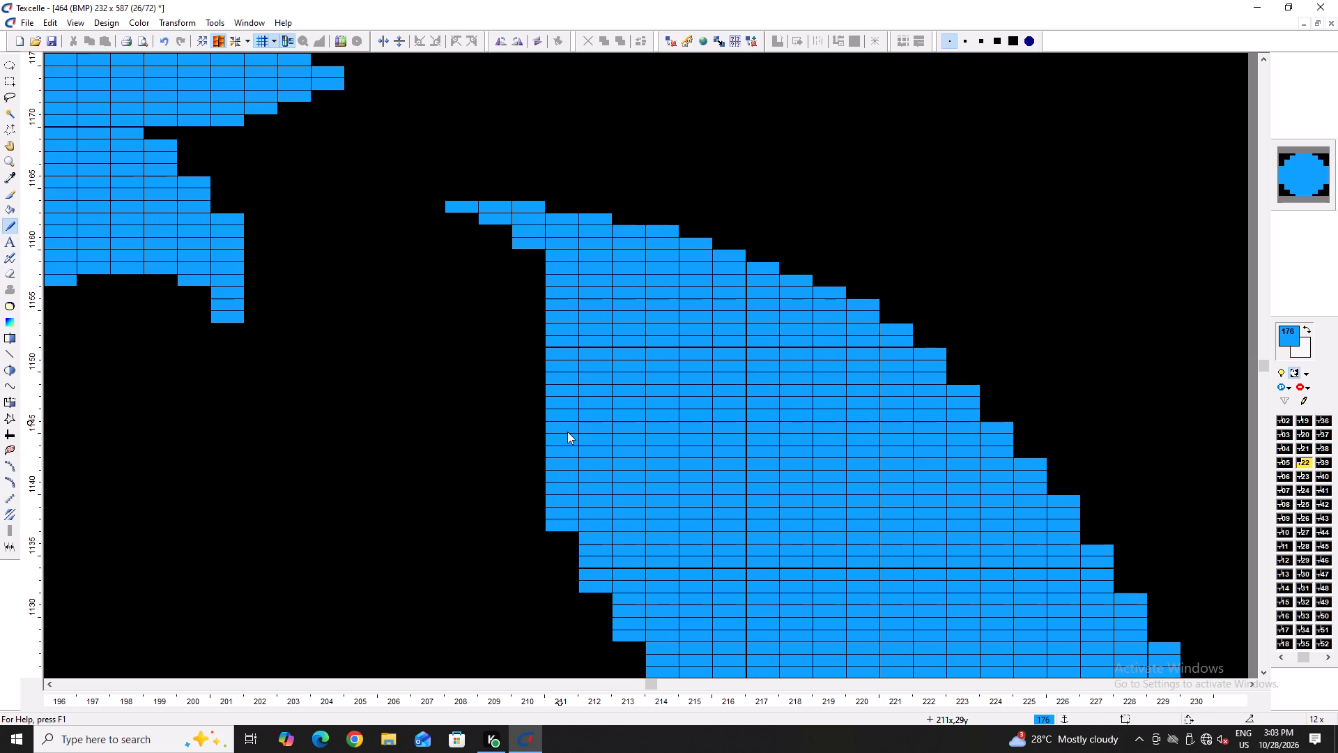
pyautogui.moveTo(567, 512); pyautogui.dragTo(569, 531, button='right')
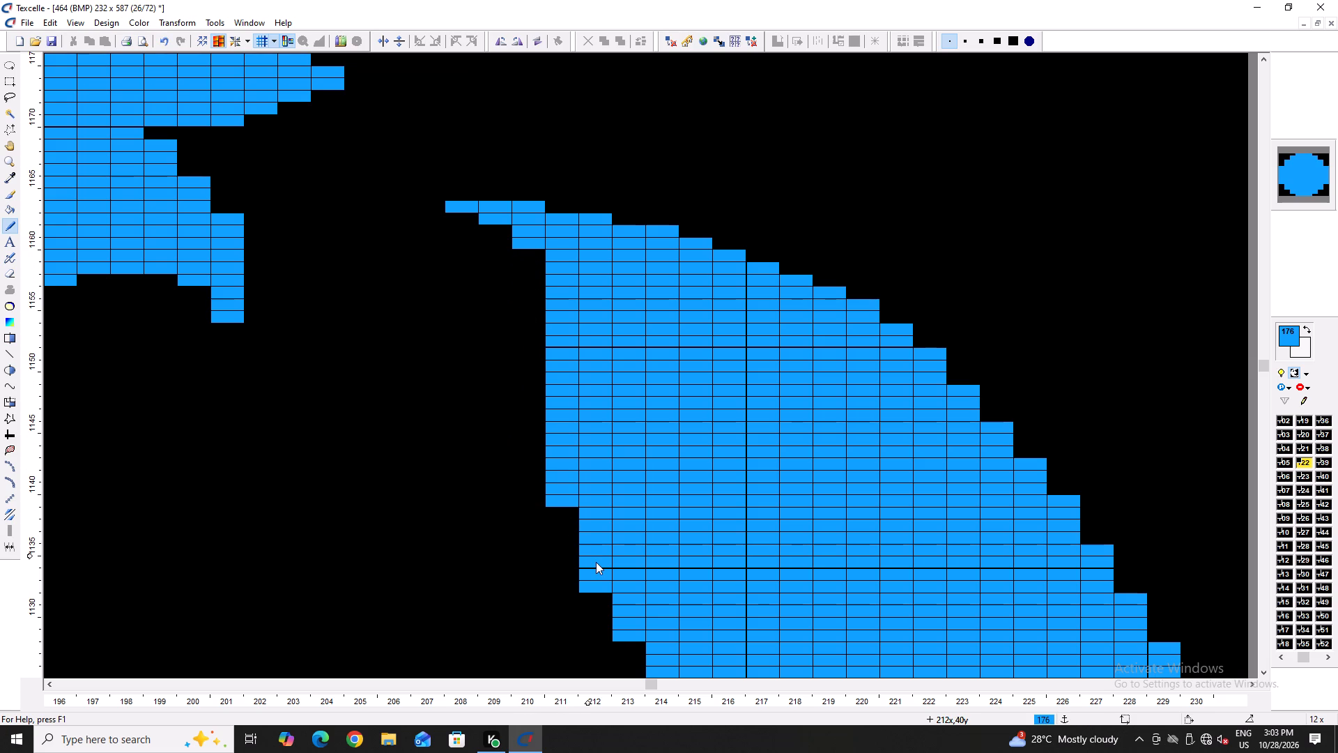
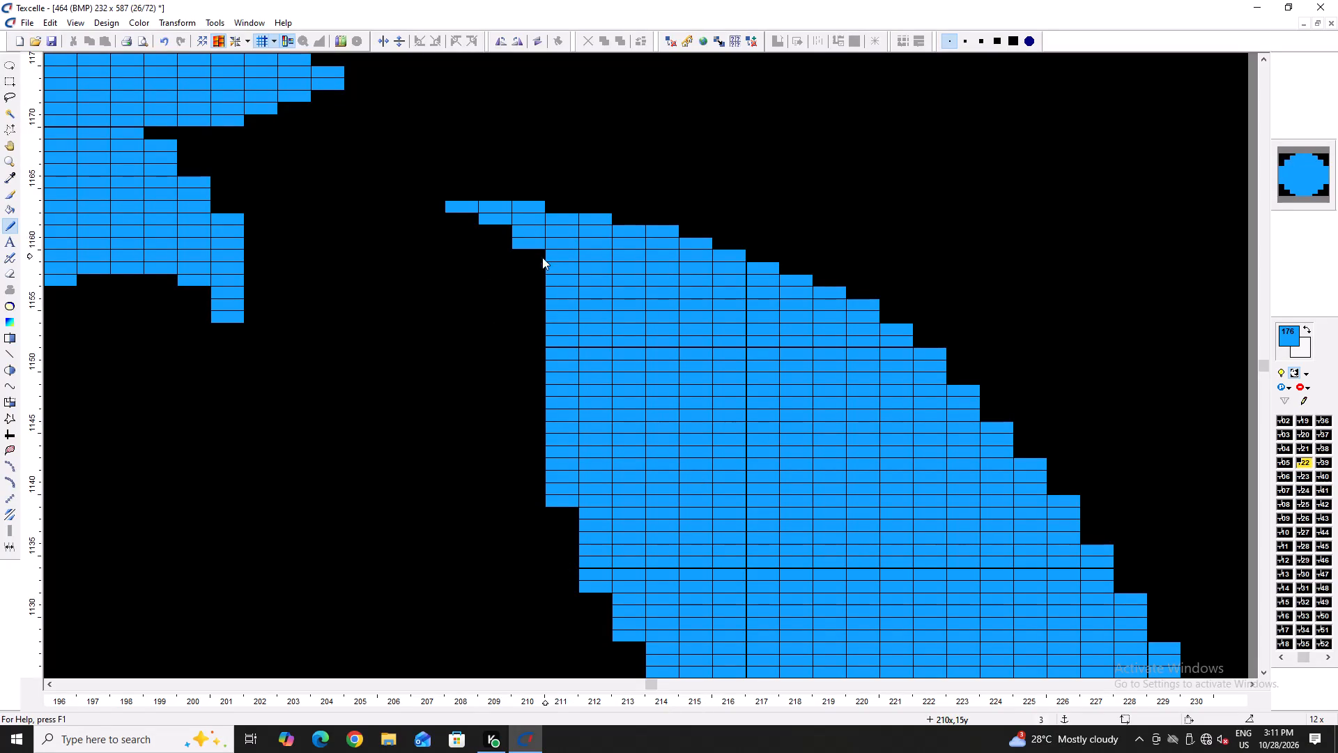
# Build up the leaf's outer edge below the tip in blue, extending column 210 down three pixels and column 209 down one.
pyautogui.moveTo(542, 257); pyautogui.dragTo(541, 278)
pyautogui.click(506, 234)
# Smooth the leaf's lower outer edge by blackening one bottom pixel of columns 211 and 213 and two of column 212, restoring over-trimmed pixels.
pyautogui.keyDown('ctrl'); pyautogui.scroll(-2, 509, 337); pyautogui.keyUp('ctrl')
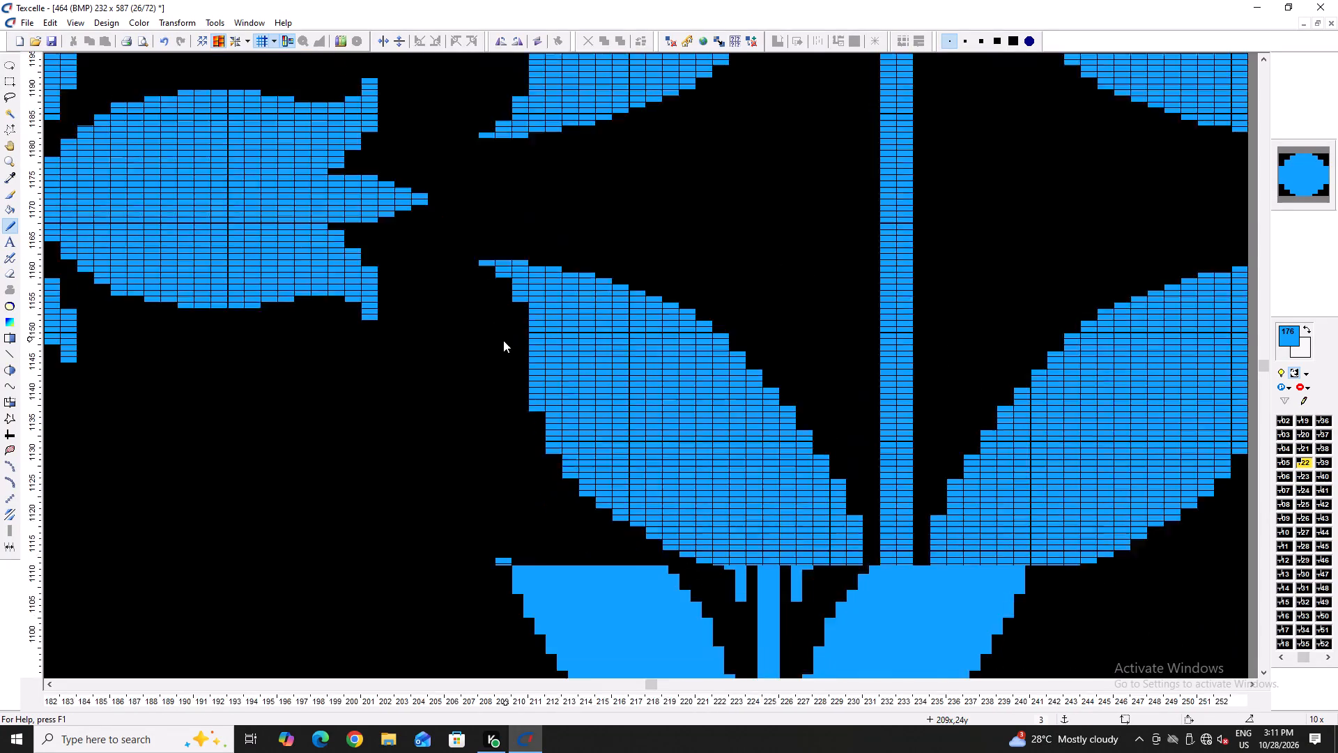
pyautogui.keyDown('ctrl'); pyautogui.scroll(-3, 503, 340); pyautogui.keyUp('ctrl')
pyautogui.keyDown('ctrl'); pyautogui.scroll(5, 541, 378); pyautogui.keyUp('ctrl')
pyautogui.rightClick(490, 342)
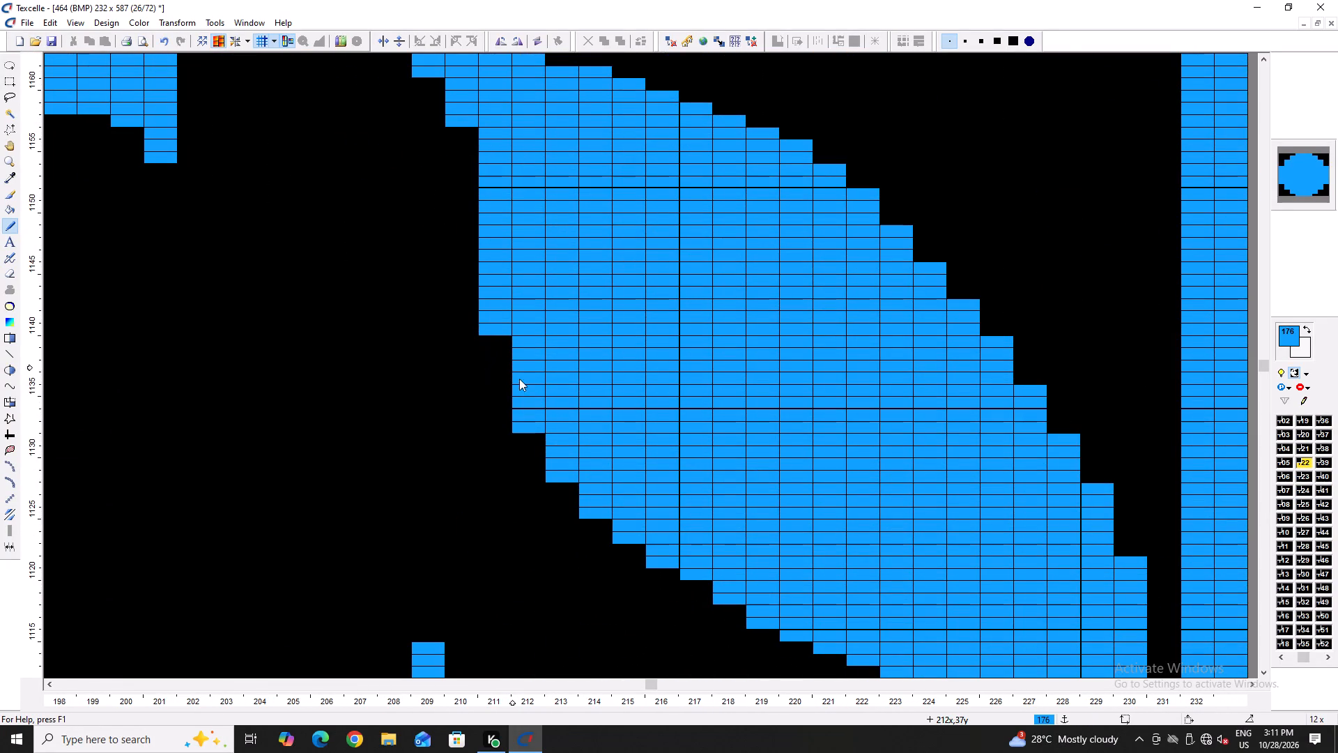
pyautogui.rightClick(527, 425)
pyautogui.rightClick(528, 427)
pyautogui.rightClick(530, 429)
pyautogui.moveTo(528, 408); pyautogui.dragTo(526, 415, button='right')
pyautogui.rightClick(525, 416)
pyautogui.rightClick(559, 473)
pyautogui.rightClick(560, 478)
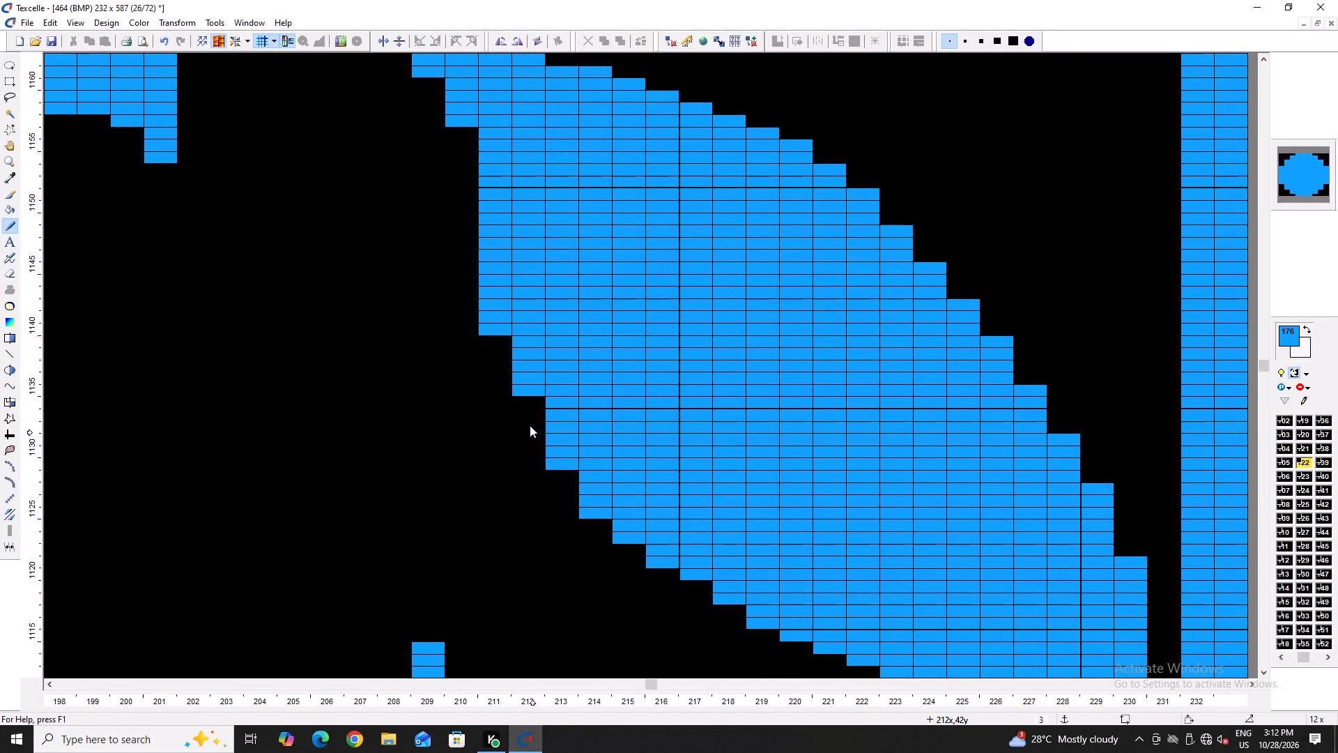
pyautogui.click(525, 409)
pyautogui.click(555, 413)
pyautogui.click(544, 409)
pyautogui.doubleClick(530, 409)
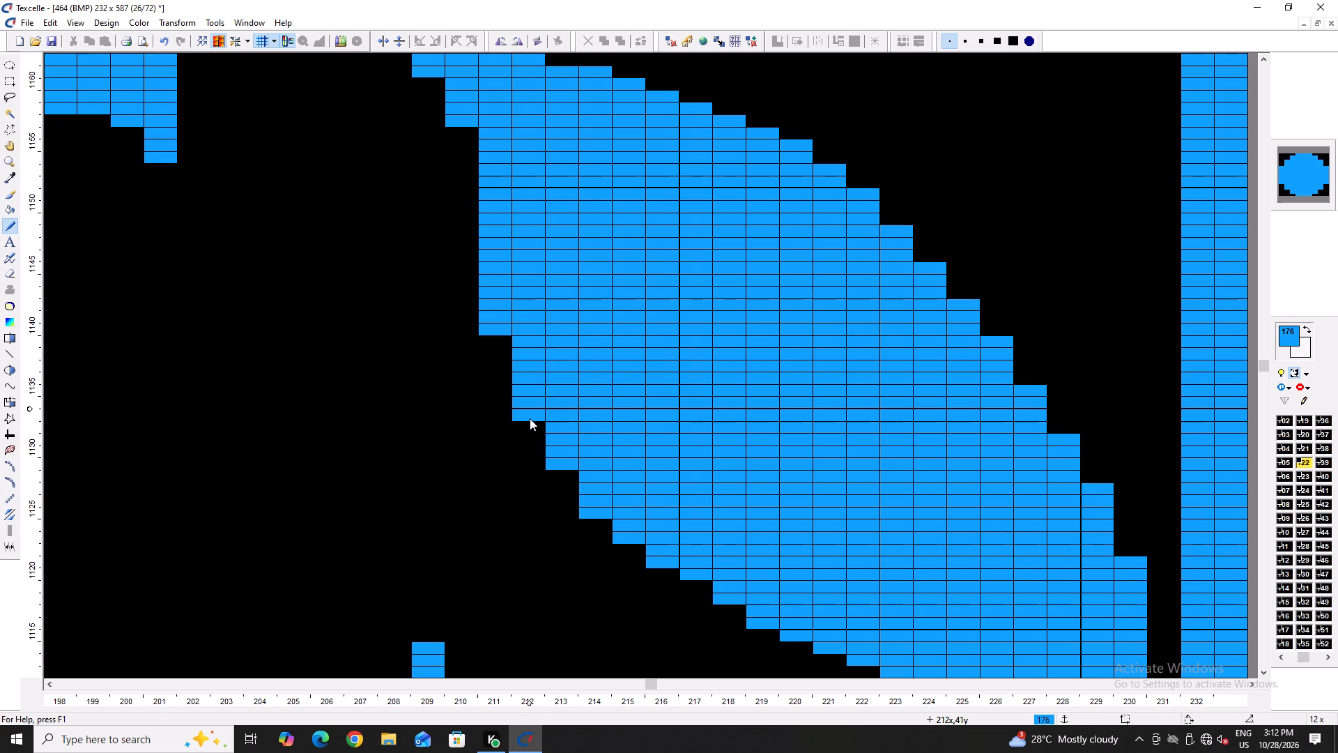
pyautogui.rightClick(530, 420)
pyautogui.keyDown('ctrl'); pyautogui.scroll(-2, 518, 406); pyautogui.keyUp('ctrl')
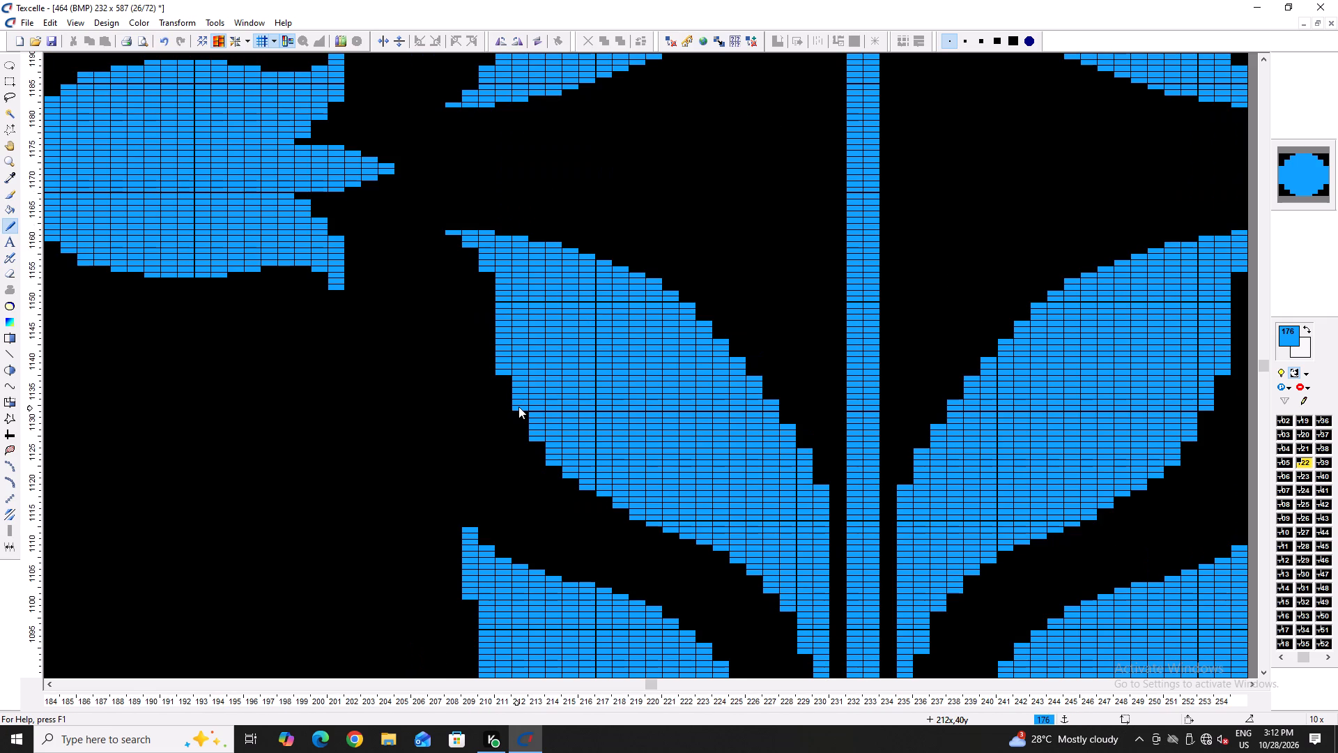
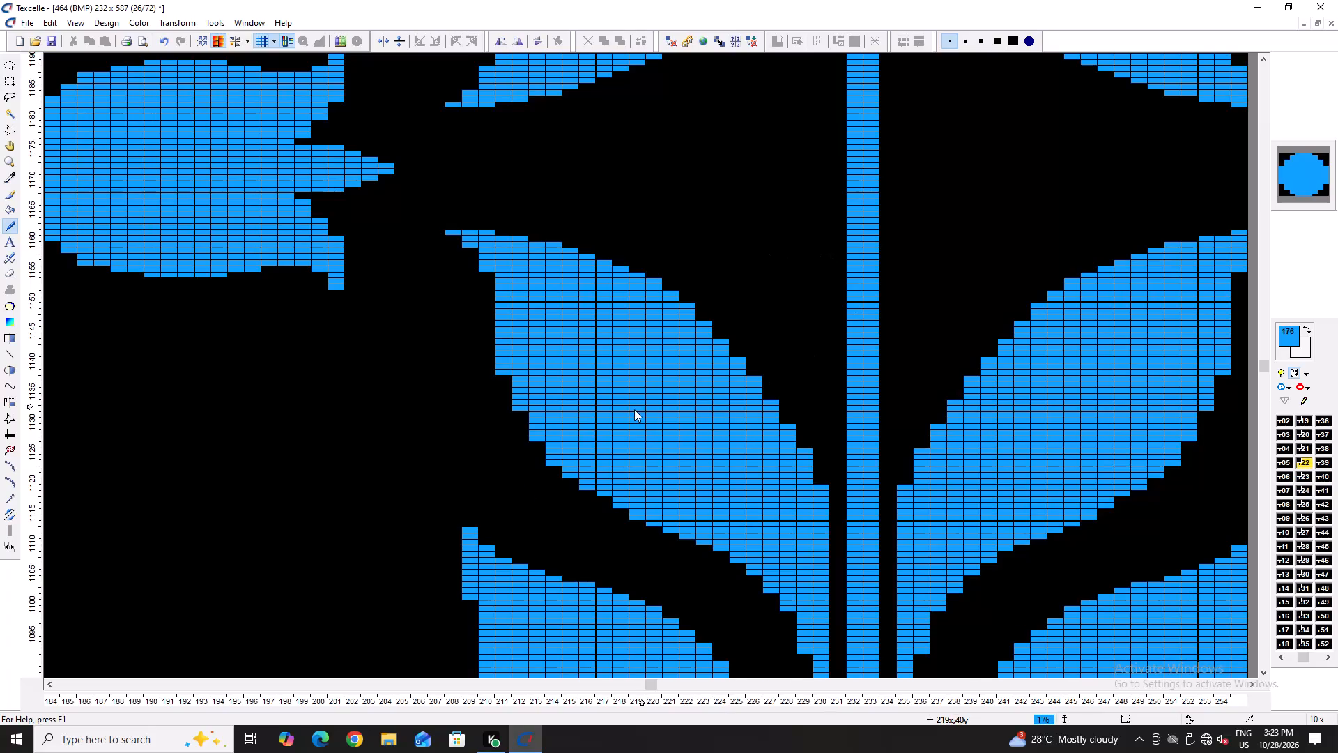
# Save the design with the edited central stem leaves.
pyautogui.keyDown('ctrl'); pyautogui.scroll(-7, 634, 409); pyautogui.keyUp('ctrl')
pyautogui.keyDown('ctrl'); pyautogui.scroll(-2, 693, 409); pyautogui.keyUp('ctrl')
pyautogui.hotkey('ctrl', 's')
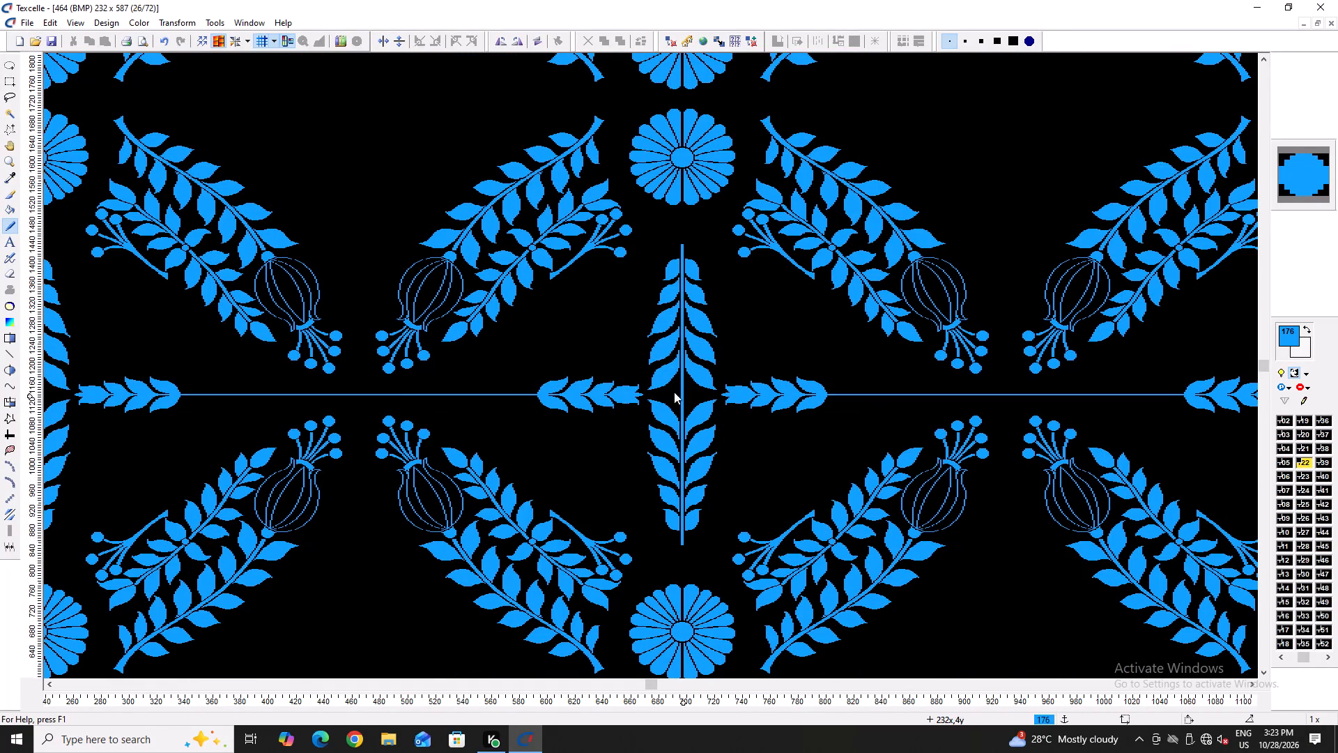
pyautogui.hotkey('ctrl', 's')
# Examine the overall tiled repeat of the stem, flower and foliage motif.
pyautogui.keyDown('ctrl'); pyautogui.scroll(-5, 593, 381); pyautogui.keyUp('ctrl')
pyautogui.click(614, 394)
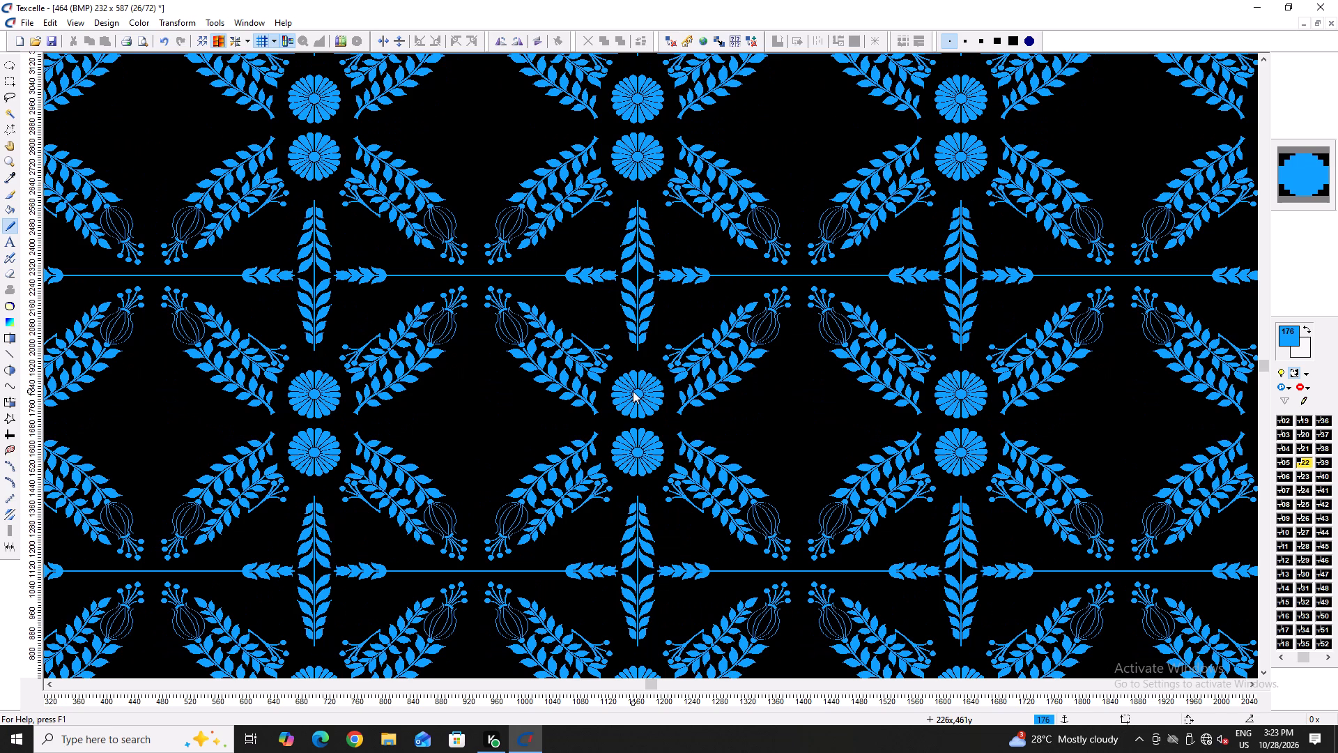
pyautogui.keyDown('ctrl'); pyautogui.scroll(-2, 613, 402); pyautogui.keyUp('ctrl')
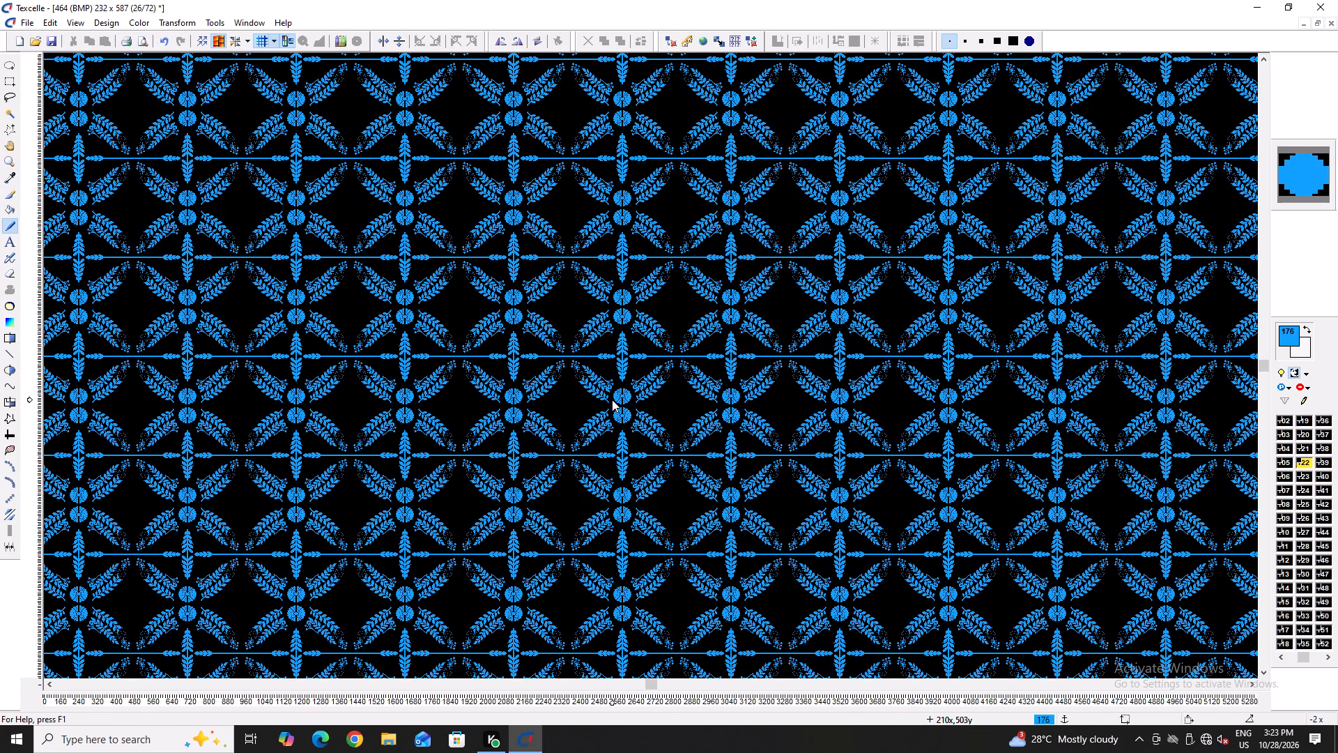
pyautogui.keyDown('ctrl'); pyautogui.scroll(-1, 640, 426); pyautogui.keyUp('ctrl')
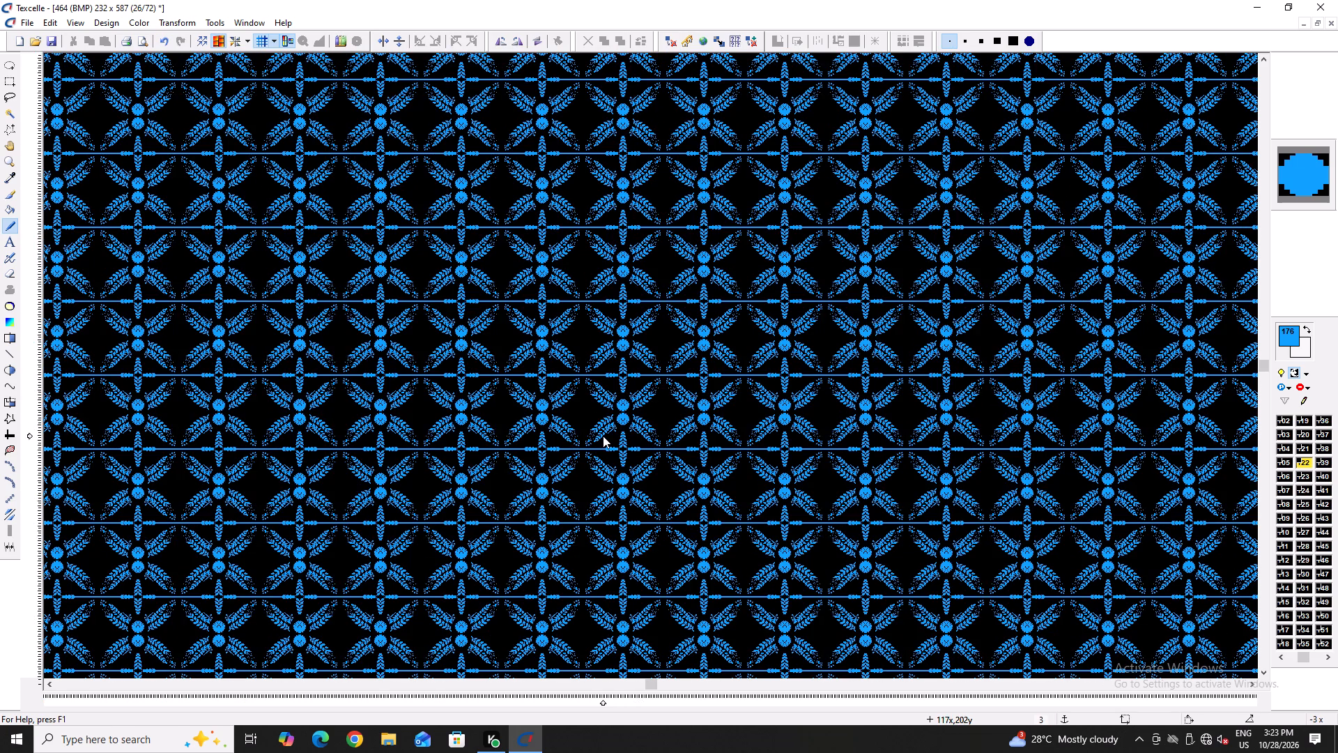
pyautogui.keyDown('ctrl'); pyautogui.scroll(-1, 525, 411); pyautogui.keyUp('ctrl')
pyautogui.keyDown('ctrl'); pyautogui.scroll(5, 511, 408); pyautogui.keyUp('ctrl')
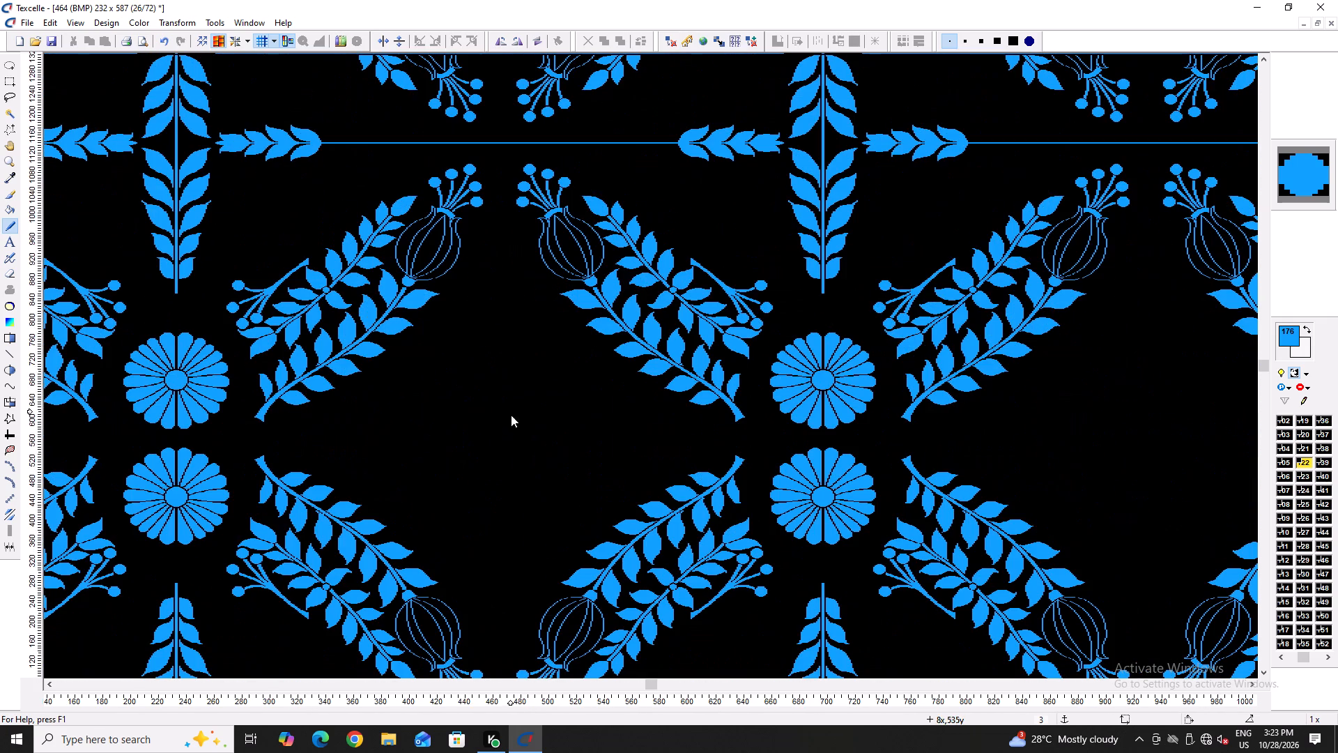
# Build up the upper edge of the leaf's stem end in blue across columns 339 to 344, smoothing its steps.
pyautogui.press('space')
pyautogui.keyDown('ctrl'); pyautogui.scroll(8, 338, 509); pyautogui.keyUp('ctrl')
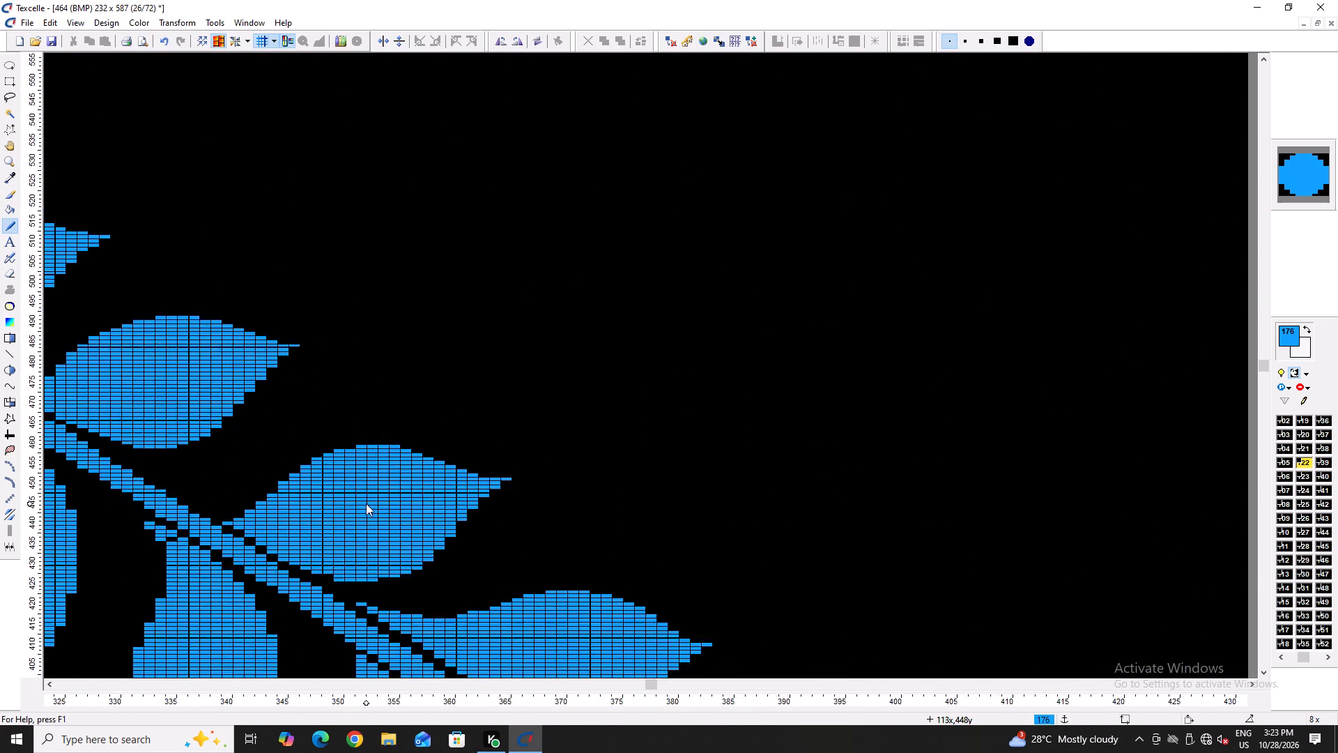
pyautogui.keyDown('ctrl'); pyautogui.scroll(1, 366, 503); pyautogui.keyUp('ctrl')
pyautogui.press('x')
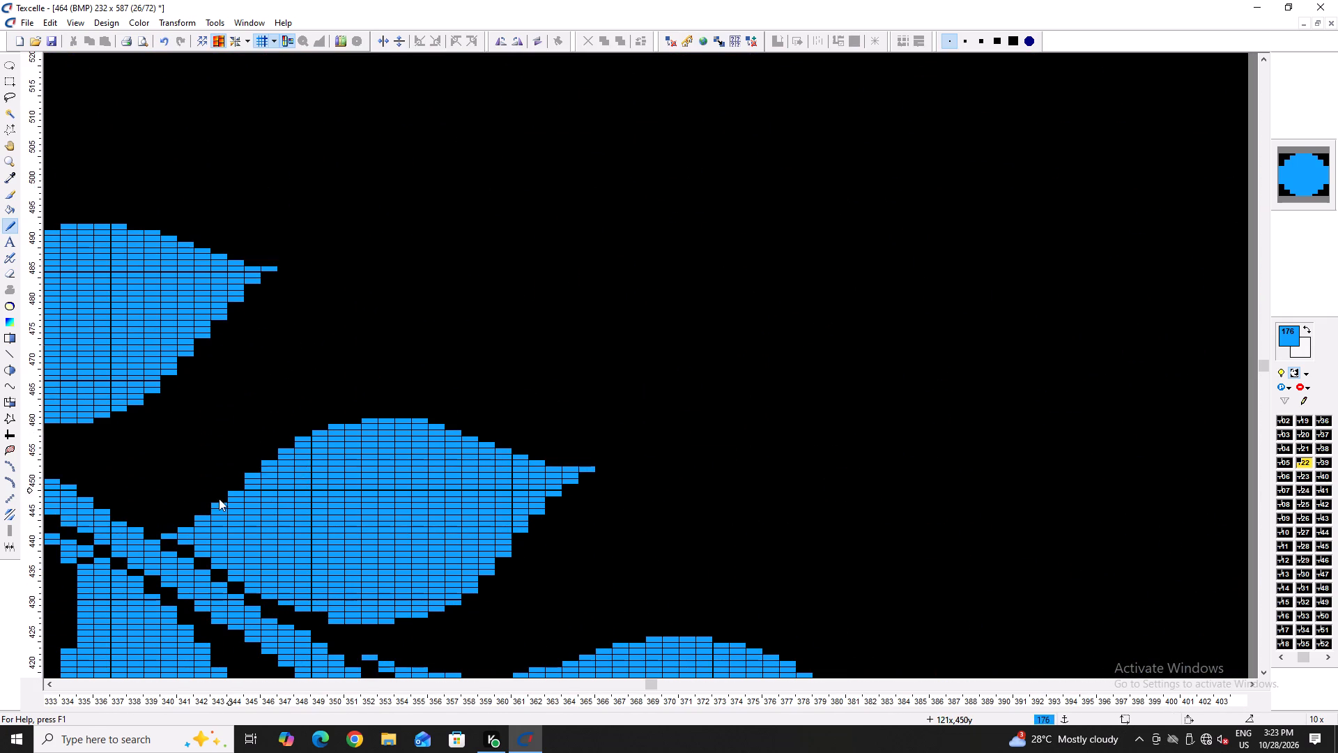
pyautogui.keyDown('ctrl'); pyautogui.scroll(3, 210, 505); pyautogui.keyUp('ctrl')
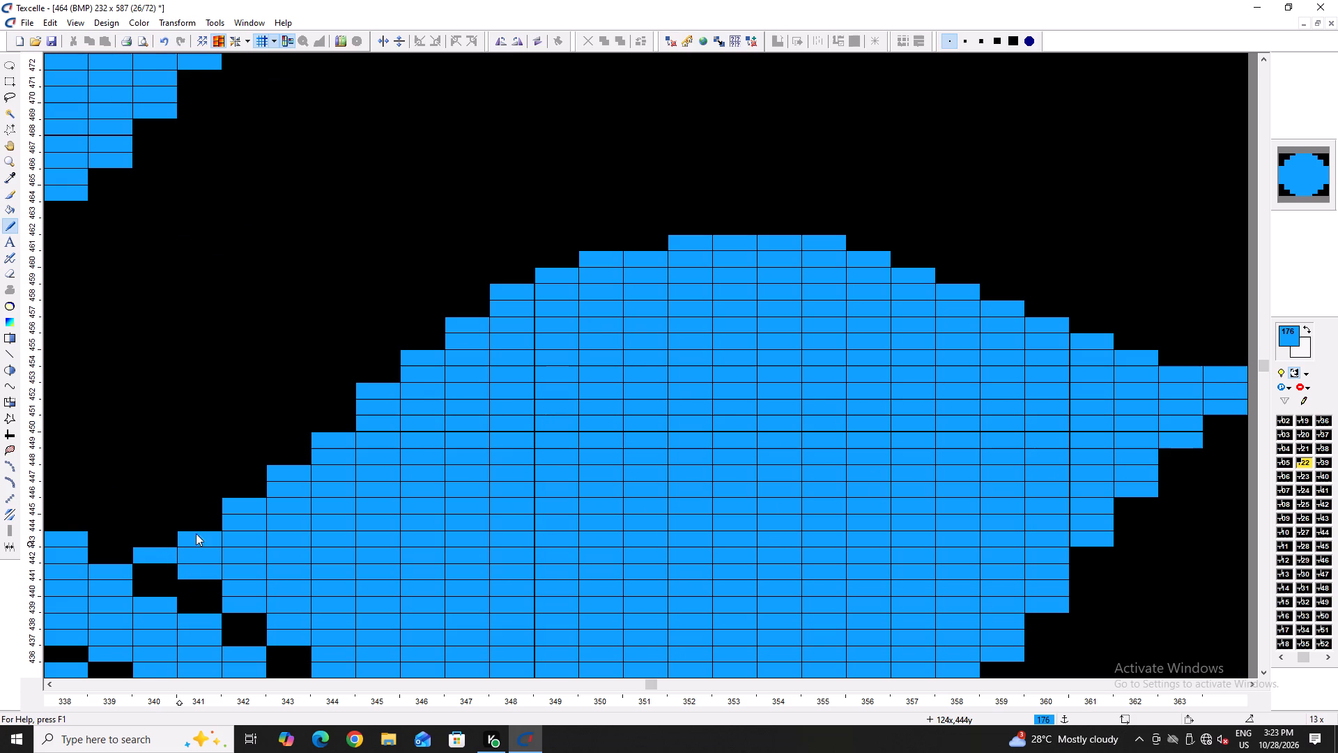
pyautogui.click(204, 527)
pyautogui.click(175, 546)
pyautogui.moveTo(118, 527); pyautogui.dragTo(135, 526)
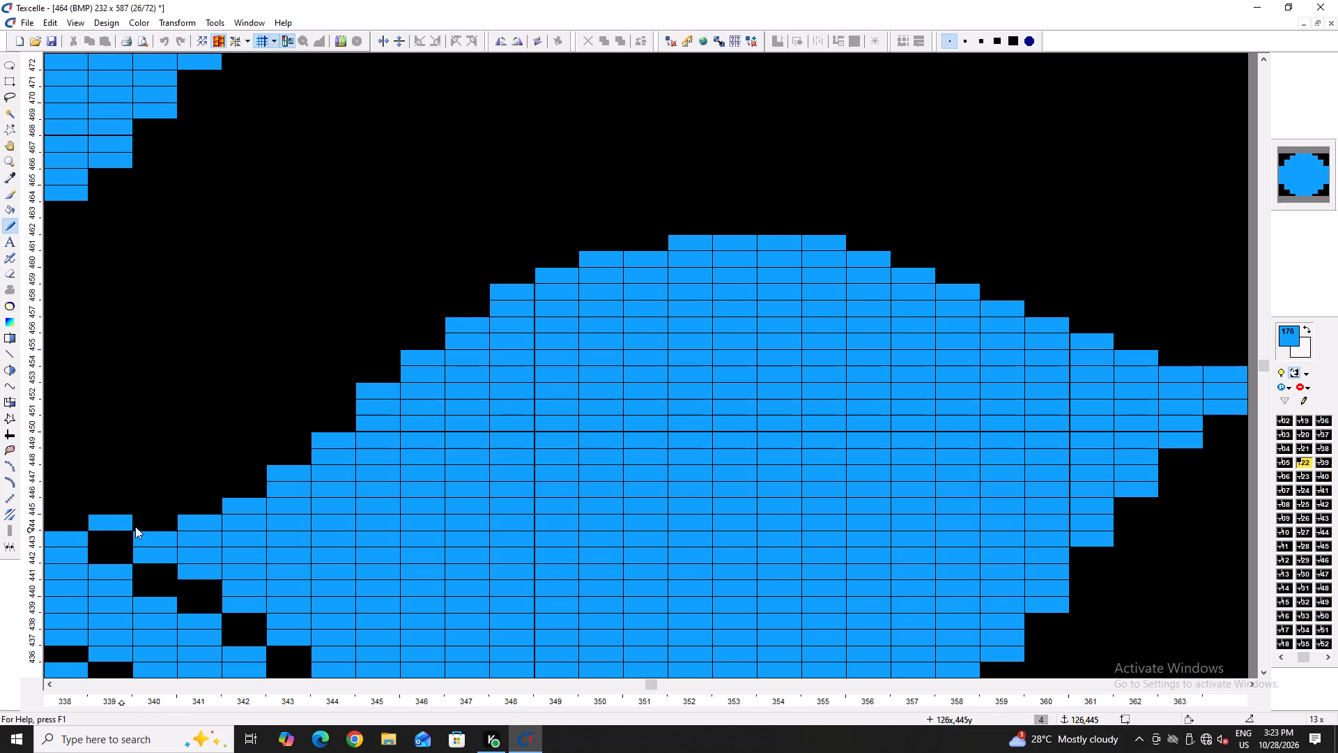
pyautogui.moveTo(135, 526); pyautogui.dragTo(153, 526)
pyautogui.click(153, 526)
pyautogui.moveTo(207, 510); pyautogui.dragTo(174, 510)
pyautogui.click(232, 490)
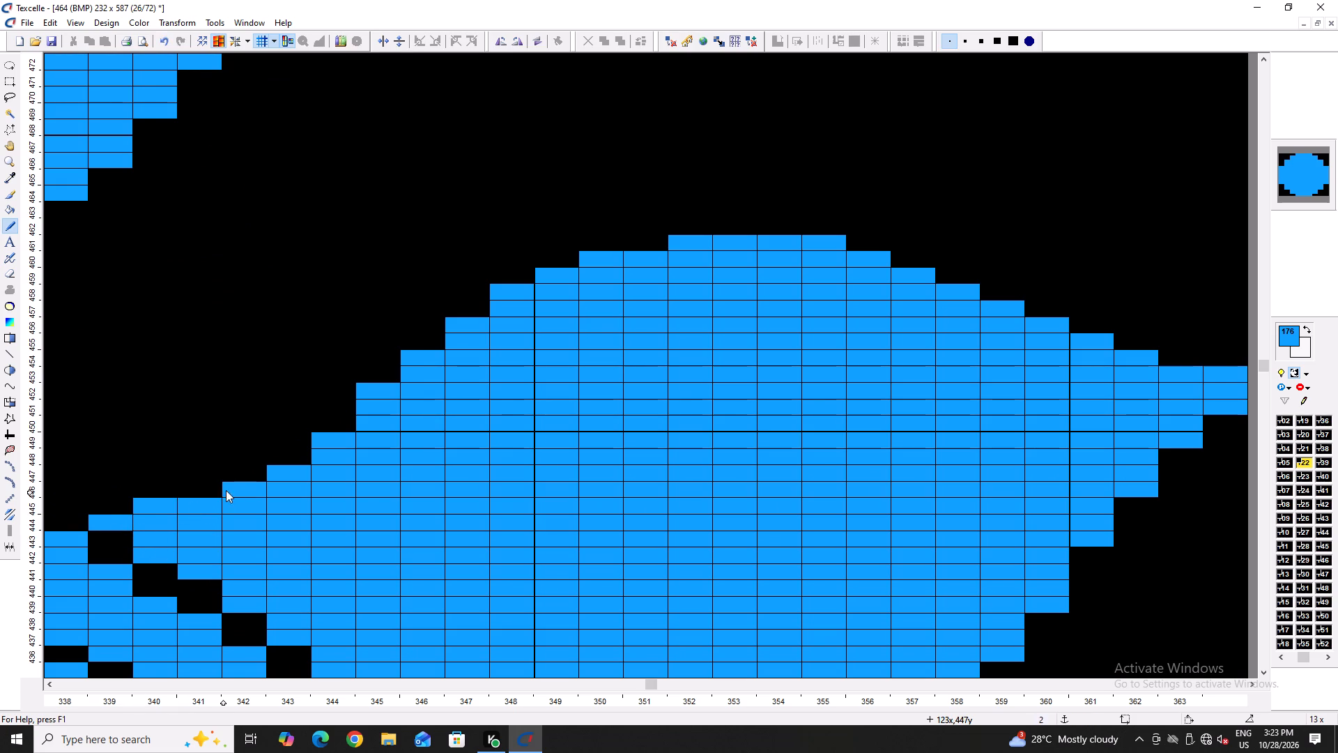
pyautogui.click(219, 491)
pyautogui.click(261, 479)
pyautogui.click(300, 458)
pyautogui.click(341, 423)
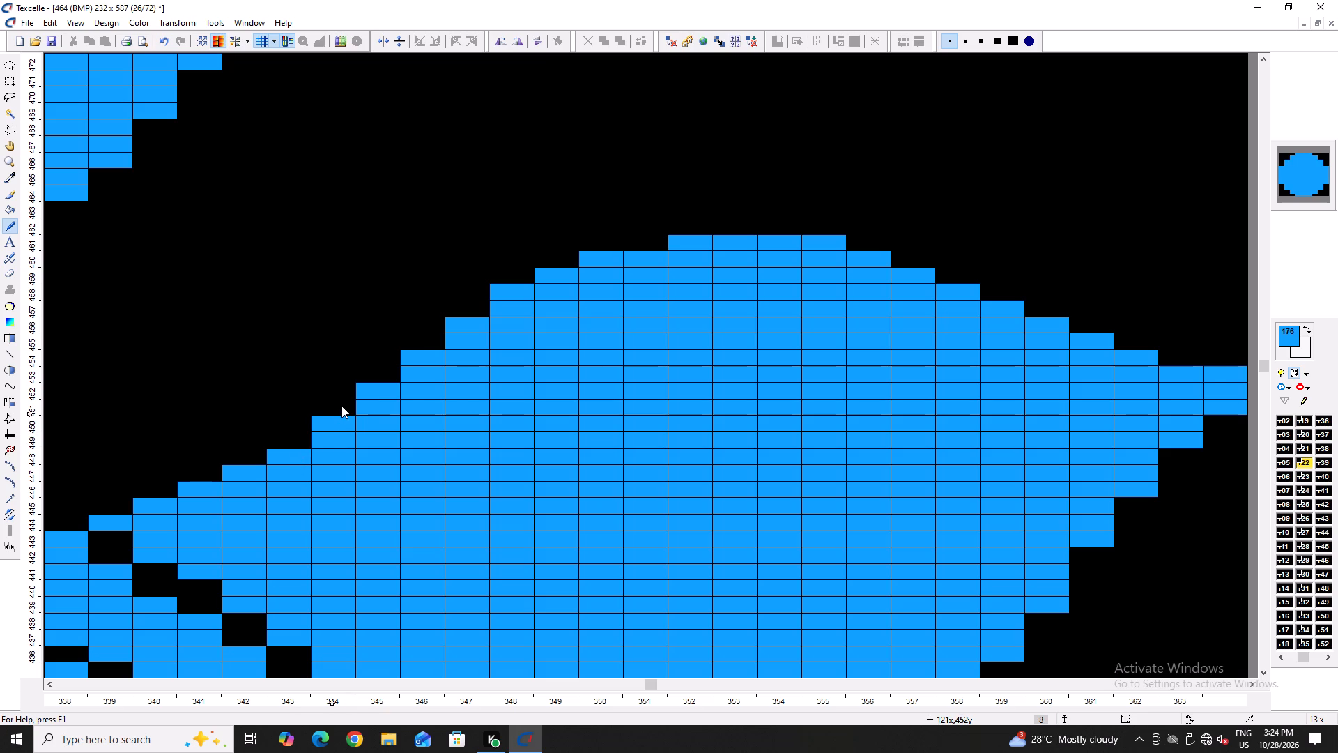
# Save the design with the reshaped leaf base.
pyautogui.hotkey('ctrl', 's')
pyautogui.hotkey('ctrl', 's')
pyautogui.hotkey('ctrl', 's')
pyautogui.hotkey('ctrl', 's')
pyautogui.hotkey('ctrl', 's')
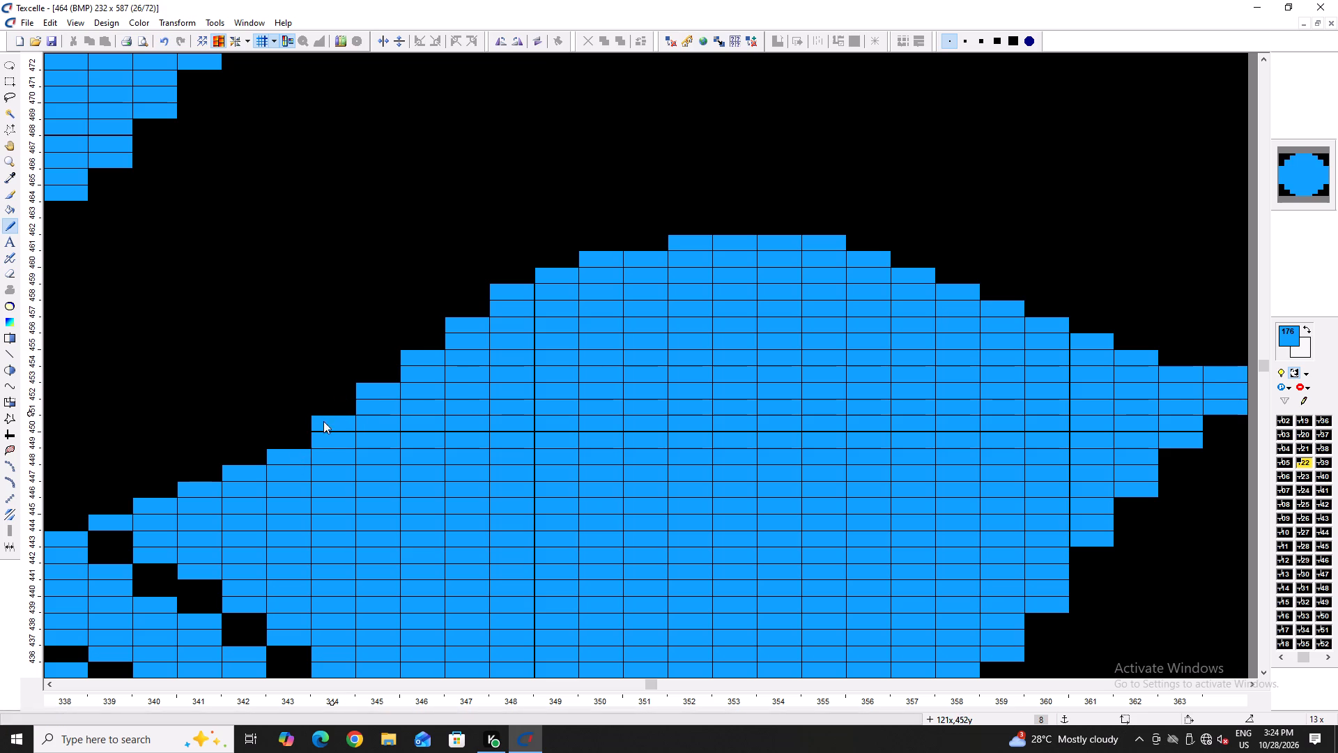
pyautogui.hotkey('ctrl', 's')
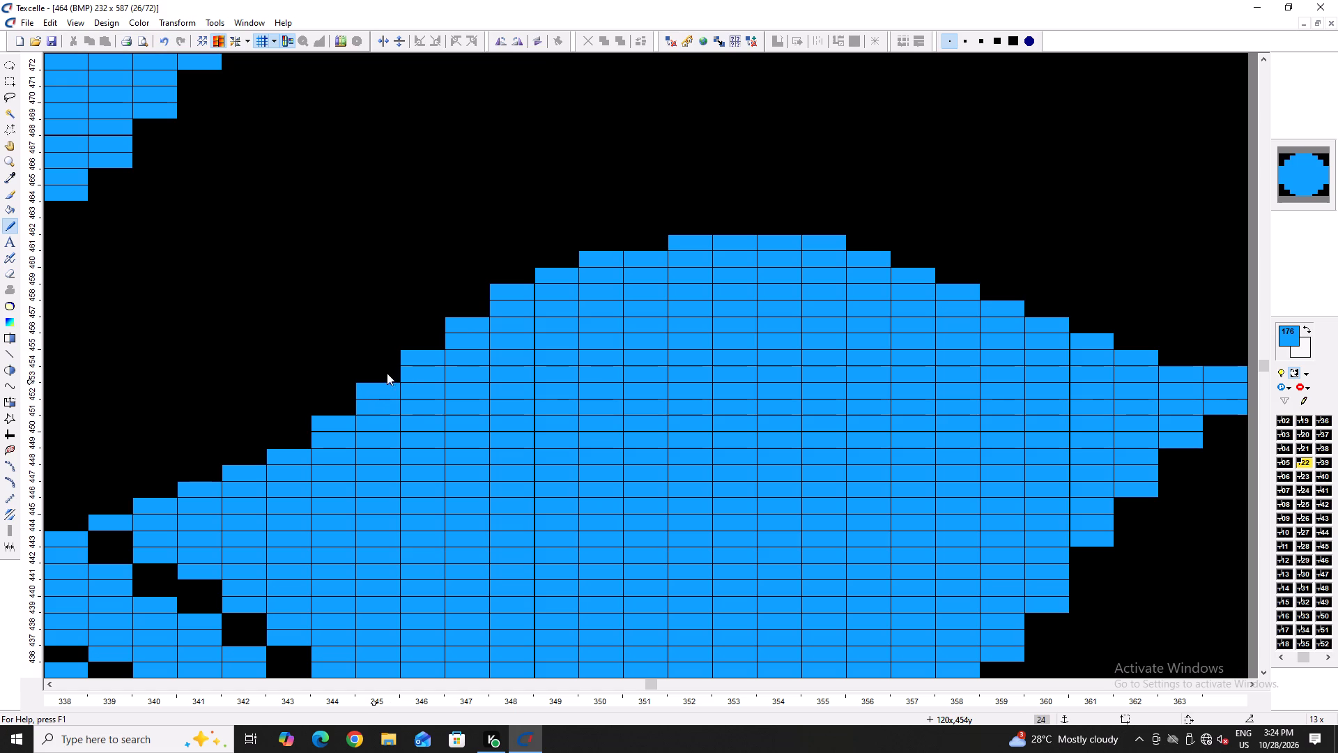
# Lower the leaf's upper edge between crown and tip by blackening the top pixel of columns 355 to 361, keeping column 362's.
pyautogui.keyDown('ctrl'); pyautogui.scroll(-3, 399, 363); pyautogui.keyUp('ctrl')
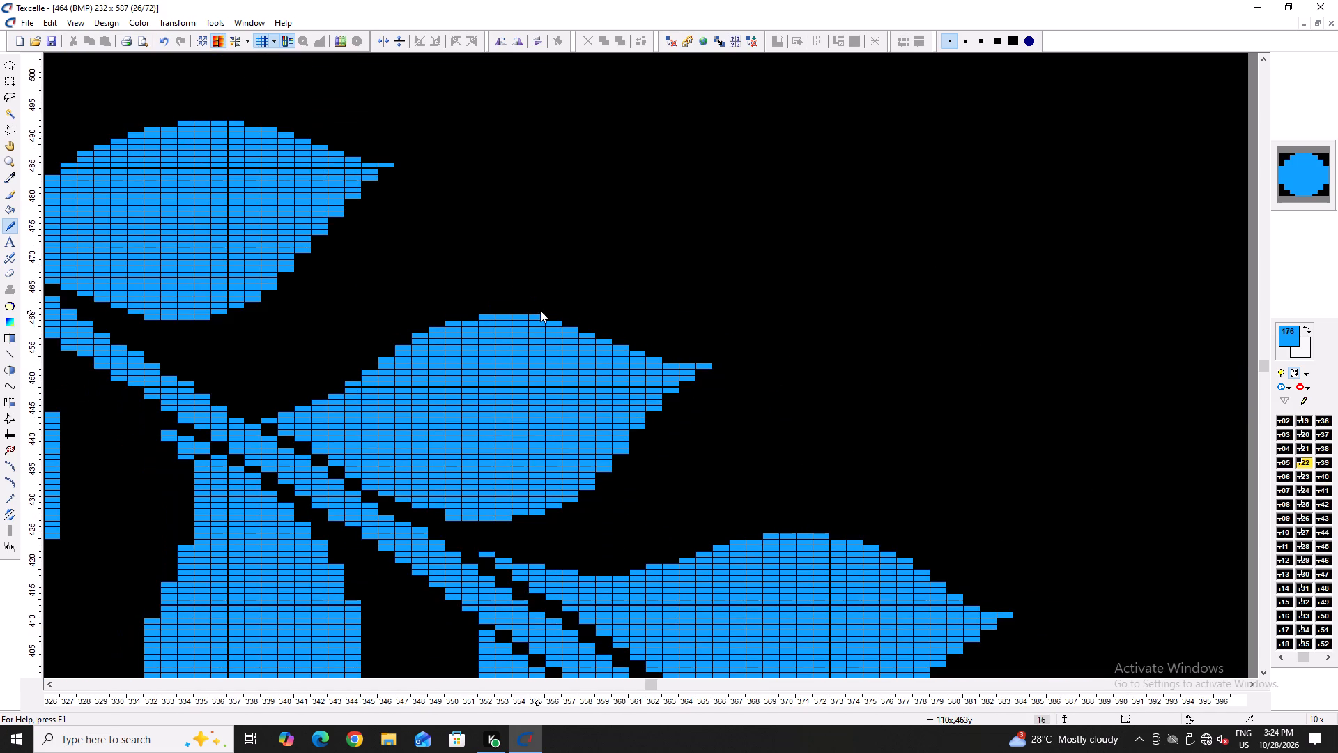
pyautogui.keyDown('ctrl'); pyautogui.scroll(3, 540, 310); pyautogui.keyUp('ctrl')
pyautogui.rightClick(575, 311)
pyautogui.rightClick(575, 311)
pyautogui.rightClick(609, 319)
pyautogui.rightClick(609, 319)
pyautogui.rightClick(656, 335)
pyautogui.rightClick(657, 336)
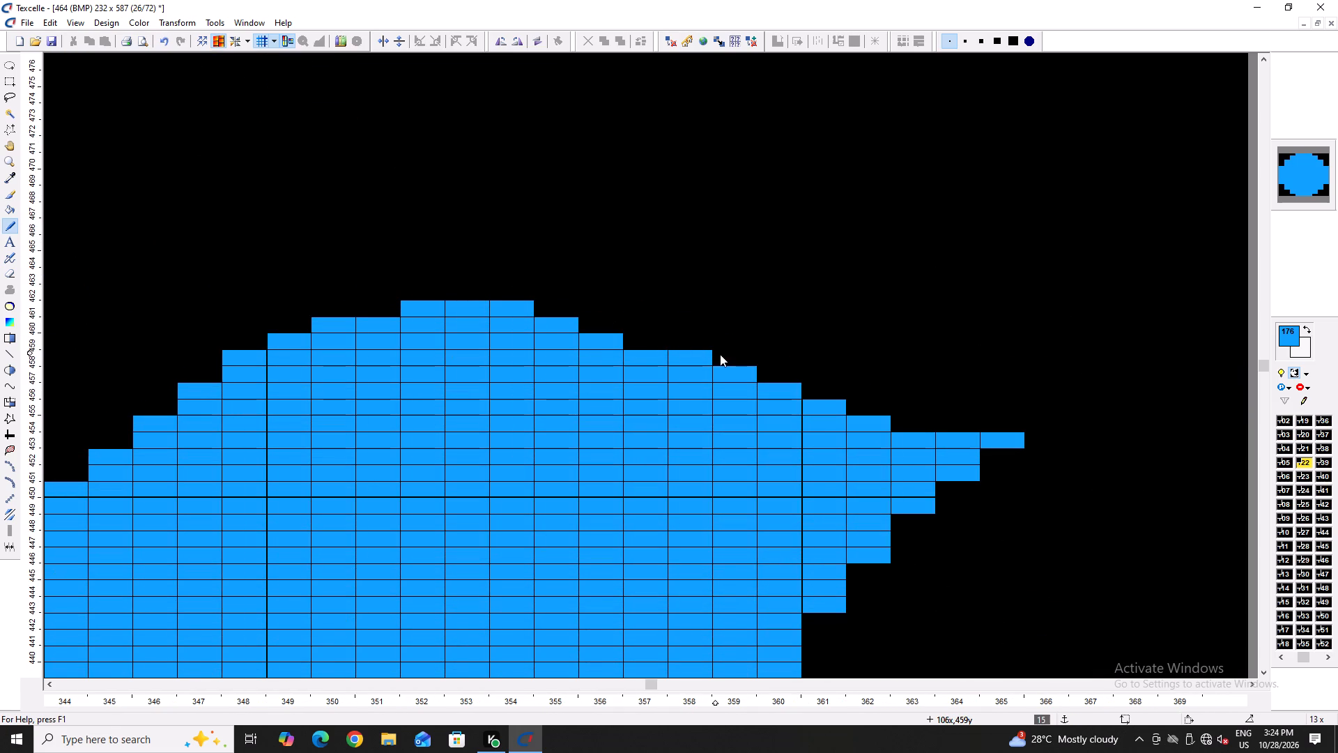
pyautogui.rightClick(712, 354)
pyautogui.rightClick(712, 354)
pyautogui.rightClick(726, 369)
pyautogui.rightClick(727, 370)
pyautogui.rightClick(785, 386)
pyautogui.rightClick(834, 408)
pyautogui.rightClick(835, 409)
pyautogui.rightClick(876, 423)
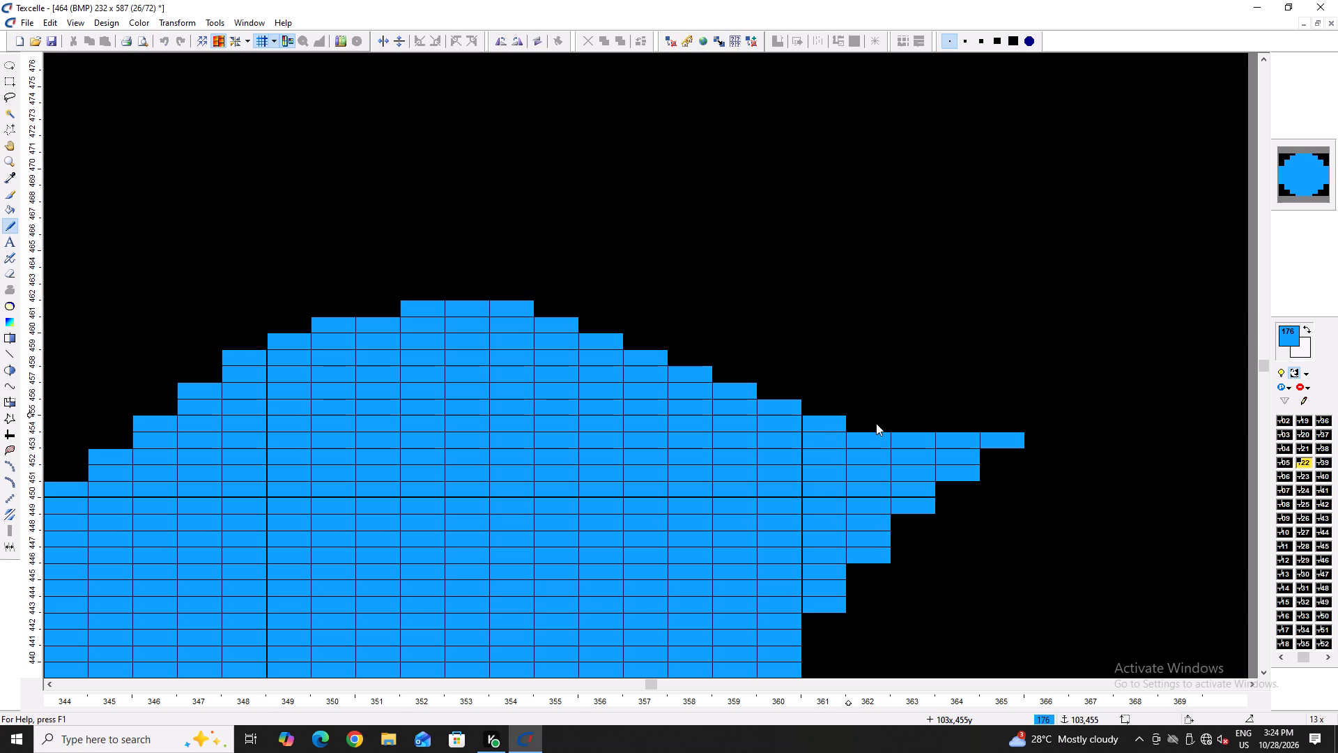
pyautogui.keyDown('ctrl'); pyautogui.scroll(-5, 410, 370); pyautogui.keyUp('ctrl')
pyautogui.keyDown('ctrl'); pyautogui.scroll(5, 546, 366); pyautogui.keyUp('ctrl')
pyautogui.click(547, 373)
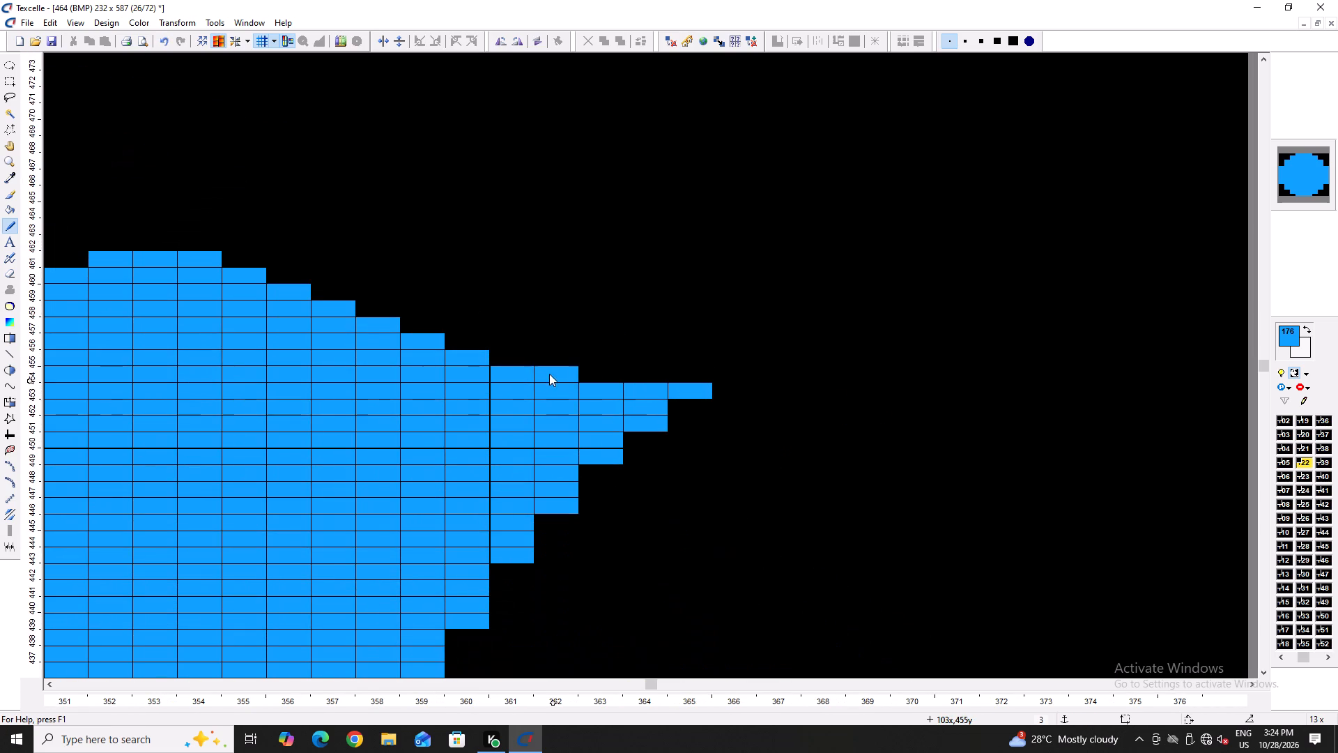
# Build up the leaf's lower outer edge in blue: one pixel on column 359, two on 360, 362 and 363, three on 361.
pyautogui.keyDown('ctrl'); pyautogui.scroll(-3, 497, 367); pyautogui.keyUp('ctrl')
pyautogui.keyDown('ctrl'); pyautogui.scroll(2, 495, 460); pyautogui.keyUp('ctrl')
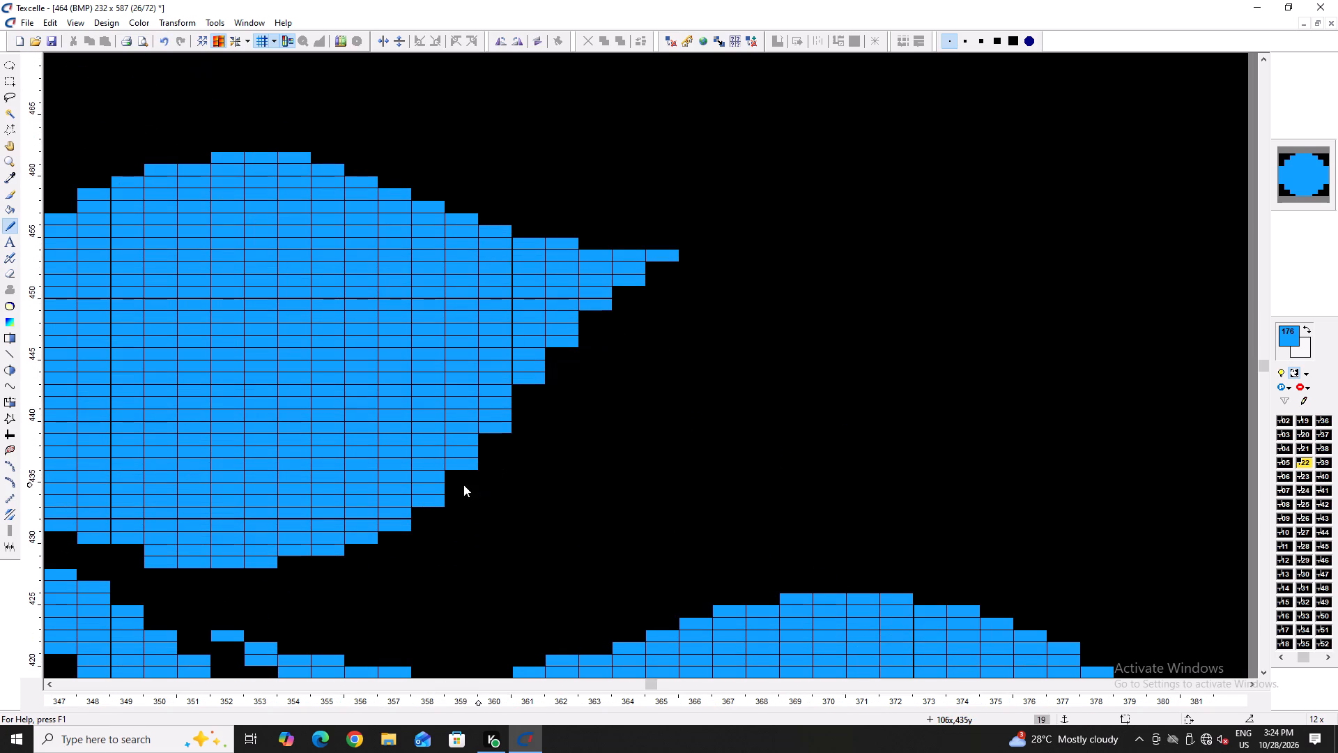
pyautogui.doubleClick(463, 485)
pyautogui.click(492, 446)
pyautogui.click(463, 487)
pyautogui.click(464, 480)
pyautogui.rightClick(464, 488)
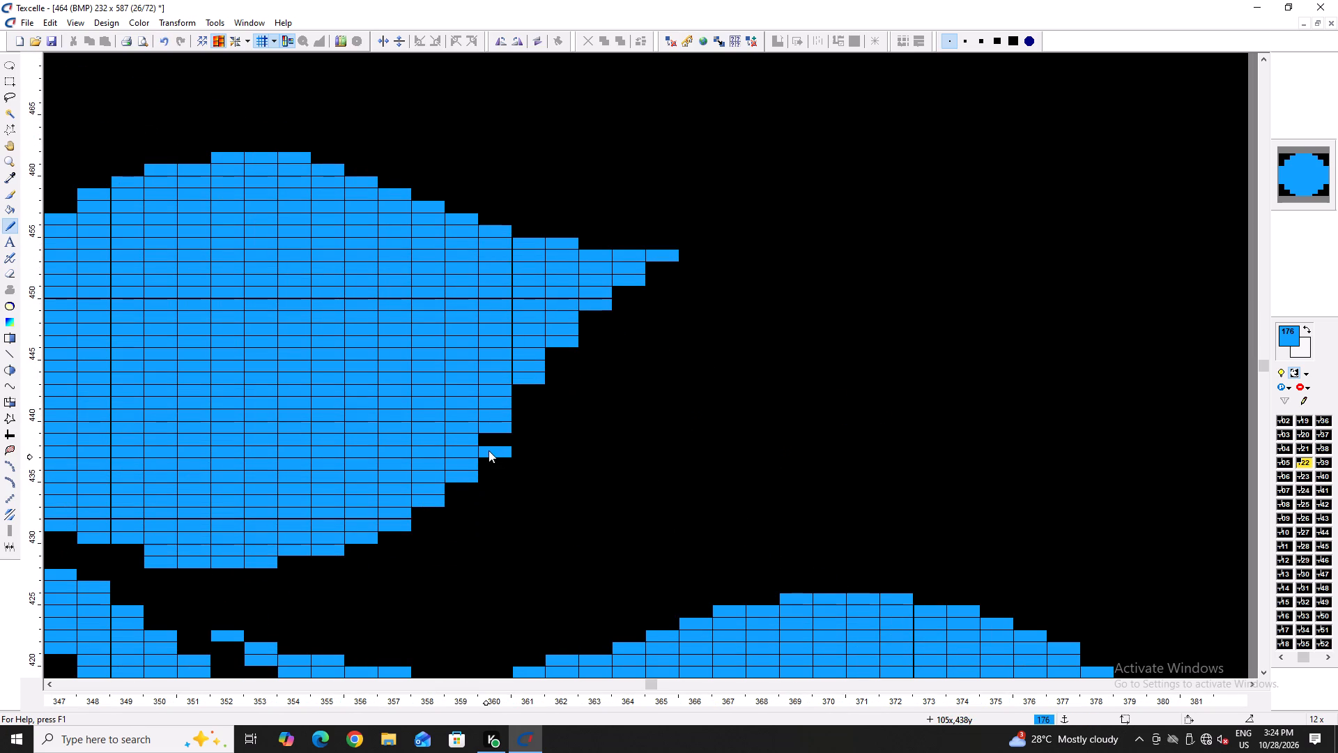
pyautogui.click(489, 448)
pyautogui.doubleClick(489, 442)
pyautogui.moveTo(521, 409); pyautogui.dragTo(524, 383)
pyautogui.moveTo(554, 371); pyautogui.dragTo(556, 347)
pyautogui.click(591, 325)
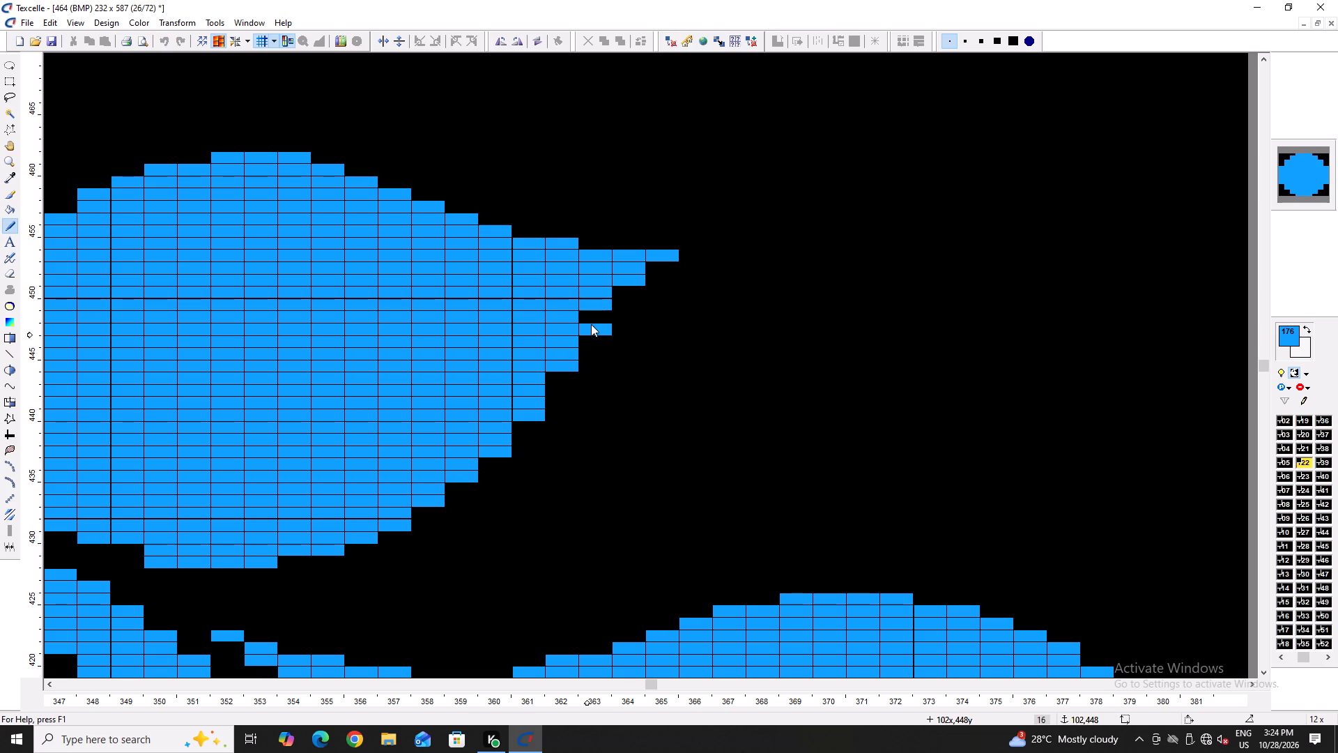
# Reshape the leaf's tip by extending column 364 down one pixel and moving column 365's pixel one row lower.
pyautogui.doubleClick(620, 296)
pyautogui.click(654, 272)
pyautogui.click(679, 262)
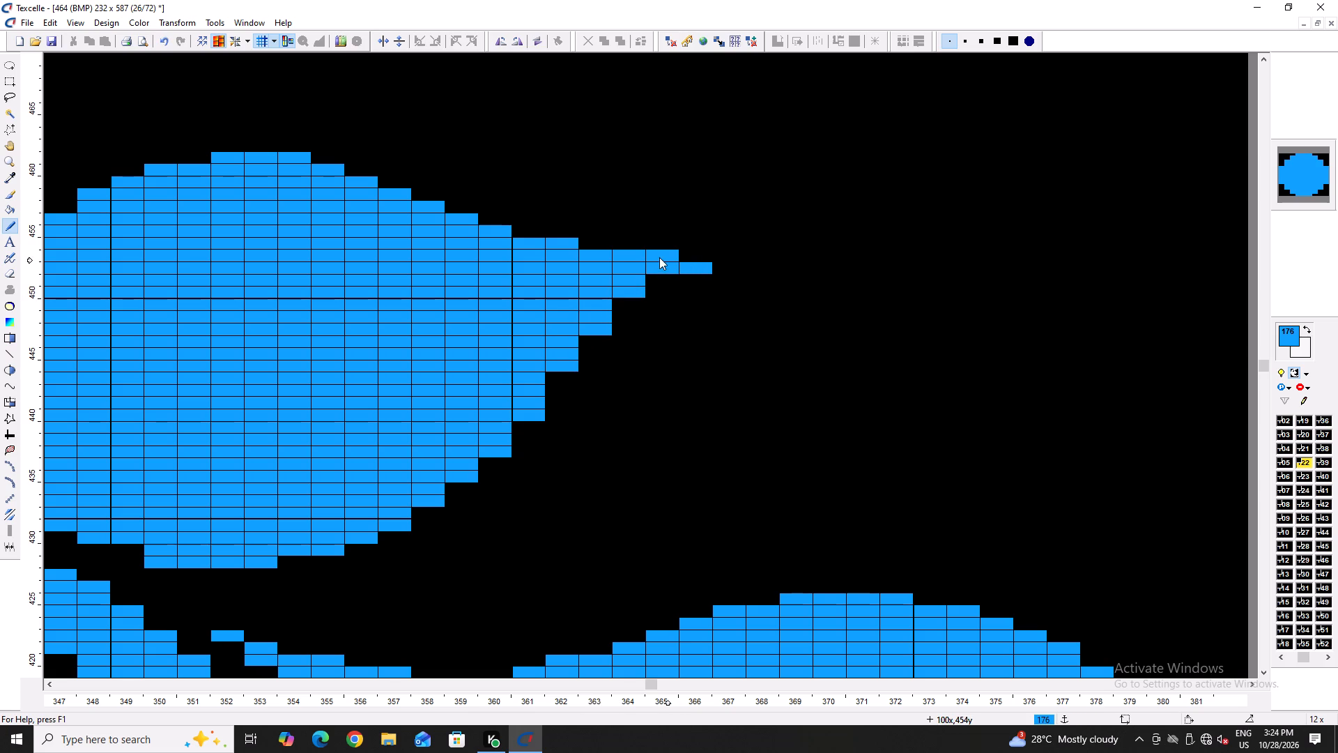
pyautogui.rightClick(659, 257)
pyautogui.rightClick(703, 272)
pyautogui.keyDown('ctrl'); pyautogui.scroll(-4, 432, 285); pyautogui.keyUp('ctrl')
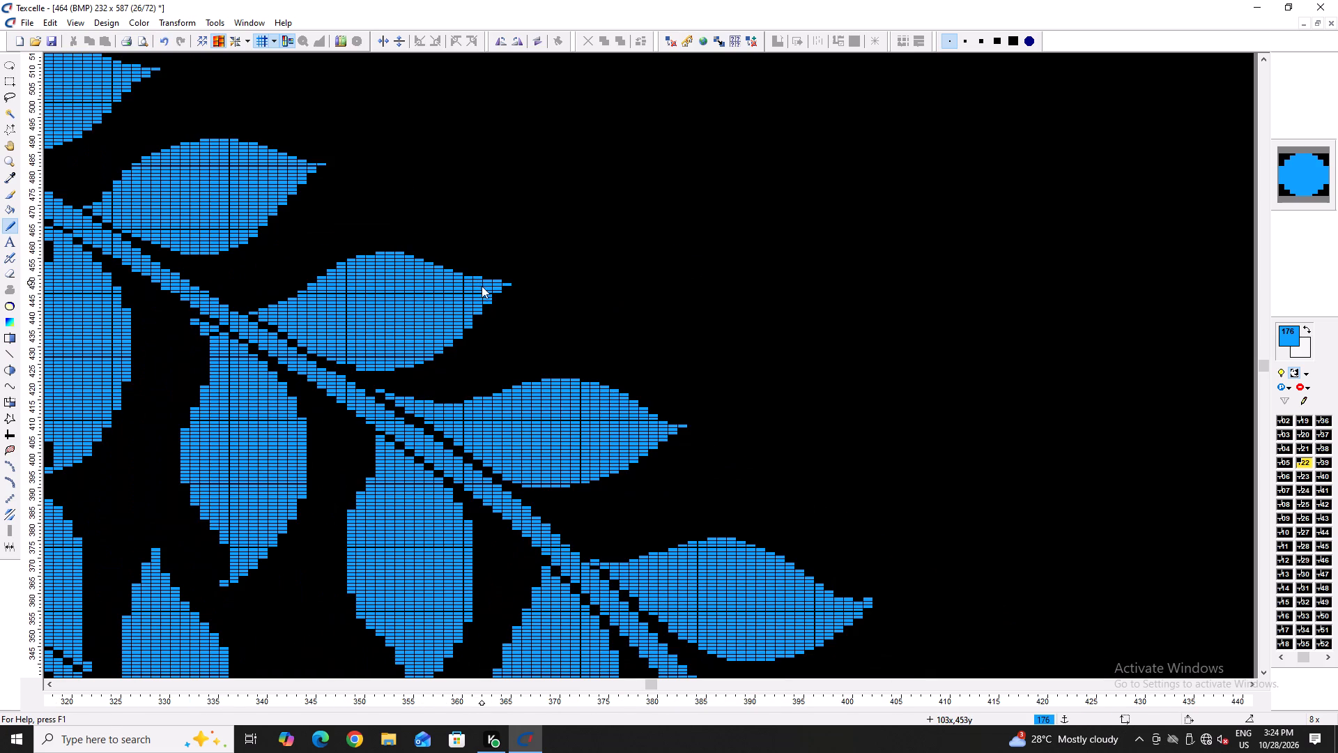
# Smooth the leaf's underside by adding one blue pixel below columns 349 and 341 and blackening column 350's bottom pixel.
pyautogui.keyDown('ctrl'); pyautogui.scroll(3, 480, 295); pyautogui.keyUp('ctrl')
pyautogui.click(213, 436)
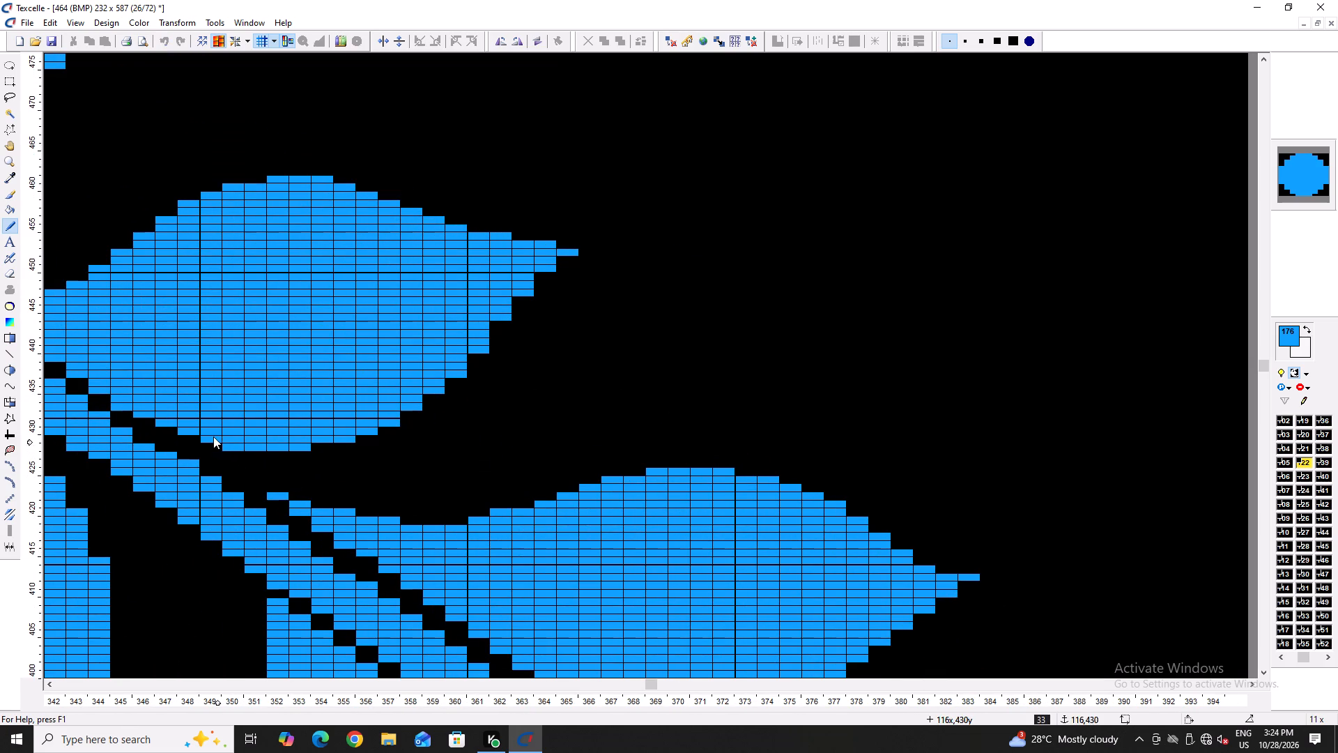
pyautogui.keyDown('ctrl'); pyautogui.scroll(-3, 213, 441); pyautogui.keyUp('ctrl')
pyautogui.keyDown('ctrl'); pyautogui.scroll(2, 206, 434); pyautogui.keyUp('ctrl')
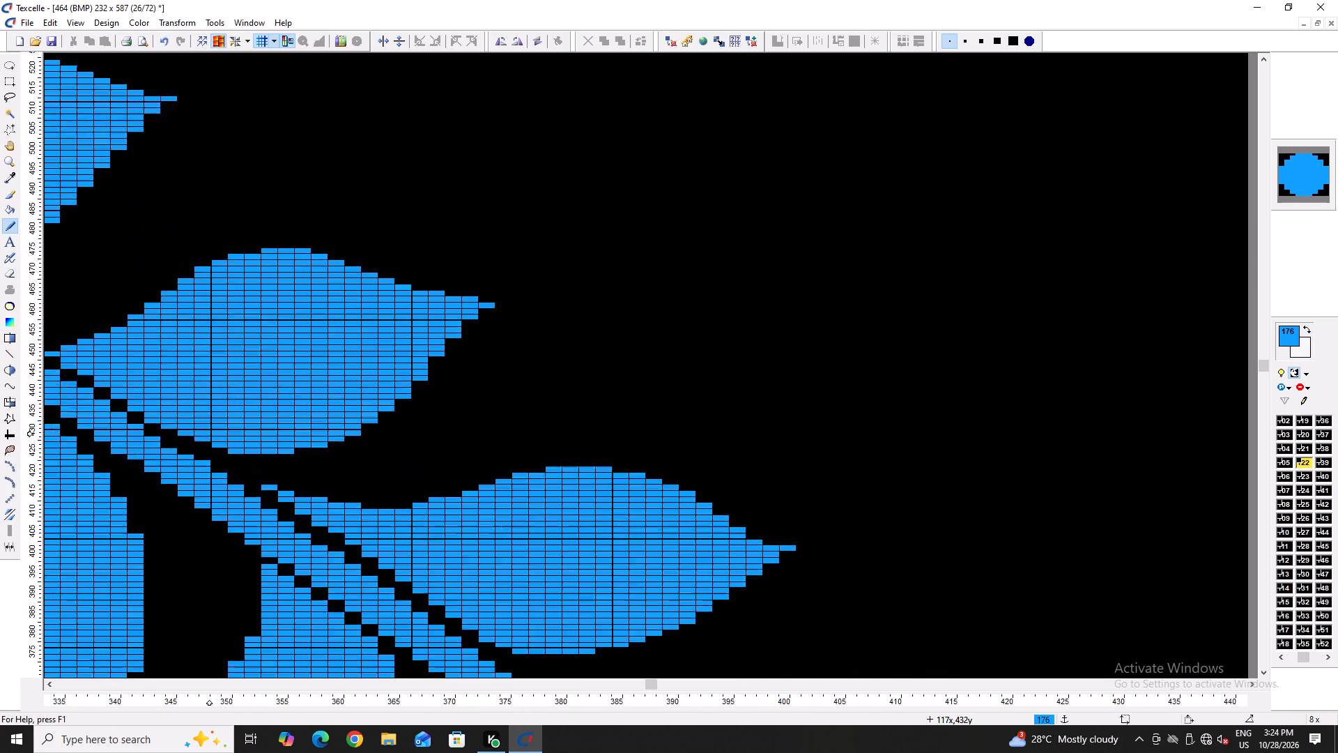
pyautogui.keyDown('ctrl'); pyautogui.scroll(3, 206, 434); pyautogui.keyUp('ctrl')
pyautogui.rightClick(274, 455)
pyautogui.rightClick(273, 455)
pyautogui.keyDown('ctrl'); pyautogui.scroll(-5, 273, 456); pyautogui.keyUp('ctrl')
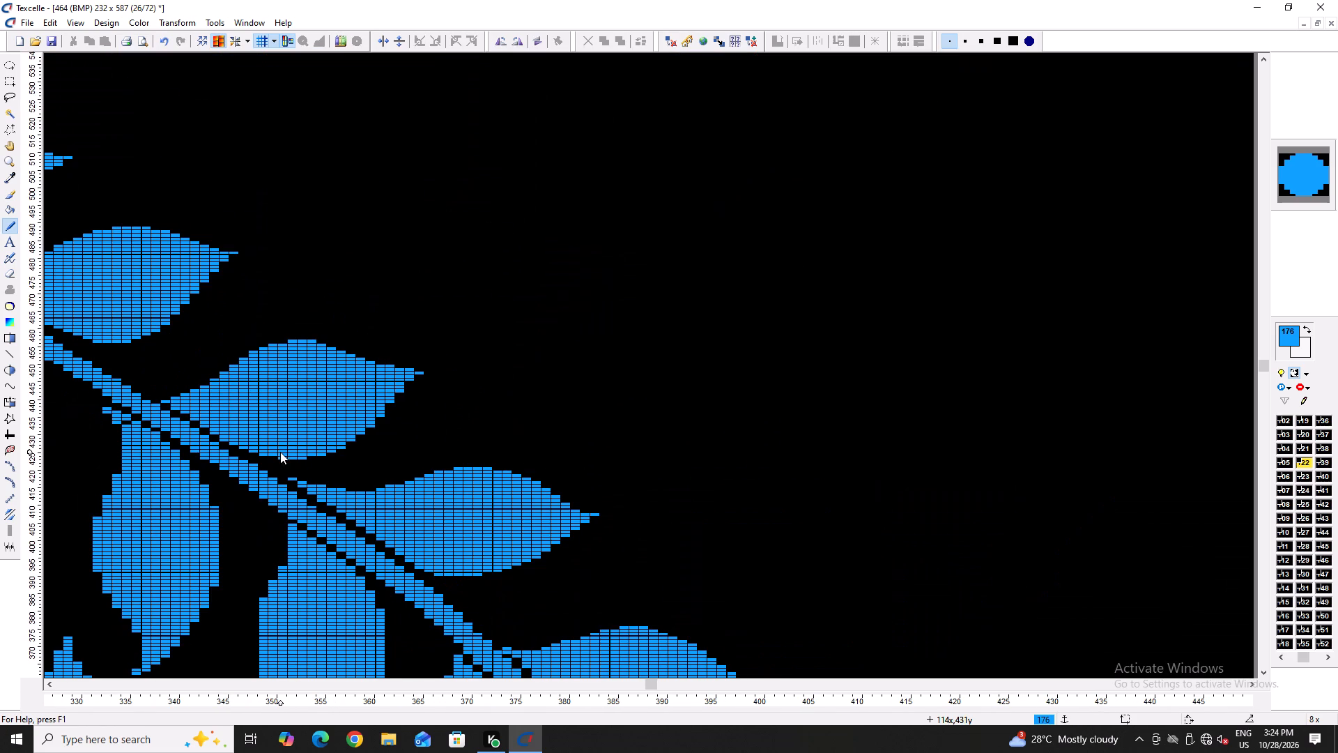
pyautogui.keyDown('ctrl'); pyautogui.scroll(5, 176, 418); pyautogui.keyUp('ctrl')
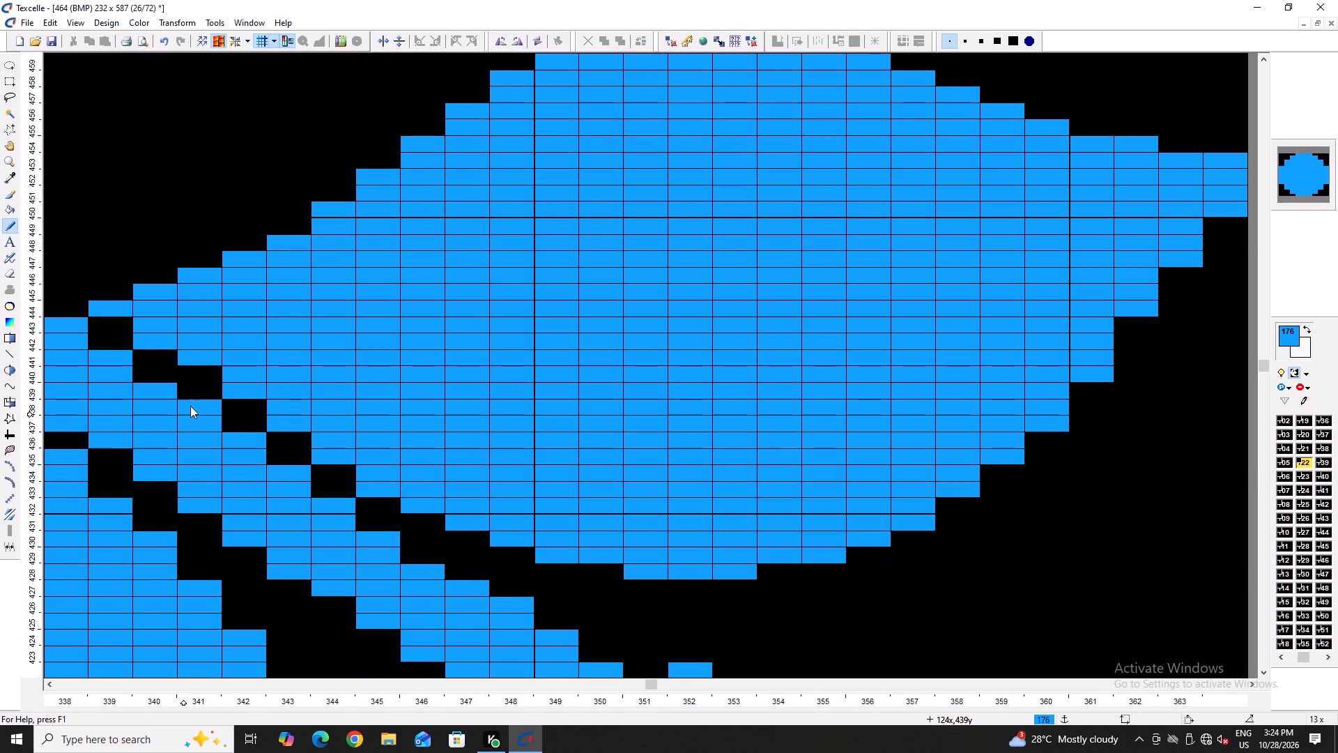
pyautogui.click(200, 369)
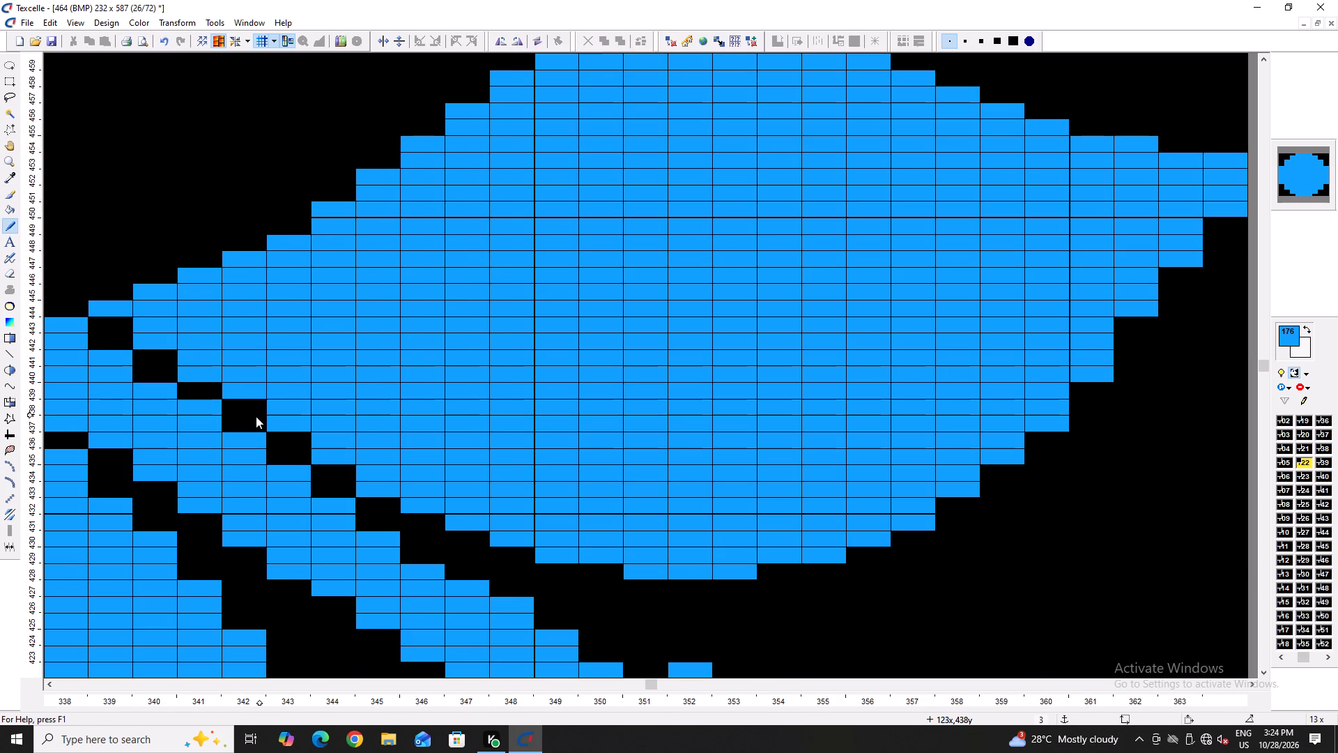
pyautogui.keyDown('ctrl'); pyautogui.scroll(-6, 261, 415); pyautogui.keyUp('ctrl')
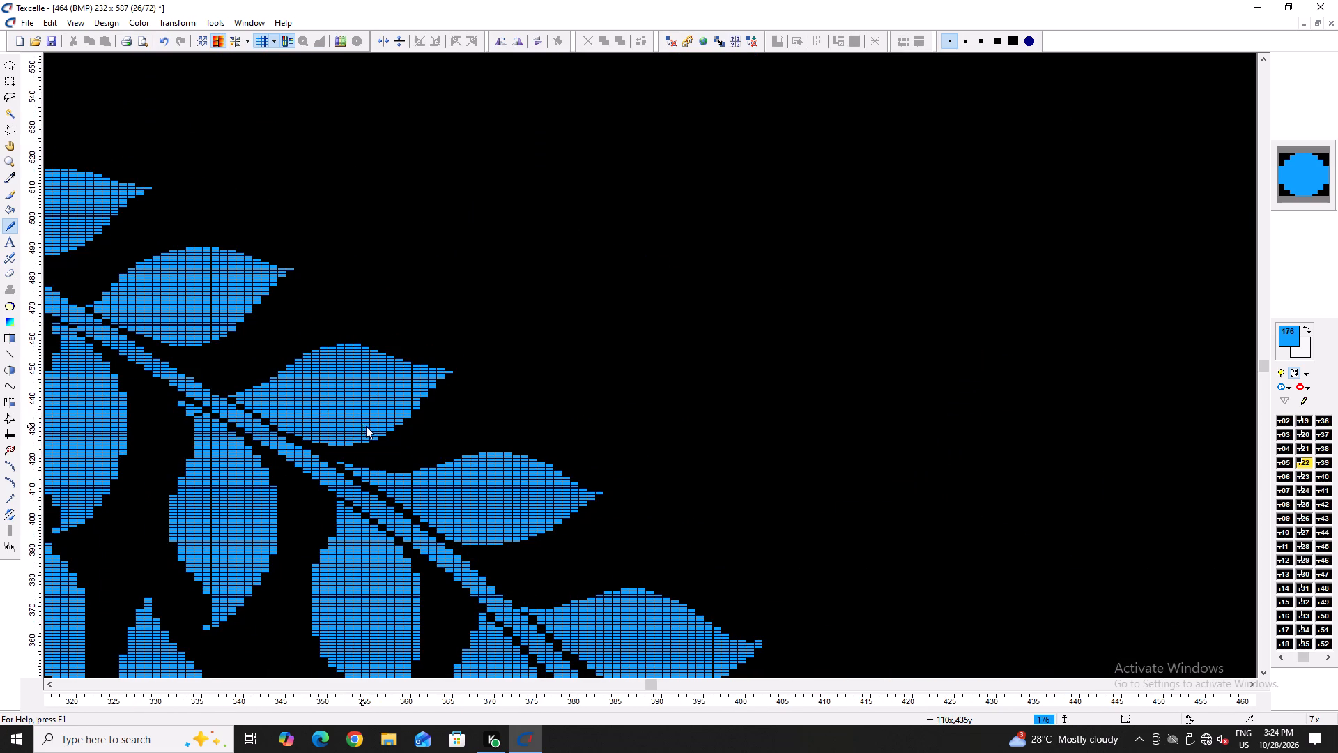
# Extend columns 362 to 365 down one blue pixel each and lengthen the leaf's tip by one pixel into column 366.
pyautogui.keyDown('ctrl'); pyautogui.scroll(5, 430, 359); pyautogui.keyUp('ctrl')
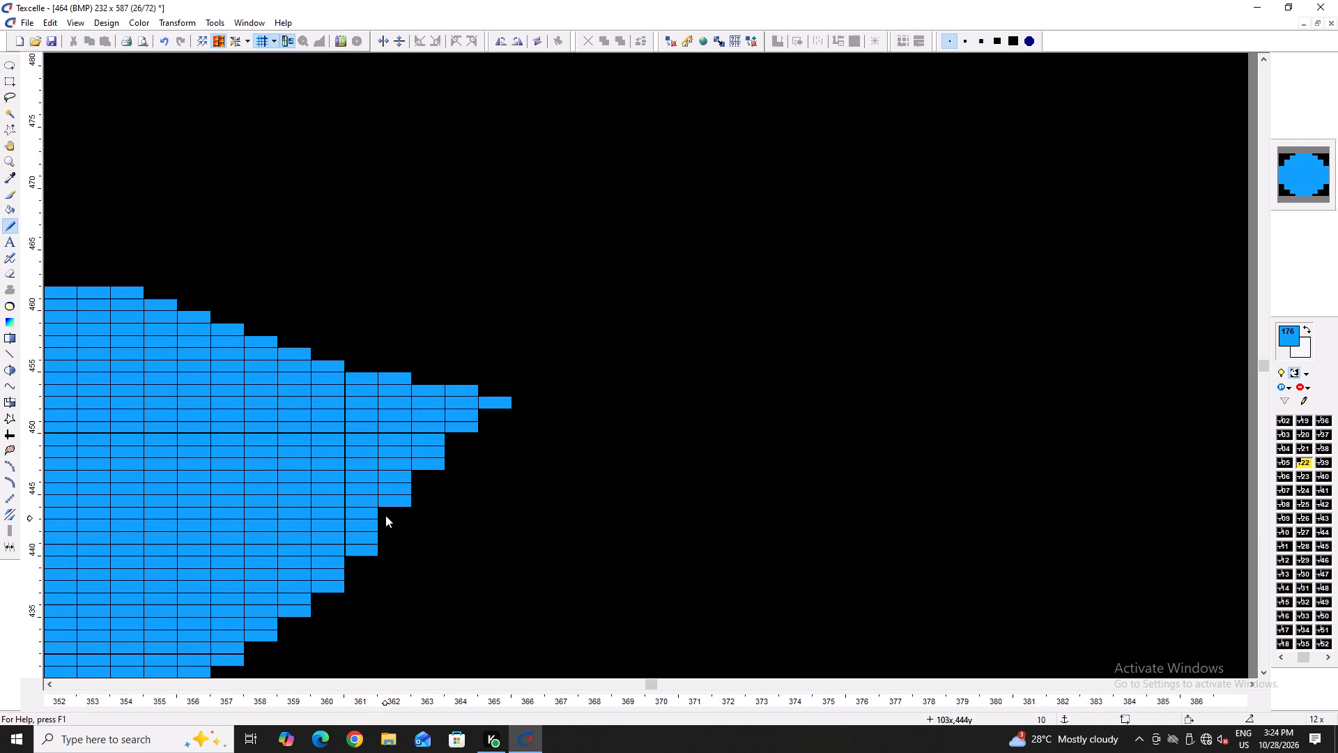
pyautogui.click(385, 515)
pyautogui.click(423, 469)
pyautogui.click(421, 472)
pyautogui.click(460, 436)
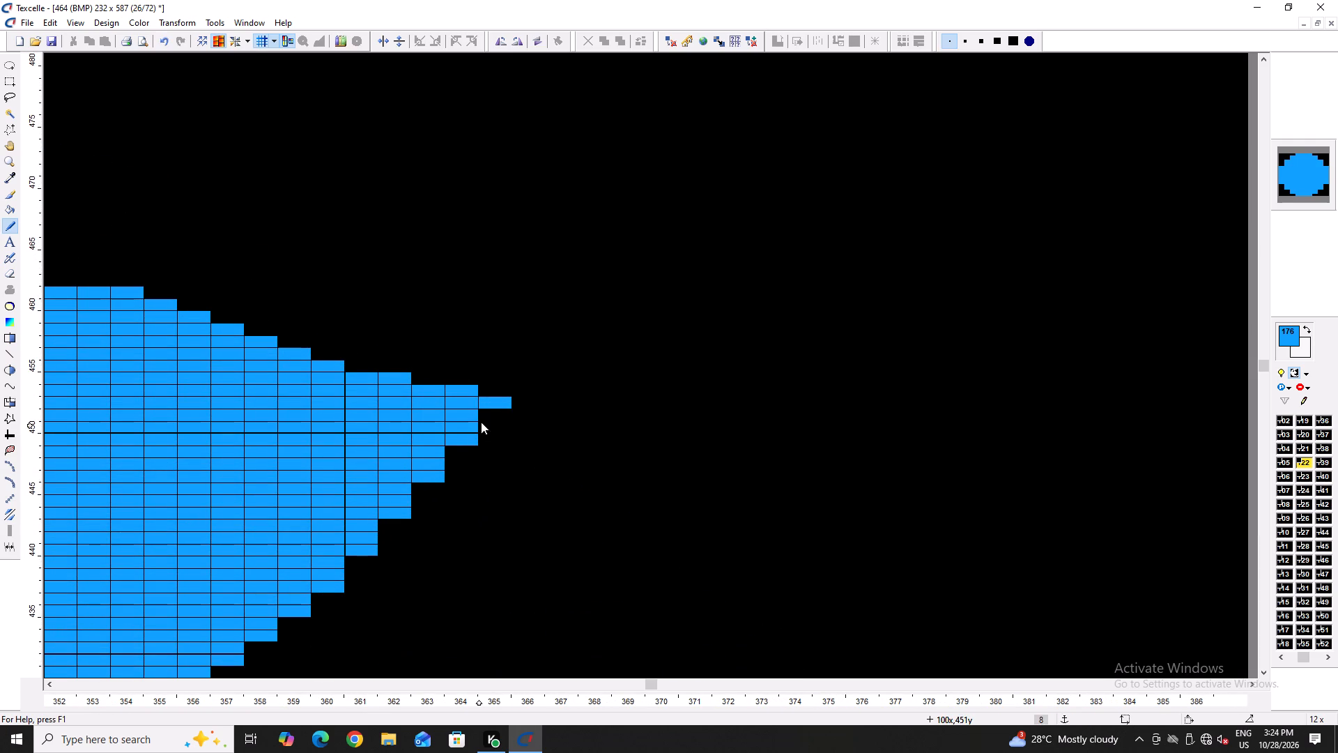
pyautogui.click(481, 422)
pyautogui.moveTo(512, 409); pyautogui.dragTo(521, 408)
pyautogui.doubleClick(521, 408)
pyautogui.rightClick(525, 410)
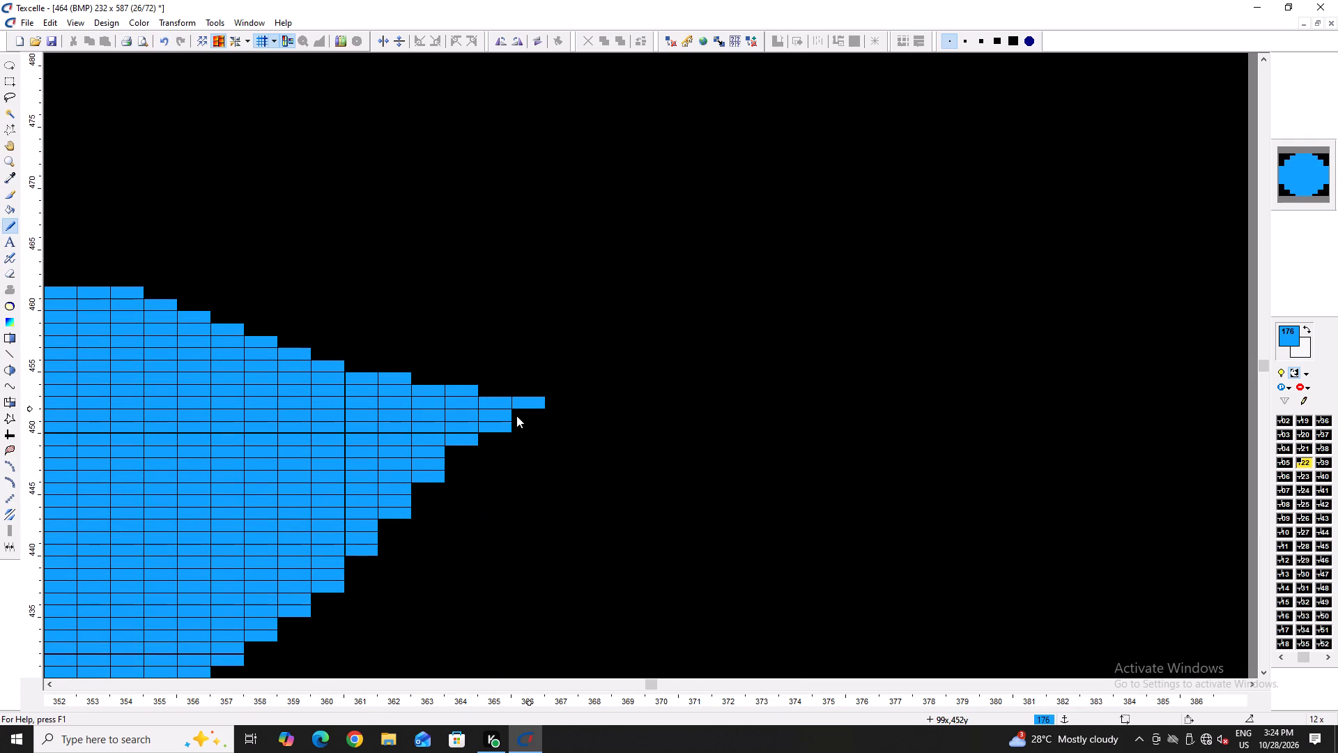
pyautogui.rightClick(501, 426)
pyautogui.keyDown('ctrl'); pyautogui.scroll(-6, 474, 438); pyautogui.keyUp('ctrl')
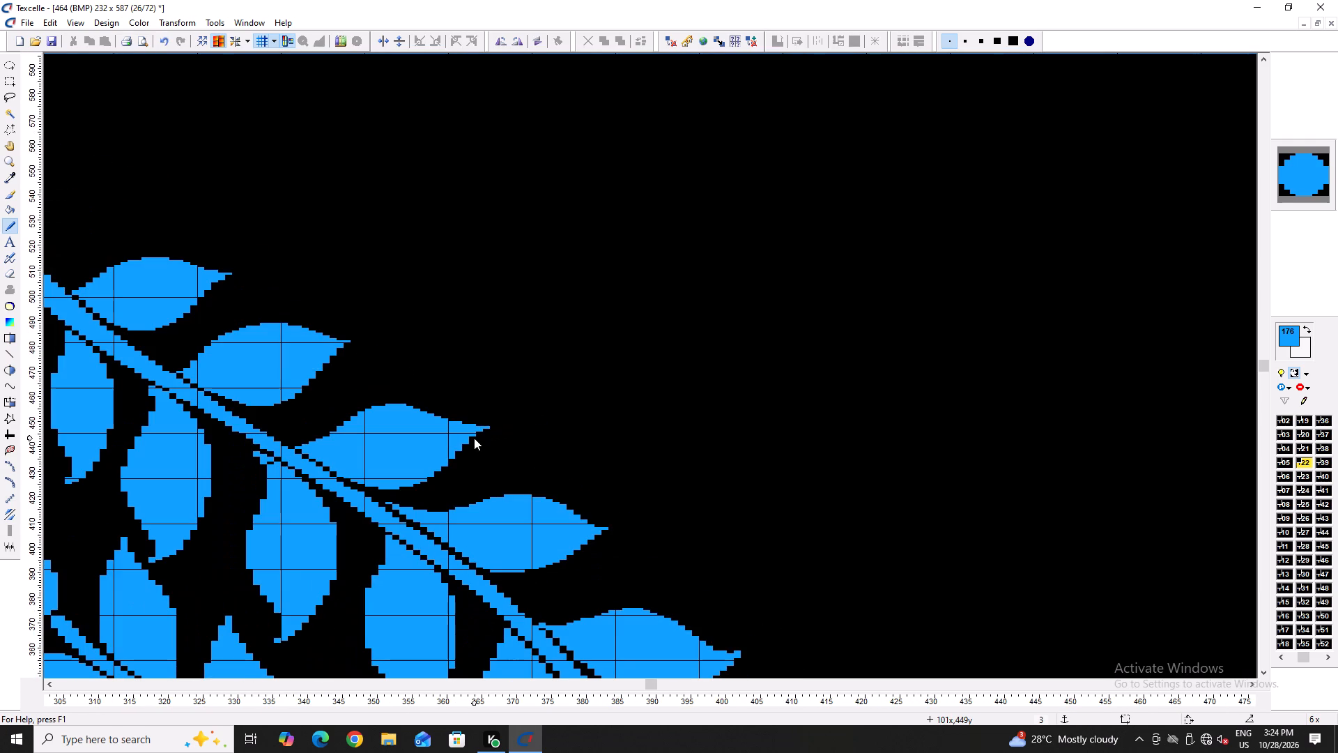
# Lower the leaf's crest by blackening its top row on columns 352–354 and one pixel on columns 348–351 and 355.
pyautogui.keyDown('ctrl'); pyautogui.scroll(6, 353, 409); pyautogui.keyUp('ctrl')
pyautogui.keyDown('ctrl'); pyautogui.scroll(1, 514, 375); pyautogui.keyUp('ctrl')
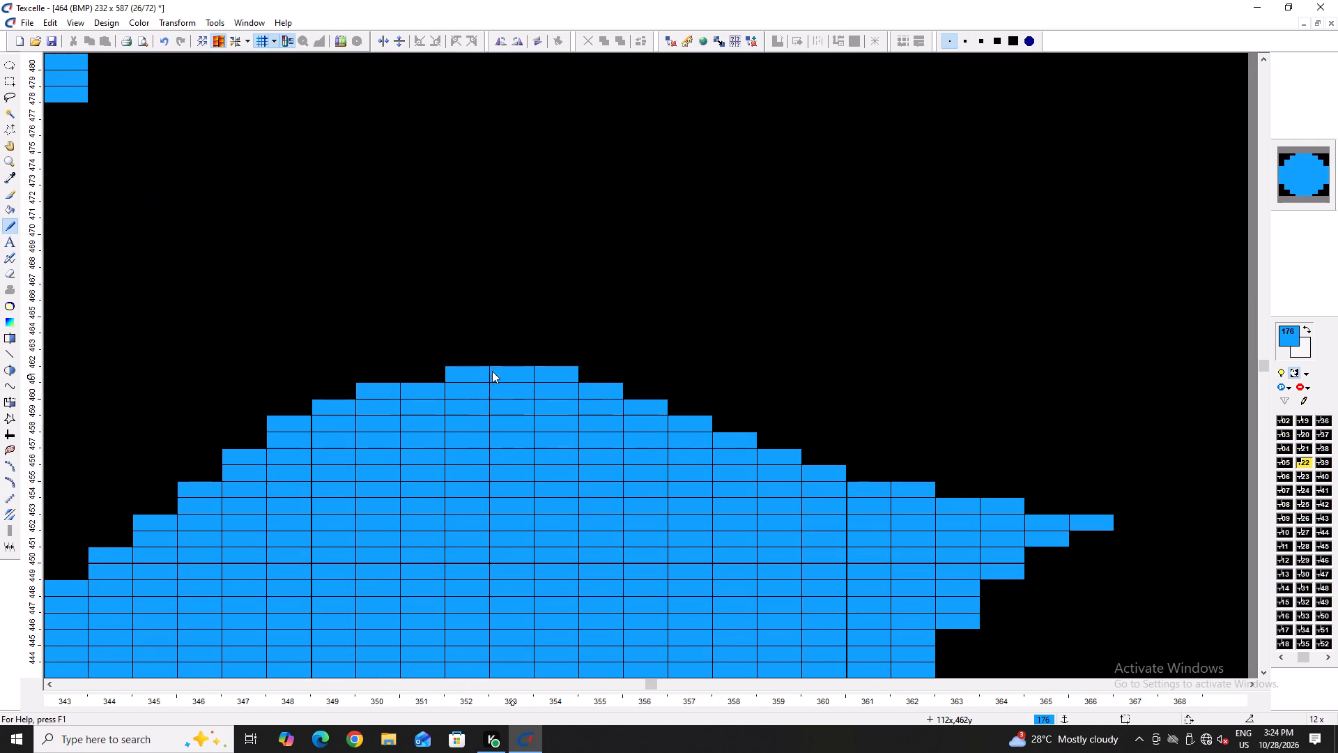
pyautogui.moveTo(489, 371); pyautogui.dragTo(577, 370, button='right')
pyautogui.rightClick(353, 390)
pyautogui.rightClick(357, 389)
pyautogui.rightClick(331, 406)
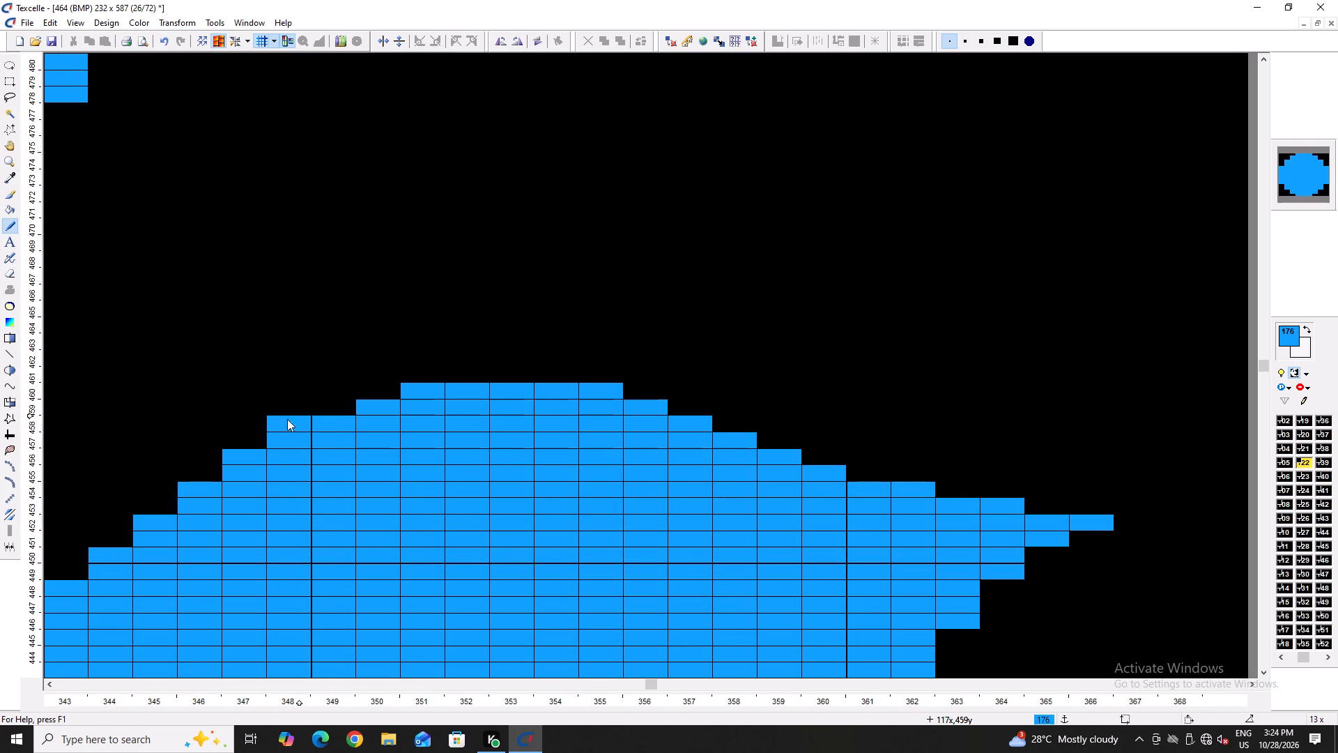
pyautogui.rightClick(277, 425)
pyautogui.rightClick(405, 385)
pyautogui.rightClick(594, 380)
pyautogui.rightClick(599, 384)
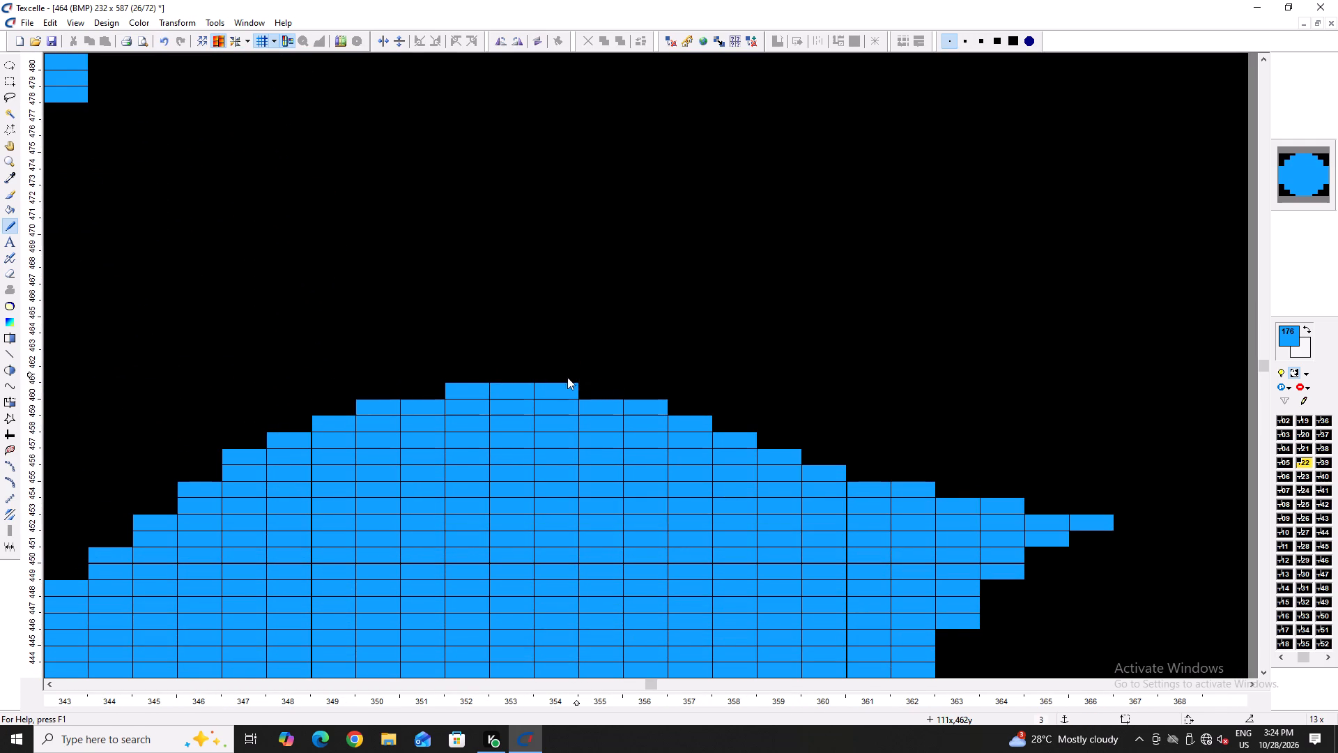
# On the next leaf up the stem, blacken the bottom row under columns 332–335 and one underside pixel on columns 331 and 336.
pyautogui.keyDown('ctrl'); pyautogui.scroll(-4, 564, 380); pyautogui.keyUp('ctrl')
pyautogui.keyDown('ctrl'); pyautogui.scroll(4, 626, 403); pyautogui.keyUp('ctrl')
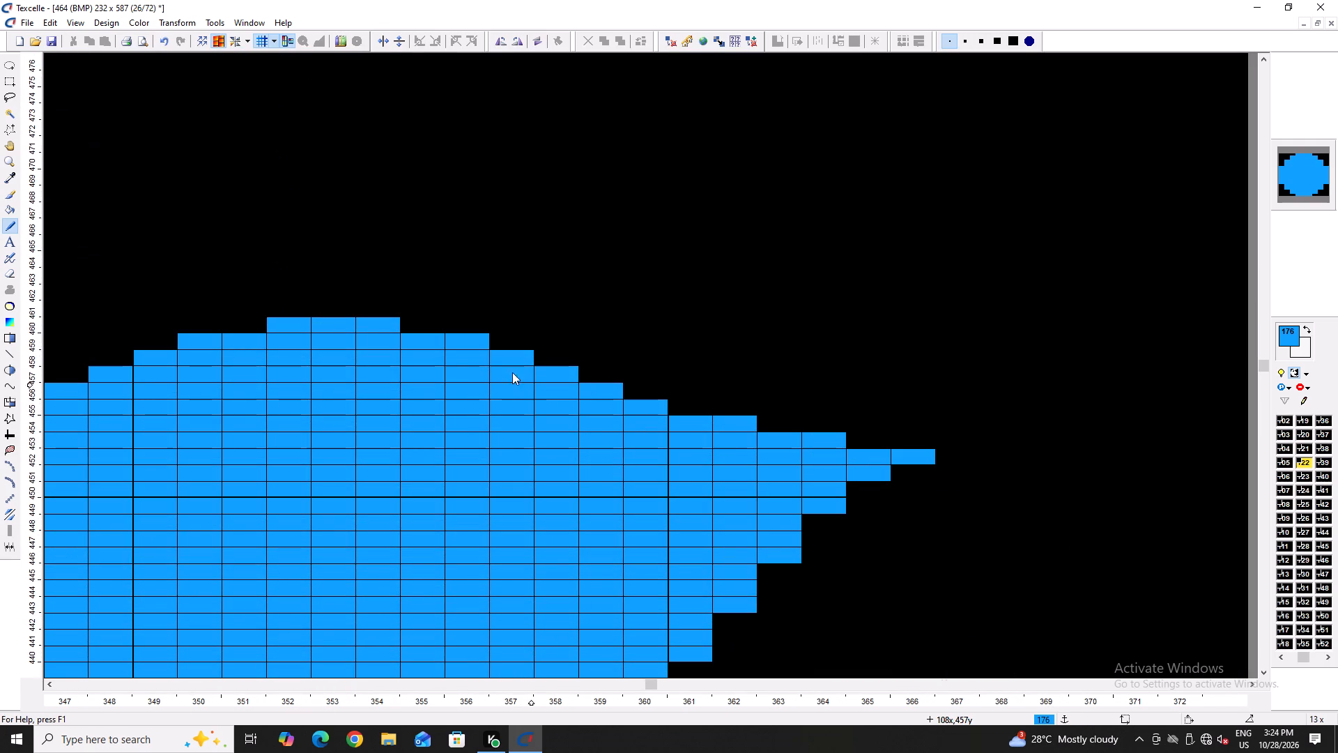
pyautogui.keyDown('ctrl'); pyautogui.scroll(-4, 489, 352); pyautogui.keyUp('ctrl')
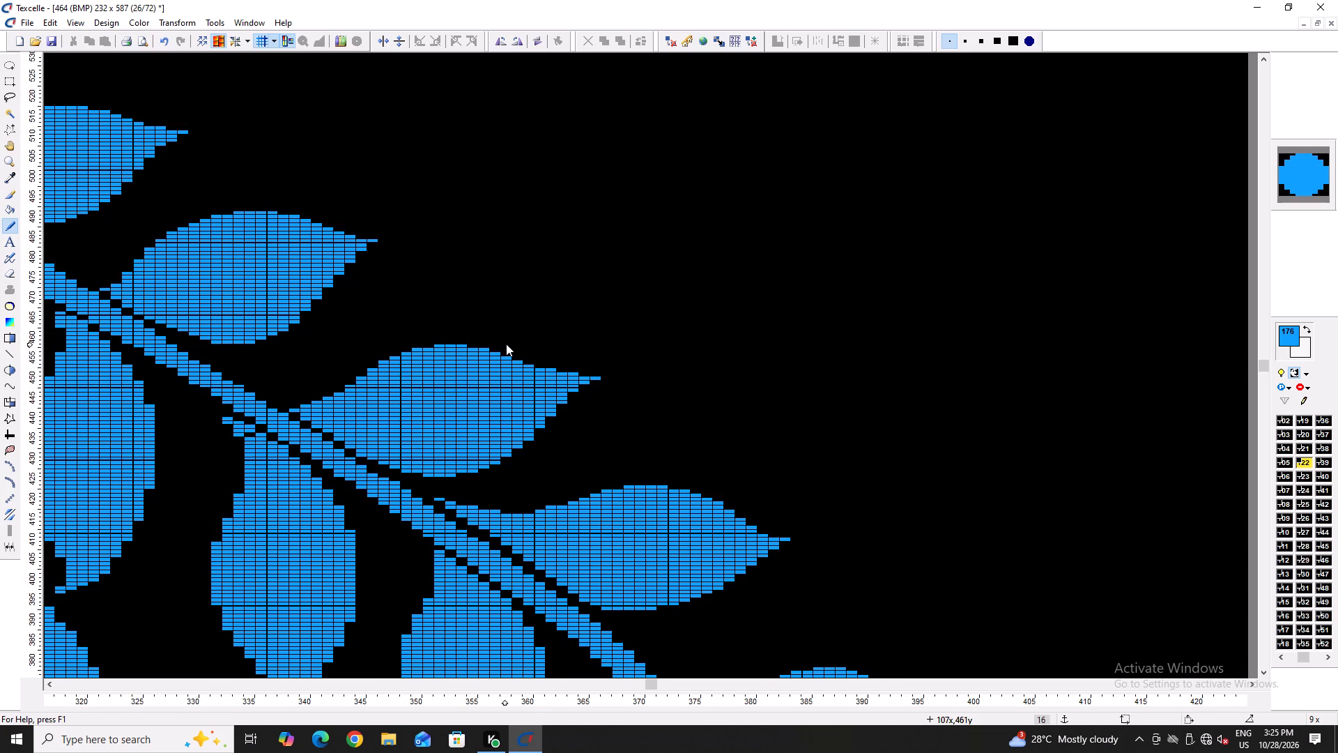
pyautogui.keyDown('ctrl'); pyautogui.scroll(3, 356, 450); pyautogui.keyUp('ctrl')
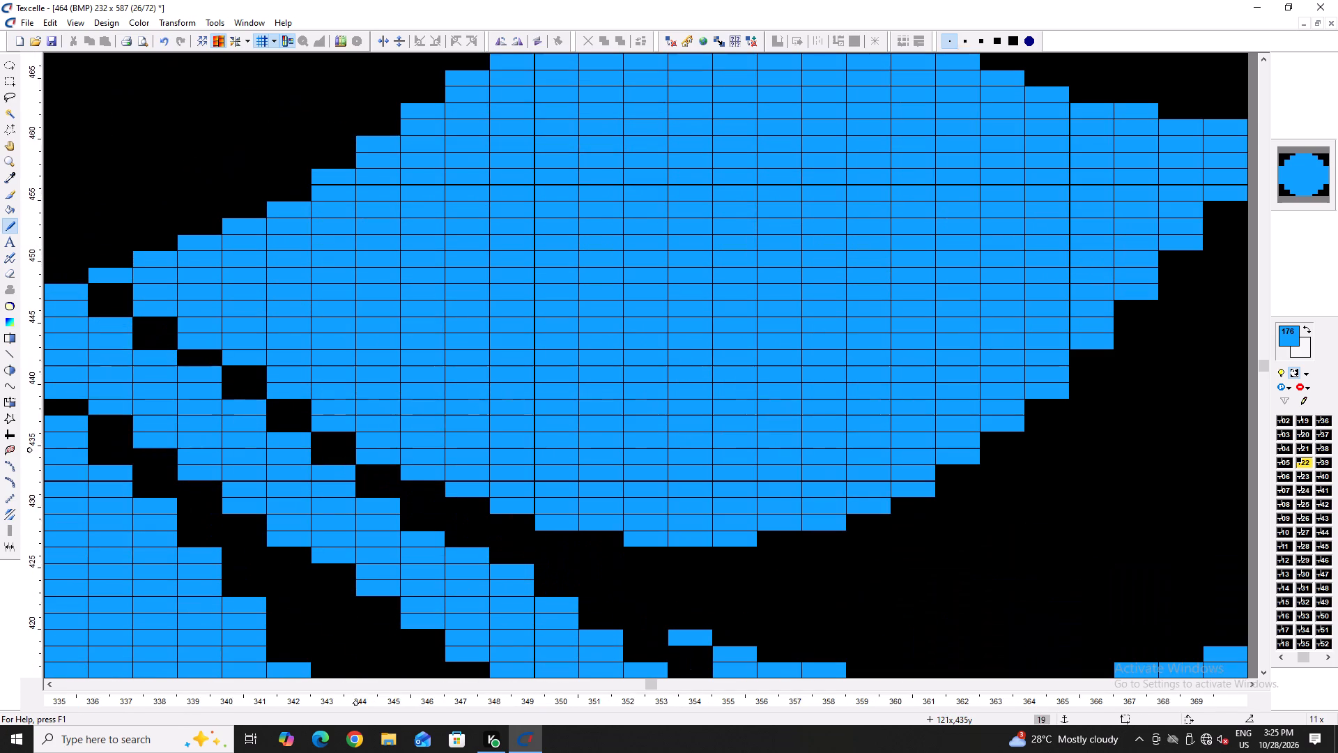
pyautogui.keyDown('ctrl'); pyautogui.scroll(2, 355, 450); pyautogui.keyUp('ctrl')
pyautogui.keyDown('ctrl'); pyautogui.scroll(-4, 433, 480); pyautogui.keyUp('ctrl')
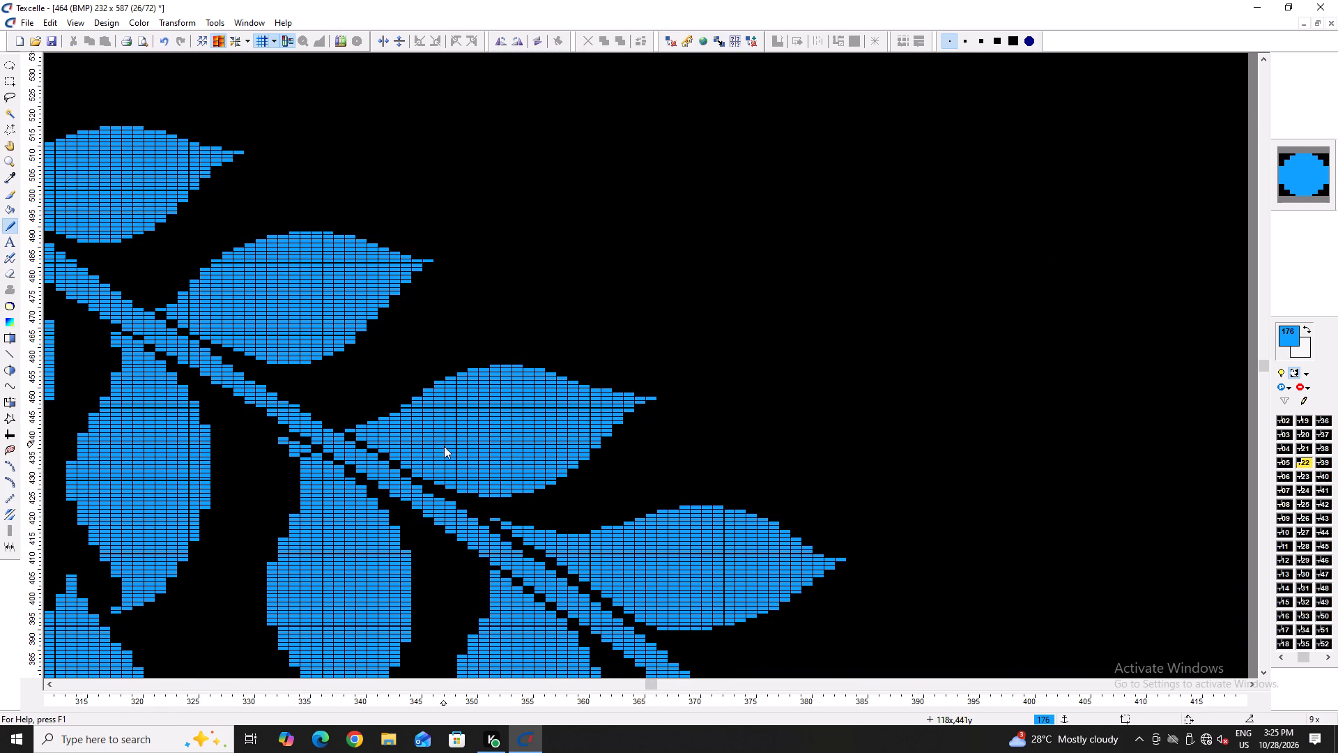
pyautogui.keyDown('ctrl'); pyautogui.scroll(5, 243, 348); pyautogui.keyUp('ctrl')
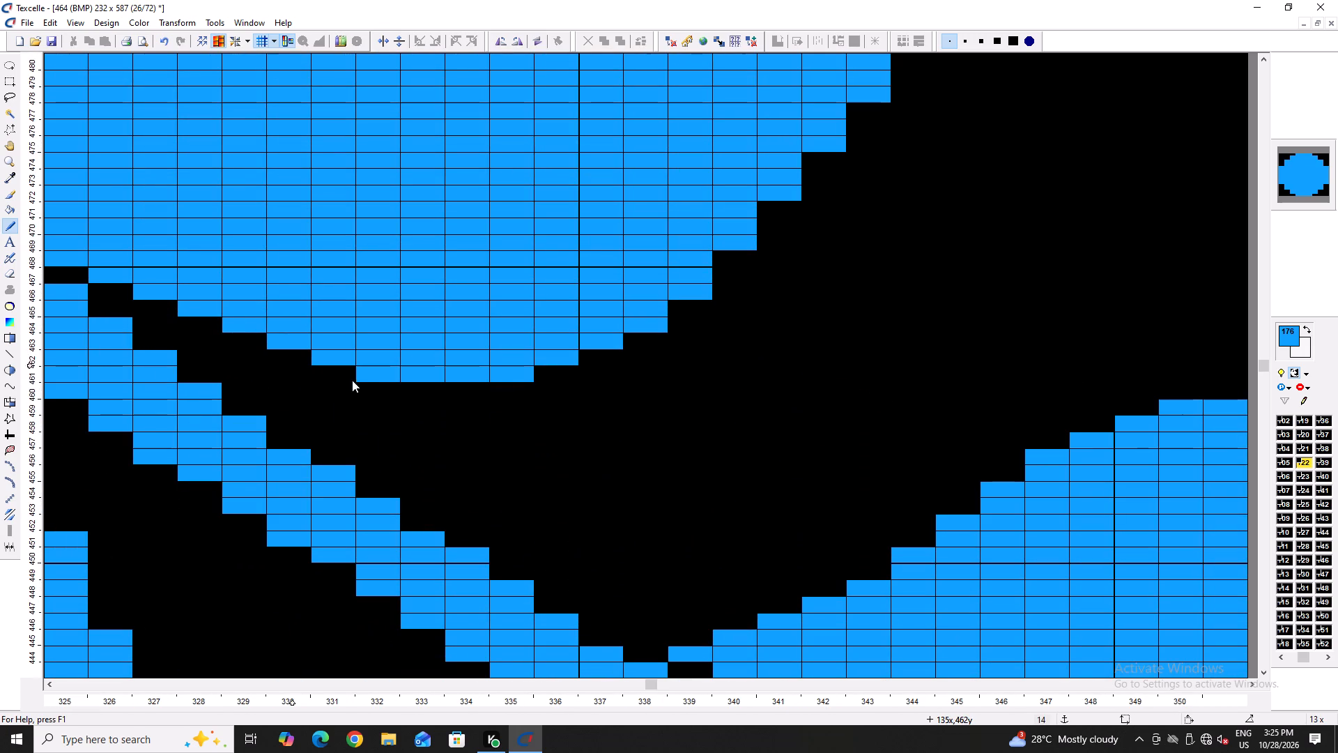
pyautogui.moveTo(341, 374); pyautogui.dragTo(536, 370, button='right')
pyautogui.rightClick(568, 344)
pyautogui.rightClick(567, 351)
pyautogui.click(565, 350)
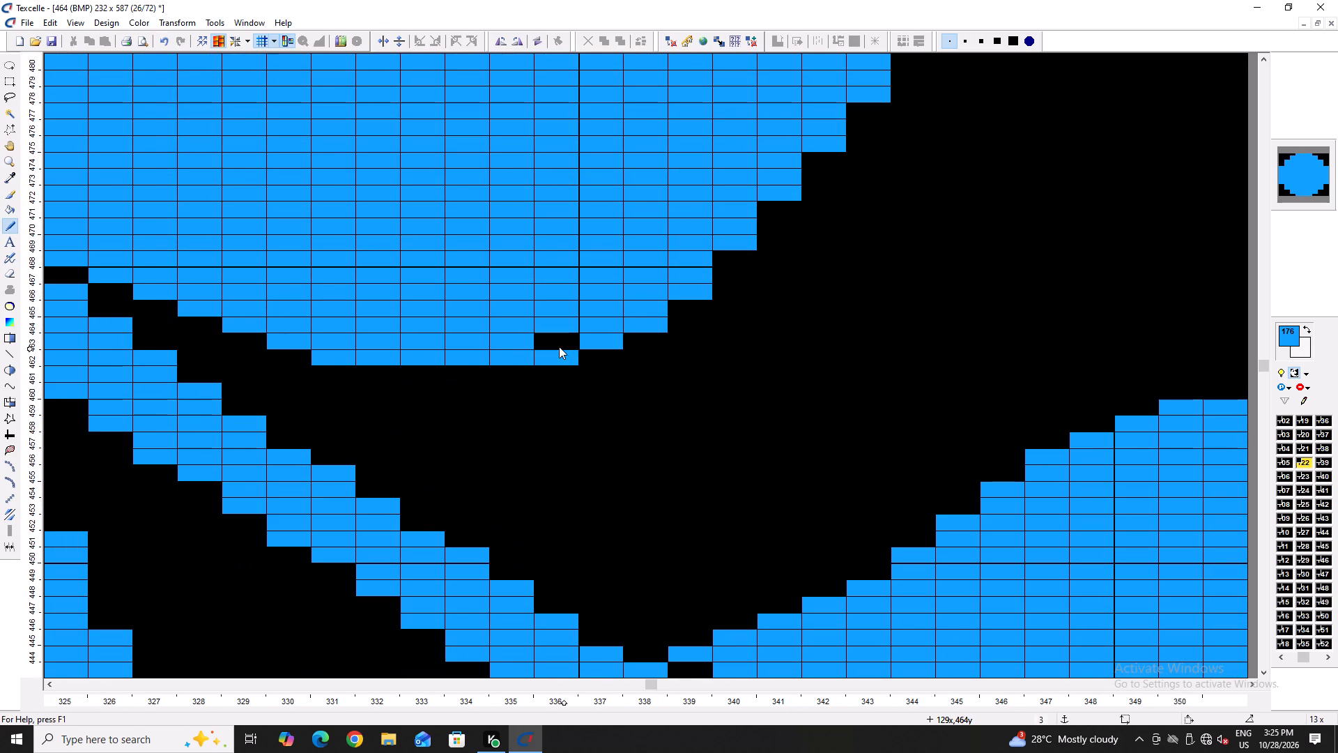
pyautogui.click(558, 345)
pyautogui.rightClick(554, 365)
pyautogui.rightClick(551, 360)
pyautogui.rightClick(312, 362)
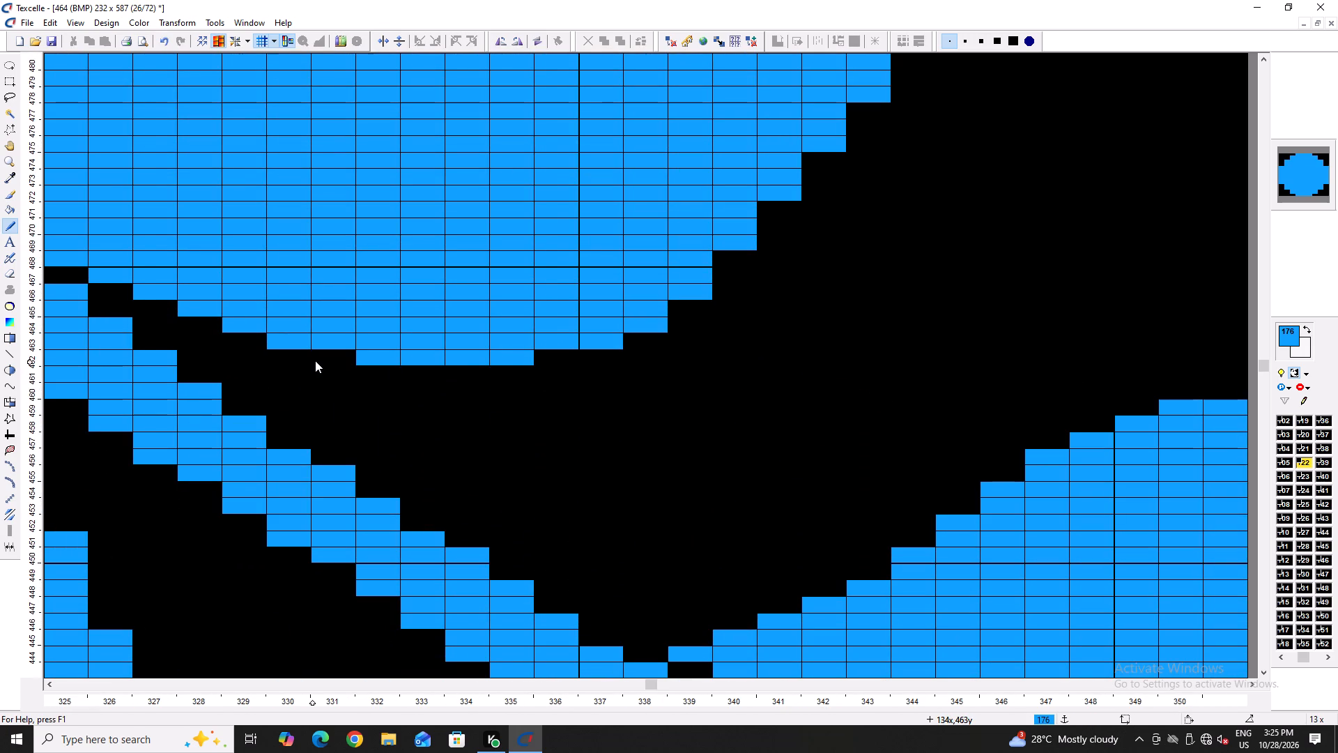
# Raise the same leaf's underside by blackening the bottom row on columns 332–335 and one pixel on columns 330, 336 and 337.
pyautogui.scroll(3, 339, 390)
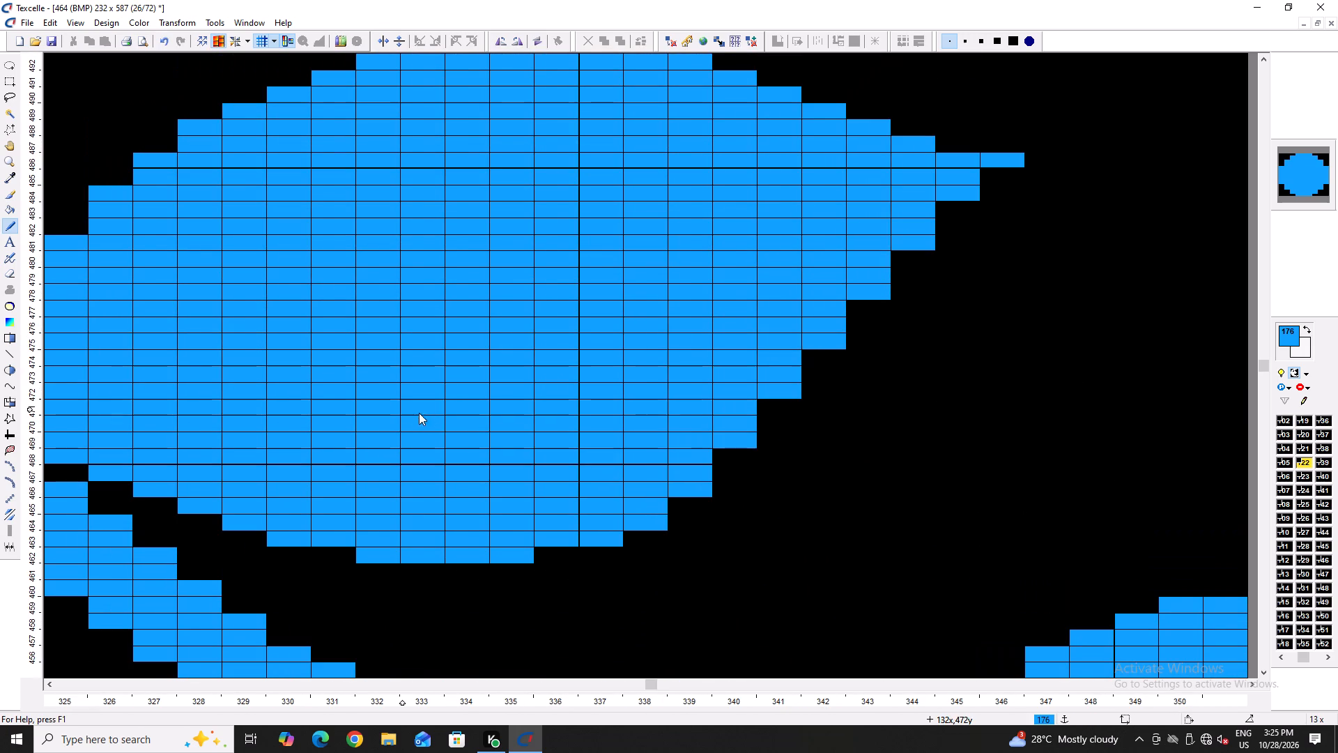
pyautogui.keyDown('ctrl'); pyautogui.scroll(-2, 476, 486); pyautogui.keyUp('ctrl')
pyautogui.keyDown('ctrl'); pyautogui.scroll(2, 714, 418); pyautogui.keyUp('ctrl')
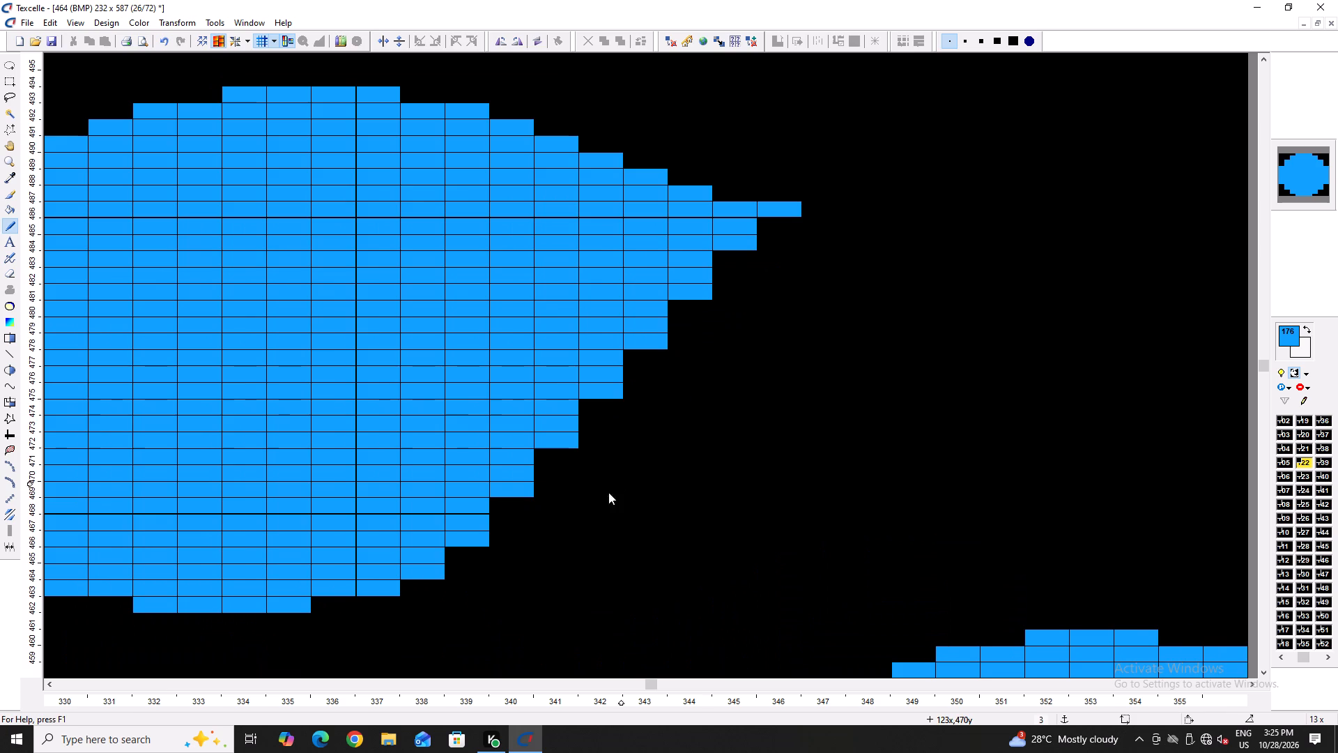
pyautogui.keyDown('ctrl'); pyautogui.scroll(-1, 530, 523); pyautogui.keyUp('ctrl')
pyautogui.keyDown('ctrl'); pyautogui.scroll(1, 261, 593); pyautogui.keyUp('ctrl')
pyautogui.moveTo(238, 572); pyautogui.dragTo(306, 572, button='right')
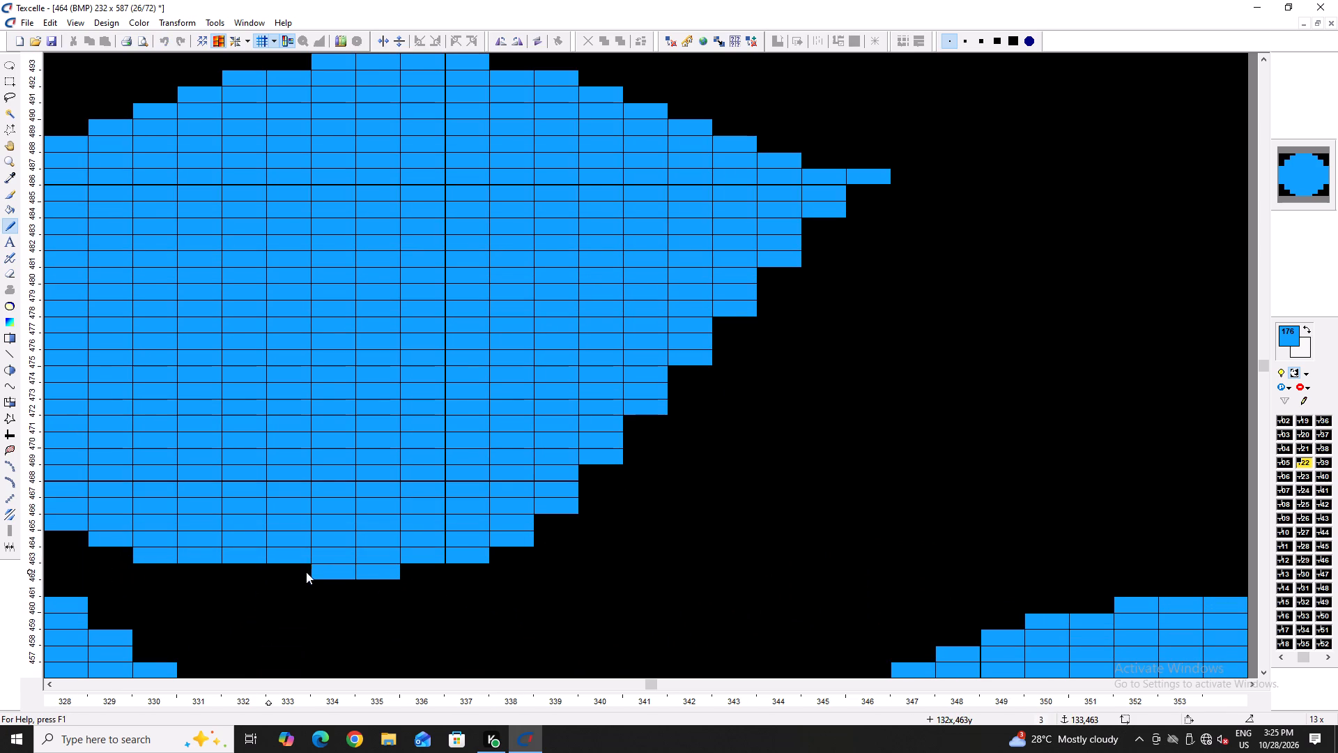
pyautogui.moveTo(306, 572); pyautogui.dragTo(433, 571, button='right')
pyautogui.rightClick(146, 554)
pyautogui.rightClick(486, 554)
pyautogui.rightClick(452, 556)
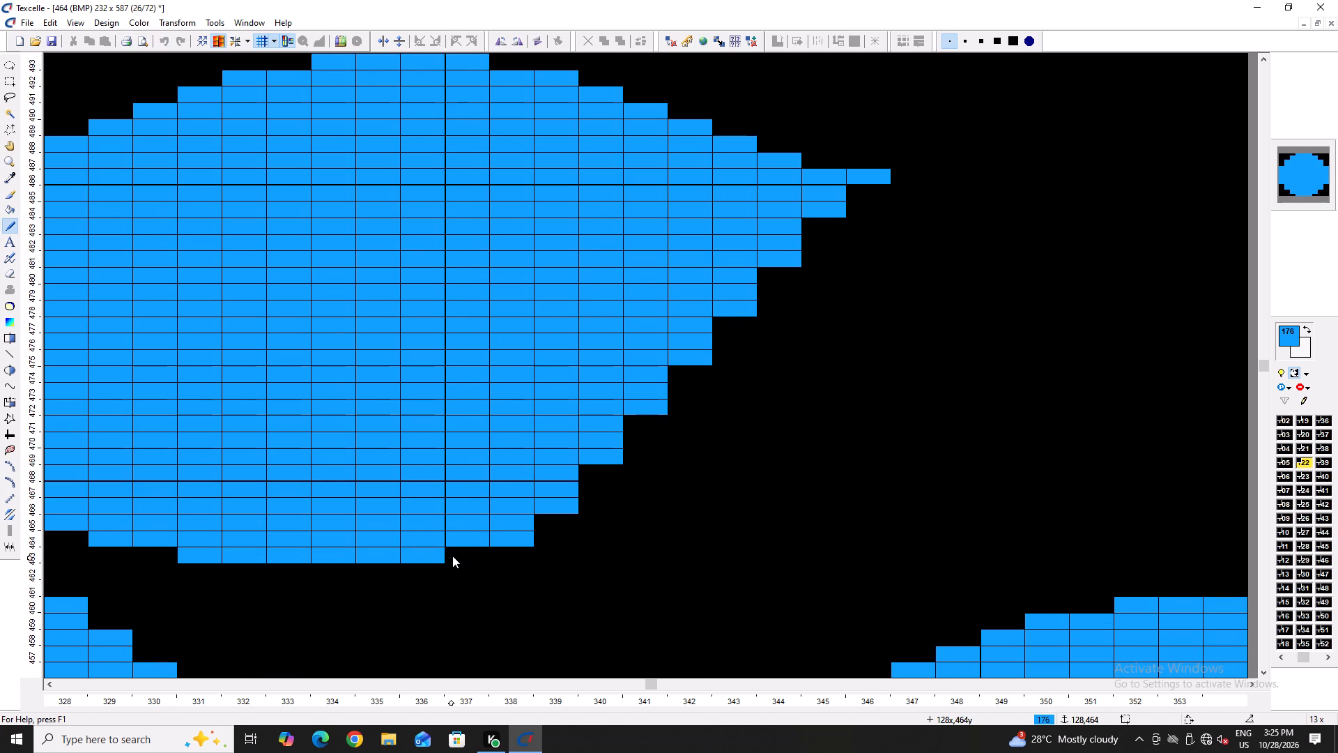
pyautogui.rightClick(444, 556)
# Round the leaf's lower edge by blackening two bottom pixels on column 338 and one each on columns 335, 337 and 339.
pyautogui.moveTo(502, 543); pyautogui.dragTo(509, 542, button='right')
pyautogui.rightClick(568, 506)
pyautogui.rightClick(535, 526)
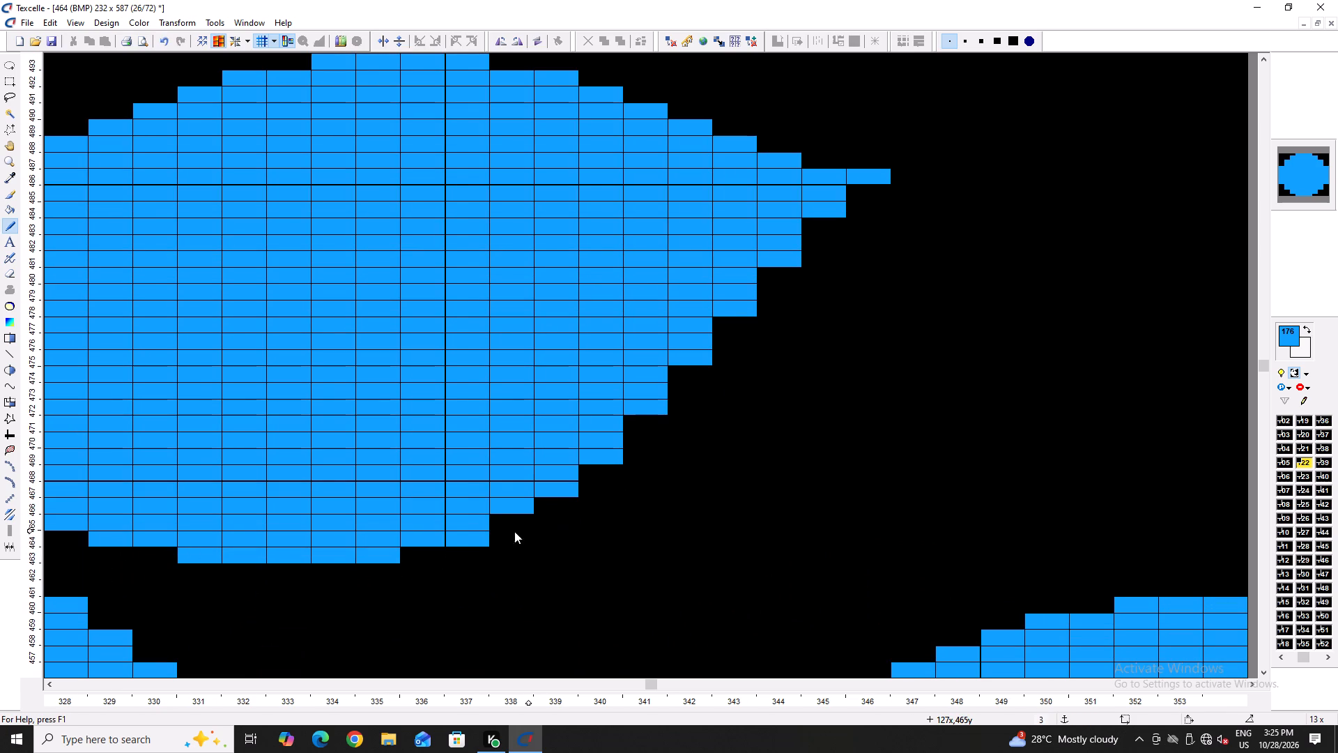
pyautogui.rightClick(483, 531)
pyautogui.rightClick(398, 554)
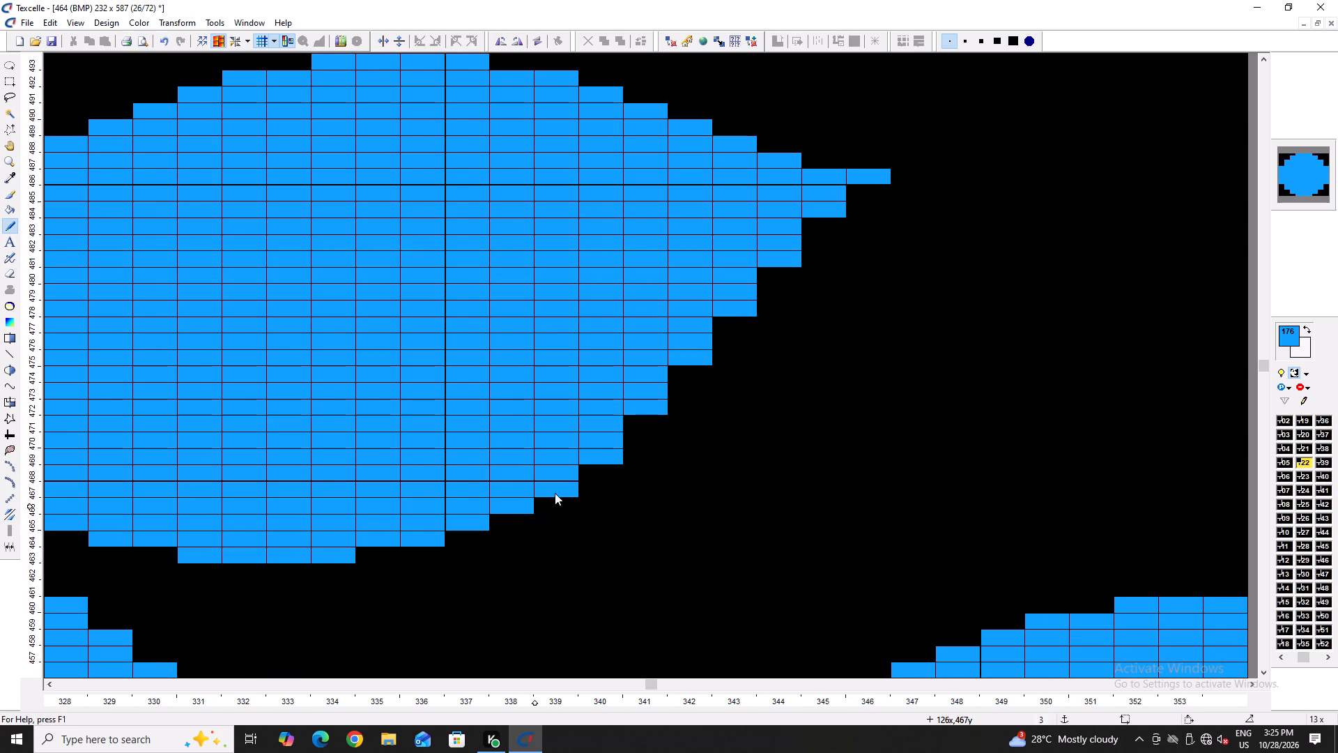
# Fill out the leaf's lower outer edge with one blue pixel below each of columns 341 to 346.
pyautogui.click(644, 420)
pyautogui.click(689, 379)
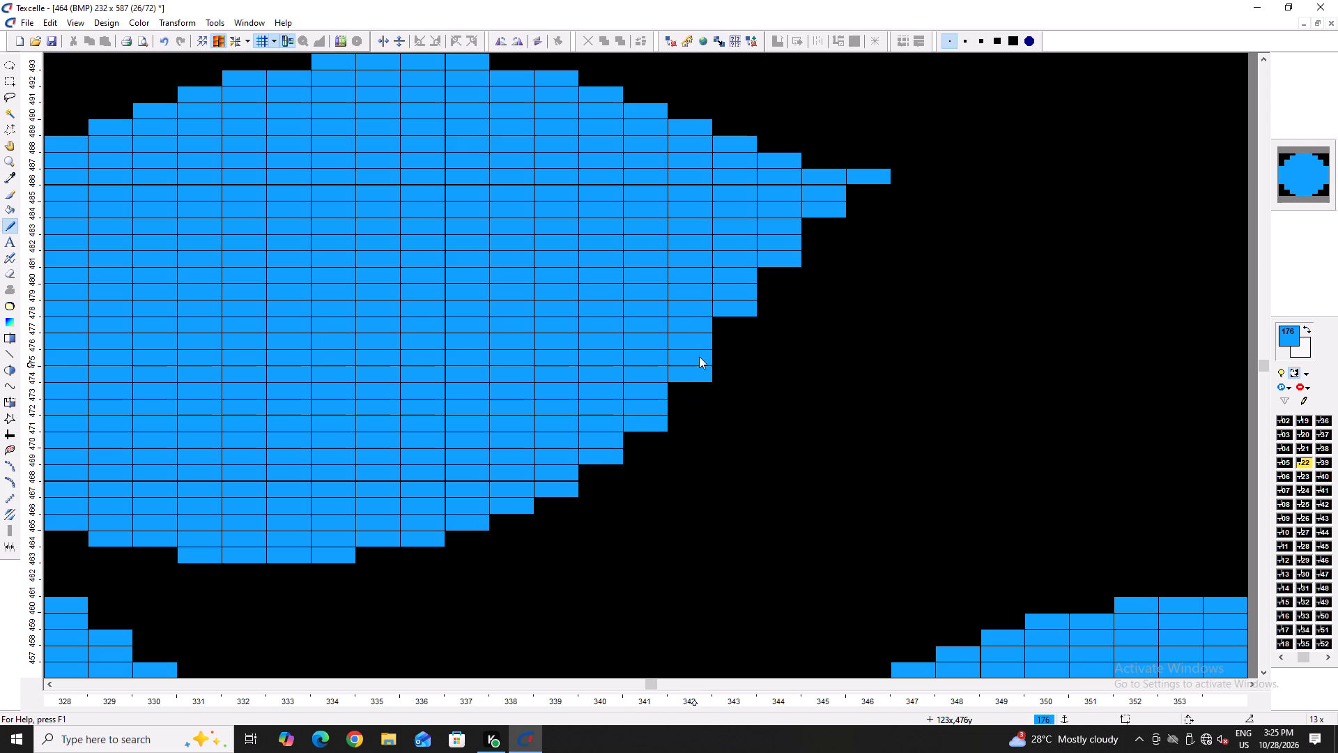
pyautogui.click(726, 330)
pyautogui.click(773, 280)
pyautogui.click(809, 230)
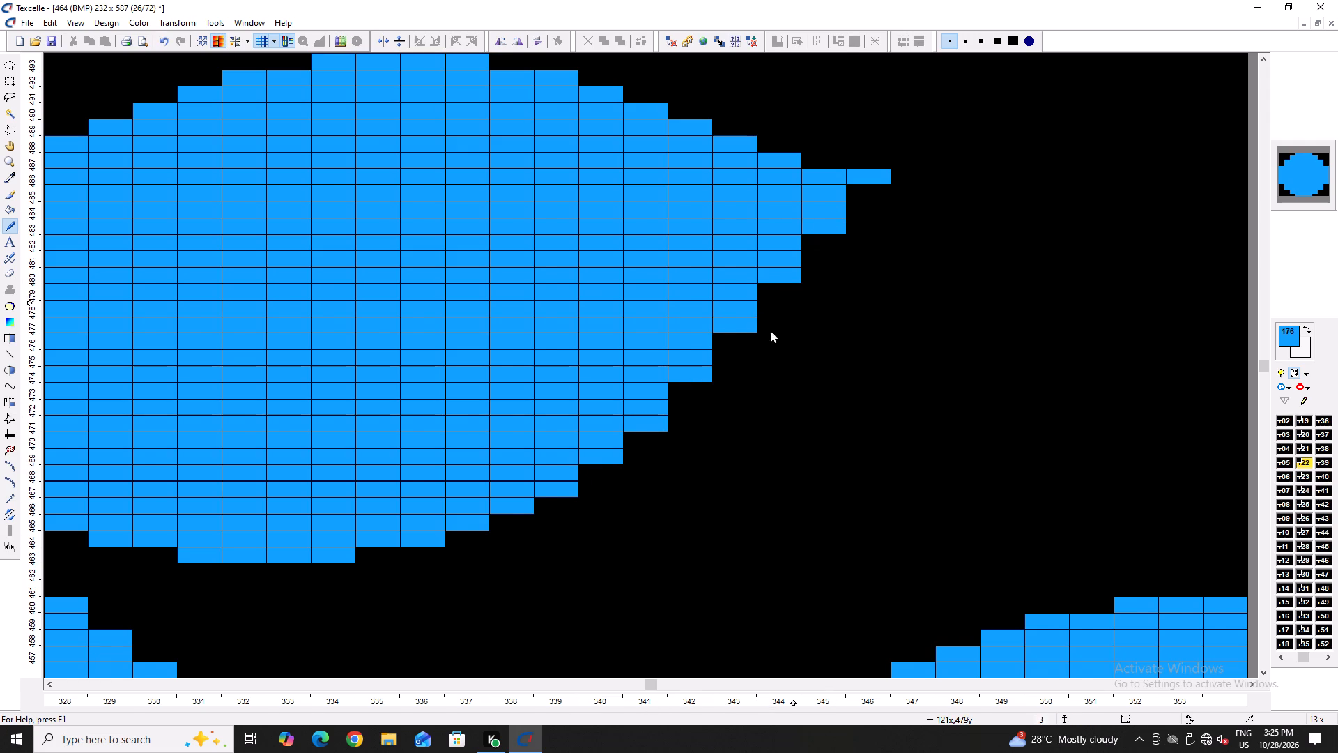
pyautogui.keyDown('ctrl'); pyautogui.scroll(-1, 751, 349); pyautogui.keyUp('ctrl')
pyautogui.click(855, 216)
# Cut a freehand black curve just inside the same leaf's upper edge, from about column 329 to column 345.
pyautogui.keyDown('ctrl'); pyautogui.scroll(-2, 695, 387); pyautogui.keyUp('ctrl')
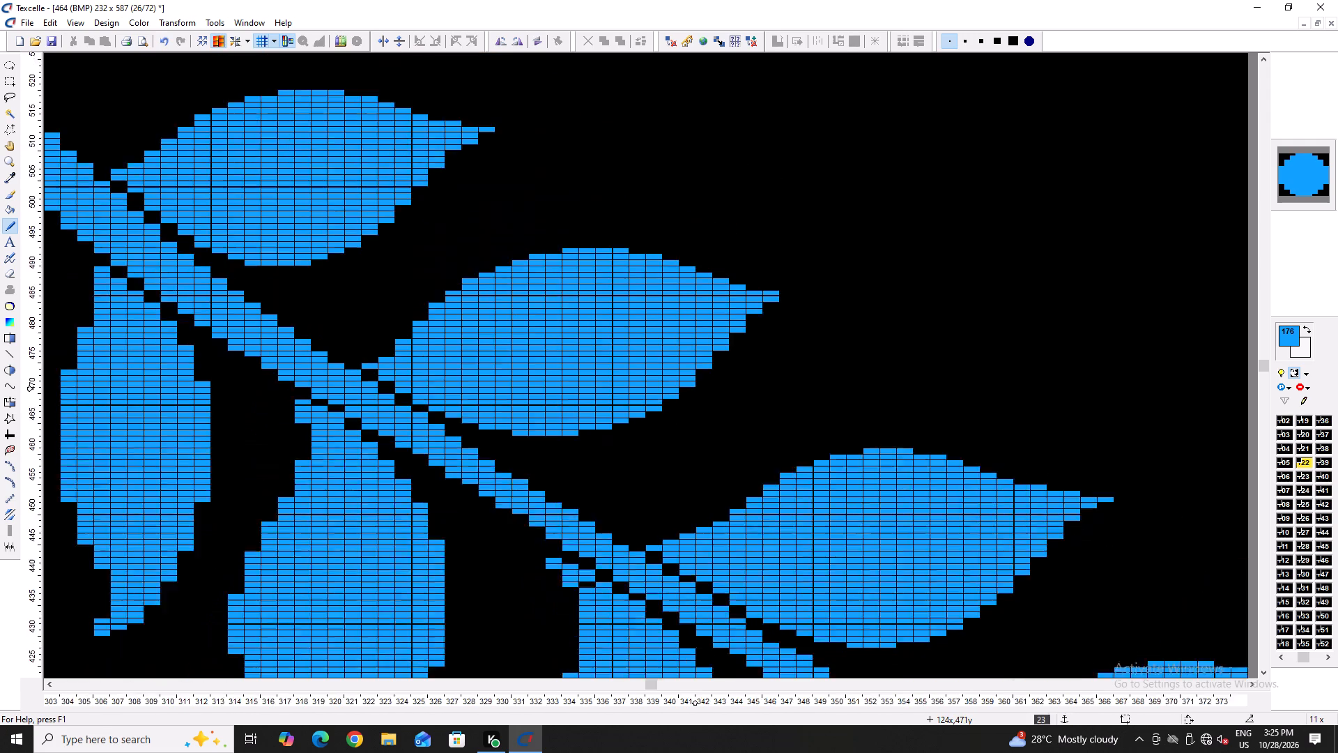
pyautogui.keyDown('ctrl'); pyautogui.scroll(-1, 694, 388); pyautogui.keyUp('ctrl')
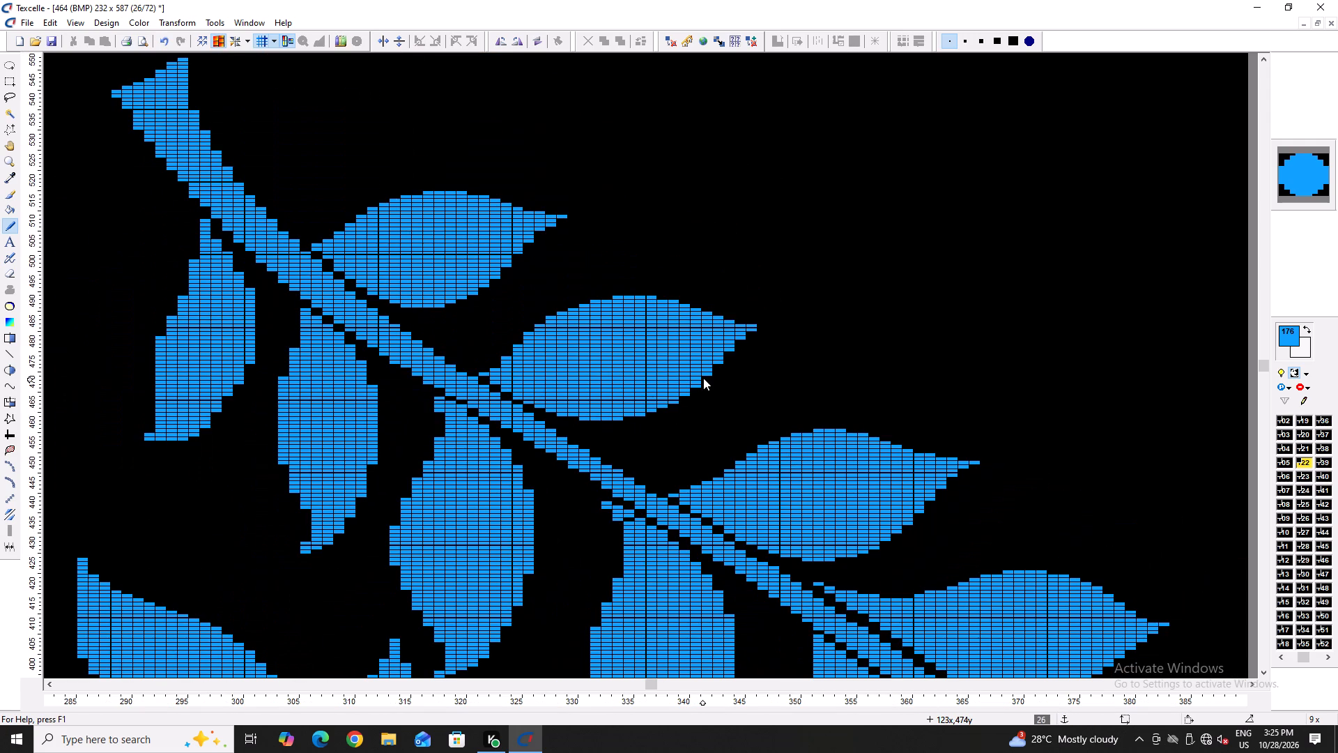
pyautogui.keyDown('ctrl'); pyautogui.scroll(4, 585, 395); pyautogui.keyUp('ctrl')
pyautogui.scroll(2, 454, 358)
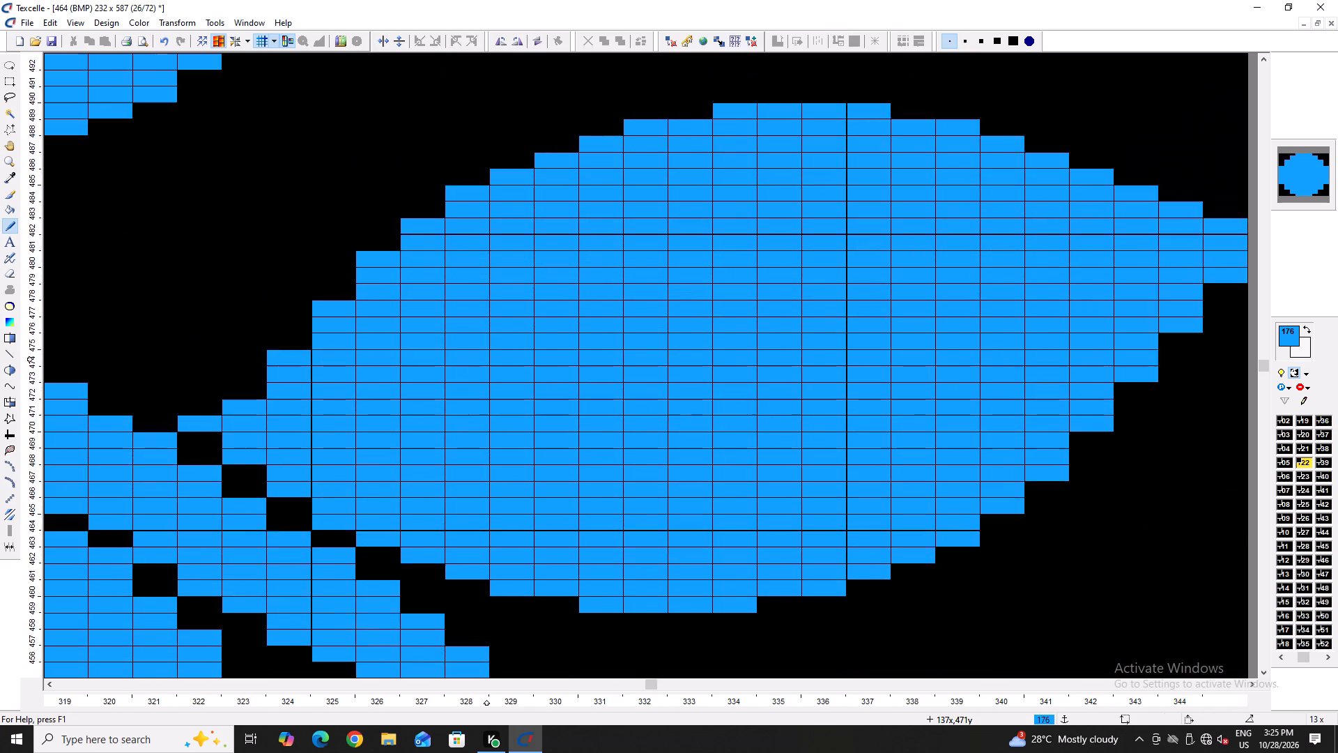
pyautogui.scroll(2, 454, 358)
pyautogui.keyDown('ctrl'); pyautogui.scroll(-4, 503, 383); pyautogui.keyUp('ctrl')
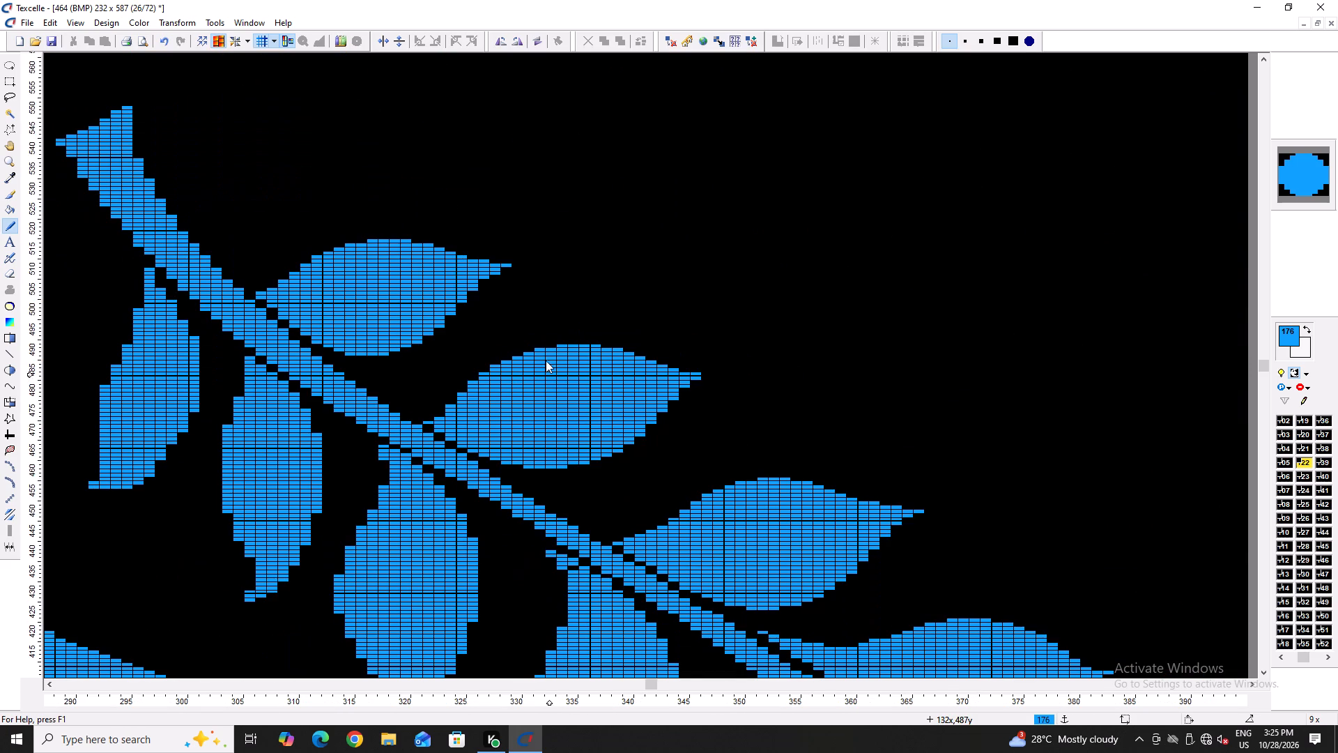
pyautogui.keyDown('ctrl'); pyautogui.scroll(3, 623, 339); pyautogui.keyUp('ctrl')
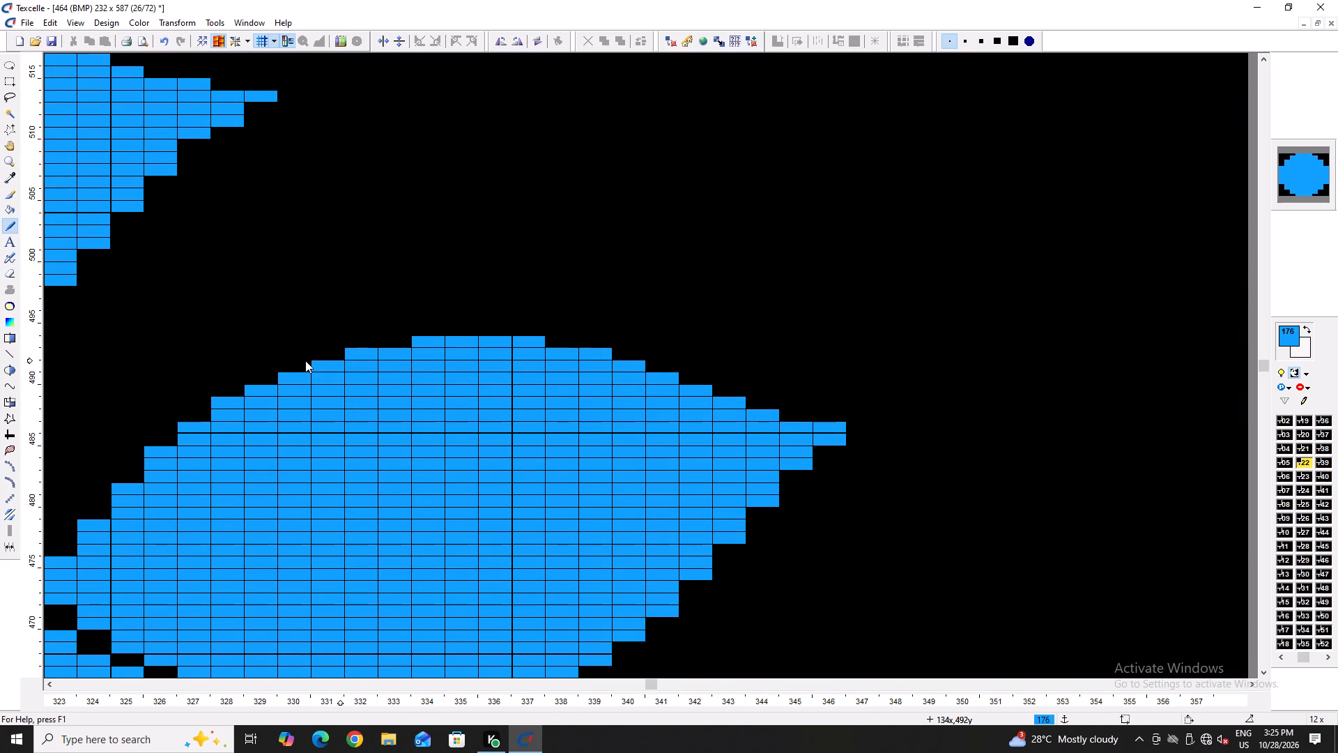
pyautogui.moveTo(260, 364); pyautogui.dragTo(796, 386, button='right')
pyautogui.keyDown('ctrl'); pyautogui.scroll(-4, 554, 321); pyautogui.keyUp('ctrl')
pyautogui.keyDown('ctrl'); pyautogui.scroll(3, 617, 321); pyautogui.keyUp('ctrl')
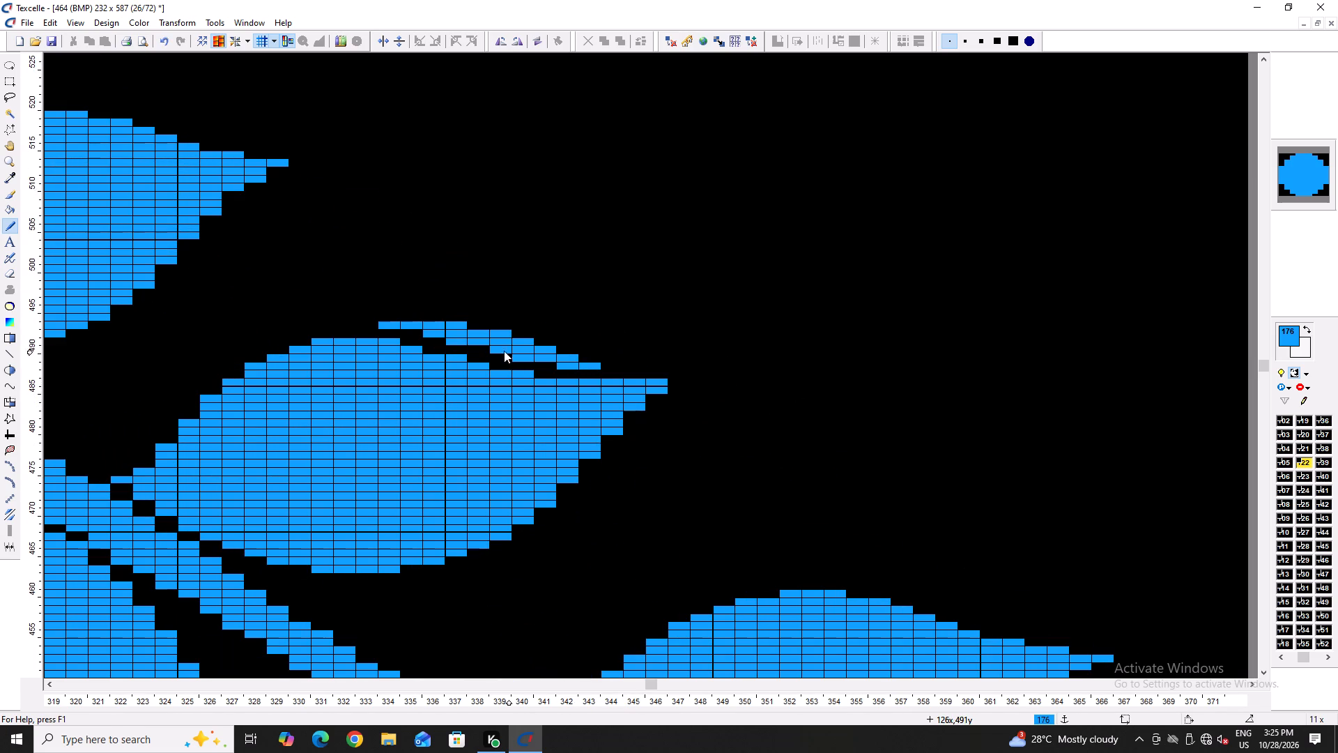
# Flood-fill the leftover blue sliver above the cut with black, using the Bucket's Single area setting.
pyautogui.keyDown('ctrl'); pyautogui.scroll(1, 460, 340); pyautogui.keyUp('ctrl')
pyautogui.press('h')
pyautogui.moveTo(493, 322); pyautogui.dragTo(493, 329, button='right')
pyautogui.rightClick(498, 337)
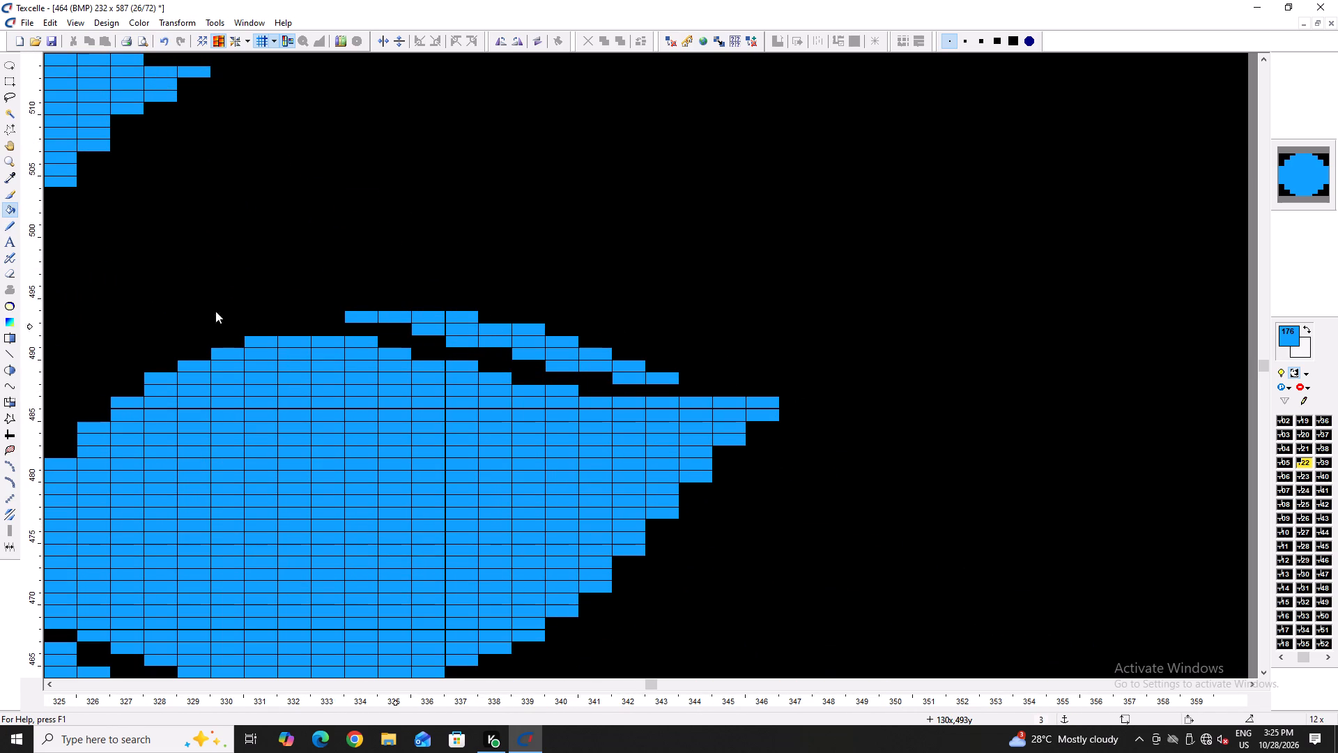
pyautogui.click(14, 208)
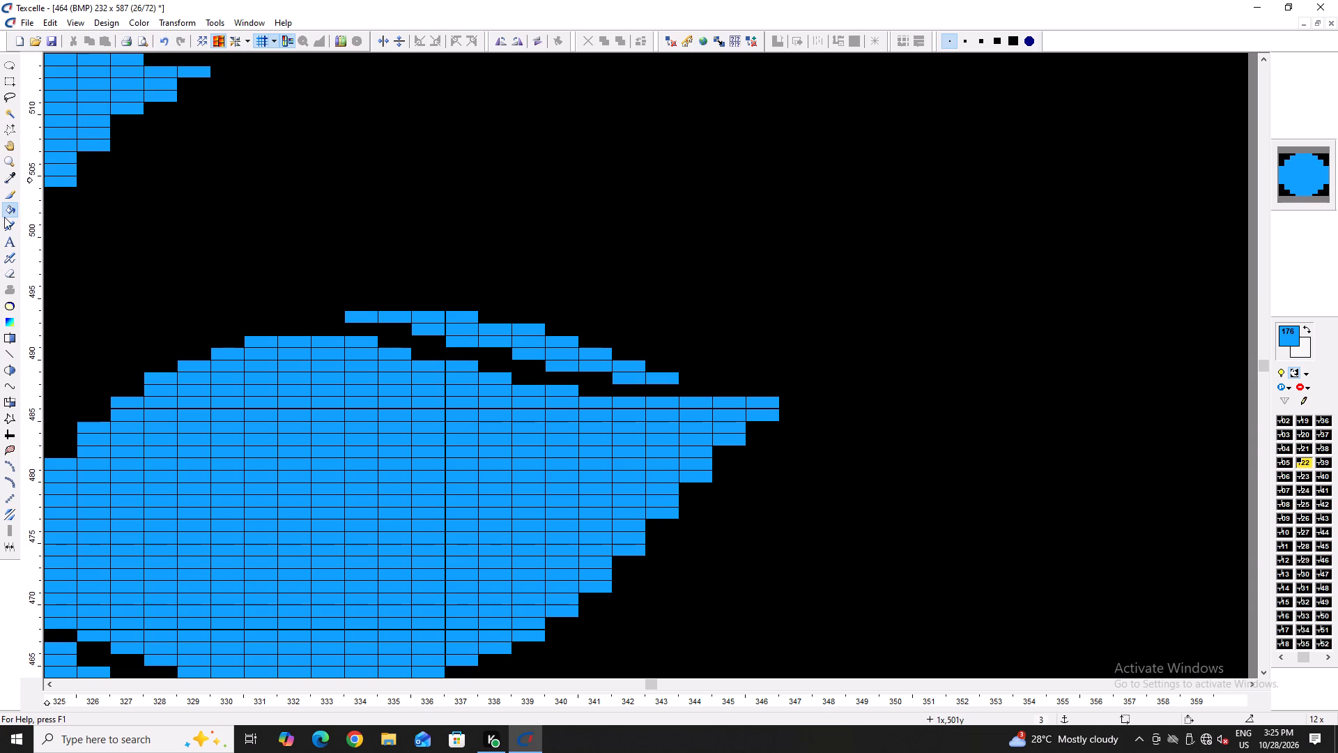
pyautogui.rightClick(8, 204)
pyautogui.click(48, 109)
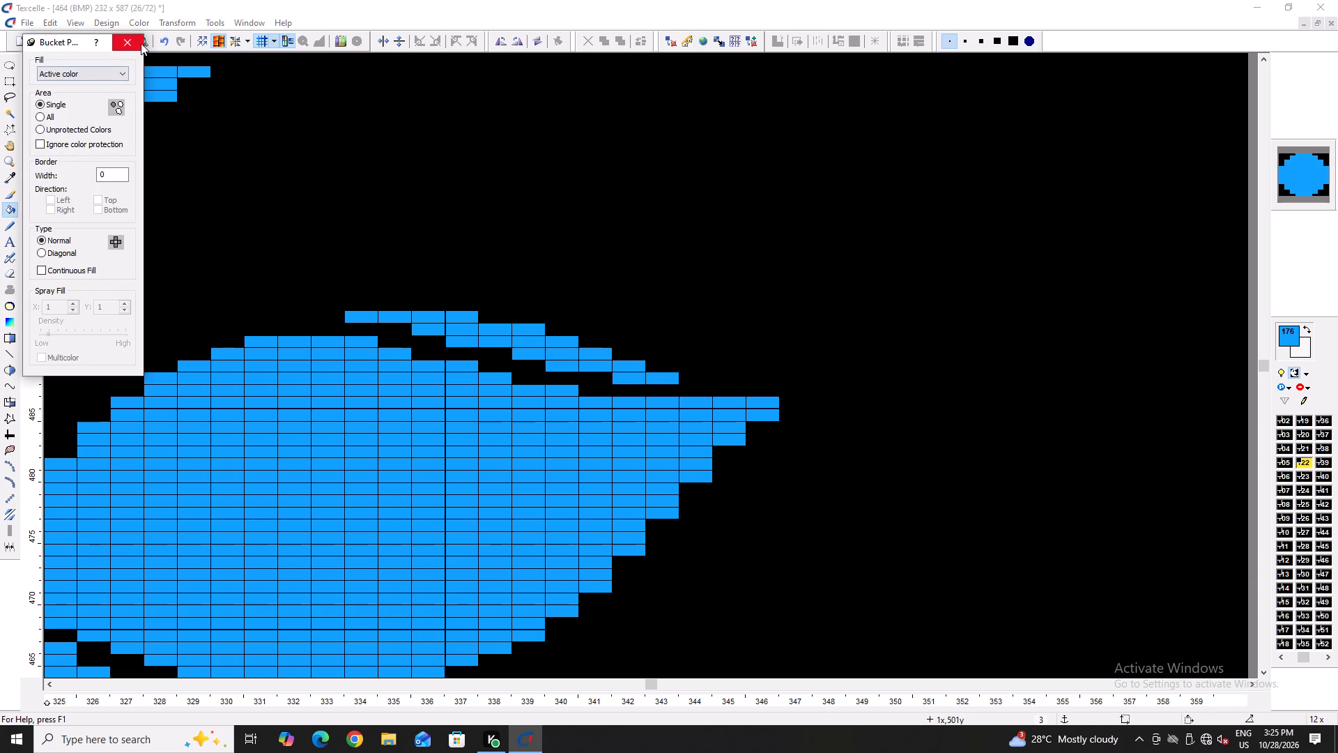
pyautogui.click(141, 43)
pyautogui.rightClick(521, 339)
pyautogui.rightClick(521, 339)
pyautogui.press('x')
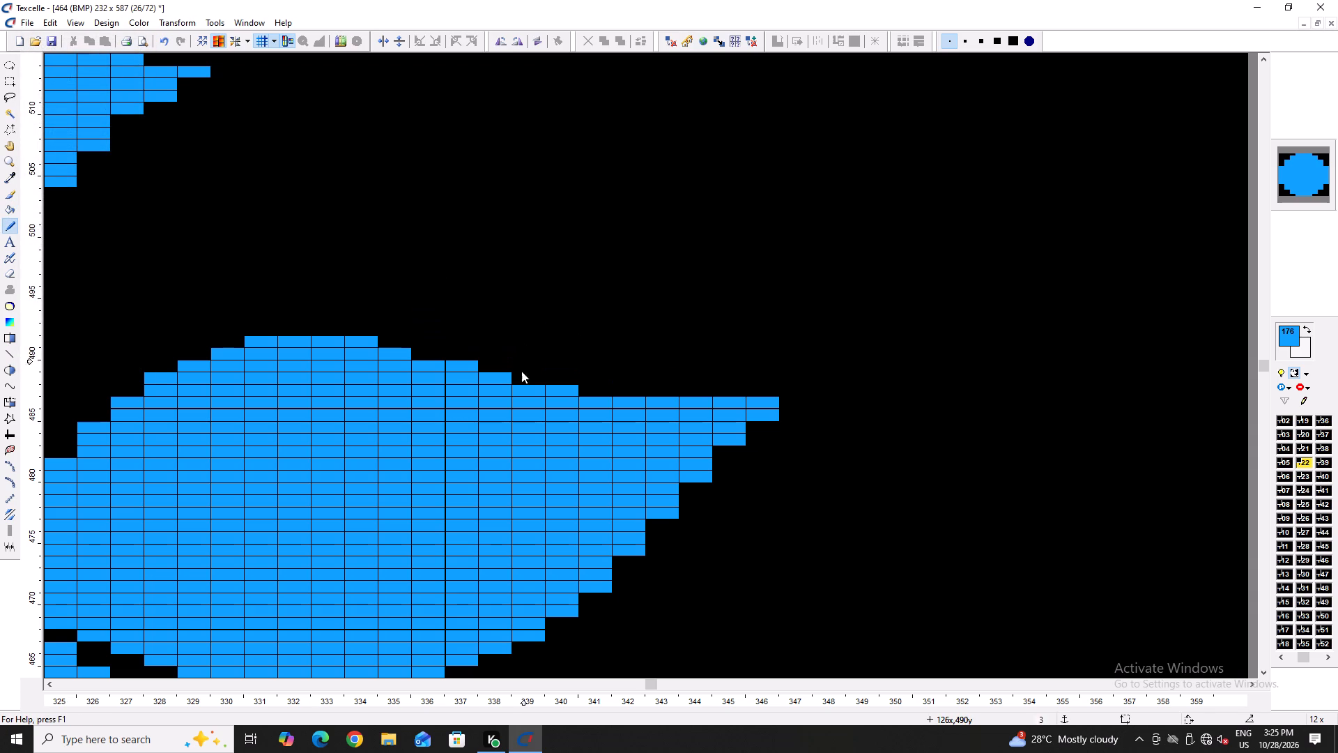
# Lower the leaf's crest by blackening its top row on columns 331–334, plus one more pixel on each of columns 328–331.
pyautogui.keyDown('ctrl'); pyautogui.scroll(-2, 511, 388); pyautogui.keyUp('ctrl')
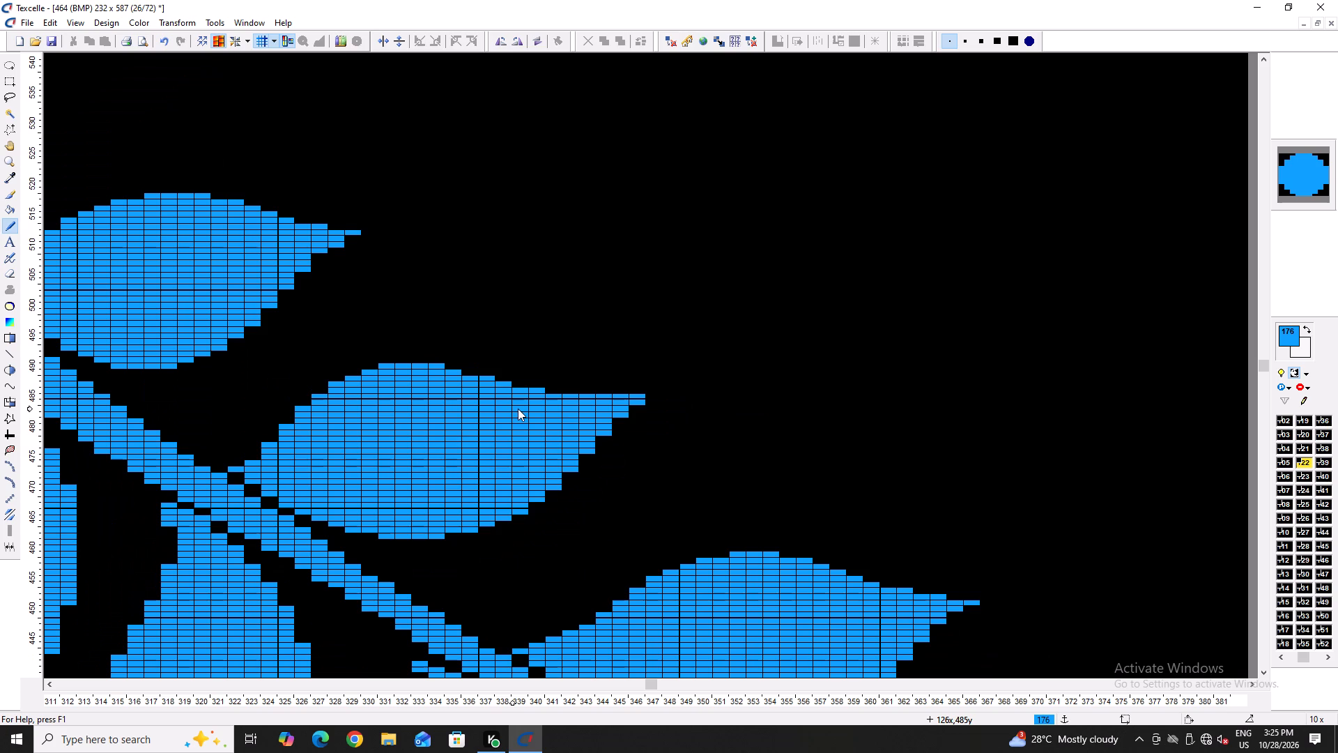
pyautogui.press('x')
pyautogui.keyDown('ctrl'); pyautogui.scroll(2, 459, 379); pyautogui.keyUp('ctrl')
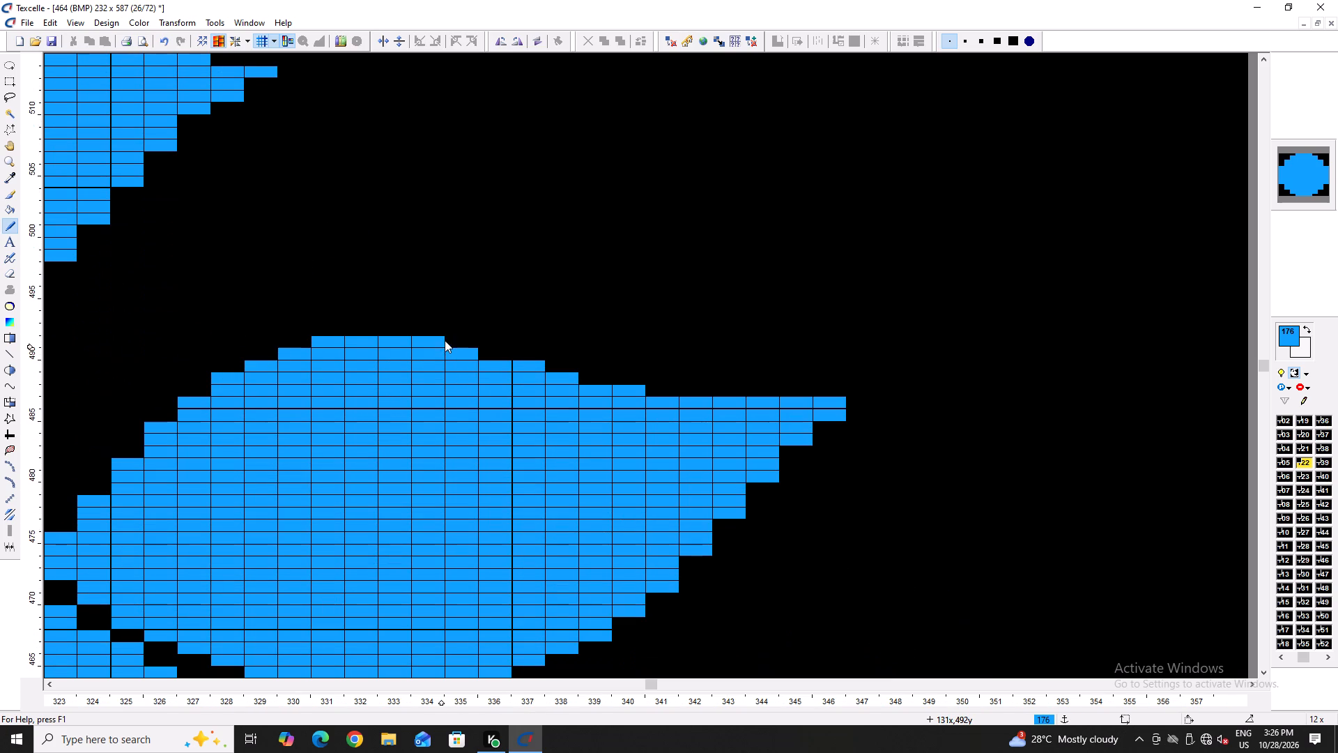
pyautogui.moveTo(445, 340); pyautogui.dragTo(309, 345, button='right')
pyautogui.rightClick(295, 349)
pyautogui.rightClick(206, 381)
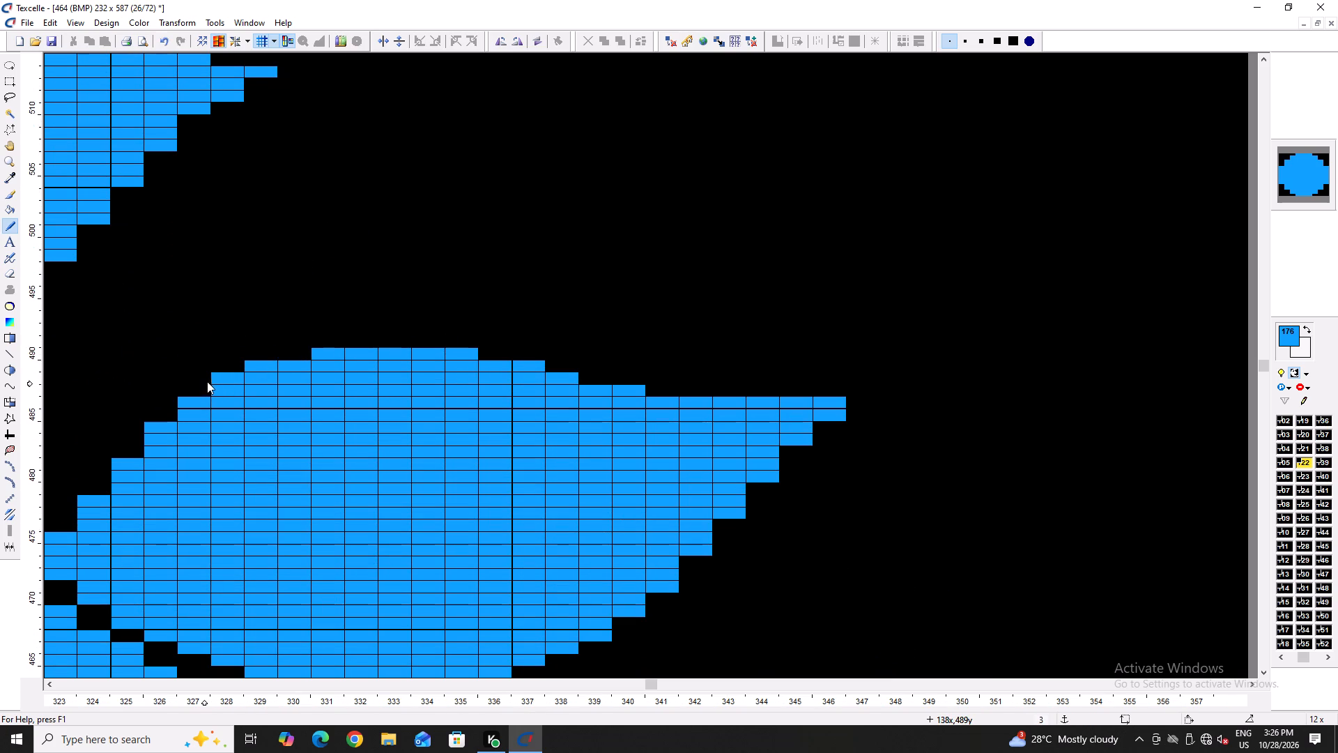
pyautogui.rightClick(206, 381)
pyautogui.rightClick(215, 376)
pyautogui.rightClick(216, 376)
pyautogui.rightClick(253, 364)
pyautogui.rightClick(253, 364)
pyautogui.rightClick(323, 348)
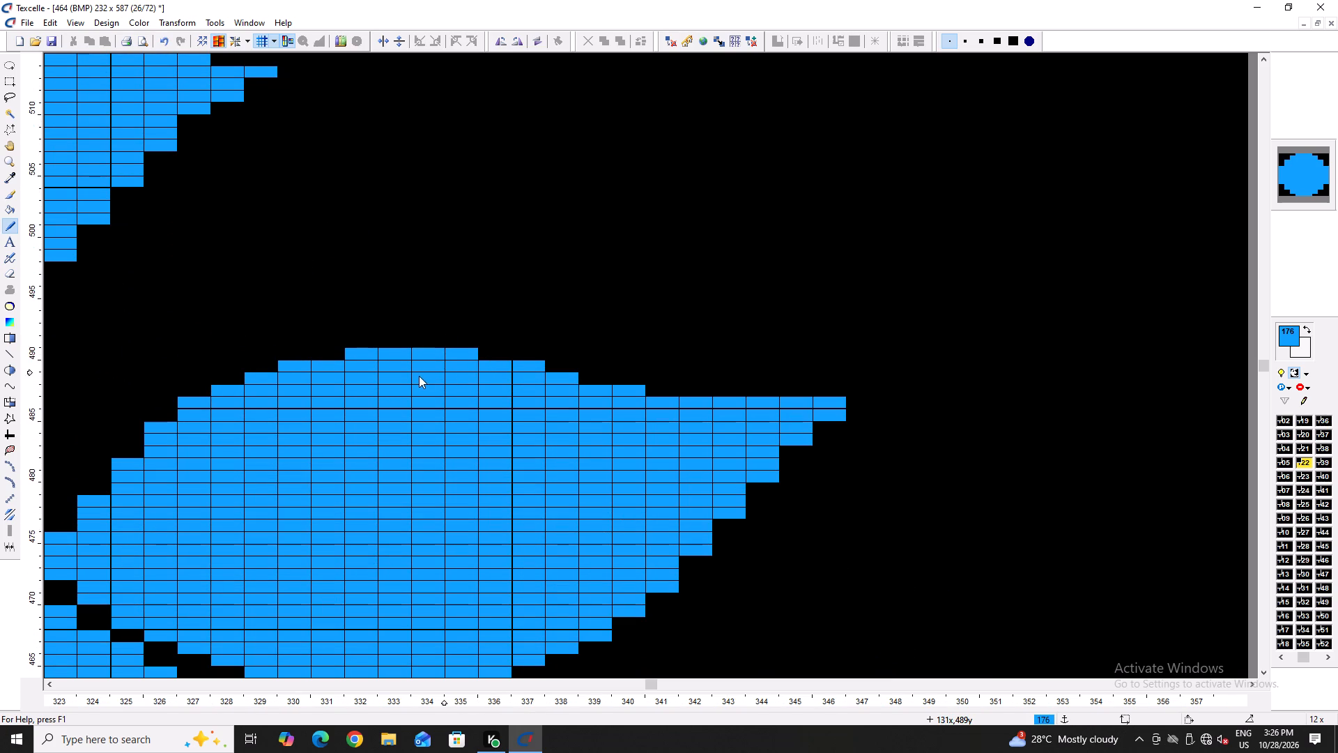
# Slim the leaf's upper edge by blackening the top pixel on each of columns 335, 337, 338 and 340–343.
pyautogui.rightClick(535, 364)
pyautogui.rightClick(533, 366)
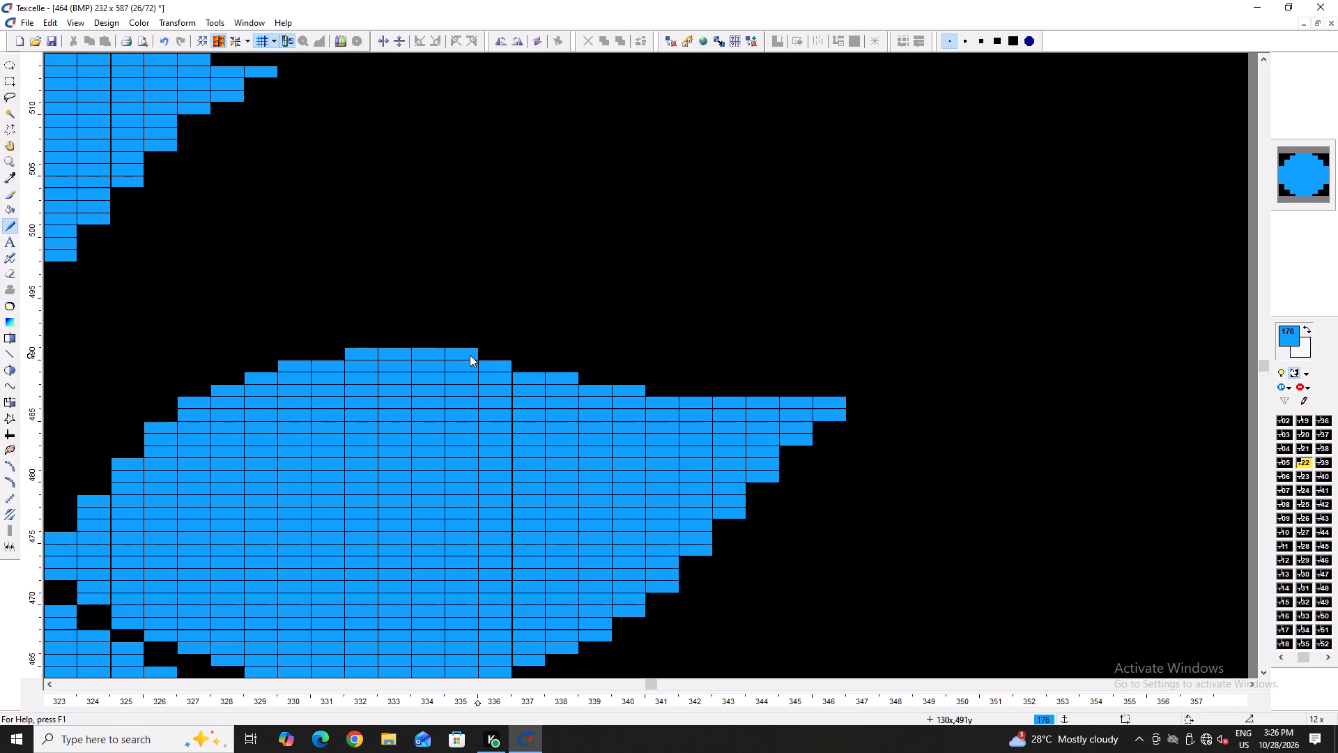
pyautogui.rightClick(470, 355)
pyautogui.rightClick(470, 355)
pyautogui.rightClick(574, 380)
pyautogui.rightClick(574, 383)
pyautogui.rightClick(622, 390)
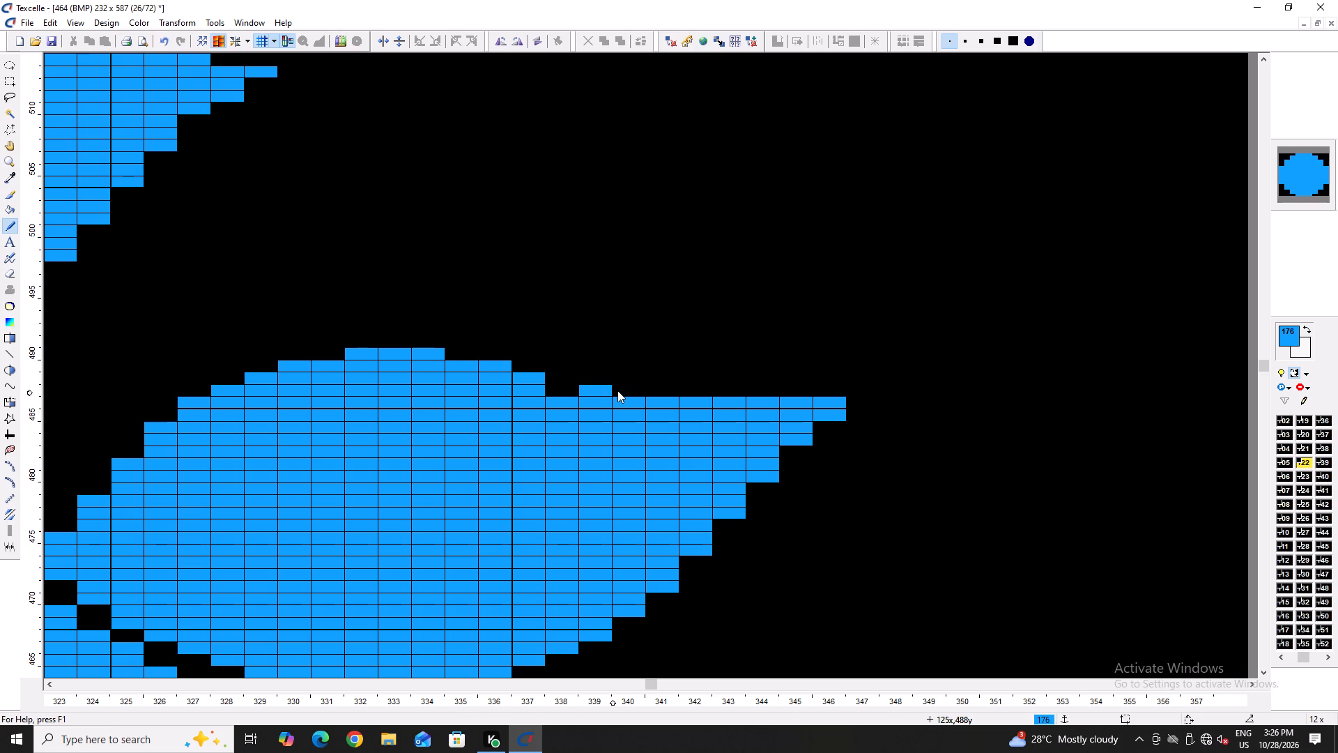
pyautogui.moveTo(600, 390); pyautogui.dragTo(591, 390, button='right')
pyautogui.rightClick(589, 390)
pyautogui.rightClick(585, 390)
pyautogui.click(556, 390)
pyautogui.click(585, 388)
pyautogui.moveTo(676, 398); pyautogui.dragTo(724, 398, button='right')
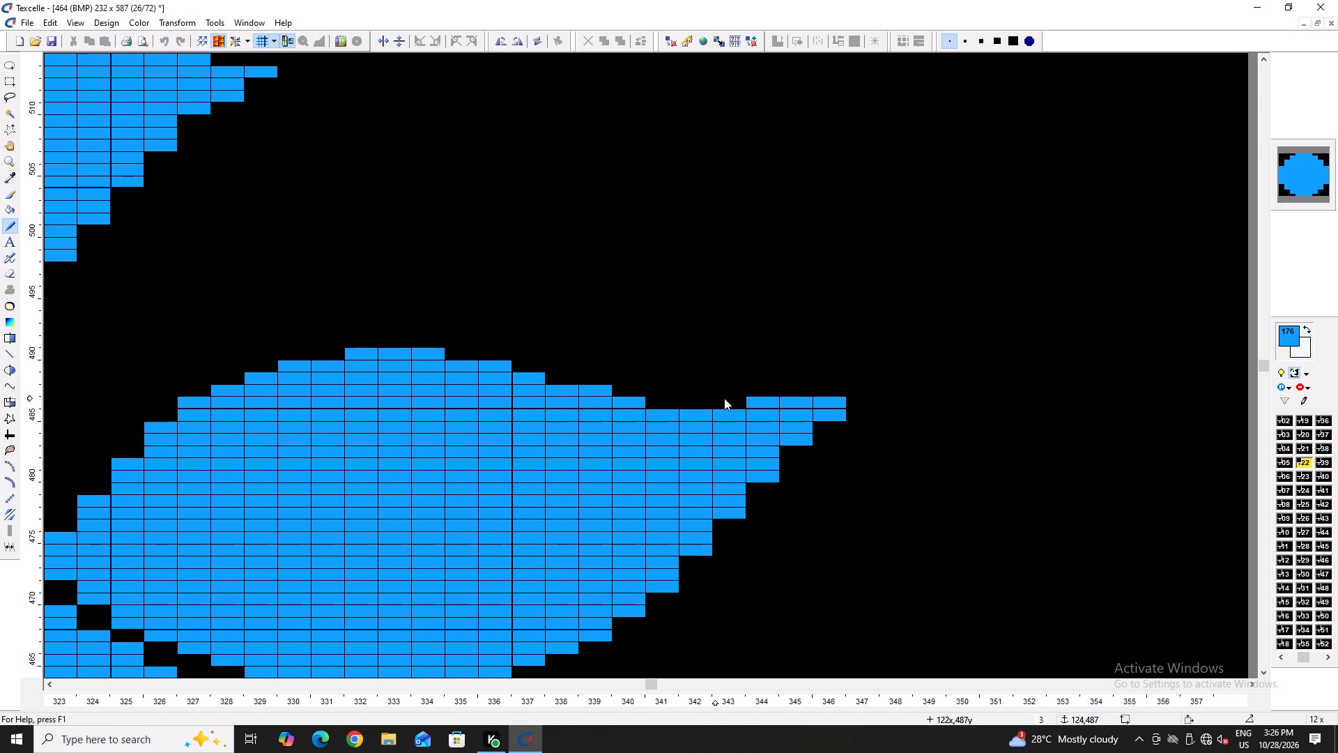
pyautogui.moveTo(724, 398); pyautogui.dragTo(746, 398, button='right')
# Turn the leaf's tip upward, leaving one extra blue pixel on top of column 345 and blackening column 346.
pyautogui.click(772, 397)
pyautogui.moveTo(808, 389); pyautogui.dragTo(806, 375)
pyautogui.moveTo(820, 388); pyautogui.dragTo(824, 400, button='right')
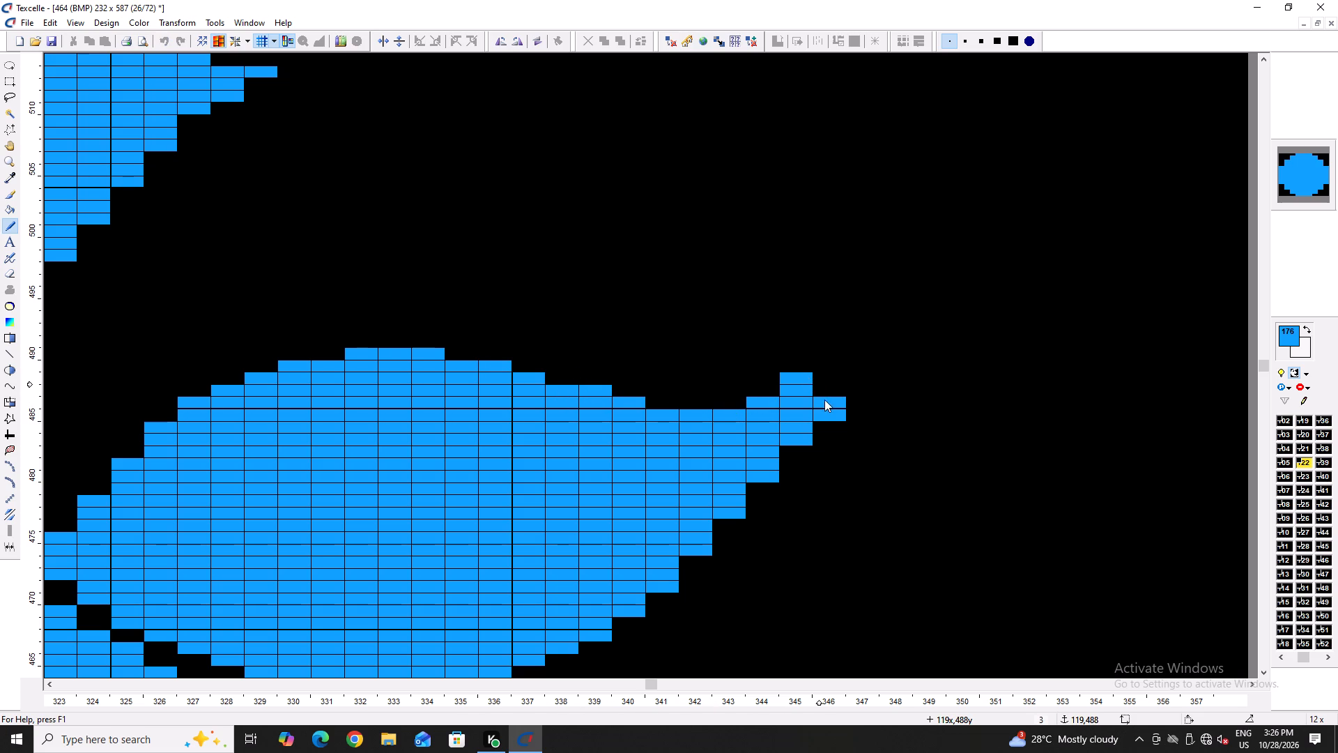
pyautogui.moveTo(824, 400); pyautogui.dragTo(831, 425, button='right')
pyautogui.keyDown('ctrl'); pyautogui.scroll(-3, 719, 425); pyautogui.keyUp('ctrl')
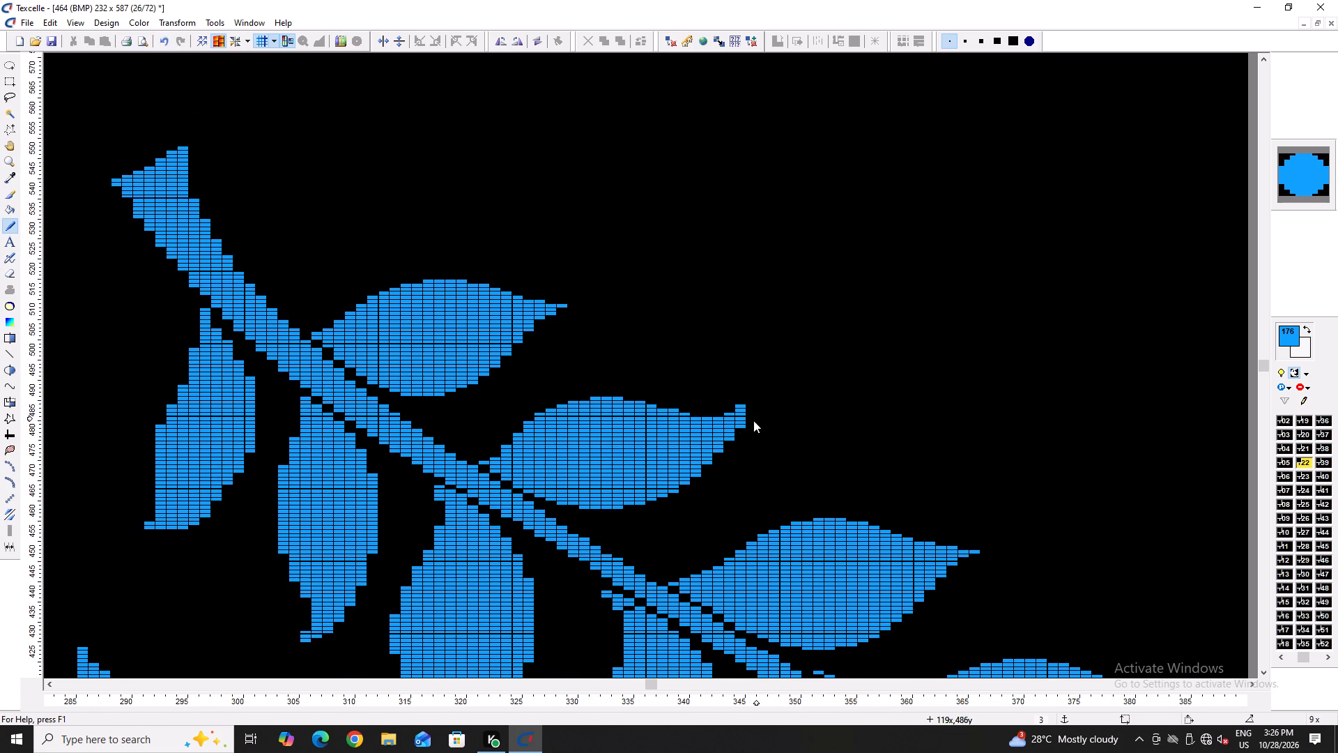
pyautogui.keyDown('ctrl'); pyautogui.scroll(3, 748, 424); pyautogui.keyUp('ctrl')
pyautogui.rightClick(735, 349)
pyautogui.keyDown('ctrl'); pyautogui.scroll(-2, 655, 361); pyautogui.keyUp('ctrl')
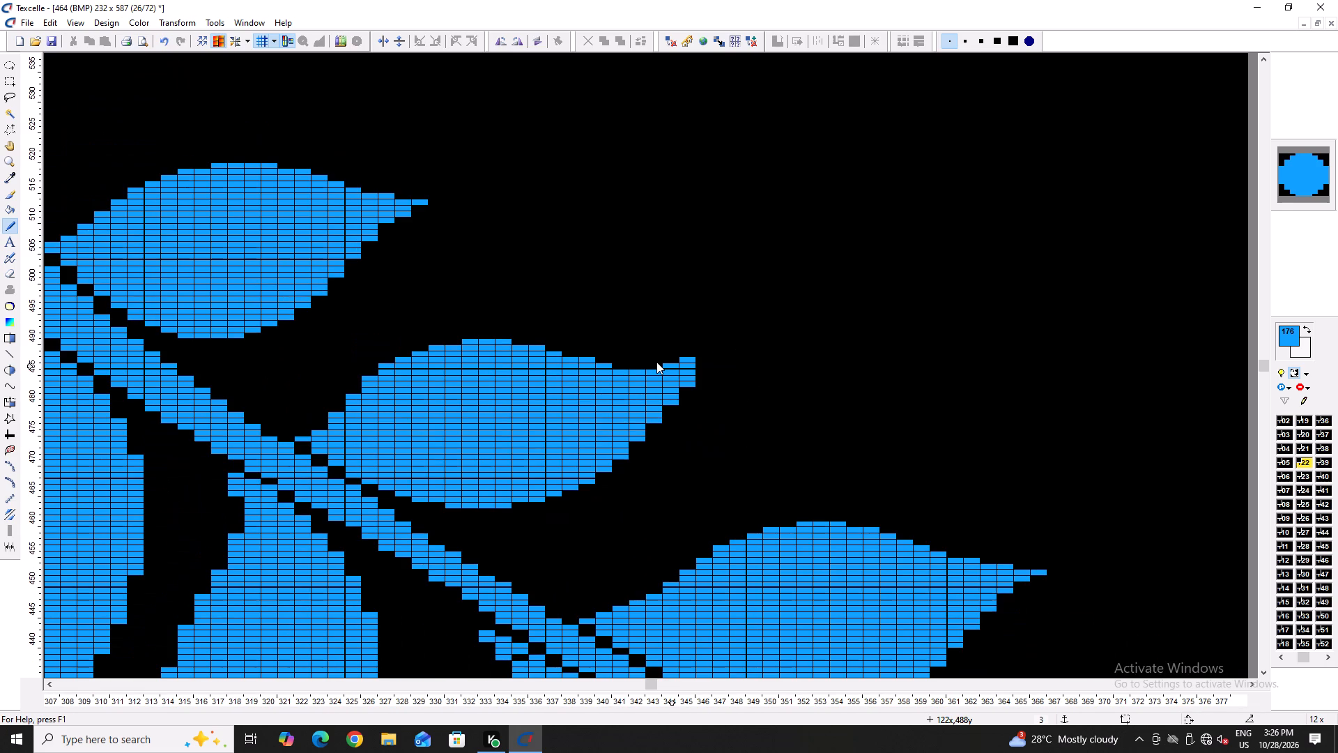
# Build up the leaf's upper edge near the stem with stepped blue pixels on columns 321–325.
pyautogui.keyDown('ctrl'); pyautogui.scroll(3, 295, 471); pyautogui.keyUp('ctrl')
pyautogui.click(339, 363)
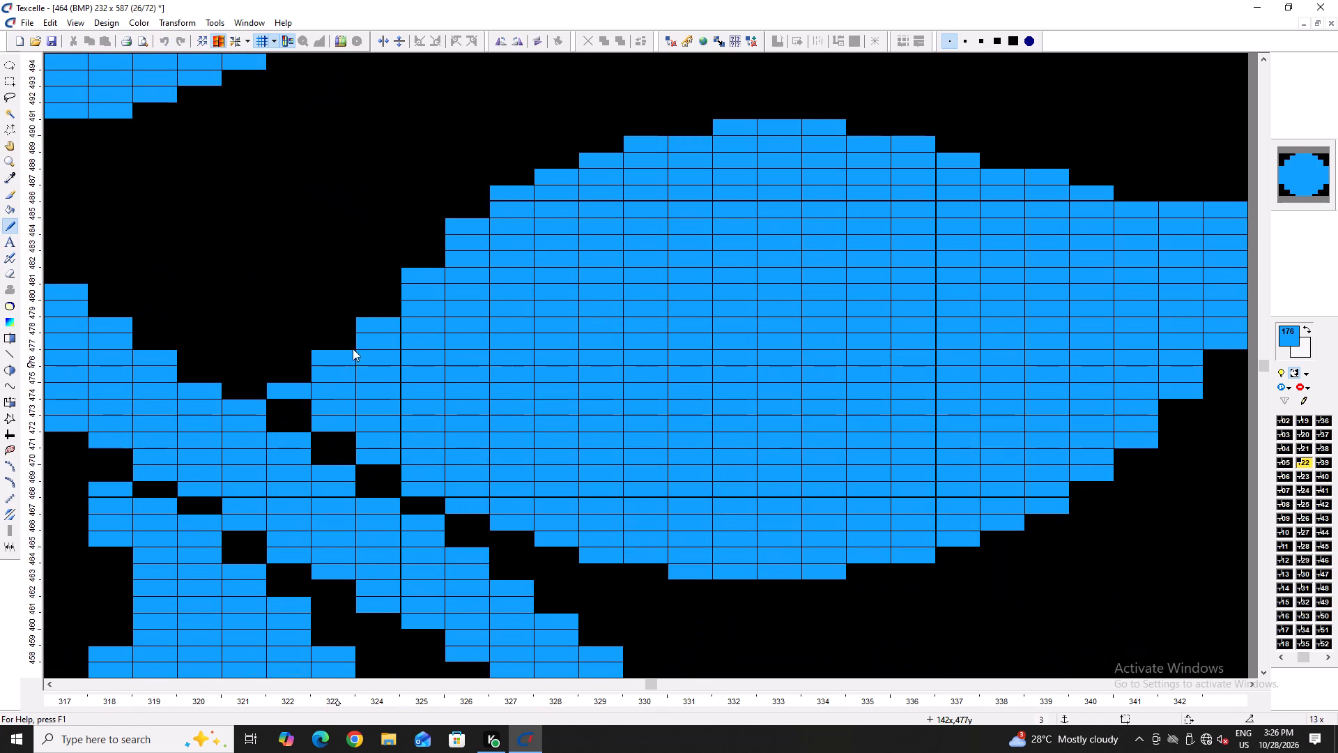
pyautogui.click(385, 308)
pyautogui.moveTo(309, 373); pyautogui.dragTo(301, 379)
pyautogui.click(251, 372)
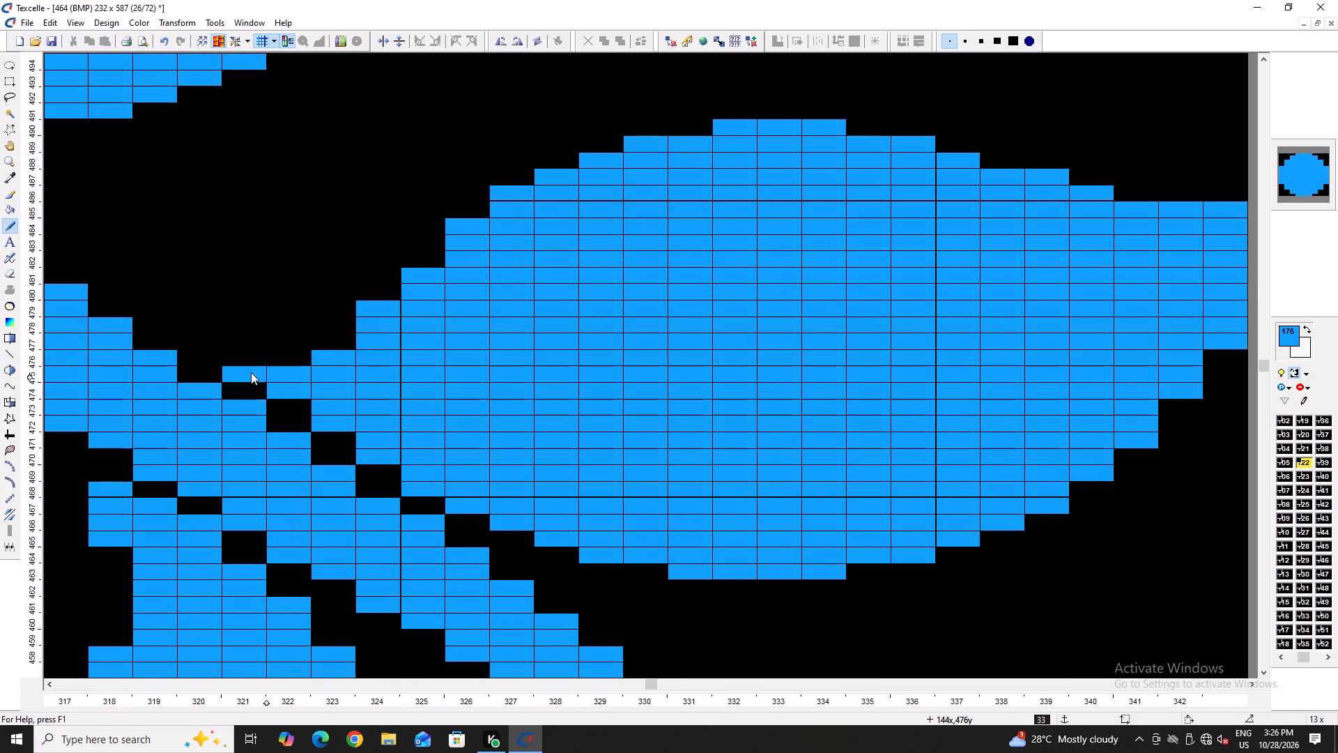
pyautogui.click(289, 358)
pyautogui.click(329, 344)
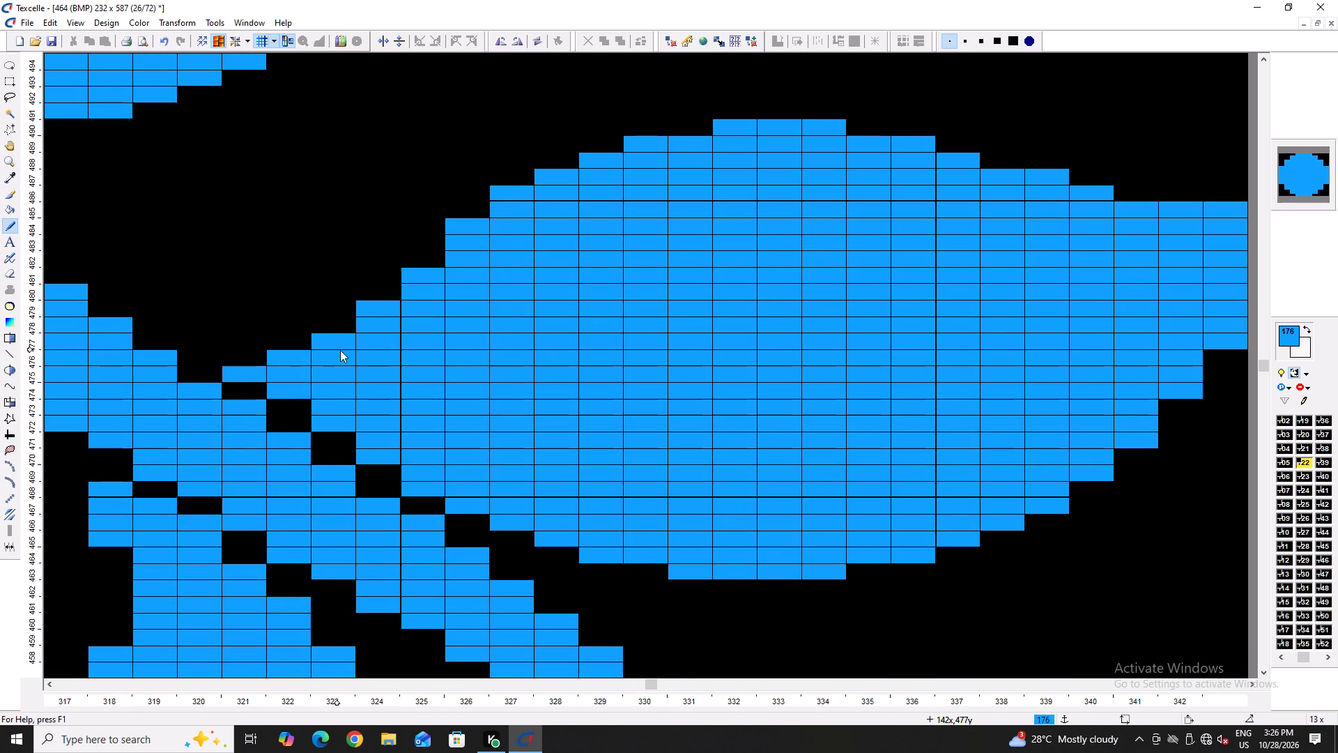
pyautogui.click(420, 254)
pyautogui.click(401, 286)
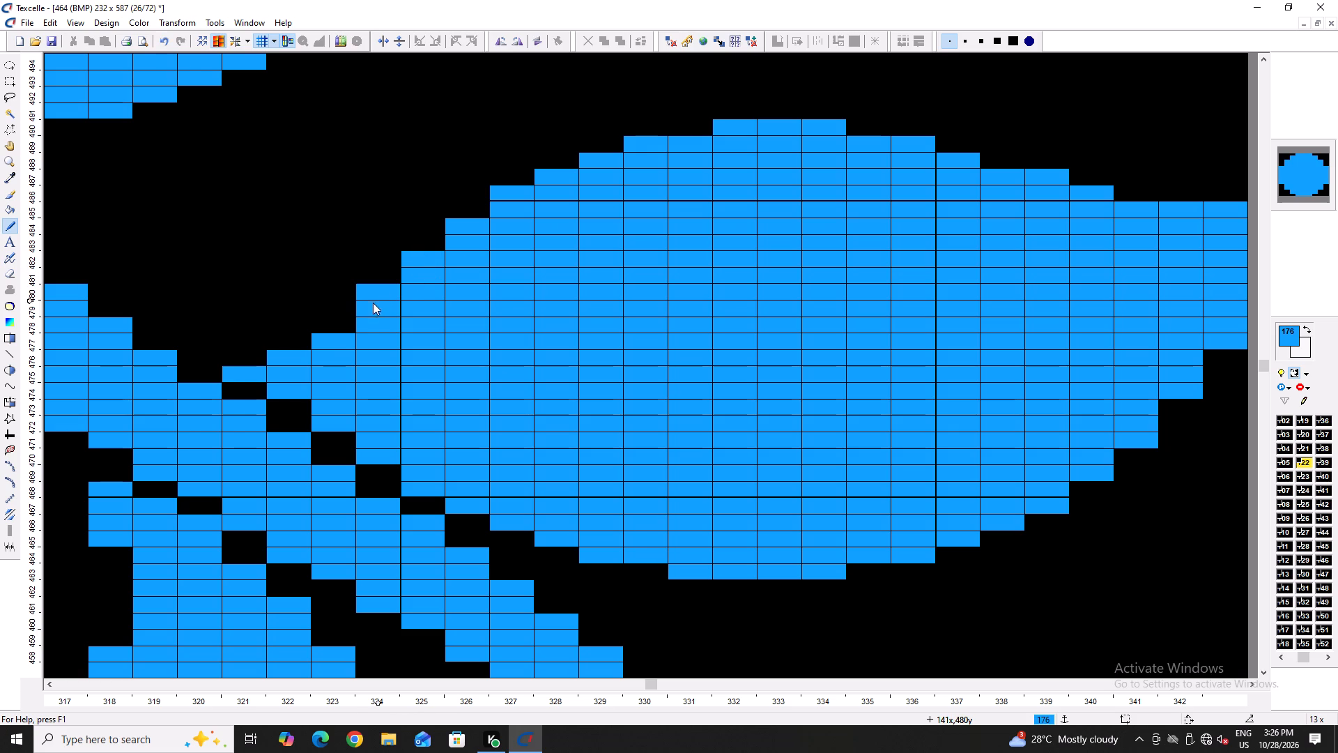
pyautogui.click(345, 318)
pyautogui.click(300, 340)
pyautogui.click(258, 358)
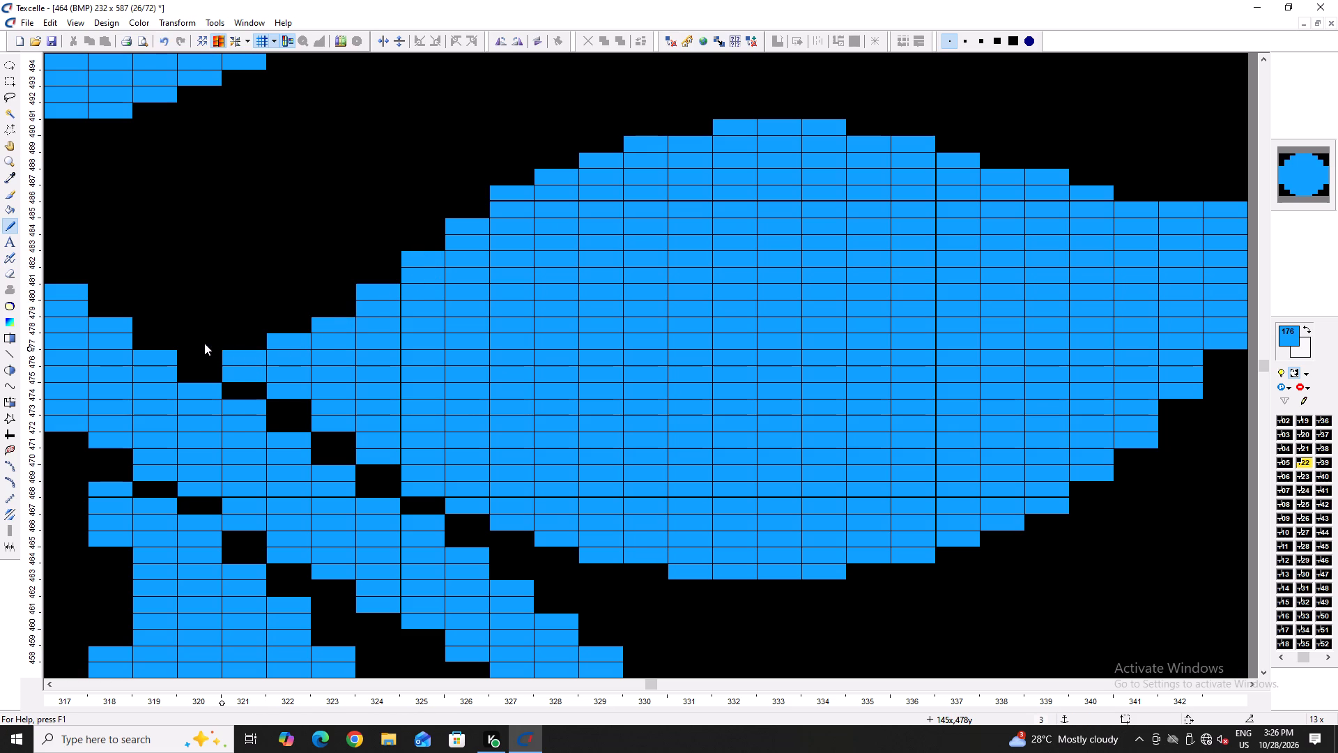
# Add one more blue pixel above each of columns 320–329 and 331 along the same leaf's upper edge.
pyautogui.click(204, 343)
pyautogui.moveTo(222, 342); pyautogui.dragTo(255, 337)
pyautogui.moveTo(282, 326); pyautogui.dragTo(297, 320)
pyautogui.click(332, 305)
pyautogui.click(376, 275)
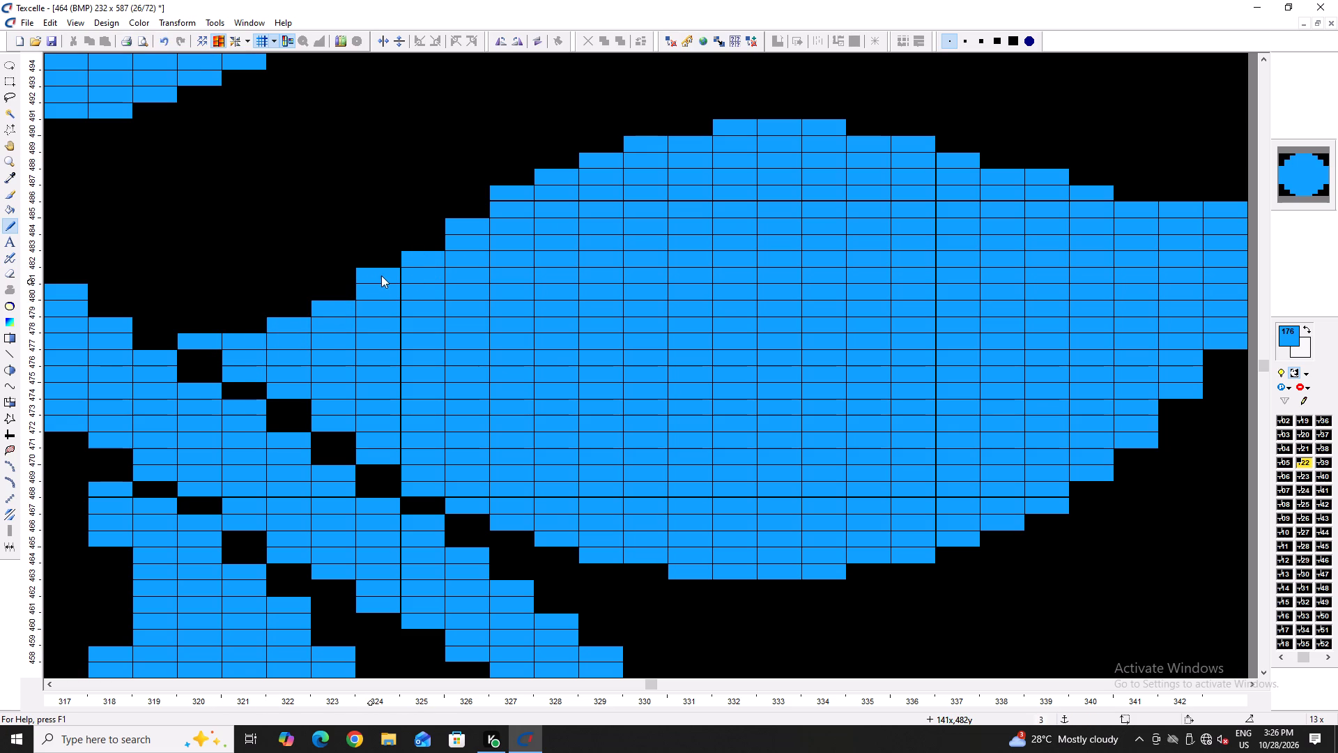
pyautogui.click(423, 243)
pyautogui.click(484, 206)
pyautogui.click(521, 177)
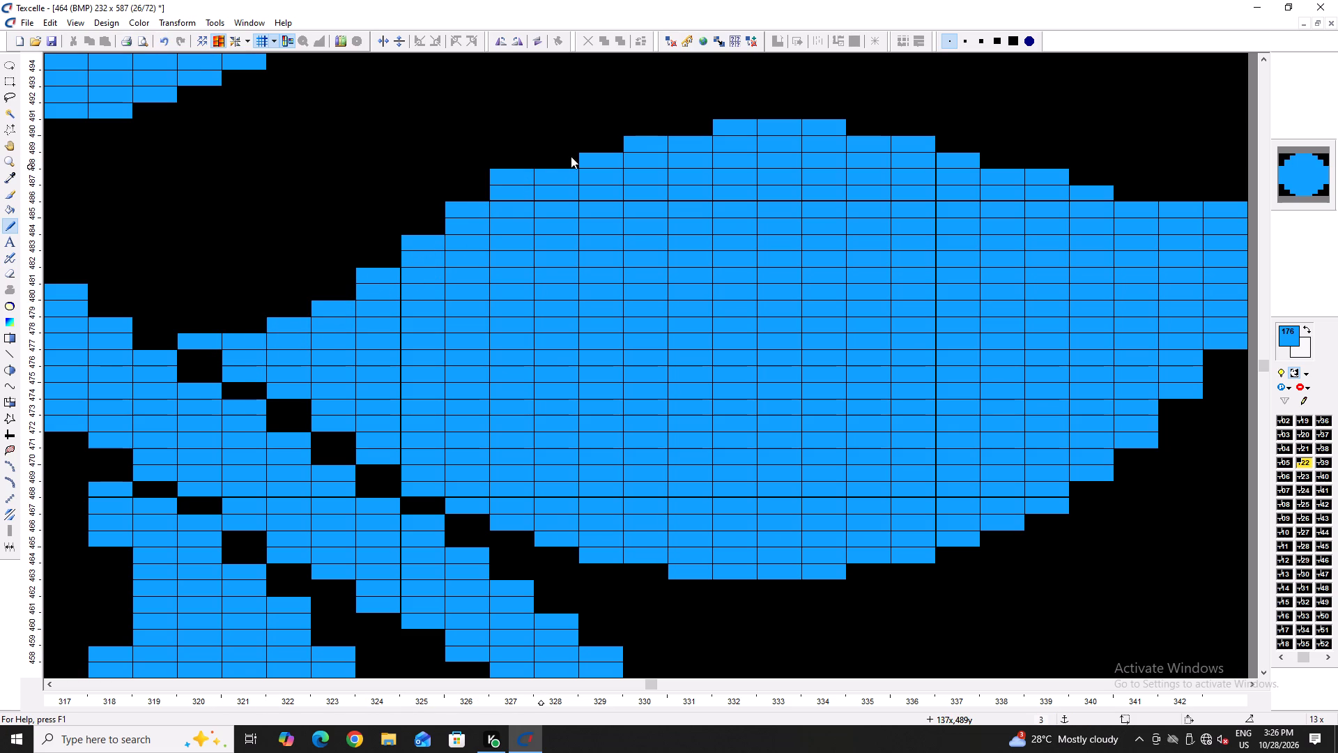
pyautogui.click(572, 156)
pyautogui.click(623, 142)
pyautogui.click(688, 127)
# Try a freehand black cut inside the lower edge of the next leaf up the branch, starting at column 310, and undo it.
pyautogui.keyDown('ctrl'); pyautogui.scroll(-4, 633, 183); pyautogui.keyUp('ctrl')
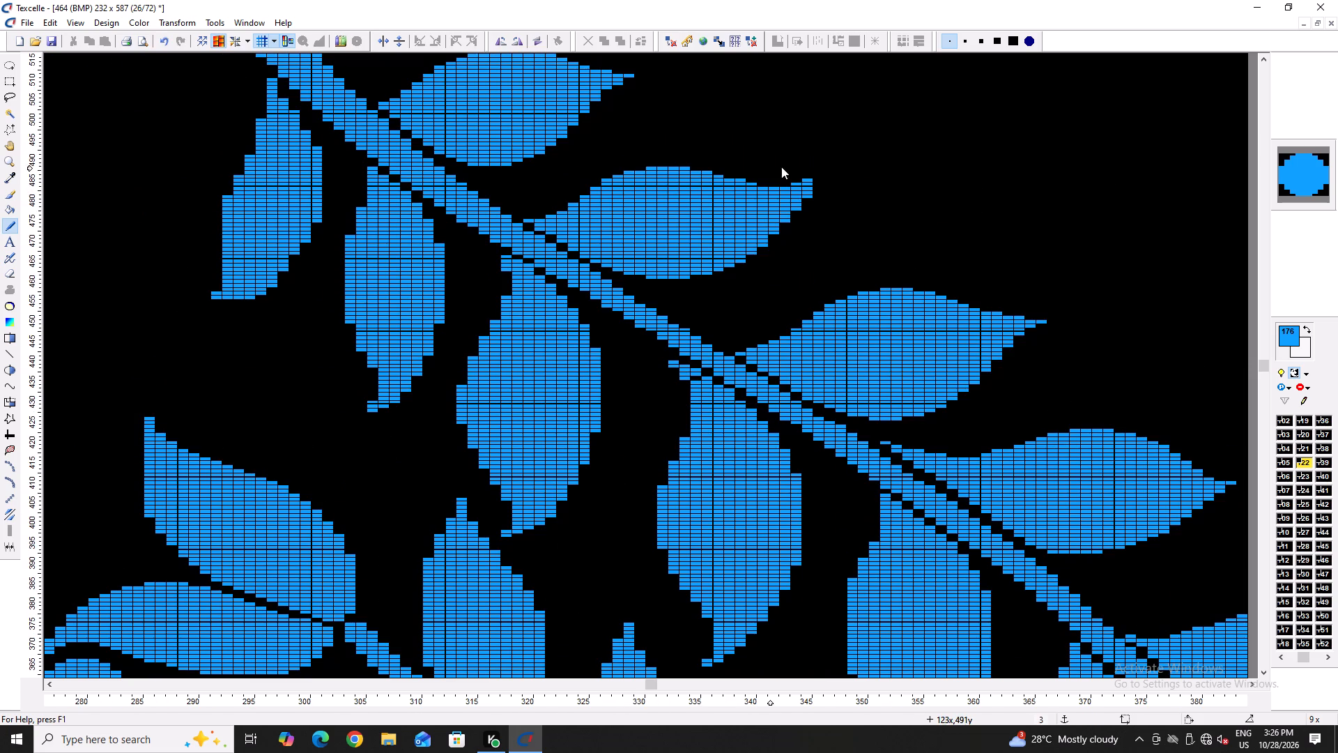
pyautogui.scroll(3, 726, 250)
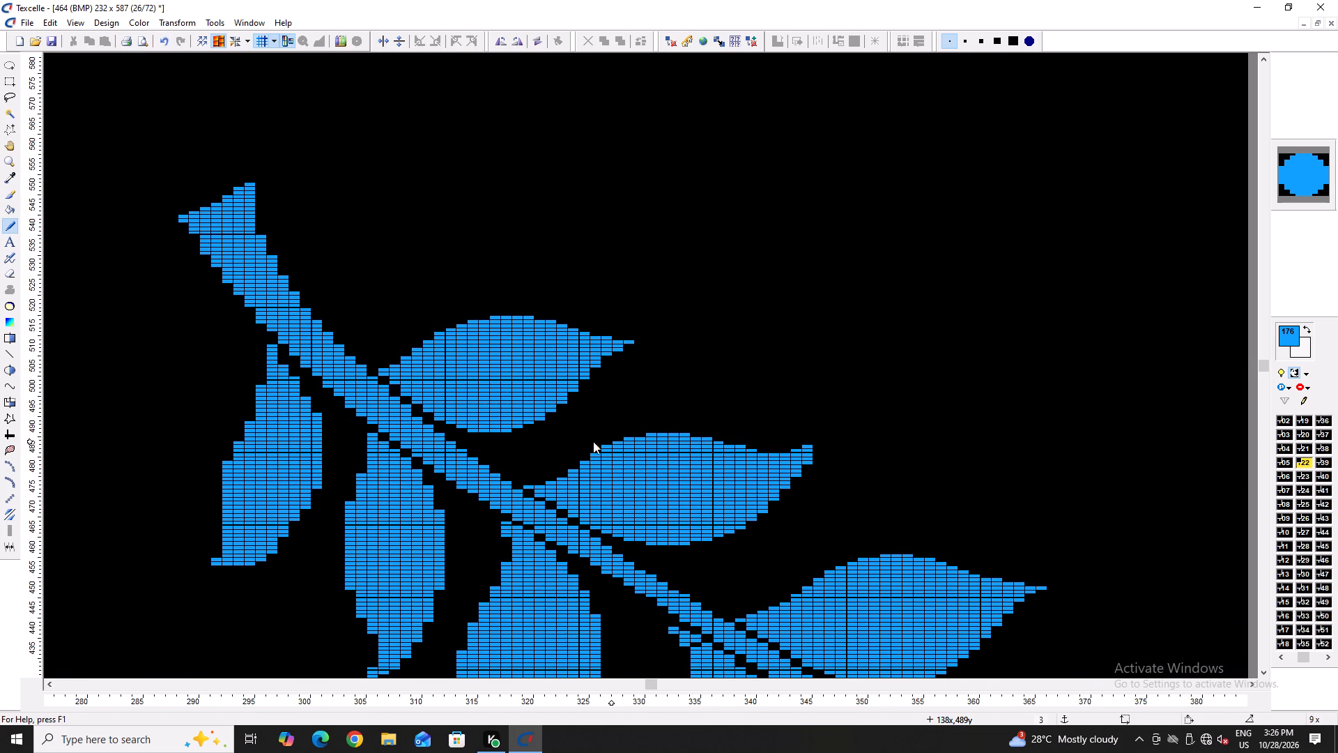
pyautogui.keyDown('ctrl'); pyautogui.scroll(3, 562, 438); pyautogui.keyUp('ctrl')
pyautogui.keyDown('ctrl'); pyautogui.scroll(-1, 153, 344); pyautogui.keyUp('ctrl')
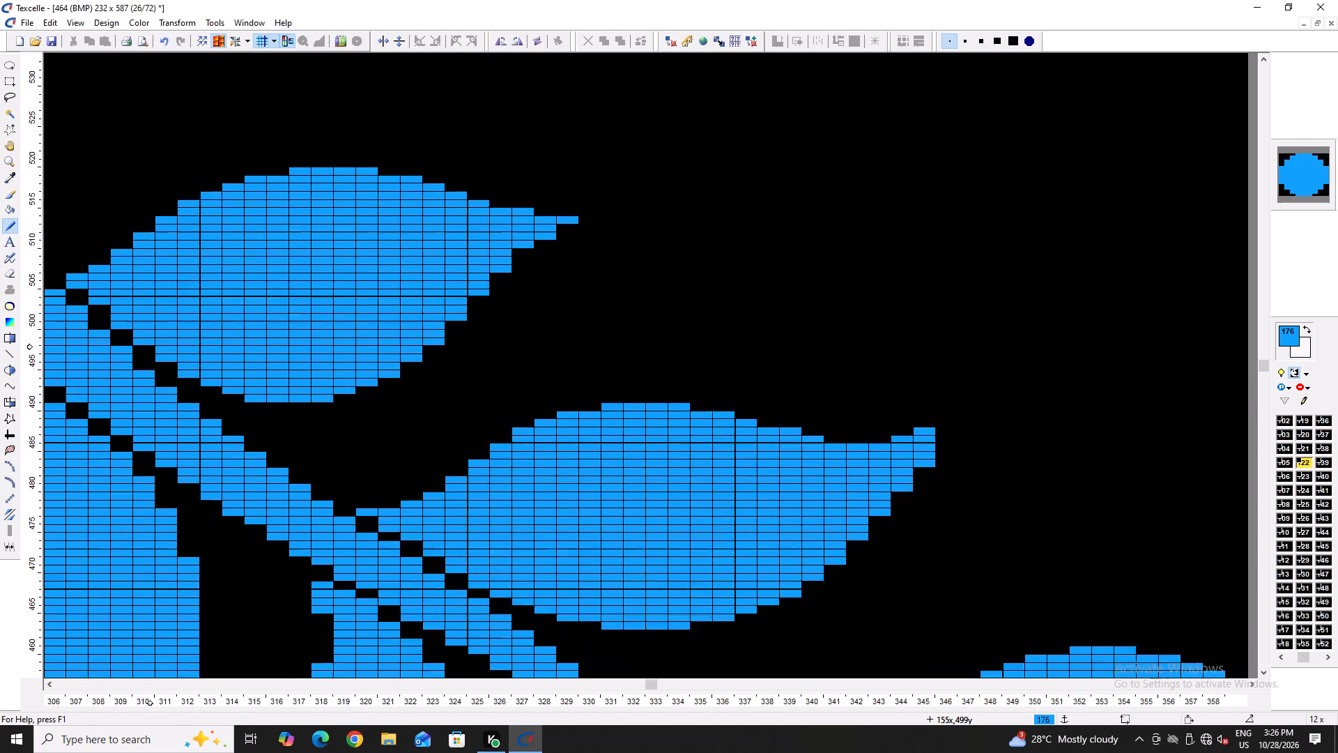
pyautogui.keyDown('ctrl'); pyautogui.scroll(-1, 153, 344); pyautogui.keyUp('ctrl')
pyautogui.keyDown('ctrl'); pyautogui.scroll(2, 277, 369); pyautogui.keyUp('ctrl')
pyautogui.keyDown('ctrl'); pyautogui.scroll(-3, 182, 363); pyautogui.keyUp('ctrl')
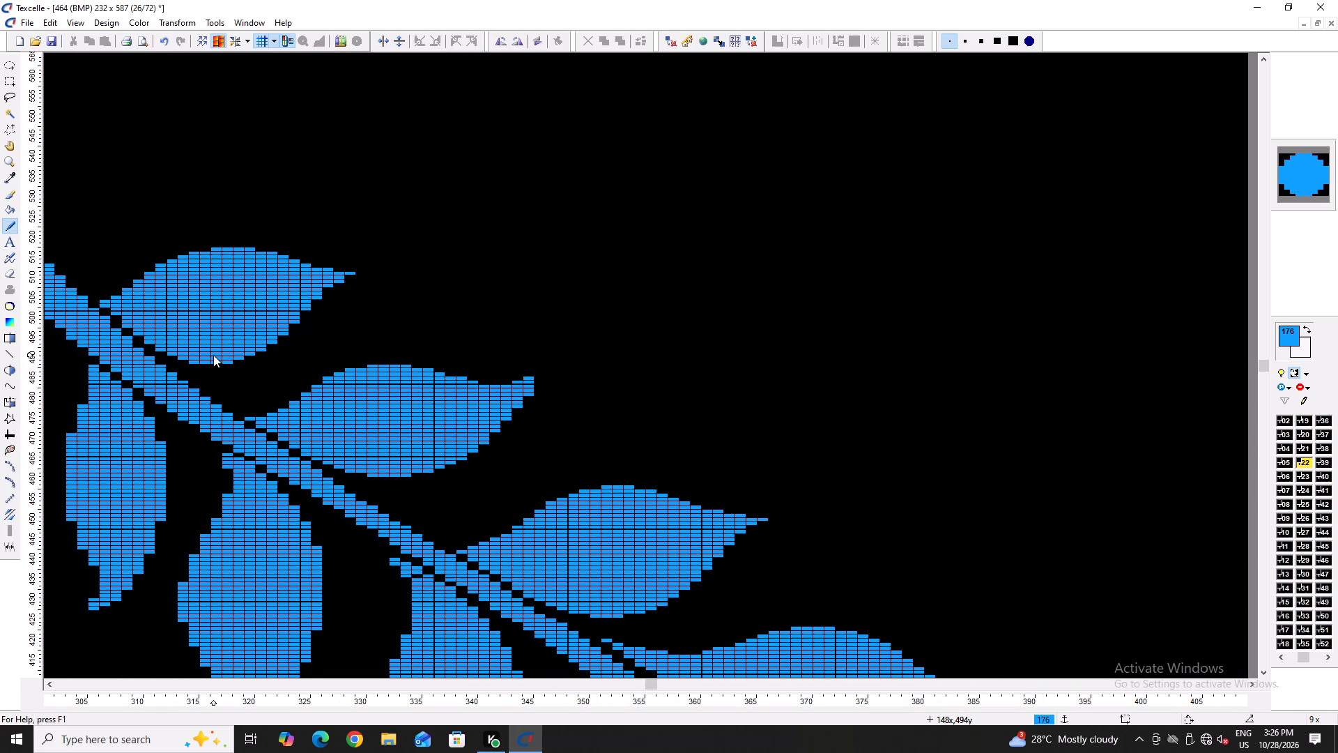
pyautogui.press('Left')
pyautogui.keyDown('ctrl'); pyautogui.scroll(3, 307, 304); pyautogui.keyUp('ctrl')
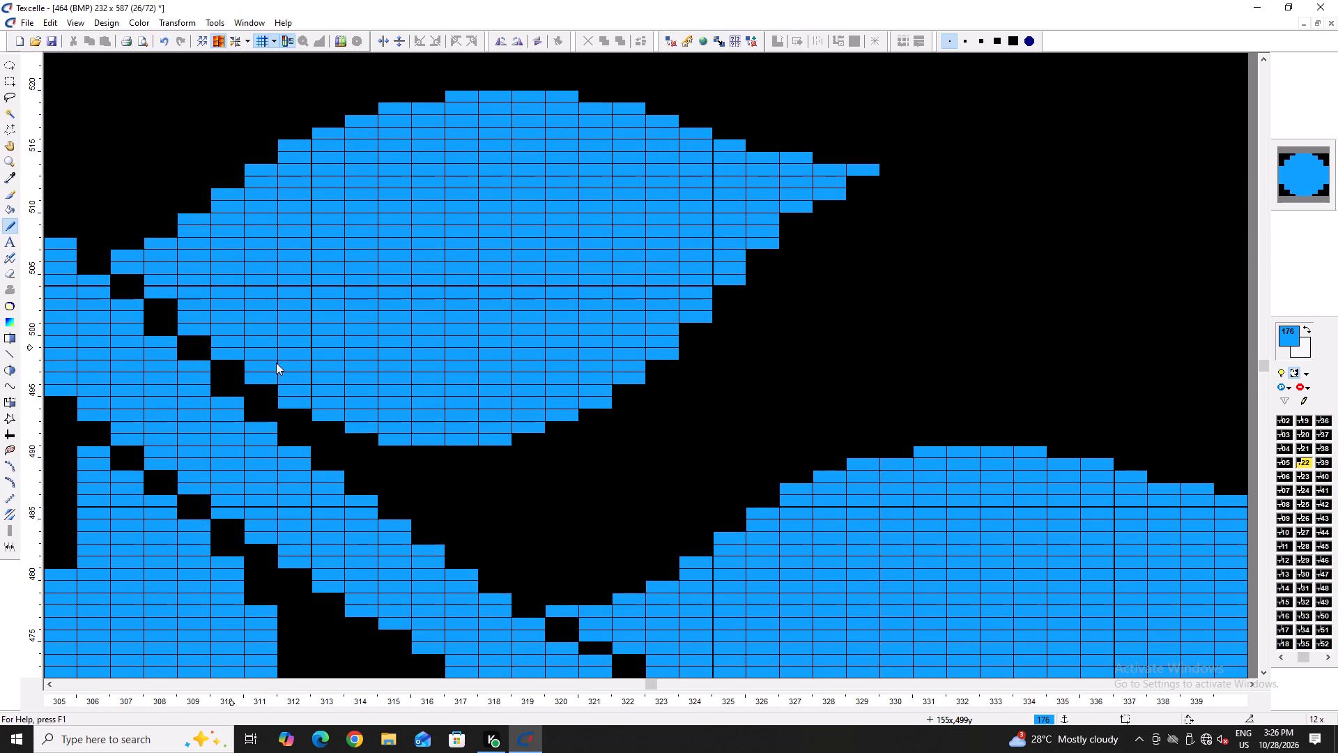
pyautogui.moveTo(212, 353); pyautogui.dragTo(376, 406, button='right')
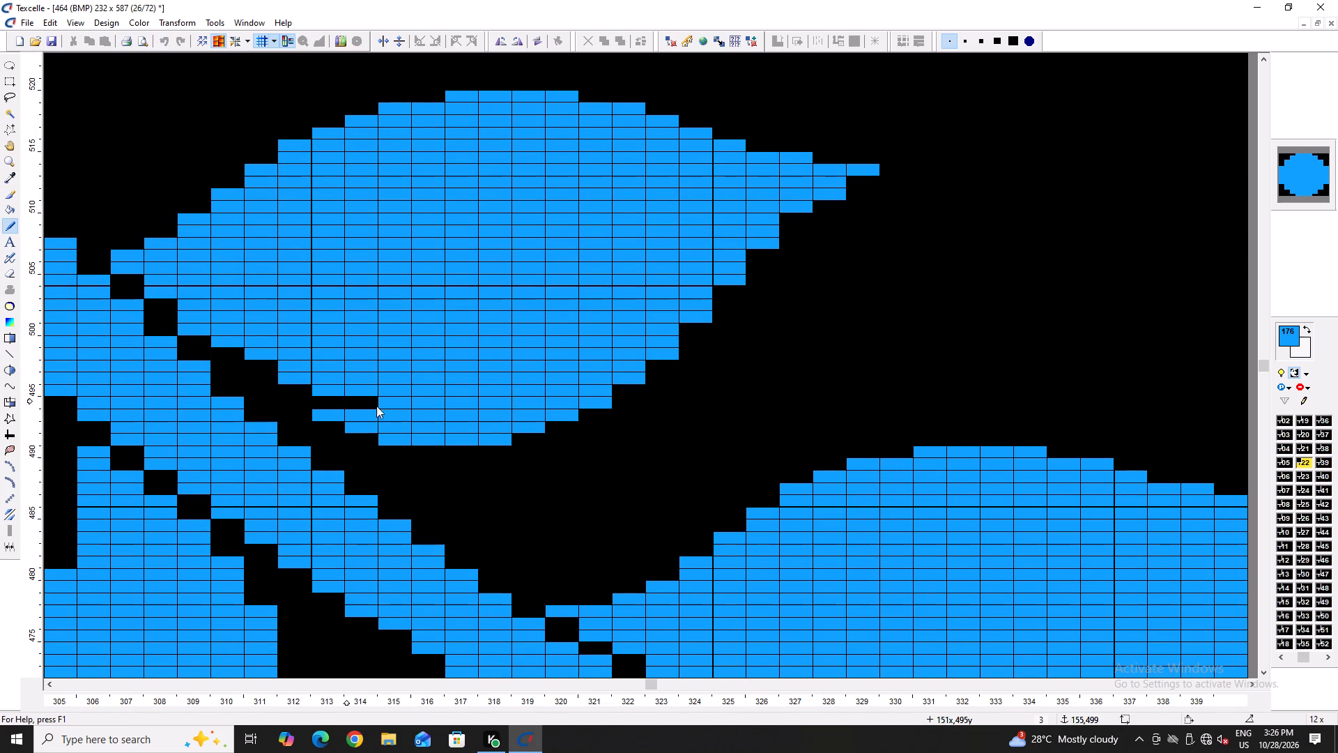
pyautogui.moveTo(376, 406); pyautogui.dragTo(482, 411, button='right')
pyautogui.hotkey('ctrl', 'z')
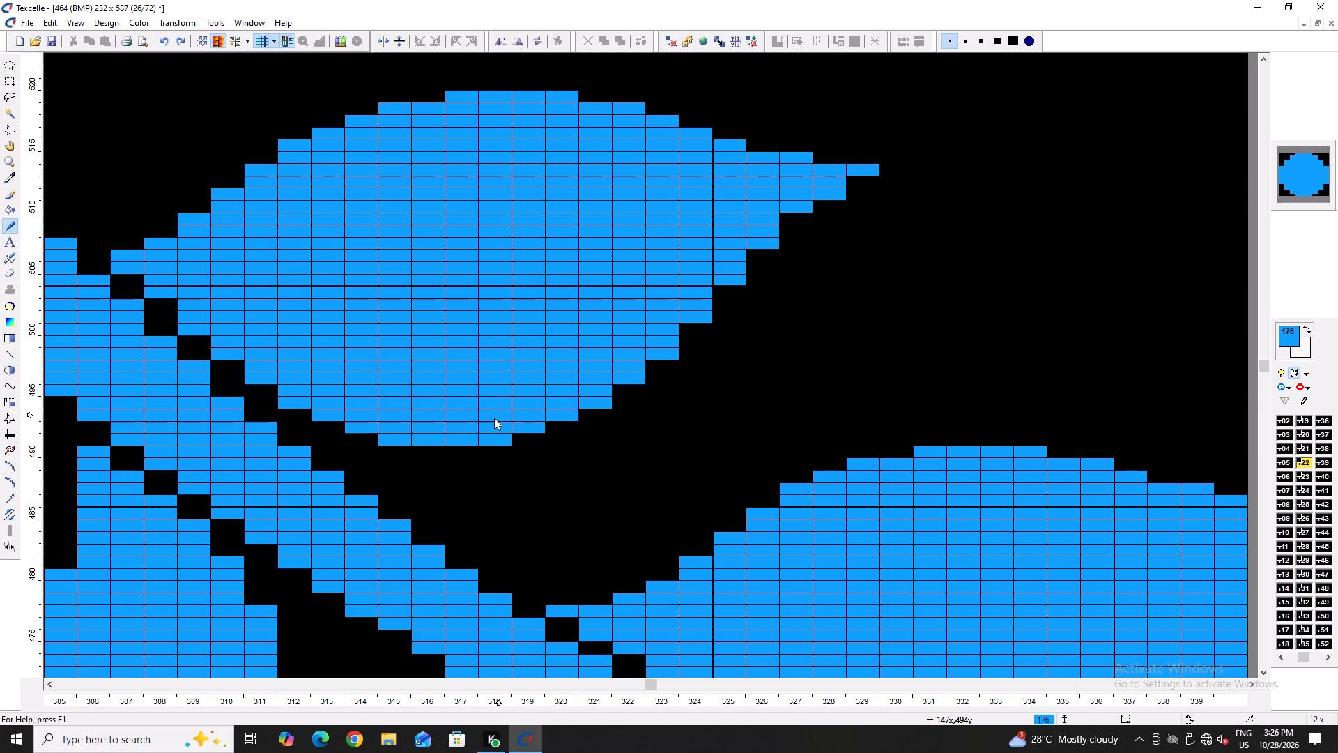
# Add one blue pixel beneath column 327 on the lower outer edge of that upper leaf.
pyautogui.keyDown('ctrl'); pyautogui.scroll(-3, 475, 423); pyautogui.keyUp('ctrl')
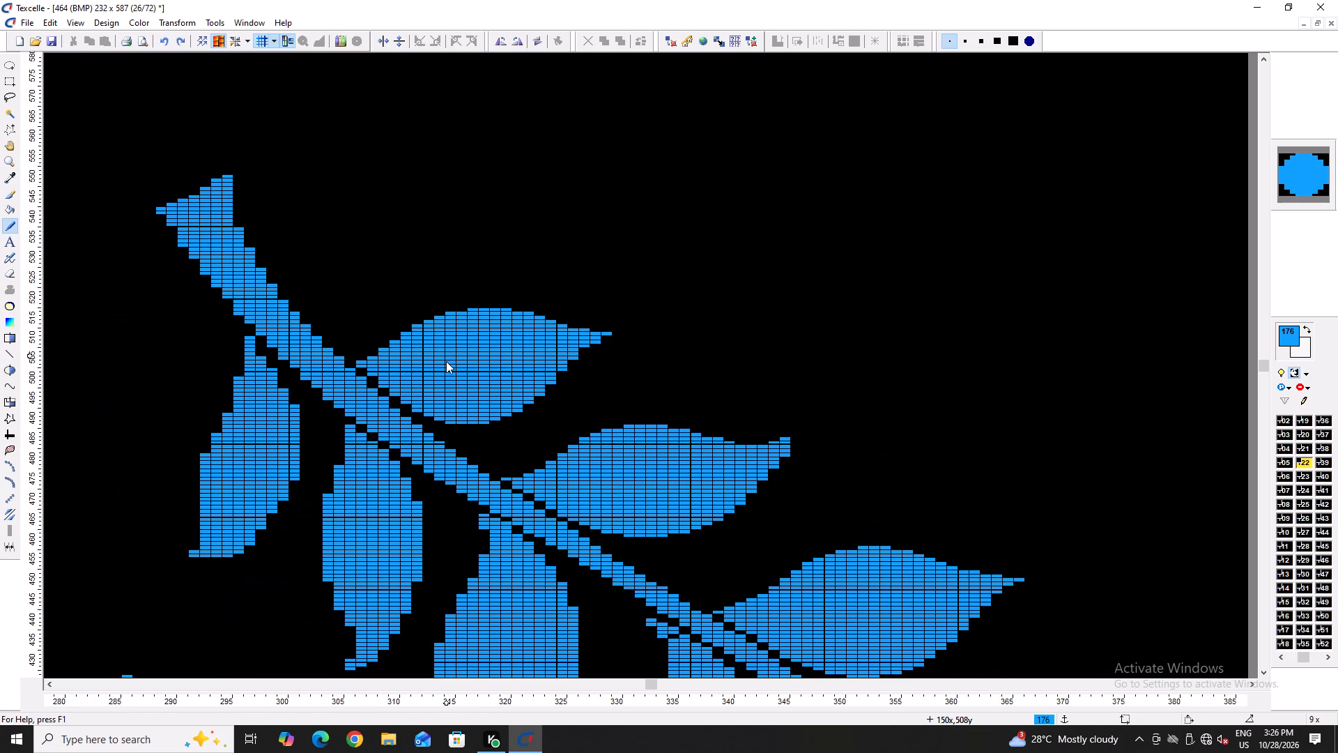
pyautogui.keyDown('ctrl'); pyautogui.scroll(3, 578, 395); pyautogui.keyUp('ctrl')
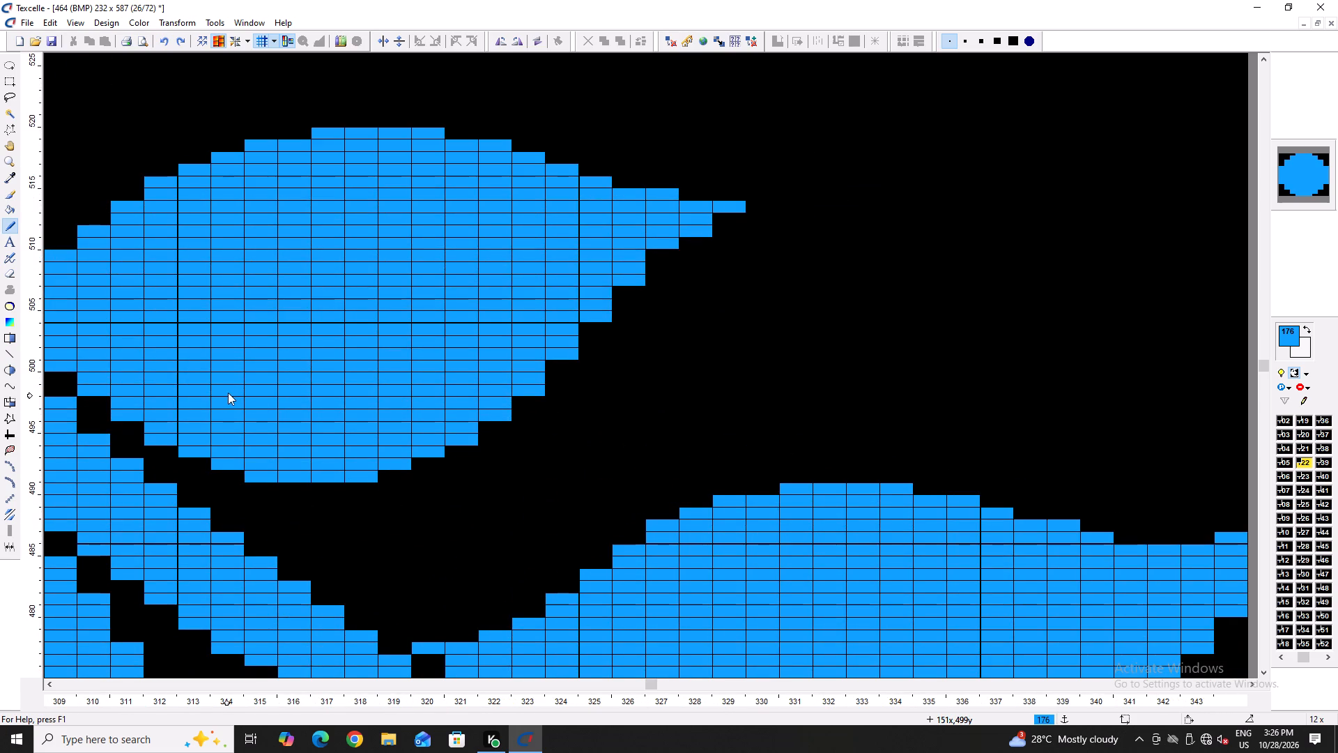
pyautogui.keyDown('ctrl'); pyautogui.scroll(-1, 228, 393); pyautogui.keyUp('ctrl')
pyautogui.press('Left')
pyautogui.press('Left')
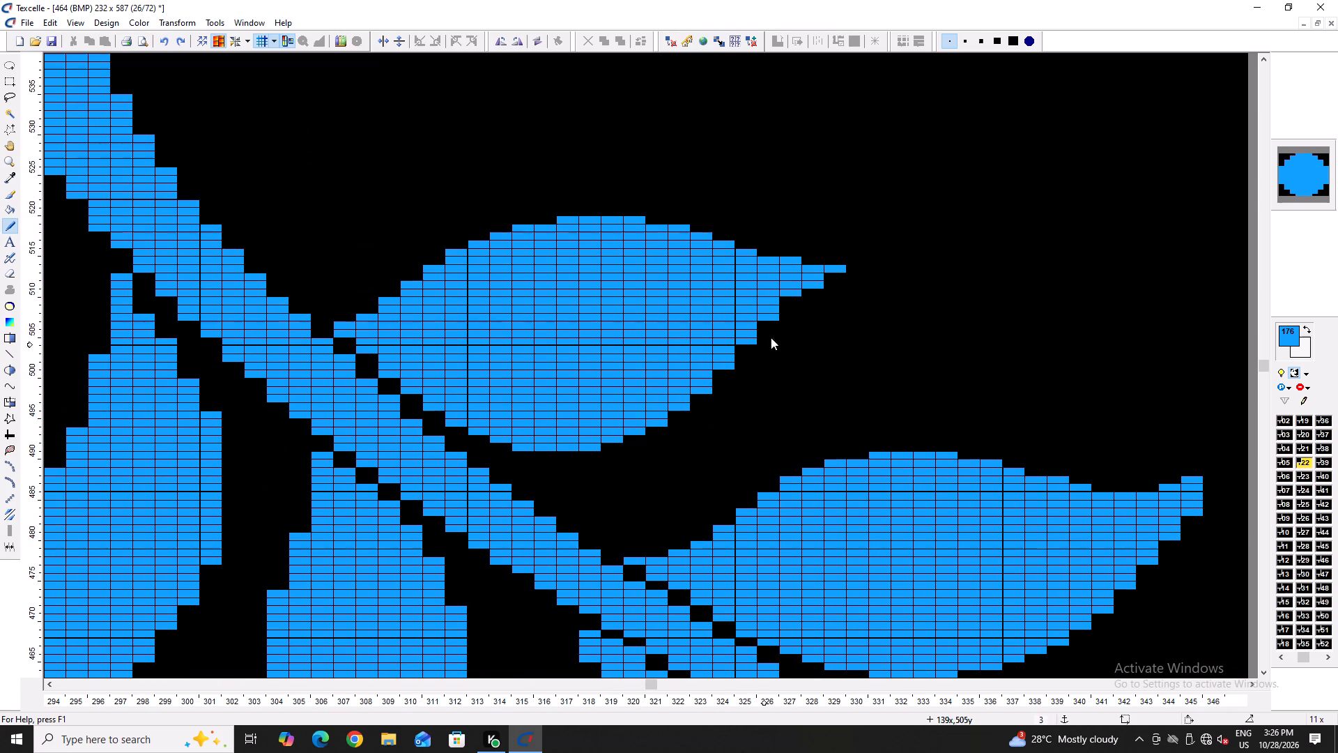
pyautogui.keyDown('ctrl'); pyautogui.scroll(1, 790, 318); pyautogui.keyUp('ctrl')
pyautogui.click(789, 293)
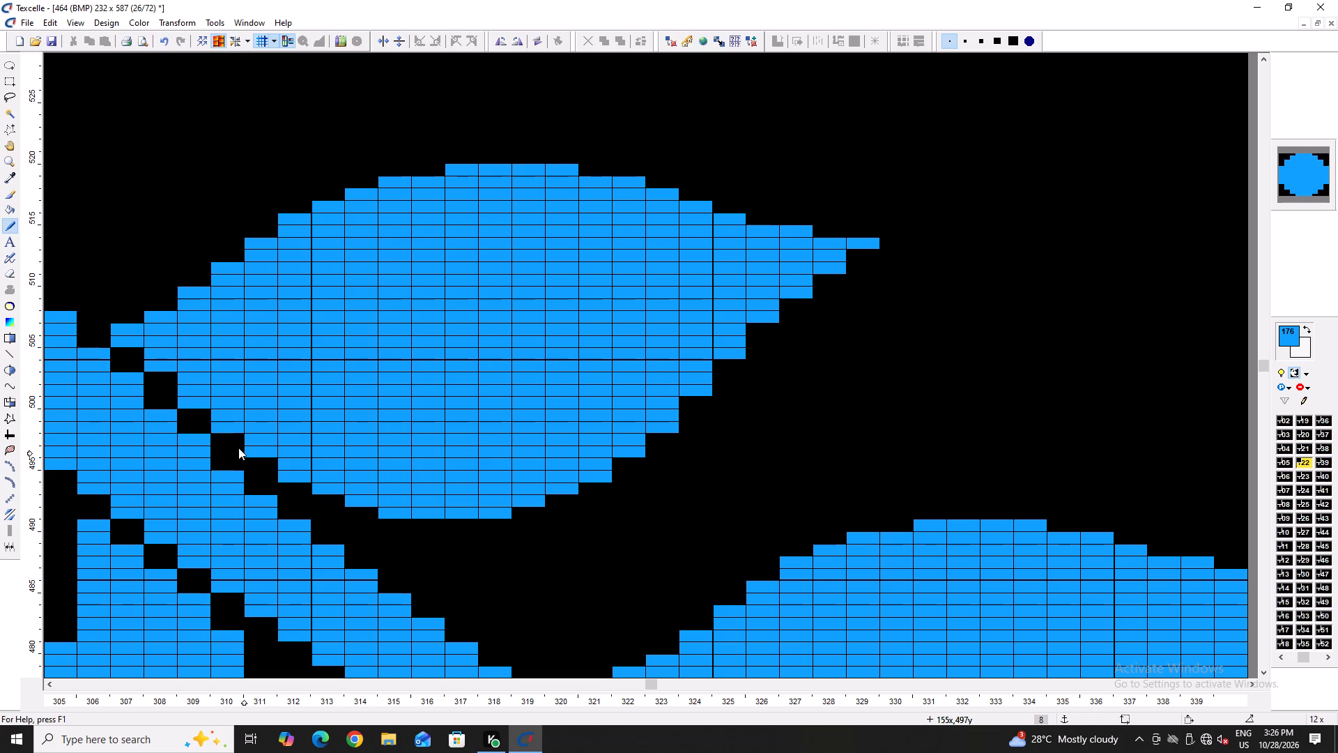
# Cut a freehand black curve inside the leaf's lower edge from column 310 to 323, and even the steps on columns 322–327.
pyautogui.moveTo(238, 448); pyautogui.dragTo(654, 436, button='right')
pyautogui.rightClick(668, 427)
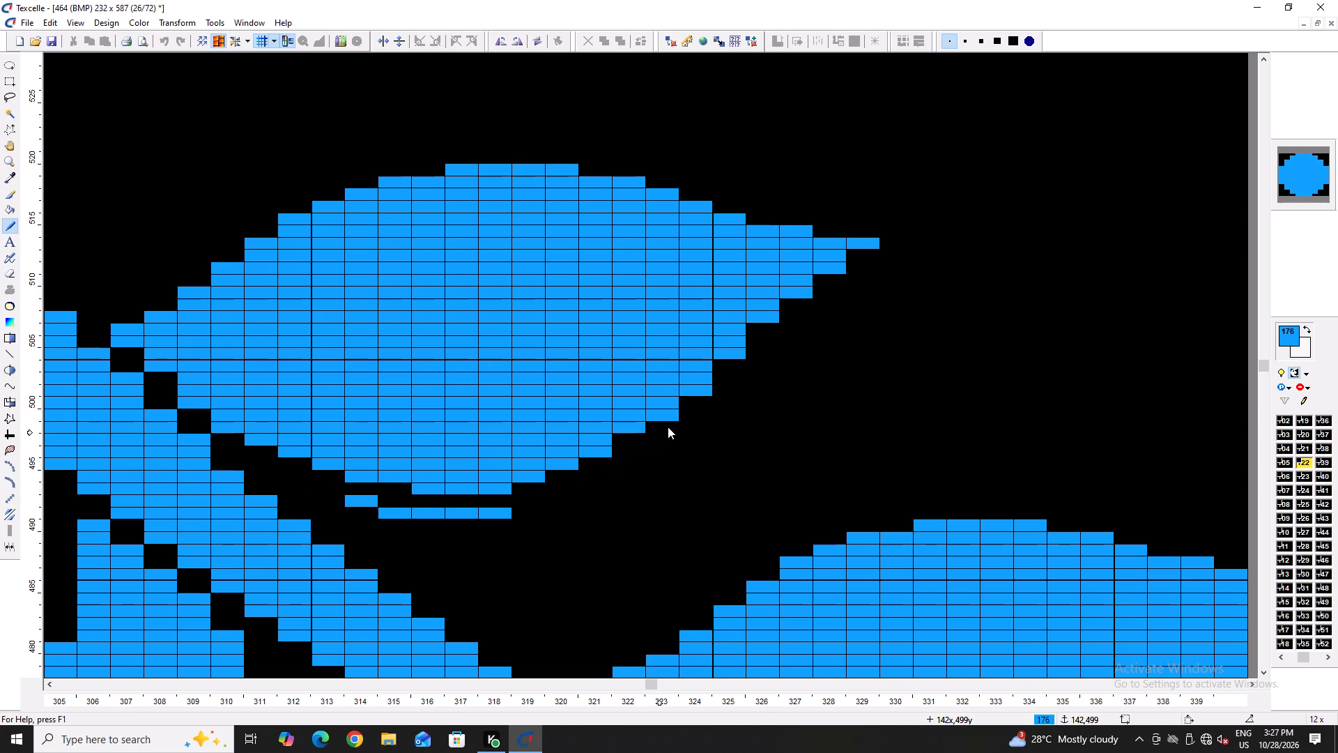
pyautogui.click(629, 441)
pyautogui.rightClick(668, 413)
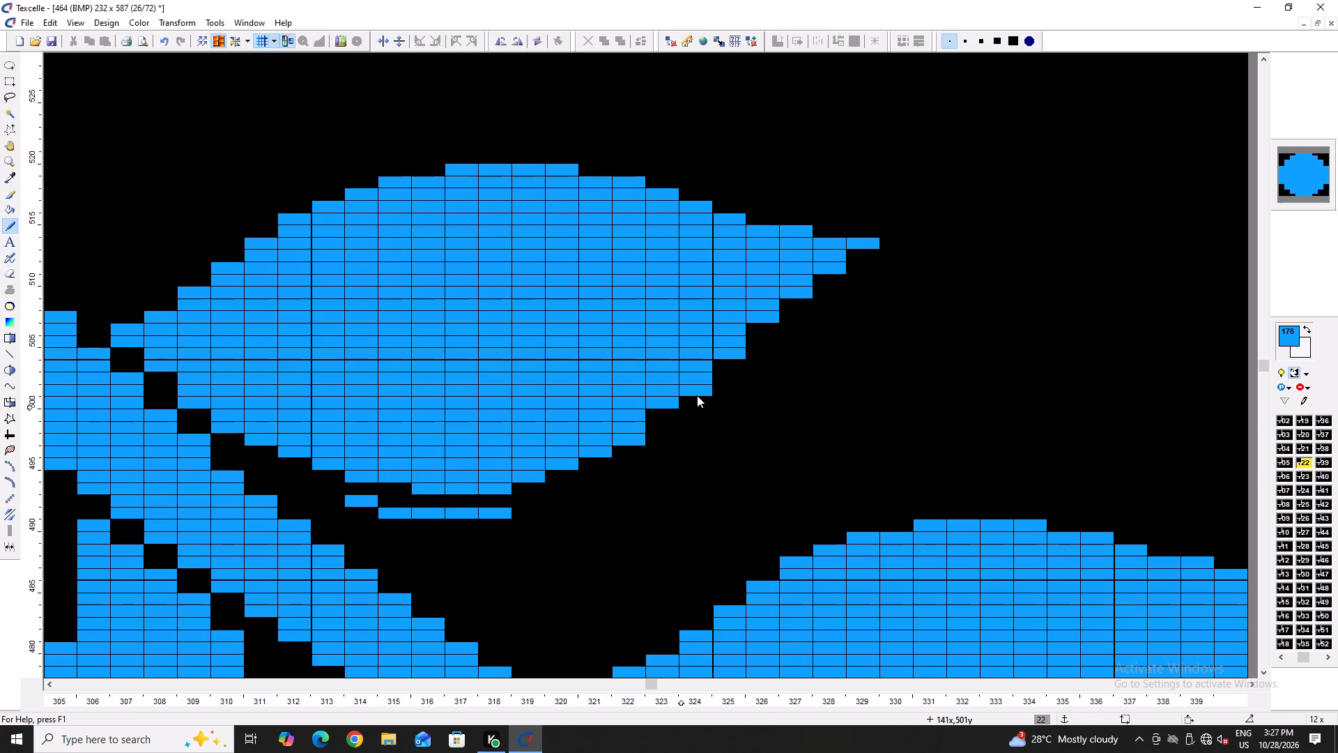
pyautogui.rightClick(699, 394)
pyautogui.rightClick(643, 441)
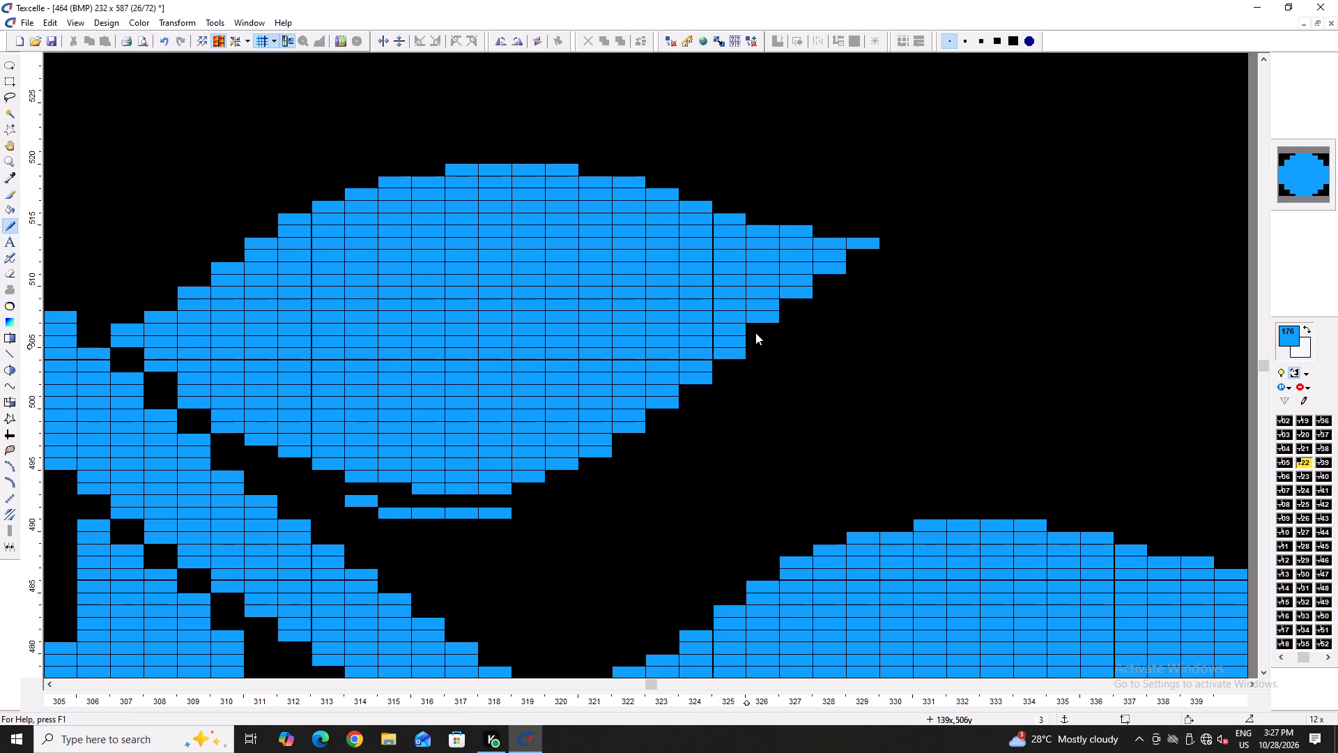
pyautogui.click(756, 328)
pyautogui.click(785, 306)
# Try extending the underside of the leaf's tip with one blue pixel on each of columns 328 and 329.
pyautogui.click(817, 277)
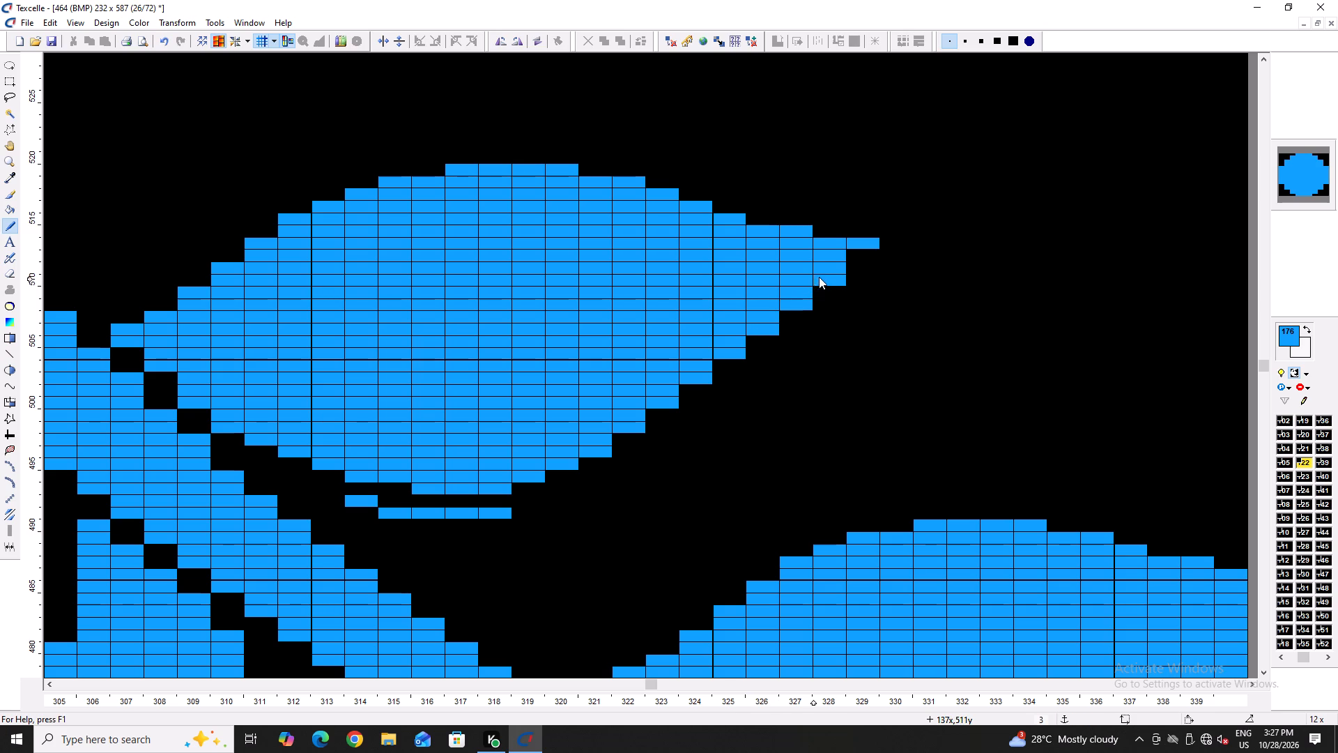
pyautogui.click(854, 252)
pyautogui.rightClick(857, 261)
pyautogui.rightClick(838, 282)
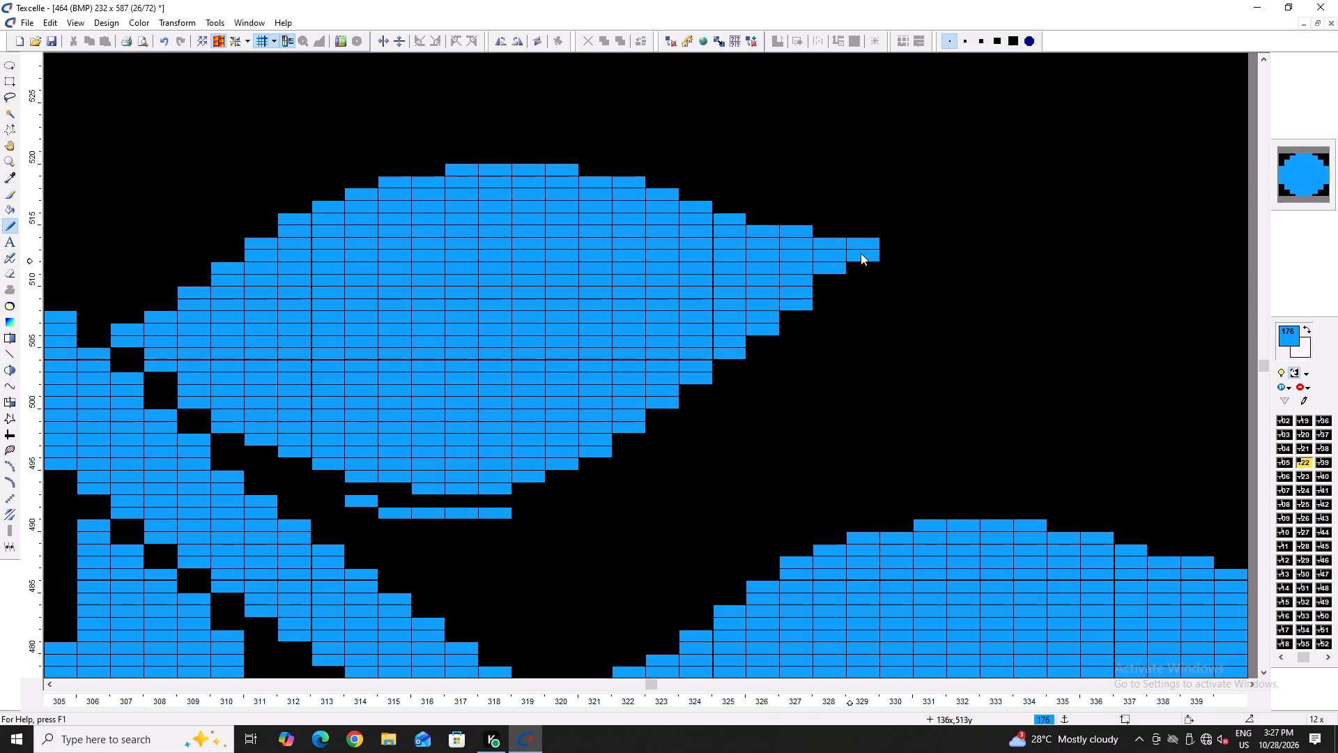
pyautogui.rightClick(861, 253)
# Blacken the leftover blue sliver below the cut on columns 314–318.
pyautogui.moveTo(548, 494); pyautogui.dragTo(422, 528, button='right')
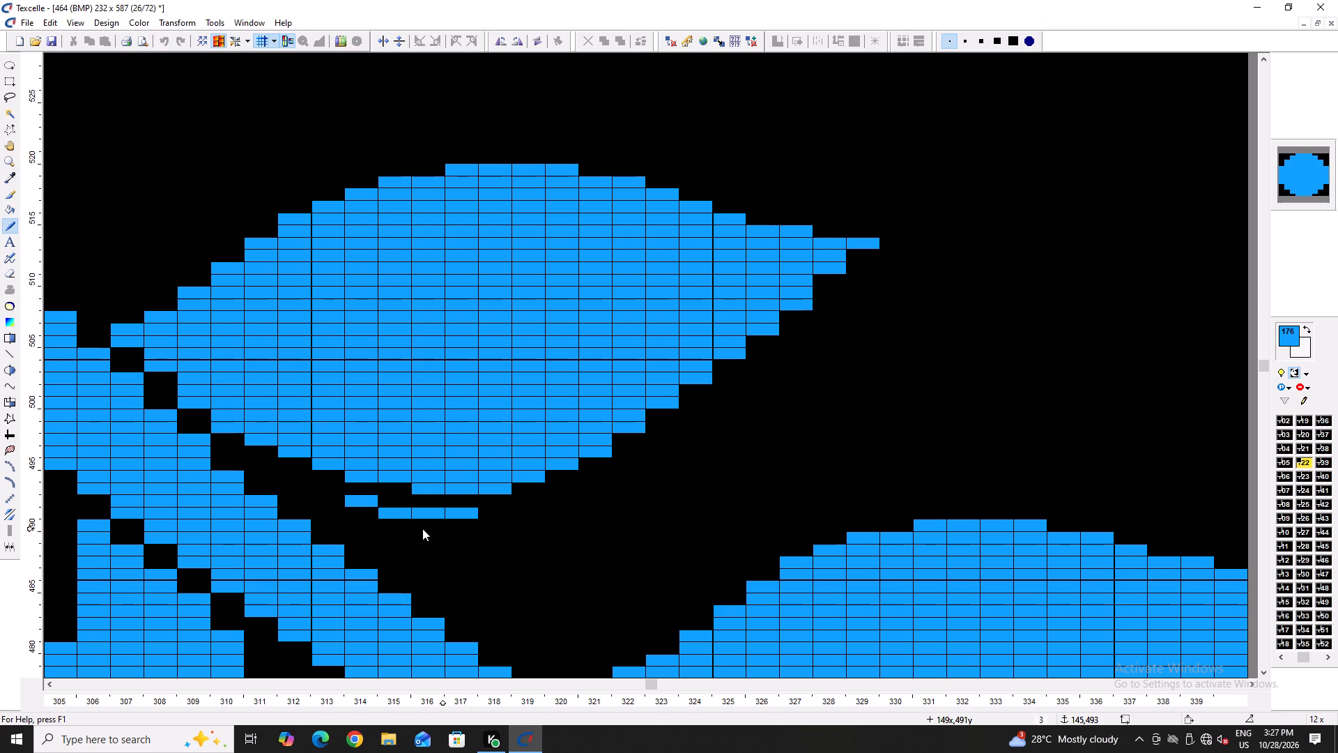
pyautogui.moveTo(422, 528); pyautogui.dragTo(392, 518, button='right')
# Flatten the leaf's belly by blackening the lowest pixels on columns 314 and 316–321, so the bottom row spans columns 315–317.
pyautogui.rightClick(507, 488)
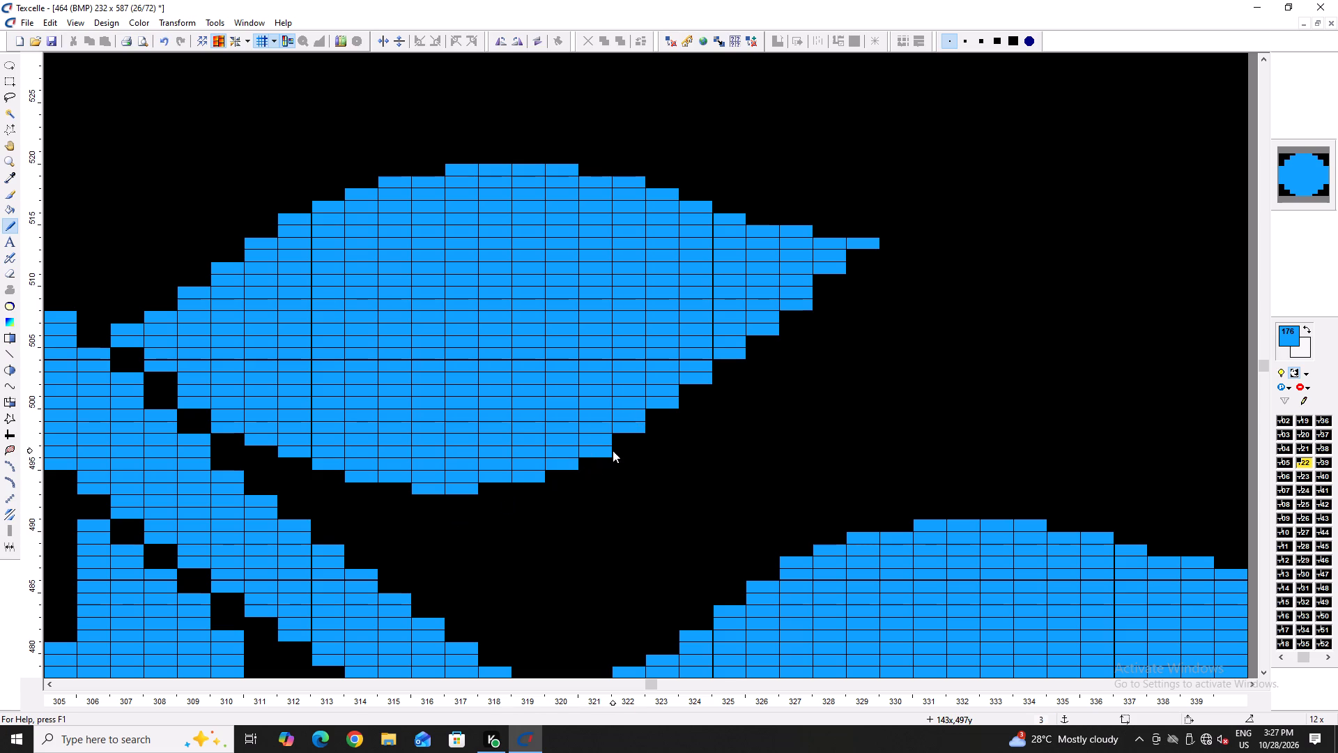
pyautogui.keyDown('ctrl'); pyautogui.scroll(-5, 449, 448); pyautogui.keyUp('ctrl')
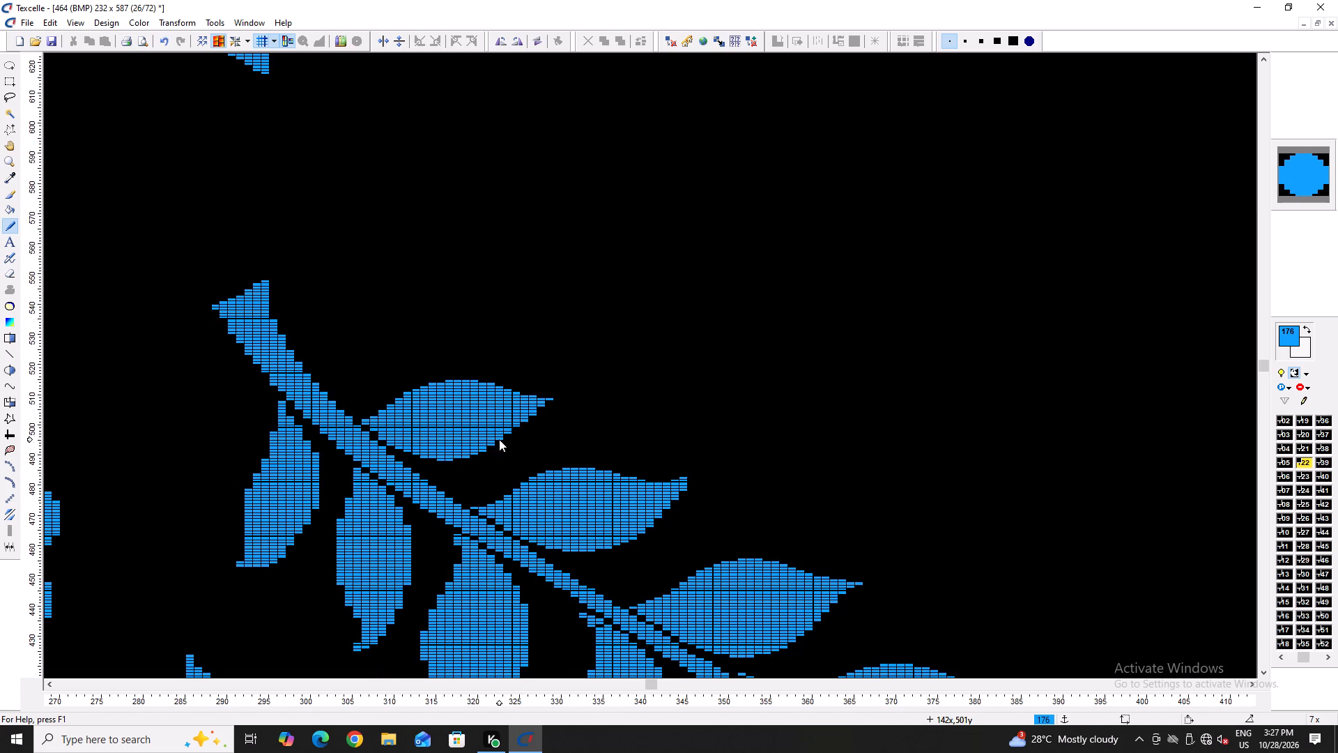
pyautogui.keyDown('ctrl'); pyautogui.scroll(6, 498, 439); pyautogui.keyUp('ctrl')
pyautogui.moveTo(441, 458); pyautogui.dragTo(351, 452, button='right')
pyautogui.rightClick(351, 452)
pyautogui.rightClick(511, 440)
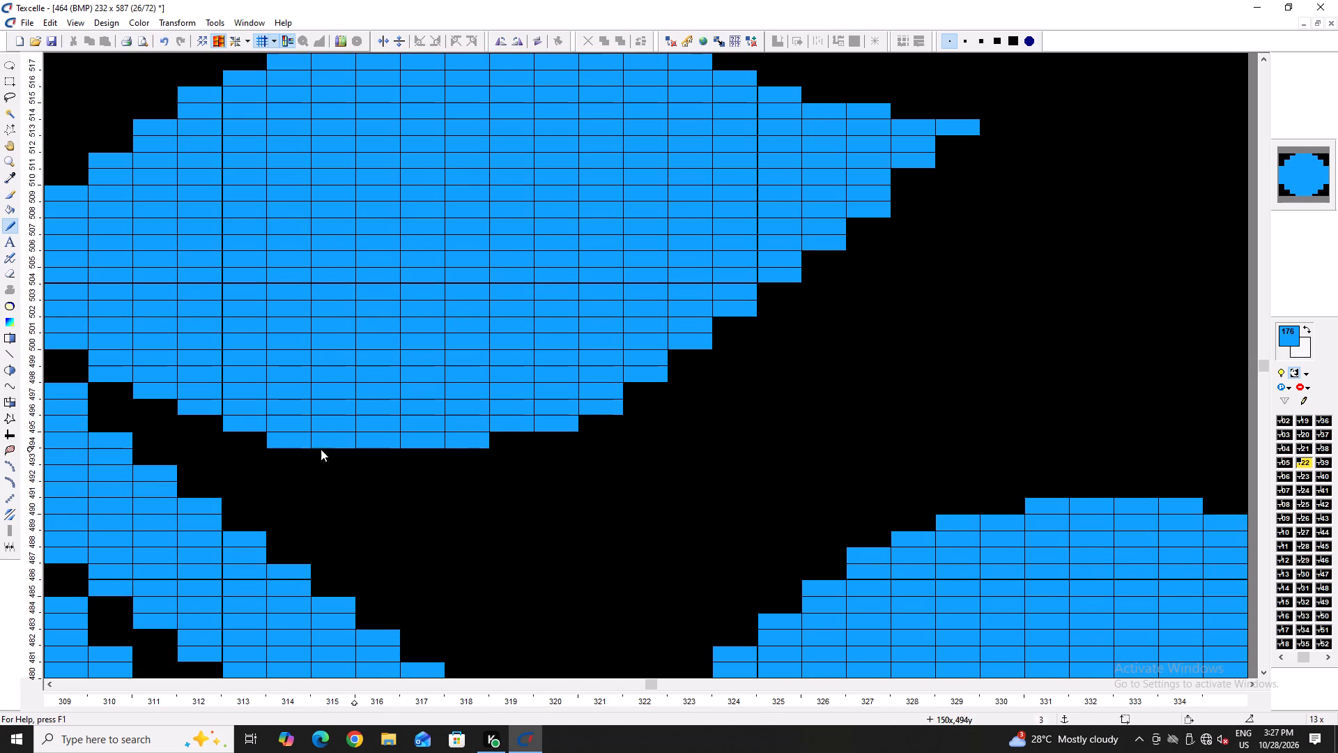
pyautogui.rightClick(285, 446)
pyautogui.keyDown('ctrl'); pyautogui.scroll(-4, 285, 444); pyautogui.keyUp('ctrl')
pyautogui.keyDown('ctrl'); pyautogui.scroll(5, 350, 433); pyautogui.keyUp('ctrl')
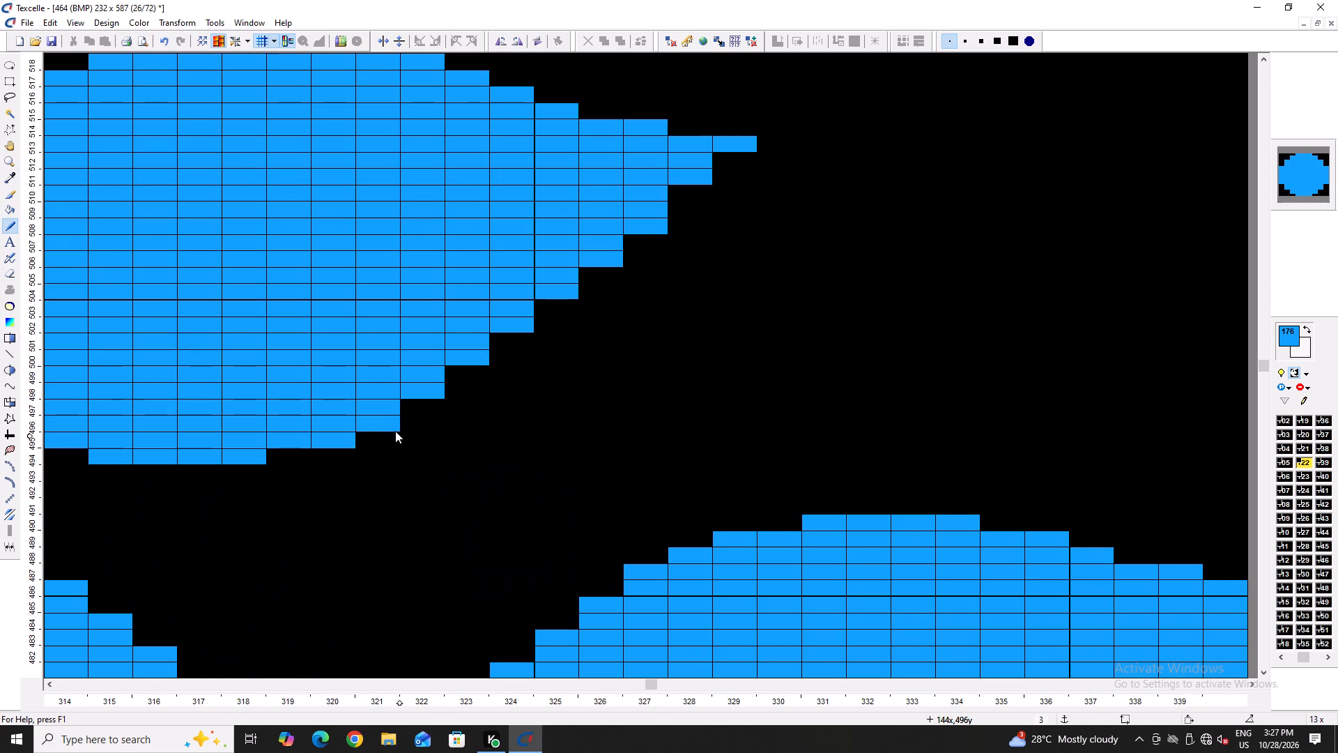
pyautogui.rightClick(394, 429)
pyautogui.rightClick(332, 444)
pyautogui.rightClick(247, 455)
pyautogui.keyDown('ctrl'); pyautogui.scroll(-3, 276, 448); pyautogui.keyUp('ctrl')
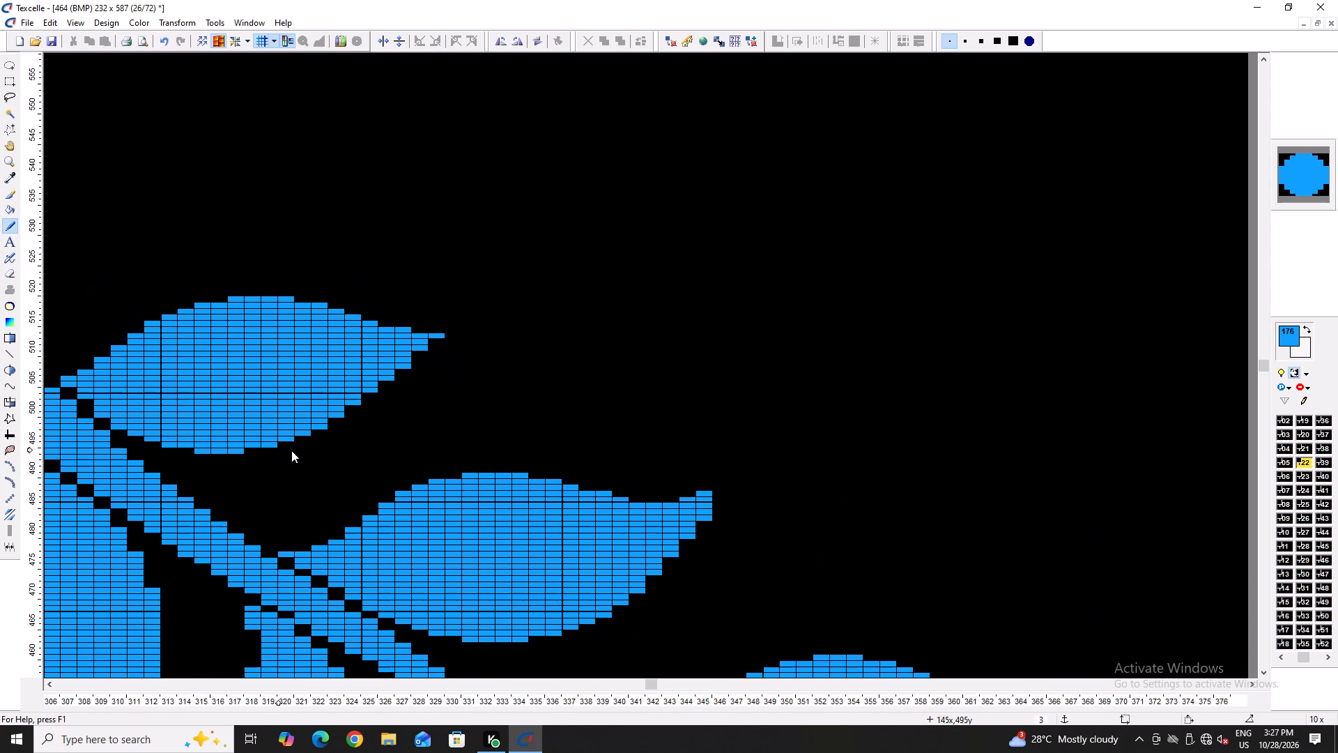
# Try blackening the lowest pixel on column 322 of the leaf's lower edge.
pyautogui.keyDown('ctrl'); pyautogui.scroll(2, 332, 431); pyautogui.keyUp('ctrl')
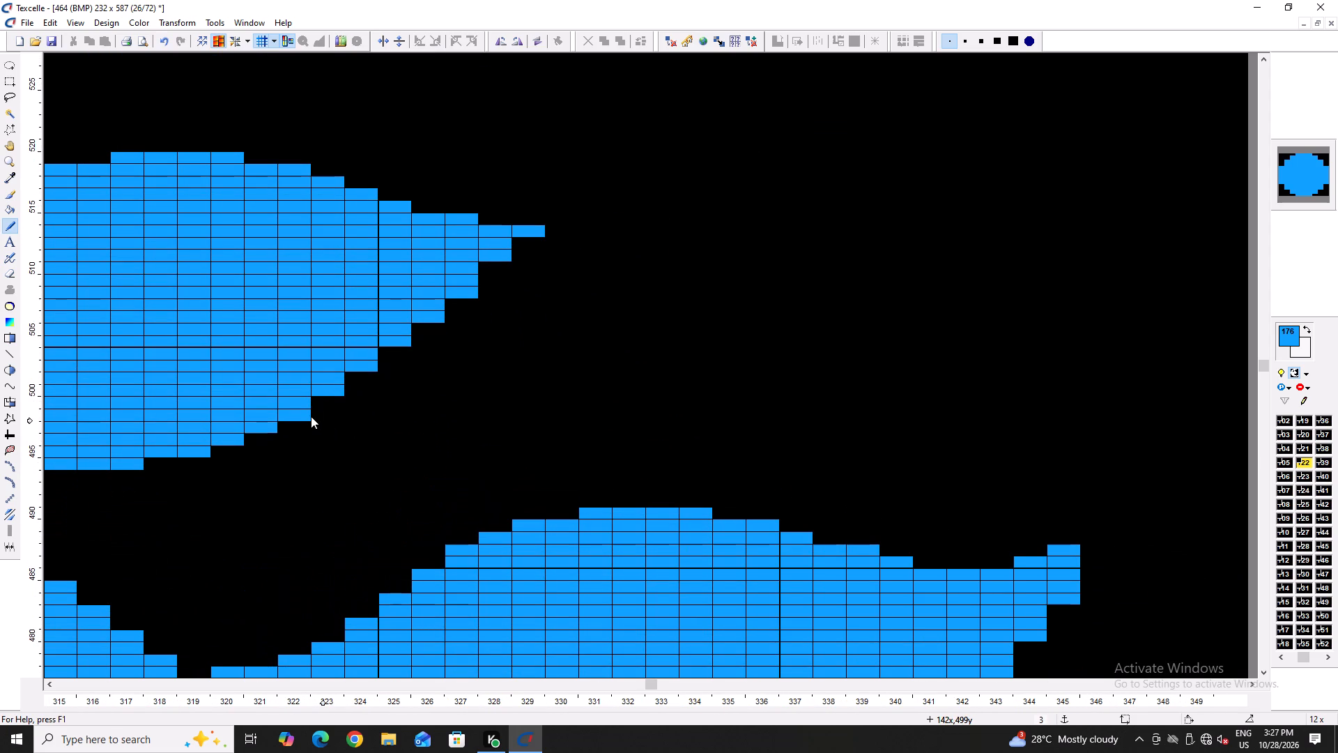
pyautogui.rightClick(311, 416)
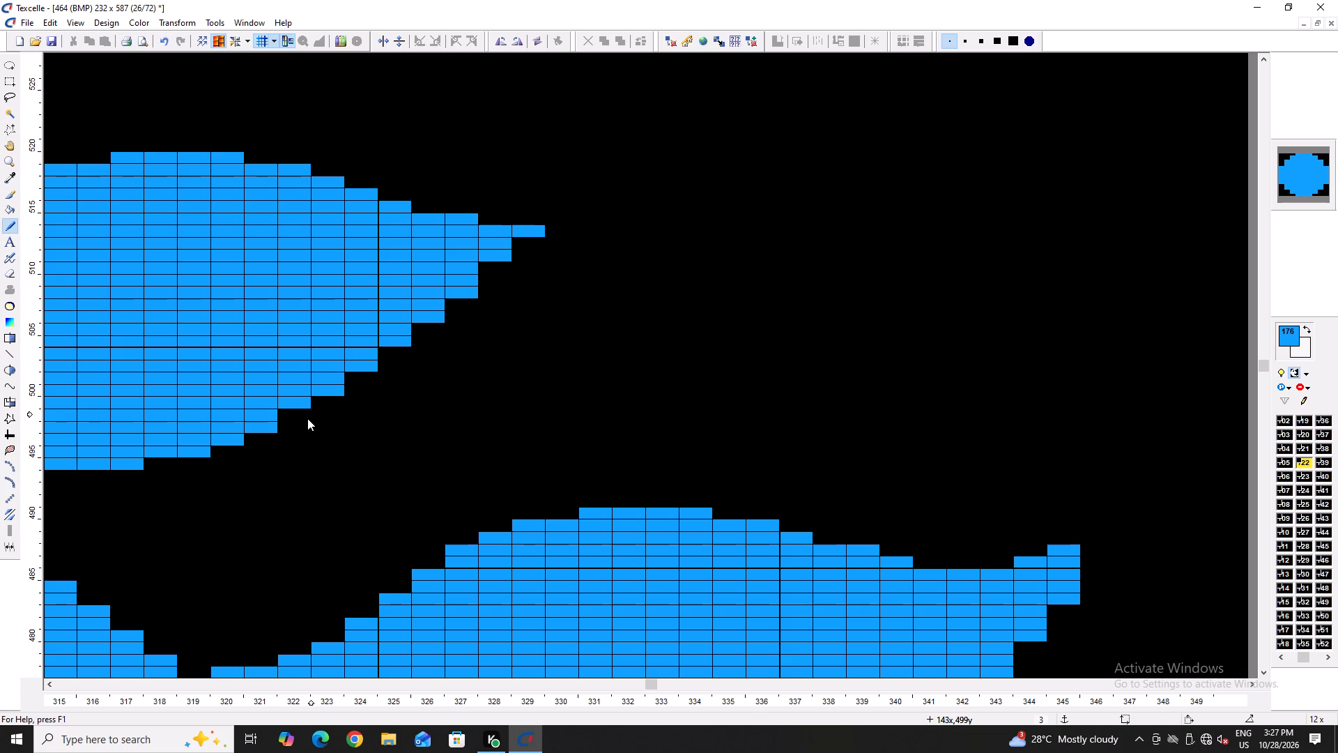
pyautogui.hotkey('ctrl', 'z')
# Save the design.
pyautogui.hotkey('ctrl', 's')
pyautogui.hotkey('ctrl', 's')
pyautogui.hotkey('ctrl', 's')
pyautogui.hotkey('ctrl', 's')
pyautogui.hotkey('ctrl', 's')
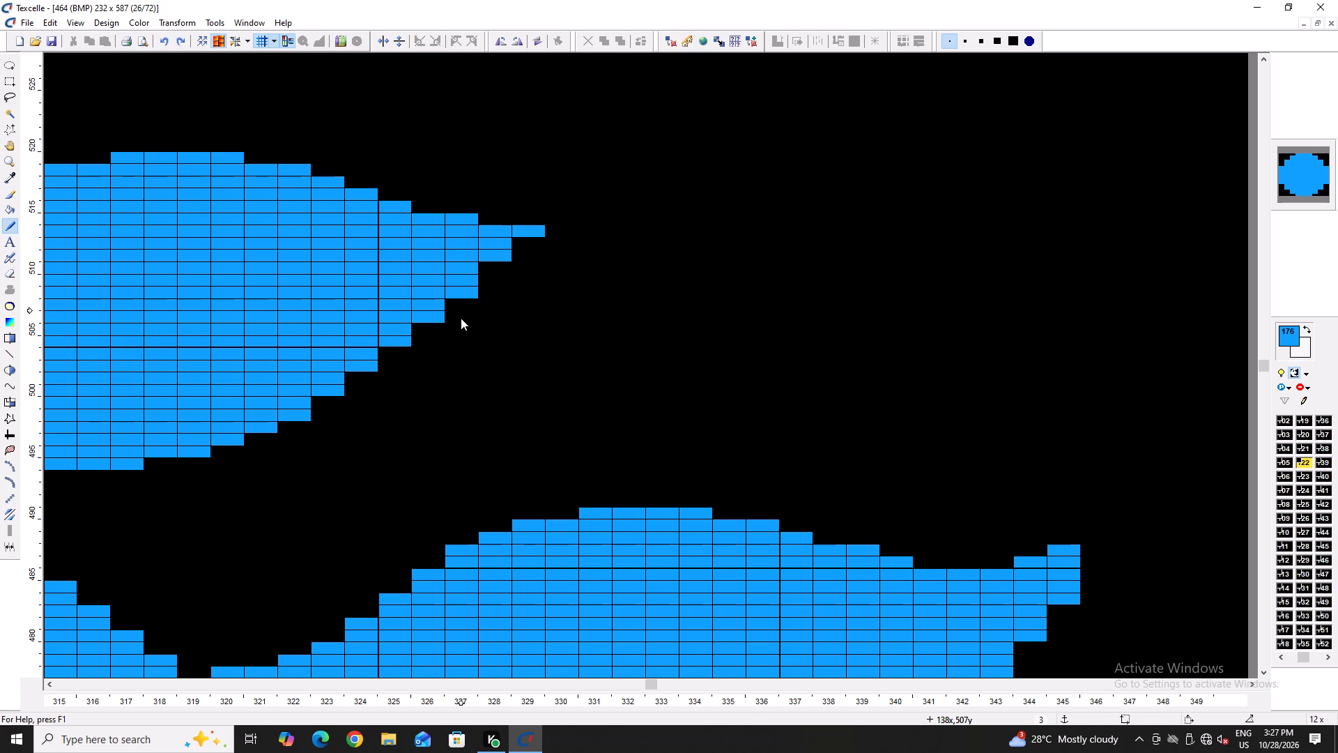
# Even the upper edge of the hanging leaf below the branch by blackening its top pixels on columns 338–343.
pyautogui.keyDown('ctrl'); pyautogui.scroll(-4, 459, 319); pyautogui.keyUp('ctrl')
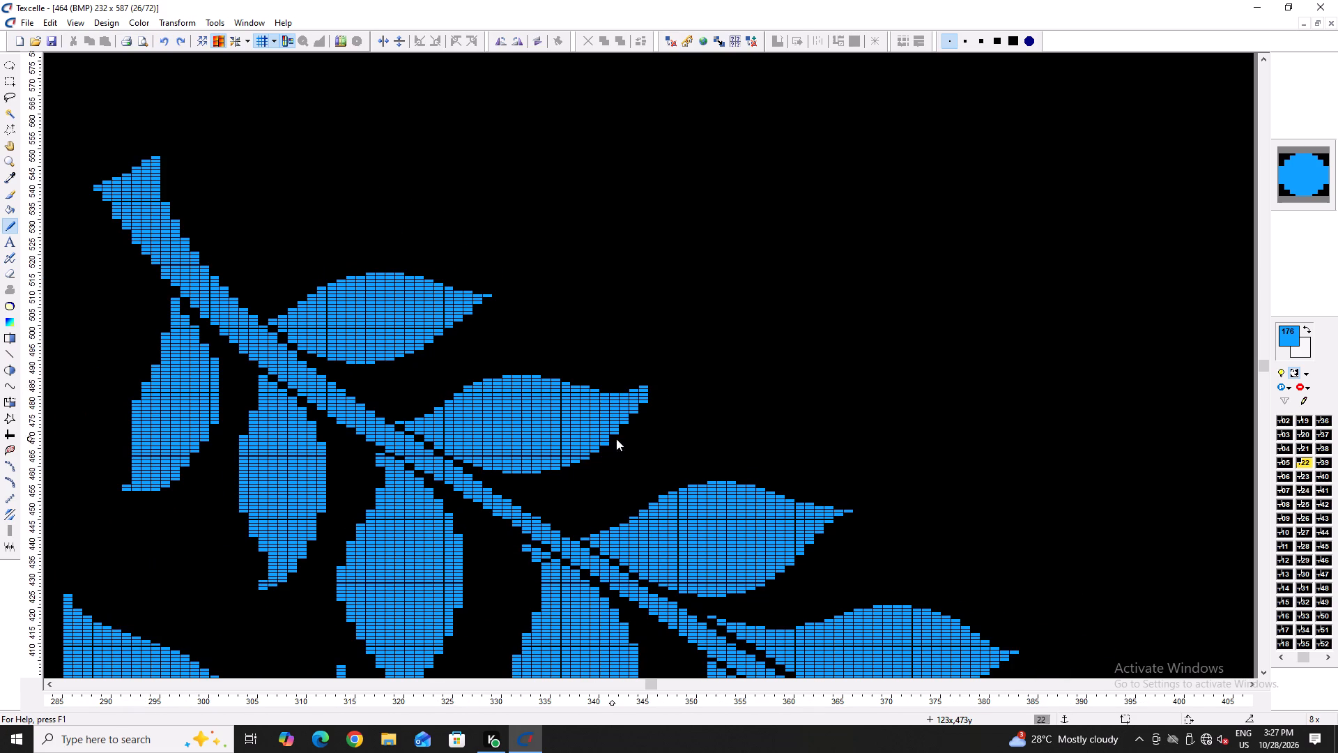
pyautogui.keyDown('ctrl'); pyautogui.scroll(5, 629, 422); pyautogui.keyUp('ctrl')
pyautogui.keyDown('ctrl'); pyautogui.scroll(-5, 570, 440); pyautogui.keyUp('ctrl')
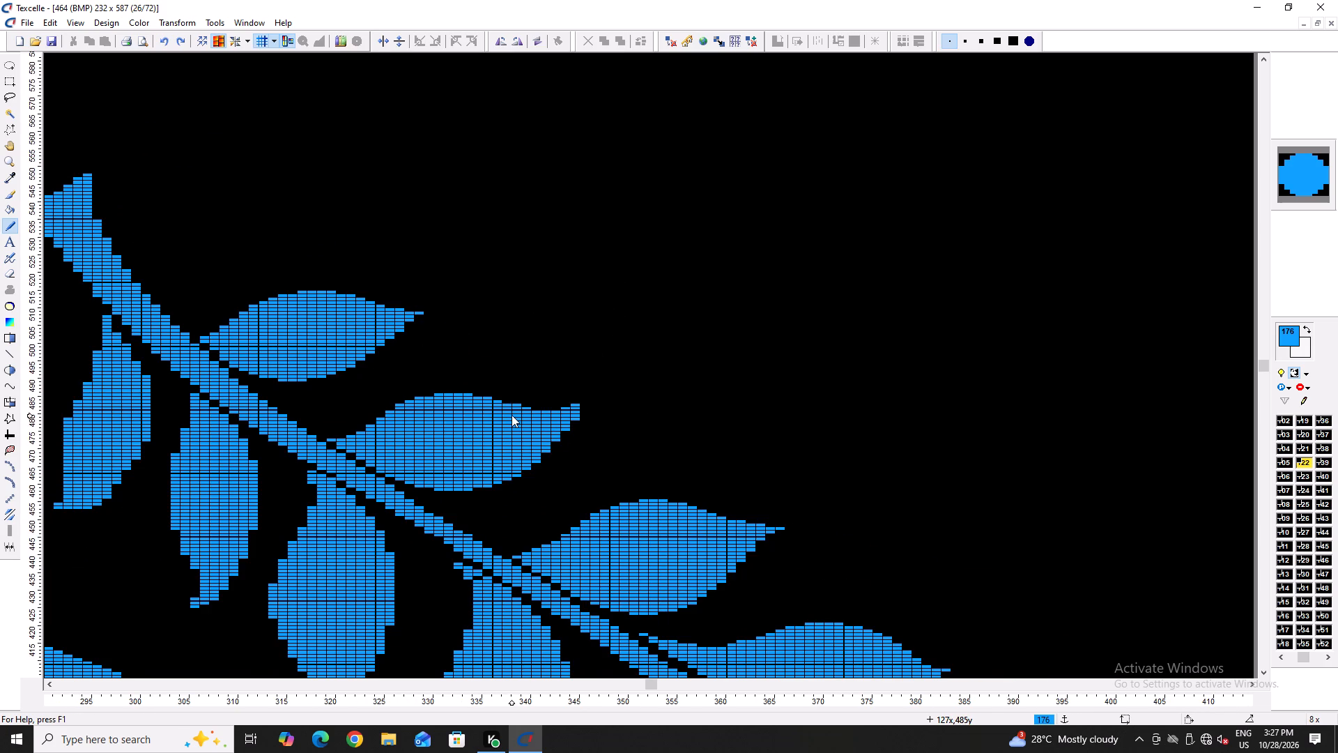
pyautogui.keyDown('ctrl'); pyautogui.scroll(-1, 512, 415); pyautogui.keyUp('ctrl')
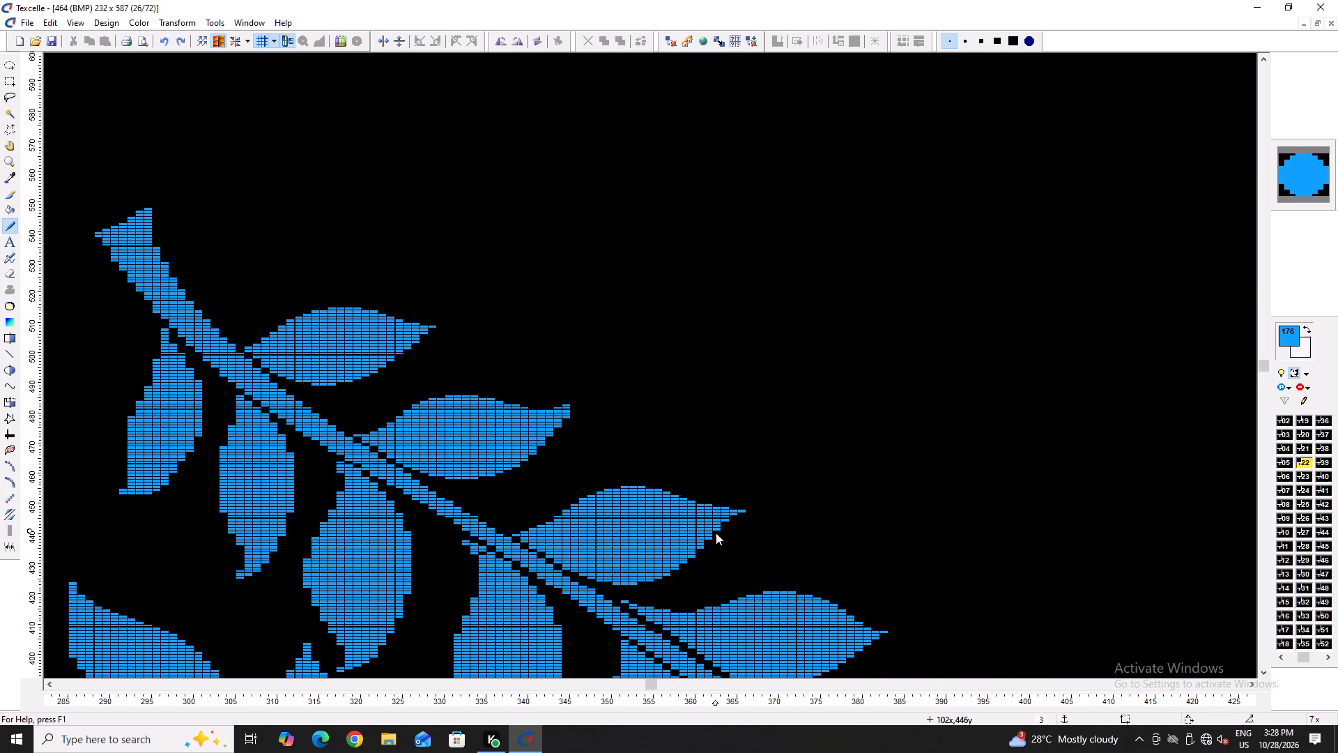
pyautogui.scroll(-2, 715, 537)
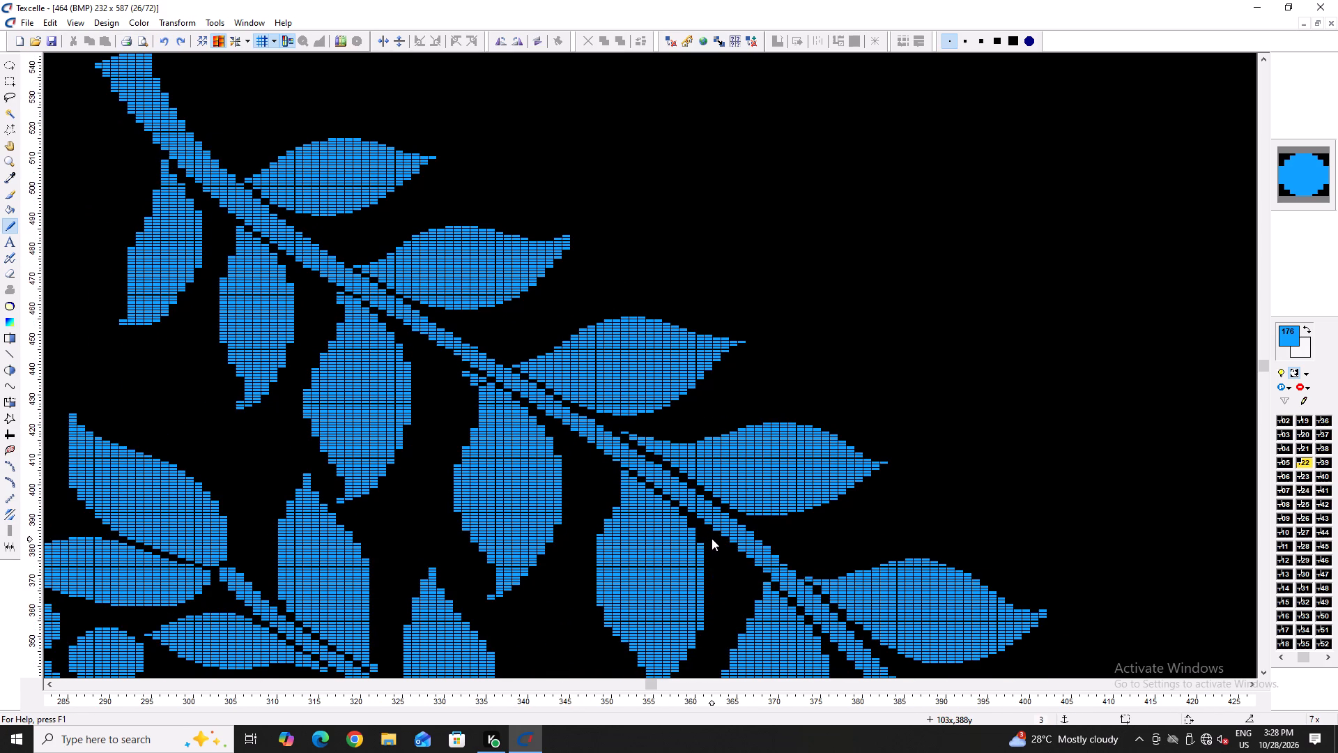
pyautogui.keyDown('ctrl'); pyautogui.scroll(3, 523, 398); pyautogui.keyUp('ctrl')
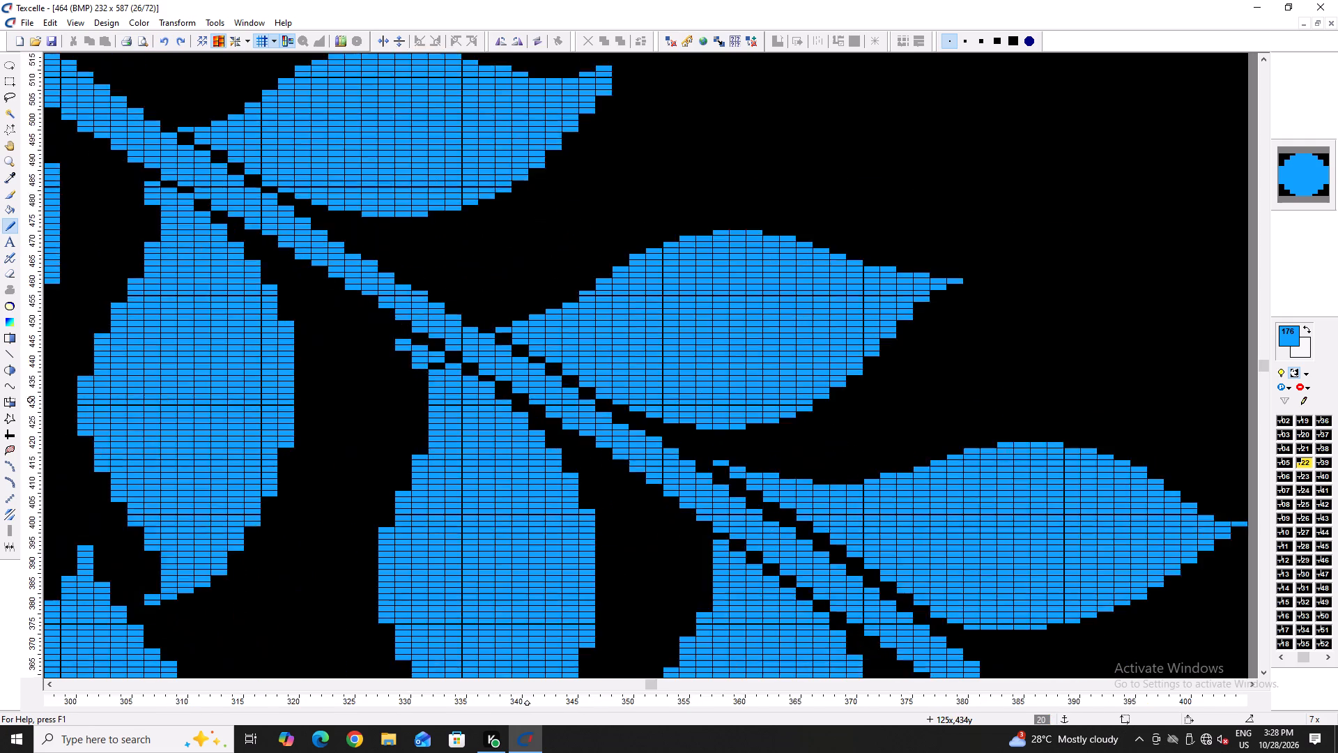
pyautogui.keyDown('ctrl'); pyautogui.scroll(2, 523, 398); pyautogui.keyUp('ctrl')
pyautogui.click(360, 333)
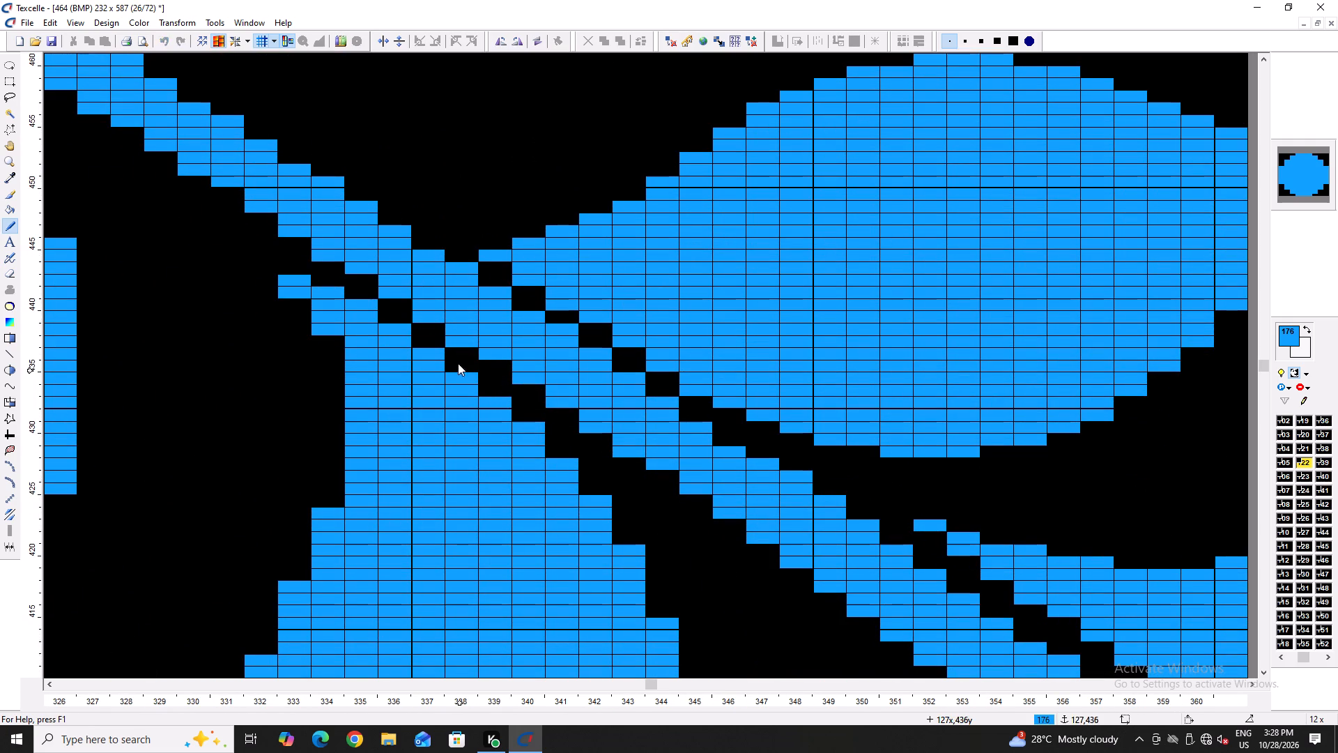
pyautogui.rightClick(458, 363)
pyautogui.rightClick(502, 404)
pyautogui.rightClick(526, 427)
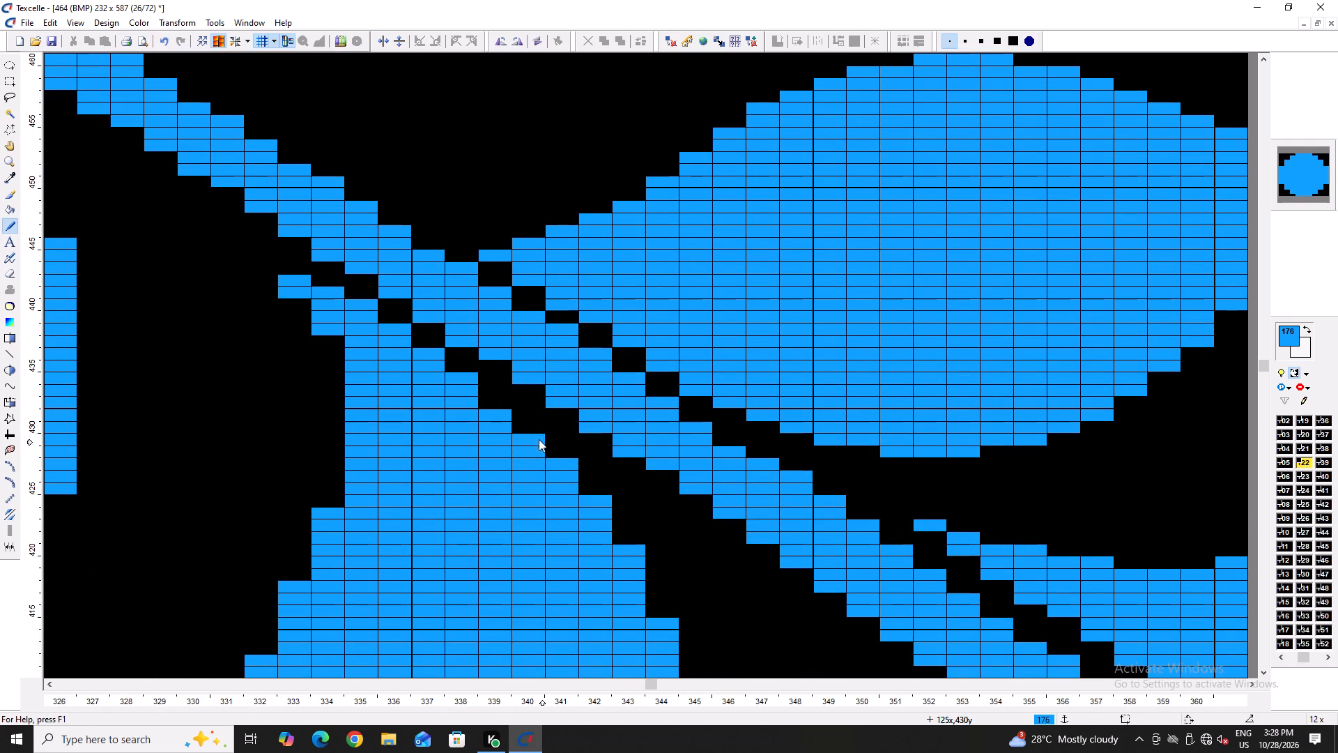
pyautogui.rightClick(580, 462)
pyautogui.rightClick(569, 459)
pyautogui.rightClick(599, 496)
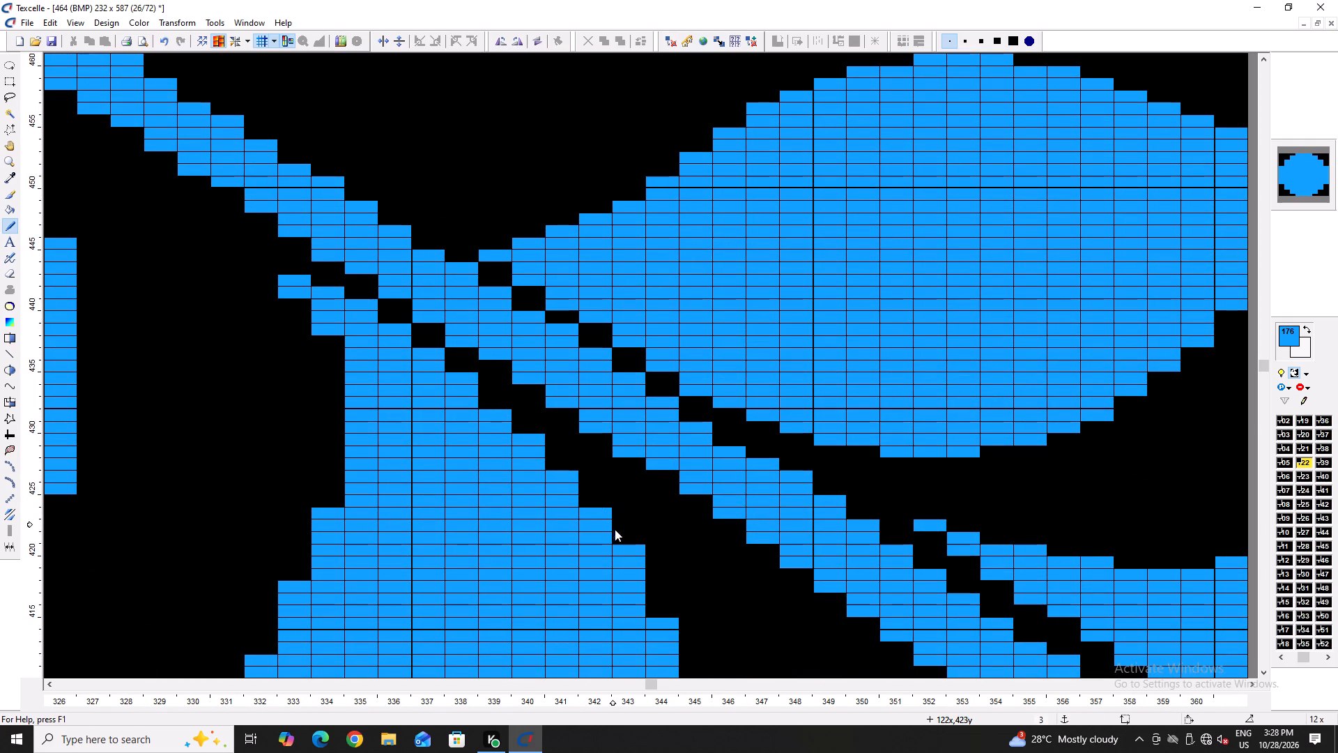
pyautogui.rightClick(624, 541)
pyautogui.rightClick(624, 541)
pyautogui.rightClick(625, 545)
# Blacken the blue stub on column 333 at the same leaf's stalk, so the stalk end starts at column 334.
pyautogui.scroll(-2, 625, 545)
pyautogui.keyDown('ctrl'); pyautogui.scroll(-1, 618, 434); pyautogui.keyUp('ctrl')
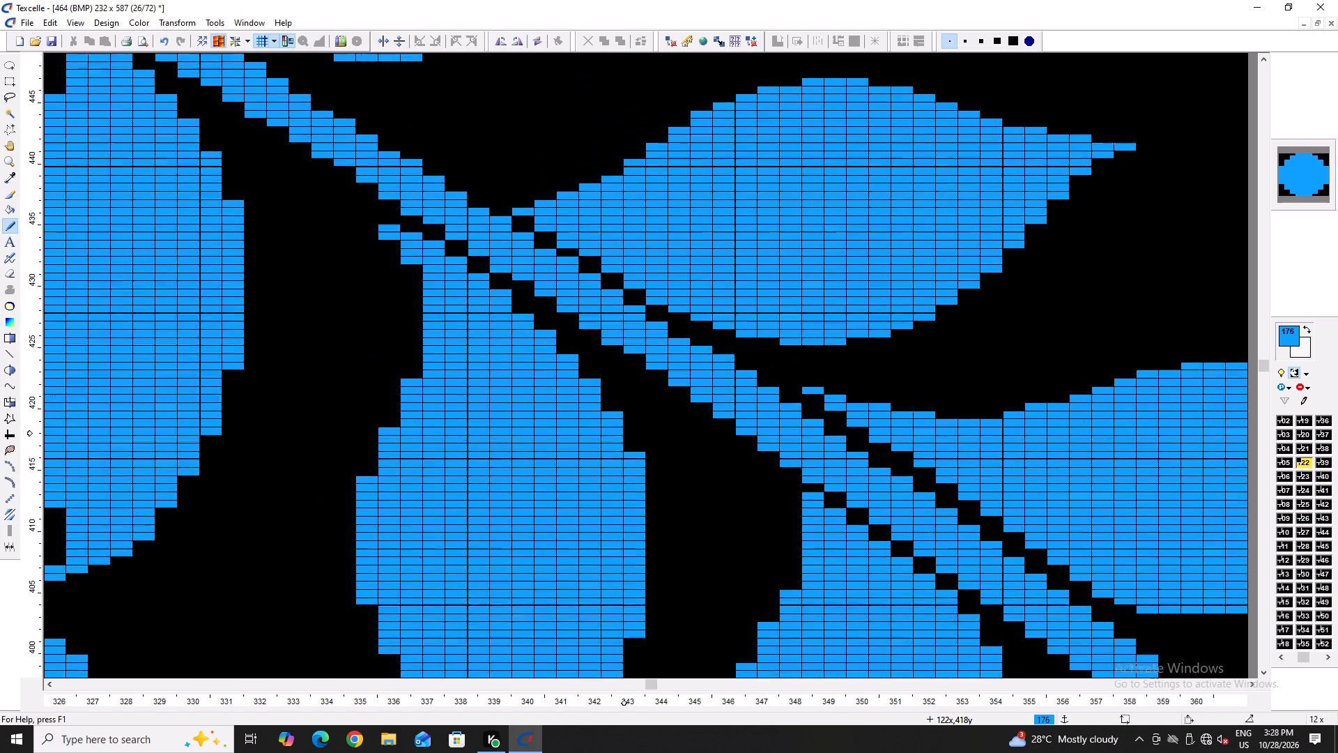
pyautogui.keyDown('ctrl'); pyautogui.scroll(-1, 618, 434); pyautogui.keyUp('ctrl')
pyautogui.keyDown('ctrl'); pyautogui.scroll(2, 459, 317); pyautogui.keyUp('ctrl')
pyautogui.scroll(2, 459, 317)
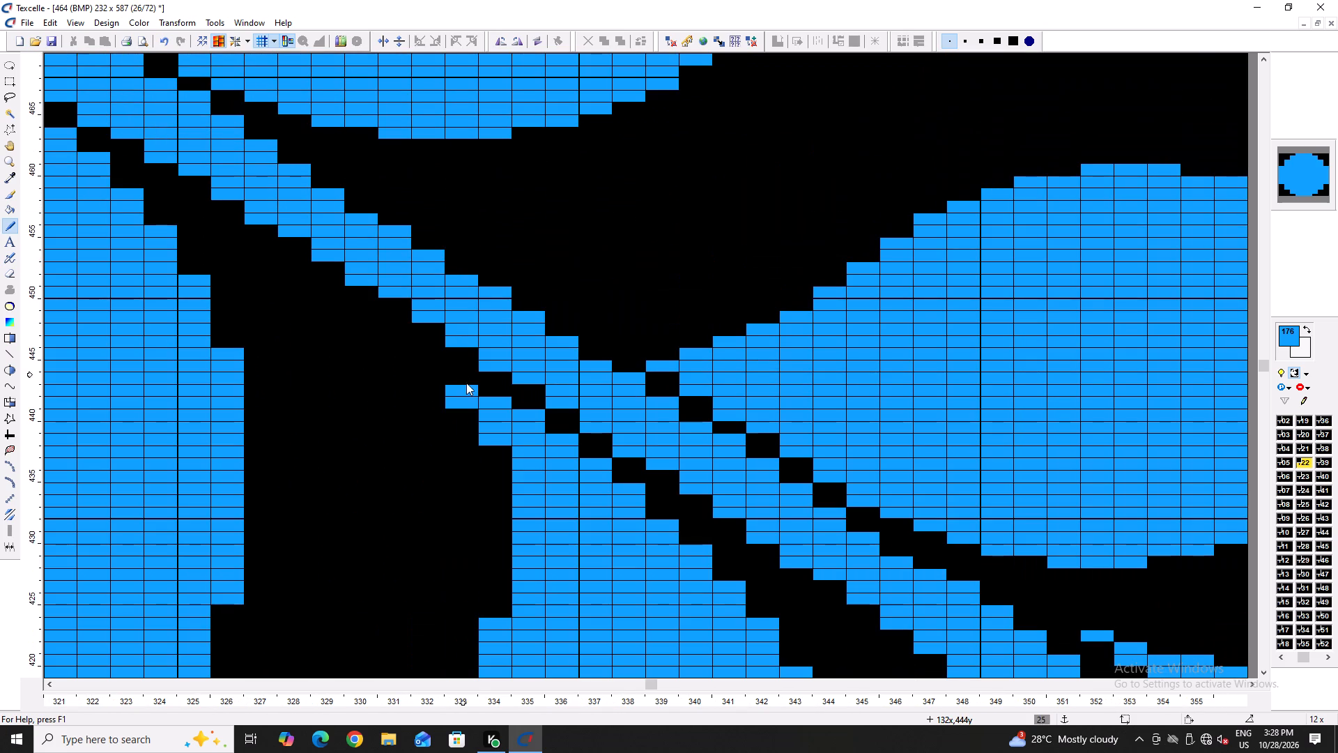
pyautogui.click(466, 384)
pyautogui.click(452, 378)
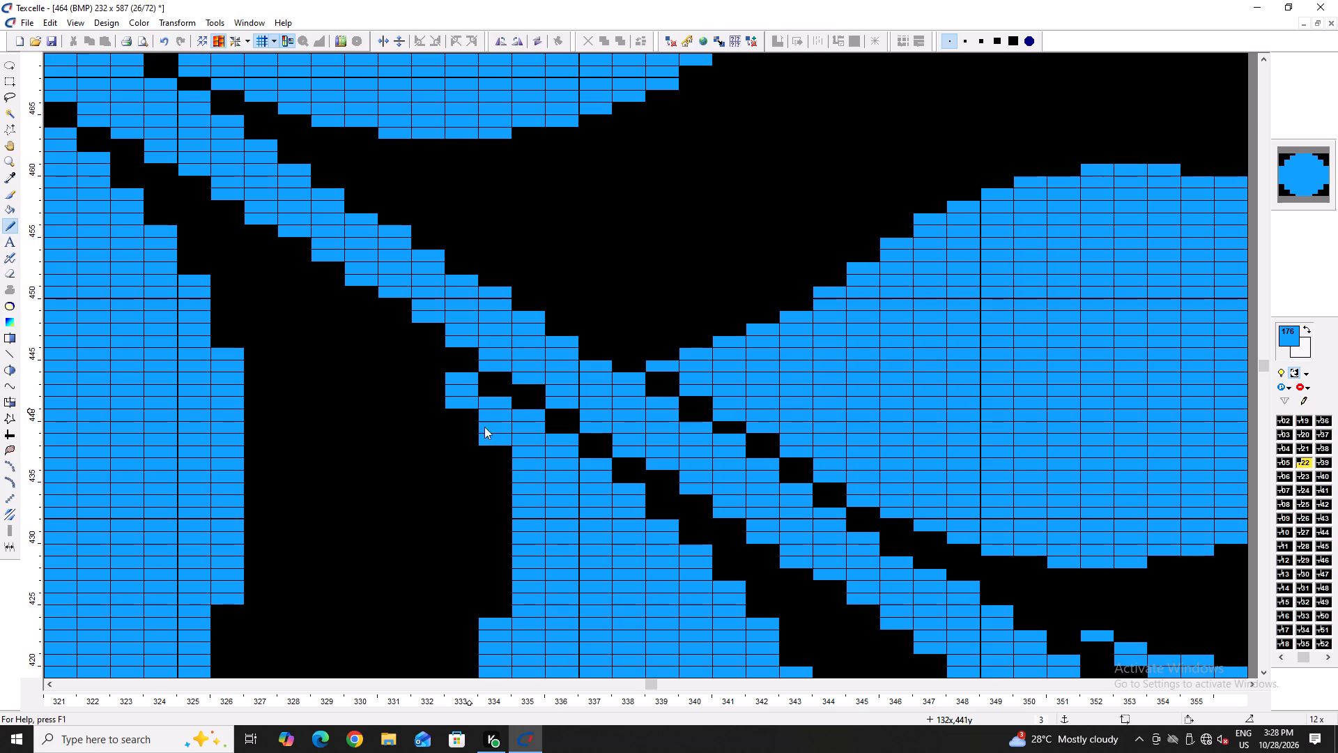
pyautogui.moveTo(463, 376); pyautogui.dragTo(461, 418, button='right')
# Even the steps along the lower part of the leaf's outer edge on columns 332–336, adding and blackening single pixels.
pyautogui.keyDown('ctrl'); pyautogui.scroll(-2, 461, 419); pyautogui.keyUp('ctrl')
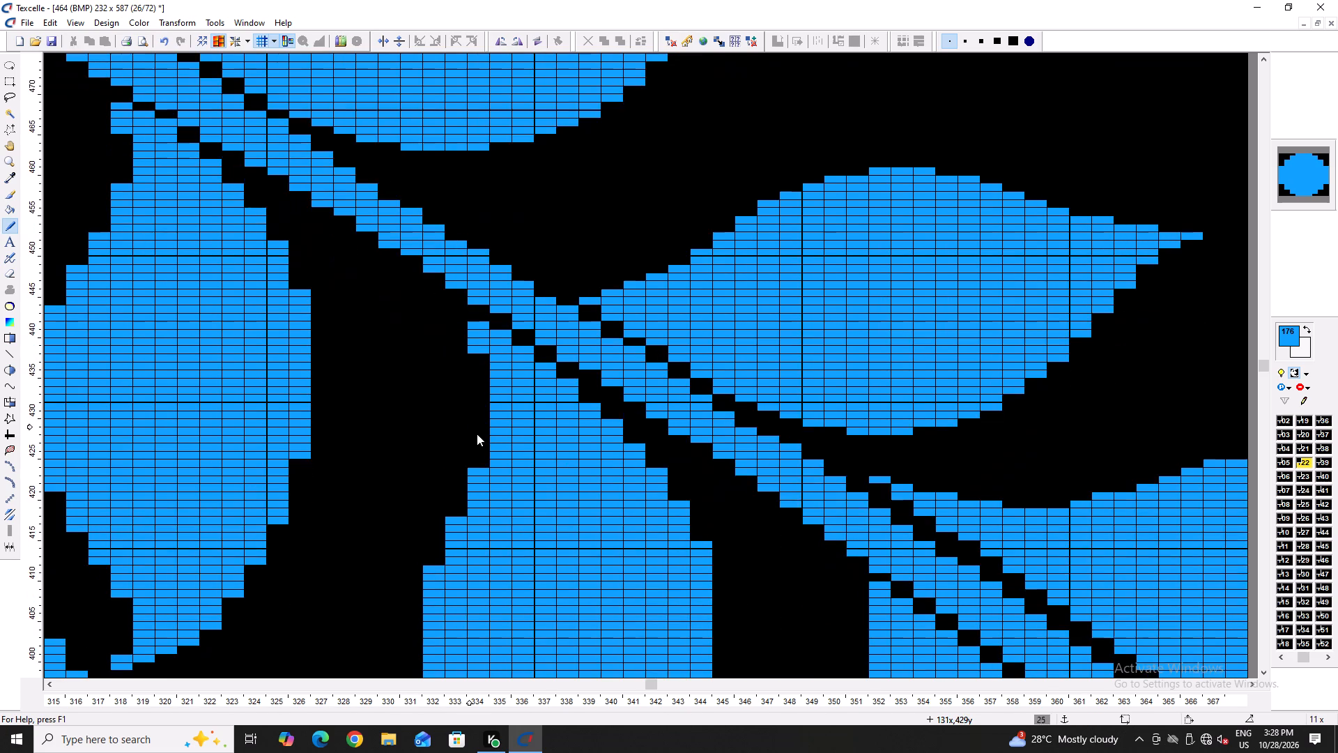
pyautogui.scroll(-2, 477, 436)
pyautogui.scroll(-1, 436, 538)
pyautogui.rightClick(433, 446)
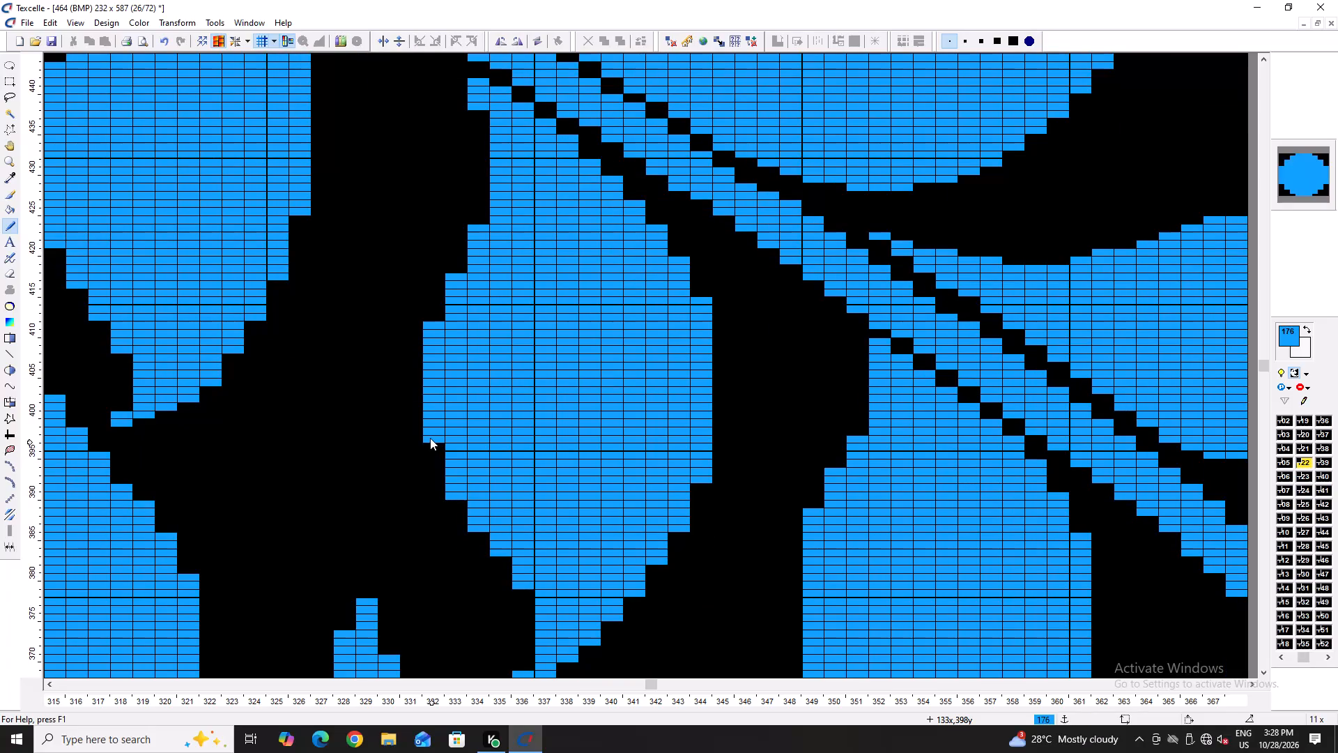
pyautogui.click(429, 446)
pyautogui.doubleClick(435, 457)
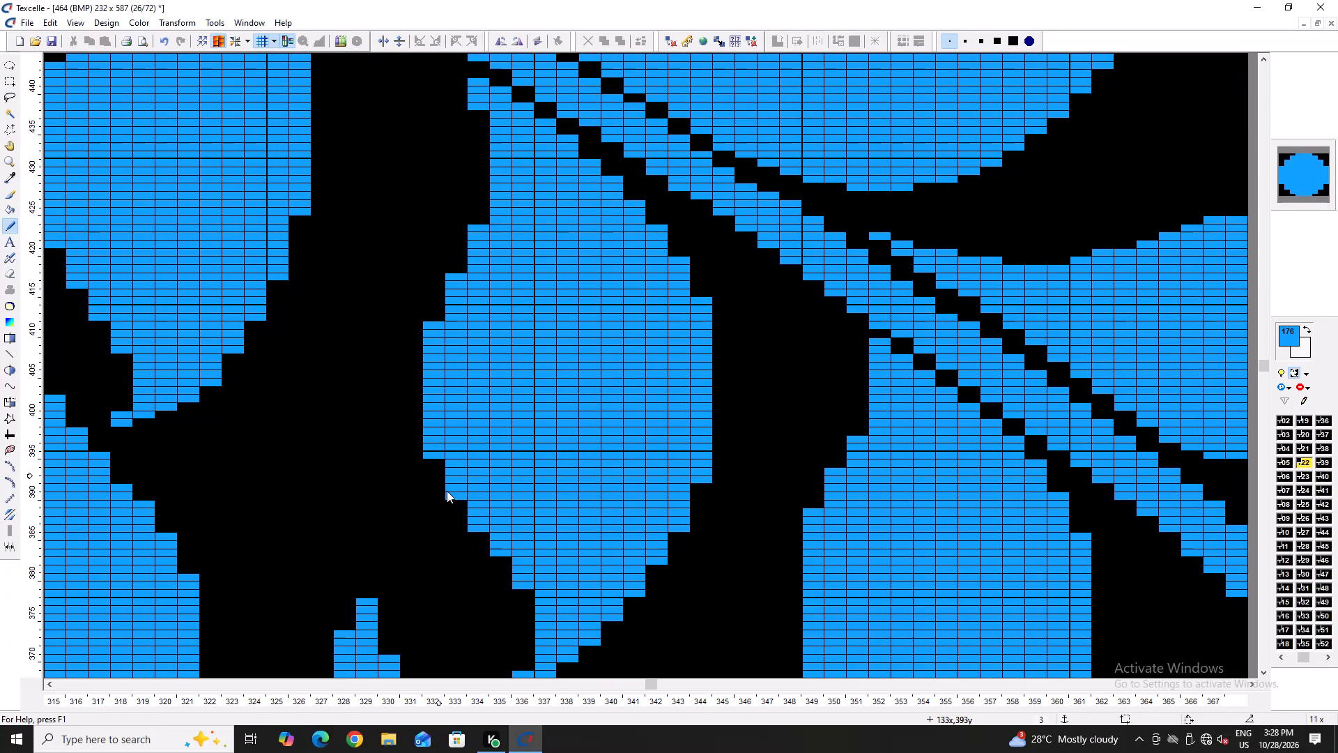
pyautogui.rightClick(437, 457)
pyautogui.rightClick(457, 499)
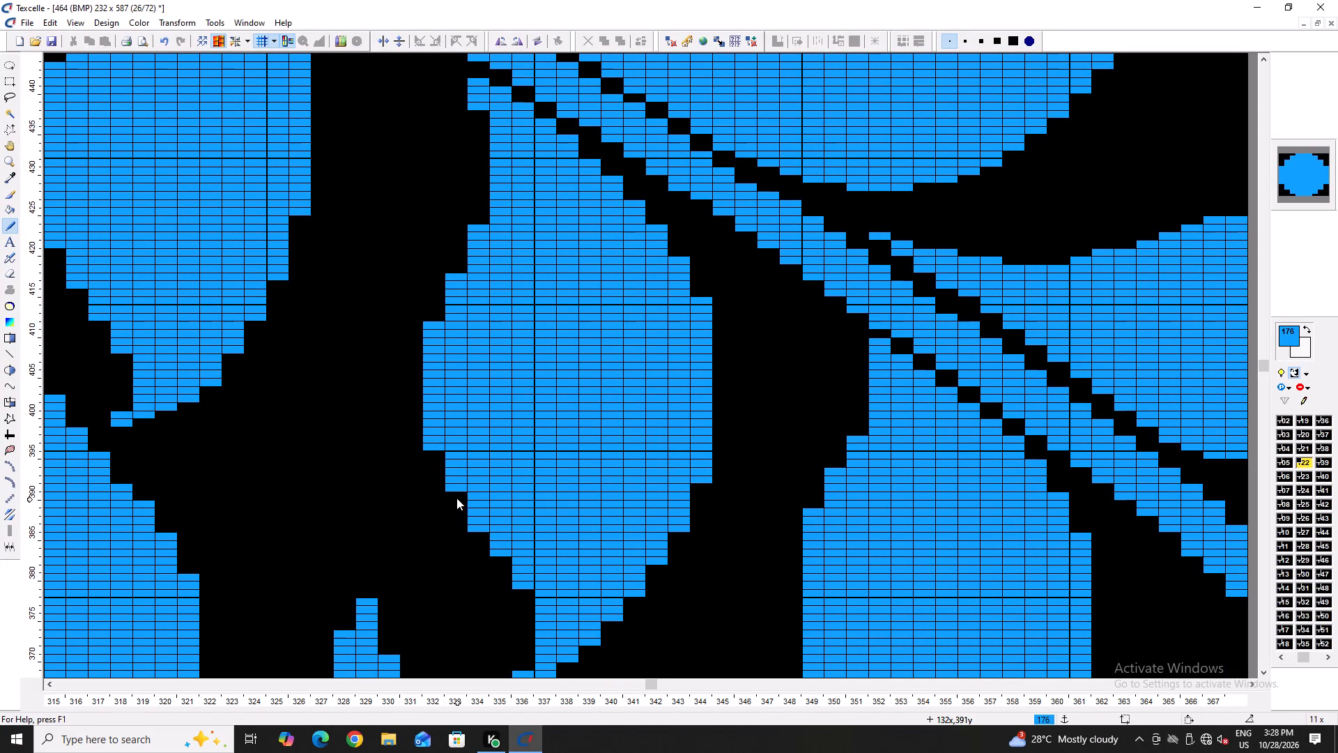
pyautogui.rightClick(467, 523)
pyautogui.moveTo(472, 524); pyautogui.dragTo(468, 530, button='right')
pyautogui.rightClick(495, 552)
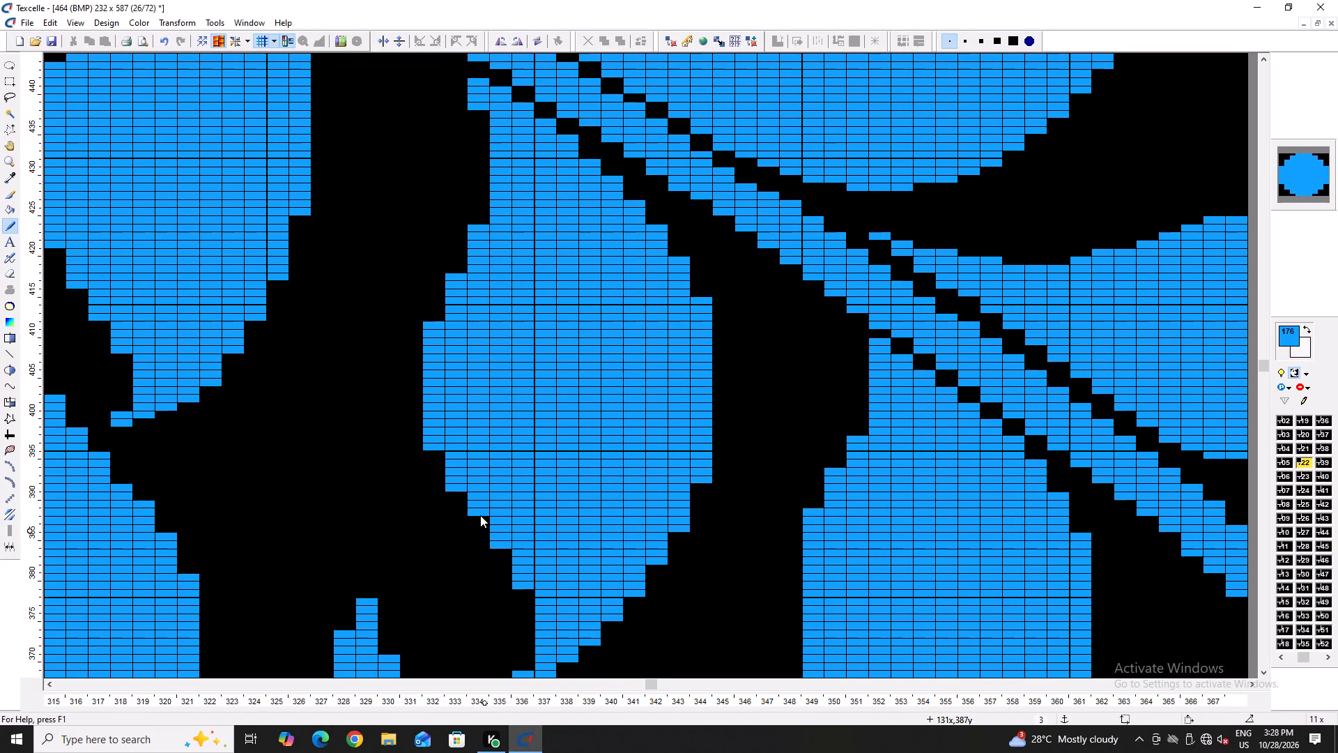
pyautogui.rightClick(456, 487)
pyautogui.rightClick(433, 448)
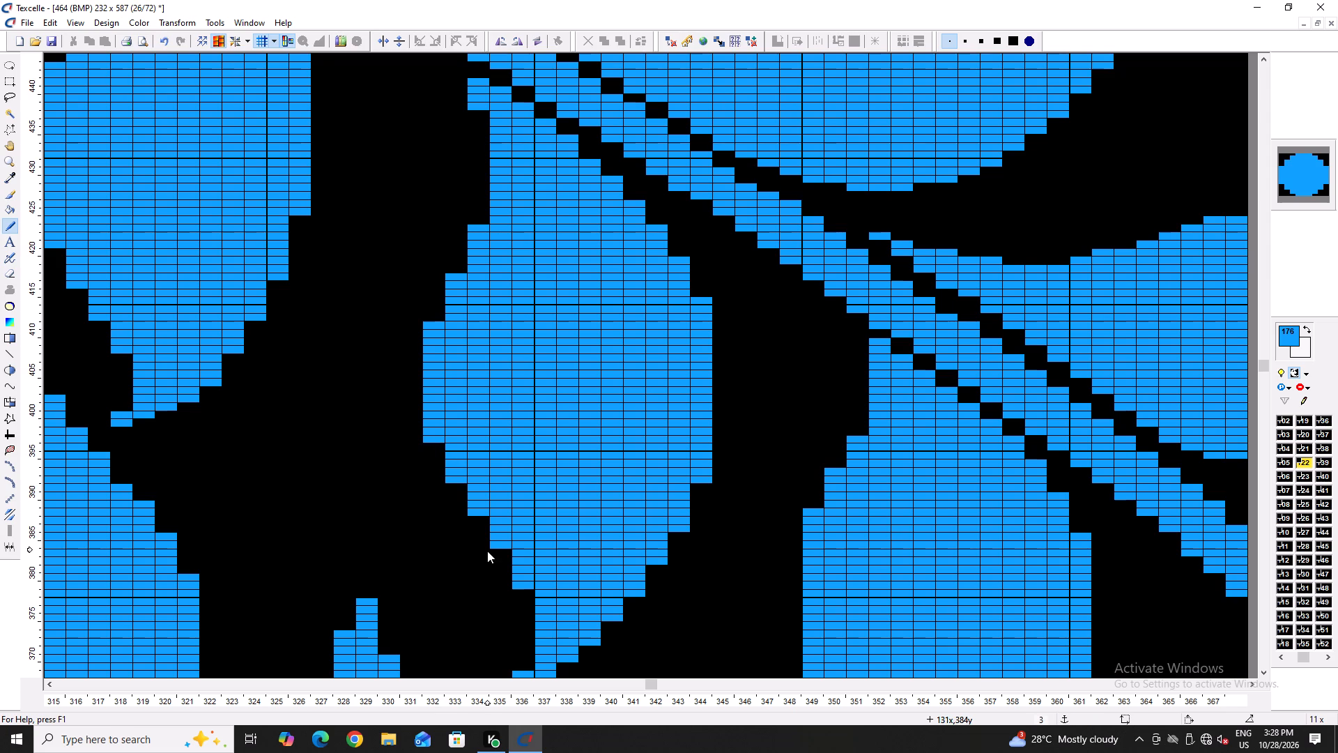
pyautogui.click(524, 590)
pyautogui.click(502, 552)
# Raise the leaf's tip on column 336 by one row and blacken the lowest pixel on column 337.
pyautogui.scroll(-1, 509, 560)
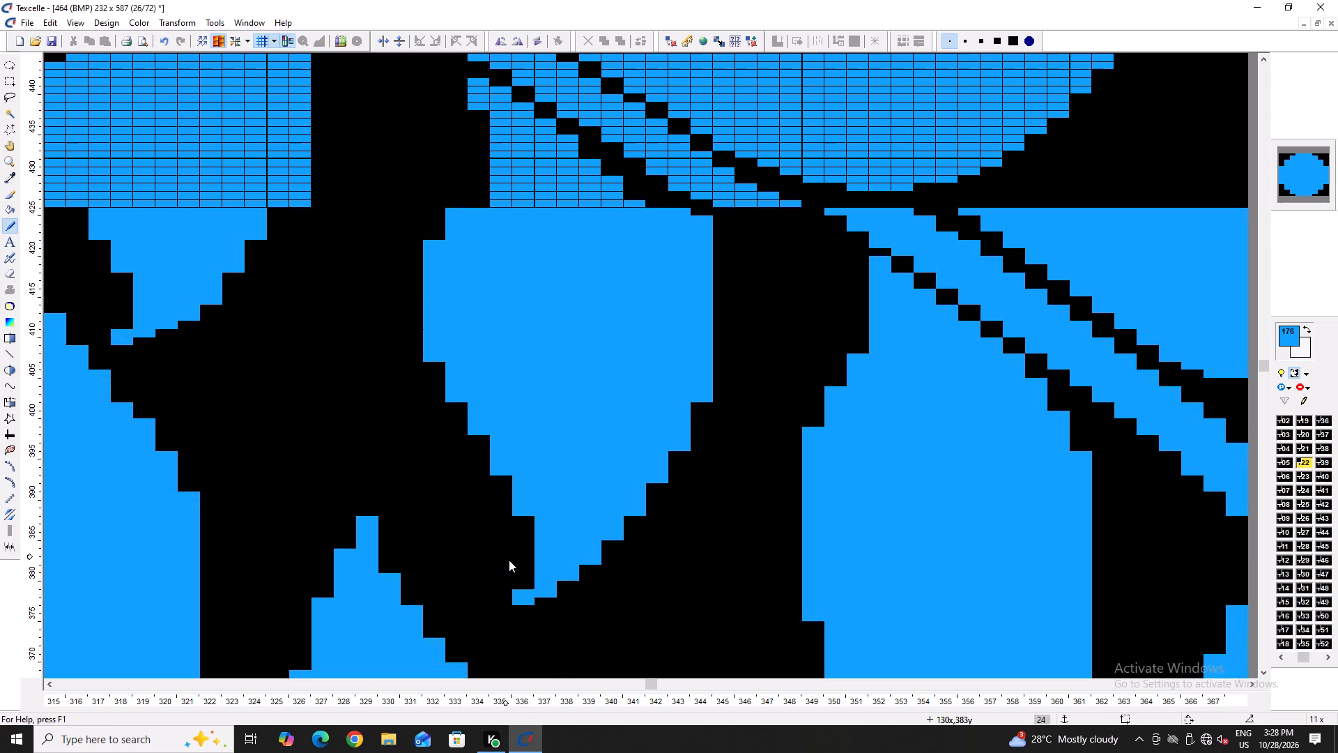
pyautogui.scroll(-1, 509, 560)
pyautogui.click(527, 503)
pyautogui.rightClick(521, 516)
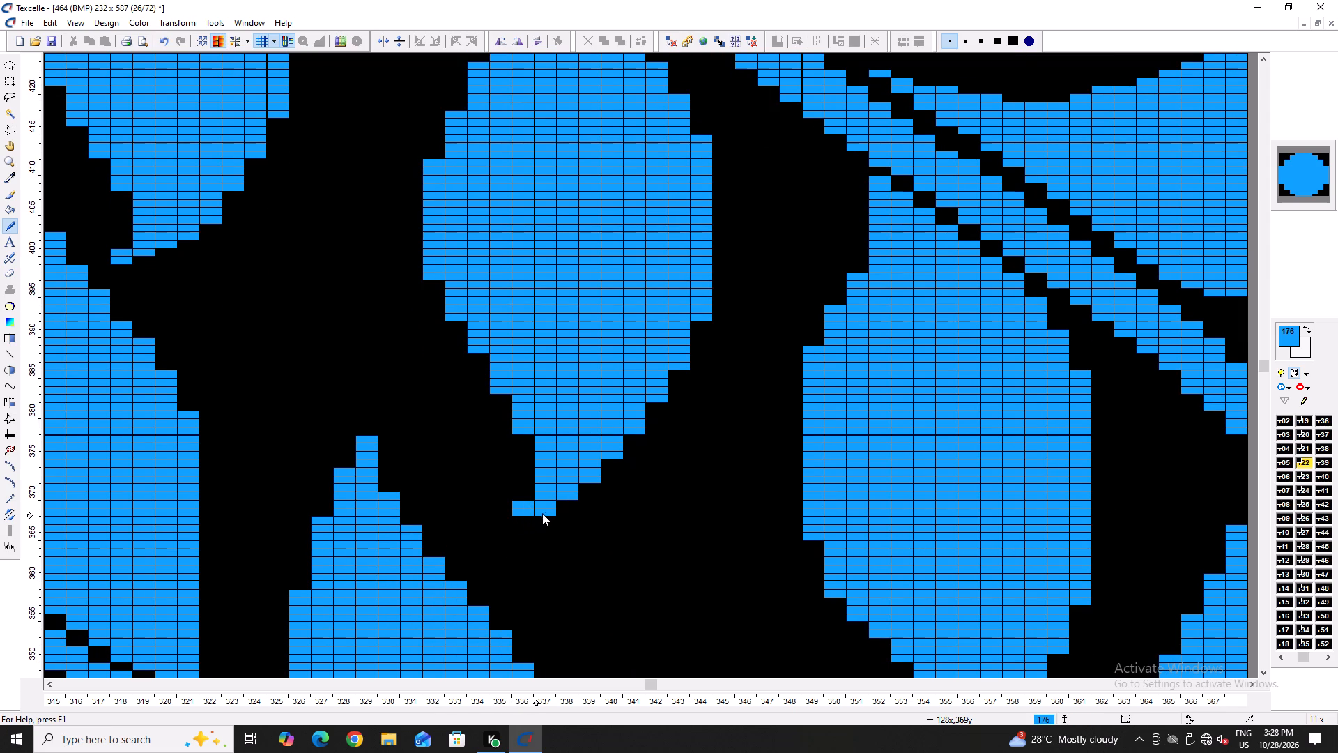
pyautogui.rightClick(546, 512)
# Raise the tip of the adjacent hanging leaf on column 318 by one row and trim its underside near the tip.
pyautogui.keyDown('ctrl'); pyautogui.scroll(-4, 562, 499); pyautogui.keyUp('ctrl')
pyautogui.keyDown('ctrl'); pyautogui.scroll(1, 380, 369); pyautogui.keyUp('ctrl')
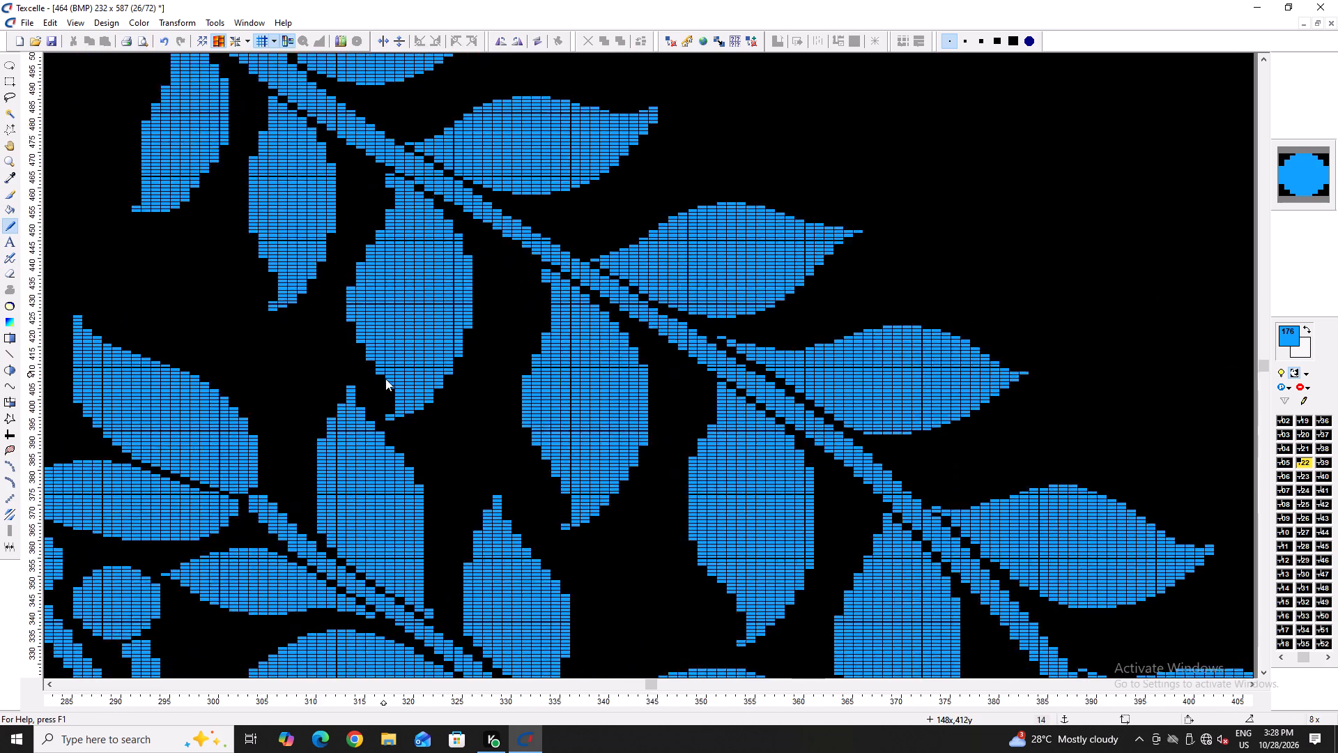
pyautogui.keyDown('ctrl'); pyautogui.scroll(2, 385, 379); pyautogui.keyUp('ctrl')
pyautogui.rightClick(436, 406)
pyautogui.rightClick(424, 418)
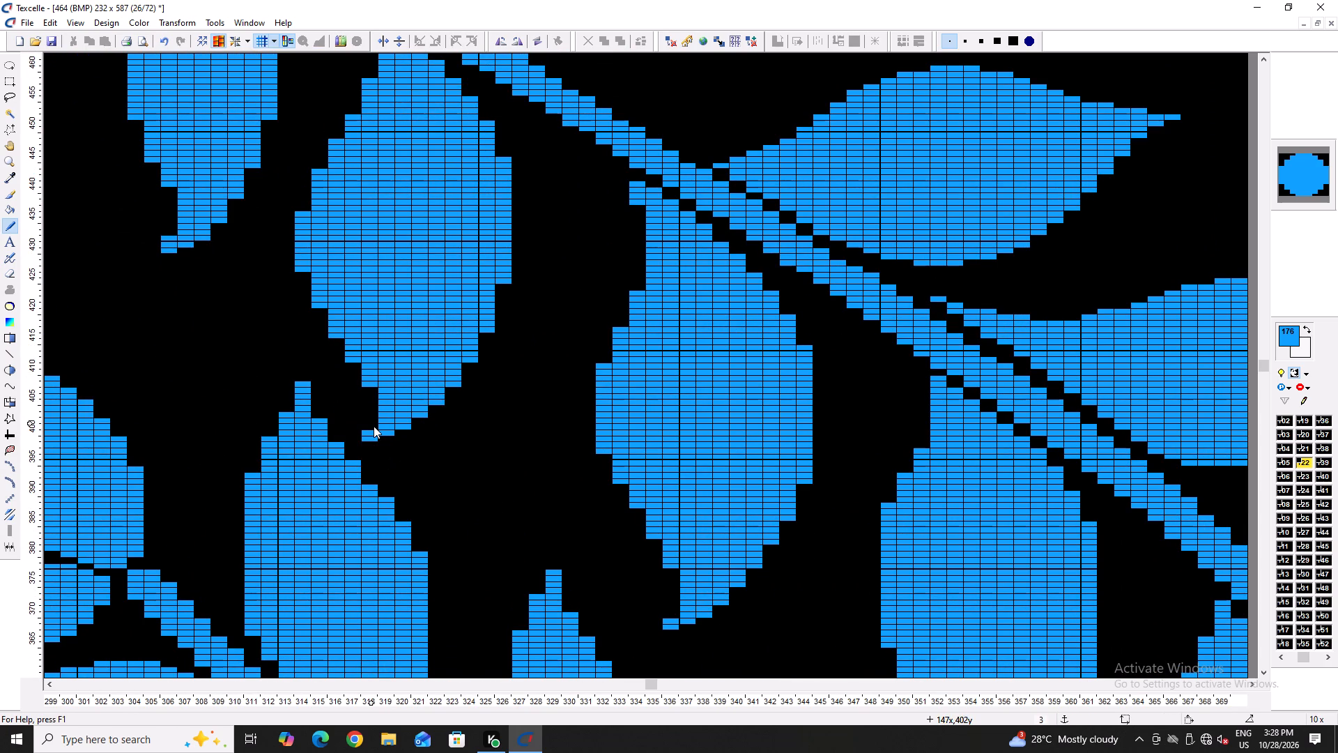
pyautogui.keyDown('ctrl'); pyautogui.scroll(2, 394, 399); pyautogui.keyUp('ctrl')
pyautogui.click(363, 448)
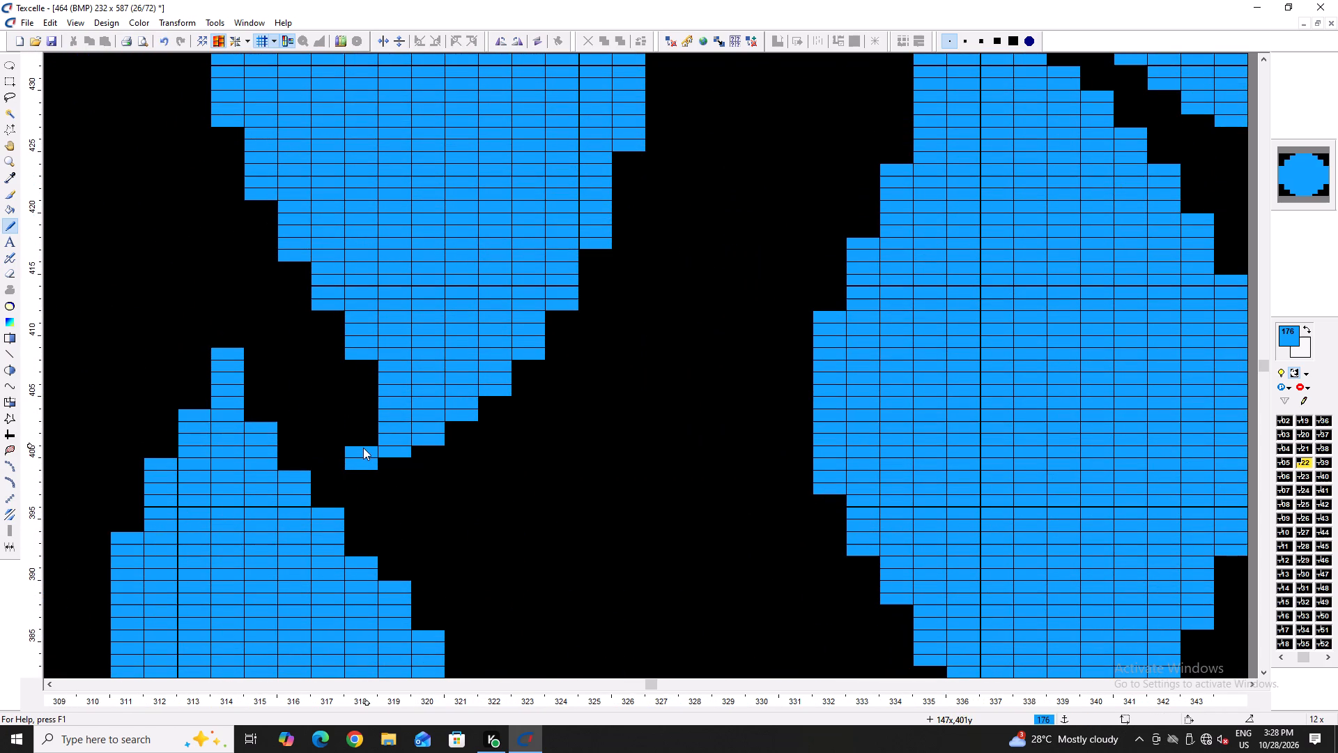
pyautogui.click(369, 441)
pyautogui.rightClick(364, 466)
pyautogui.rightClick(403, 455)
# Even that leaf's rising lower edge by blackening the lowest pixels on columns 320–324.
pyautogui.rightClick(431, 441)
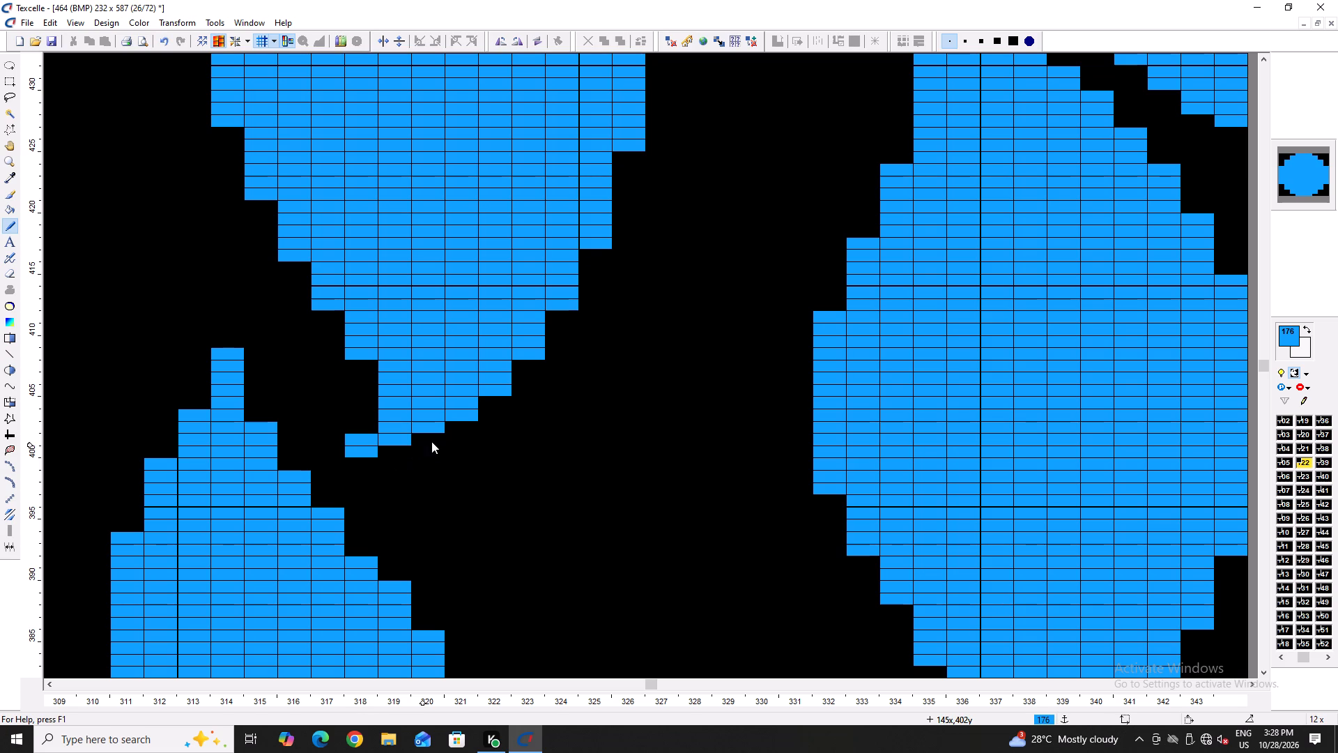
pyautogui.rightClick(470, 418)
pyautogui.rightClick(495, 395)
pyautogui.rightClick(495, 395)
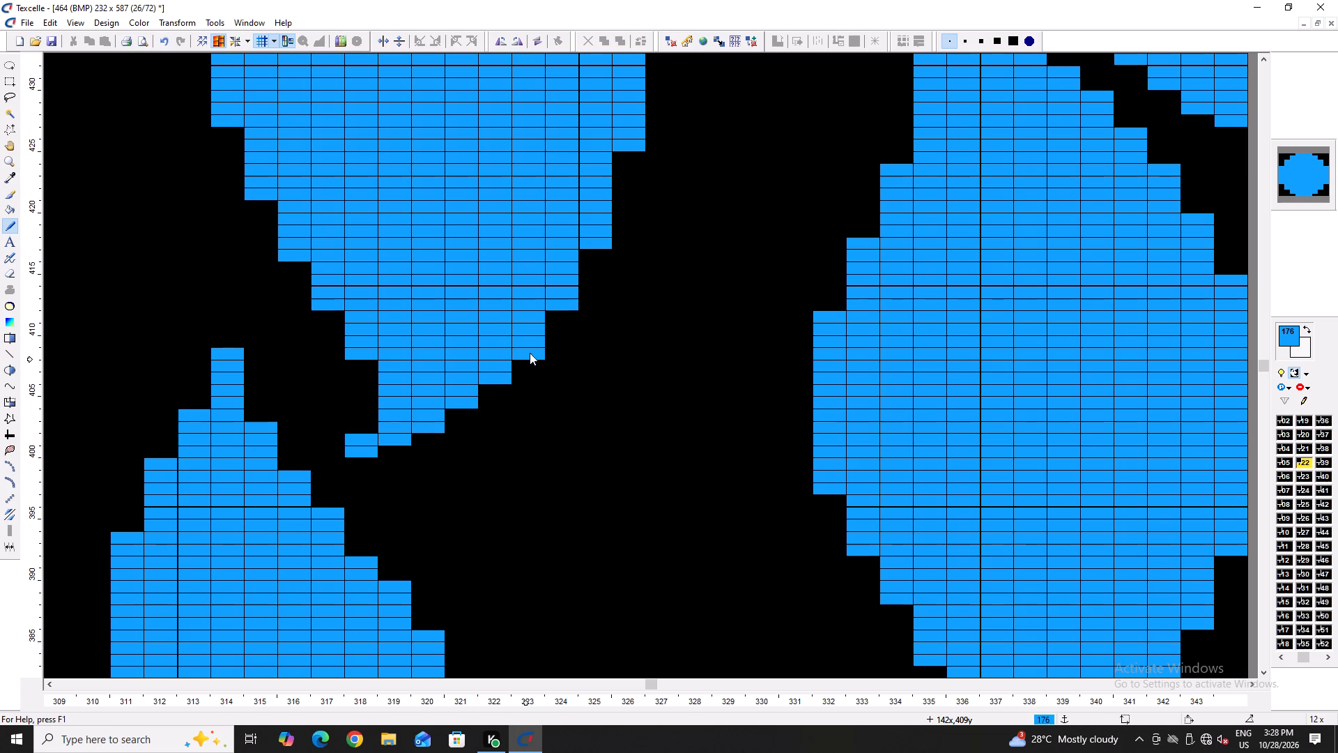
pyautogui.rightClick(531, 350)
pyautogui.rightClick(531, 350)
pyautogui.rightClick(570, 297)
pyautogui.rightClick(570, 297)
pyautogui.click(569, 303)
pyautogui.click(562, 295)
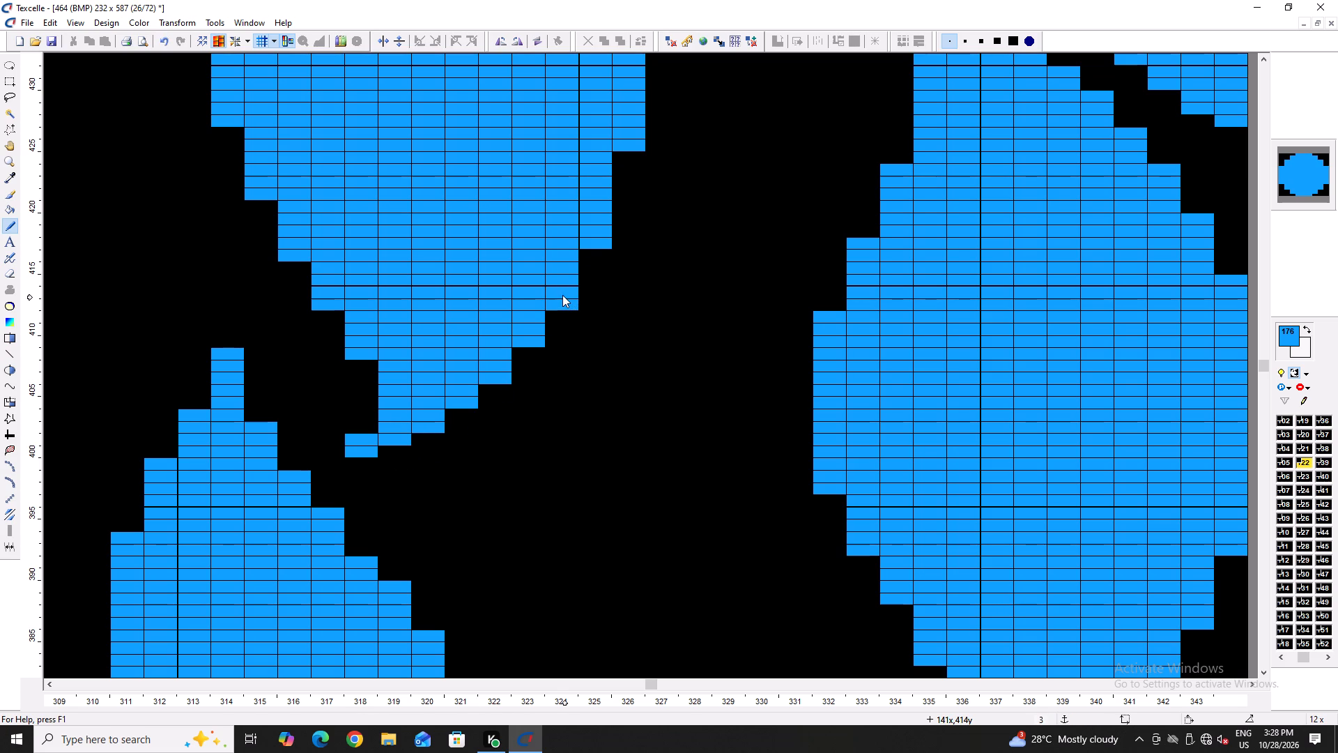
pyautogui.rightClick(558, 305)
# Smooth the opposite lower edge of the same leaf by blackening the lowest pixels on columns 314–318.
pyautogui.scroll(2, 563, 311)
pyautogui.keyDown('ctrl'); pyautogui.scroll(-2, 484, 451); pyautogui.keyUp('ctrl')
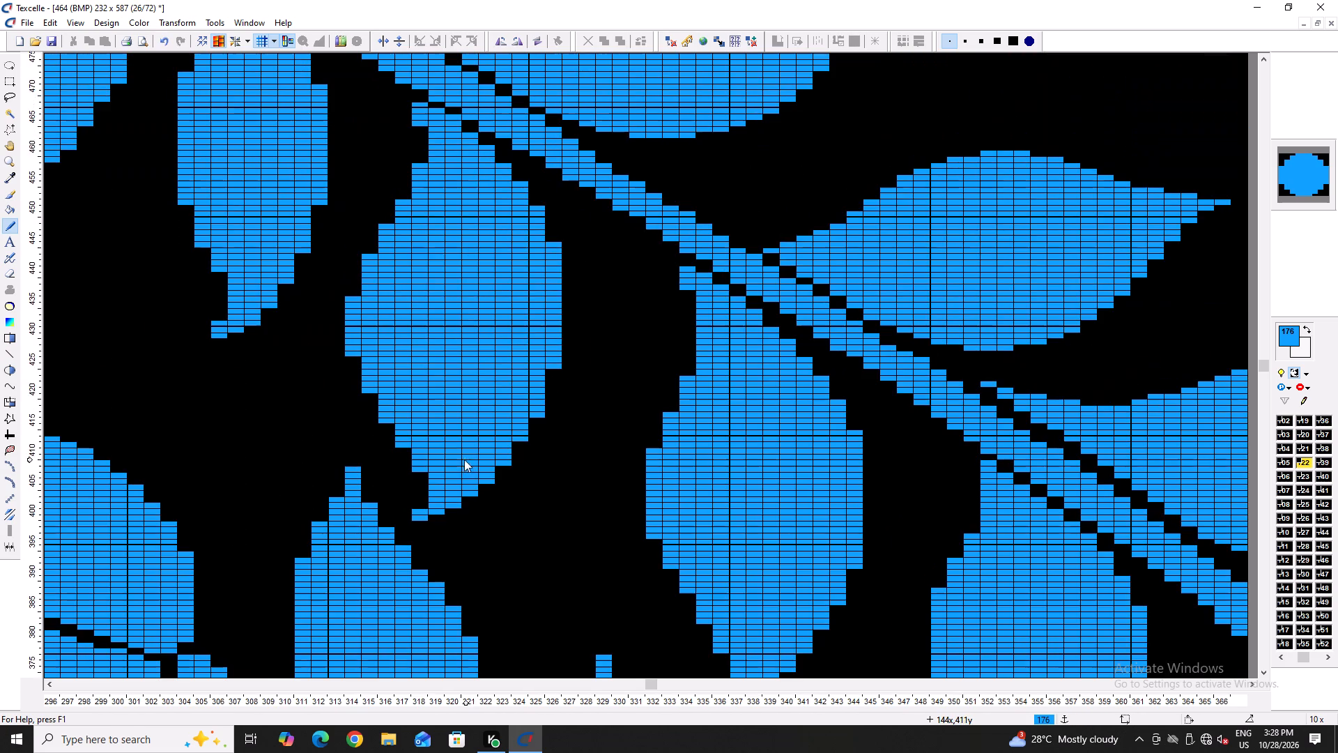
pyautogui.keyDown('ctrl'); pyautogui.scroll(1, 410, 466); pyautogui.keyUp('ctrl')
pyautogui.rightClick(436, 467)
pyautogui.rightClick(434, 460)
pyautogui.rightClick(413, 428)
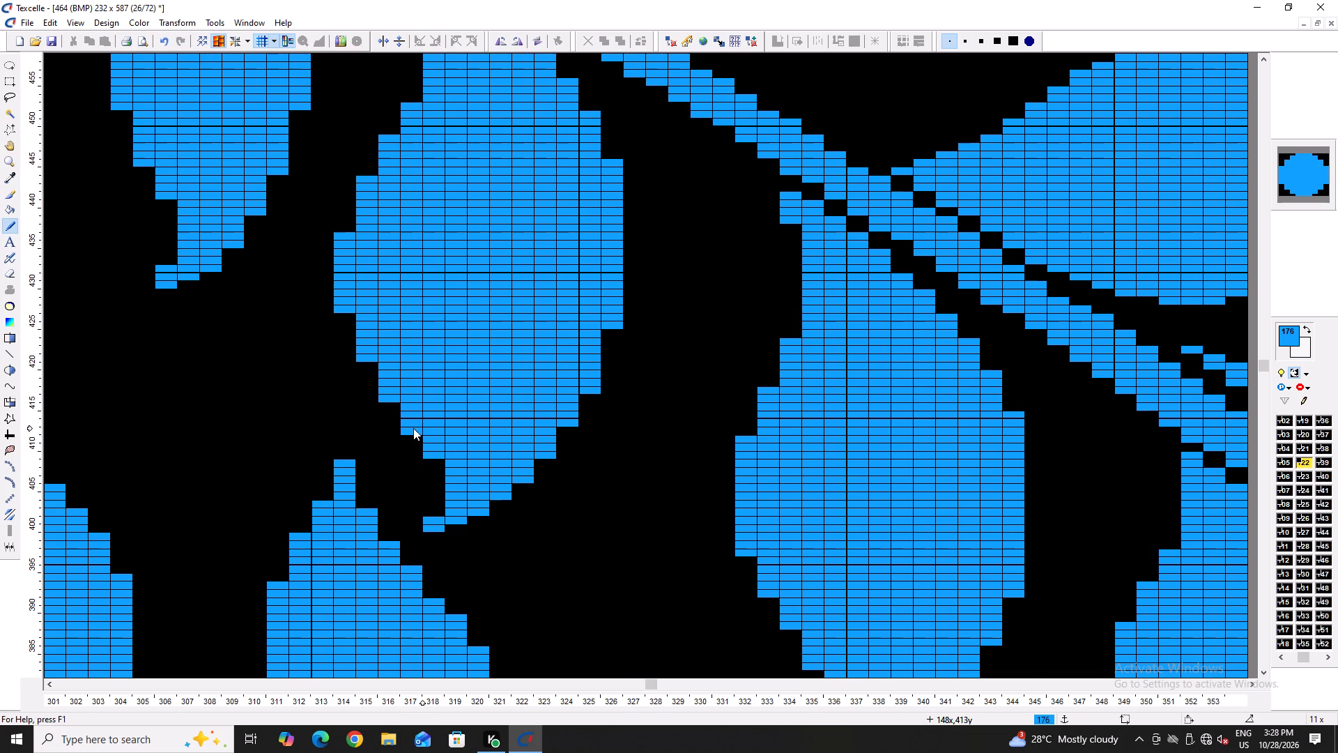
pyautogui.rightClick(392, 399)
pyautogui.rightClick(369, 360)
pyautogui.rightClick(369, 360)
pyautogui.rightClick(342, 305)
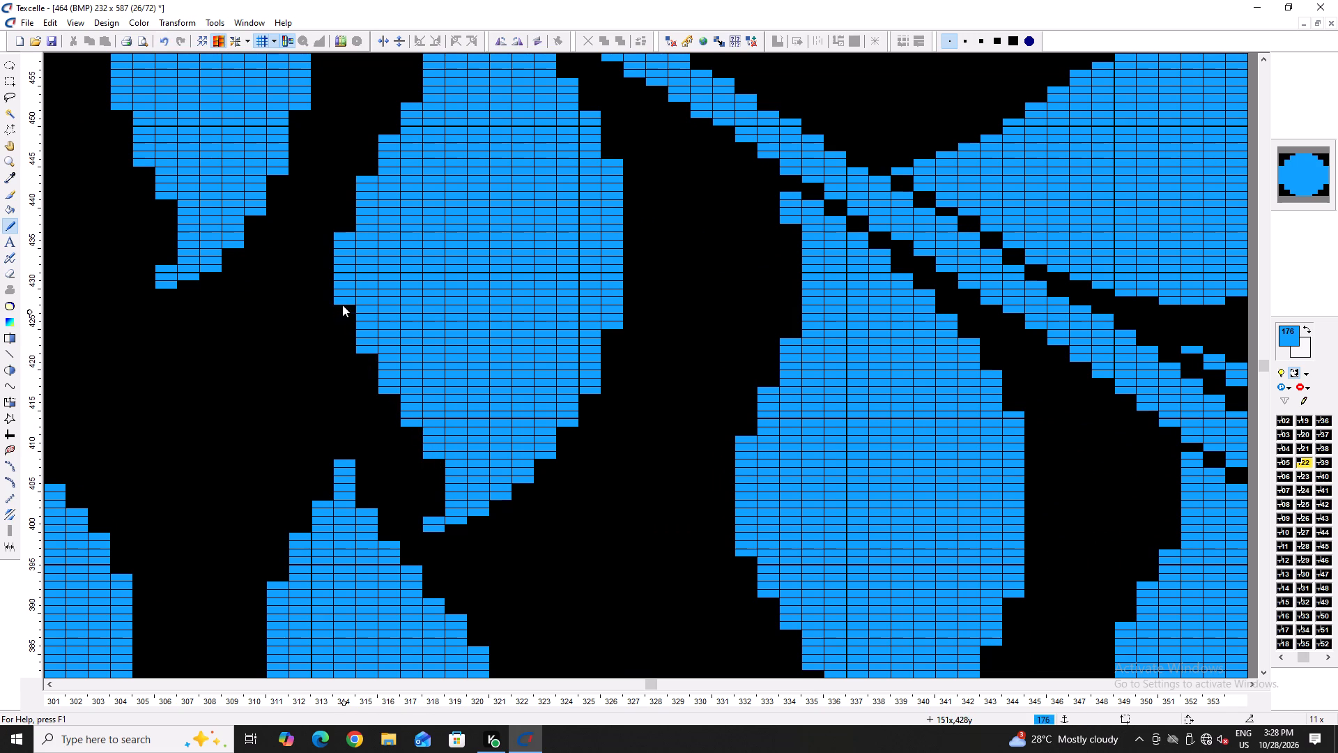
# Build up the leaf's upper edge with blue pixels on top of columns 314–317.
pyautogui.scroll(4, 361, 335)
pyautogui.moveTo(344, 538); pyautogui.dragTo(346, 553)
pyautogui.click(371, 499)
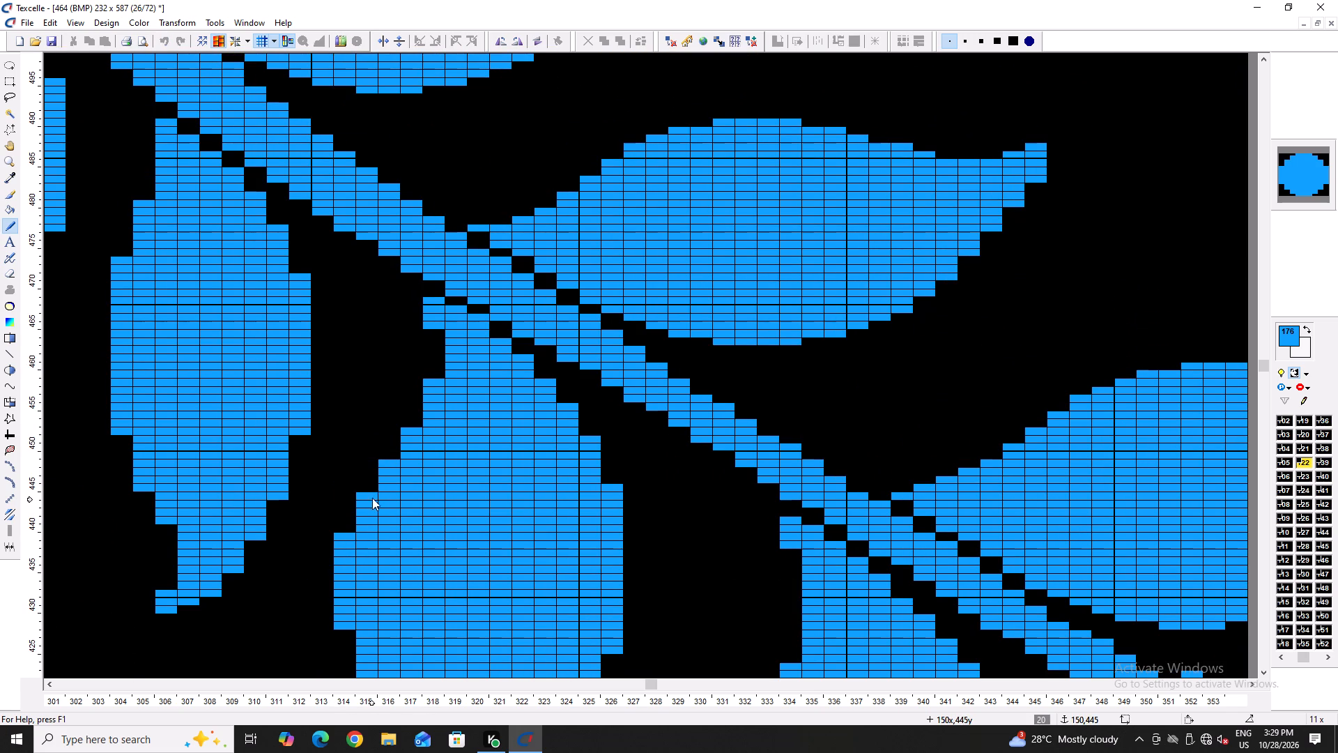
pyautogui.click(393, 457)
pyautogui.doubleClick(416, 427)
pyautogui.doubleClick(420, 420)
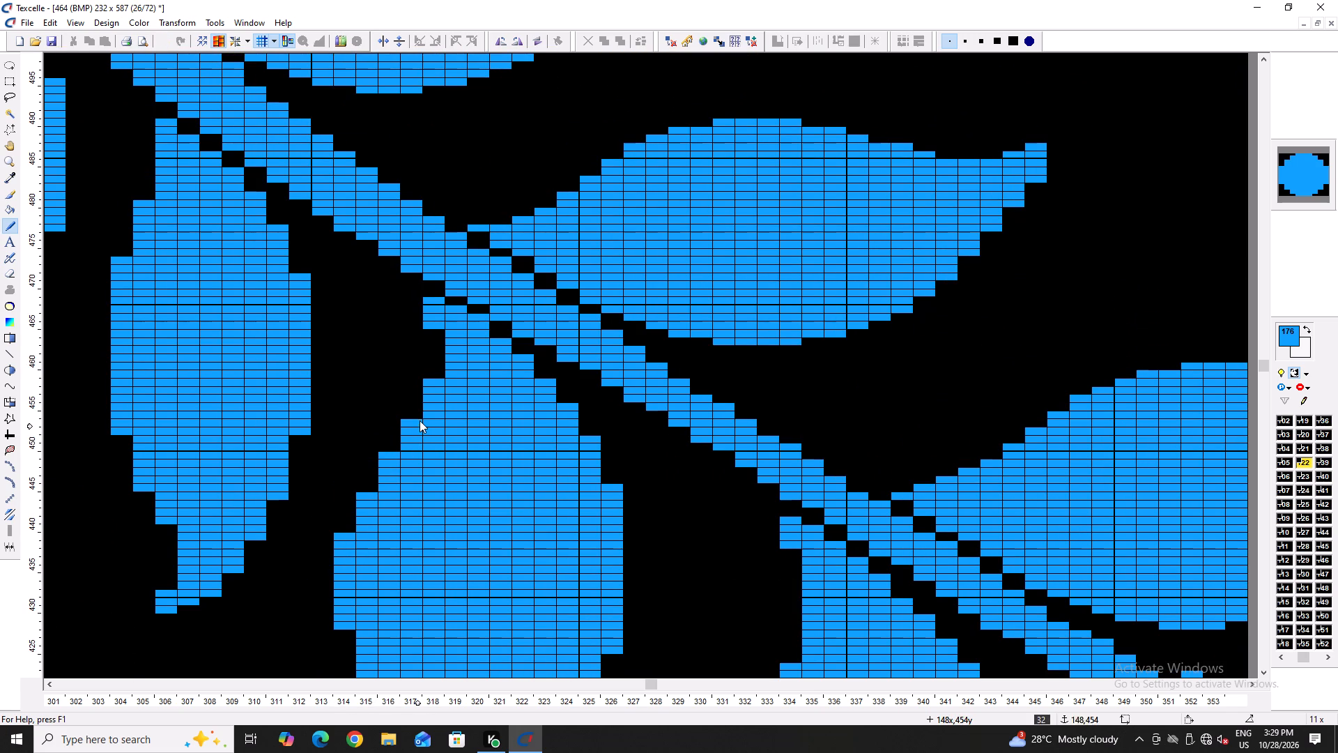
# Fill column 318 of the third hanging leaf below its stalk, extend the stalk end onto column 317, and trim beside column 320.
pyautogui.moveTo(435, 361); pyautogui.dragTo(444, 379)
pyautogui.click(415, 298)
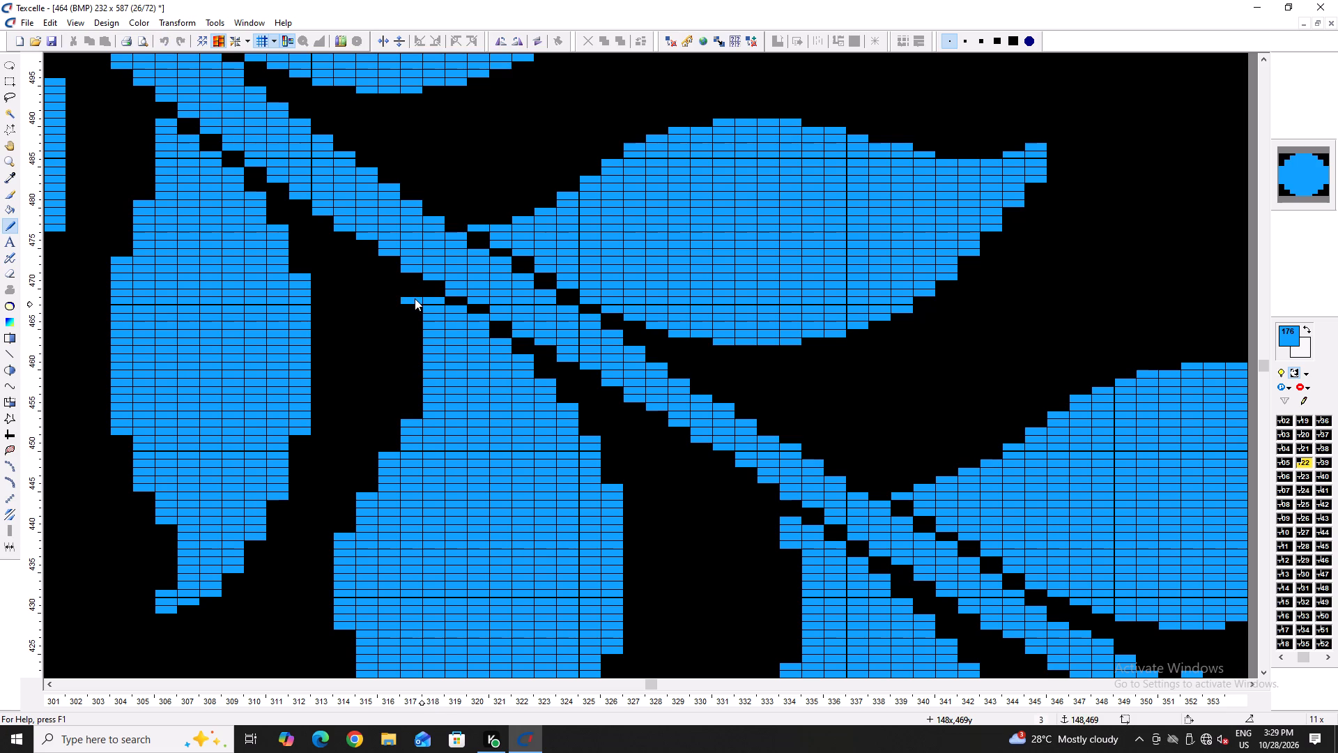
pyautogui.click(415, 295)
pyautogui.rightClick(482, 320)
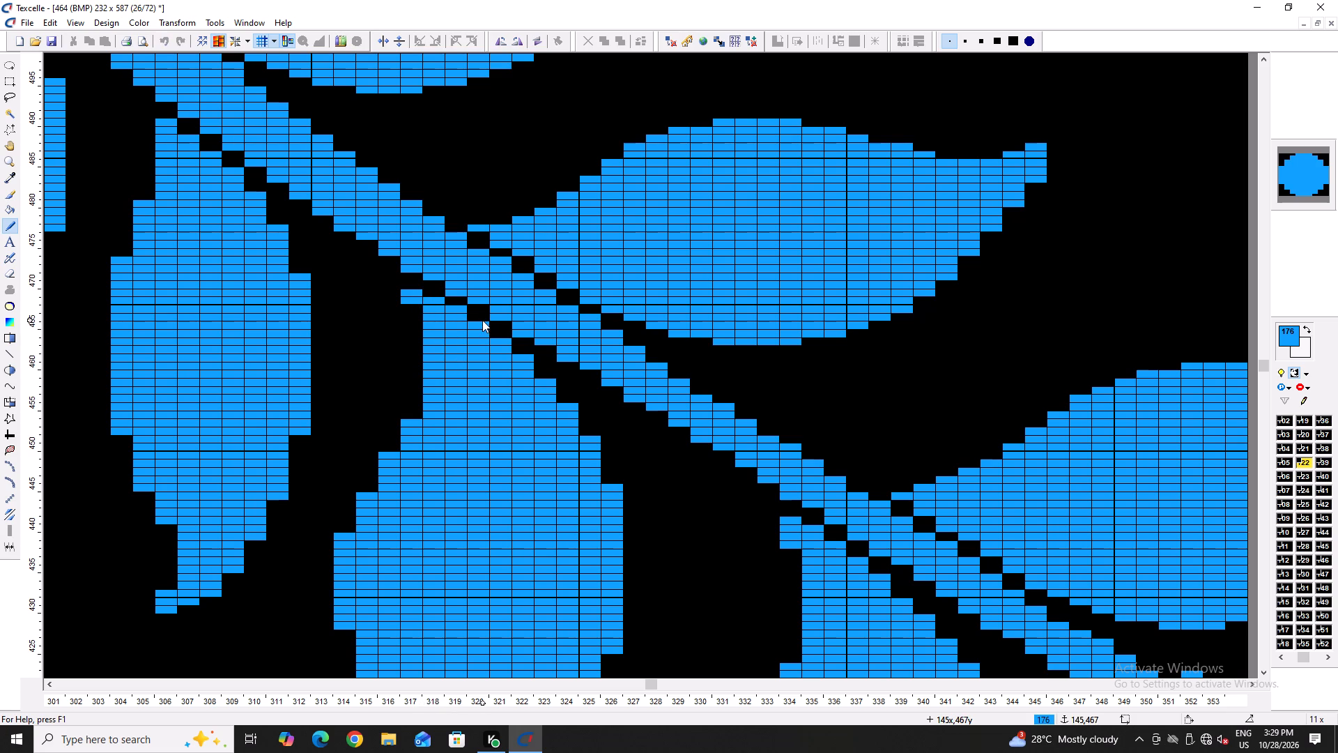
# Round the sides of that hanging leaf by adding blue pixels at the ends of outer columns 314 and 326.
pyautogui.keyDown('ctrl'); pyautogui.scroll(-1, 493, 390); pyautogui.keyUp('ctrl')
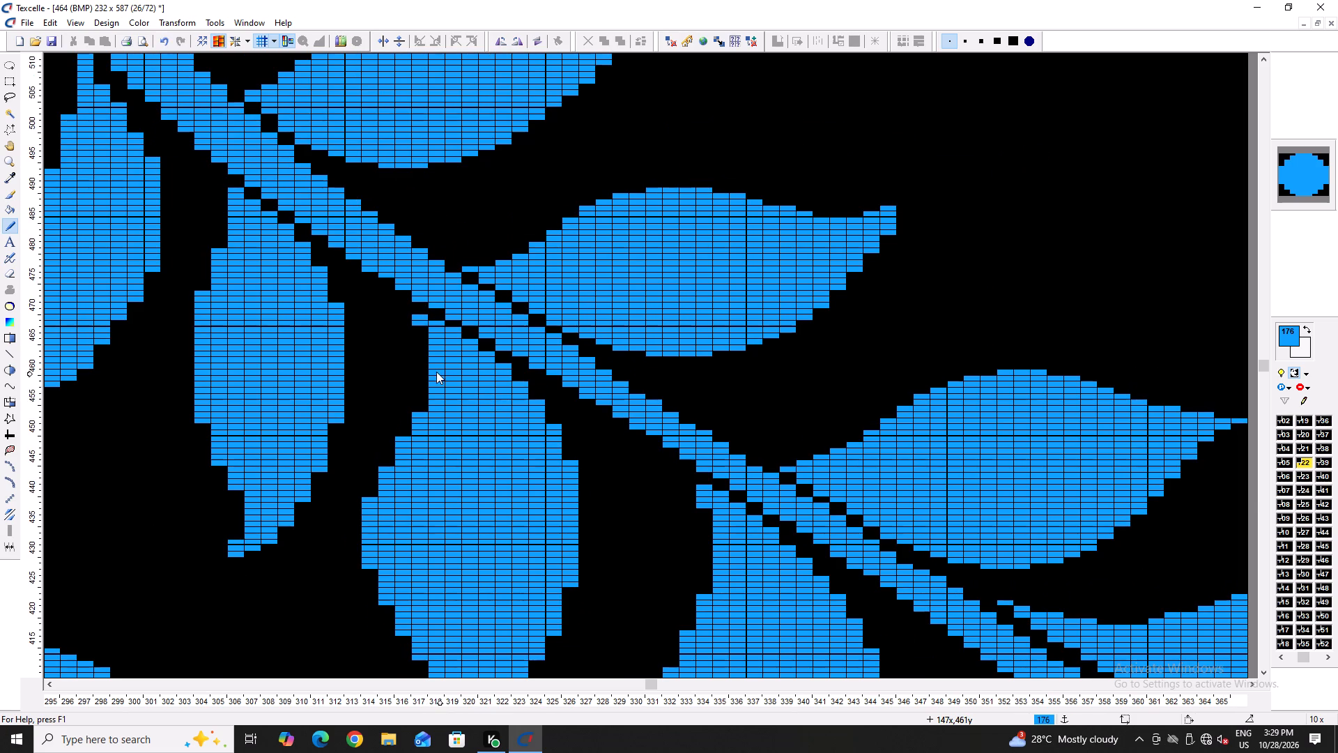
pyautogui.scroll(-2, 402, 413)
pyautogui.click(376, 402)
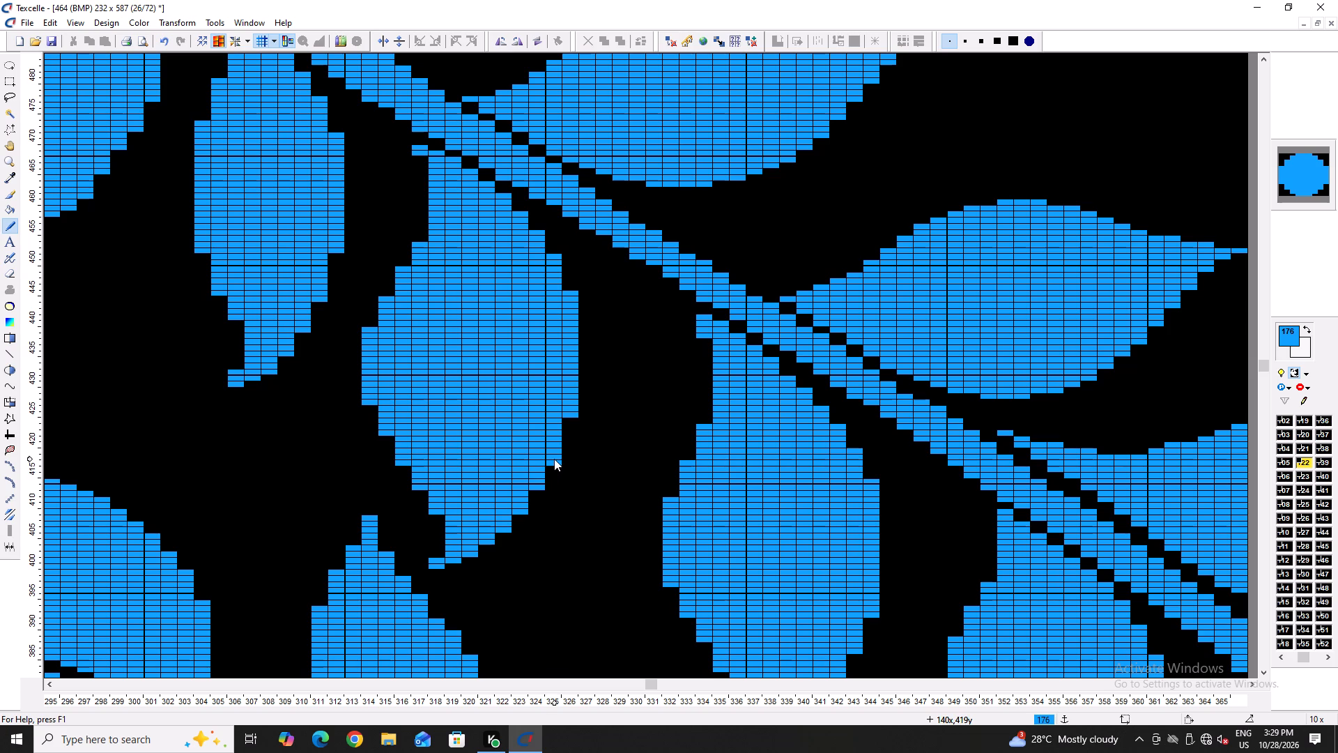
pyautogui.click(566, 418)
pyautogui.click(568, 425)
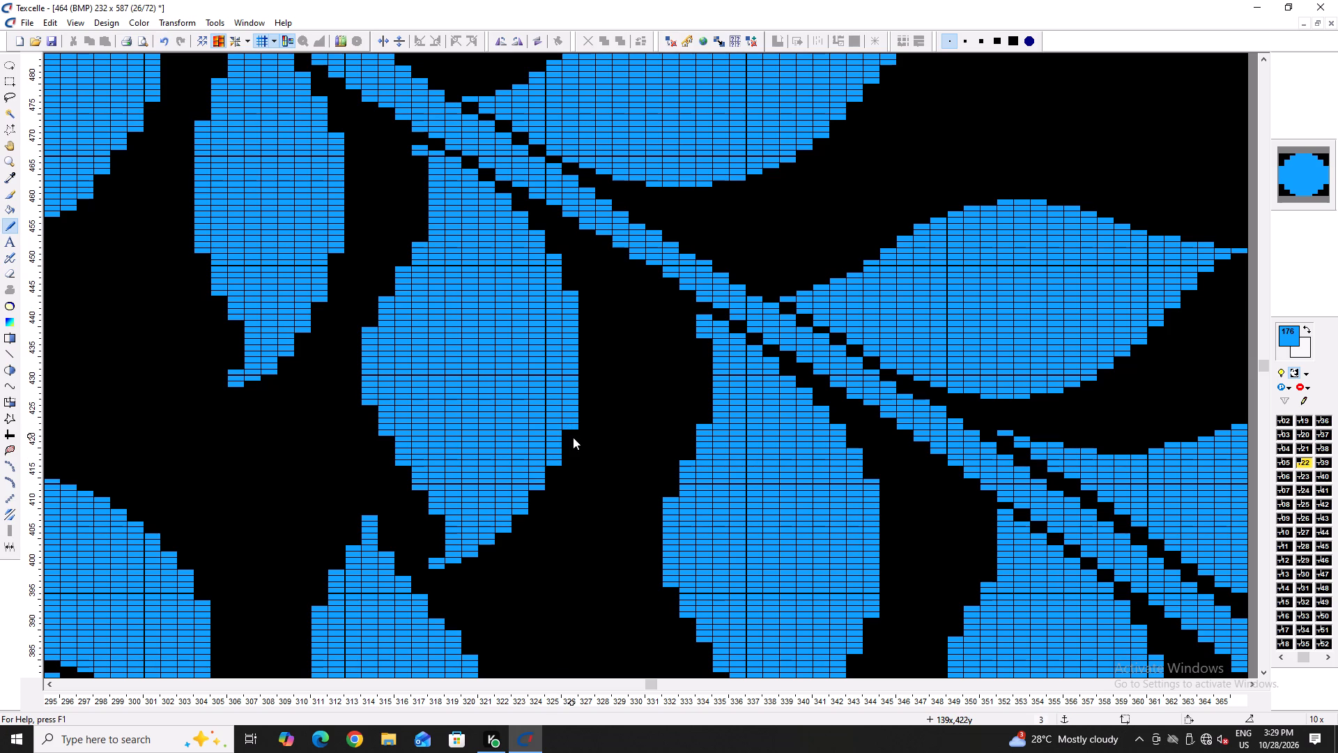
pyautogui.click(576, 286)
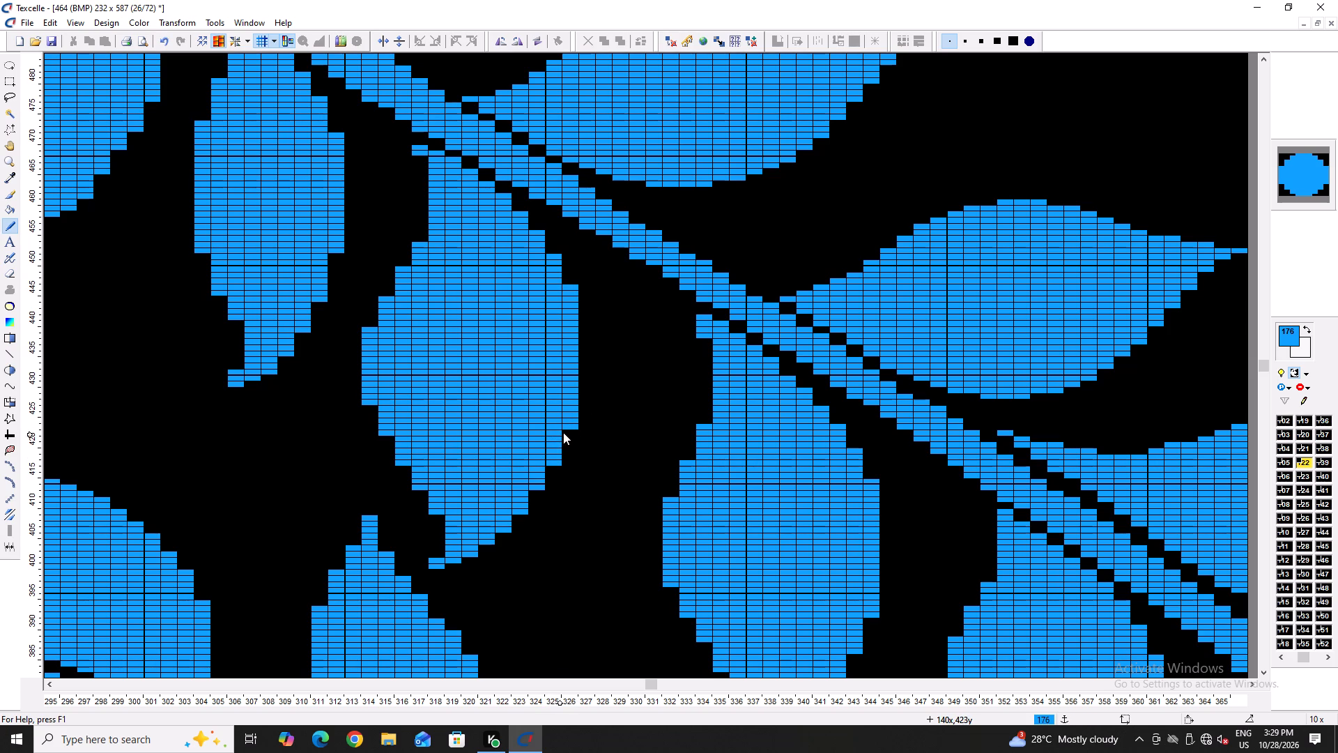
pyautogui.click(563, 432)
# Smooth the underside of the first hanging leaf near its tip by blackening the lowest pixels on columns 295–297.
pyautogui.keyDown('ctrl'); pyautogui.scroll(-3, 513, 549); pyautogui.keyUp('ctrl')
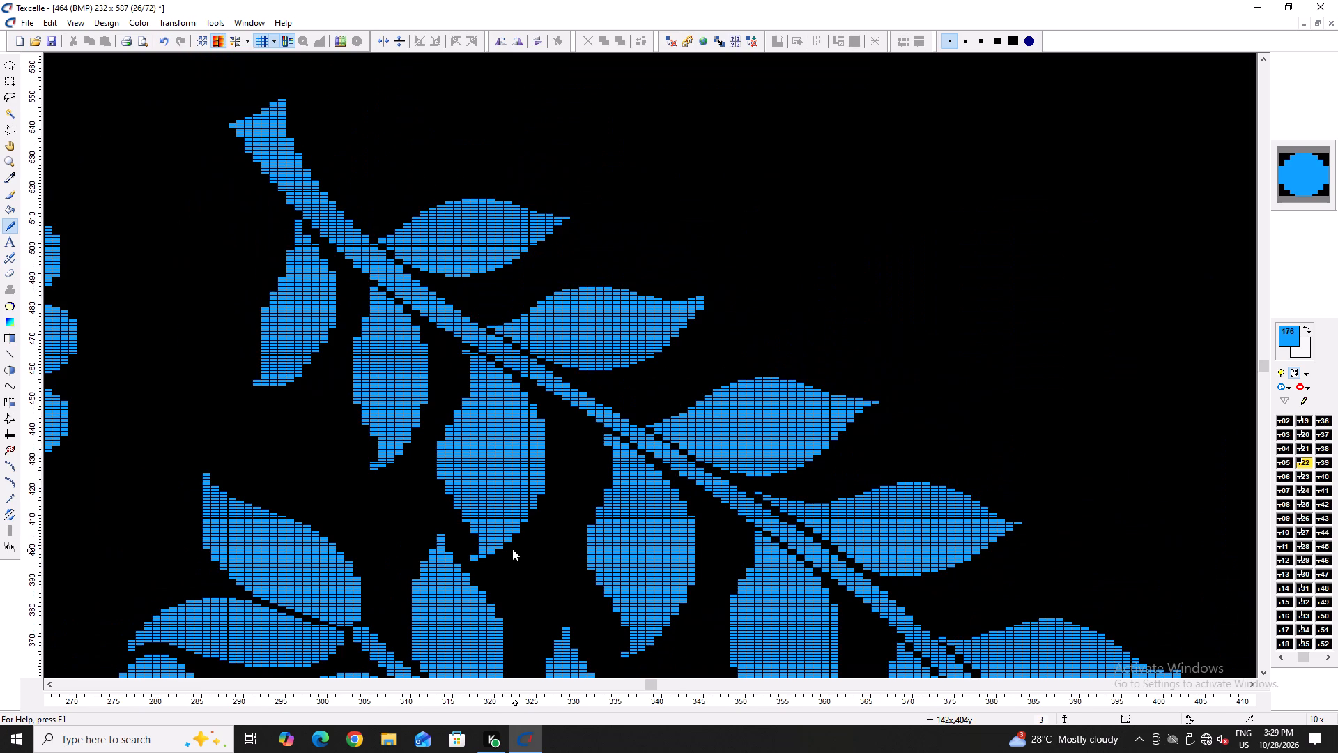
pyautogui.keyDown('ctrl'); pyautogui.scroll(5, 272, 353); pyautogui.keyUp('ctrl')
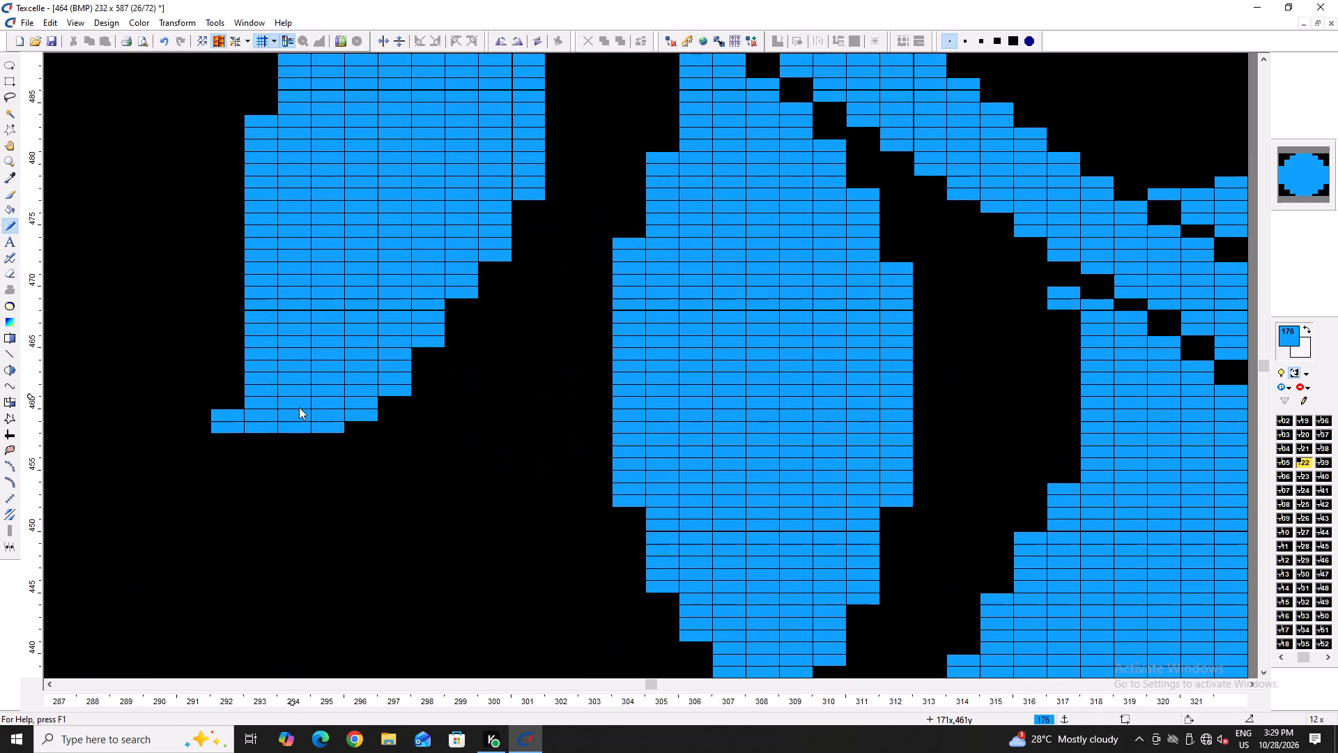
pyautogui.rightClick(333, 425)
pyautogui.rightClick(333, 425)
pyautogui.rightClick(313, 425)
pyautogui.rightClick(312, 427)
pyautogui.rightClick(357, 415)
pyautogui.rightClick(357, 415)
pyautogui.rightClick(386, 398)
pyautogui.rightClick(387, 397)
pyautogui.rightClick(394, 392)
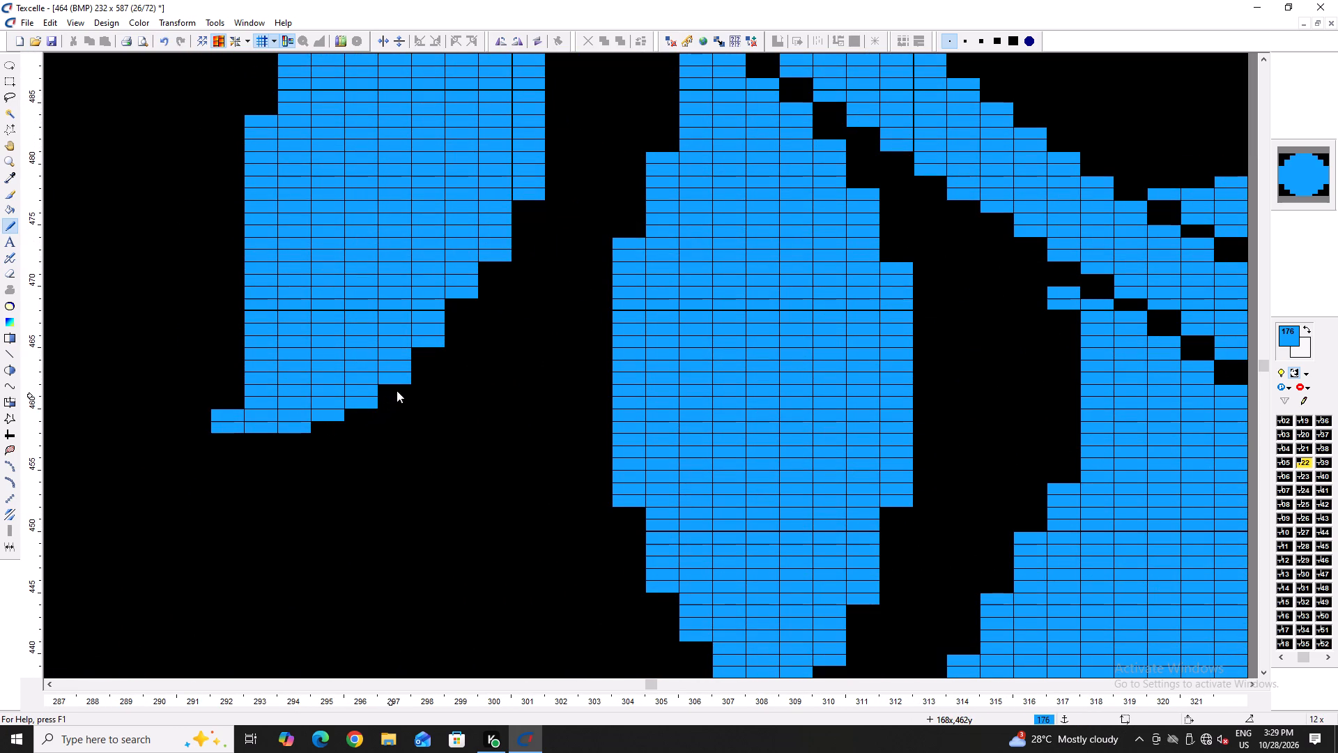
# Hollow the first hanging leaf's outer edge above its tip by blackening the lower part of column 293.
pyautogui.keyDown('ctrl'); pyautogui.scroll(-6, 394, 387); pyautogui.keyUp('ctrl')
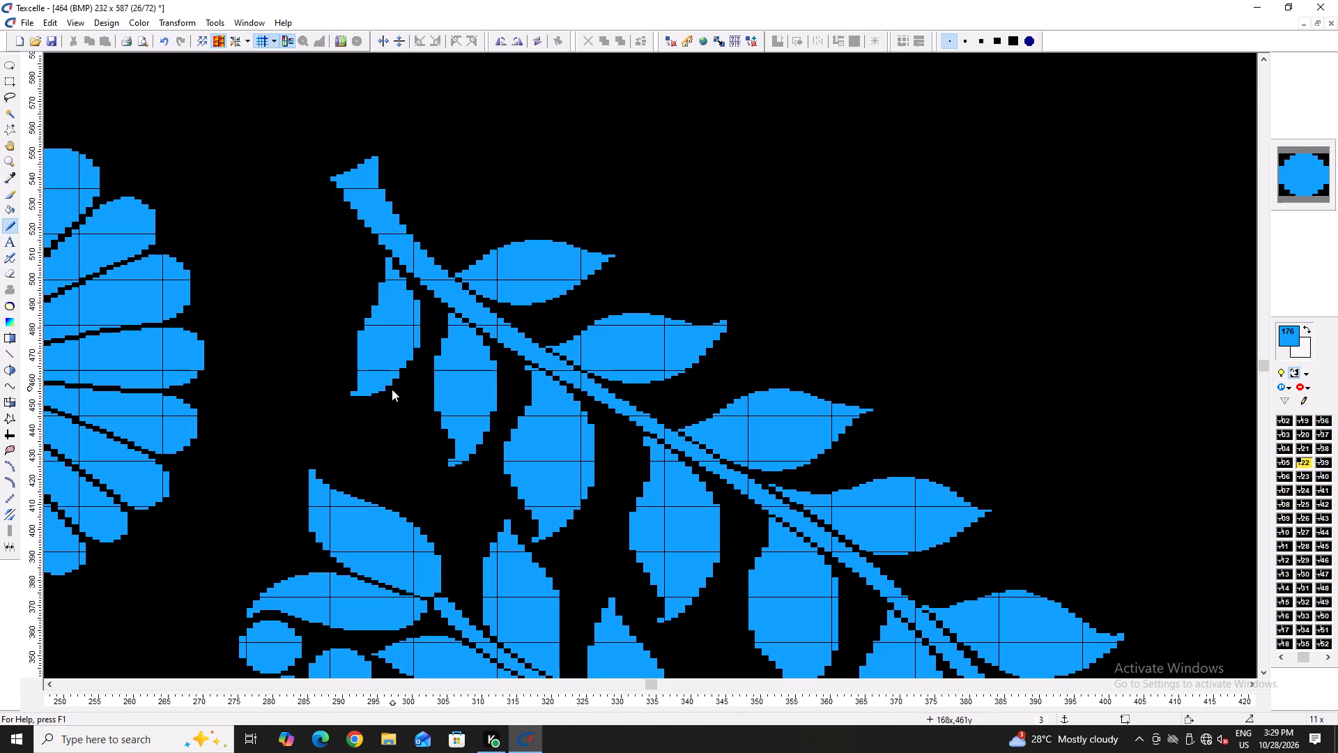
pyautogui.keyDown('ctrl'); pyautogui.scroll(4, 344, 347); pyautogui.keyUp('ctrl')
pyautogui.moveTo(362, 356); pyautogui.dragTo(368, 409, button='right')
pyautogui.rightClick(368, 409)
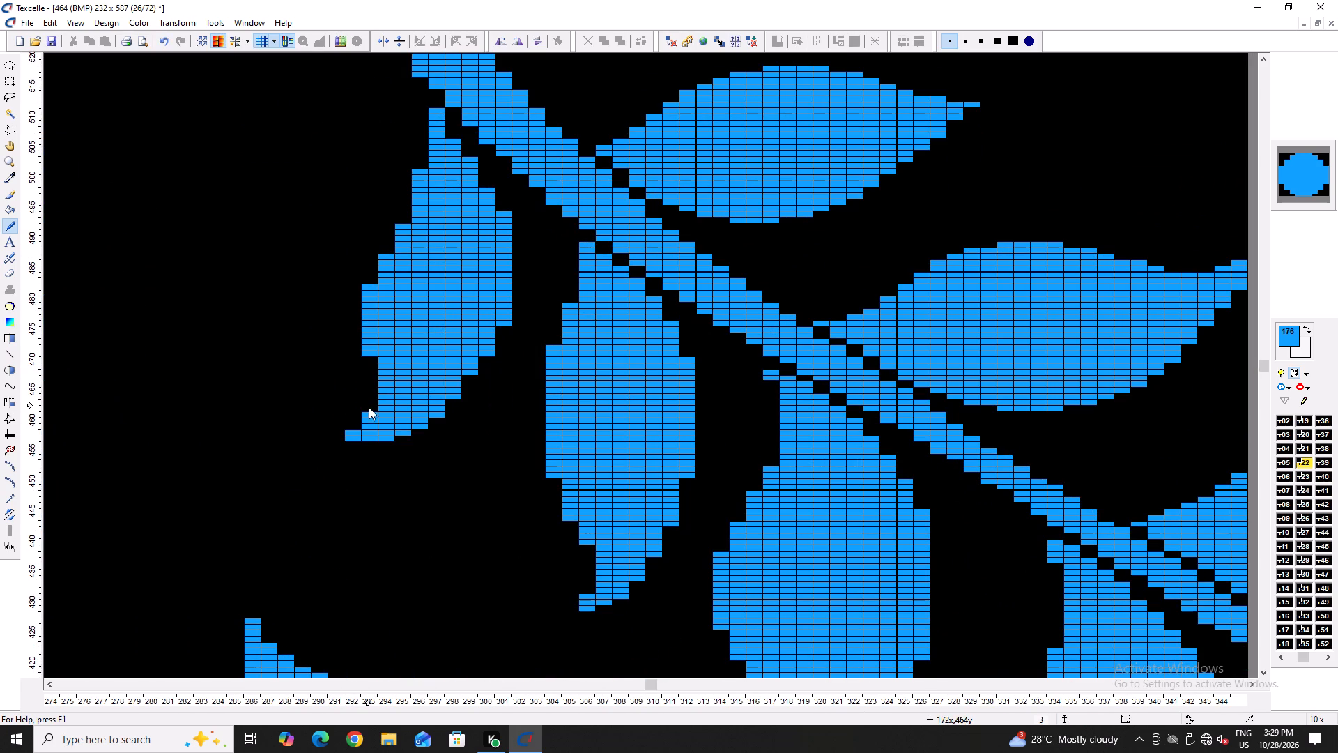
# Build up the first hanging leaf's outer edge by extending the tops of columns 293–296 with blue pixels.
pyautogui.moveTo(368, 277); pyautogui.dragTo(368, 271)
pyautogui.scroll(3, 378, 290)
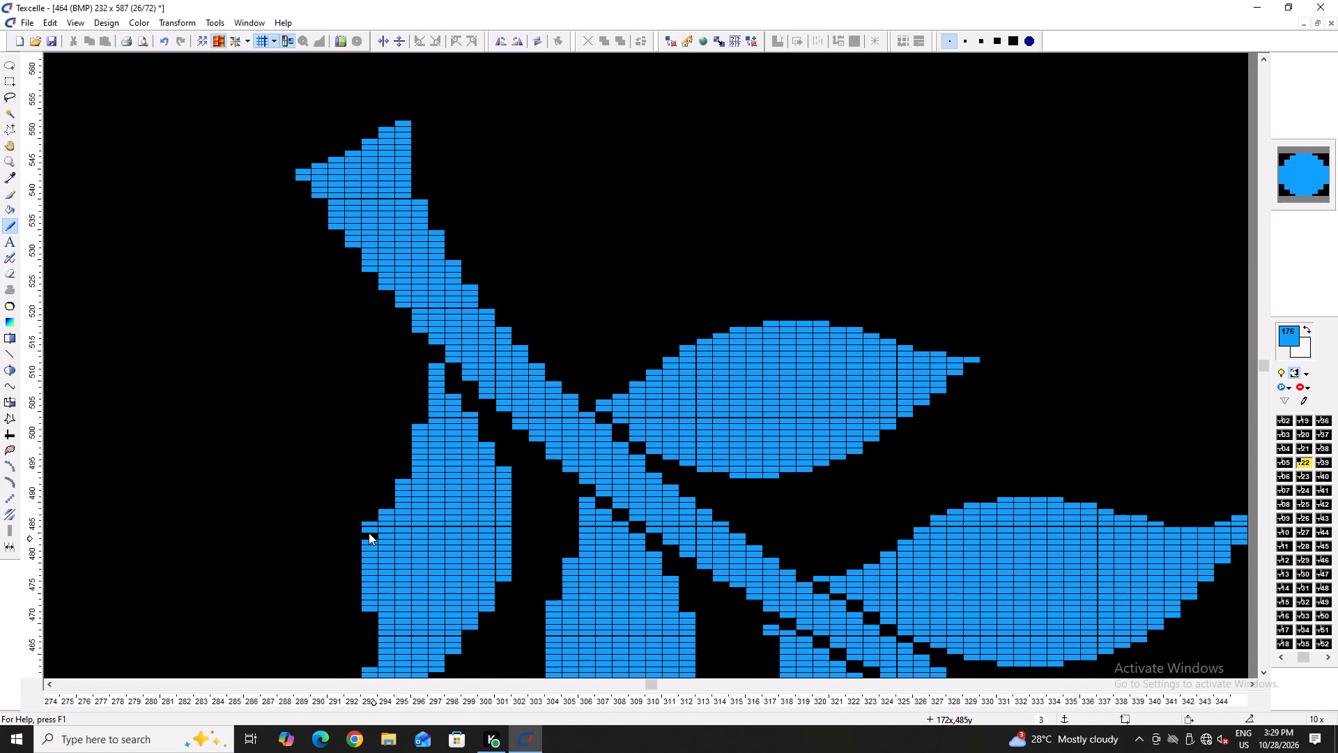
pyautogui.click(369, 533)
pyautogui.keyDown('ctrl'); pyautogui.scroll(3, 376, 515); pyautogui.keyUp('ctrl')
pyautogui.moveTo(411, 486); pyautogui.dragTo(422, 447)
pyautogui.scroll(3, 424, 452)
pyautogui.moveTo(463, 586); pyautogui.dragTo(463, 588)
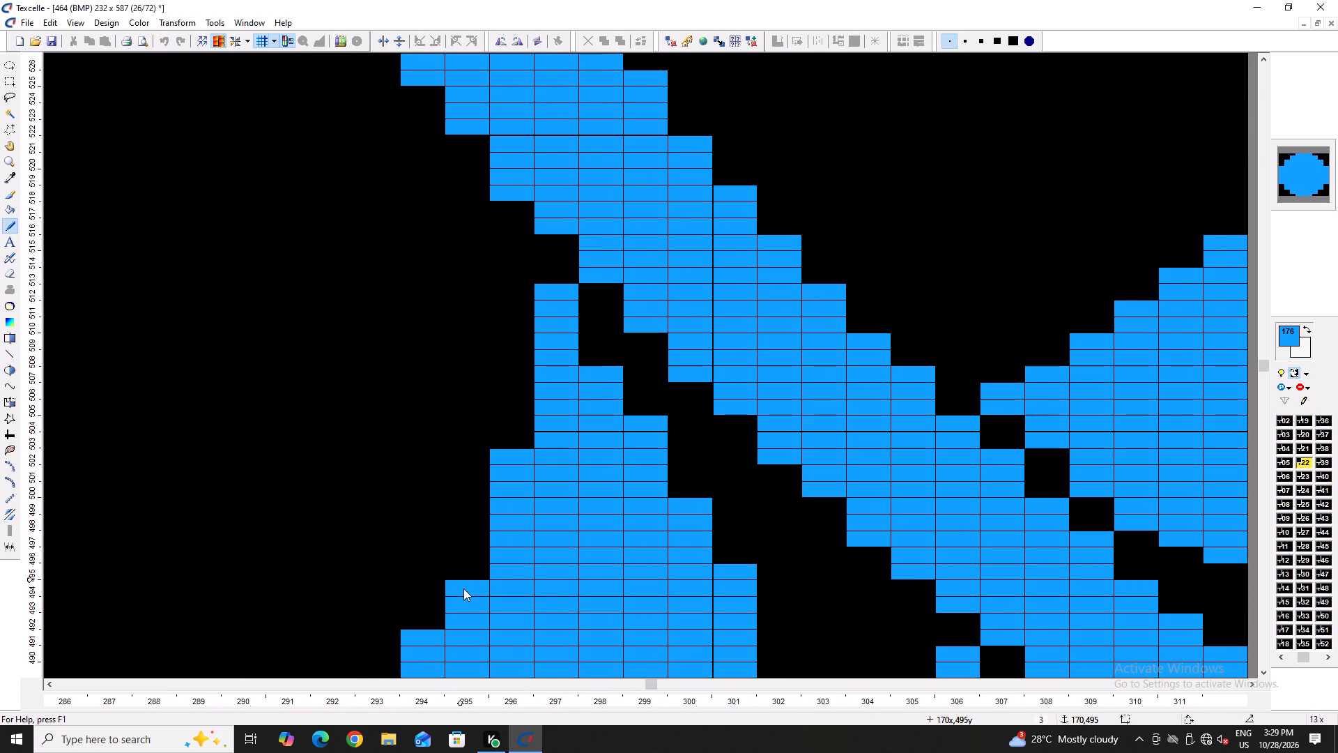
pyautogui.moveTo(463, 588); pyautogui.dragTo(468, 523)
pyautogui.moveTo(515, 444); pyautogui.dragTo(515, 423)
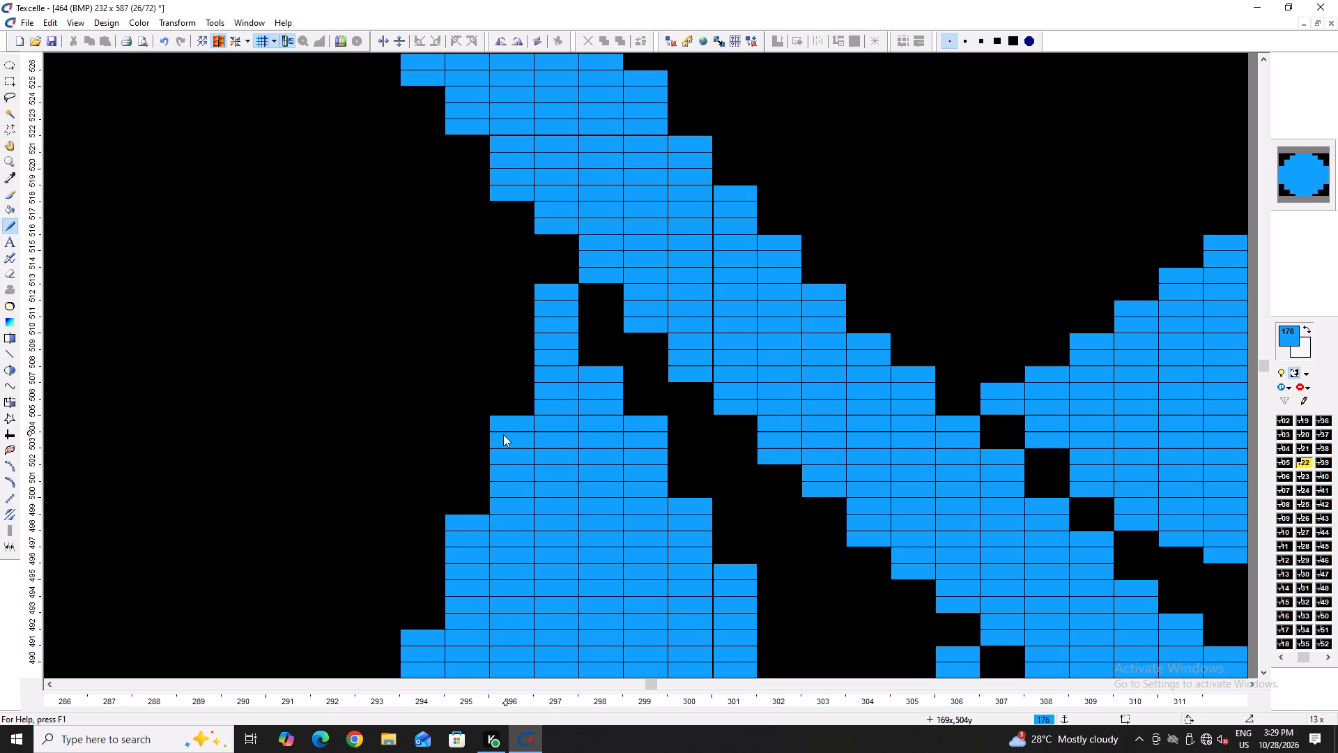
# Thin the first hanging leaf's tip by blackening the top pixels of its small step on column 293.
pyautogui.keyDown('ctrl'); pyautogui.scroll(-3, 503, 434); pyautogui.keyUp('ctrl')
pyautogui.scroll(-2, 500, 446)
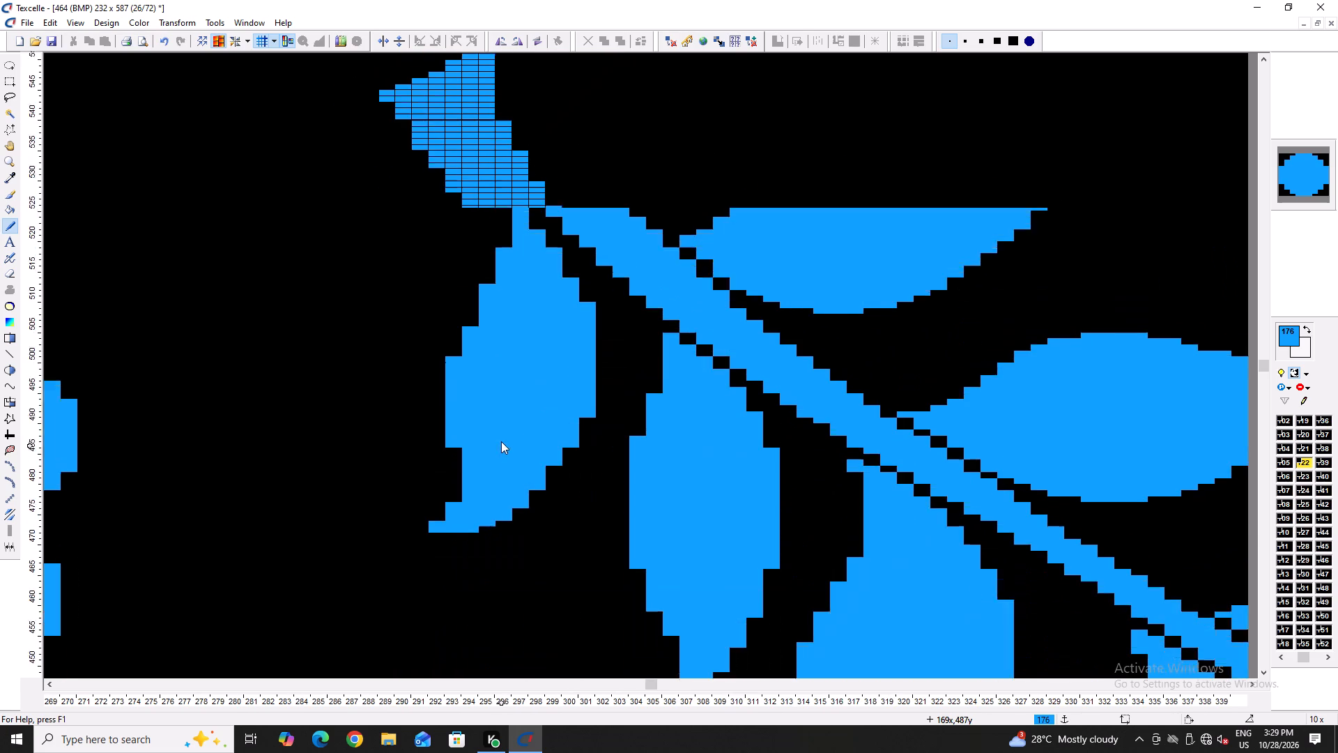
pyautogui.keyDown('ctrl'); pyautogui.scroll(2, 491, 543); pyautogui.keyUp('ctrl')
pyautogui.rightClick(429, 468)
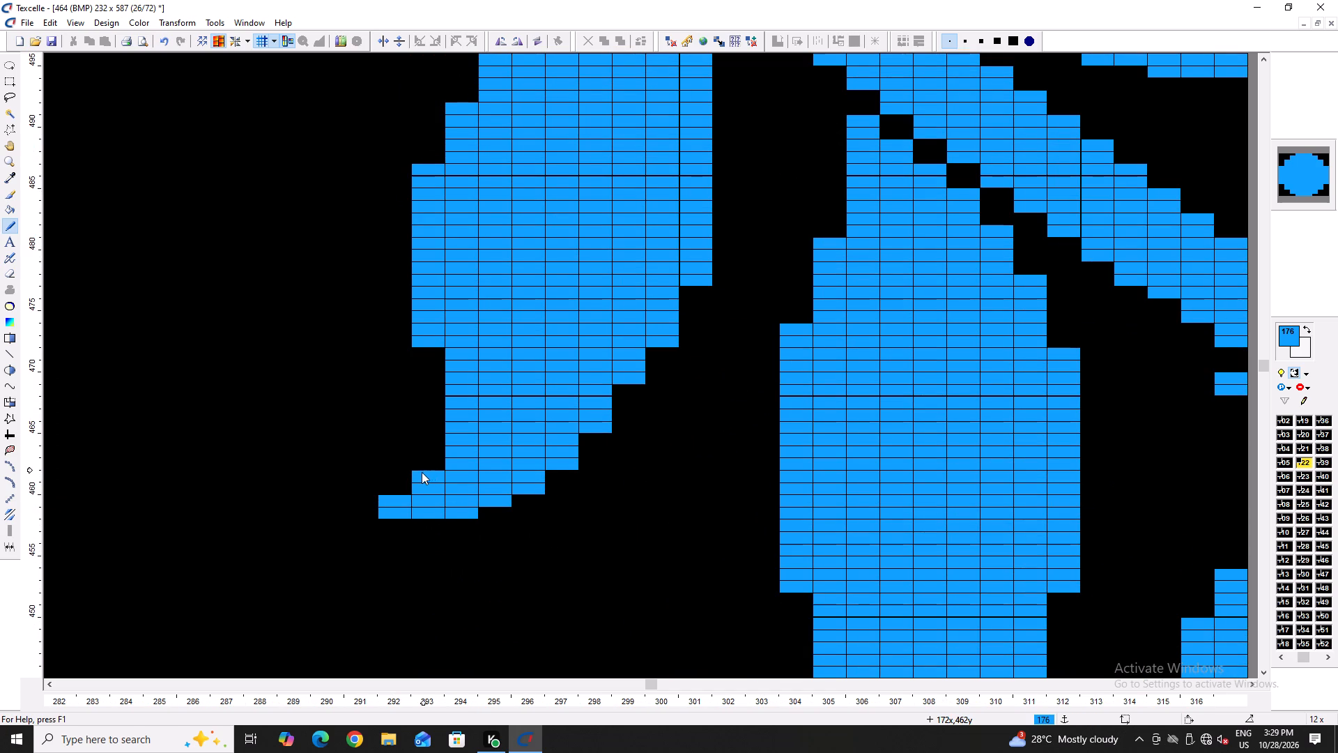
pyautogui.rightClick(422, 472)
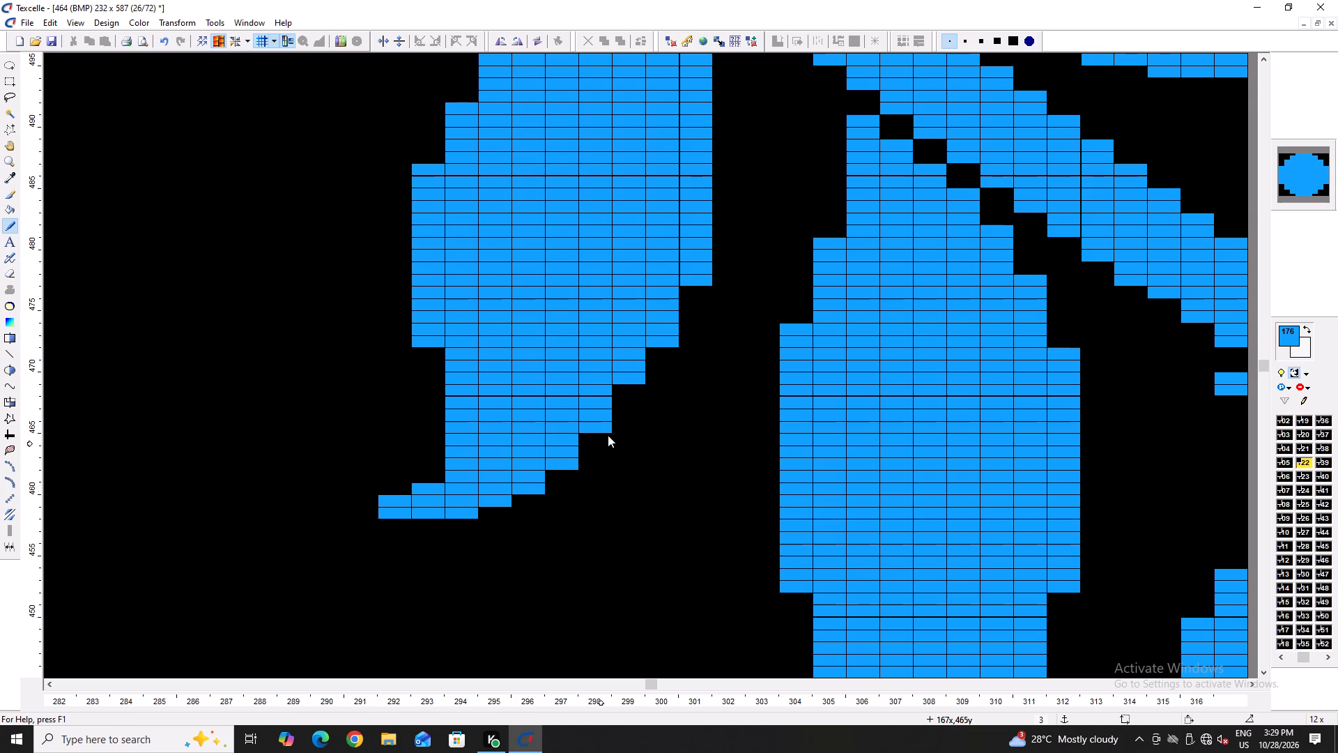
# Even the first hanging leaf's lower edge by adding blue pixels beneath columns 298–301, erasing the stray pixel under column 298.
pyautogui.click(624, 390)
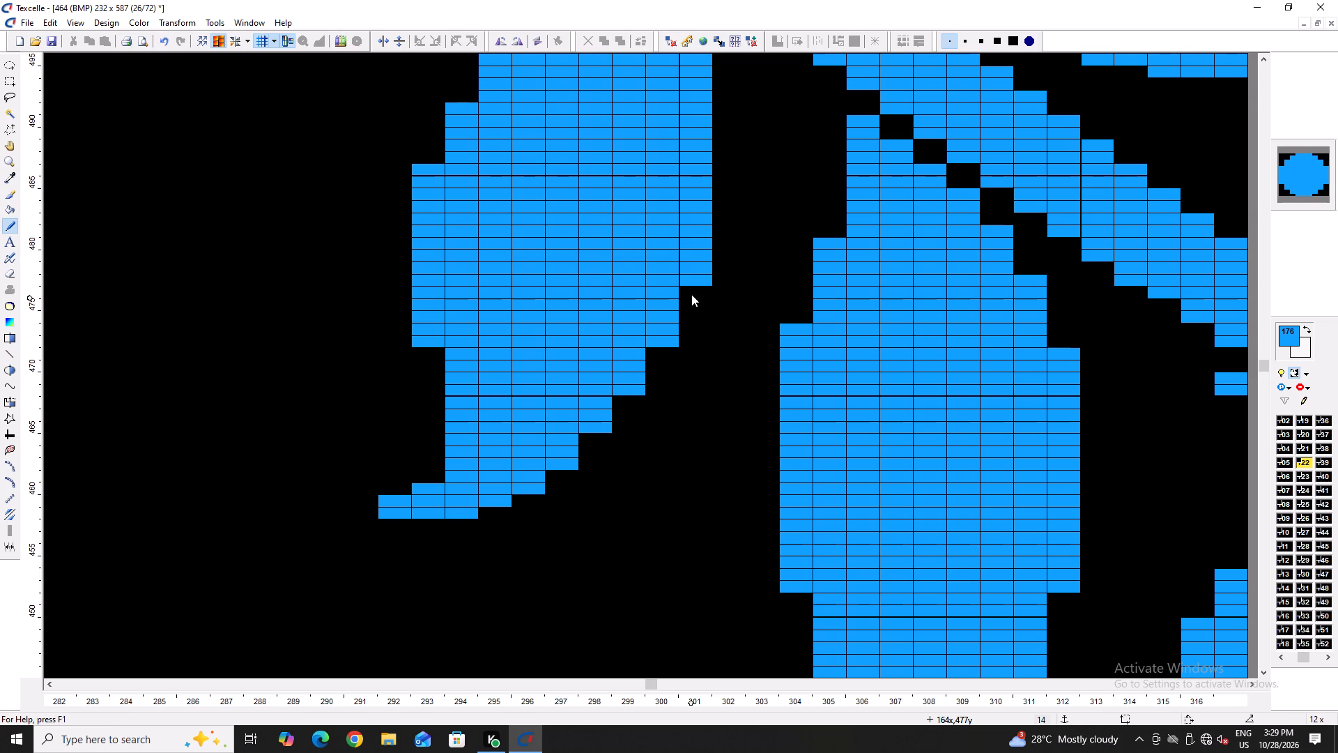
pyautogui.click(691, 294)
pyautogui.click(657, 358)
pyautogui.click(632, 404)
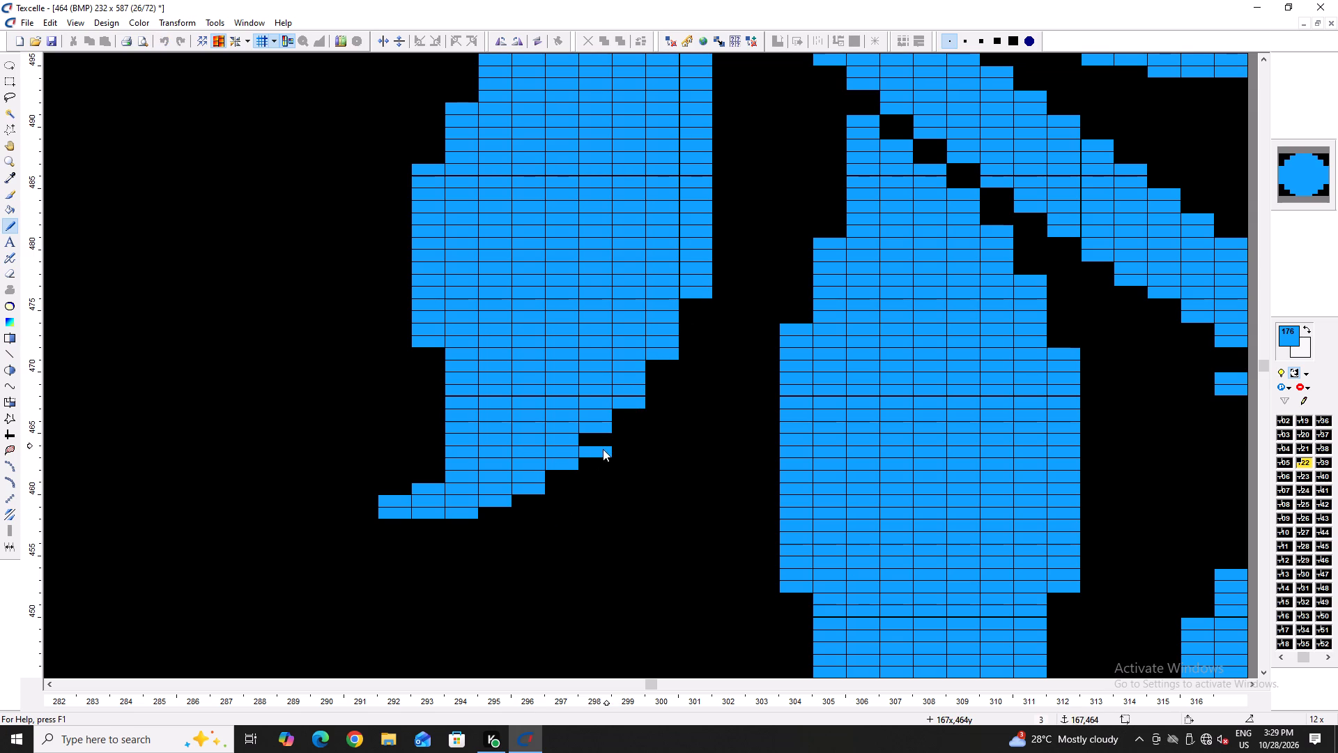
pyautogui.click(603, 449)
pyautogui.click(599, 440)
pyautogui.rightClick(599, 448)
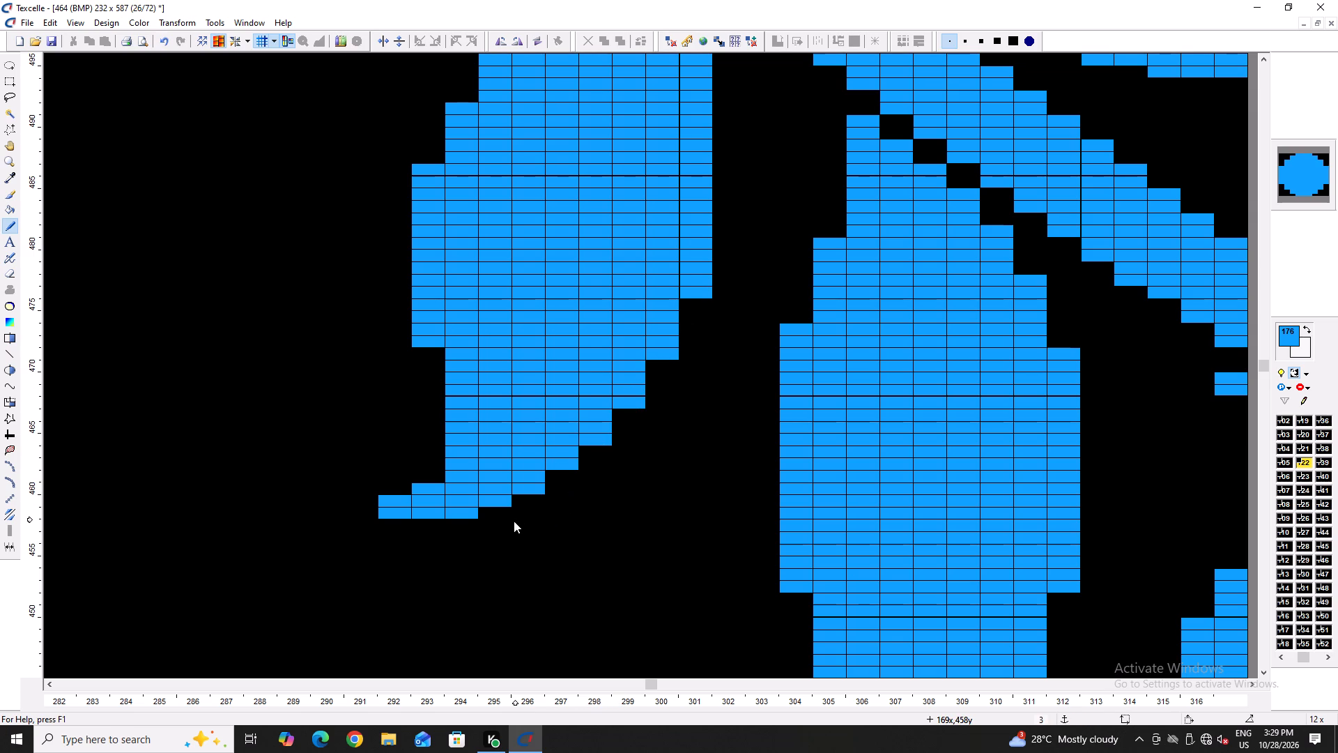
# Save the design file.
pyautogui.keyDown('ctrl'); pyautogui.scroll(-5, 431, 509); pyautogui.keyUp('ctrl')
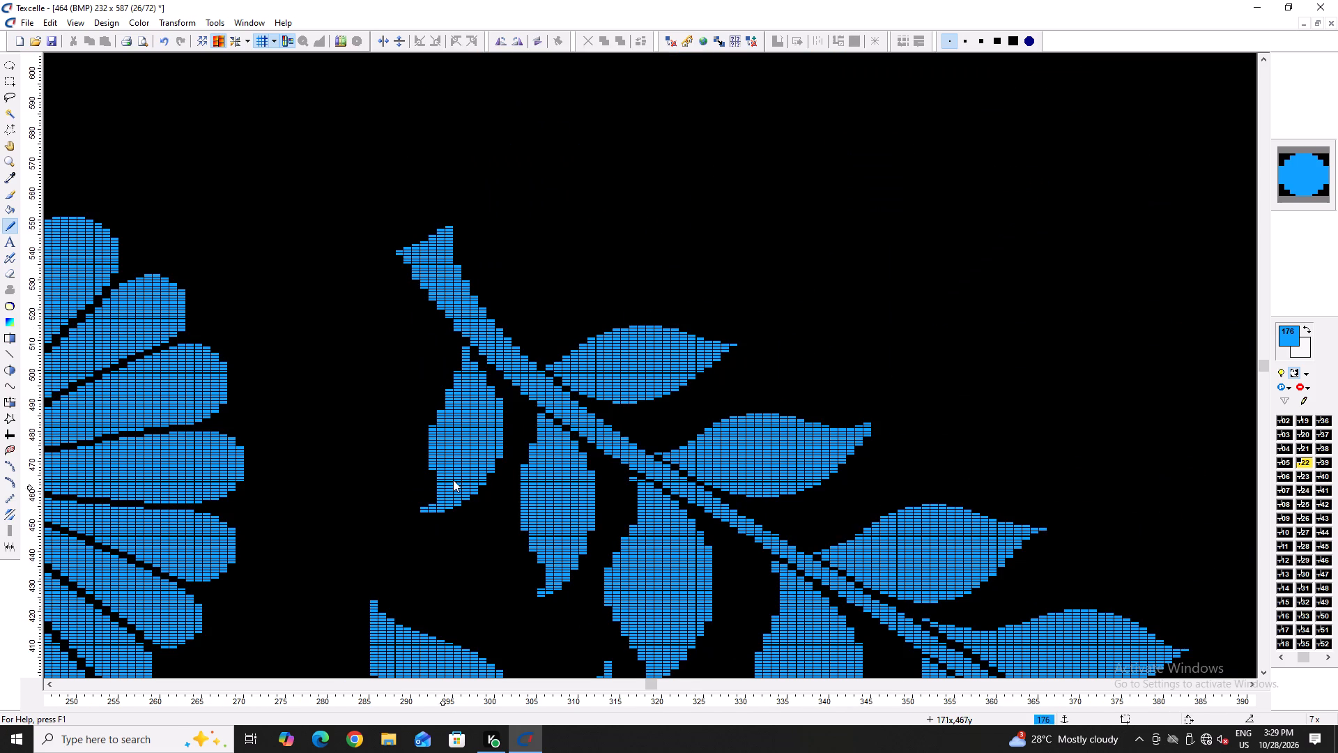
pyautogui.keyDown('ctrl'); pyautogui.scroll(6, 586, 321); pyautogui.keyUp('ctrl')
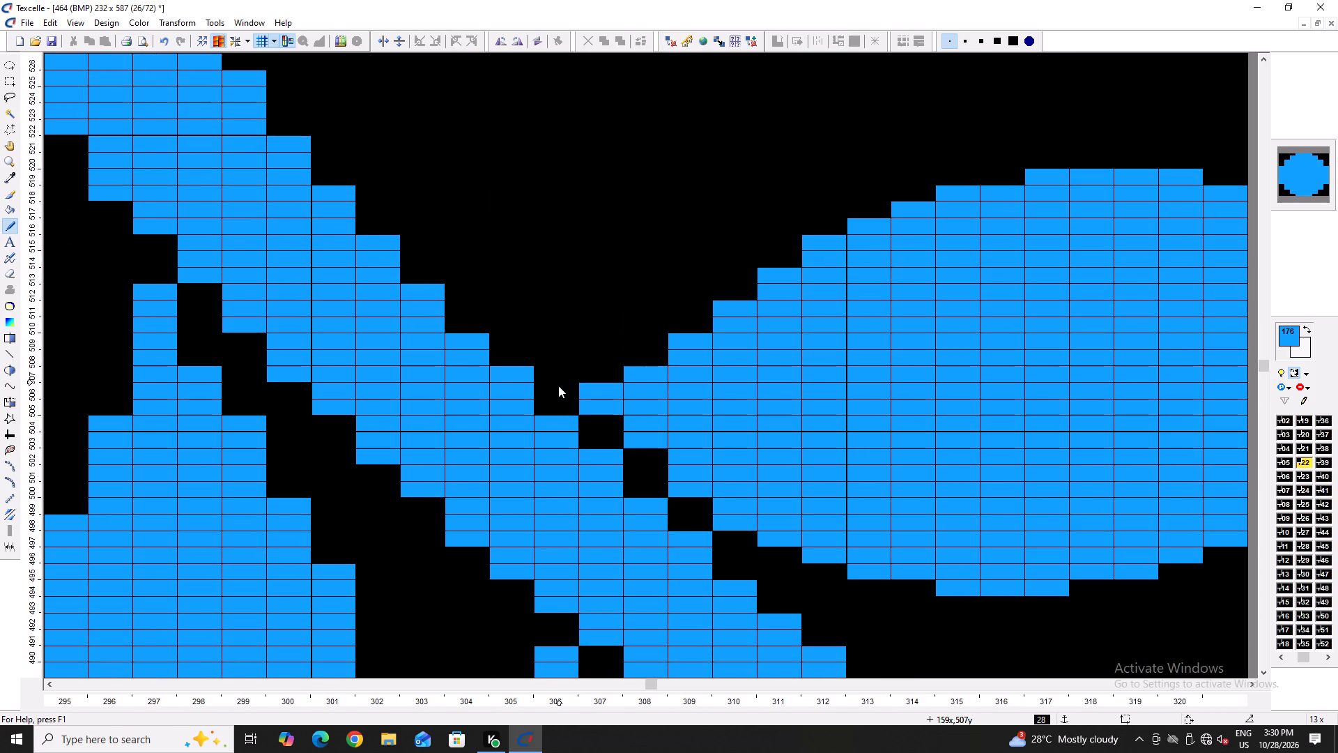
pyautogui.hotkey('ctrl', 's')
pyautogui.hotkey('ctrl', 's')
pyautogui.hotkey('ctrl', 's')
pyautogui.hotkey('ctrl', 's')
pyautogui.hotkey('ctrl', 's')
pyautogui.hotkey('ctrl', 's')
pyautogui.hotkey('ctrl', 's')
pyautogui.hotkey('ctrl', 's')
pyautogui.hotkey('ctrl', 's')
pyautogui.hotkey('ctrl', 's')
pyautogui.hotkey('ctrl', 's')
pyautogui.hotkey('ctrl', 's')
pyautogui.hotkey('ctrl', 's')
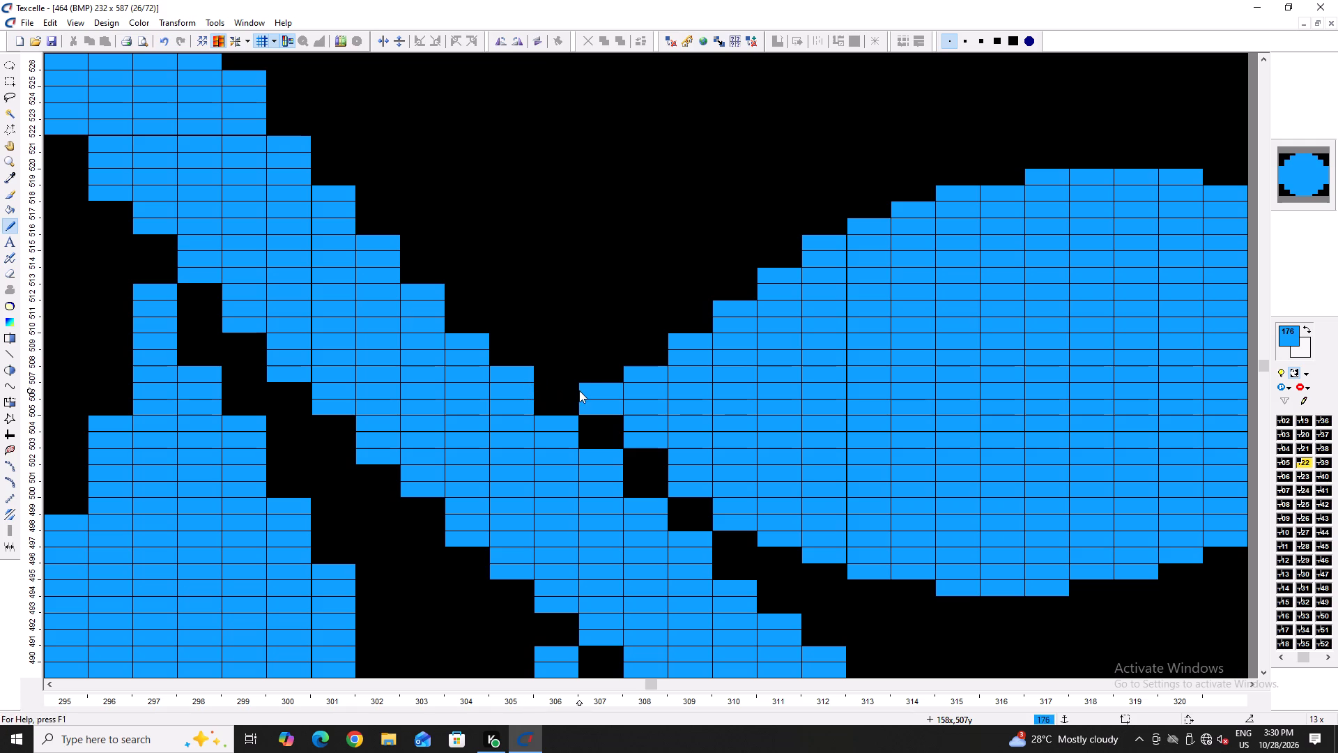
pyautogui.hotkey('ctrl', 's')
pyautogui.hotkey('ctrl', 's')
pyautogui.hotkey('ctrl', 's')
# Round the first hanging leaf's edge facing the branch by adding blue pixels on top of columns 300 and 301.
pyautogui.keyDown('ctrl'); pyautogui.scroll(-5, 551, 395); pyautogui.keyUp('ctrl')
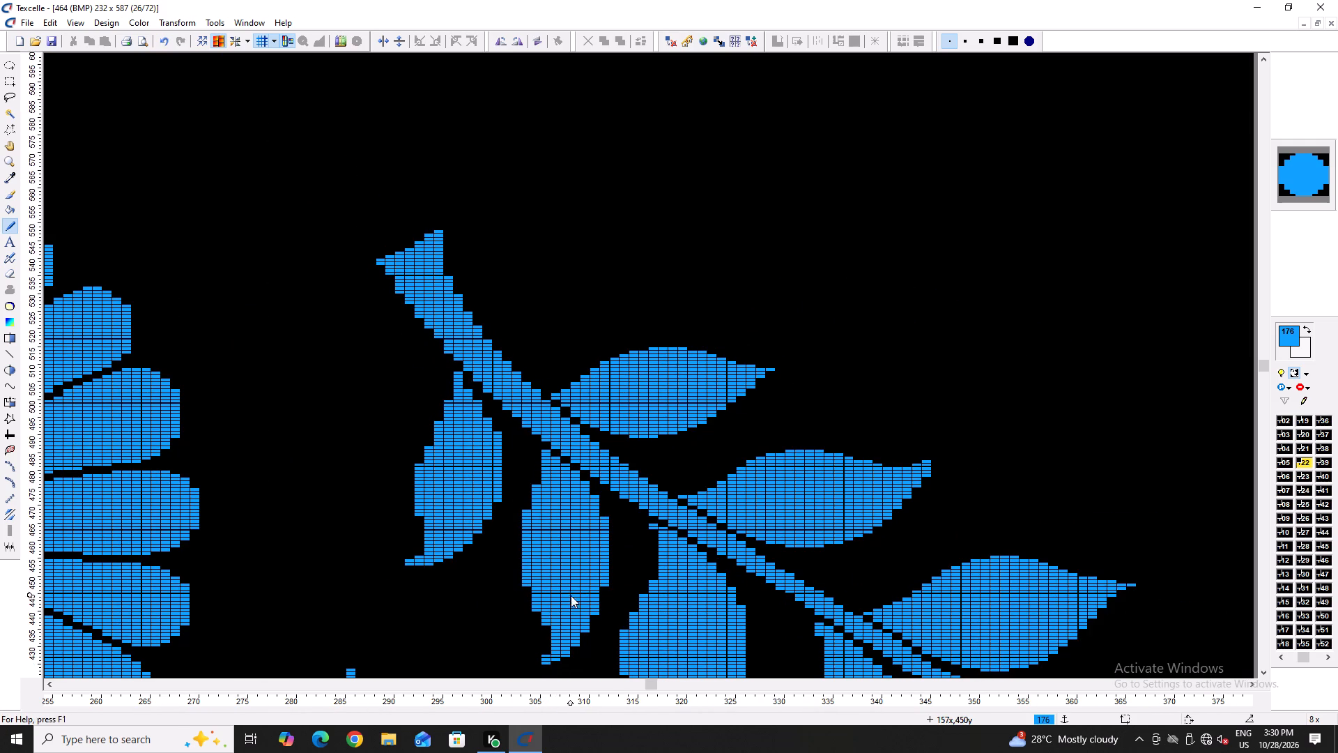
pyautogui.keyDown('ctrl'); pyautogui.scroll(2, 601, 457); pyautogui.keyUp('ctrl')
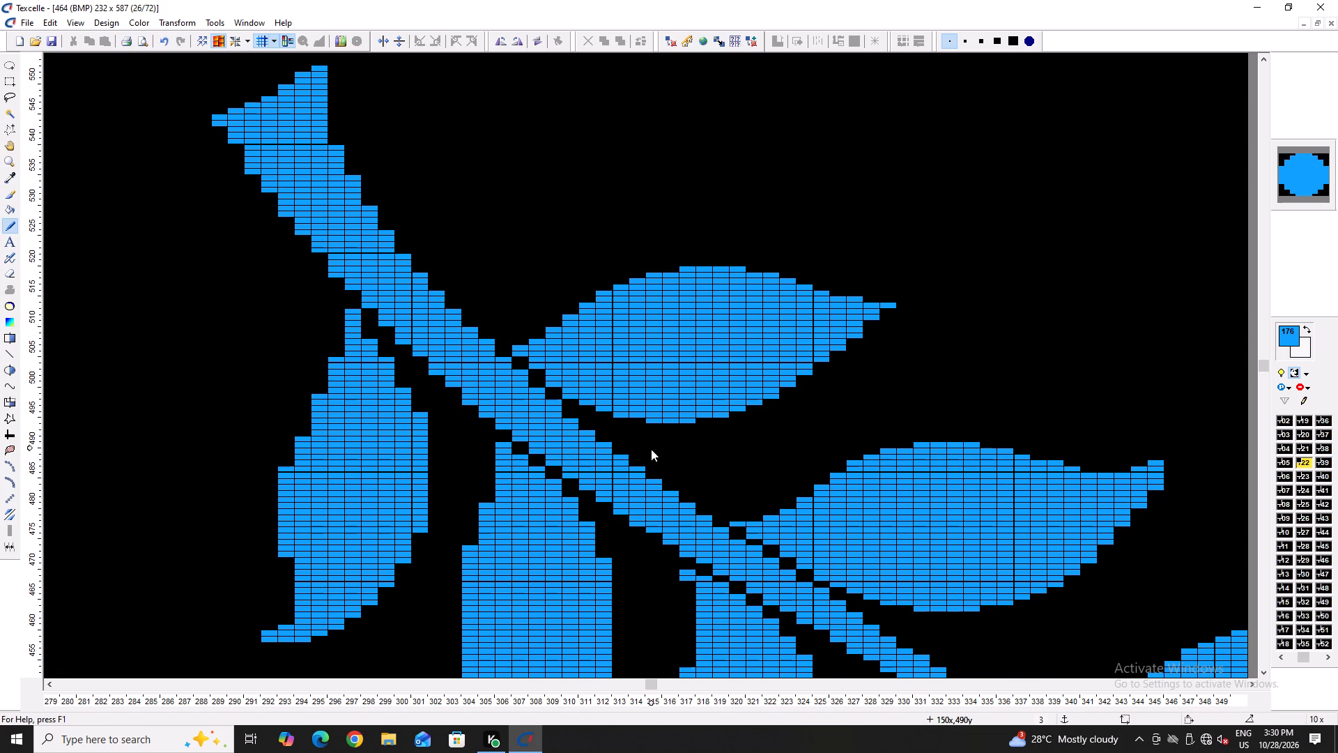
pyautogui.scroll(-1, 523, 441)
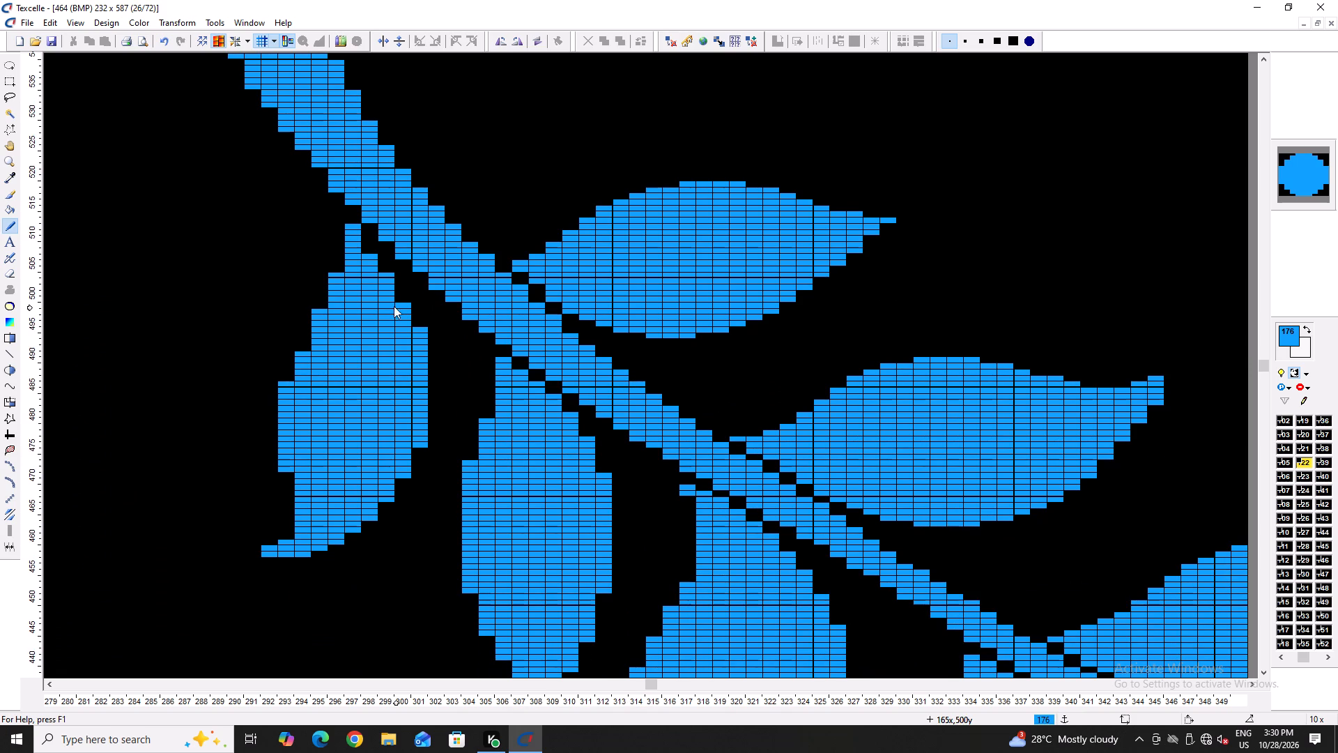
pyautogui.keyDown('ctrl'); pyautogui.scroll(3, 404, 307); pyautogui.keyUp('ctrl')
pyautogui.click(415, 259)
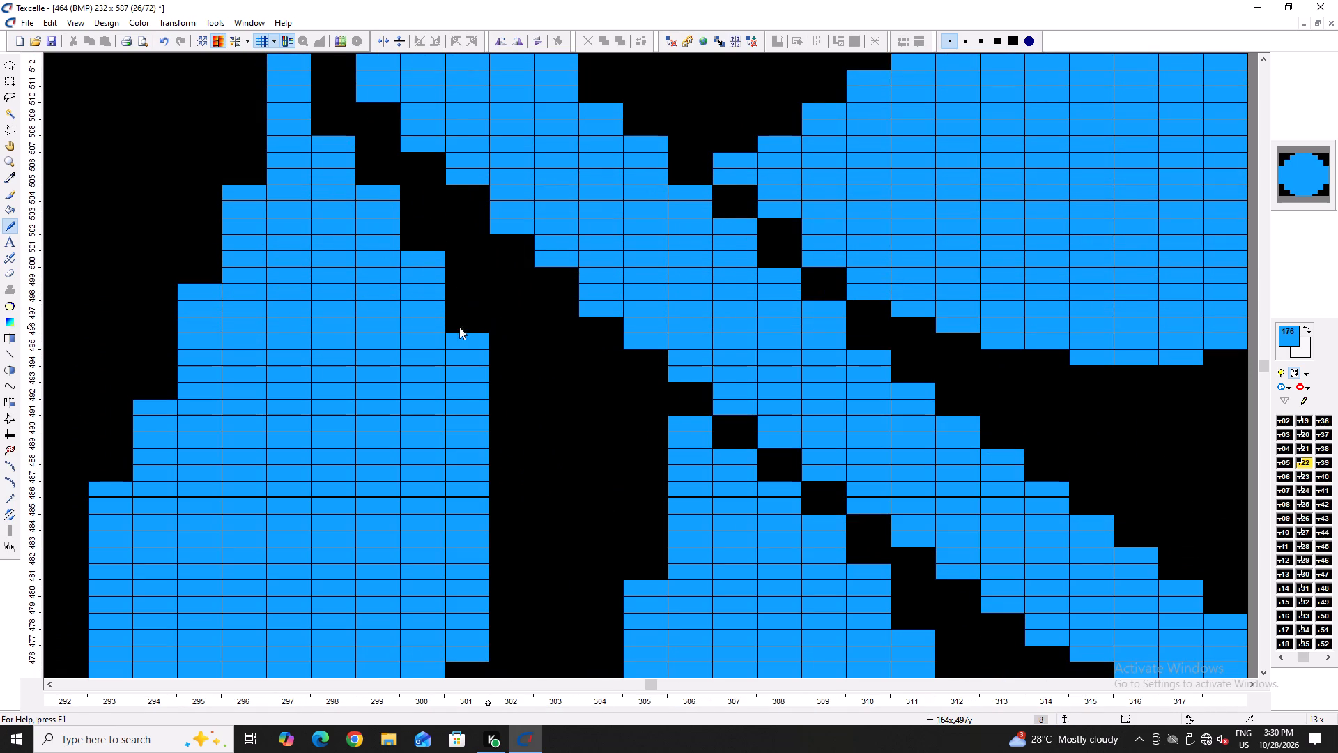
pyautogui.click(459, 327)
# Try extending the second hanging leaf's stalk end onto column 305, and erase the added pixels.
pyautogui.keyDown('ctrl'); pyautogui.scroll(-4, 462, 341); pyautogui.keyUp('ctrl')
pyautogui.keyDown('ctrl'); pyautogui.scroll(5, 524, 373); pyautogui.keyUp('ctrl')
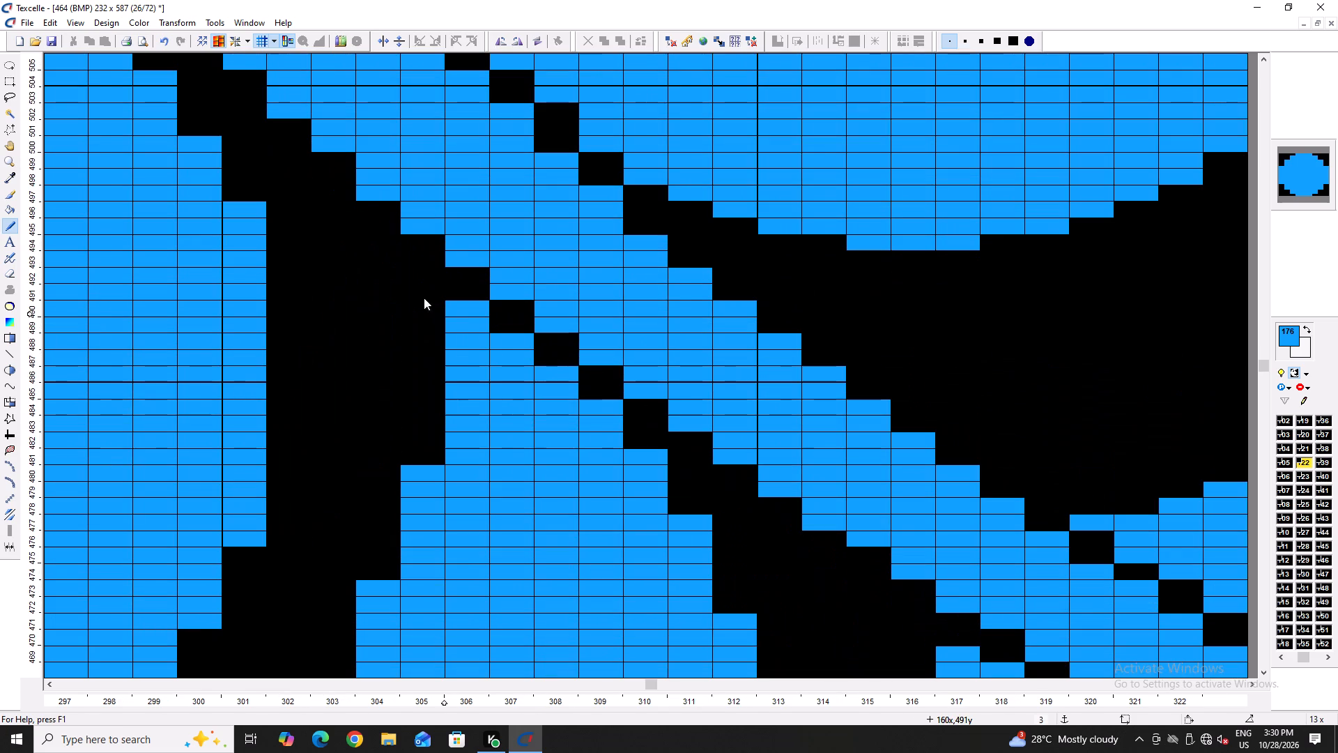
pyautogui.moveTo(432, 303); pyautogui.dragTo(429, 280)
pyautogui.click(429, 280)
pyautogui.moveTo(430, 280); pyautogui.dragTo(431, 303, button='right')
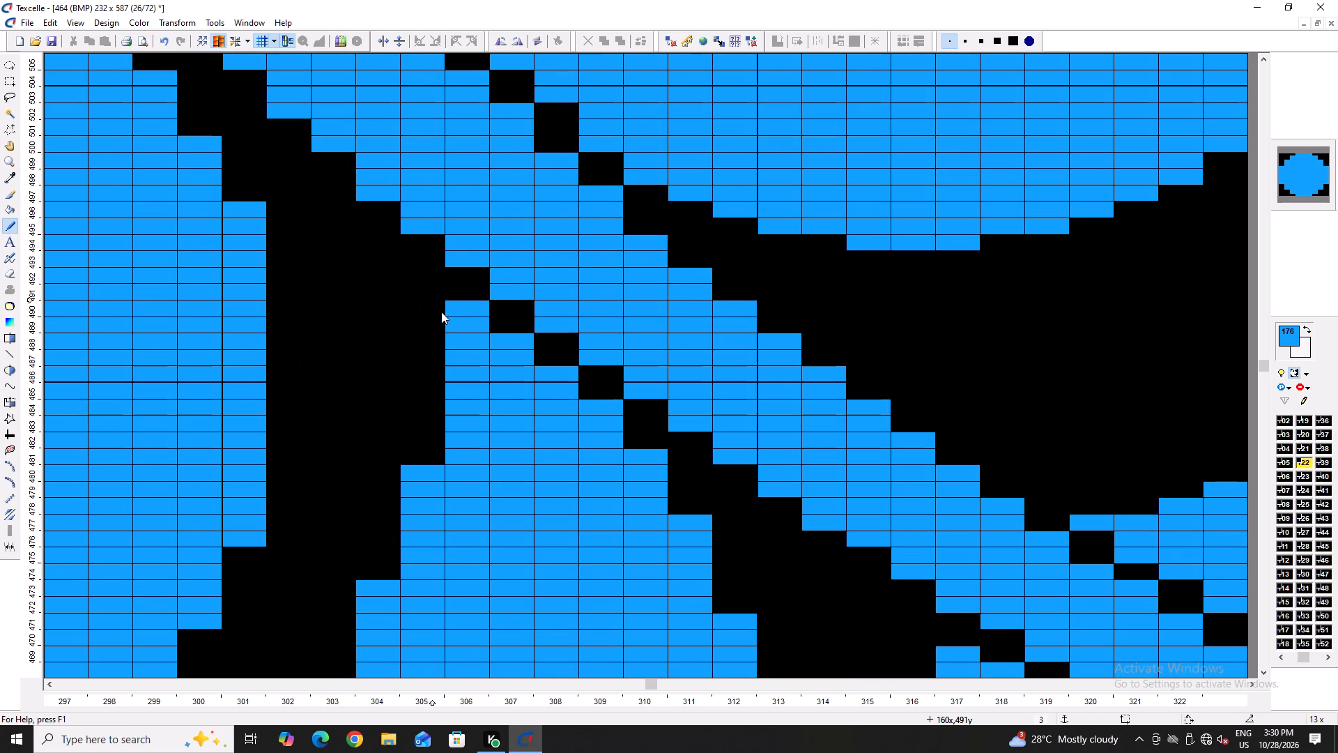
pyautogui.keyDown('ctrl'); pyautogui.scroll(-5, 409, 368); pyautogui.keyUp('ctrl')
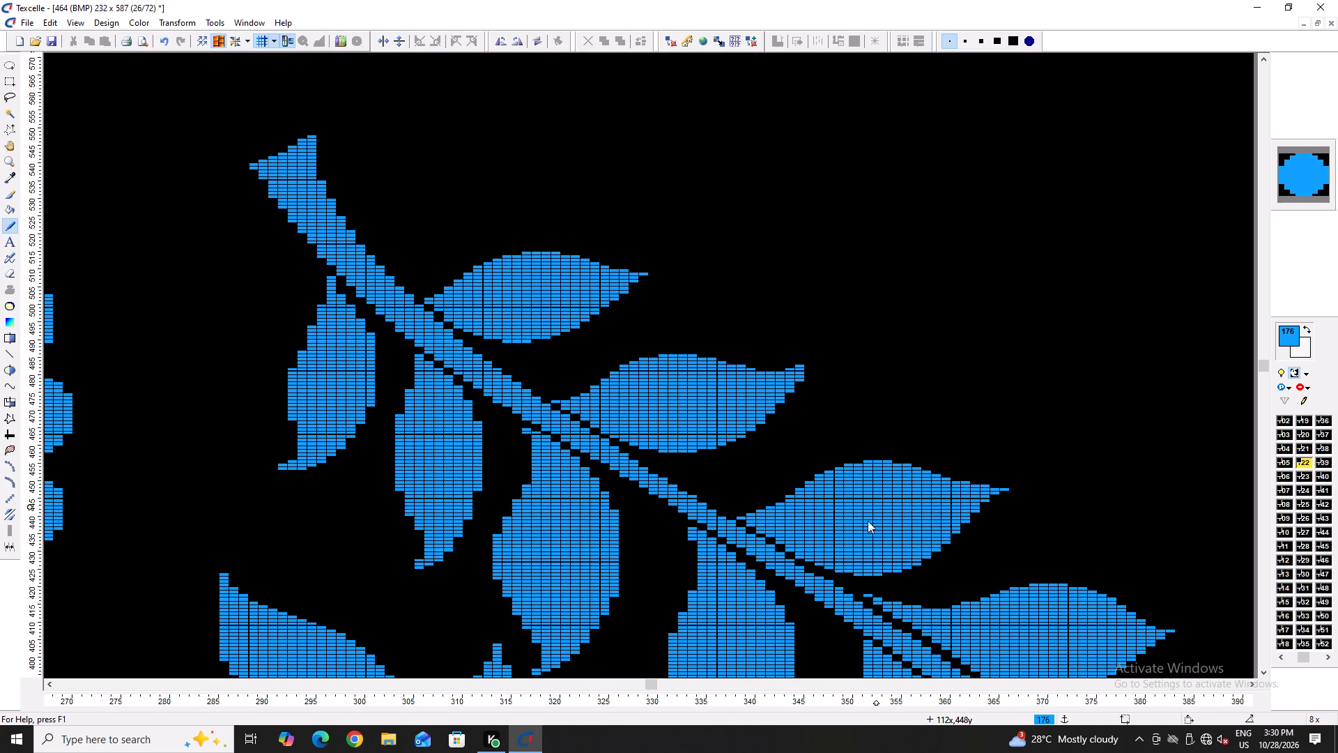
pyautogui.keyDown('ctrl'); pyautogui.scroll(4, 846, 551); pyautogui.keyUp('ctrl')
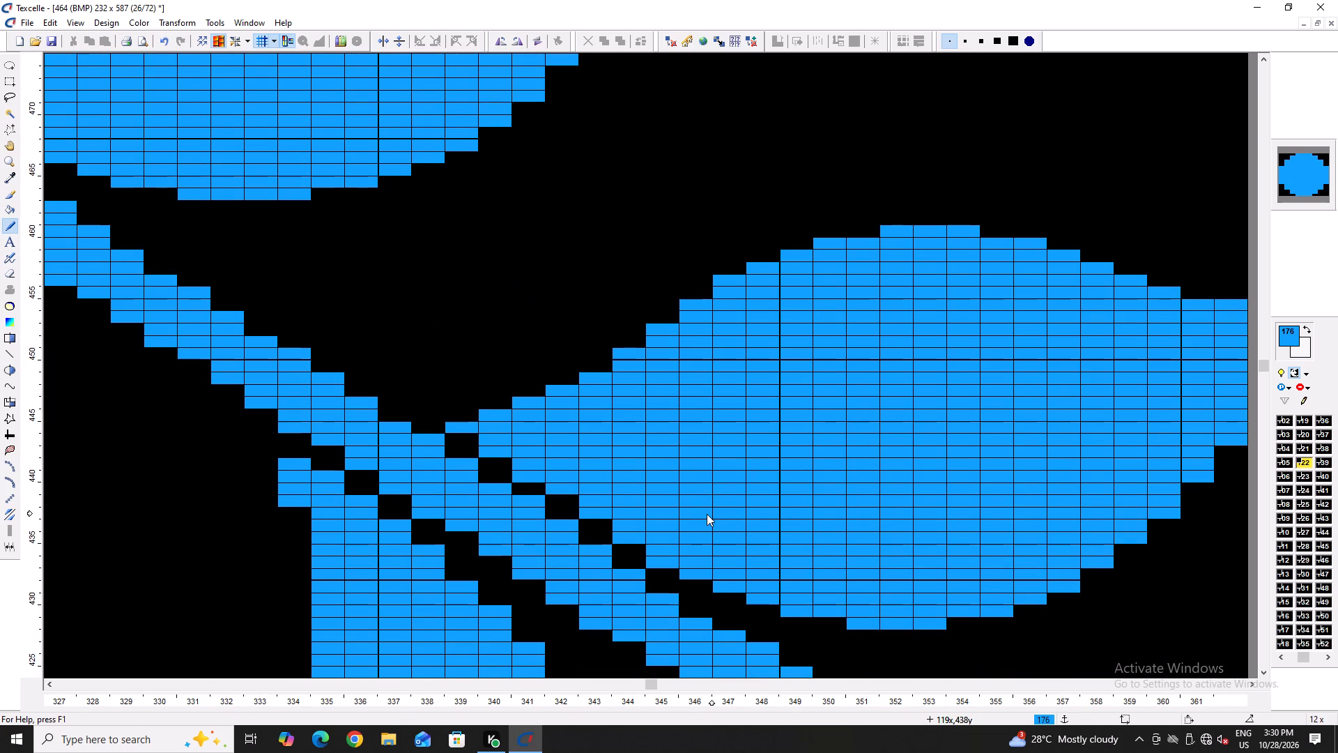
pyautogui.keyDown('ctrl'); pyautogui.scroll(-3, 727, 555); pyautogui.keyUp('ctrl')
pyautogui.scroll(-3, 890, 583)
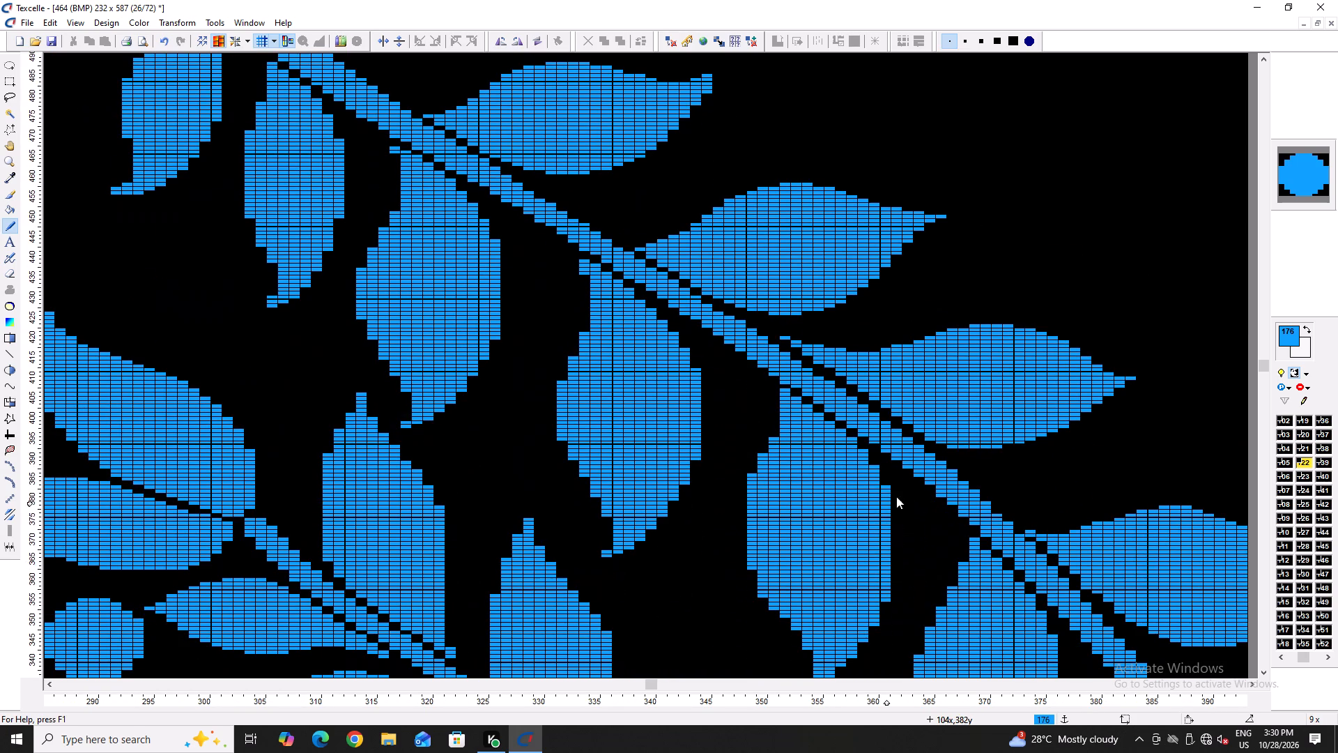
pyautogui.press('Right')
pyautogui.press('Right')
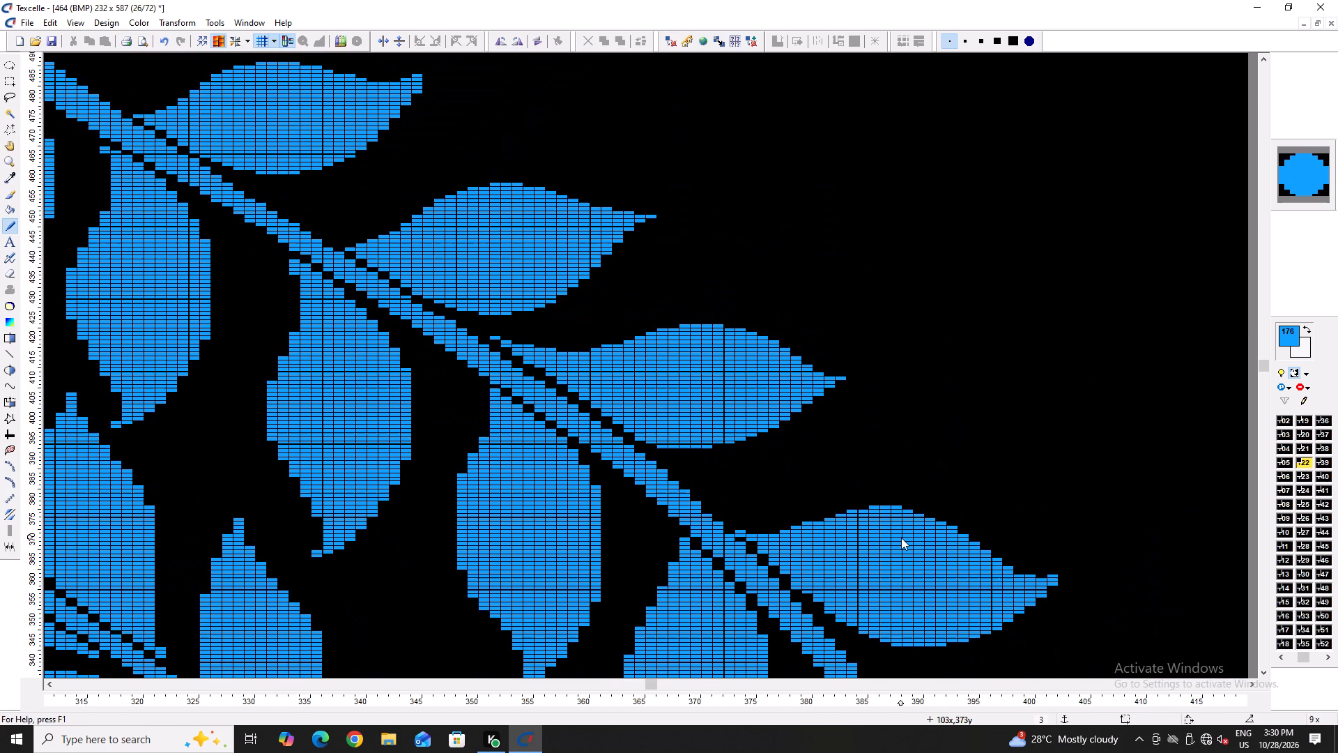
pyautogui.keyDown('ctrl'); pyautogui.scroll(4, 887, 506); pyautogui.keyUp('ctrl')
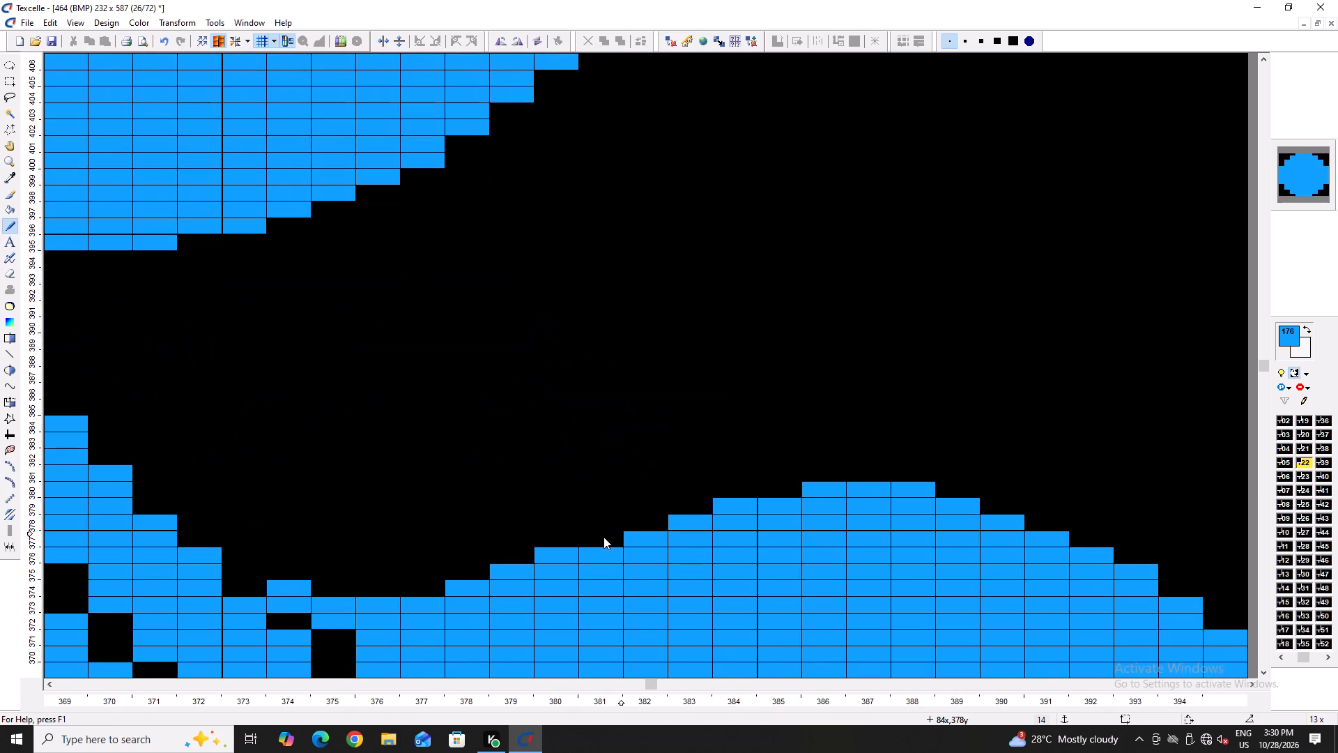
# Smooth the upper edge of the outer leaf by adding blue pixels on columns 377–378, 381–383 and 385, and erasing column 388's top pixel.
pyautogui.click(603, 537)
pyautogui.click(659, 523)
pyautogui.click(708, 509)
pyautogui.moveTo(774, 489); pyautogui.dragTo(803, 487)
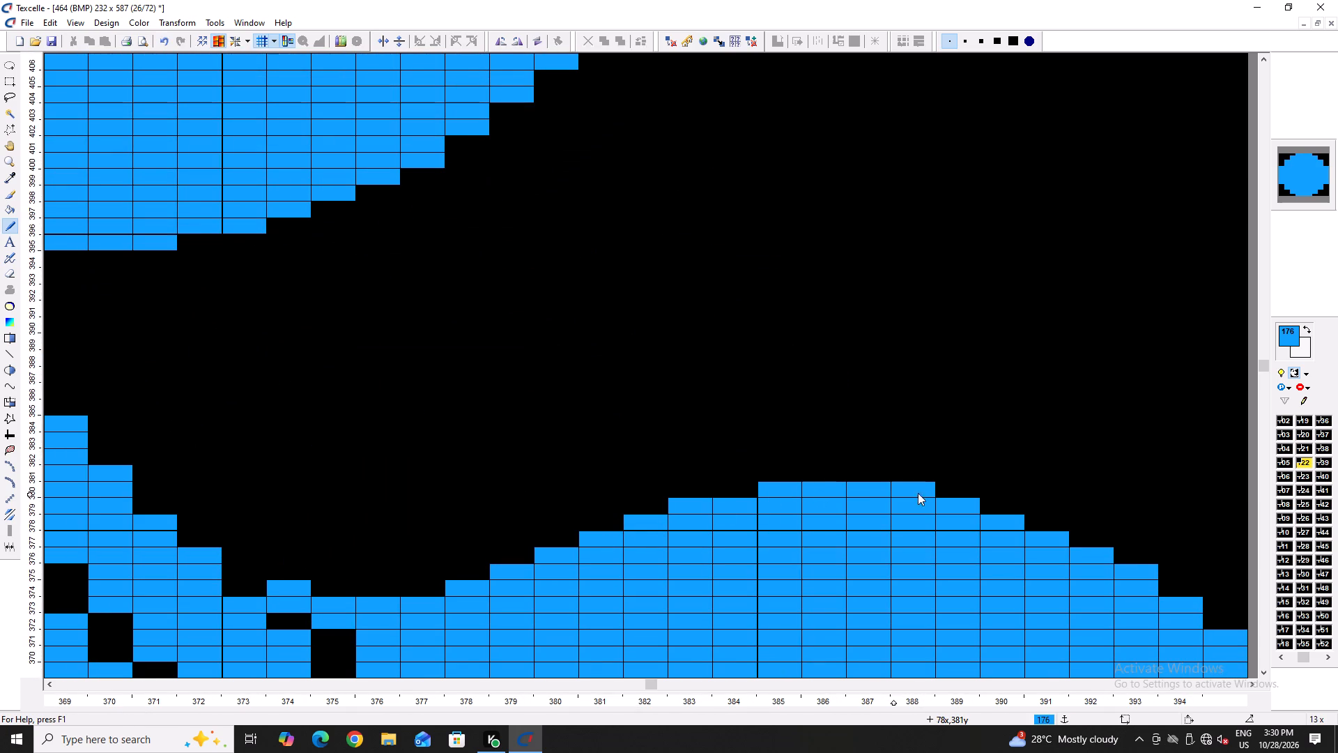
pyautogui.rightClick(921, 487)
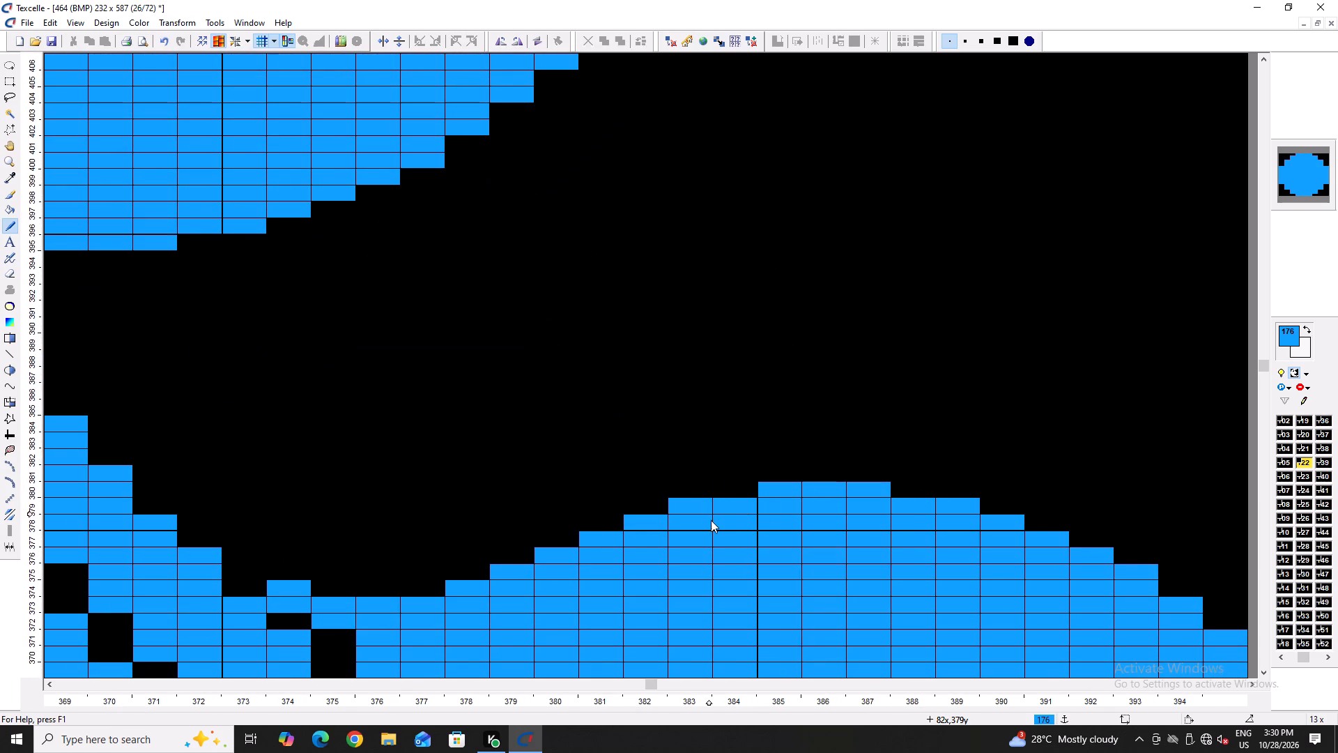
pyautogui.keyDown('ctrl'); pyautogui.scroll(-2, 580, 545); pyautogui.keyUp('ctrl')
pyautogui.keyDown('ctrl'); pyautogui.scroll(3, 523, 563); pyautogui.keyUp('ctrl')
pyautogui.doubleClick(469, 553)
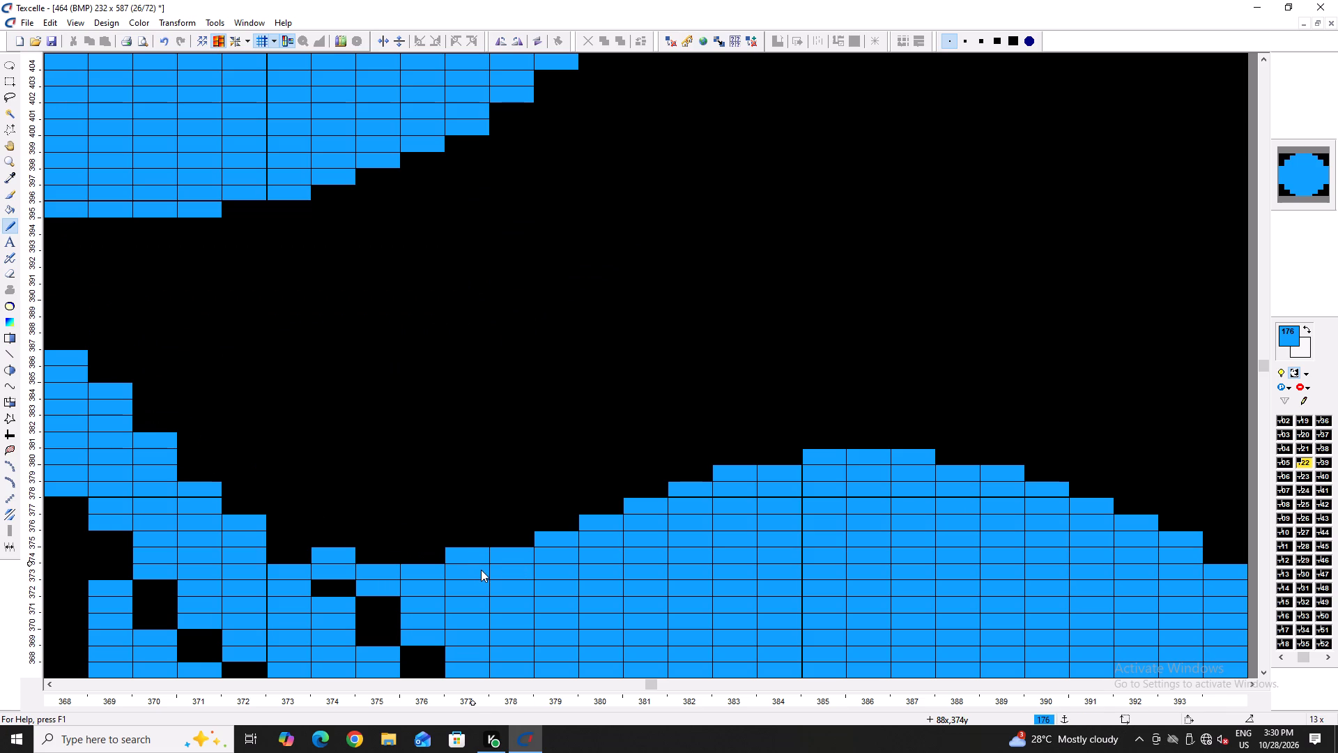
pyautogui.click(527, 545)
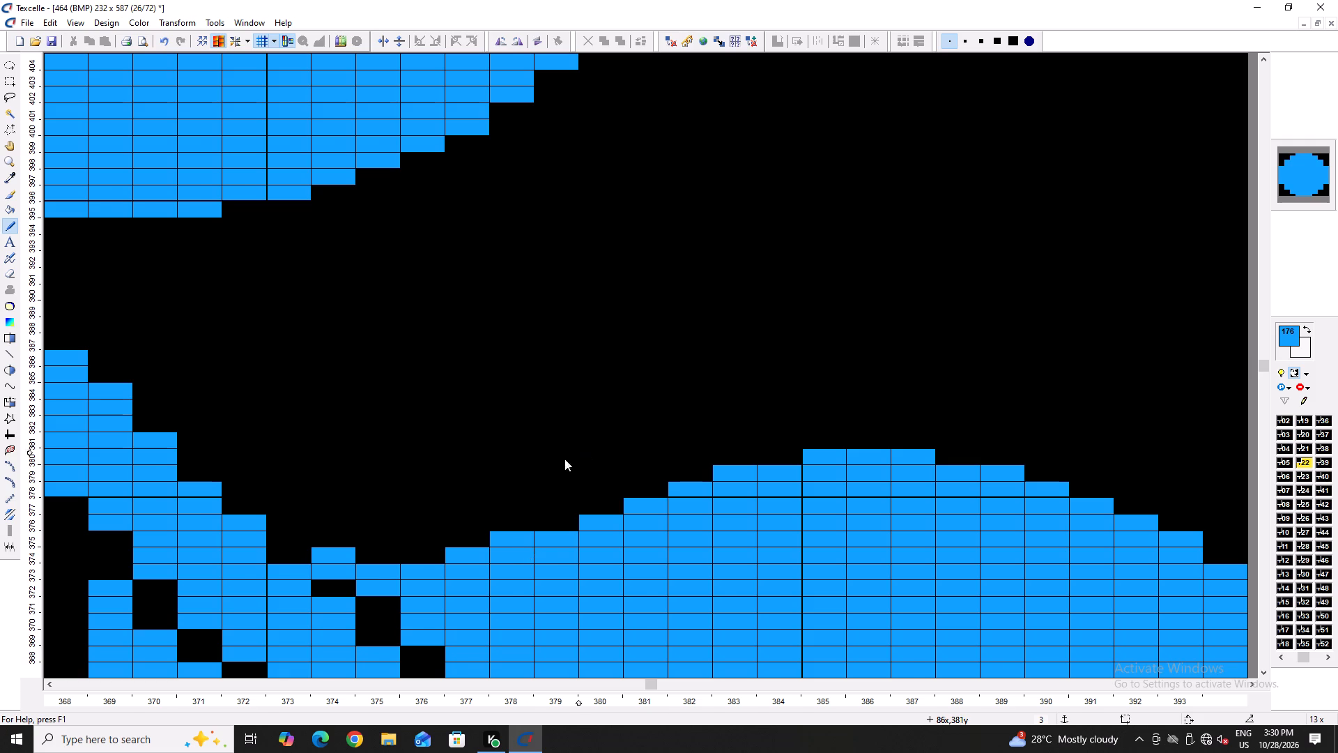
# Reshape the same leaf's stalk end by adding blue pixels on top of columns 374–377 and 379, and erasing one pixel in column 374.
pyautogui.keyDown('ctrl'); pyautogui.scroll(-3, 509, 505); pyautogui.keyUp('ctrl')
pyautogui.keyDown('ctrl'); pyautogui.scroll(3, 479, 529); pyautogui.keyUp('ctrl')
pyautogui.rightClick(375, 499)
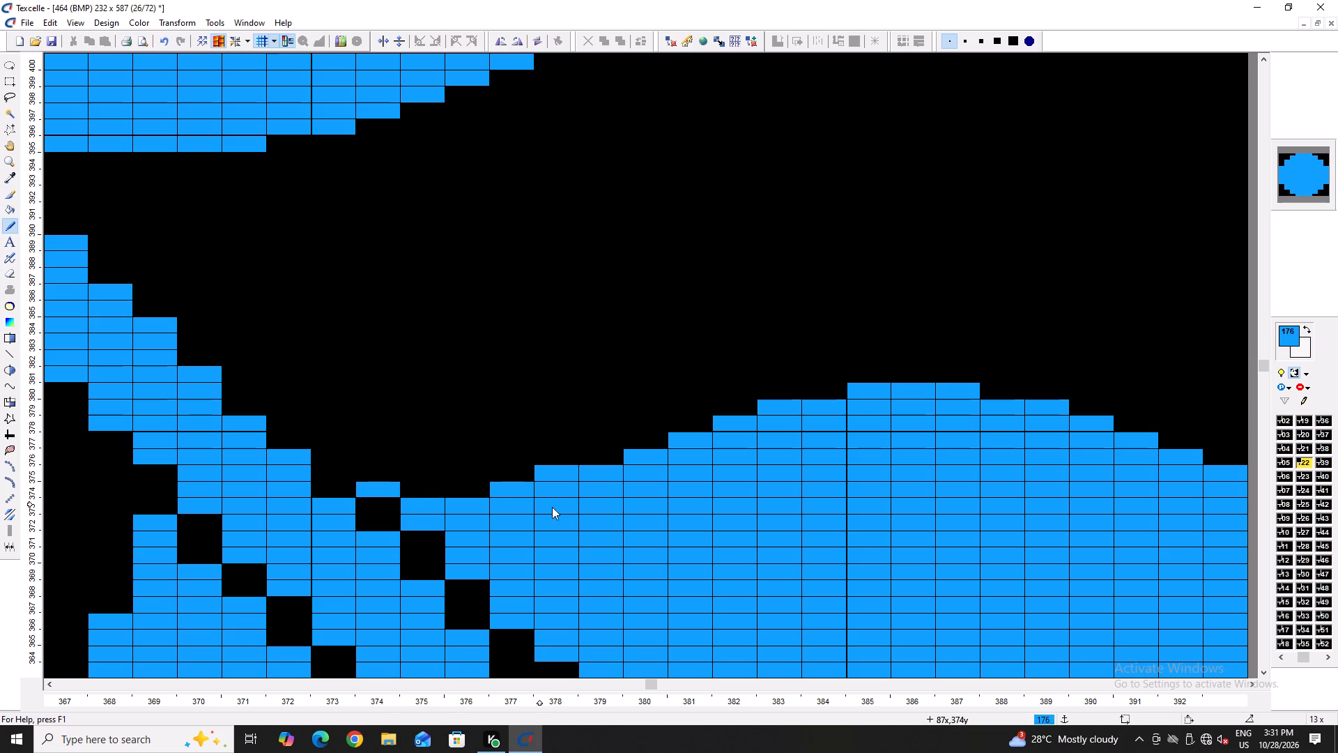
pyautogui.click(405, 492)
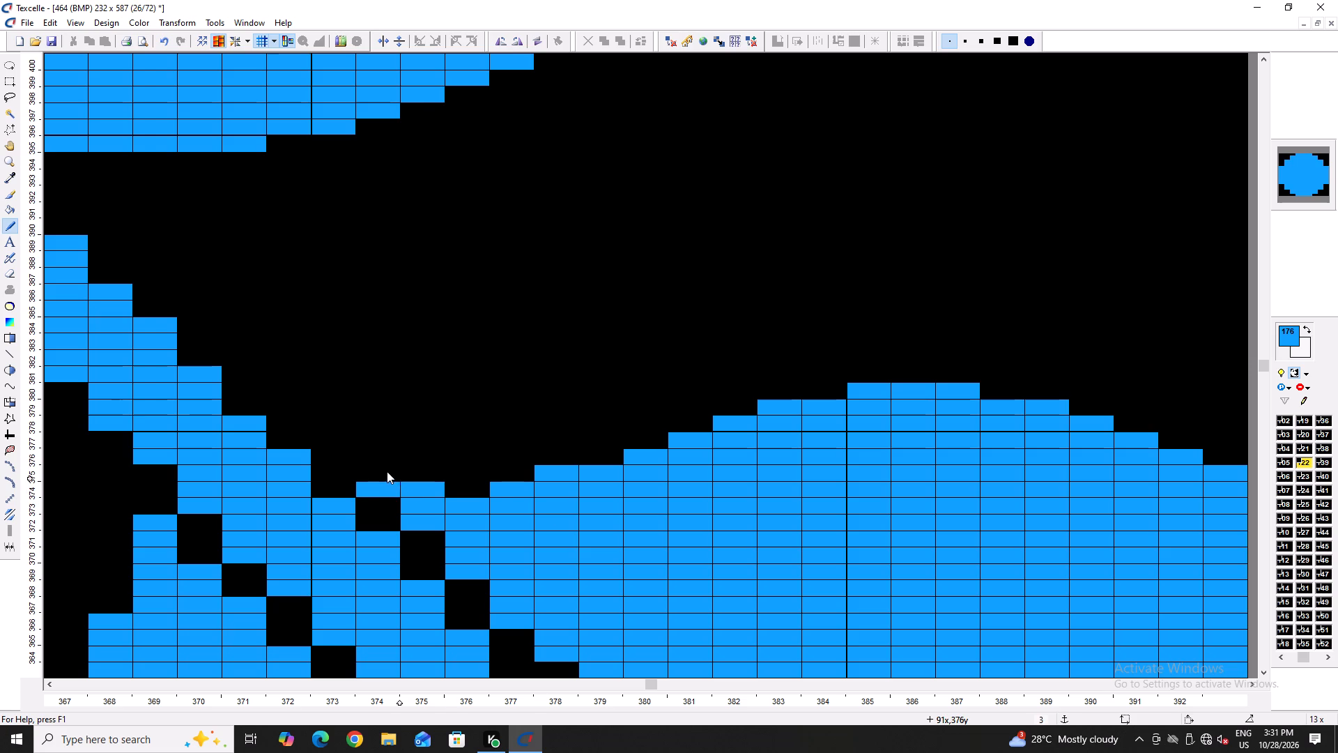
pyautogui.click(387, 471)
pyautogui.rightClick(440, 494)
pyautogui.click(423, 490)
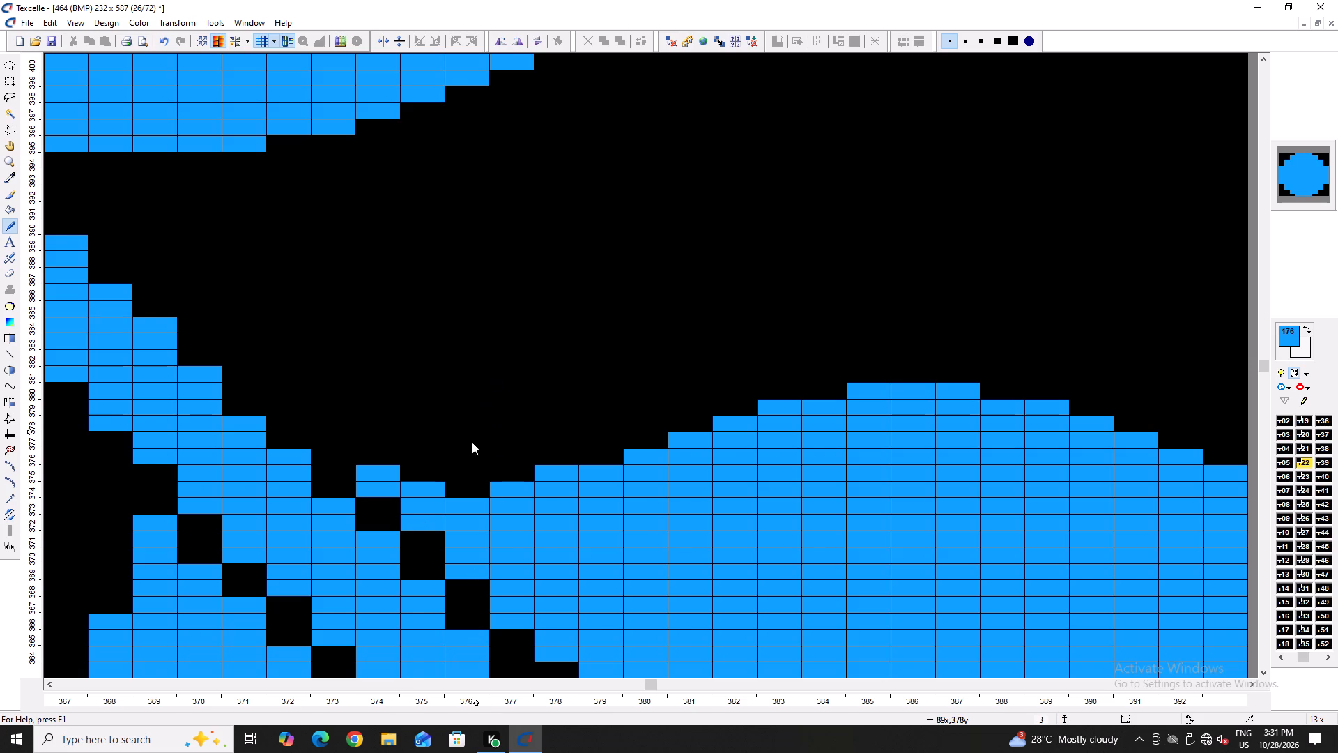
pyautogui.keyDown('ctrl'); pyautogui.scroll(-3, 418, 479); pyautogui.keyUp('ctrl')
pyautogui.keyDown('ctrl'); pyautogui.scroll(5, 459, 472); pyautogui.keyUp('ctrl')
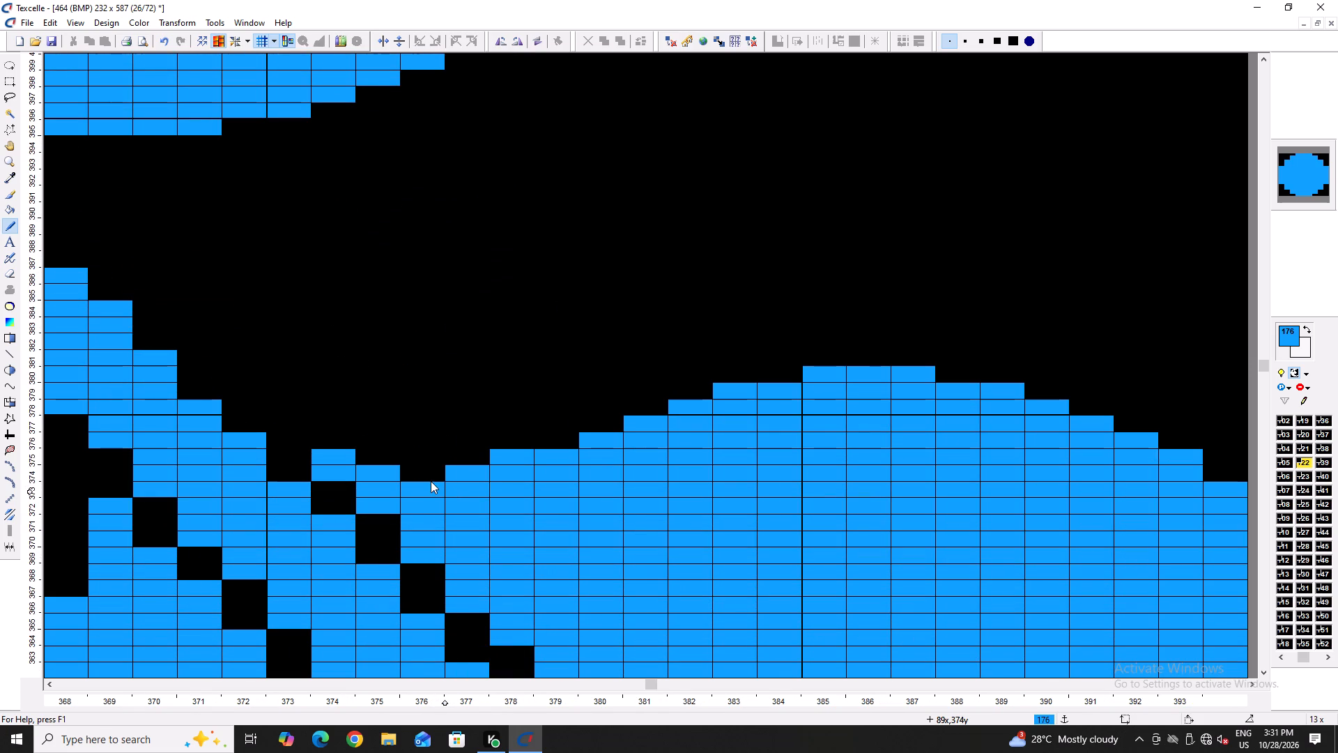
pyautogui.click(434, 477)
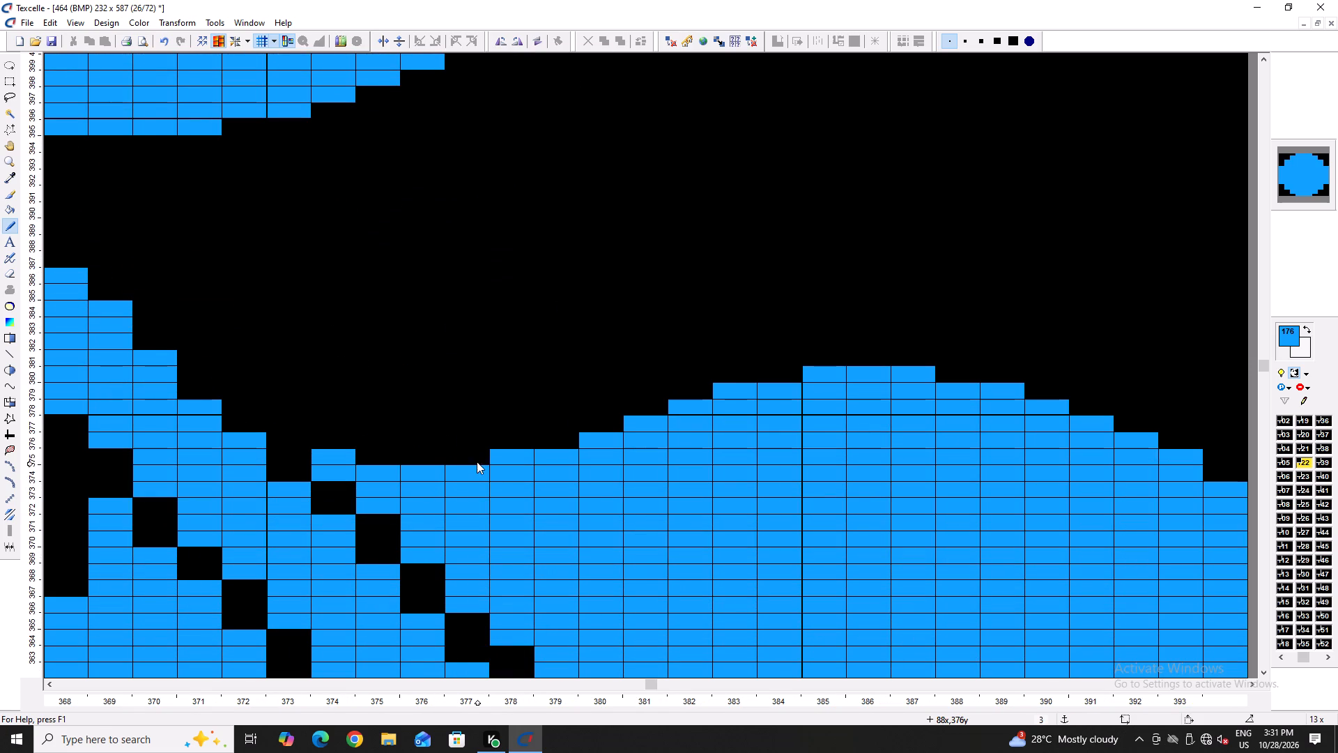
pyautogui.click(477, 462)
pyautogui.click(546, 440)
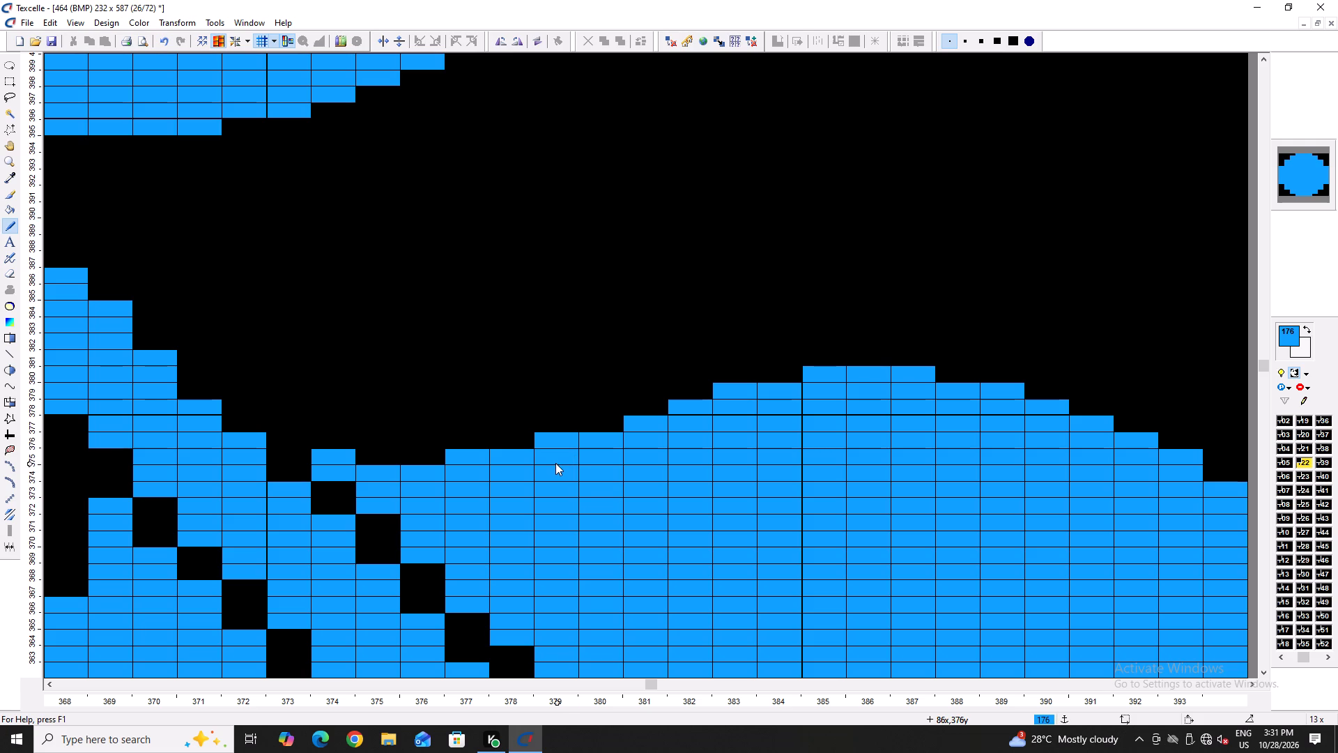
# Trim the upper left edge of the hanging leaf spanning columns 349–361 by erasing the top pixels of columns 349 and 350.
pyautogui.scroll(4, 592, 430)
pyautogui.keyDown('ctrl'); pyautogui.scroll(-2, 502, 462); pyautogui.keyUp('ctrl')
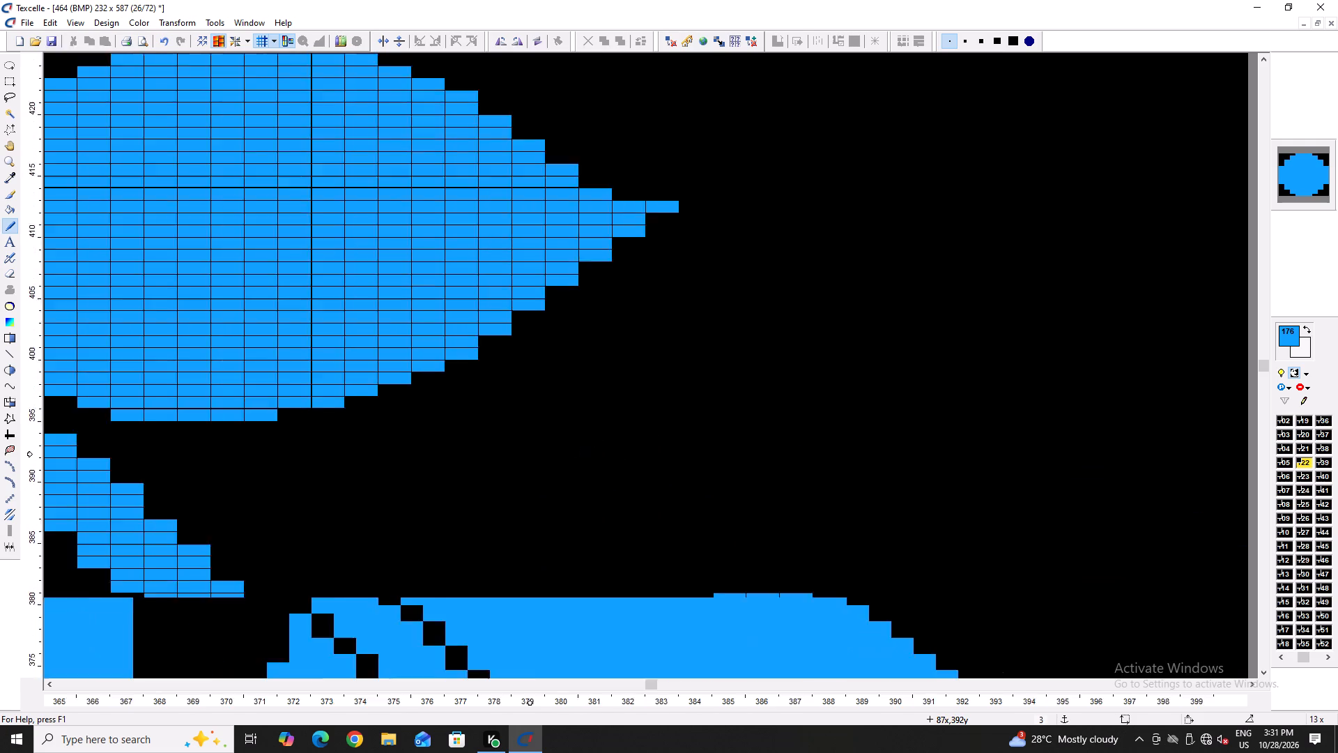
pyautogui.keyDown('ctrl'); pyautogui.scroll(-4, 497, 462); pyautogui.keyUp('ctrl')
pyautogui.keyDown('ctrl'); pyautogui.scroll(6, 240, 466); pyautogui.keyUp('ctrl')
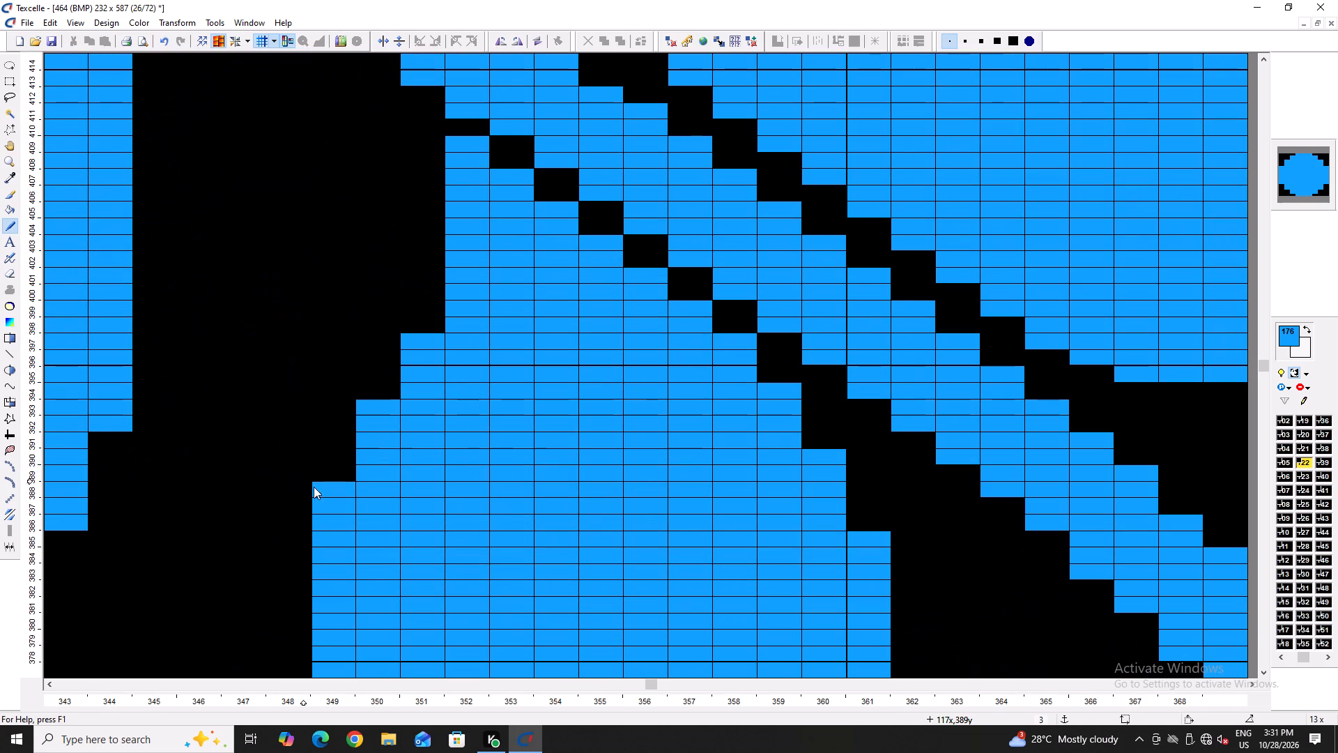
pyautogui.rightClick(325, 489)
pyautogui.rightClick(366, 398)
pyautogui.rightClick(364, 399)
pyautogui.rightClick(364, 404)
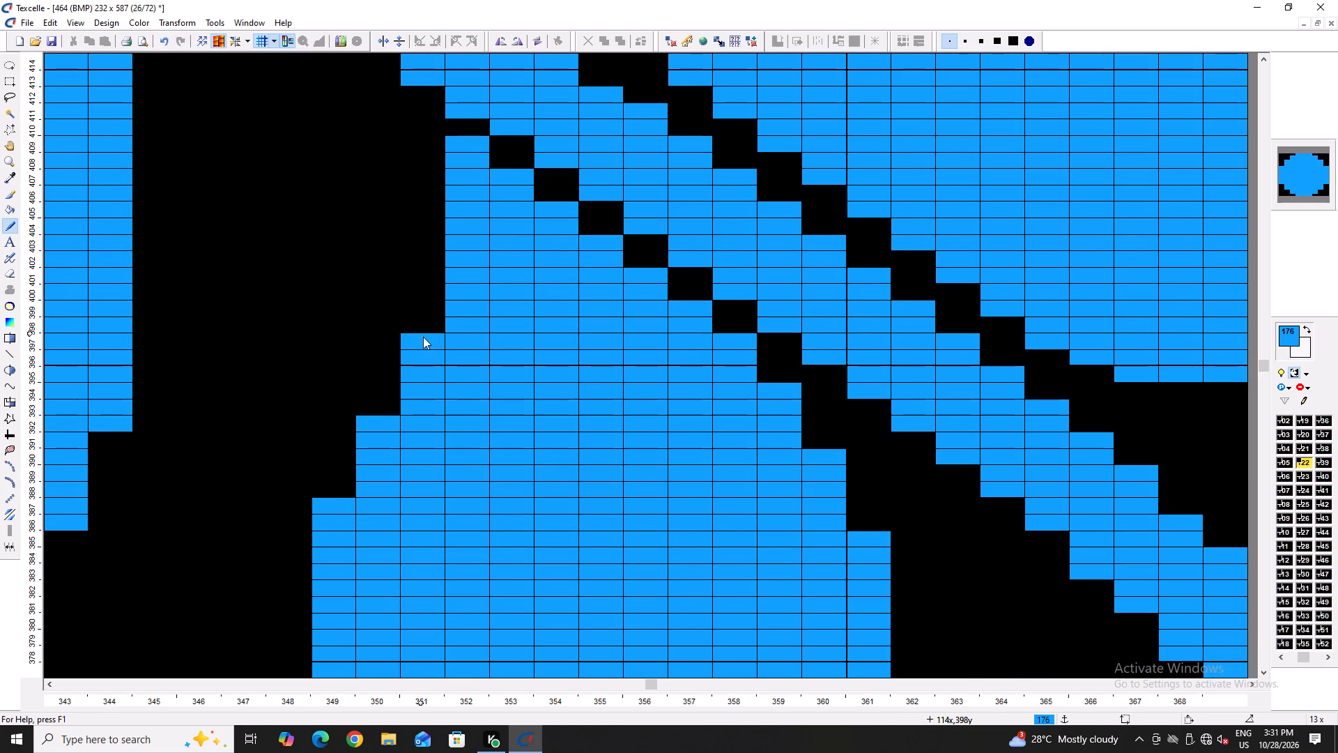
pyautogui.rightClick(423, 342)
pyautogui.rightClick(423, 342)
pyautogui.click(423, 342)
# Trim the same hanging leaf's lower left edge by erasing the bottom pixels of columns 349, 350 and 351.
pyautogui.keyDown('ctrl'); pyautogui.scroll(-3, 420, 350); pyautogui.keyUp('ctrl')
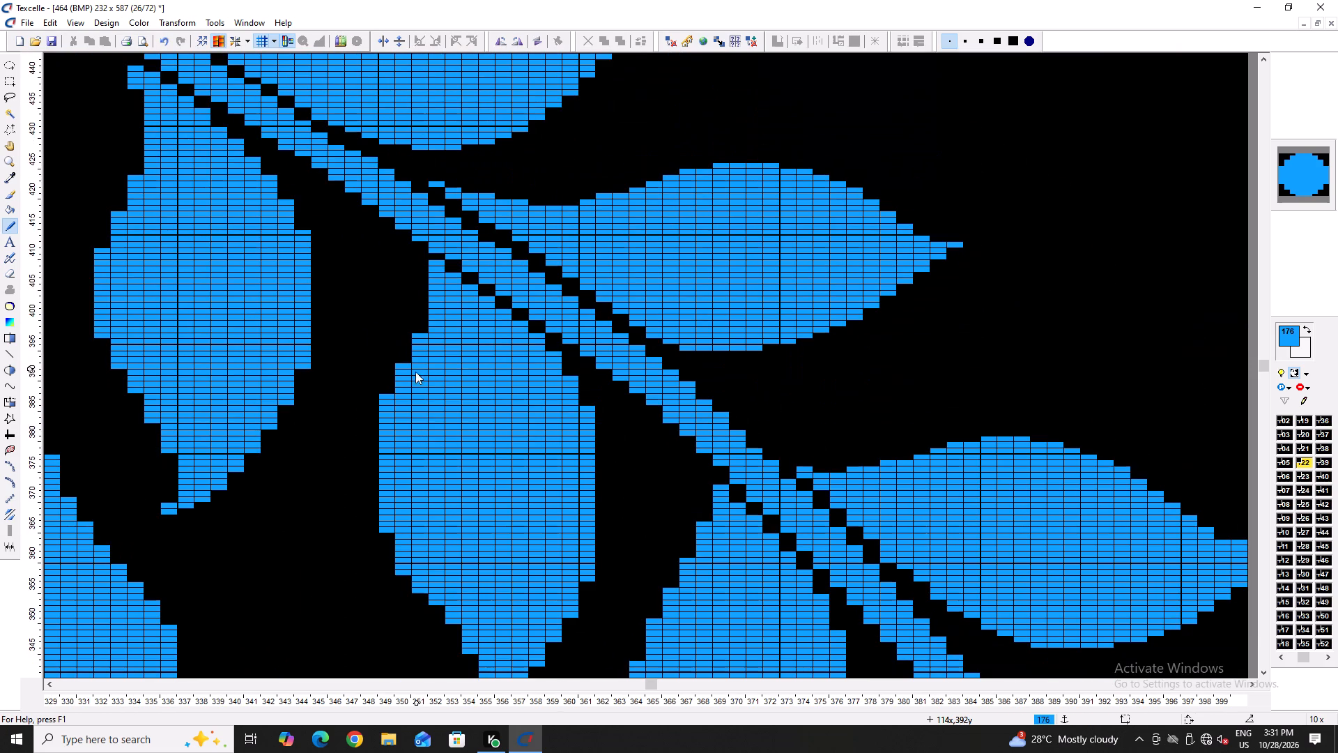
pyautogui.keyDown('ctrl'); pyautogui.scroll(3, 410, 574); pyautogui.keyUp('ctrl')
pyautogui.rightClick(430, 584)
pyautogui.rightClick(430, 584)
pyautogui.rightClick(421, 573)
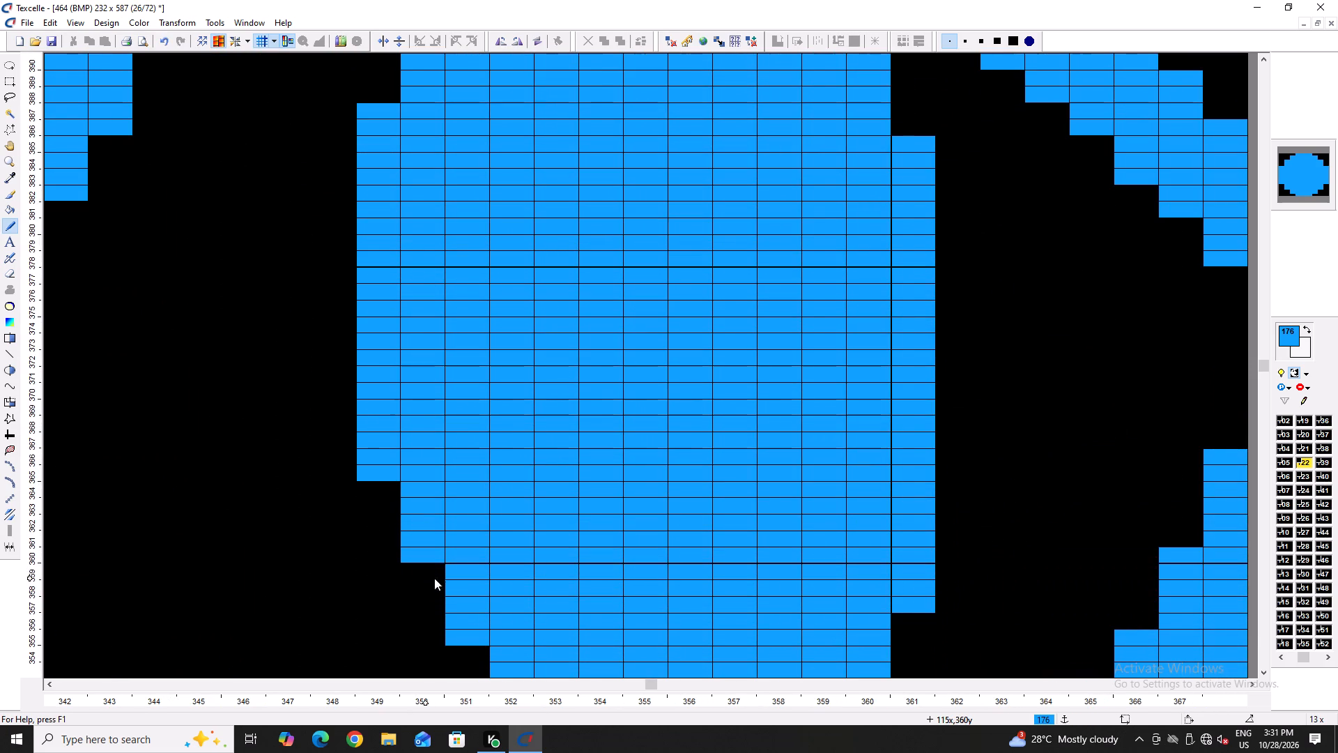
pyautogui.scroll(-2, 437, 580)
pyautogui.rightClick(413, 432)
pyautogui.rightClick(416, 427)
pyautogui.rightClick(463, 504)
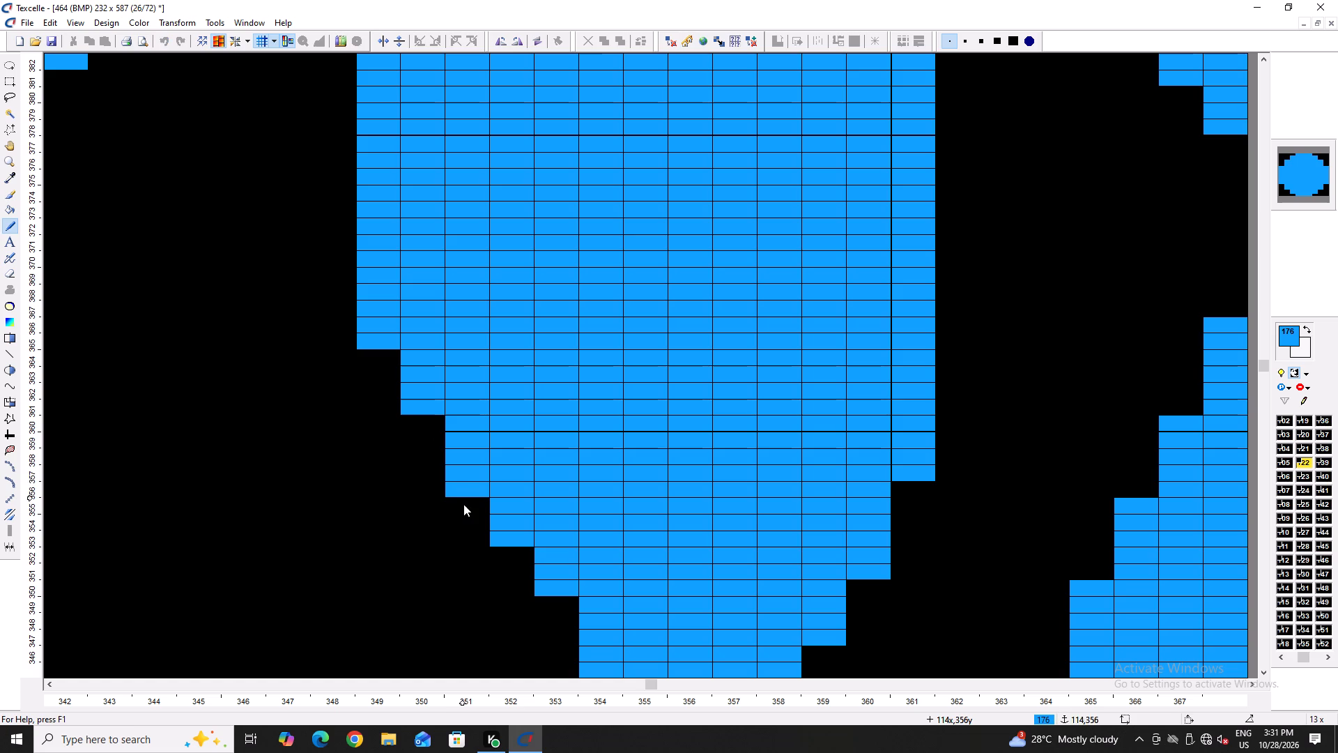
pyautogui.rightClick(463, 507)
pyautogui.rightClick(380, 353)
pyautogui.rightClick(380, 353)
pyautogui.rightClick(376, 347)
# Fill out the leaf's left edge near its tip by adding blue pixels beneath columns 353 and 354.
pyautogui.keyDown('ctrl'); pyautogui.scroll(-4, 390, 367); pyautogui.keyUp('ctrl')
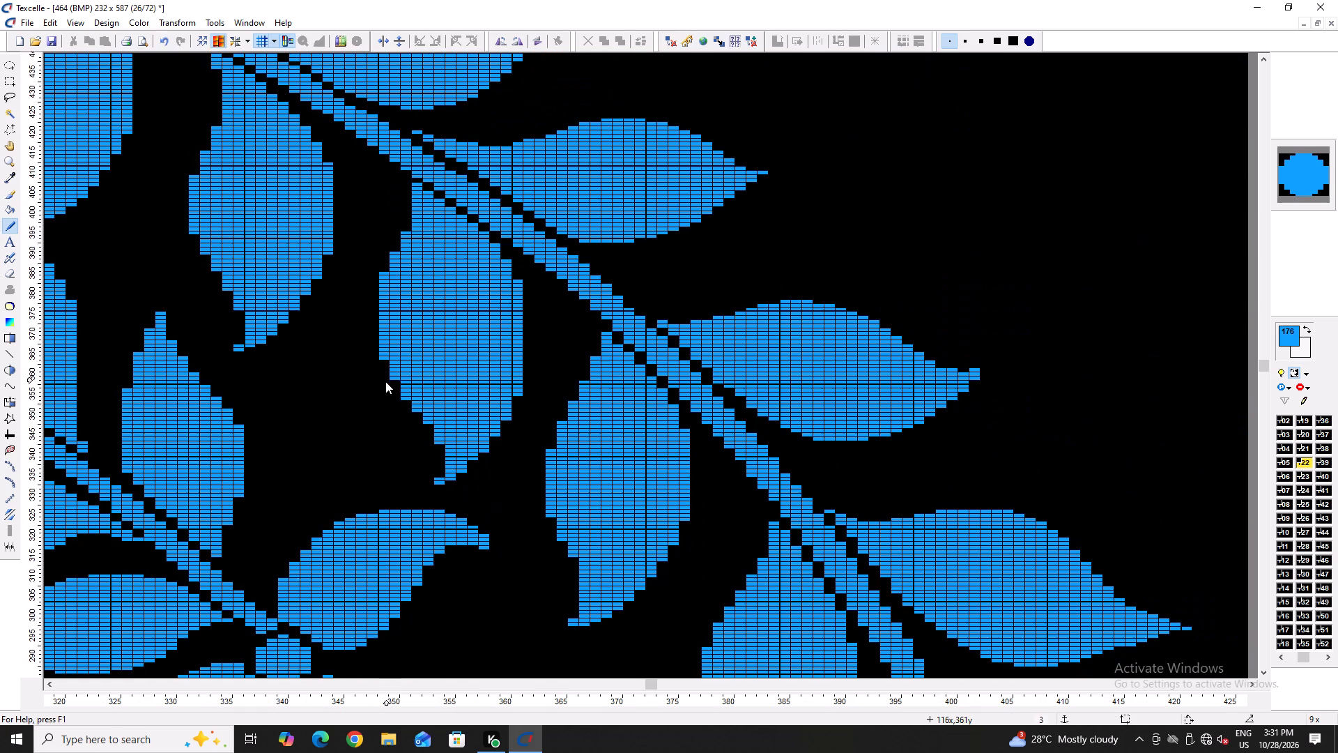
pyautogui.keyDown('ctrl'); pyautogui.scroll(4, 415, 422); pyautogui.keyUp('ctrl')
pyautogui.click(475, 421)
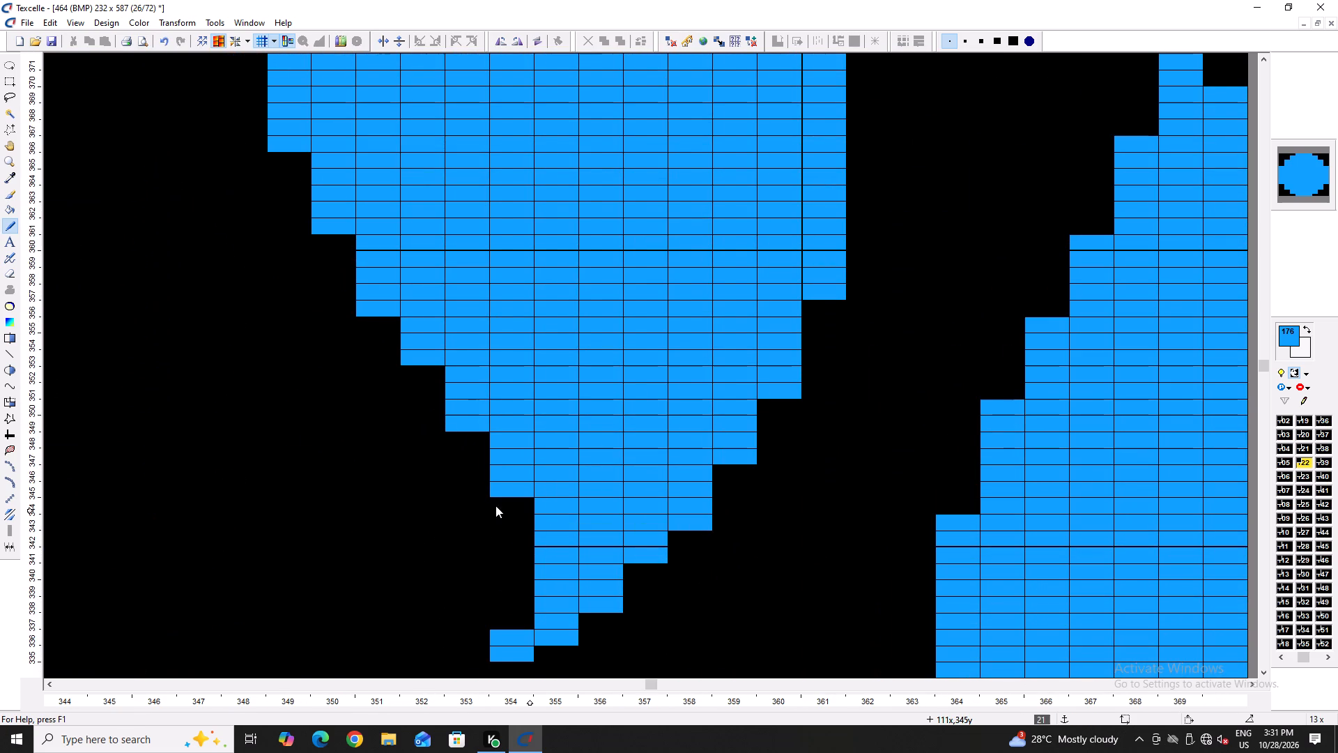
pyautogui.click(496, 505)
# Even the leaf's lower right edge by erasing the bottom pixels of columns 358–361.
pyautogui.keyDown('ctrl'); pyautogui.scroll(-5, 500, 506); pyautogui.keyUp('ctrl')
pyautogui.keyDown('ctrl'); pyautogui.scroll(5, 560, 510); pyautogui.keyUp('ctrl')
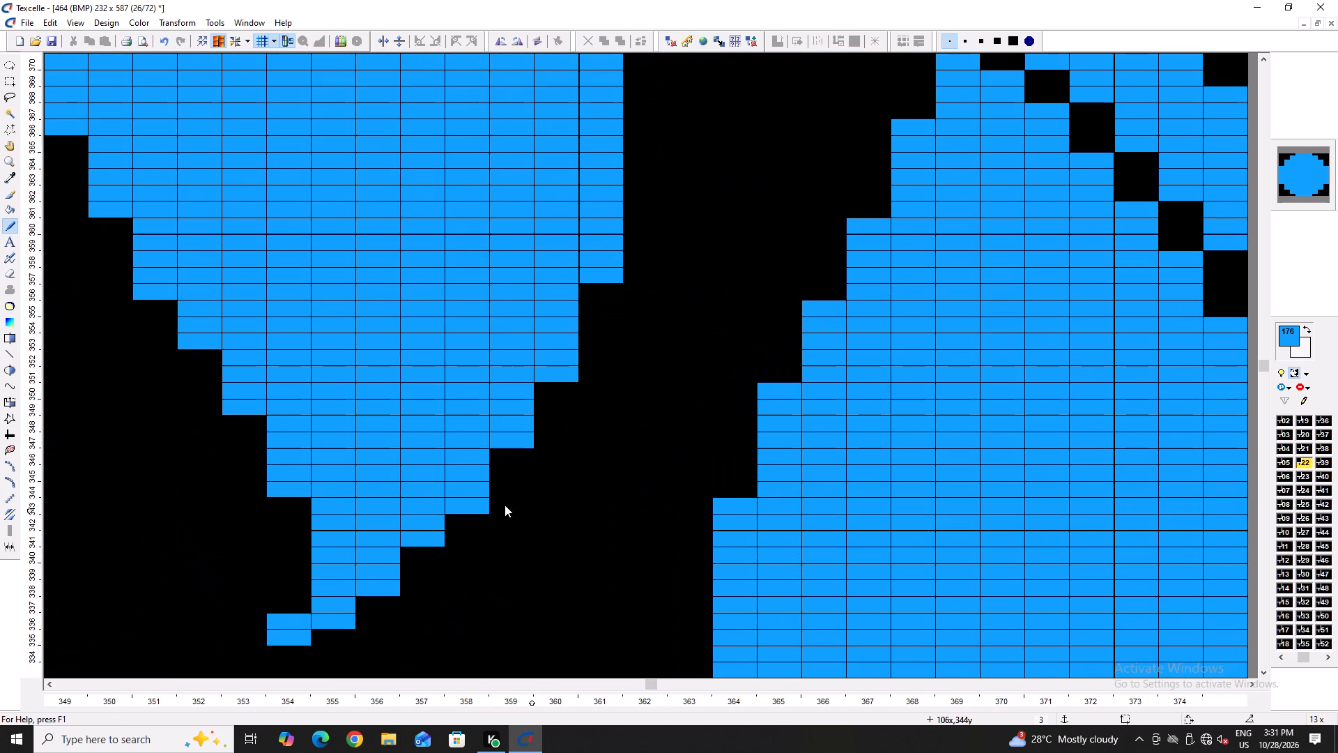
pyautogui.rightClick(495, 505)
pyautogui.rightClick(486, 508)
pyautogui.rightClick(524, 443)
pyautogui.rightClick(524, 443)
pyautogui.rightClick(559, 372)
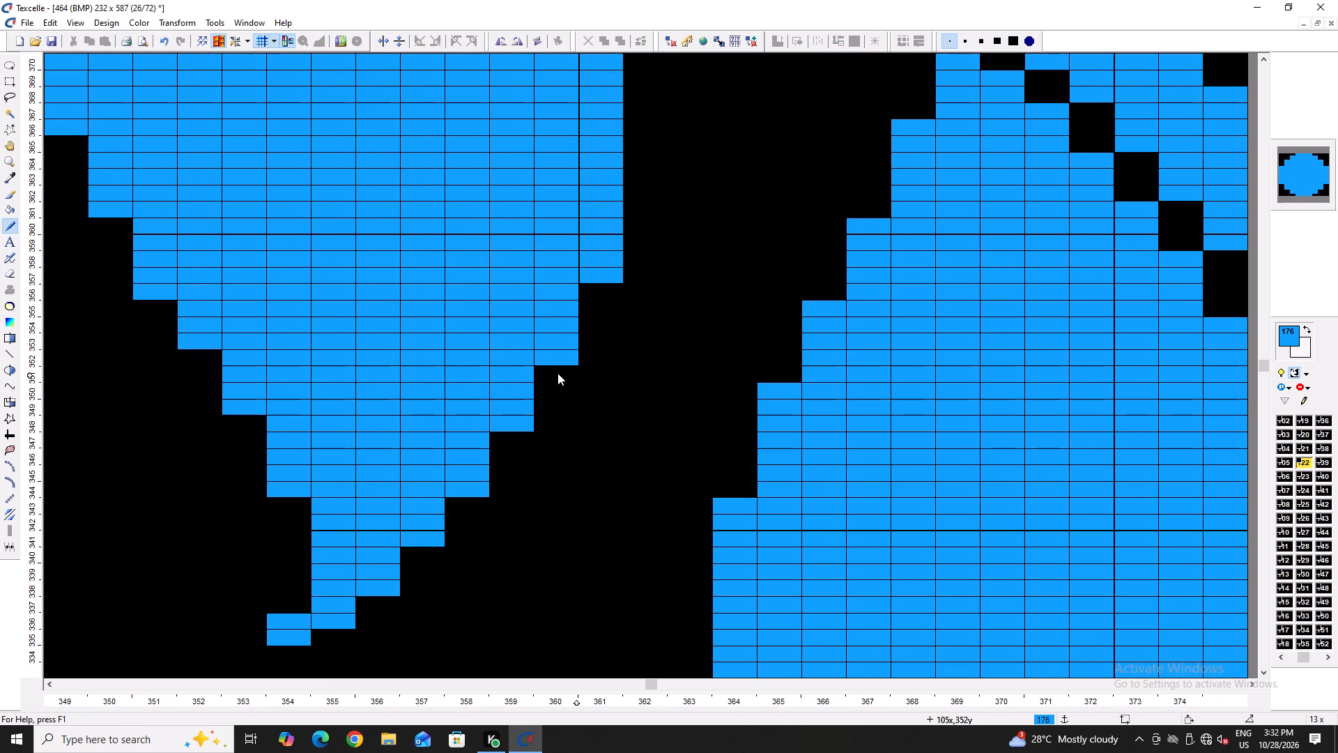
pyautogui.rightClick(557, 373)
pyautogui.rightClick(585, 277)
# Trim the lower left edge of the hanging leaf starting at column 314 by erasing the bottom pixels of columns 314–318.
pyautogui.keyDown('ctrl'); pyautogui.scroll(-6, 528, 324); pyautogui.keyUp('ctrl')
pyautogui.keyDown('ctrl'); pyautogui.scroll(5, 507, 372); pyautogui.keyUp('ctrl')
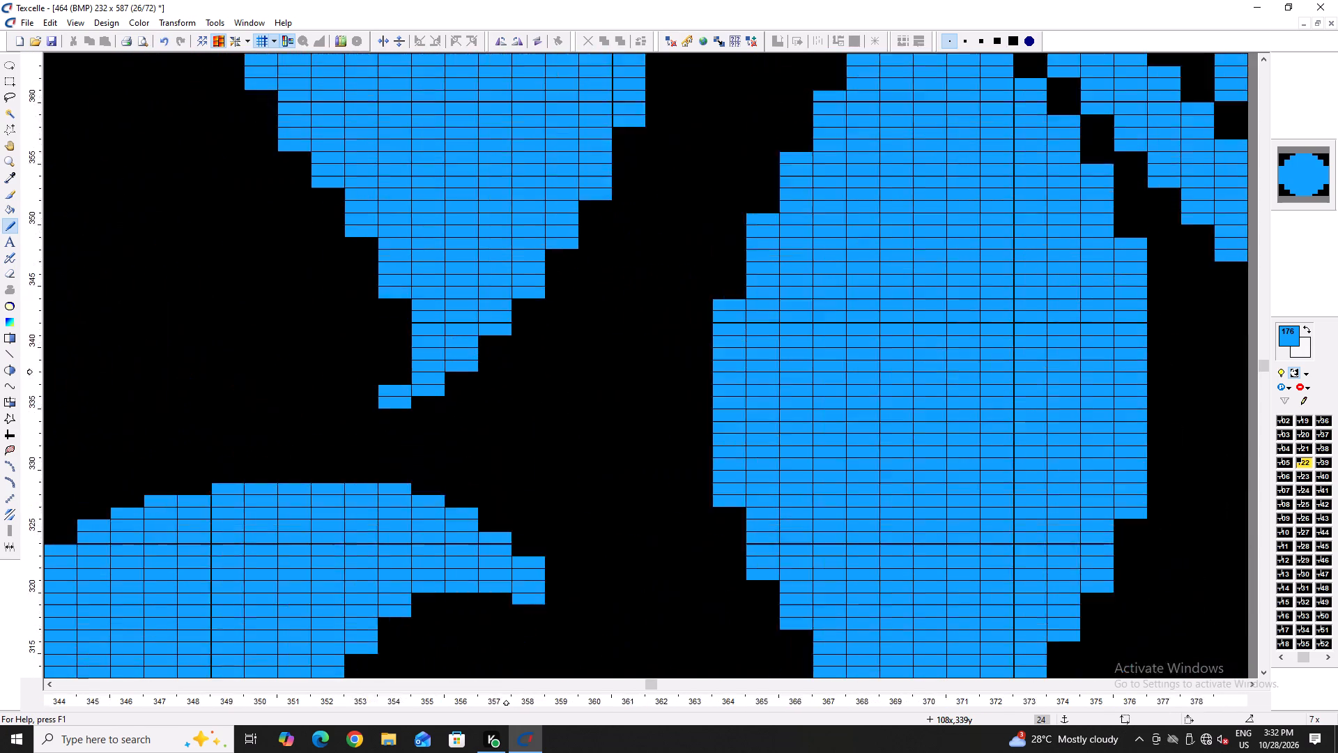
pyautogui.keyDown('ctrl'); pyautogui.scroll(1, 507, 372); pyautogui.keyUp('ctrl')
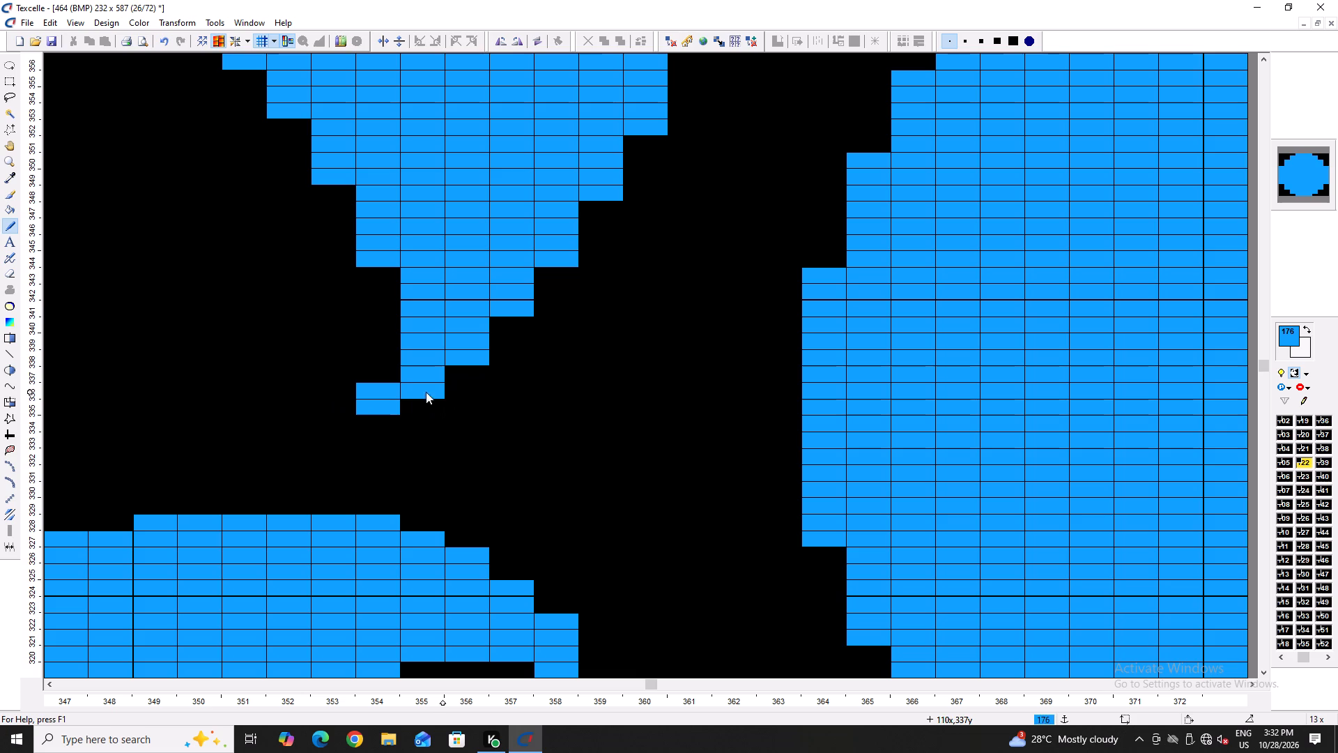
pyautogui.keyDown('ctrl'); pyautogui.scroll(-5, 447, 419); pyautogui.keyUp('ctrl')
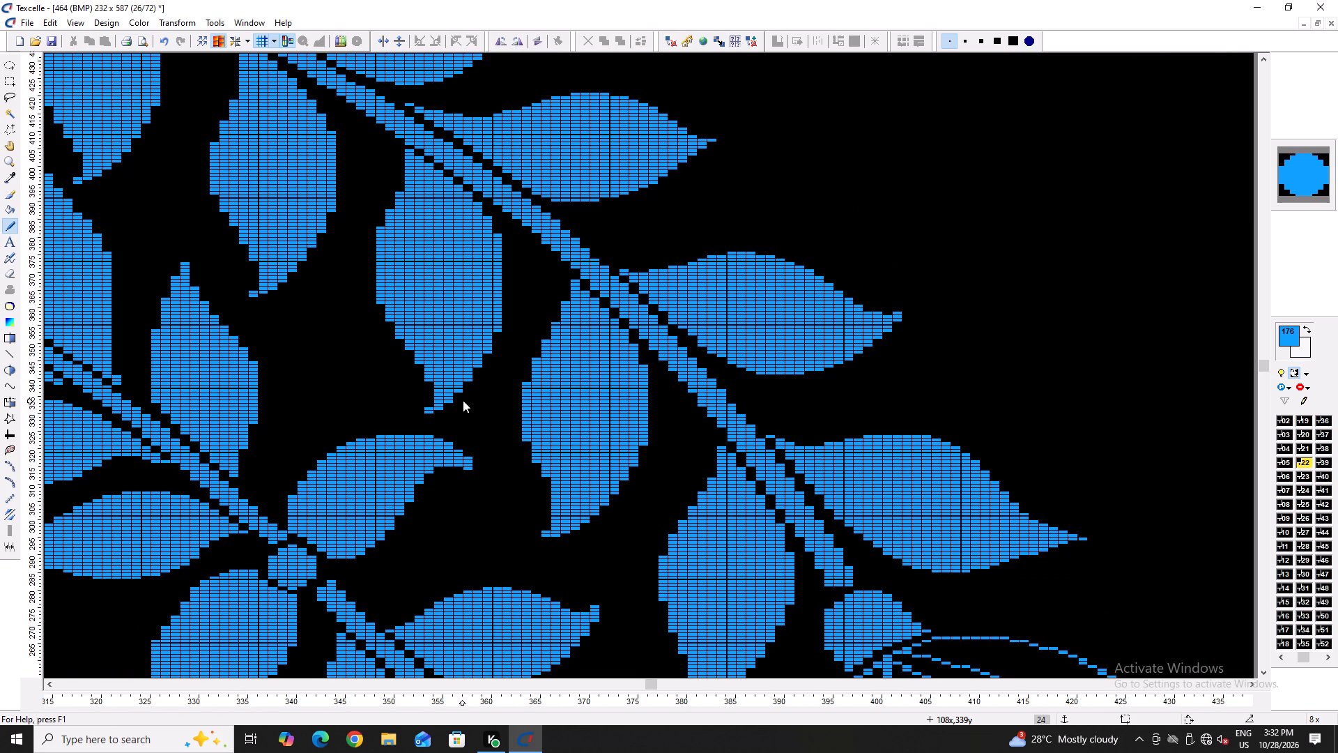
pyautogui.keyDown('ctrl'); pyautogui.scroll(6, 483, 130); pyautogui.keyUp('ctrl')
pyautogui.keyDown('ctrl'); pyautogui.scroll(-4, 443, 336); pyautogui.keyUp('ctrl')
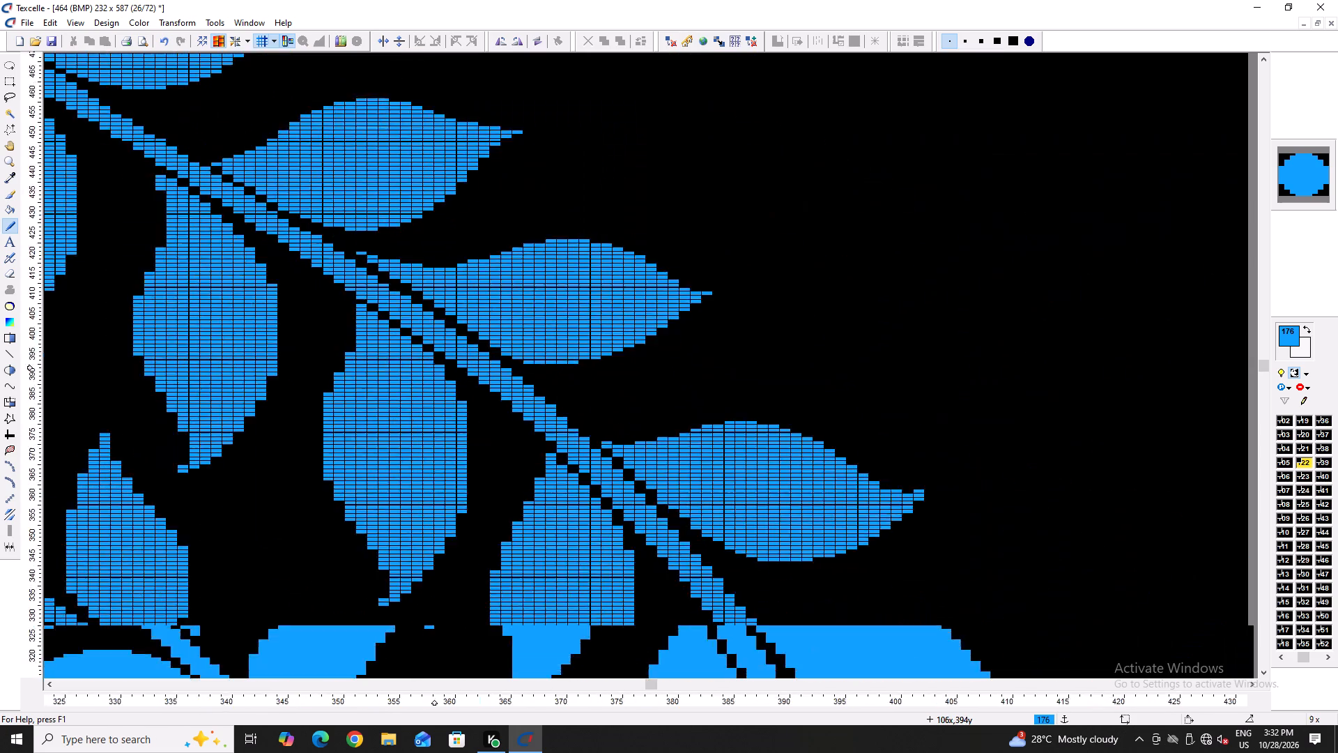
pyautogui.keyDown('ctrl'); pyautogui.scroll(-2, 434, 367); pyautogui.keyUp('ctrl')
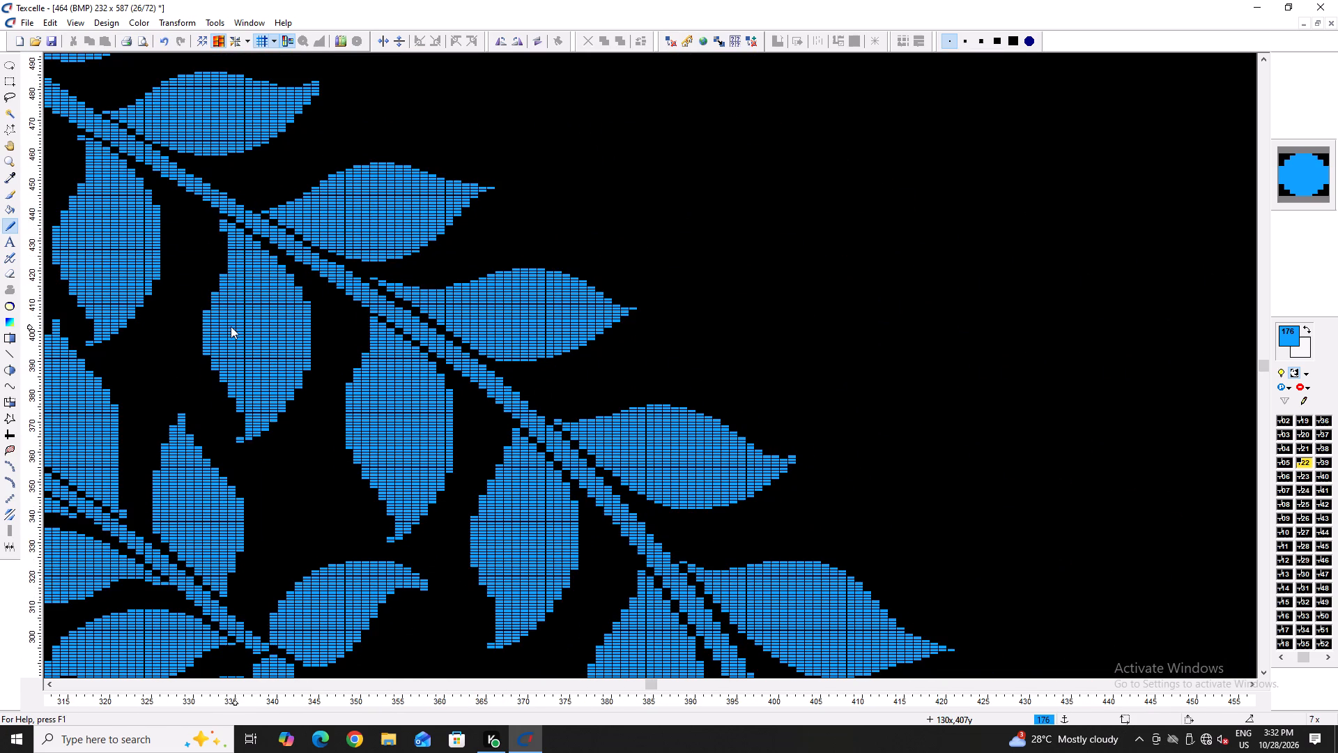
pyautogui.press('Left')
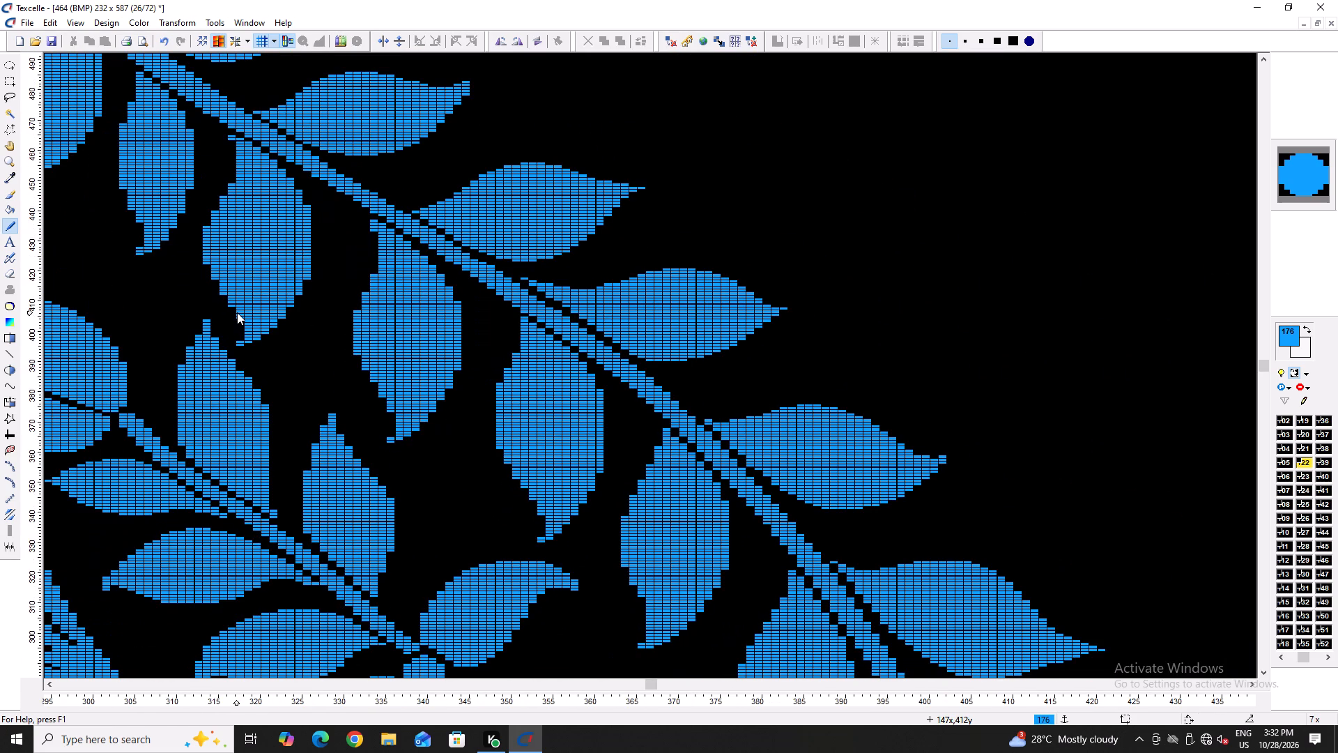
pyautogui.keyDown('ctrl'); pyautogui.scroll(4, 183, 247); pyautogui.keyUp('ctrl')
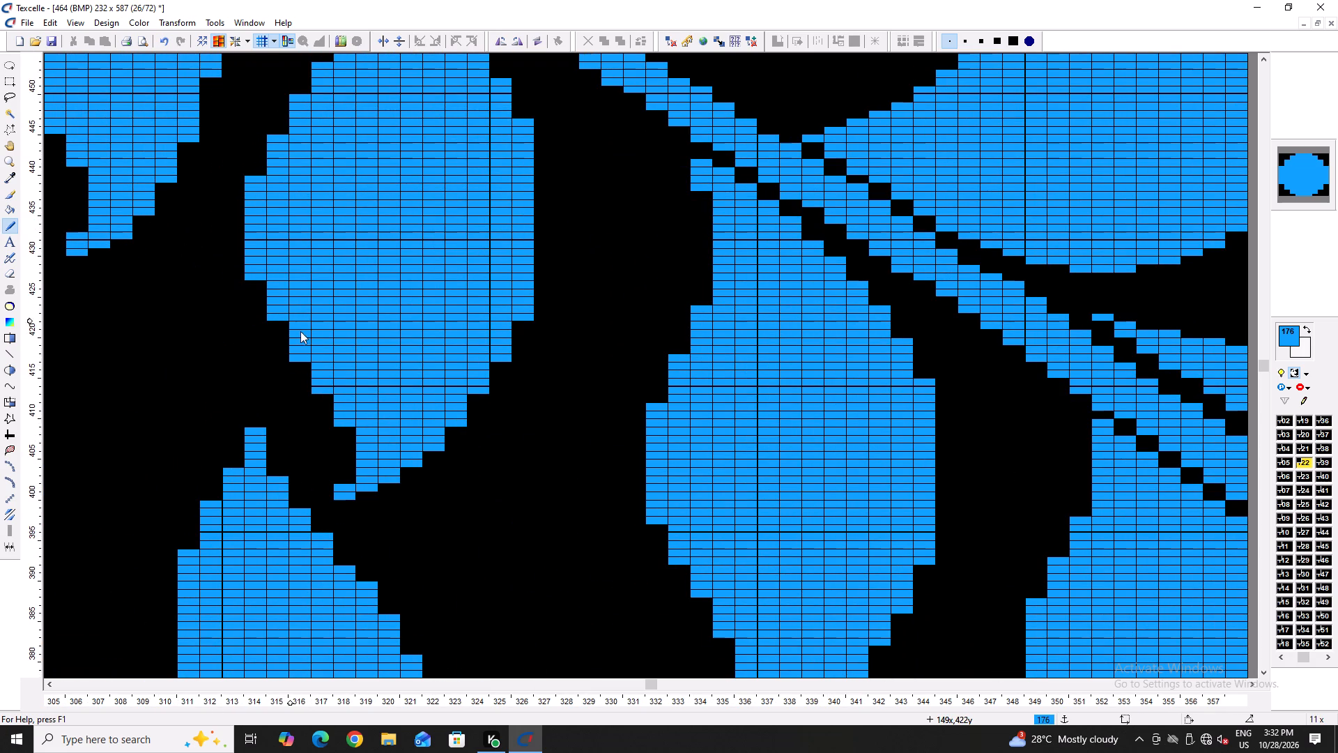
pyautogui.rightClick(249, 280)
pyautogui.rightClick(249, 276)
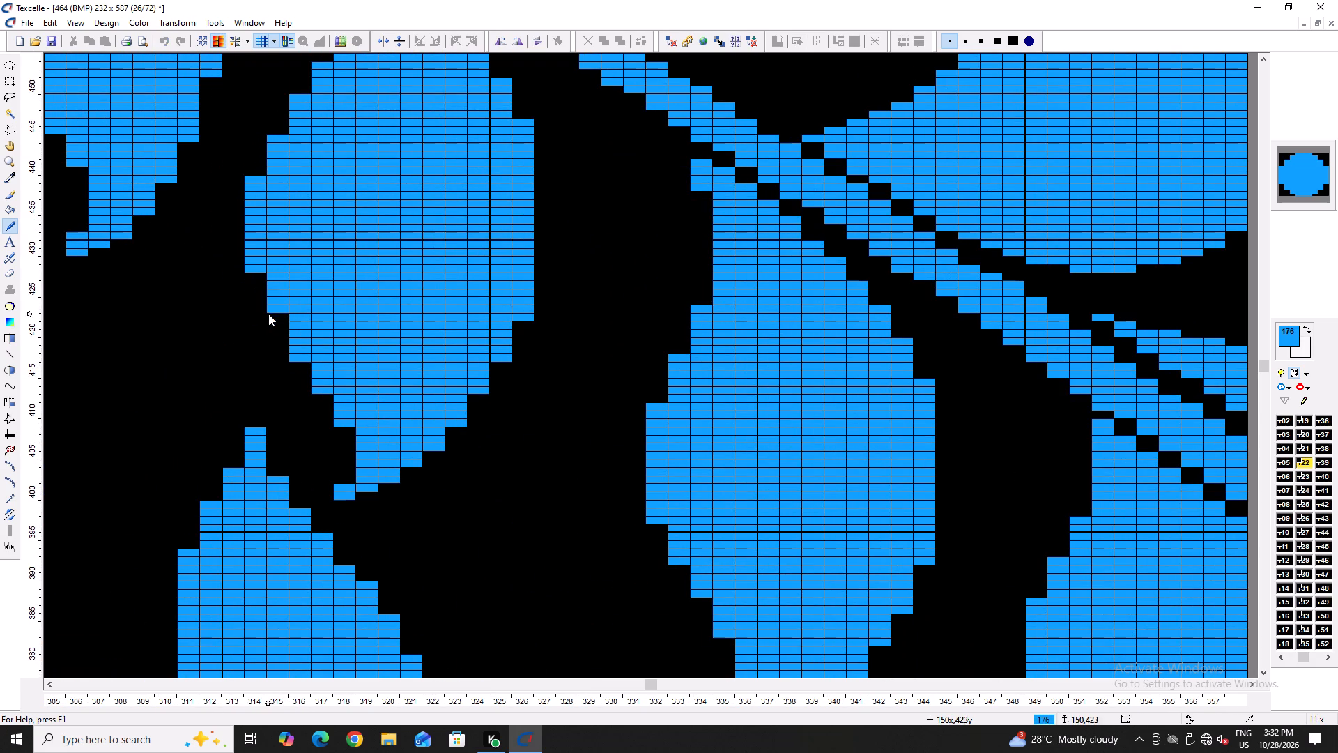
pyautogui.rightClick(268, 314)
pyautogui.rightClick(294, 358)
pyautogui.rightClick(320, 389)
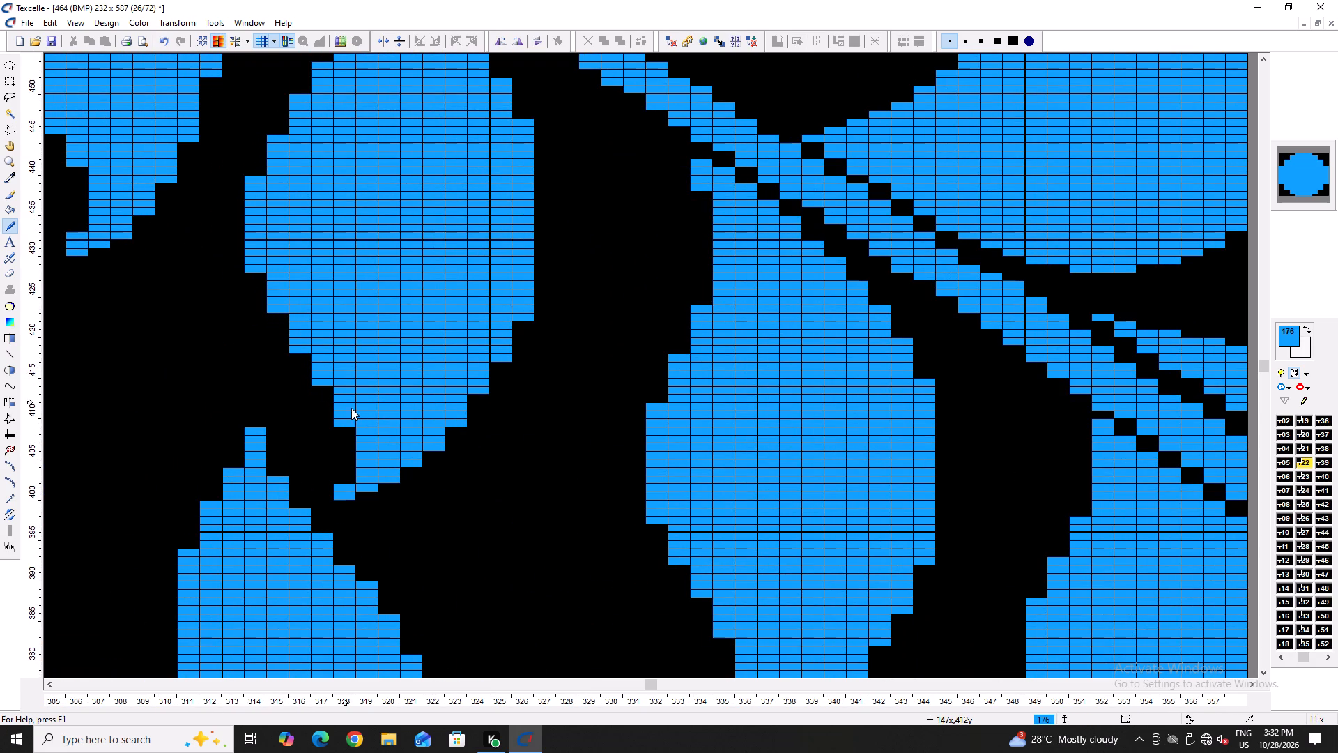
pyautogui.rightClick(348, 427)
pyautogui.rightClick(350, 424)
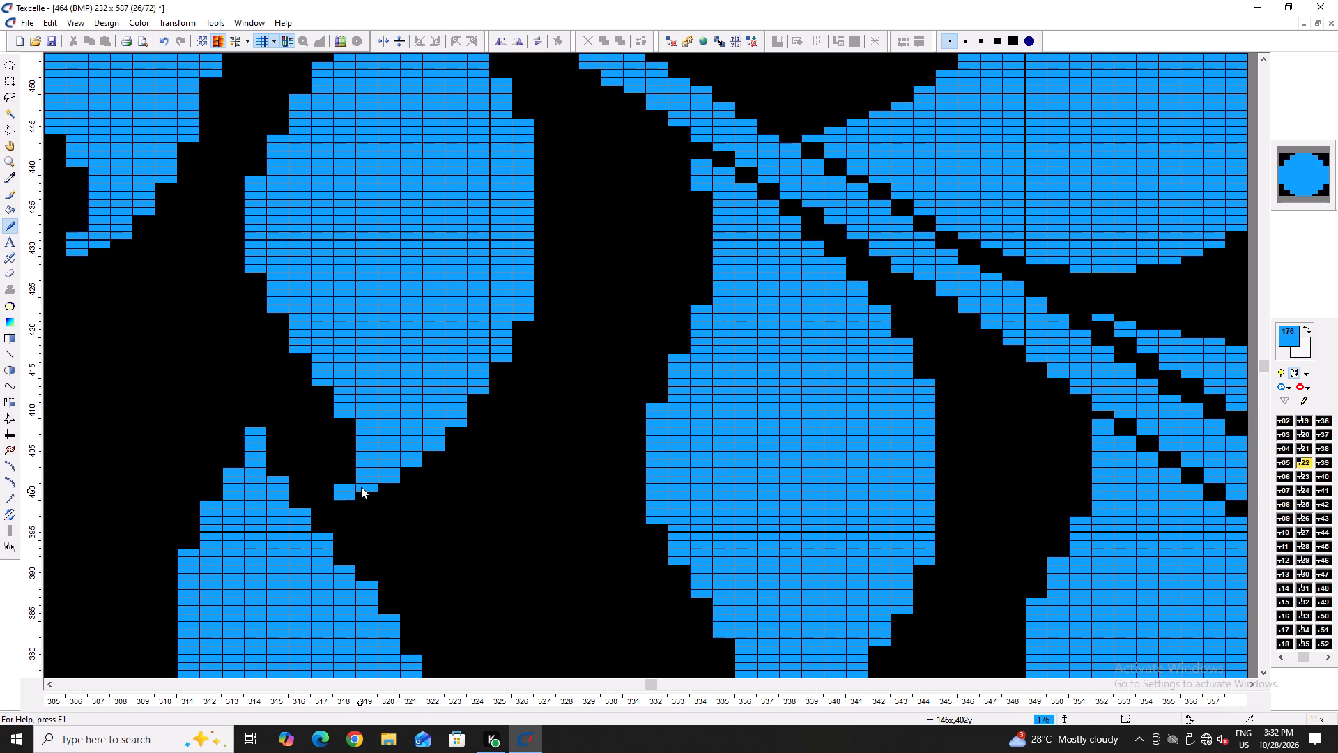
# Round the same leaf's upper left edge by adding three blue pixels on column 317 and one each on columns 314, 315 and 316.
pyautogui.keyDown('ctrl'); pyautogui.scroll(-4, 361, 487); pyautogui.keyUp('ctrl')
pyautogui.keyDown('ctrl'); pyautogui.scroll(6, 296, 306); pyautogui.keyUp('ctrl')
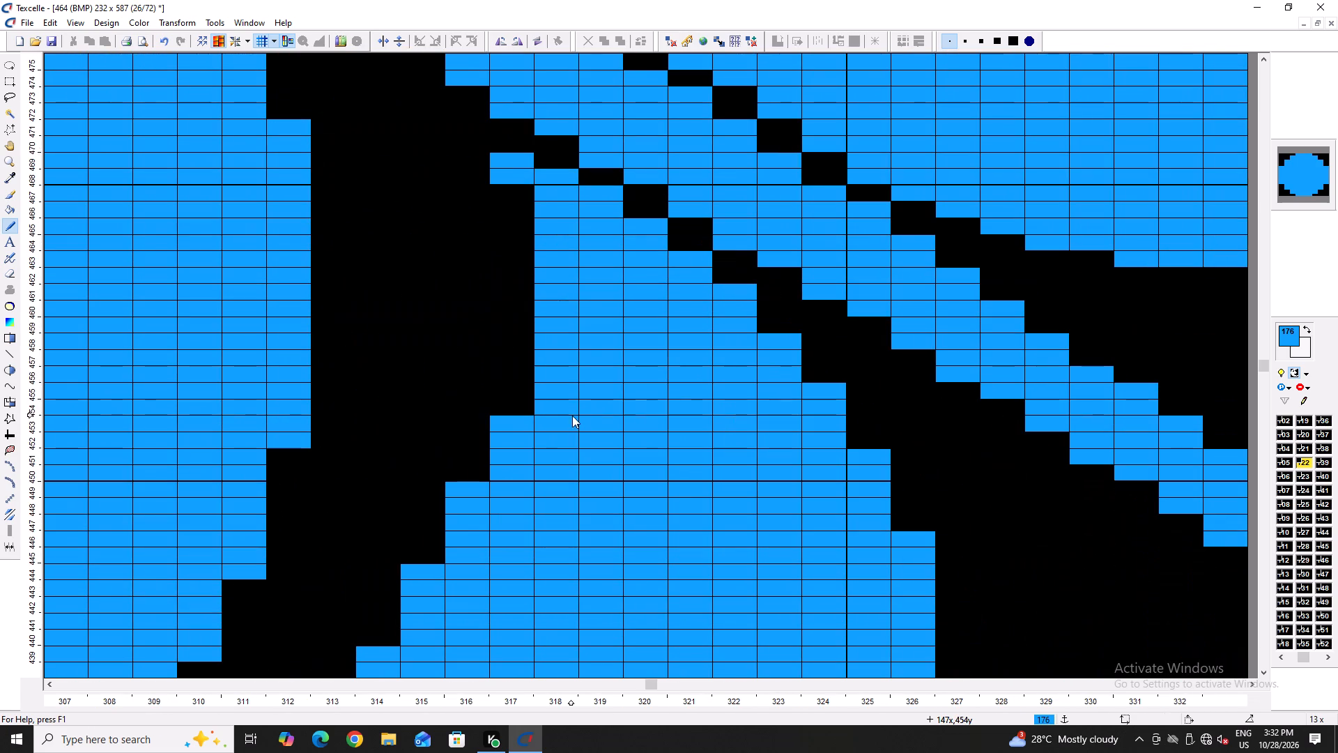
pyautogui.click(517, 401)
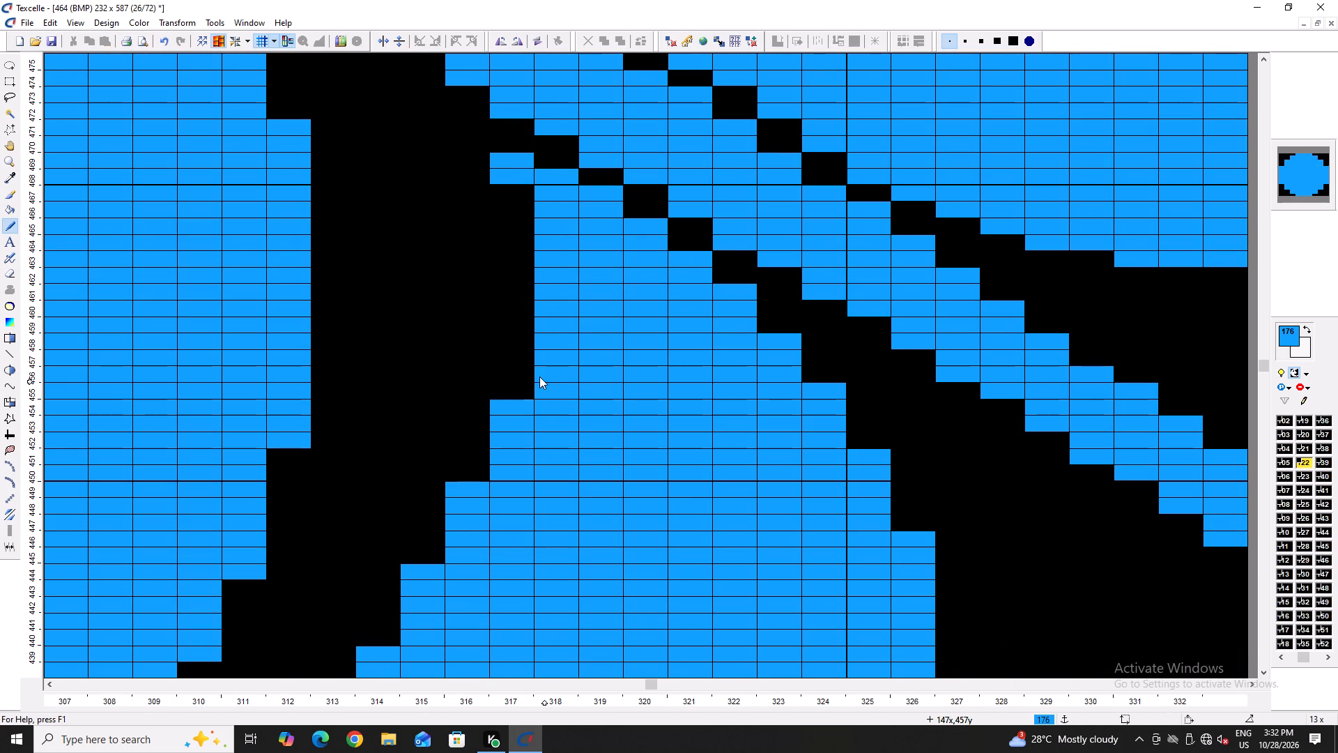
pyautogui.click(522, 393)
pyautogui.click(471, 485)
pyautogui.click(472, 478)
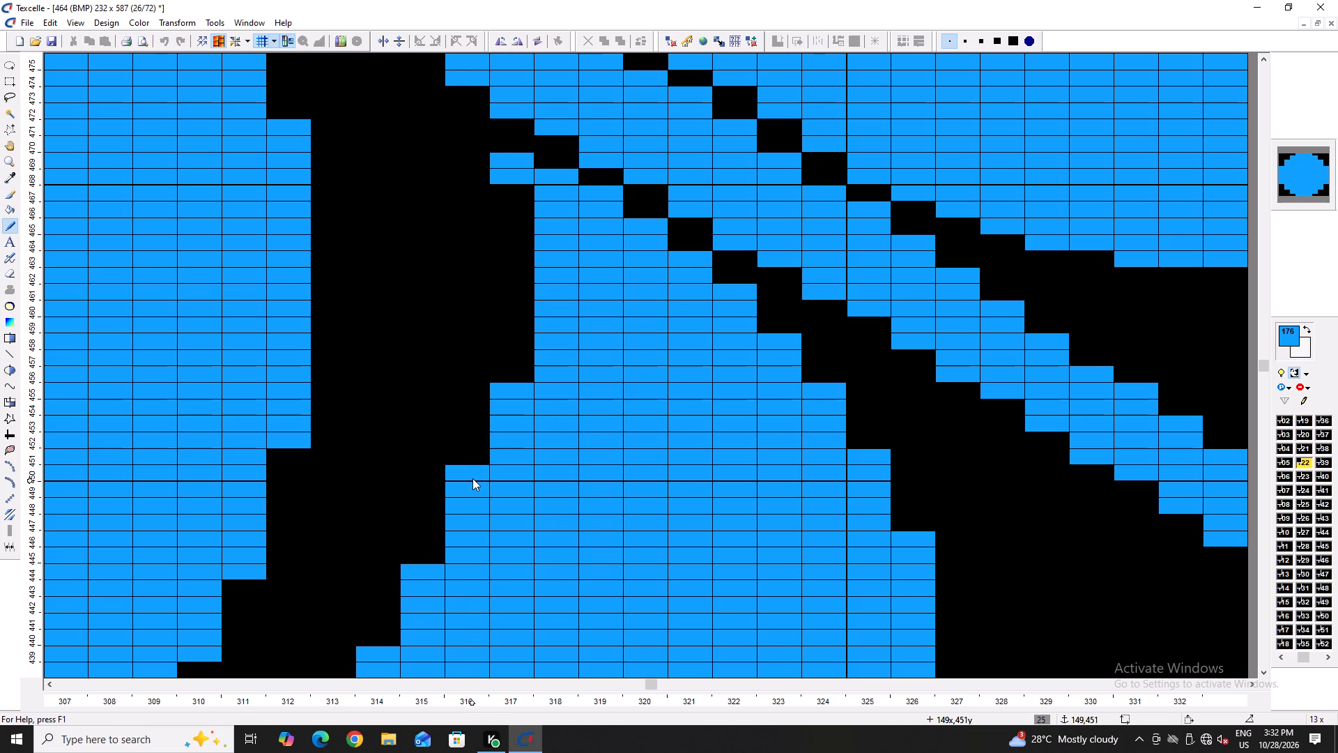
pyautogui.click(515, 376)
pyautogui.click(425, 554)
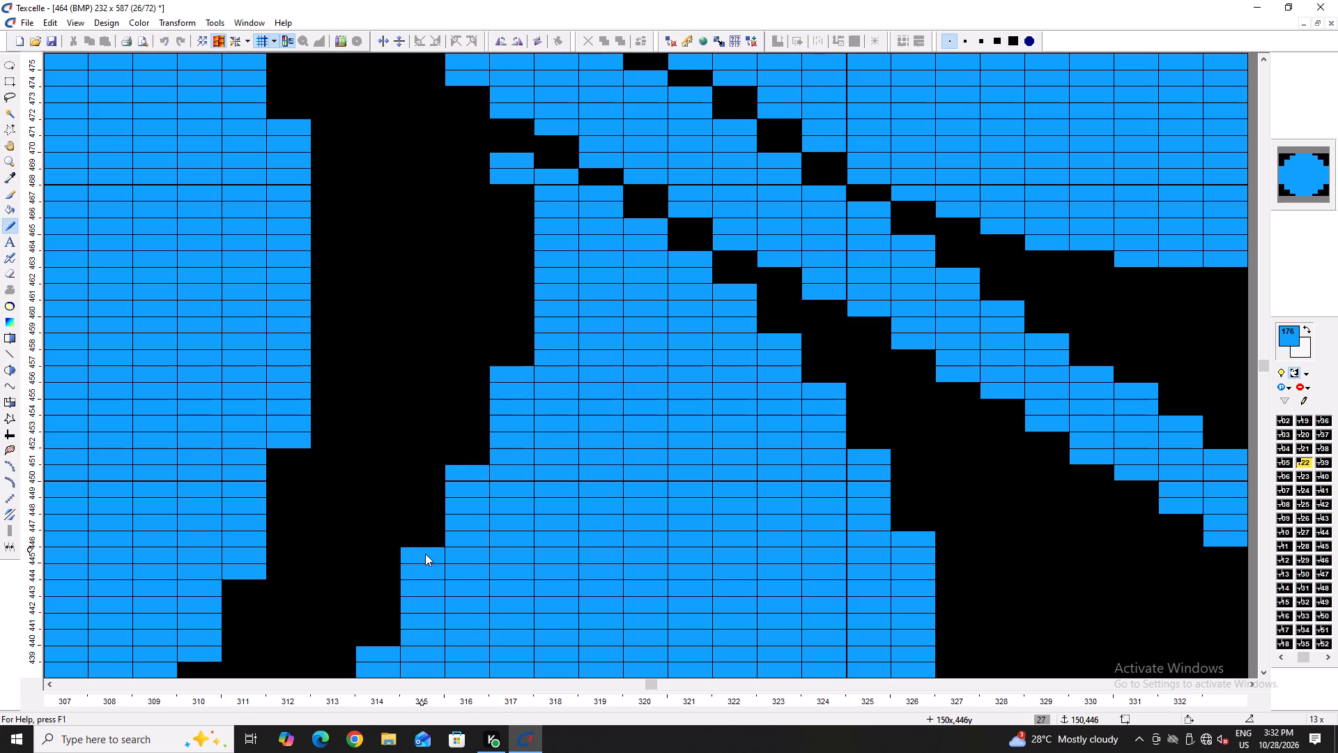
pyautogui.scroll(-2, 428, 553)
pyautogui.click(381, 507)
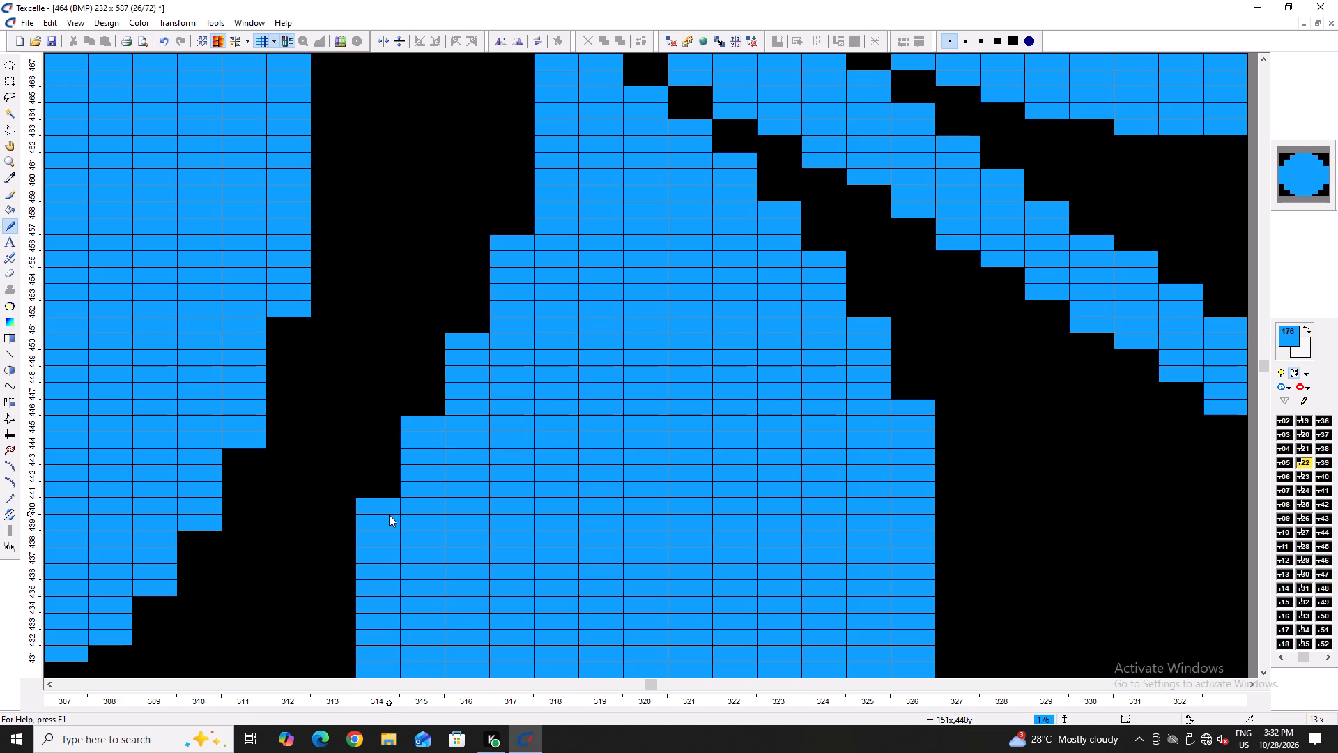
# Fill out the lower left edge of the hanging leaf by adding one blue pixel beneath columns 314 and 315.
pyautogui.keyDown('ctrl'); pyautogui.scroll(-2, 401, 517); pyautogui.keyUp('ctrl')
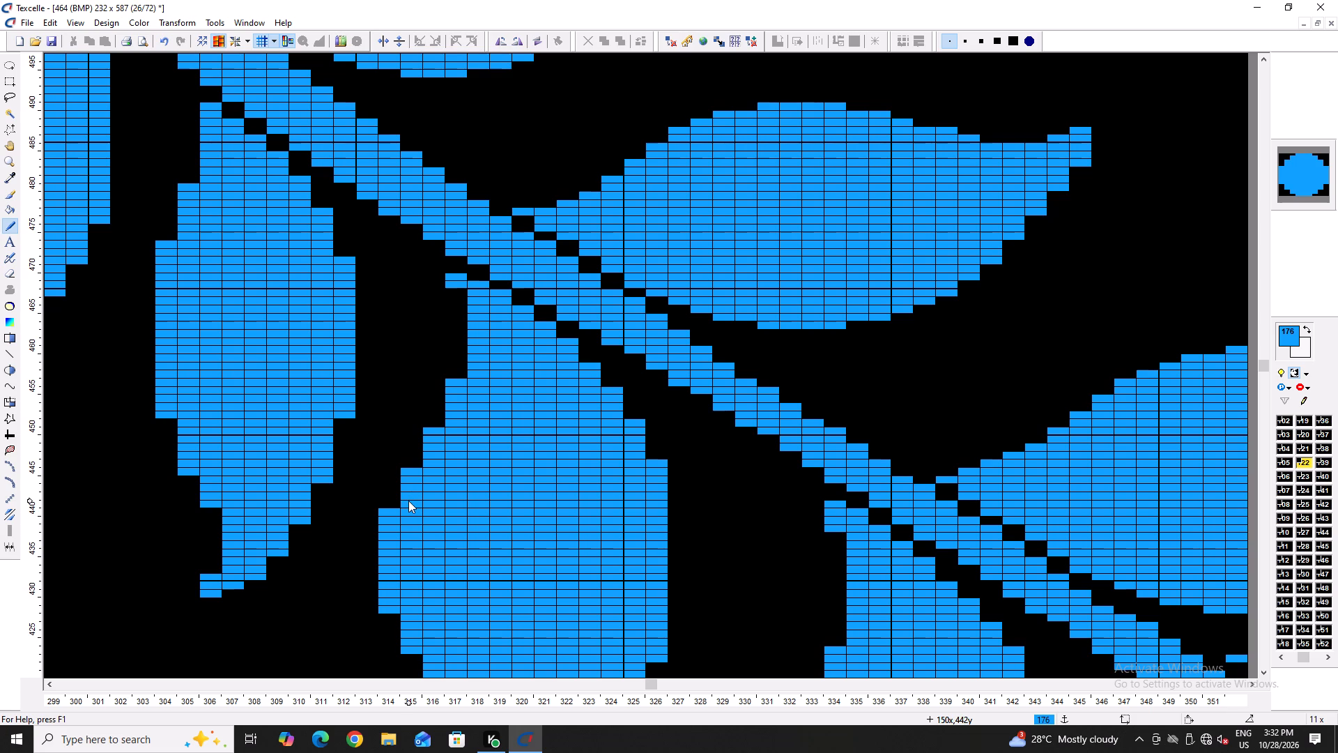
pyautogui.keyDown('ctrl'); pyautogui.scroll(-3, 351, 502); pyautogui.keyUp('ctrl')
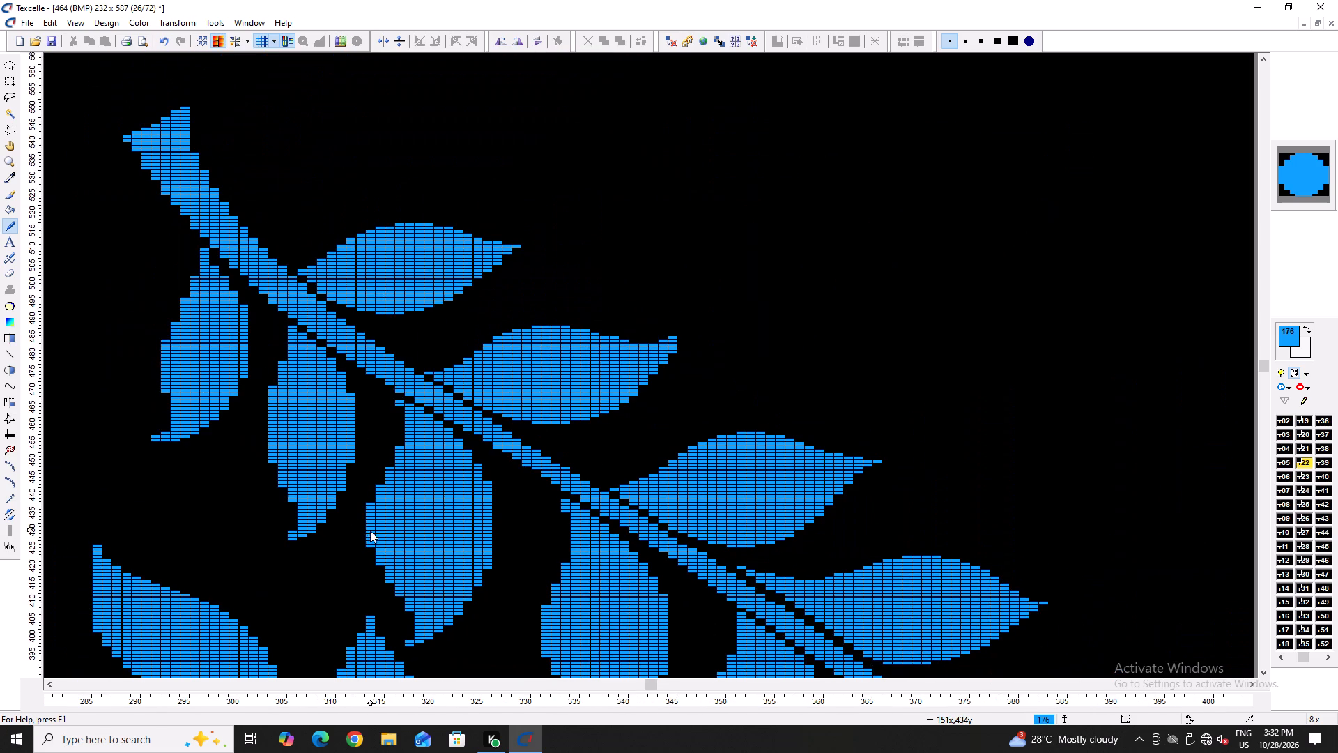
pyautogui.keyDown('ctrl'); pyautogui.scroll(7, 367, 540); pyautogui.keyUp('ctrl')
pyautogui.scroll(-3, 369, 555)
pyautogui.click(366, 381)
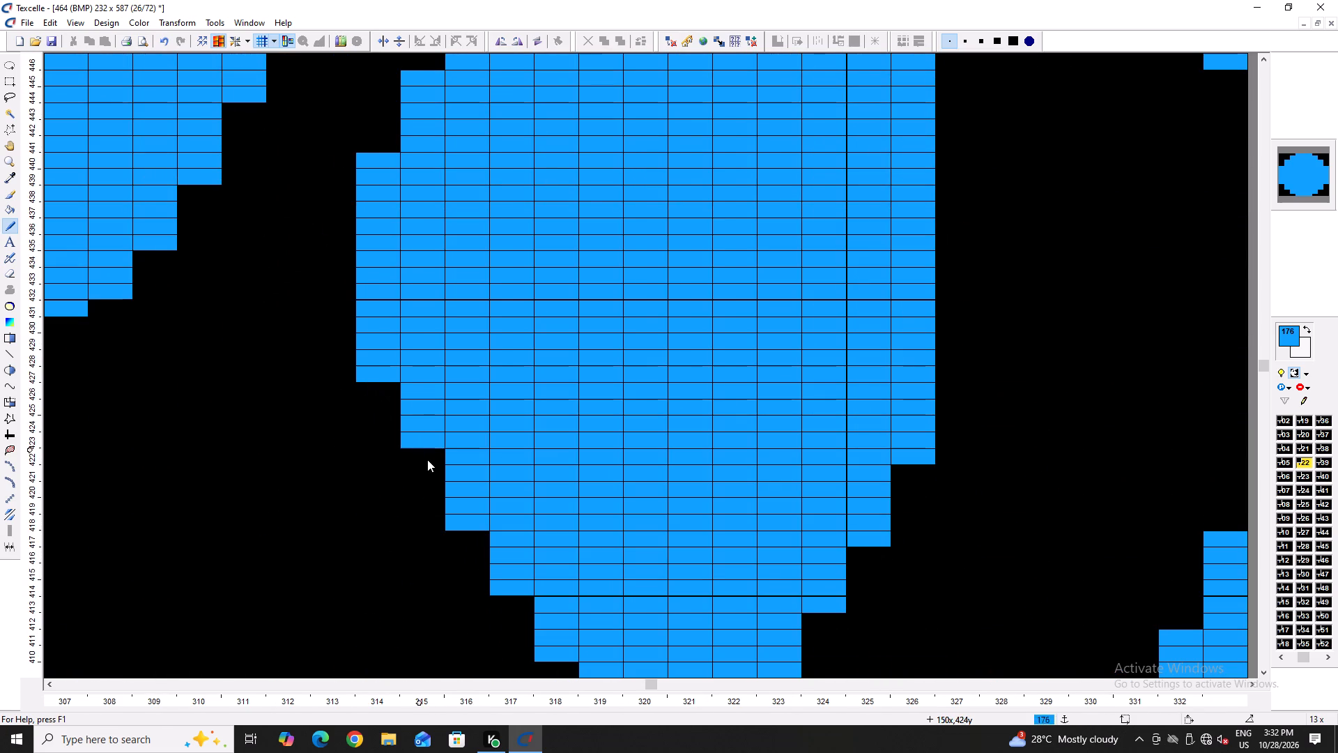
pyautogui.click(434, 462)
# Round the lower right edge of the leaf spanning columns 326–345 by adding one blue pixel beneath columns 335 and 337–342.
pyautogui.scroll(-1, 454, 481)
pyautogui.keyDown('ctrl'); pyautogui.scroll(-6, 472, 471); pyautogui.keyUp('ctrl')
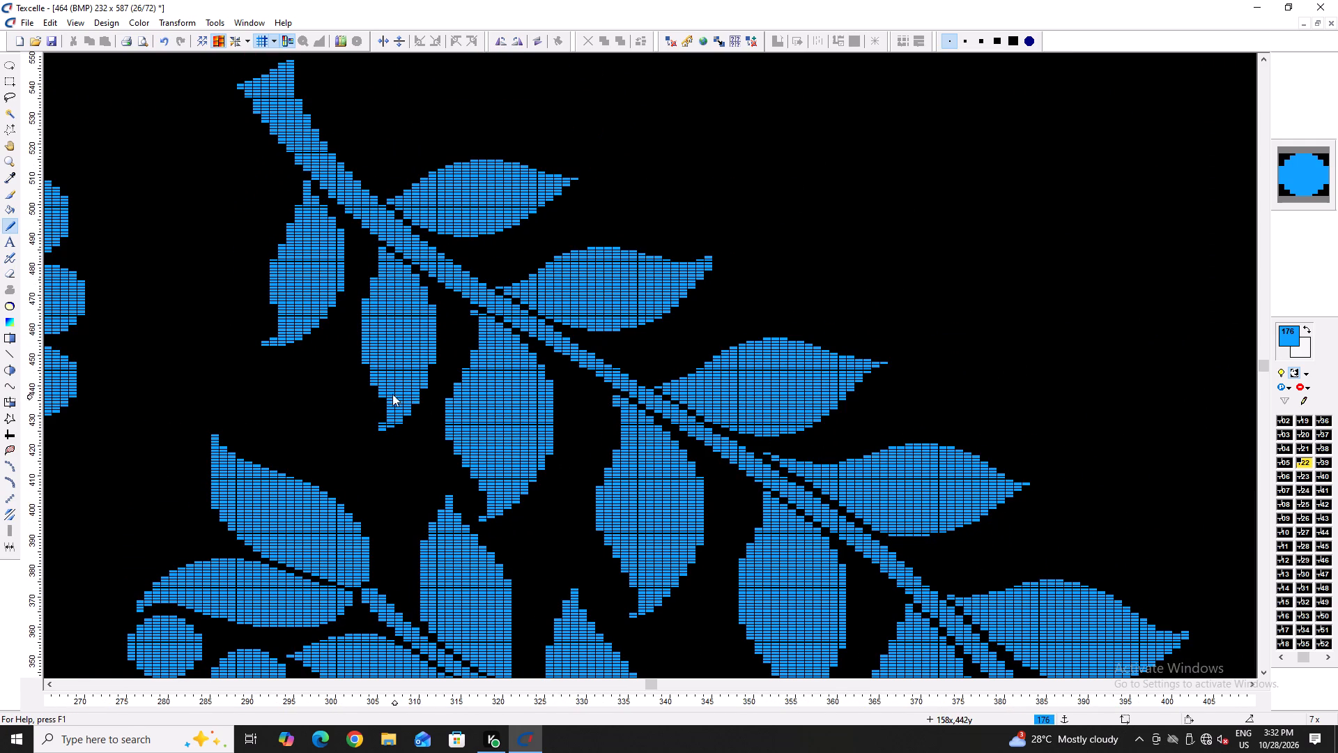
pyautogui.scroll(3, 388, 300)
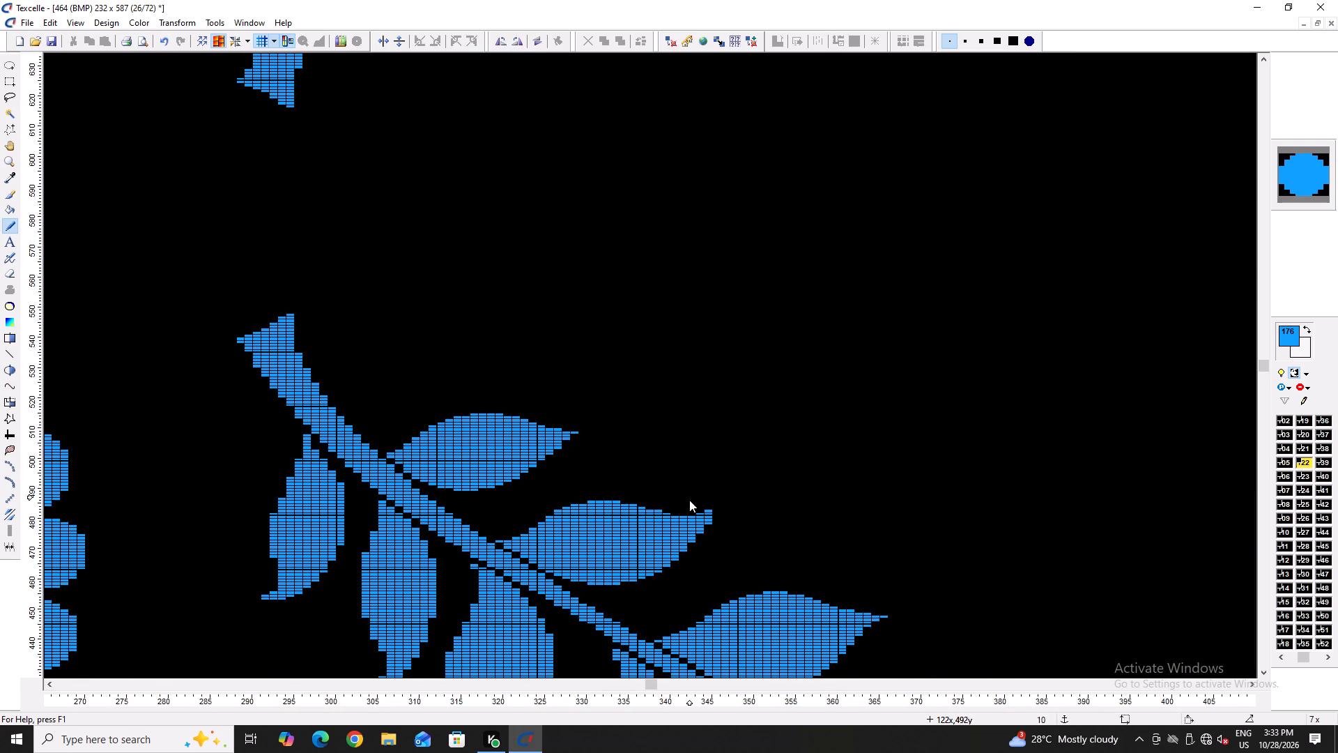
pyautogui.keyDown('ctrl'); pyautogui.scroll(-2, 585, 512); pyautogui.keyUp('ctrl')
pyautogui.keyDown('ctrl'); pyautogui.scroll(9, 636, 548); pyautogui.keyUp('ctrl')
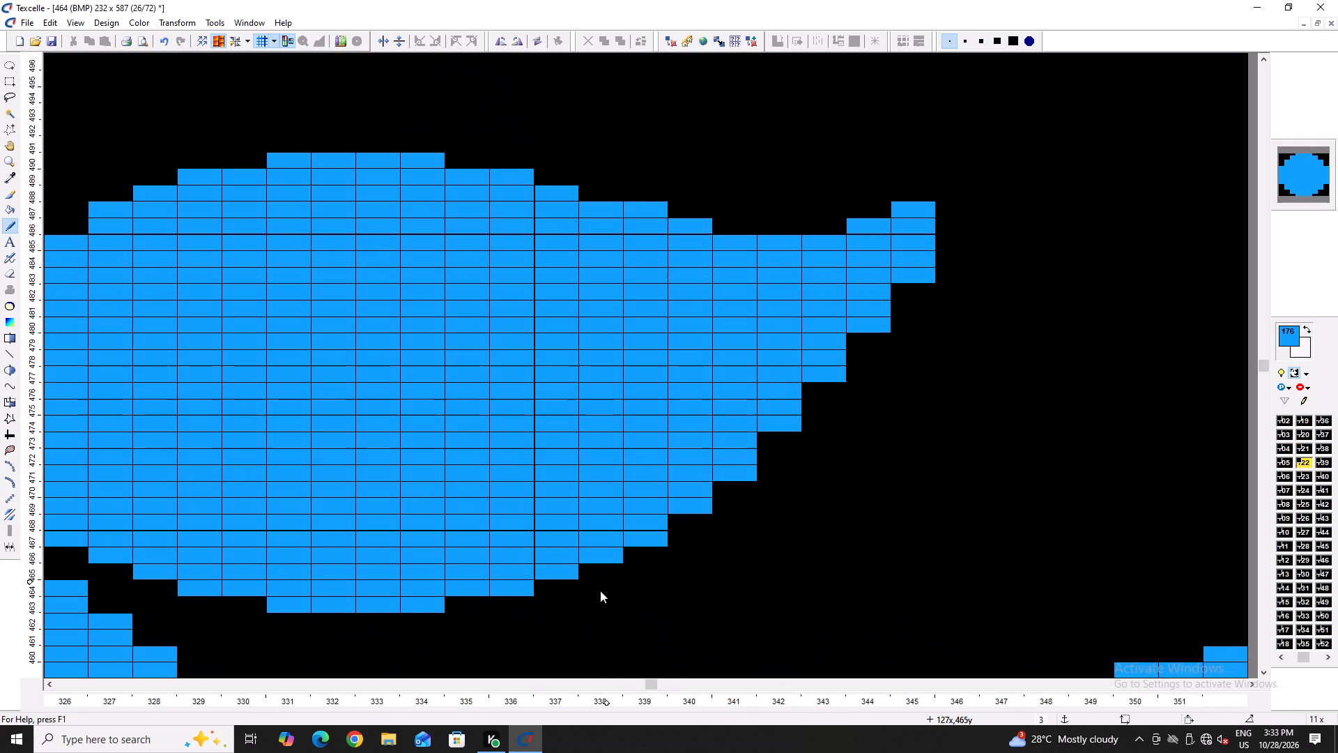
pyautogui.click(459, 611)
pyautogui.click(539, 591)
pyautogui.click(610, 566)
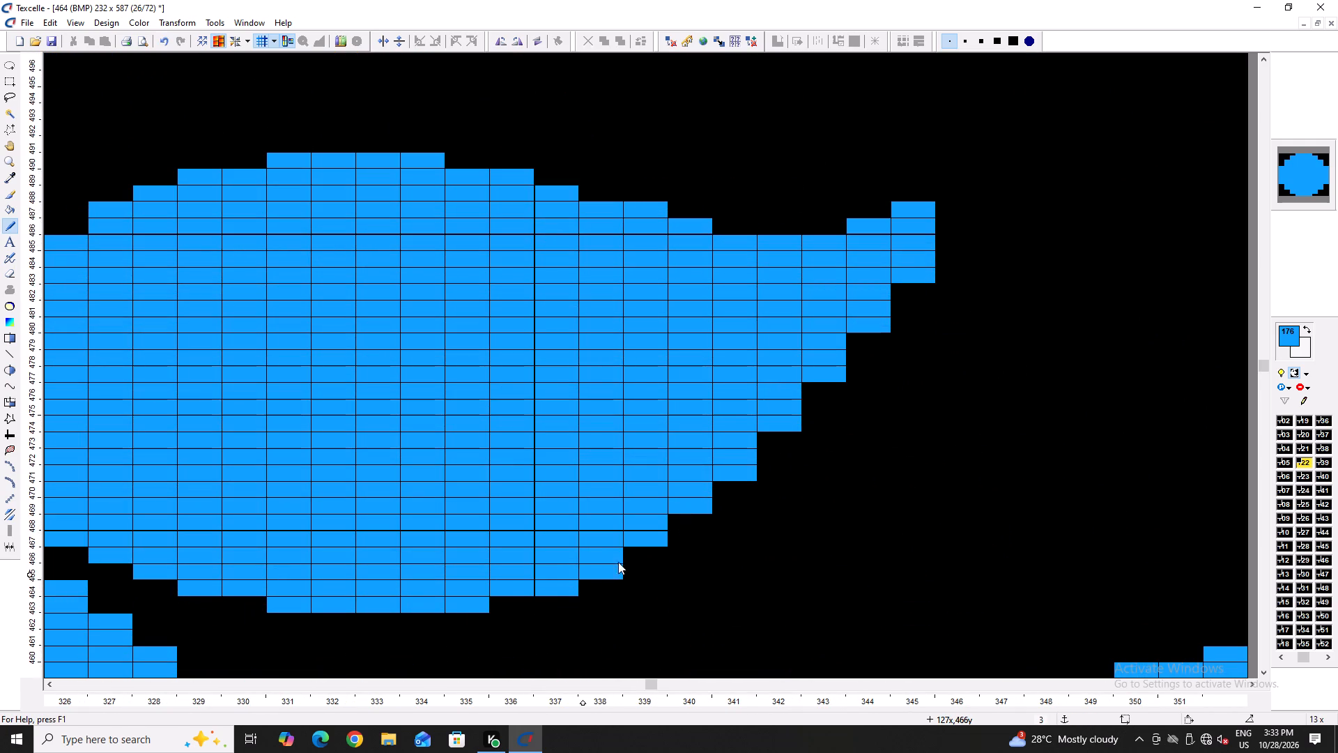
pyautogui.click(639, 556)
pyautogui.click(681, 527)
pyautogui.click(732, 490)
pyautogui.click(771, 445)
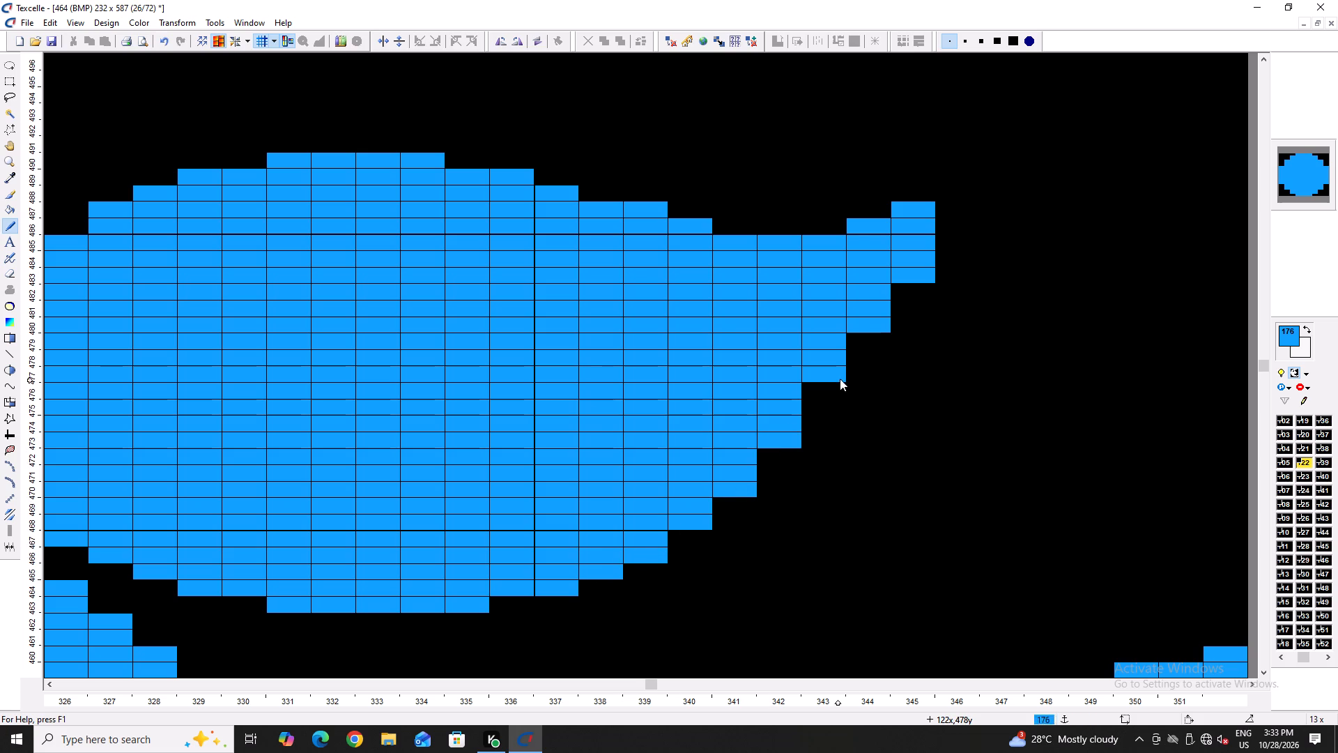
# Extend the same leaf's lower edge by one blue pixel on columns 343–345, and top its tip with one on column 345.
pyautogui.click(822, 400)
pyautogui.click(810, 402)
pyautogui.click(816, 401)
pyautogui.click(825, 395)
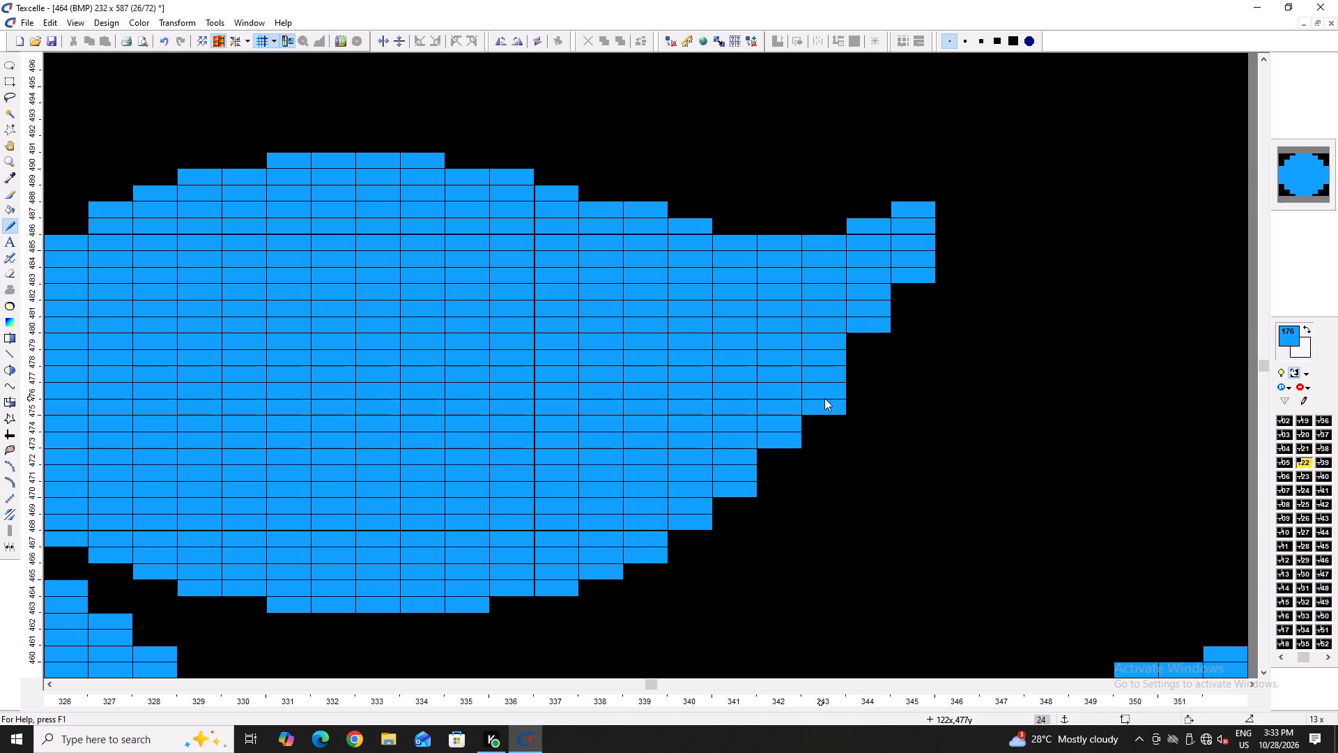
pyautogui.rightClick(824, 403)
pyautogui.click(872, 337)
pyautogui.click(912, 296)
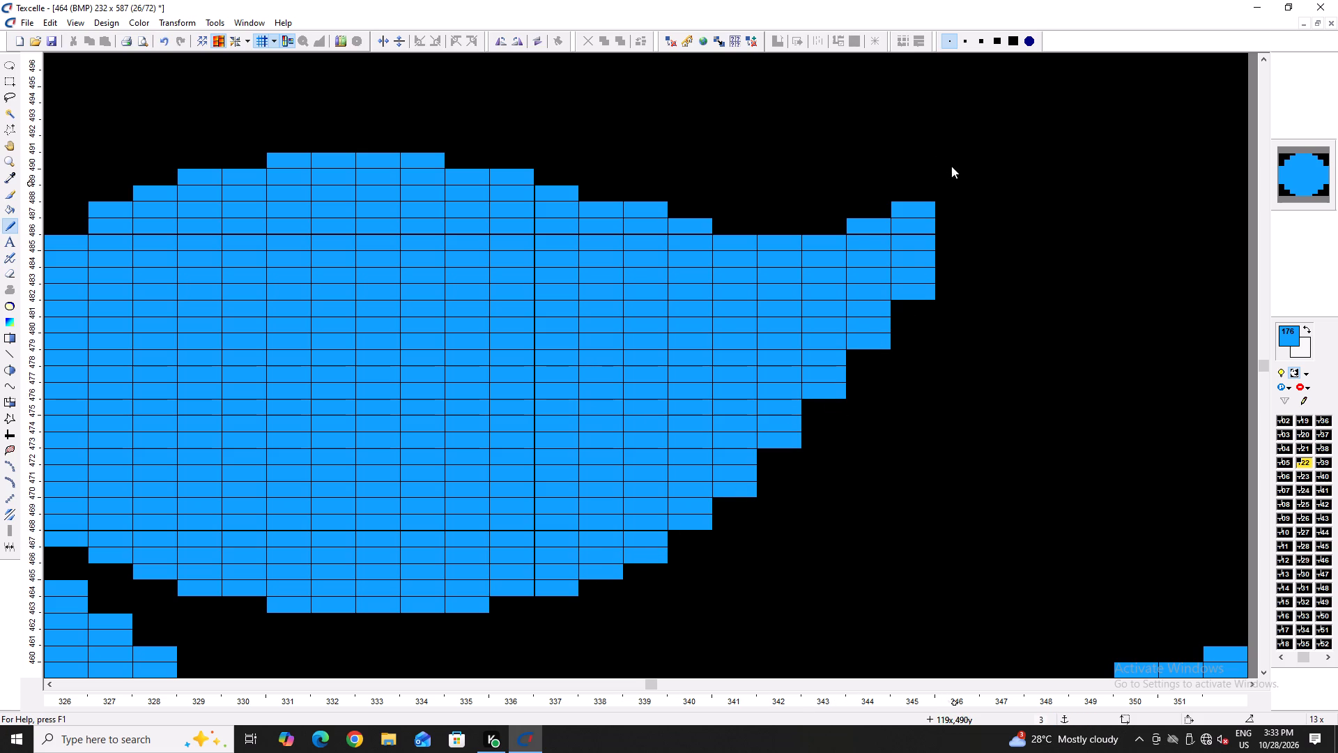
pyautogui.click(906, 190)
# Even the underside of the leaf whose tip reaches past column 381 by erasing the bottom pixel of column 367.
pyautogui.keyDown('ctrl'); pyautogui.scroll(-5, 877, 225); pyautogui.keyUp('ctrl')
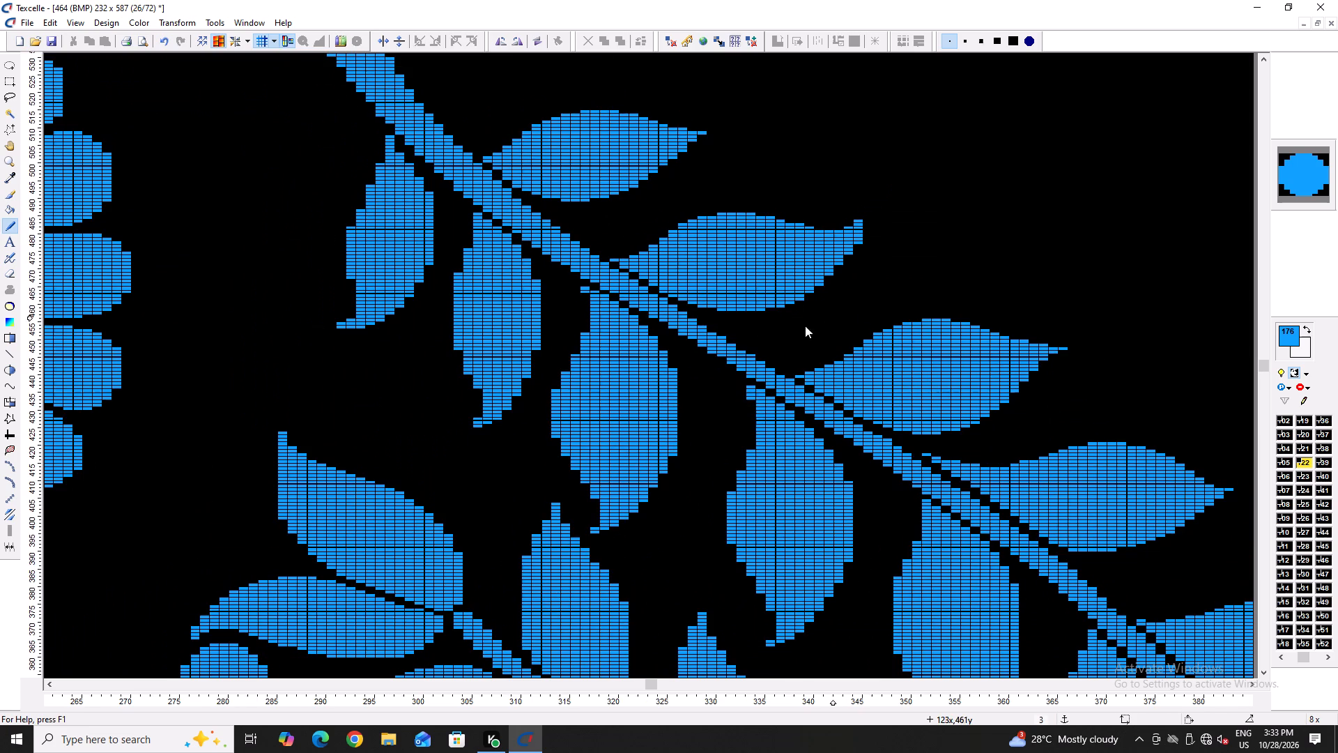
pyautogui.keyDown('ctrl'); pyautogui.scroll(2, 1024, 393); pyautogui.keyUp('ctrl')
pyautogui.press('Right')
pyautogui.press('Right')
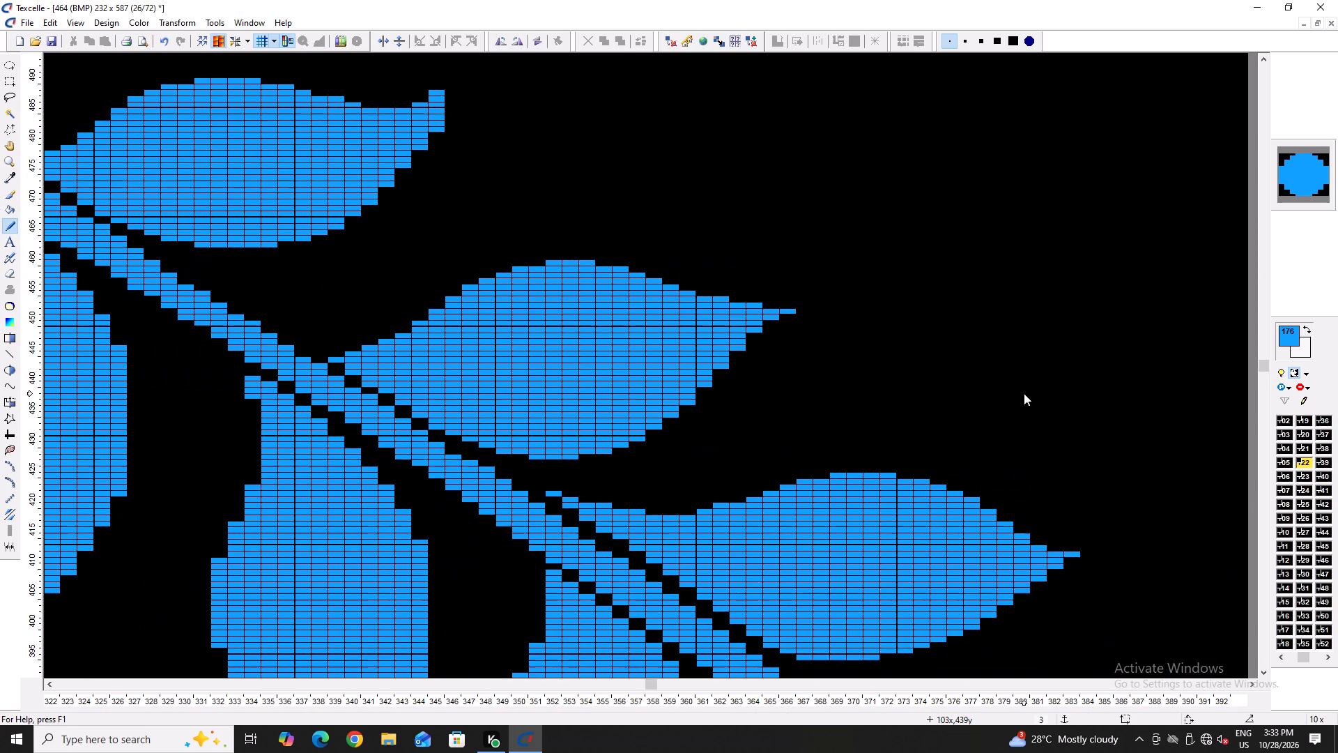
pyautogui.keyDown('ctrl'); pyautogui.scroll(-1, 716, 548); pyautogui.keyUp('ctrl')
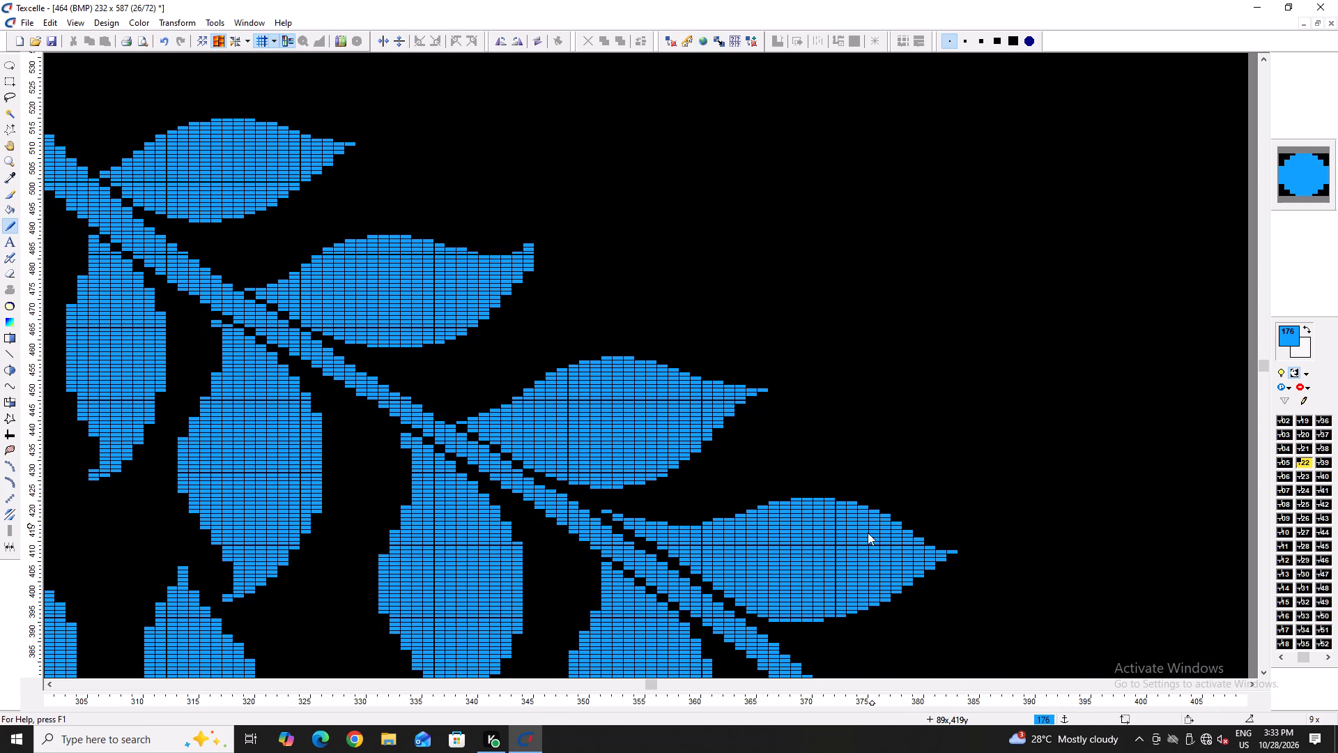
pyautogui.scroll(-1, 868, 534)
pyautogui.keyDown('ctrl'); pyautogui.scroll(5, 846, 536); pyautogui.keyUp('ctrl')
pyautogui.rightClick(567, 517)
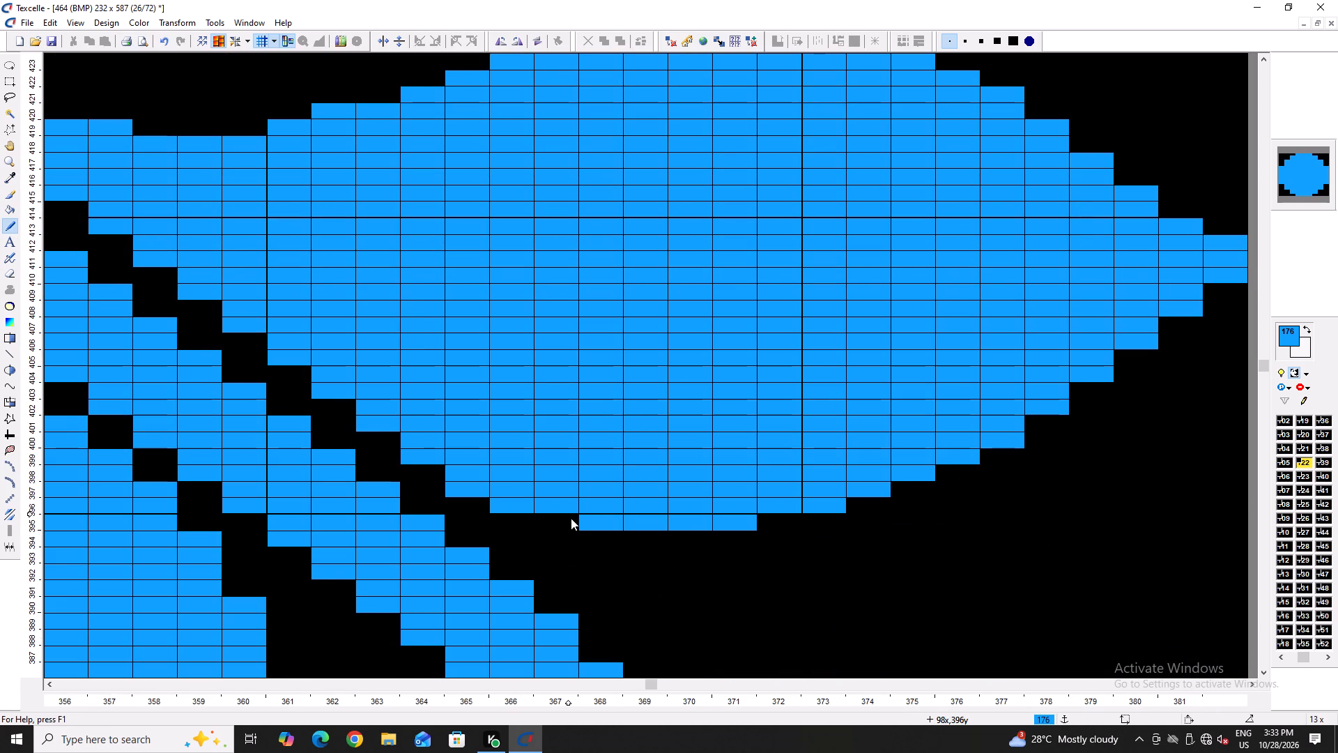
# Trim the stalk end of the hanging leaf beside the branch by erasing the top pixel of column 369.
pyautogui.keyDown('ctrl'); pyautogui.scroll(-3, 572, 518); pyautogui.keyUp('ctrl')
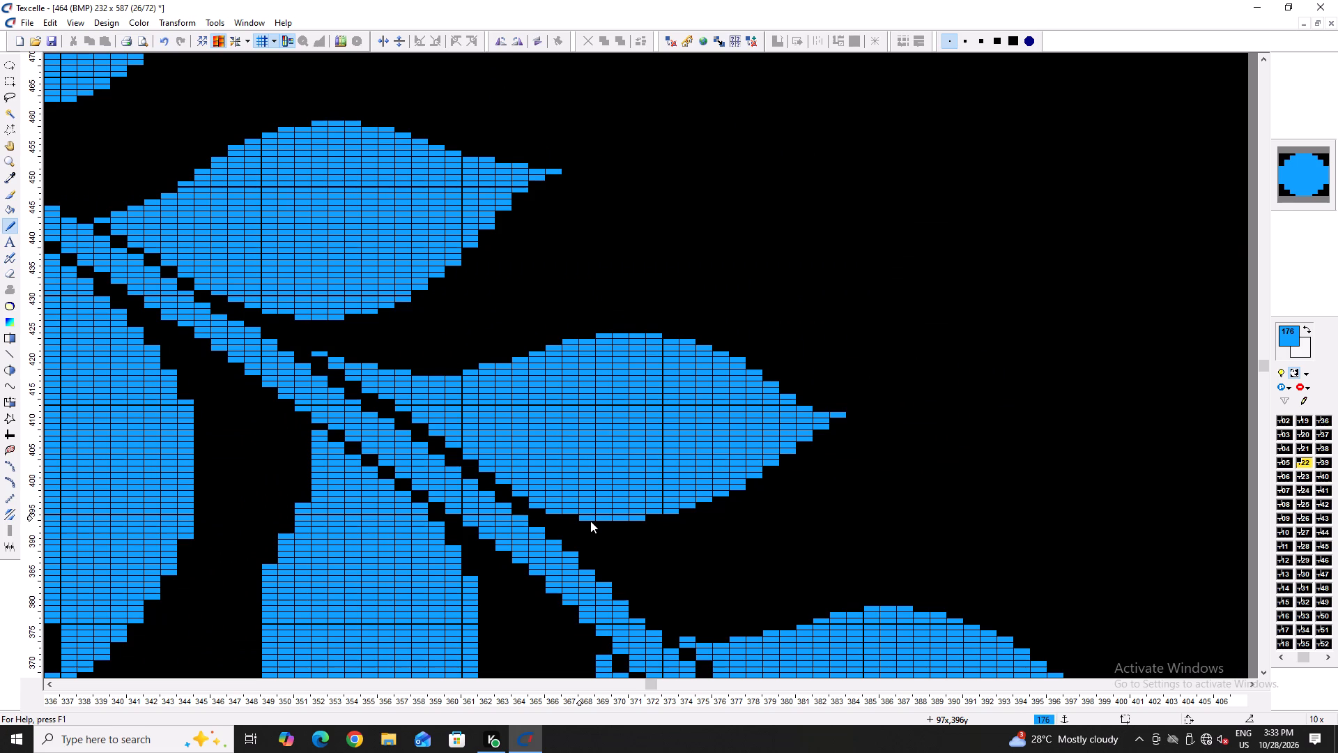
pyautogui.keyDown('ctrl'); pyautogui.scroll(-3, 588, 559); pyautogui.keyUp('ctrl')
pyautogui.scroll(-2, 684, 526)
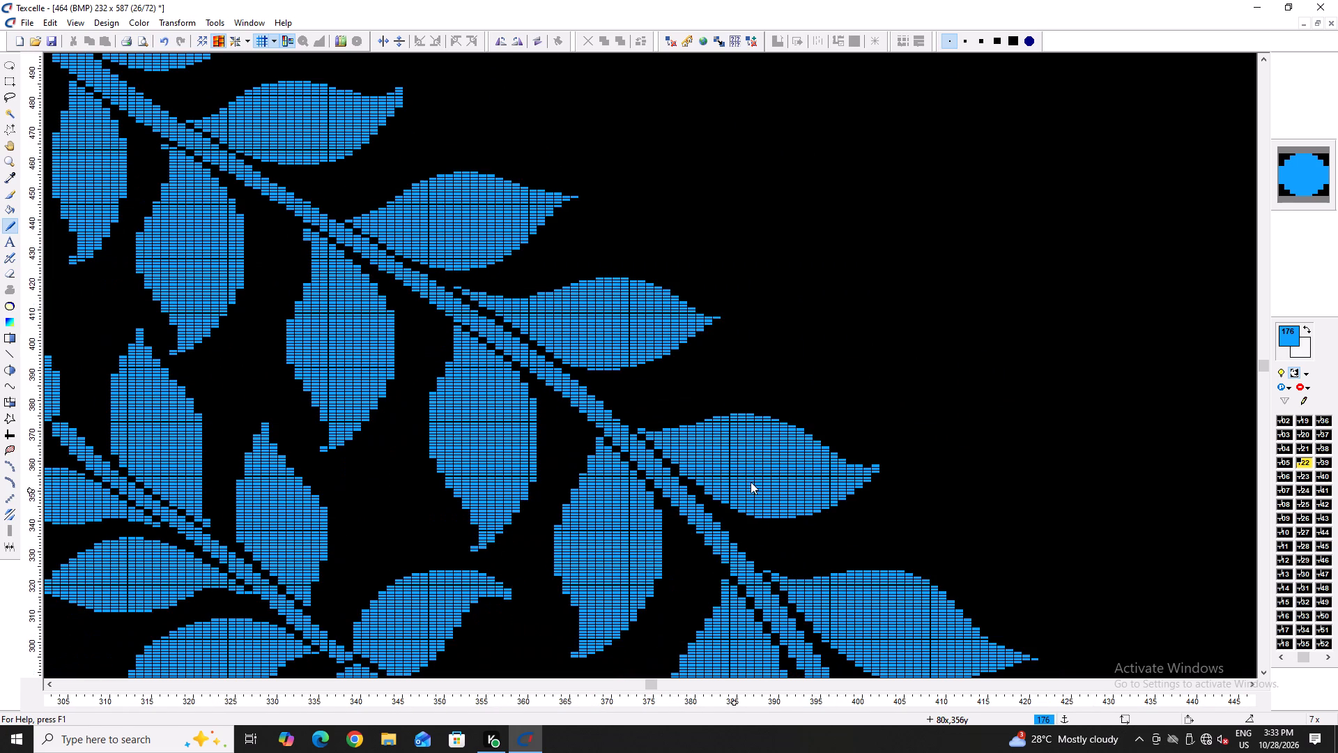
pyautogui.keyDown('ctrl'); pyautogui.scroll(6, 609, 434); pyautogui.keyUp('ctrl')
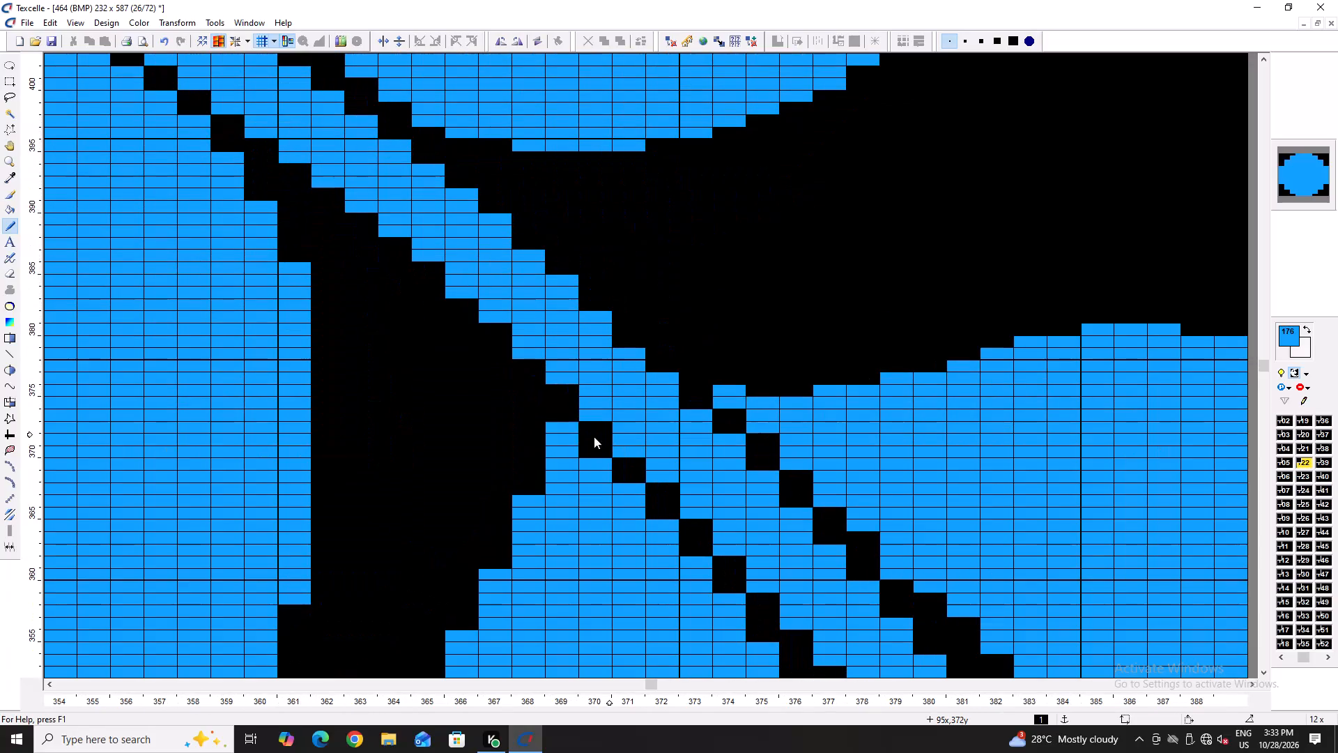
pyautogui.rightClick(569, 429)
# Fill out the lower left edge of the large leaf ending at column 421 by adding a blue pixel beneath columns 400–405.
pyautogui.keyDown('ctrl'); pyautogui.scroll(-6, 569, 429); pyautogui.keyUp('ctrl')
pyautogui.scroll(-2, 810, 505)
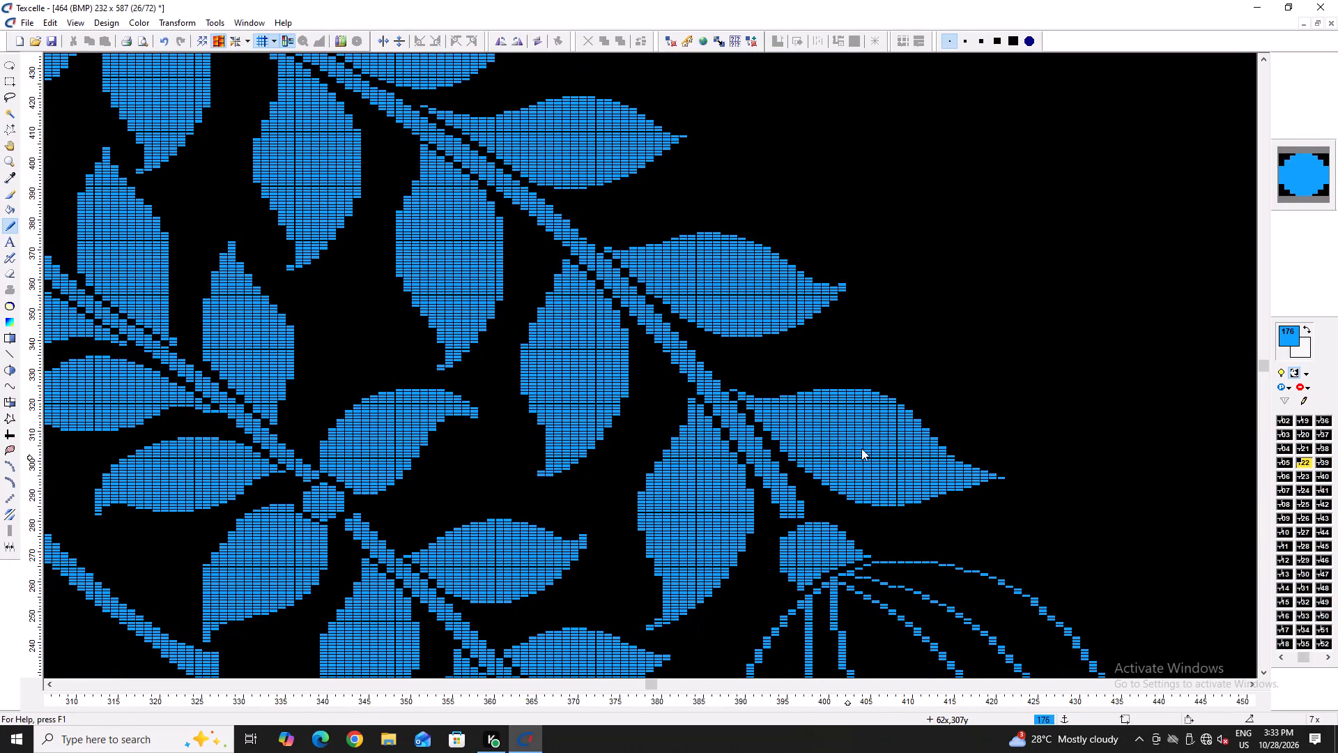
pyautogui.keyDown('ctrl'); pyautogui.scroll(5, 909, 362); pyautogui.keyUp('ctrl')
pyautogui.scroll(-3, 708, 457)
pyautogui.keyDown('ctrl'); pyautogui.scroll(-2, 700, 459); pyautogui.keyUp('ctrl')
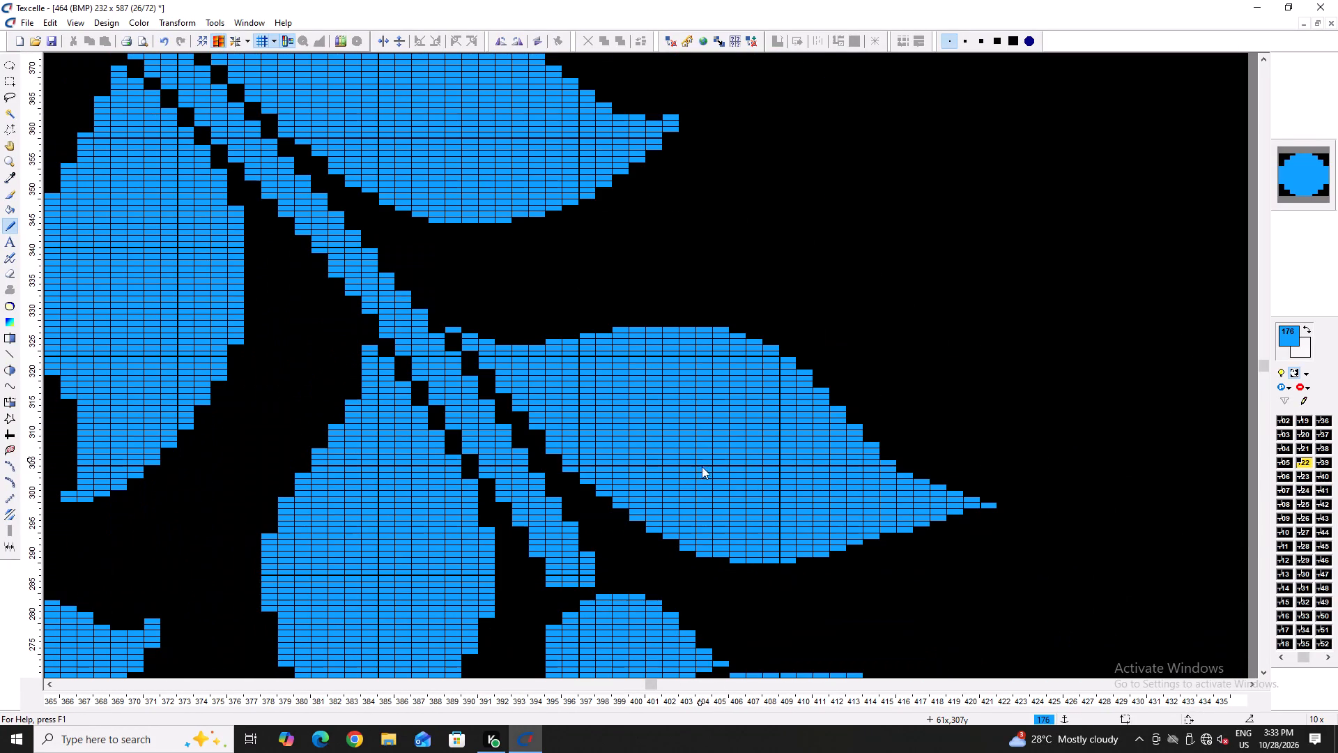
pyautogui.keyDown('ctrl'); pyautogui.scroll(3, 658, 503); pyautogui.keyUp('ctrl')
pyautogui.scroll(-1, 645, 497)
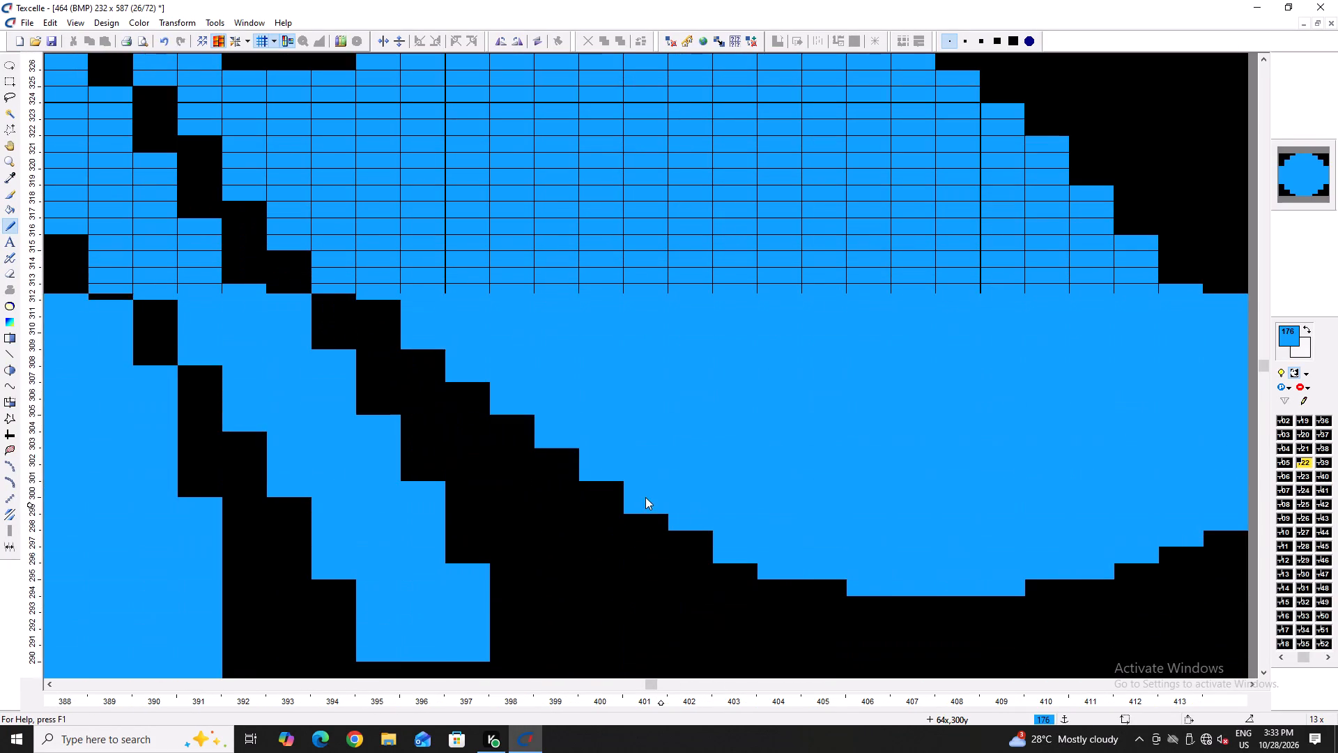
pyautogui.click(835, 587)
pyautogui.click(775, 581)
pyautogui.click(755, 565)
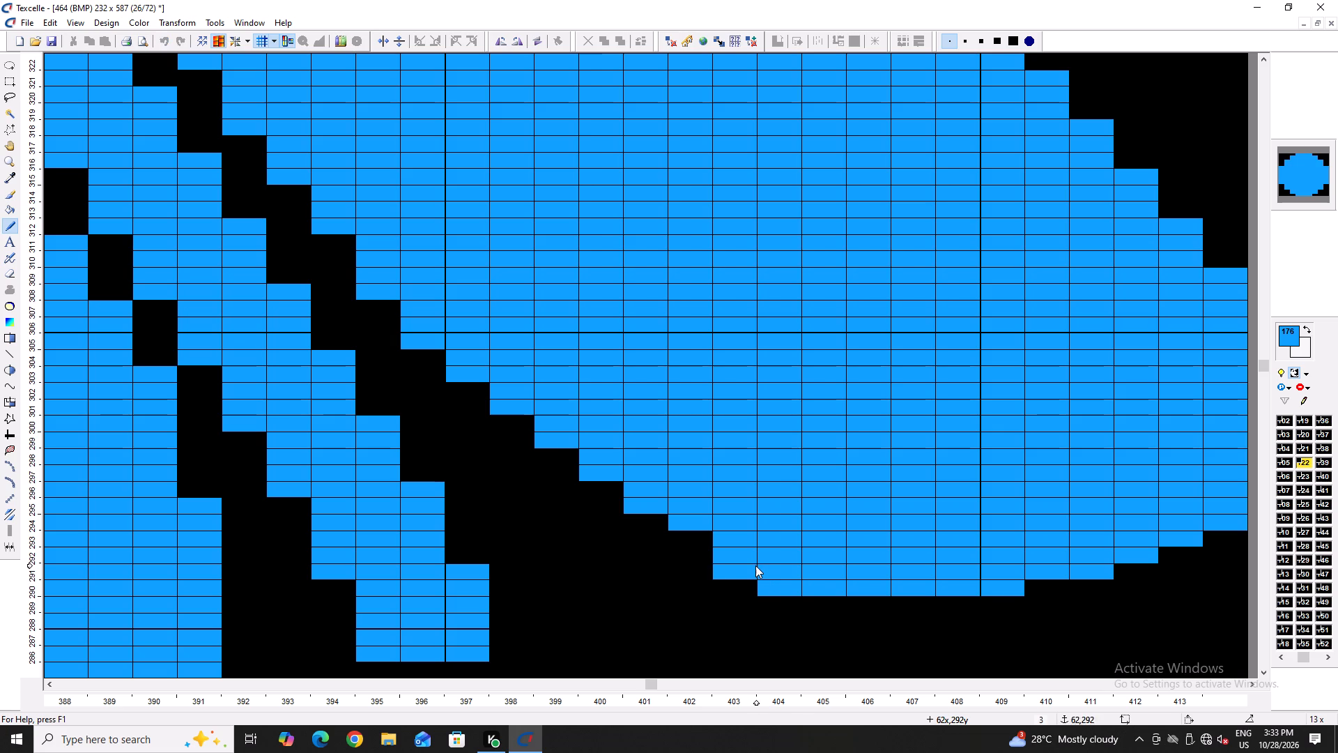
pyautogui.doubleClick(704, 538)
pyautogui.click(647, 526)
pyautogui.click(606, 499)
pyautogui.click(592, 482)
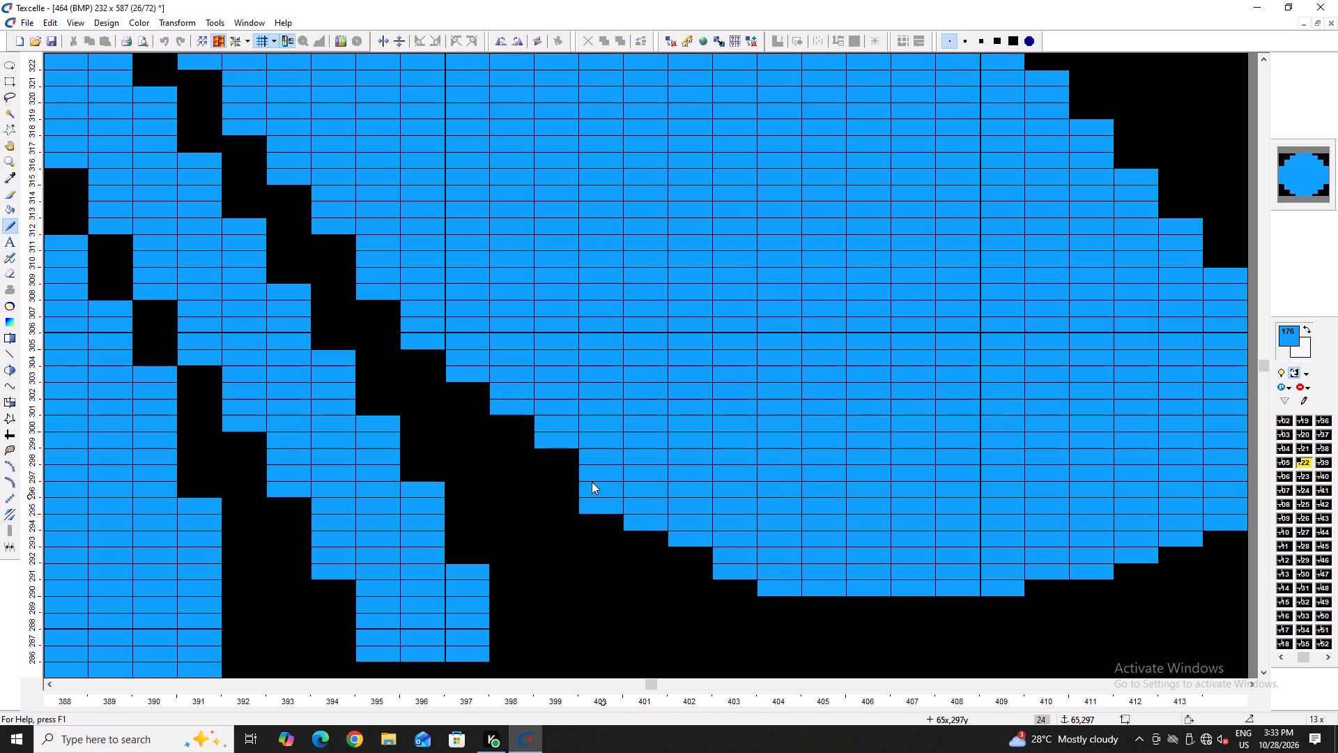
pyautogui.rightClick(597, 507)
# Continue filling the same leaf's edge along the branch by adding a blue pixel beneath each of columns 391–399.
pyautogui.click(553, 452)
pyautogui.click(528, 429)
pyautogui.click(481, 391)
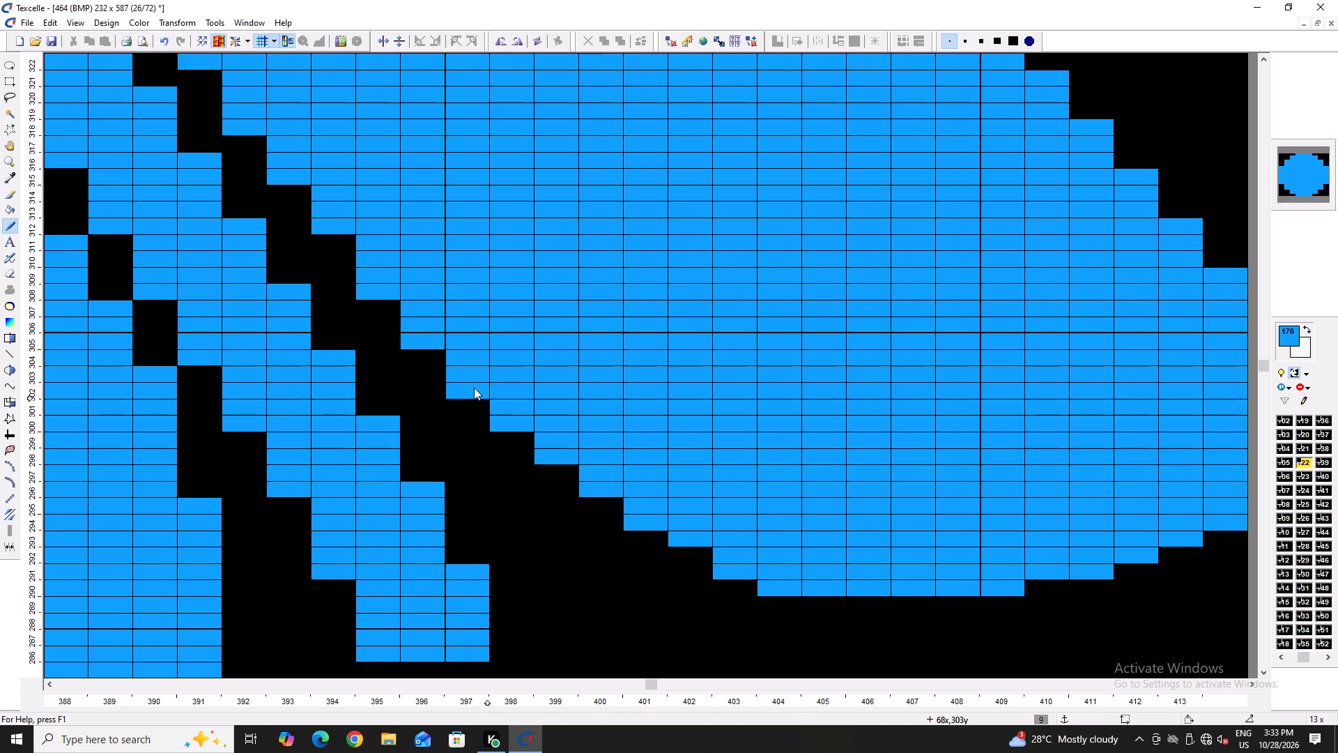
pyautogui.click(433, 361)
pyautogui.click(384, 308)
pyautogui.click(339, 248)
pyautogui.scroll(2, 341, 284)
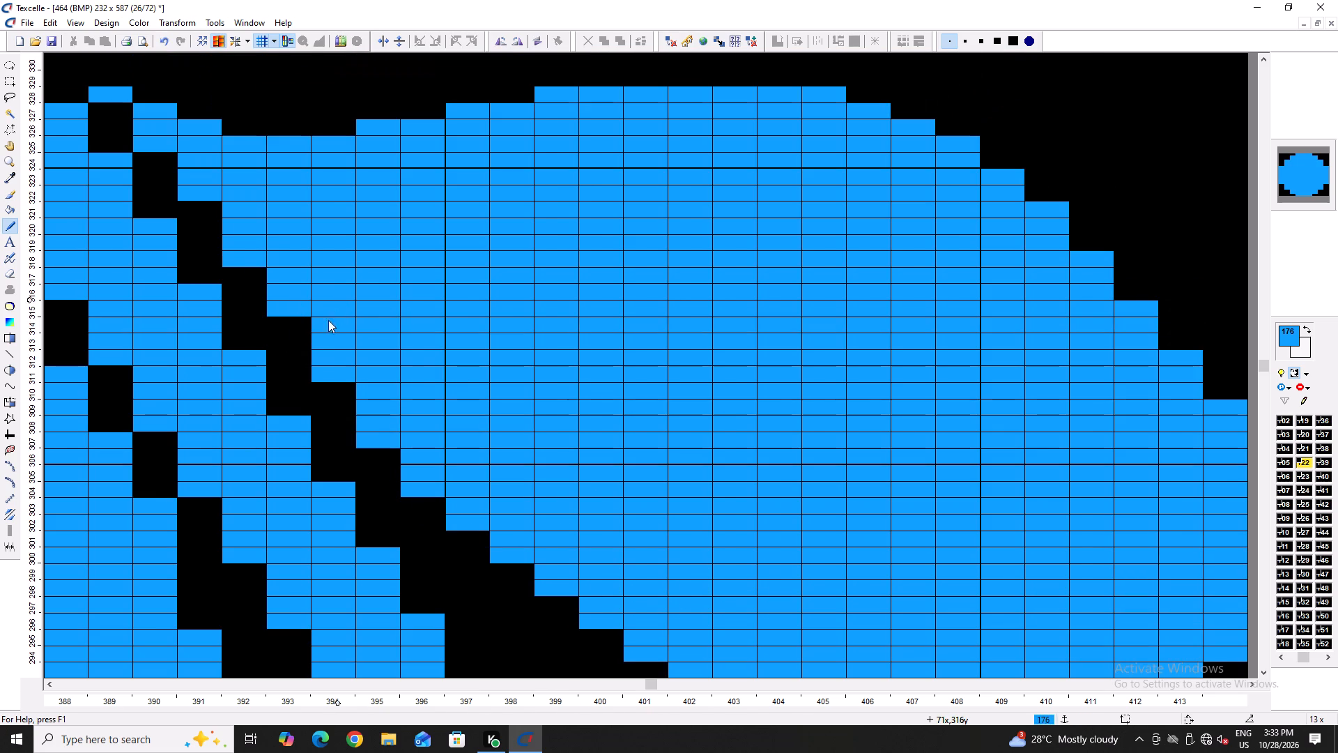
pyautogui.click(286, 325)
pyautogui.click(256, 281)
pyautogui.click(200, 199)
pyautogui.keyDown('ctrl'); pyautogui.click(203, 214); pyautogui.keyUp('ctrl')
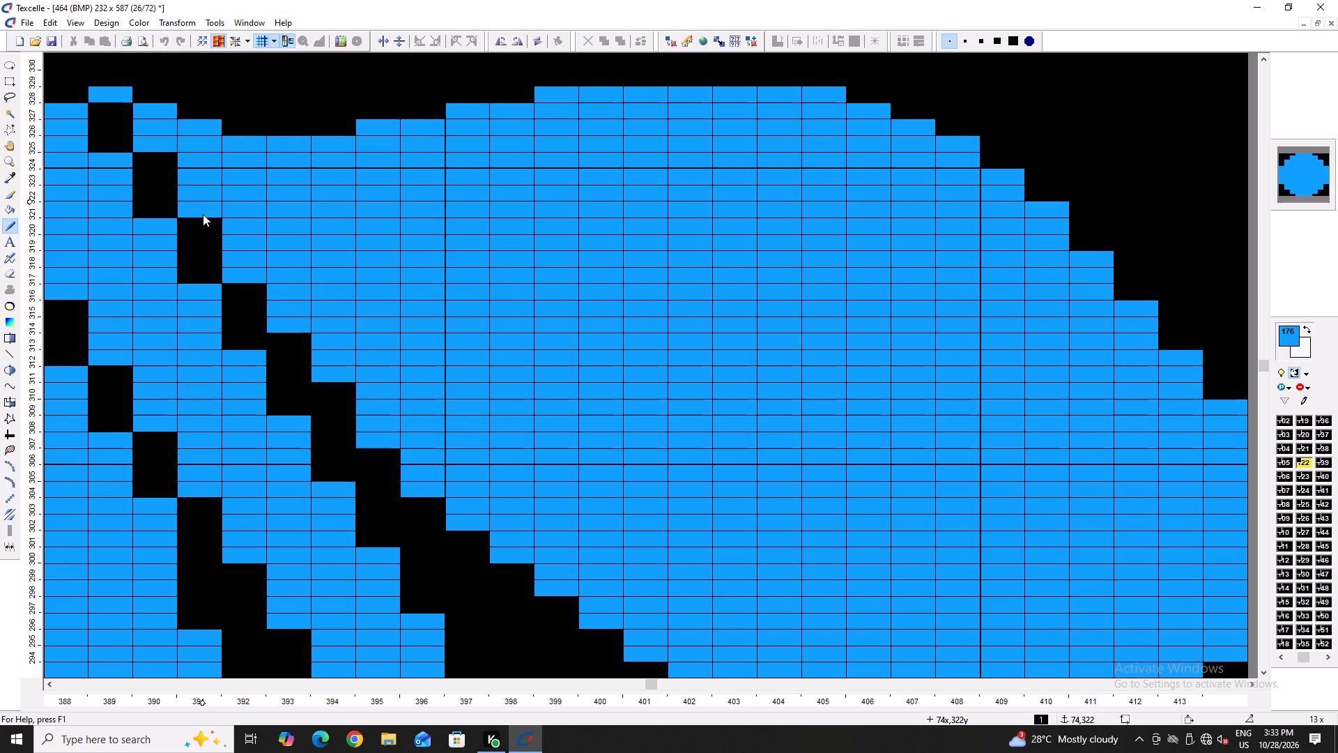
# Trim the same leaf's underside by erasing the bottom pixels of columns 403, 404 and 405.
pyautogui.keyDown('ctrl'); pyautogui.scroll(-4, 291, 324); pyautogui.keyUp('ctrl')
pyautogui.keyDown('ctrl'); pyautogui.scroll(5, 435, 423); pyautogui.keyUp('ctrl')
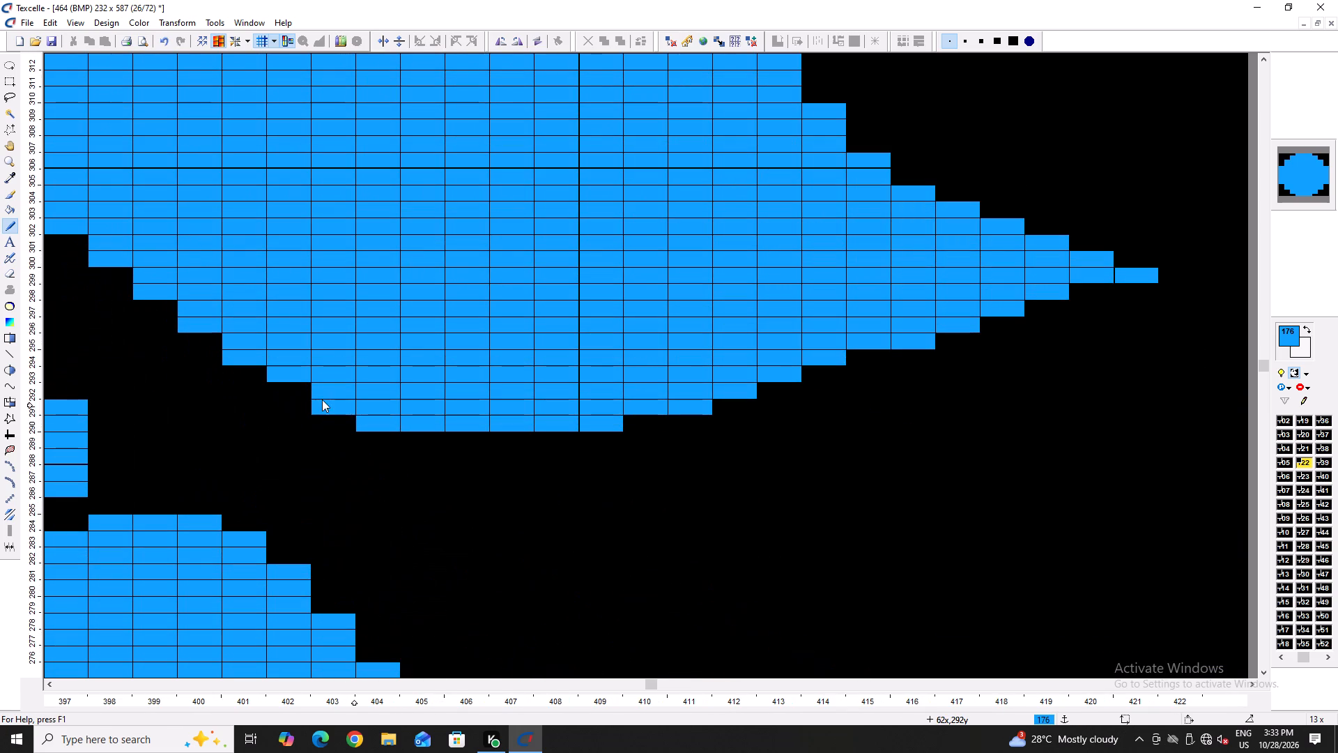
pyautogui.rightClick(322, 400)
pyautogui.rightClick(353, 411)
pyautogui.rightClick(380, 420)
pyautogui.rightClick(415, 427)
# Smooth the same leaf's lower right edge by adding one blue pixel beneath columns 410 and 412–415.
pyautogui.keyDown('ctrl'); pyautogui.scroll(-5, 418, 429); pyautogui.keyUp('ctrl')
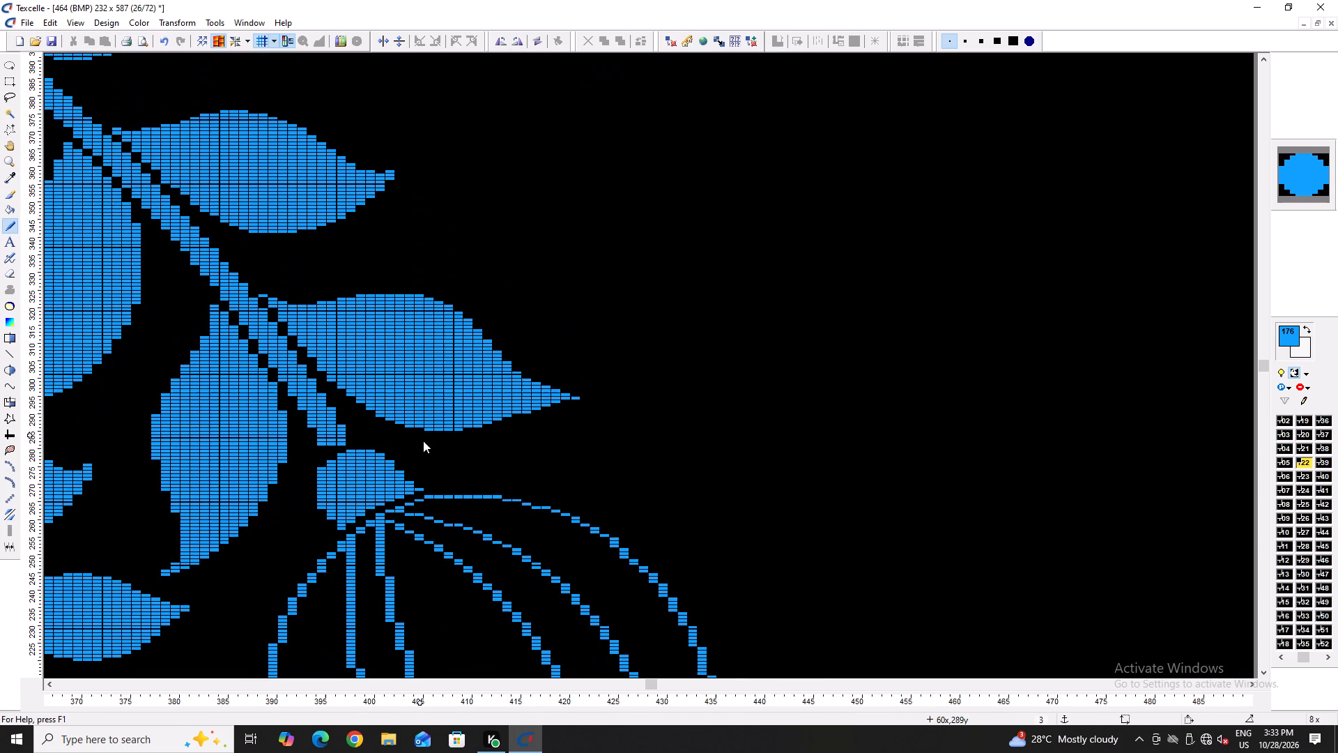
pyautogui.keyDown('ctrl'); pyautogui.scroll(5, 530, 411); pyautogui.keyUp('ctrl')
pyautogui.click(456, 374)
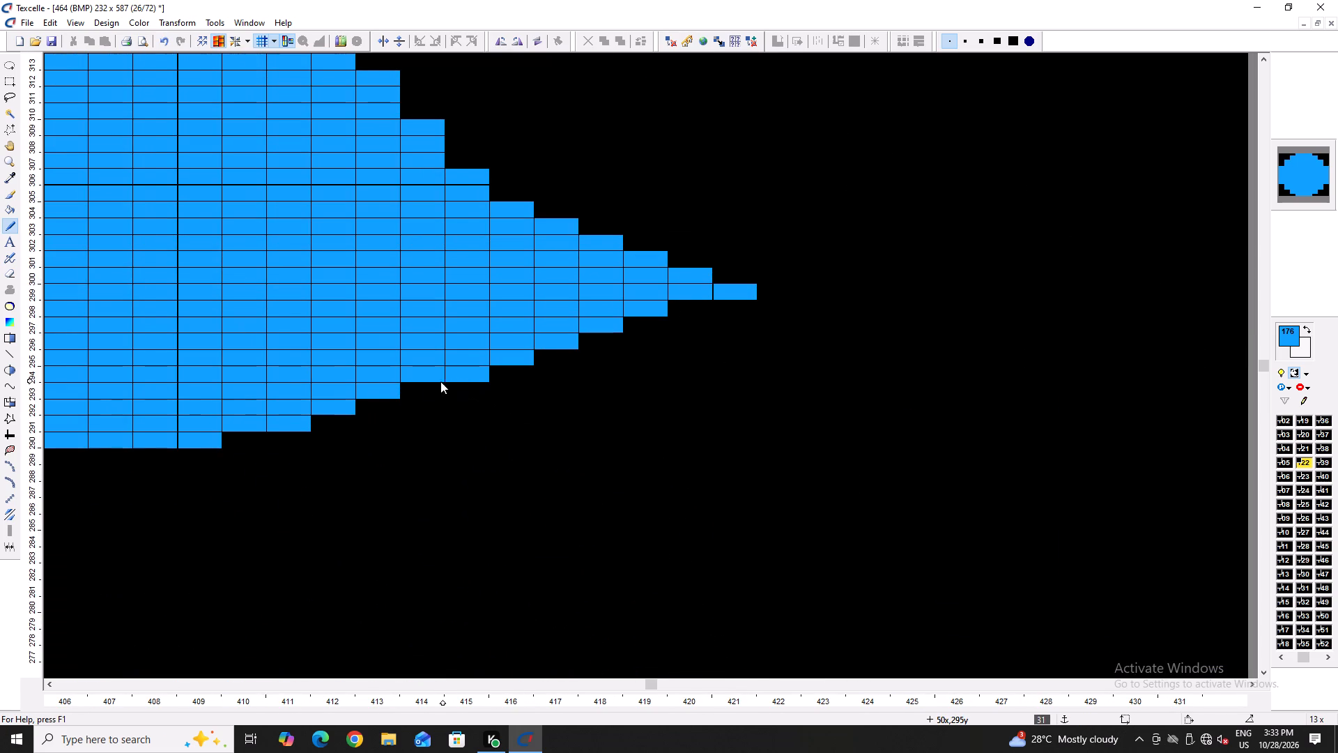
pyautogui.click(424, 388)
pyautogui.click(378, 401)
pyautogui.click(320, 429)
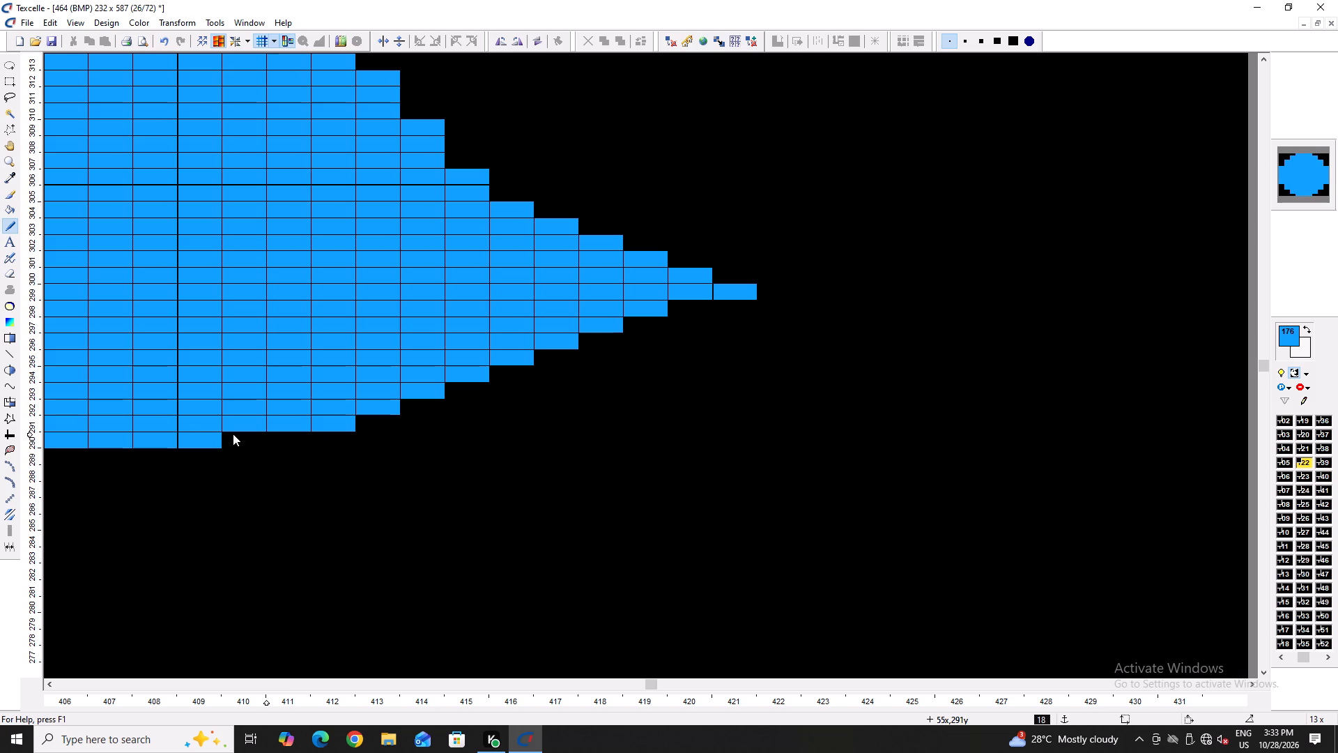
pyautogui.click(233, 434)
# Slim the upper right edge of the curved leaf ending at column 358 by erasing the top pixels of columns 353–358.
pyautogui.keyDown('ctrl'); pyautogui.scroll(-5, 422, 470); pyautogui.keyUp('ctrl')
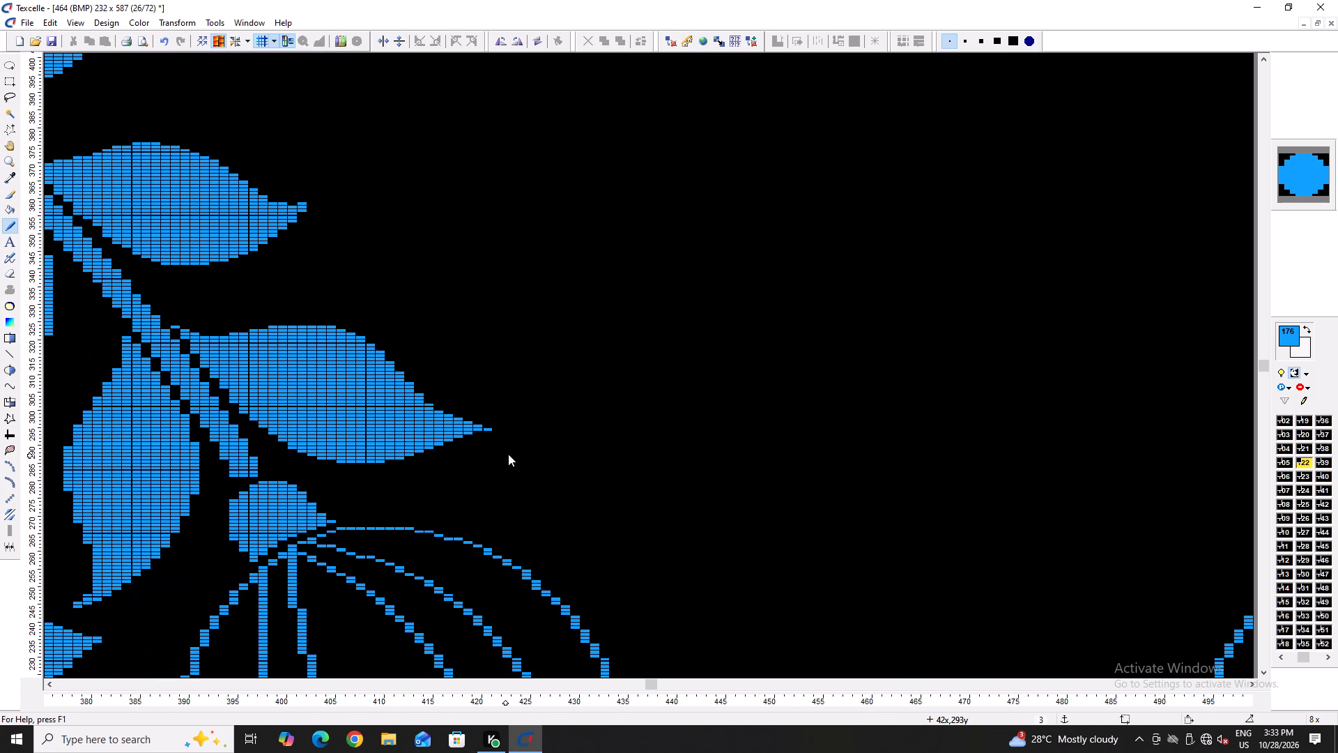
pyautogui.press('Left')
pyautogui.press('Left')
pyautogui.press('Left')
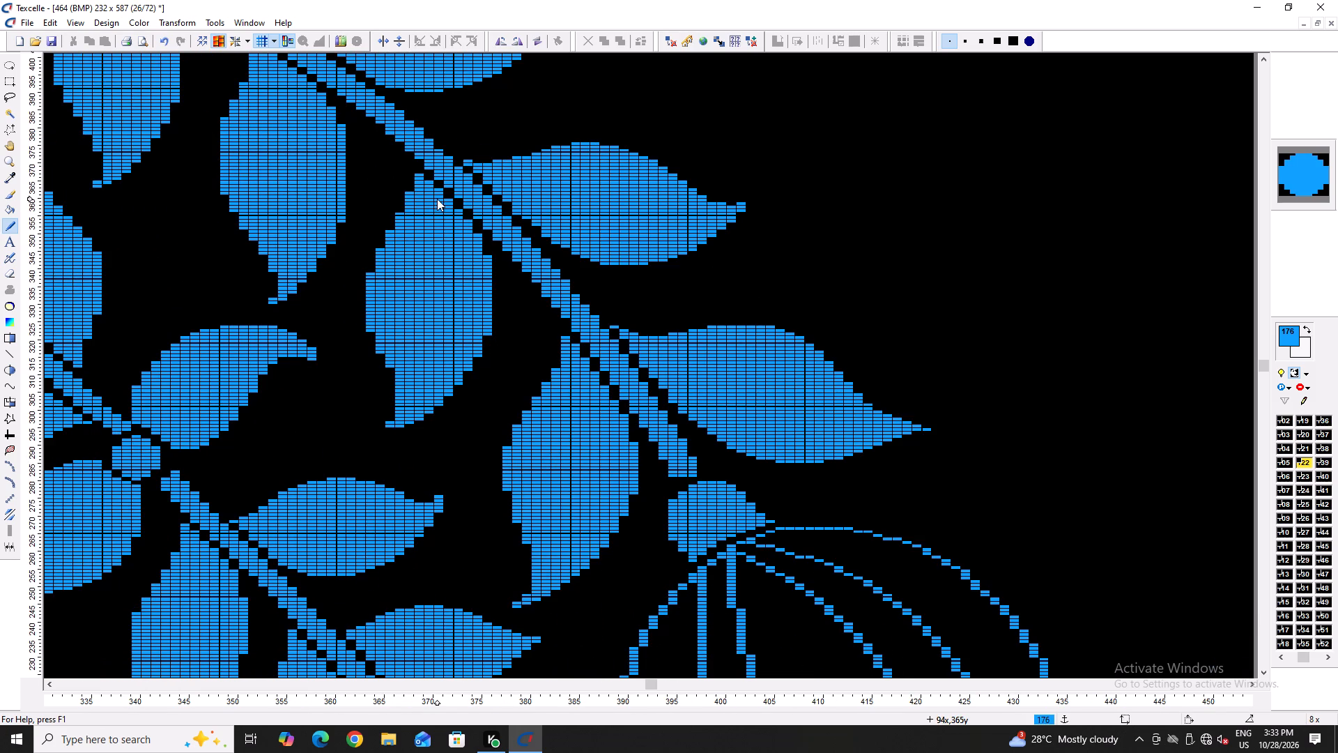
pyautogui.keyDown('ctrl'); pyautogui.scroll(5, 235, 353); pyautogui.keyUp('ctrl')
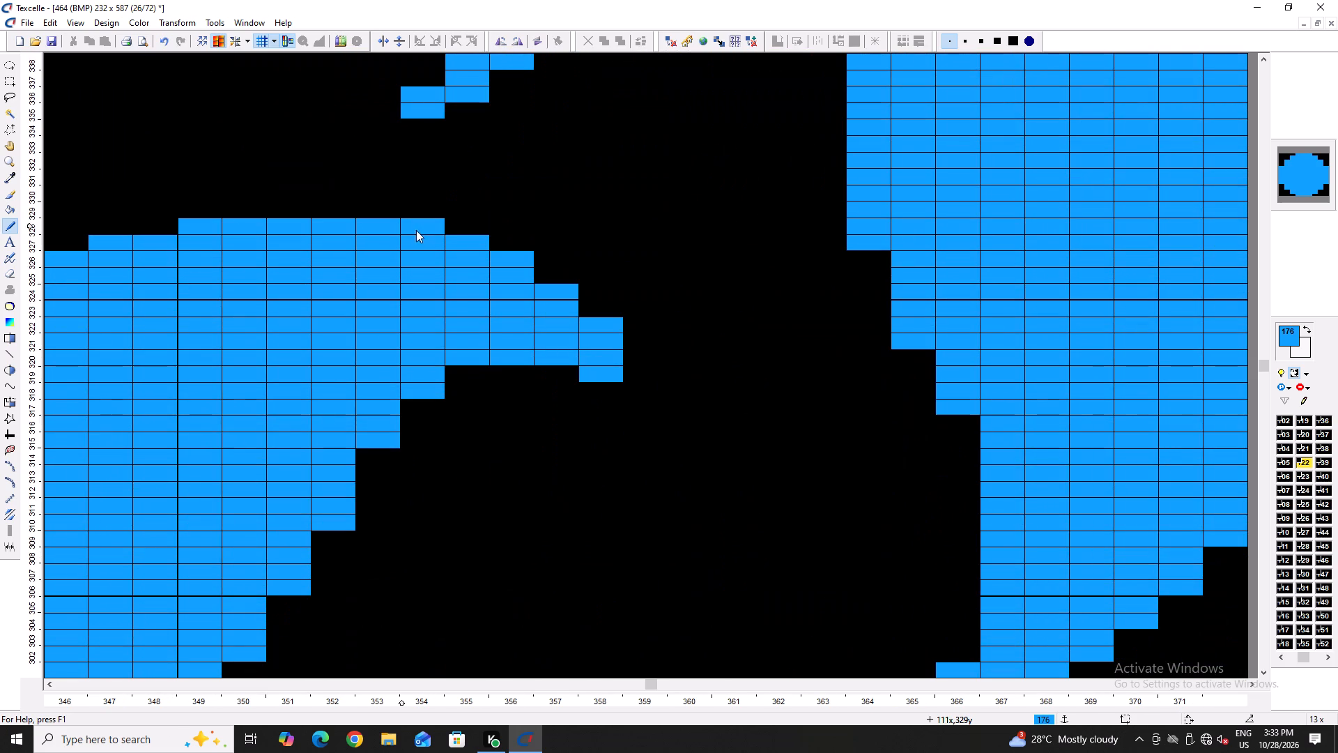
pyautogui.rightClick(428, 225)
pyautogui.rightClick(400, 223)
pyautogui.rightClick(459, 238)
pyautogui.rightClick(512, 253)
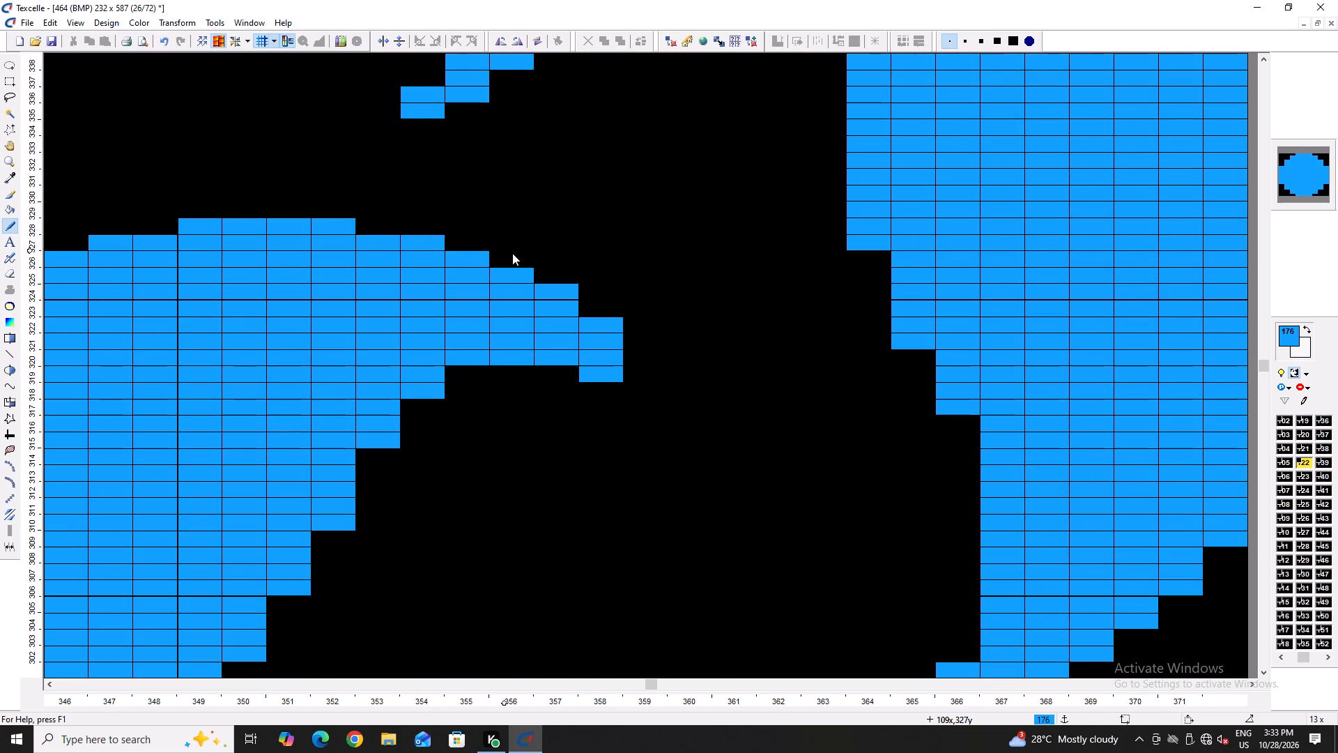
pyautogui.keyDown('ctrl'); pyautogui.rightClick(570, 291); pyautogui.keyUp('ctrl')
pyautogui.rightClick(571, 292)
pyautogui.rightClick(599, 324)
# Trim the same curved leaf's lower left corner near the branch by erasing the bottom pixel of column 340.
pyautogui.keyDown('ctrl'); pyautogui.scroll(-5, 599, 324); pyautogui.keyUp('ctrl')
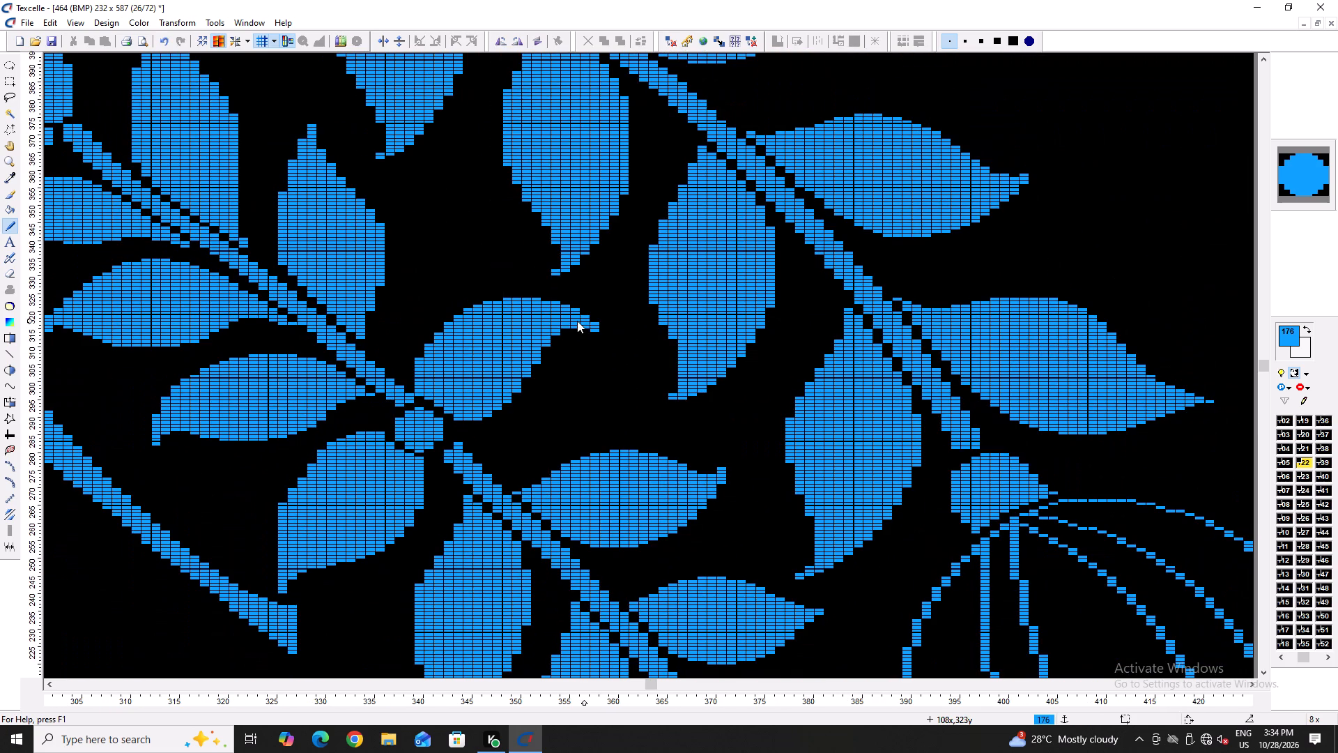
pyautogui.keyDown('ctrl'); pyautogui.scroll(5, 426, 358); pyautogui.keyUp('ctrl')
pyautogui.rightClick(379, 529)
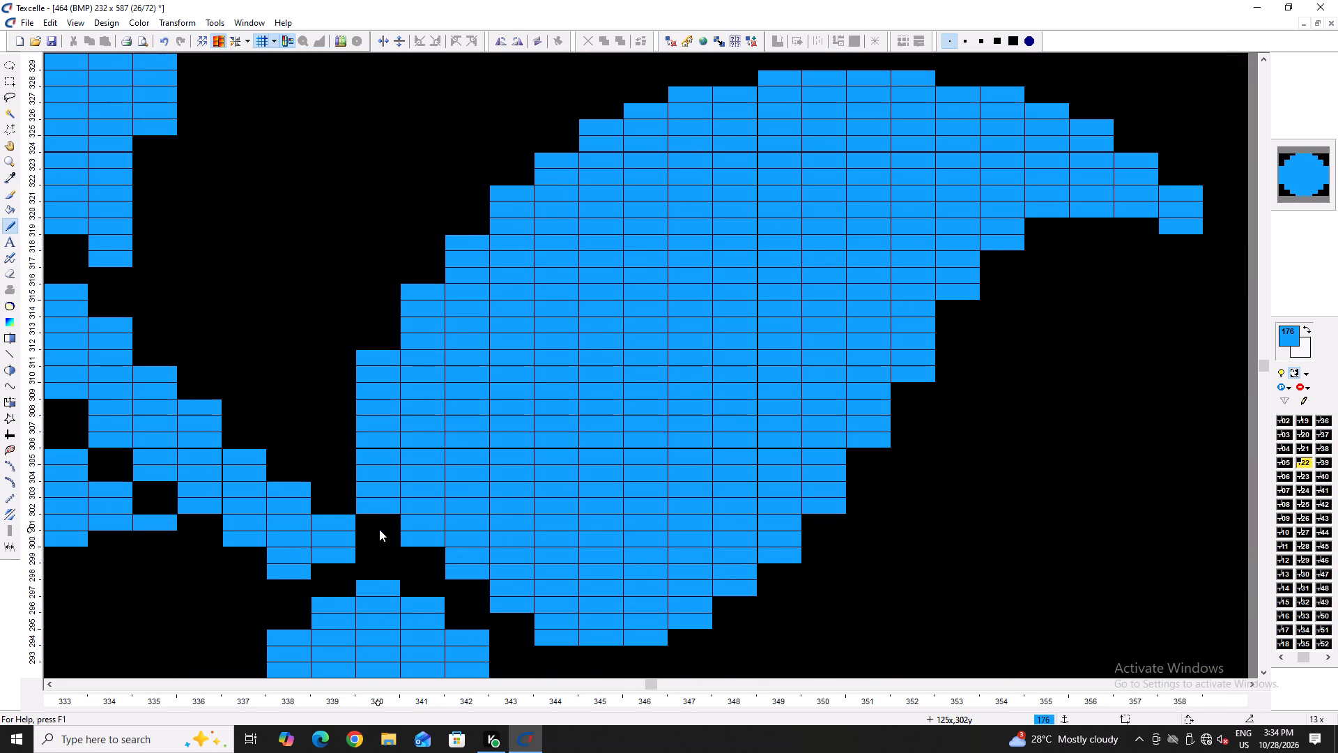
# Flatten the underside of the curved leaf ending at column 358 by erasing the bottom pixels of columns 344–347.
pyautogui.rightClick(379, 529)
pyautogui.scroll(3, 390, 423)
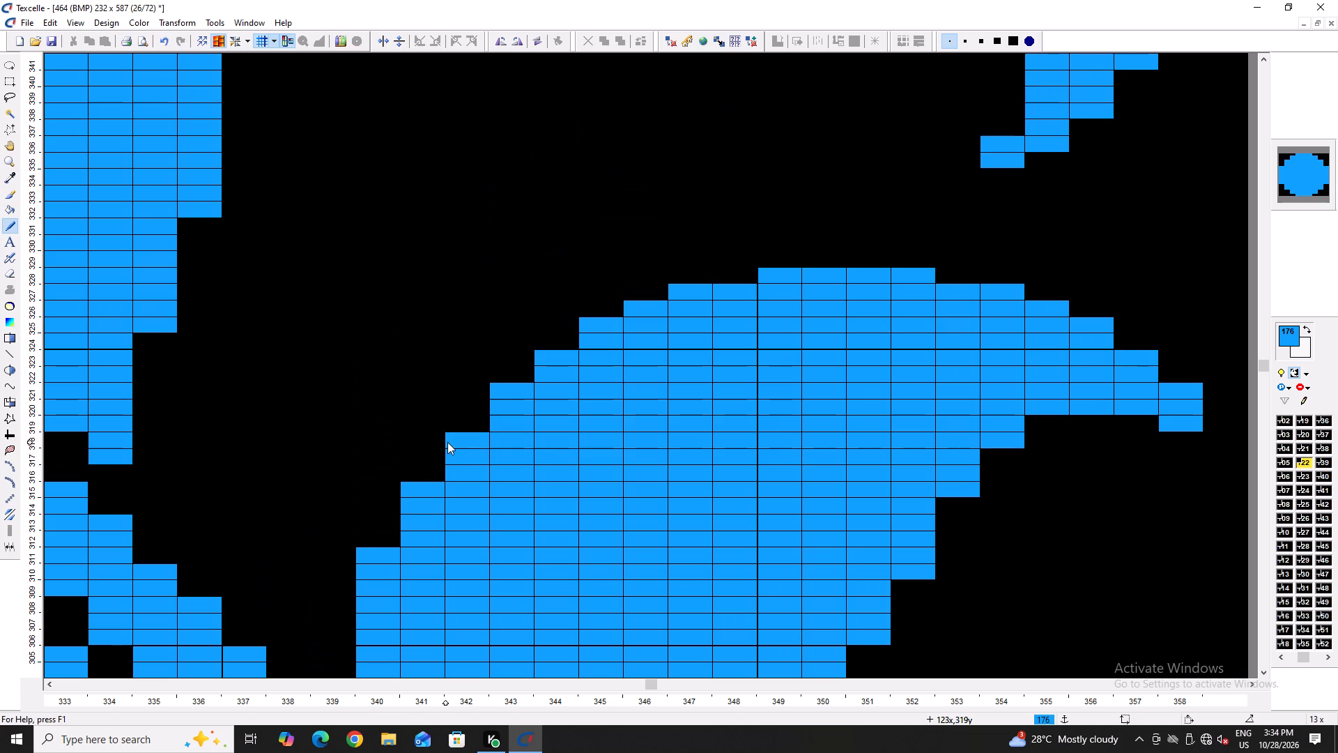
pyautogui.click(392, 535)
pyautogui.keyDown('ctrl'); pyautogui.scroll(-3, 428, 475); pyautogui.keyUp('ctrl')
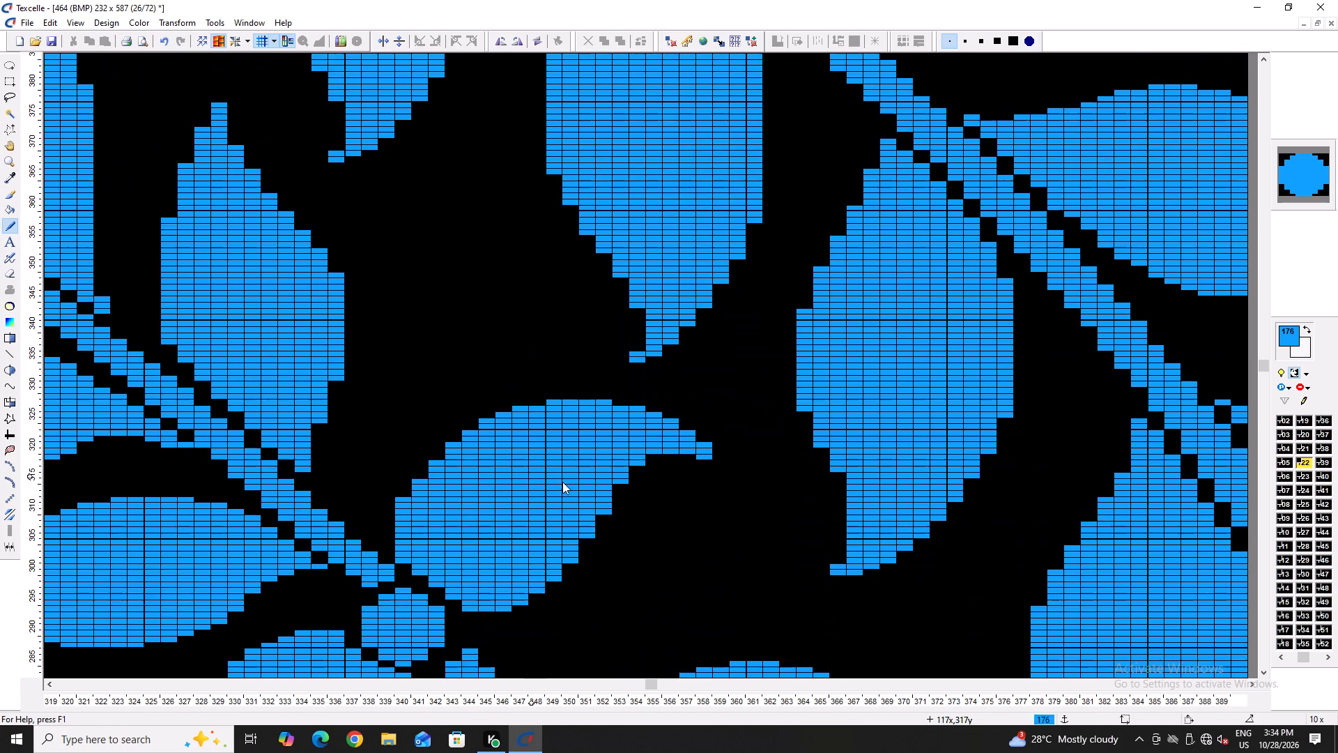
pyautogui.scroll(-1, 629, 522)
pyautogui.keyDown('ctrl'); pyautogui.scroll(2, 545, 525); pyautogui.keyUp('ctrl')
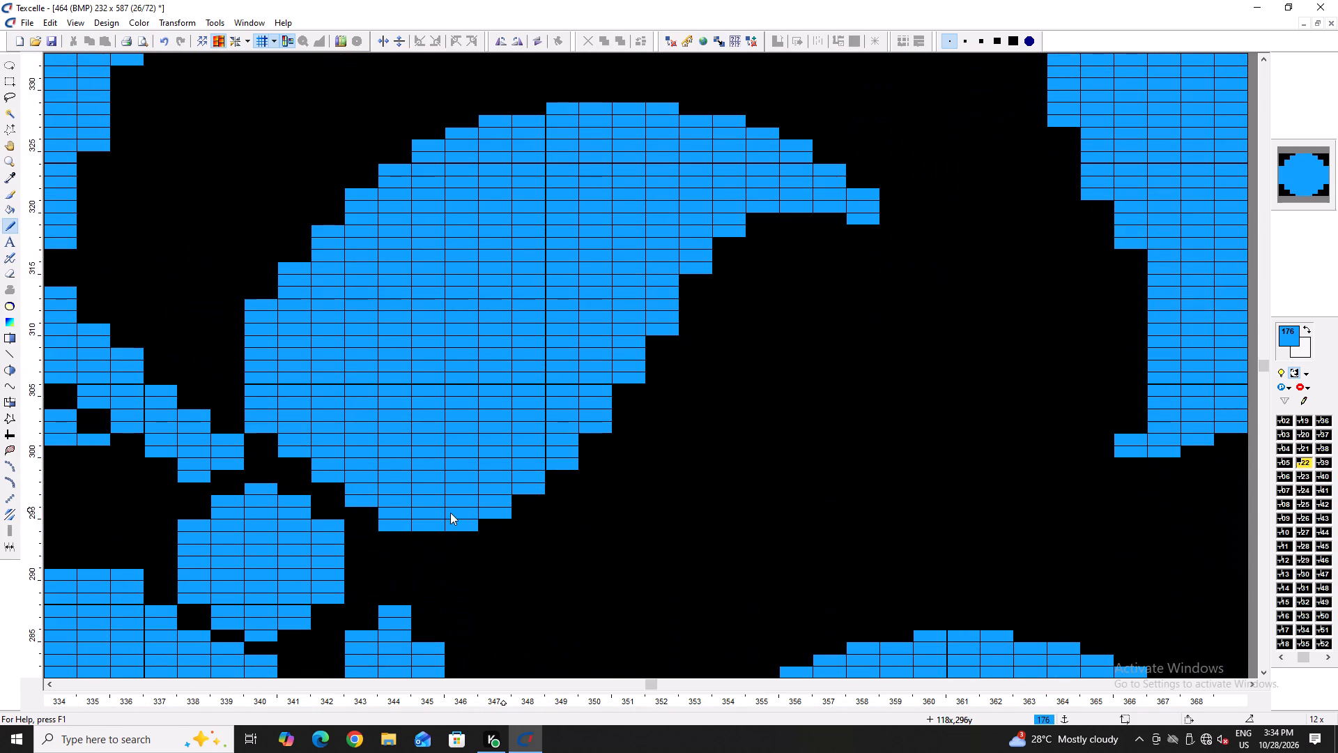
pyautogui.keyDown('ctrl'); pyautogui.scroll(1, 413, 525); pyautogui.keyUp('ctrl')
pyautogui.moveTo(514, 518); pyautogui.dragTo(357, 529, button='right')
pyautogui.rightClick(357, 529)
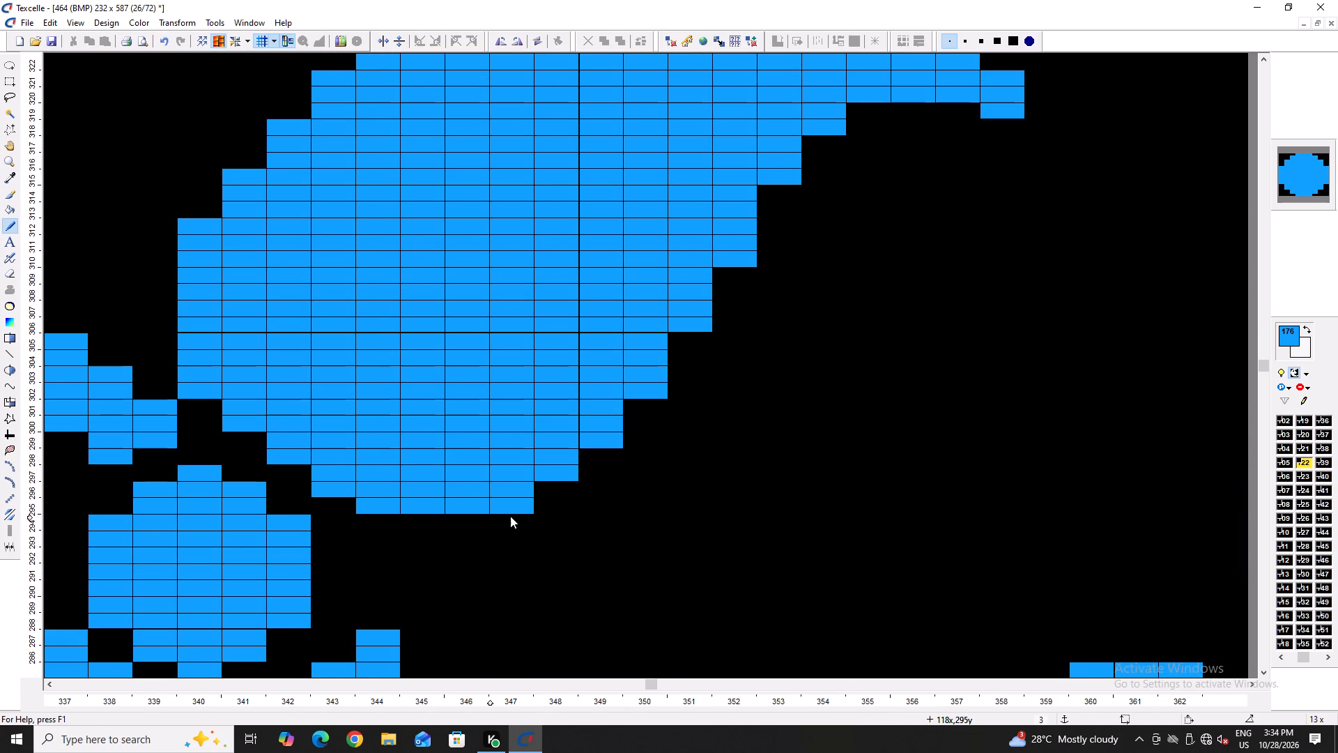
pyautogui.rightClick(521, 513)
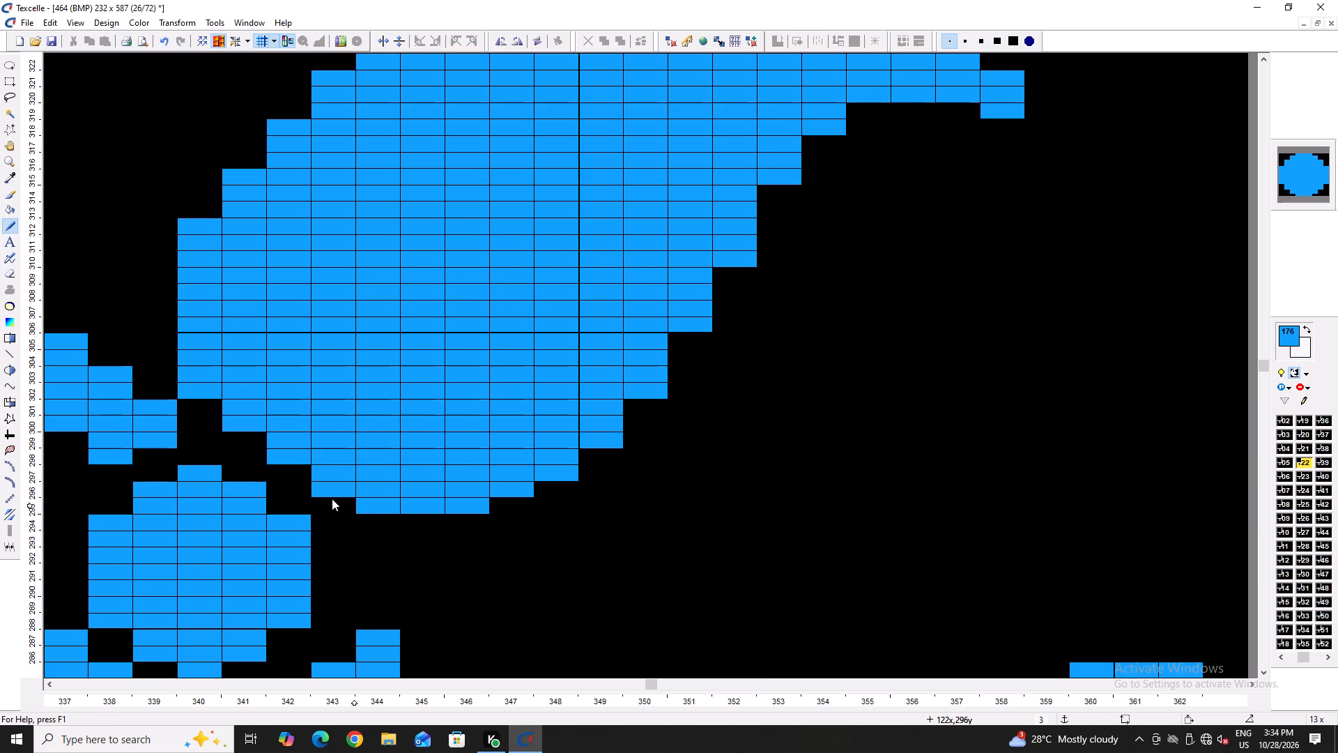
# Trim the upper edge of the leaf below the small round node by erasing the top pixels of columns 330–334.
pyautogui.keyDown('ctrl'); pyautogui.scroll(-5, 334, 498); pyautogui.keyUp('ctrl')
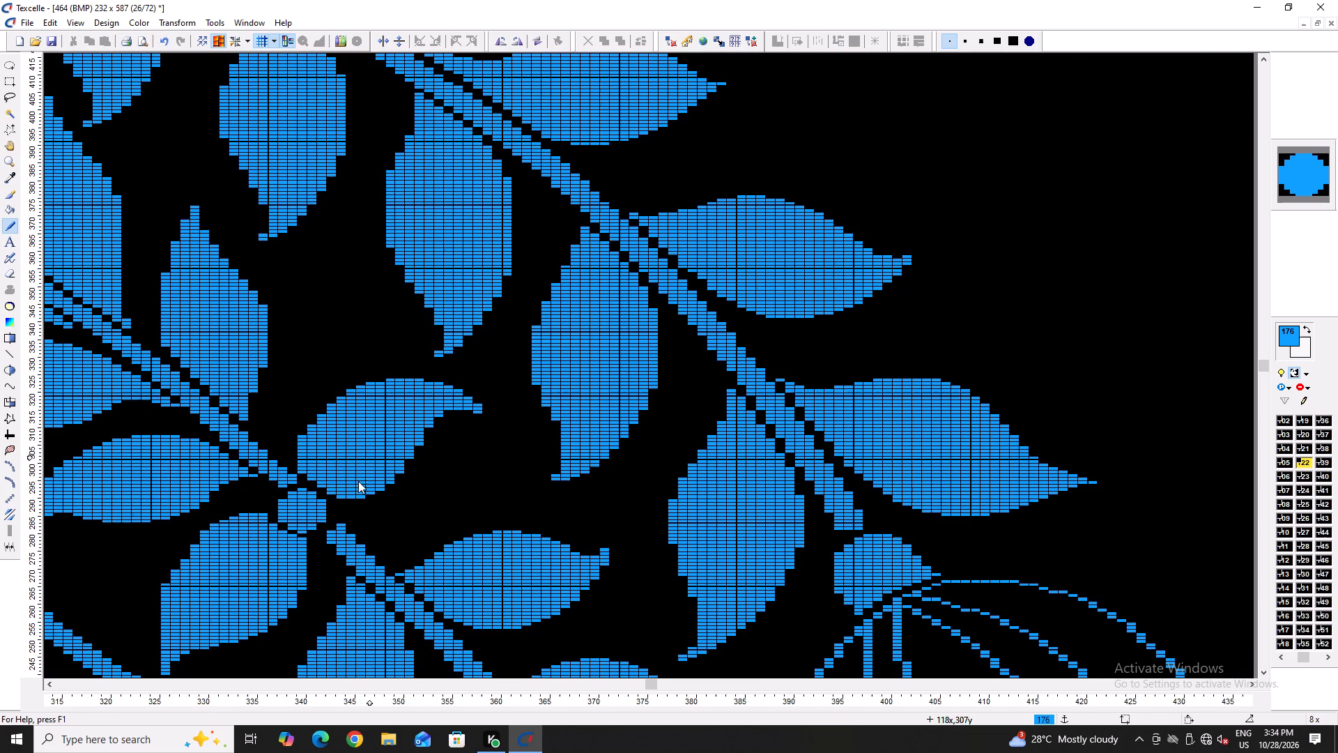
pyautogui.press('Left')
pyautogui.press('Left')
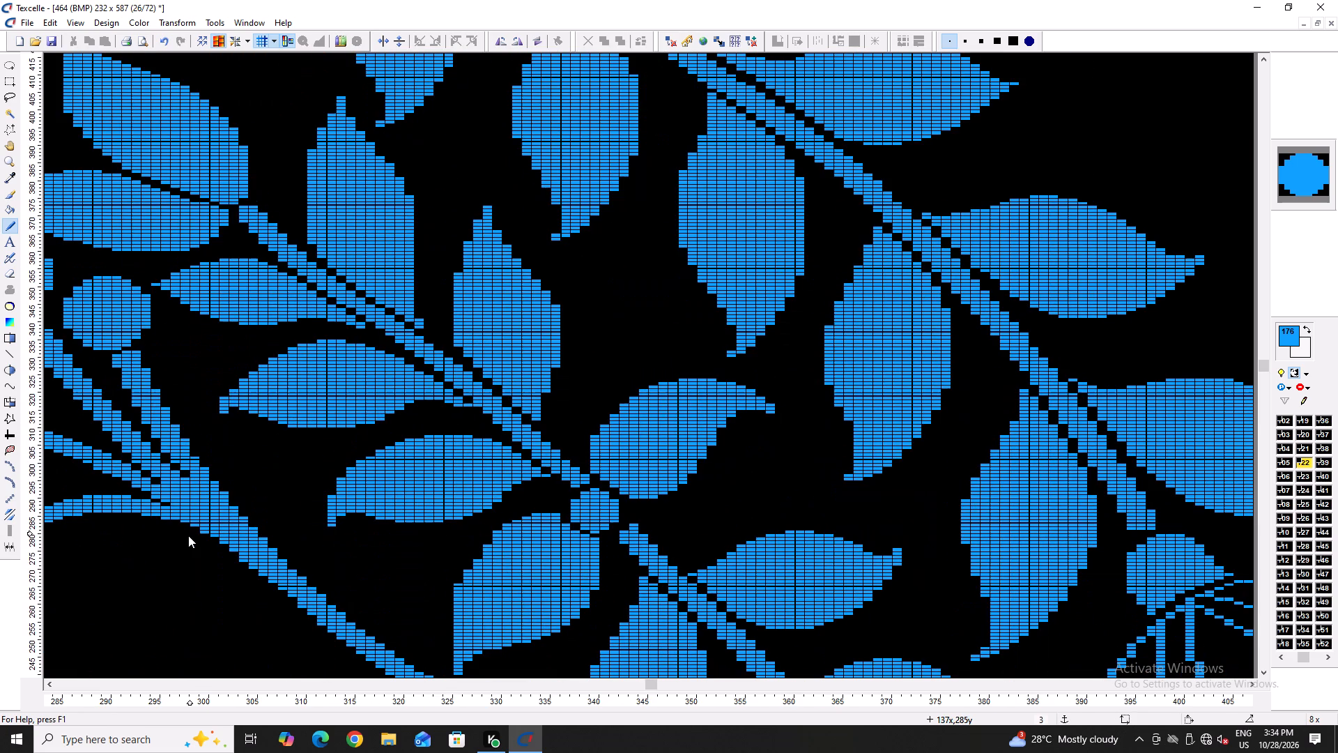
pyautogui.keyDown('ctrl'); pyautogui.scroll(3, 530, 523); pyautogui.keyUp('ctrl')
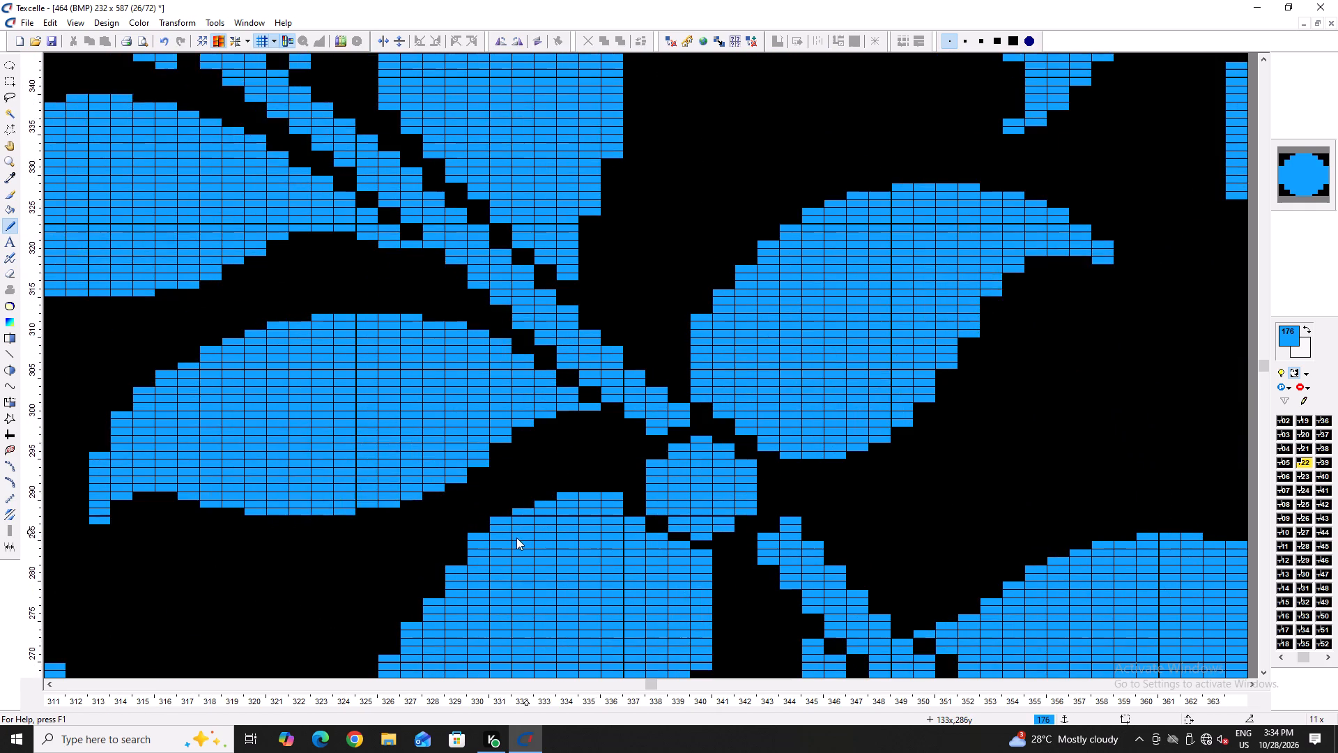
pyautogui.scroll(-1, 476, 546)
pyautogui.rightClick(479, 457)
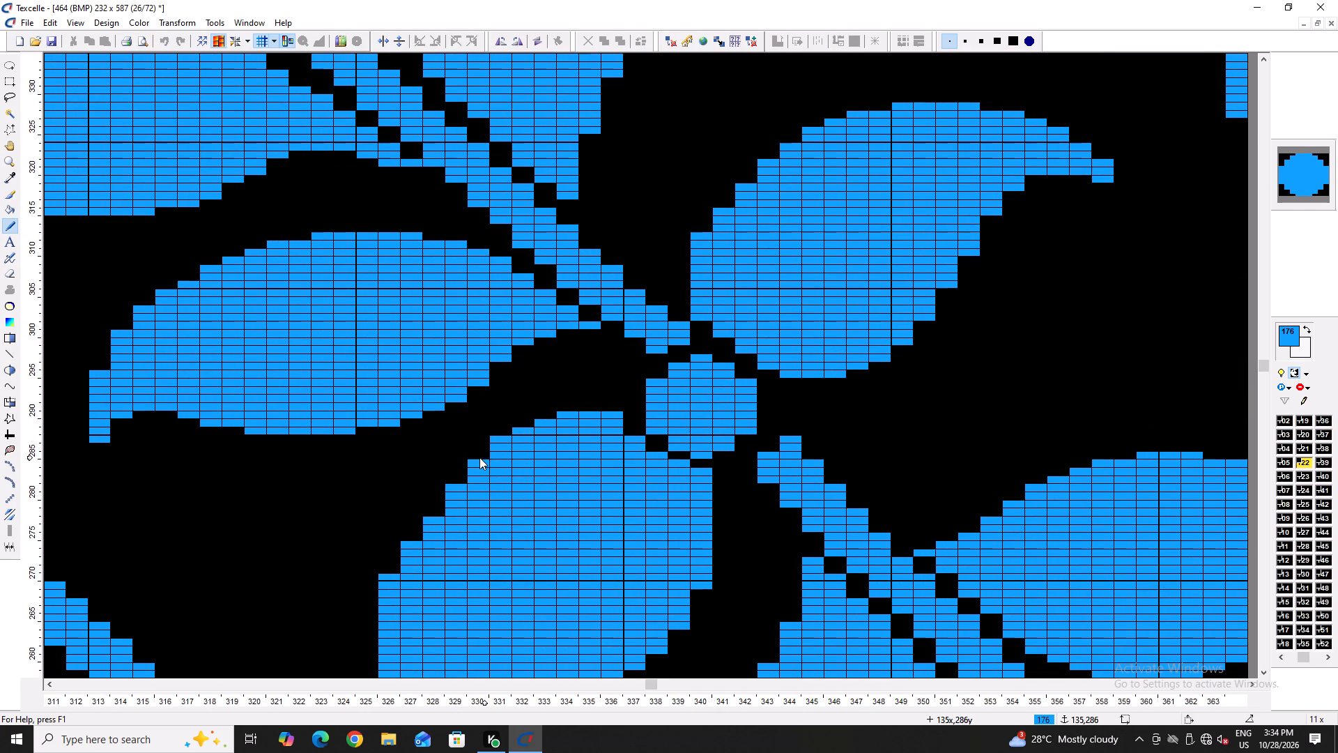
pyautogui.rightClick(500, 438)
pyautogui.rightClick(517, 427)
pyautogui.rightClick(537, 420)
pyautogui.rightClick(555, 413)
pyautogui.rightClick(562, 413)
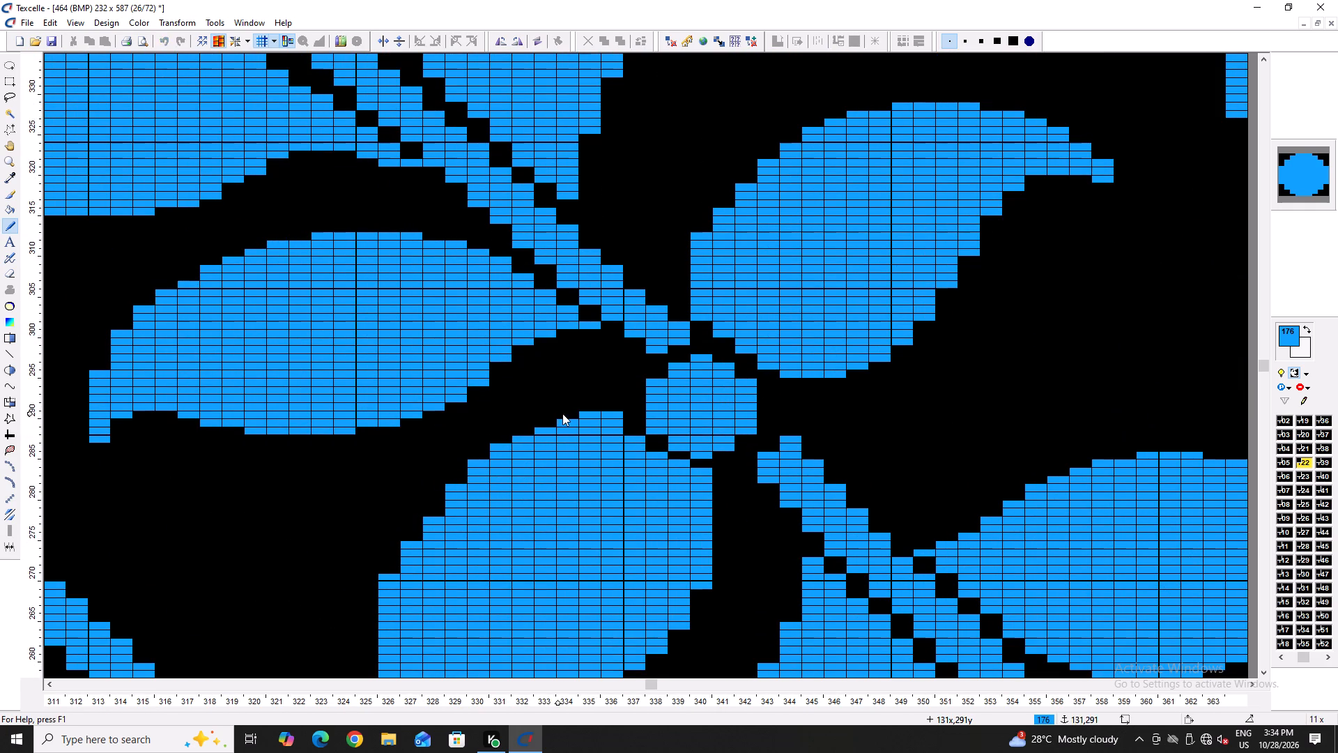
# Slim the same leaf's upper left edge by erasing the top pixels of columns 326–331.
pyautogui.rightClick(380, 579)
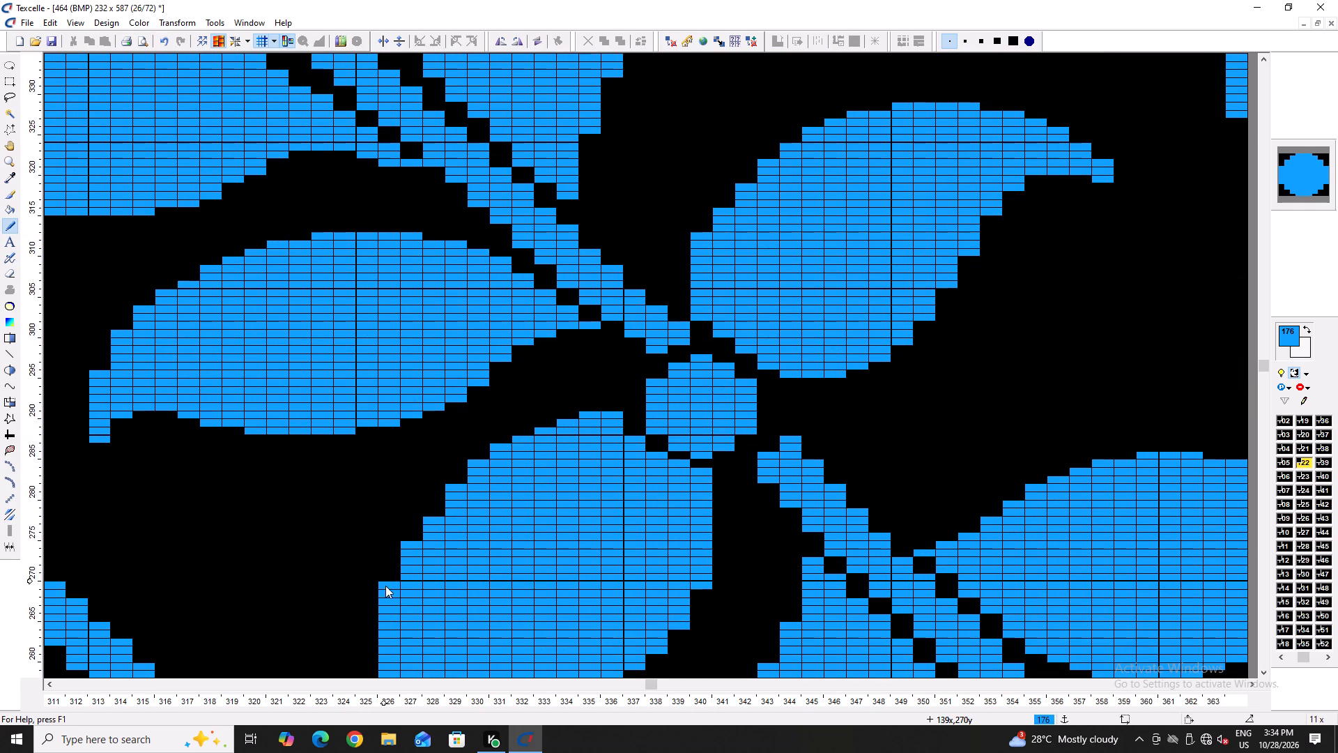
pyautogui.rightClick(385, 586)
pyautogui.rightClick(414, 526)
pyautogui.moveTo(415, 534); pyautogui.dragTo(415, 545, button='right')
pyautogui.rightClick(416, 554)
pyautogui.rightClick(428, 524)
pyautogui.rightClick(444, 489)
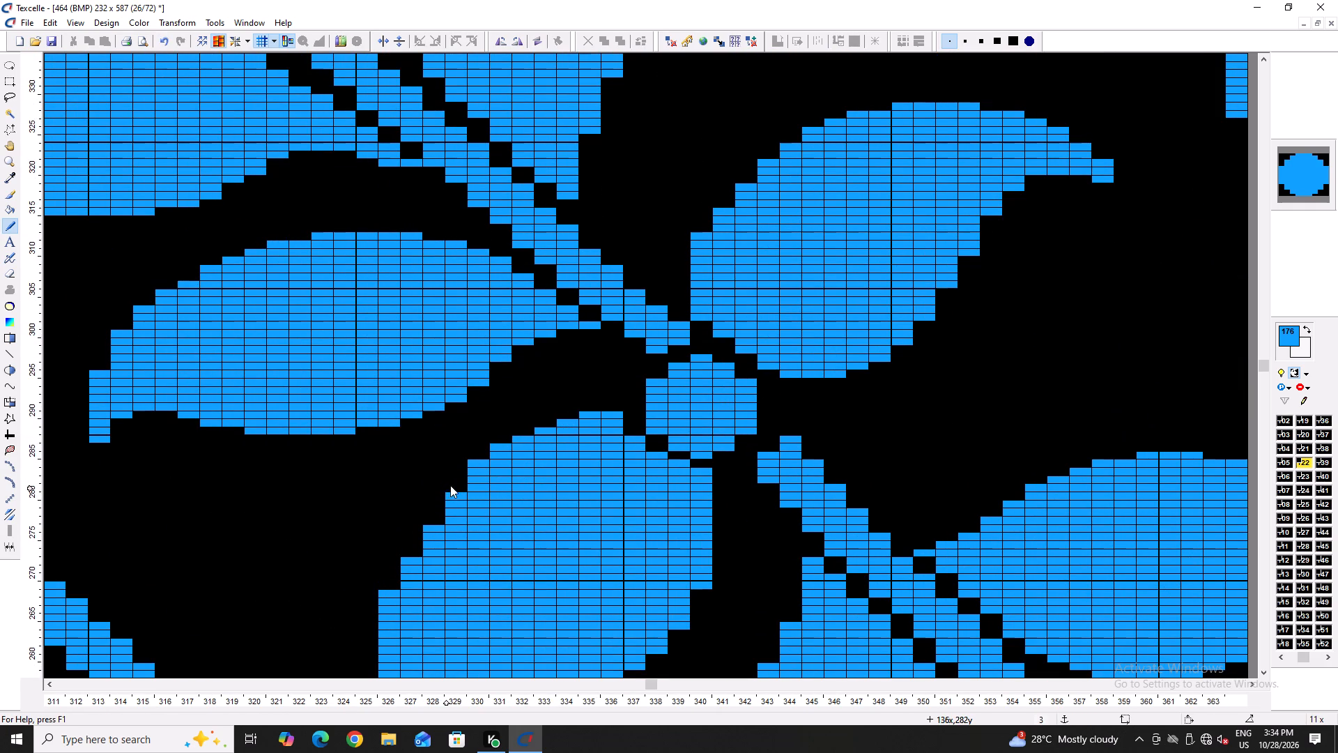
pyautogui.rightClick(450, 485)
pyautogui.rightClick(450, 485)
pyautogui.rightClick(475, 464)
pyautogui.rightClick(495, 446)
pyautogui.scroll(-3, 443, 557)
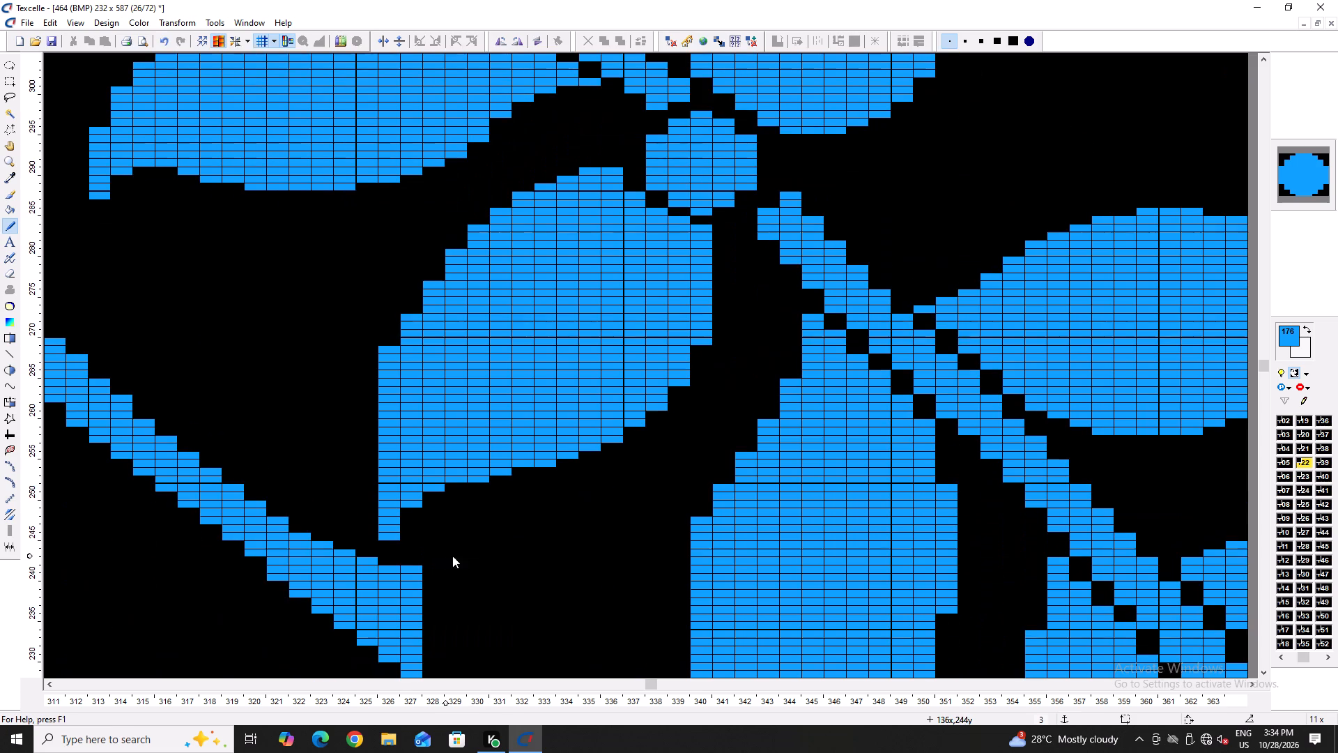
# Trim the same leaf's lower right edge by erasing the bottom pixels of columns 336–340.
pyautogui.scroll(1, 650, 485)
pyautogui.rightClick(703, 413)
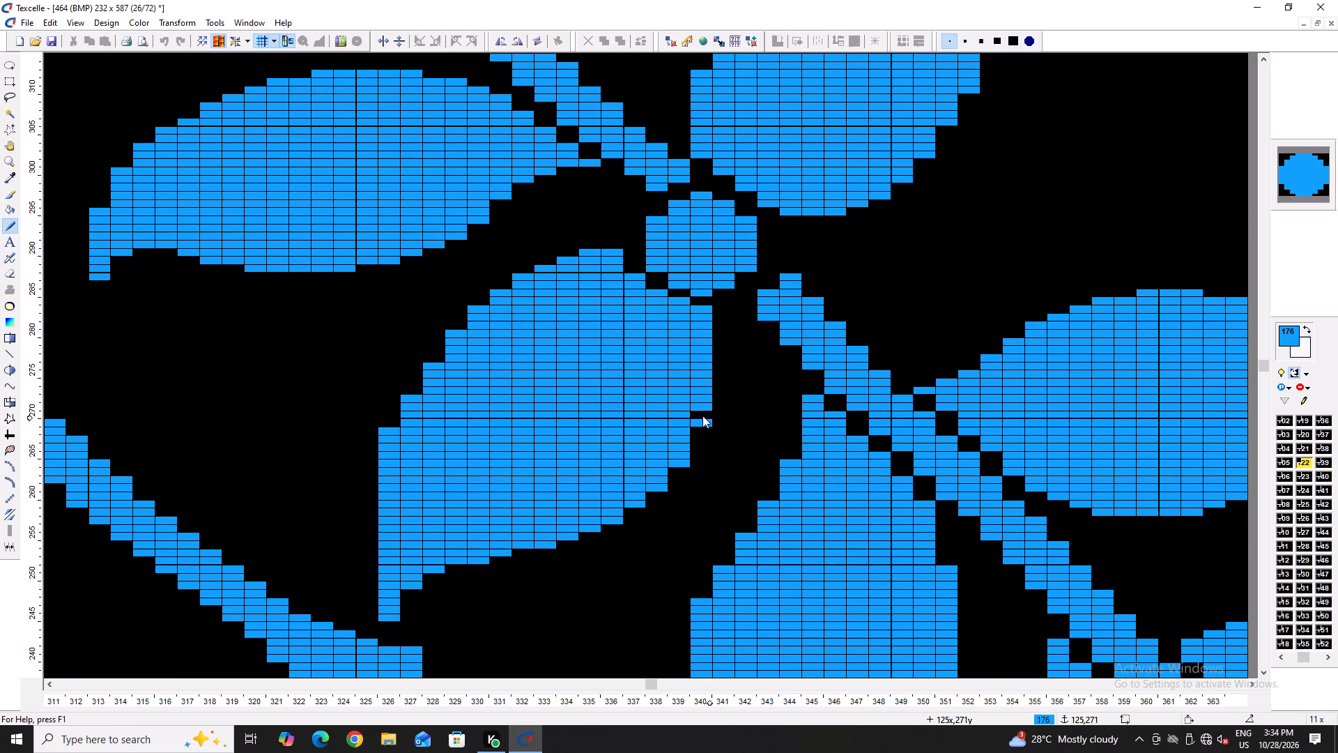
pyautogui.rightClick(705, 411)
pyautogui.moveTo(678, 450); pyautogui.dragTo(676, 462, button='right')
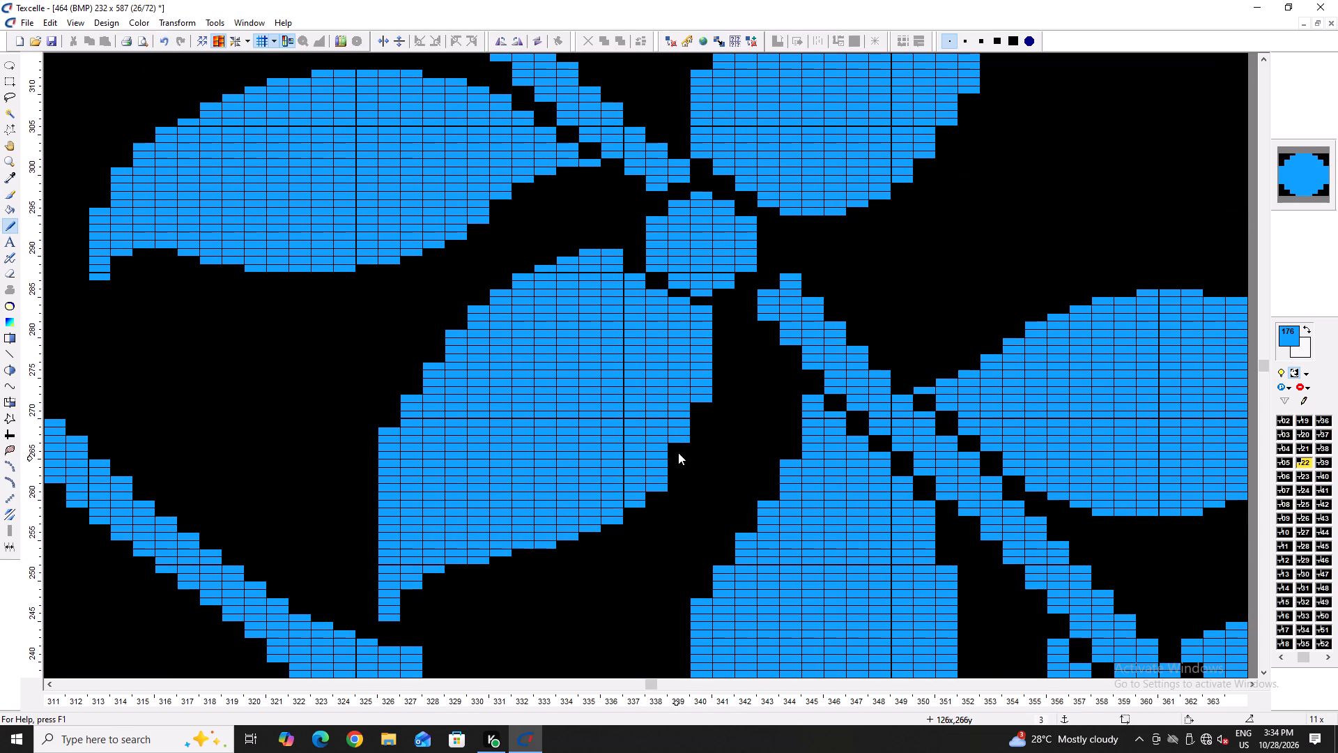
pyautogui.moveTo(666, 479); pyautogui.dragTo(661, 490, button='right')
pyautogui.rightClick(661, 491)
pyautogui.rightClick(638, 503)
pyautogui.rightClick(611, 526)
pyautogui.rightClick(615, 520)
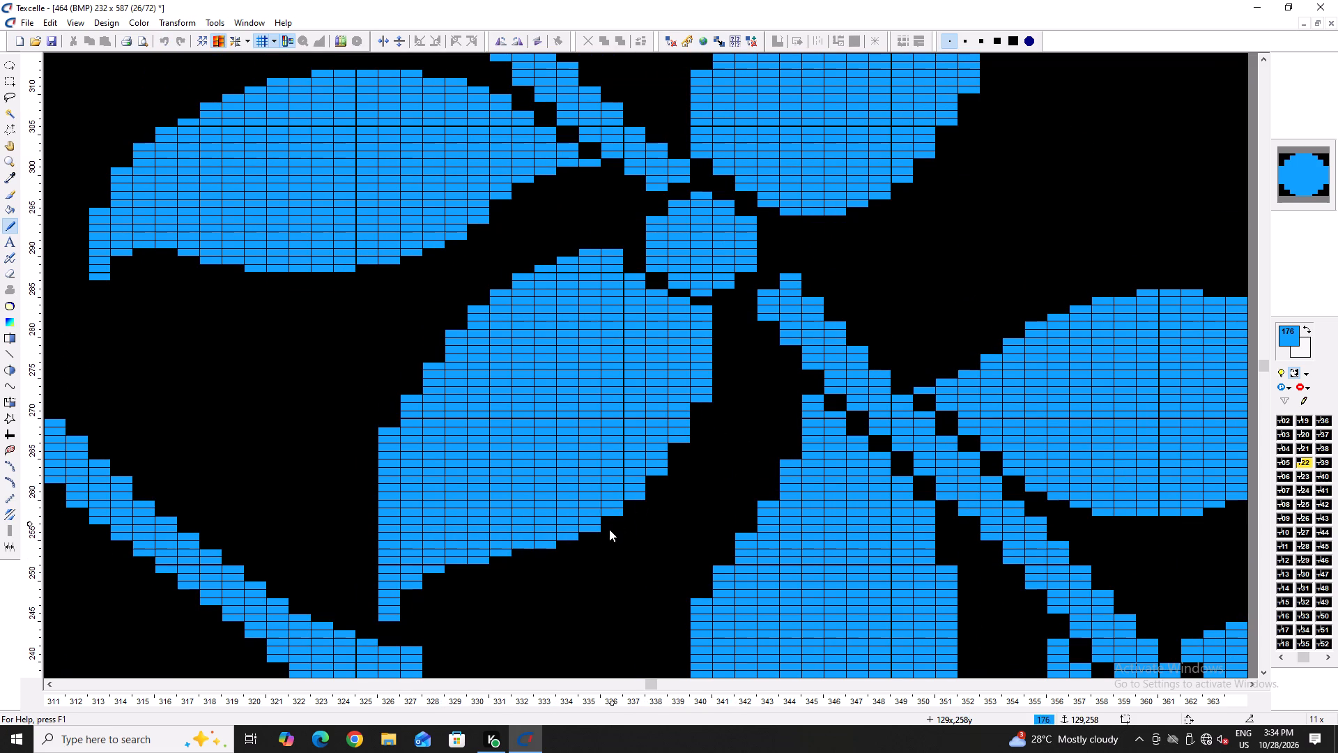
# Trim the same leaf's underside by erasing bottom pixels along columns 327–335, and shorten its tip in column 326.
pyautogui.rightClick(595, 533)
pyautogui.rightClick(595, 528)
pyautogui.rightClick(571, 540)
pyautogui.rightClick(571, 540)
pyautogui.rightClick(551, 544)
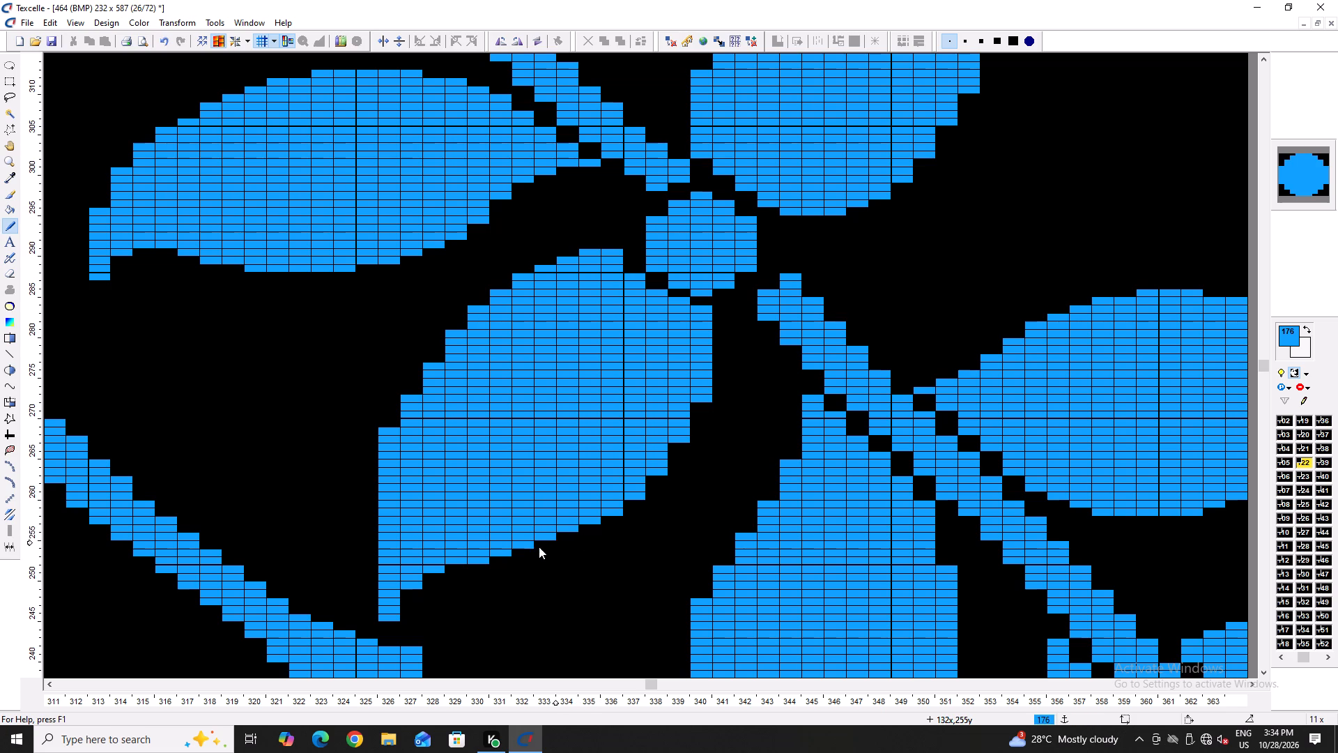
pyautogui.rightClick(521, 548)
pyautogui.rightClick(511, 553)
pyautogui.rightClick(491, 560)
pyautogui.moveTo(484, 561); pyautogui.dragTo(477, 561, button='right')
pyautogui.rightClick(453, 561)
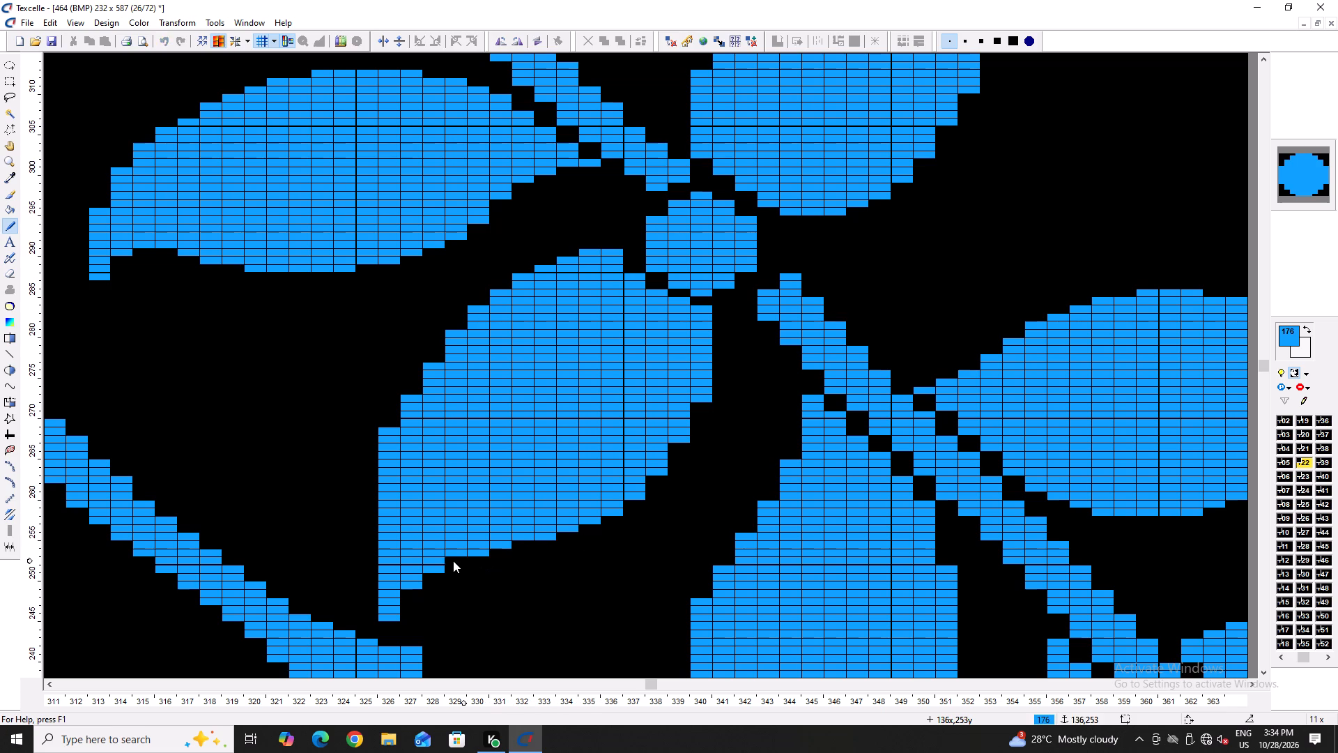
pyautogui.rightClick(442, 569)
pyautogui.rightClick(422, 583)
pyautogui.rightClick(384, 620)
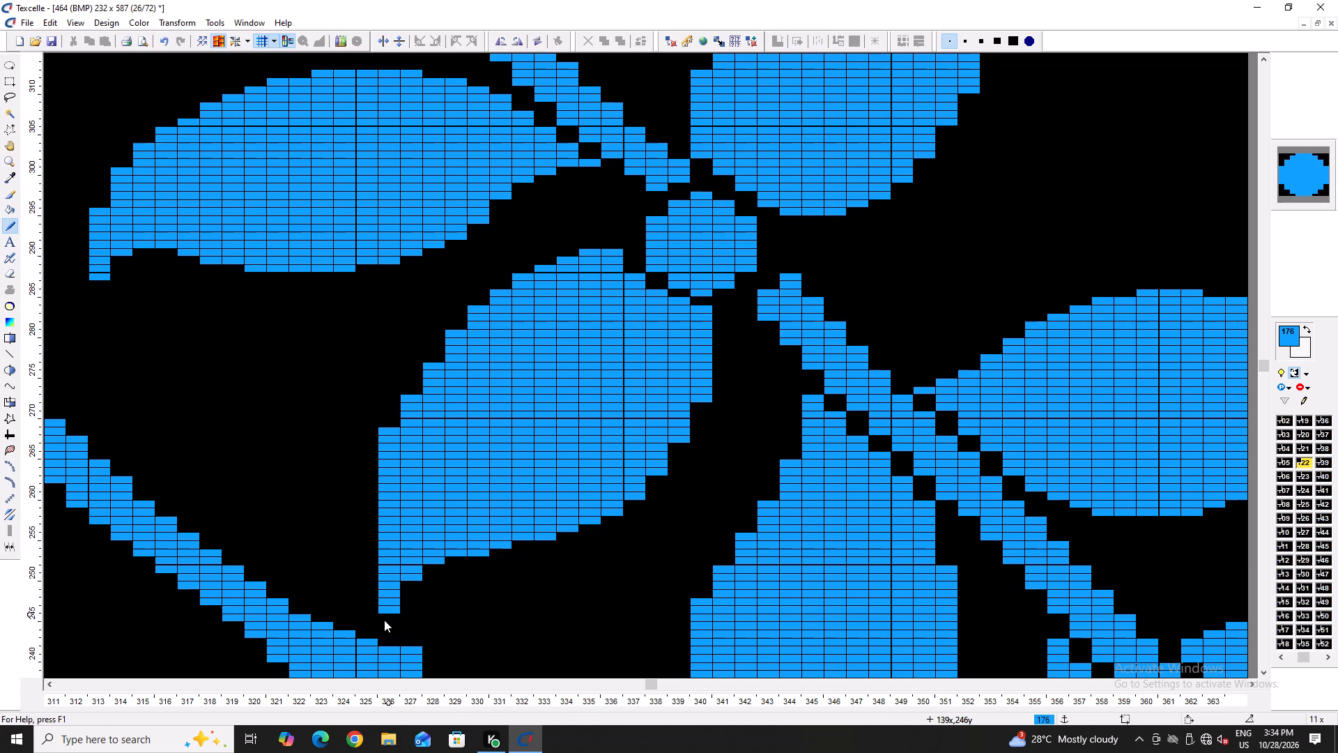
pyautogui.rightClick(482, 554)
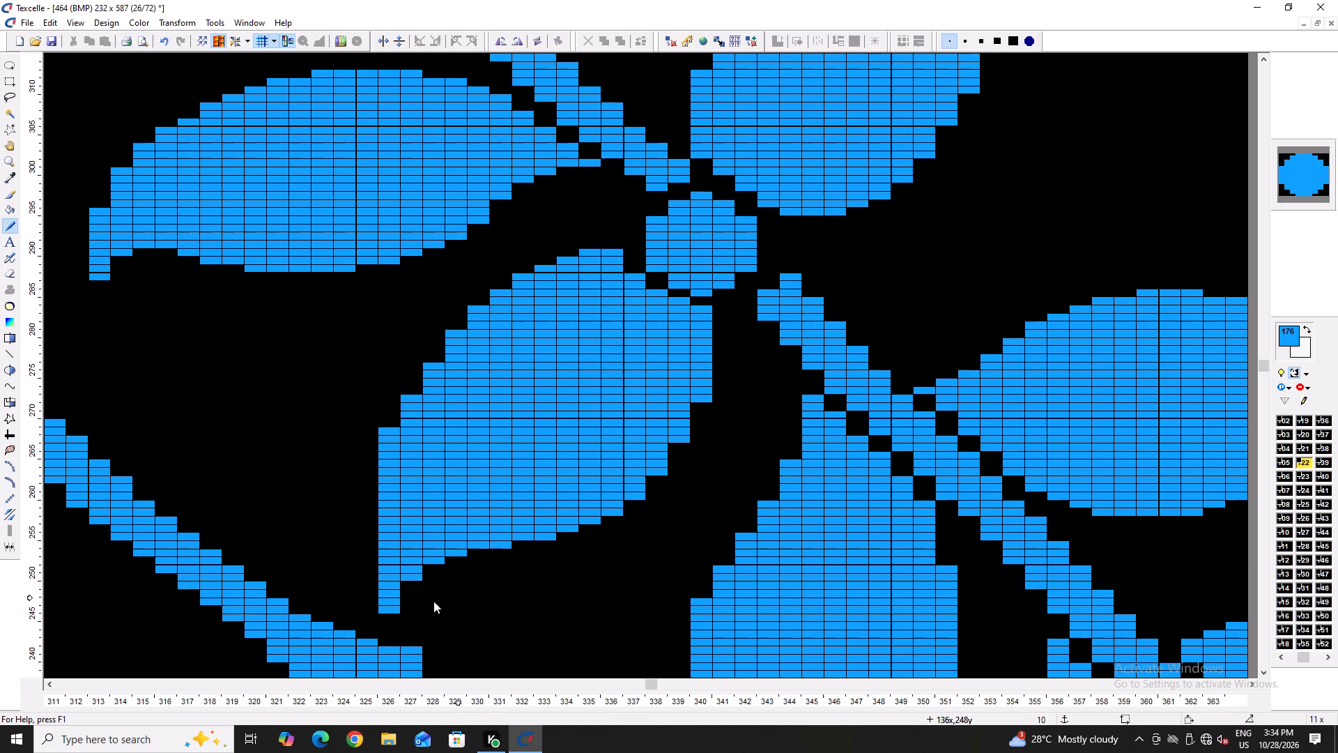
pyautogui.rightClick(391, 607)
# Erase the same leaf's outermost column 326 and redraw the pointed tip downward in column 327.
pyautogui.scroll(3, 497, 406)
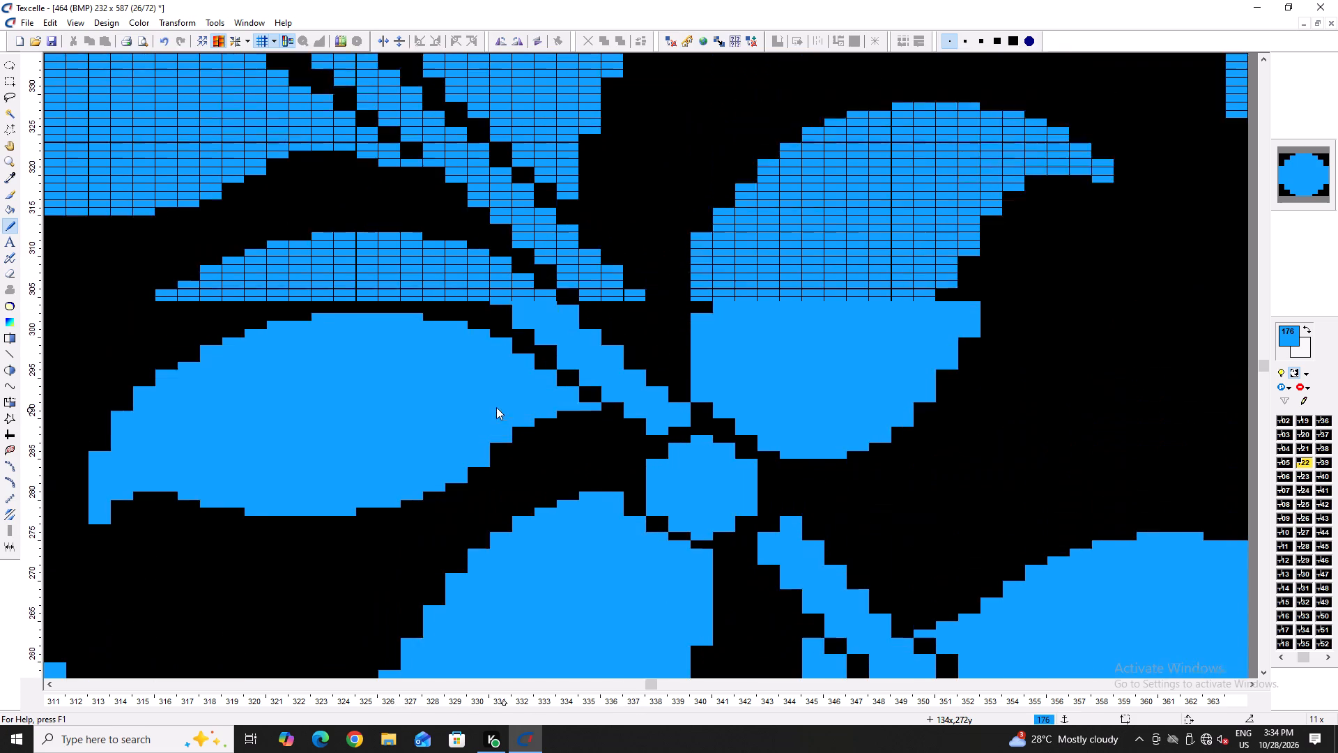
pyautogui.scroll(-2, 532, 453)
pyautogui.scroll(-2, 408, 510)
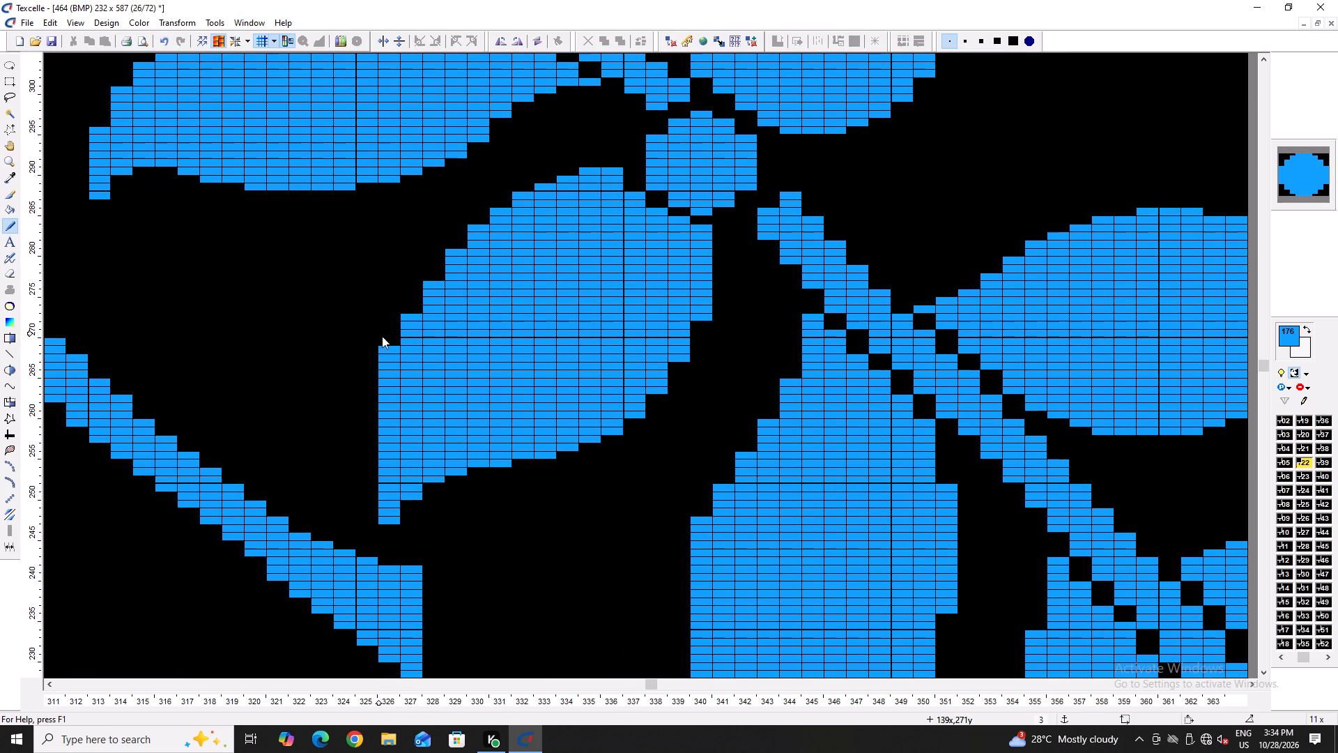
pyautogui.moveTo(384, 340); pyautogui.dragTo(386, 526, button='right')
pyautogui.moveTo(410, 502); pyautogui.dragTo(410, 528)
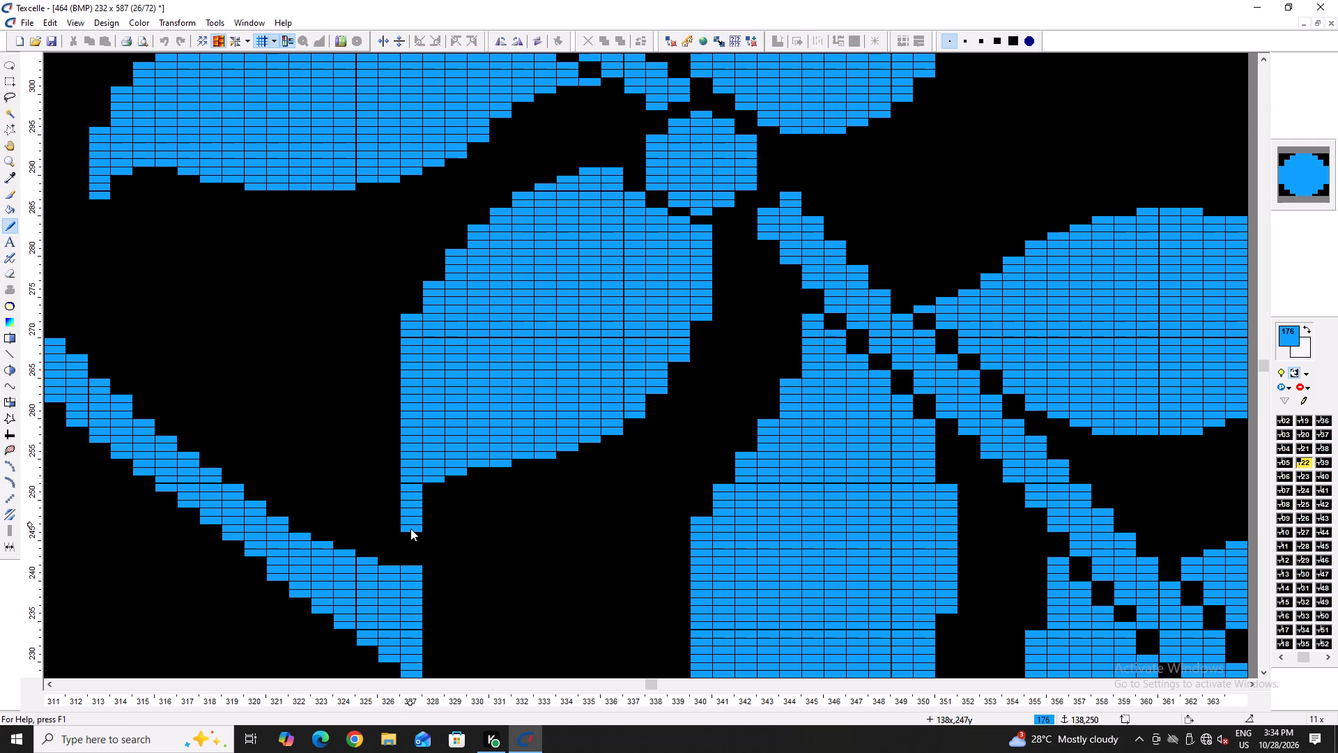
pyautogui.moveTo(410, 528); pyautogui.dragTo(410, 532)
# Smooth the same leaf's underside by adding blue pixels beneath its stepped edge along columns 328–336.
pyautogui.click(428, 487)
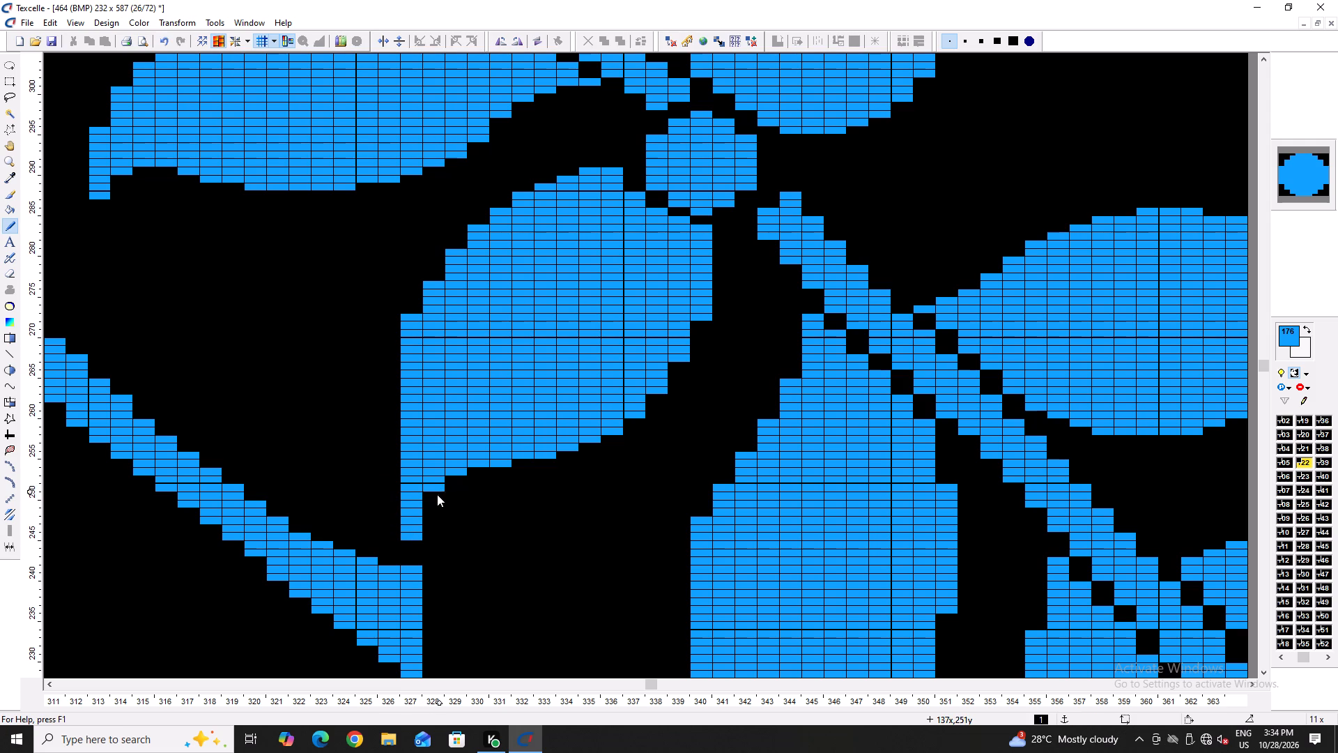
pyautogui.click(436, 496)
pyautogui.click(459, 478)
pyautogui.click(468, 471)
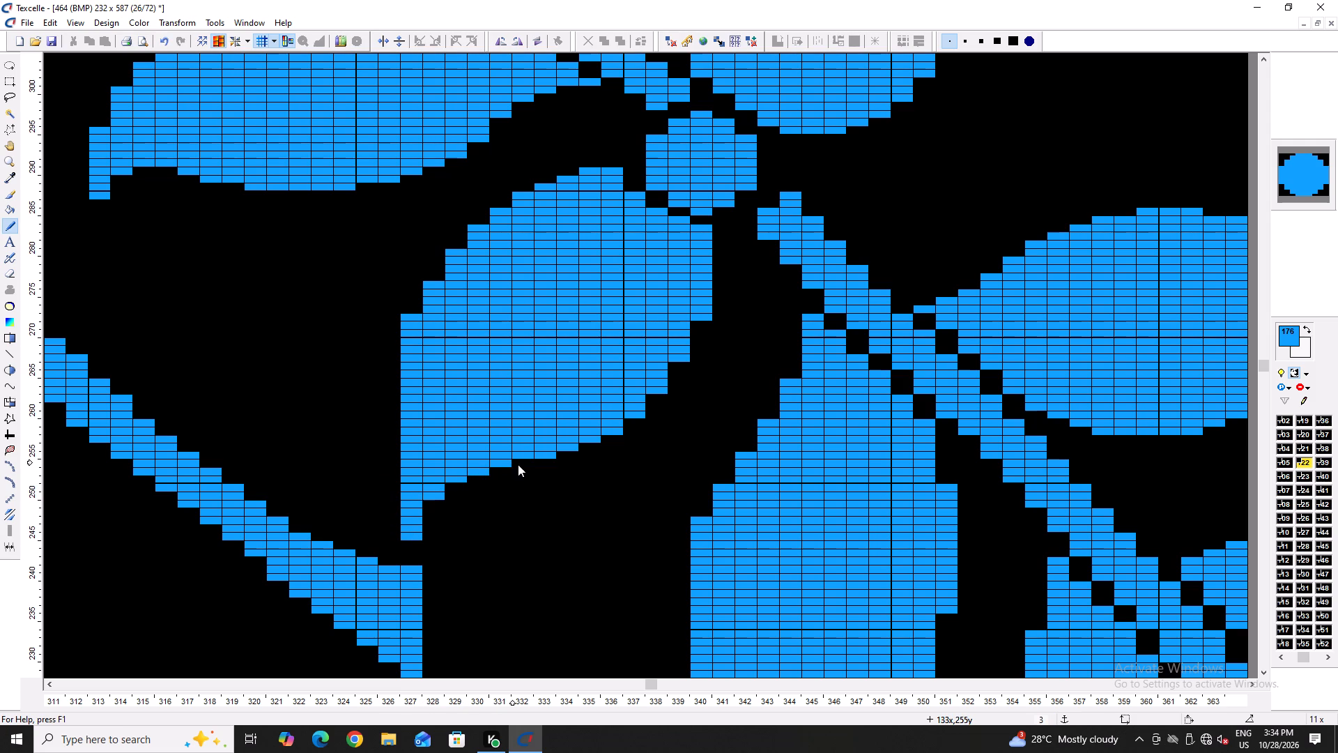
pyautogui.doubleClick(518, 464)
pyautogui.click(562, 457)
pyautogui.click(582, 448)
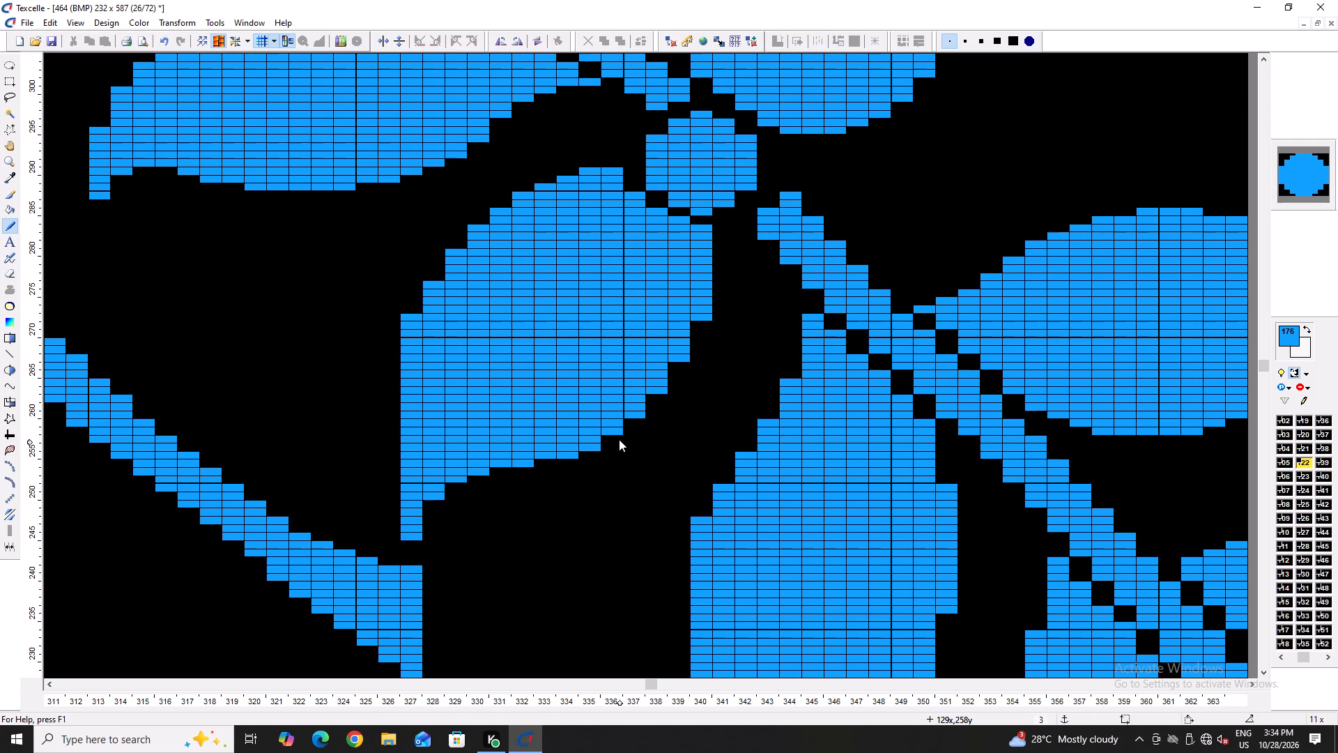
pyautogui.click(611, 439)
# Round out the same leaf's lower right edge by adding blue pixels beneath columns 337–340.
pyautogui.click(631, 427)
pyautogui.click(640, 420)
pyautogui.rightClick(639, 429)
pyautogui.click(663, 395)
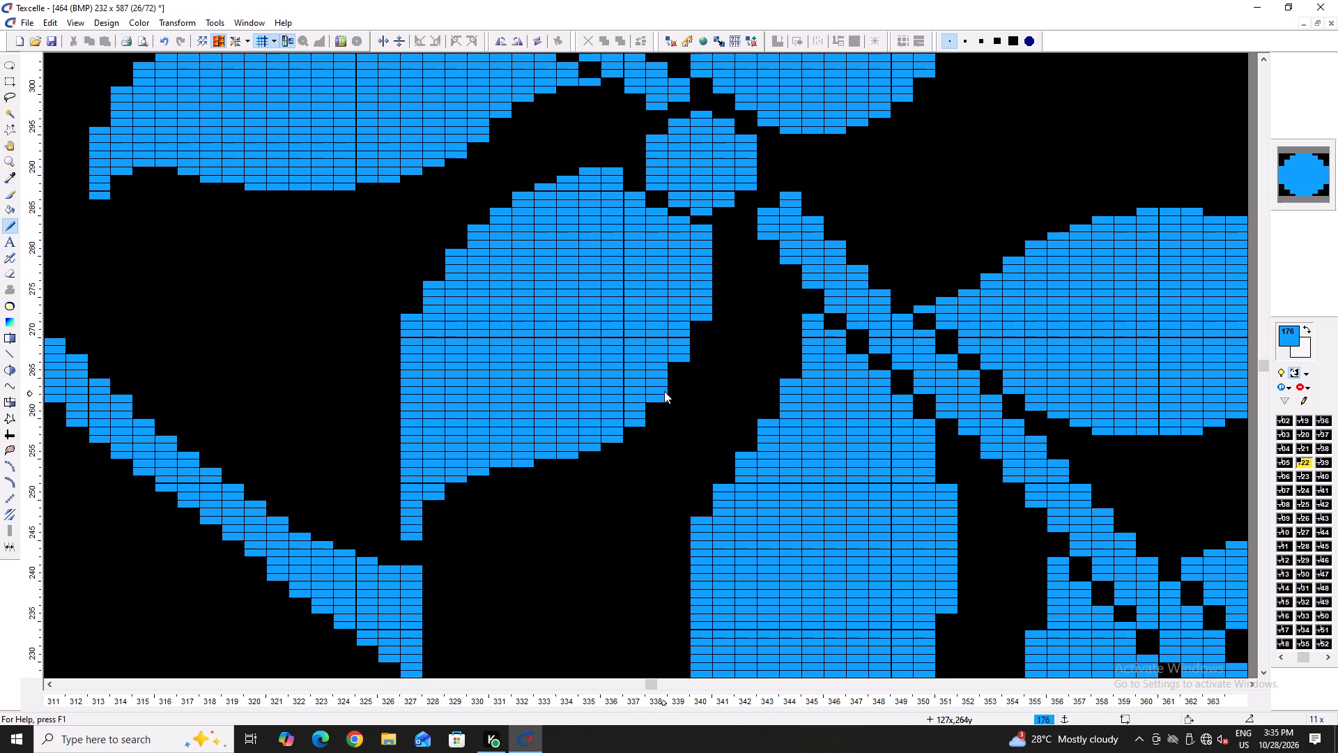
pyautogui.moveTo(670, 369); pyautogui.dragTo(675, 360)
pyautogui.moveTo(698, 321); pyautogui.dragTo(698, 329)
# Trim both ends of the same leaf's column 327, erasing pixels at its upper corner and at its lower tip.
pyautogui.scroll(2, 662, 372)
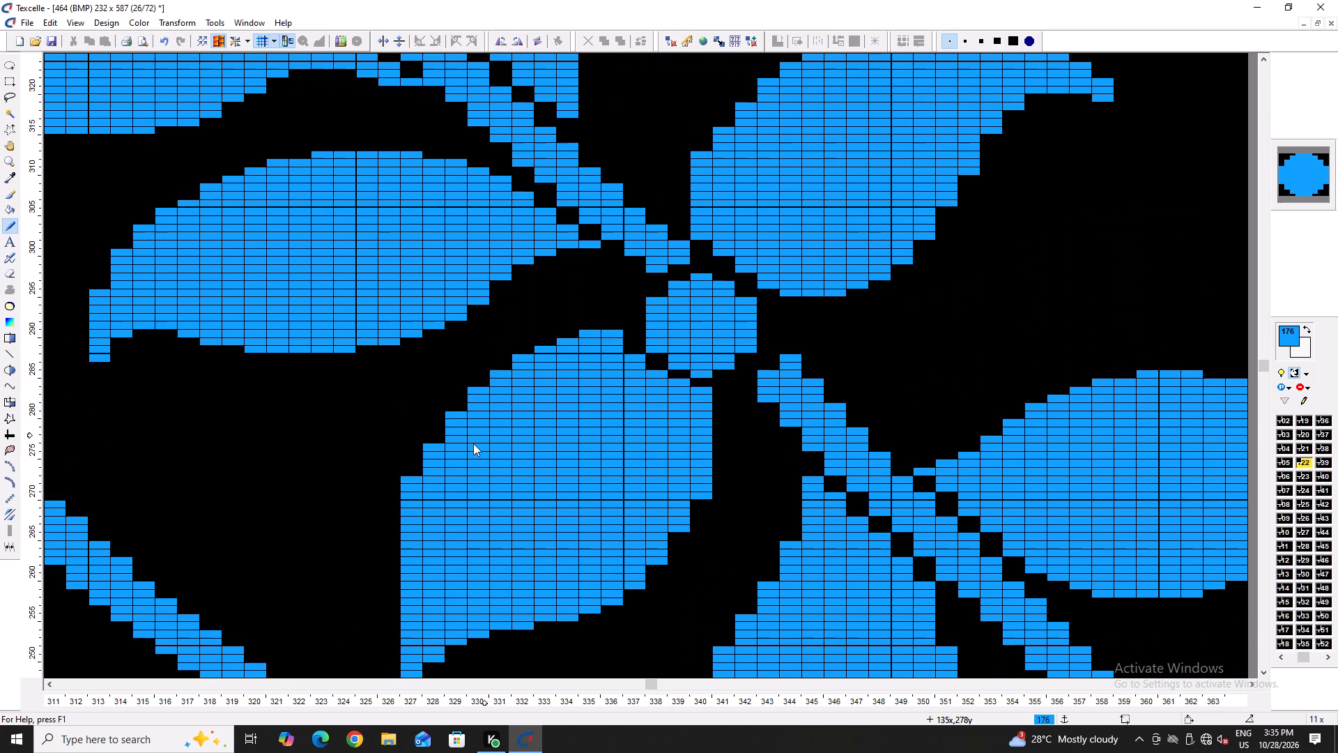
pyautogui.rightClick(406, 480)
pyautogui.scroll(-1, 498, 402)
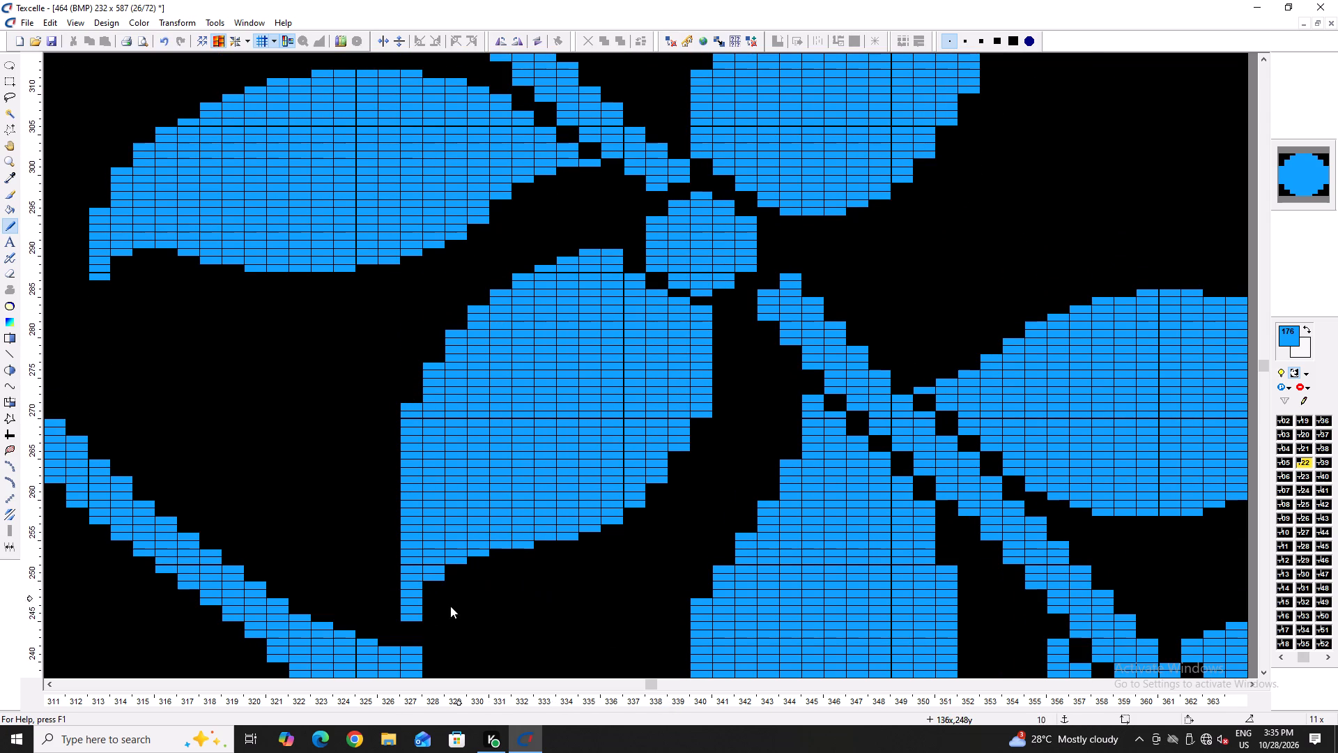
pyautogui.rightClick(419, 616)
pyautogui.rightClick(415, 610)
pyautogui.keyDown('ctrl'); pyautogui.scroll(-4, 415, 609); pyautogui.keyUp('ctrl')
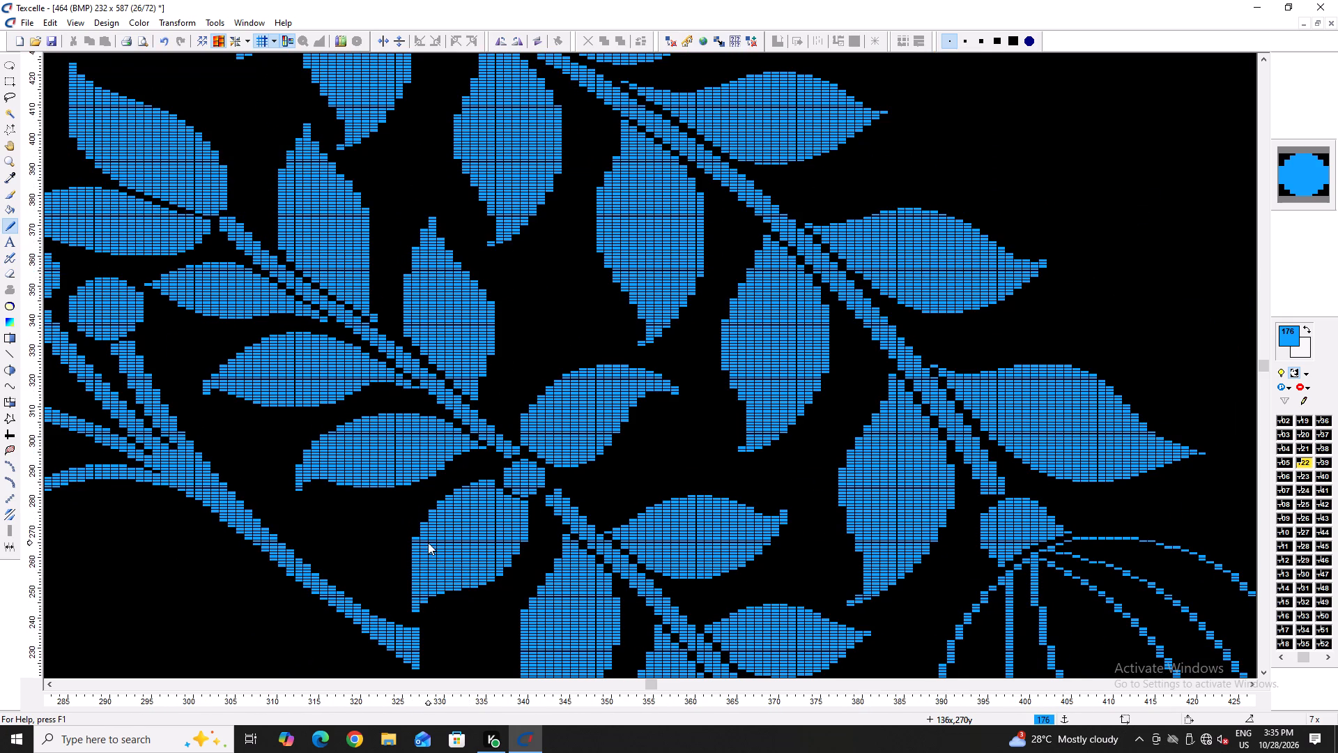
pyautogui.keyDown('ctrl'); pyautogui.scroll(5, 428, 542); pyautogui.keyUp('ctrl')
pyautogui.rightClick(401, 509)
pyautogui.keyDown('ctrl'); pyautogui.scroll(-4, 401, 509); pyautogui.keyUp('ctrl')
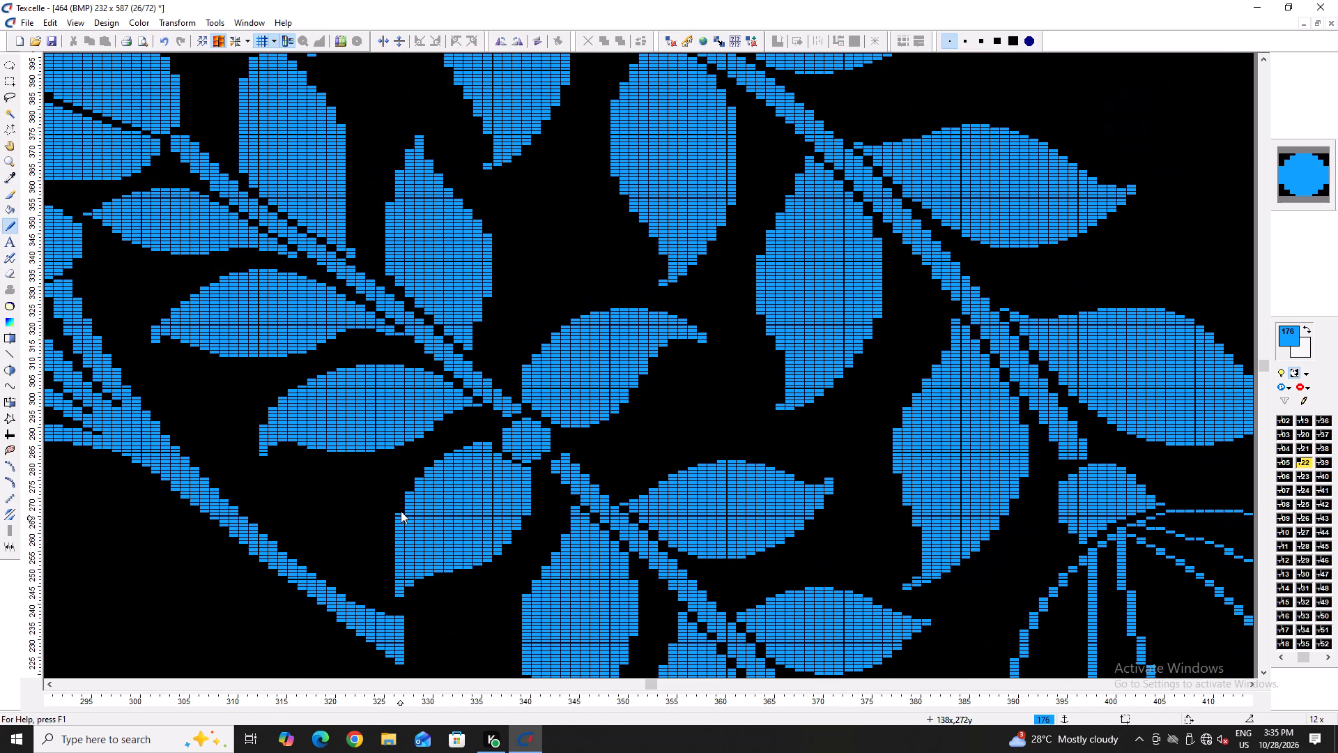
# Smooth the lower right edge of the leaf spanning columns 313–335, adding blue pixels beneath columns 331–335 and erasing the excess.
pyautogui.keyDown('ctrl'); pyautogui.scroll(3, 375, 462); pyautogui.keyUp('ctrl')
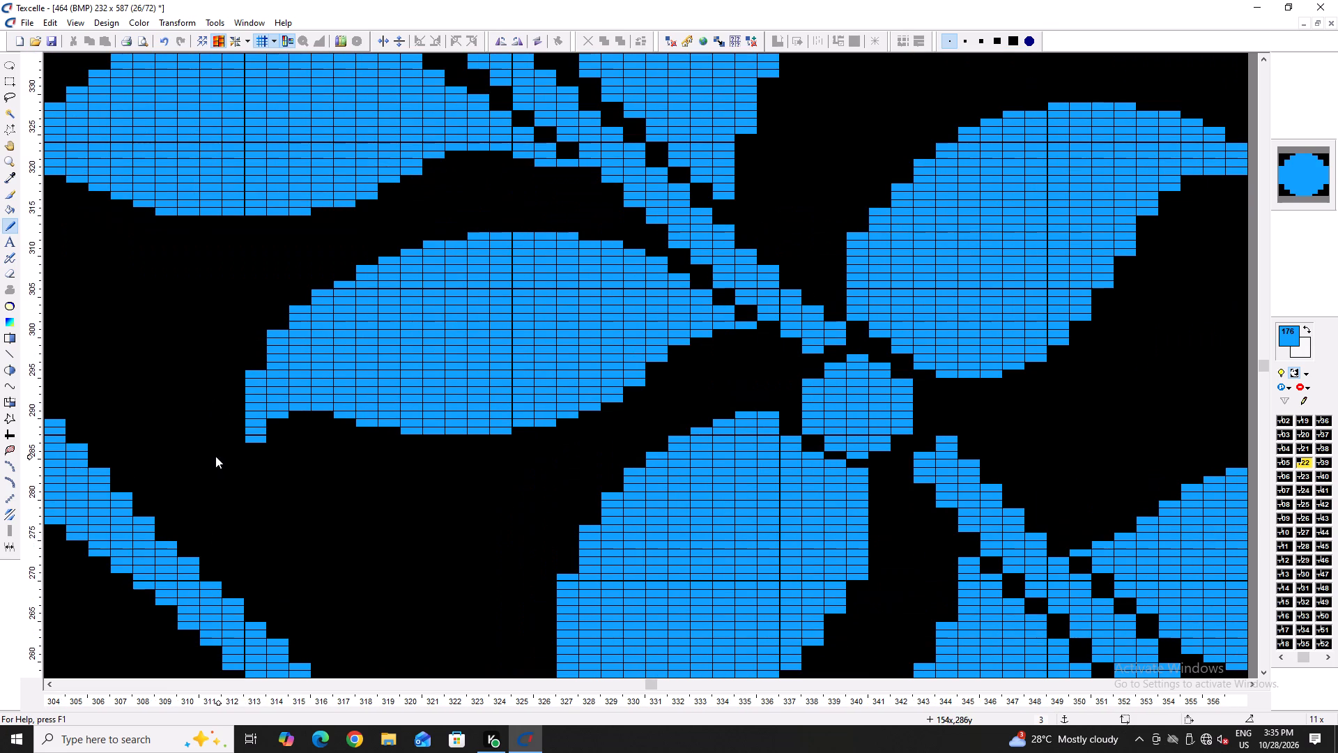
pyautogui.press('Left')
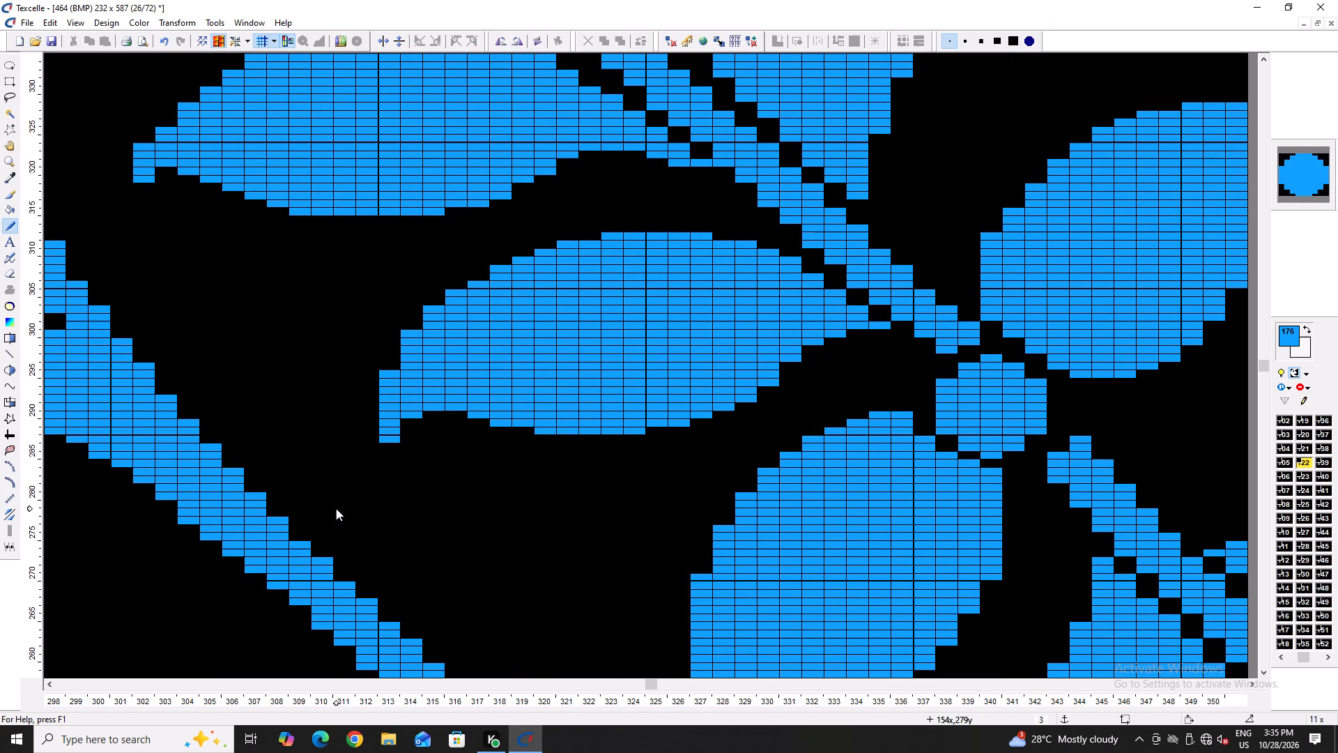
pyautogui.click(785, 363)
pyautogui.click(808, 348)
pyautogui.click(835, 340)
pyautogui.click(852, 336)
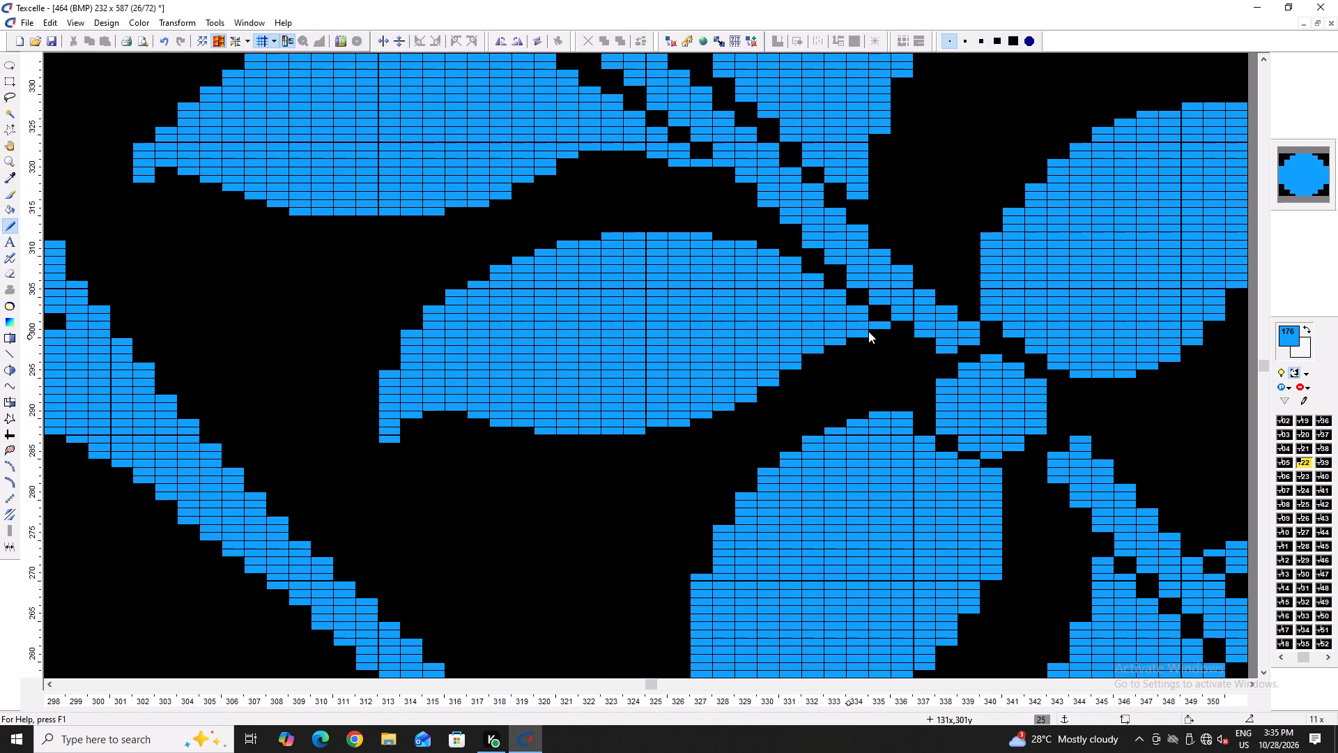
pyautogui.moveTo(863, 341); pyautogui.dragTo(882, 336)
pyautogui.rightClick(886, 340)
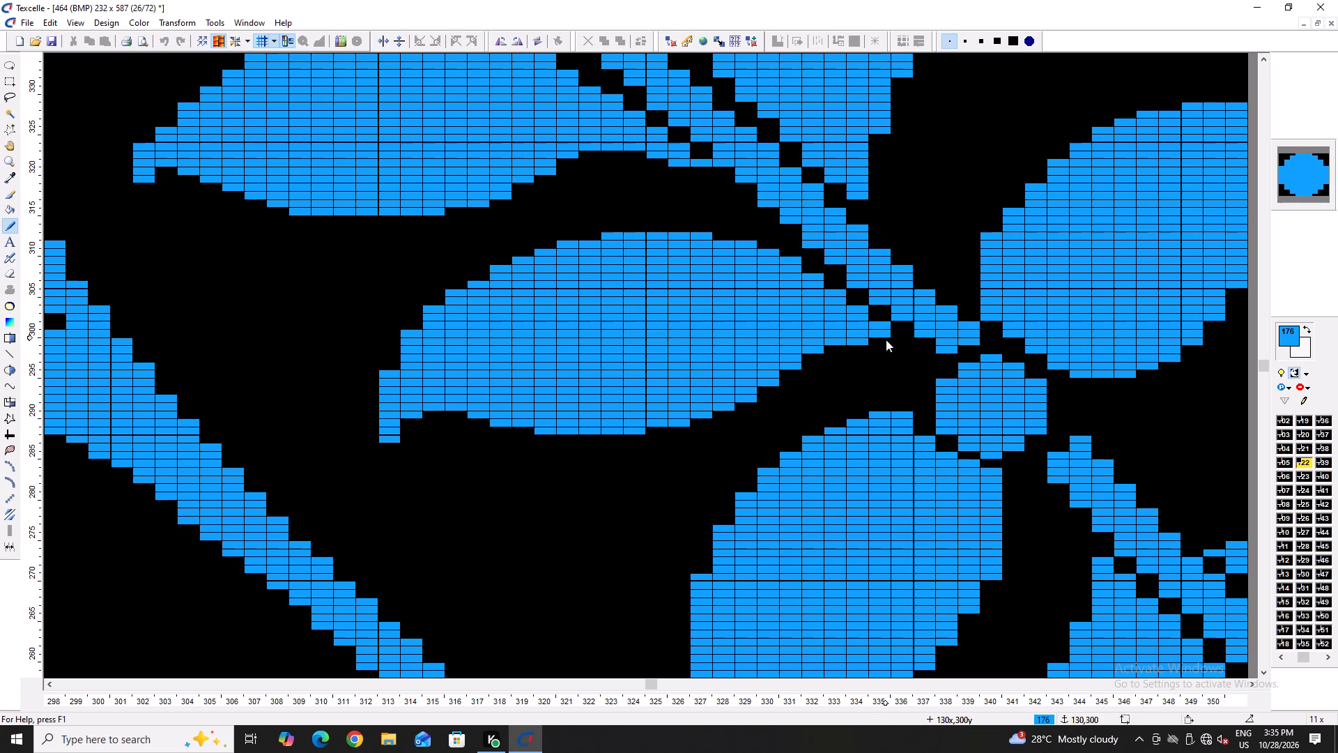
pyautogui.rightClick(861, 345)
pyautogui.rightClick(858, 345)
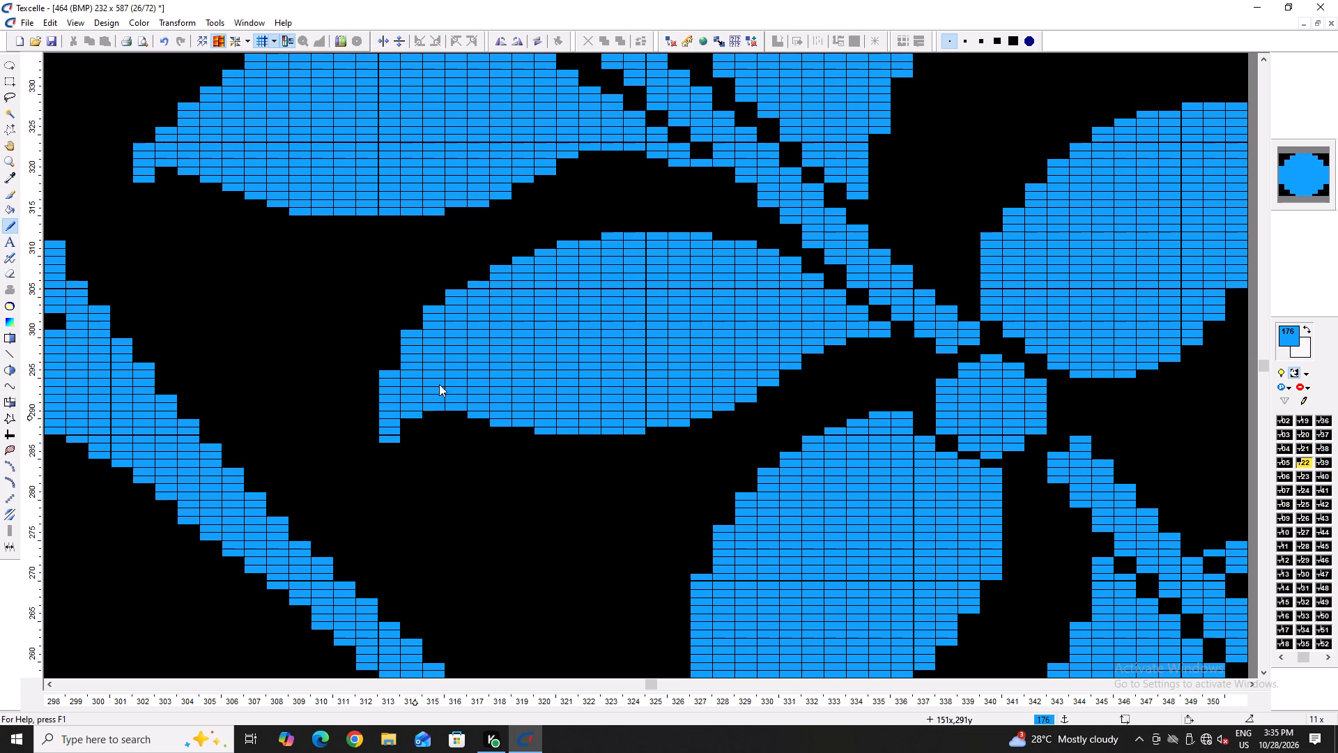
# Smooth the same leaf's upper left edge by touching up column 313's top and erasing step-corner pixels along columns 313–316.
pyautogui.scroll(2, 445, 361)
pyautogui.moveTo(393, 521); pyautogui.dragTo(397, 528)
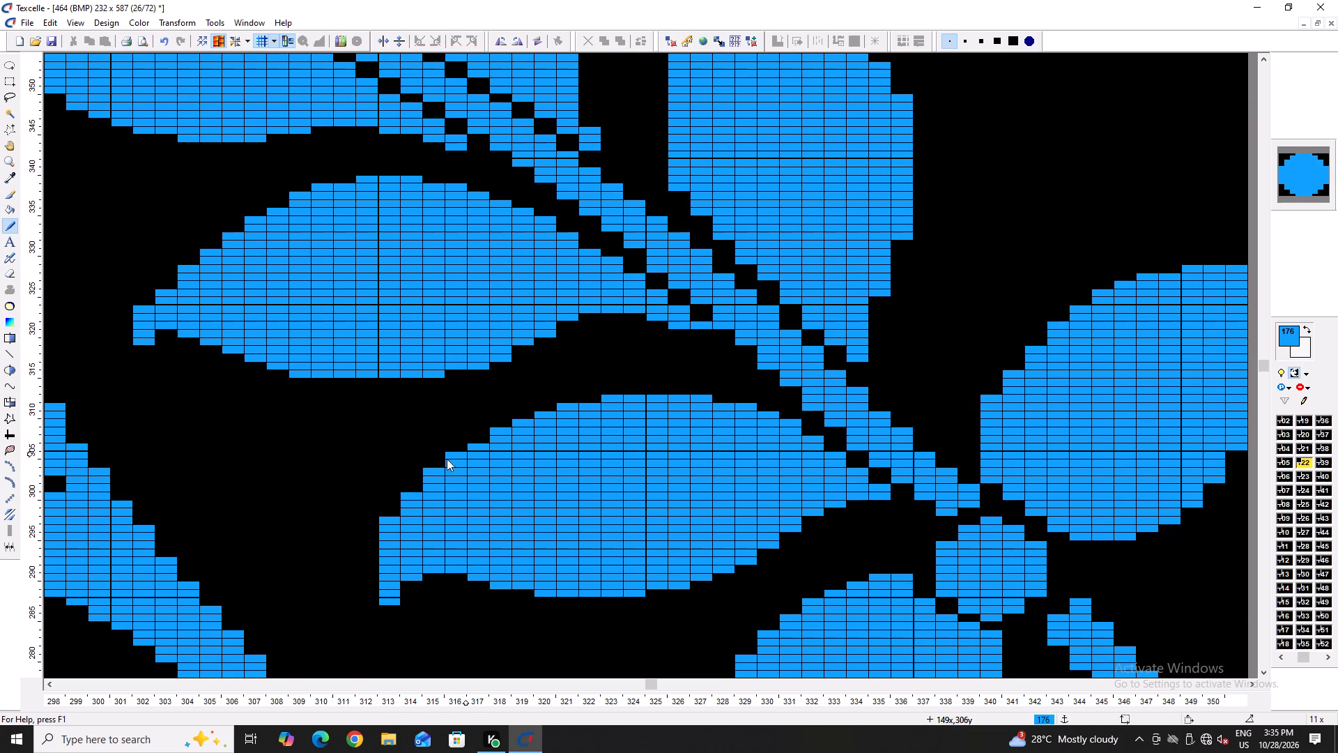
pyautogui.rightClick(446, 456)
pyautogui.rightClick(431, 464)
pyautogui.rightClick(431, 469)
pyautogui.rightClick(412, 490)
pyautogui.rightClick(411, 492)
pyautogui.rightClick(387, 516)
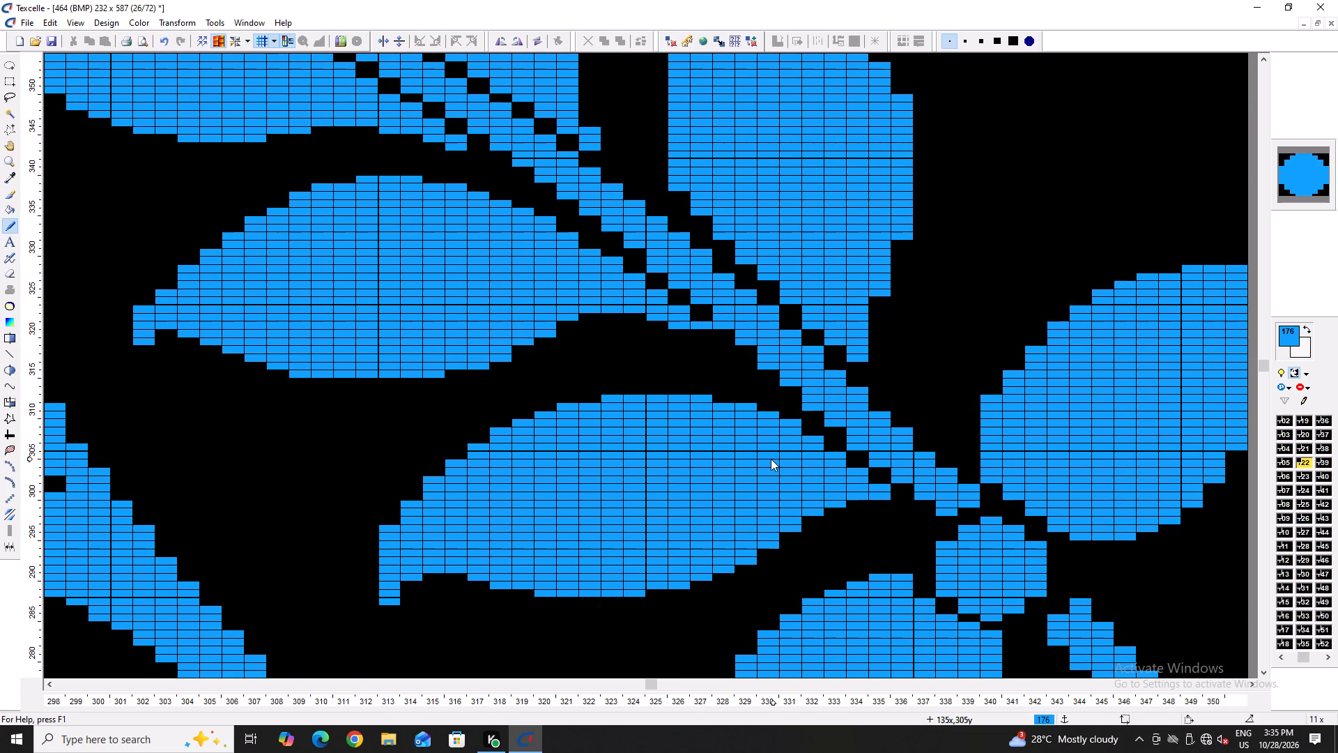
# Trim the underside of the next leaf up, starting at column 302, by erasing bottom pixels in columns 309, 317 and 318.
pyautogui.keyDown('ctrl'); pyautogui.scroll(-4, 770, 501); pyautogui.keyUp('ctrl')
pyautogui.keyDown('ctrl'); pyautogui.scroll(3, 645, 469); pyautogui.keyUp('ctrl')
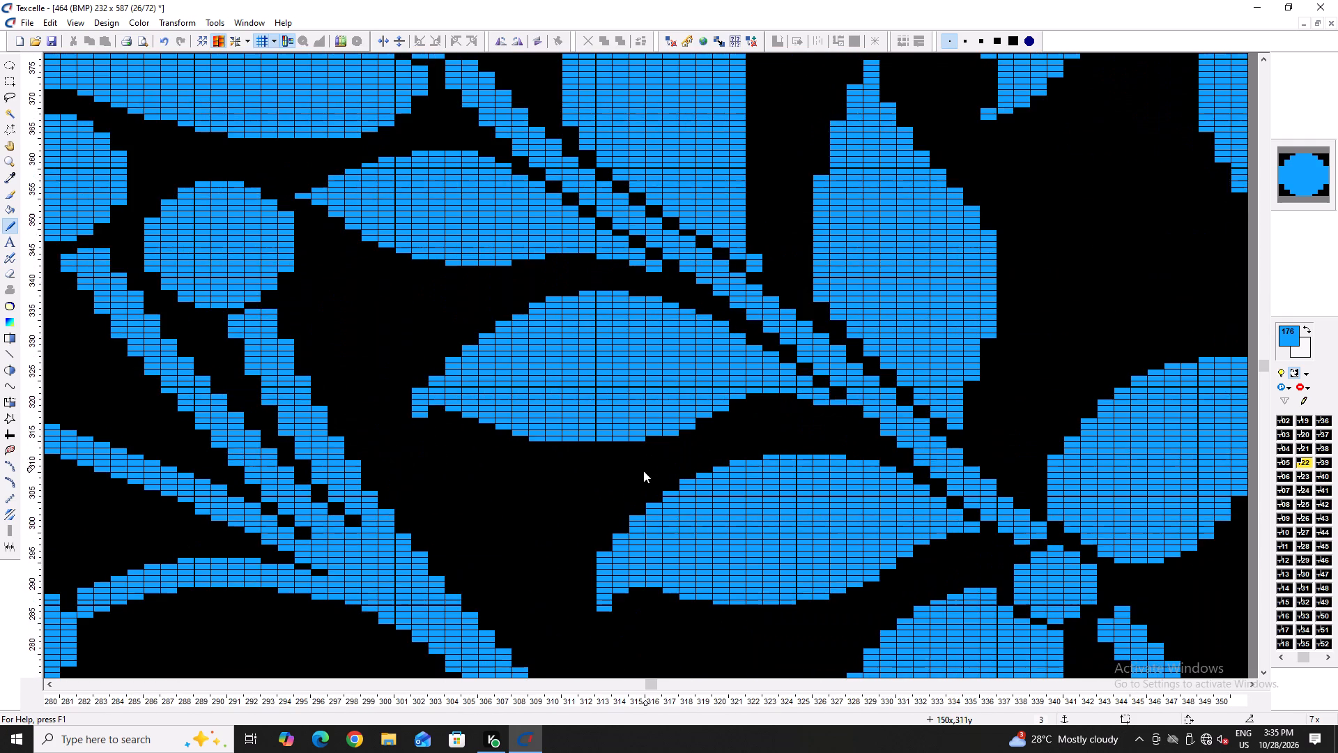
pyautogui.keyDown('ctrl'); pyautogui.scroll(1, 555, 420); pyautogui.keyUp('ctrl')
pyautogui.rightClick(516, 437)
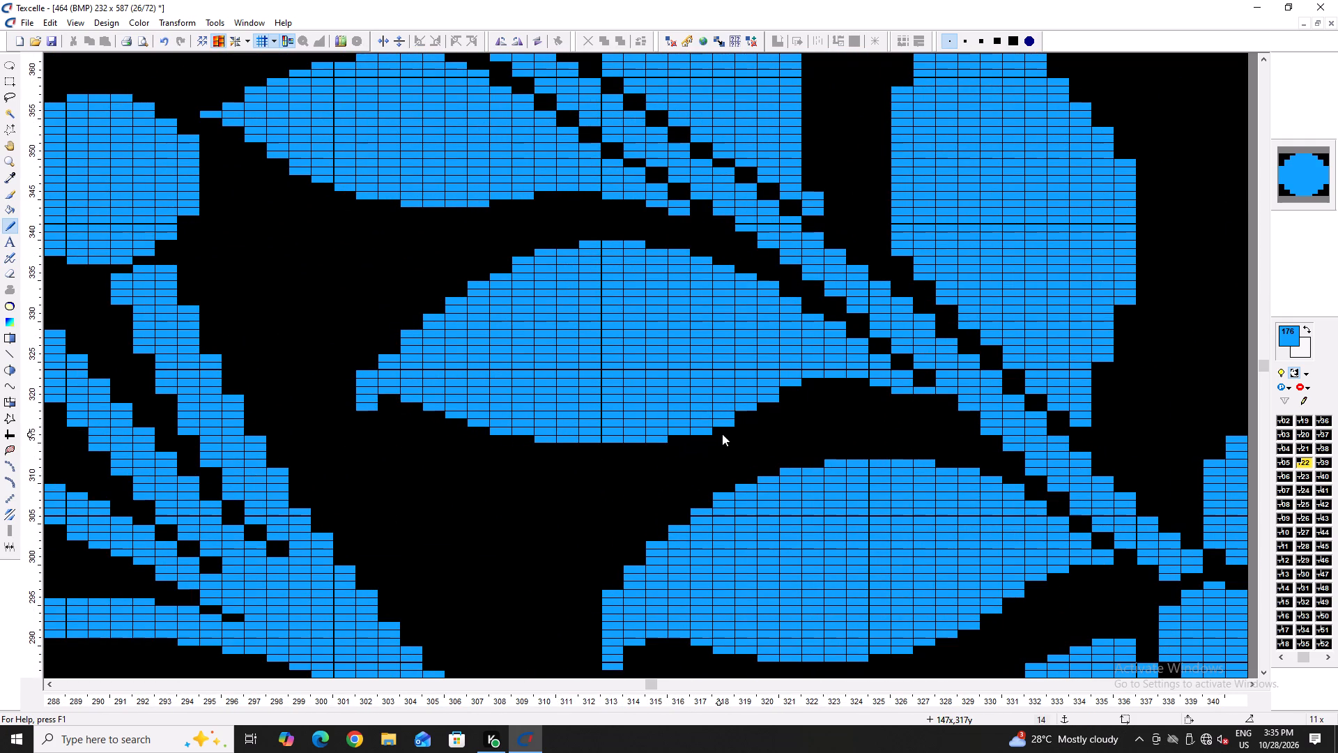
pyautogui.rightClick(707, 431)
pyautogui.rightClick(725, 427)
pyautogui.rightClick(730, 425)
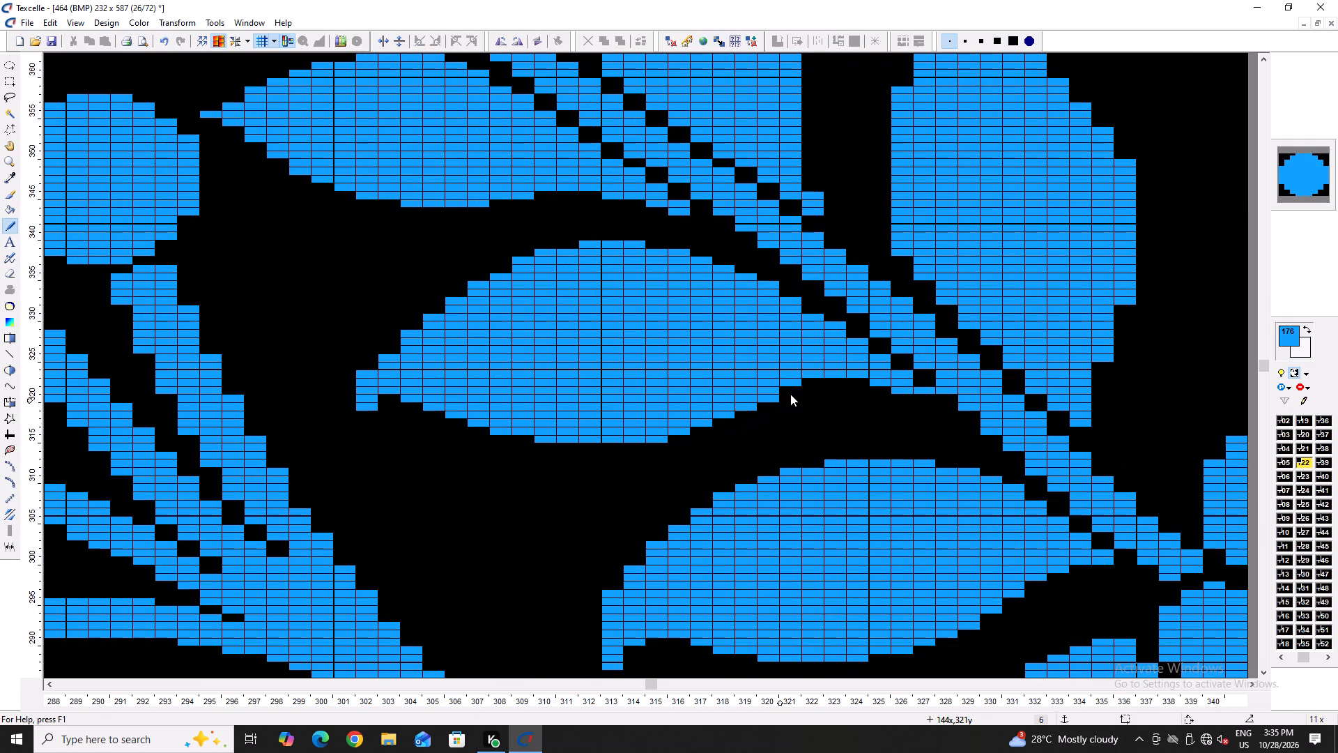
# Reshape that leaf's underside toward the branch, adding blue pixels beneath columns 321–324 and 327 and erasing stray ones.
pyautogui.click(792, 394)
pyautogui.moveTo(806, 382); pyautogui.dragTo(860, 381)
pyautogui.click(785, 389)
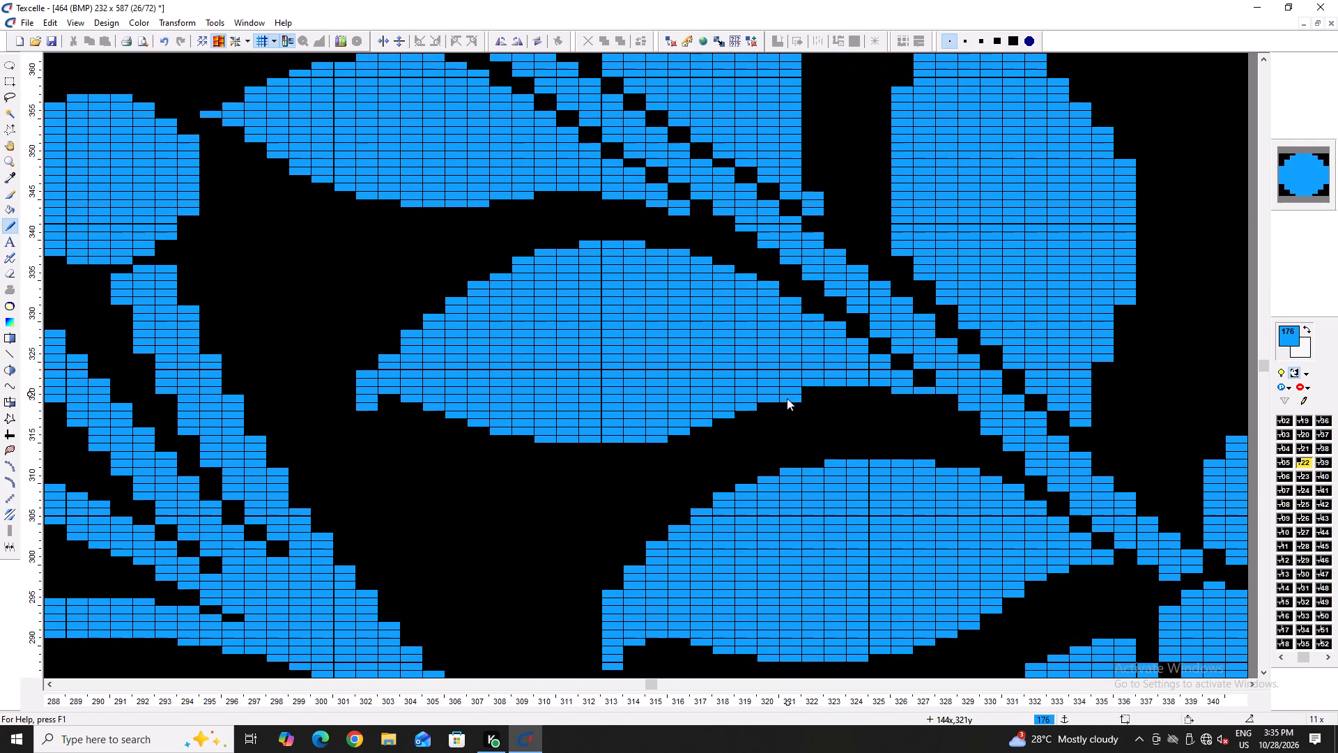
pyautogui.rightClick(787, 398)
pyautogui.click(809, 390)
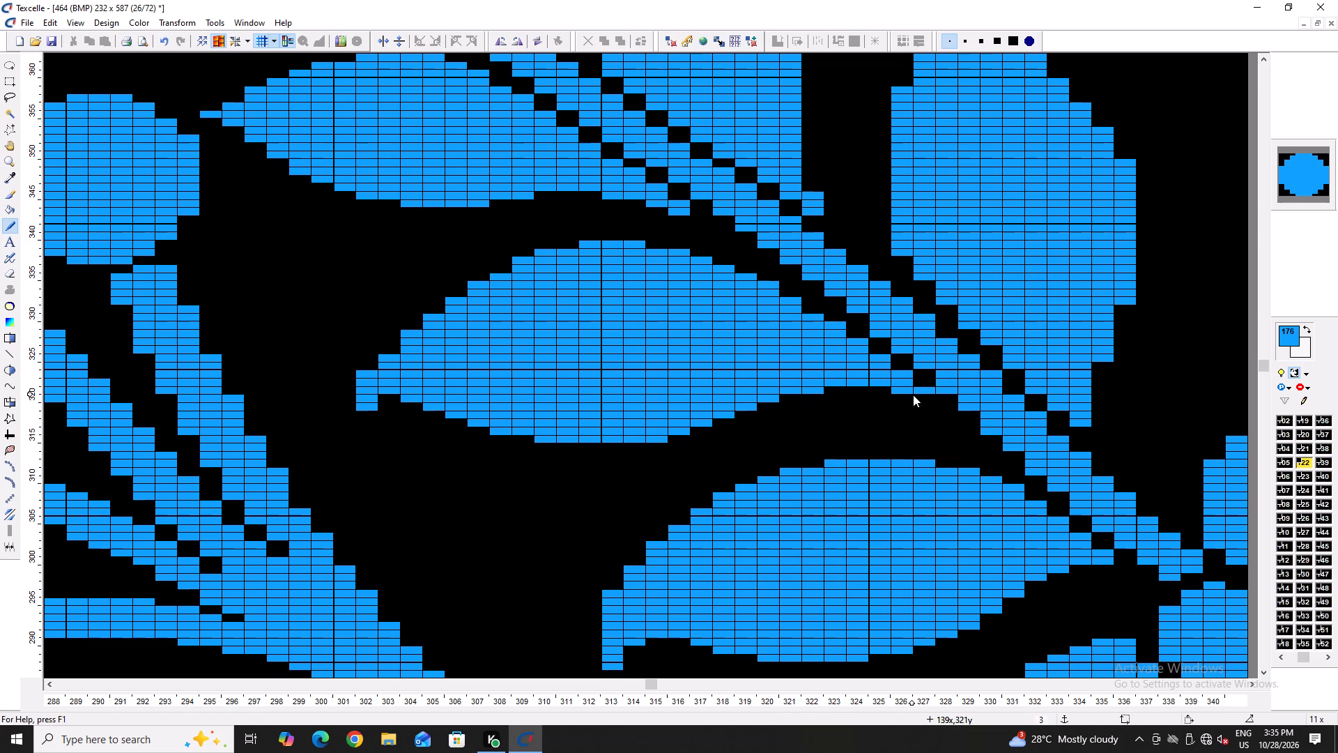
pyautogui.moveTo(917, 397); pyautogui.dragTo(930, 400)
pyautogui.rightClick(935, 390)
# Even out the same leaf's lower edge by erasing bottom pixels in columns 315, 304–308 and 310.
pyautogui.rightClick(656, 441)
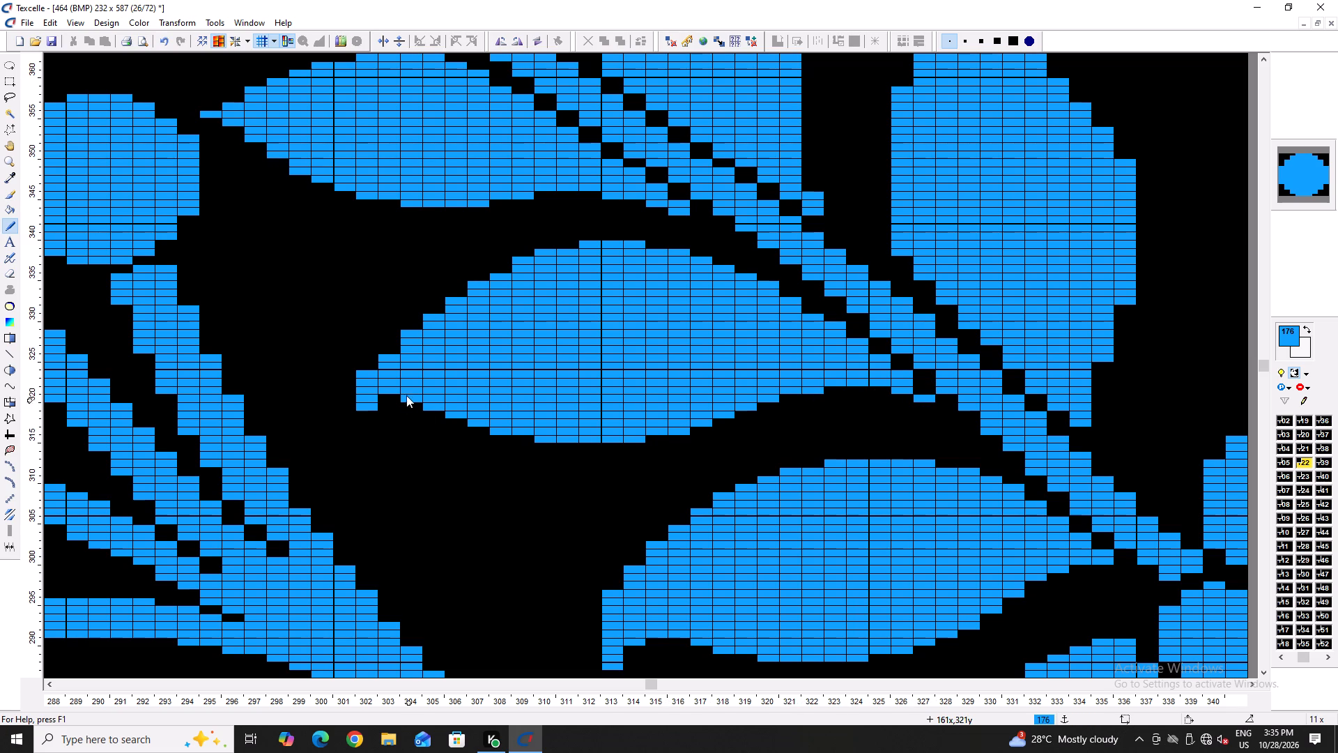
pyautogui.rightClick(404, 397)
pyautogui.rightClick(435, 404)
pyautogui.rightClick(448, 412)
pyautogui.rightClick(483, 423)
pyautogui.rightClick(494, 432)
pyautogui.rightClick(541, 441)
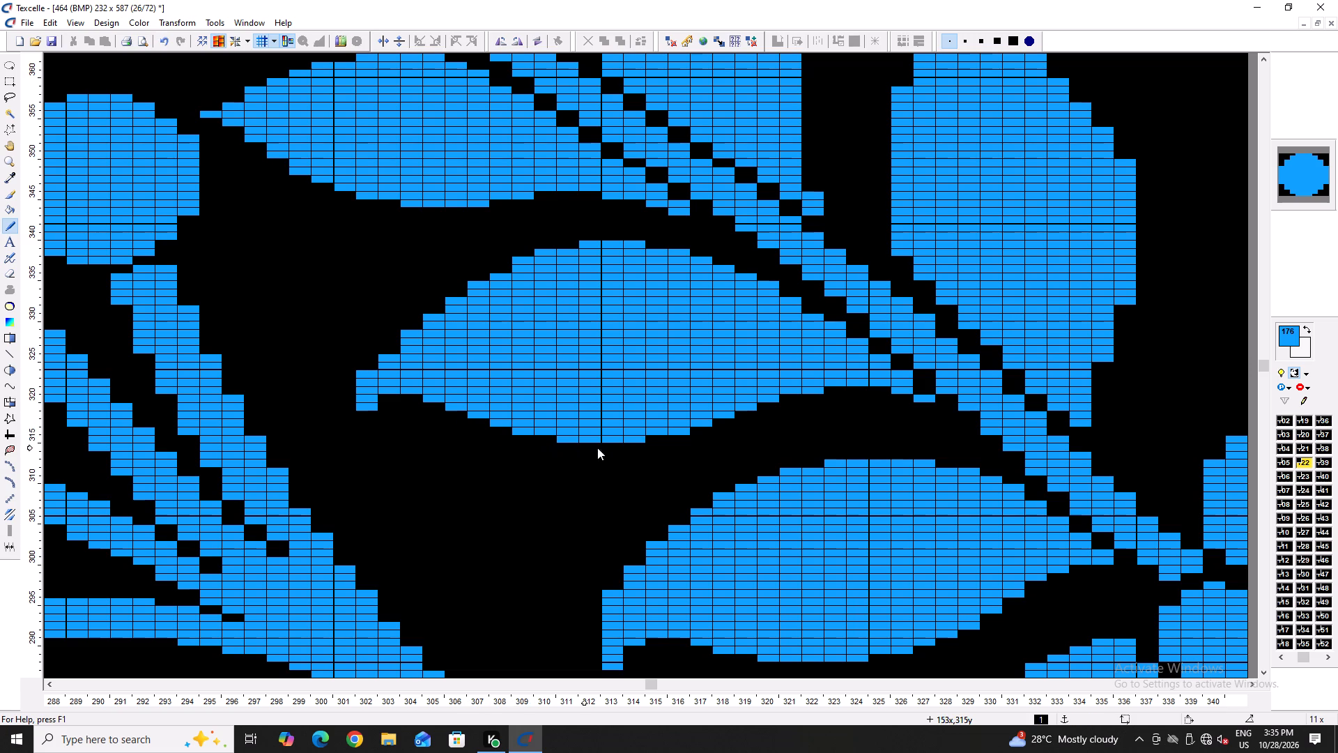
# Build up the same leaf's upper left edge by adding blue pixels on top of columns 302–308.
pyautogui.scroll(2, 417, 399)
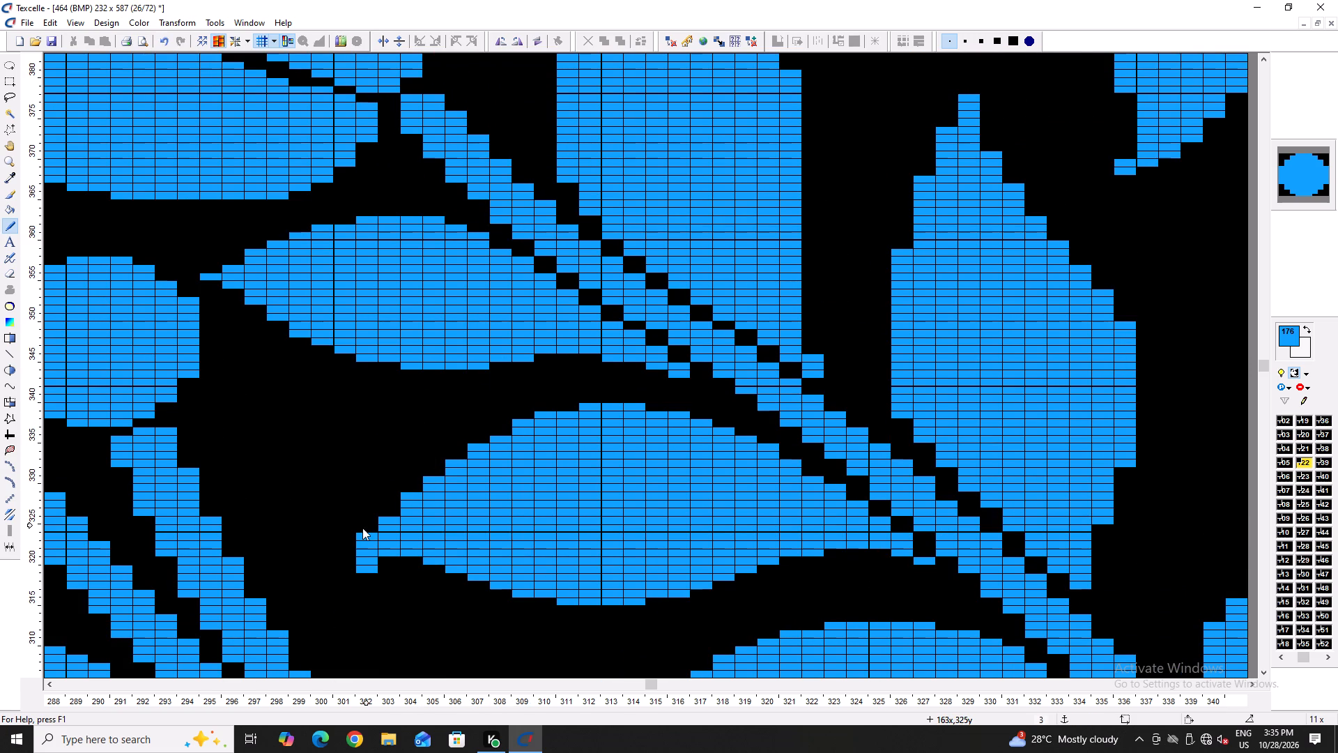
pyautogui.click(369, 529)
pyautogui.click(389, 510)
pyautogui.click(409, 487)
pyautogui.click(432, 469)
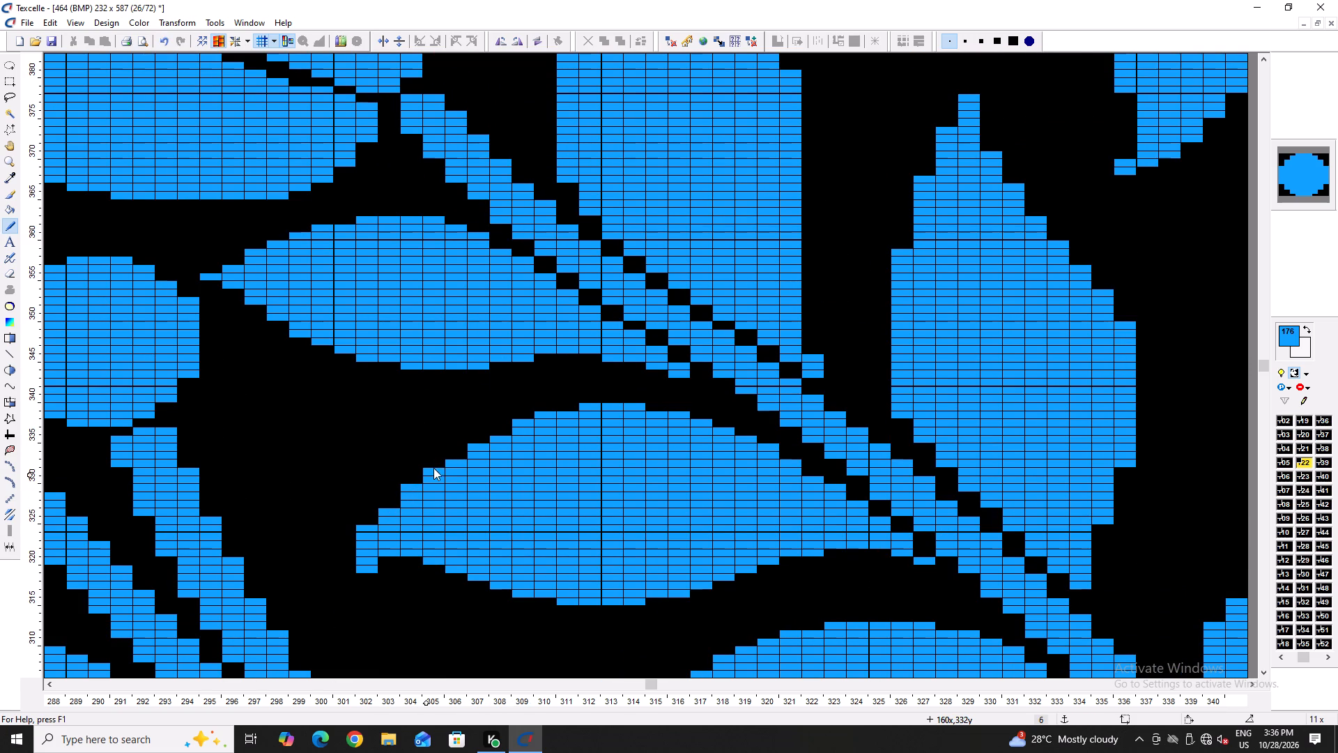
pyautogui.click(454, 456)
pyautogui.click(472, 444)
pyautogui.click(478, 441)
pyautogui.click(498, 430)
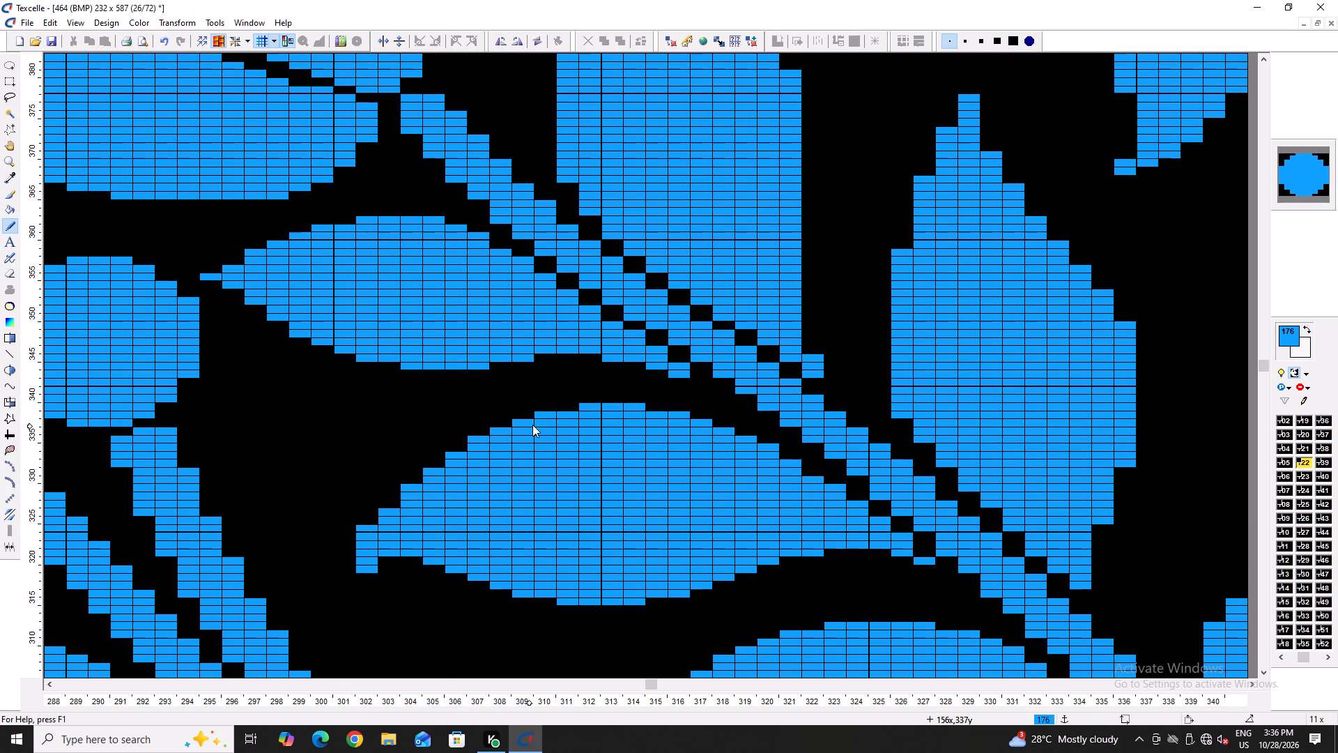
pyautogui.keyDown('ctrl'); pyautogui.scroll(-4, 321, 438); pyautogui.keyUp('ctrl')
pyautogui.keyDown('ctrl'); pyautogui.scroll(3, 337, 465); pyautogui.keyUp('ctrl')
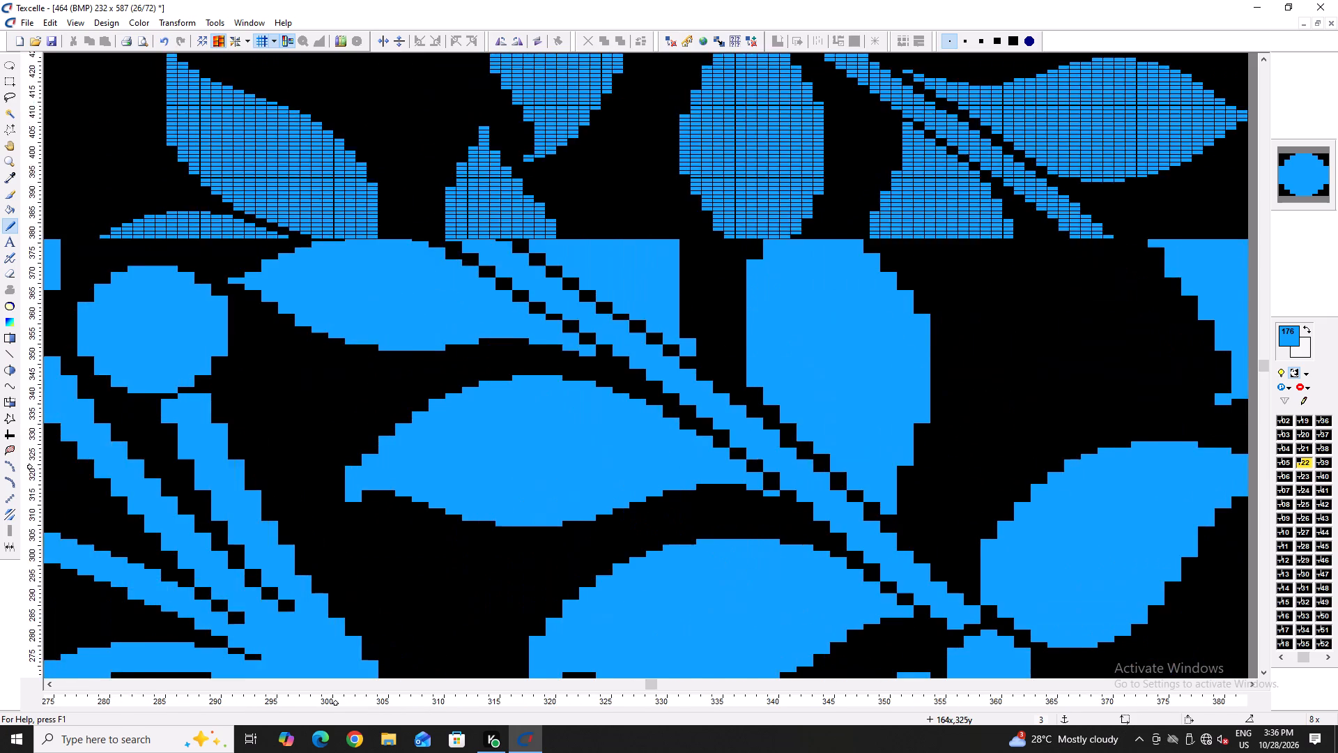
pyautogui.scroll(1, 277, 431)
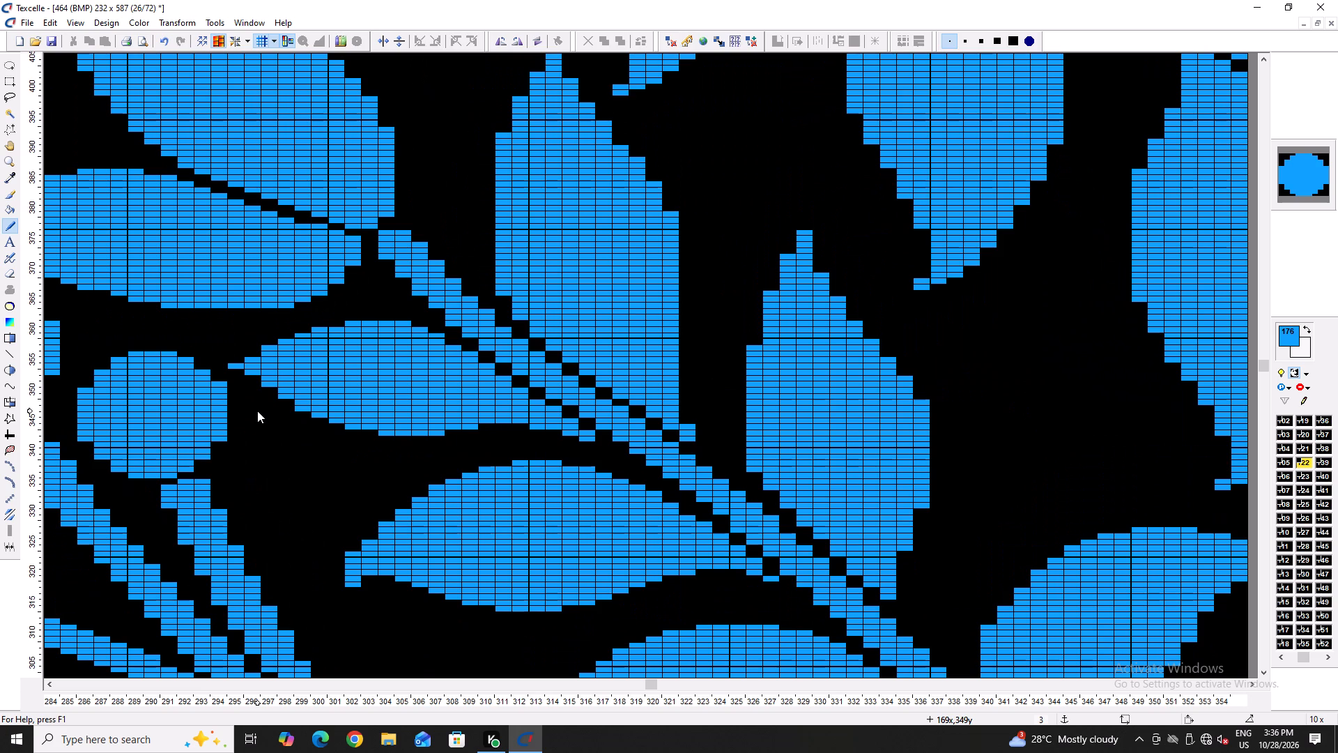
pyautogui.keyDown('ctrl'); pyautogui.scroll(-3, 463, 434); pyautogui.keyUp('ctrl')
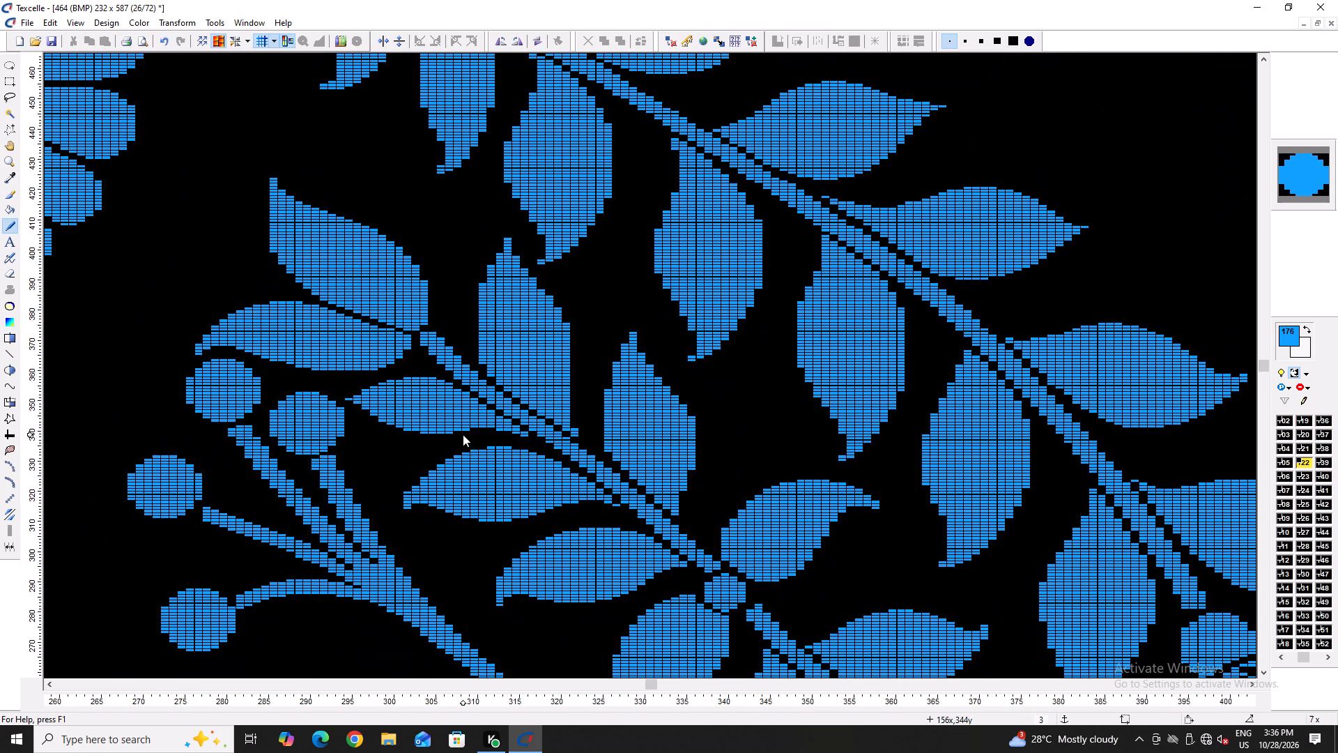
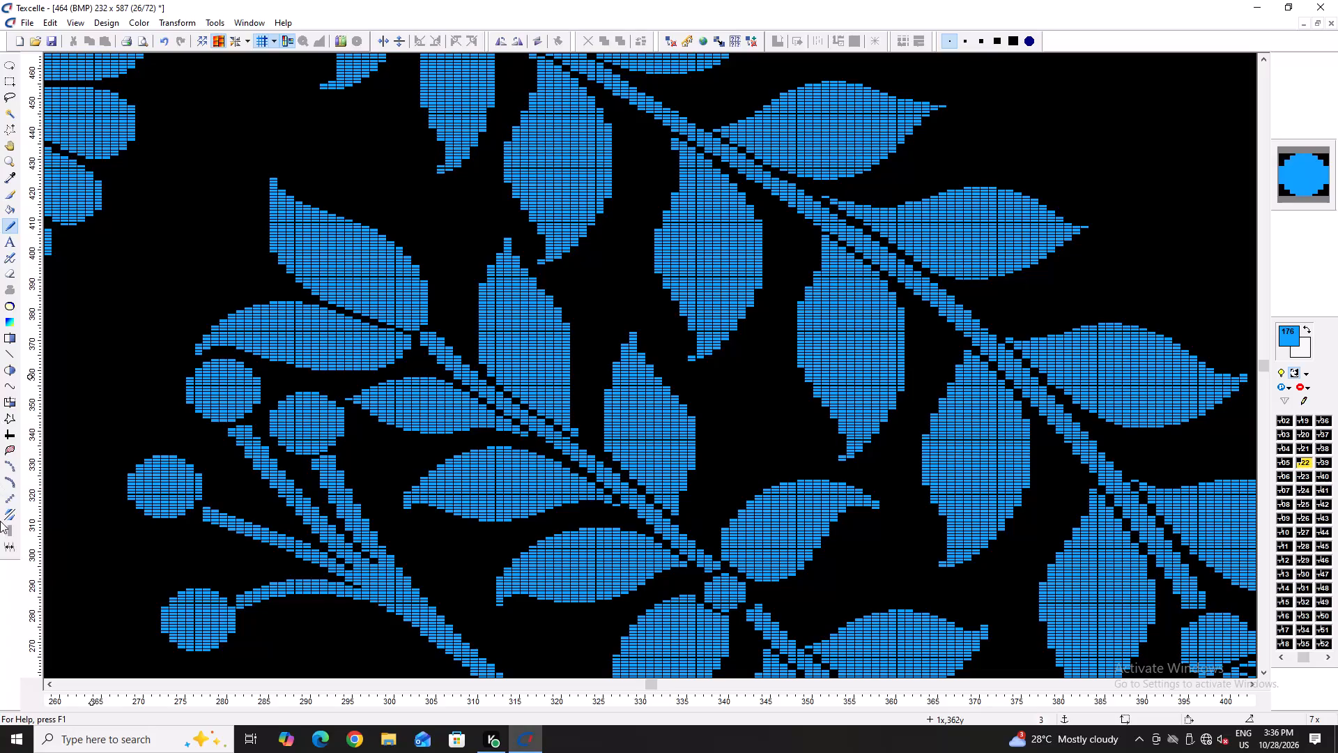
# Examine the repeating leaf-branch pattern and the round flower motif's petals and centre, both in overview and close up.
pyautogui.keyDown('ctrl'); pyautogui.scroll(-6, 21, 572); pyautogui.keyUp('ctrl')
pyautogui.keyDown('ctrl'); pyautogui.scroll(-3, 379, 435); pyautogui.keyUp('ctrl')
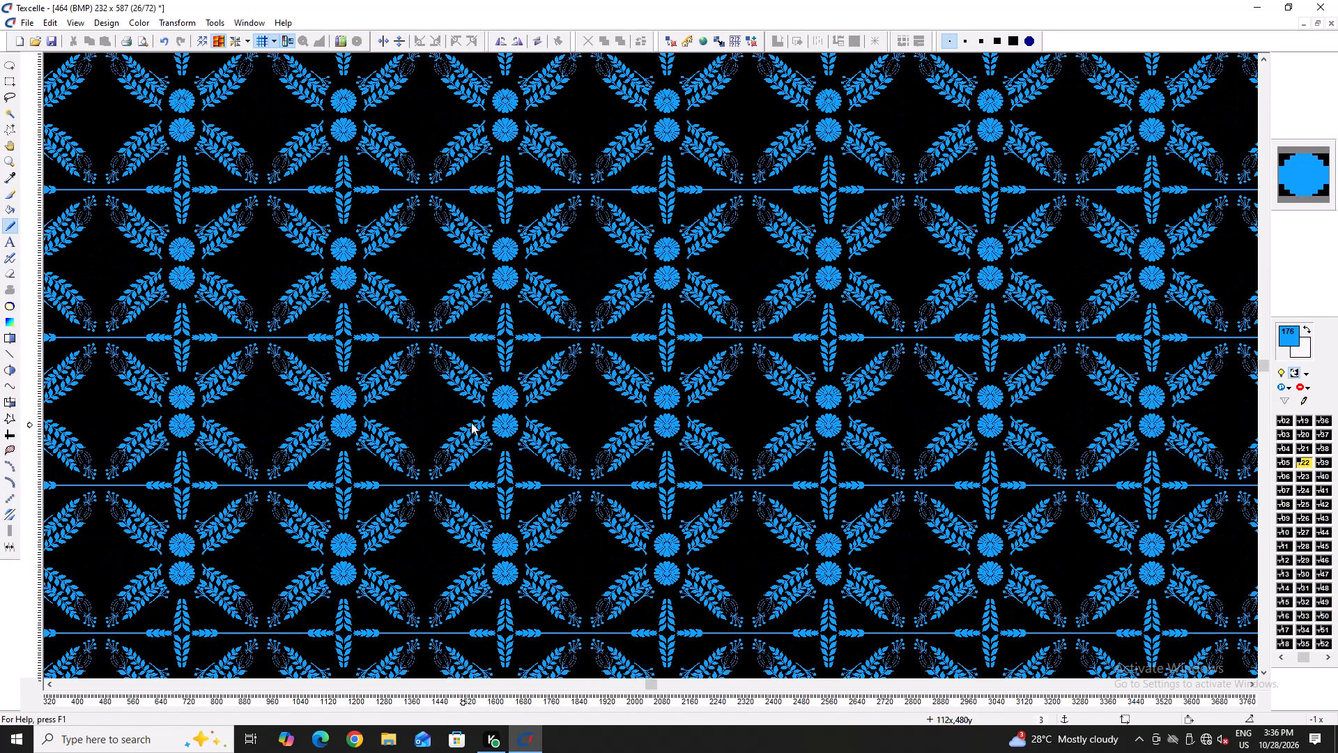
pyautogui.keyDown('ctrl'); pyautogui.scroll(1, 510, 464); pyautogui.keyUp('ctrl')
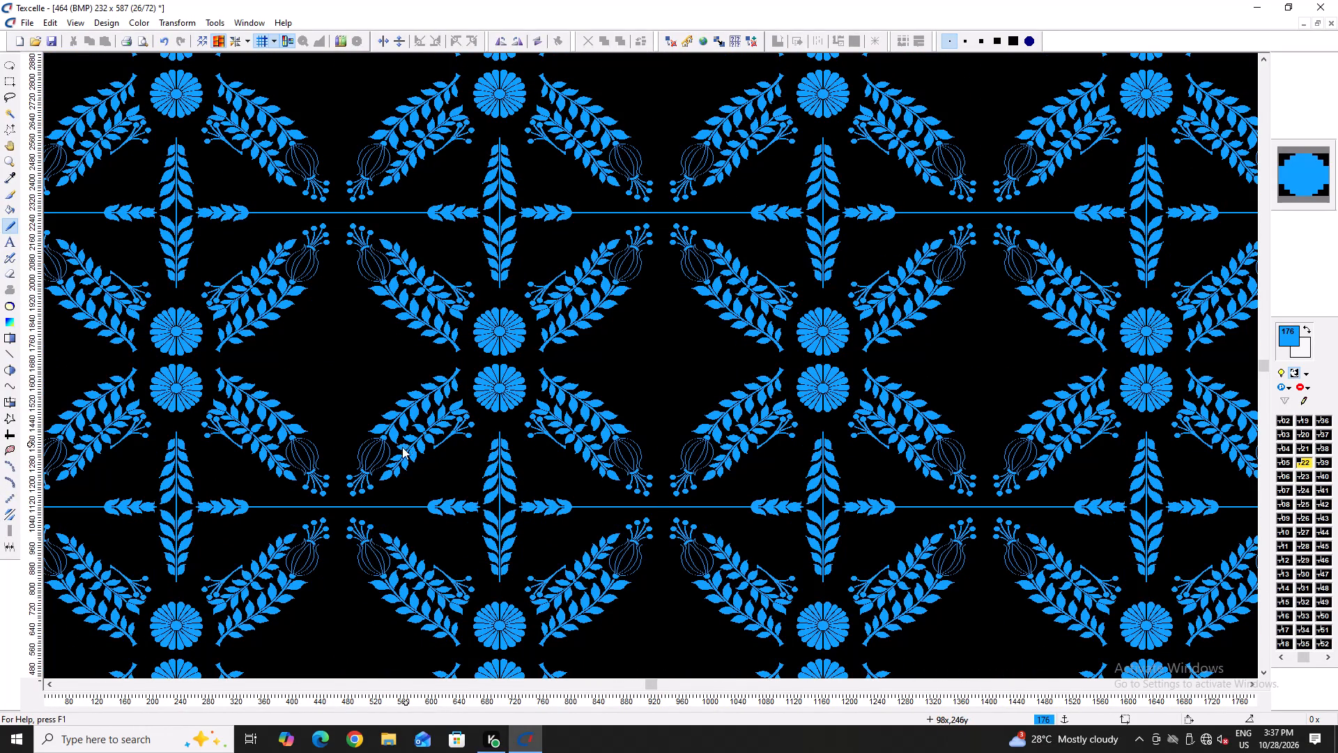
pyautogui.keyDown('ctrl'); pyautogui.scroll(5, 466, 397); pyautogui.keyUp('ctrl')
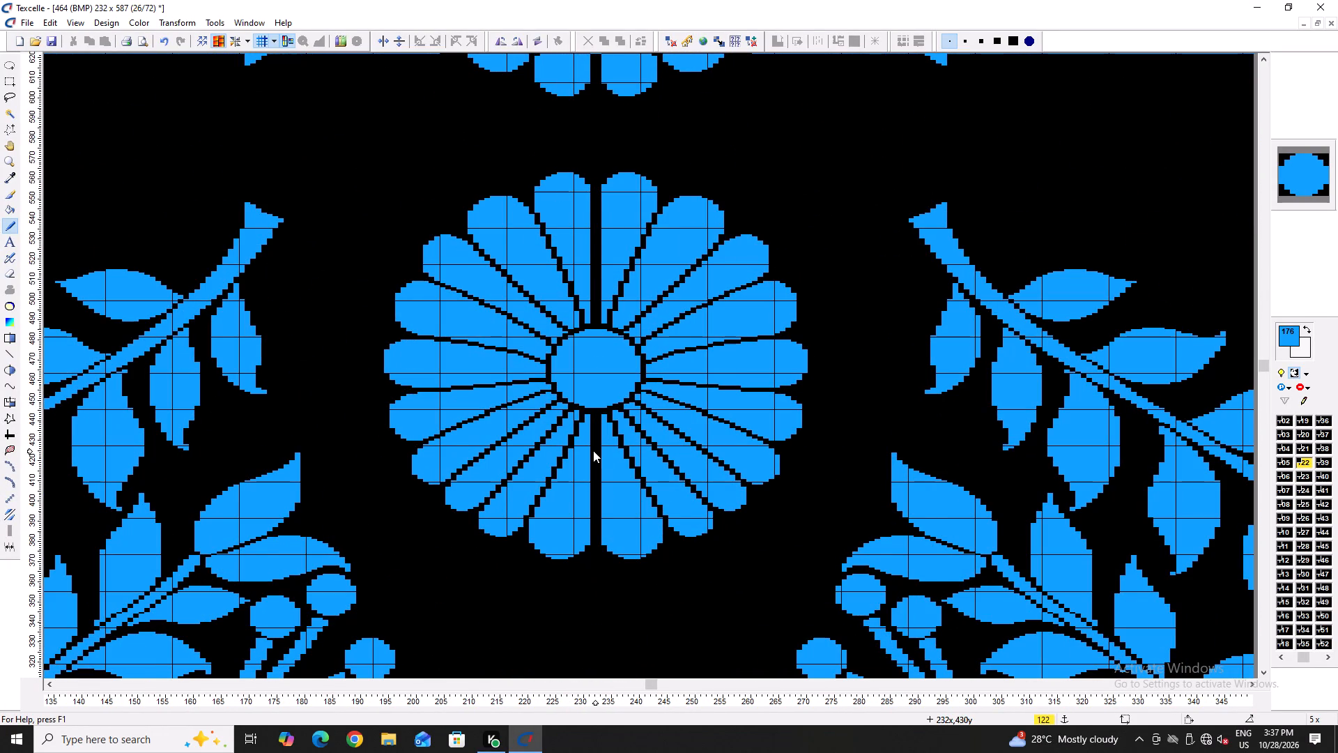
pyautogui.keyDown('ctrl'); pyautogui.scroll(-3, 593, 450); pyautogui.keyUp('ctrl')
pyautogui.keyDown('ctrl'); pyautogui.scroll(5, 593, 432); pyautogui.keyUp('ctrl')
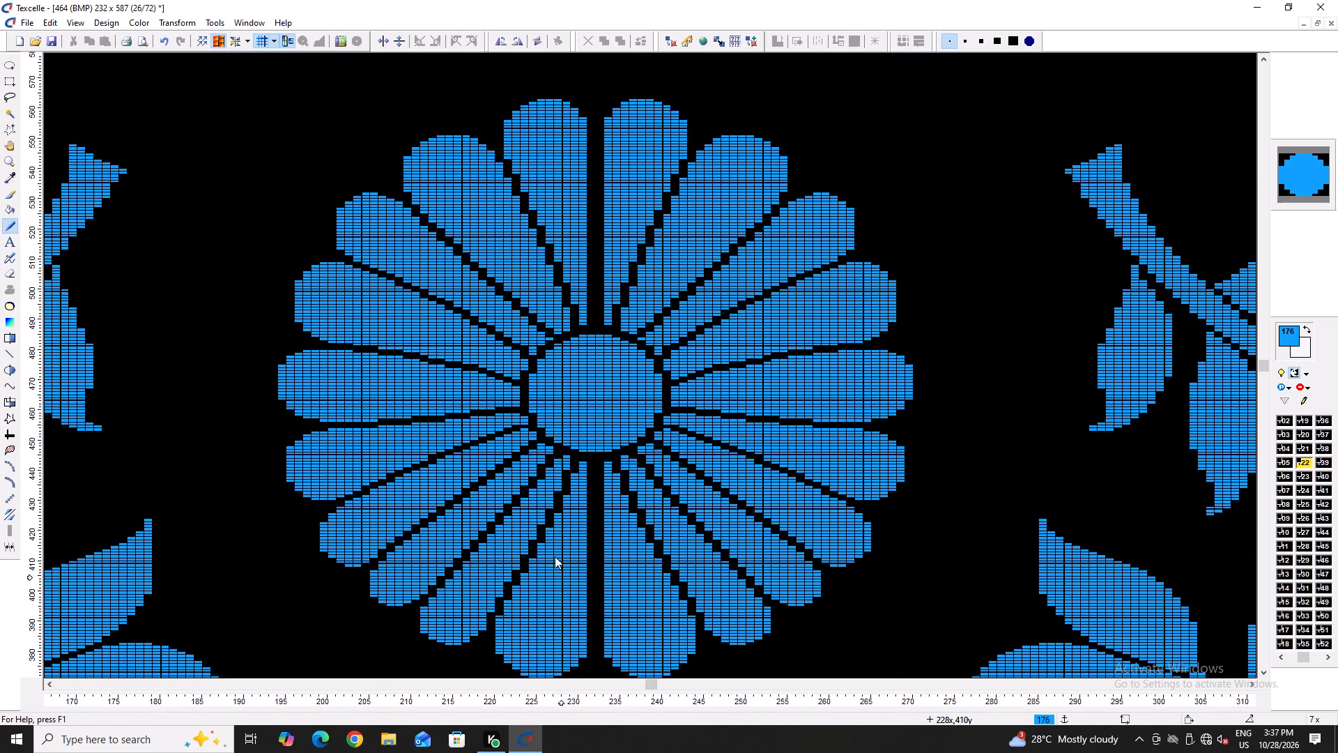
pyautogui.keyDown('ctrl'); pyautogui.scroll(1, 505, 519); pyautogui.keyUp('ctrl')
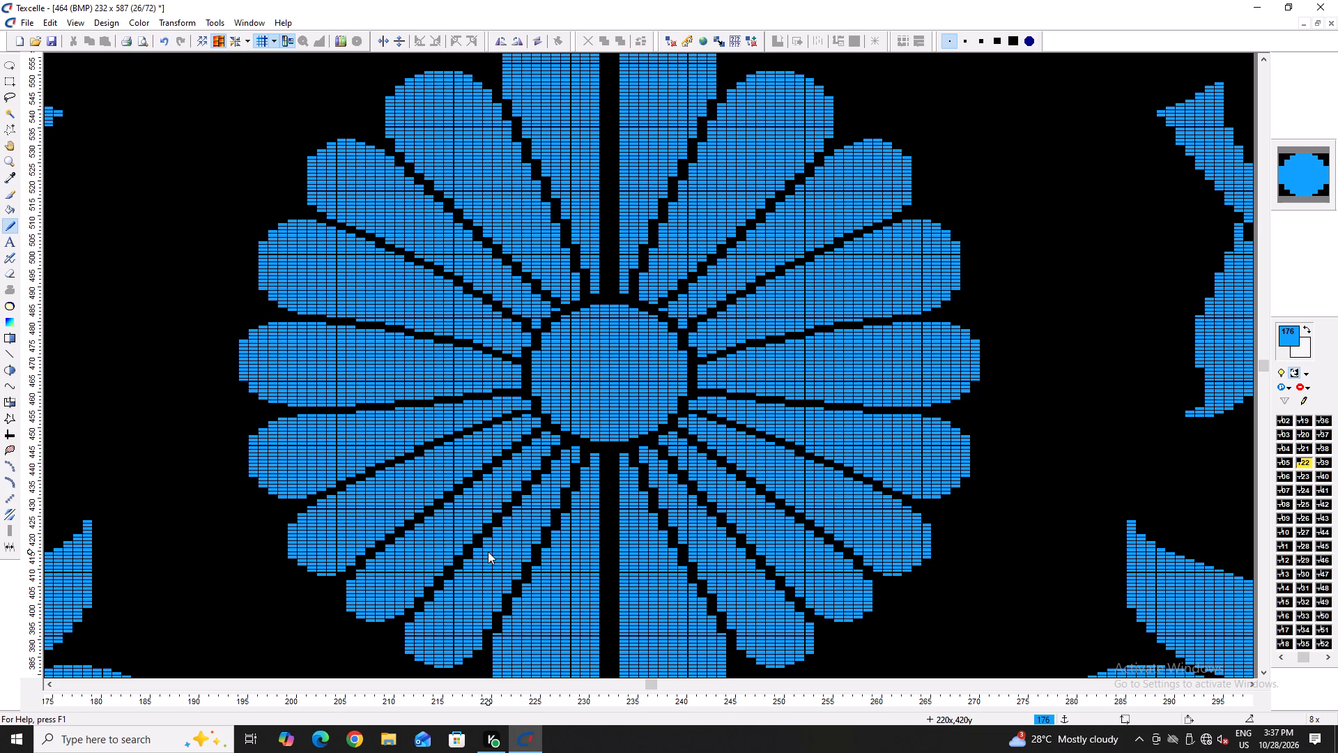
pyautogui.keyDown('ctrl'); pyautogui.scroll(-2, 406, 390); pyautogui.keyUp('ctrl')
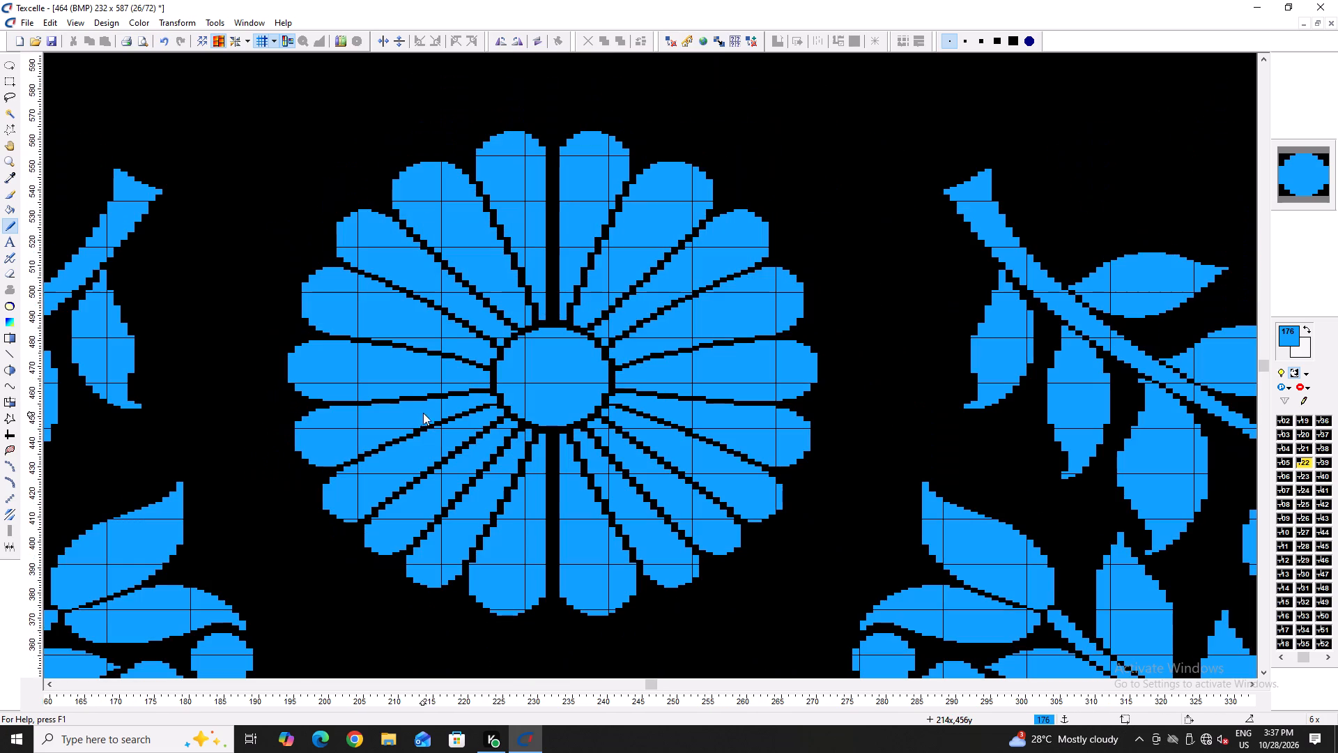
pyautogui.keyDown('ctrl'); pyautogui.scroll(5, 476, 275); pyautogui.keyUp('ctrl')
pyautogui.keyDown('ctrl'); pyautogui.scroll(-2, 478, 322); pyautogui.keyUp('ctrl')
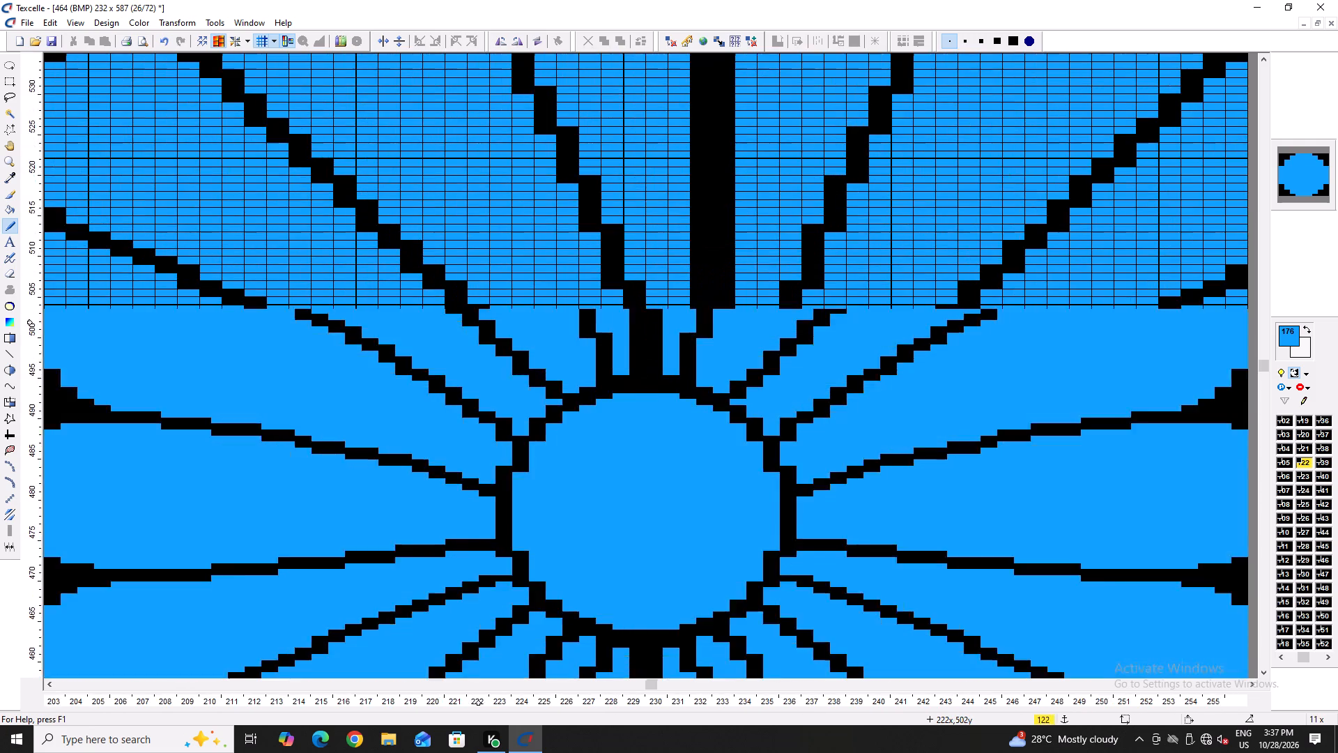
pyautogui.keyDown('ctrl'); pyautogui.scroll(-2, 478, 327); pyautogui.keyUp('ctrl')
pyautogui.scroll(-2, 574, 330)
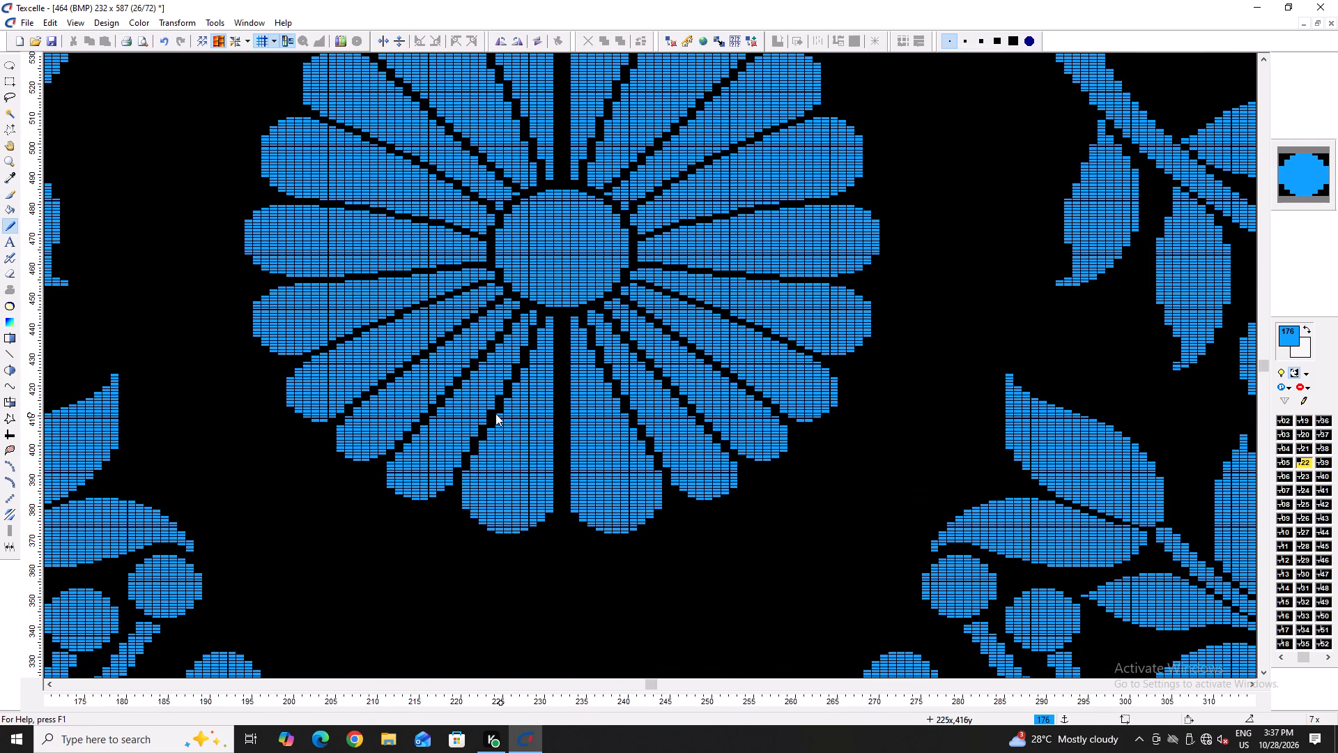
pyautogui.scroll(2, 495, 413)
pyautogui.keyDown('ctrl'); pyautogui.scroll(-4, 495, 413); pyautogui.keyUp('ctrl')
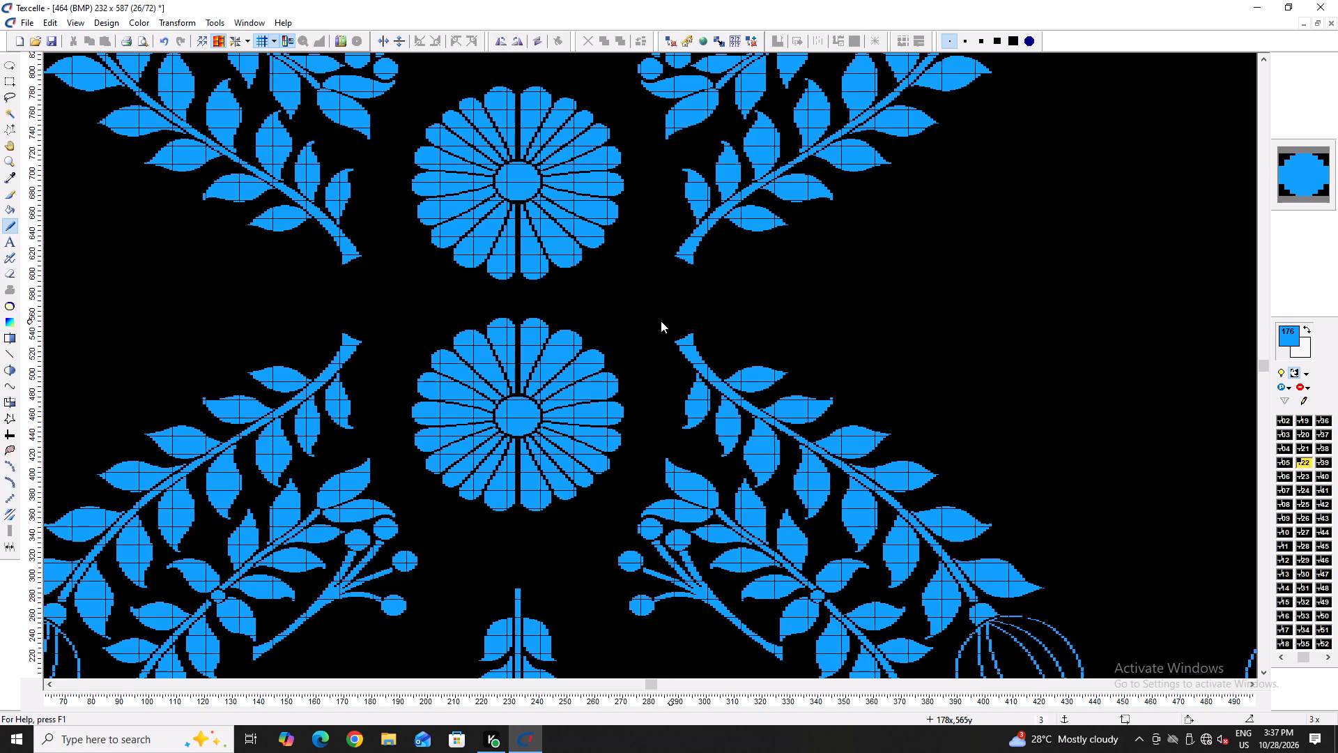
pyautogui.keyDown('ctrl'); pyautogui.scroll(2, 624, 342); pyautogui.keyUp('ctrl')
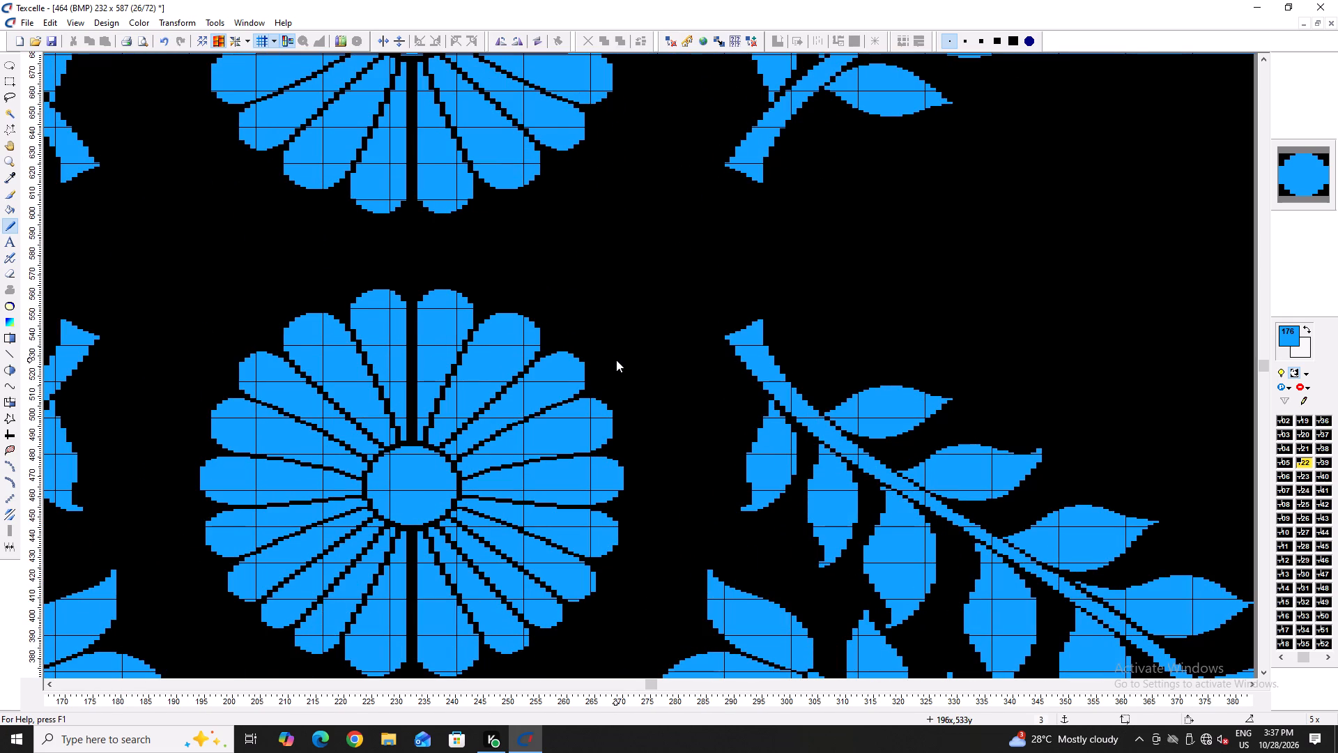
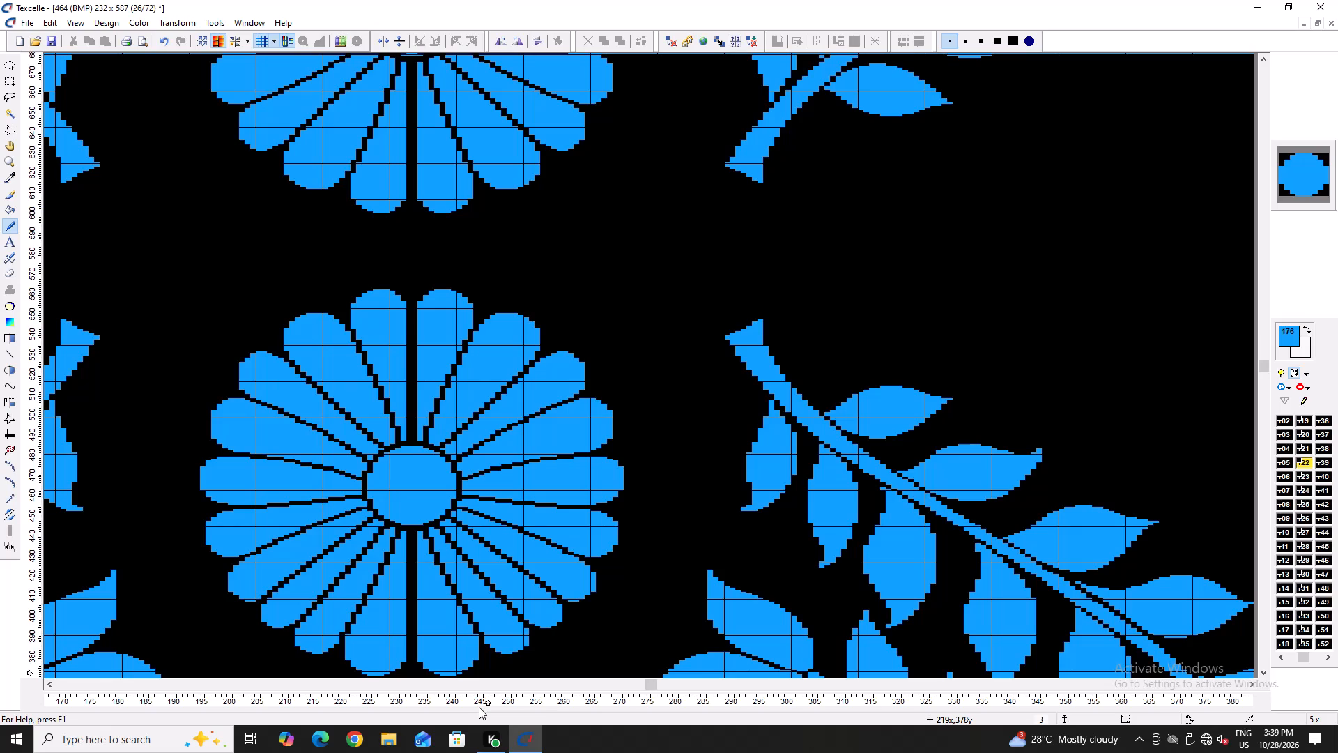
# Save the edited floral design after a check of the round flower's petals.
pyautogui.keyDown('ctrl'); pyautogui.scroll(-3, 598, 471); pyautogui.keyUp('ctrl')
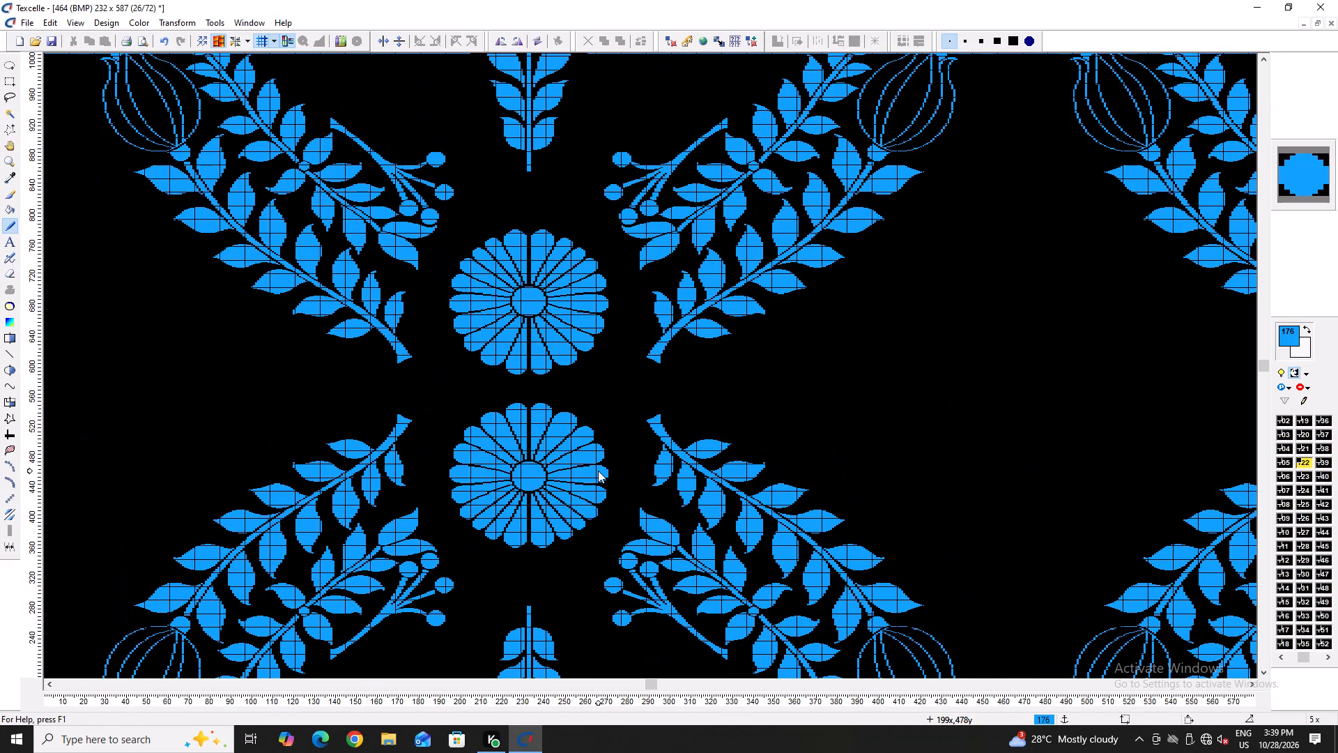
pyautogui.keyDown('ctrl'); pyautogui.scroll(8, 521, 531); pyautogui.keyUp('ctrl')
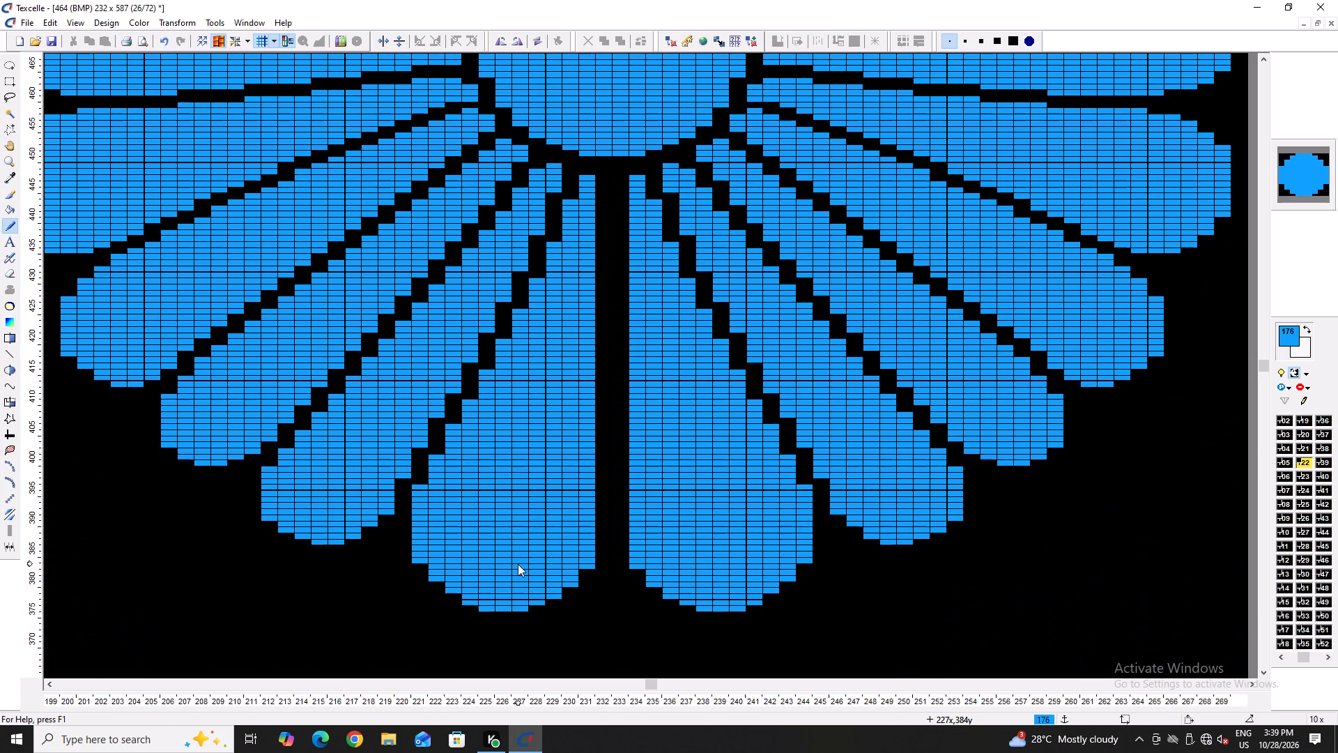
pyautogui.keyDown('ctrl'); pyautogui.scroll(-3, 438, 569); pyautogui.keyUp('ctrl')
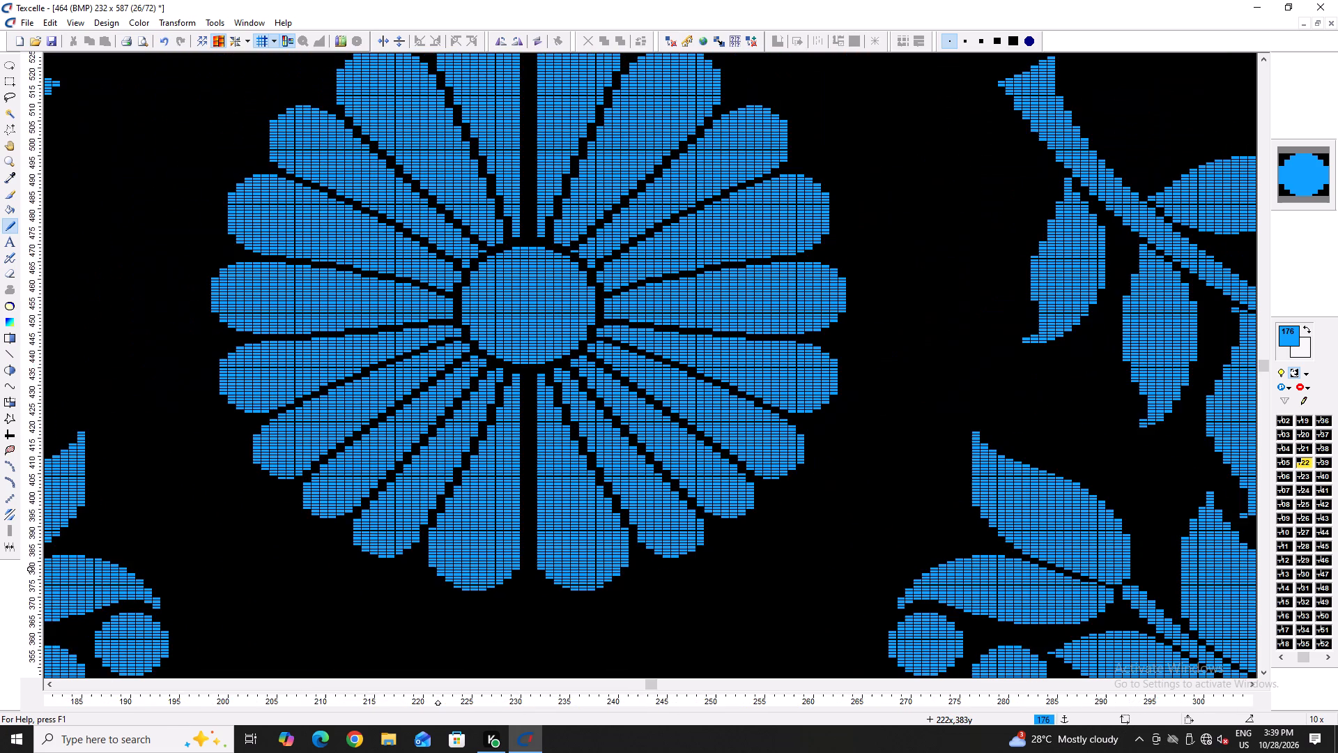
pyautogui.keyDown('ctrl'); pyautogui.scroll(4, 446, 552); pyautogui.keyUp('ctrl')
pyautogui.keyDown('ctrl'); pyautogui.scroll(-5, 410, 498); pyautogui.keyUp('ctrl')
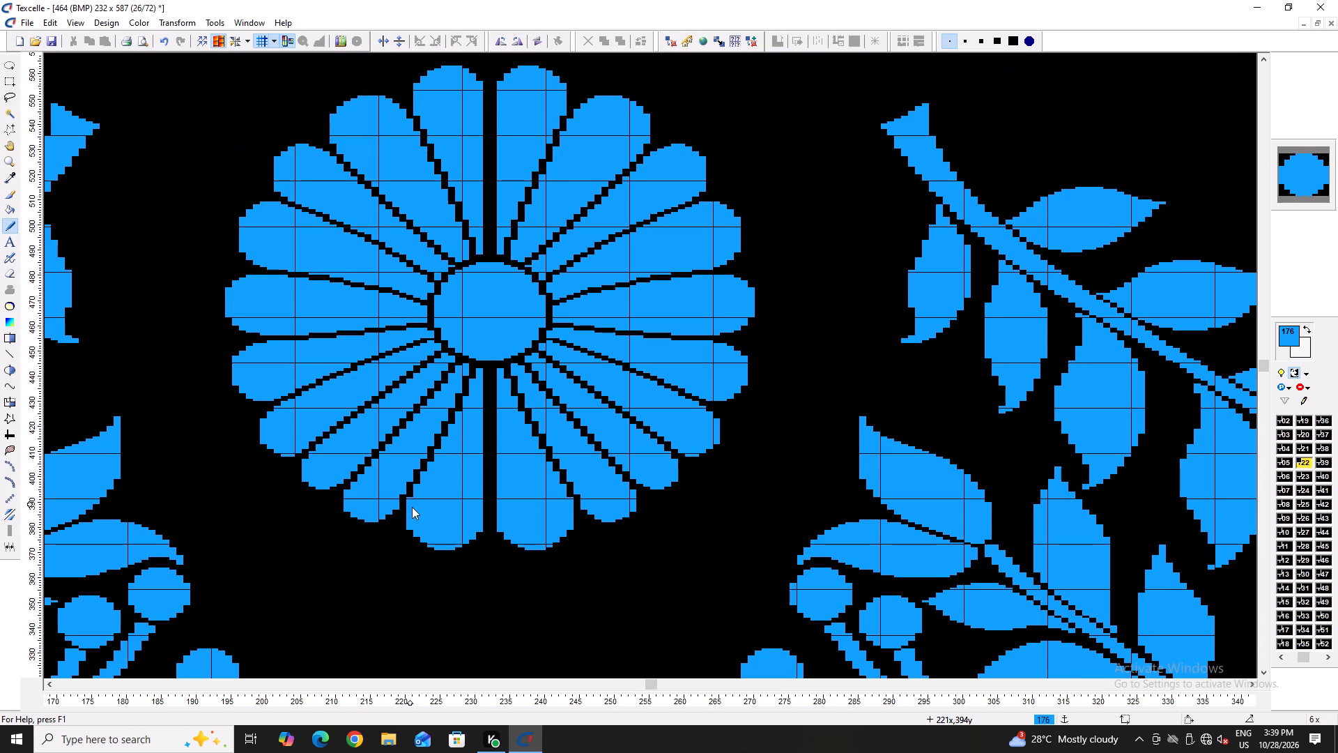
pyautogui.hotkey('ctrl', 's')
pyautogui.hotkey('ctrl', 's')
# Erase edge pixels along the inner lower curve of the second leaf pair from the top of the central stem.
pyautogui.keyDown('ctrl'); pyautogui.scroll(-4, 447, 505); pyautogui.keyUp('ctrl')
pyautogui.scroll(-1, 454, 507)
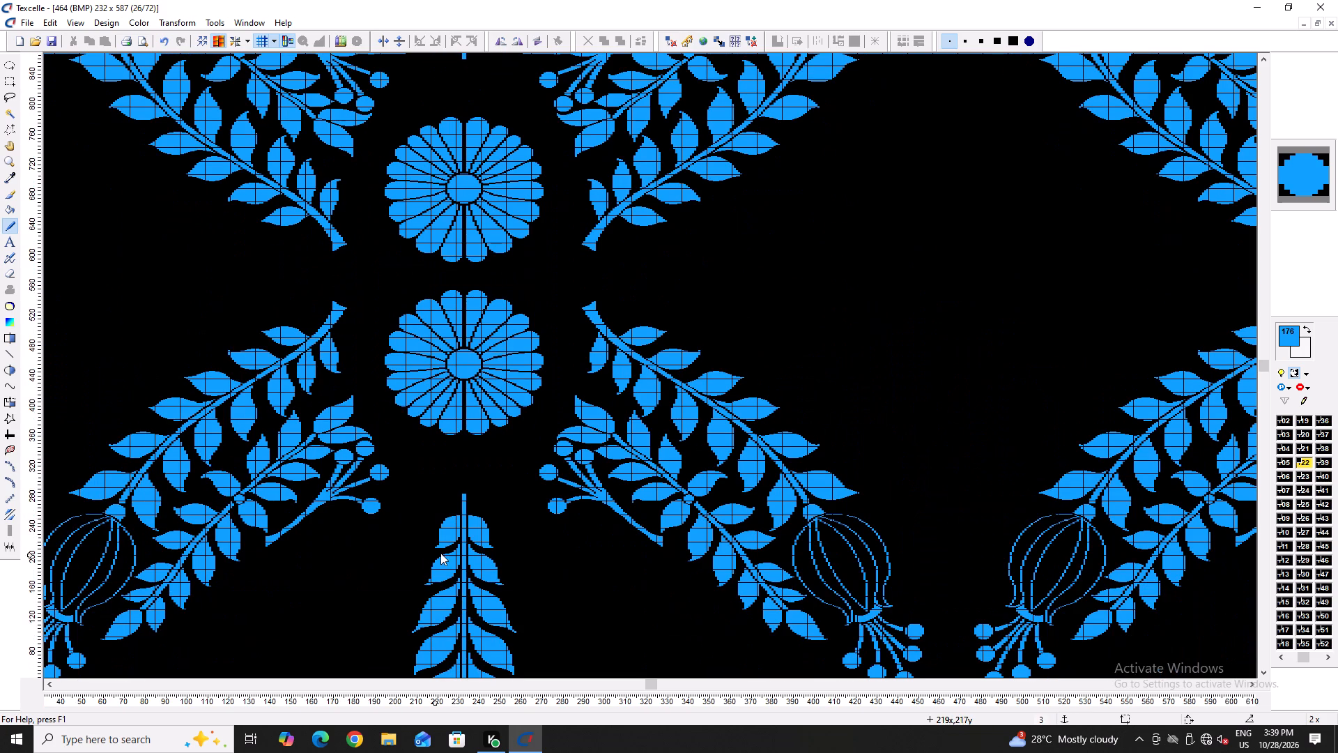
pyautogui.scroll(-2, 443, 549)
pyautogui.keyDown('ctrl'); pyautogui.scroll(6, 455, 461); pyautogui.keyUp('ctrl')
pyautogui.scroll(2, 493, 448)
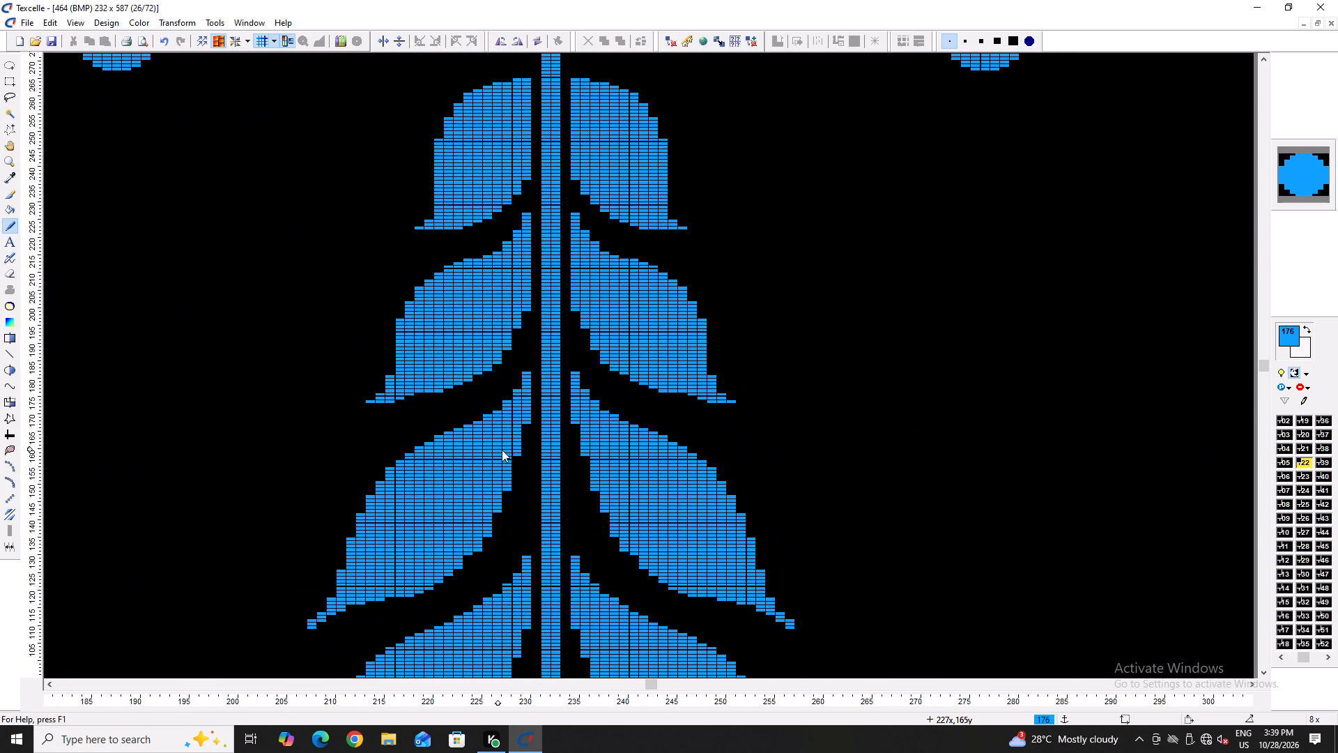
pyautogui.keyDown('ctrl'); pyautogui.scroll(4, 498, 353); pyautogui.keyUp('ctrl')
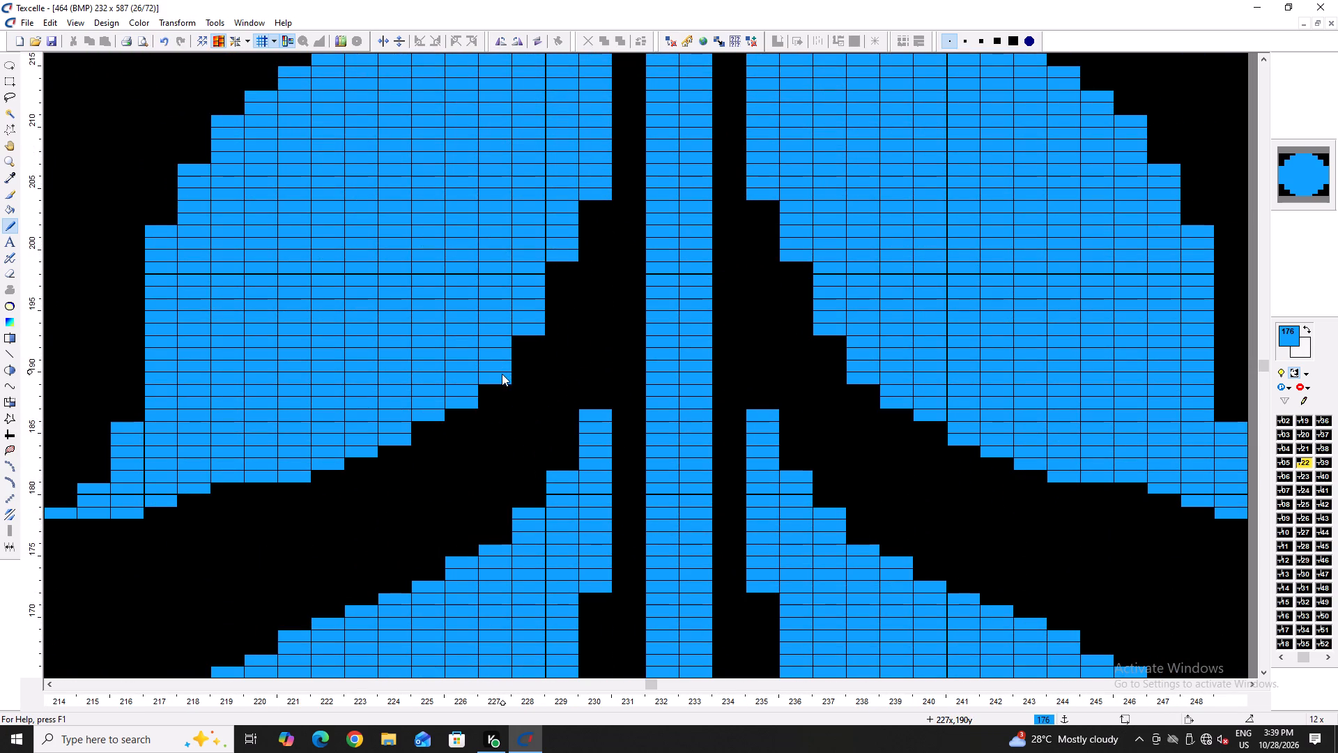
pyautogui.rightClick(502, 374)
pyautogui.rightClick(472, 405)
pyautogui.rightClick(522, 335)
pyautogui.rightClick(565, 253)
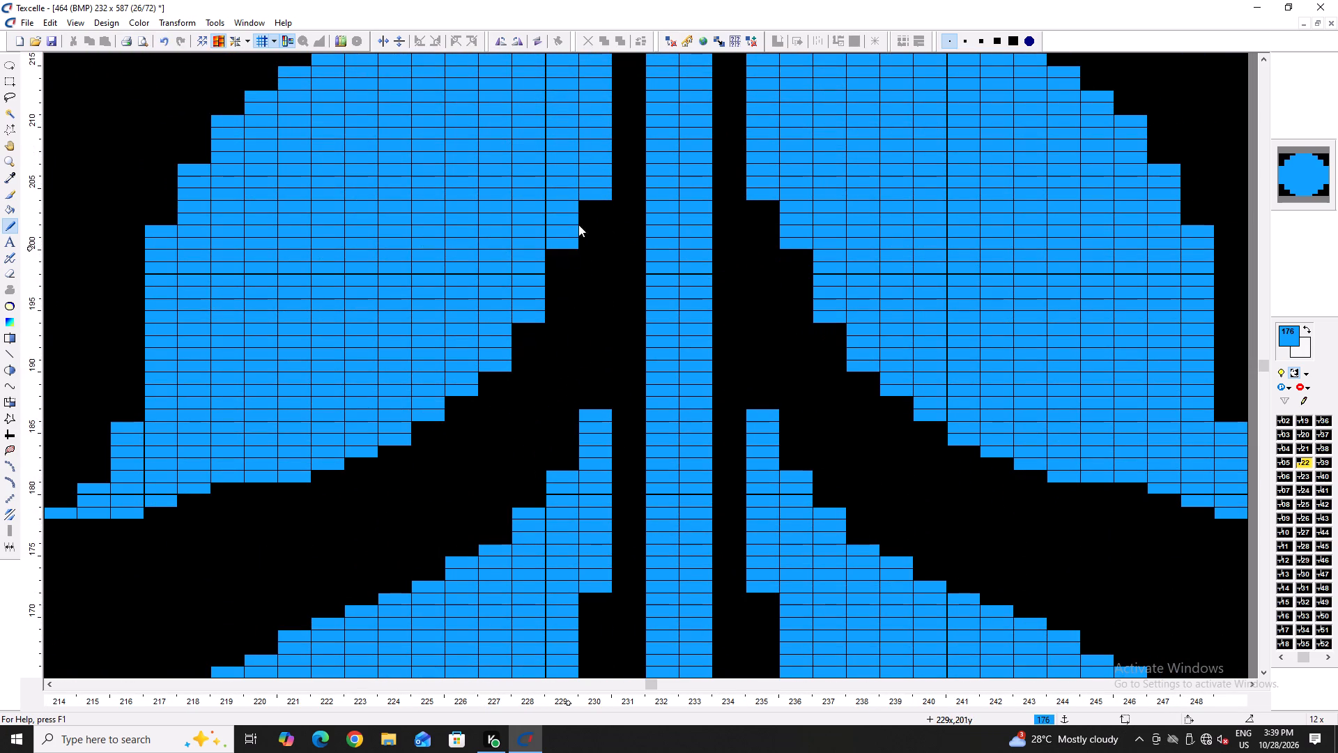
pyautogui.rightClick(502, 361)
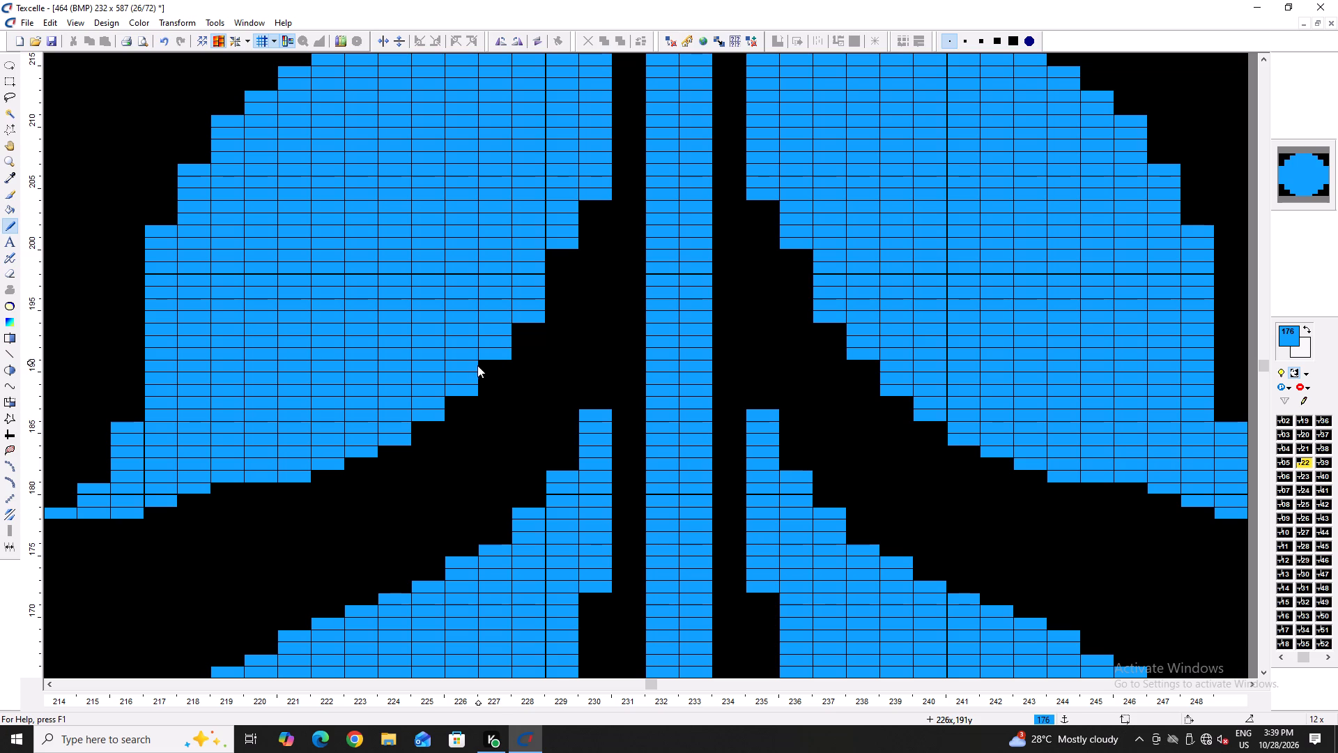
pyautogui.rightClick(518, 318)
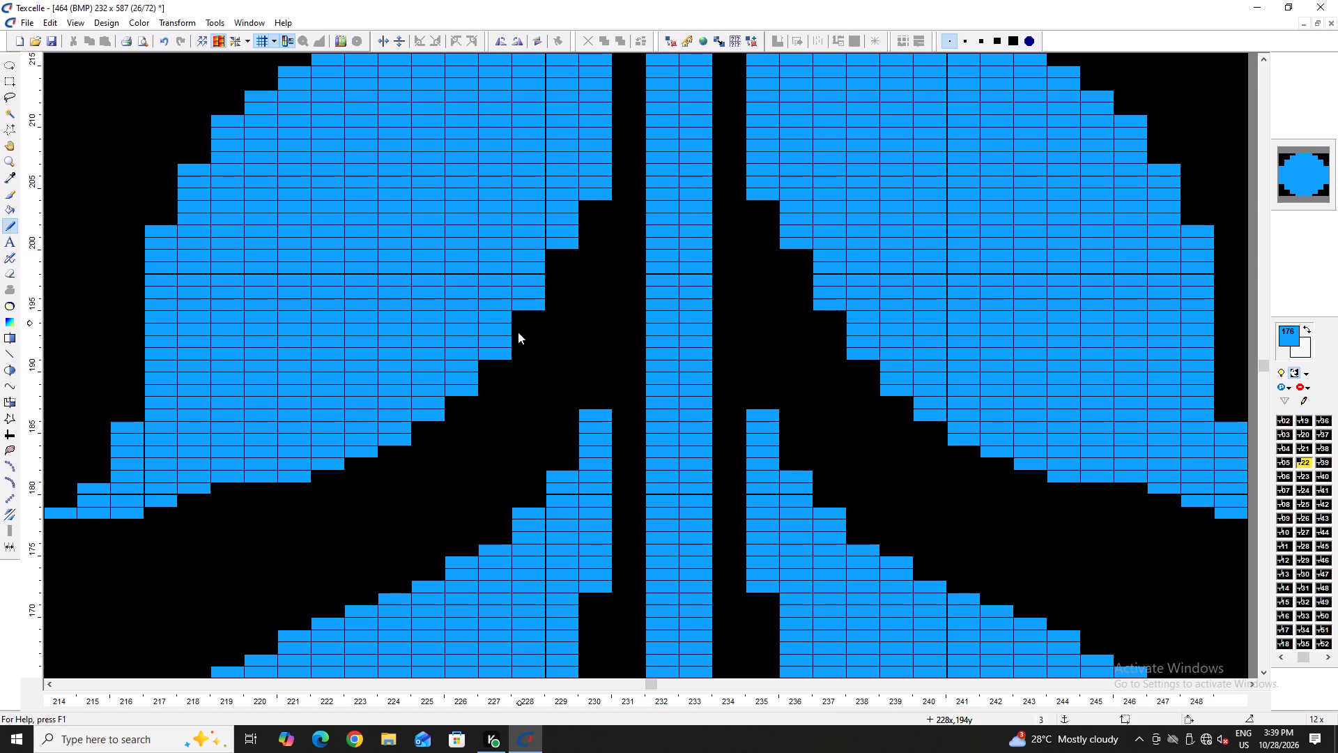
# Add blue pixels along the underside of the second leaf pair near the tips, and clear the excess pixel beside each tip.
pyautogui.click(229, 485)
pyautogui.click(196, 499)
pyautogui.click(162, 510)
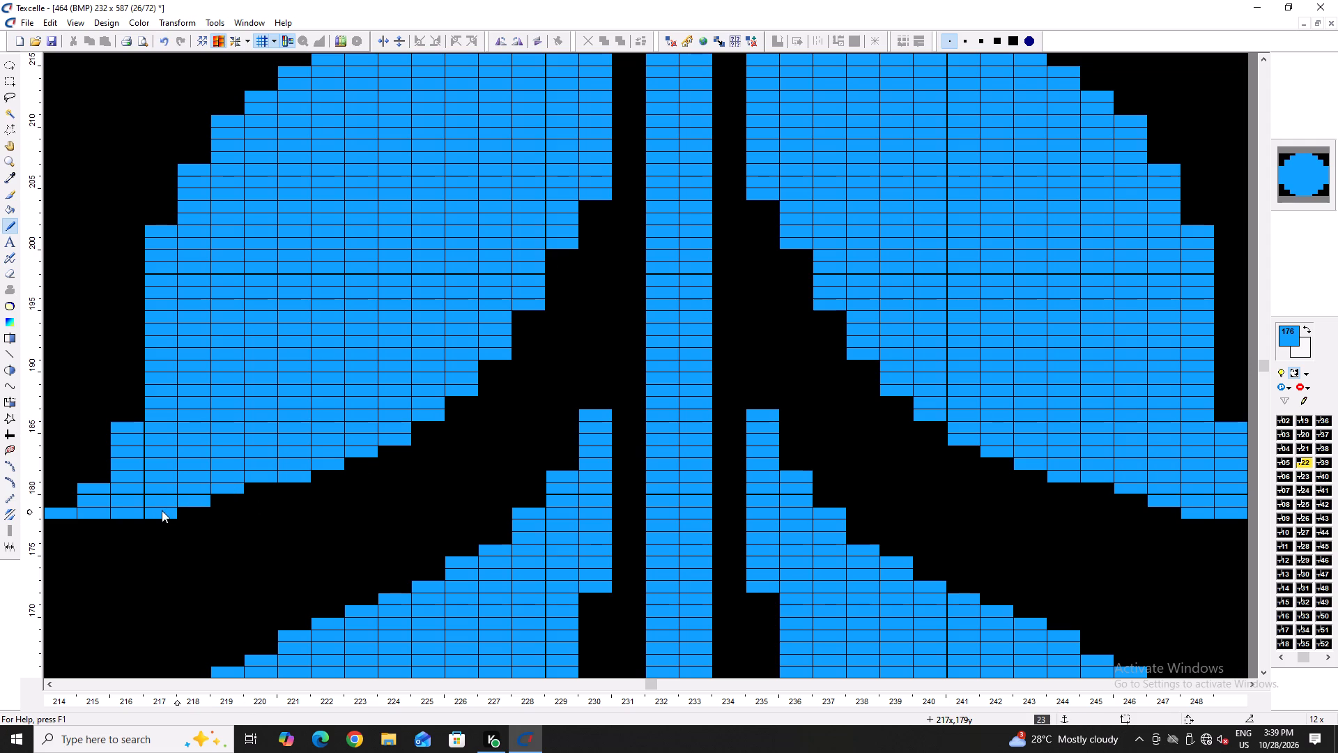
pyautogui.rightClick(173, 520)
pyautogui.rightClick(171, 512)
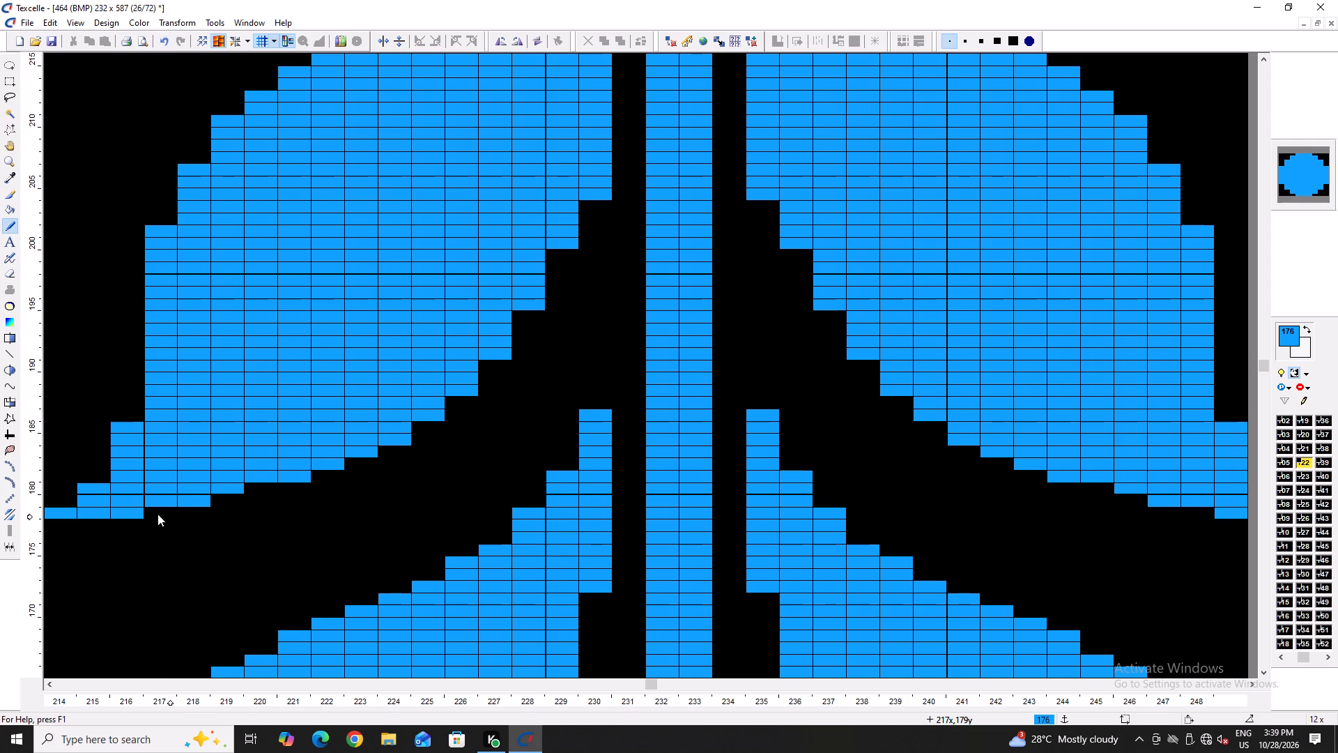
# Trim the outer edge just above the second leaf pair's tips, repainting the pixels needed for a tapered step.
pyautogui.keyDown('ctrl'); pyautogui.scroll(-3, 211, 505); pyautogui.keyUp('ctrl')
pyautogui.keyDown('ctrl'); pyautogui.scroll(1, 49, 497); pyautogui.keyUp('ctrl')
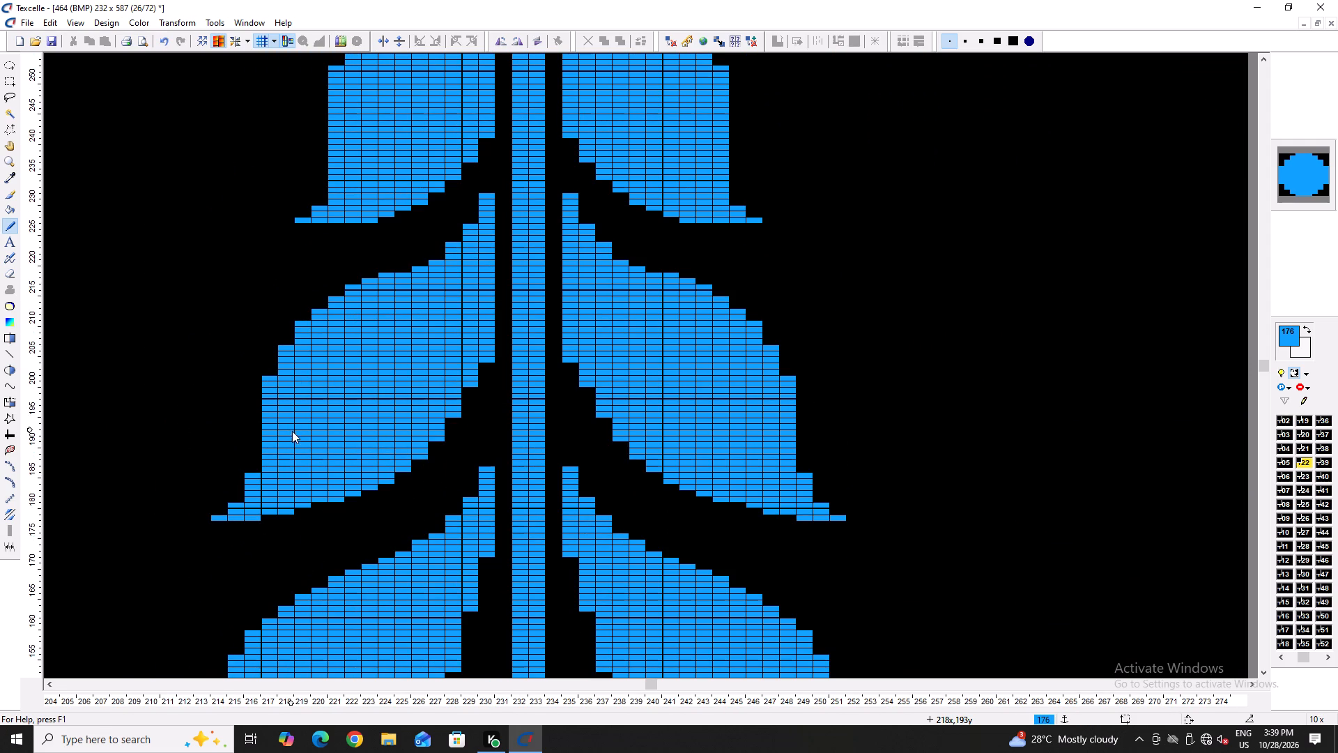
pyautogui.keyDown('ctrl'); pyautogui.scroll(4, 298, 435); pyautogui.keyUp('ctrl')
pyautogui.keyDown('ctrl'); pyautogui.scroll(-3, 201, 480); pyautogui.keyUp('ctrl')
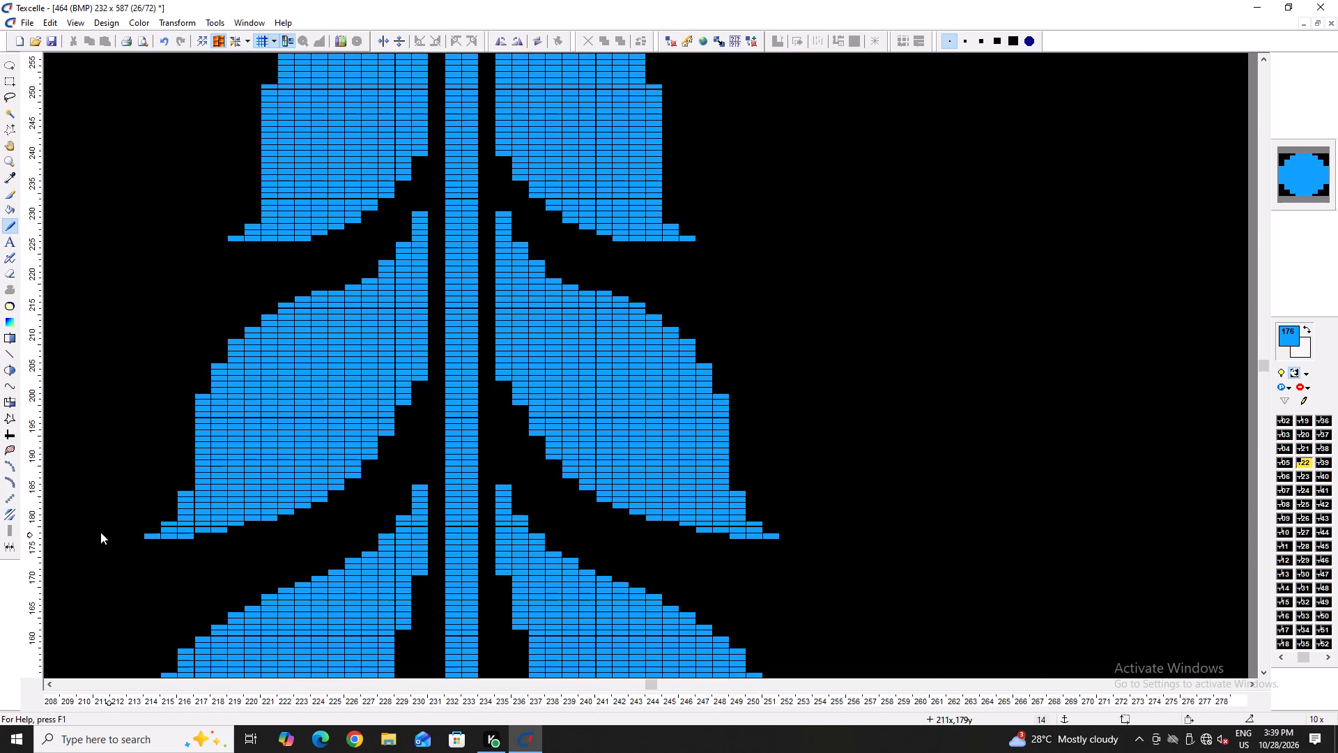
pyautogui.keyDown('ctrl'); pyautogui.scroll(3, 105, 531); pyautogui.keyUp('ctrl')
pyautogui.moveTo(293, 420); pyautogui.dragTo(293, 471, button='right')
pyautogui.click(290, 478)
pyautogui.click(291, 470)
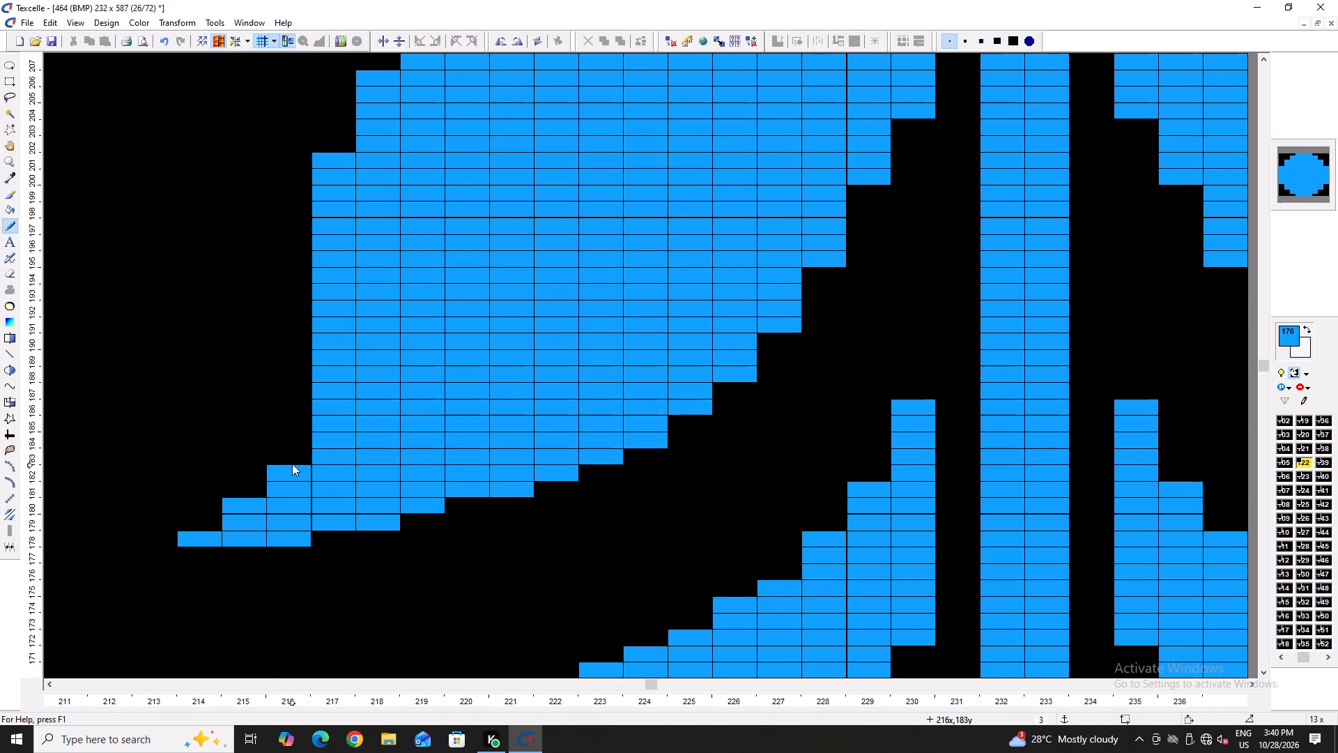
pyautogui.click(292, 464)
pyautogui.rightClick(242, 501)
pyautogui.rightClick(276, 450)
# Erase the lowest pixels of the second leaf pair's inner edge beside the central stem.
pyautogui.keyDown('ctrl'); pyautogui.scroll(-5, 276, 450); pyautogui.keyUp('ctrl')
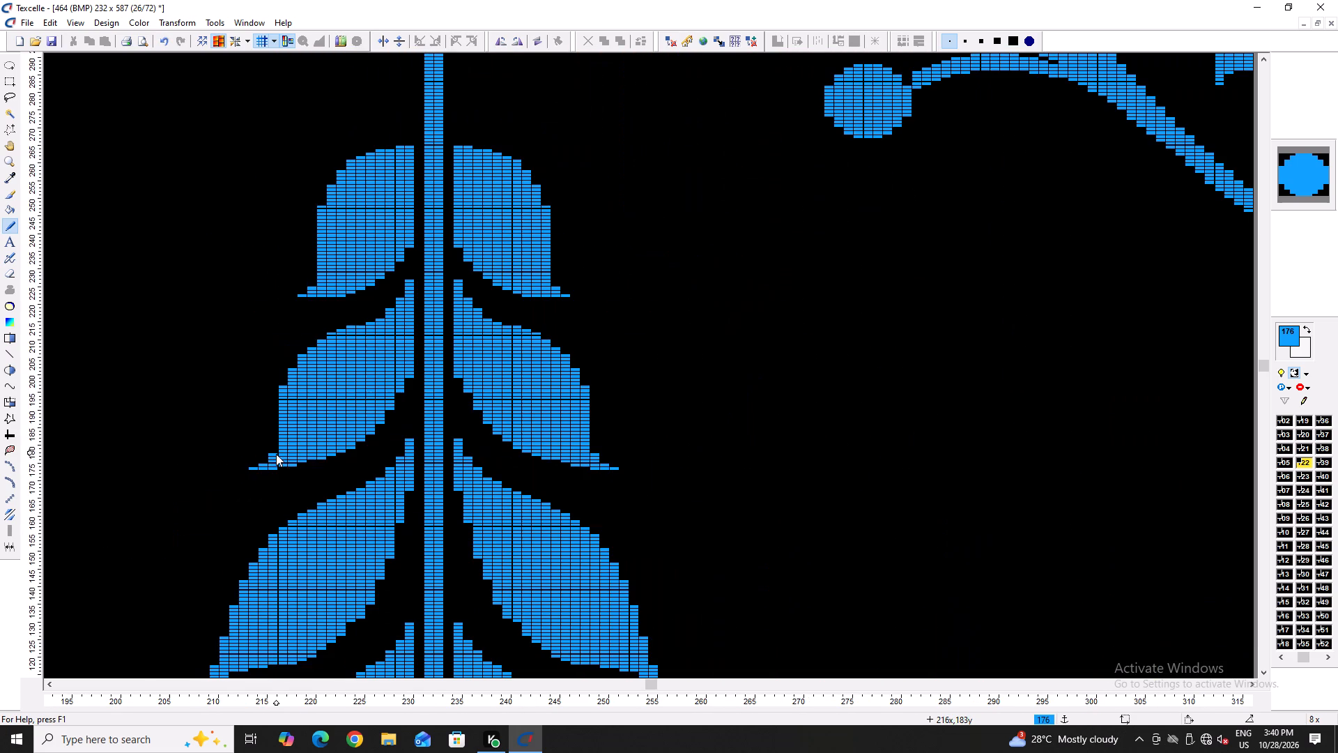
pyautogui.keyDown('ctrl'); pyautogui.scroll(4, 486, 358); pyautogui.keyUp('ctrl')
pyautogui.rightClick(409, 396)
pyautogui.rightClick(425, 383)
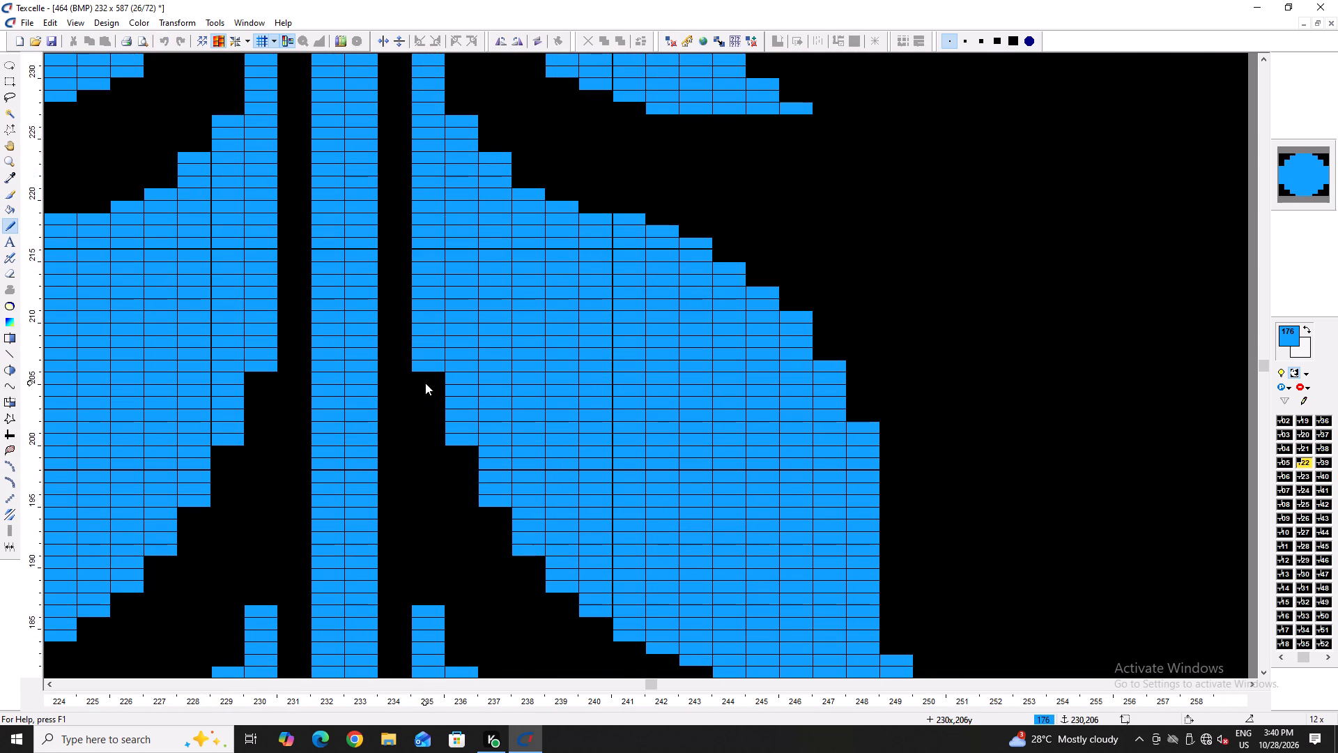
# Trim the lower edge of the topmost leaf pair, starting with the steps closest to the central stem.
pyautogui.keyDown('ctrl'); pyautogui.scroll(-5, 353, 377); pyautogui.keyUp('ctrl')
pyautogui.keyDown('ctrl'); pyautogui.scroll(4, 307, 291); pyautogui.keyUp('ctrl')
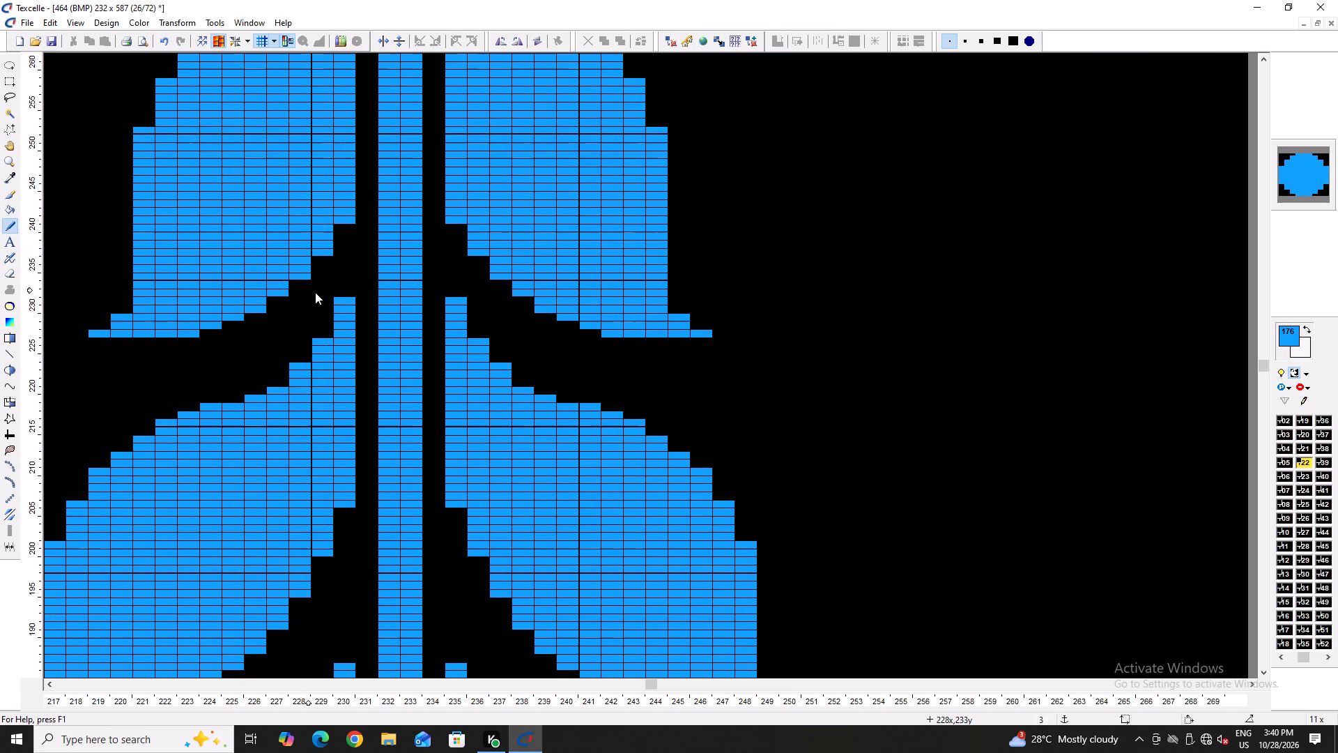
pyautogui.rightClick(193, 334)
pyautogui.keyDown('ctrl'); pyautogui.scroll(-2, 273, 304); pyautogui.keyUp('ctrl')
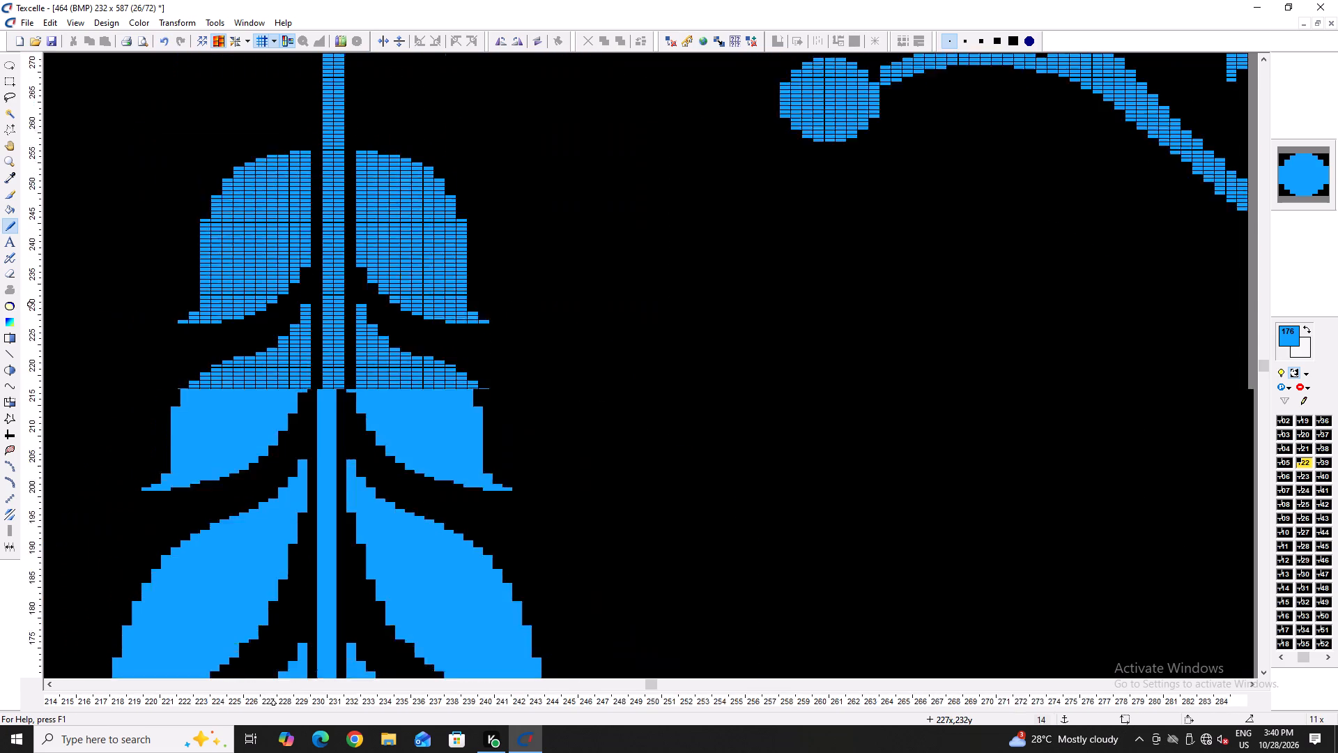
pyautogui.keyDown('ctrl'); pyautogui.scroll(-2, 273, 304); pyautogui.keyUp('ctrl')
pyautogui.keyDown('ctrl'); pyautogui.scroll(4, 338, 273); pyautogui.keyUp('ctrl')
pyautogui.rightClick(348, 259)
pyautogui.rightClick(344, 252)
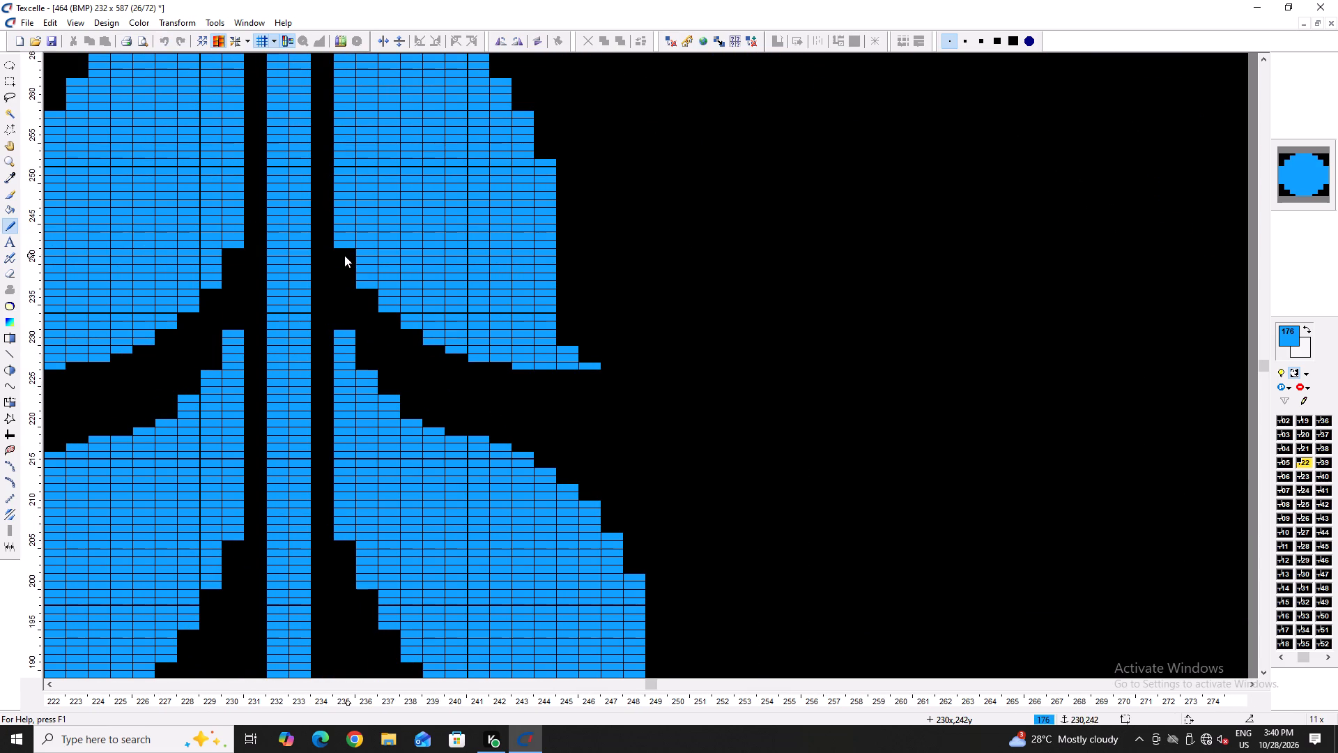
pyautogui.rightClick(362, 284)
pyautogui.rightClick(382, 302)
pyautogui.doubleClick(387, 298)
# Even out the topmost leaf pair's lower edge from mid-leaf towards the tips, and trim the steps back towards the stem.
pyautogui.rightClick(412, 332)
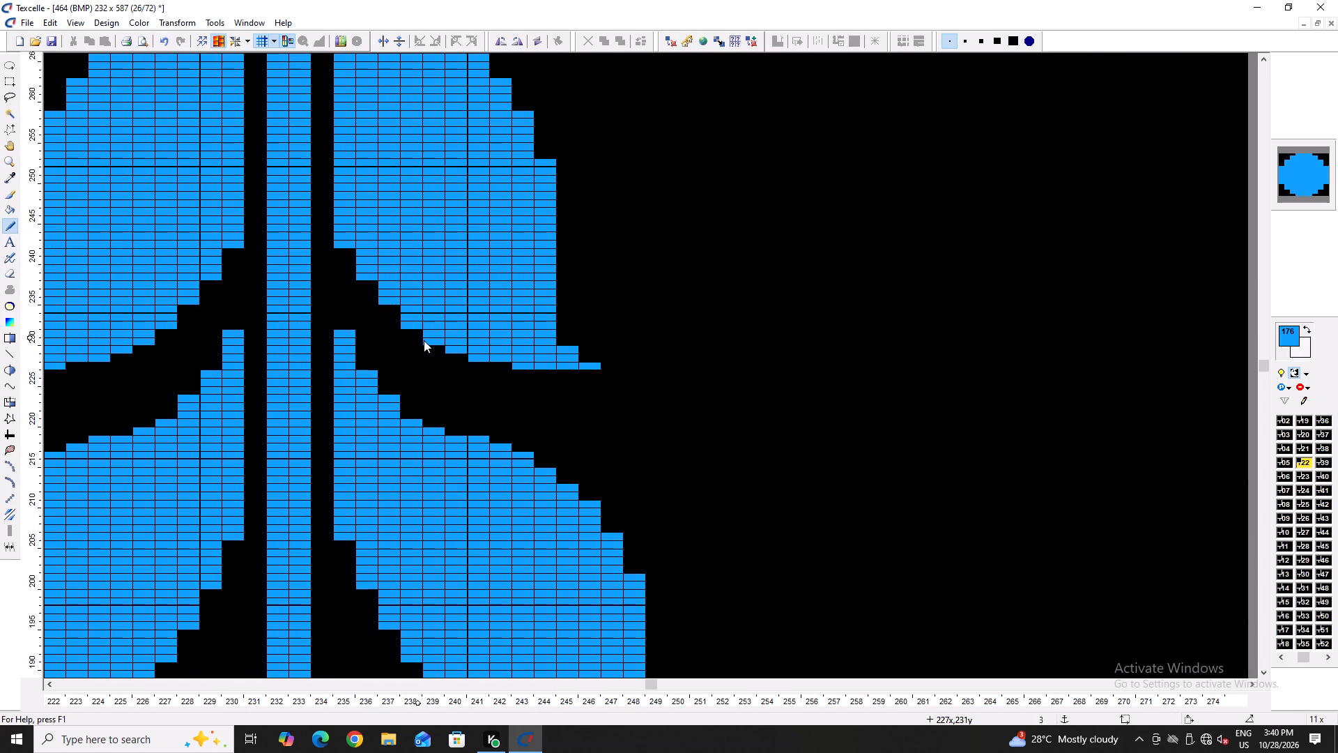
pyautogui.rightClick(434, 342)
pyautogui.rightClick(456, 350)
pyautogui.rightClick(468, 358)
pyautogui.rightClick(509, 362)
pyautogui.rightClick(518, 363)
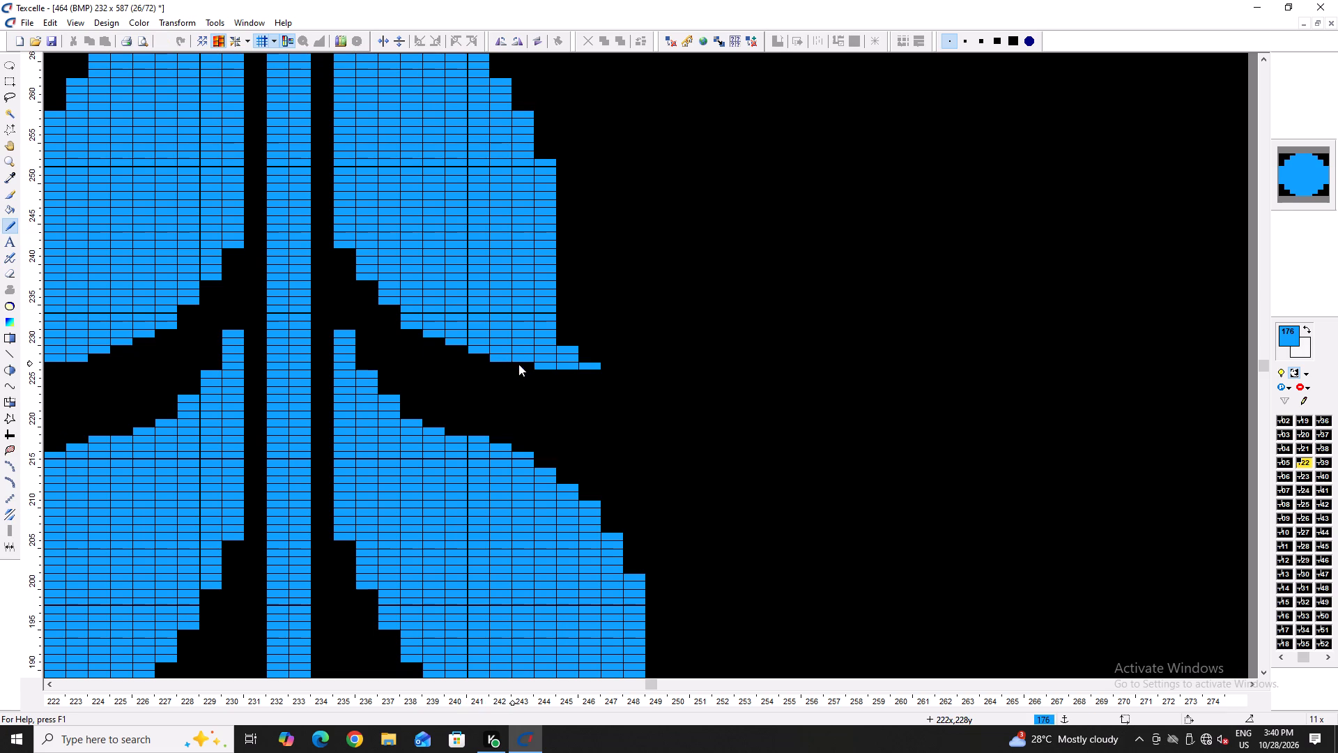
pyautogui.rightClick(406, 328)
pyautogui.rightClick(379, 299)
pyautogui.rightClick(364, 273)
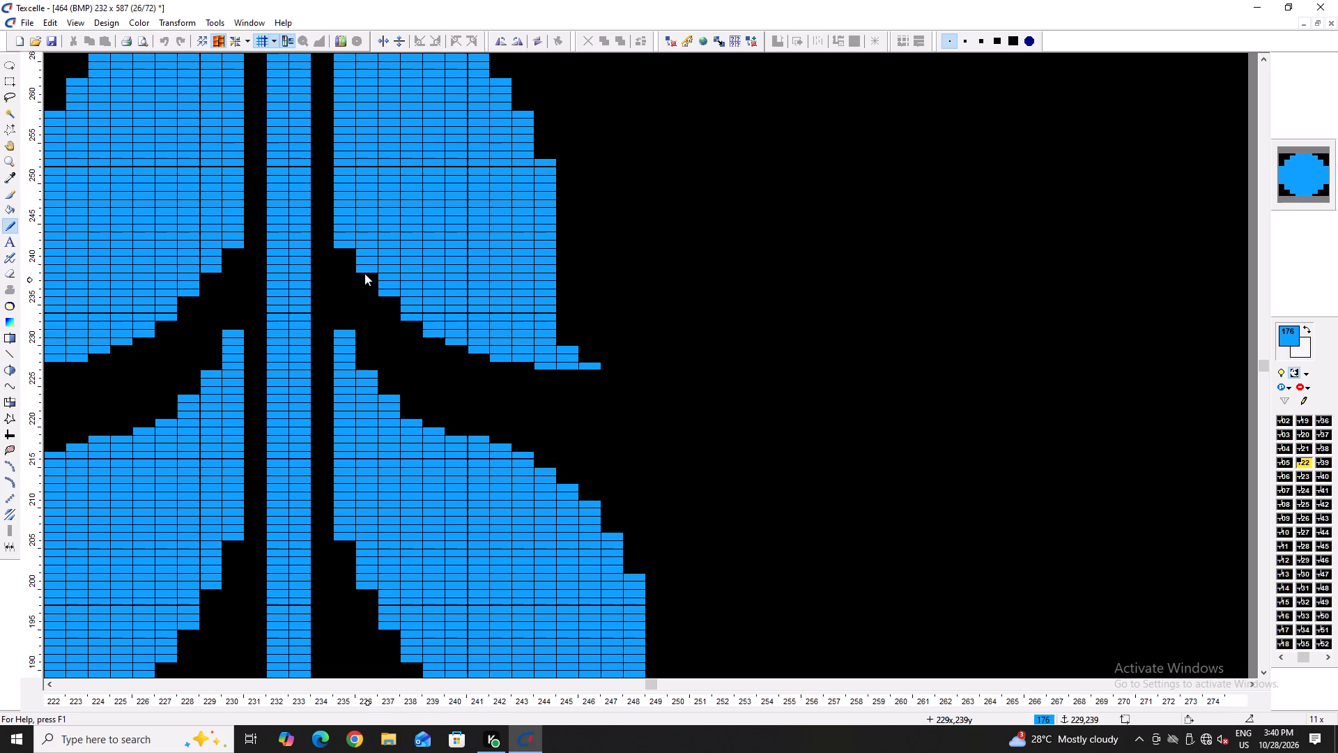
pyautogui.rightClick(343, 245)
# Erase pixels along the upper outer curve of the topmost leaf pair, from the sides up to the stem.
pyautogui.keyDown('ctrl'); pyautogui.scroll(-5, 394, 292); pyautogui.keyUp('ctrl')
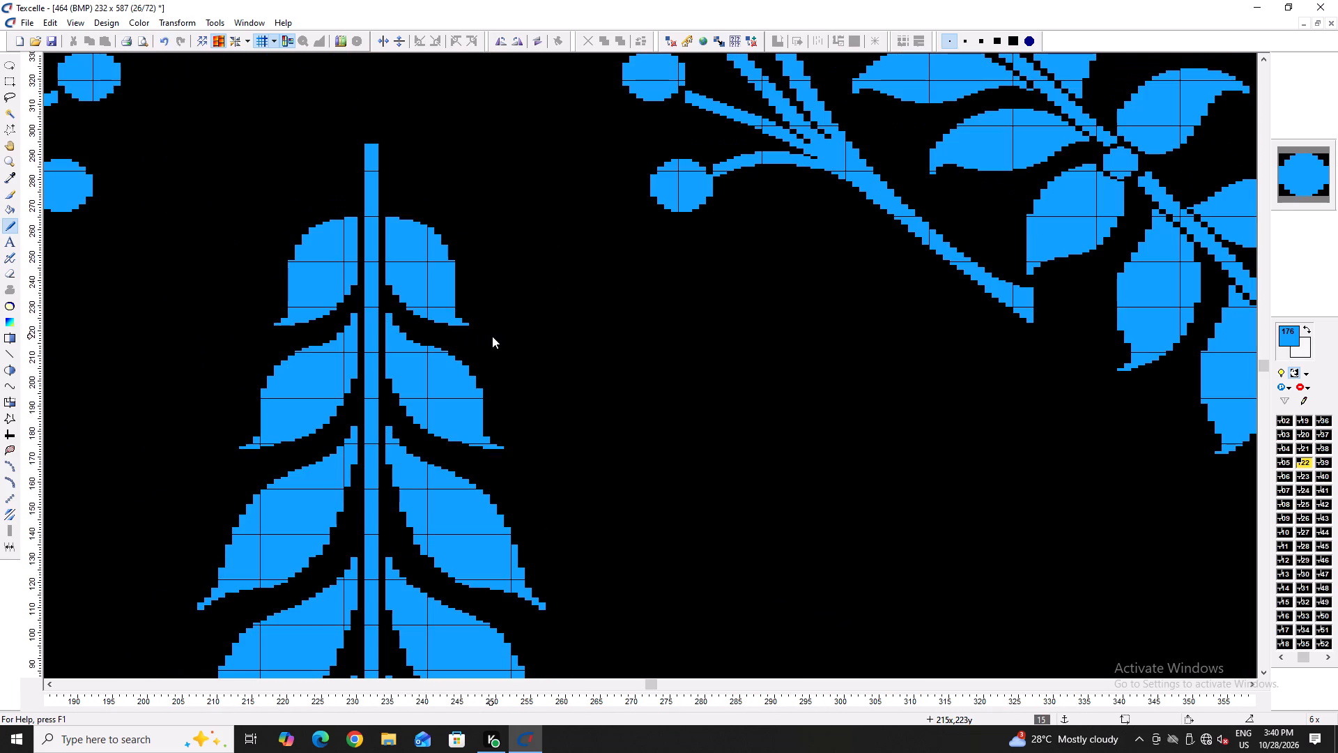
pyautogui.keyDown('ctrl'); pyautogui.scroll(4, 254, 175); pyautogui.keyUp('ctrl')
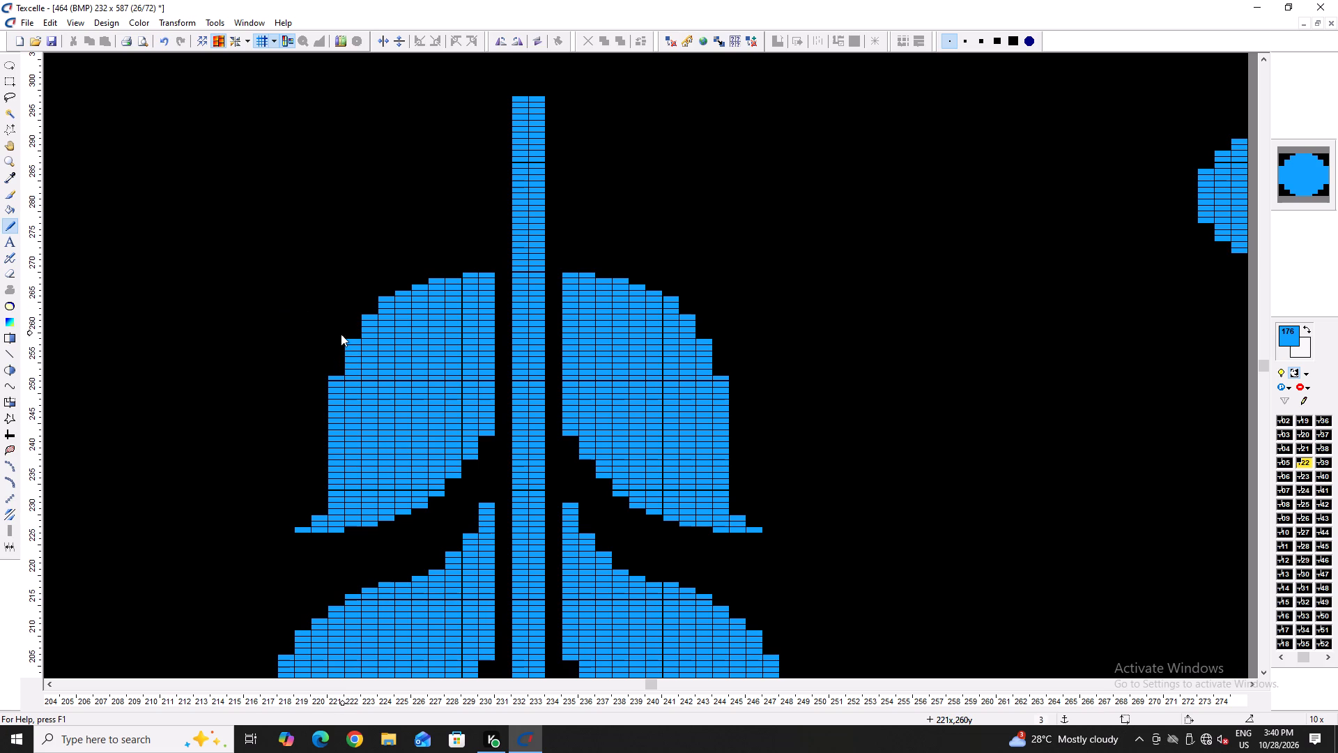
pyautogui.scroll(3, 348, 354)
pyautogui.rightClick(337, 533)
pyautogui.moveTo(362, 462); pyautogui.dragTo(362, 472, button='right')
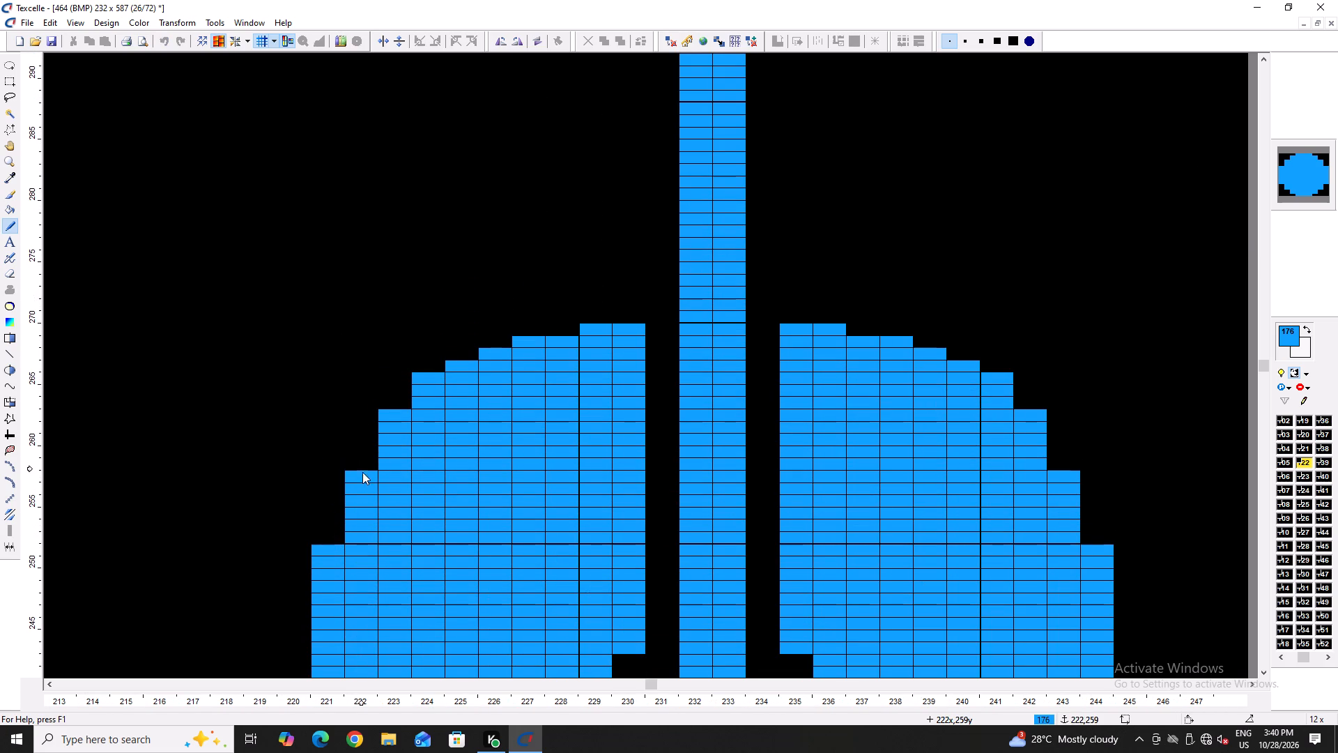
pyautogui.moveTo(362, 472); pyautogui.dragTo(362, 474, button='right')
pyautogui.moveTo(380, 434); pyautogui.dragTo(383, 413, button='right')
pyautogui.moveTo(417, 391); pyautogui.dragTo(421, 383, button='right')
pyautogui.rightClick(450, 374)
pyautogui.rightClick(452, 374)
pyautogui.rightClick(466, 363)
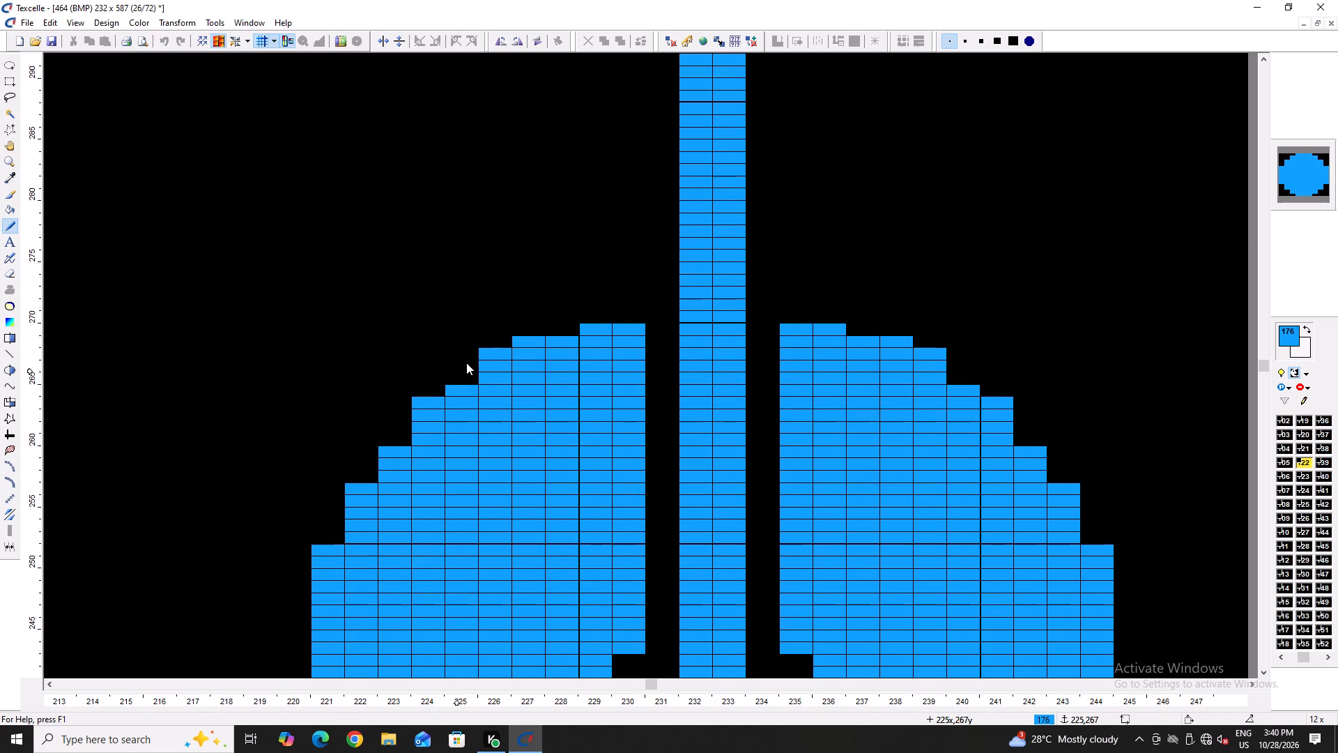
pyautogui.rightClick(477, 357)
pyautogui.rightClick(479, 356)
pyautogui.rightClick(529, 344)
pyautogui.rightClick(594, 328)
# Refine the topmost leaf pair's upper curve with a second round of erasing, forming regular steps up to the stem.
pyautogui.rightClick(438, 402)
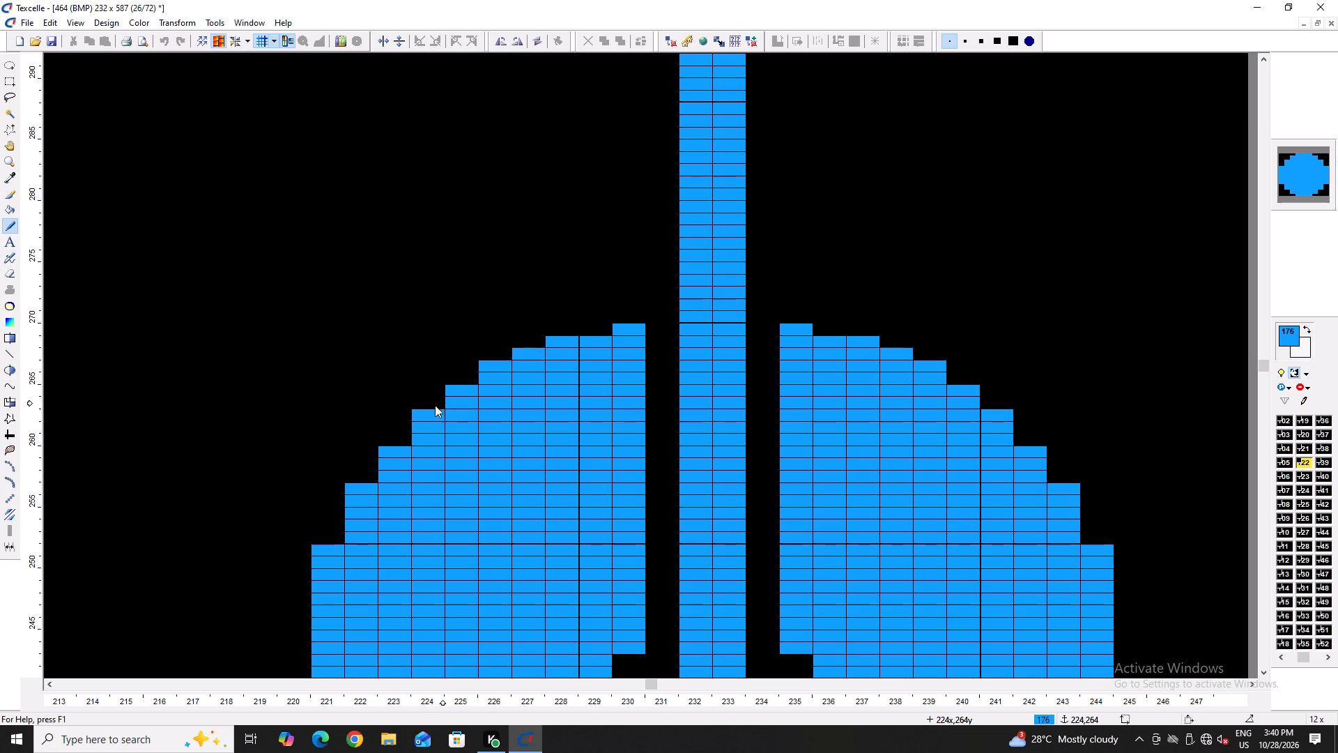
pyautogui.rightClick(362, 489)
pyautogui.rightClick(390, 450)
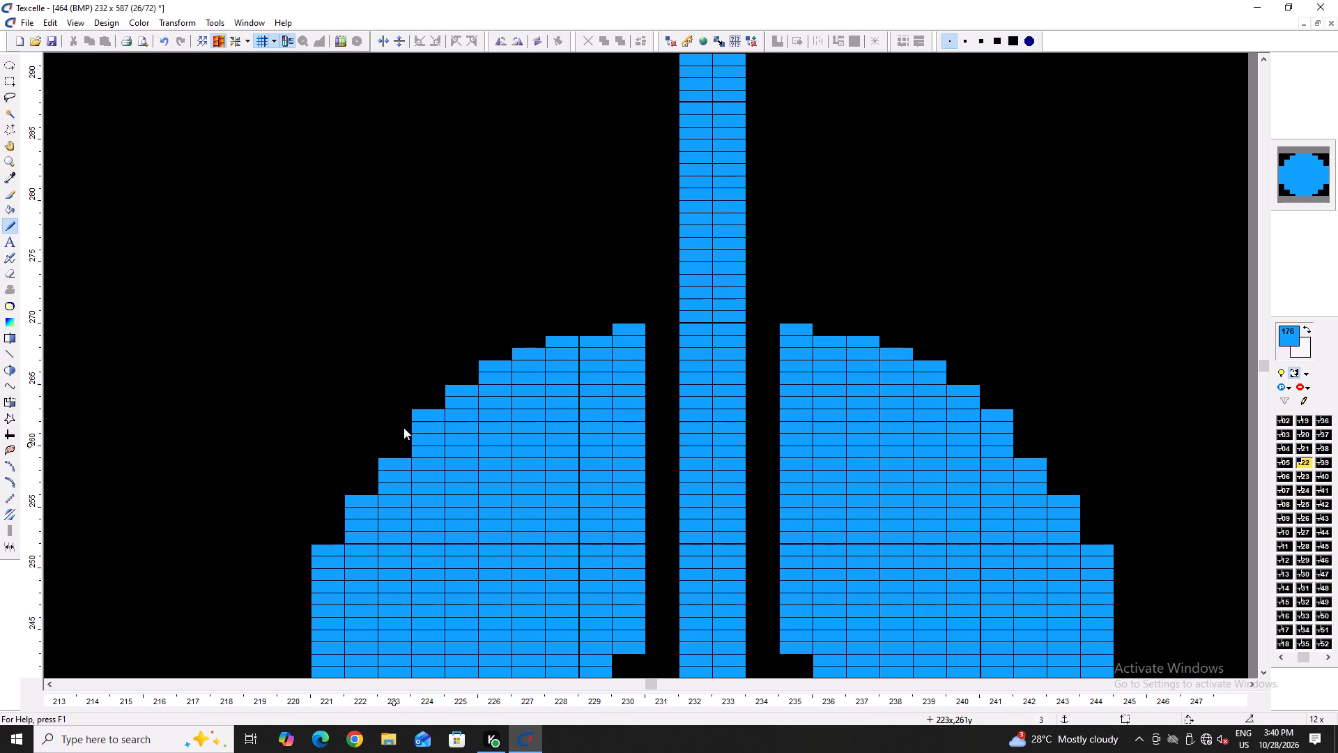
pyautogui.rightClick(413, 413)
pyautogui.keyDown('ctrl'); pyautogui.scroll(-4, 424, 425); pyautogui.keyUp('ctrl')
pyautogui.keyDown('ctrl'); pyautogui.scroll(4, 450, 413); pyautogui.keyUp('ctrl')
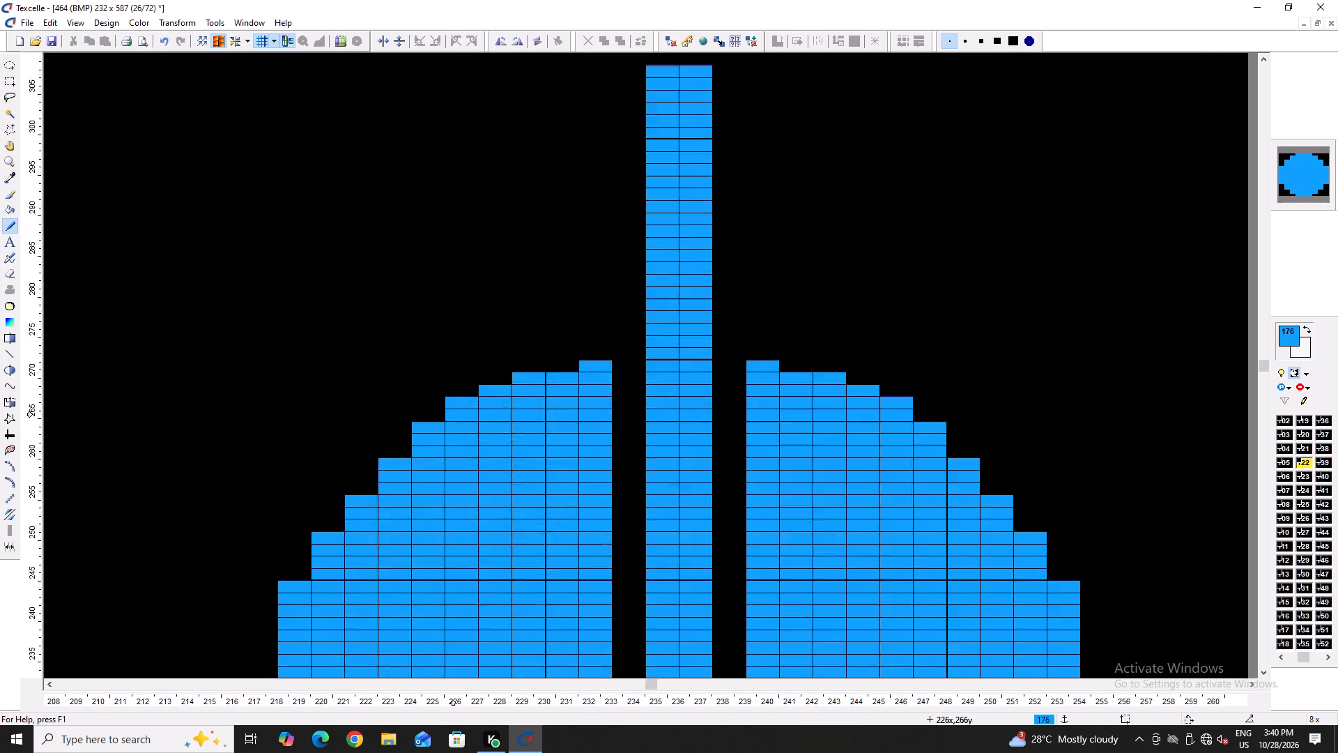
pyautogui.keyDown('ctrl'); pyautogui.scroll(1, 450, 413); pyautogui.keyUp('ctrl')
pyautogui.rightClick(422, 425)
pyautogui.rightClick(422, 424)
pyautogui.rightClick(445, 388)
pyautogui.rightClick(448, 386)
pyautogui.rightClick(492, 372)
pyautogui.rightClick(493, 372)
pyautogui.rightClick(541, 349)
pyautogui.rightClick(546, 349)
pyautogui.moveTo(607, 346); pyautogui.dragTo(613, 346, button='right')
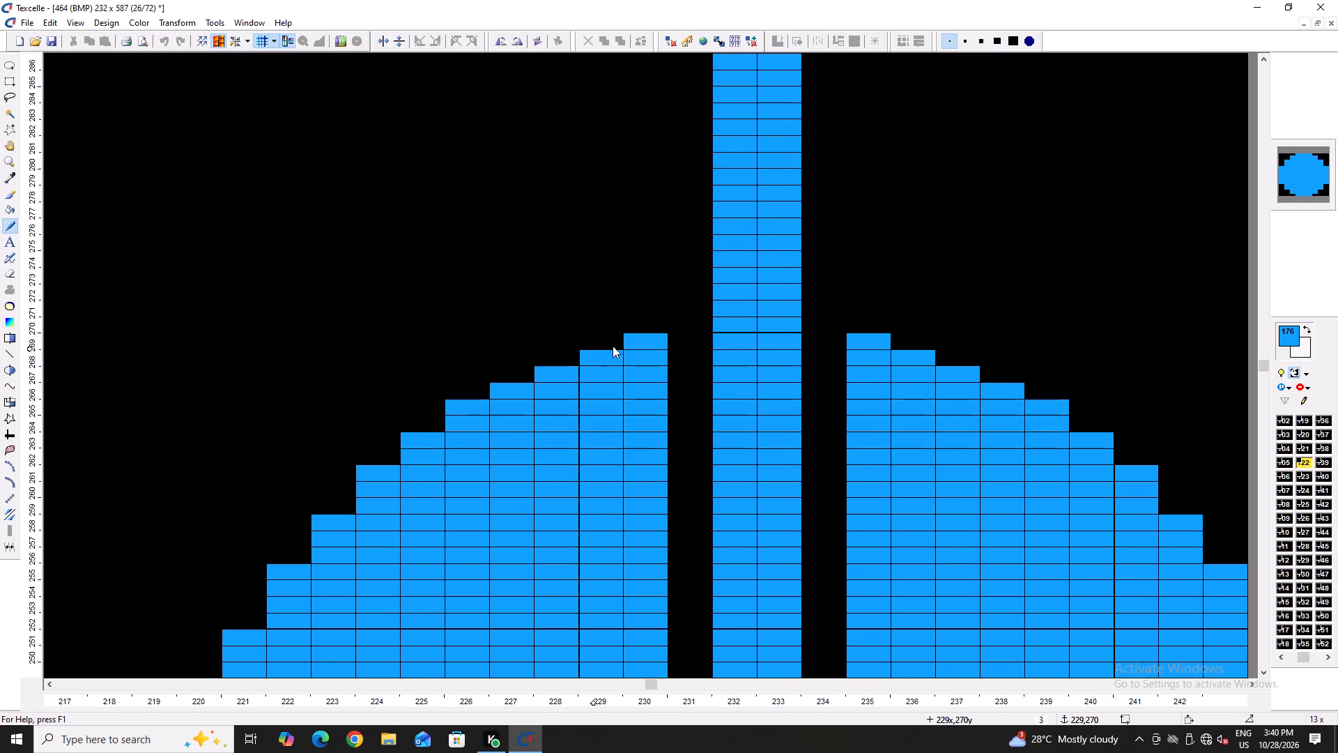
# Erase the highest pixels of the topmost leaf pair beside the stem, and repaint the edge pixels just below.
pyautogui.moveTo(613, 346); pyautogui.dragTo(661, 351, button='right')
pyautogui.rightClick(662, 351)
pyautogui.moveTo(655, 348); pyautogui.dragTo(641, 344, button='right')
pyautogui.rightClick(639, 344)
pyautogui.click(633, 368)
pyautogui.click(636, 356)
# Erase the protruding tip pixels of the third leaf pair from the top and extend the remaining outer edge slightly downward.
pyautogui.keyDown('ctrl'); pyautogui.scroll(-6, 636, 391); pyautogui.keyUp('ctrl')
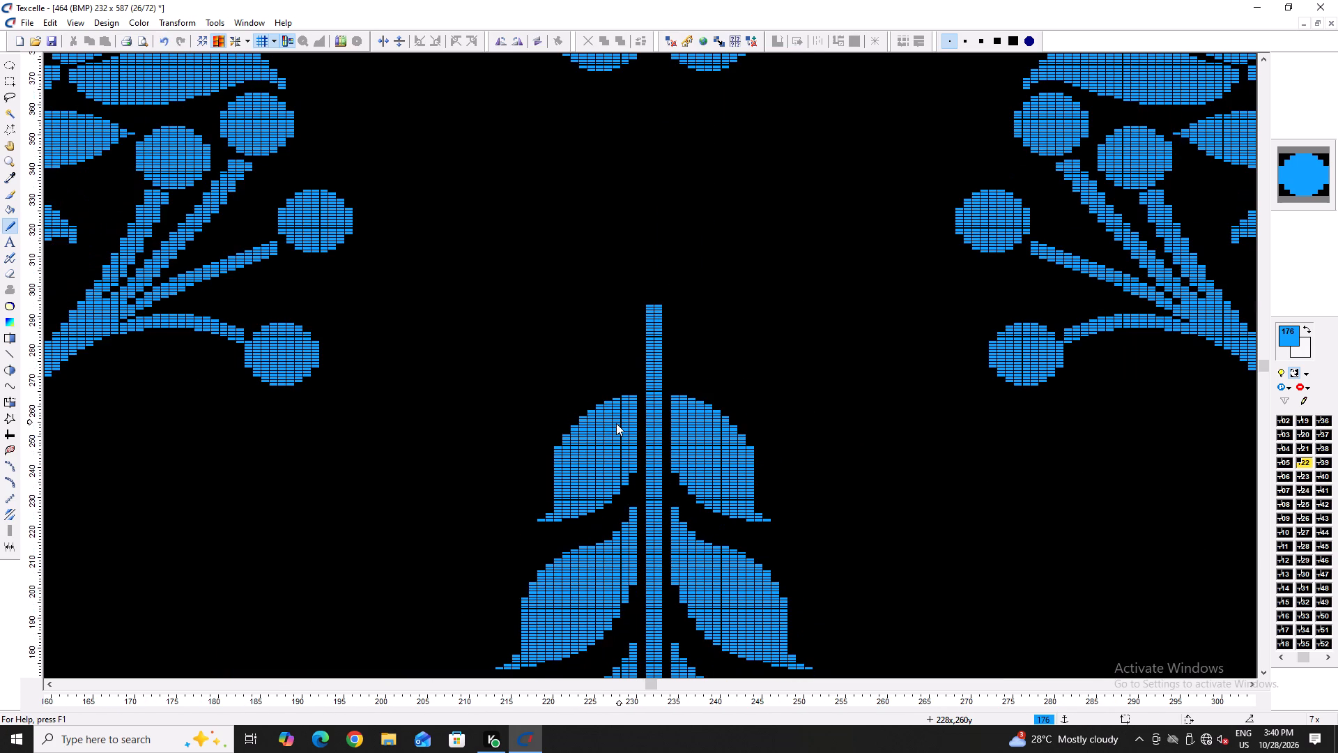
pyautogui.keyDown('ctrl'); pyautogui.scroll(-2, 645, 377); pyautogui.keyUp('ctrl')
pyautogui.scroll(-2, 730, 447)
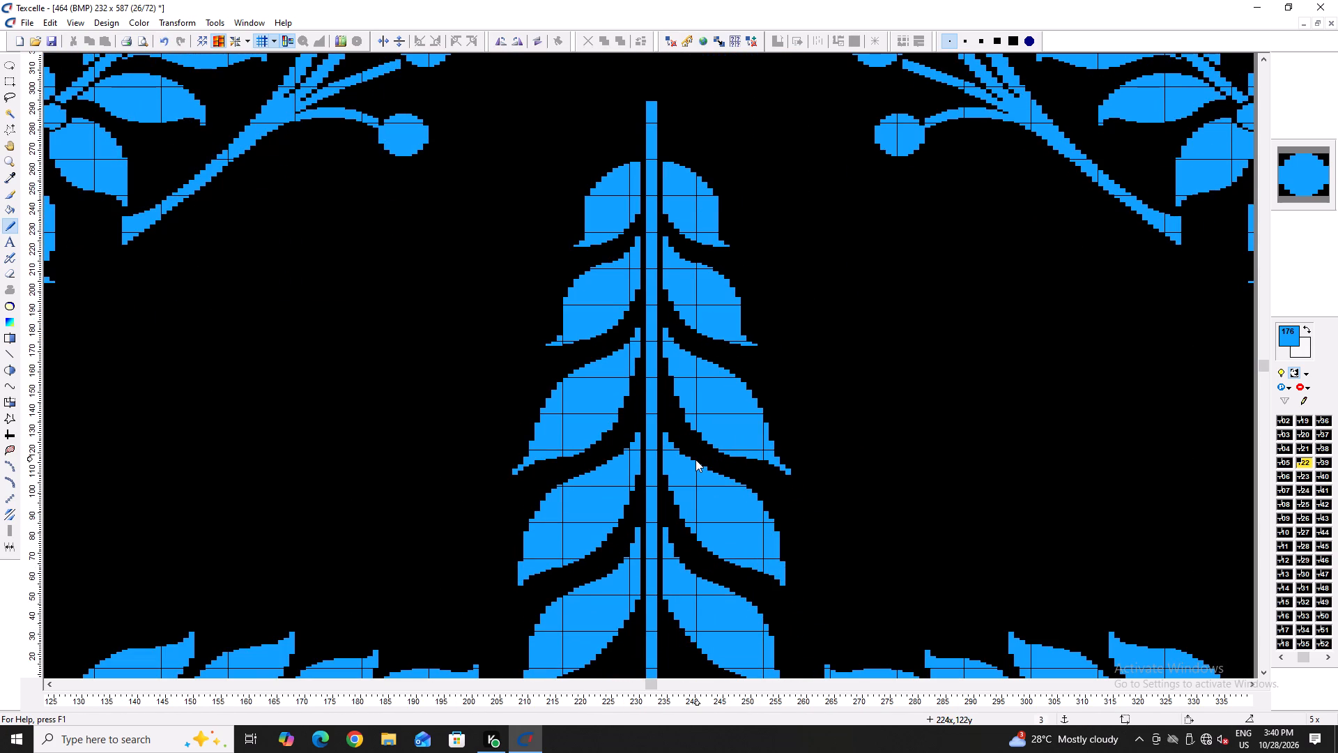
pyautogui.keyDown('ctrl'); pyautogui.scroll(5, 505, 494); pyautogui.keyUp('ctrl')
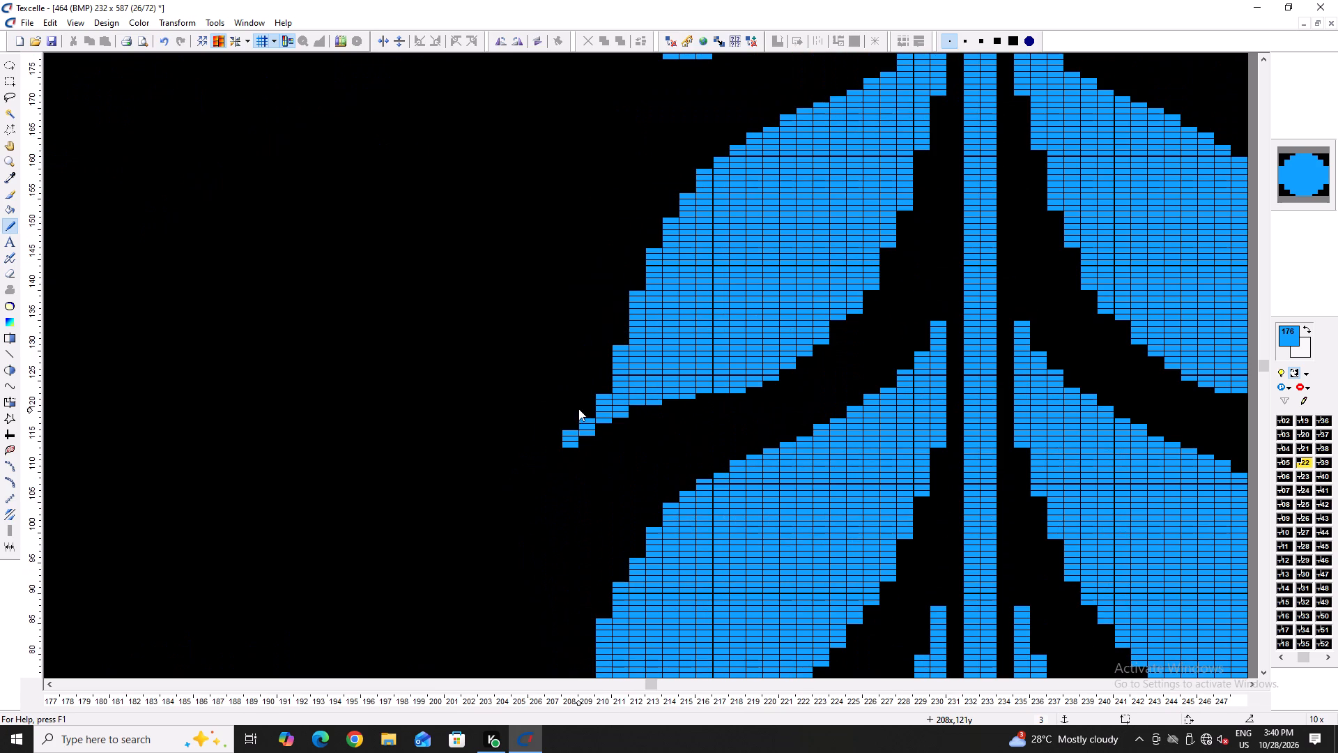
pyautogui.moveTo(576, 417); pyautogui.dragTo(576, 450, button='right')
pyautogui.rightClick(576, 450)
pyautogui.moveTo(583, 416); pyautogui.dragTo(586, 439, button='right')
pyautogui.rightClick(586, 439)
pyautogui.moveTo(604, 420); pyautogui.dragTo(603, 433)
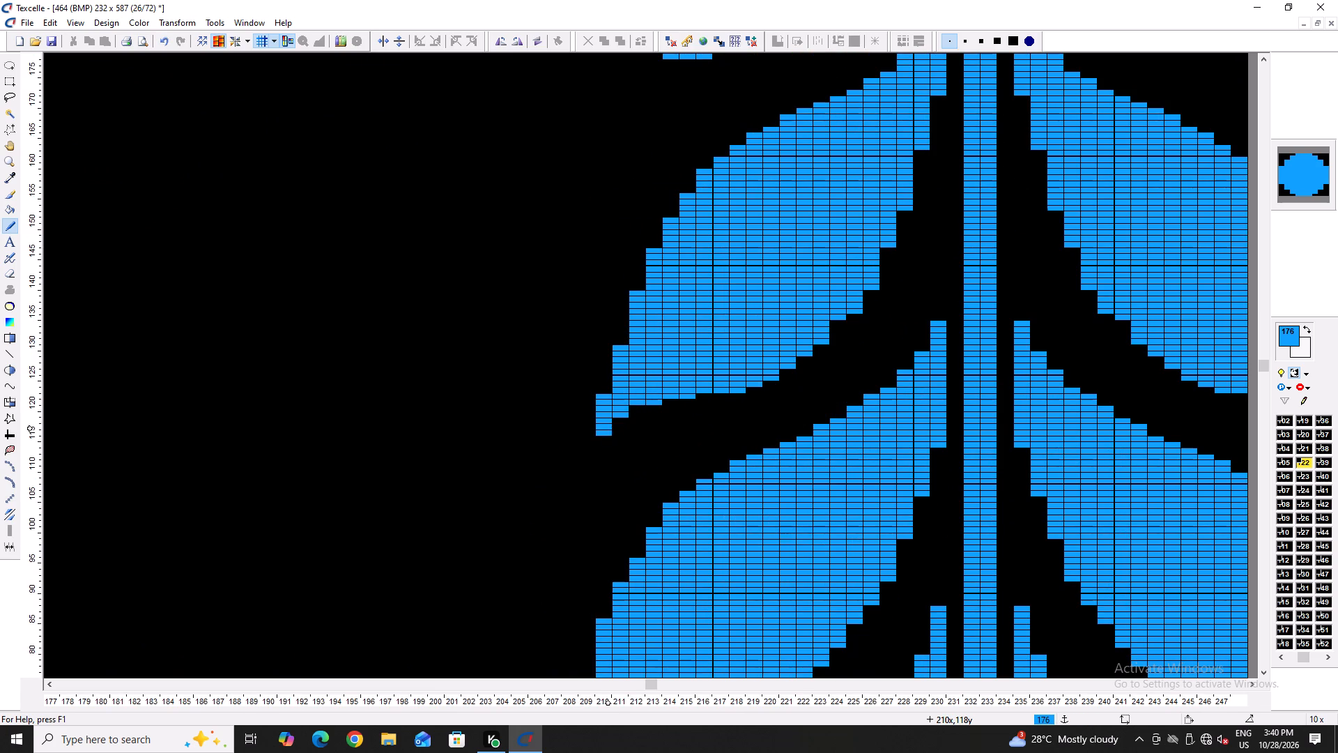
# Fill in the outer edge above the fourth leaf pair's tips and erase the uneven edge pixel higher up the curve.
pyautogui.keyDown('ctrl'); pyautogui.scroll(-4, 609, 425); pyautogui.keyUp('ctrl')
pyautogui.scroll(-1, 731, 455)
pyautogui.keyDown('ctrl'); pyautogui.scroll(3, 664, 458); pyautogui.keyUp('ctrl')
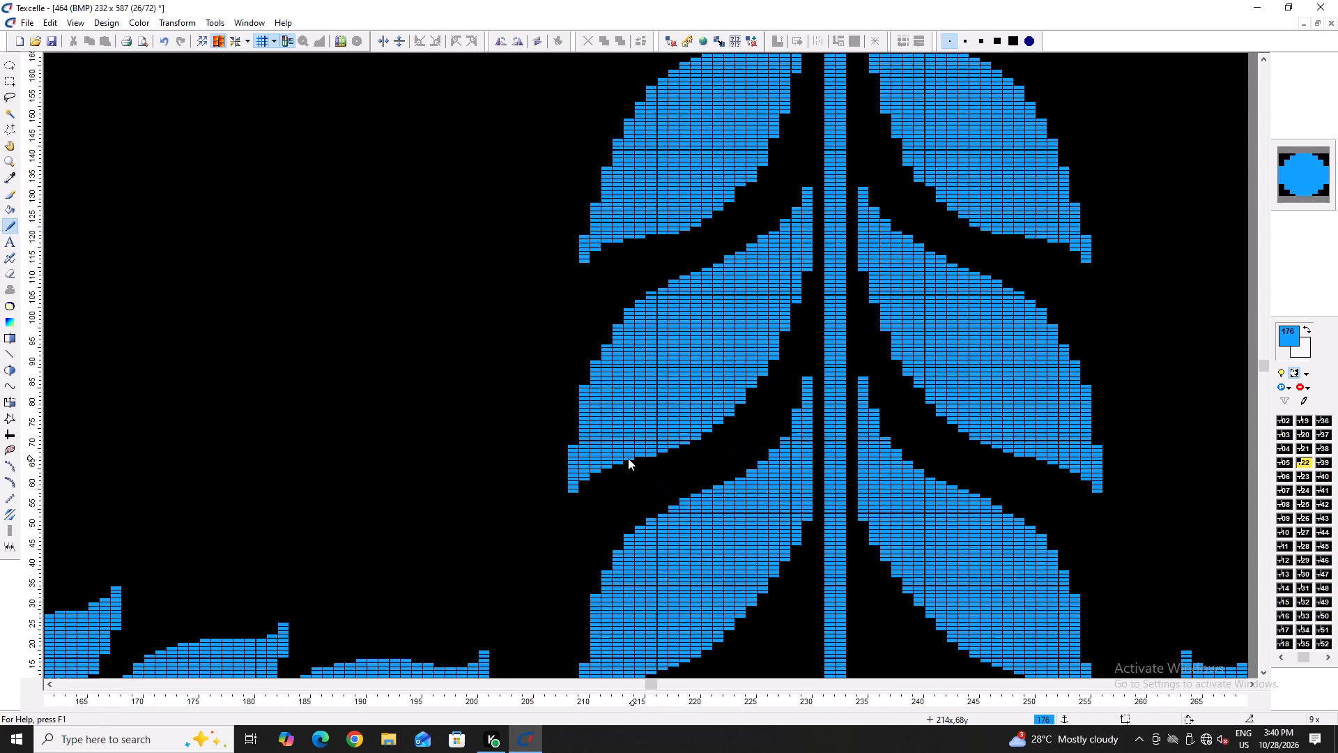
pyautogui.keyDown('ctrl'); pyautogui.scroll(1, 628, 458); pyautogui.keyUp('ctrl')
pyautogui.moveTo(530, 410); pyautogui.dragTo(536, 446)
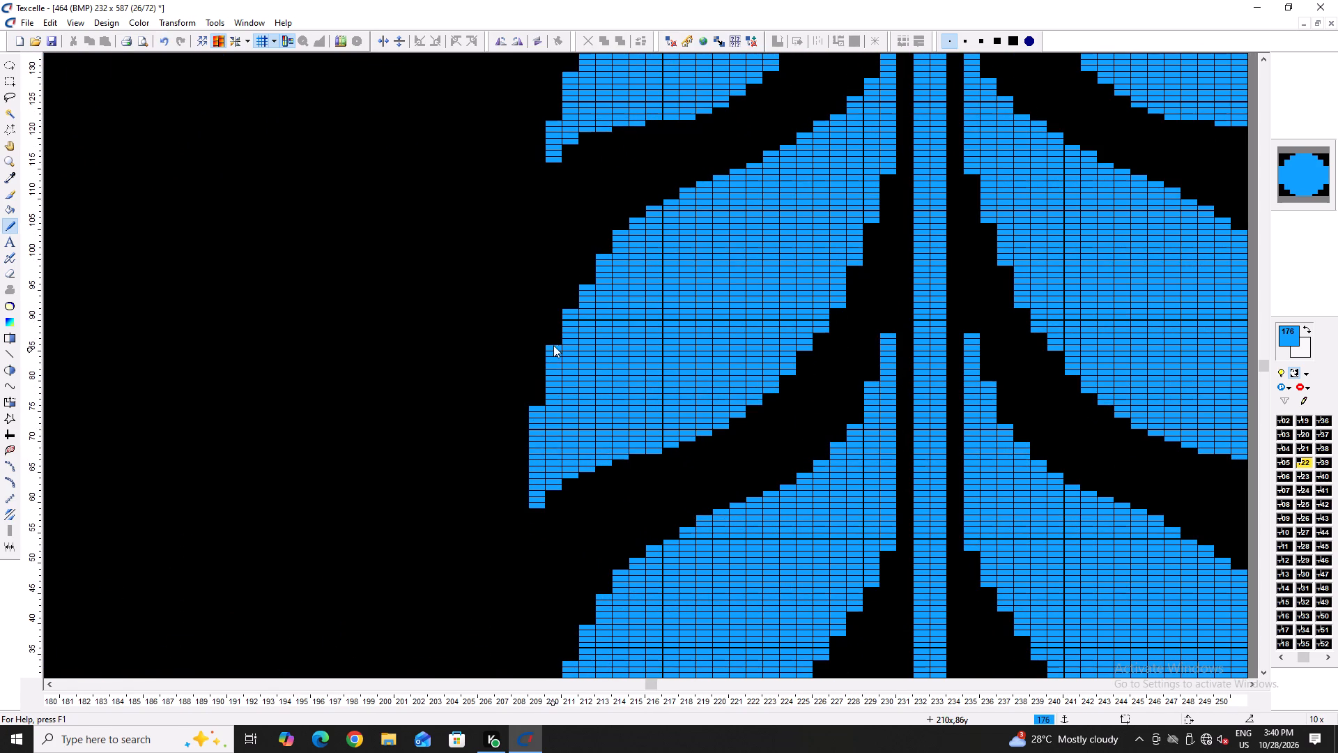
pyautogui.rightClick(568, 309)
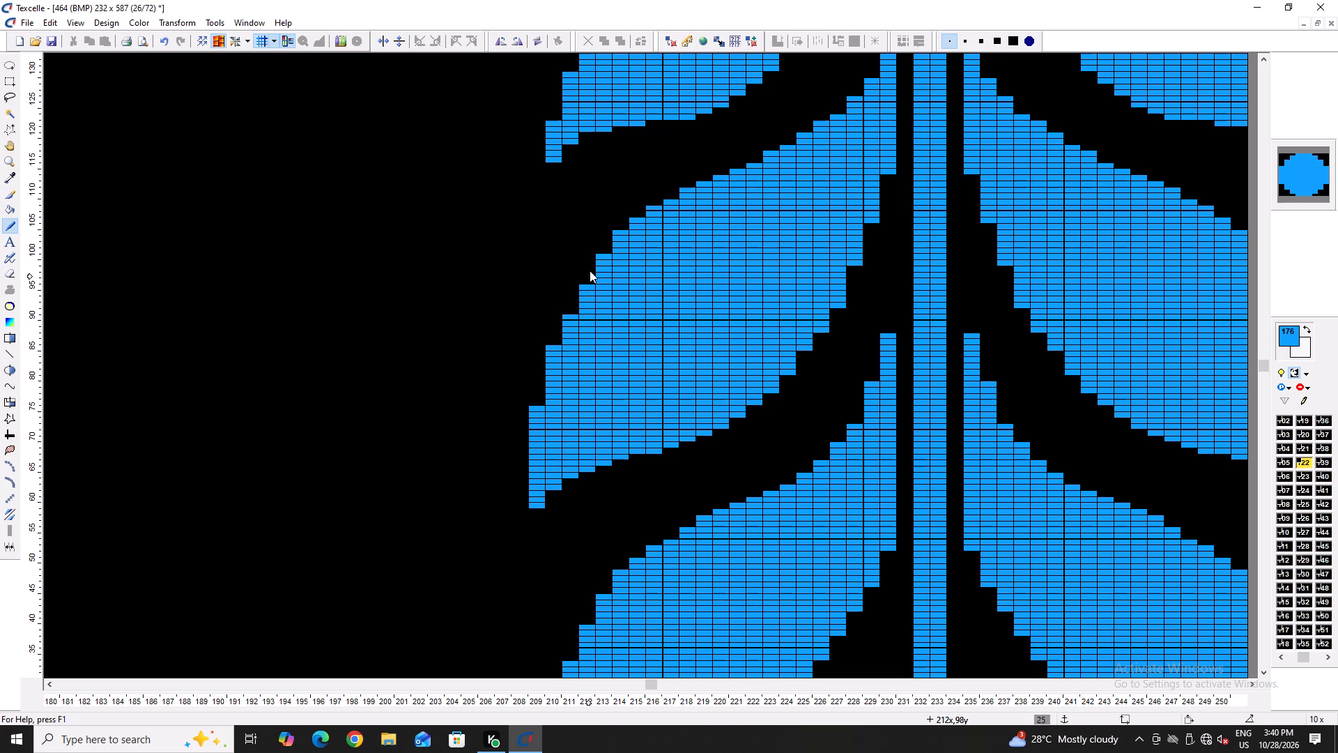
# On the horizontal branch, trim edge pixels of the largest leaf pair's lower curve and the narrow notch beside the branch stem.
pyautogui.keyDown('ctrl'); pyautogui.scroll(-4, 602, 250); pyautogui.keyUp('ctrl')
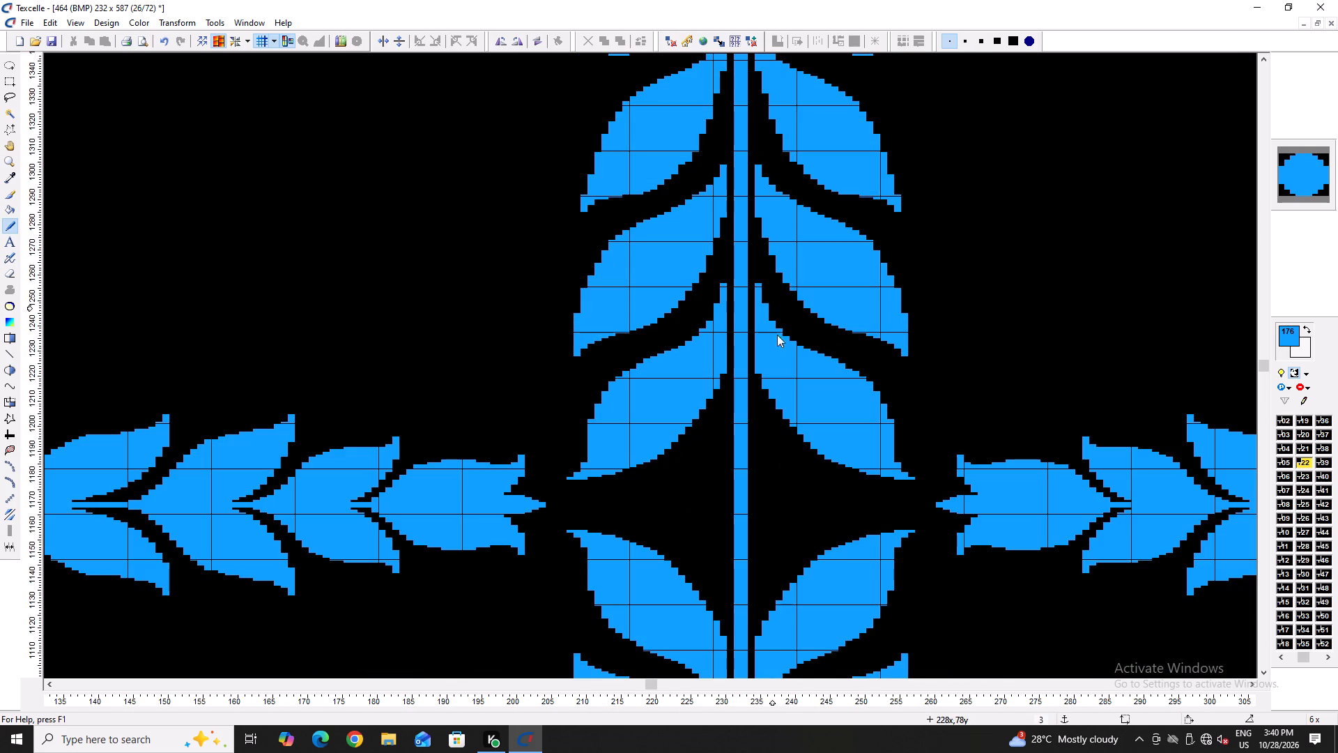
pyautogui.keyDown('ctrl'); pyautogui.scroll(2, 679, 468); pyautogui.keyUp('ctrl')
pyautogui.keyDown('ctrl'); pyautogui.scroll(-2, 569, 473); pyautogui.keyUp('ctrl')
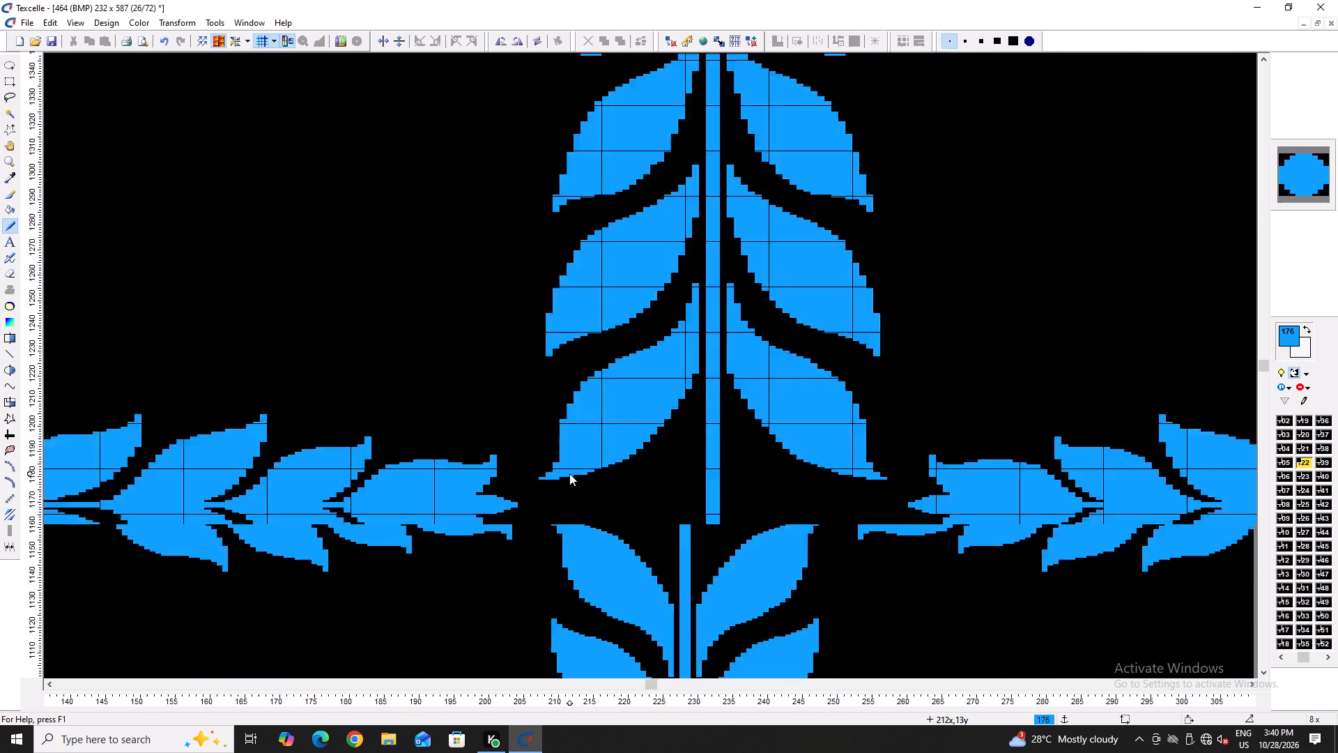
pyautogui.keyDown('ctrl'); pyautogui.scroll(-2, 569, 473); pyautogui.keyUp('ctrl')
pyautogui.keyDown('ctrl'); pyautogui.scroll(3, 282, 520); pyautogui.keyUp('ctrl')
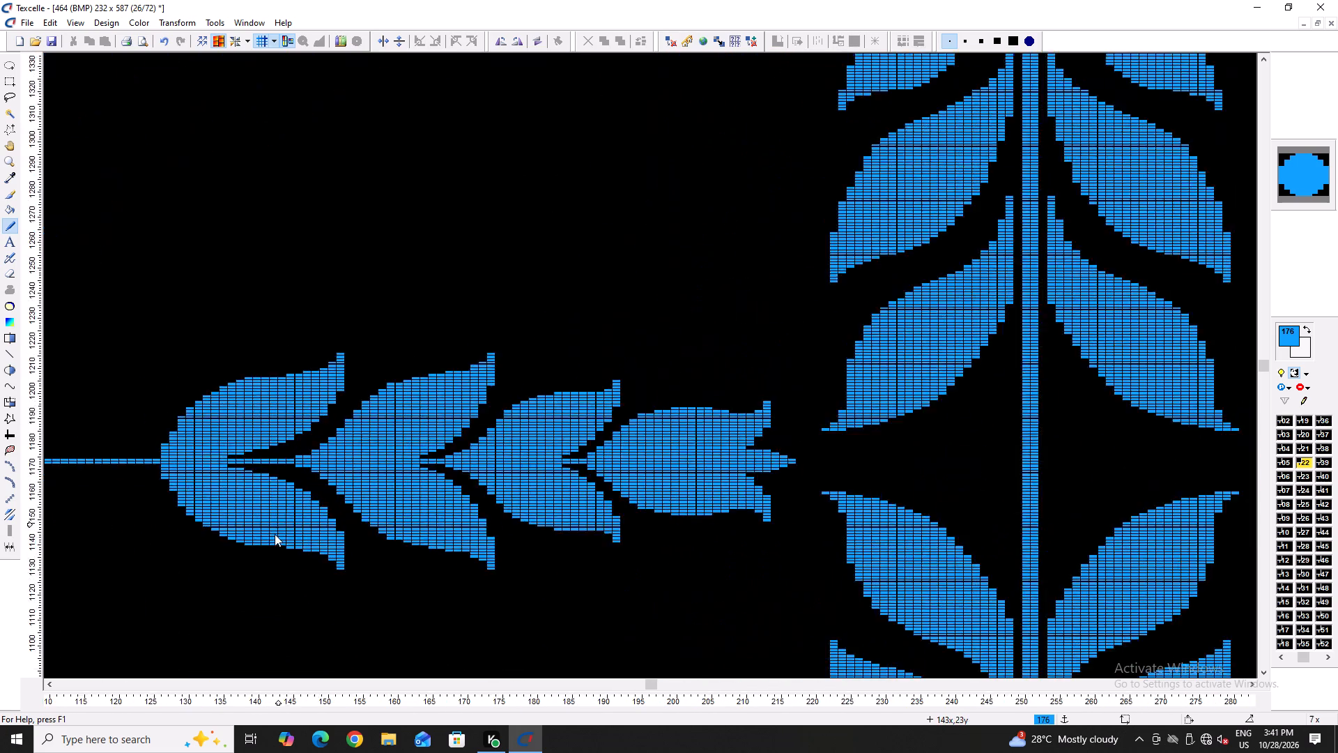
pyautogui.keyDown('ctrl'); pyautogui.scroll(3, 275, 534); pyautogui.keyUp('ctrl')
pyautogui.rightClick(219, 555)
pyautogui.keyDown('ctrl'); pyautogui.scroll(-4, 294, 568); pyautogui.keyUp('ctrl')
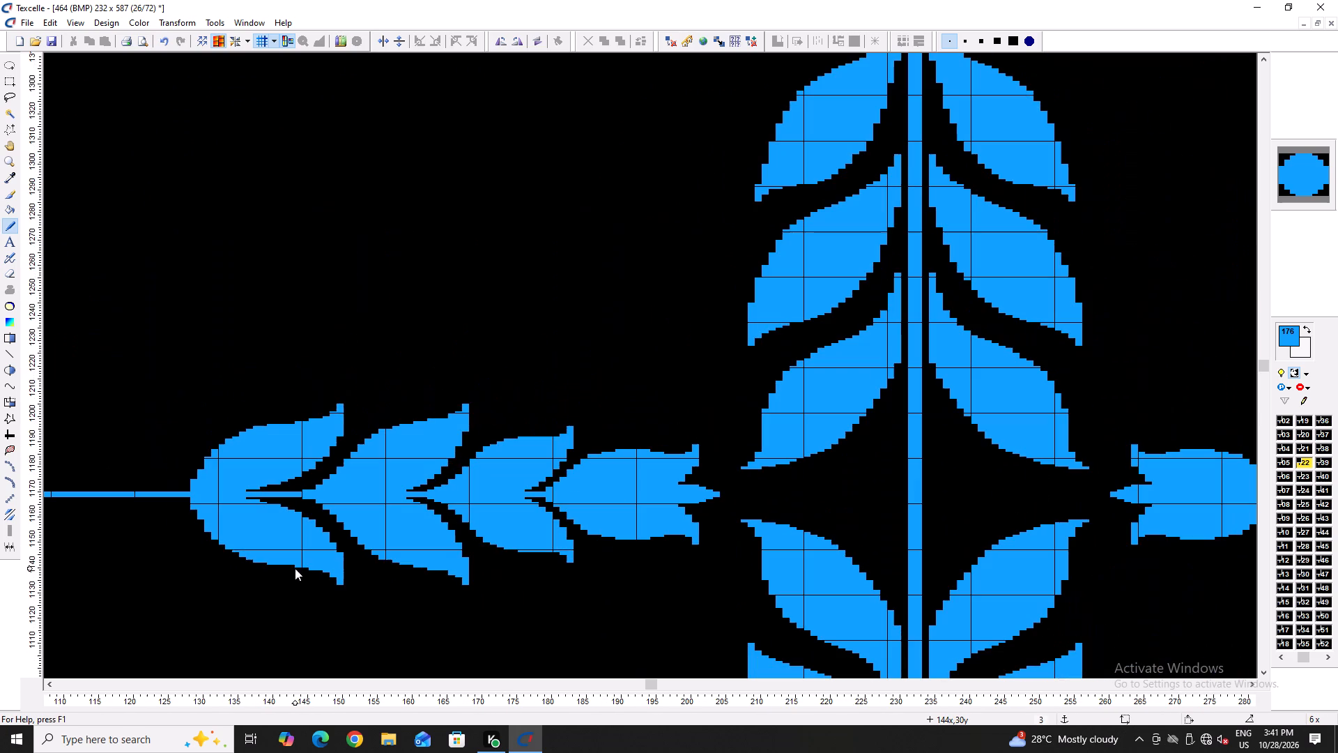
pyautogui.keyDown('ctrl'); pyautogui.scroll(6, 251, 504); pyautogui.keyUp('ctrl')
pyautogui.rightClick(238, 464)
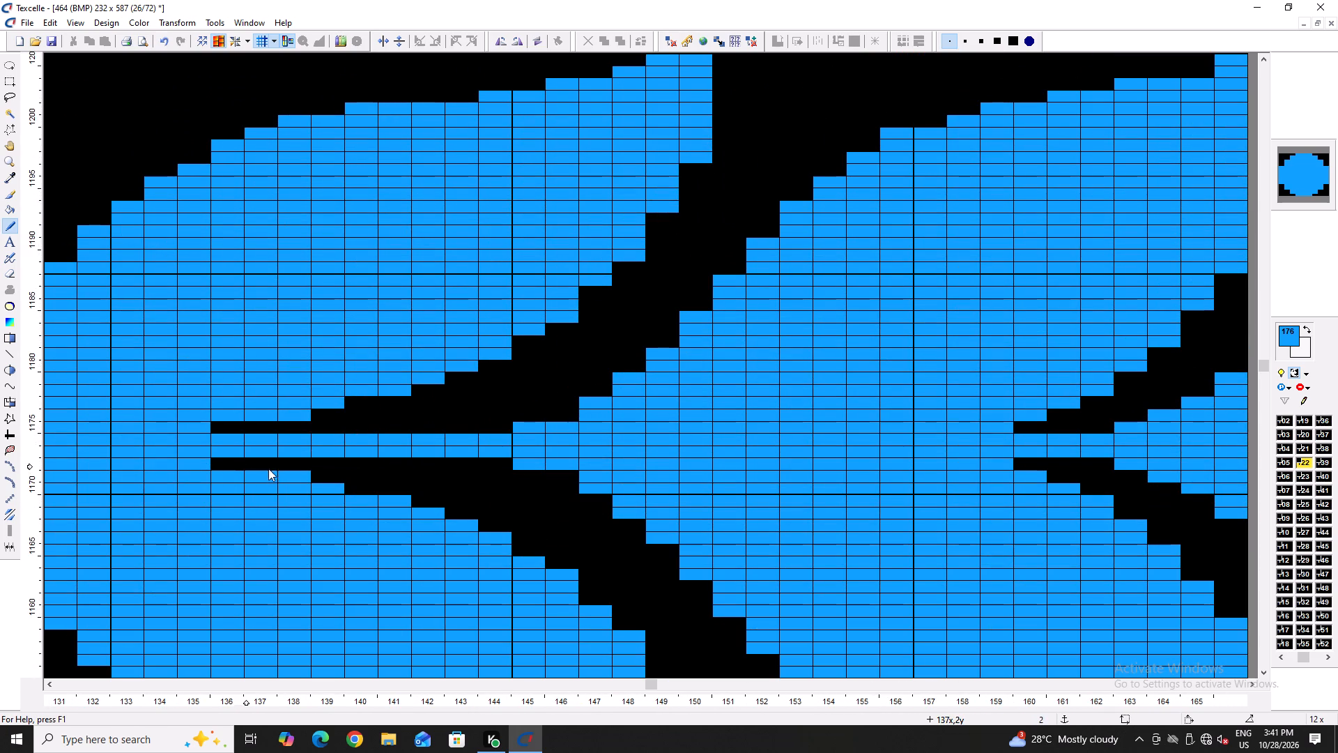
pyautogui.rightClick(305, 468)
pyautogui.rightClick(300, 472)
pyautogui.keyDown('ctrl'); pyautogui.scroll(-6, 300, 477); pyautogui.keyUp('ctrl')
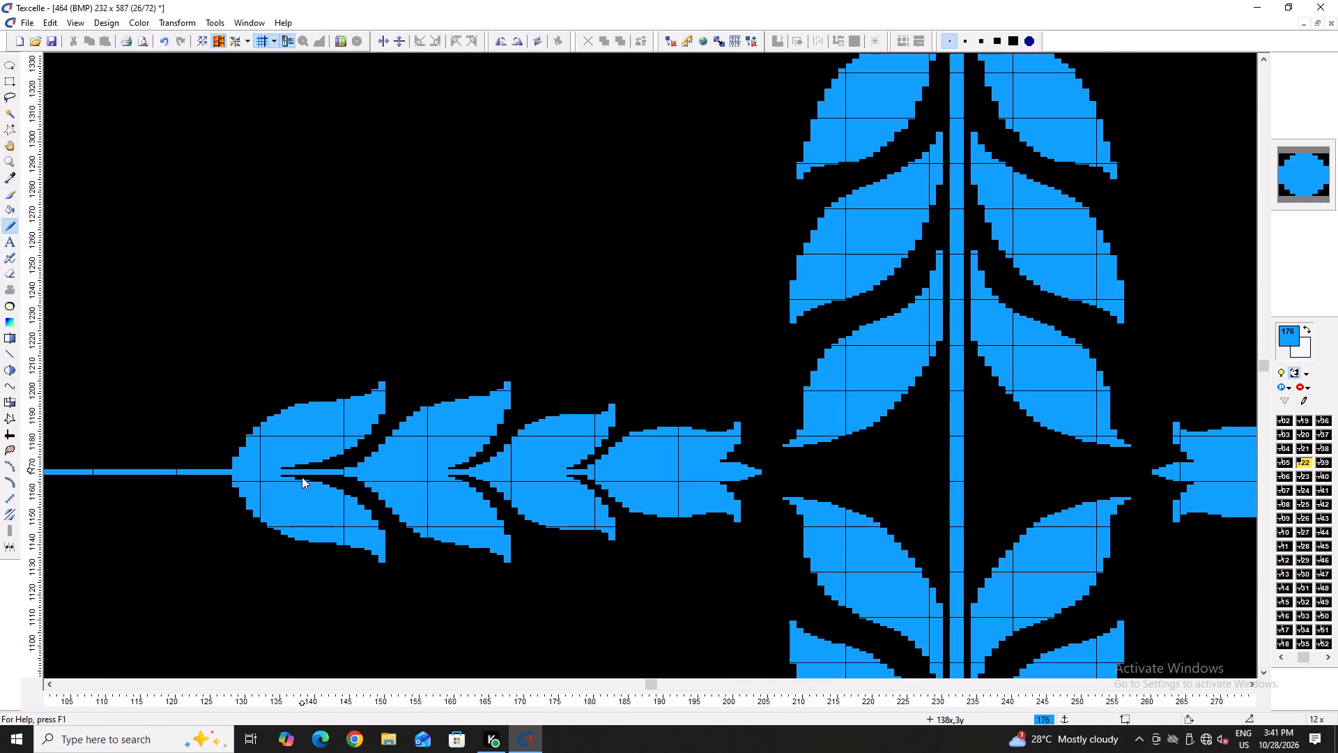
# Paint pixels where the horizontal branch's second leaf pair leaves the stem, so the base widens in gradual steps.
pyautogui.keyDown('ctrl'); pyautogui.scroll(6, 397, 448); pyautogui.keyUp('ctrl')
pyautogui.click(164, 533)
pyautogui.click(171, 526)
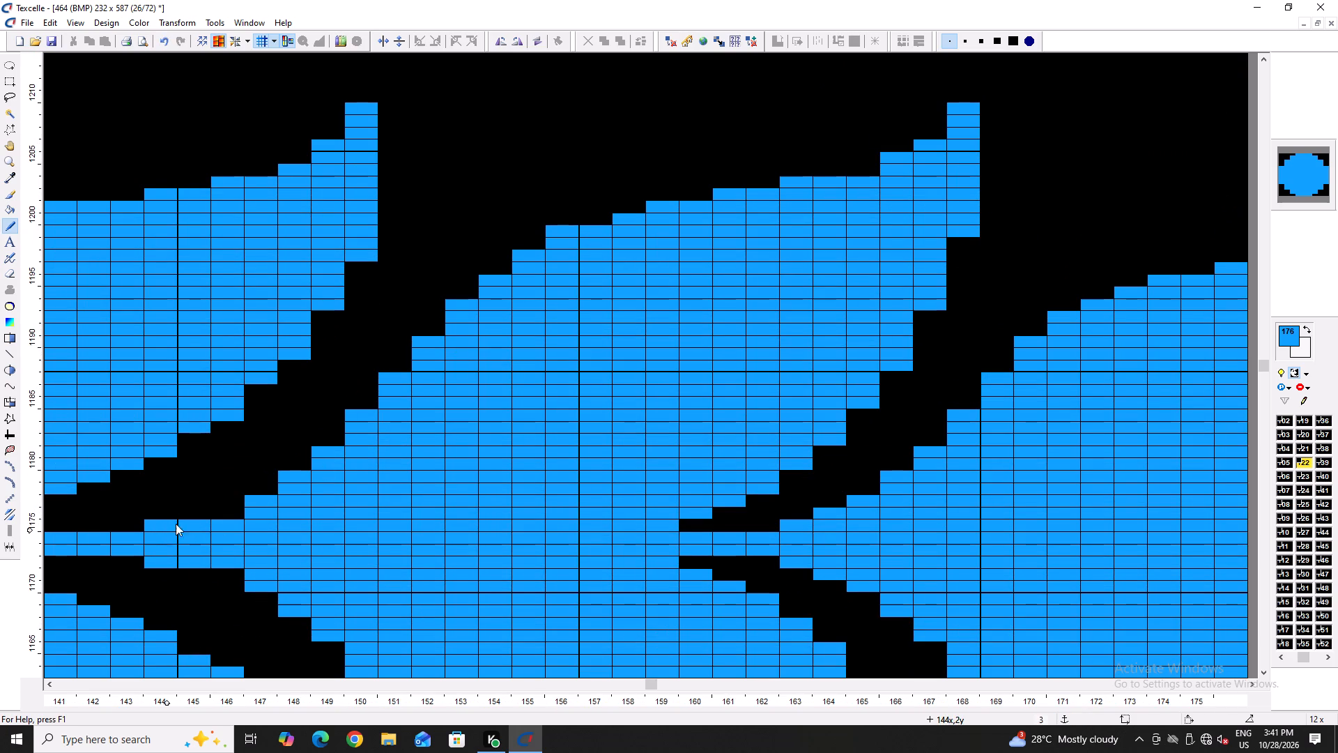
pyautogui.moveTo(243, 506); pyautogui.dragTo(226, 509)
pyautogui.rightClick(229, 499)
pyautogui.click(206, 513)
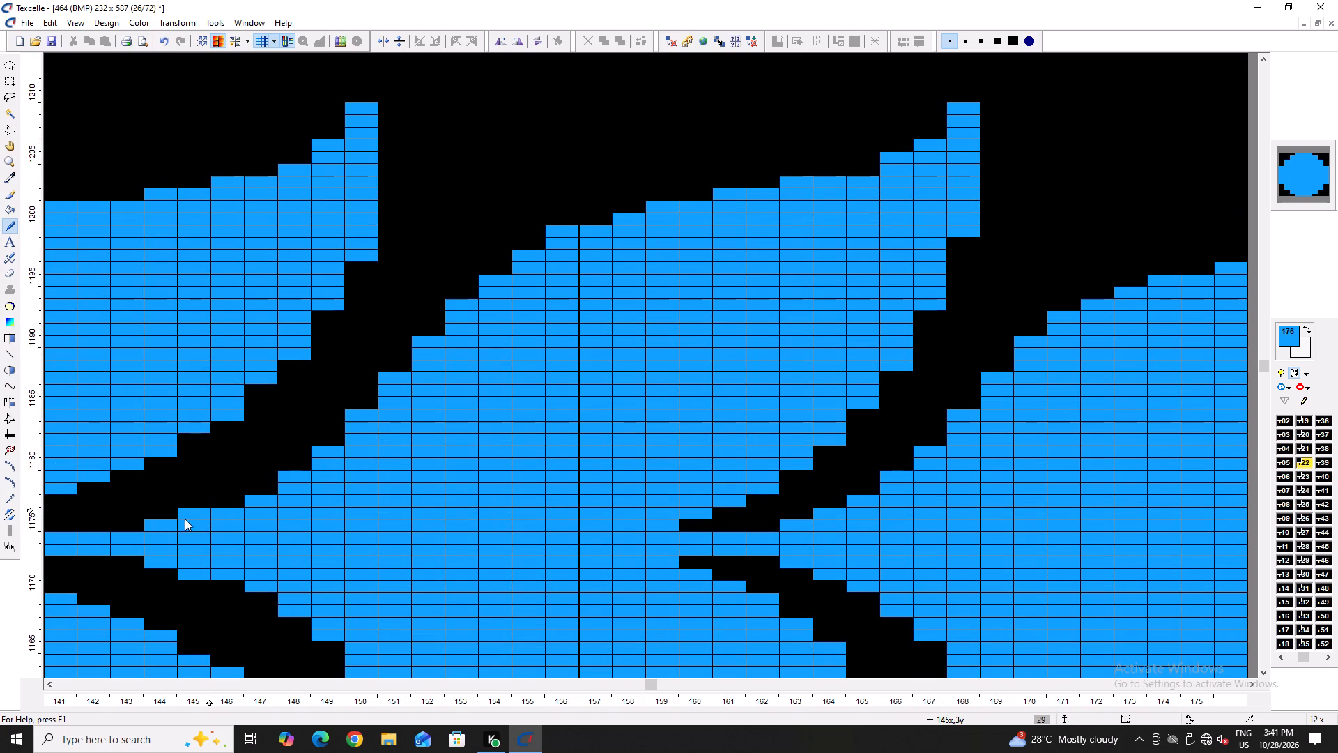
pyautogui.click(134, 531)
pyautogui.click(139, 526)
pyautogui.click(238, 495)
pyautogui.click(259, 489)
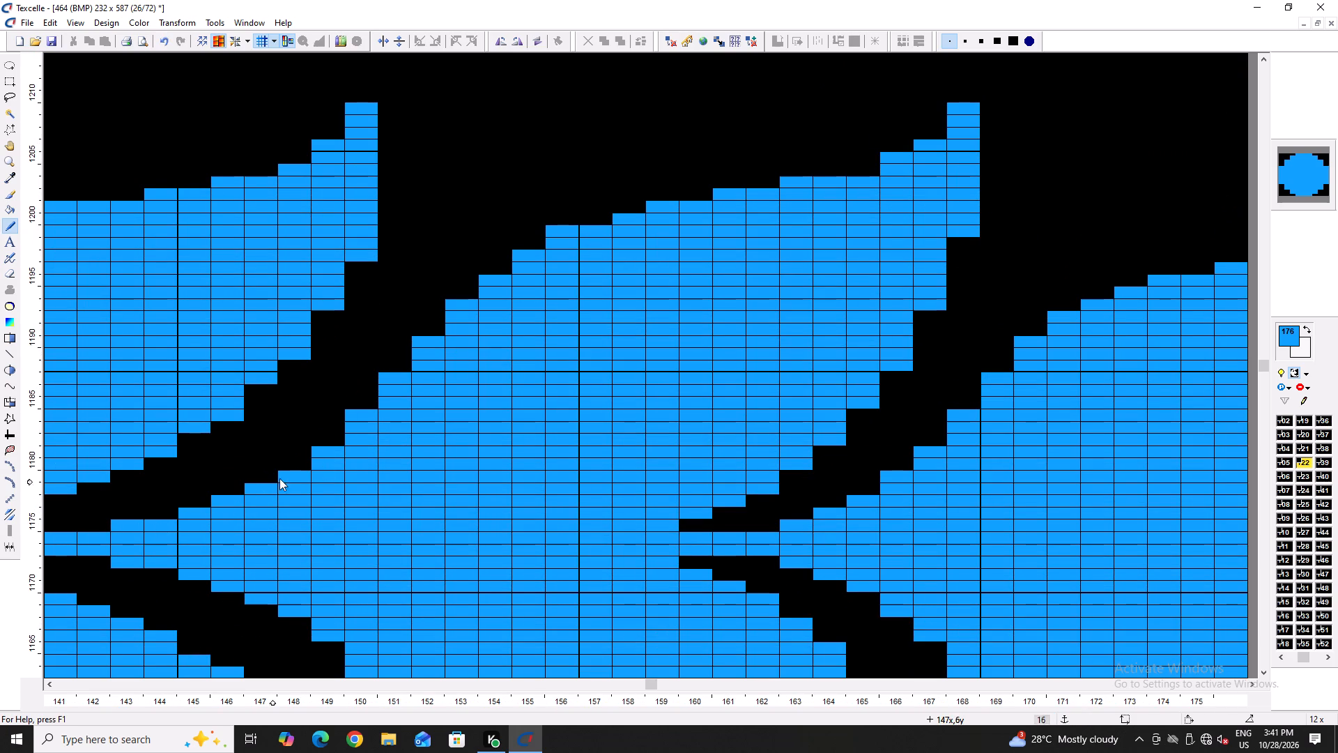
# Add single pixels along the second leaf pair's outer curve, from near the base to the tip, to even out the steps.
pyautogui.click(297, 468)
pyautogui.click(336, 439)
pyautogui.click(369, 402)
pyautogui.click(392, 371)
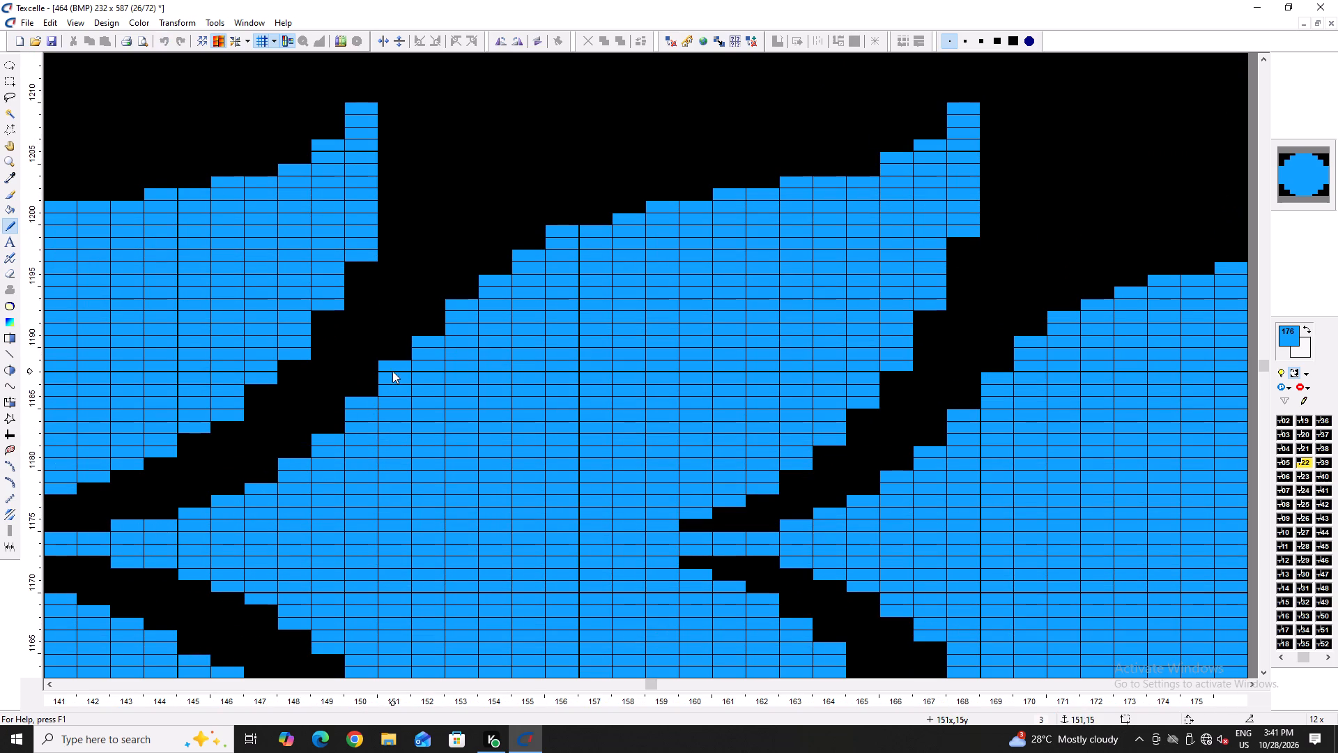
pyautogui.doubleClick(437, 325)
pyautogui.tripleClick(479, 291)
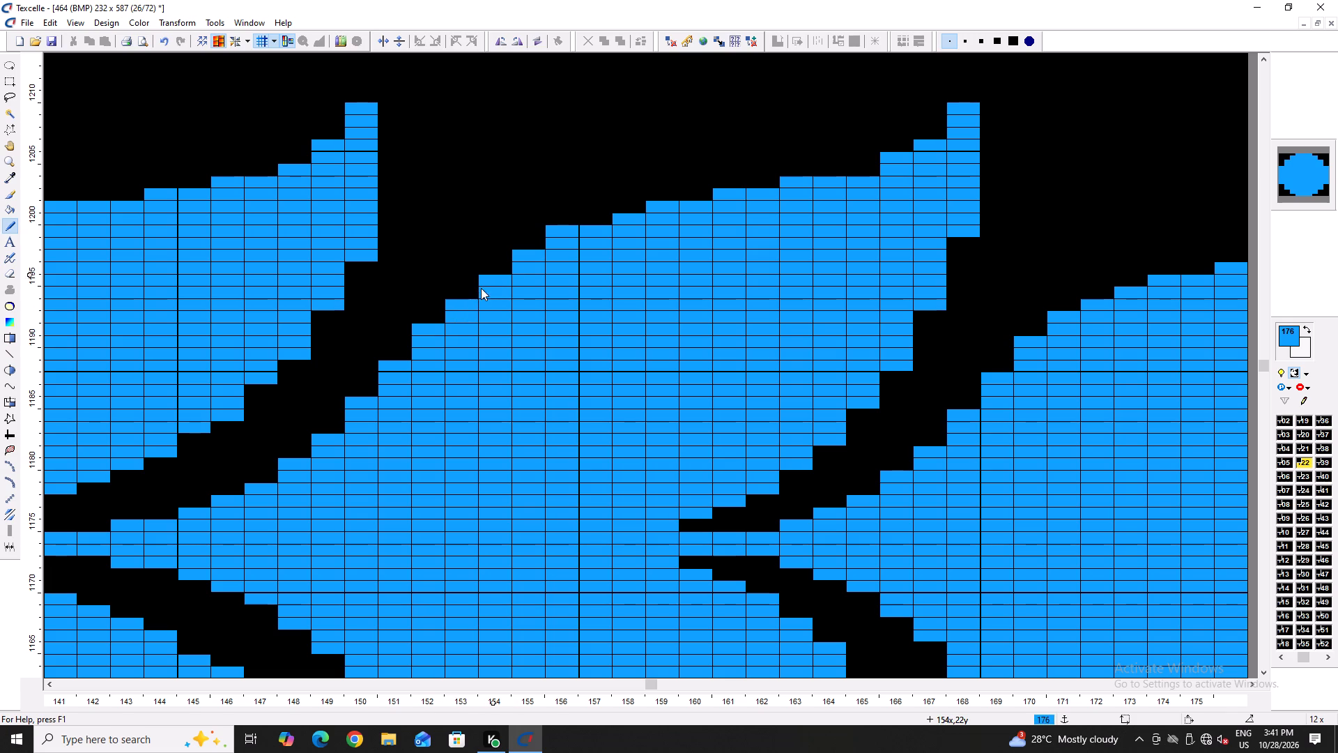
pyautogui.click(477, 292)
pyautogui.click(501, 263)
pyautogui.click(533, 243)
pyautogui.click(606, 220)
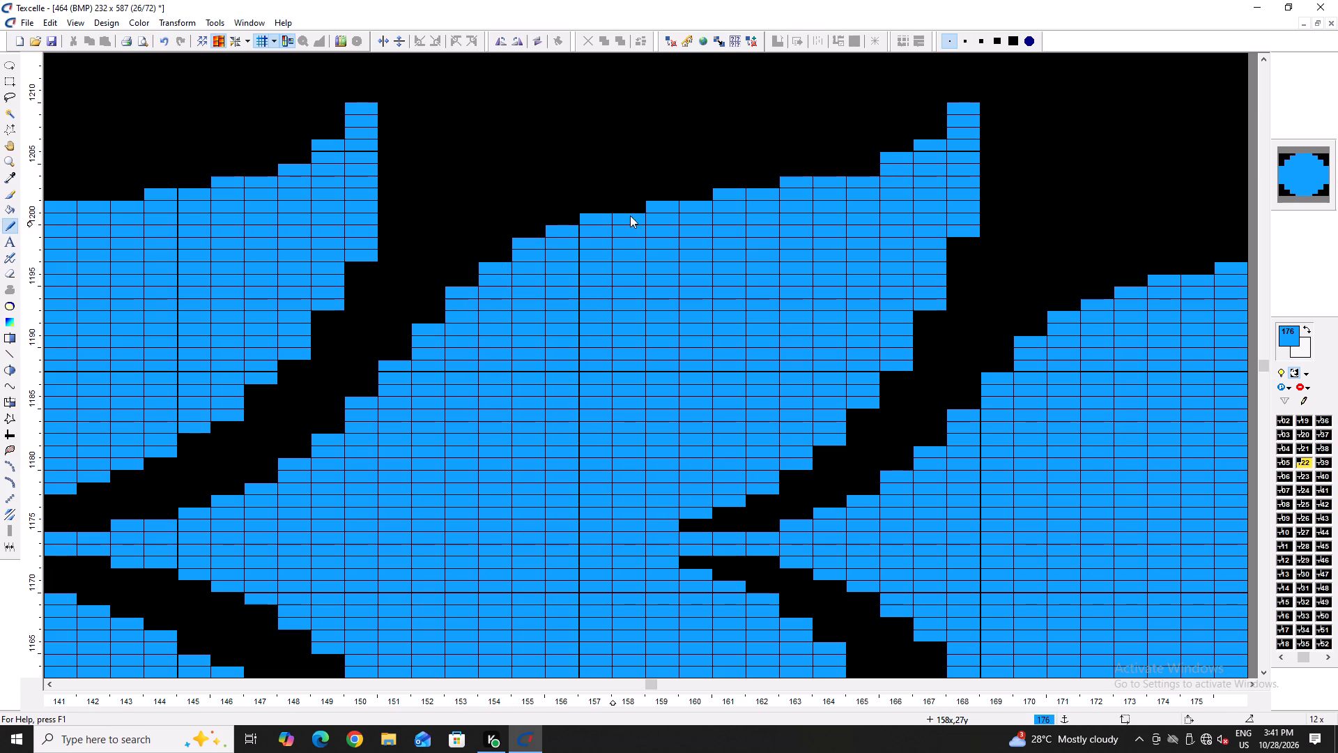
pyautogui.moveTo(652, 207); pyautogui.dragTo(645, 209)
pyautogui.click(643, 211)
pyautogui.moveTo(702, 195); pyautogui.dragTo(695, 199)
pyautogui.click(771, 181)
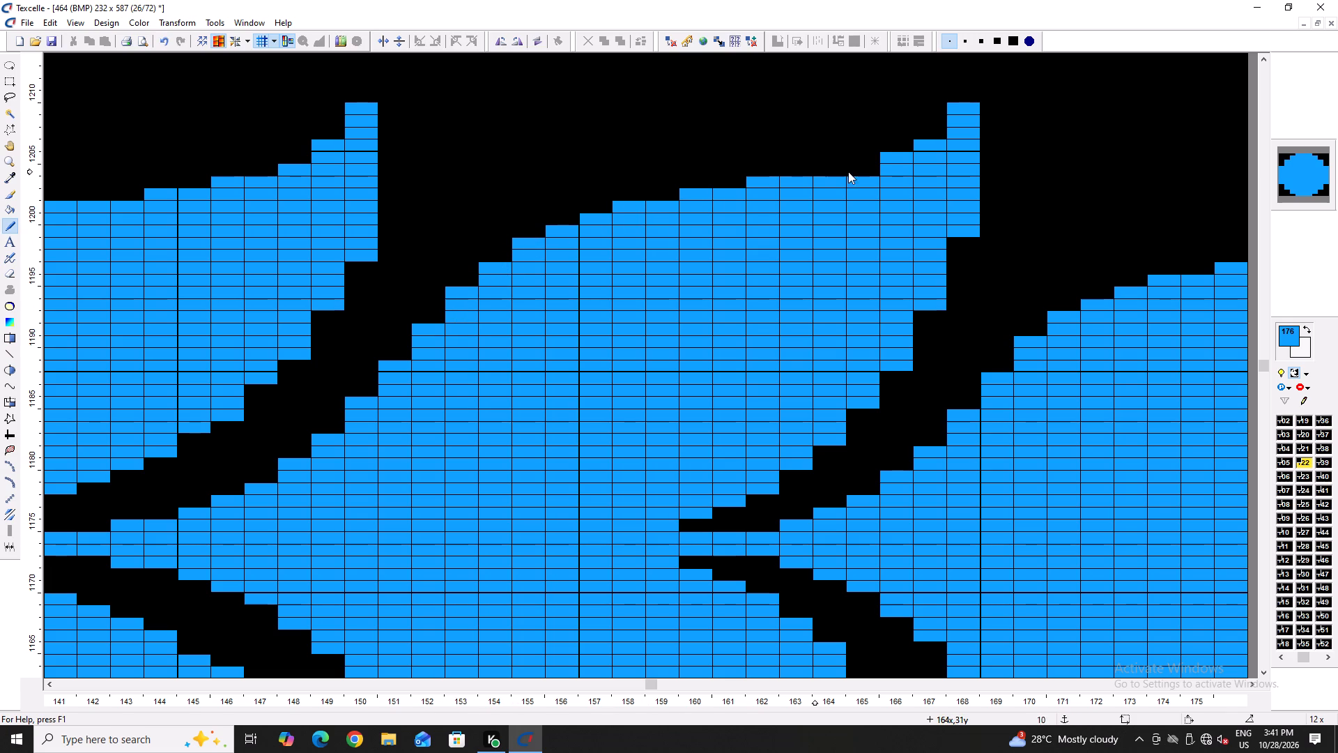
pyautogui.click(853, 170)
# Adjust the lower curve of the bud at the horizontal branch's end, adding pixels around its lowest part and erasing excess ones.
pyautogui.keyDown('ctrl'); pyautogui.scroll(-4, 785, 225); pyautogui.keyUp('ctrl')
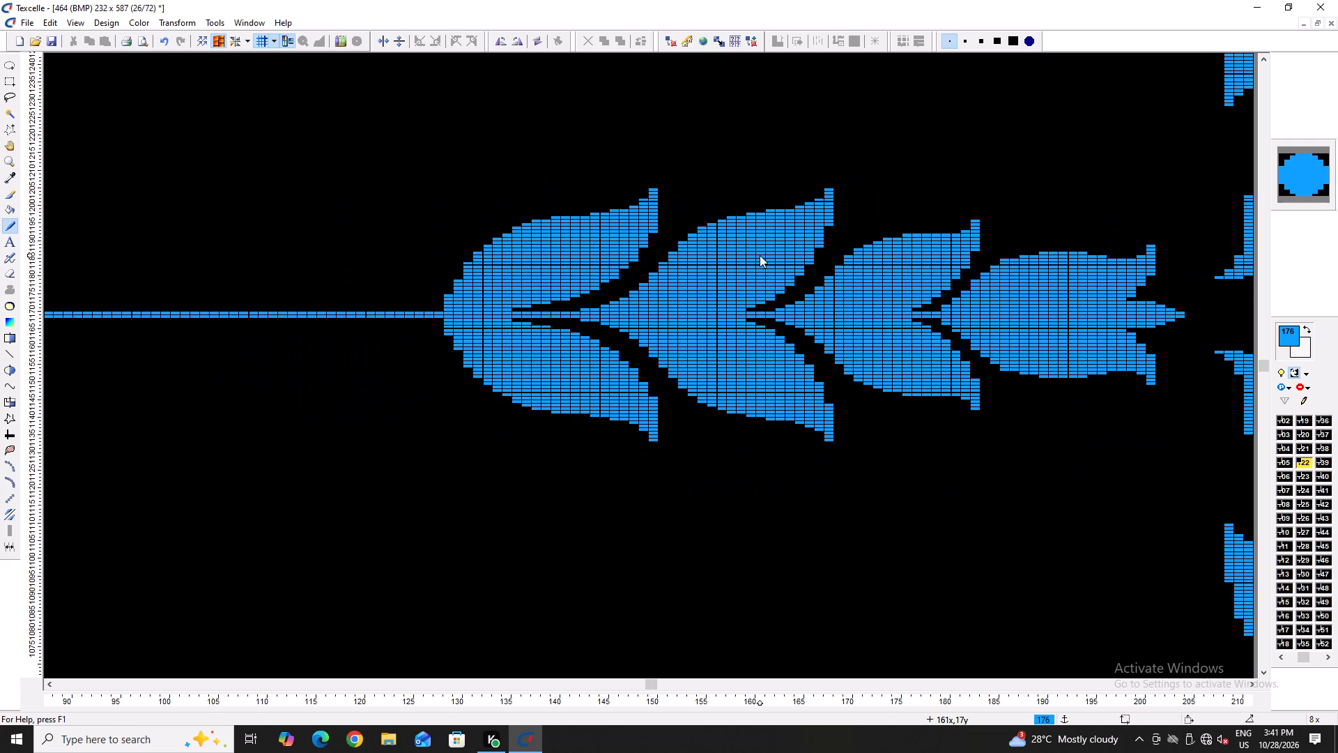
pyautogui.press('Right')
pyautogui.press('Right')
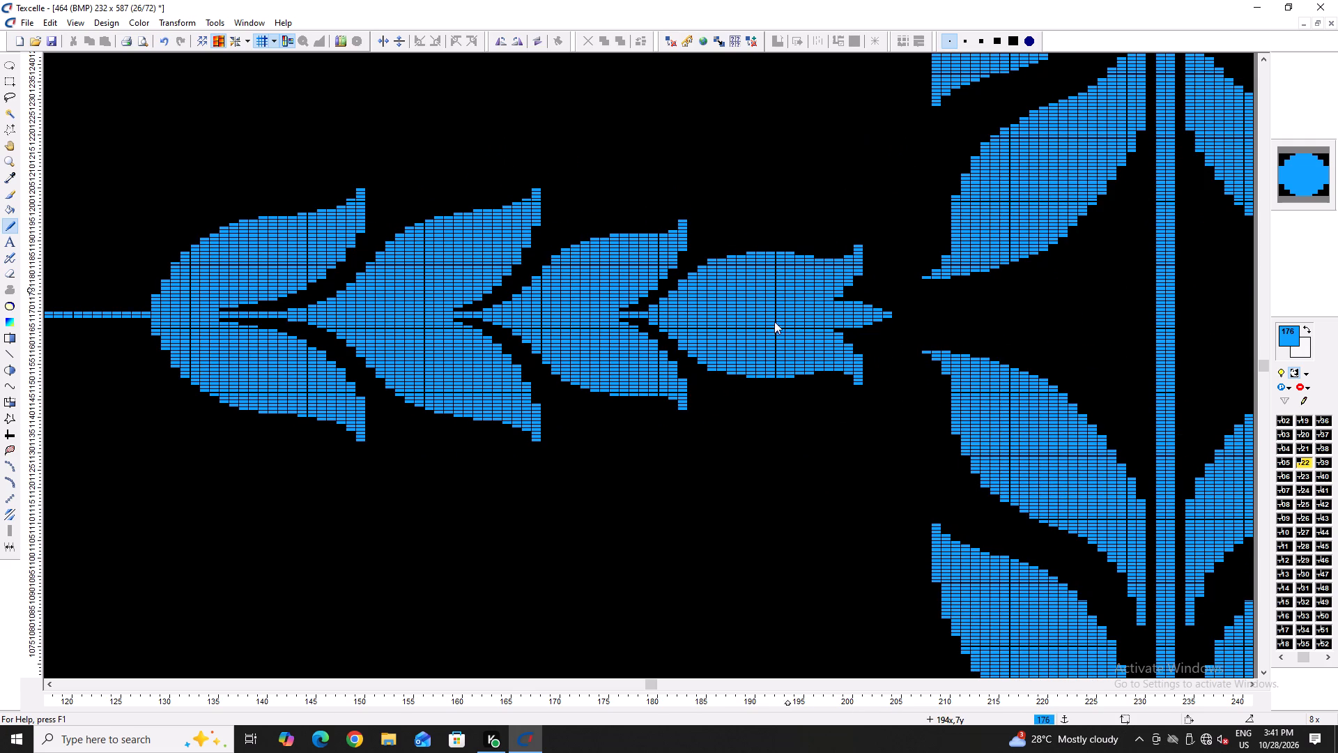
pyautogui.keyDown('ctrl'); pyautogui.scroll(4, 762, 379); pyautogui.keyUp('ctrl')
pyautogui.rightClick(588, 334)
pyautogui.rightClick(587, 333)
pyautogui.rightClick(654, 343)
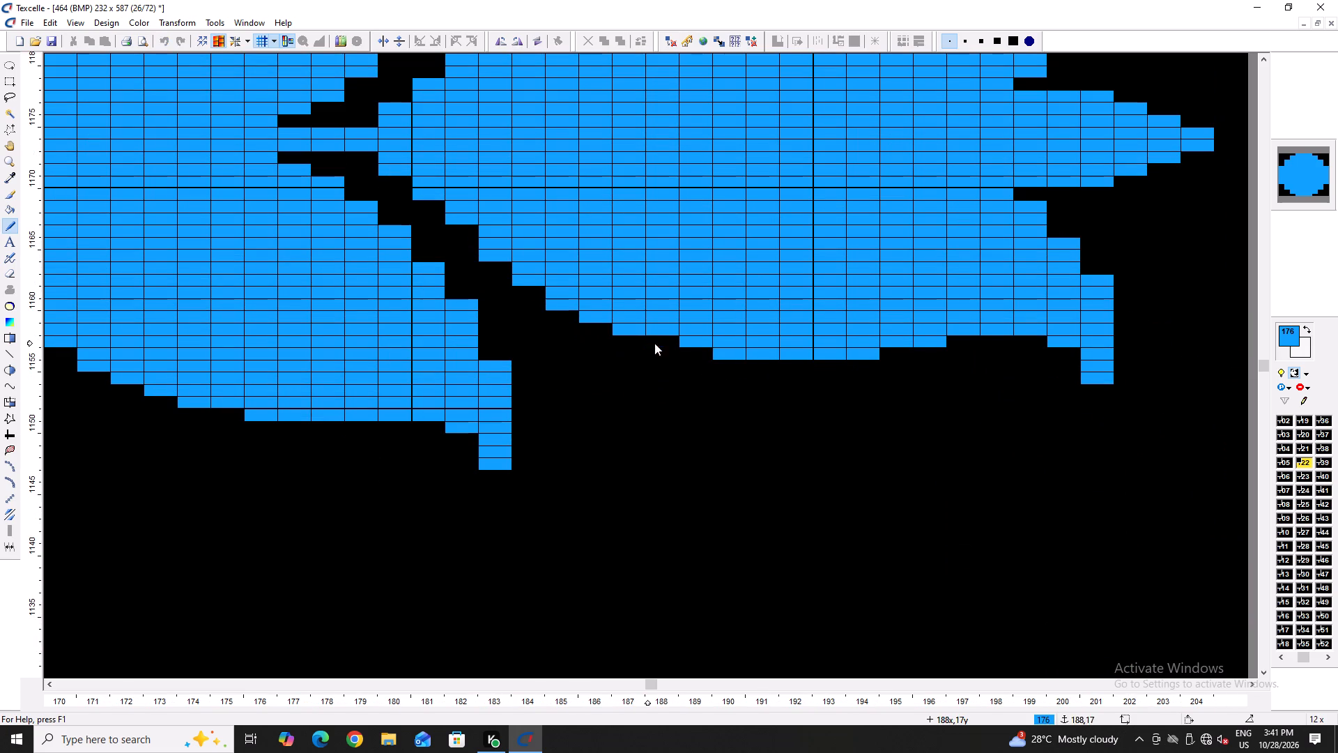
pyautogui.rightClick(729, 354)
pyautogui.click(667, 341)
pyautogui.moveTo(720, 350); pyautogui.dragTo(730, 351)
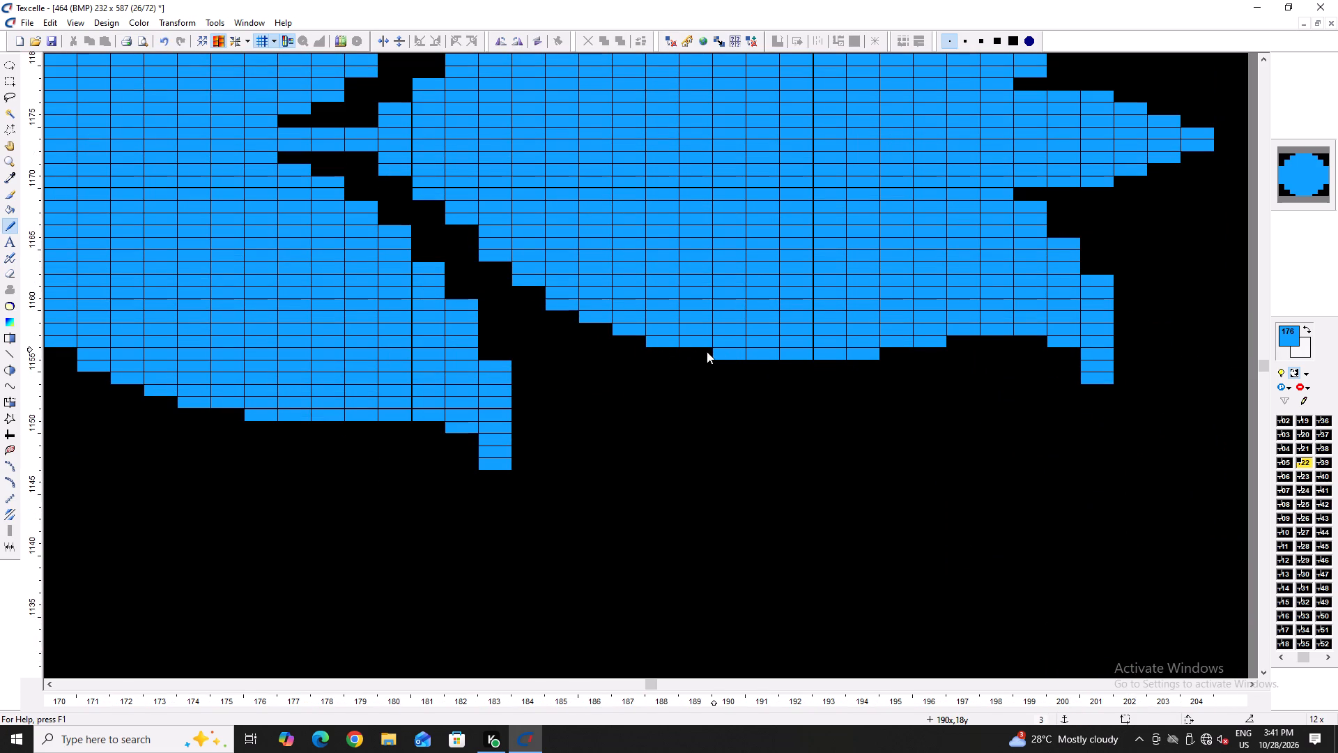
pyautogui.click(706, 351)
pyautogui.click(886, 351)
pyautogui.rightClick(685, 359)
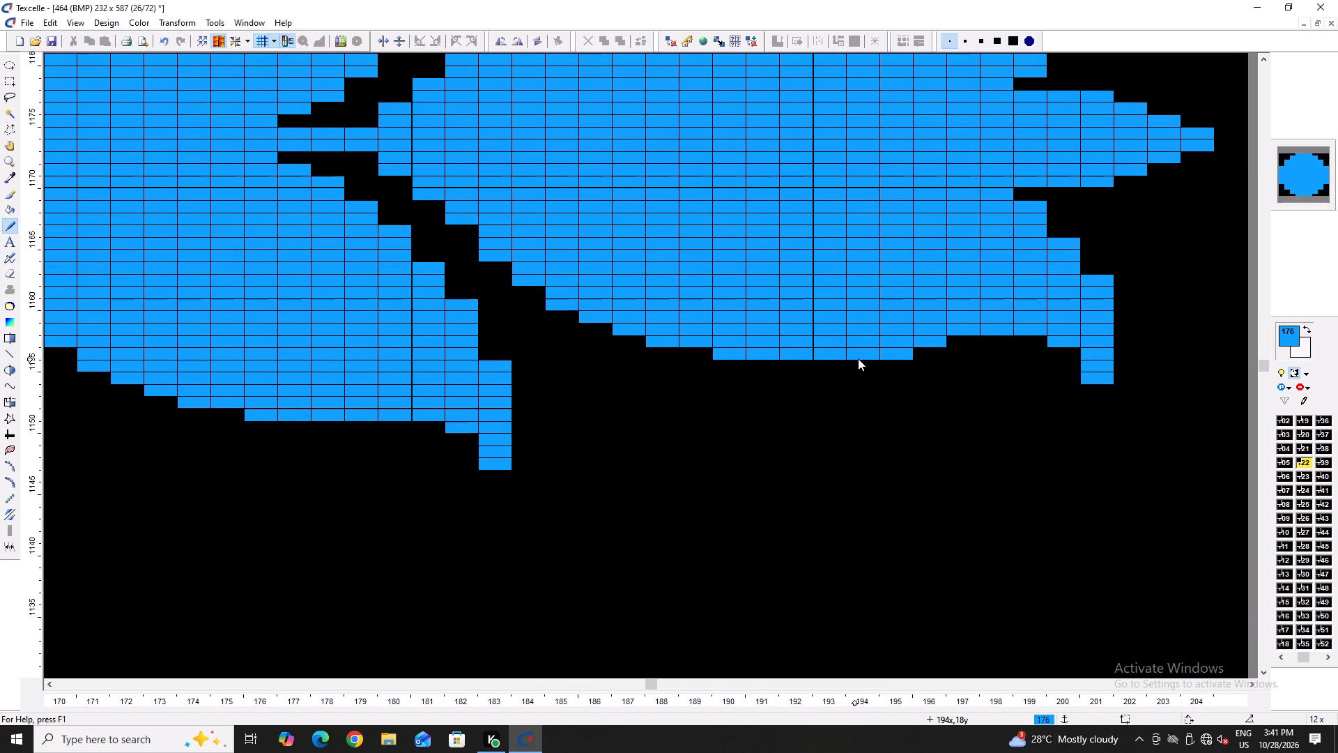
pyautogui.rightClick(901, 351)
# Erase pixels along the end bud's lower edge from its lowest part towards the pointed tip, forming gradual steps.
pyautogui.keyDown('ctrl'); pyautogui.scroll(-4, 834, 363); pyautogui.keyUp('ctrl')
pyautogui.keyDown('ctrl'); pyautogui.scroll(5, 886, 303); pyautogui.keyUp('ctrl')
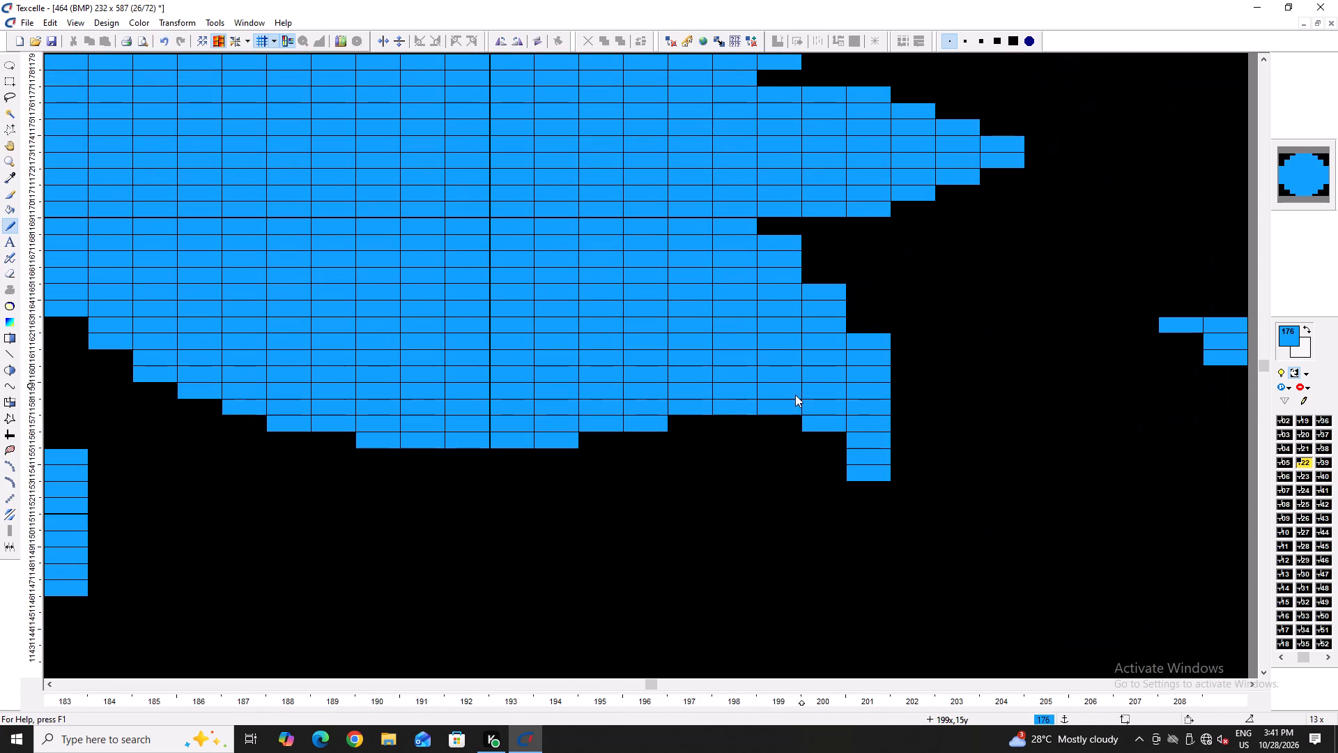
pyautogui.rightClick(746, 411)
pyautogui.rightClick(659, 427)
pyautogui.rightClick(659, 427)
pyautogui.rightClick(546, 427)
pyautogui.rightClick(557, 439)
pyautogui.rightClick(558, 441)
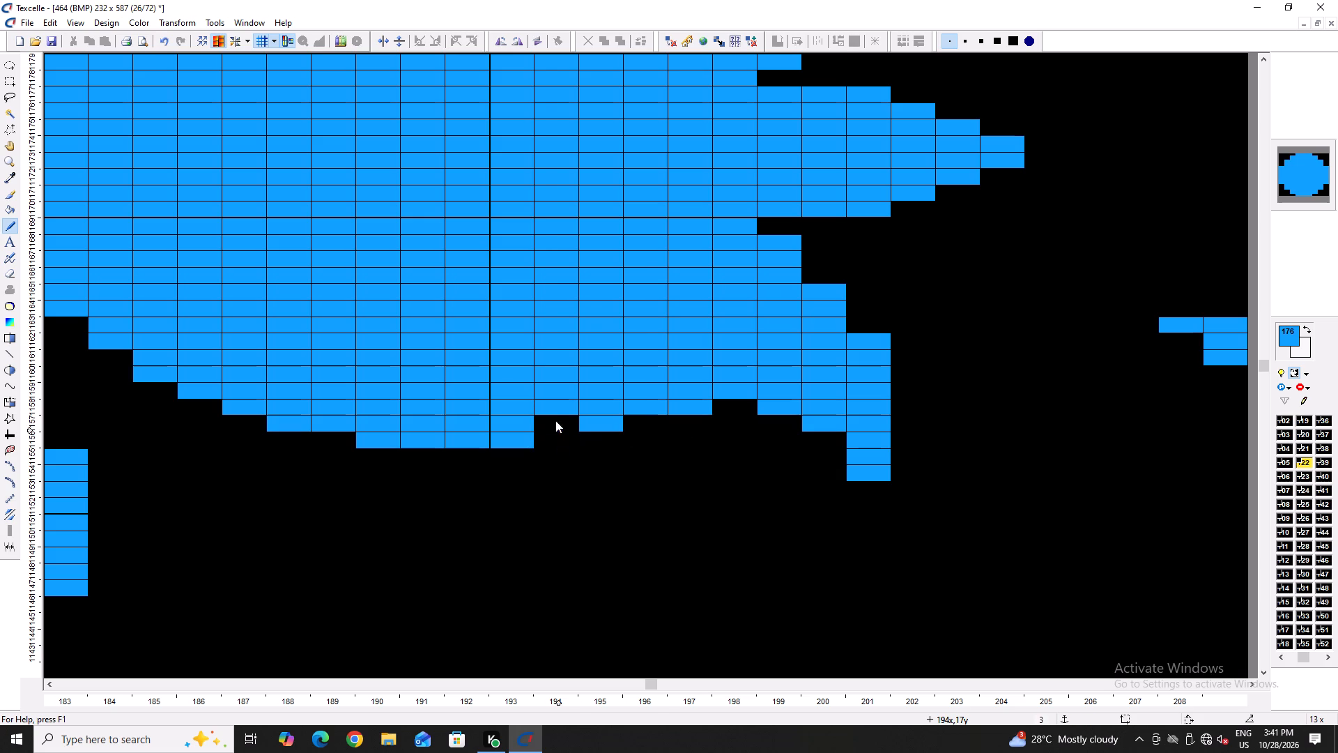
pyautogui.click(555, 420)
pyautogui.rightClick(706, 402)
pyautogui.rightClick(702, 406)
pyautogui.rightClick(600, 431)
pyautogui.rightClick(599, 430)
pyautogui.rightClick(534, 446)
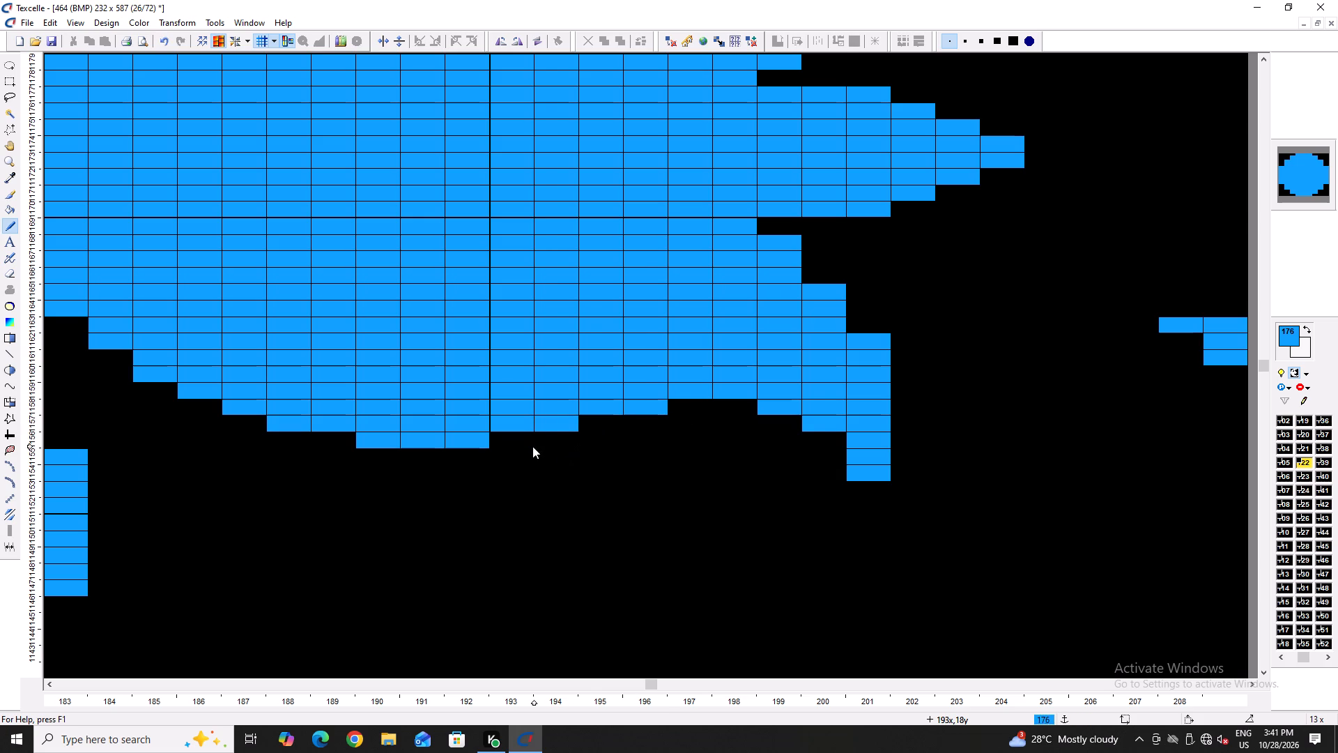
# Trim the underside and end of the bud's downward-pointing tip by single pixels.
pyautogui.rightClick(805, 423)
pyautogui.rightClick(783, 413)
pyautogui.rightClick(783, 413)
pyautogui.rightClick(872, 482)
pyautogui.rightClick(864, 468)
pyautogui.rightClick(863, 469)
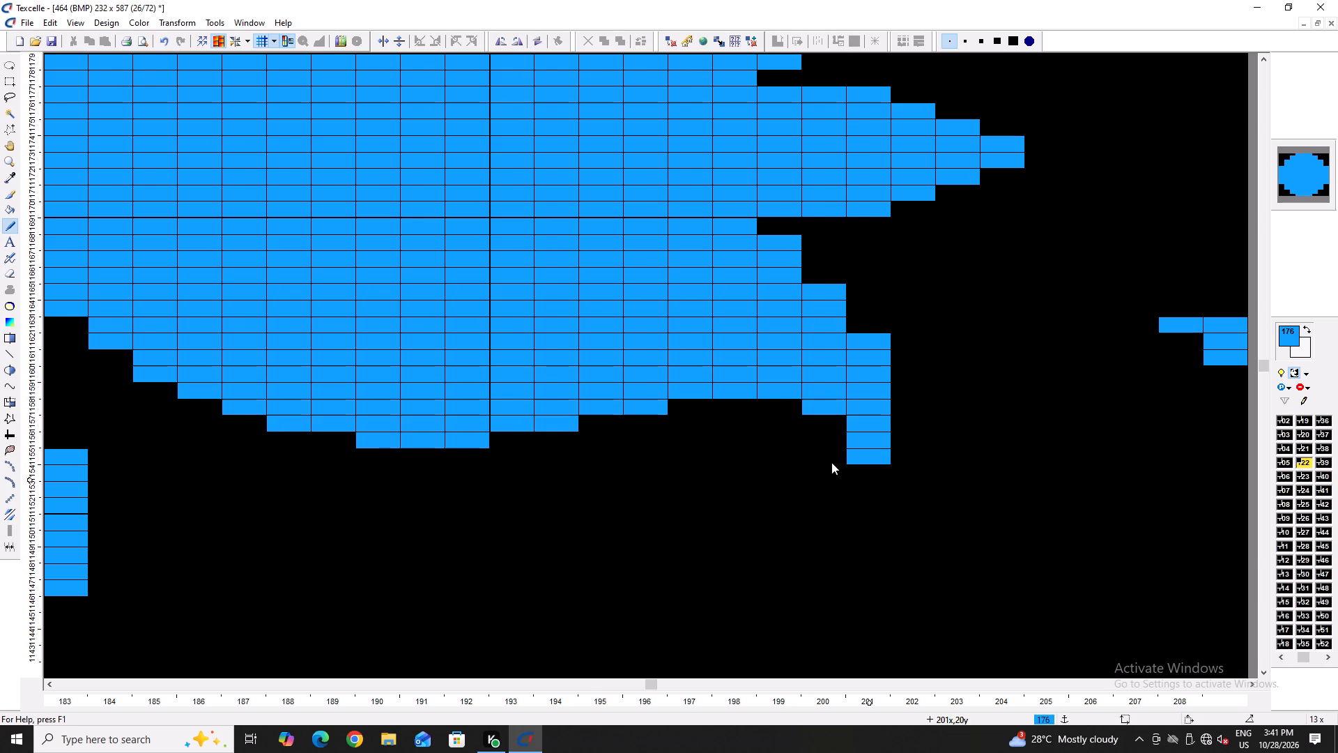
pyautogui.keyDown('ctrl'); pyautogui.scroll(-6, 735, 435); pyautogui.keyUp('ctrl')
pyautogui.keyDown('ctrl'); pyautogui.scroll(4, 656, 413); pyautogui.keyUp('ctrl')
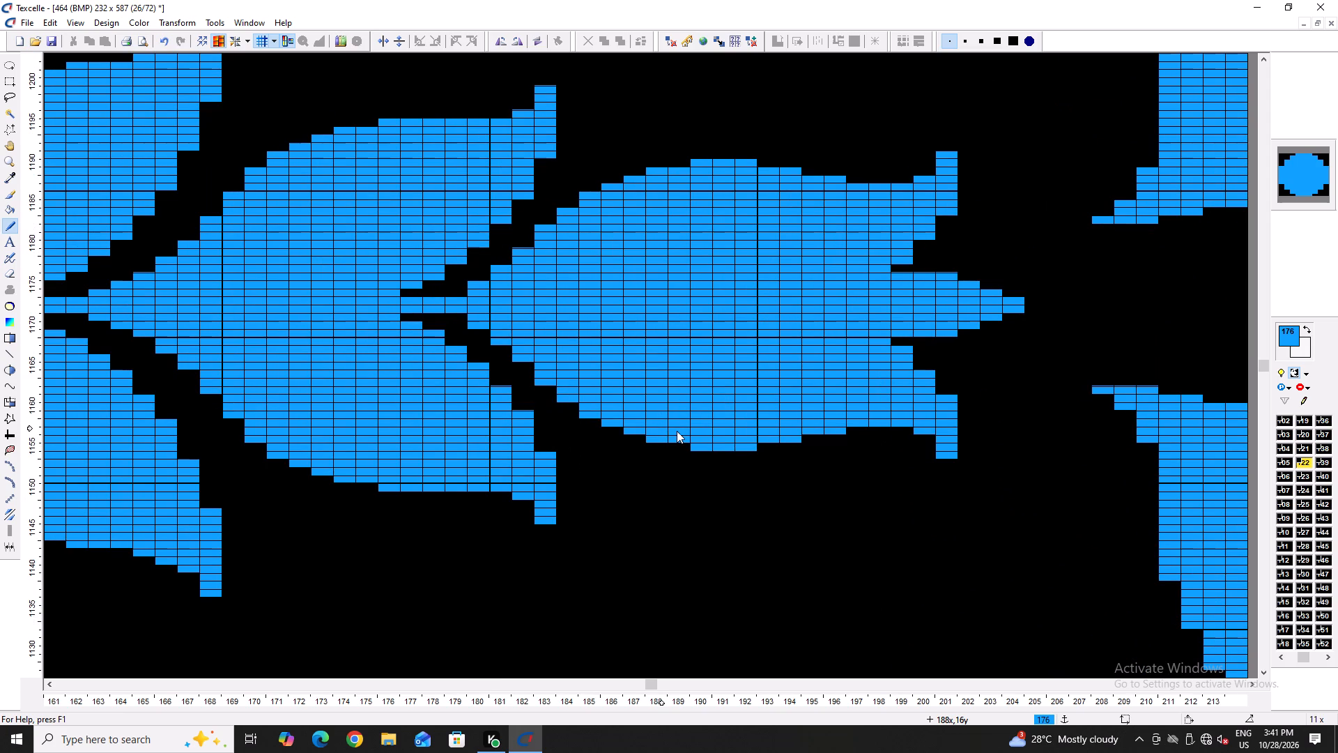
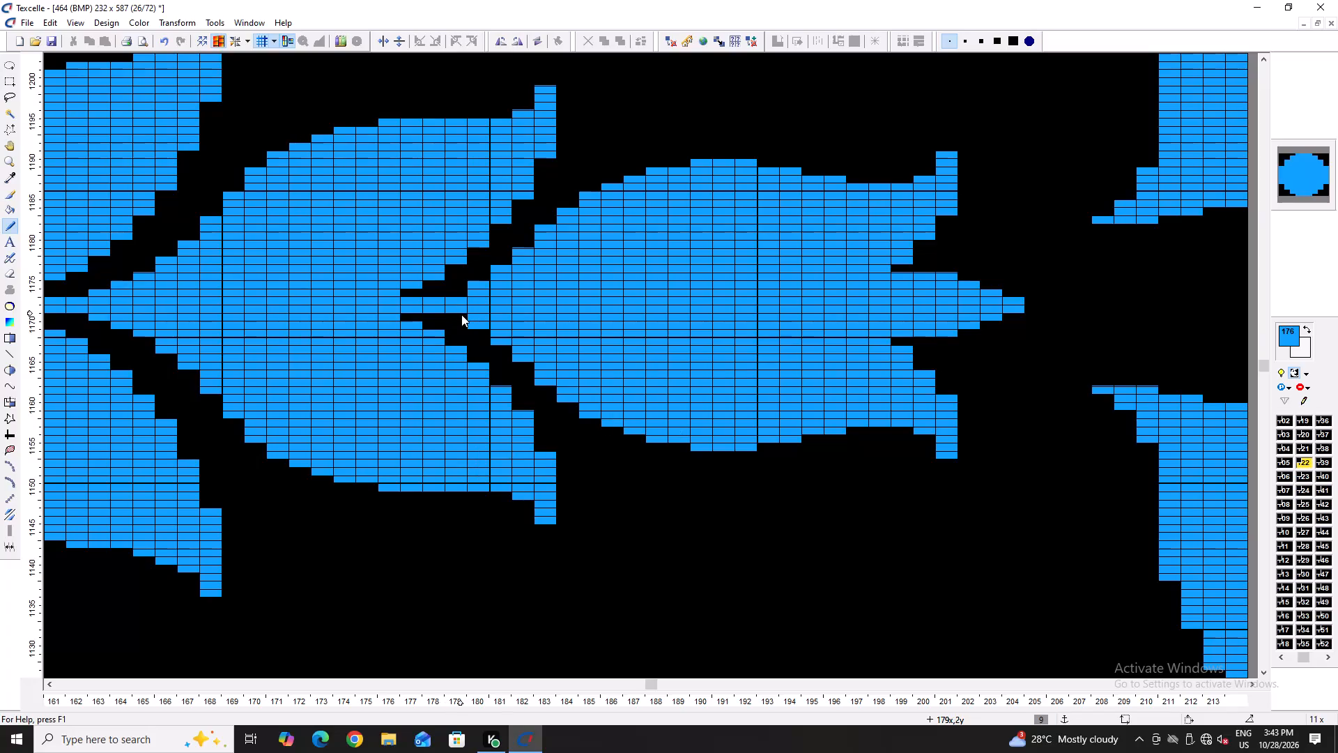
# Adjust the steps at the end bud's base, adding single pixels along its narrow start and erasing the excess ones beside the stem.
pyautogui.click(461, 314)
pyautogui.doubleClick(484, 332)
pyautogui.doubleClick(505, 351)
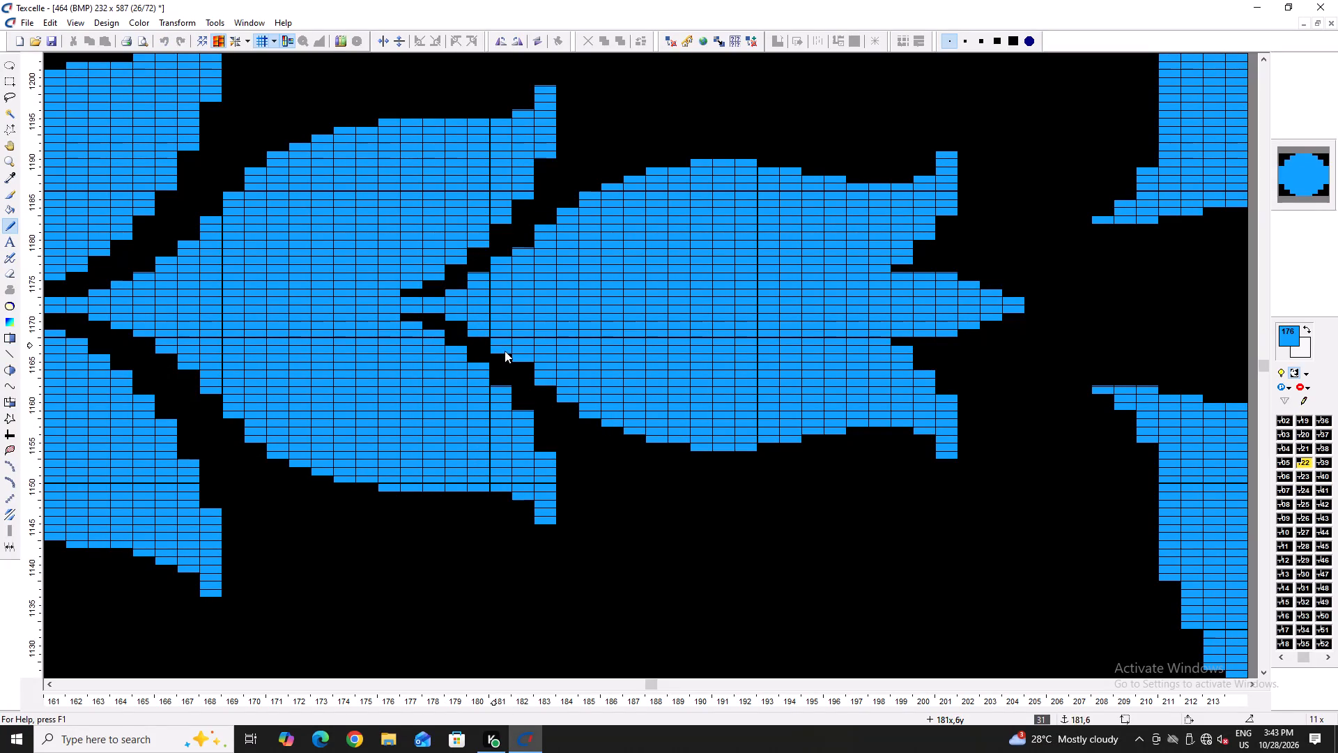
pyautogui.click(525, 365)
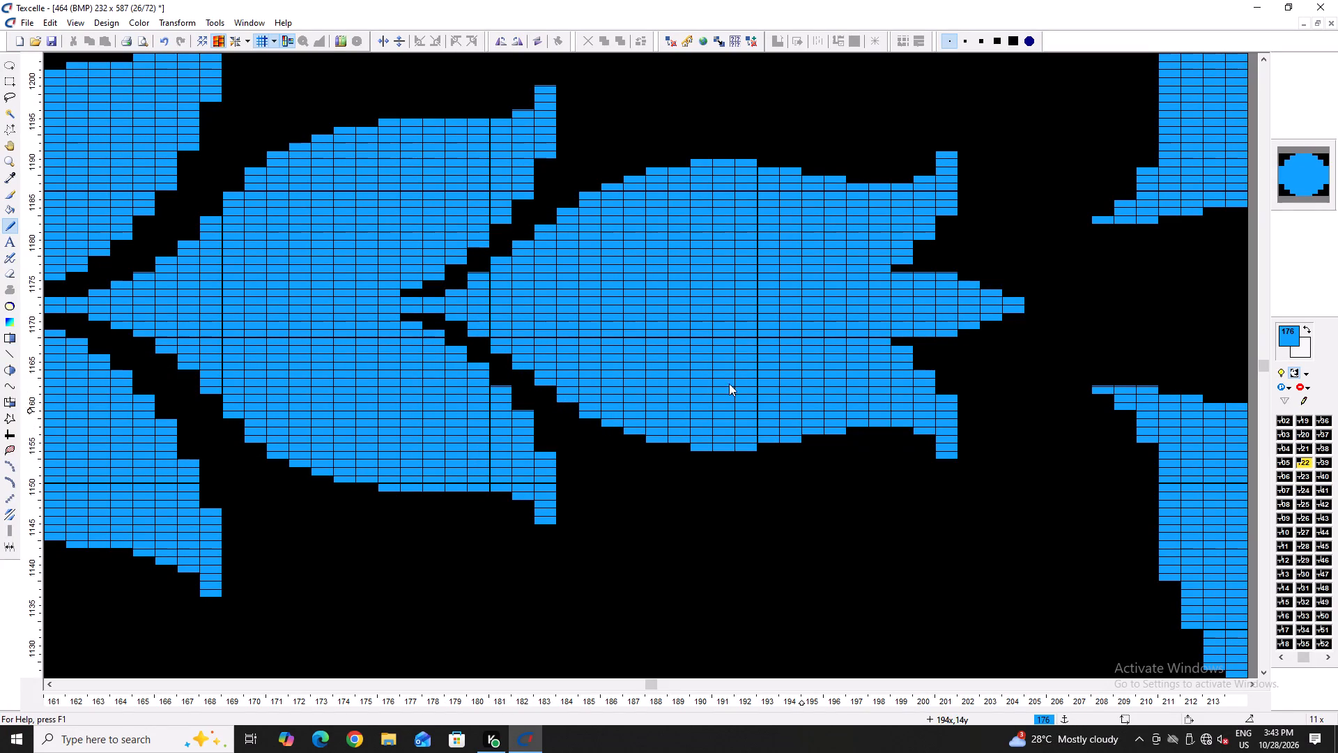
pyautogui.rightClick(472, 278)
pyautogui.rightClick(472, 279)
pyautogui.rightClick(456, 290)
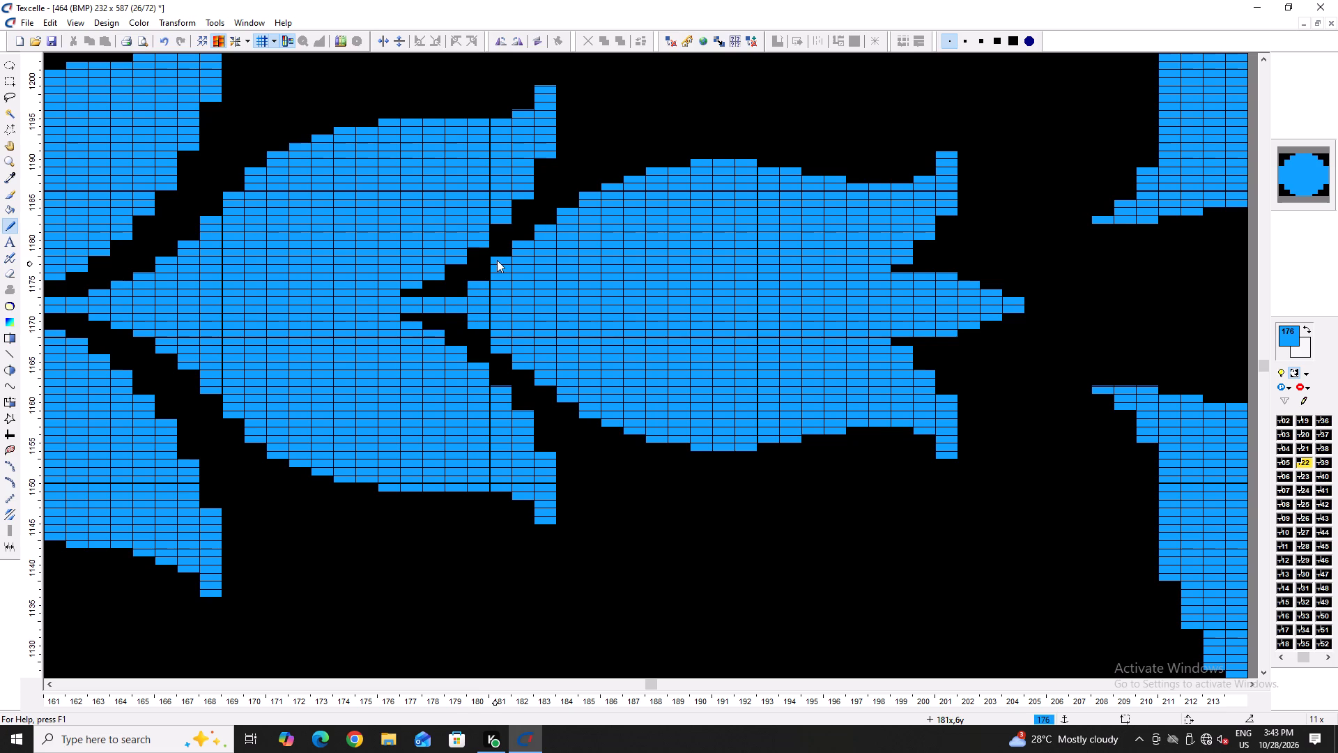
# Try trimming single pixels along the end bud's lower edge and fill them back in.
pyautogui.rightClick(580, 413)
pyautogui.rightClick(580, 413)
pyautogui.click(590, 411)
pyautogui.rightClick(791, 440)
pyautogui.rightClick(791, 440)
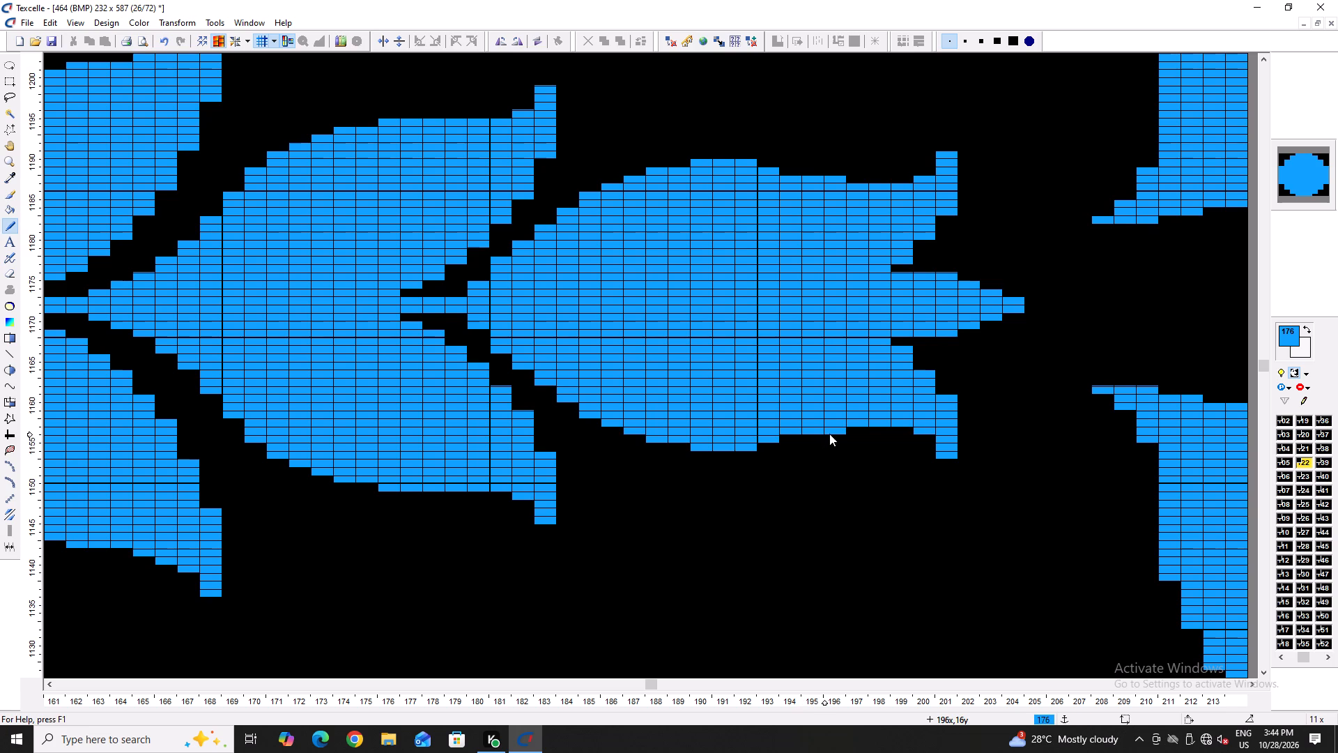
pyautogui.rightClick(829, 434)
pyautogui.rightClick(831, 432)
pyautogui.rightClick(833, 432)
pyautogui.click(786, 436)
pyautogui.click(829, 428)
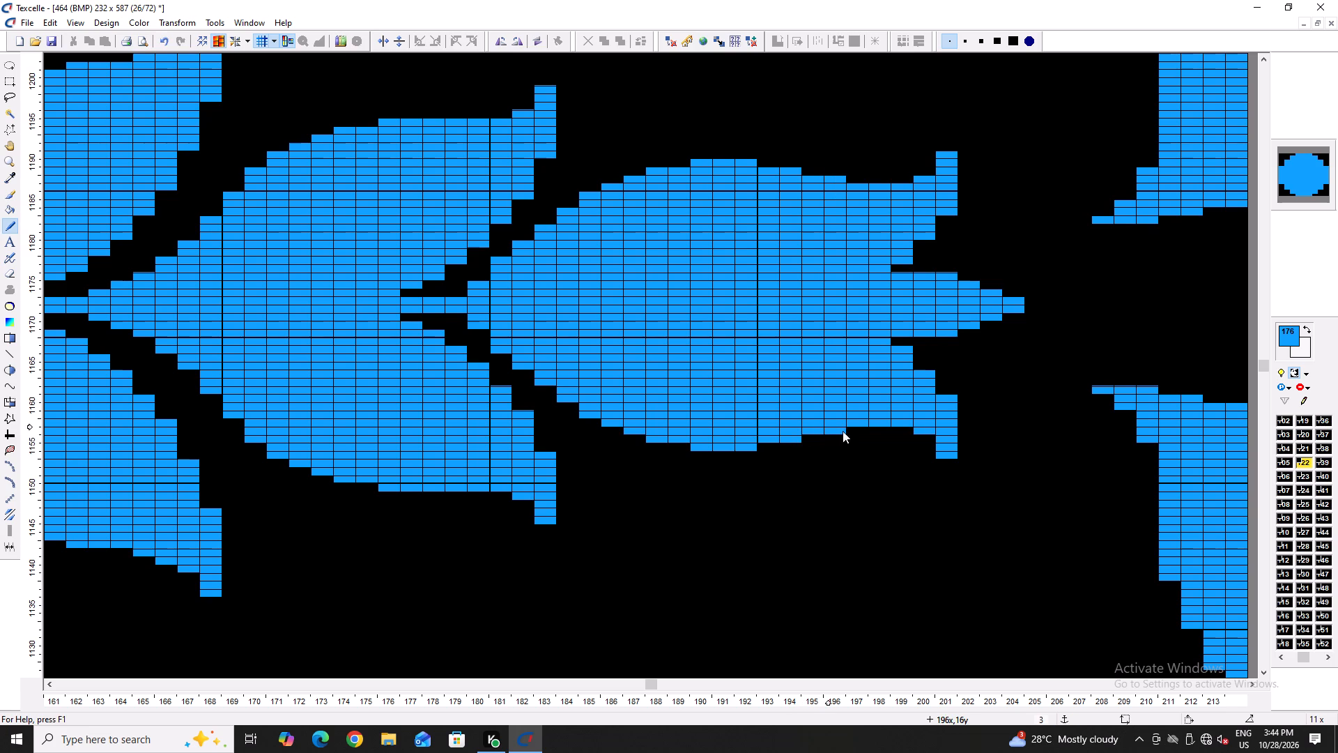
# Trim the end bud's outer tips, deepen the notches beside its central point, and add a row of pixels along that point's base.
pyautogui.rightClick(941, 455)
pyautogui.scroll(2, 842, 425)
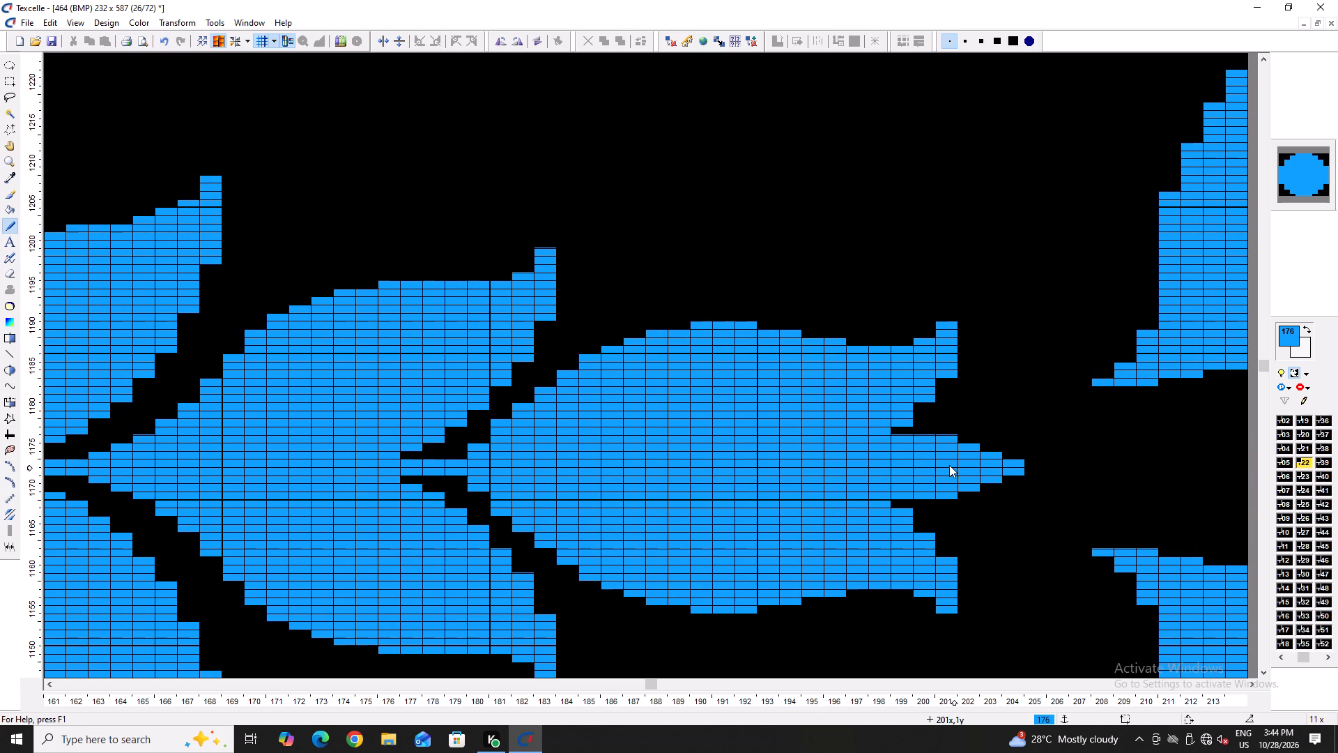
pyautogui.click(951, 377)
pyautogui.click(916, 402)
pyautogui.click(940, 378)
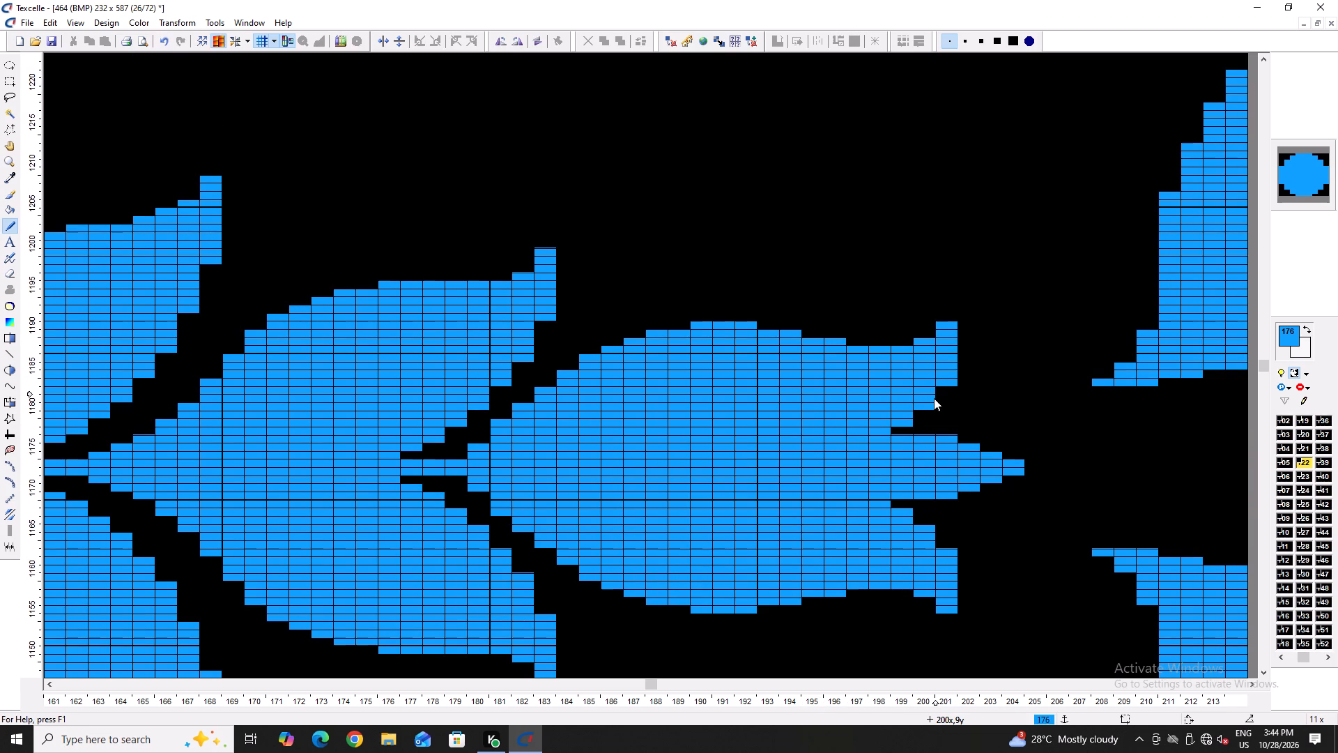
pyautogui.rightClick(932, 401)
pyautogui.rightClick(899, 423)
pyautogui.moveTo(891, 423); pyautogui.dragTo(854, 425, button='right')
pyautogui.rightClick(854, 425)
pyautogui.rightClick(907, 413)
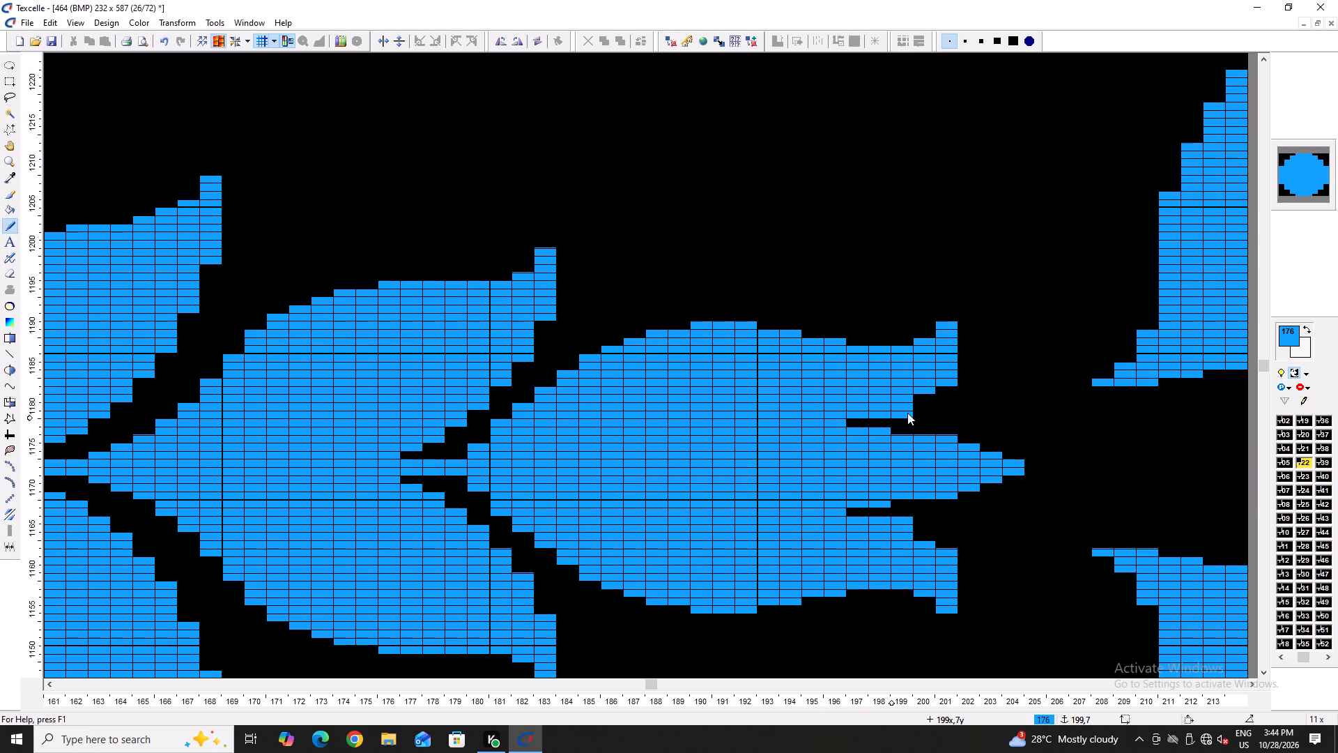
pyautogui.click(922, 394)
pyautogui.rightClick(944, 383)
pyautogui.rightClick(932, 394)
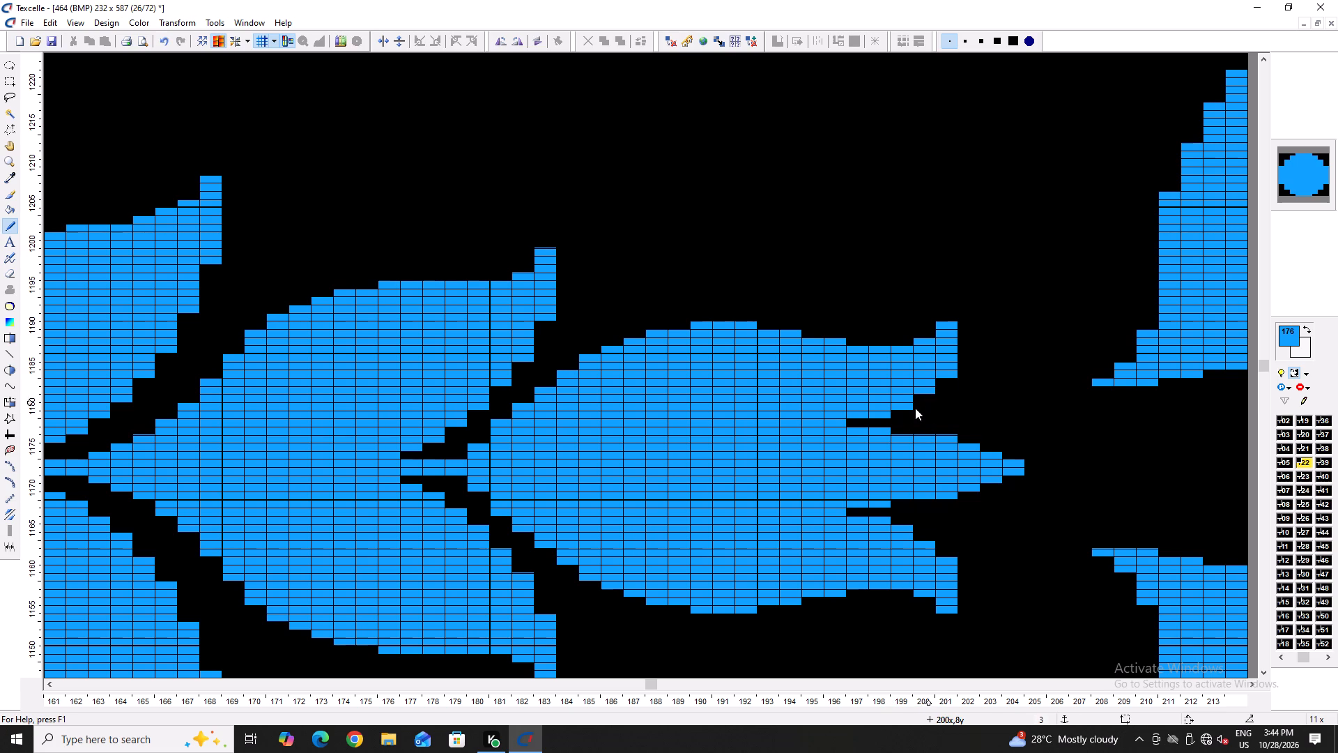
pyautogui.moveTo(899, 432); pyautogui.dragTo(921, 432)
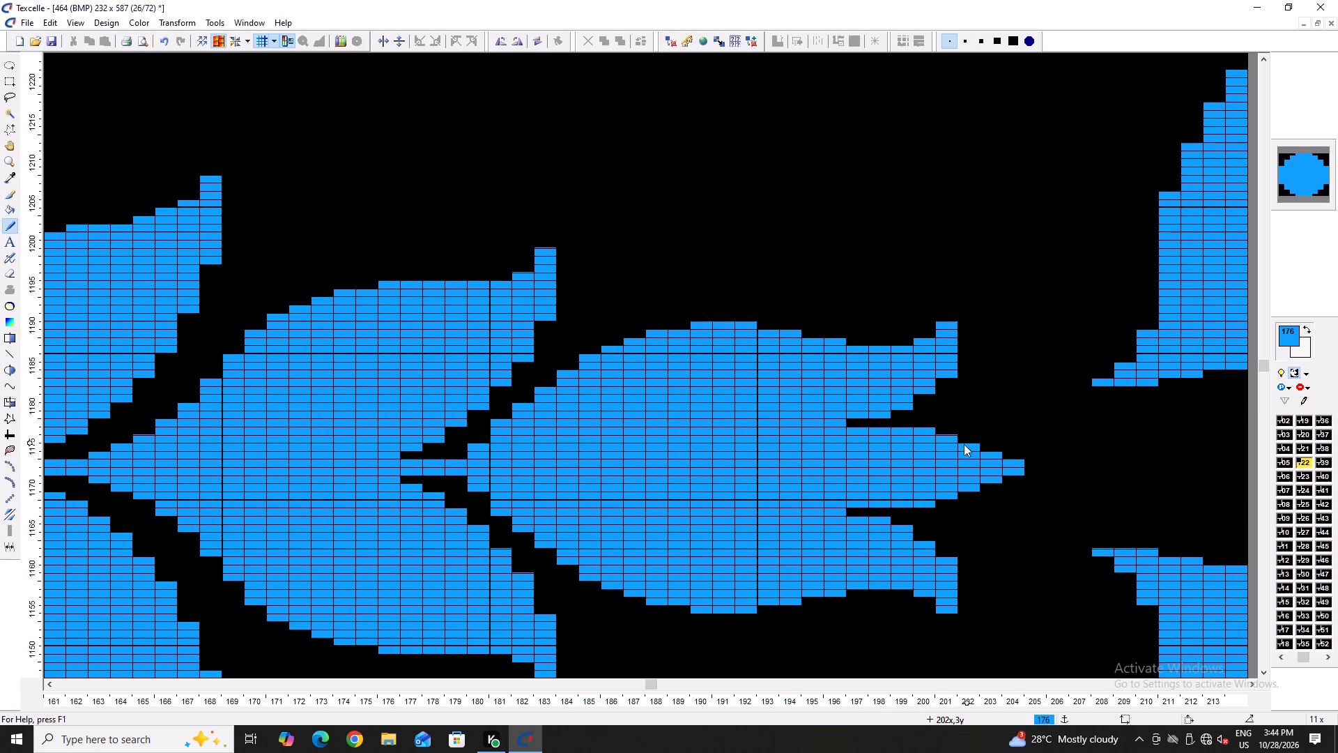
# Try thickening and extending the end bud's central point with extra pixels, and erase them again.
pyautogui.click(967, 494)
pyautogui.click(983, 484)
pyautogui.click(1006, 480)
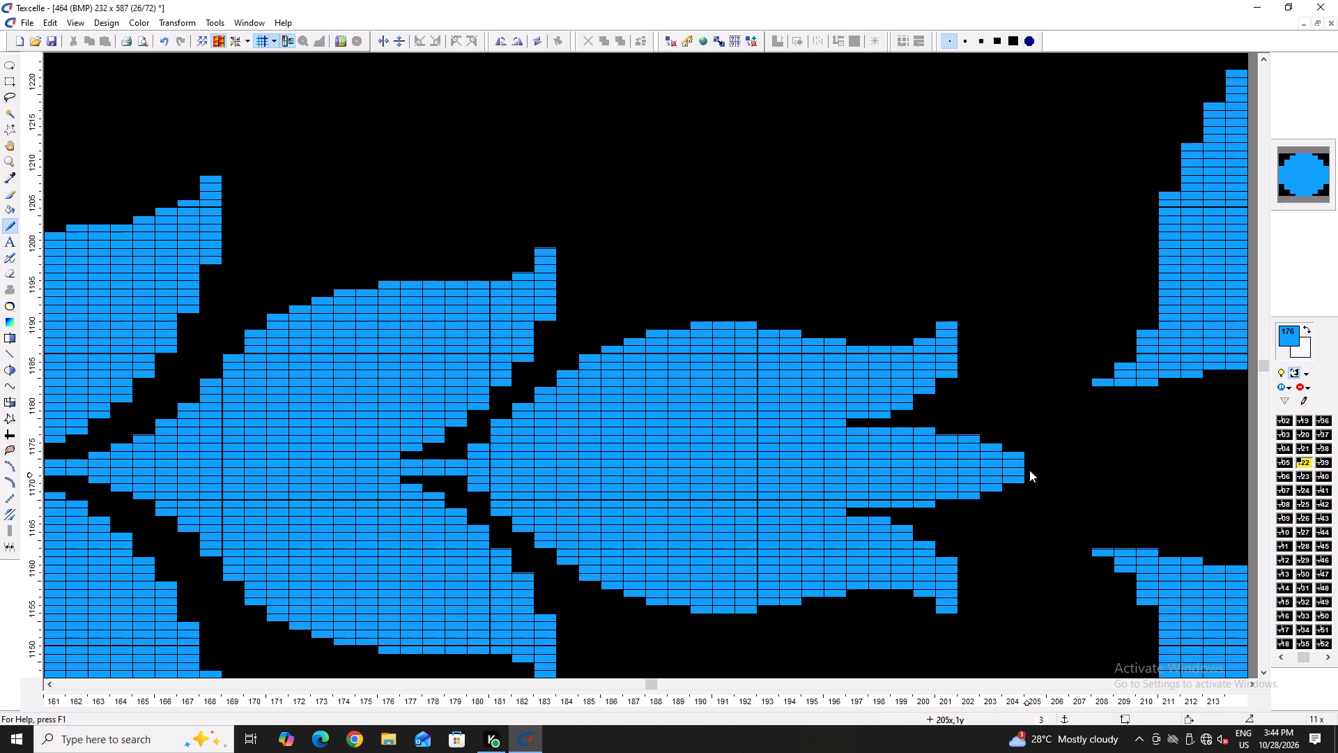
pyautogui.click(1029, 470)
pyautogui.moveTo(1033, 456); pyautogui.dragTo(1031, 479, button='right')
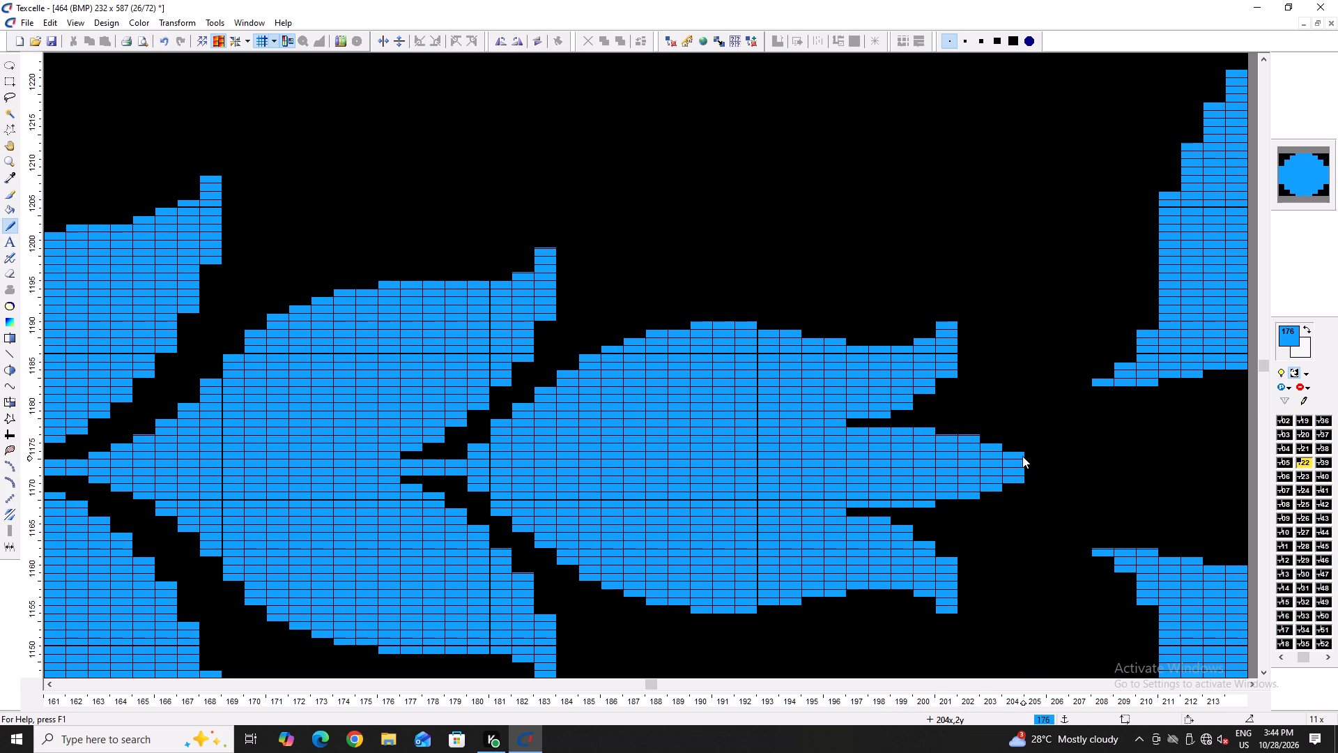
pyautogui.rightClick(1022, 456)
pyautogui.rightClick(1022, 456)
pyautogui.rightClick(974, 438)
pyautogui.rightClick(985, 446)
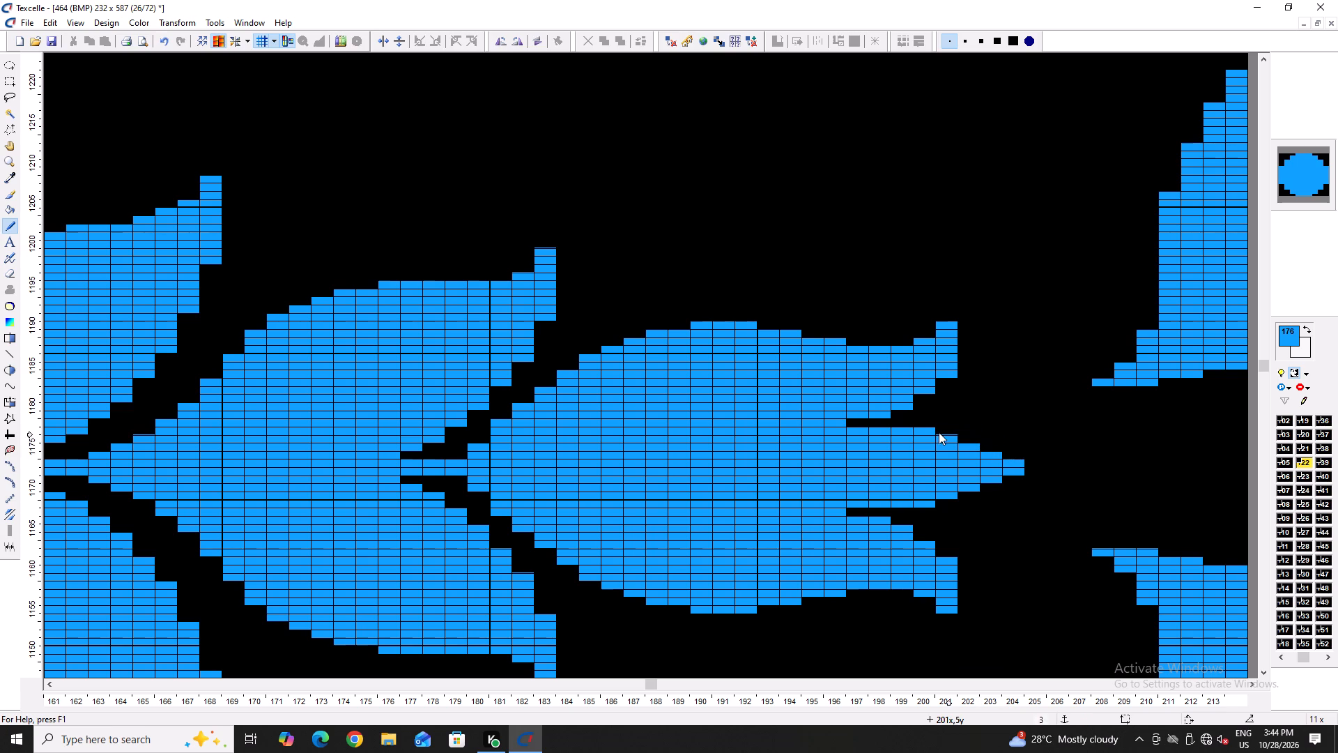
# Erase single pixels along the end bud's notches and the inner edges of its outer tips to form gradual steps.
pyautogui.rightClick(933, 431)
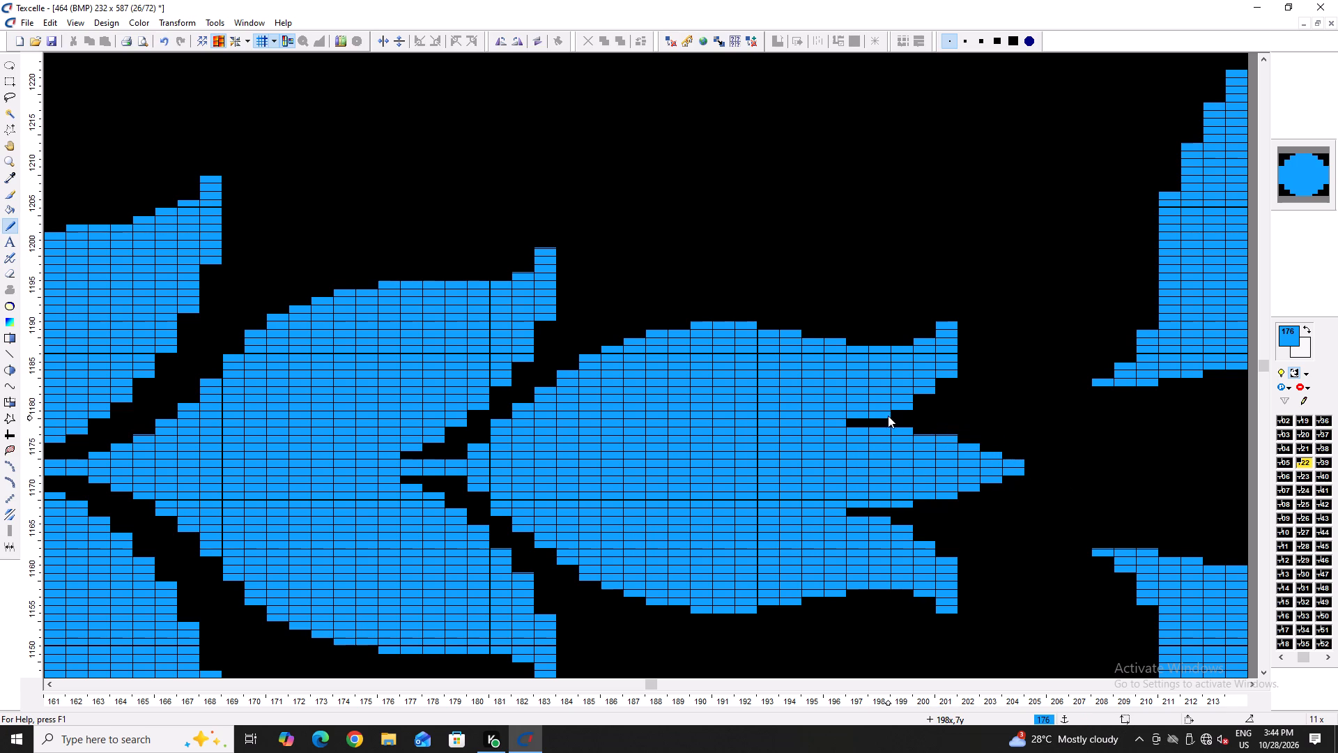
pyautogui.rightClick(886, 413)
pyautogui.rightClick(904, 410)
pyautogui.rightClick(927, 395)
pyautogui.rightClick(951, 377)
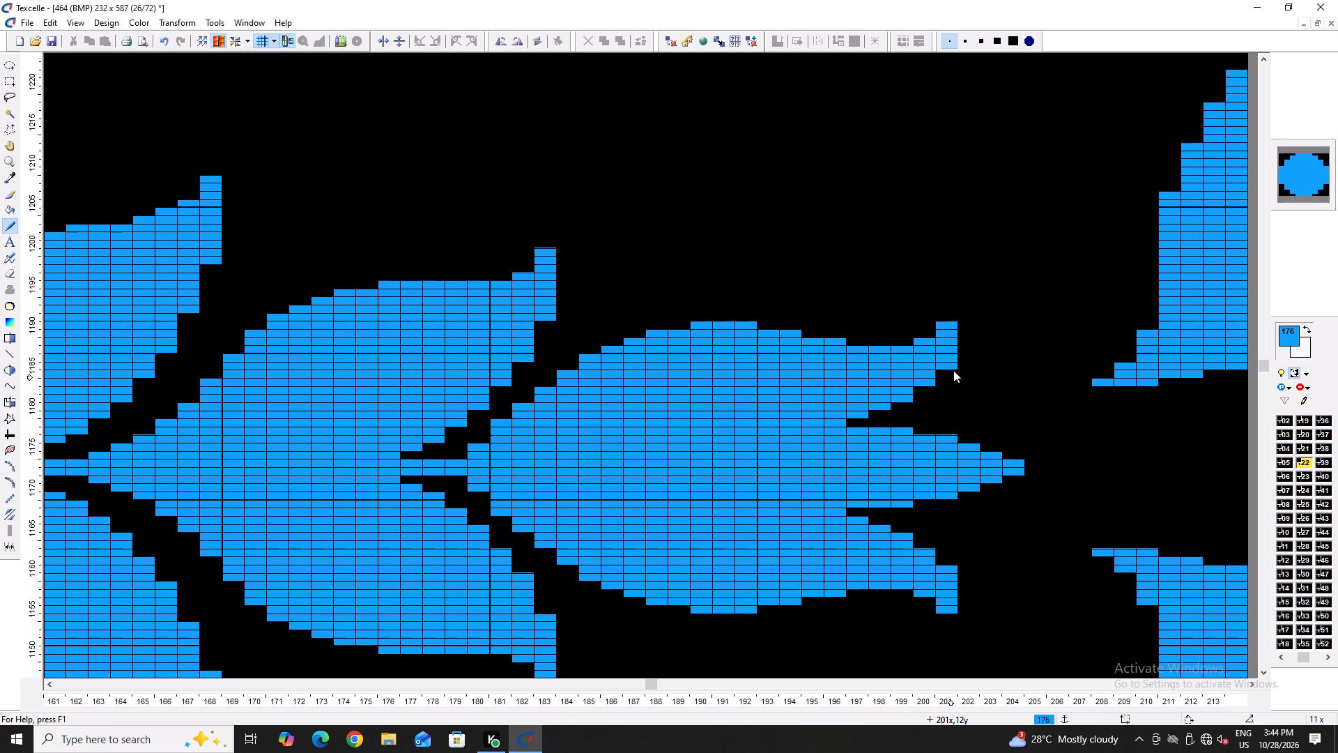
pyautogui.rightClick(953, 370)
pyautogui.rightClick(953, 370)
pyautogui.rightClick(954, 367)
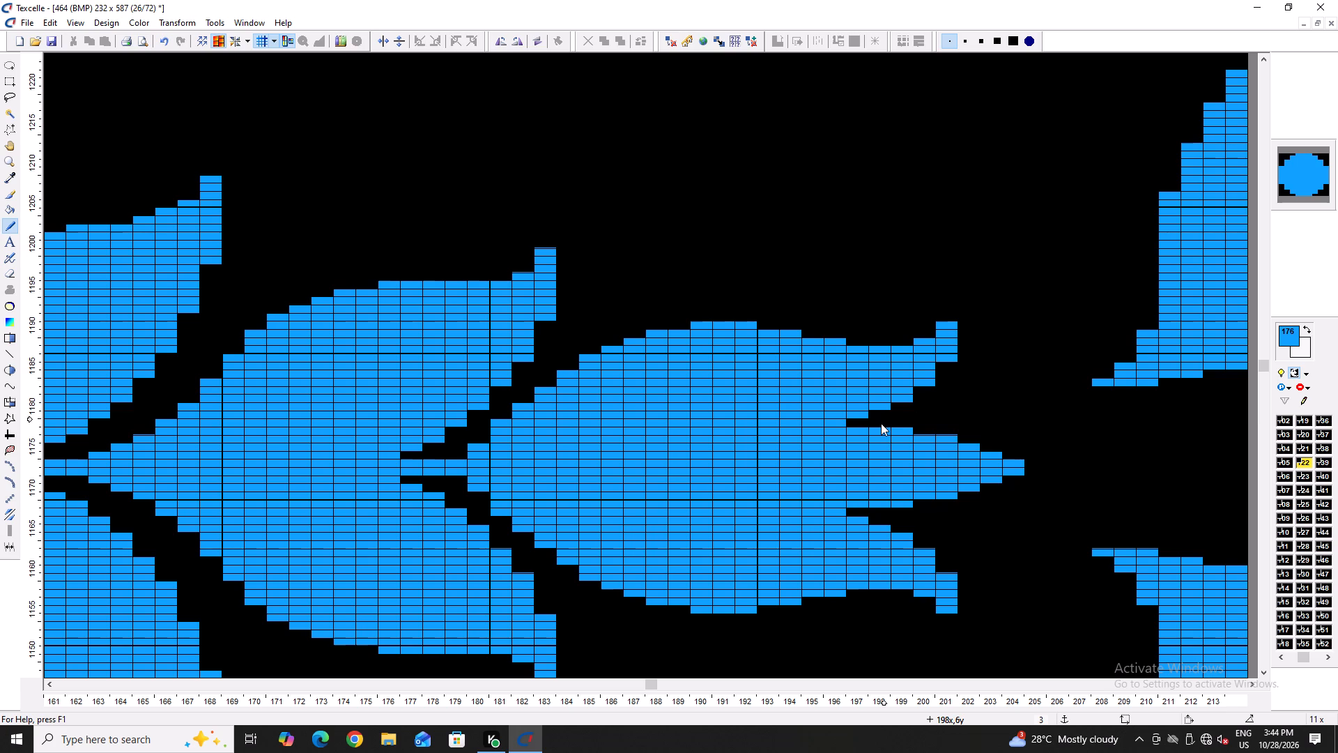
pyautogui.click(925, 428)
pyautogui.rightClick(925, 429)
# Lengthen the slits beside the stem in the third leaf pair and even out the leaves' inner edges up to the tips.
pyautogui.rightClick(389, 455)
pyautogui.rightClick(375, 456)
pyautogui.rightClick(375, 456)
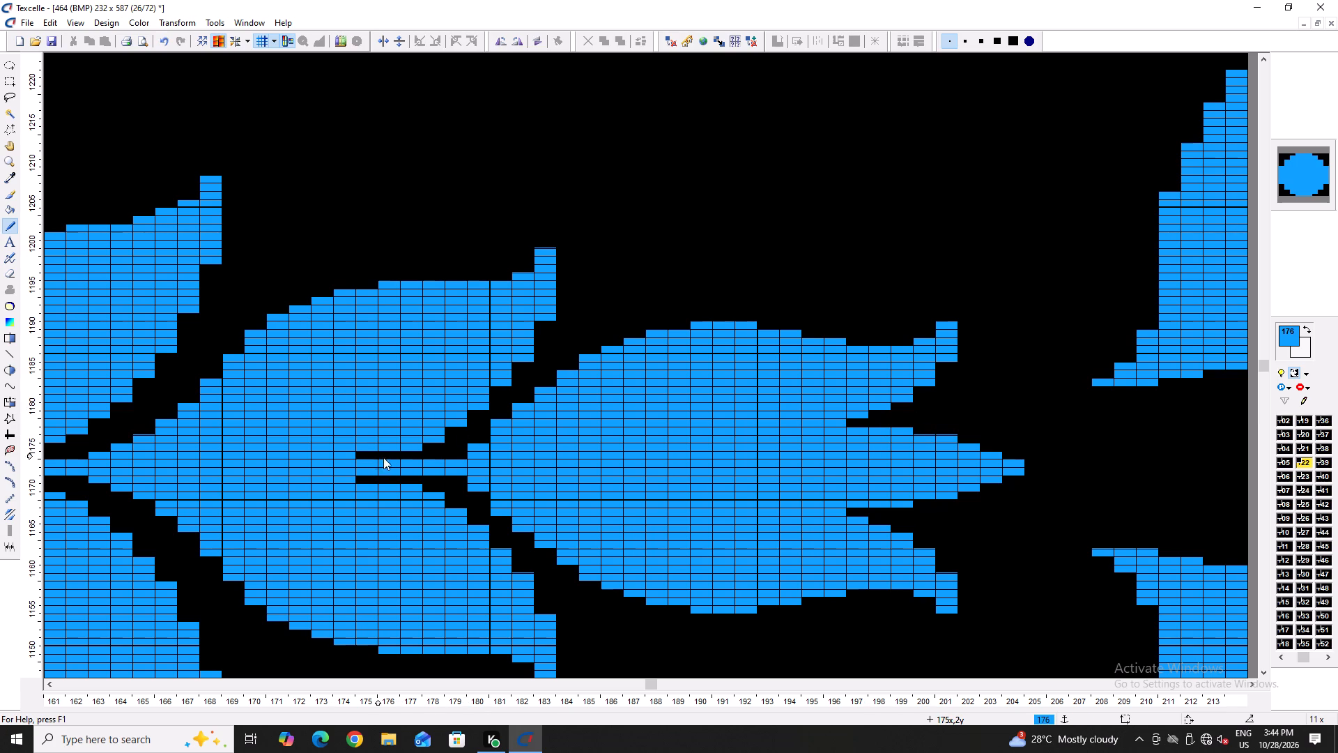
pyautogui.rightClick(413, 449)
pyautogui.rightClick(415, 448)
pyautogui.rightClick(438, 438)
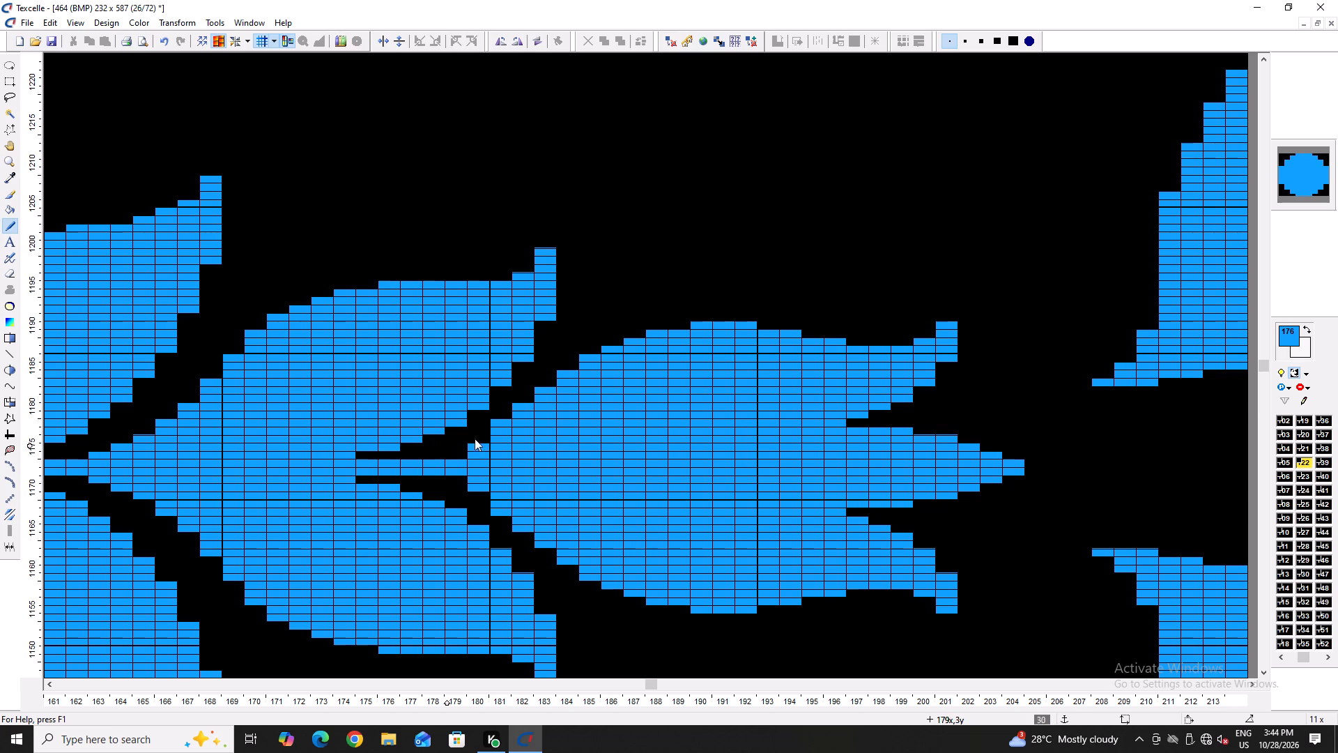
pyautogui.scroll(-1, 431, 510)
pyautogui.rightClick(390, 404)
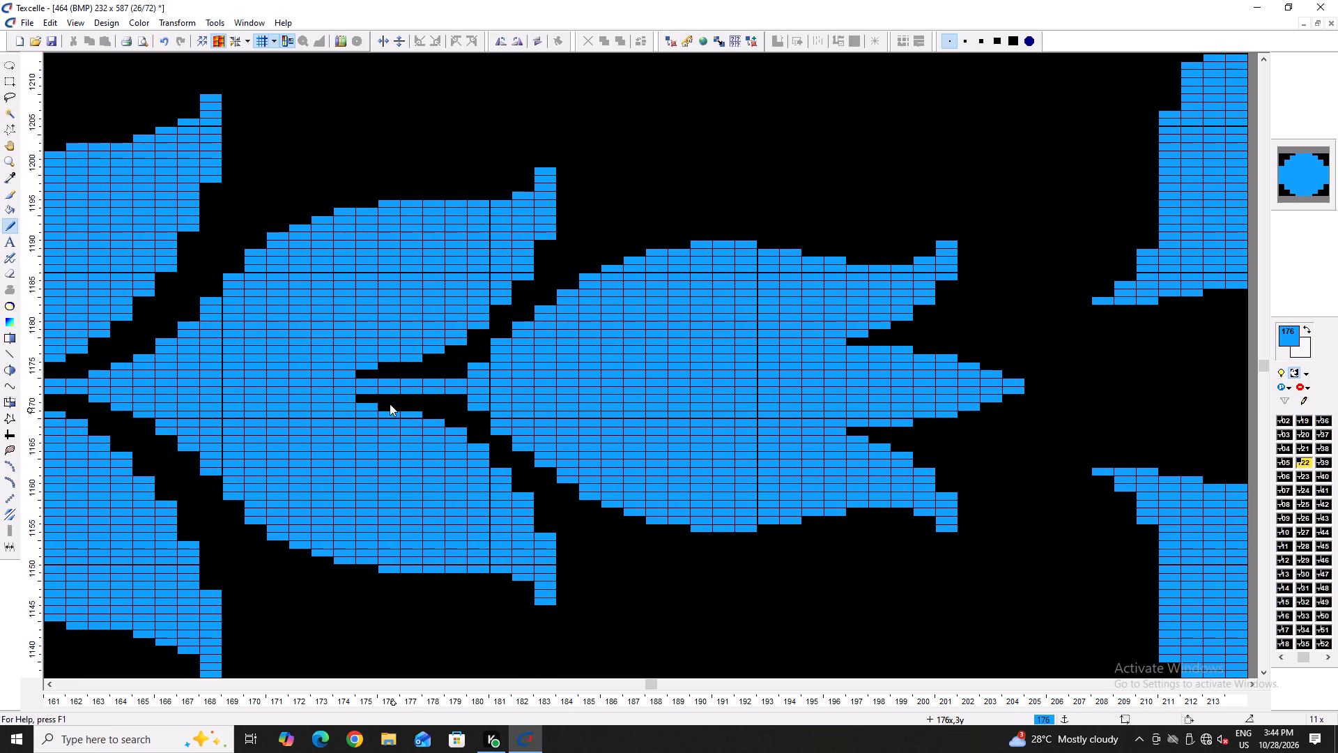
pyautogui.click(390, 404)
pyautogui.moveTo(538, 523); pyautogui.dragTo(538, 530)
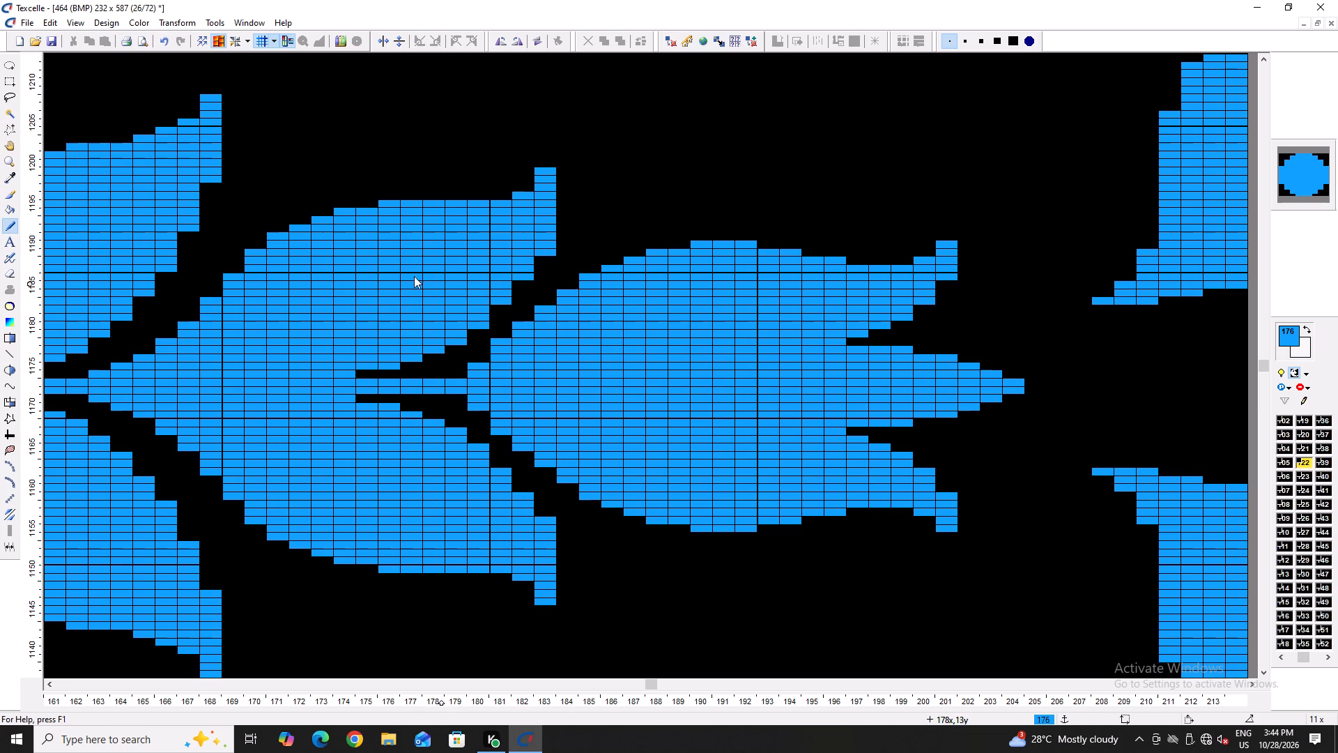
# Erase single pixels along the third leaf pair's outer curve near its base to even out the steps.
pyautogui.rightClick(231, 495)
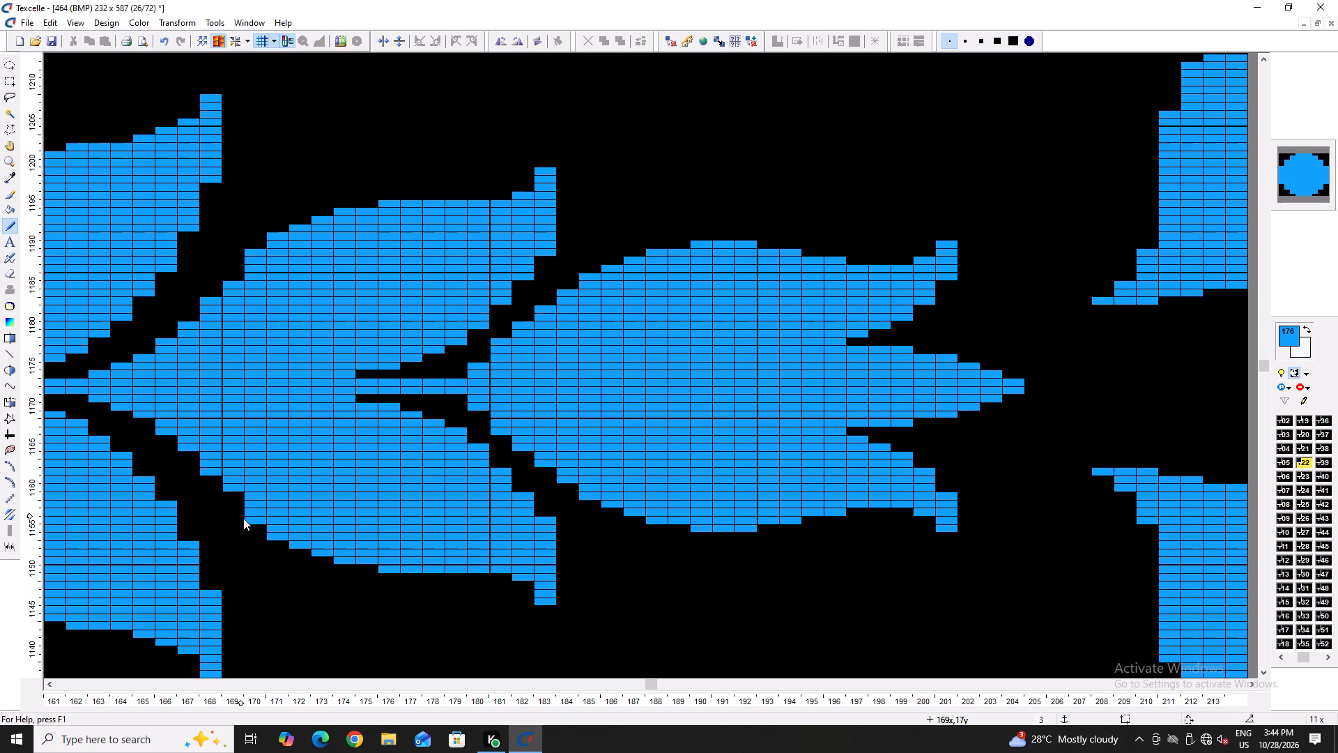
pyautogui.rightClick(243, 518)
pyautogui.rightClick(249, 518)
pyautogui.rightClick(275, 539)
pyautogui.rightClick(208, 473)
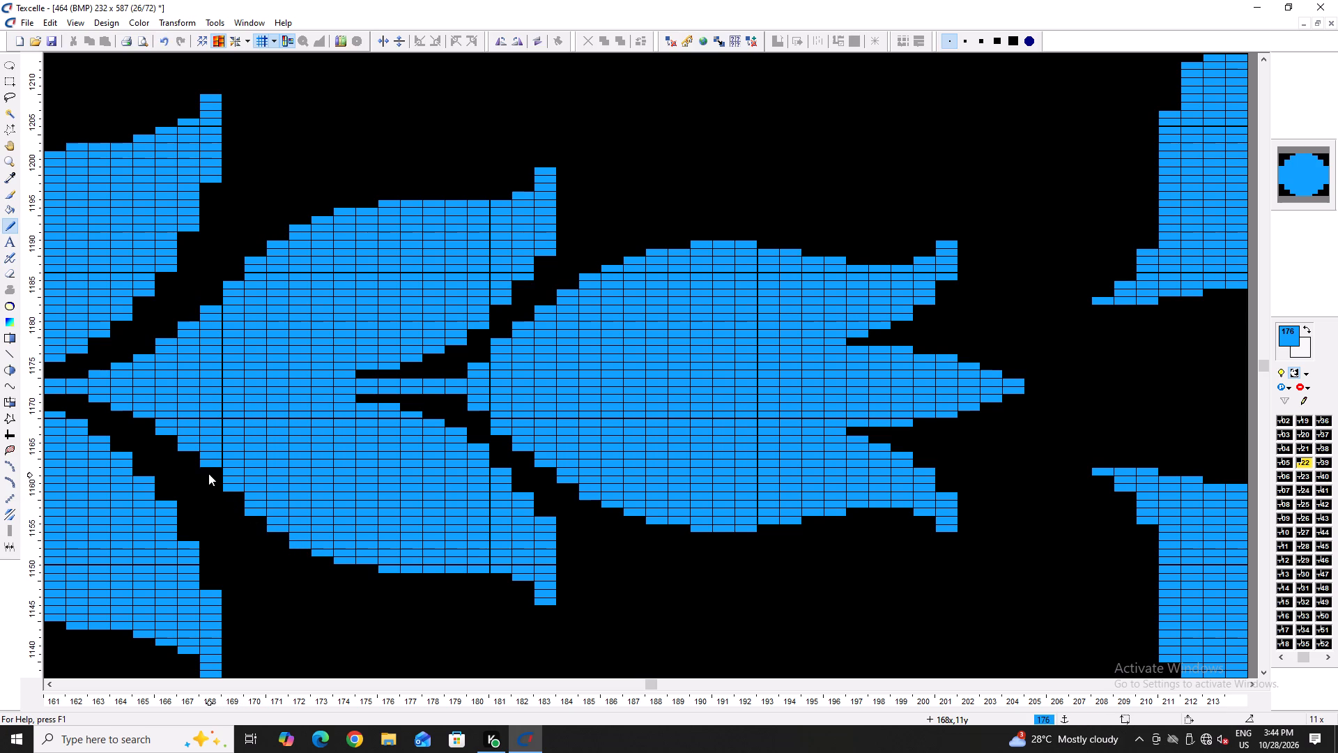
# Draw a tapered point joining the thin stem to the rounded base of the first leaf pair and fill it solid.
pyautogui.write('--')
pyautogui.press('Left')
pyautogui.press('Left')
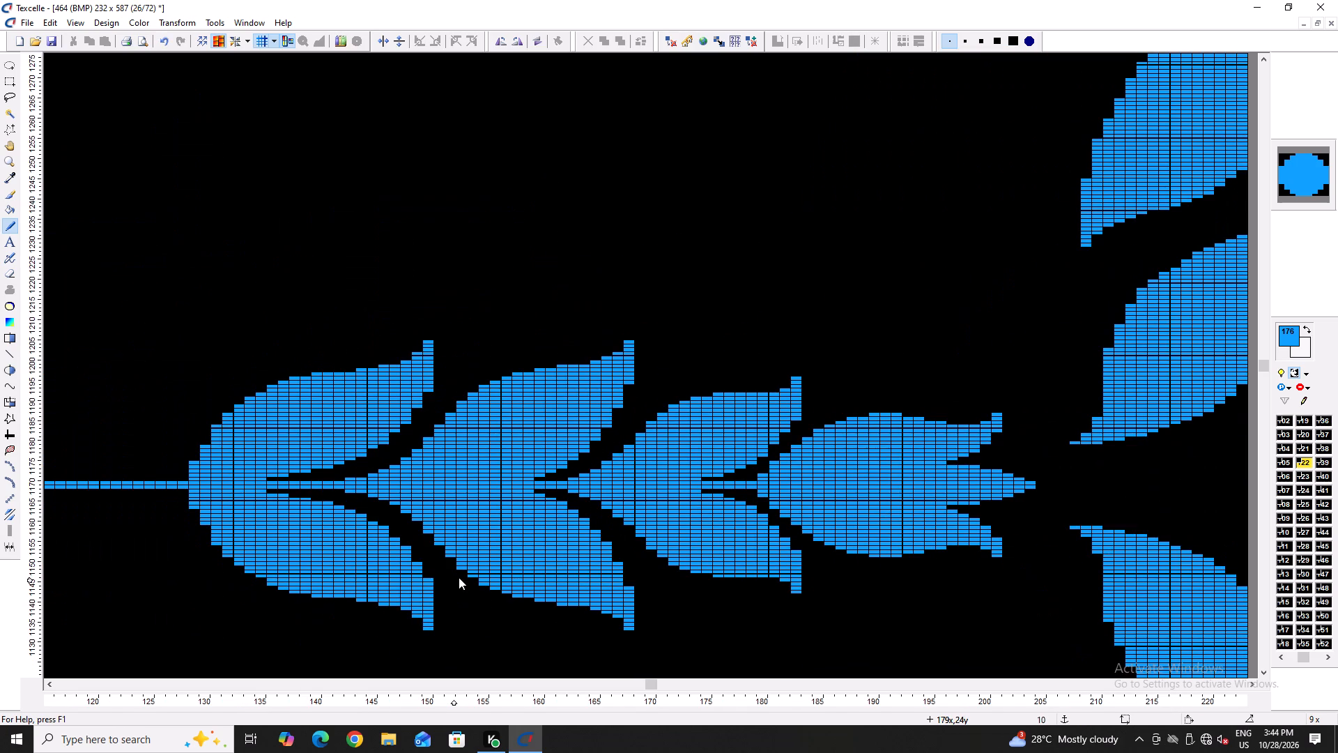
pyautogui.write('++')
pyautogui.scroll(-1, 445, 520)
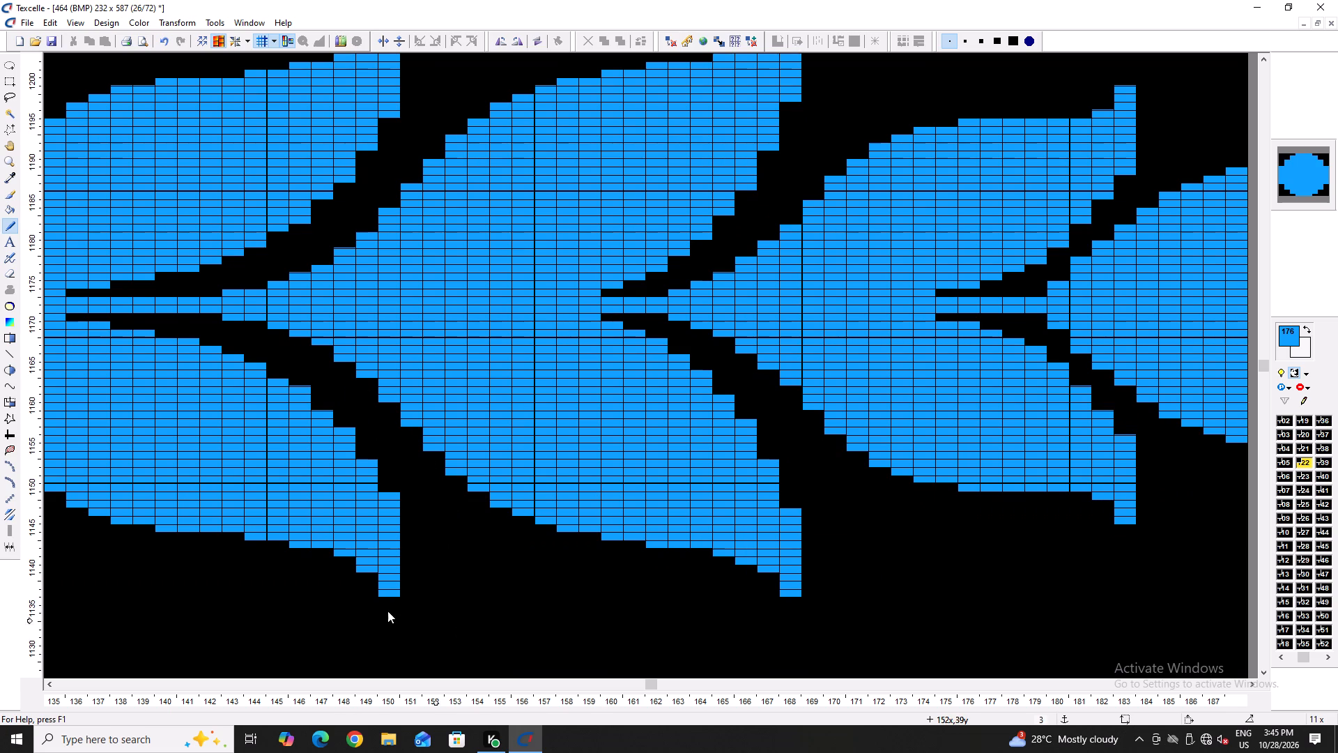
pyautogui.keyDown('ctrl'); pyautogui.scroll(-3, 440, 450); pyautogui.keyUp('ctrl')
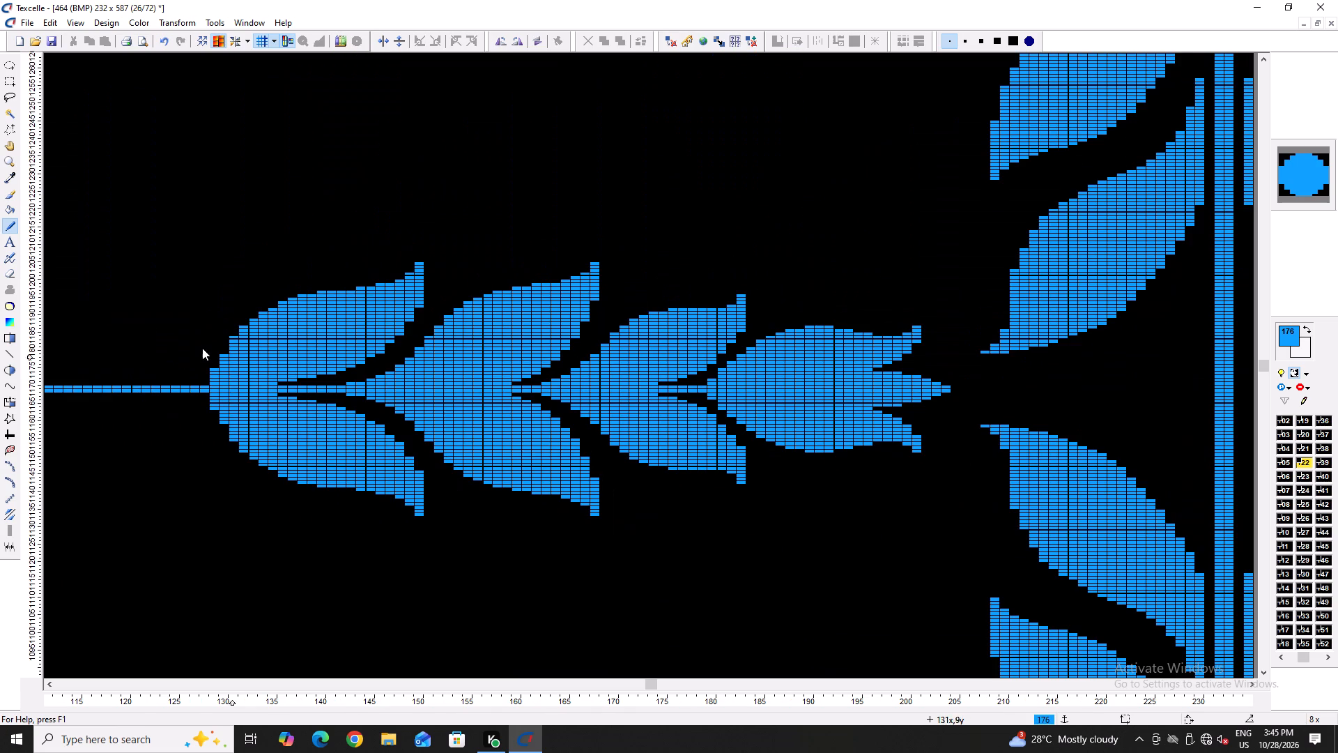
pyautogui.keyDown('ctrl'); pyautogui.scroll(-4, 465, 324); pyautogui.keyUp('ctrl')
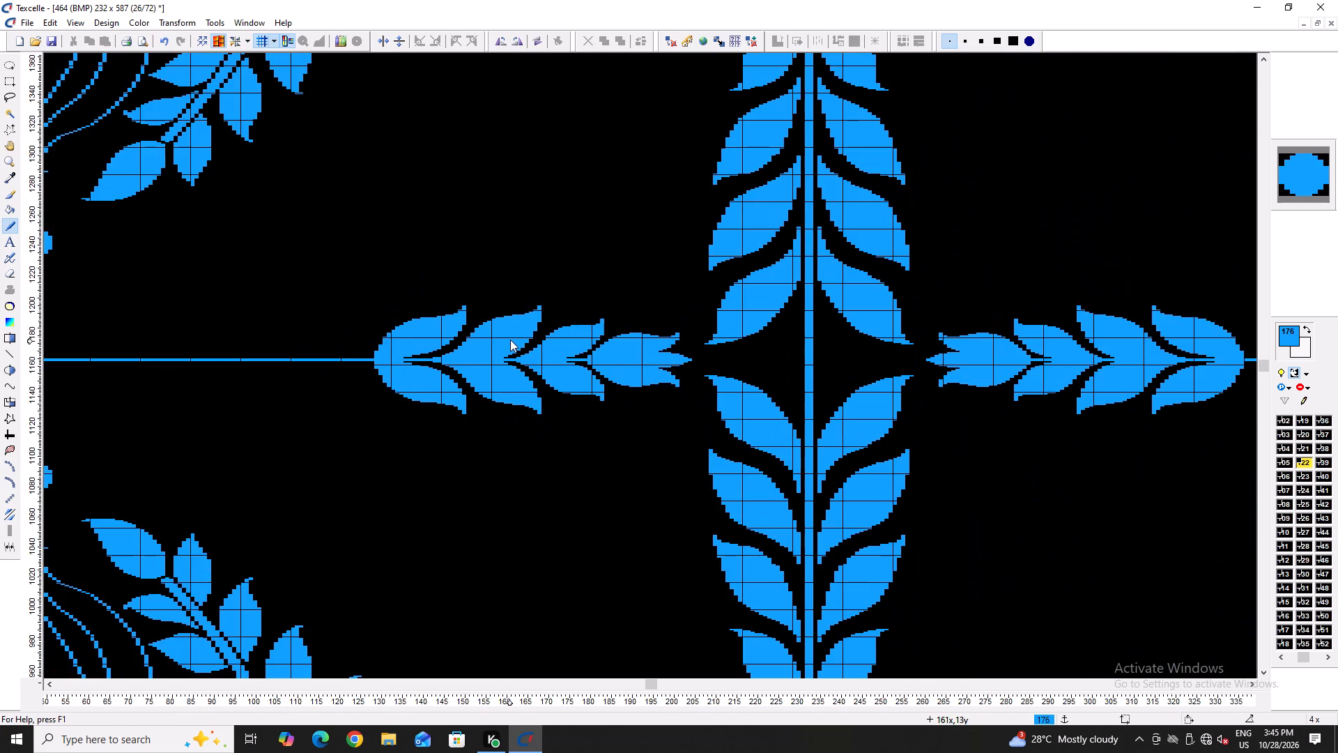
pyautogui.keyDown('ctrl'); pyautogui.scroll(4, 362, 336); pyautogui.keyUp('ctrl')
pyautogui.moveTo(418, 328); pyautogui.dragTo(406, 341)
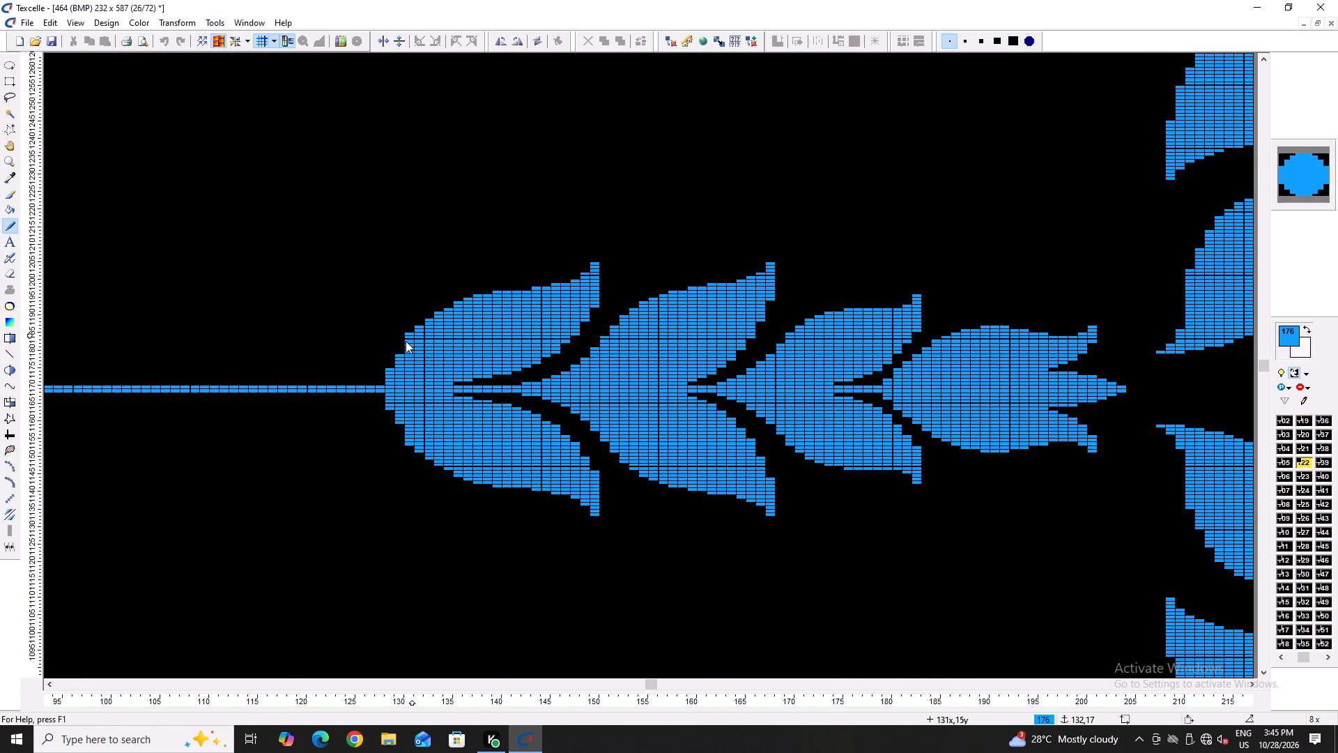
pyautogui.moveTo(406, 341); pyautogui.dragTo(328, 388)
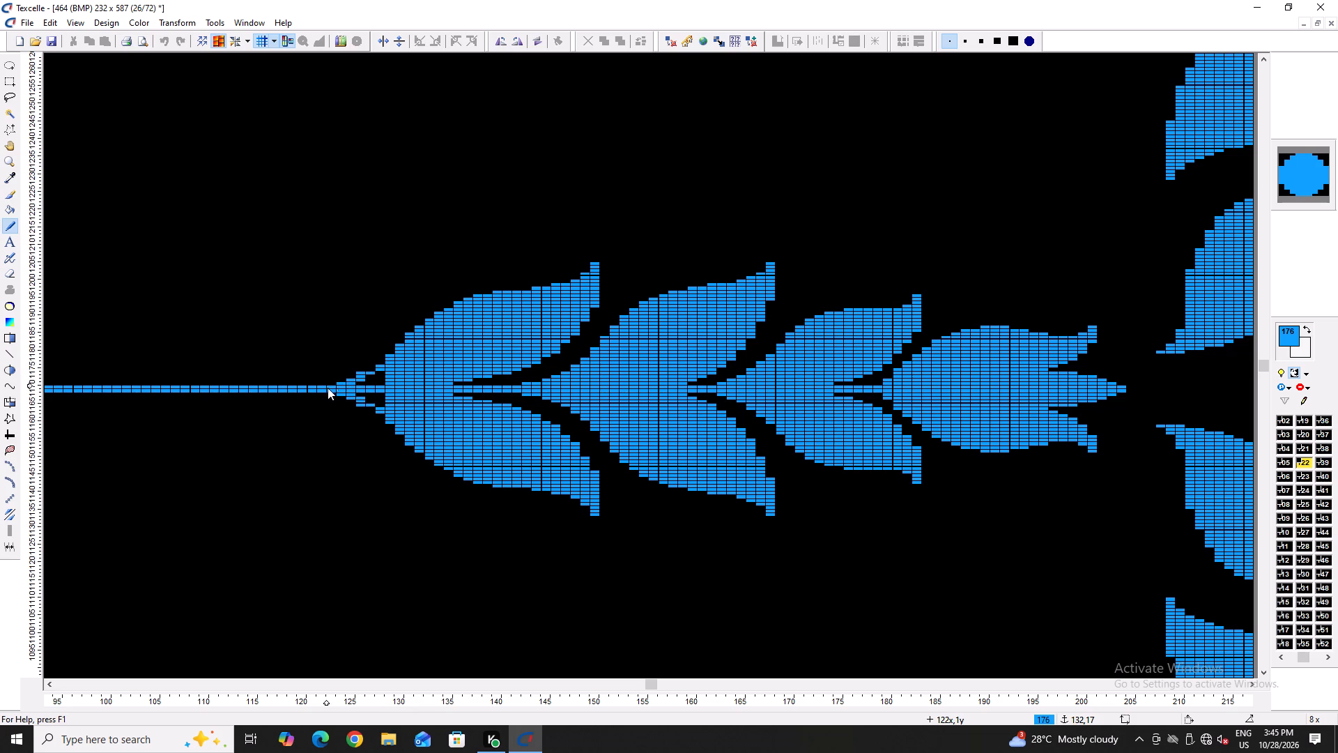
pyautogui.moveTo(328, 388); pyautogui.dragTo(383, 394)
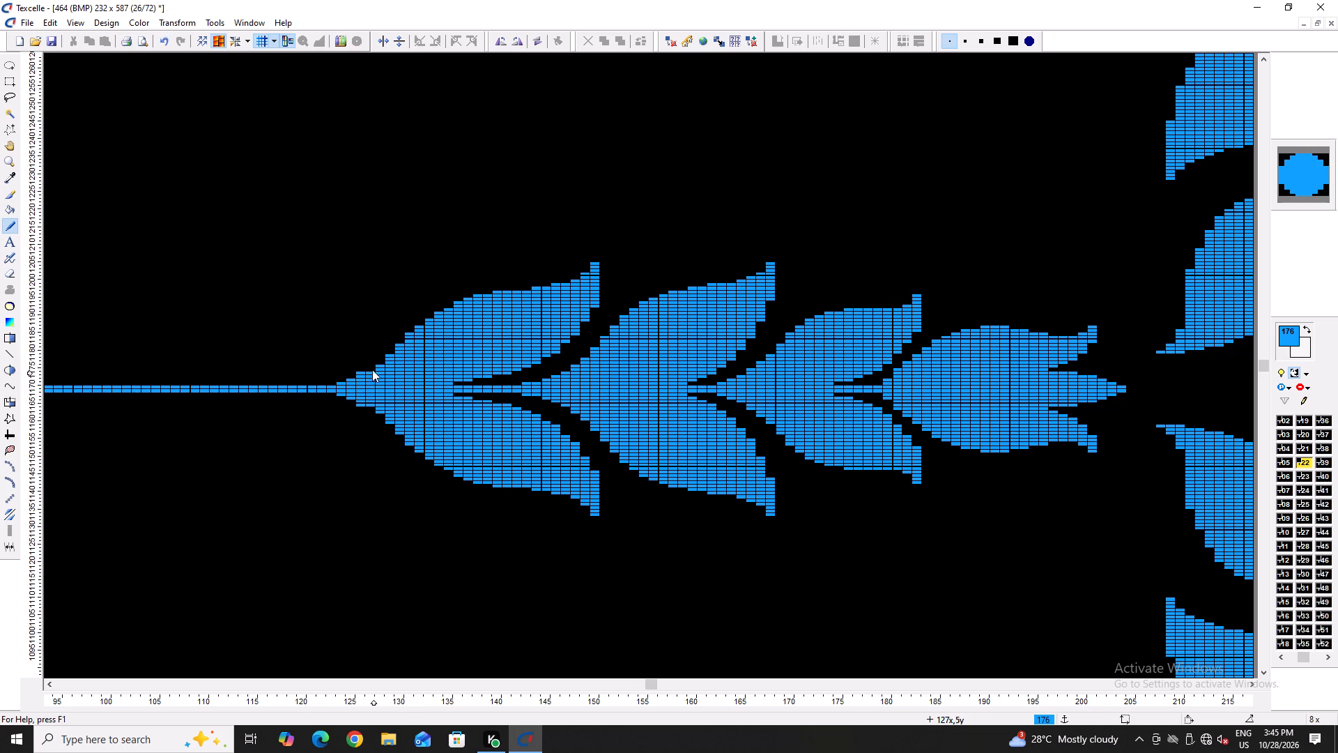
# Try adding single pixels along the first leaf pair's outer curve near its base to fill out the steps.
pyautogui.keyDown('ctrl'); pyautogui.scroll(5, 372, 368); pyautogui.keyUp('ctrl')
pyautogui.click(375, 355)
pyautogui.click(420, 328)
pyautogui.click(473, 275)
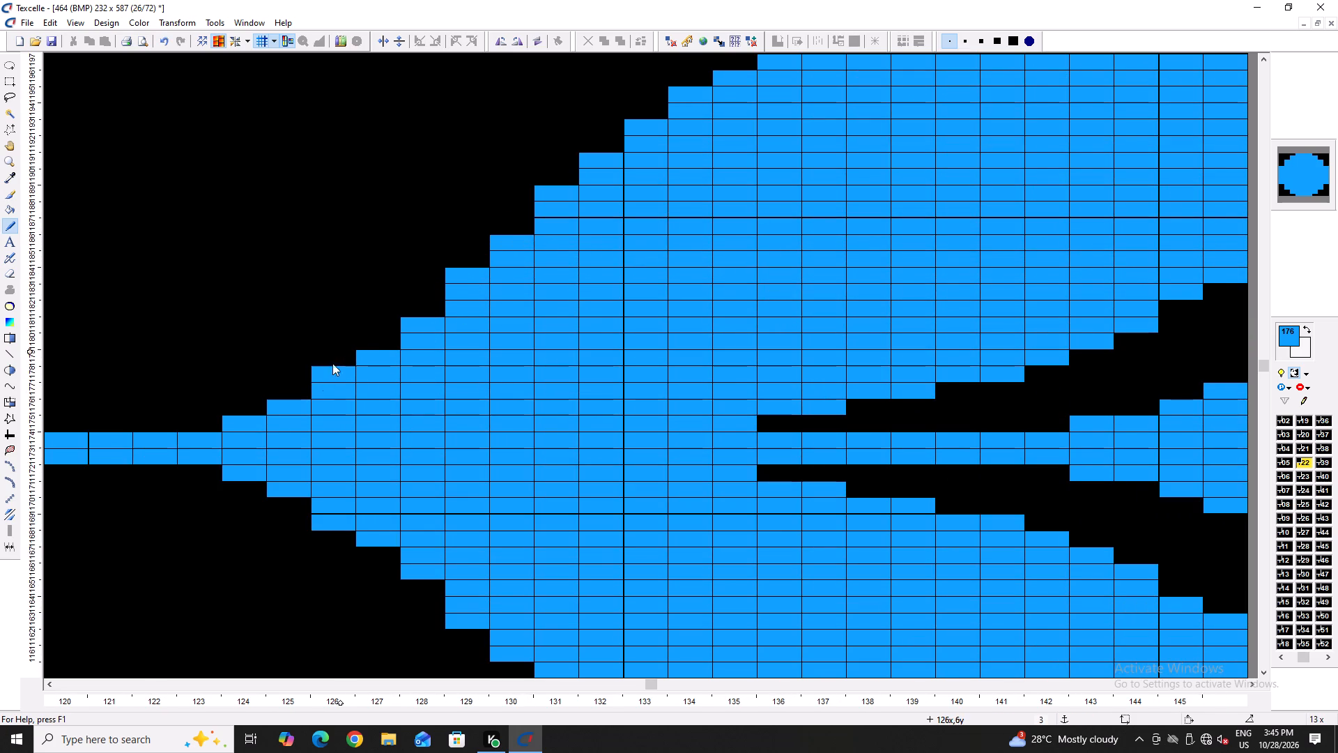
# Erase single pixels along the first leaf pair's outer curve near its base to slim its taper toward the stem.
pyautogui.keyDown('ctrl'); pyautogui.scroll(-4, 298, 435); pyautogui.keyUp('ctrl')
pyautogui.keyDown('ctrl'); pyautogui.scroll(2, 395, 498); pyautogui.keyUp('ctrl')
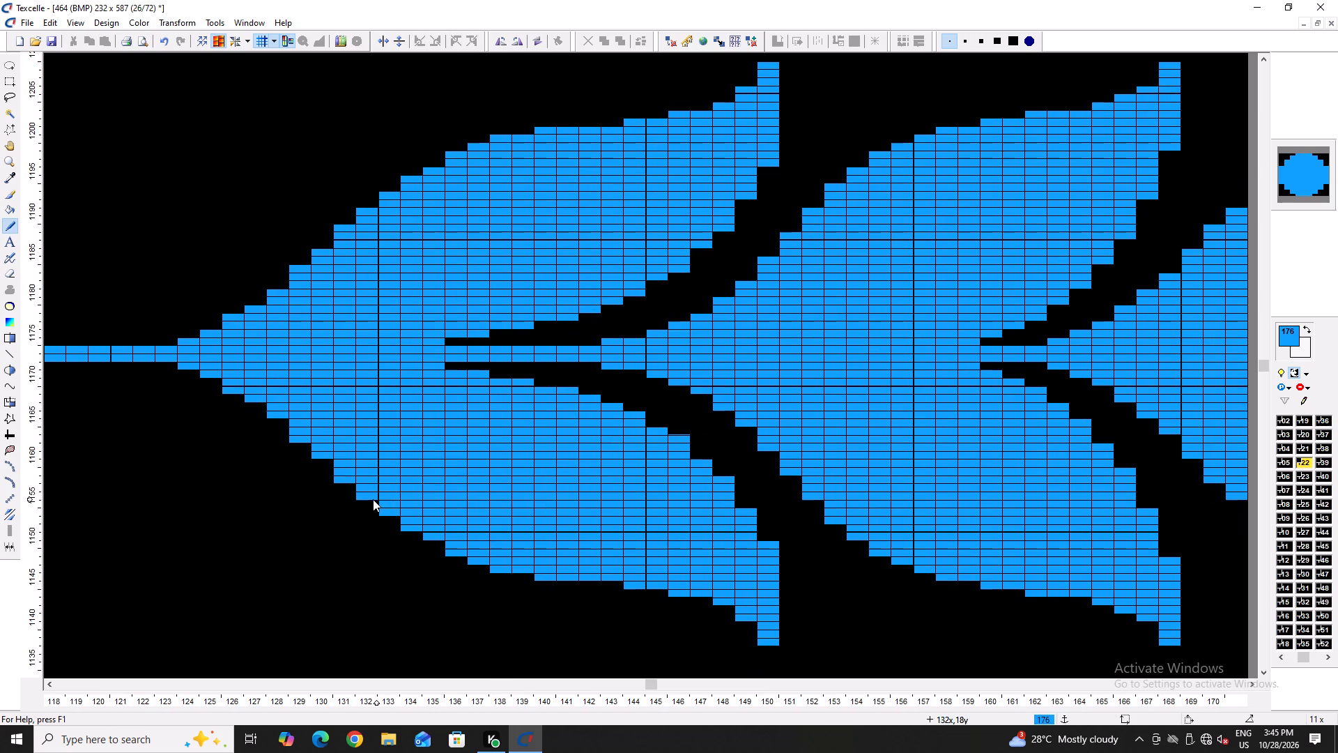
pyautogui.rightClick(304, 440)
pyautogui.rightClick(279, 416)
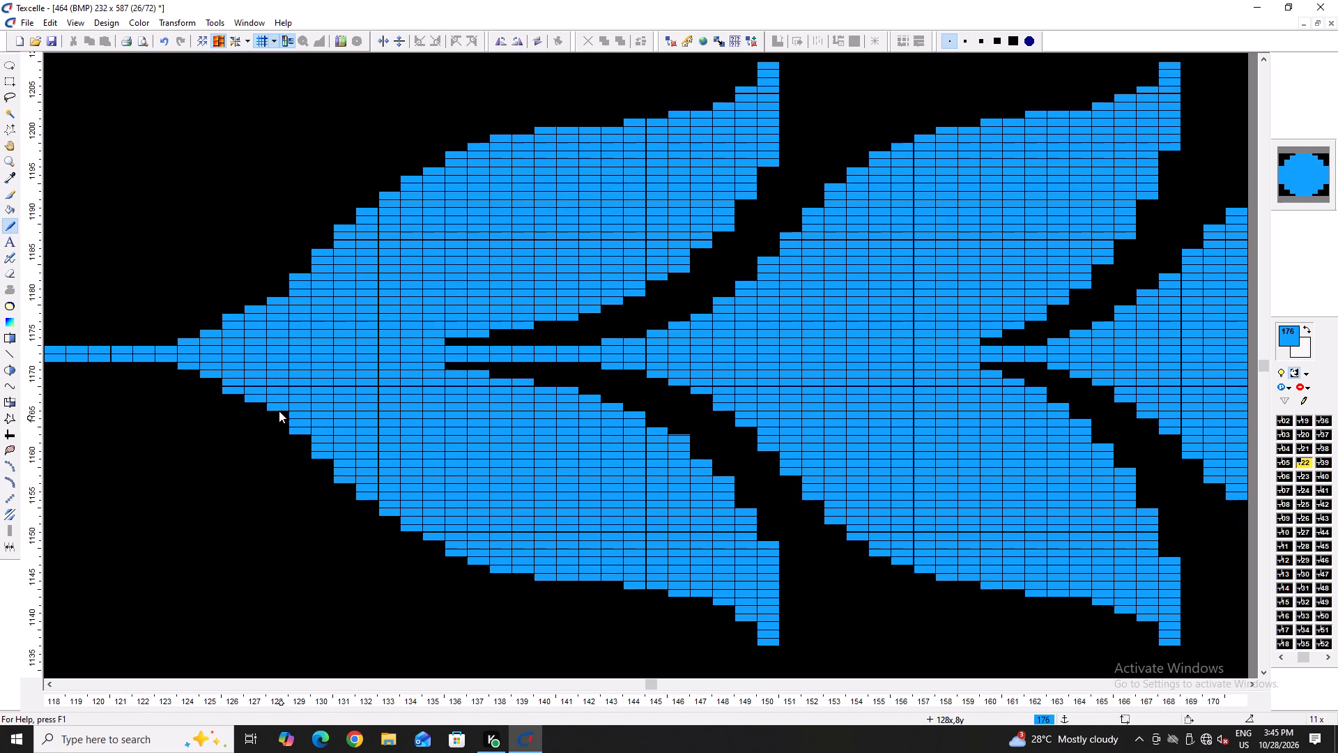
pyautogui.rightClick(256, 401)
pyautogui.rightClick(229, 388)
pyautogui.rightClick(227, 389)
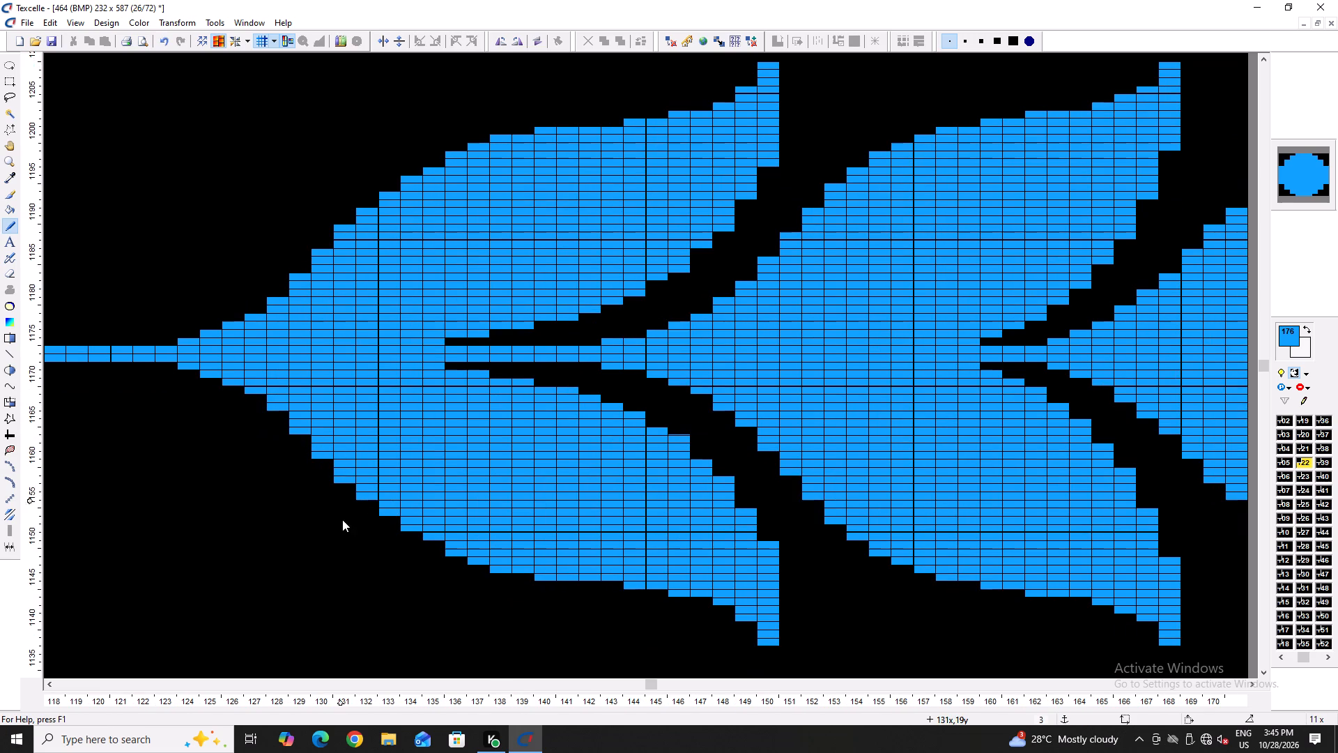
pyautogui.keyDown('ctrl'); pyautogui.scroll(-1, 278, 456); pyautogui.keyUp('ctrl')
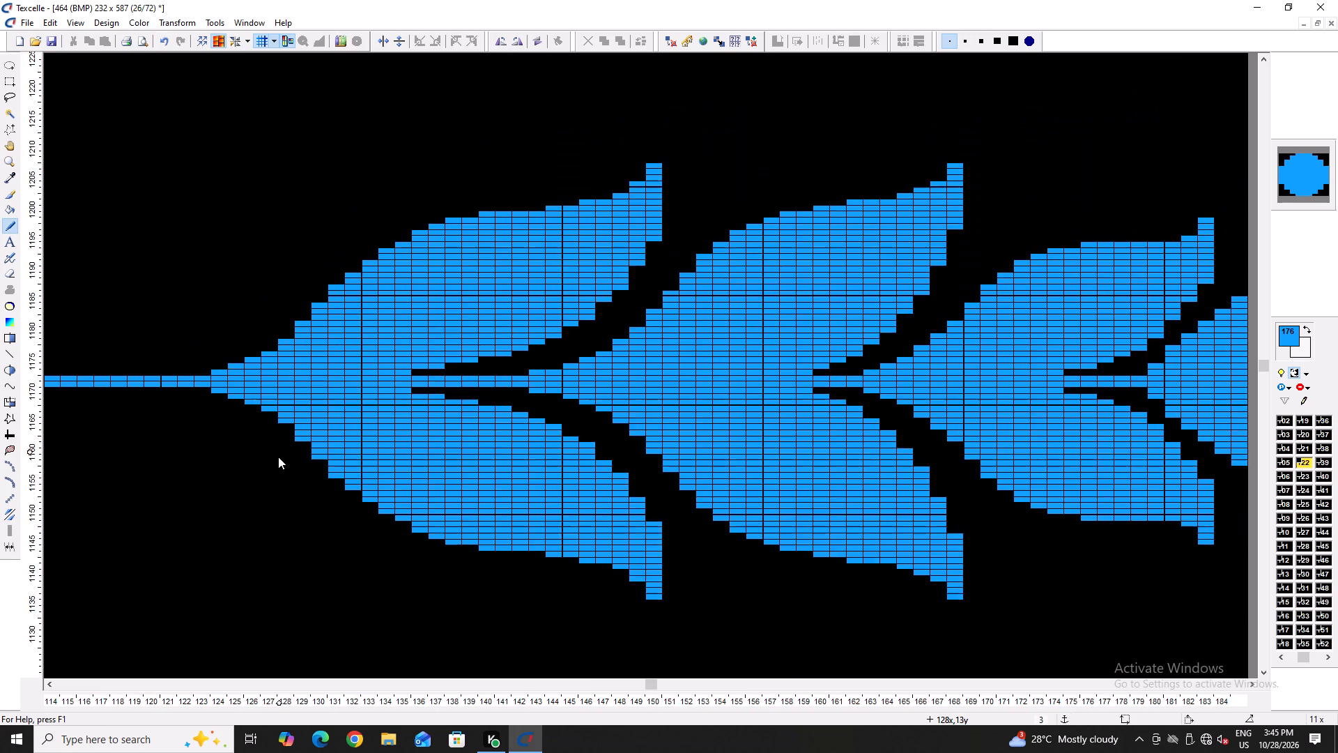
# Add single pixels where the first leaf pair's base meets the thin stem to lengthen the tapered point.
pyautogui.keyDown('ctrl'); pyautogui.scroll(-1, 278, 457); pyautogui.keyUp('ctrl')
pyautogui.keyDown('ctrl'); pyautogui.scroll(4, 230, 403); pyautogui.keyUp('ctrl')
pyautogui.click(251, 378)
pyautogui.click(288, 369)
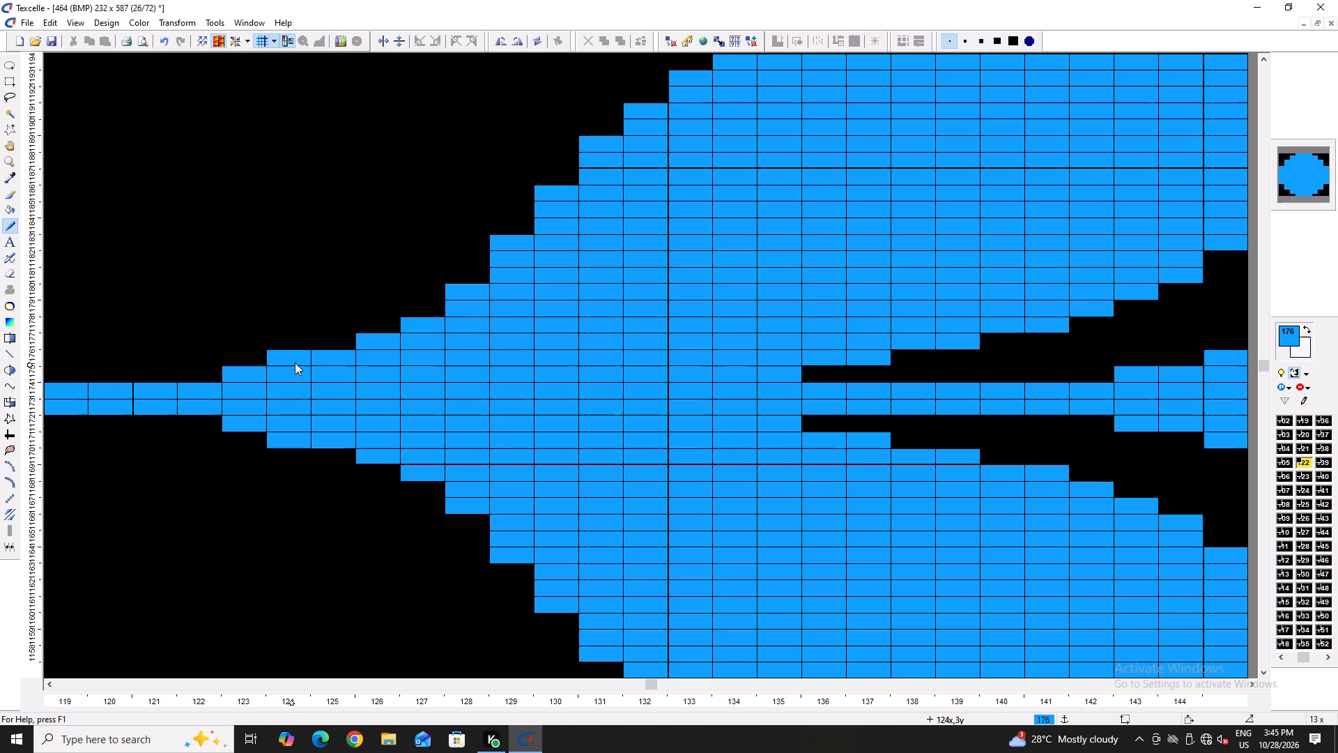
pyautogui.keyDown('ctrl'); pyautogui.scroll(-6, 329, 354); pyautogui.keyUp('ctrl')
pyautogui.keyDown('ctrl'); pyautogui.scroll(5, 300, 358); pyautogui.keyUp('ctrl')
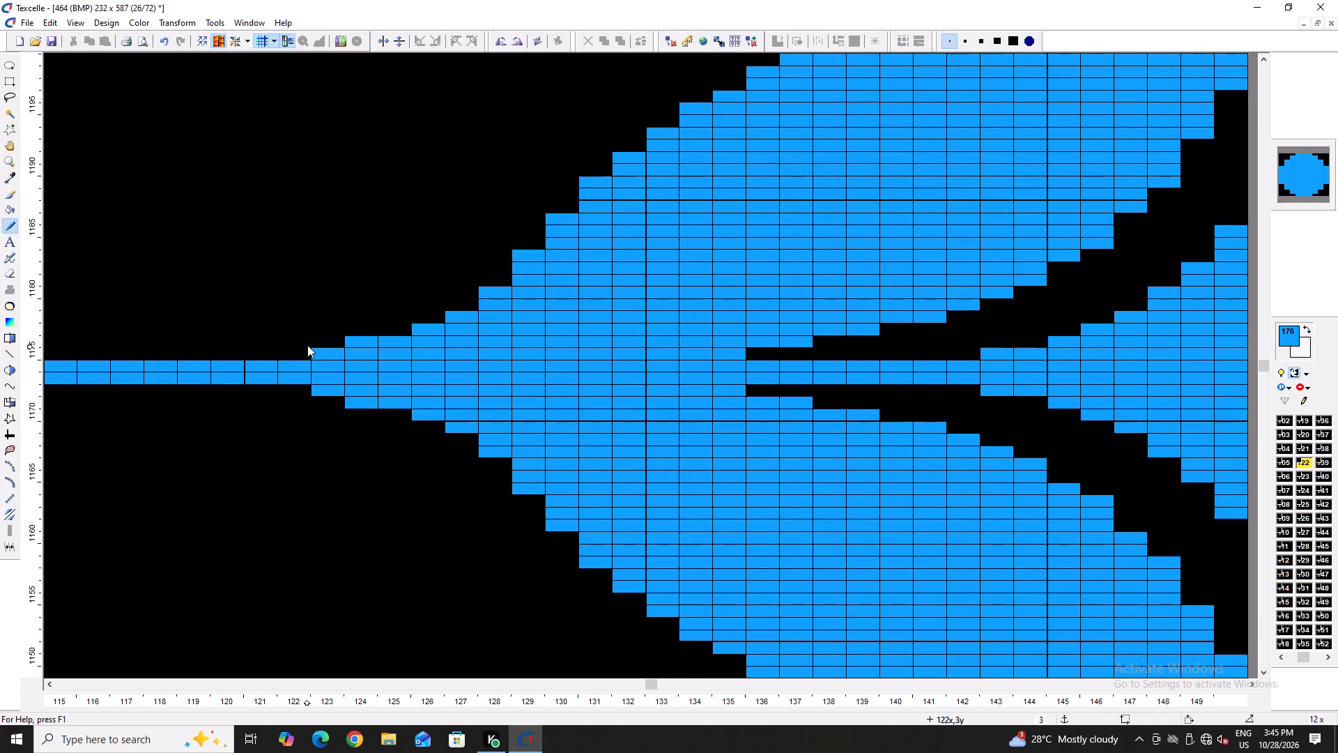
pyautogui.click(298, 352)
pyautogui.keyDown('ctrl'); pyautogui.scroll(-7, 310, 368); pyautogui.keyUp('ctrl')
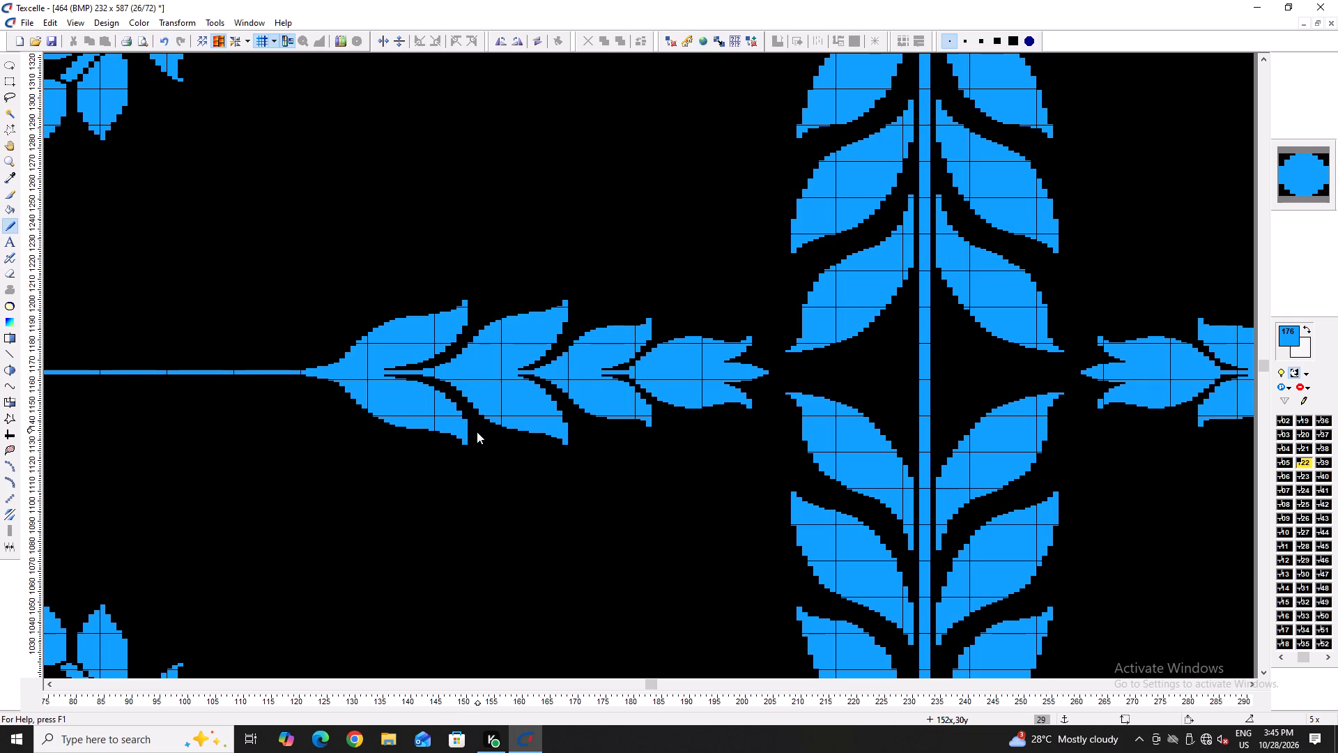
# Add single pixels where the second leaf pair's base meets the stem to extend its point between the slits.
pyautogui.keyDown('ctrl'); pyautogui.scroll(7, 399, 337); pyautogui.keyUp('ctrl')
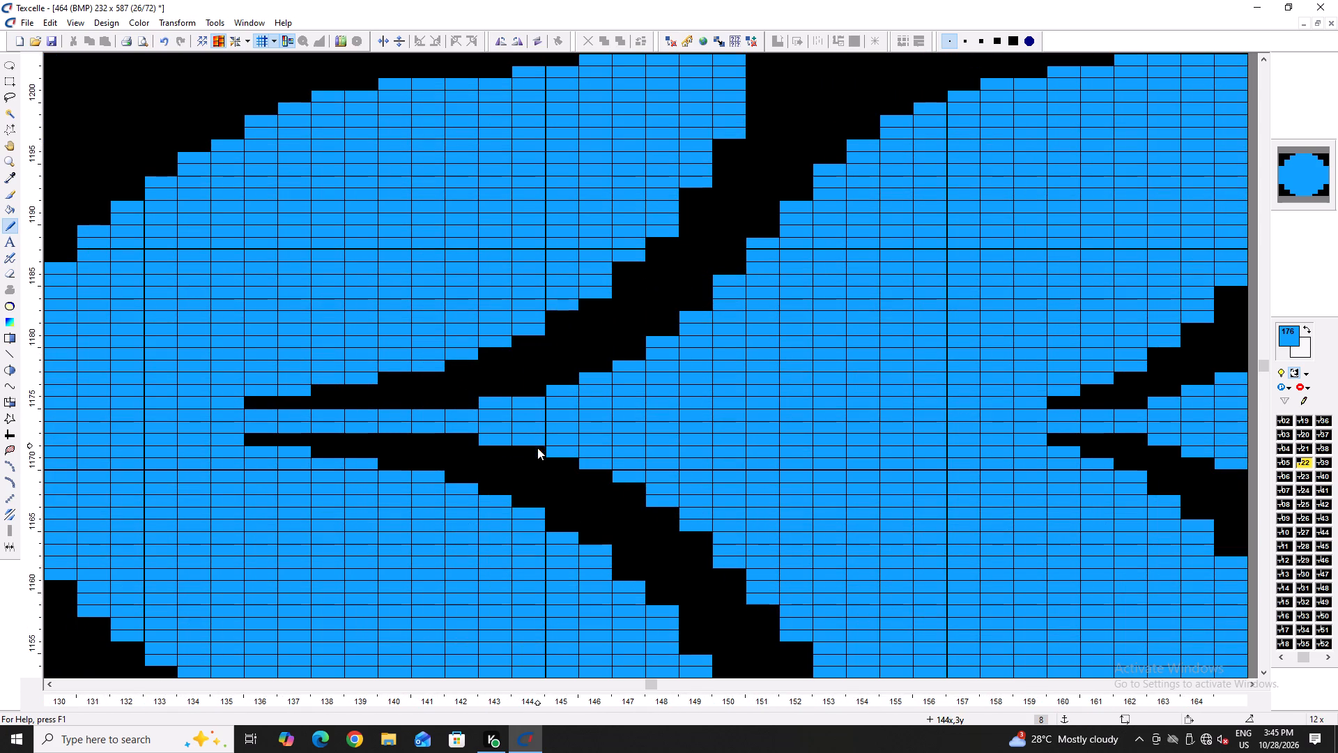
pyautogui.click(537, 448)
pyautogui.click(472, 409)
pyautogui.click(467, 405)
pyautogui.keyDown('ctrl'); pyautogui.scroll(-6, 514, 440); pyautogui.keyUp('ctrl')
pyautogui.keyDown('ctrl'); pyautogui.scroll(-1, 654, 467); pyautogui.keyUp('ctrl')
pyautogui.keyDown('ctrl'); pyautogui.scroll(2, 674, 411); pyautogui.keyUp('ctrl')
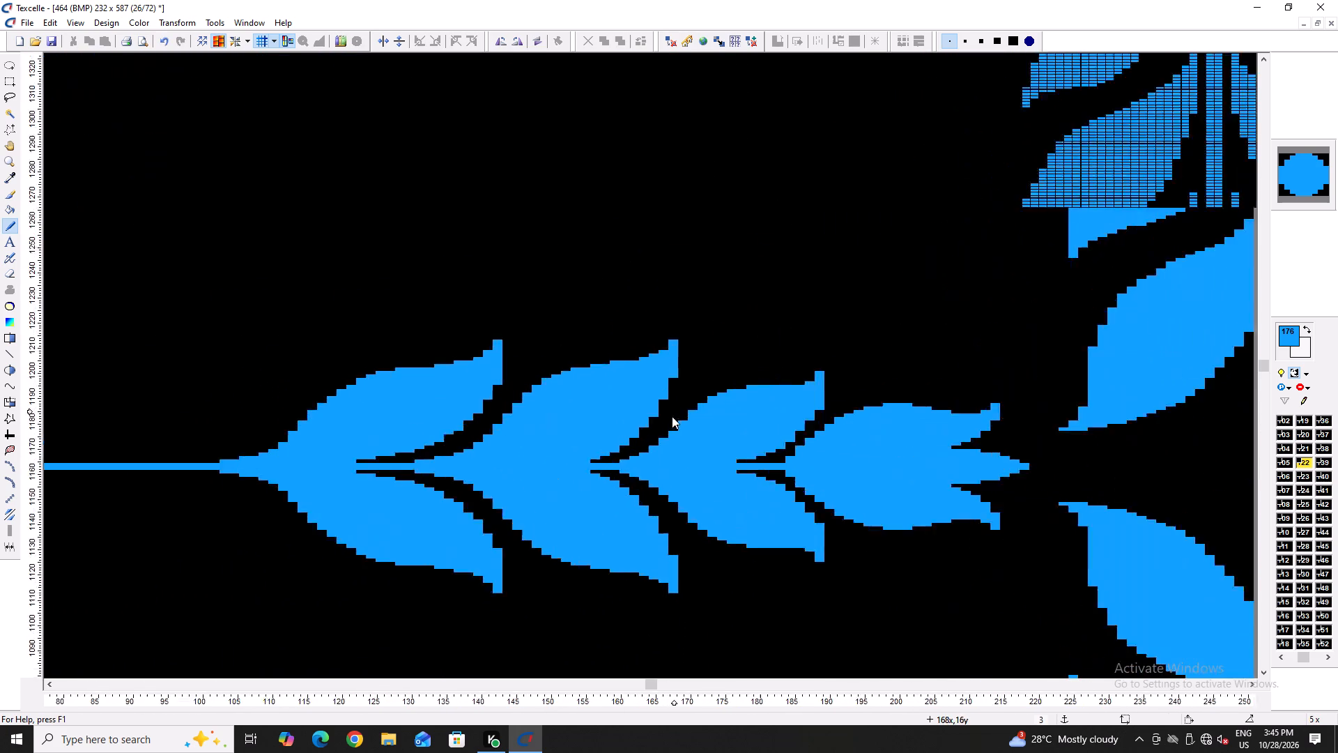
# Extend the third leaf pair's base point along the stem by adding single pixels.
pyautogui.keyDown('ctrl'); pyautogui.scroll(5, 672, 416); pyautogui.keyUp('ctrl')
pyautogui.click(484, 550)
pyautogui.click(478, 552)
pyautogui.keyDown('ctrl'); pyautogui.scroll(-7, 440, 528); pyautogui.keyUp('ctrl')
pyautogui.keyDown('ctrl'); pyautogui.scroll(5, 568, 533); pyautogui.keyUp('ctrl')
pyautogui.keyDown('ctrl'); pyautogui.scroll(-7, 540, 533); pyautogui.keyUp('ctrl')
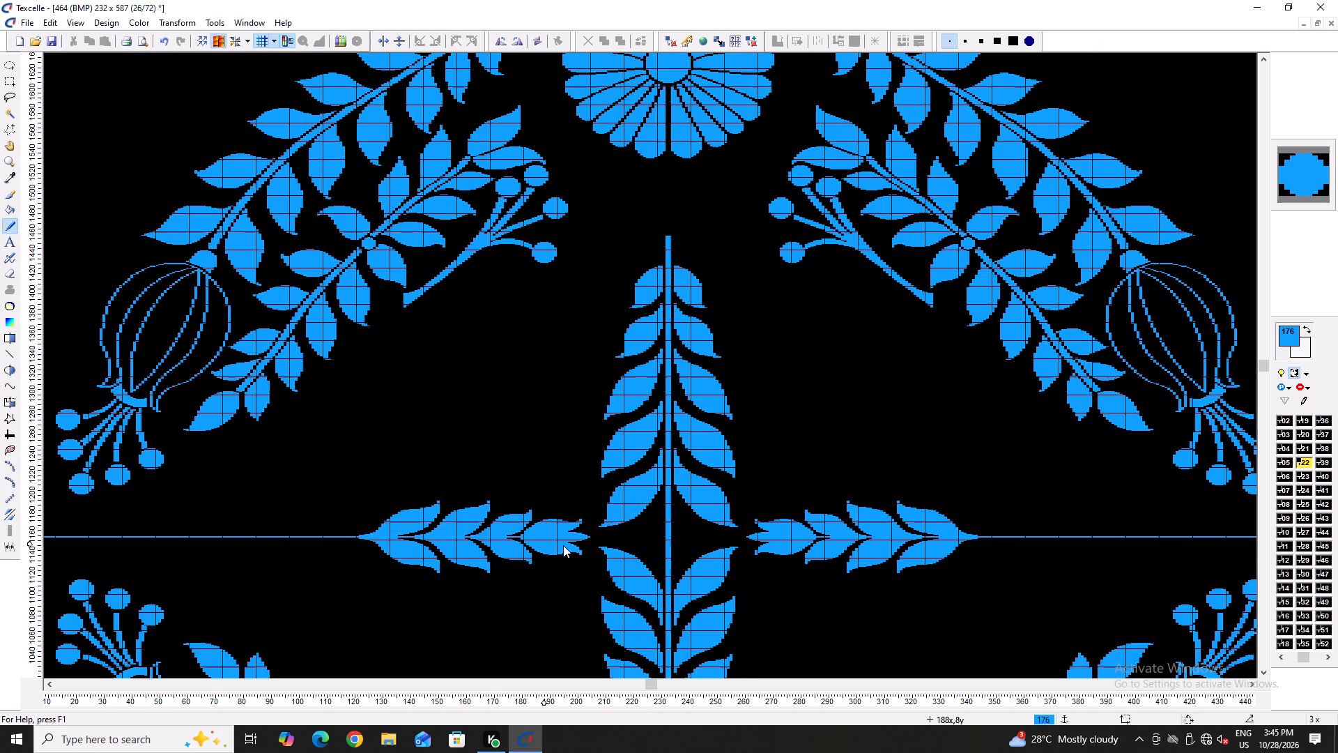
# Adjust the inner ends of the end bud's outer tips by adding and erasing single pixels on the mirrored branch.
pyautogui.keyDown('ctrl'); pyautogui.scroll(6, 914, 512); pyautogui.keyUp('ctrl')
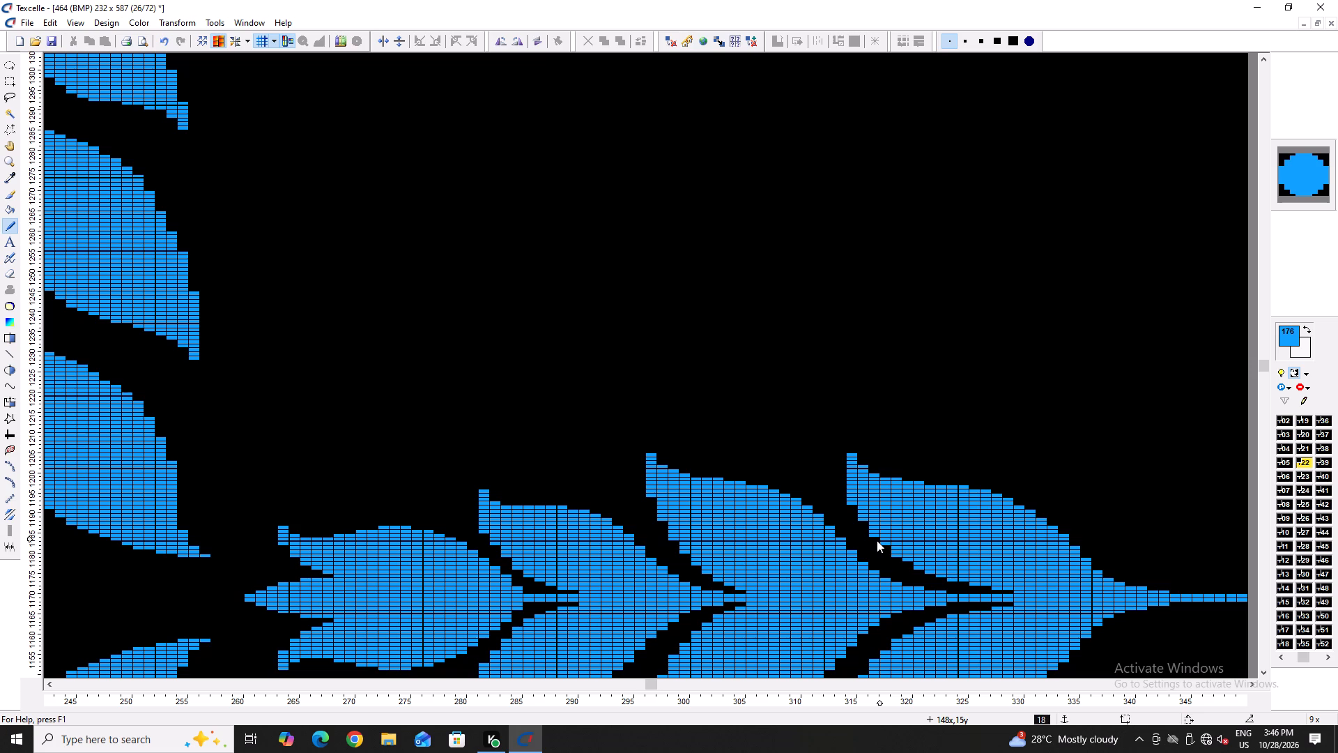
pyautogui.keyDown('ctrl'); pyautogui.scroll(4, 266, 541); pyautogui.keyUp('ctrl')
pyautogui.click(351, 553)
pyautogui.keyDown('ctrl'); pyautogui.scroll(-2, 351, 555); pyautogui.keyUp('ctrl')
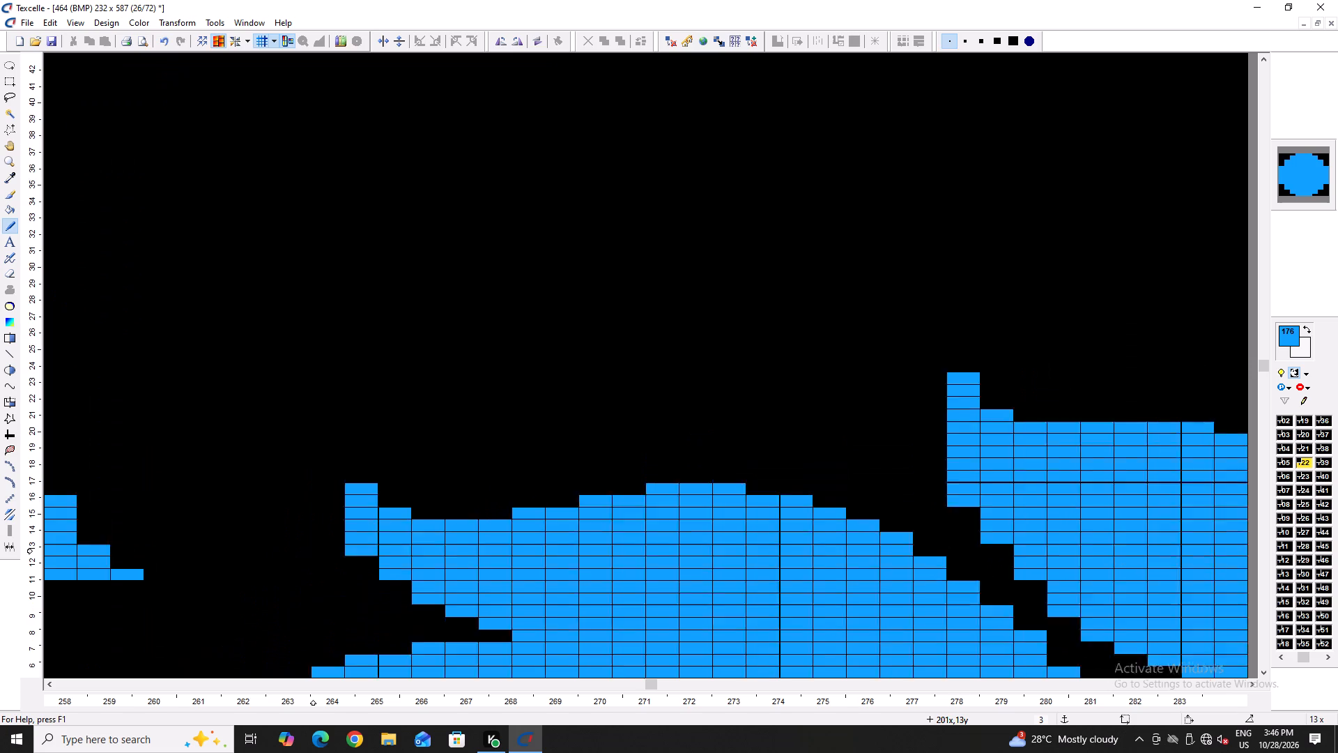
pyautogui.keyDown('ctrl'); pyautogui.scroll(-2, 351, 555); pyautogui.keyUp('ctrl')
pyautogui.scroll(-2, 353, 556)
pyautogui.keyDown('ctrl'); pyautogui.scroll(2, 357, 462); pyautogui.keyUp('ctrl')
pyautogui.click(351, 484)
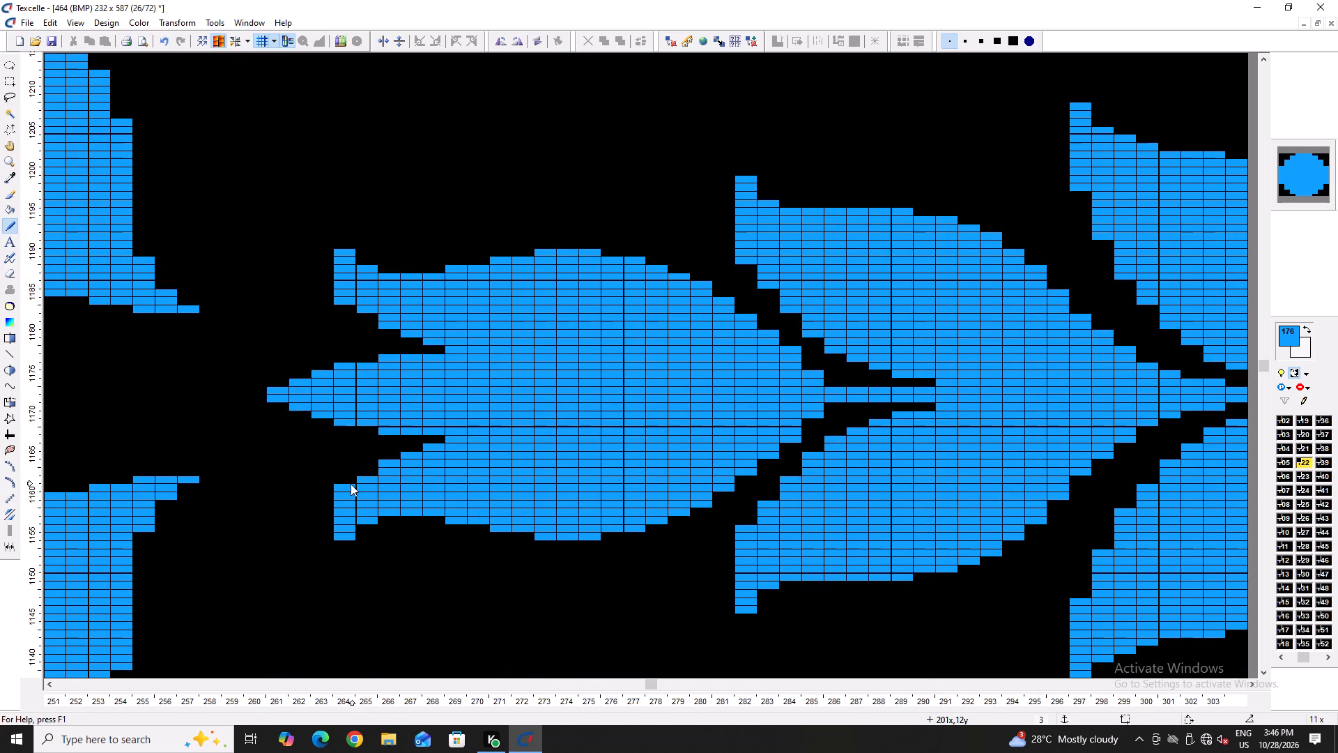
pyautogui.rightClick(351, 484)
pyautogui.rightClick(344, 491)
pyautogui.rightClick(344, 492)
pyautogui.rightClick(344, 493)
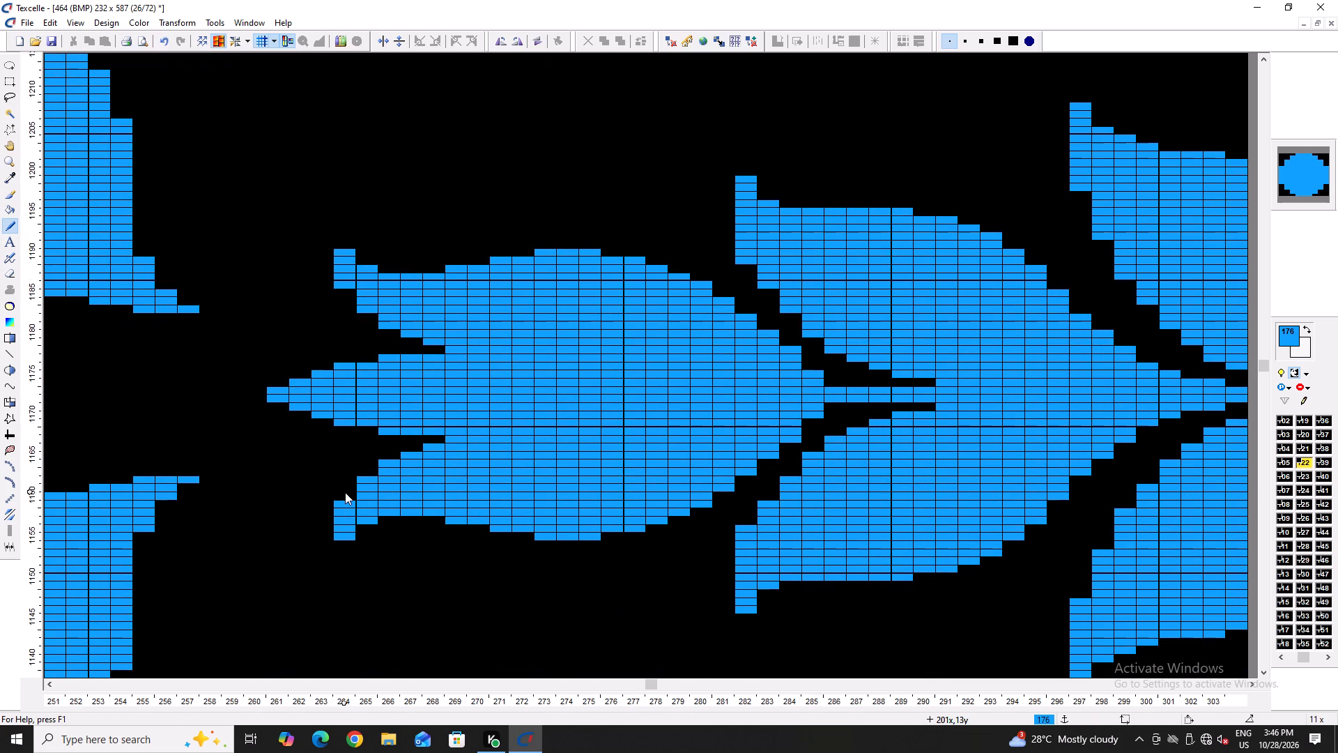
pyautogui.click(345, 492)
pyautogui.keyDown('ctrl'); pyautogui.scroll(-4, 345, 492); pyautogui.keyUp('ctrl')
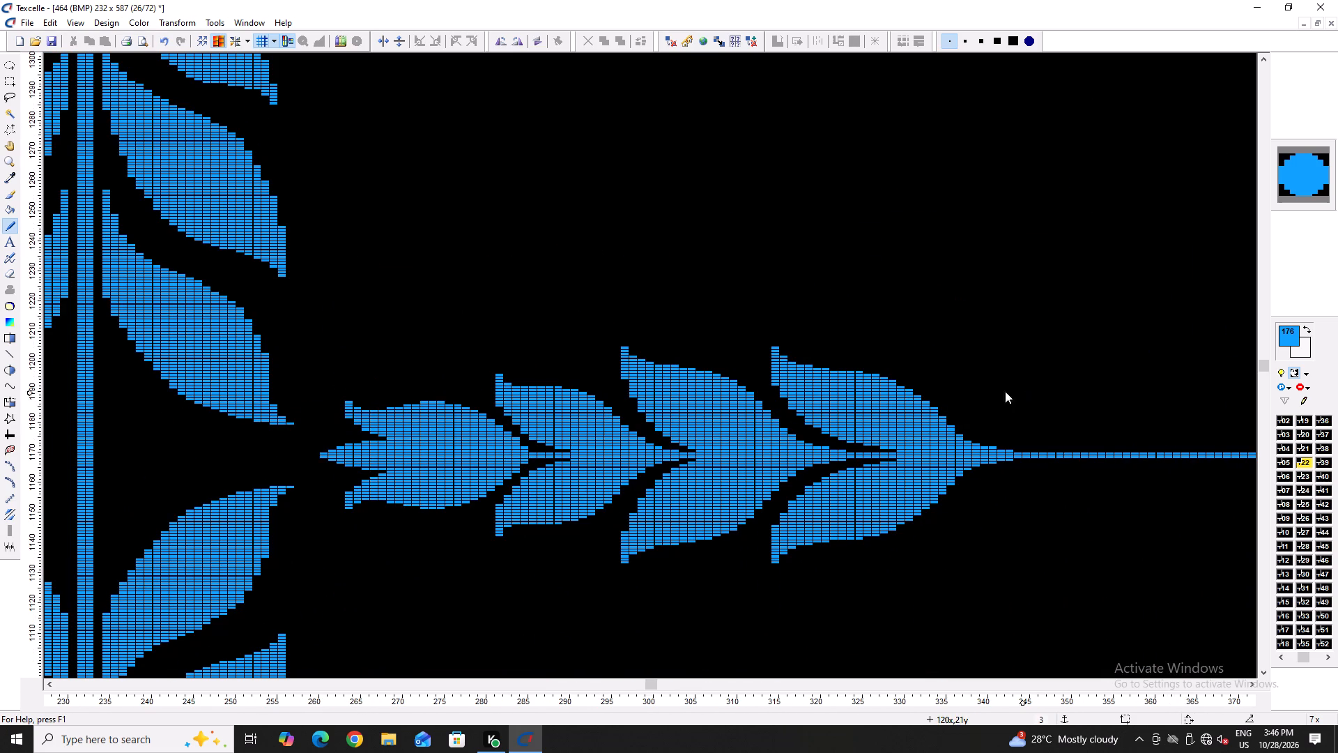
# Switch the display from the isolated blue motif back to the full-colour design with the peacock sketch.
pyautogui.click(1295, 376)
pyautogui.keyDown('ctrl'); pyautogui.scroll(-5, 449, 478); pyautogui.keyUp('ctrl')
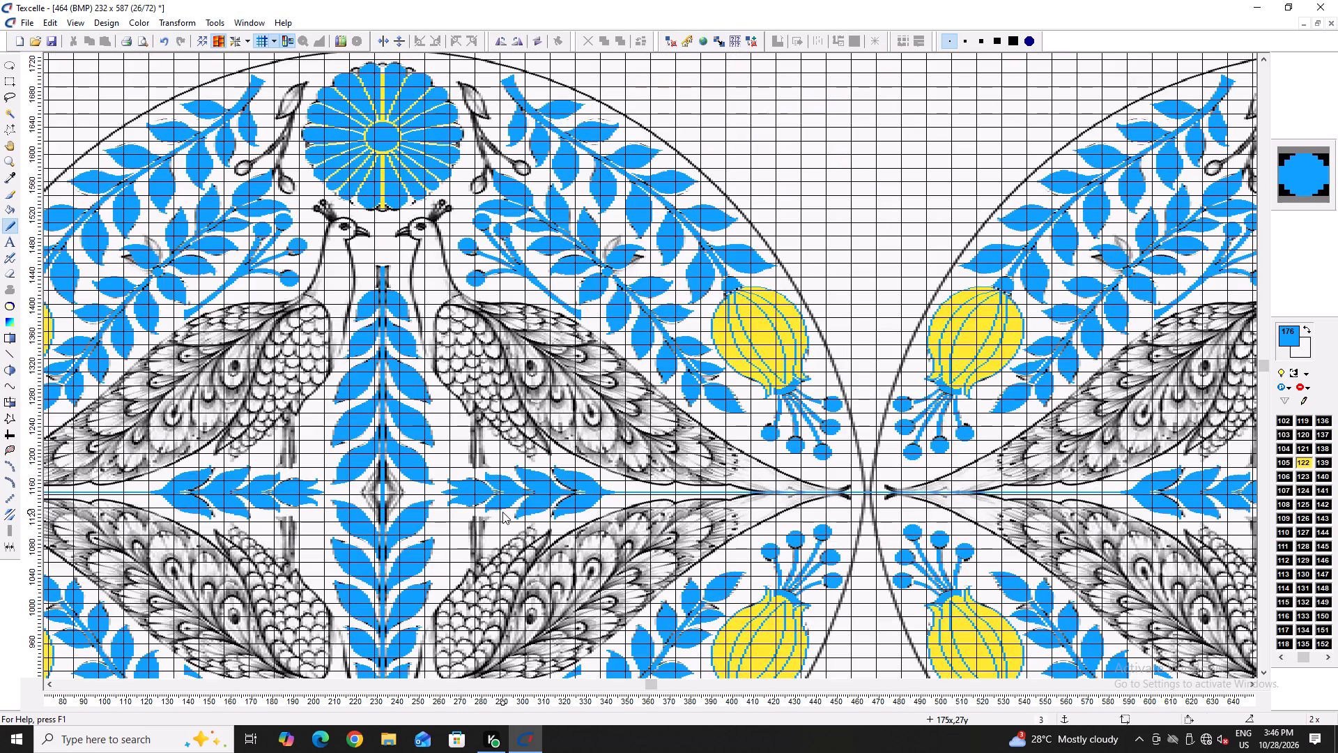
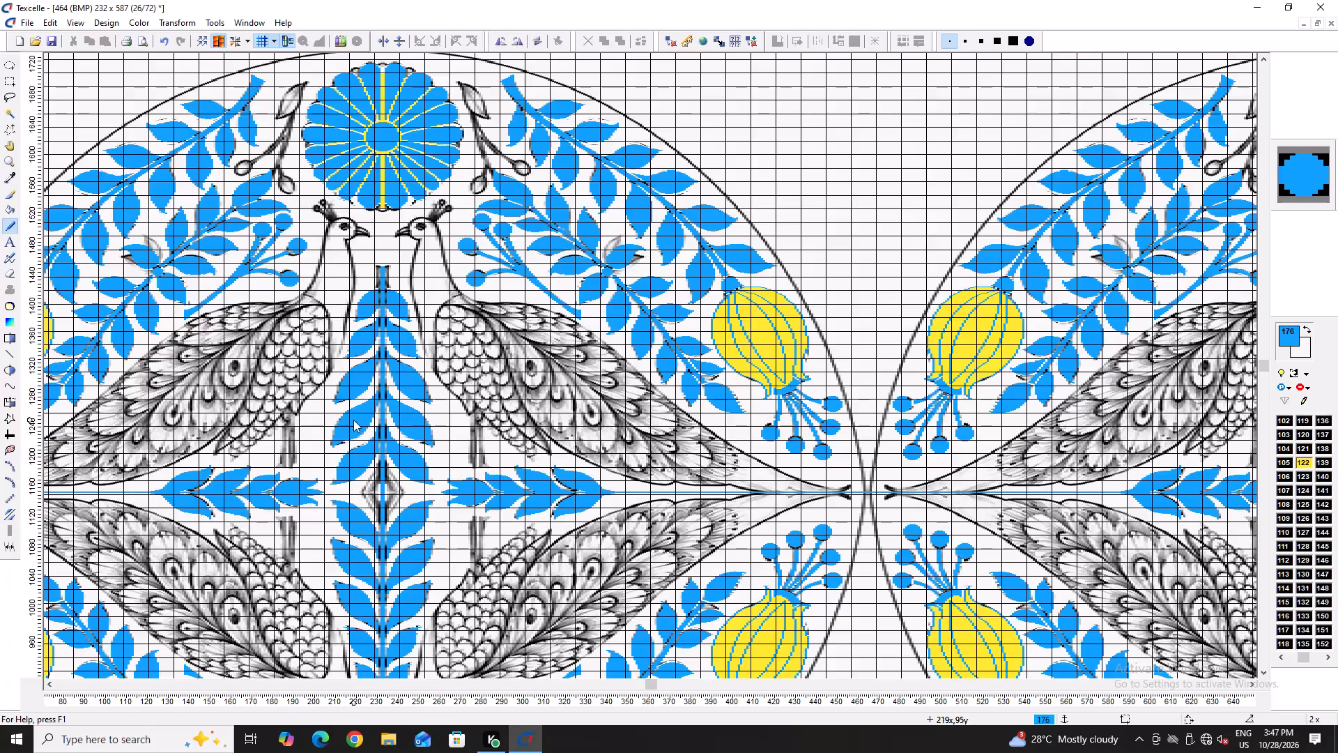
# Trace the top edge of the left peacock's back with a blue curve, from the lower wing feathers towards the neck.
pyautogui.keyDown('ctrl'); pyautogui.scroll(-1, 289, 395); pyautogui.keyUp('ctrl')
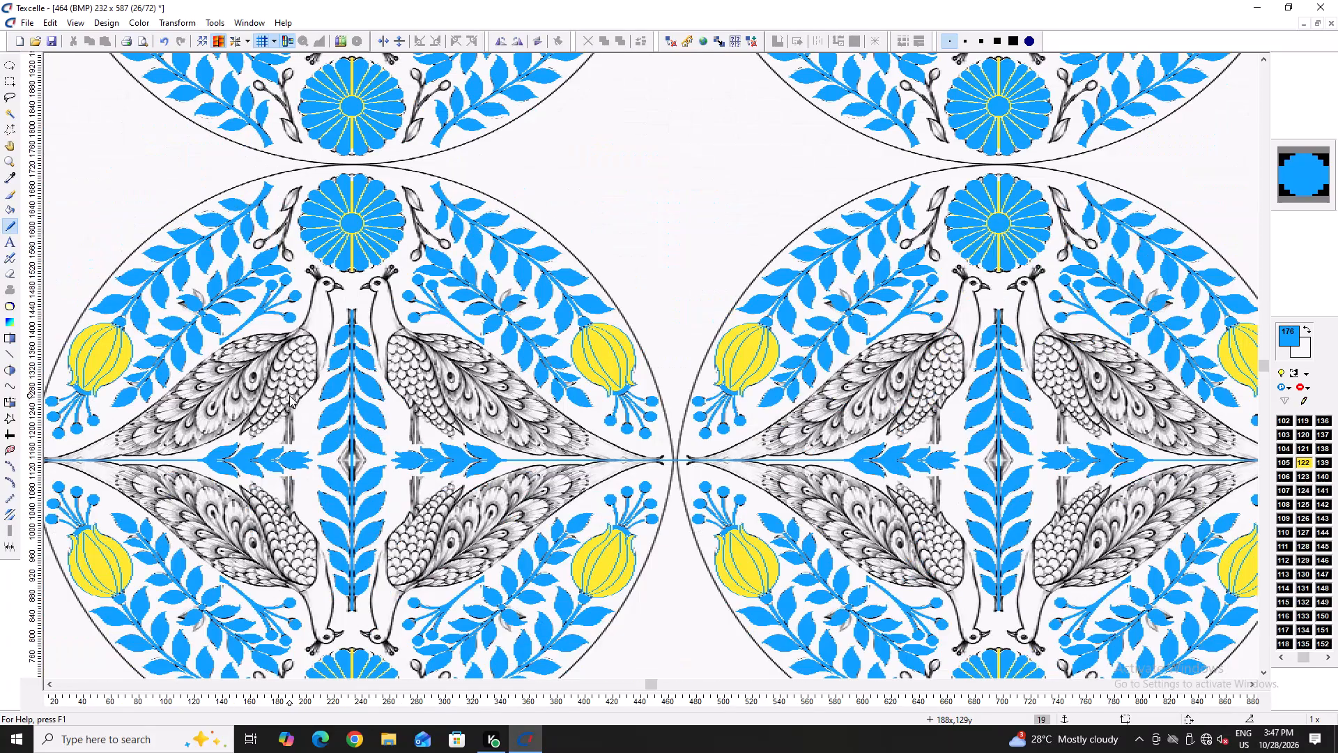
pyautogui.keyDown('ctrl'); pyautogui.scroll(4, 7, 458); pyautogui.keyUp('ctrl')
pyautogui.keyDown('ctrl'); pyautogui.scroll(3, 167, 407); pyautogui.keyUp('ctrl')
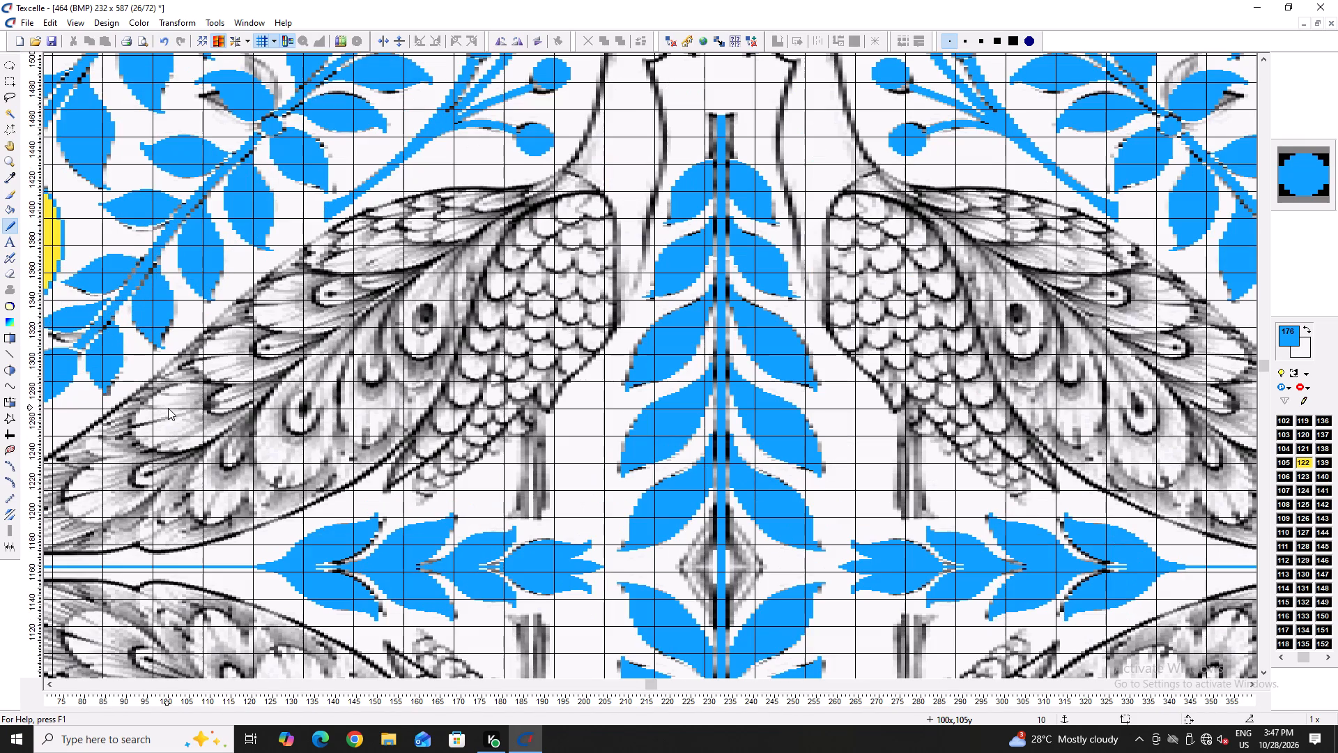
pyautogui.press('Left')
pyautogui.press('Left')
pyautogui.press('Left')
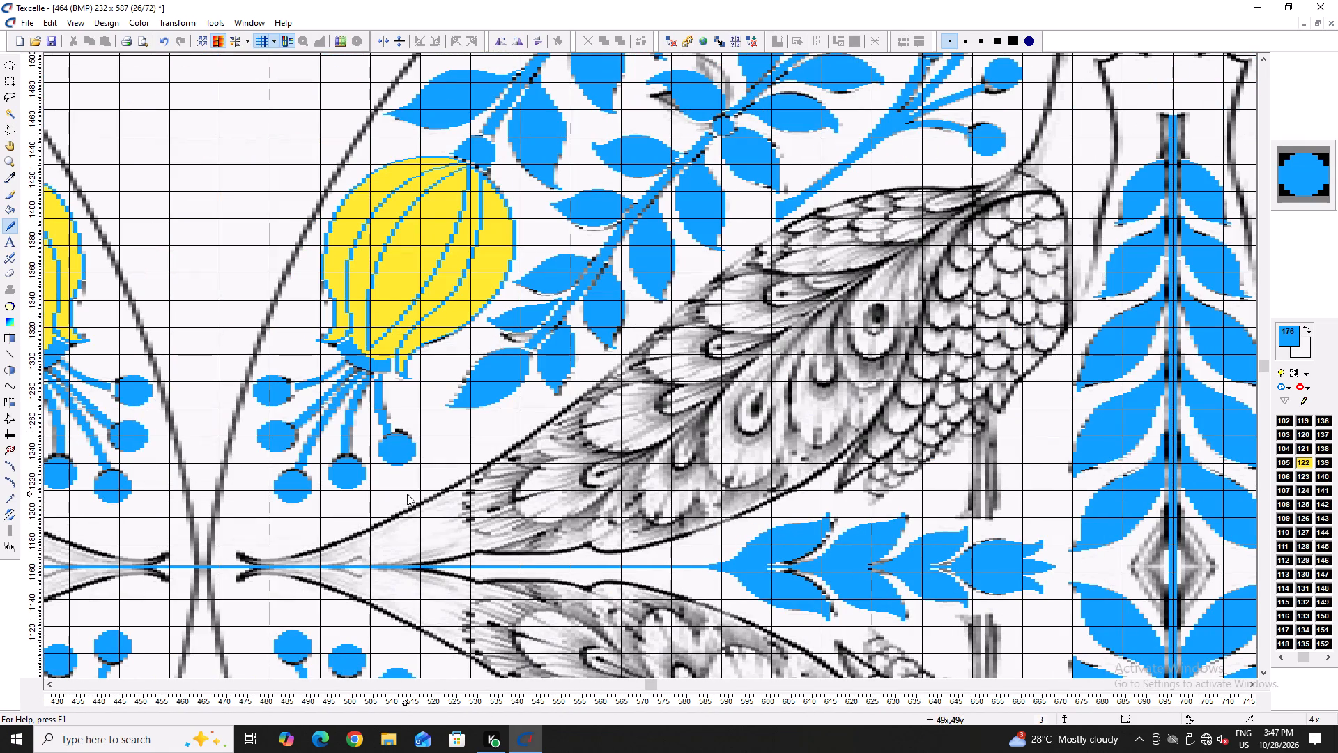
pyautogui.press('y')
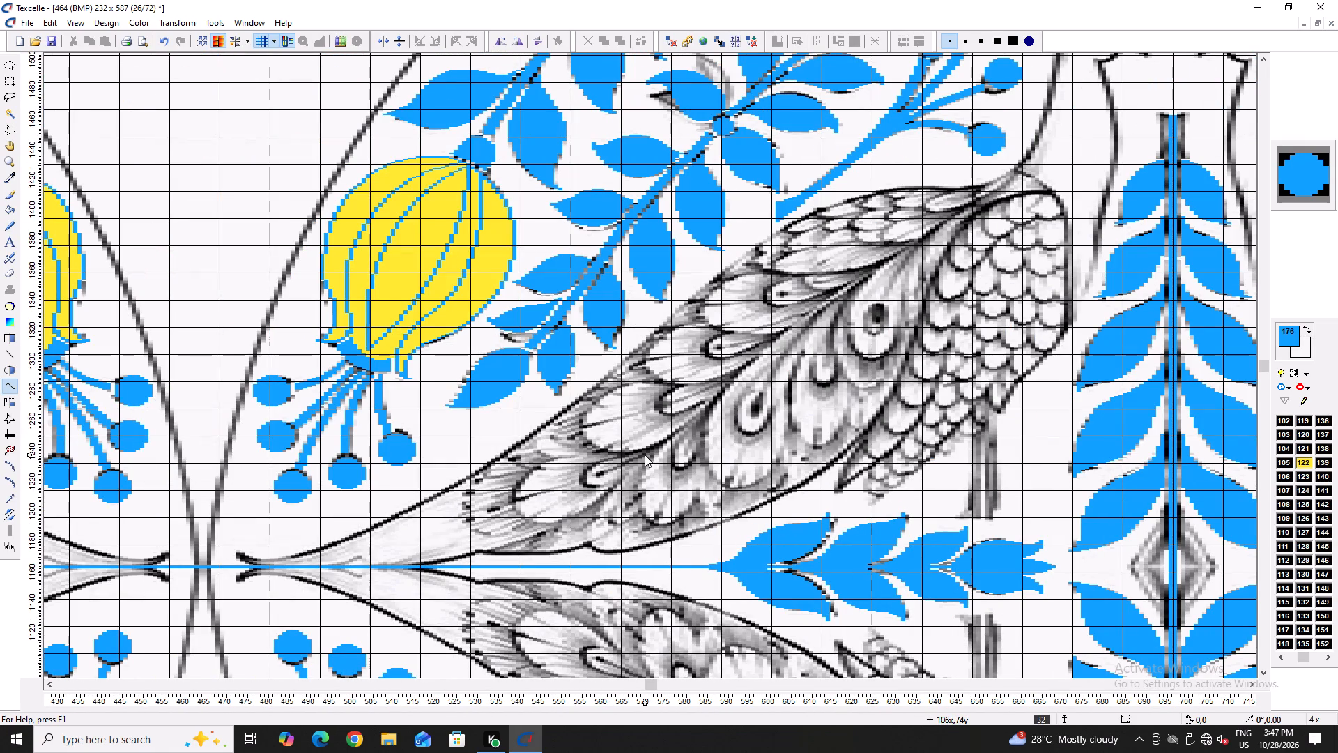
pyautogui.keyDown('ctrl'); pyautogui.scroll(-1, 494, 436); pyautogui.keyUp('ctrl')
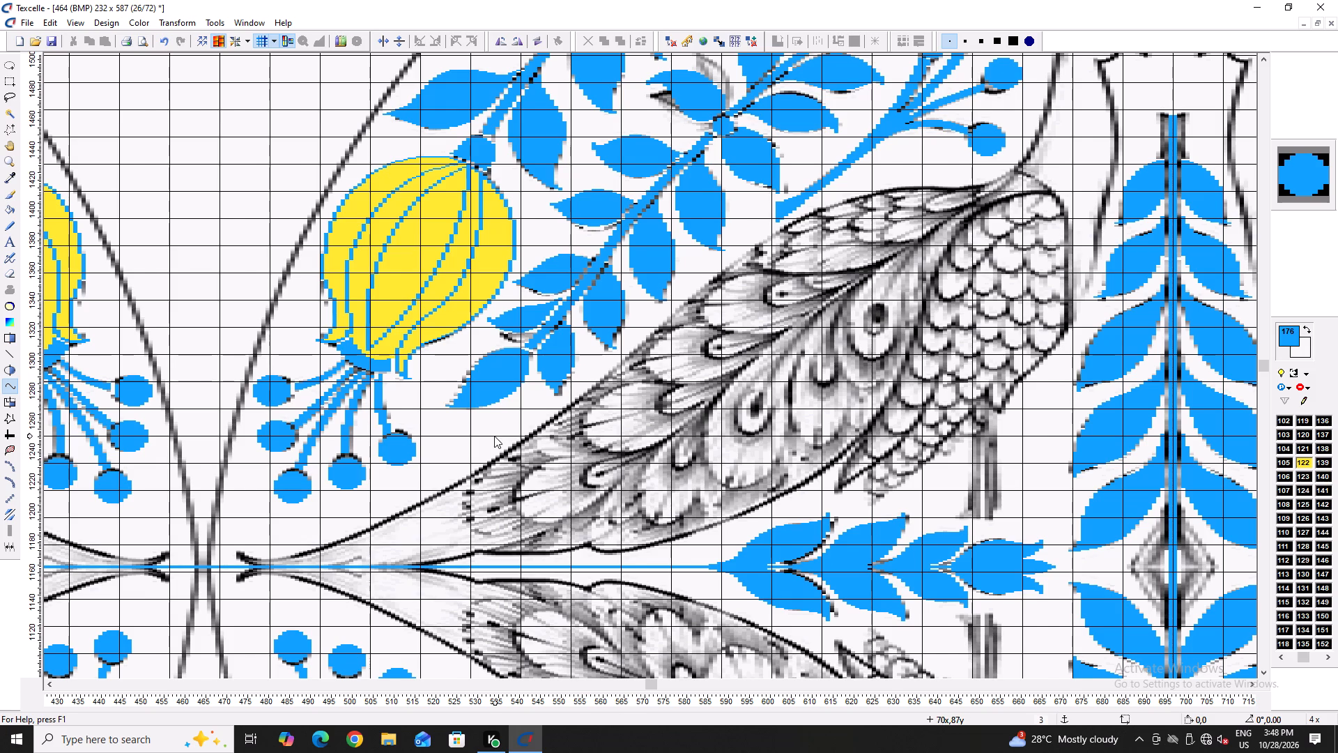
pyautogui.keyDown('ctrl'); pyautogui.scroll(2, 925, 201); pyautogui.keyUp('ctrl')
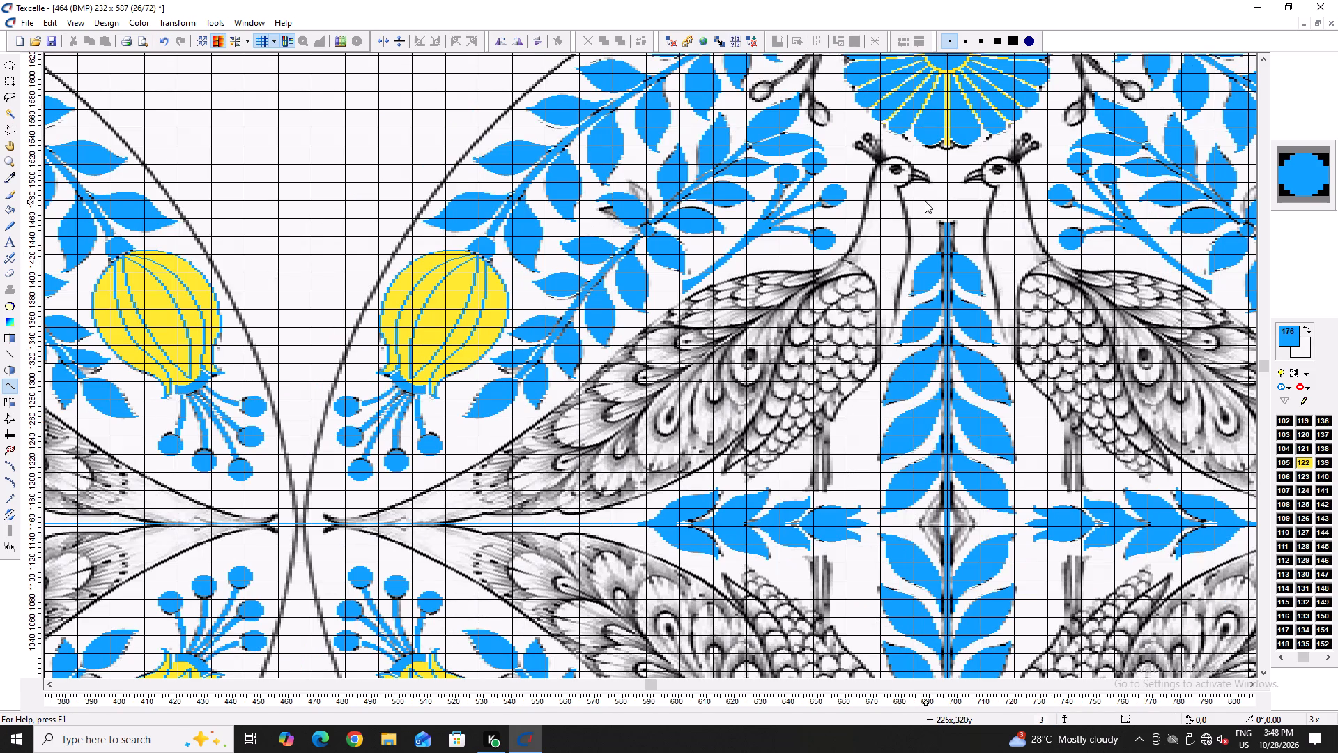
pyautogui.keyDown('ctrl'); pyautogui.scroll(2, 925, 201); pyautogui.keyUp('ctrl')
pyautogui.click(249, 478)
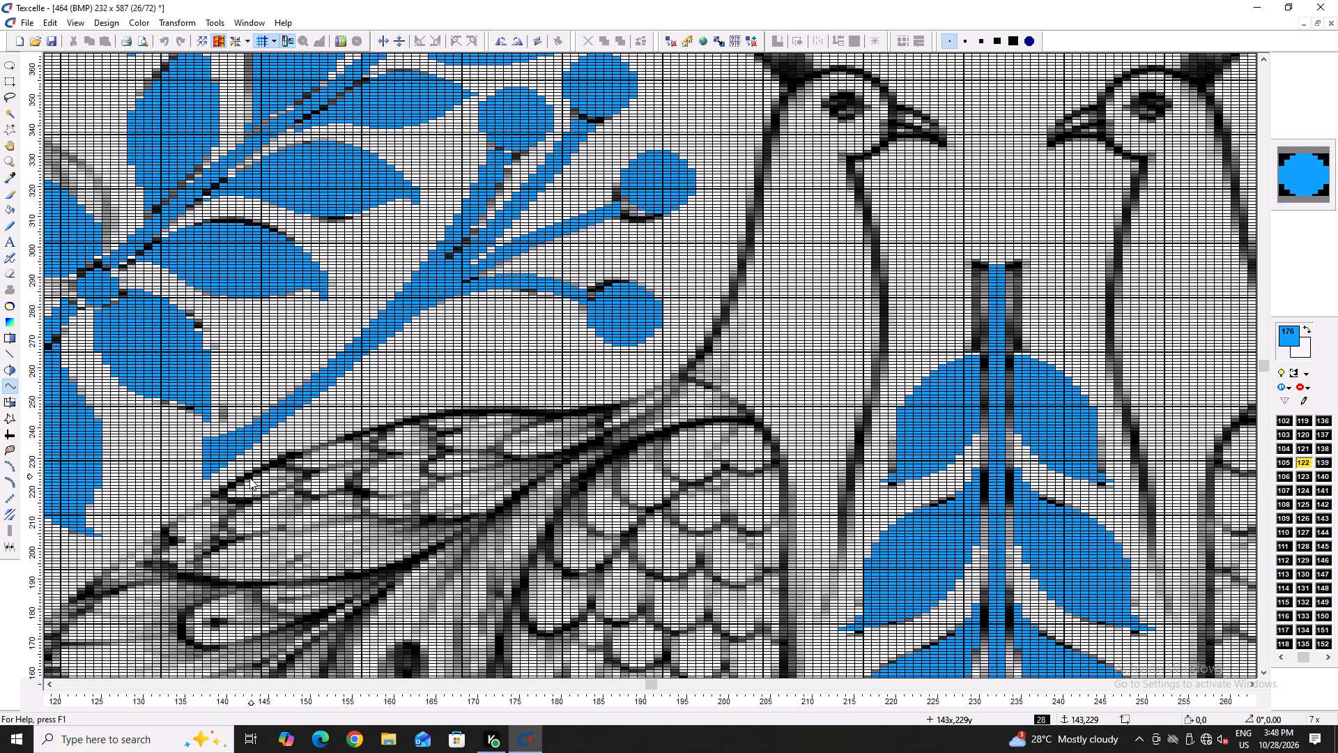
pyautogui.tripleClick(571, 413)
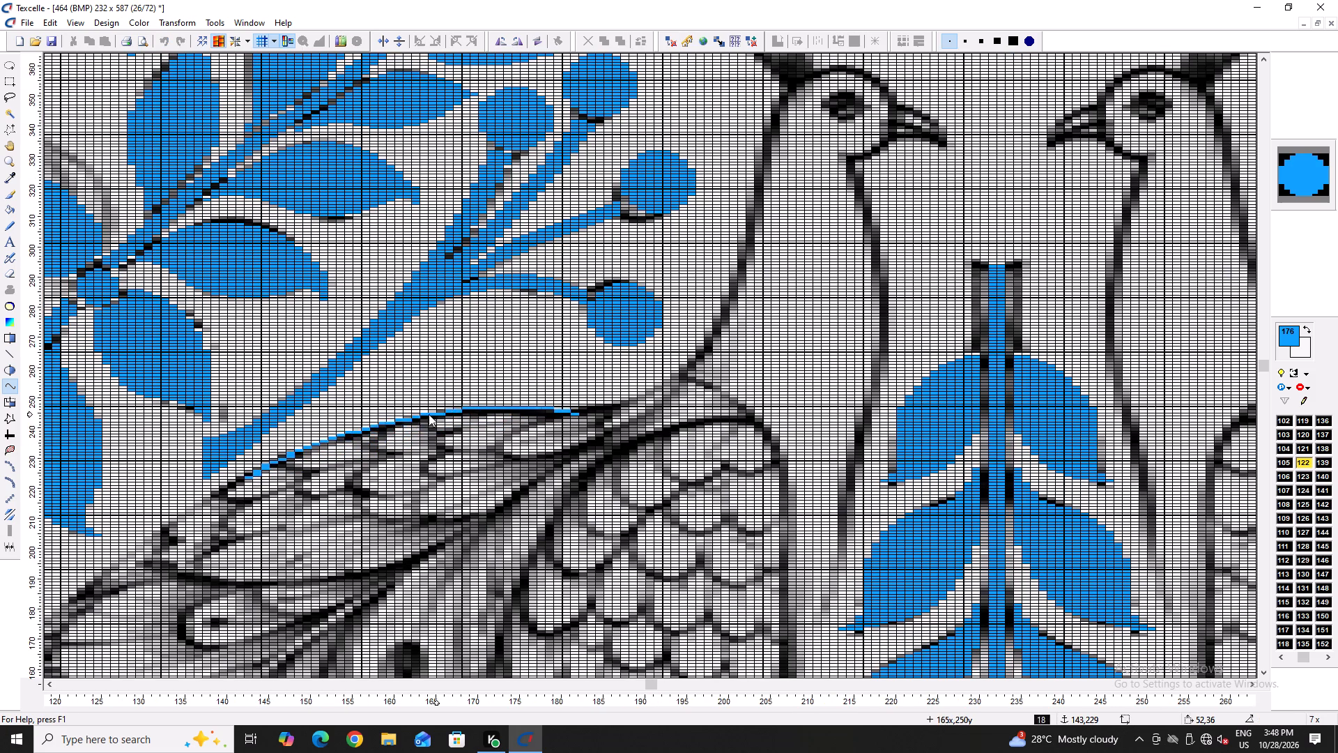
pyautogui.click(413, 413)
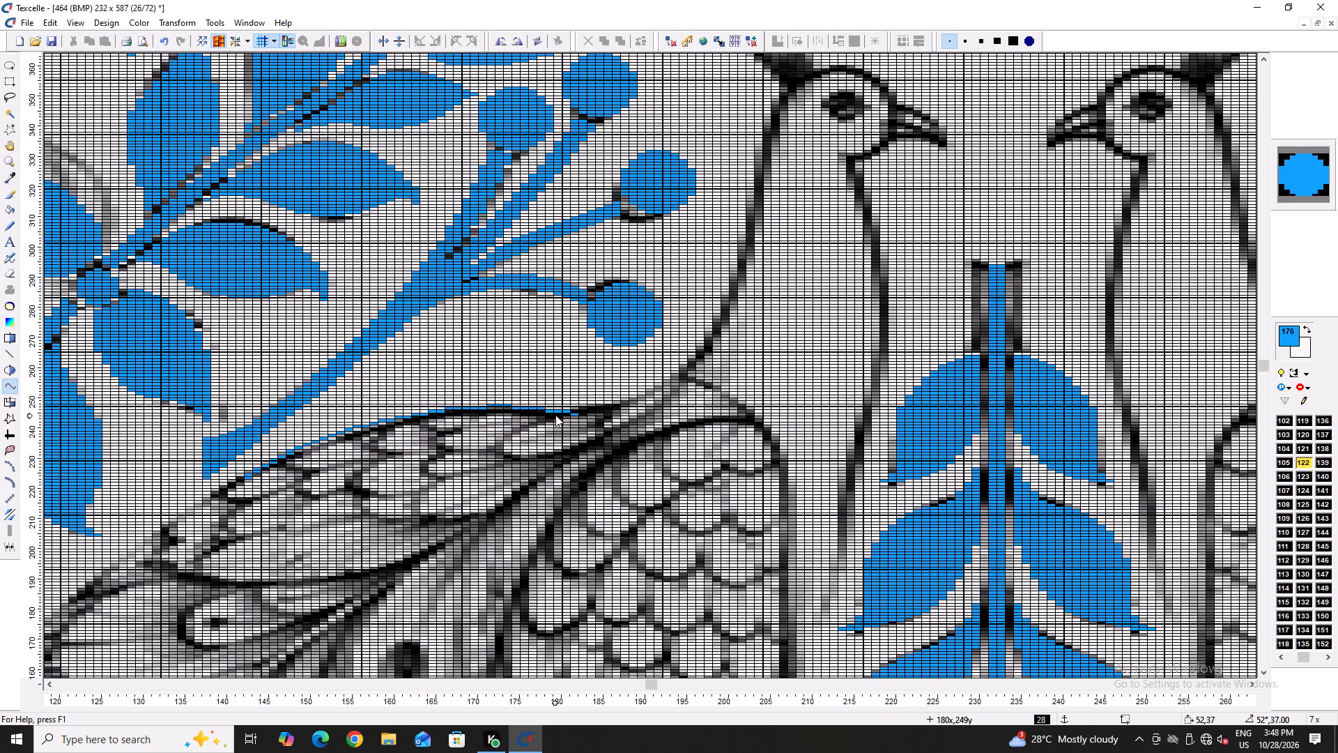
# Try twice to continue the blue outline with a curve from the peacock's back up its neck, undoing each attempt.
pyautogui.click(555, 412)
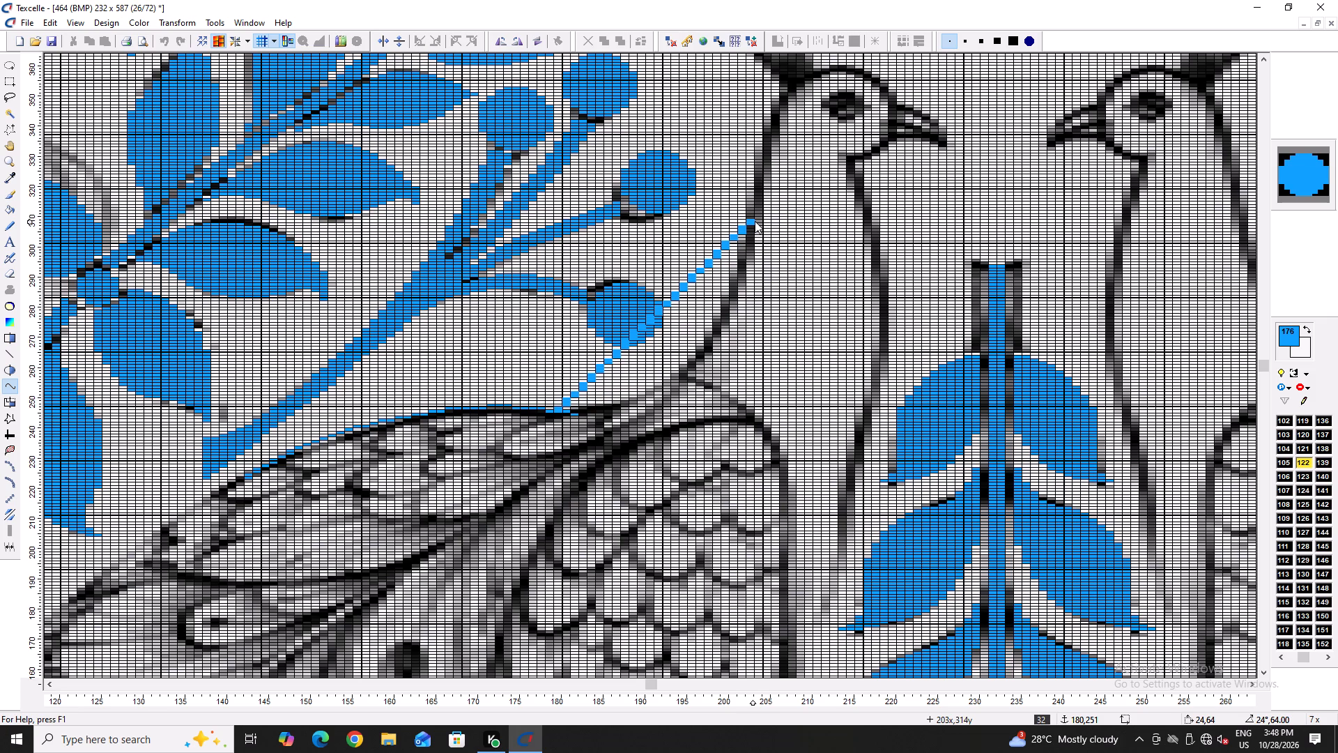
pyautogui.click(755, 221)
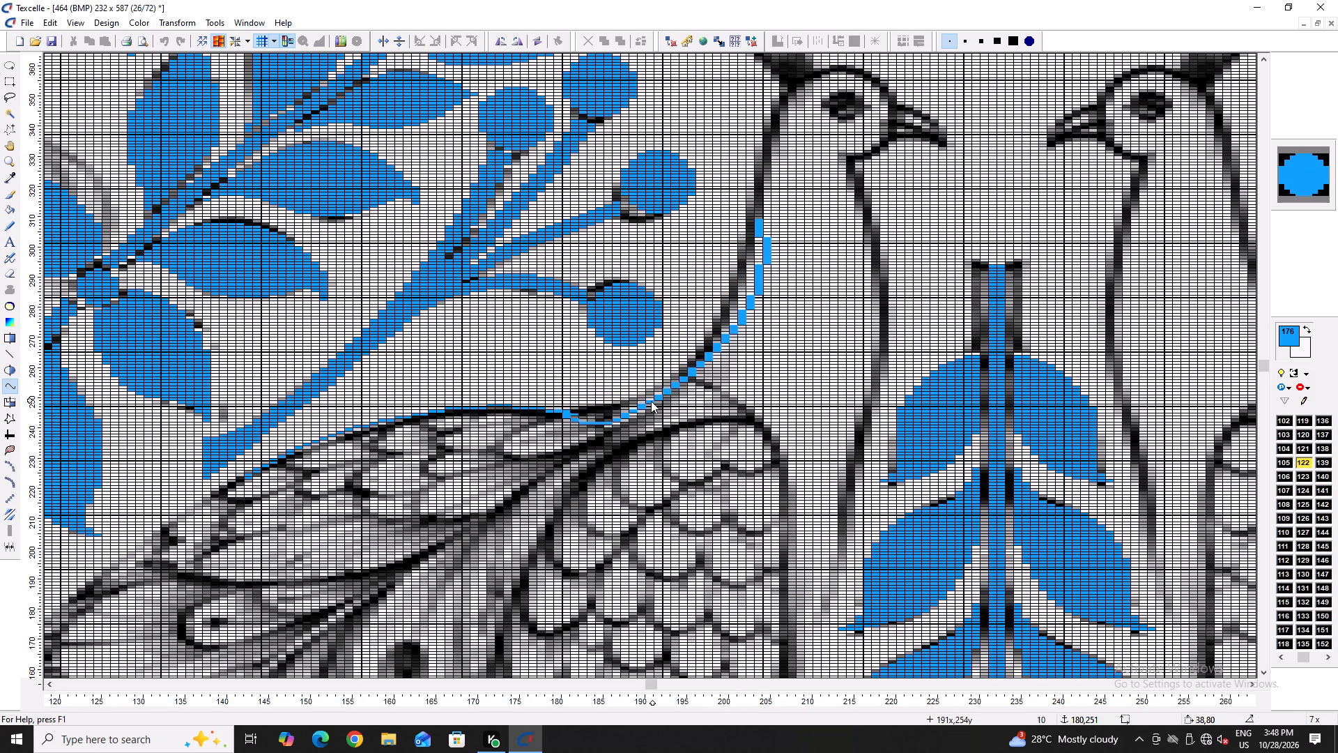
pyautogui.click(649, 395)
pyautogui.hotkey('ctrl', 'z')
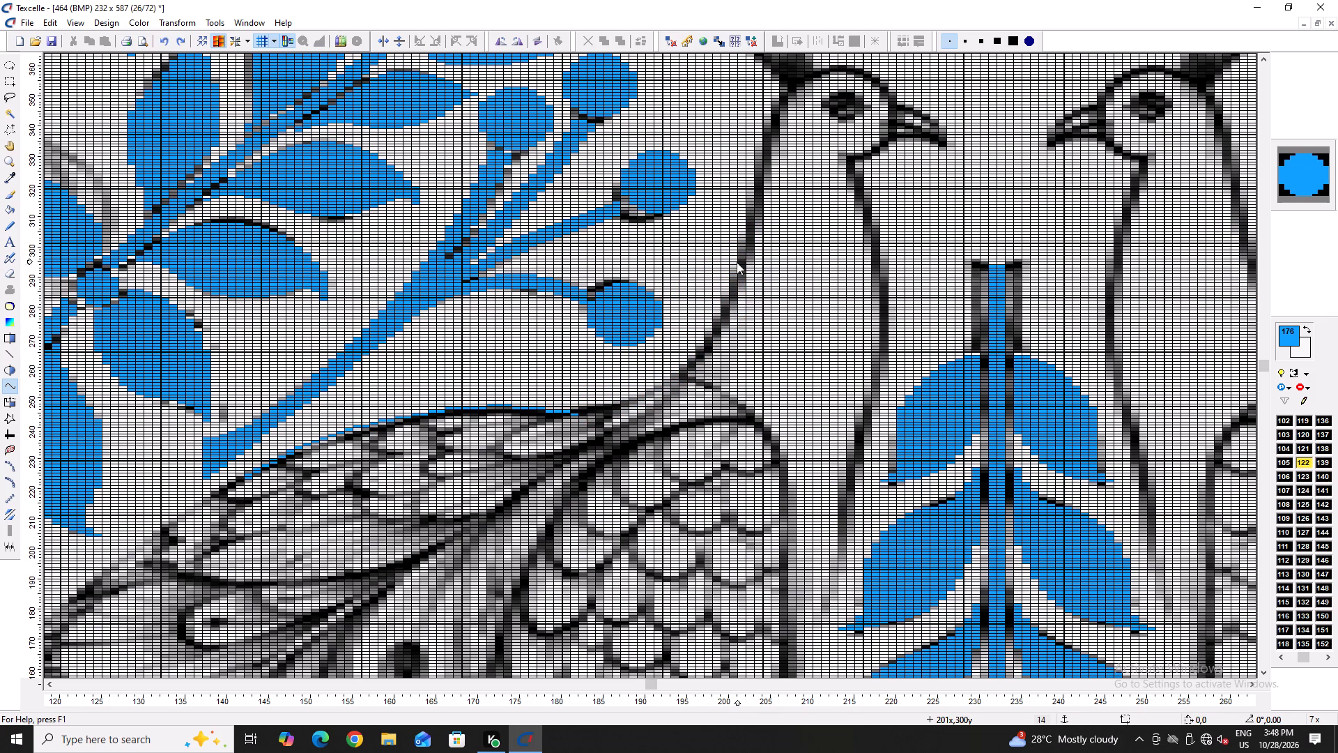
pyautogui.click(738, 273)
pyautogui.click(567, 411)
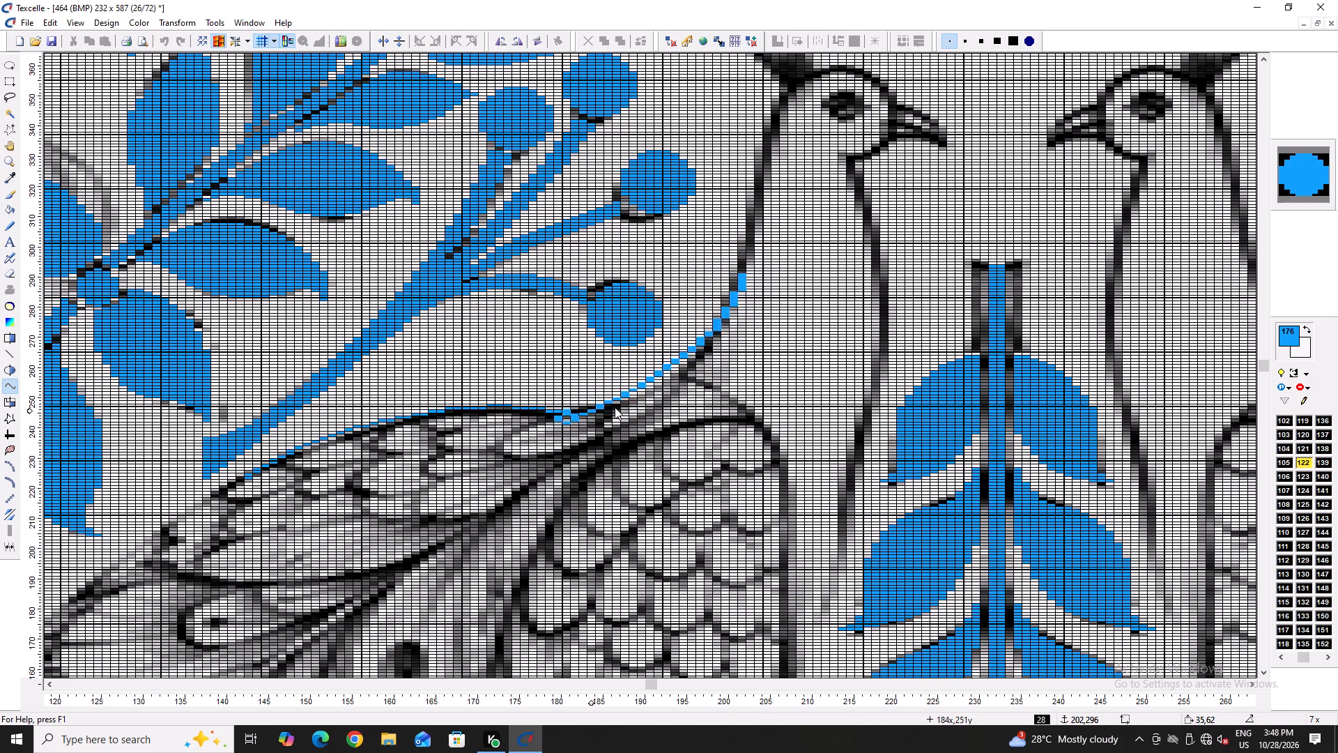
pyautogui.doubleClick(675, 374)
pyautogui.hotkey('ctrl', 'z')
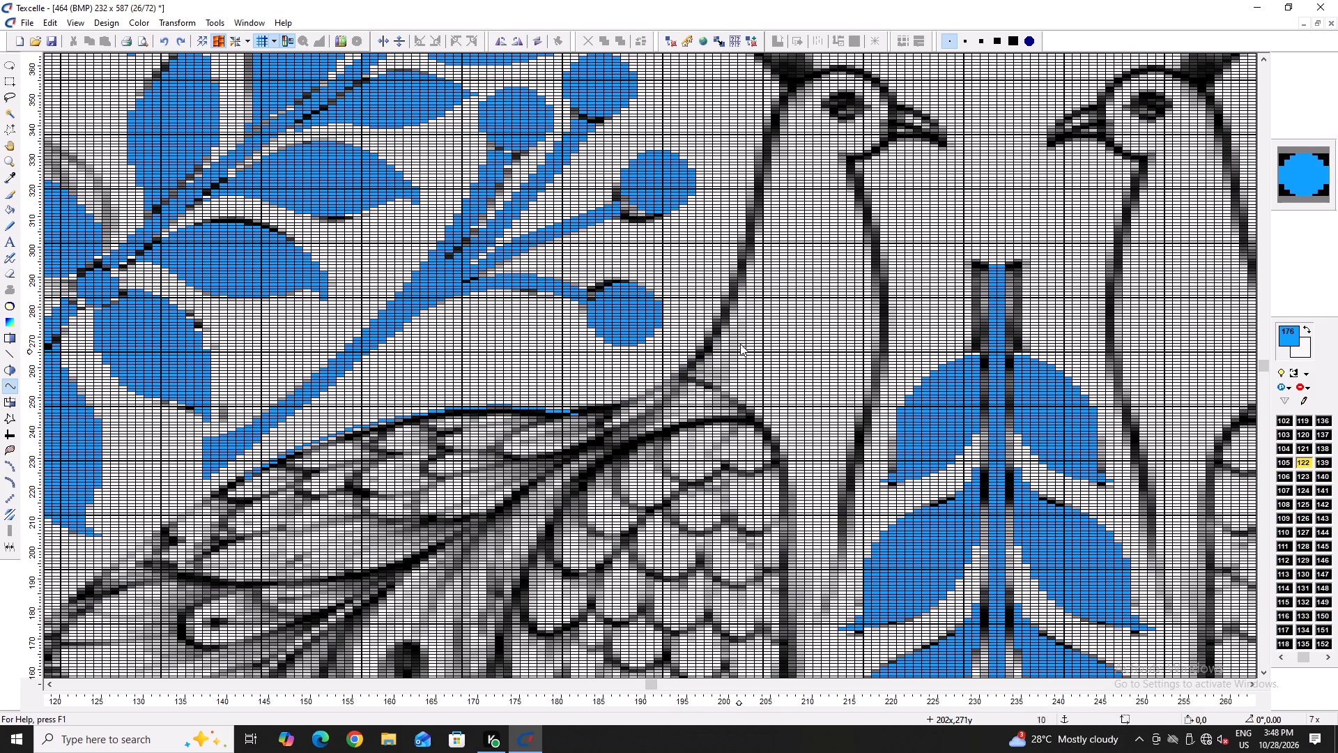
# Continue the blue outline with a curve from the end of the back line up the rear edge of the peacock's lower neck.
pyautogui.keyDown('ctrl'); pyautogui.scroll(2, 578, 403); pyautogui.keyUp('ctrl')
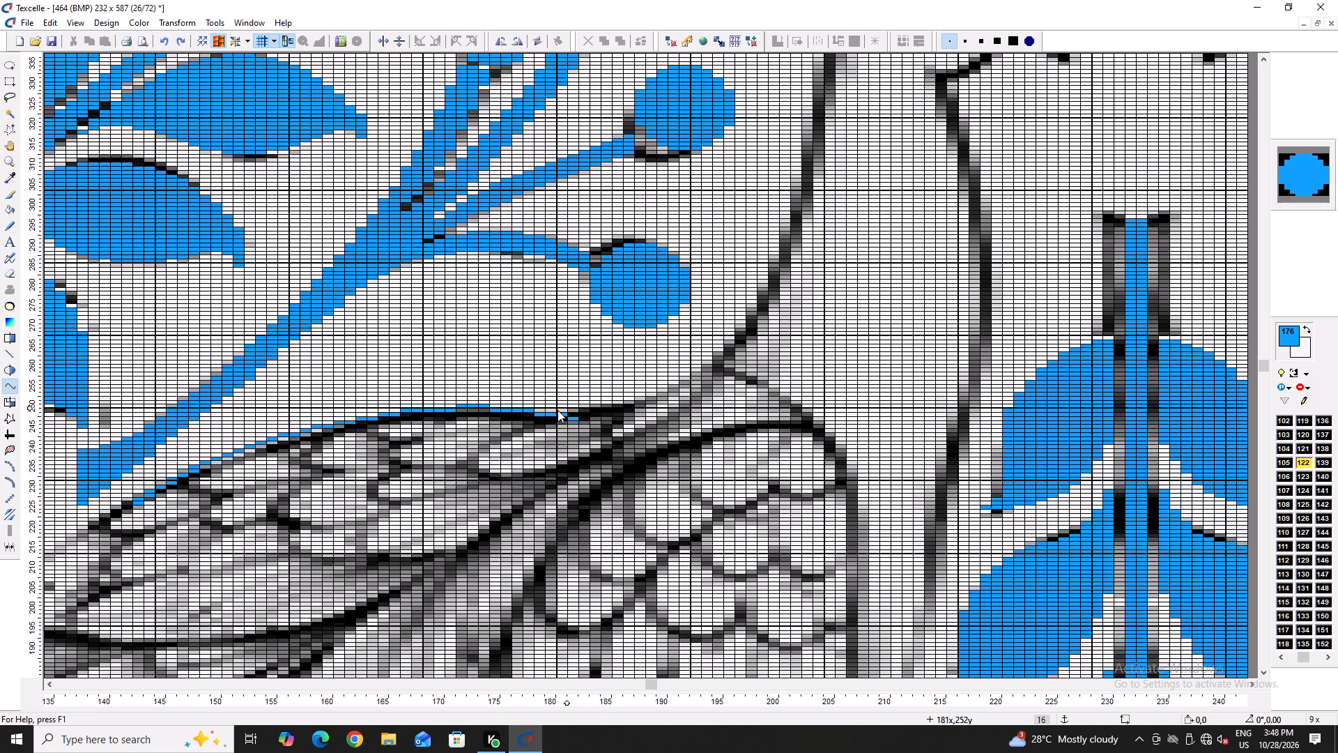
pyautogui.click(528, 409)
pyautogui.click(778, 258)
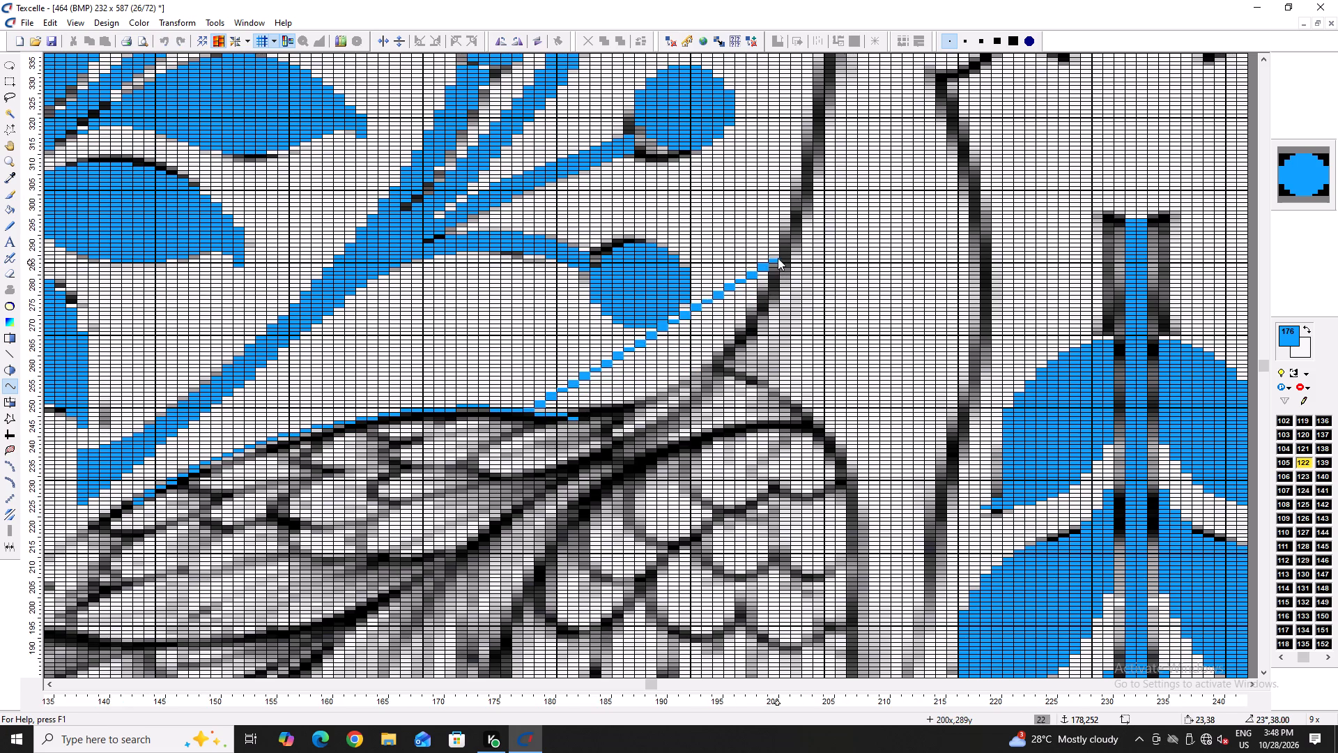
pyautogui.click(678, 384)
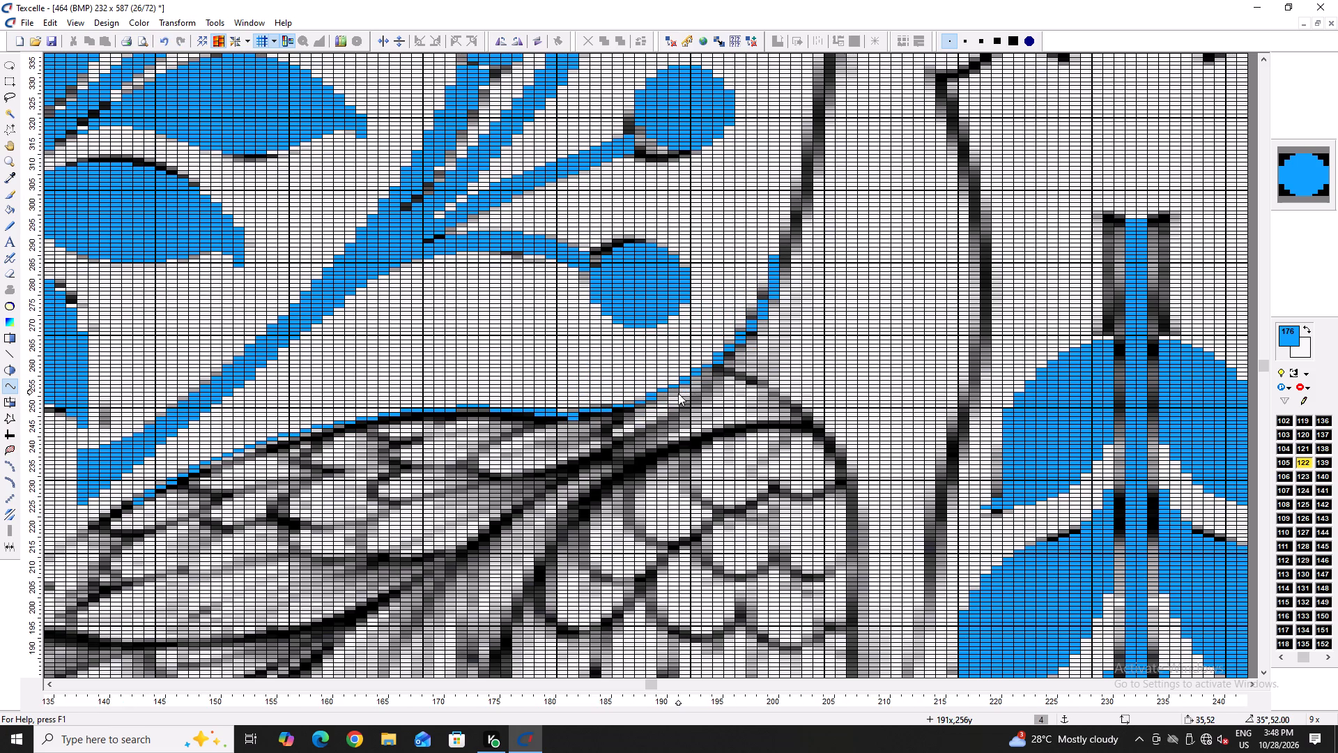
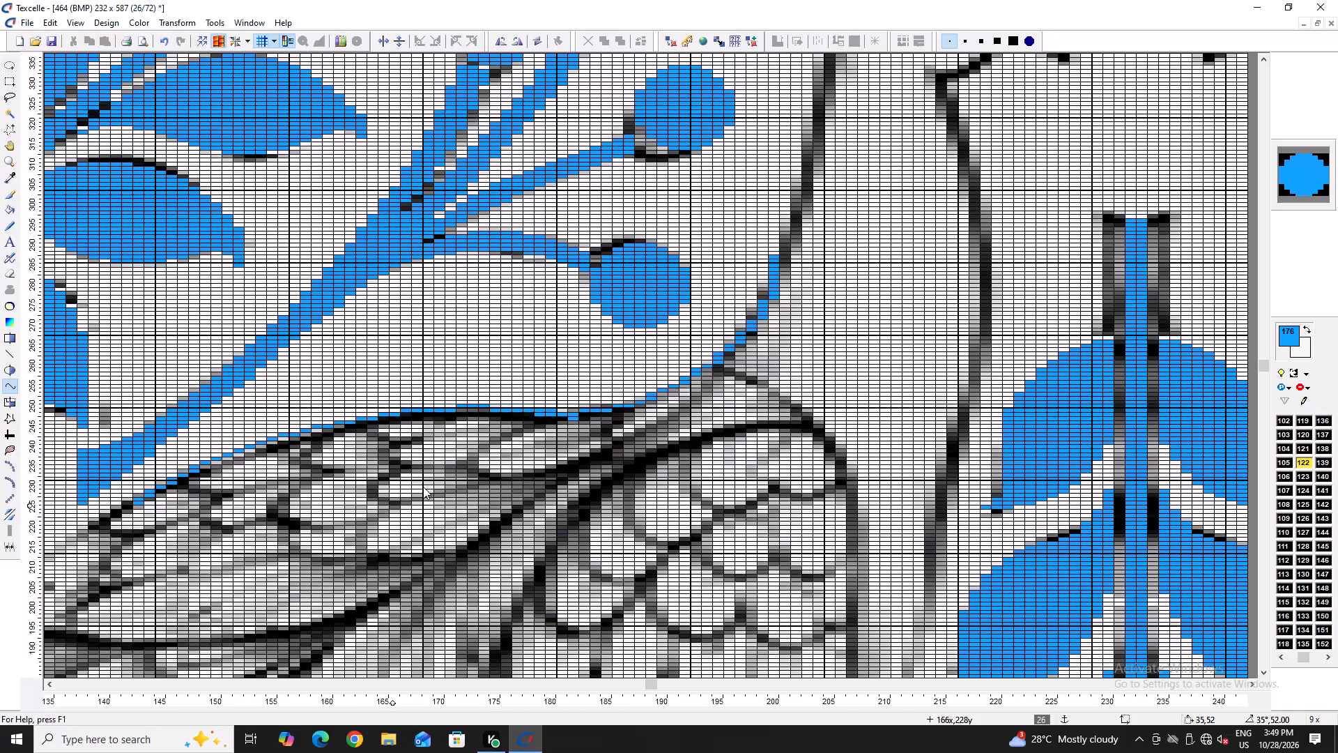
# Even out the blue back line pixel by pixel around its dip near columns 179 to 183, painting surplus pixels white.
pyautogui.keyDown('ctrl'); pyautogui.scroll(-1, 449, 457); pyautogui.keyUp('ctrl')
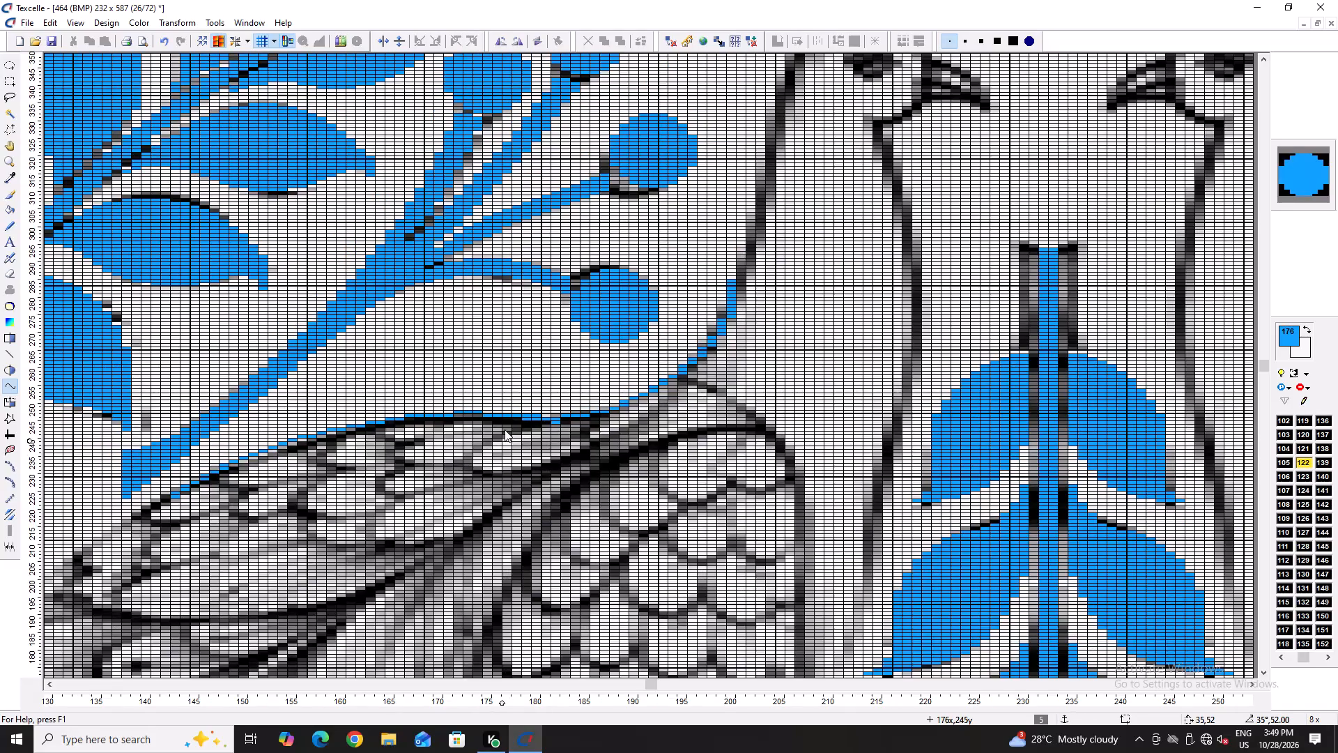
pyautogui.keyDown('ctrl'); pyautogui.scroll(6, 575, 388); pyautogui.keyUp('ctrl')
pyautogui.press('space')
pyautogui.write('X')
pyautogui.rightClick(475, 434)
pyautogui.moveTo(475, 436); pyautogui.dragTo(466, 441, button='right')
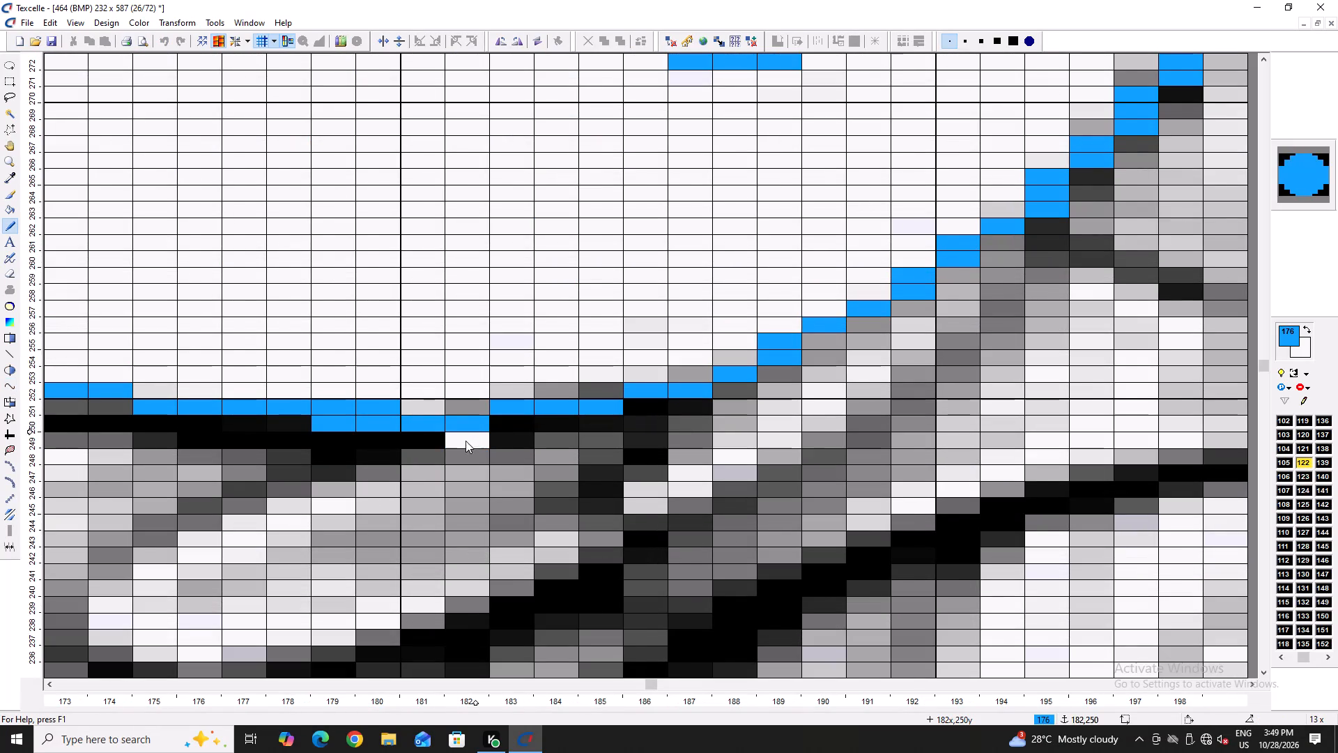
pyautogui.moveTo(466, 441); pyautogui.dragTo(465, 441, button='right')
pyautogui.rightClick(465, 441)
pyautogui.moveTo(387, 415); pyautogui.dragTo(355, 409, button='right')
pyautogui.rightClick(353, 409)
pyautogui.click(373, 416)
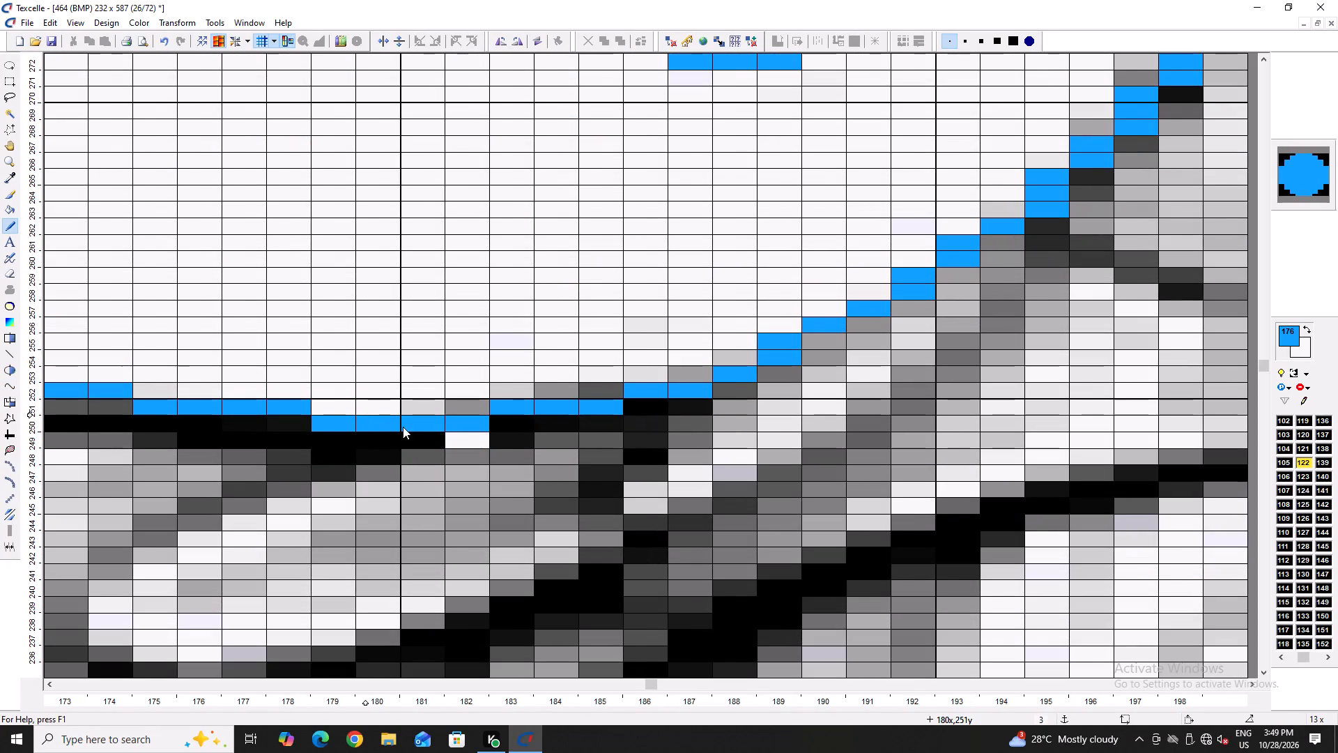
pyautogui.click(504, 418)
pyautogui.rightClick(504, 408)
pyautogui.rightClick(504, 409)
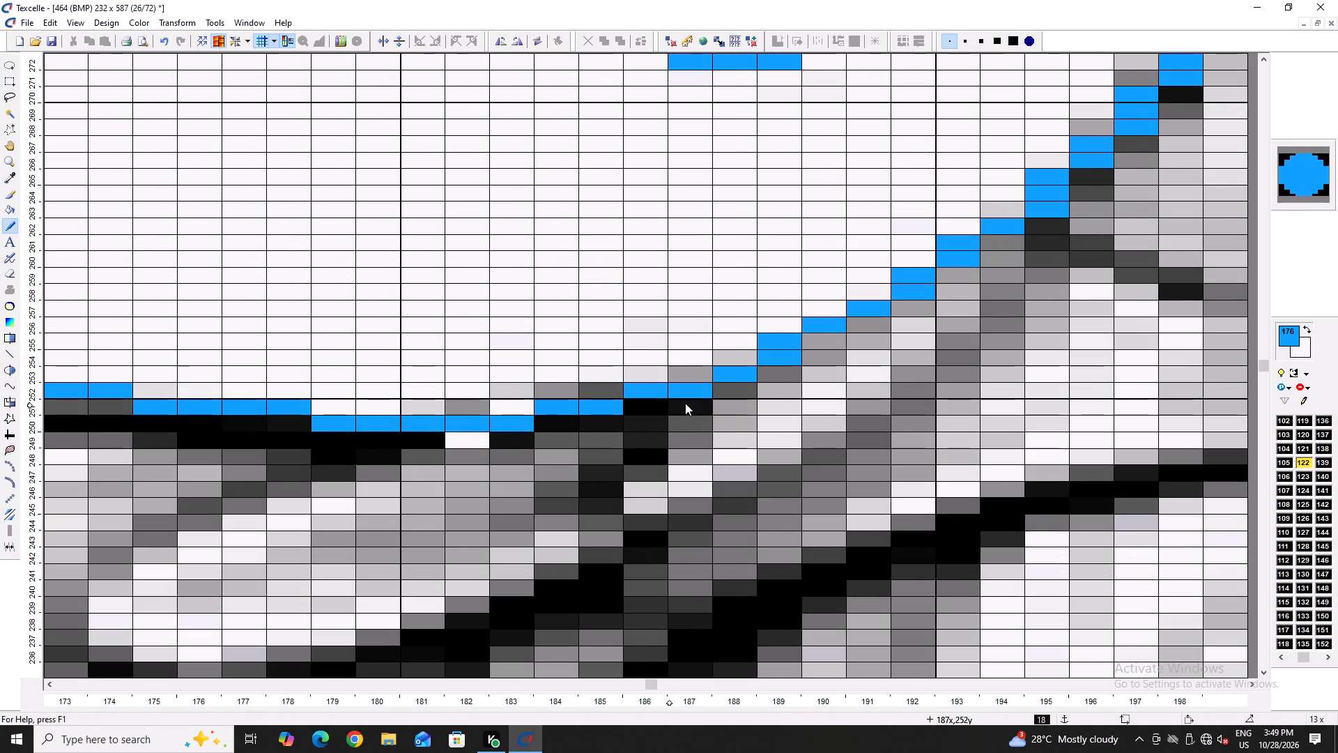
# Smooth the pixel steps of the blue outline where the left peacock's back rises to the base of the neck.
pyautogui.keyDown('ctrl'); pyautogui.scroll(-4, 807, 359); pyautogui.keyUp('ctrl')
pyautogui.keyDown('ctrl'); pyautogui.scroll(1, 863, 303); pyautogui.keyUp('ctrl')
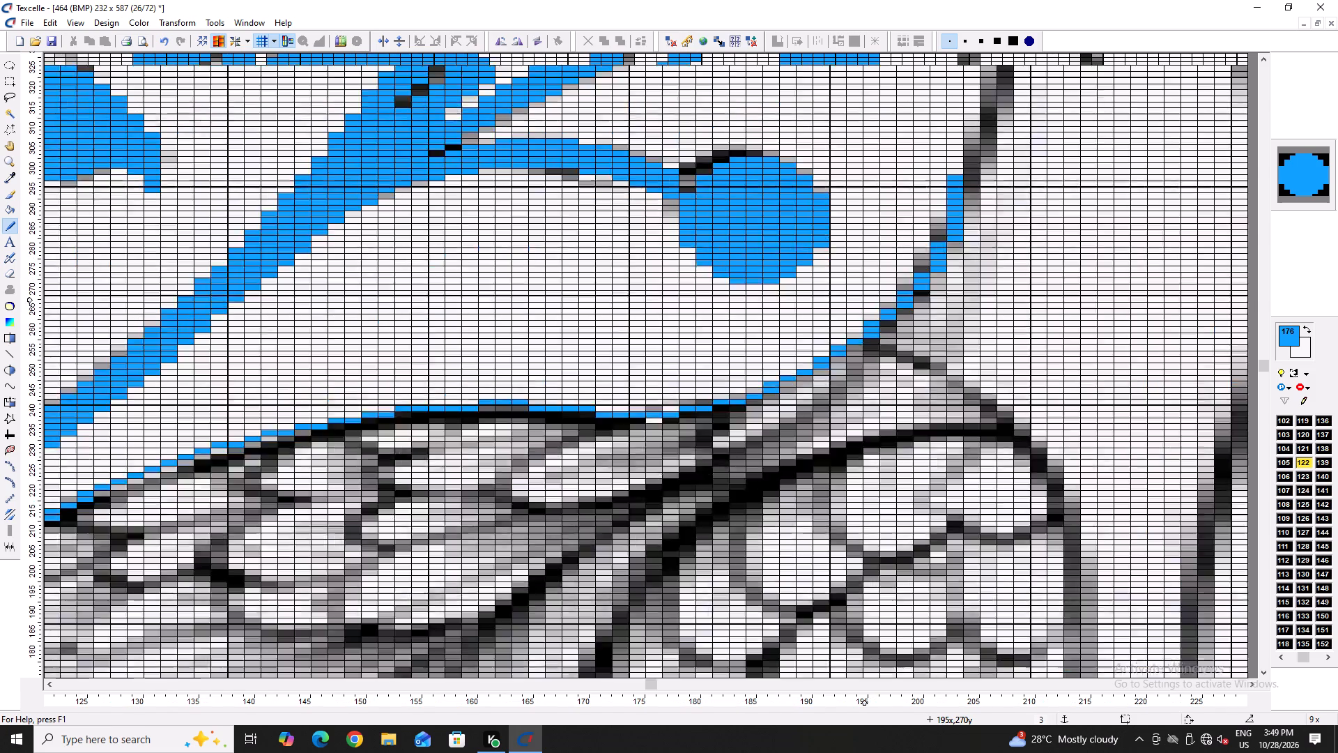
pyautogui.keyDown('ctrl'); pyautogui.scroll(2, 863, 303); pyautogui.keyUp('ctrl')
pyautogui.doubleClick(834, 374)
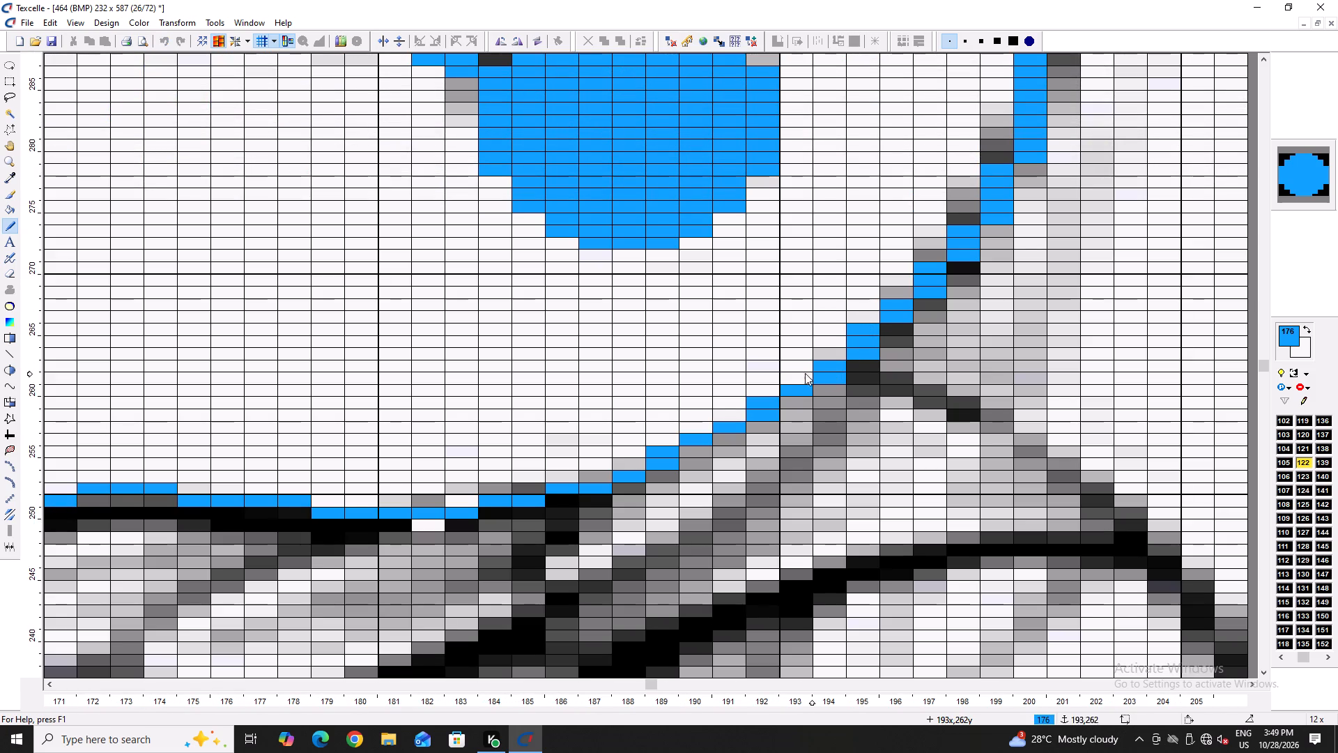
pyautogui.rightClick(805, 373)
pyautogui.click(790, 406)
pyautogui.rightClick(762, 405)
pyautogui.click(768, 413)
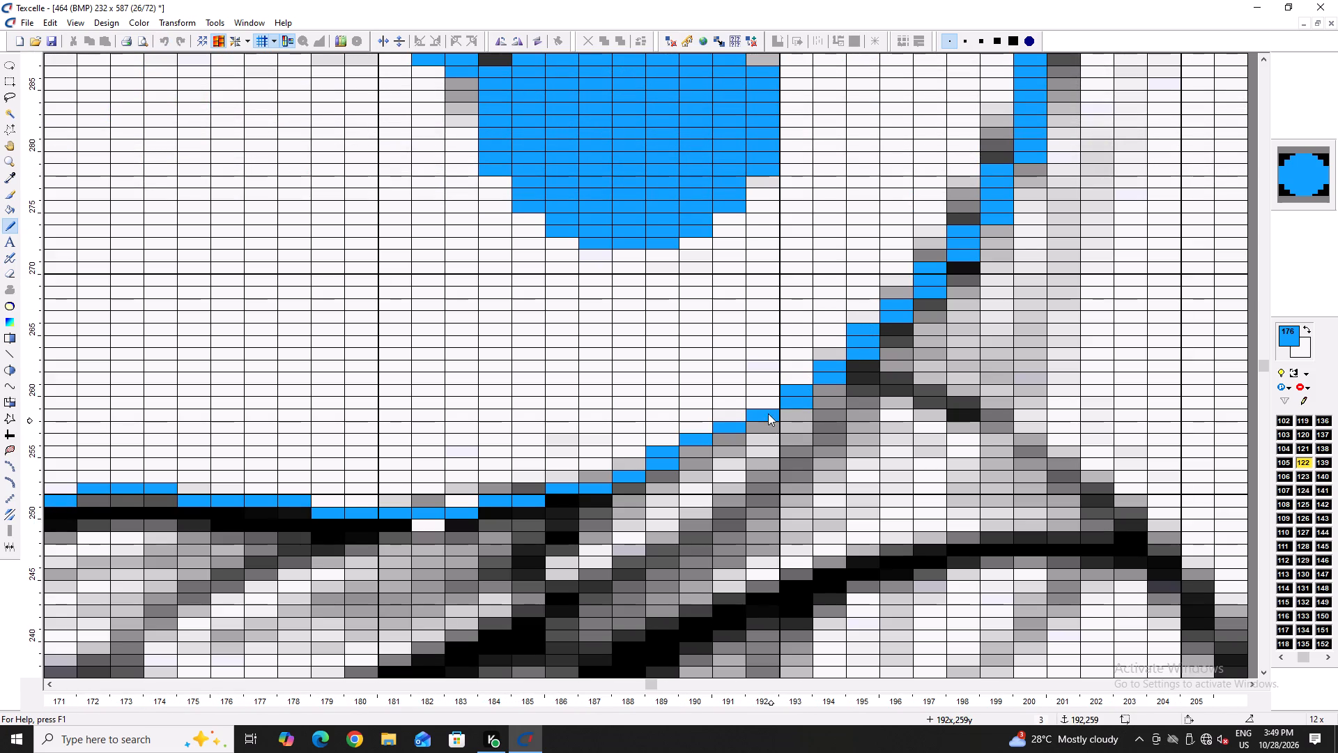
pyautogui.click(732, 443)
pyautogui.rightClick(730, 430)
pyautogui.click(751, 432)
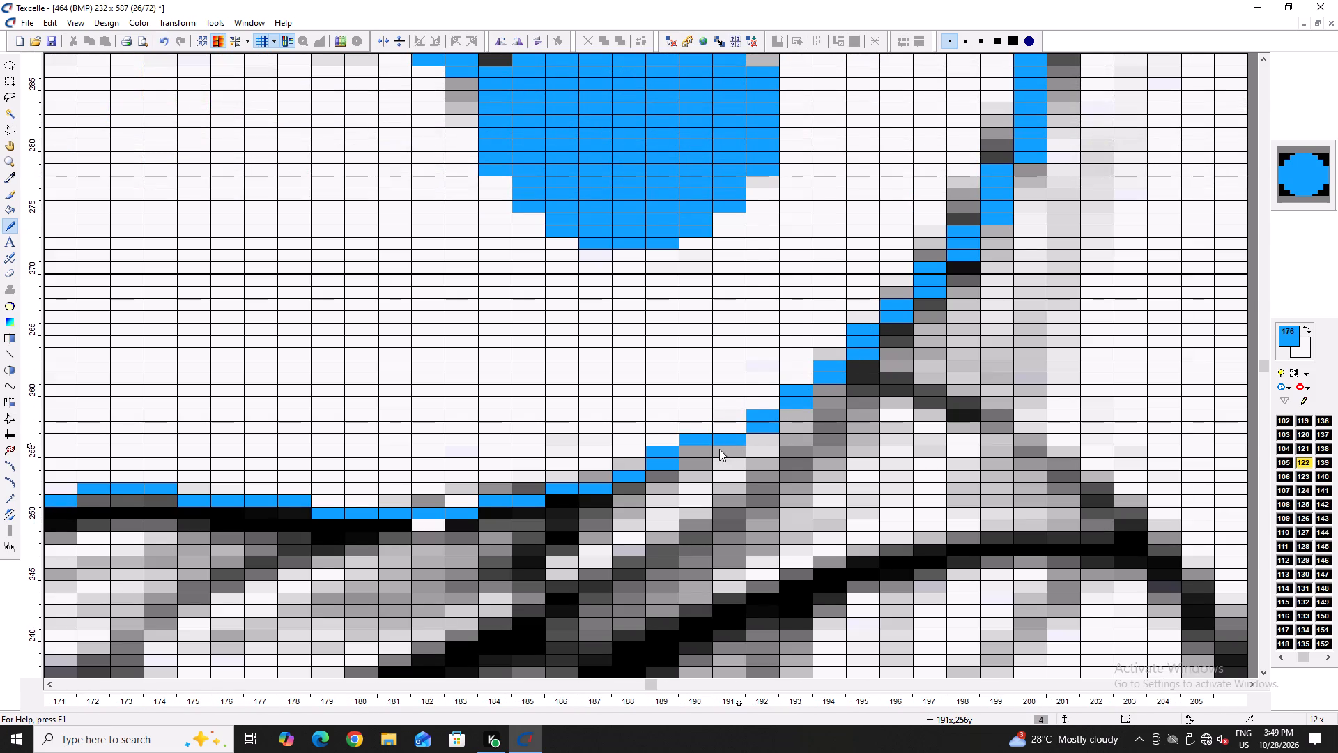
pyautogui.click(703, 455)
pyautogui.rightClick(695, 440)
pyautogui.rightClick(666, 448)
# Extend the blue outline pixel by pixel up the rear edge of the left peacock's neck, clearing the surplus pixels beside it.
pyautogui.keyDown('ctrl'); pyautogui.scroll(-3, 707, 457); pyautogui.keyUp('ctrl')
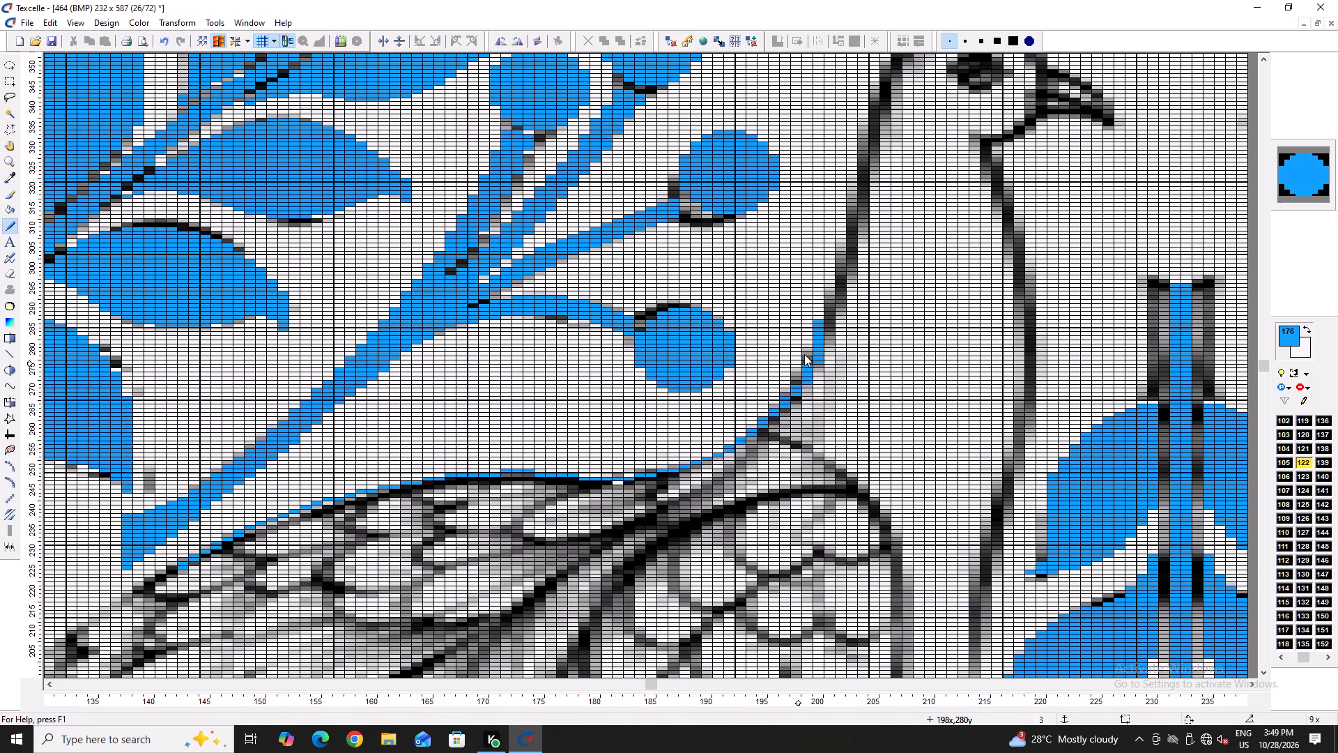
pyautogui.scroll(2, 841, 319)
pyautogui.keyDown('ctrl'); pyautogui.scroll(3, 829, 501); pyautogui.keyUp('ctrl')
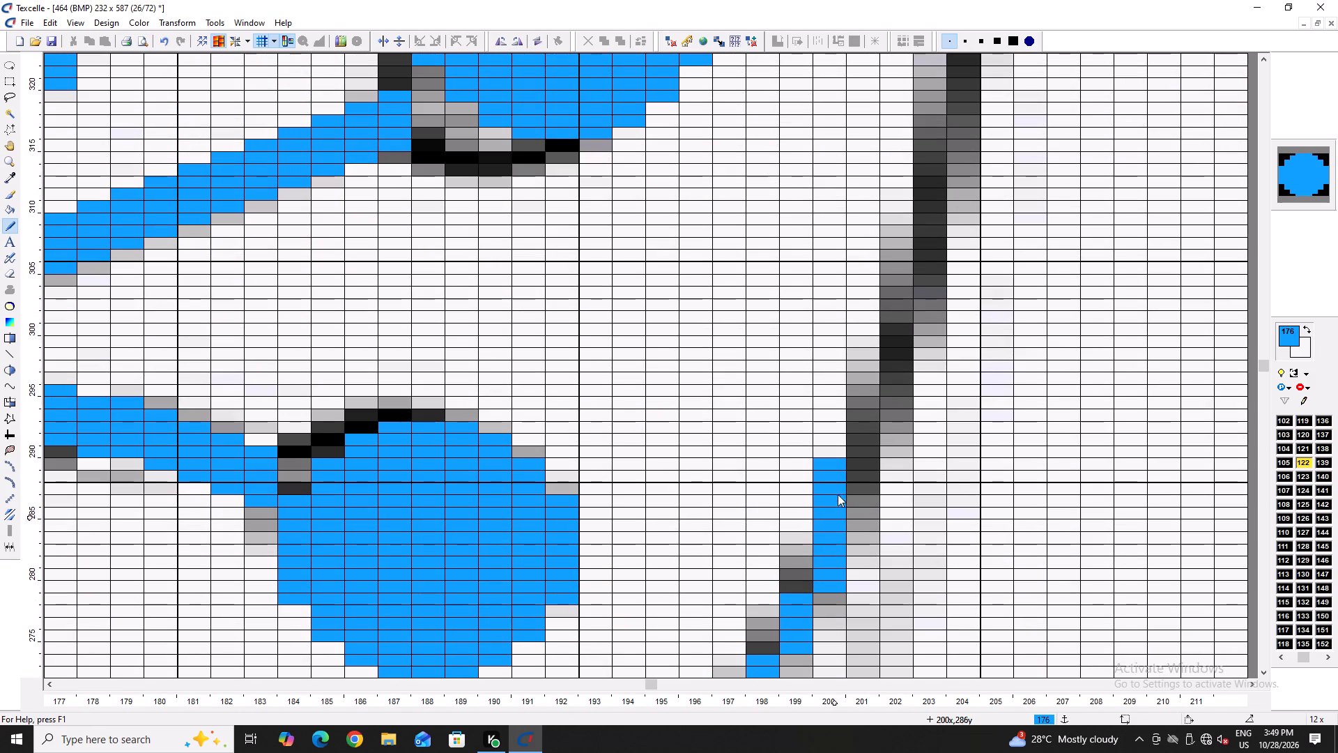
pyautogui.moveTo(832, 469); pyautogui.dragTo(824, 512, button='right')
pyautogui.moveTo(863, 522); pyautogui.dragTo(865, 437)
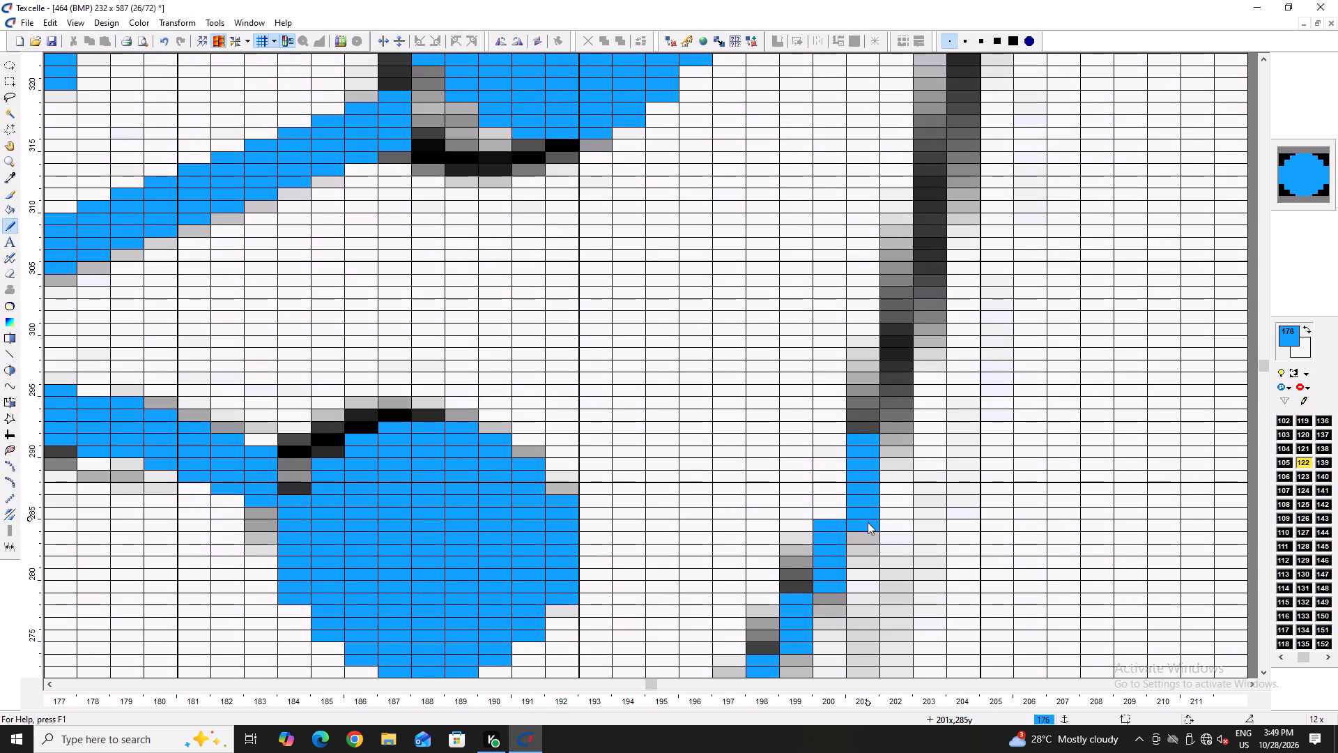
pyautogui.rightClick(868, 522)
pyautogui.moveTo(901, 422); pyautogui.dragTo(903, 333)
pyautogui.moveTo(932, 316); pyautogui.dragTo(954, 221)
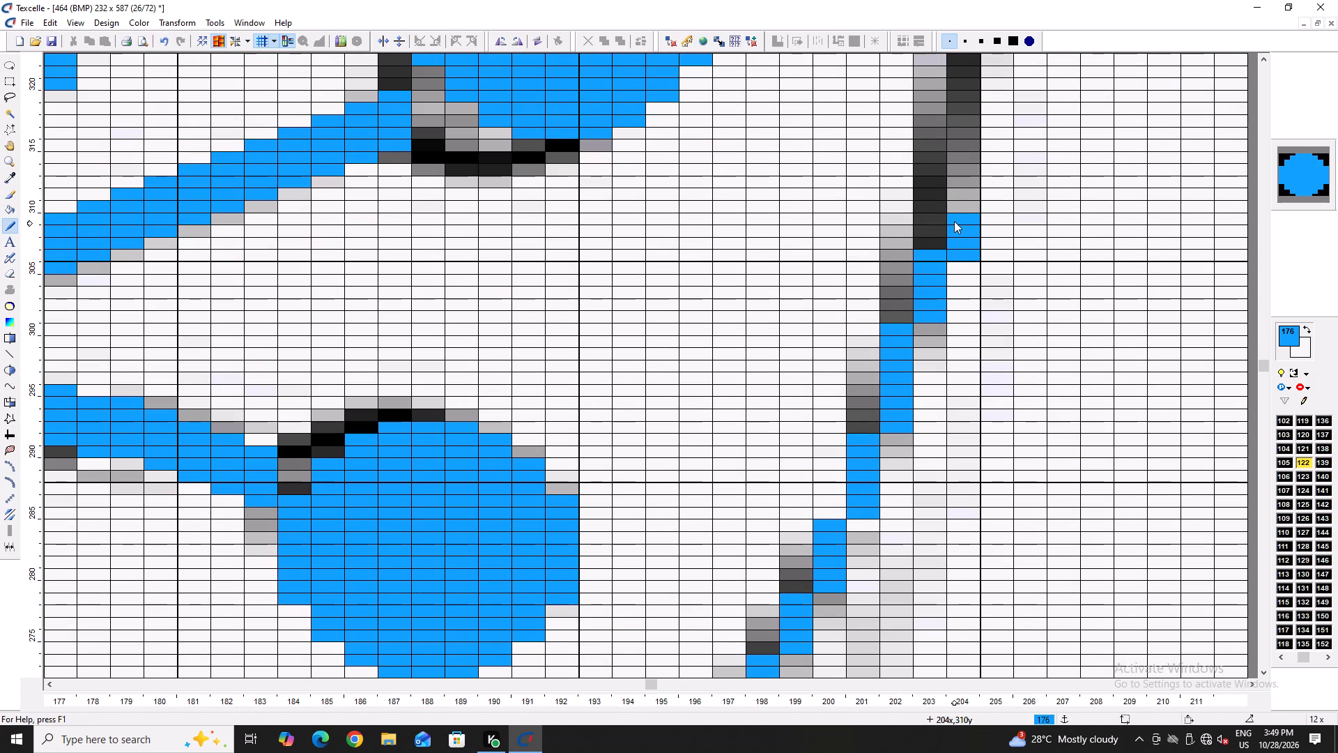
pyautogui.moveTo(945, 236); pyautogui.dragTo(941, 247)
pyautogui.moveTo(961, 223); pyautogui.dragTo(959, 256, button='right')
# Save the design.
pyautogui.keyDown('ctrl'); pyautogui.scroll(-3, 872, 259); pyautogui.keyUp('ctrl')
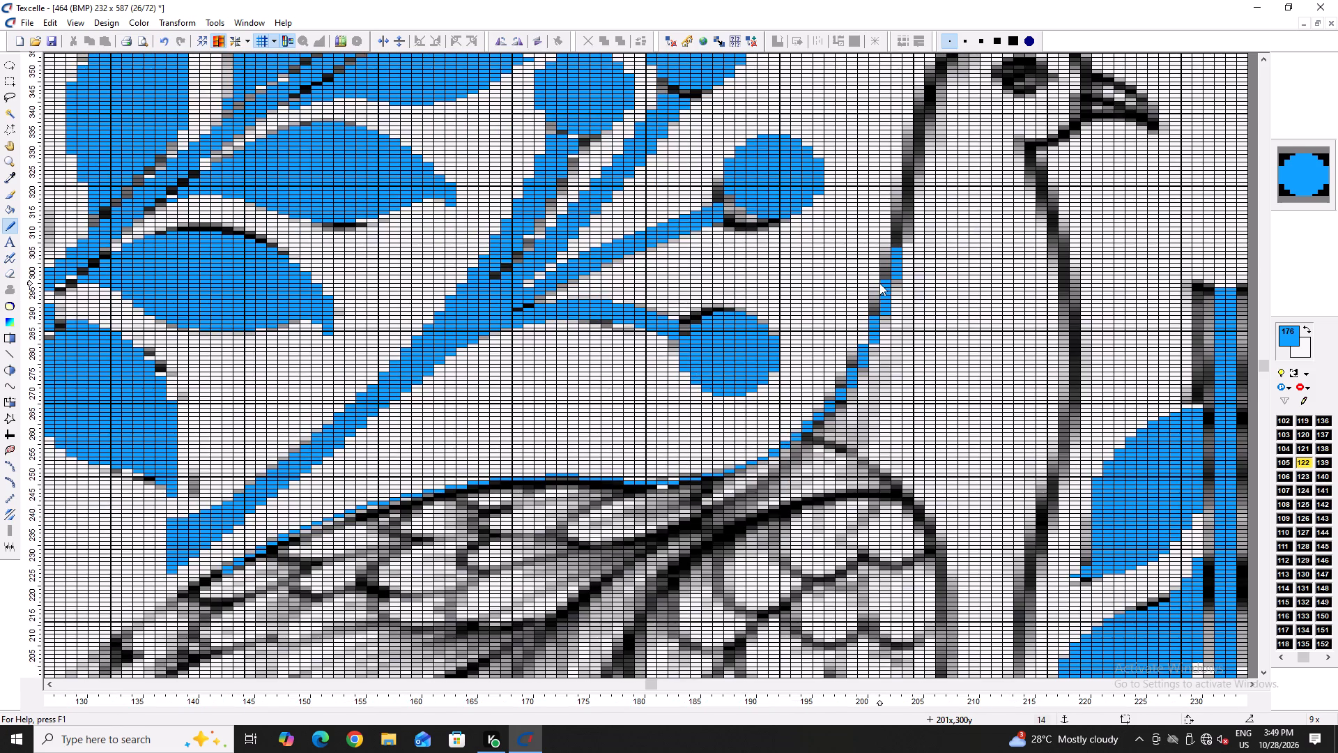
pyautogui.keyDown('ctrl'); pyautogui.scroll(-1, 879, 283); pyautogui.keyUp('ctrl')
pyautogui.keyDown('ctrl'); pyautogui.scroll(-3, 461, 518); pyautogui.keyUp('ctrl')
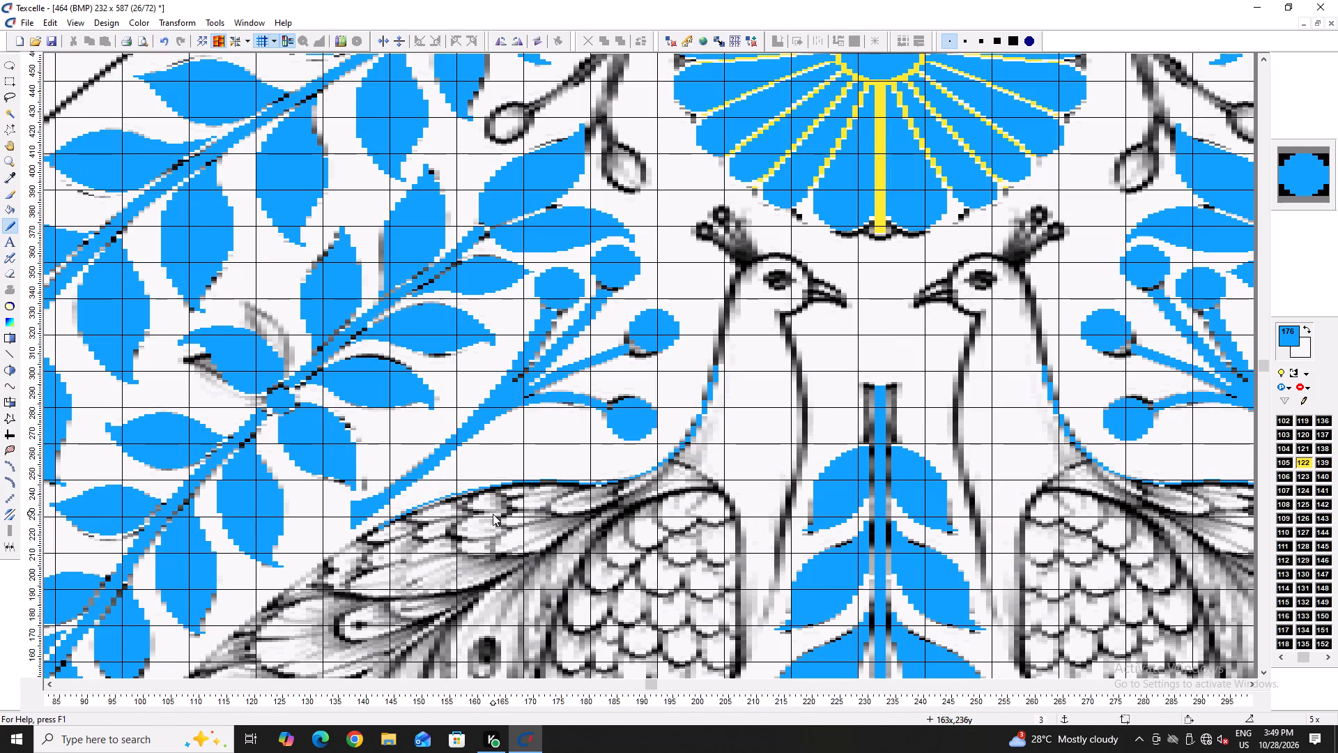
pyautogui.press('y')
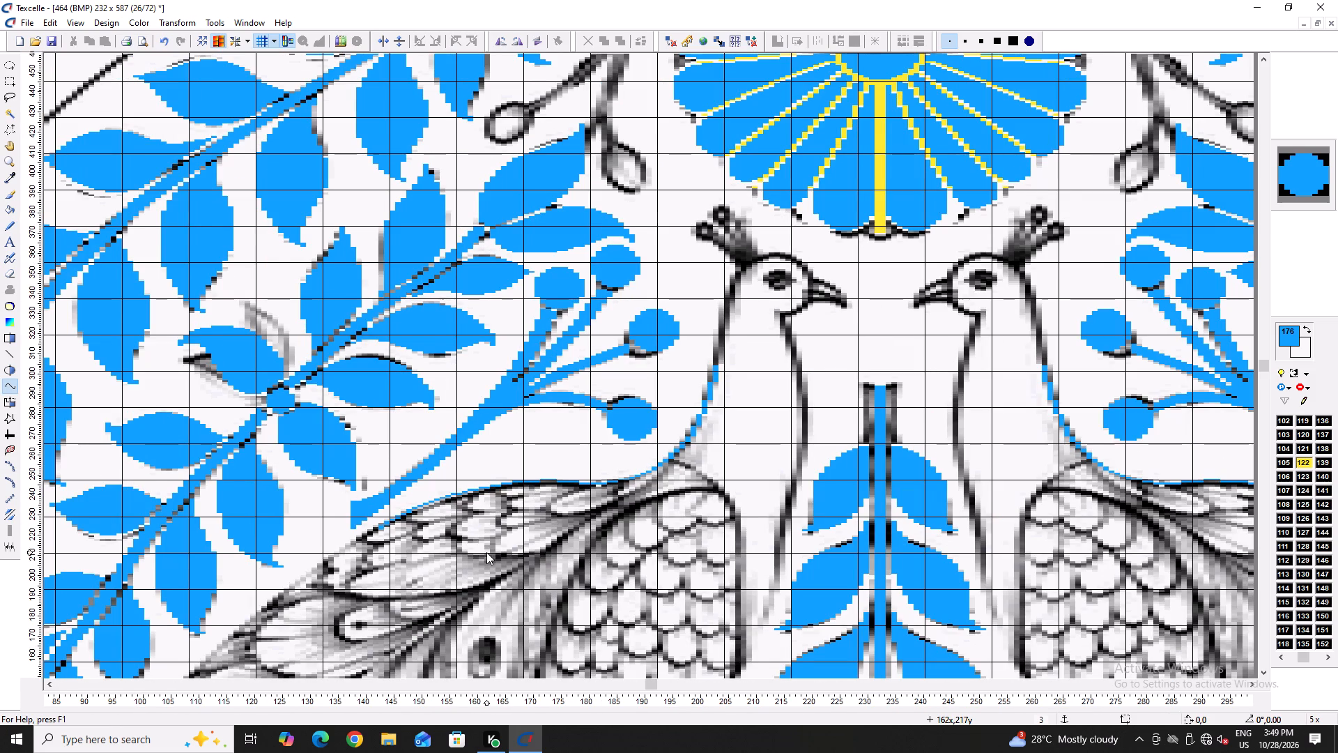
pyautogui.scroll(-4, 486, 553)
pyautogui.press('Left')
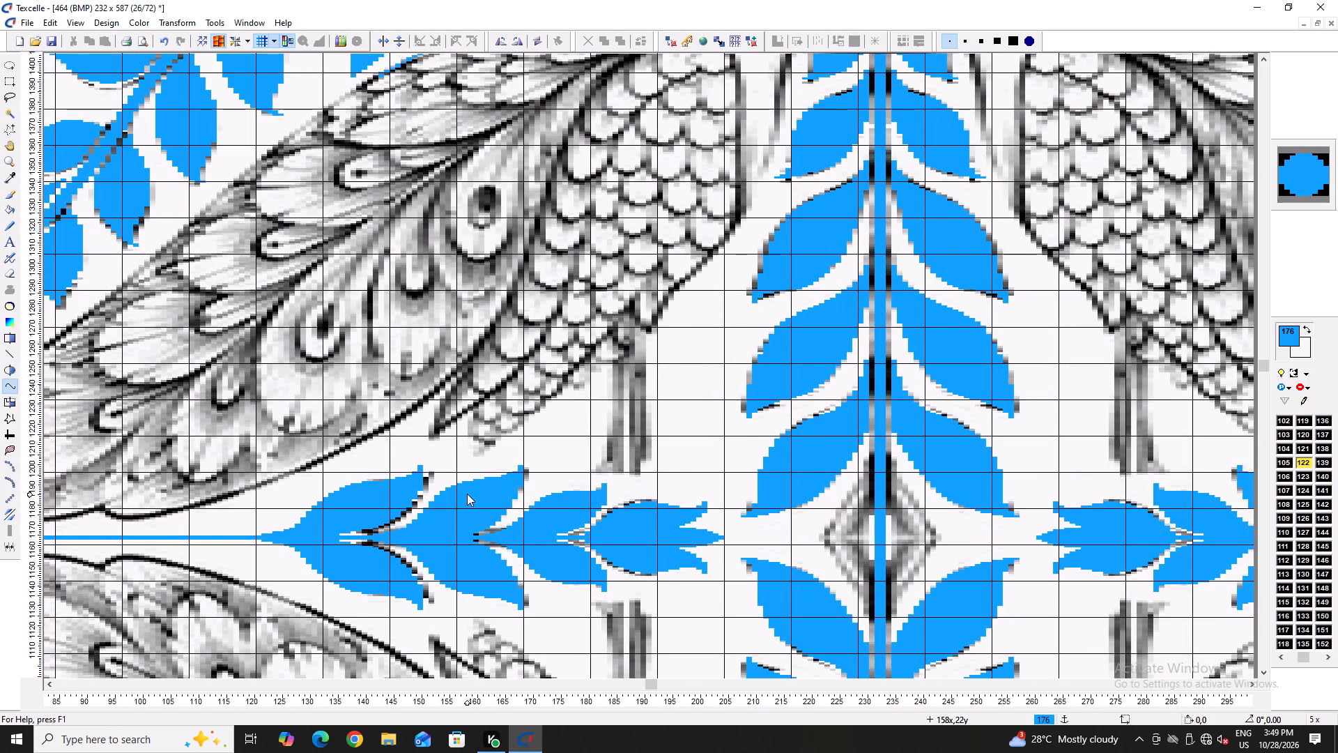
pyautogui.press('Left')
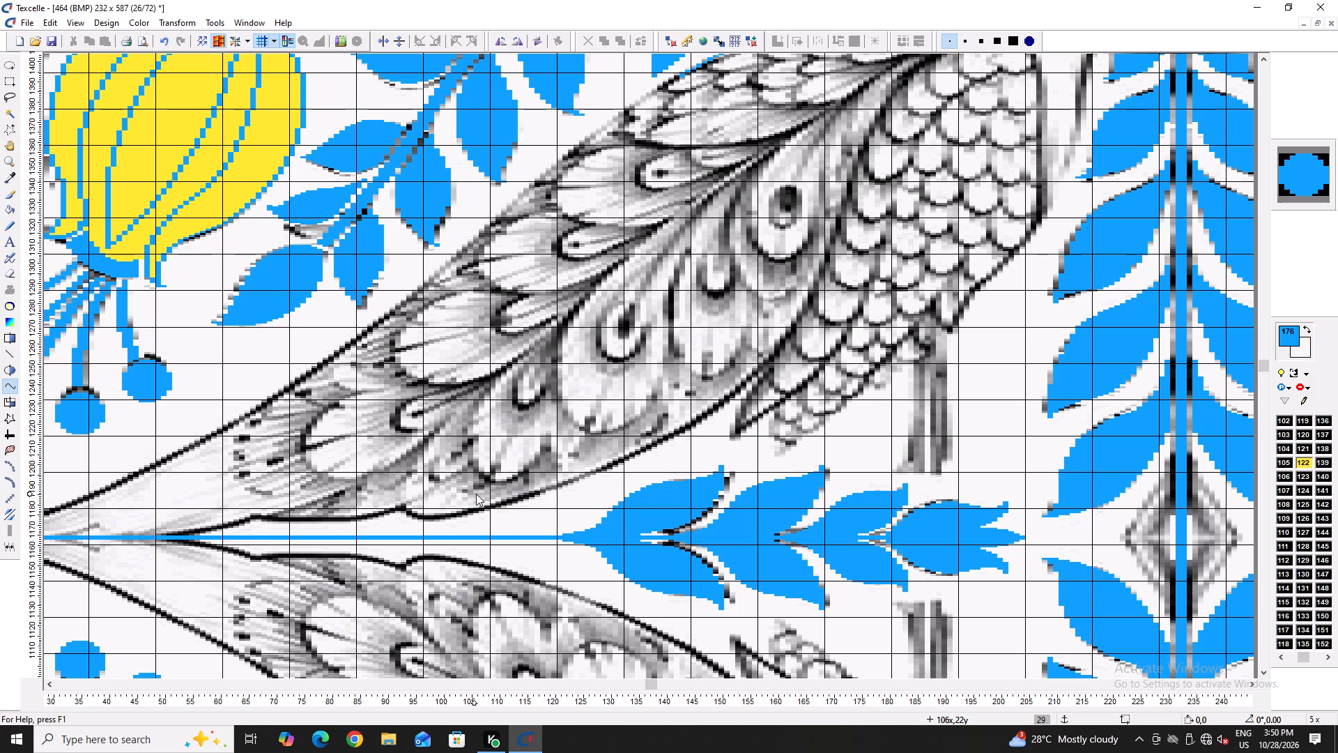
pyautogui.keyDown('ctrl'); pyautogui.scroll(-2, 314, 446); pyautogui.keyUp('ctrl')
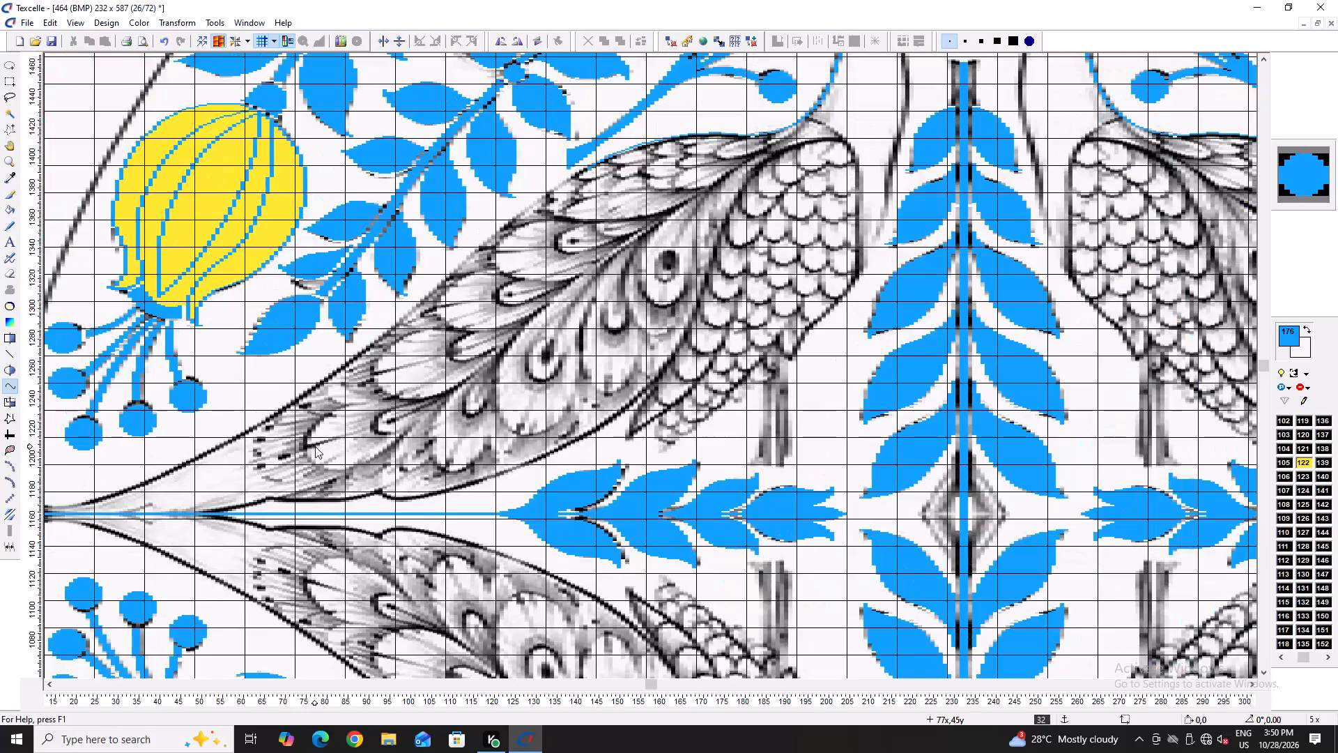
pyautogui.hotkey('ctrl', 's')
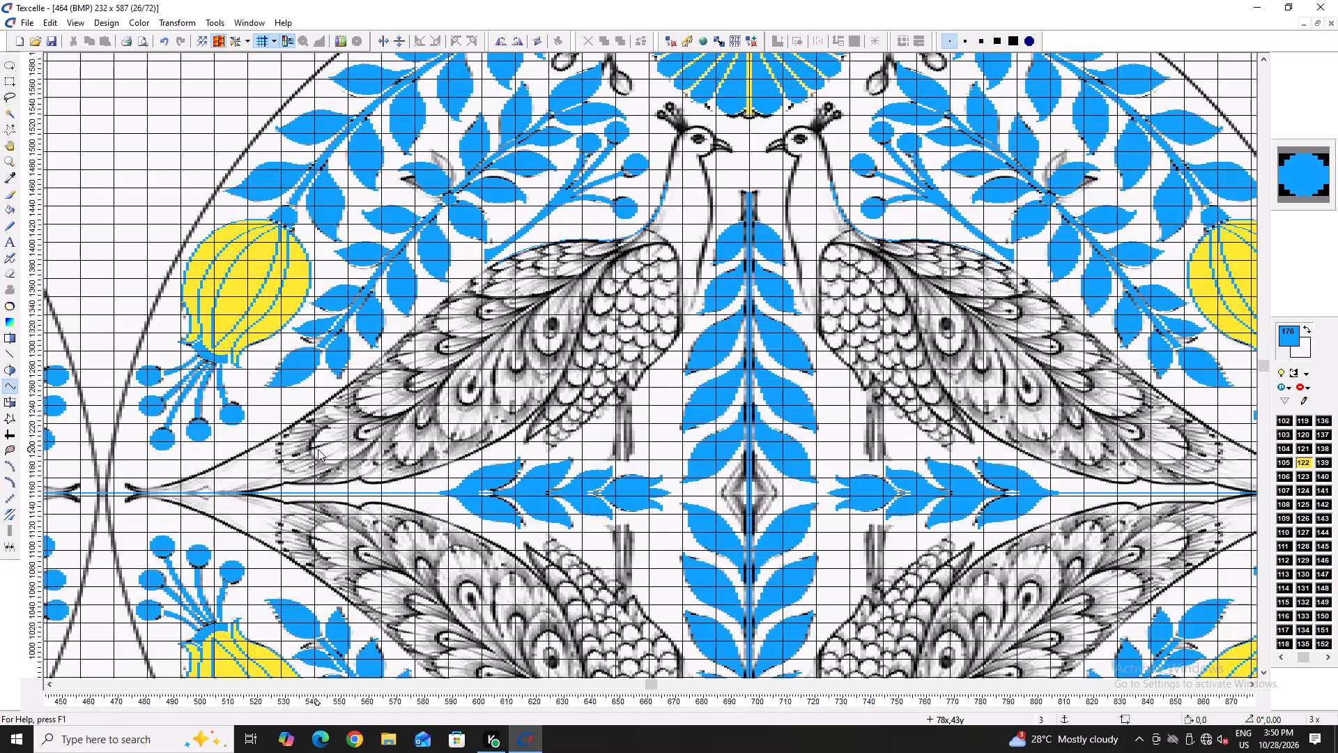
pyautogui.hotkey('ctrl', 's')
pyautogui.hotkey('ctrl', 's')
pyautogui.hotkey('ctrl', 's')
pyautogui.hotkey('ctrl', 's')
# Trace the lower-left peacock's inner tail edge with a blue curve from the tail tip to where the feather pattern starts.
pyautogui.press('y')
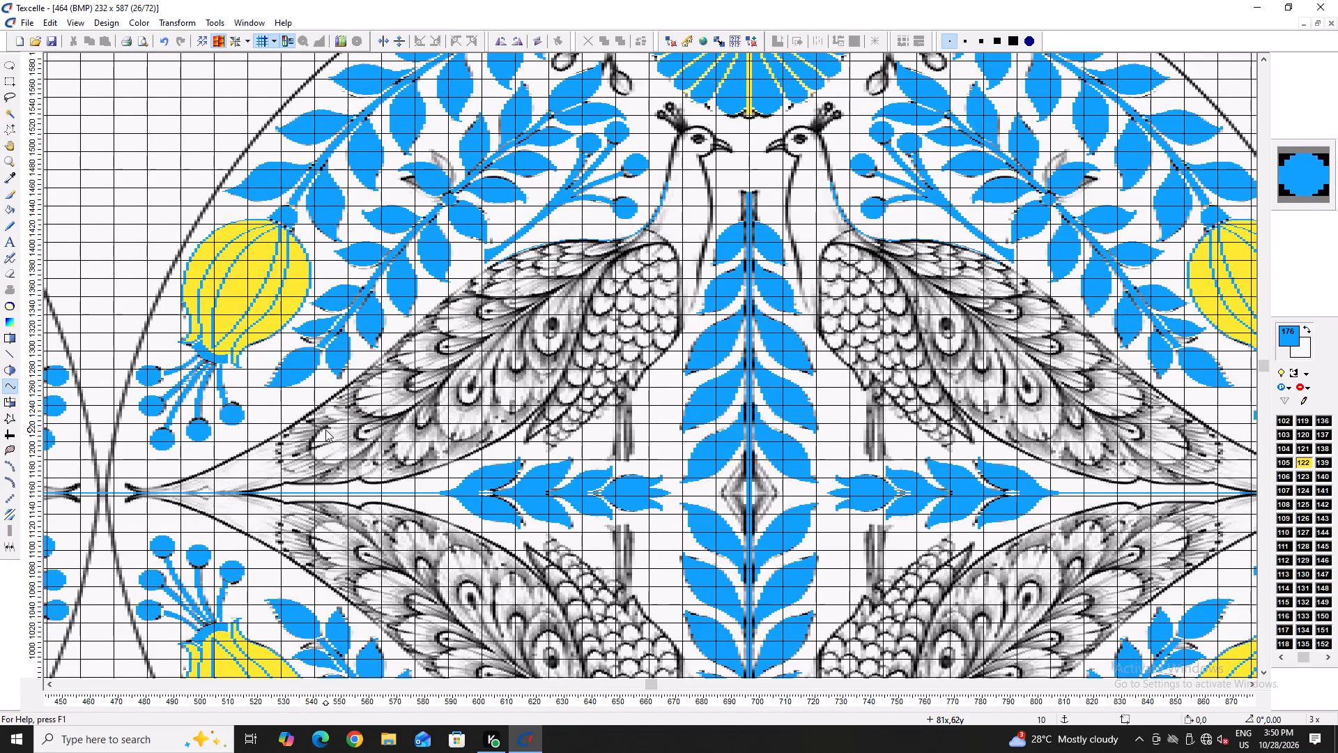
pyautogui.keyDown('ctrl'); pyautogui.scroll(2, 207, 473); pyautogui.keyUp('ctrl')
pyautogui.scroll(-1, 420, 479)
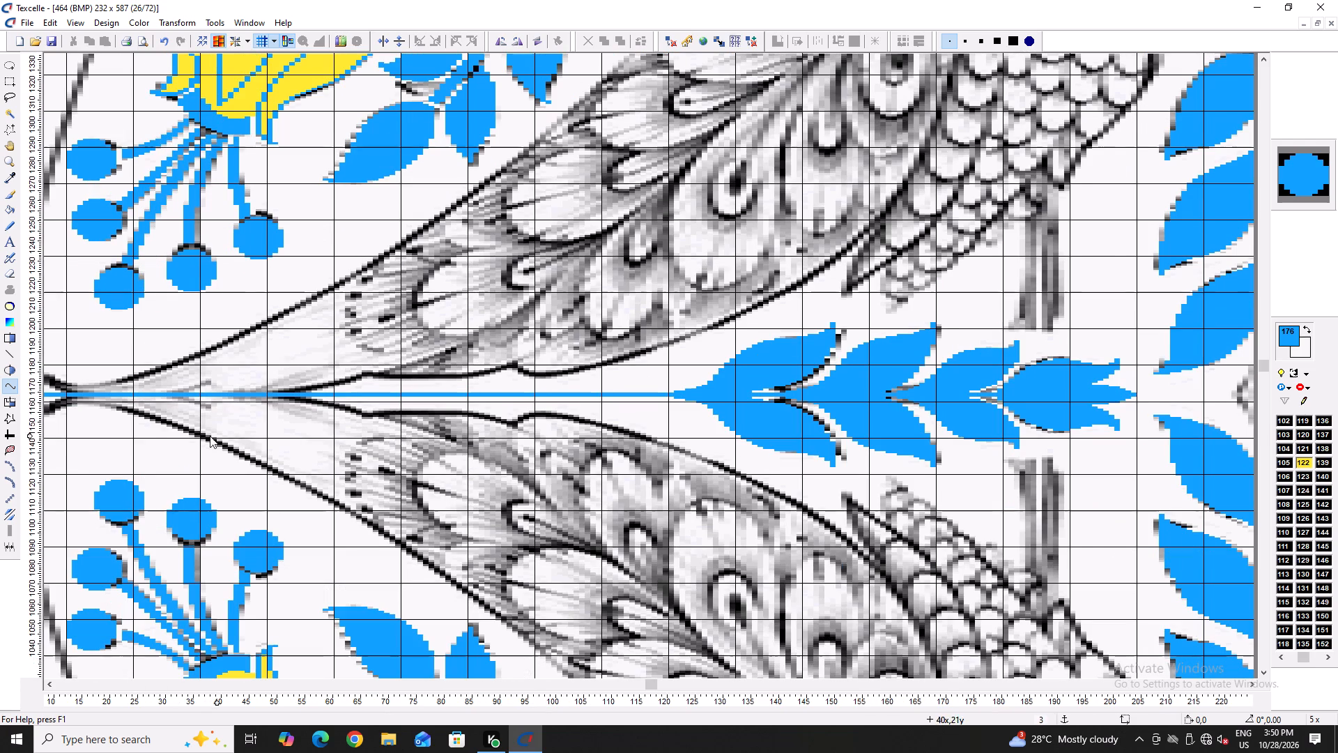
pyautogui.keyDown('ctrl'); pyautogui.scroll(1, 42, 411); pyautogui.keyUp('ctrl')
pyautogui.press('Left')
pyautogui.press('Left')
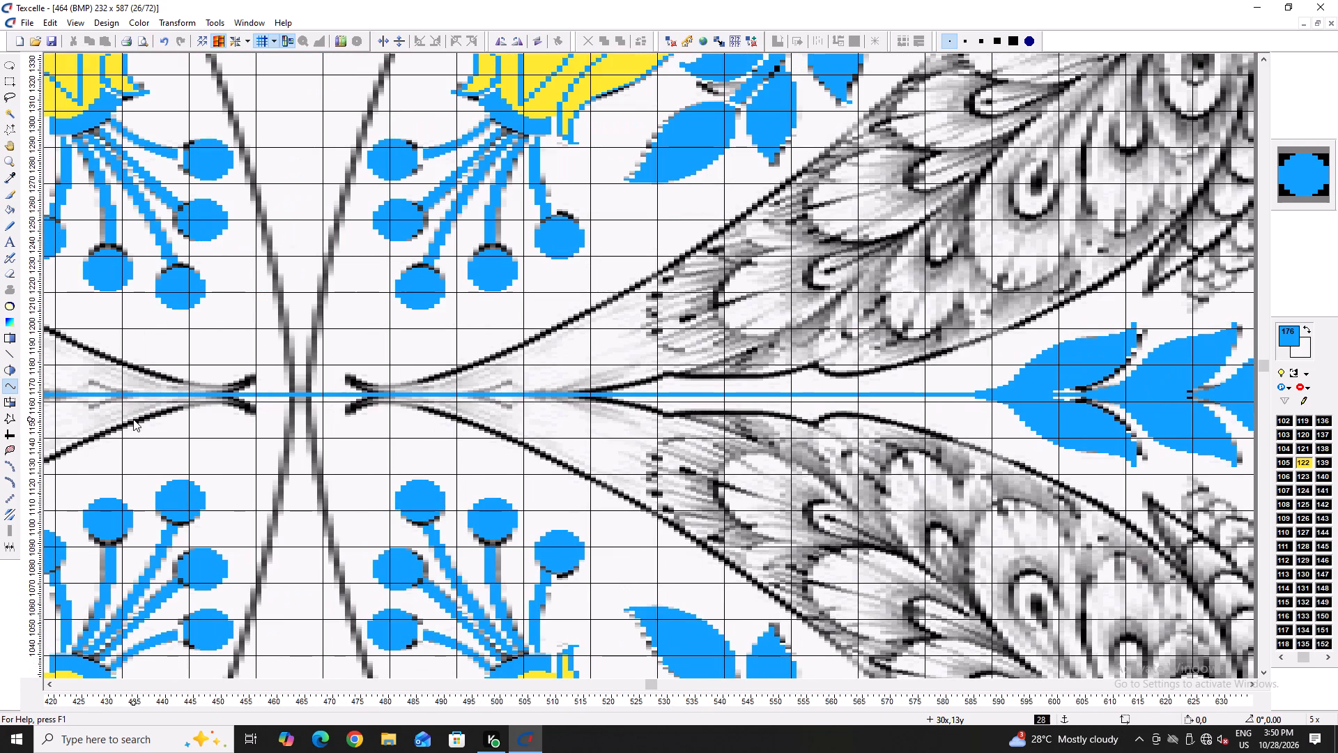
pyautogui.press('y')
pyautogui.keyDown('ctrl'); pyautogui.scroll(1, 495, 415); pyautogui.keyUp('ctrl')
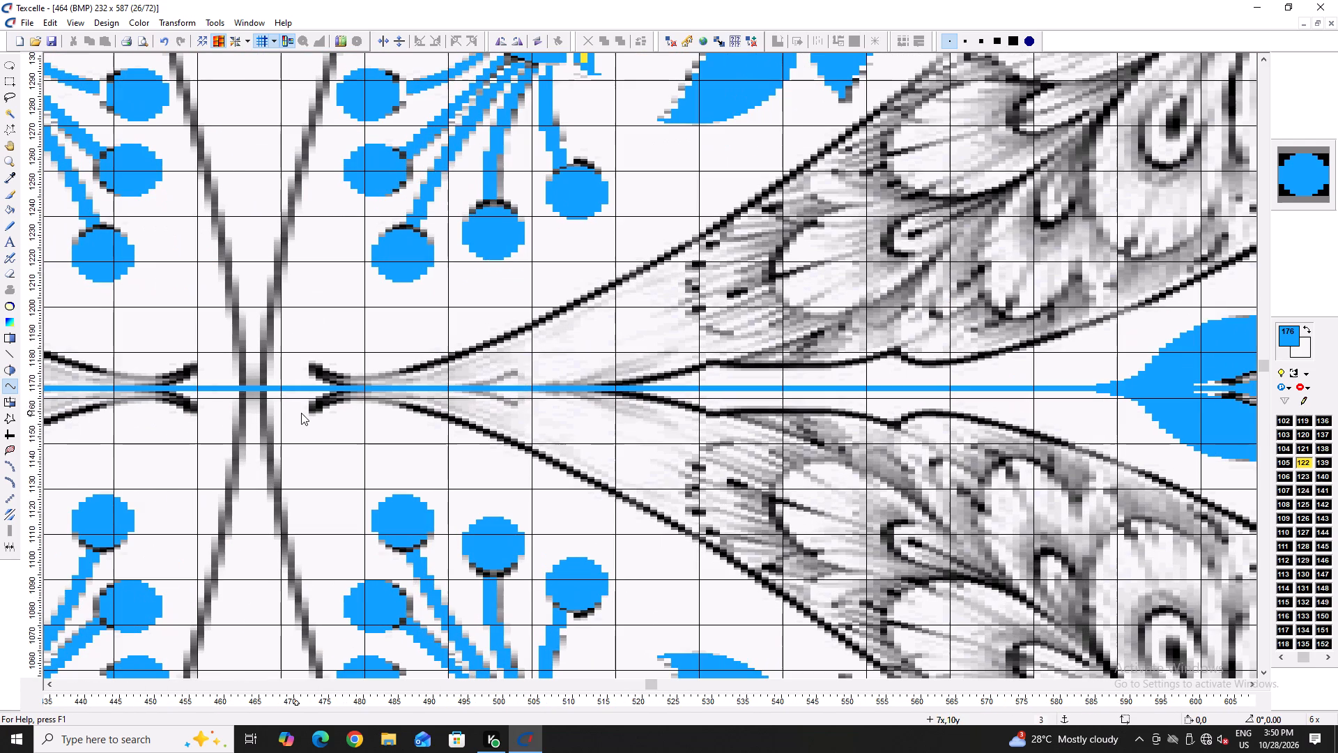
pyautogui.click(310, 413)
pyautogui.click(713, 428)
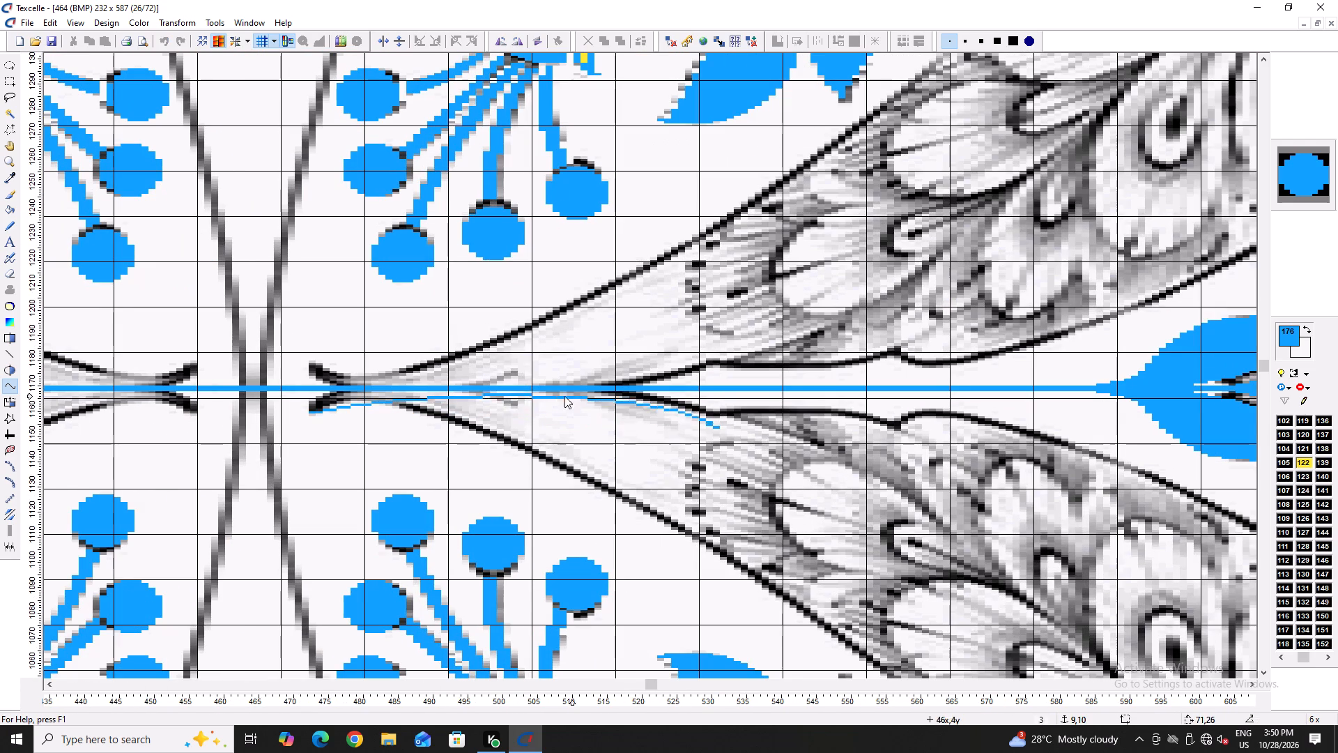
pyautogui.click(515, 393)
# Continue the lower-left peacock's inner tail outline with a blue curve from the feather pattern's start to the small notch.
pyautogui.keyDown('ctrl'); pyautogui.scroll(-1, 360, 382); pyautogui.keyUp('ctrl')
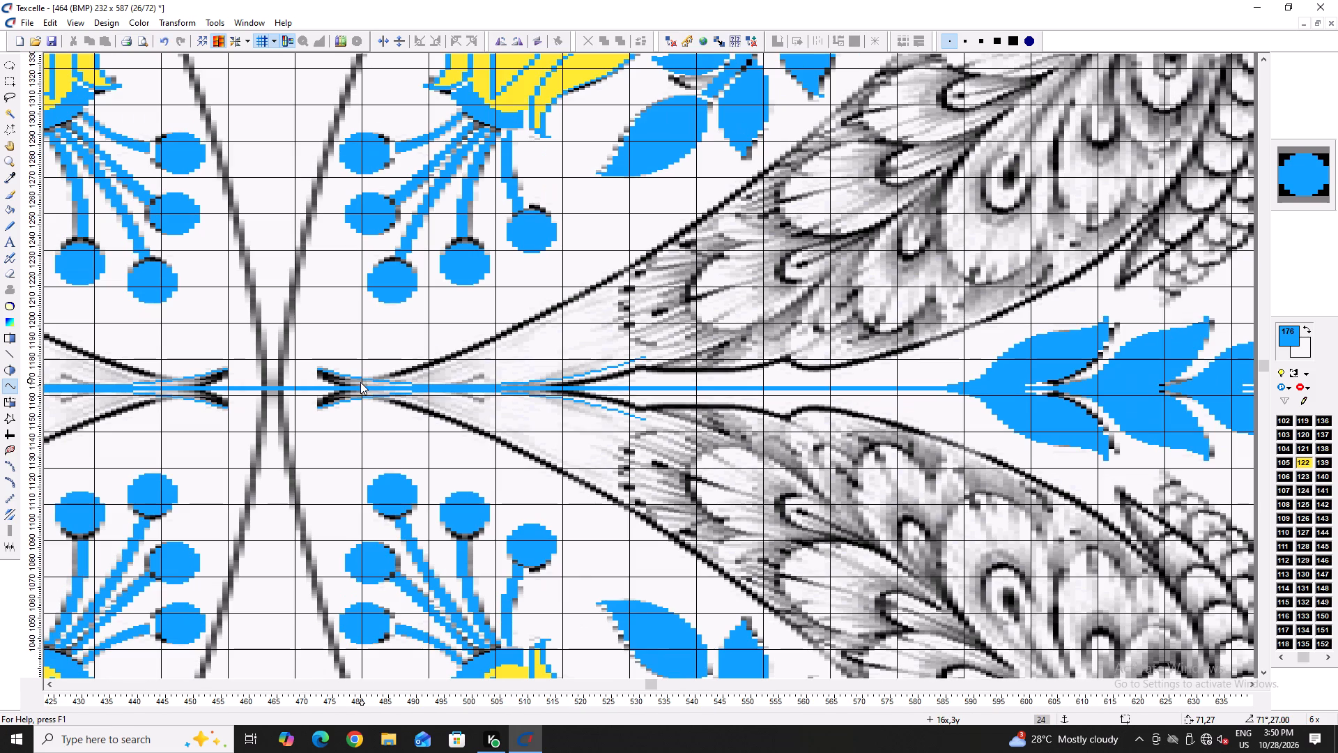
pyautogui.keyDown('ctrl'); pyautogui.scroll(2, 719, 419); pyautogui.keyUp('ctrl')
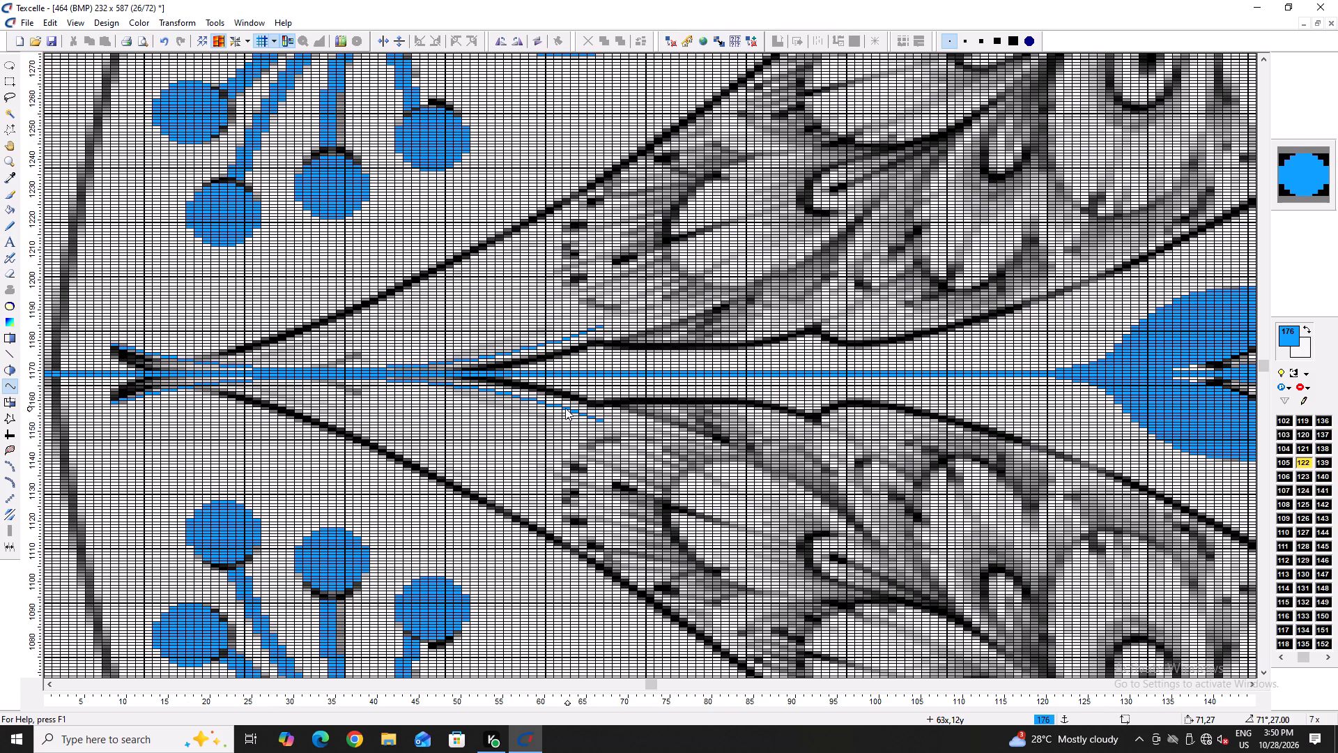
pyautogui.click(562, 404)
pyautogui.doubleClick(817, 431)
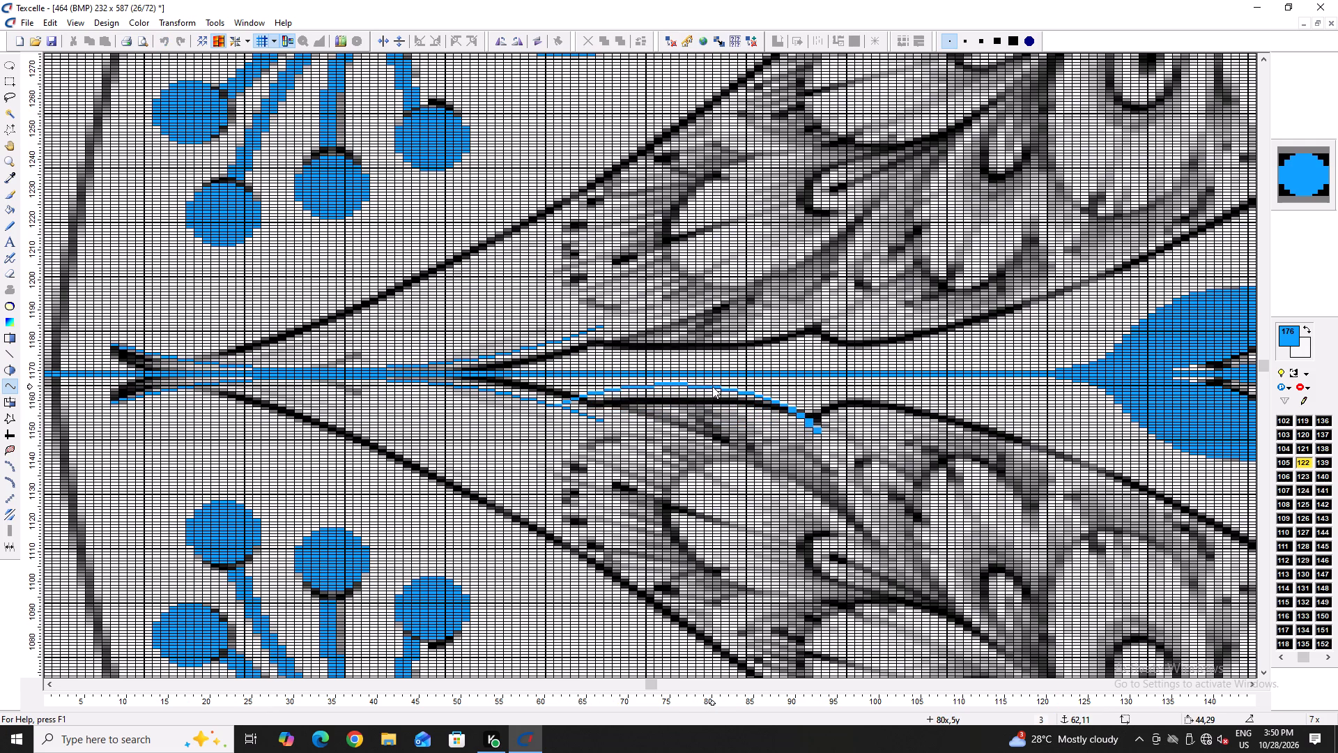
pyautogui.click(711, 386)
# Draw a blue curve from the notch along the lower-left peacock's inner tail edge, spanning about 62 by 55 pixels.
pyautogui.keyDown('ctrl'); pyautogui.scroll(-1, 530, 413); pyautogui.keyUp('ctrl')
pyautogui.press('Right')
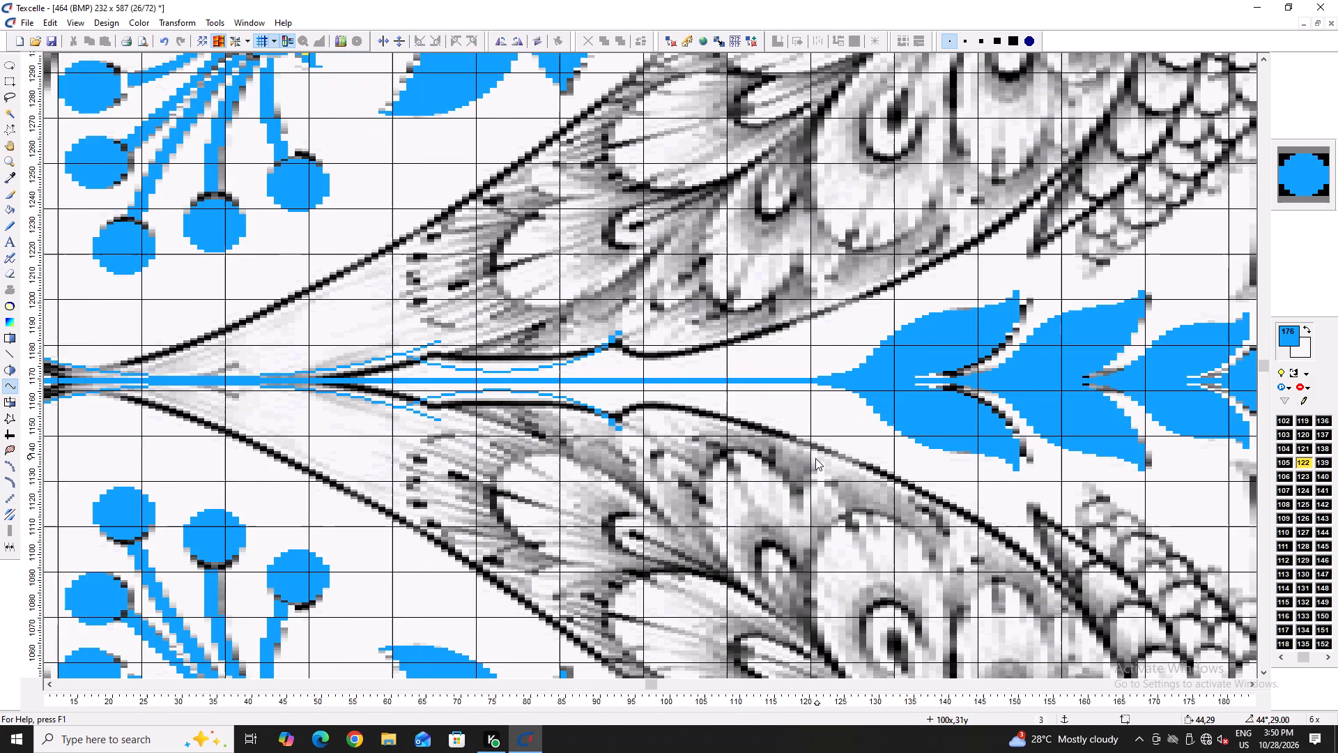
pyautogui.press('Right')
pyautogui.press('Right')
pyautogui.press('Right')
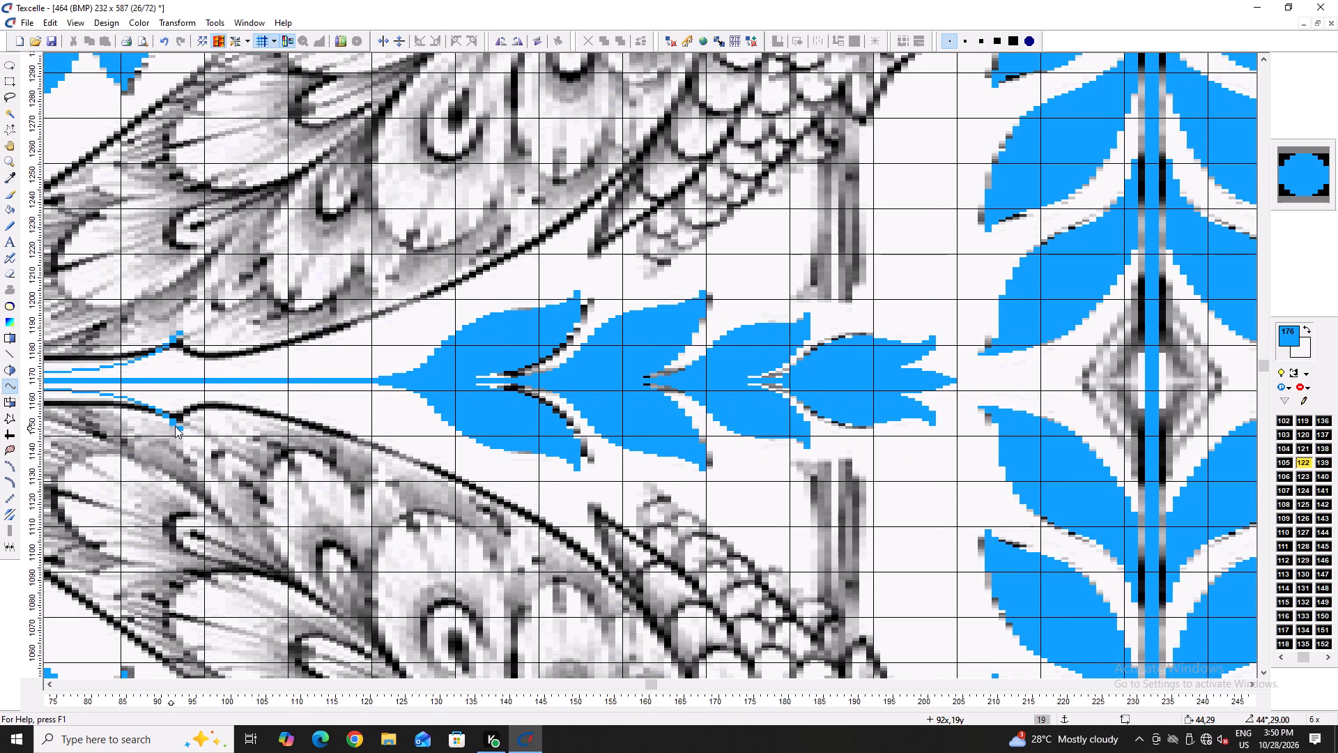
pyautogui.click(175, 426)
pyautogui.click(514, 509)
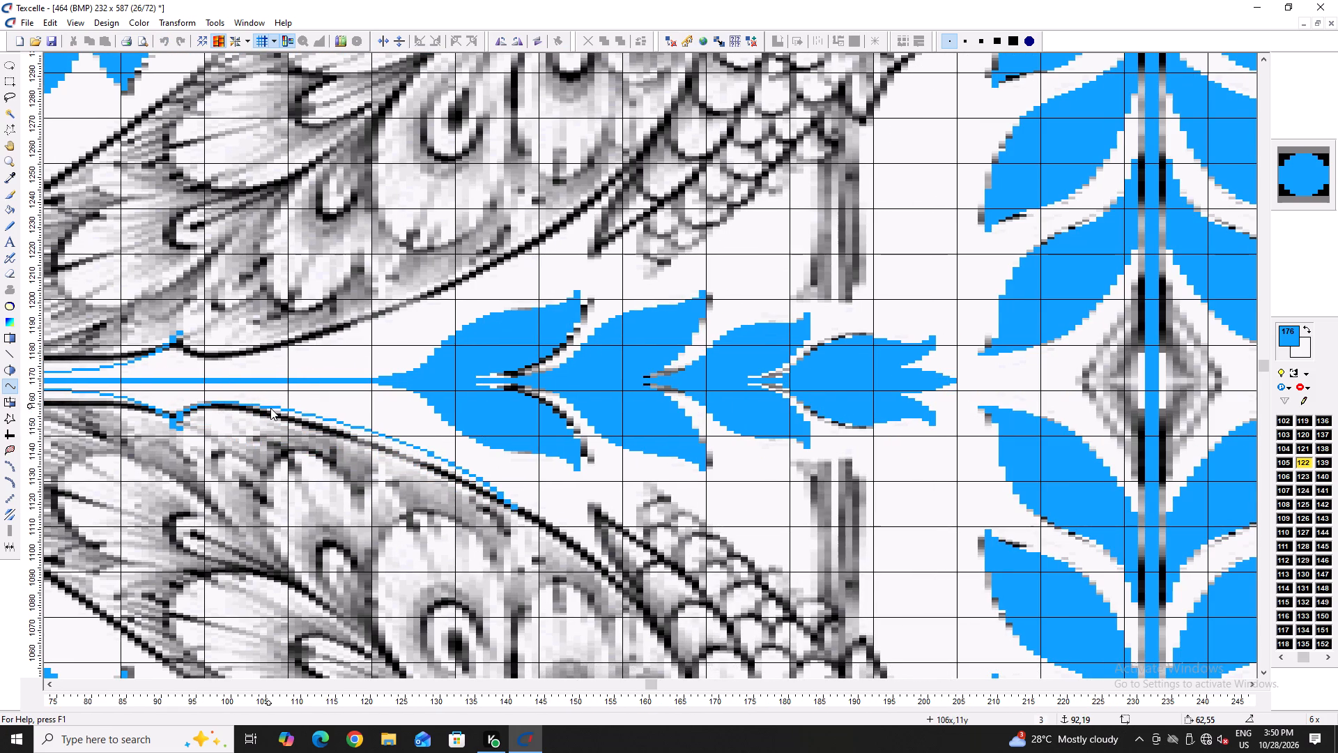
pyautogui.click(271, 408)
# Continue the blue tail outline with a bowed curve along the boundary between the eye feathers and the scaly body.
pyautogui.scroll(-1, 390, 432)
pyautogui.click(513, 411)
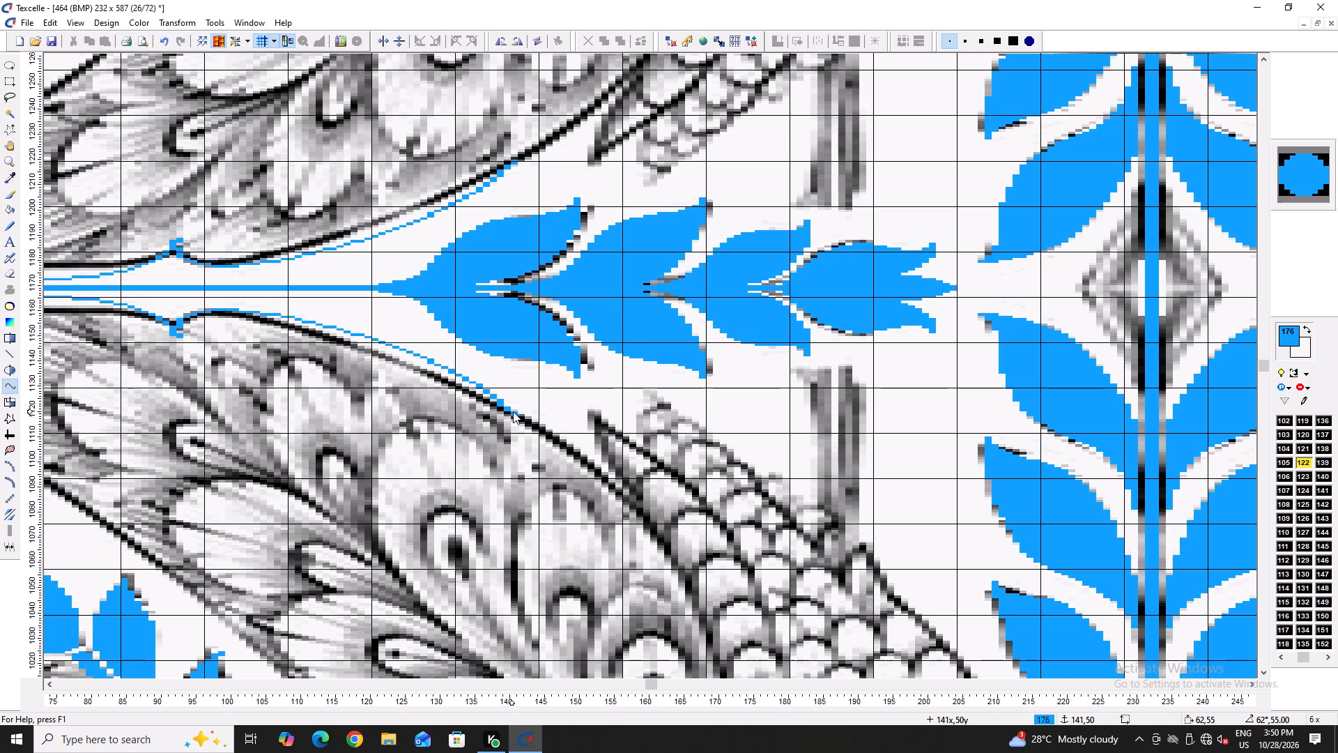
pyautogui.scroll(-2, 597, 448)
pyautogui.click(734, 561)
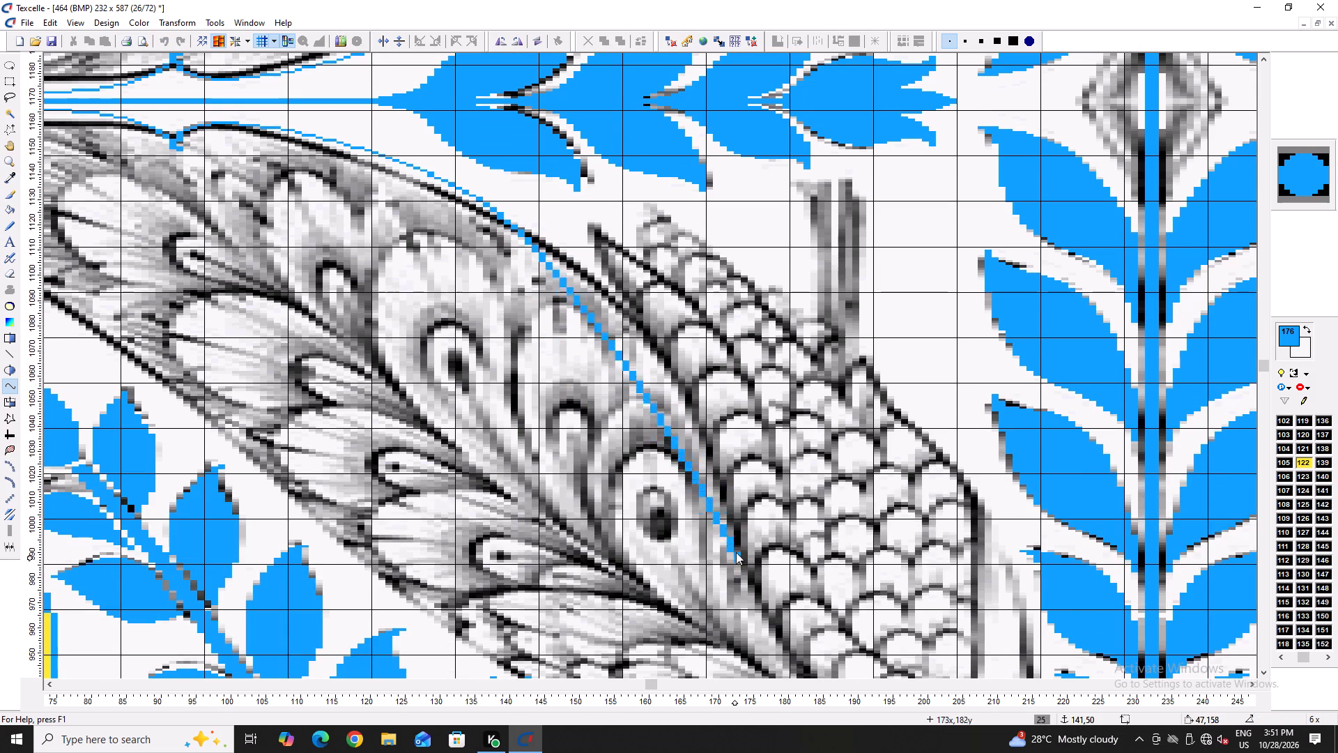
pyautogui.click(661, 357)
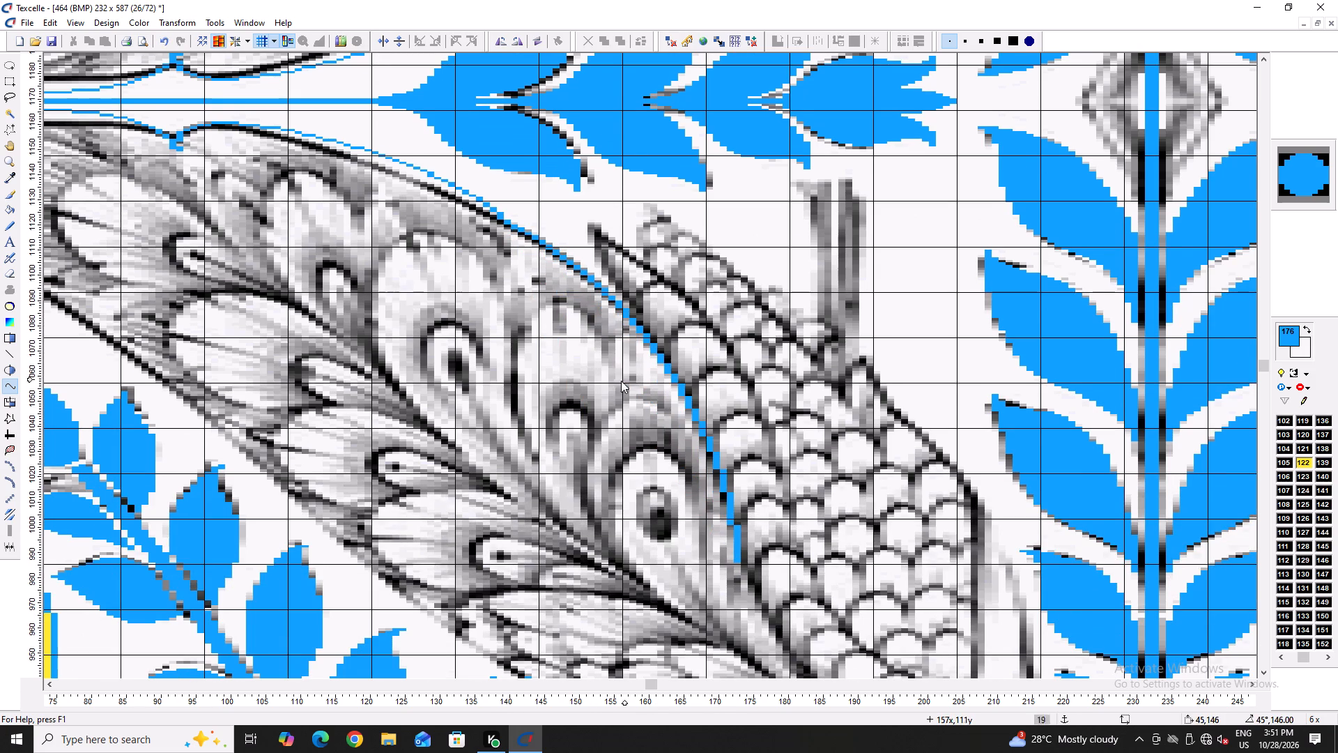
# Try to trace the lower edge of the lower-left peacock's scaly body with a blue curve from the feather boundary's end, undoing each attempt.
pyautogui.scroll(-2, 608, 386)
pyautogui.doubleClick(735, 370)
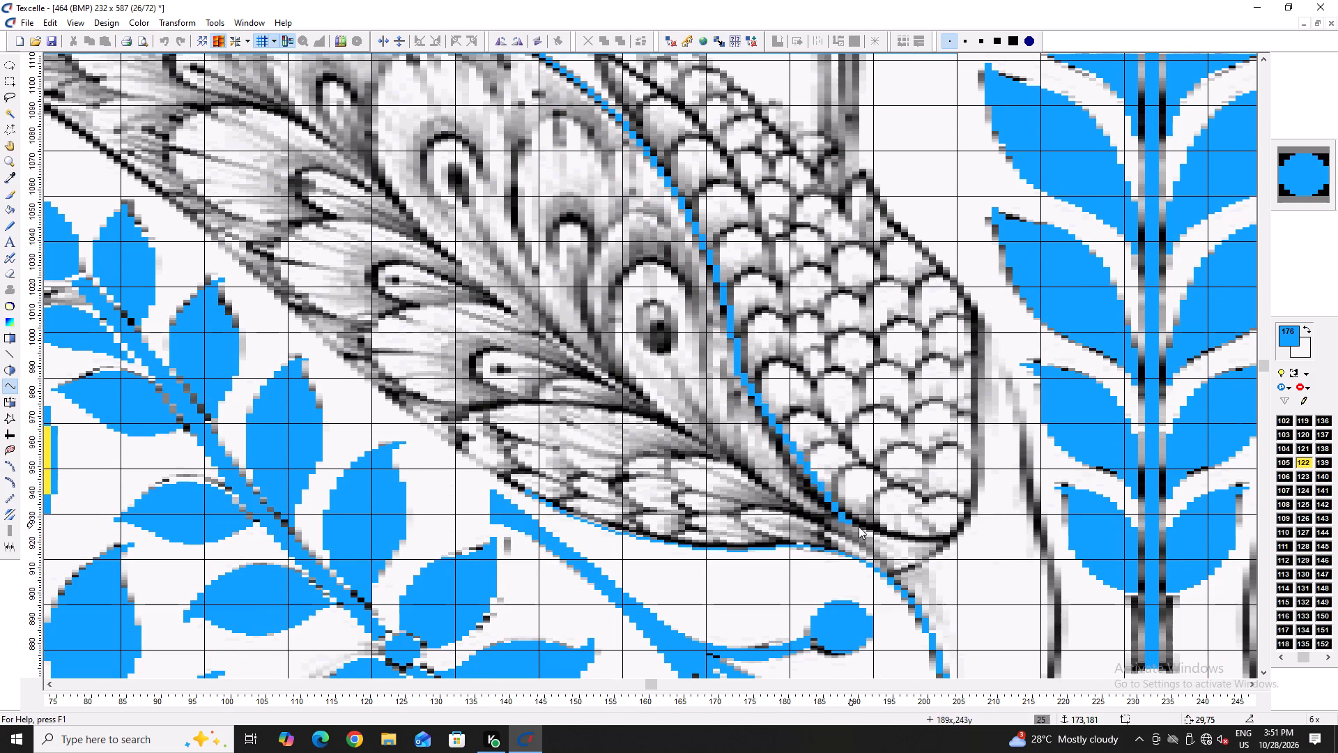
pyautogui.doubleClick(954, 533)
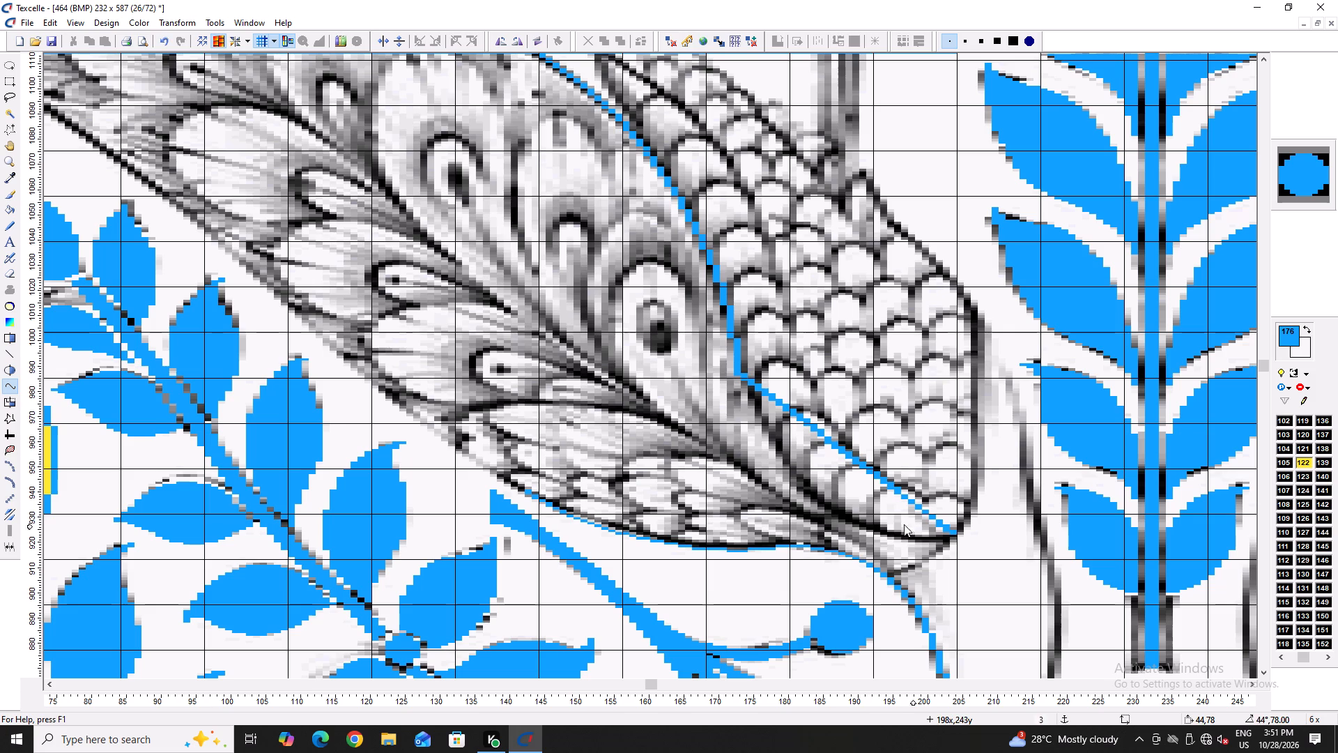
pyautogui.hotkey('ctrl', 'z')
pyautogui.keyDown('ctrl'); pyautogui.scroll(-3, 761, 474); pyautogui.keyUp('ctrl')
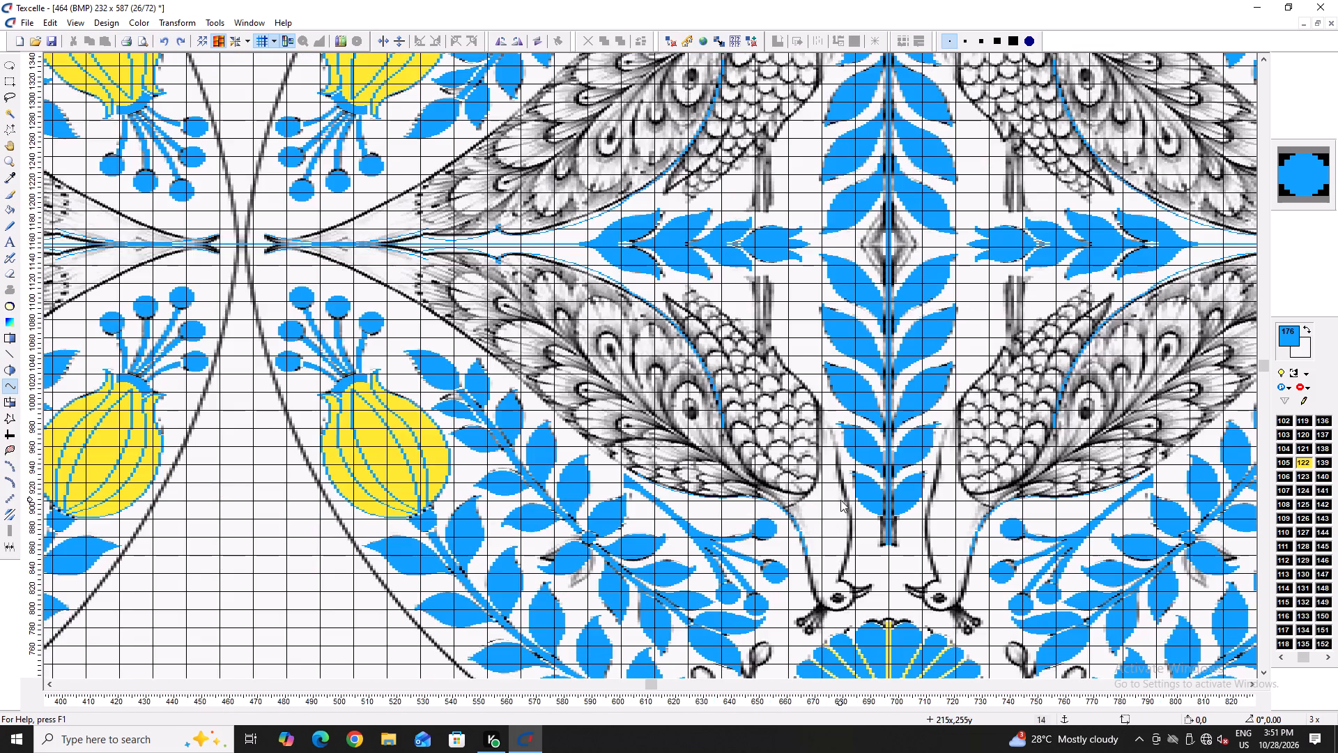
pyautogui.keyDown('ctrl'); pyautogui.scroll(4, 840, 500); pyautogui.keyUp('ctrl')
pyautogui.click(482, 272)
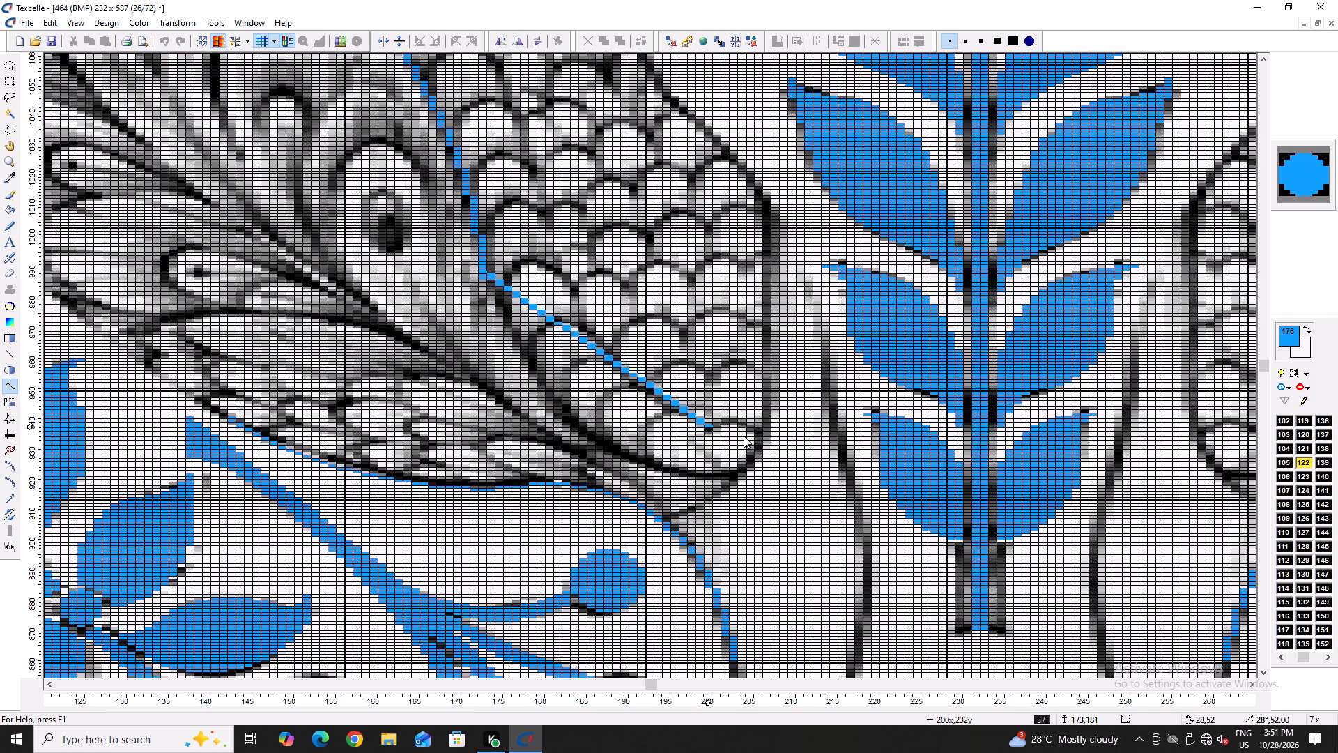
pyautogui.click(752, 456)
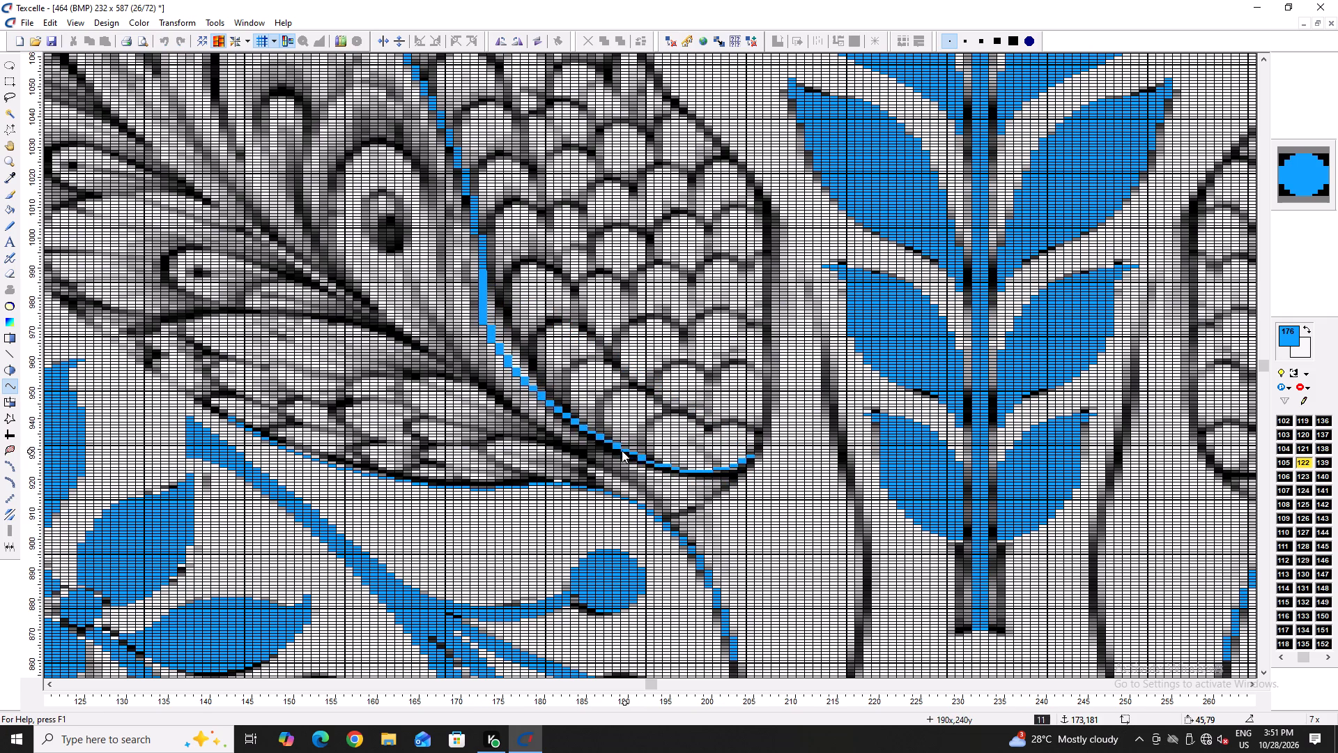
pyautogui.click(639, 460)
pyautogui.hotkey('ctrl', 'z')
# Draw a bowed blue curve from the feather boundary's end along the lower-left peacock's scaly body to its rounded bottom edge.
pyautogui.click(489, 273)
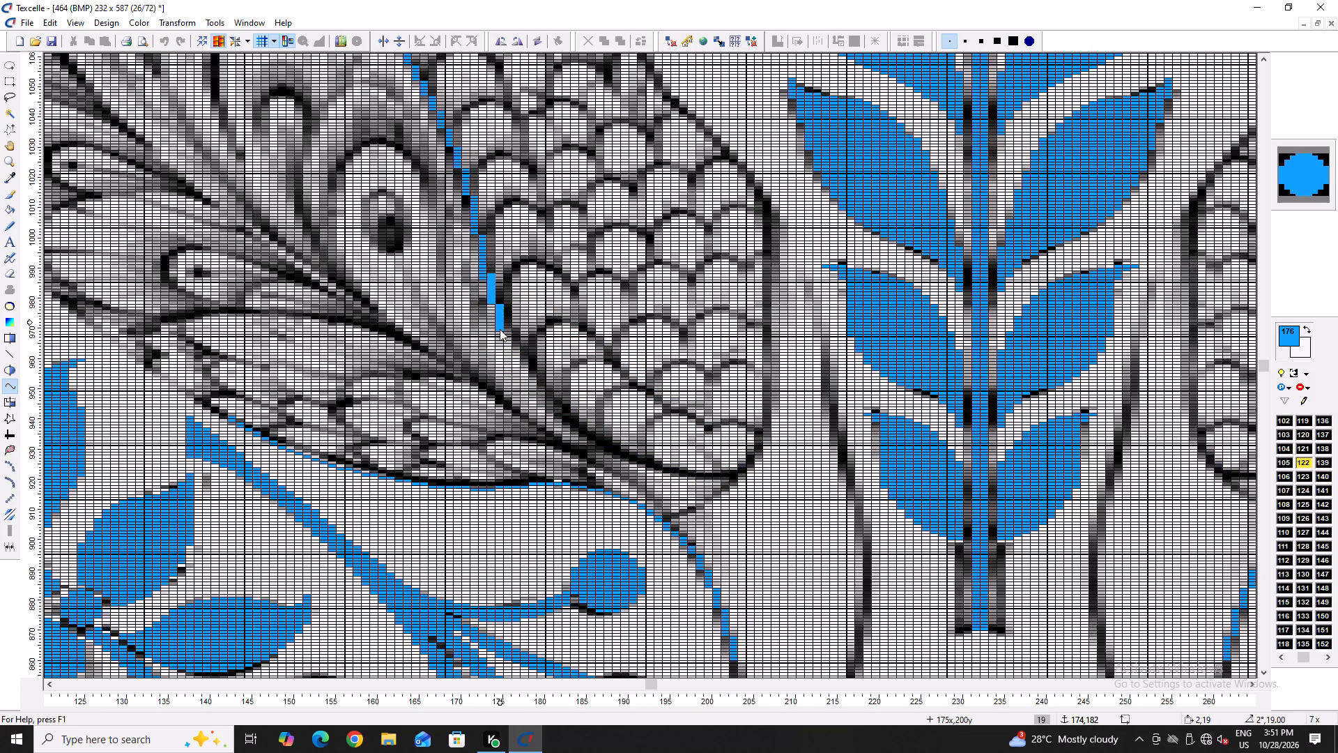
pyautogui.click(735, 473)
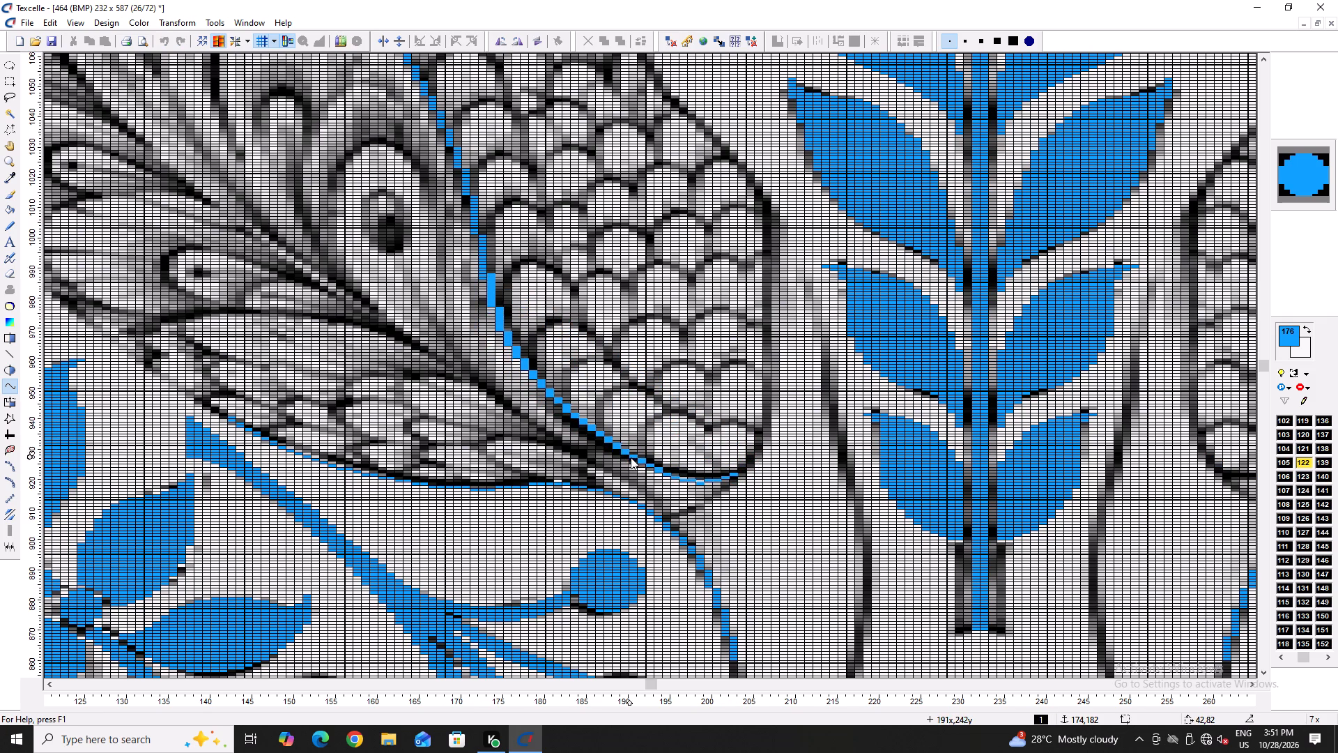
pyautogui.click(605, 443)
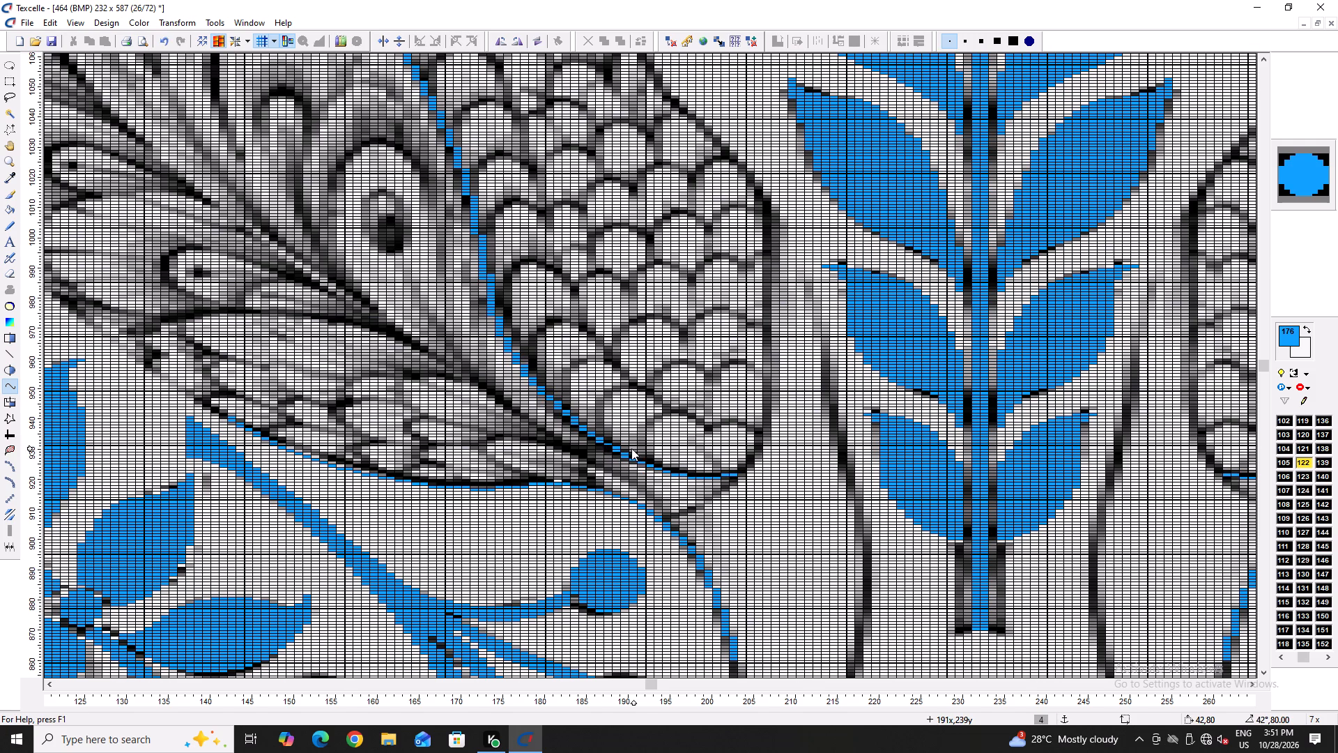
# Trace the first stretch of the lower-left peacock's outer tail edge with a bowed blue curve starting at the tail tip.
pyautogui.keyDown('ctrl'); pyautogui.scroll(-2, 631, 448); pyautogui.keyUp('ctrl')
pyautogui.keyDown('ctrl'); pyautogui.scroll(4, 680, 490); pyautogui.keyUp('ctrl')
pyautogui.keyDown('ctrl'); pyautogui.scroll(-6, 639, 481); pyautogui.keyUp('ctrl')
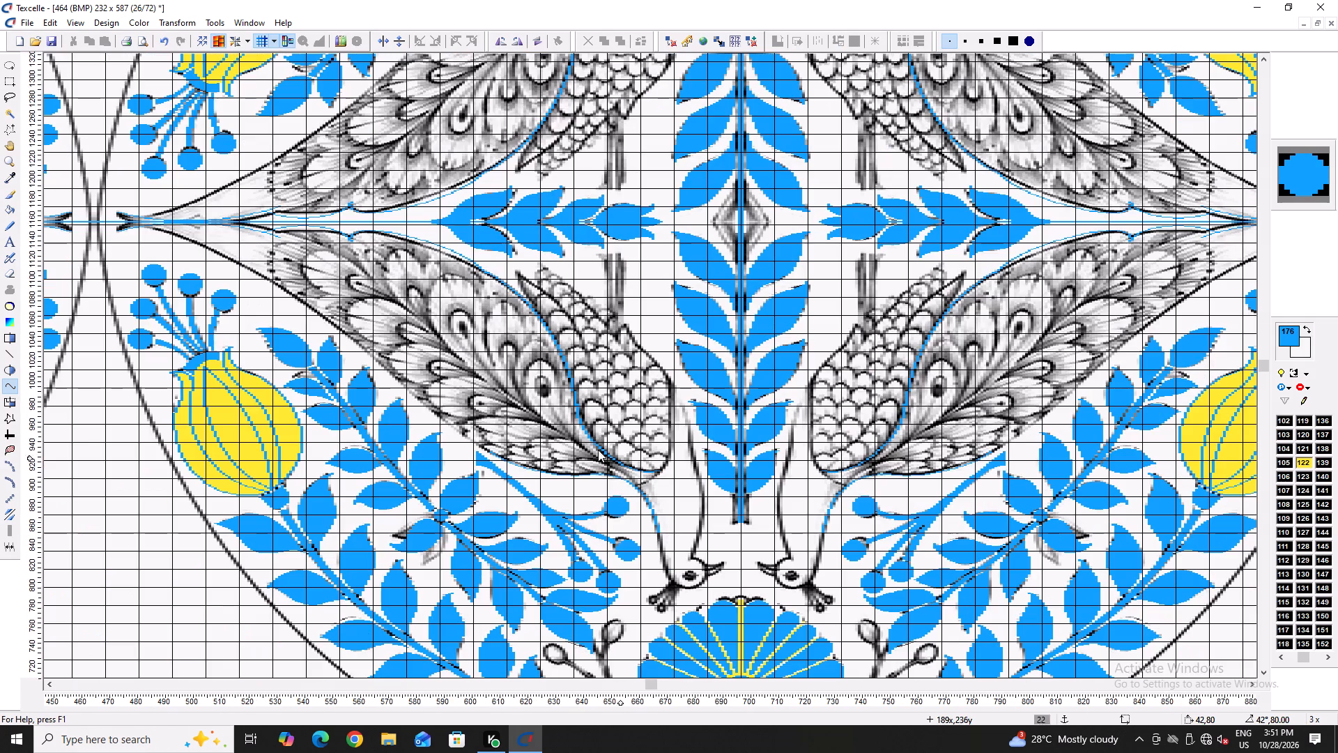
pyautogui.keyDown('ctrl'); pyautogui.scroll(1, 203, 284); pyautogui.keyUp('ctrl')
pyautogui.keyDown('ctrl'); pyautogui.scroll(2, 29, 185); pyautogui.keyUp('ctrl')
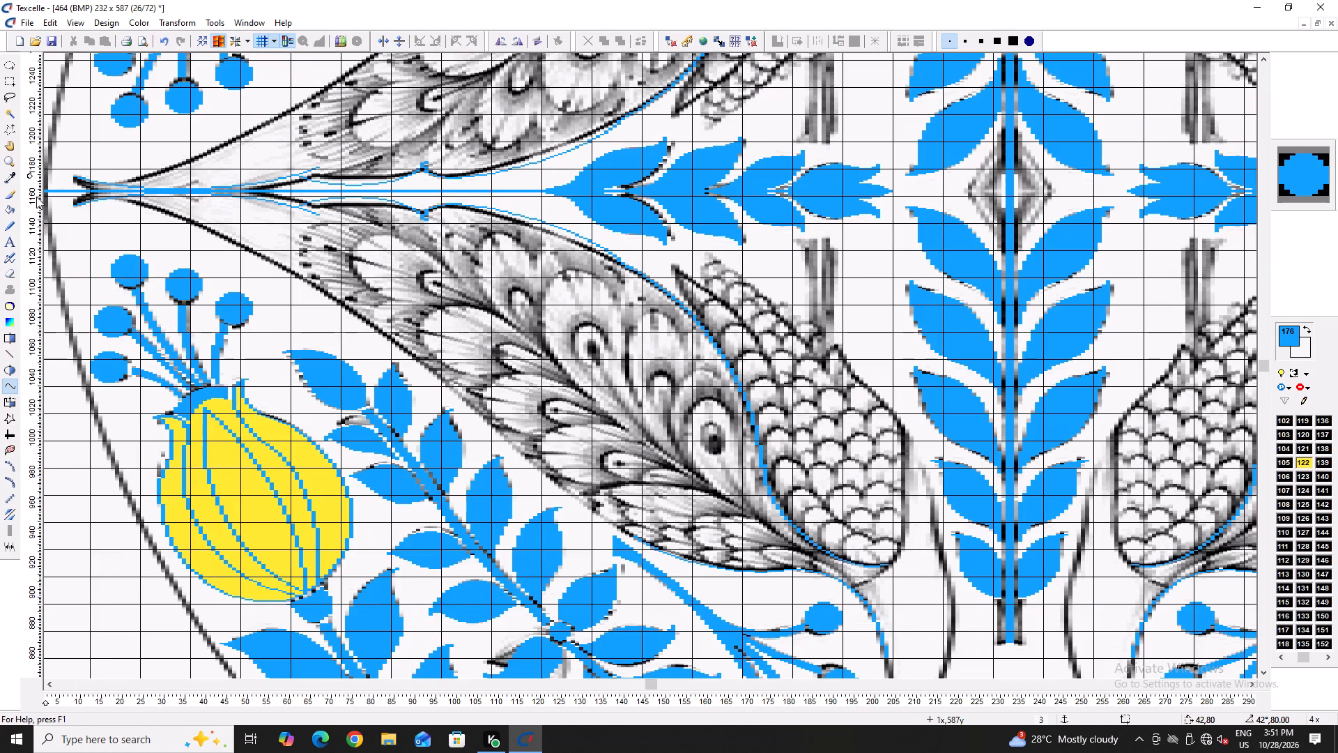
pyautogui.keyDown('ctrl'); pyautogui.scroll(3, 36, 197); pyautogui.keyUp('ctrl')
pyautogui.keyDown('ctrl'); pyautogui.scroll(2, 123, 197); pyautogui.keyUp('ctrl')
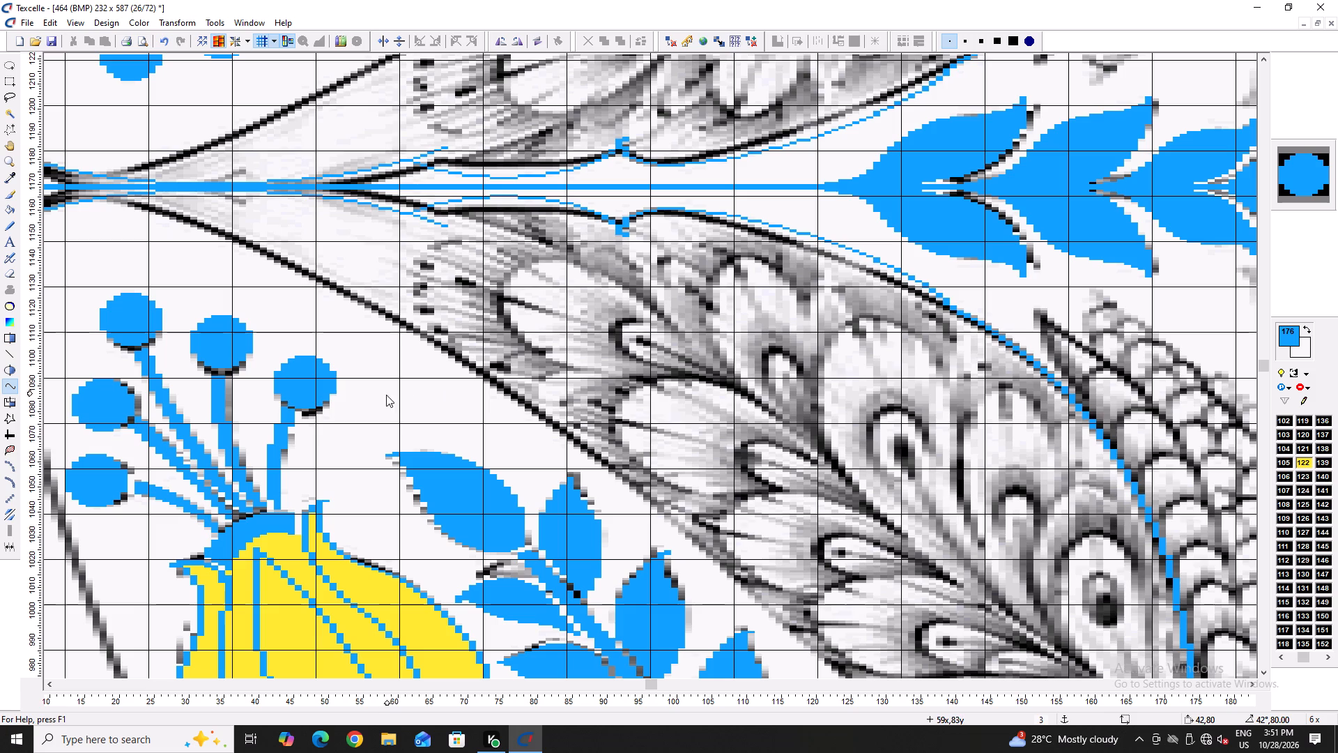
pyautogui.press('y')
pyautogui.press('Left')
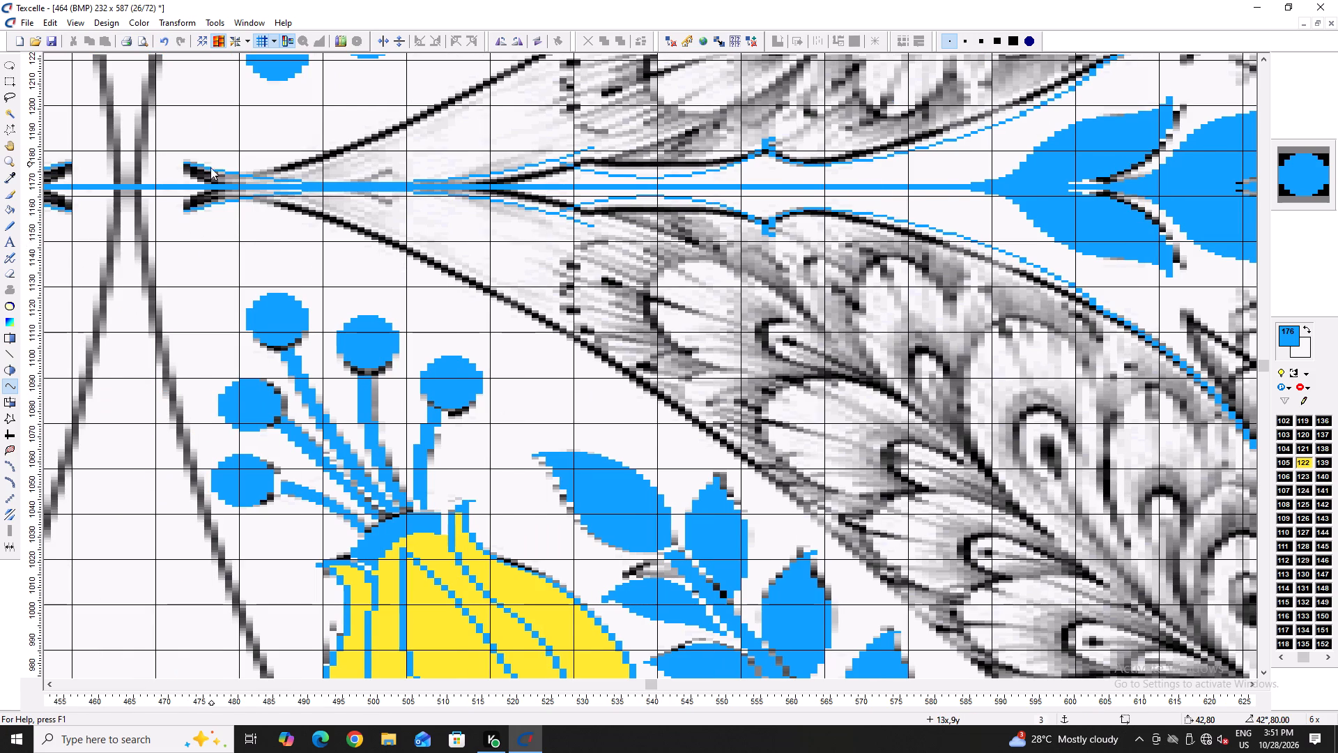
pyautogui.keyDown('ctrl'); pyautogui.scroll(1, 207, 188); pyautogui.keyUp('ctrl')
pyautogui.click(180, 215)
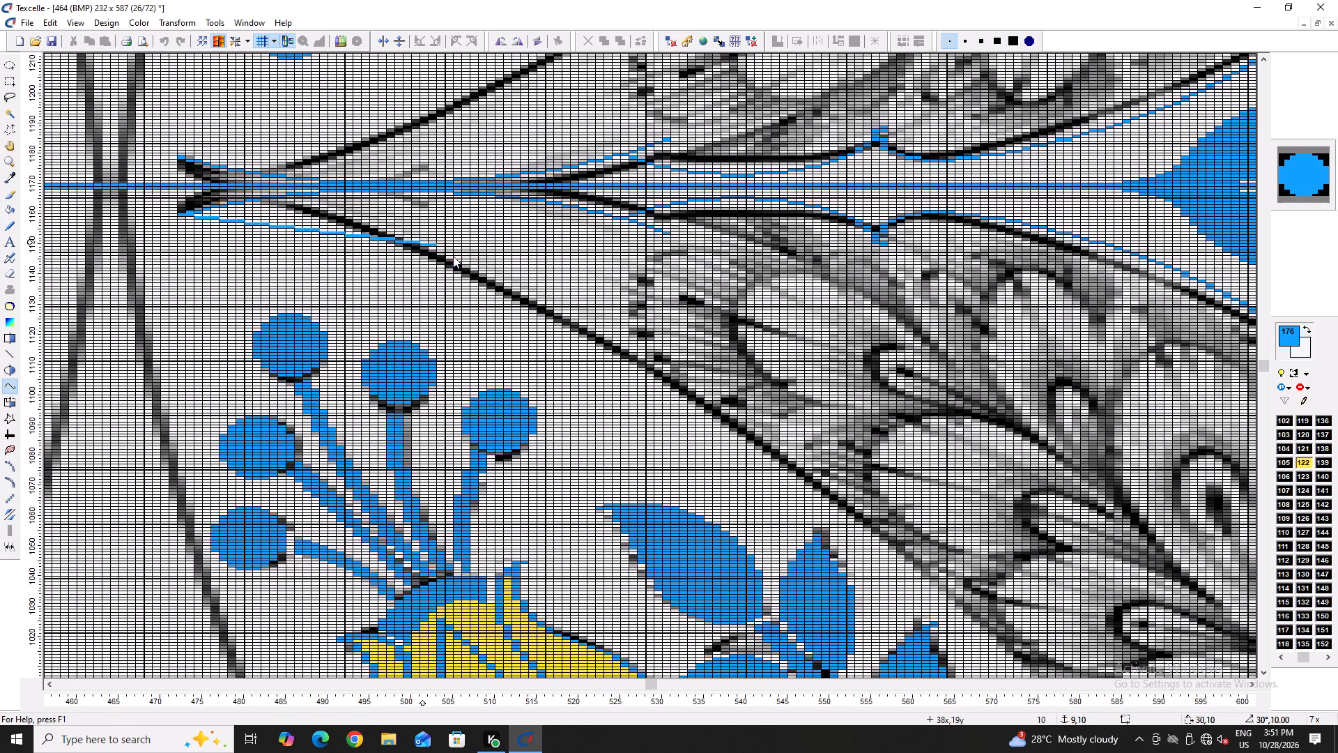
pyautogui.click(660, 379)
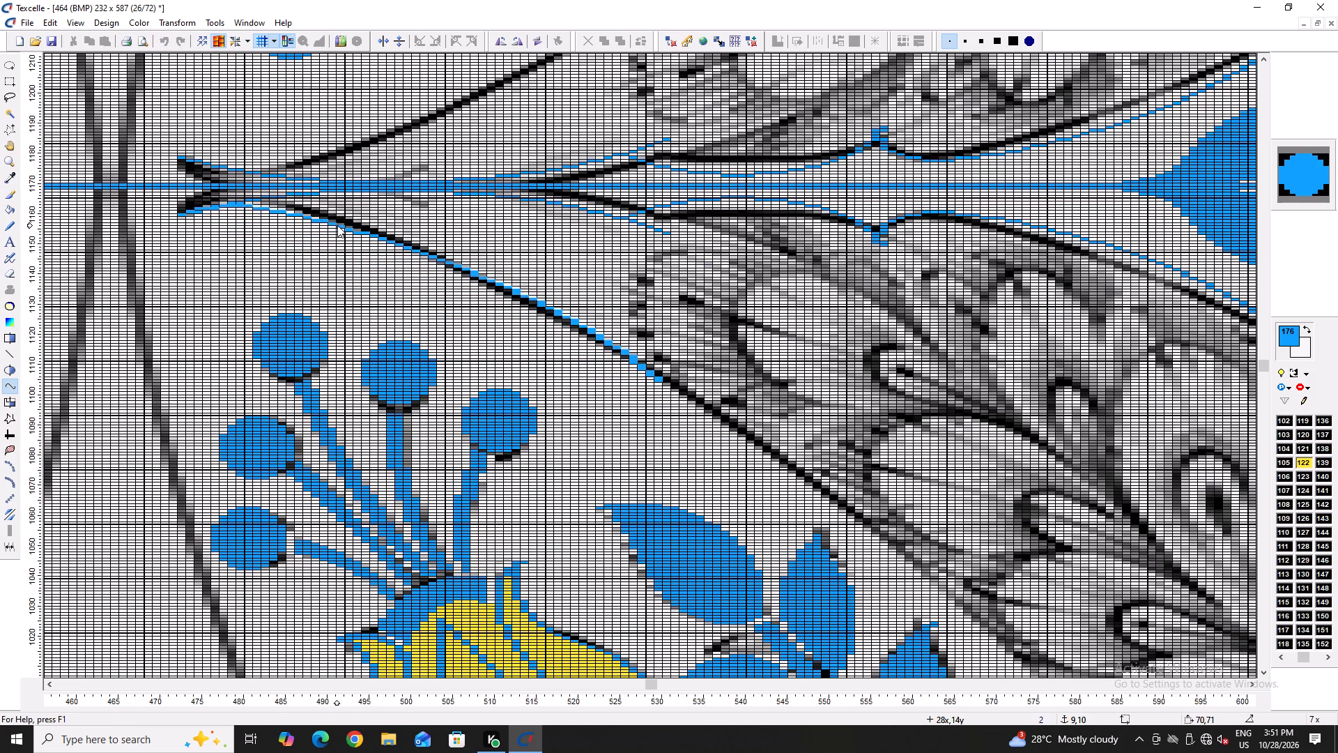
pyautogui.click(337, 225)
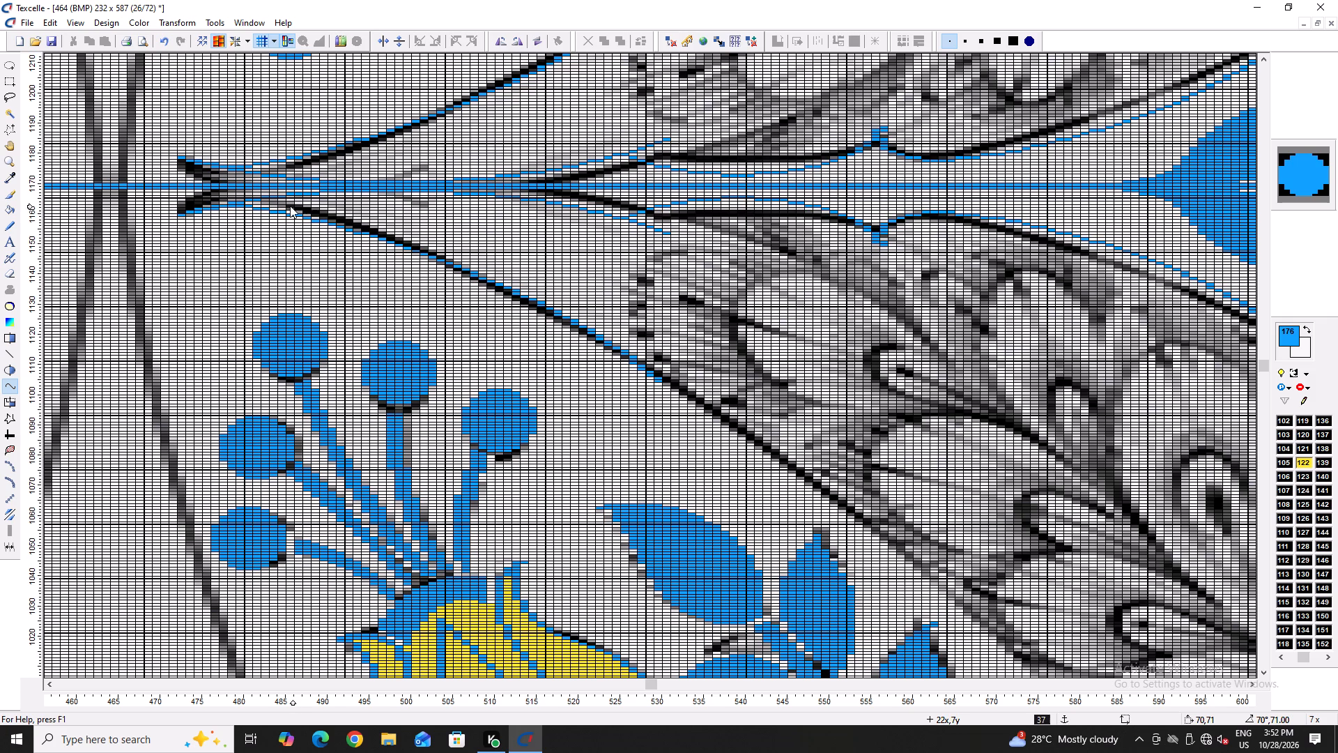
# Continue the outer tail outline with a slightly bowed blue curve past the leaf sprig to the lower eye feathers.
pyautogui.press('Right')
pyautogui.press('Right')
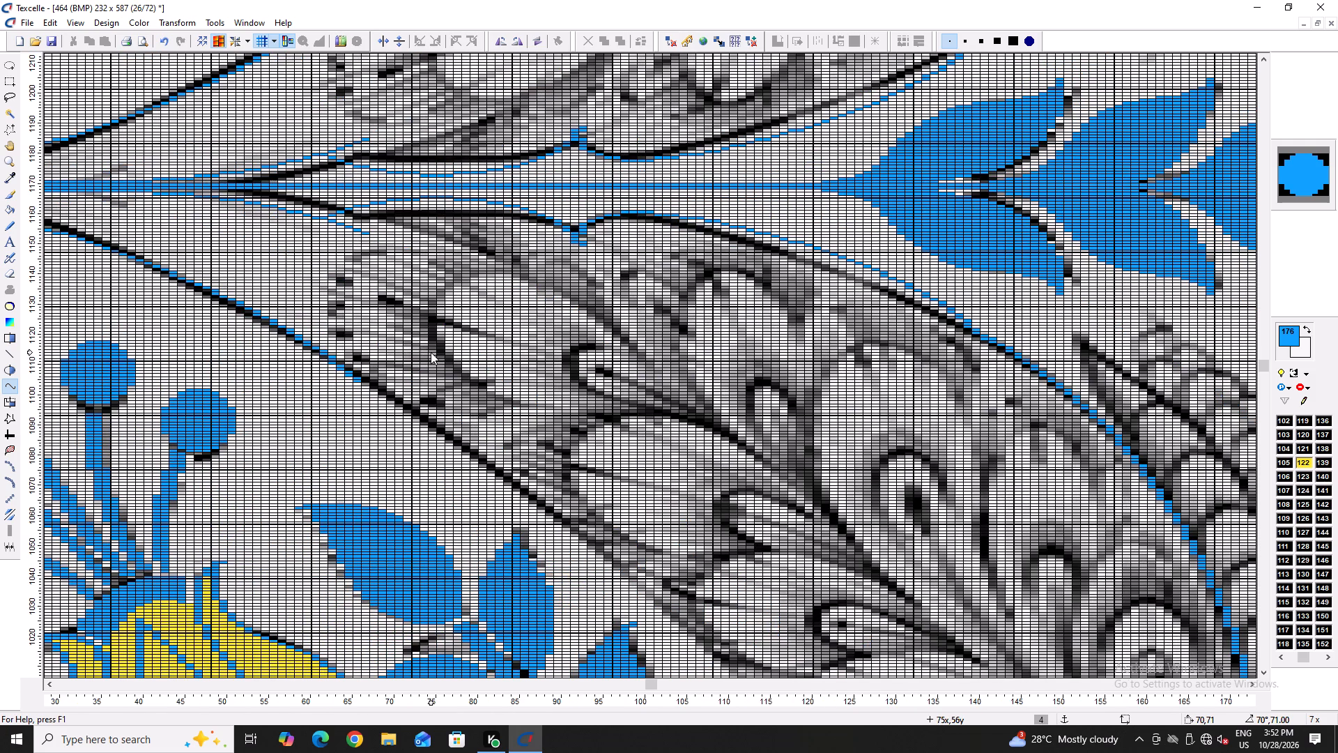
pyautogui.click(357, 379)
pyautogui.scroll(-2, 607, 578)
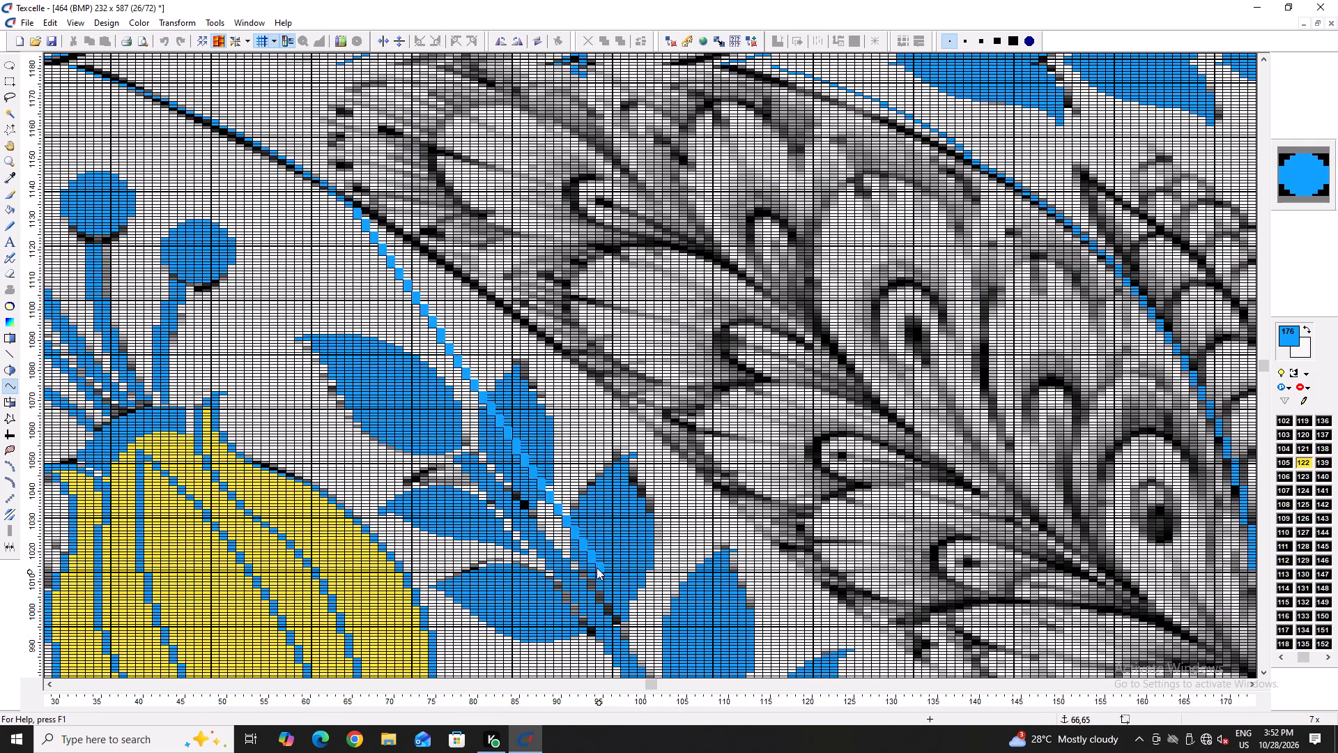
pyautogui.click(833, 586)
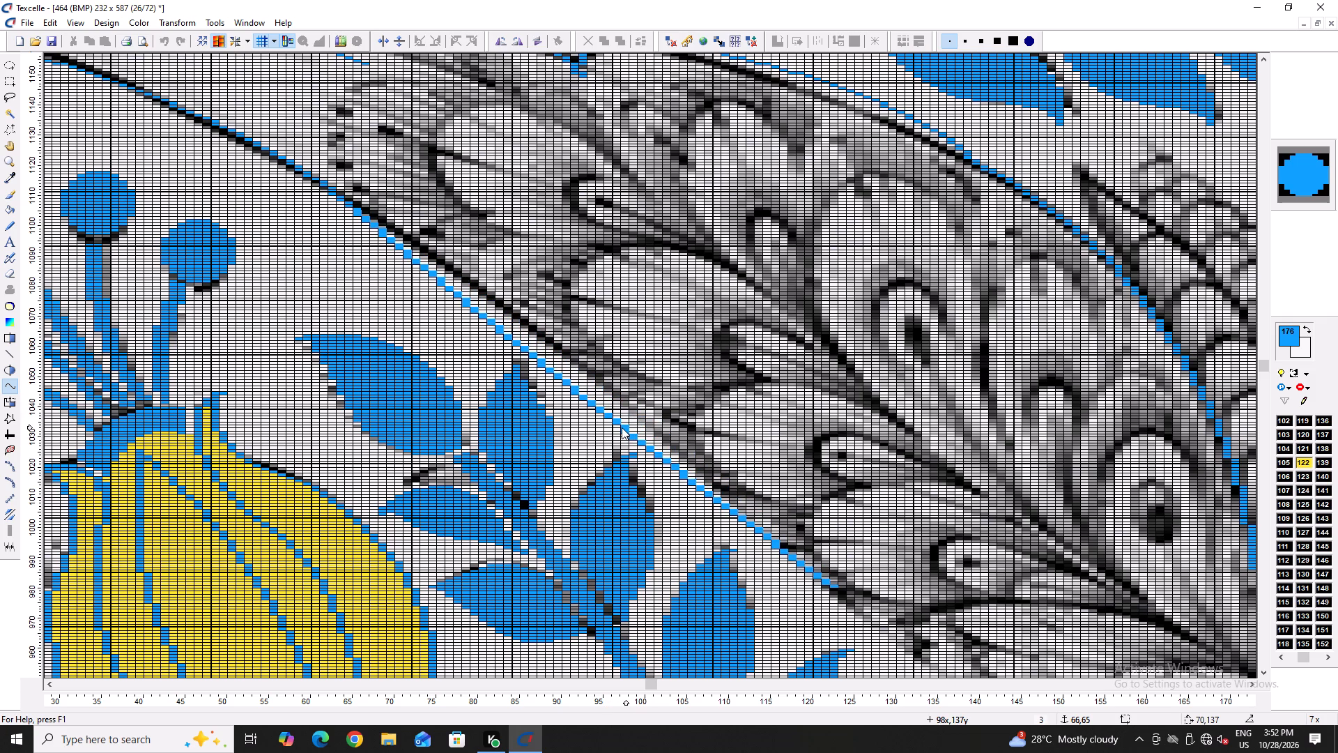
pyautogui.click(591, 373)
# Close the remaining gap in the outer tail outline with a blue curve joining the existing curve under the small feathers.
pyautogui.press('Right')
pyautogui.press('Right')
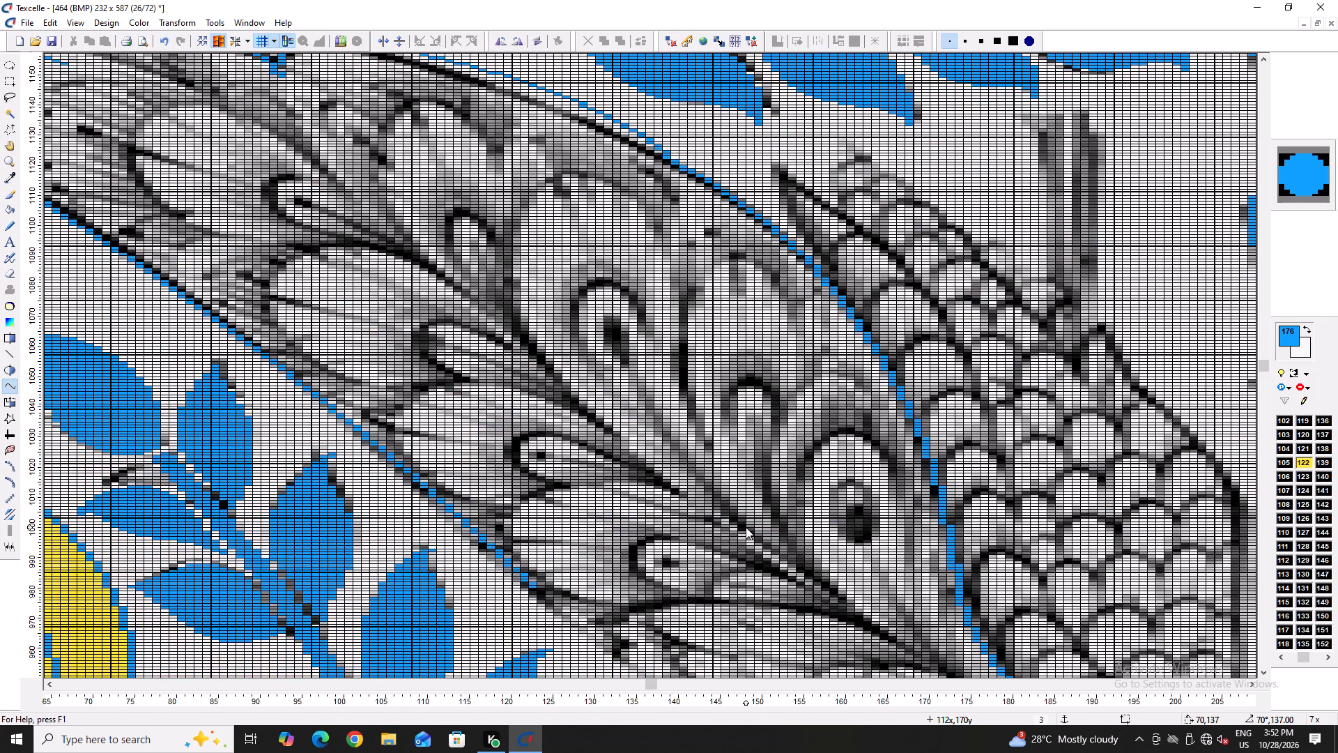
pyautogui.scroll(-4, 762, 494)
pyautogui.click(530, 246)
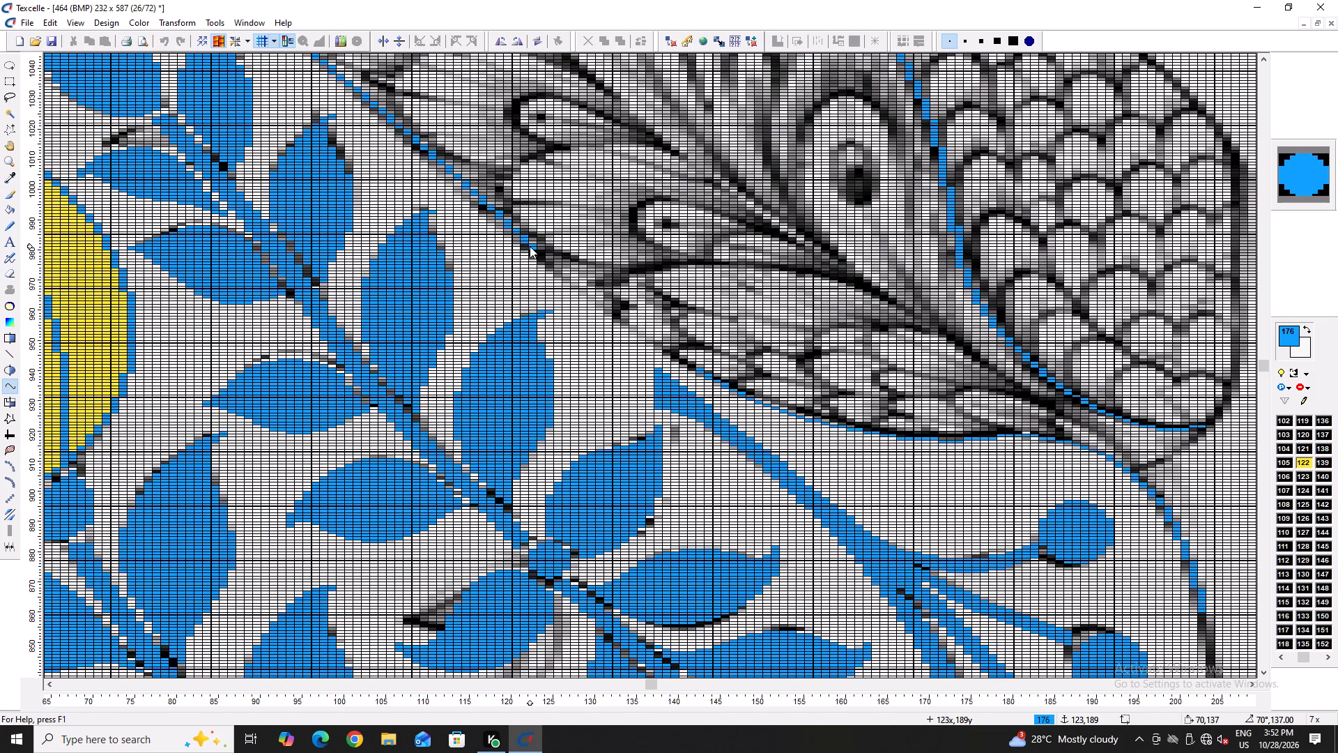
pyautogui.click(696, 371)
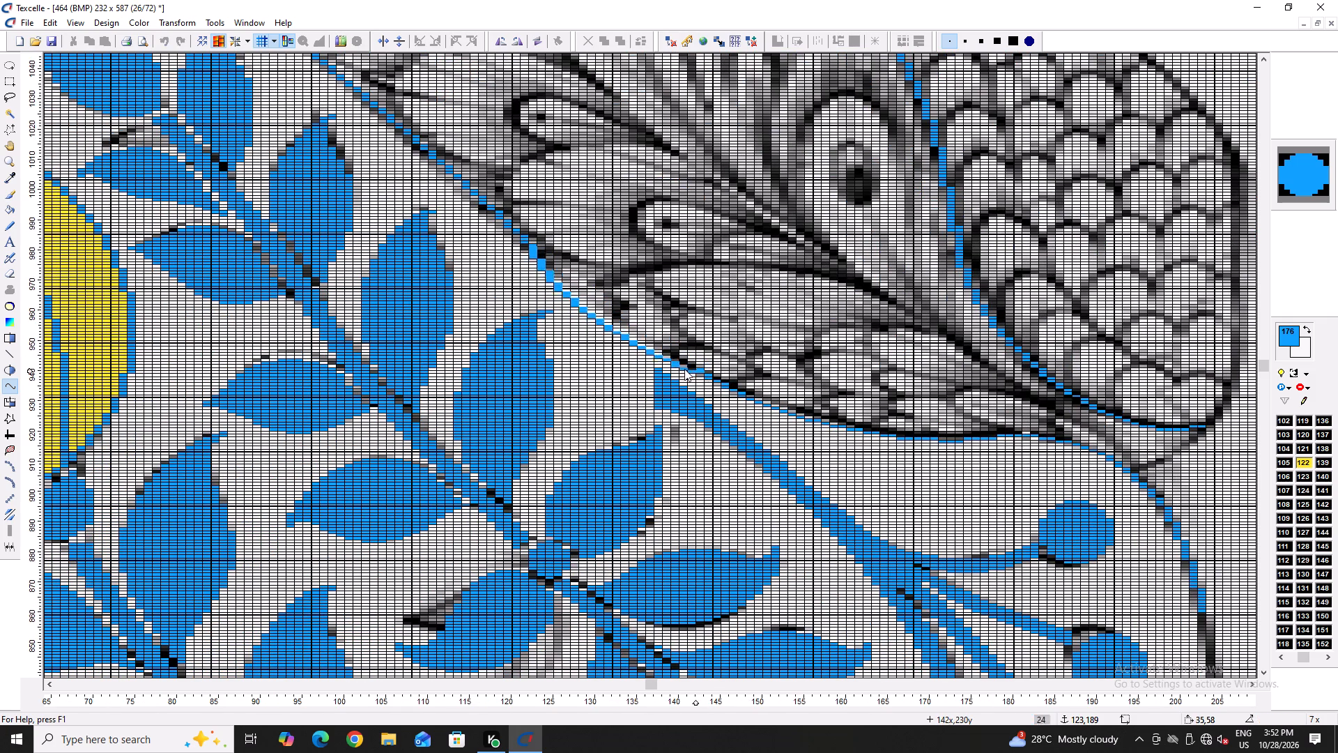
pyautogui.click(654, 351)
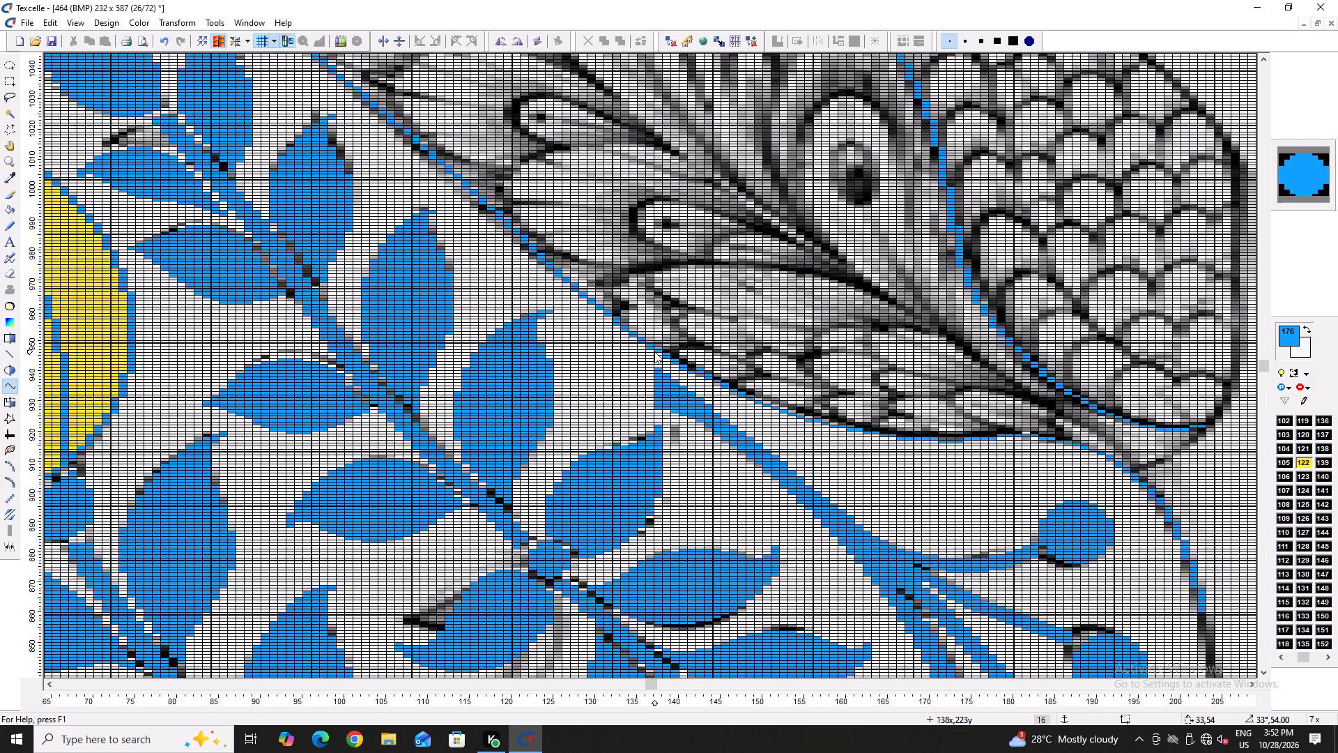
# Isolate the blue colour in the display to examine the traced outlines, and restore the display of all colours.
pyautogui.scroll(1, 652, 400)
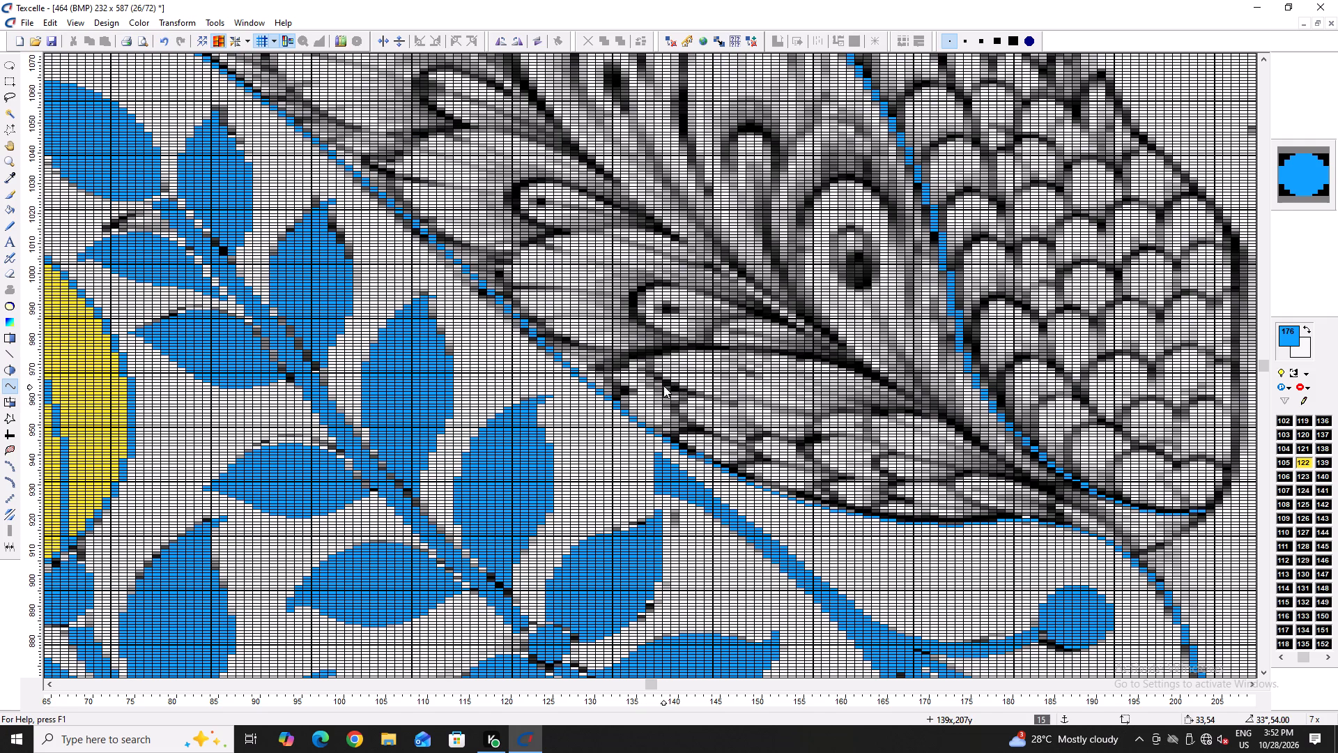
pyautogui.keyDown('ctrl'); pyautogui.scroll(-3, 665, 386); pyautogui.keyUp('ctrl')
pyautogui.scroll(1, 693, 408)
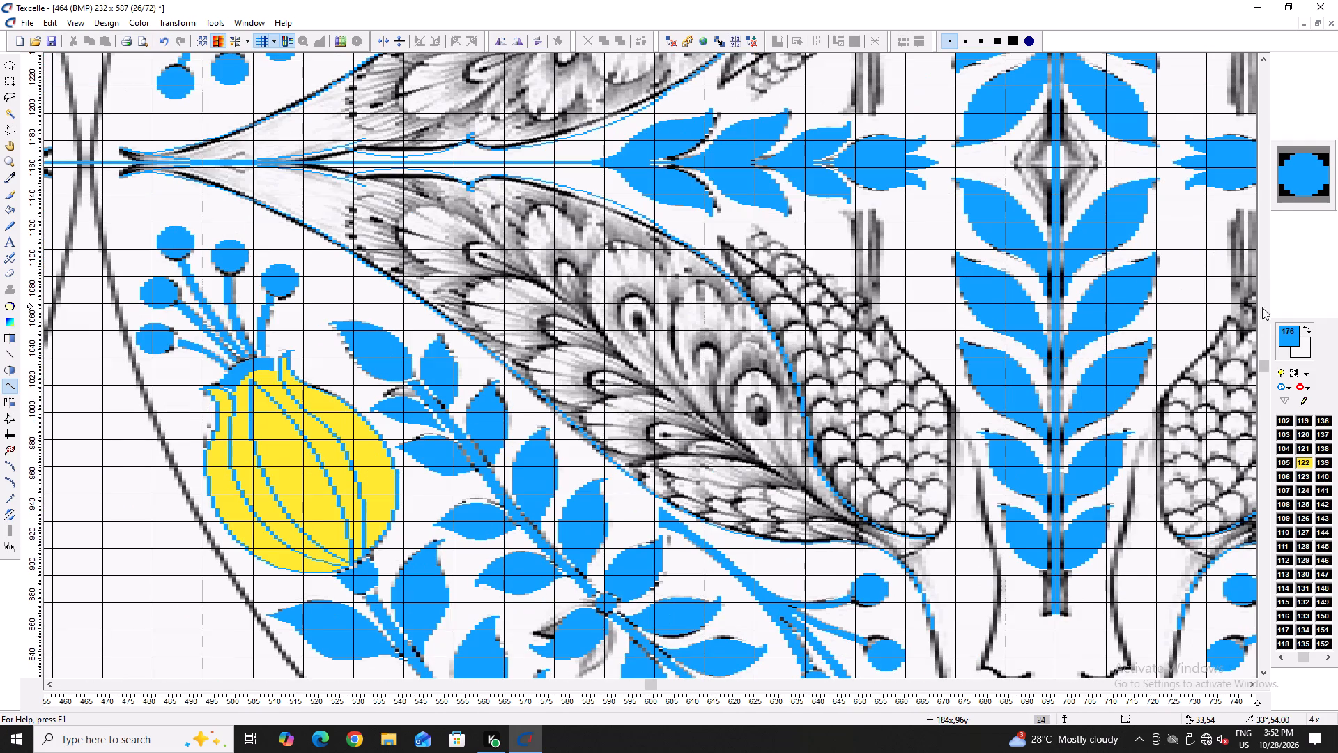
pyautogui.click(1295, 374)
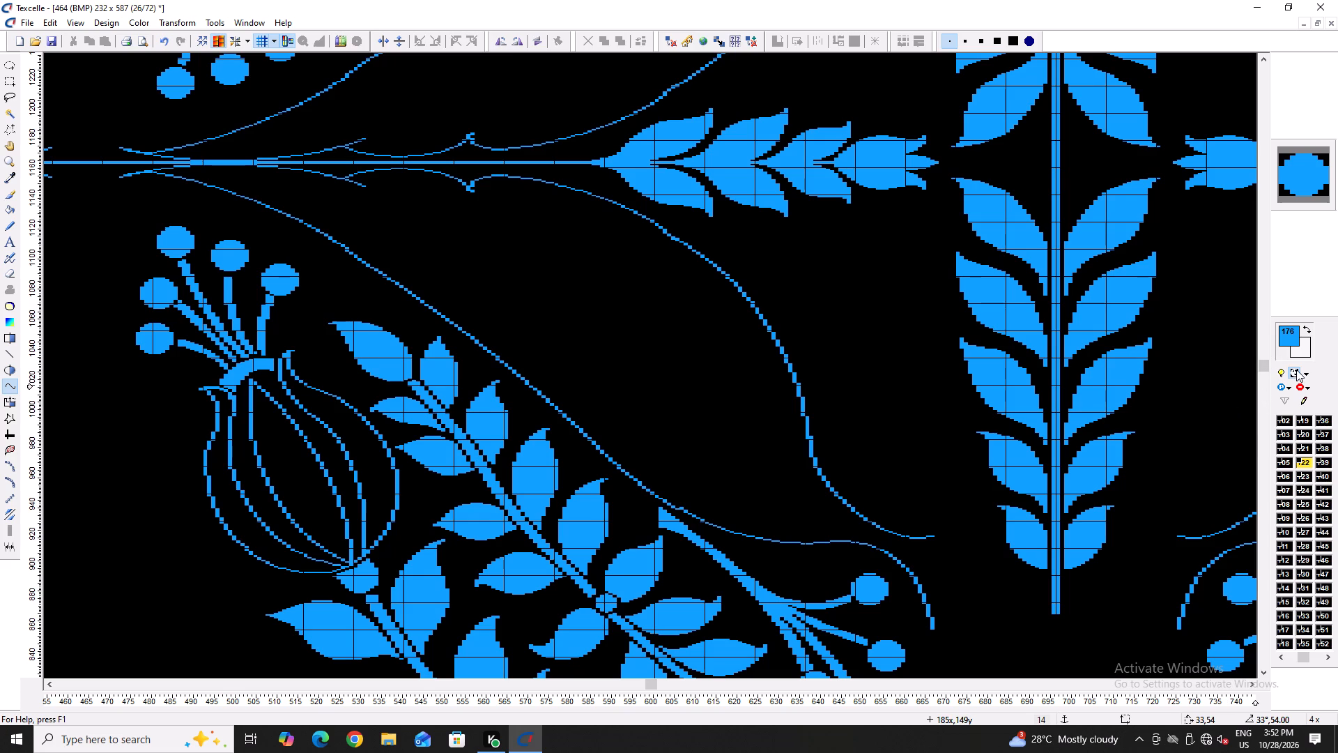
pyautogui.click(1296, 370)
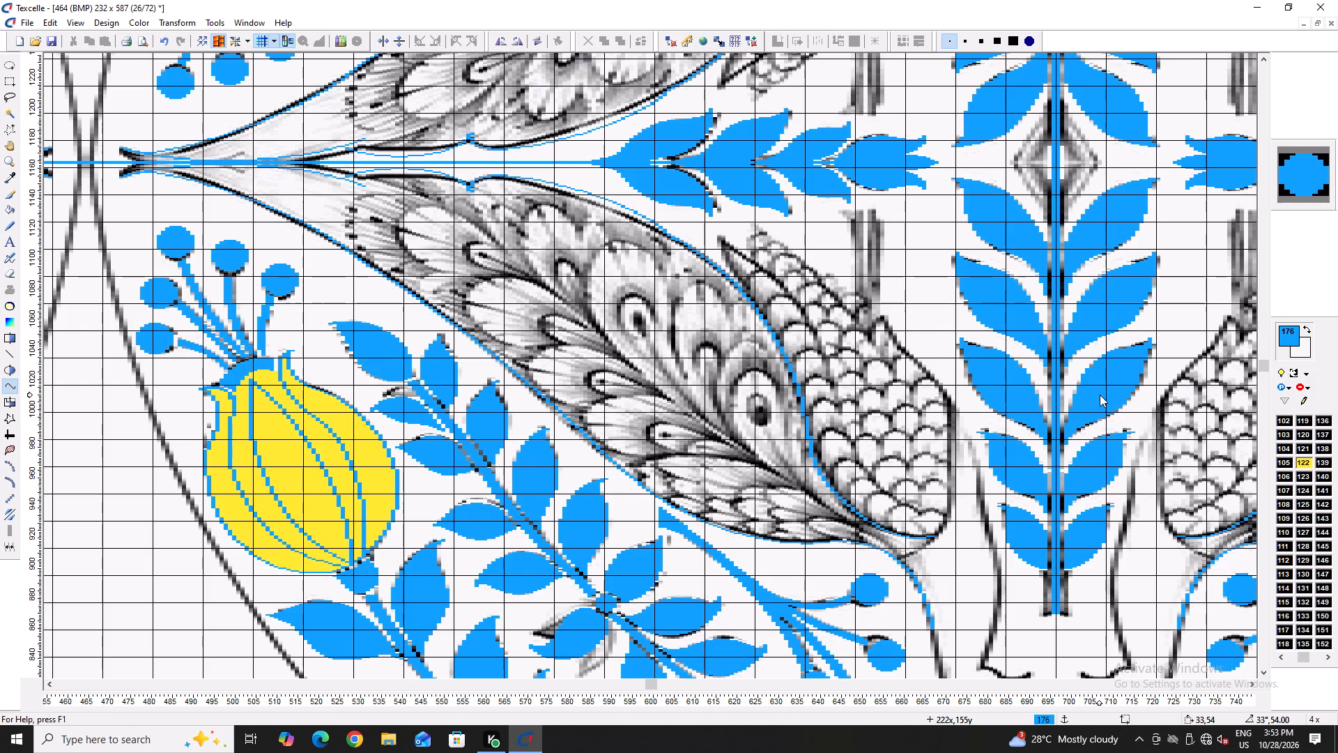
# Trace the upper-left peacock's shoulder and breast with a bowed blue curve from the base of the neck down the body's outer edge.
pyautogui.keyDown('ctrl'); pyautogui.scroll(2, 943, 500); pyautogui.keyUp('ctrl')
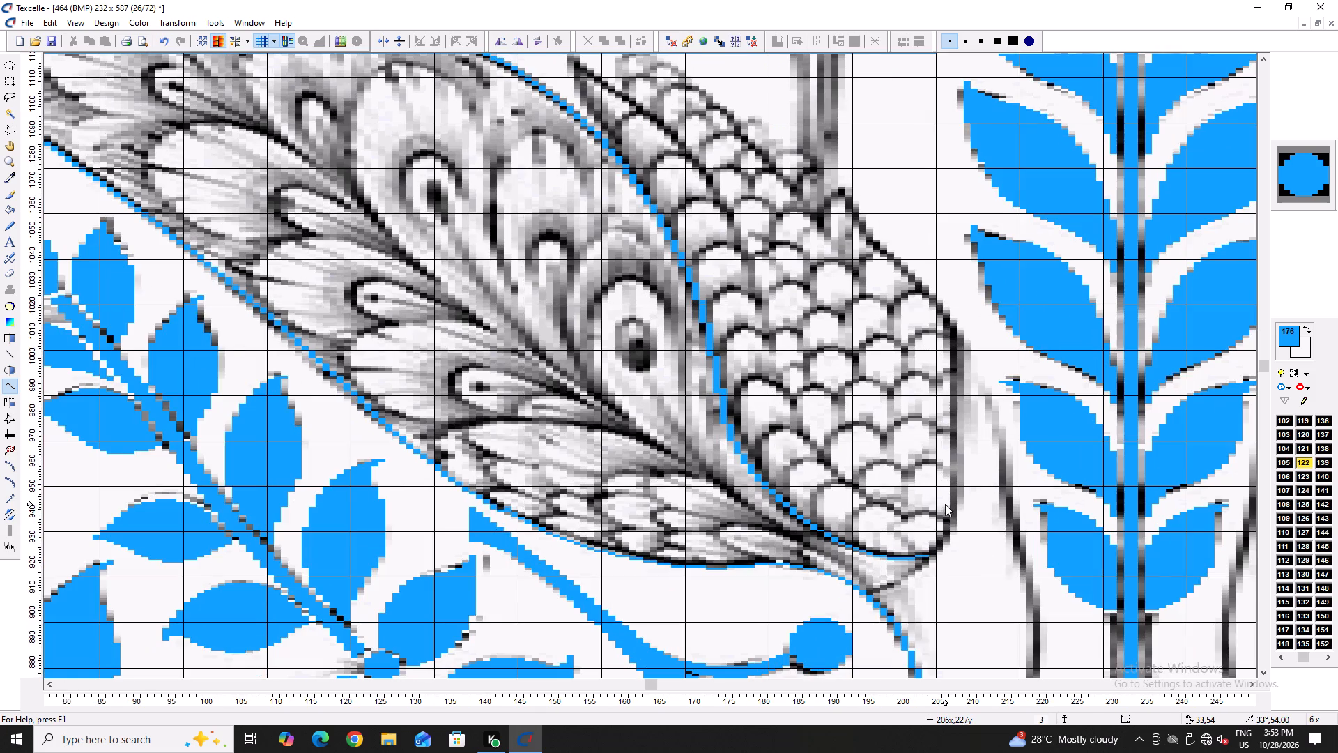
pyautogui.keyDown('ctrl'); pyautogui.scroll(-2, 856, 506); pyautogui.keyUp('ctrl')
pyautogui.keyDown('ctrl'); pyautogui.scroll(-1, 452, 309); pyautogui.keyUp('ctrl')
pyautogui.scroll(3, 469, 303)
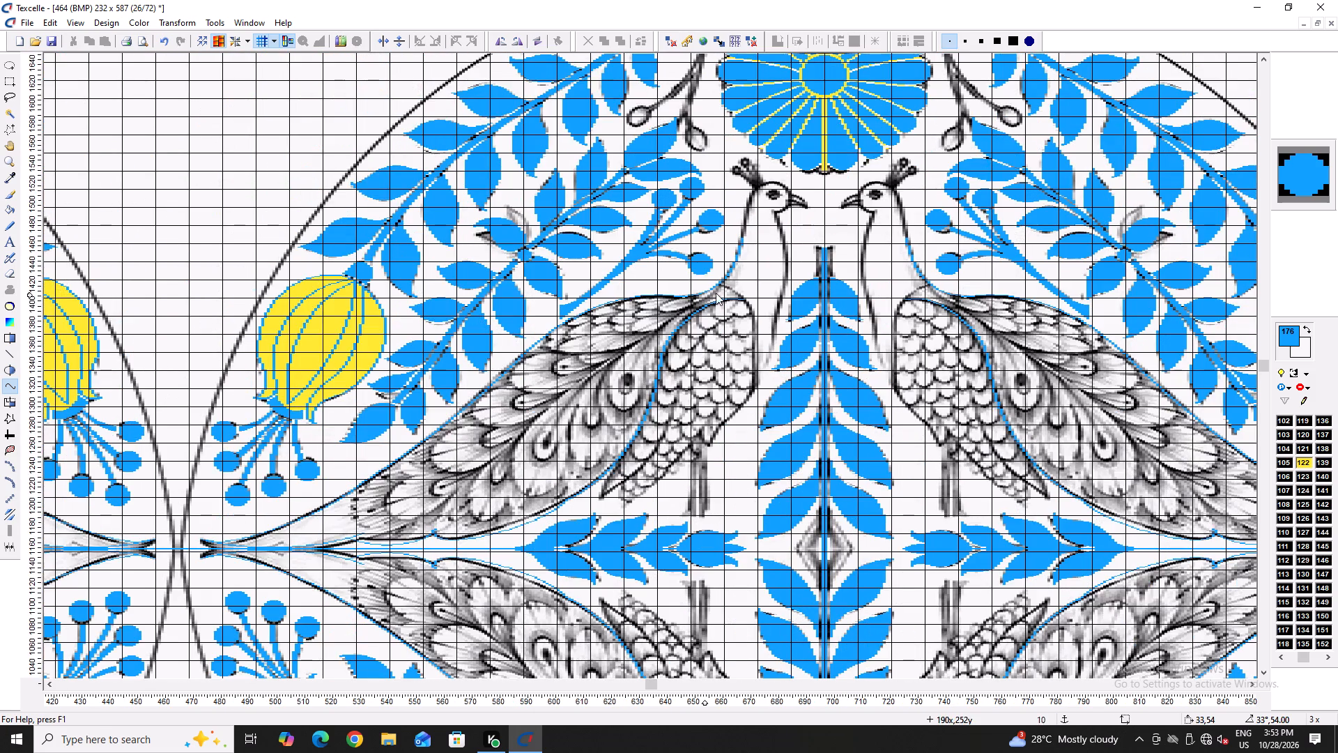
pyautogui.keyDown('ctrl'); pyautogui.scroll(4, 778, 275); pyautogui.keyUp('ctrl')
pyautogui.scroll(-1, 772, 367)
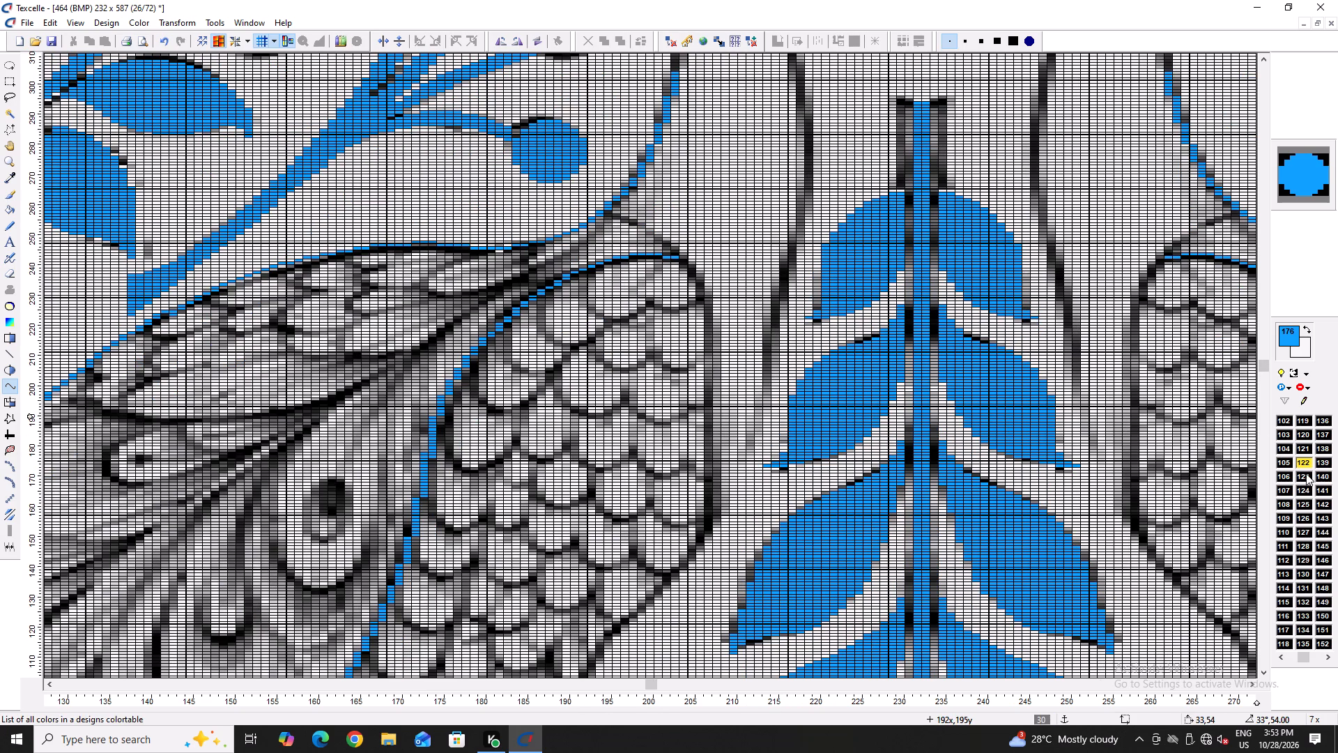
pyautogui.click(606, 211)
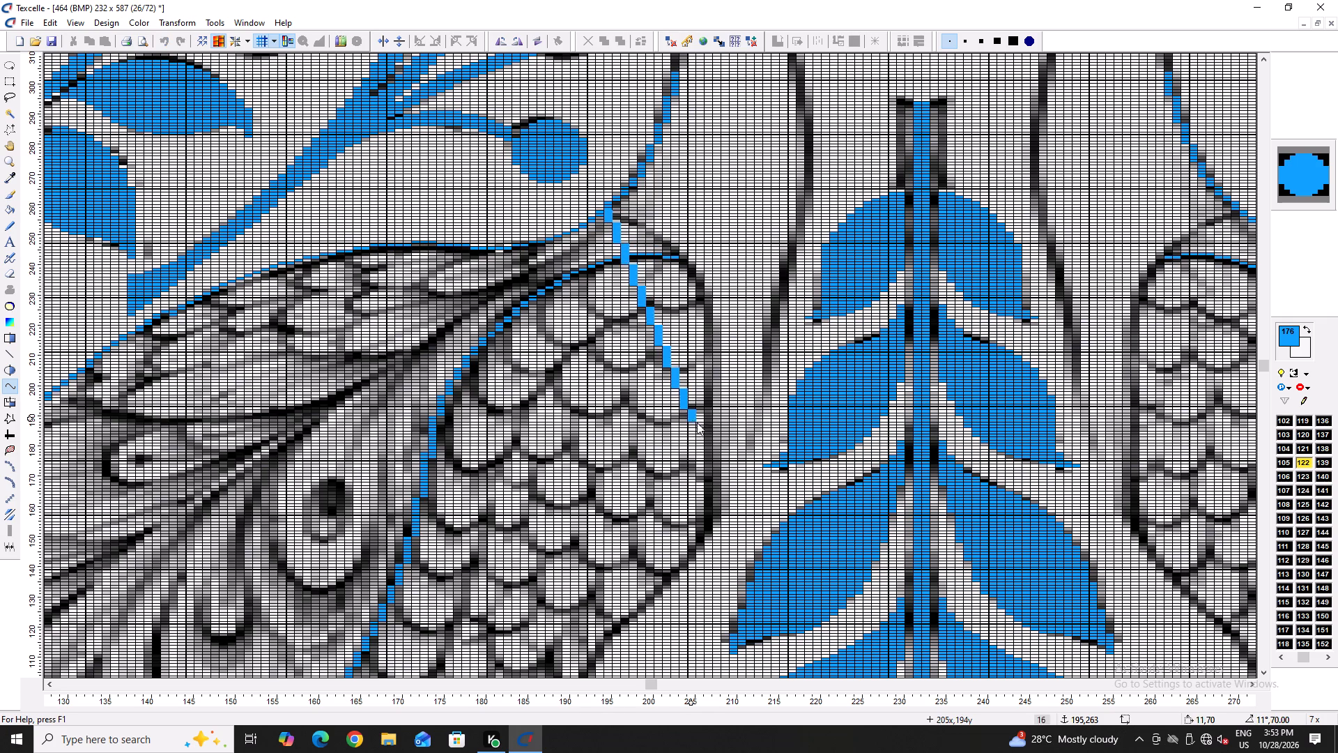
pyautogui.click(705, 428)
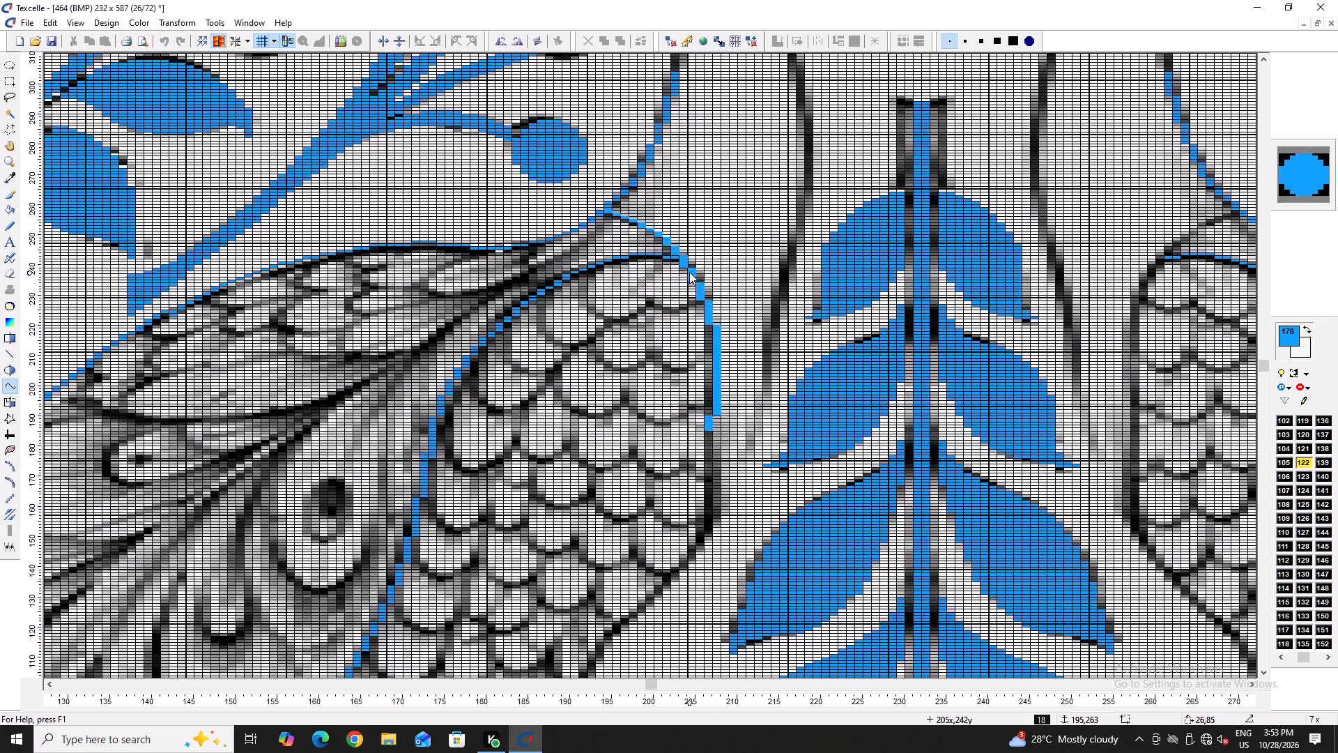
pyautogui.click(689, 271)
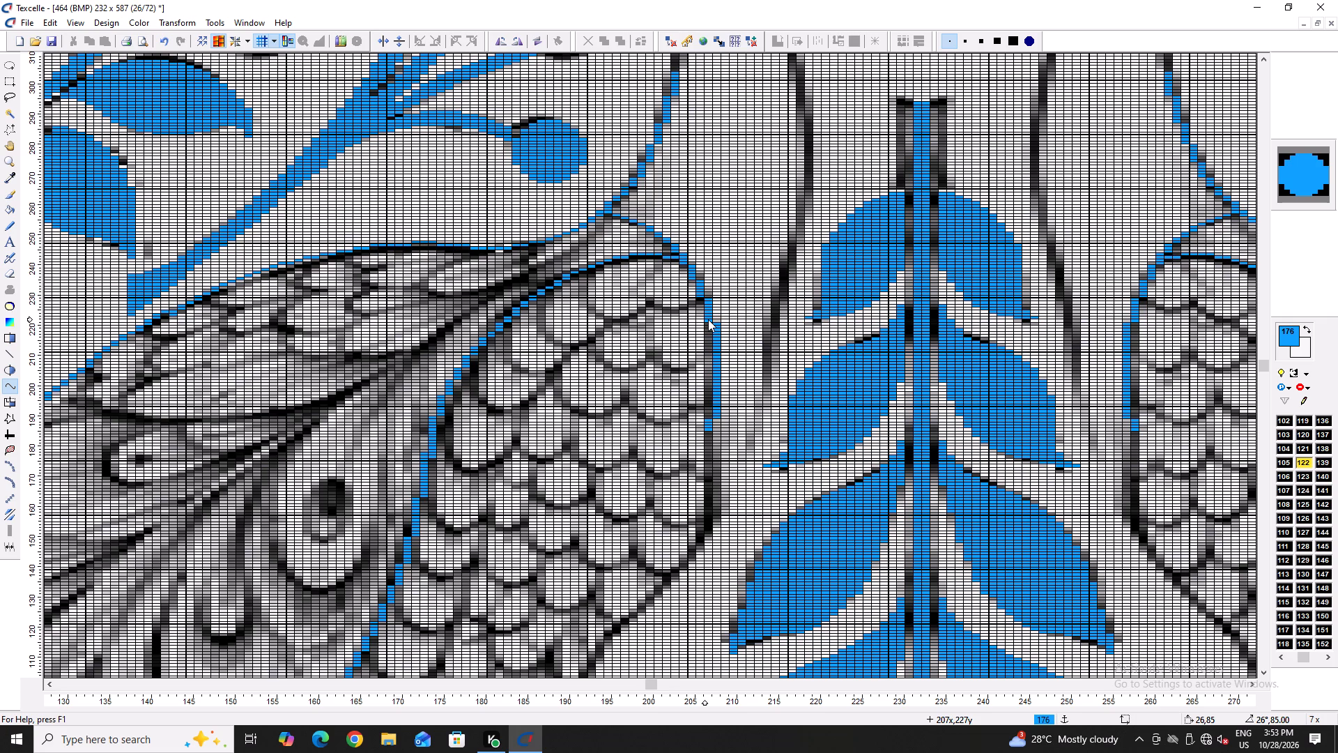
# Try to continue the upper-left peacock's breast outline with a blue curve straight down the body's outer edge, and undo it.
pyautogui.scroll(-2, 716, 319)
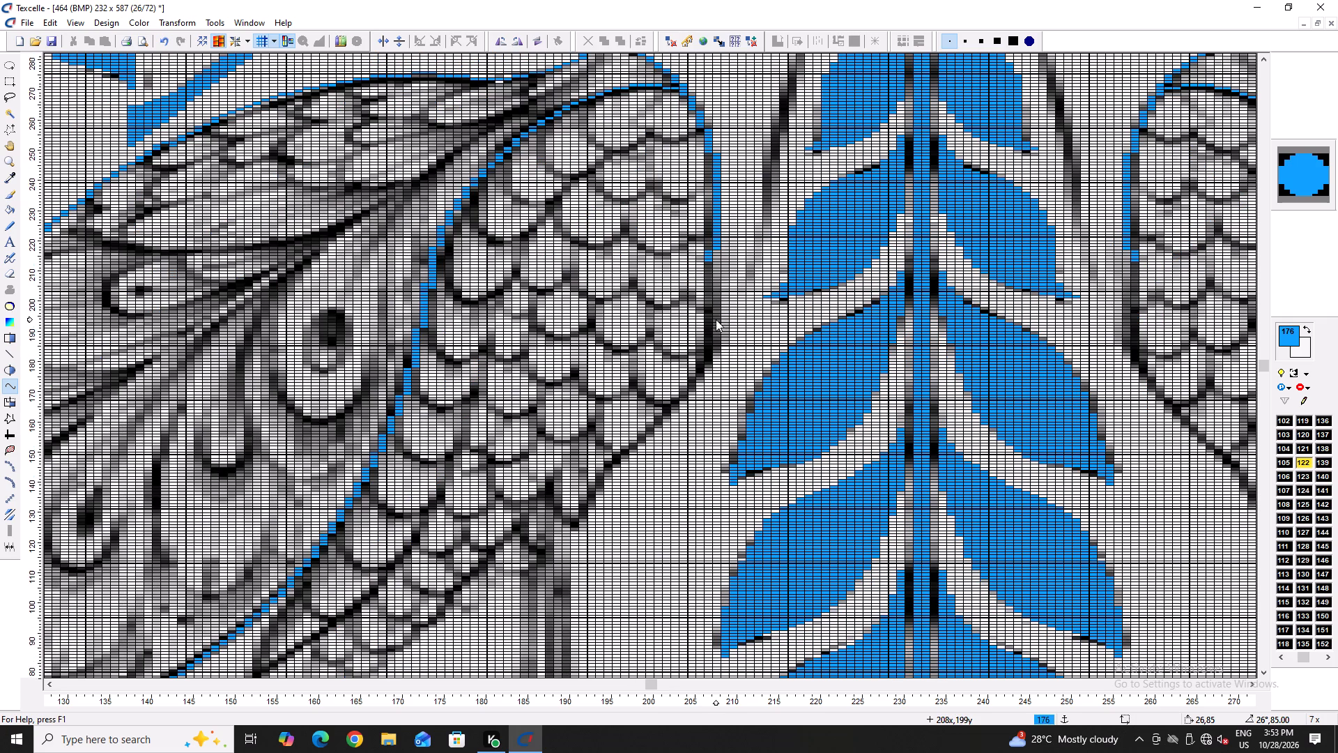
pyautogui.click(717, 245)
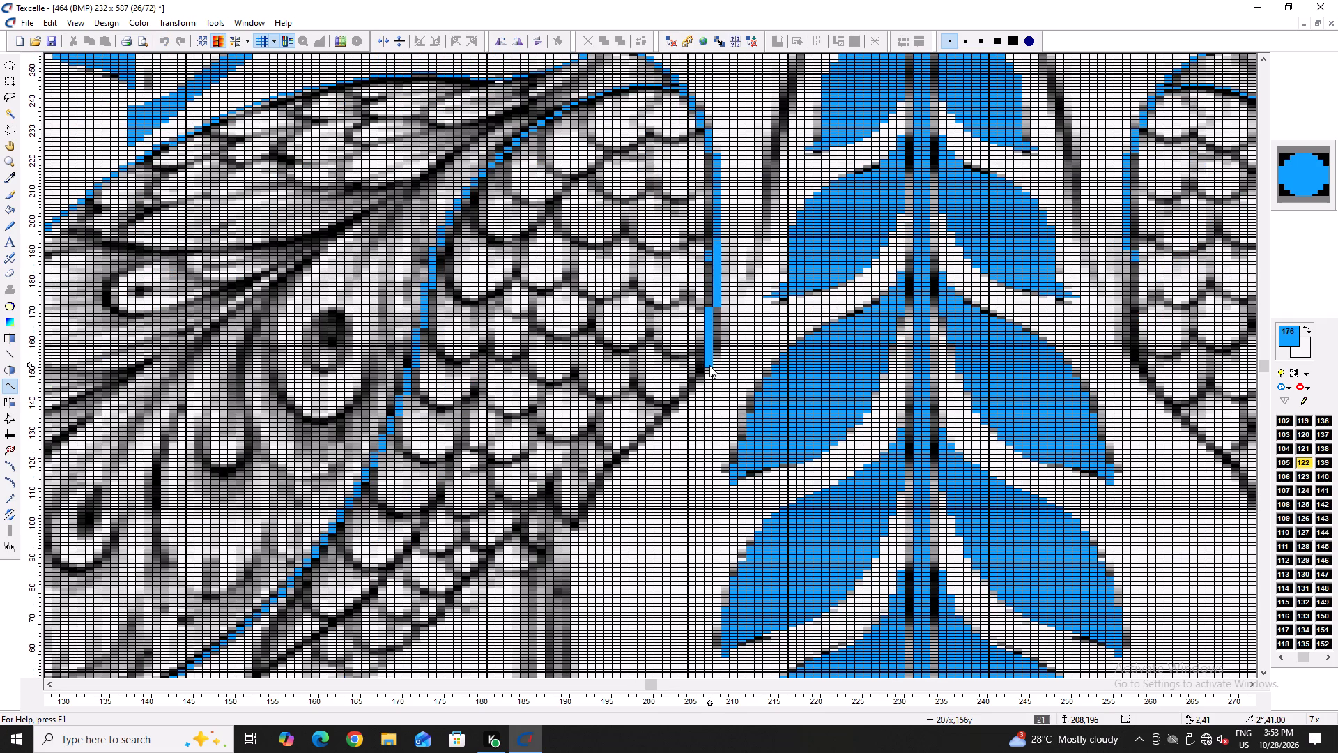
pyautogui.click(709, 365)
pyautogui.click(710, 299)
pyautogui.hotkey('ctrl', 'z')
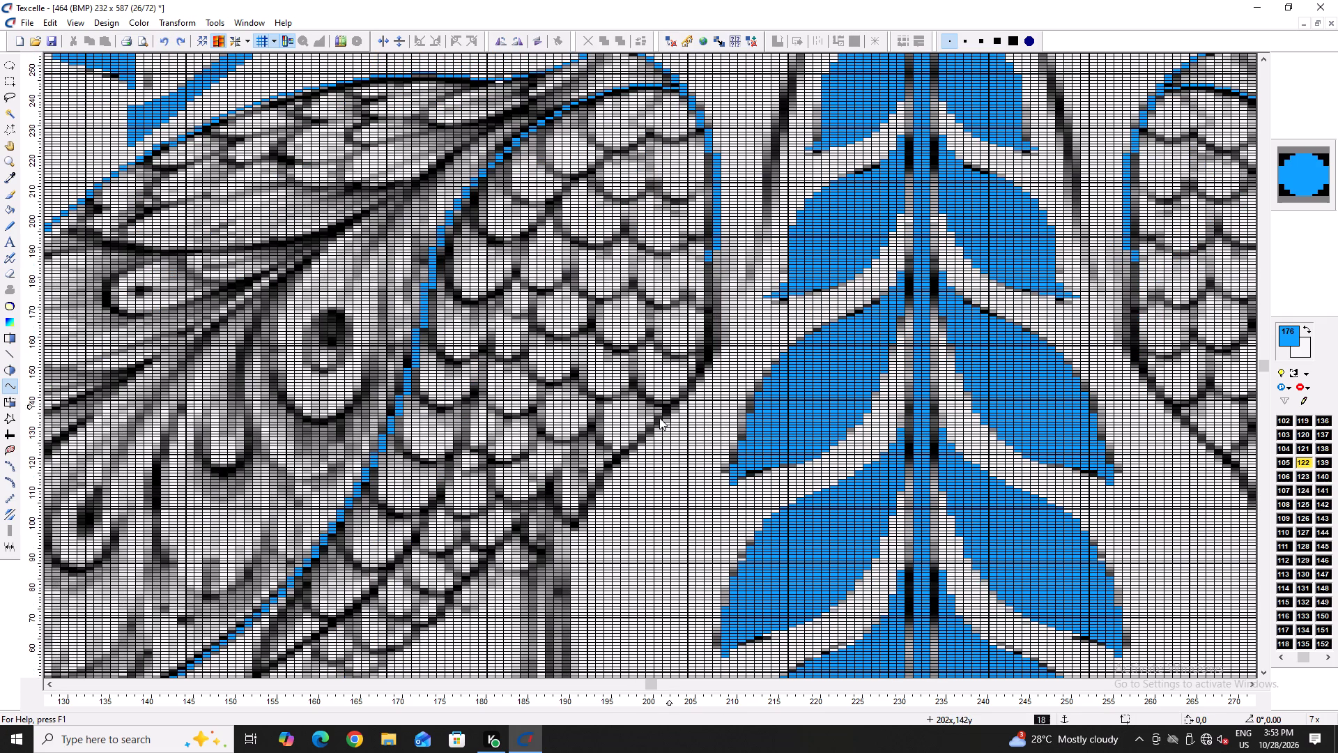
# Trace the upper-left peacock's belly and lower breast with two bowed blue curves from the leg up to the existing breast outline.
pyautogui.click(580, 542)
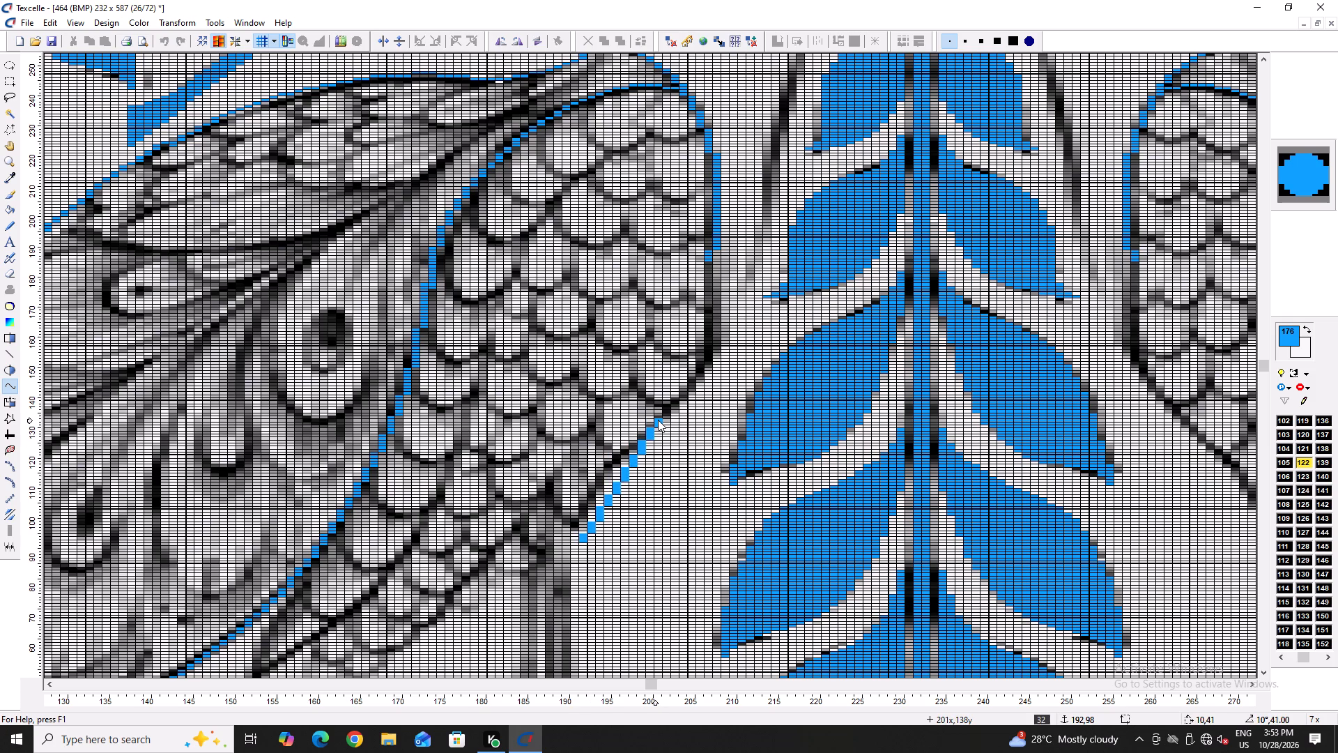
pyautogui.click(661, 420)
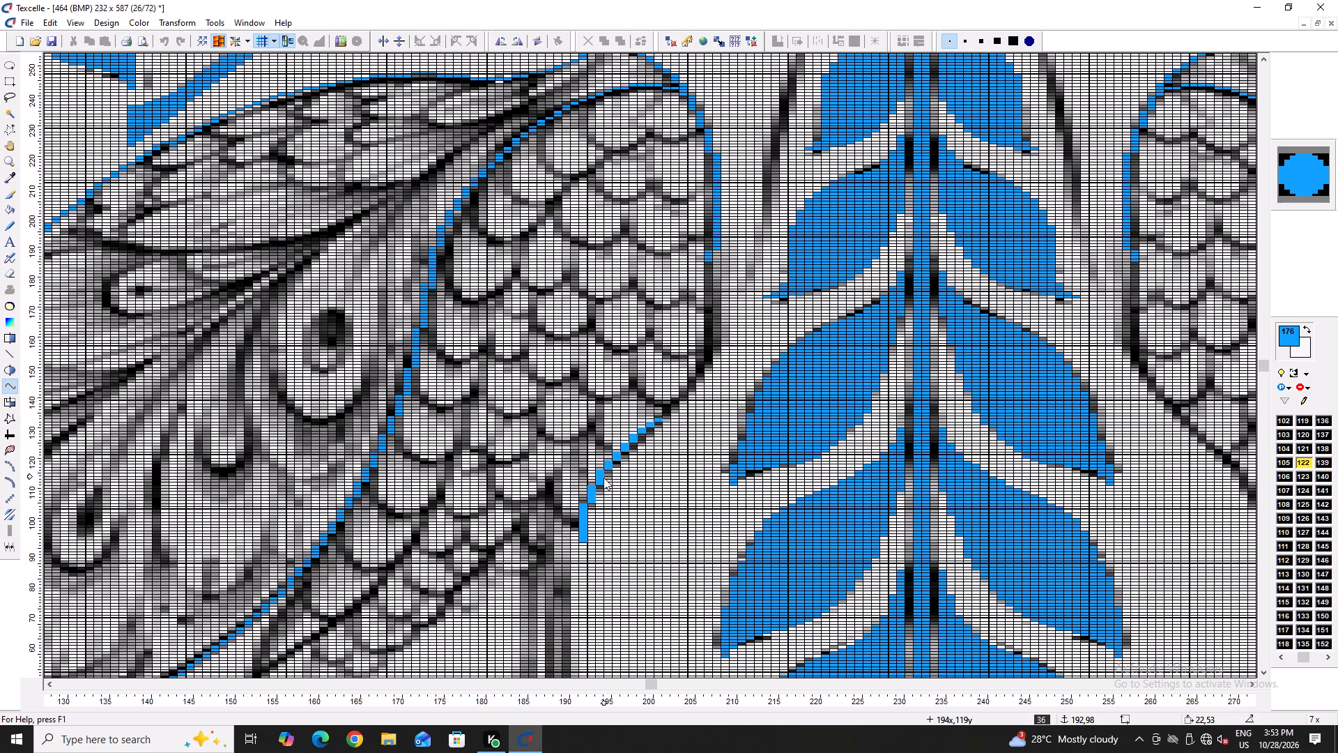
pyautogui.click(607, 475)
pyautogui.click(656, 422)
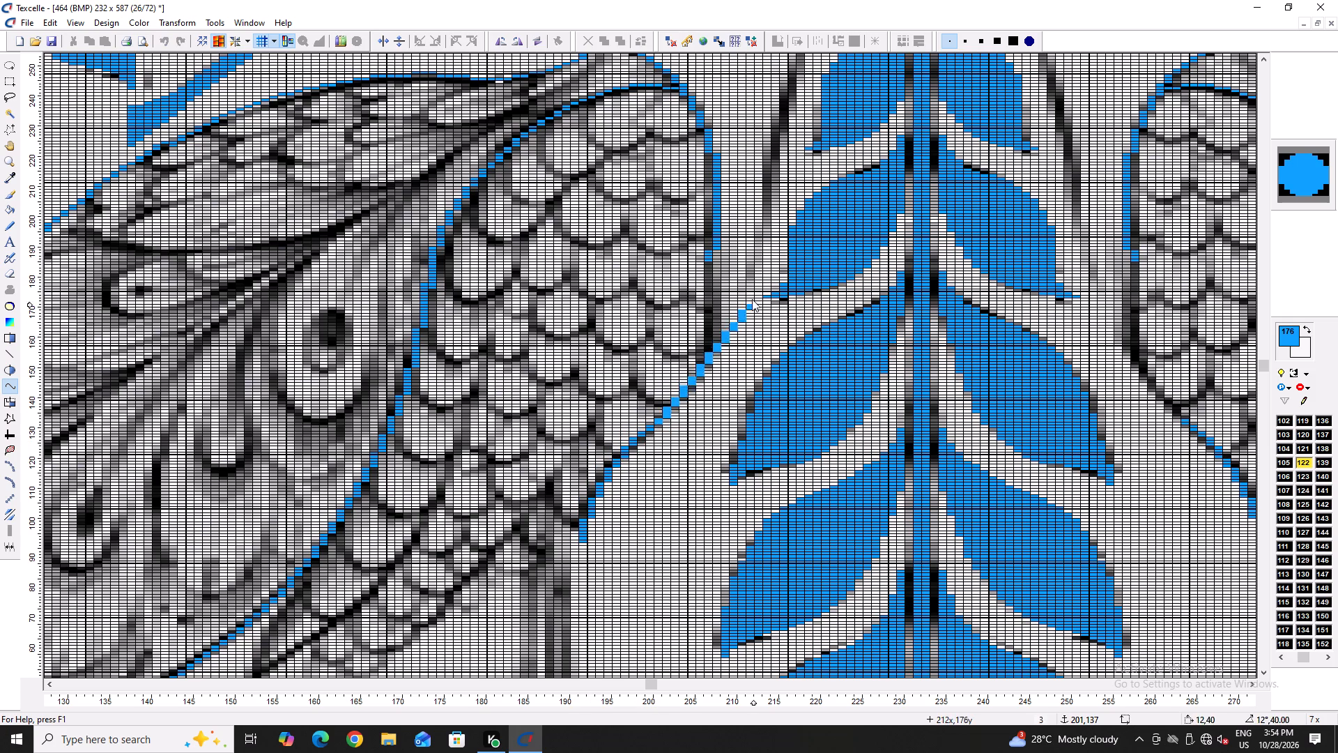
pyautogui.click(709, 259)
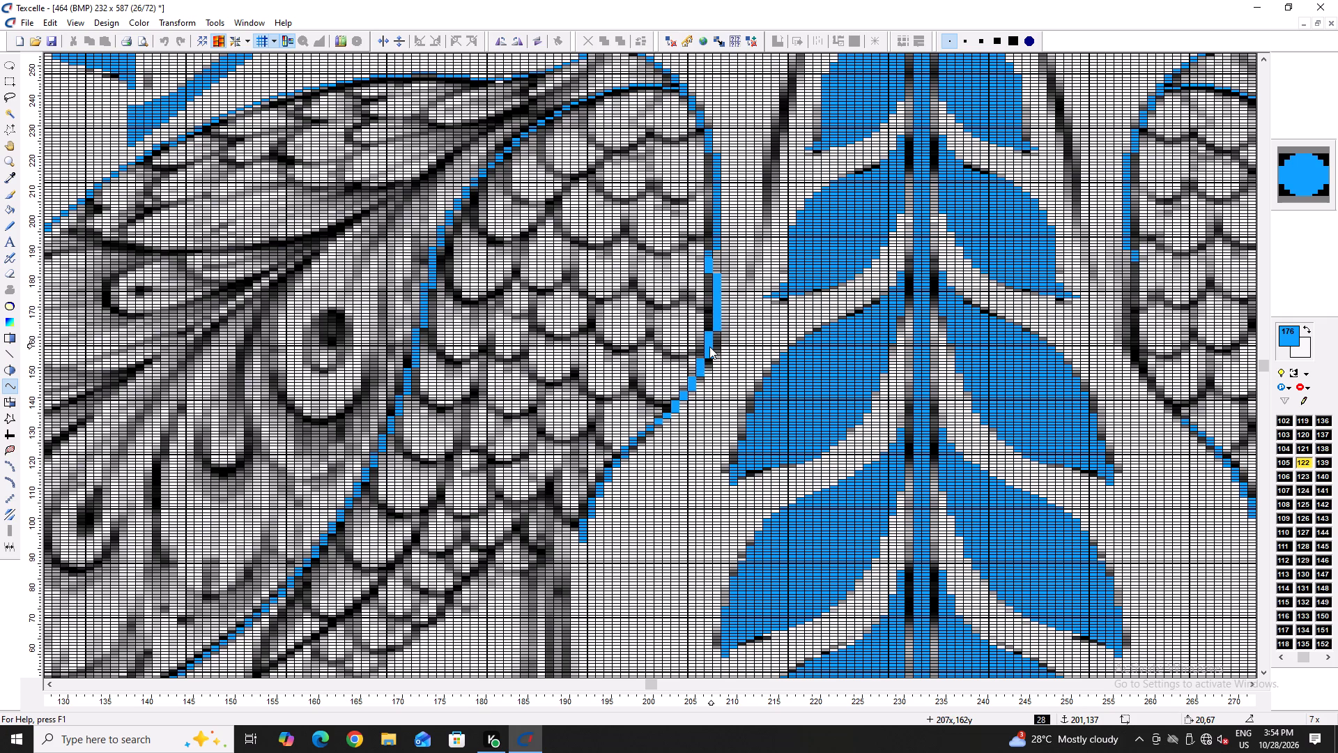
pyautogui.click(707, 351)
# Clean up the join between the breast curves pixel by pixel, filling the gap in blue and erasing the doubled outer pixels to white.
pyautogui.press('x')
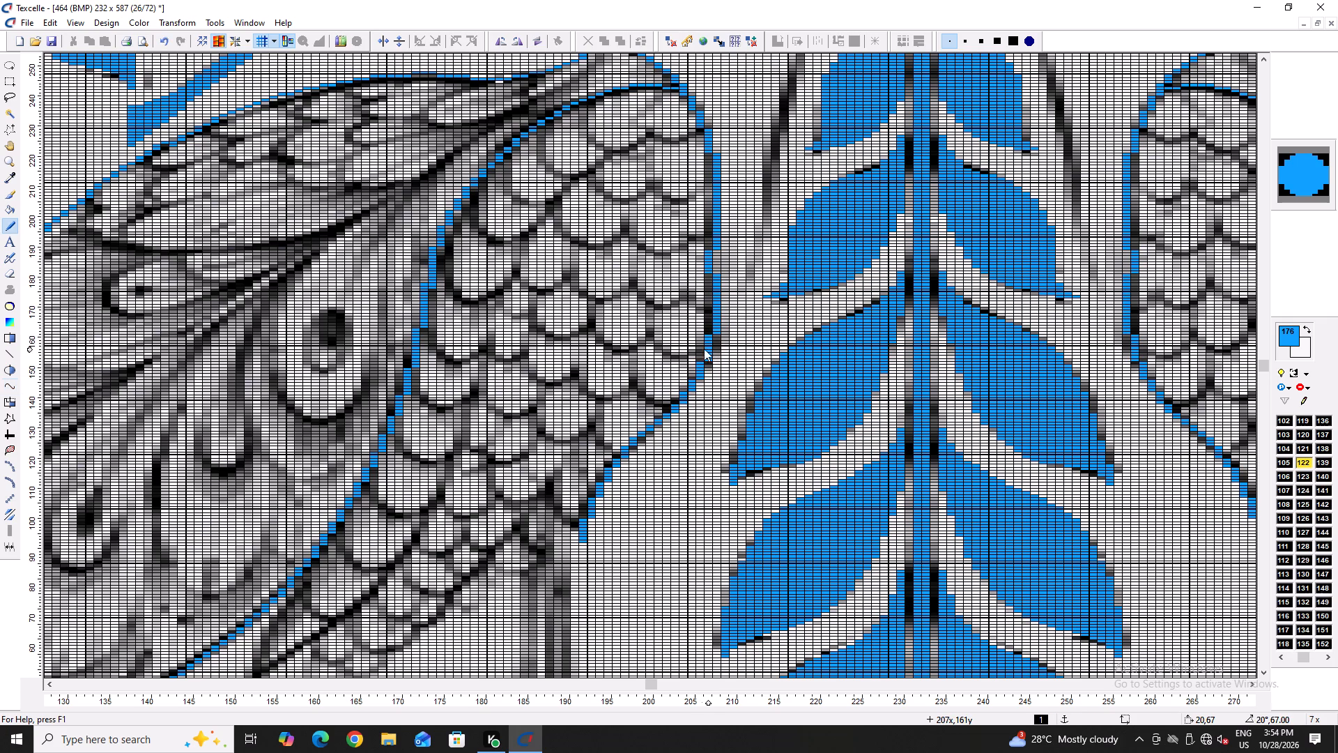
pyautogui.keyDown('ctrl'); pyautogui.scroll(2, 704, 252); pyautogui.keyUp('ctrl')
pyautogui.moveTo(718, 222); pyautogui.dragTo(721, 275)
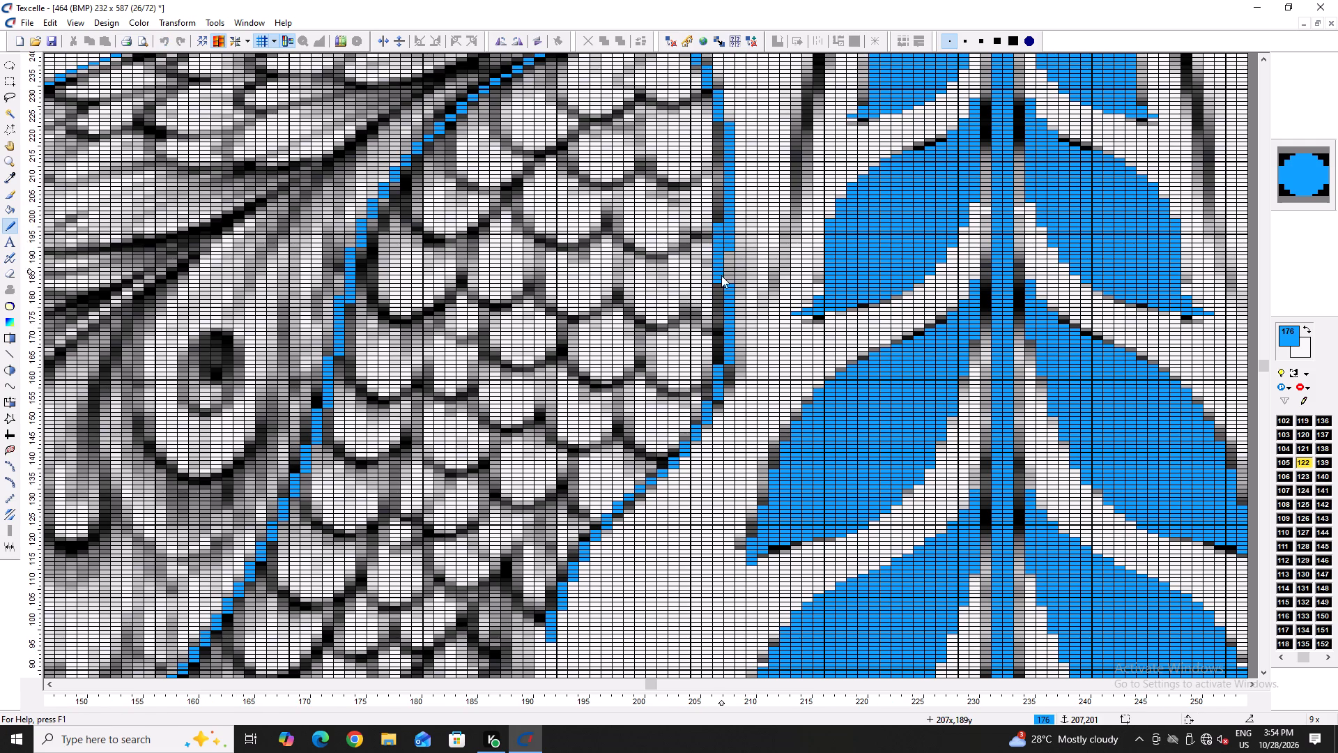
pyautogui.moveTo(721, 275); pyautogui.dragTo(720, 293)
pyautogui.moveTo(725, 282); pyautogui.dragTo(727, 290, button='right')
pyautogui.rightClick(727, 290)
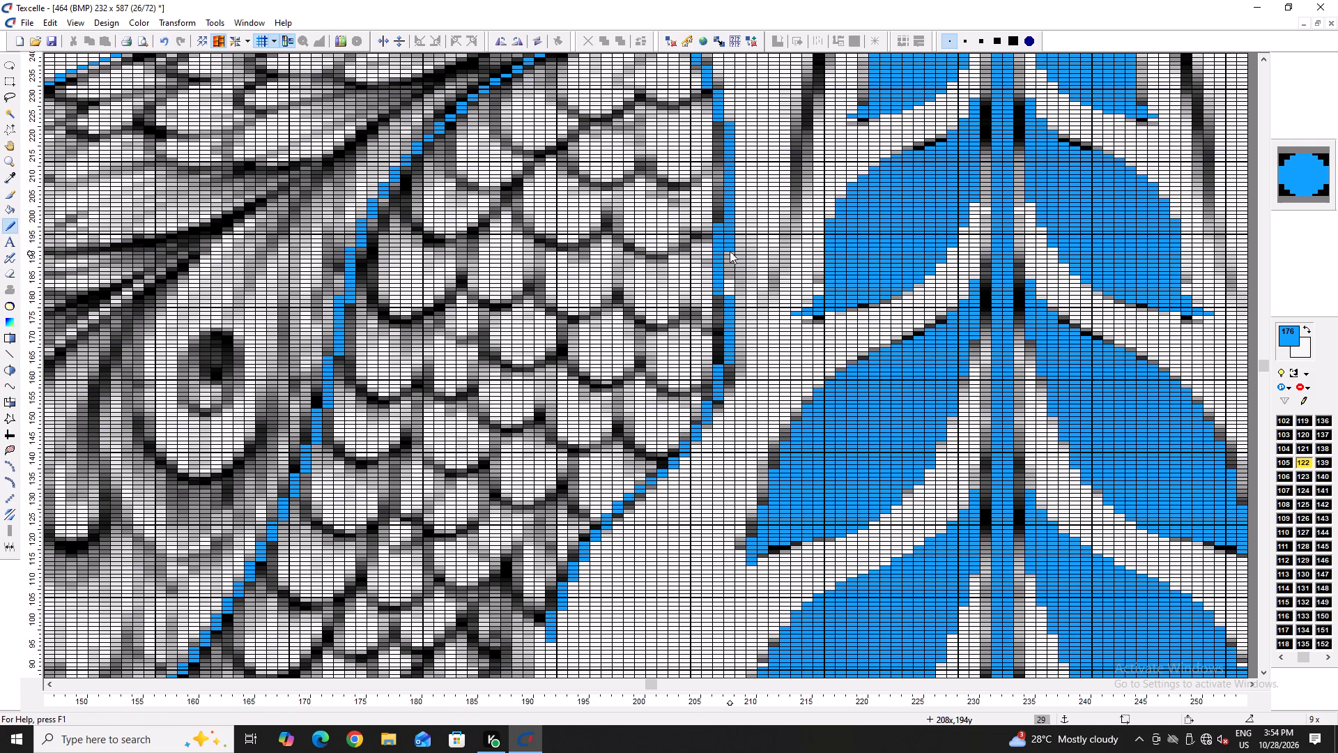
pyautogui.moveTo(730, 249); pyautogui.dragTo(730, 229, button='right')
pyautogui.rightClick(730, 226)
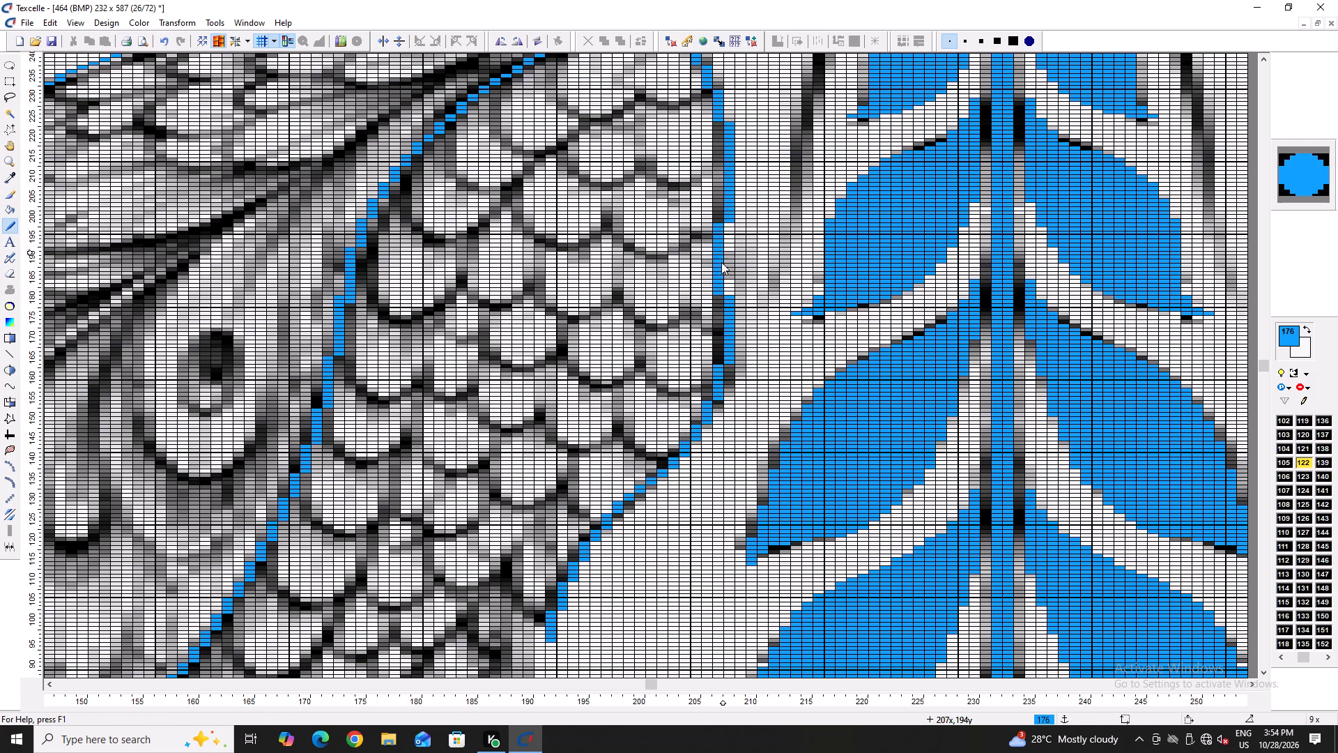
# Examine the traced breast and belly outline up close and within the whole peacock motif.
pyautogui.keyDown('ctrl'); pyautogui.scroll(3, 729, 351); pyautogui.keyUp('ctrl')
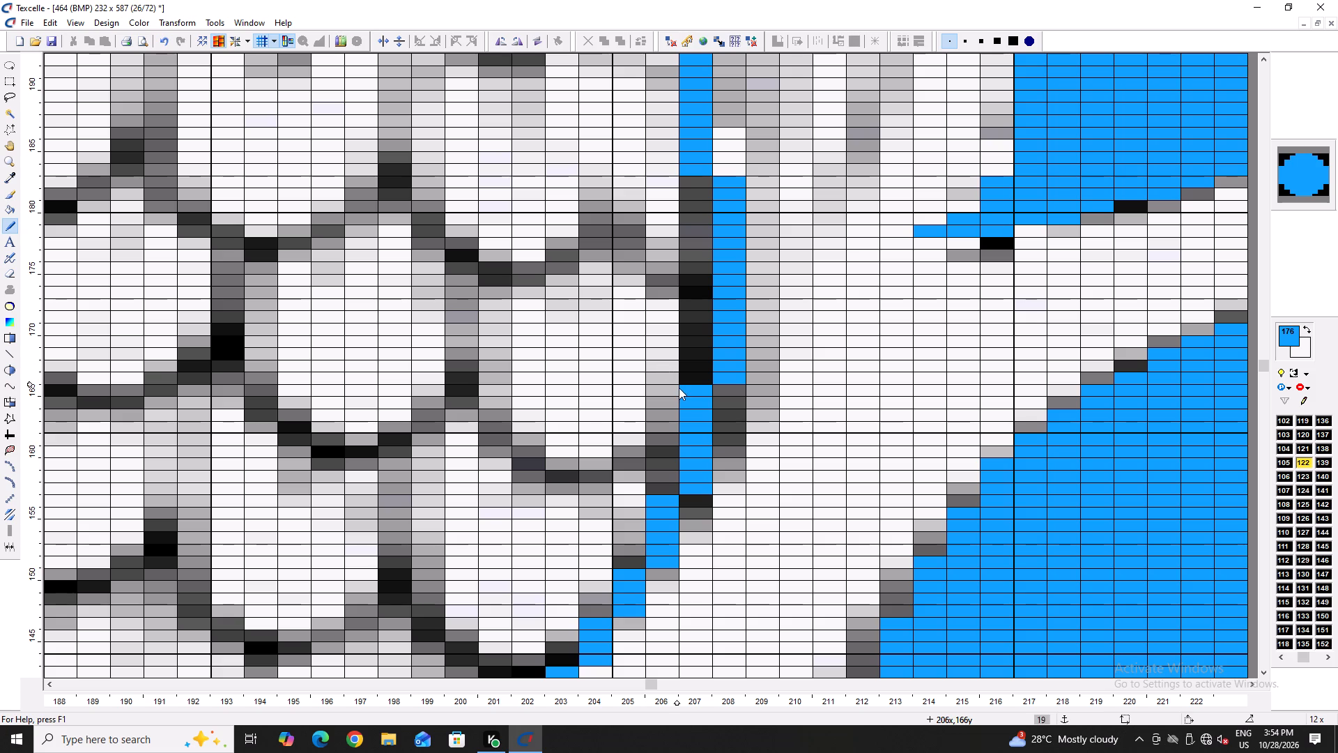
pyautogui.scroll(-4, 660, 432)
pyautogui.keyDown('ctrl'); pyautogui.scroll(-1, 553, 416); pyautogui.keyUp('ctrl')
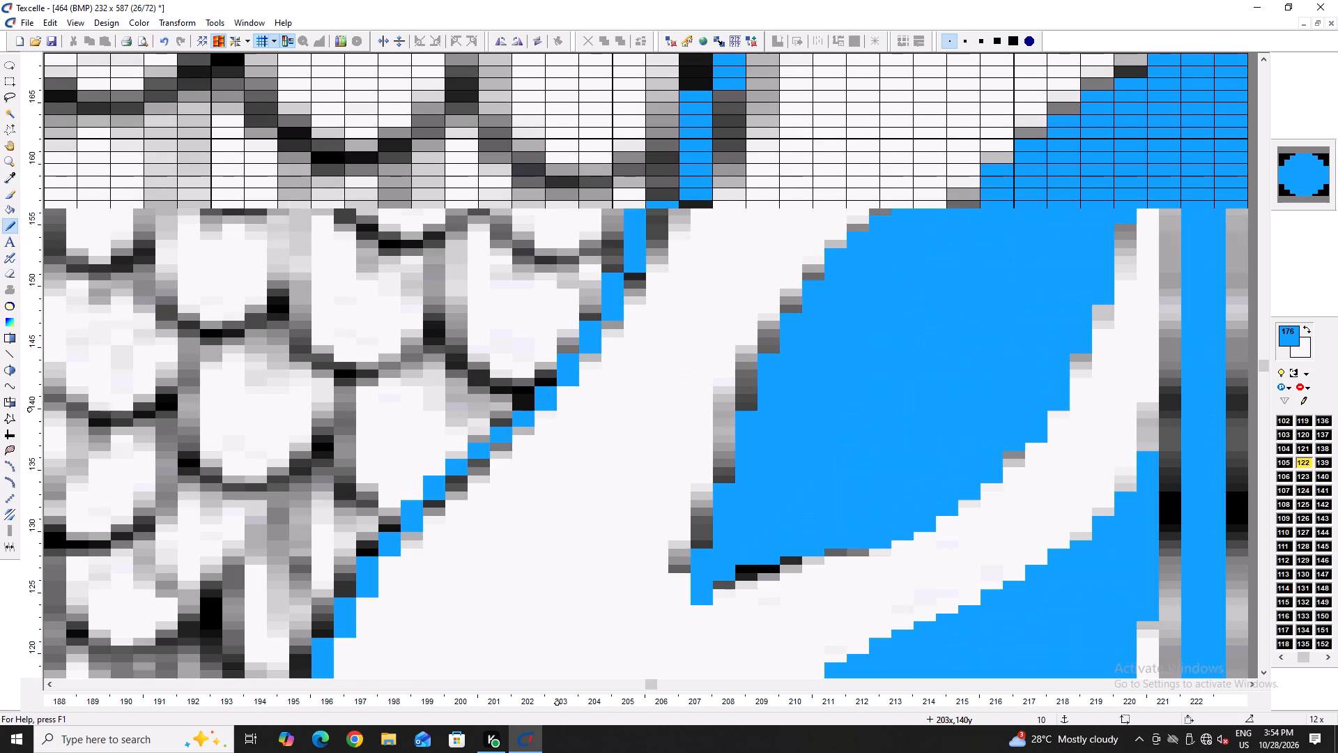
pyautogui.keyDown('ctrl'); pyautogui.scroll(-2, 422, 526); pyautogui.keyUp('ctrl')
pyautogui.scroll(-1, 495, 478)
pyautogui.keyDown('ctrl'); pyautogui.scroll(-4, 447, 465); pyautogui.keyUp('ctrl')
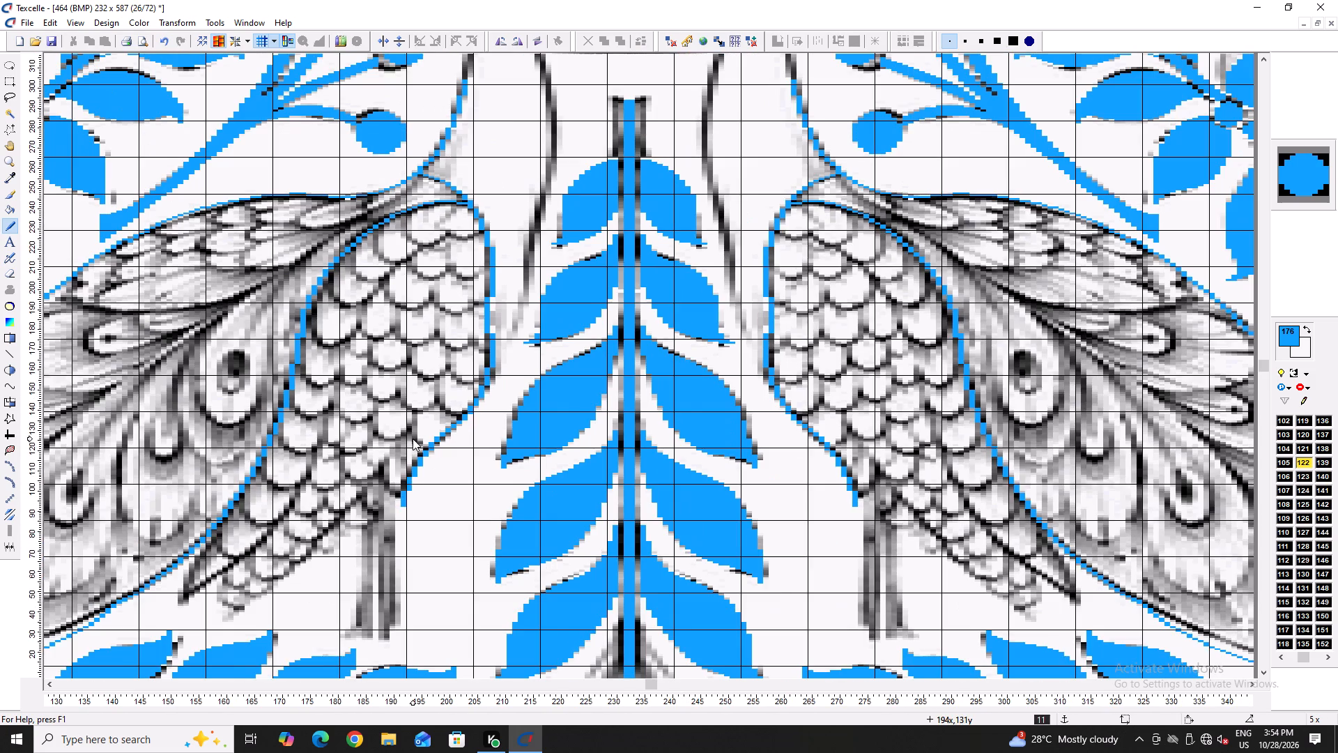
pyautogui.keyDown('ctrl'); pyautogui.scroll(-3, 362, 495); pyautogui.keyUp('ctrl')
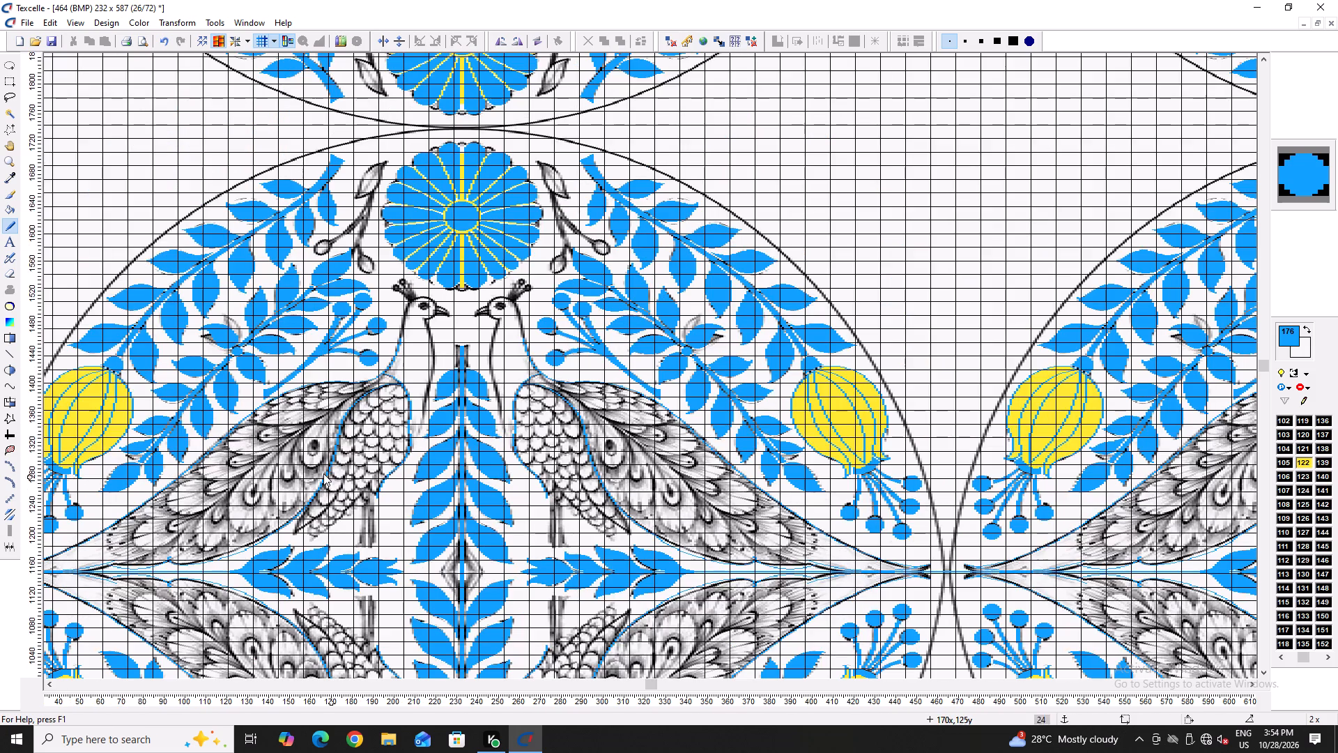
# Trace the lower front of the upper-left peacock's neck with a bowed blue curve rising from the lower breast edge.
pyautogui.keyDown('ctrl'); pyautogui.scroll(5, 385, 352); pyautogui.keyUp('ctrl')
pyautogui.scroll(3, 496, 355)
pyautogui.scroll(-3, 558, 456)
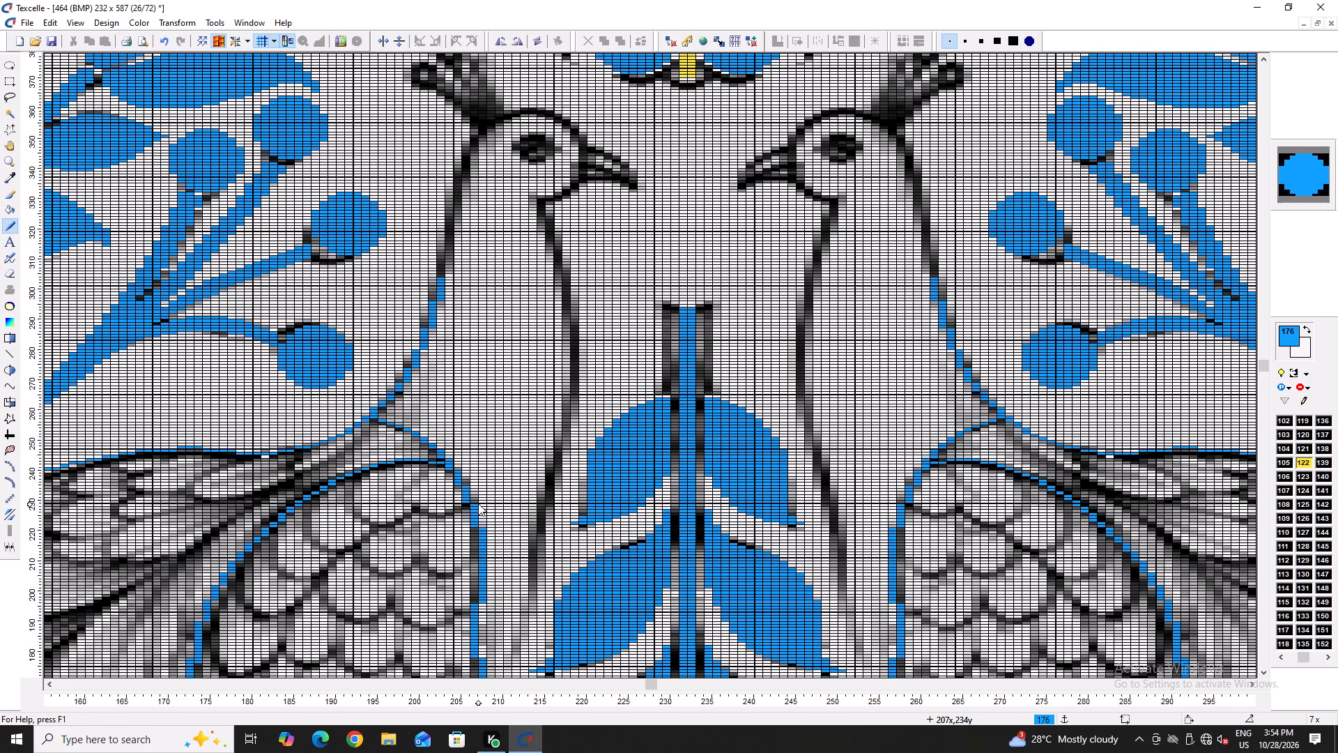
pyautogui.scroll(-2, 463, 512)
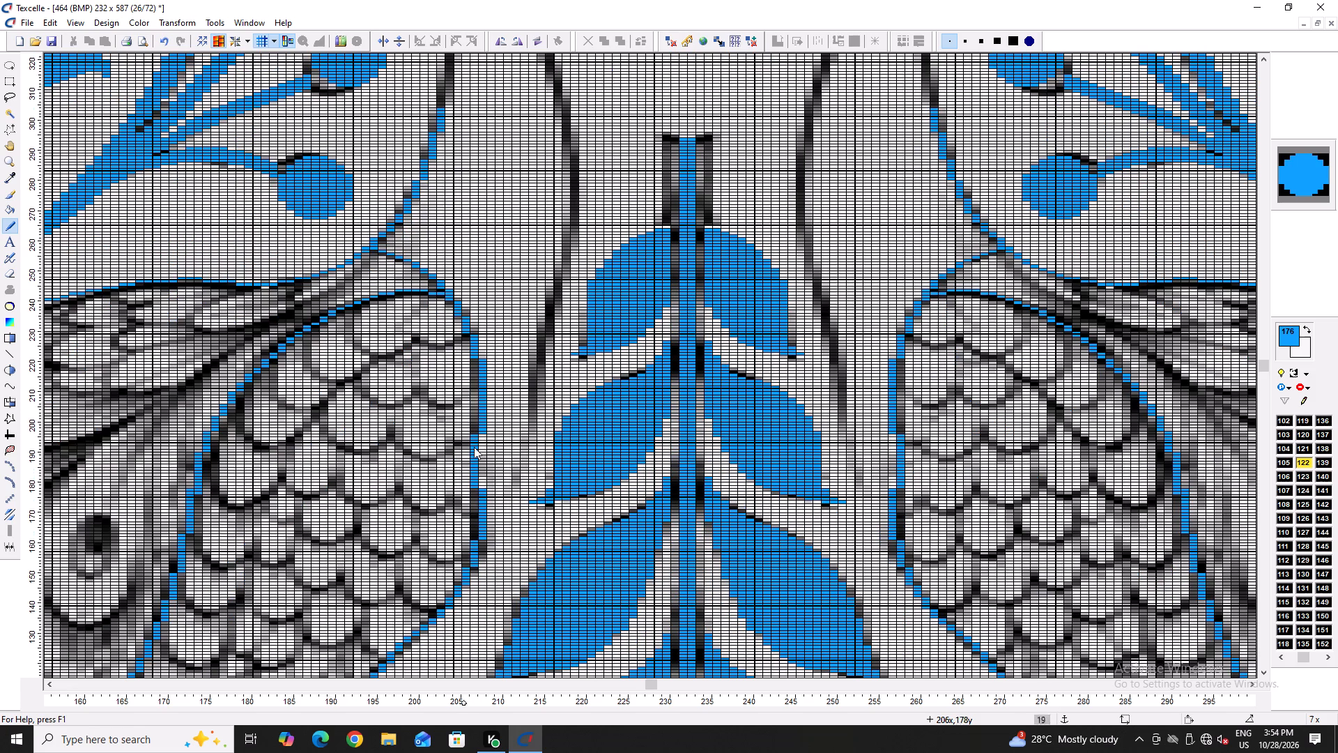
pyautogui.click(466, 575)
pyautogui.write('YY')
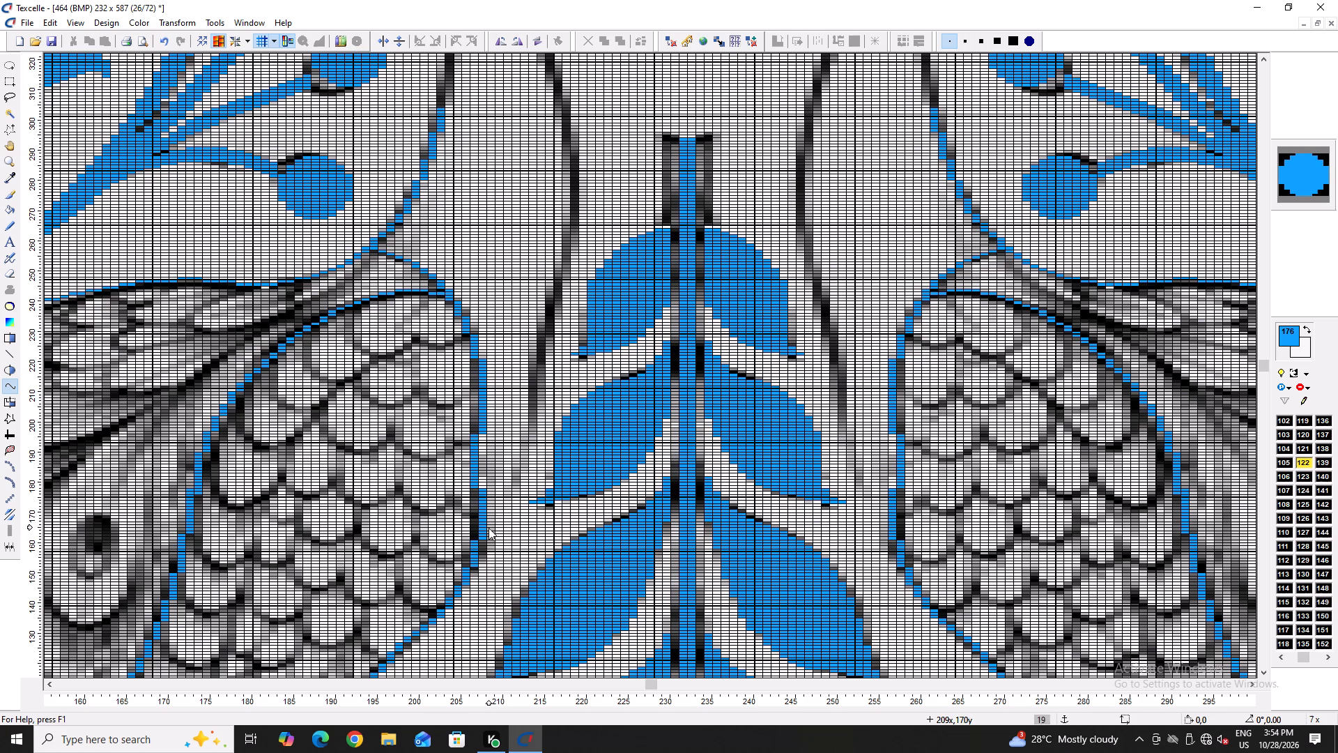
pyautogui.click(463, 579)
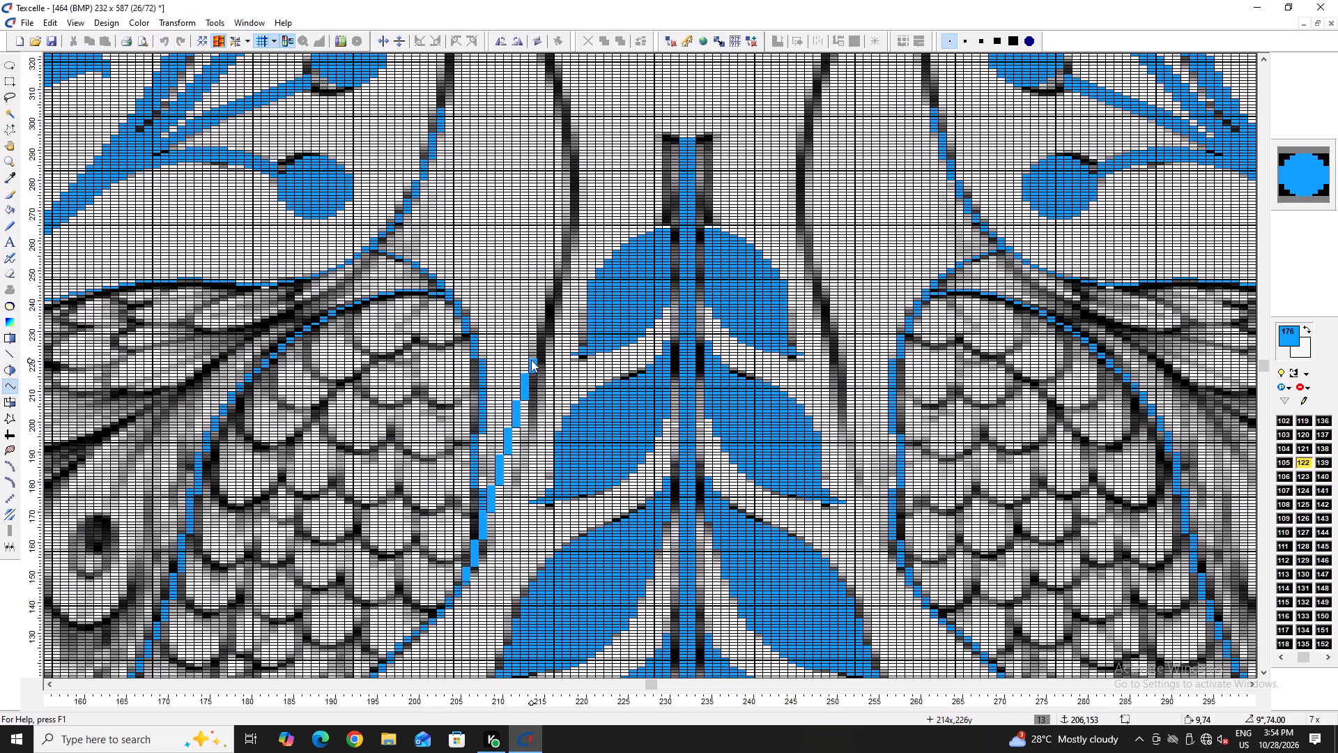
pyautogui.click(536, 353)
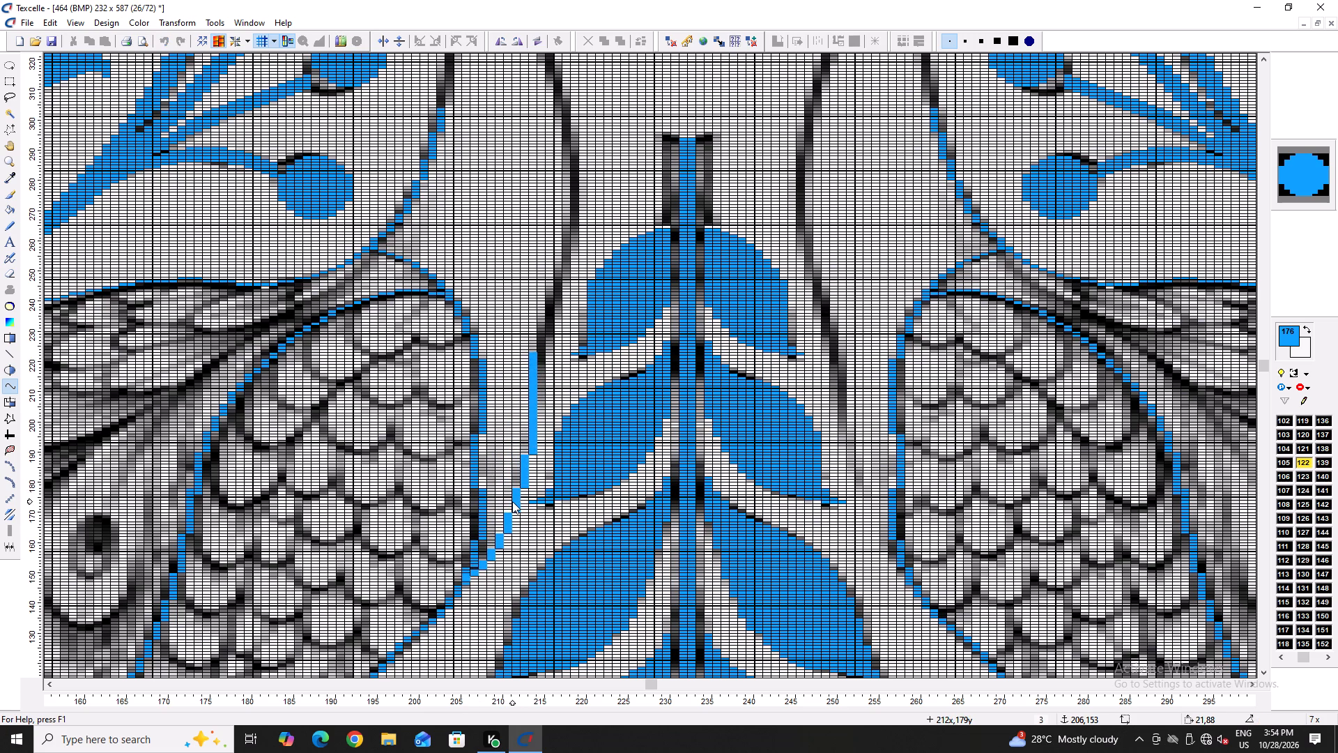
pyautogui.click(512, 492)
# Continue the front neck outline with two bowed blue curves up to the throat under the beak.
pyautogui.scroll(1, 561, 473)
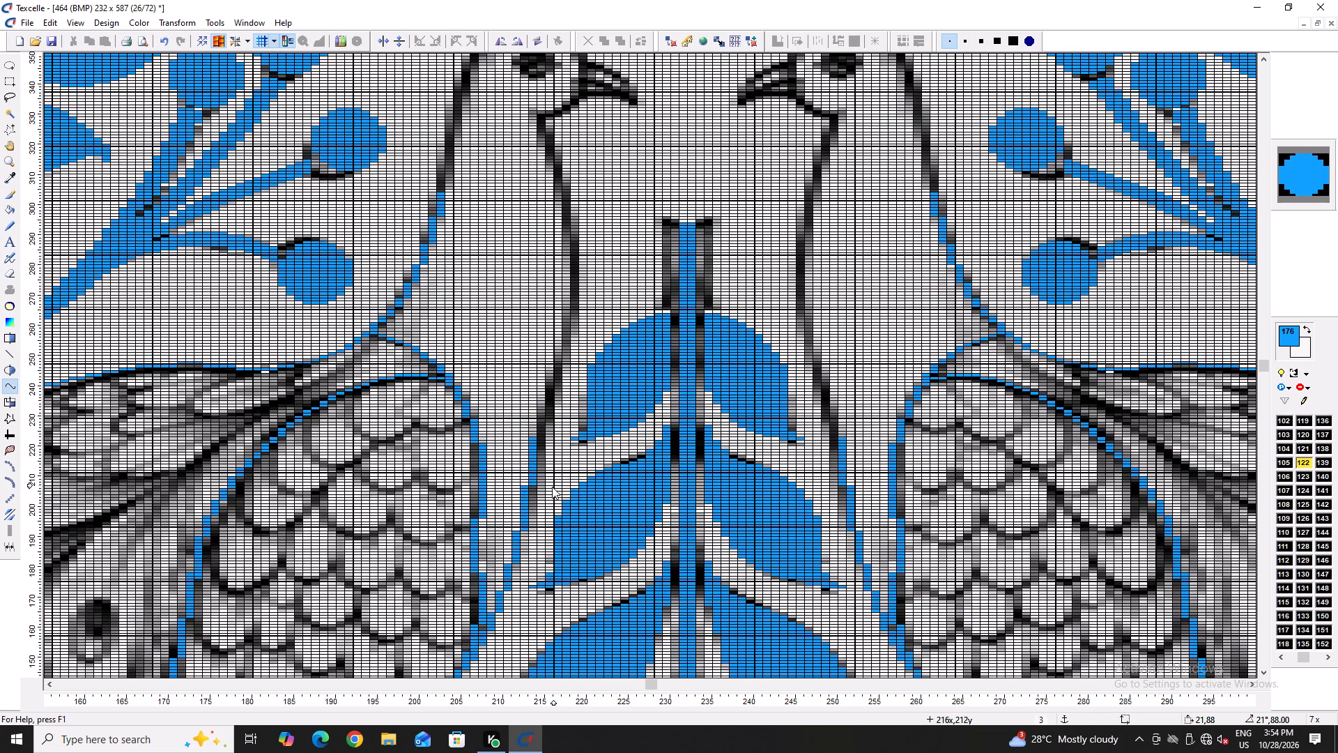
pyautogui.click(532, 448)
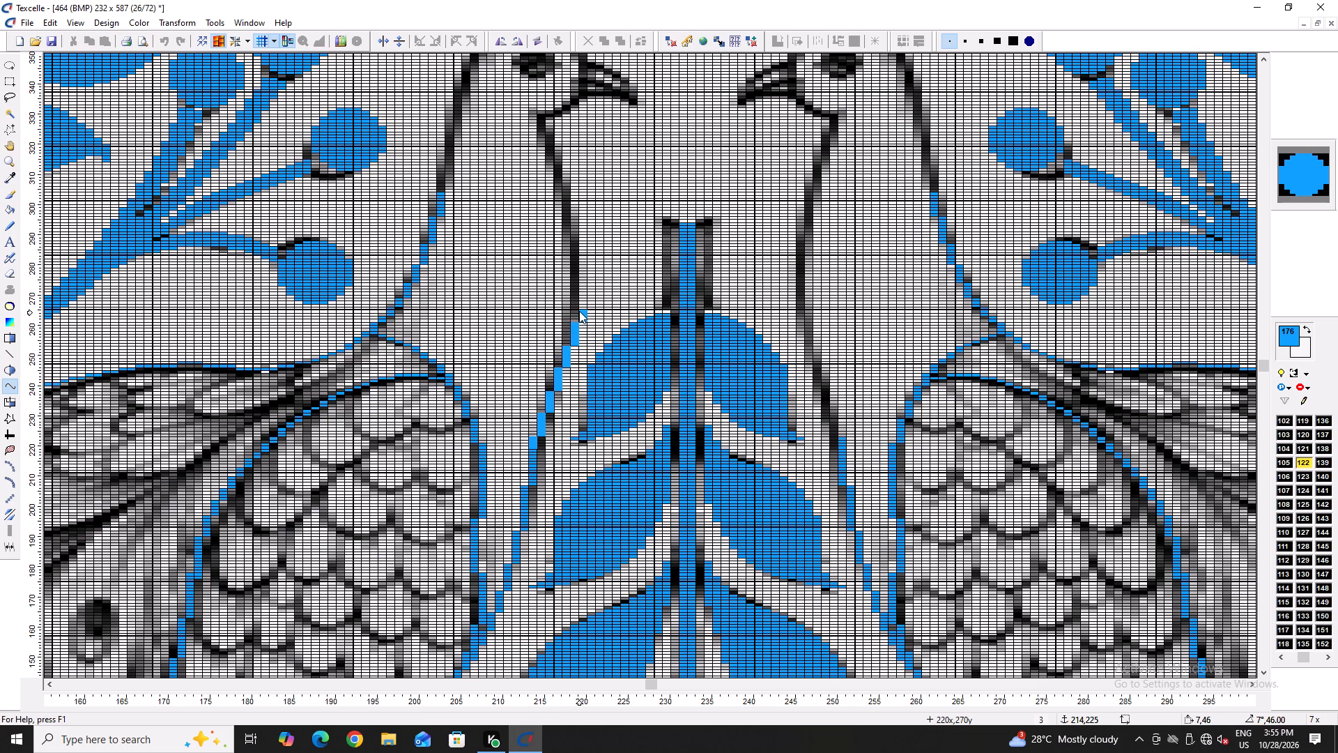
pyautogui.click(576, 309)
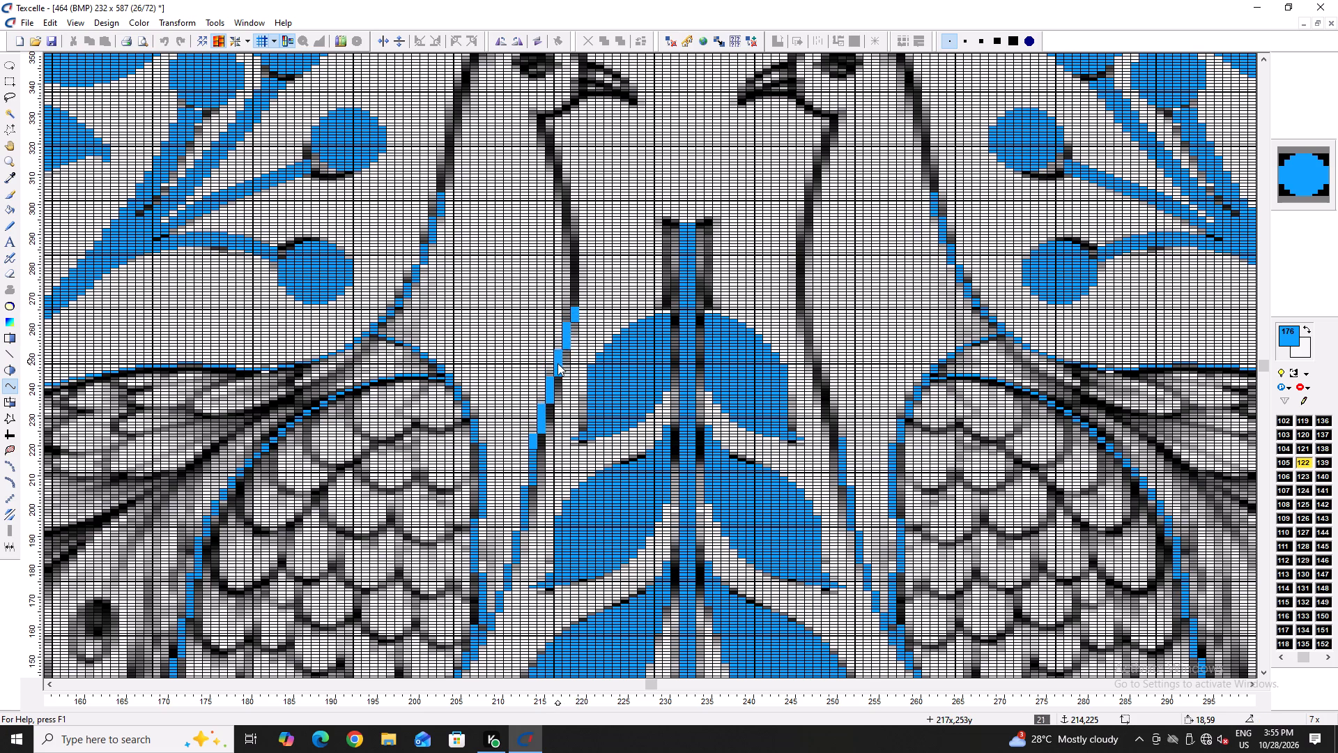
pyautogui.click(557, 365)
pyautogui.scroll(2, 557, 421)
pyautogui.click(571, 481)
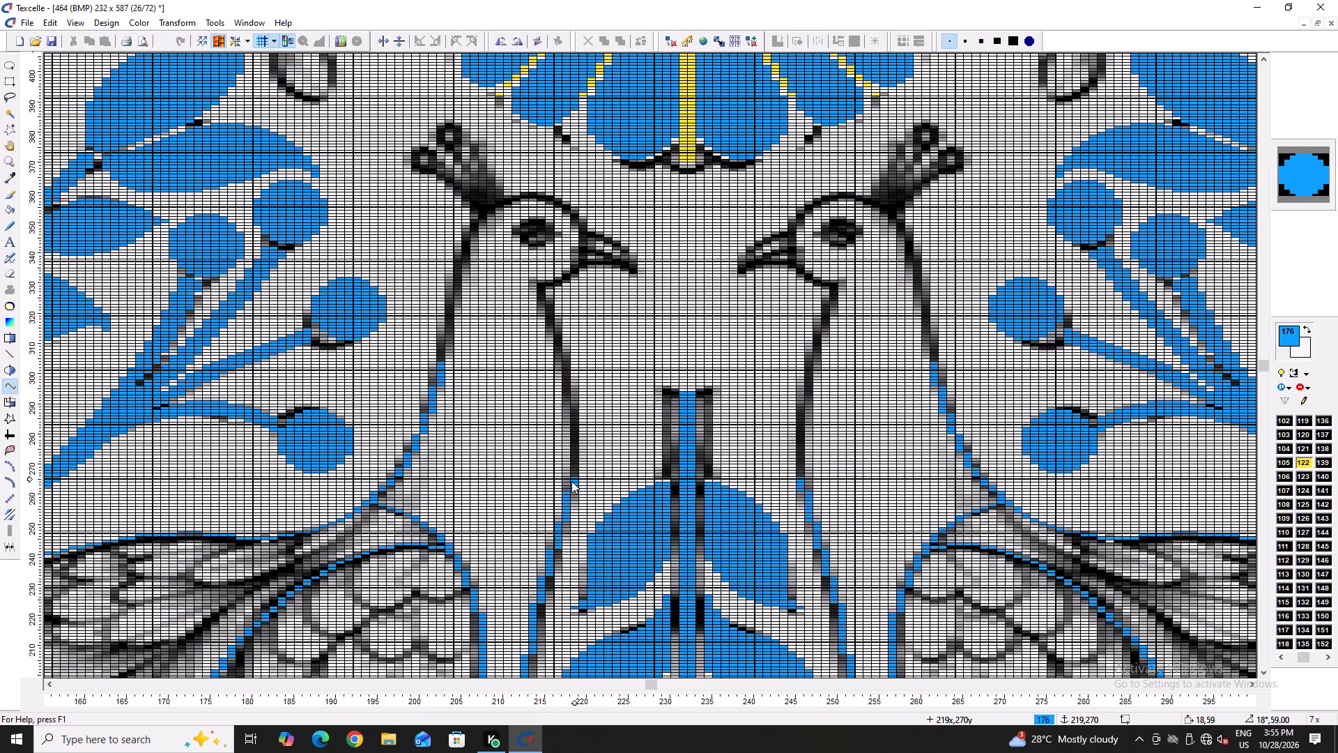
pyautogui.click(521, 281)
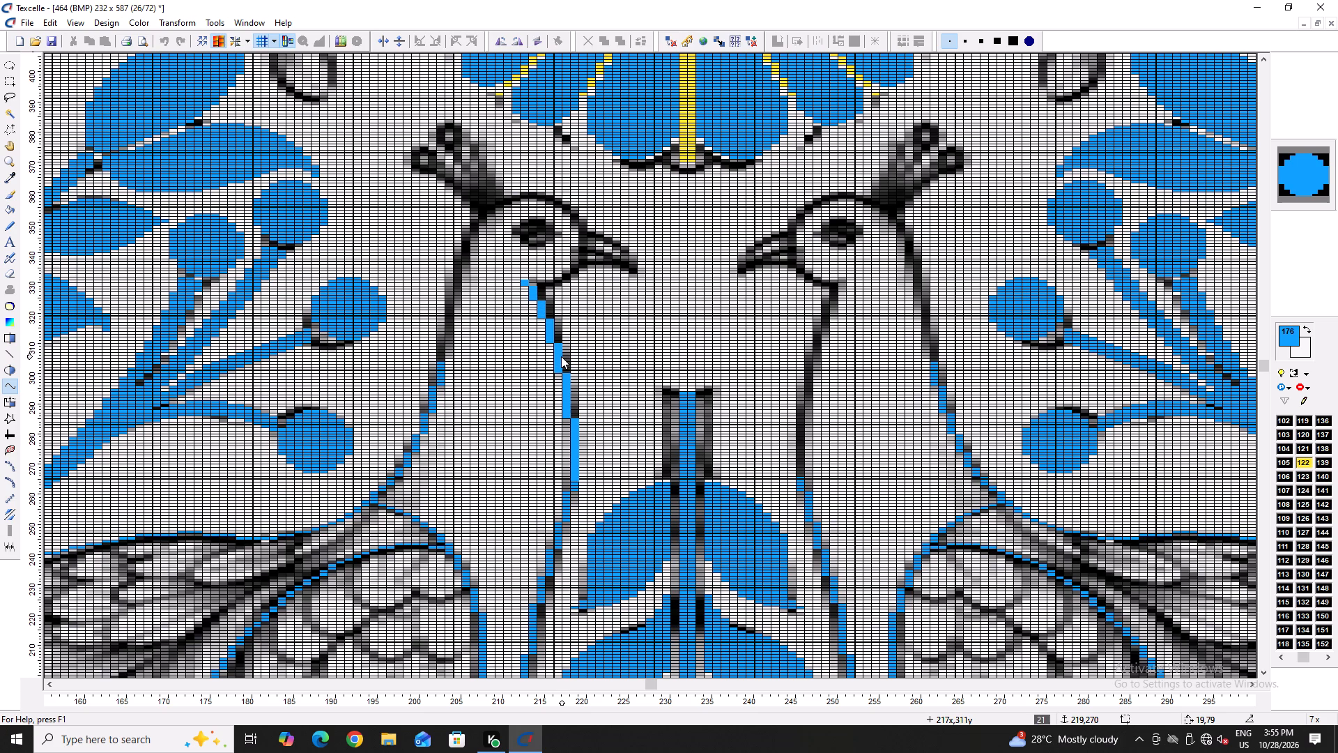
pyautogui.click(560, 354)
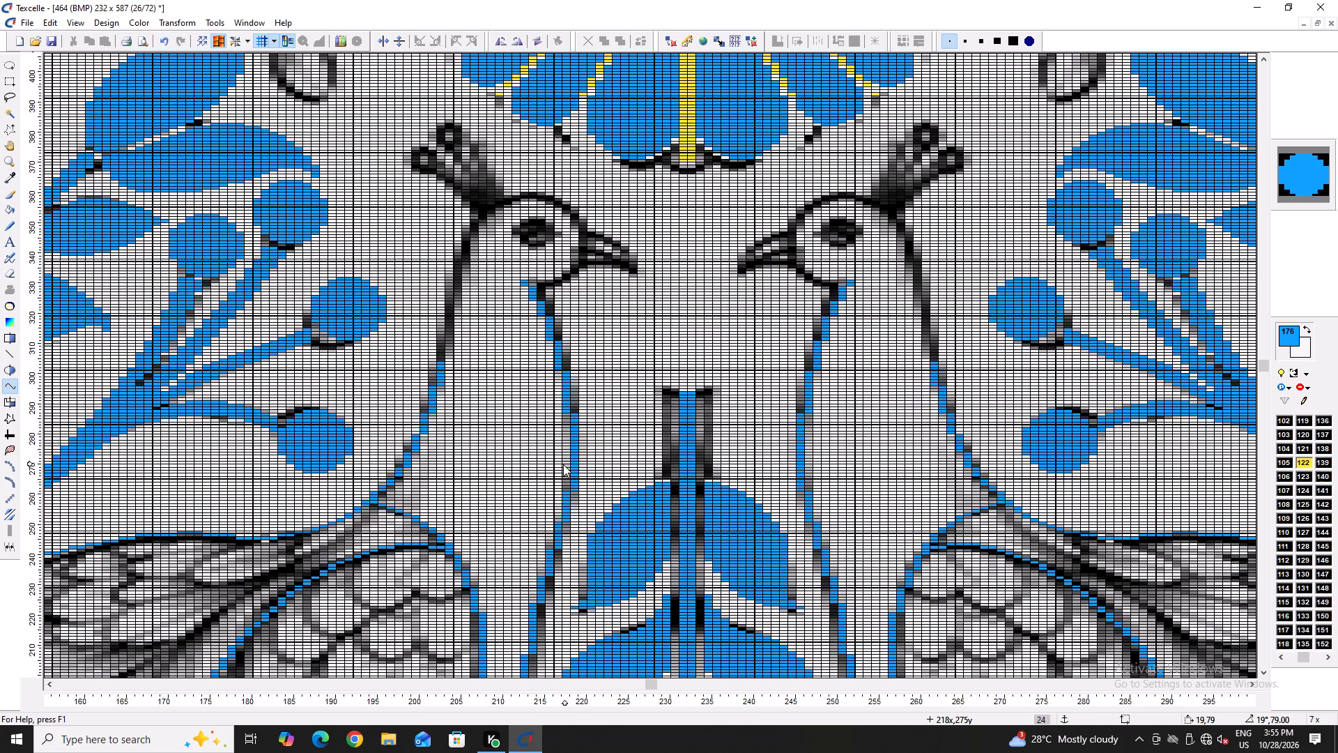
# Smooth the stair-steps in the middle of the front neck line with single pixels, between about rows 265 and 245.
pyautogui.scroll(-1, 563, 464)
pyautogui.write('X++++')
pyautogui.scroll(2, 562, 457)
pyautogui.click(597, 492)
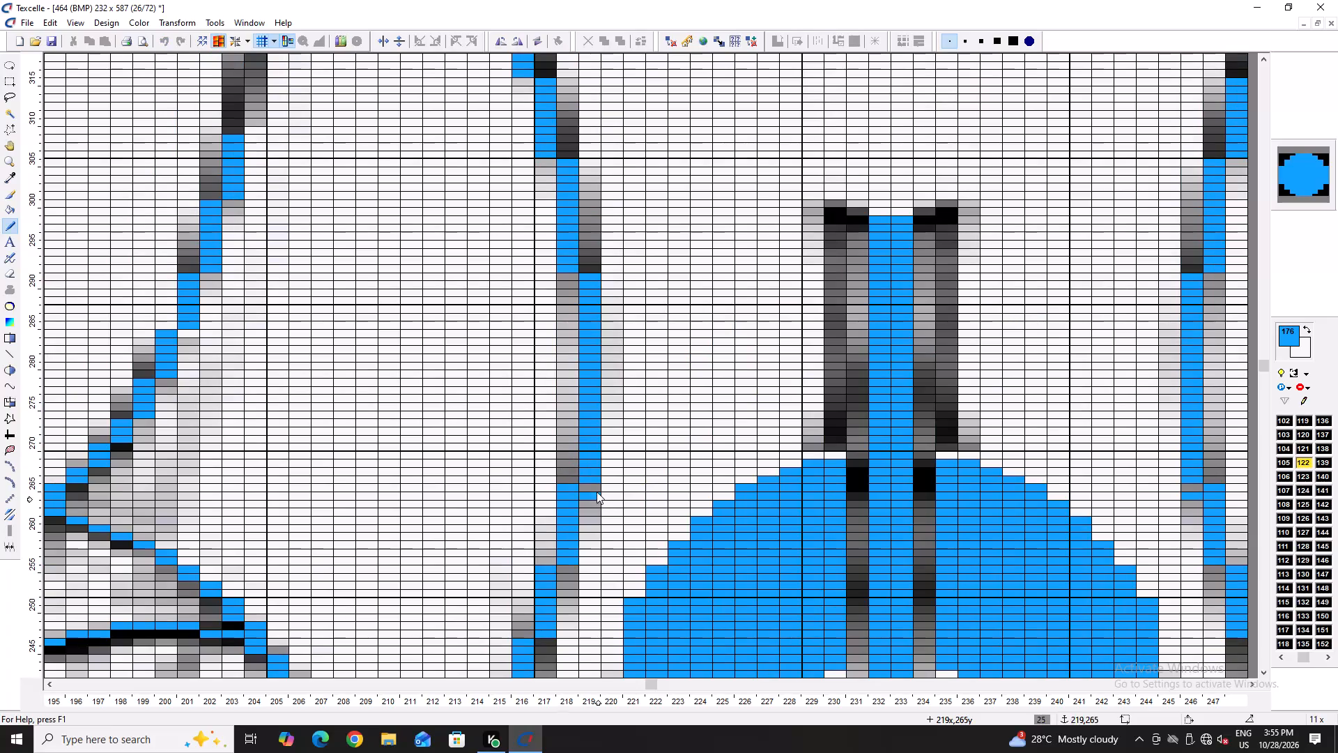
pyautogui.doubleClick(590, 486)
pyautogui.rightClick(594, 494)
pyautogui.rightClick(572, 490)
pyautogui.scroll(-2, 580, 524)
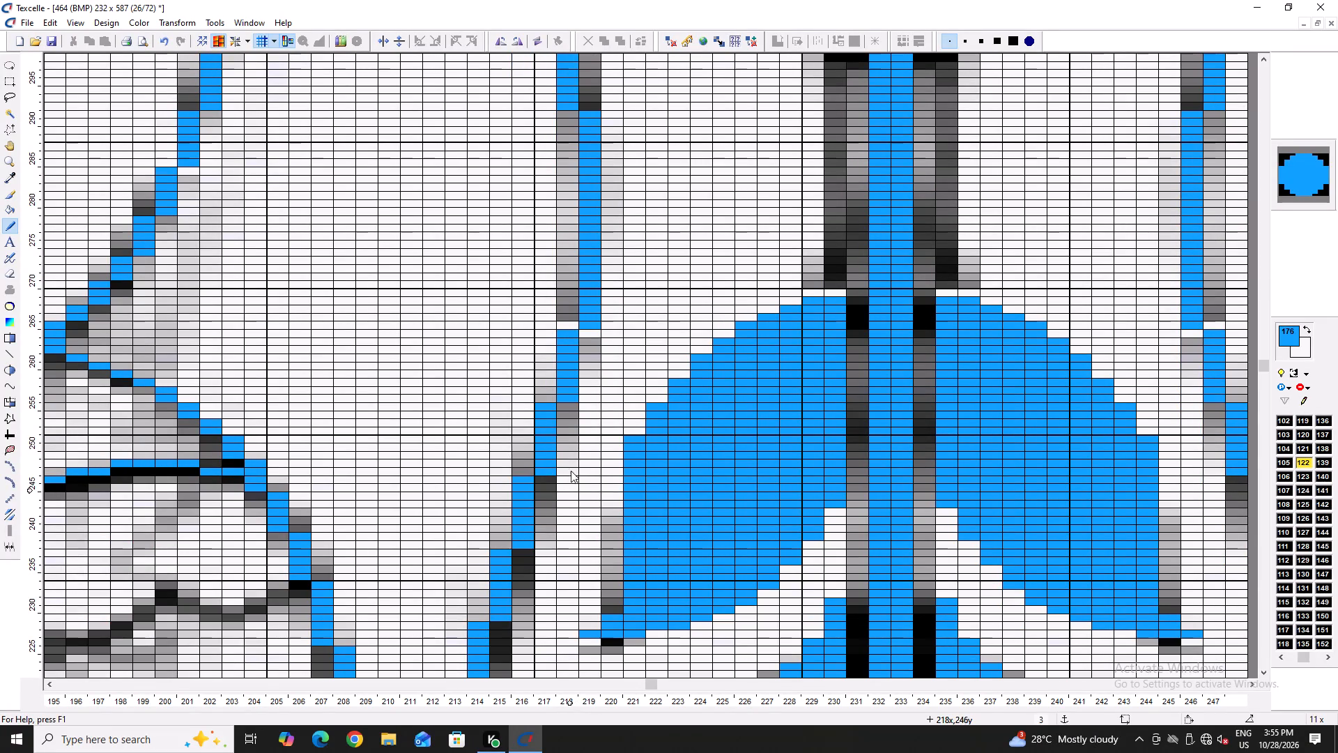
pyautogui.click(566, 404)
pyautogui.rightClick(548, 406)
pyautogui.click(546, 478)
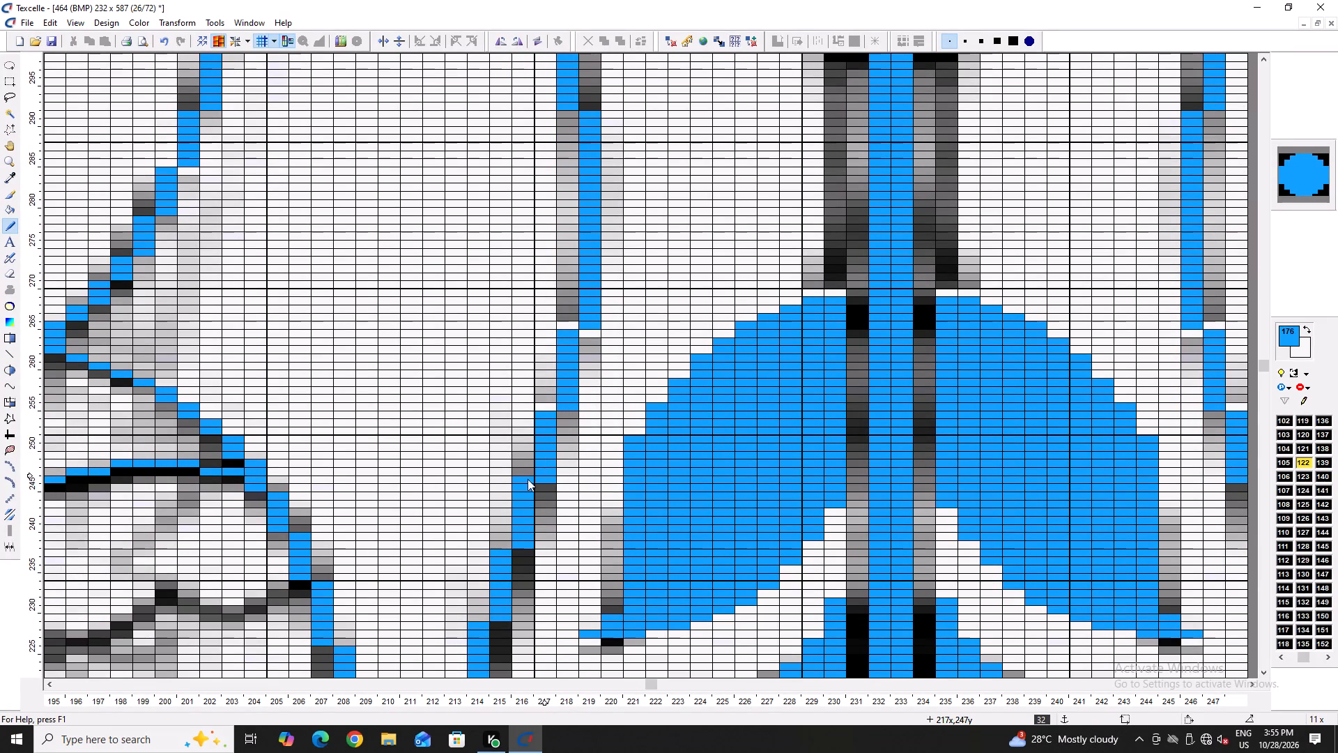
pyautogui.rightClick(515, 478)
# Smooth the stair-steps on the lower front neck line of the upper-left peacock, between about rows 245 and 185.
pyautogui.scroll(-1, 527, 462)
pyautogui.click(521, 470)
pyautogui.rightClick(505, 469)
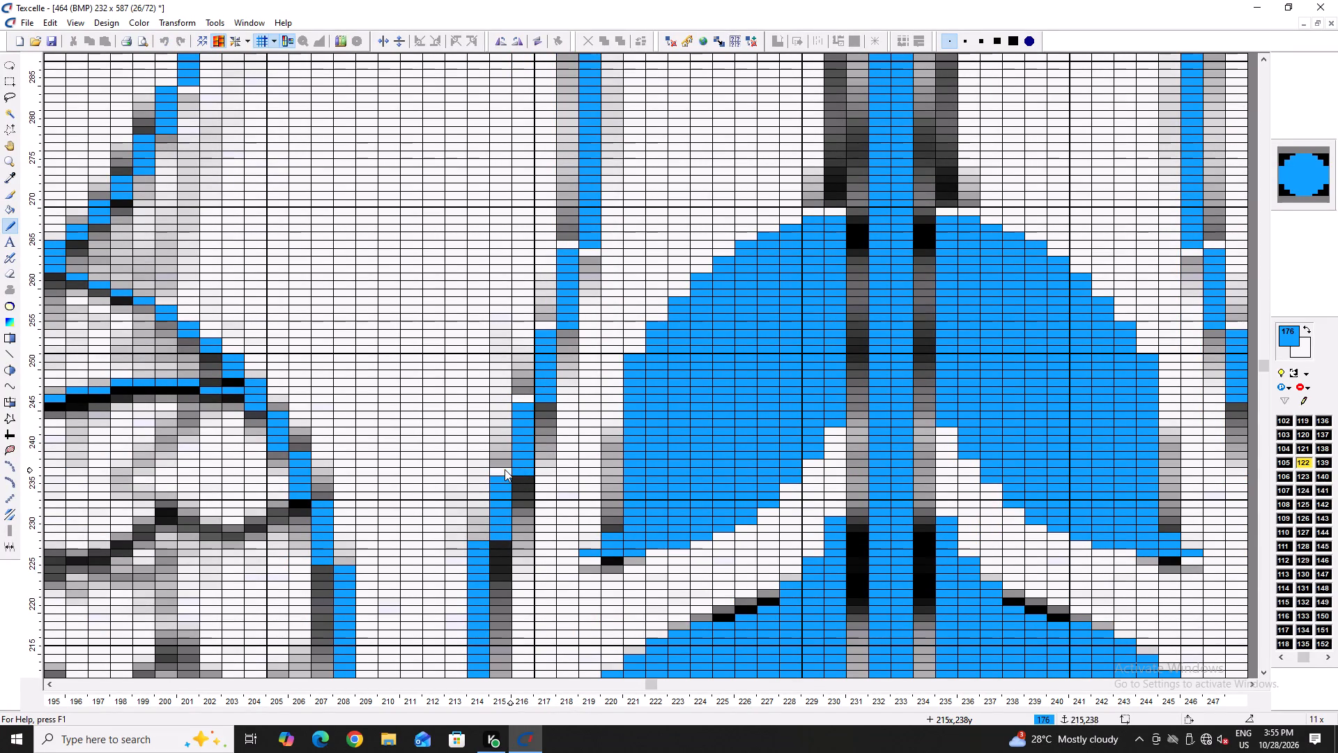
pyautogui.scroll(-2, 505, 468)
pyautogui.moveTo(497, 382); pyautogui.dragTo(495, 415)
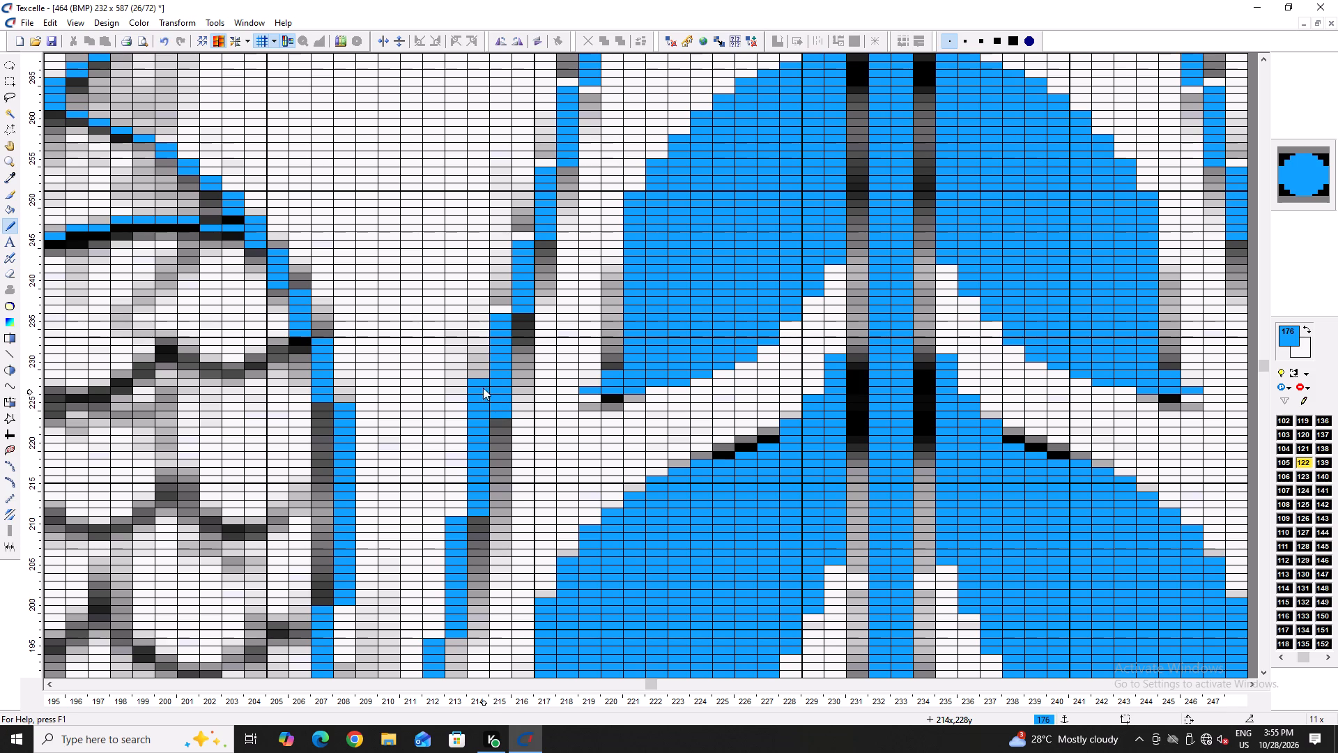
pyautogui.moveTo(485, 381); pyautogui.dragTo(484, 413, button='right')
pyautogui.scroll(-2, 491, 416)
pyautogui.moveTo(475, 353); pyautogui.dragTo(476, 376)
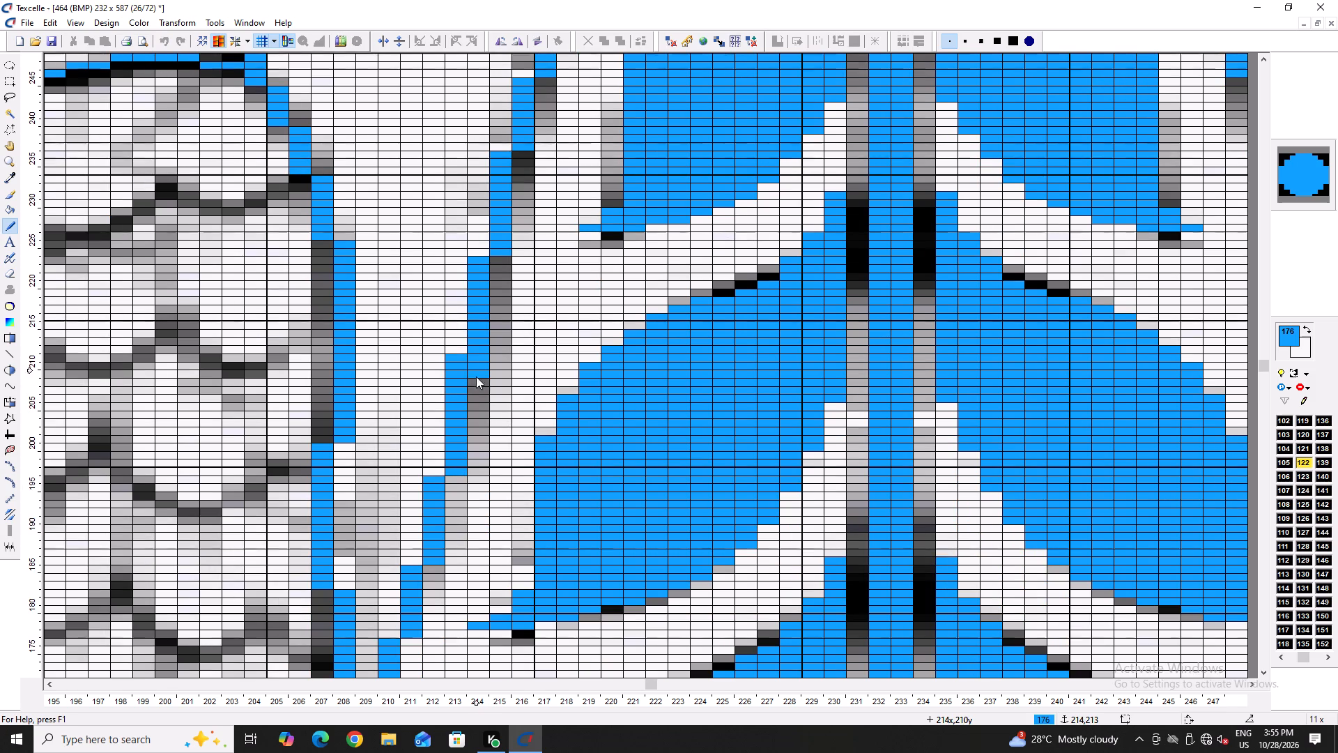
pyautogui.moveTo(476, 376); pyautogui.dragTo(477, 401)
pyautogui.moveTo(454, 354); pyautogui.dragTo(456, 397, button='right')
pyautogui.scroll(-1, 466, 402)
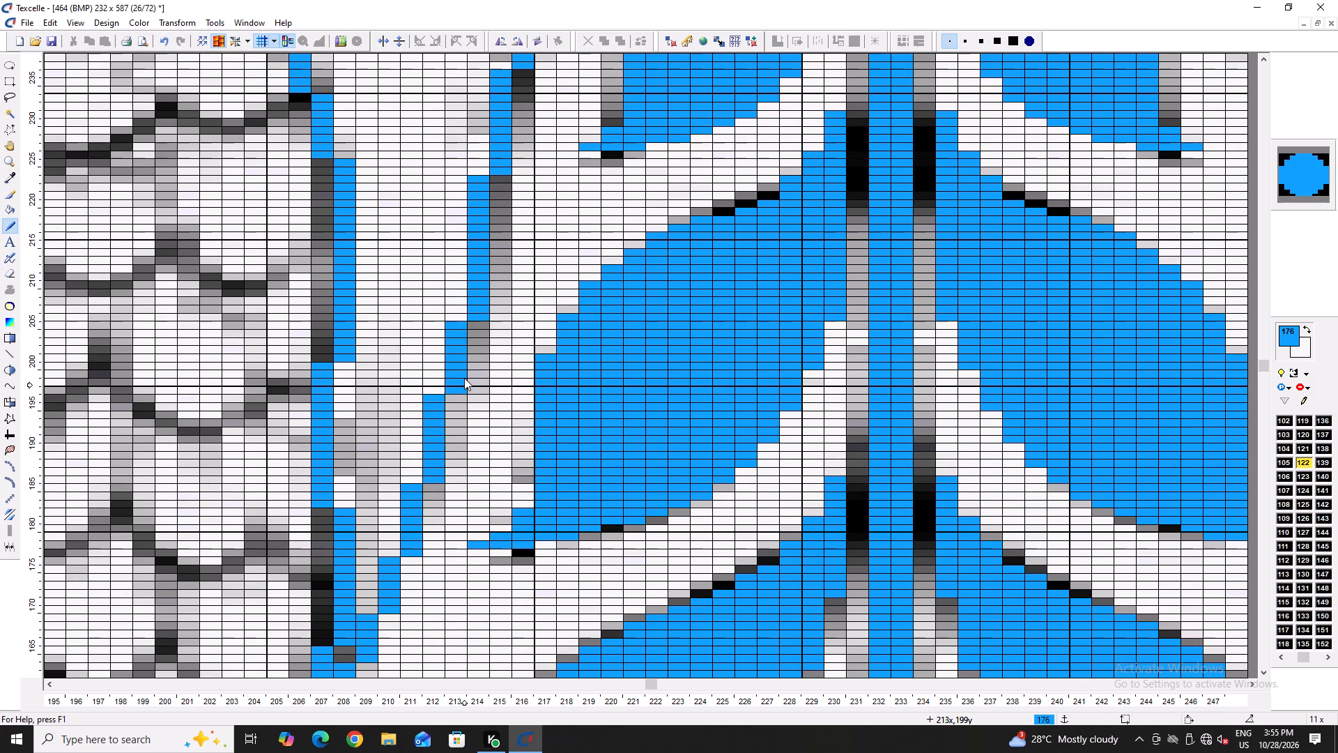
pyautogui.moveTo(462, 393); pyautogui.dragTo(461, 411)
pyautogui.moveTo(436, 401); pyautogui.dragTo(439, 414, button='right')
pyautogui.click(433, 486)
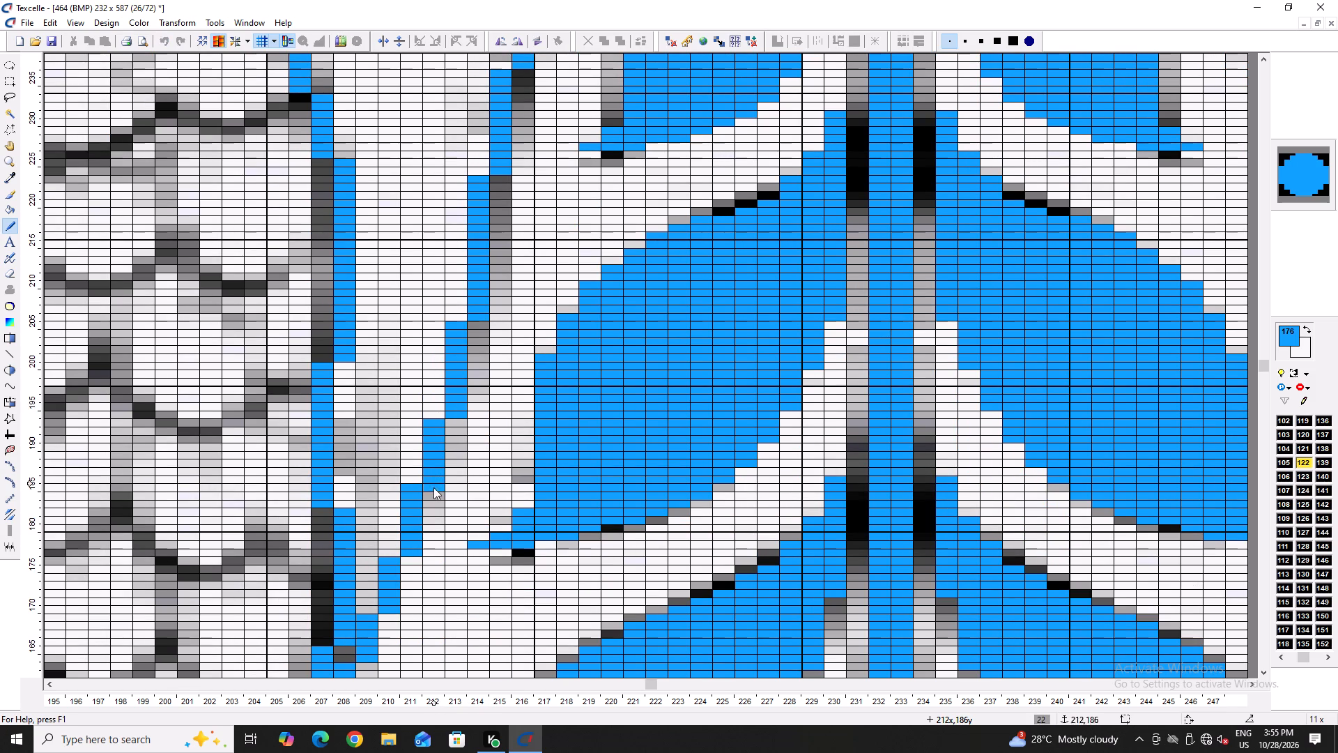
pyautogui.rightClick(410, 487)
# Clean the front neck line's pixel joints near row 237 and near row 293 with blue and white pixels.
pyautogui.scroll(4, 436, 464)
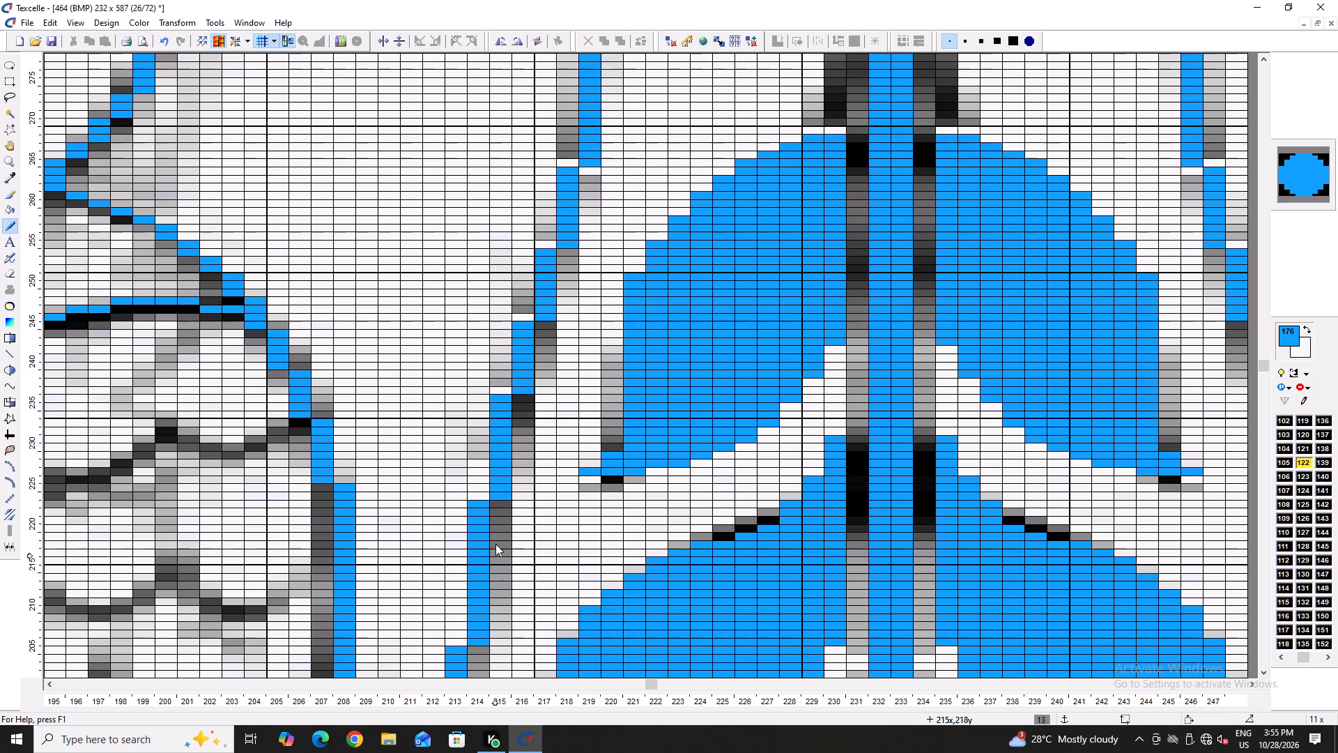
pyautogui.scroll(1, 514, 528)
pyautogui.click(520, 475)
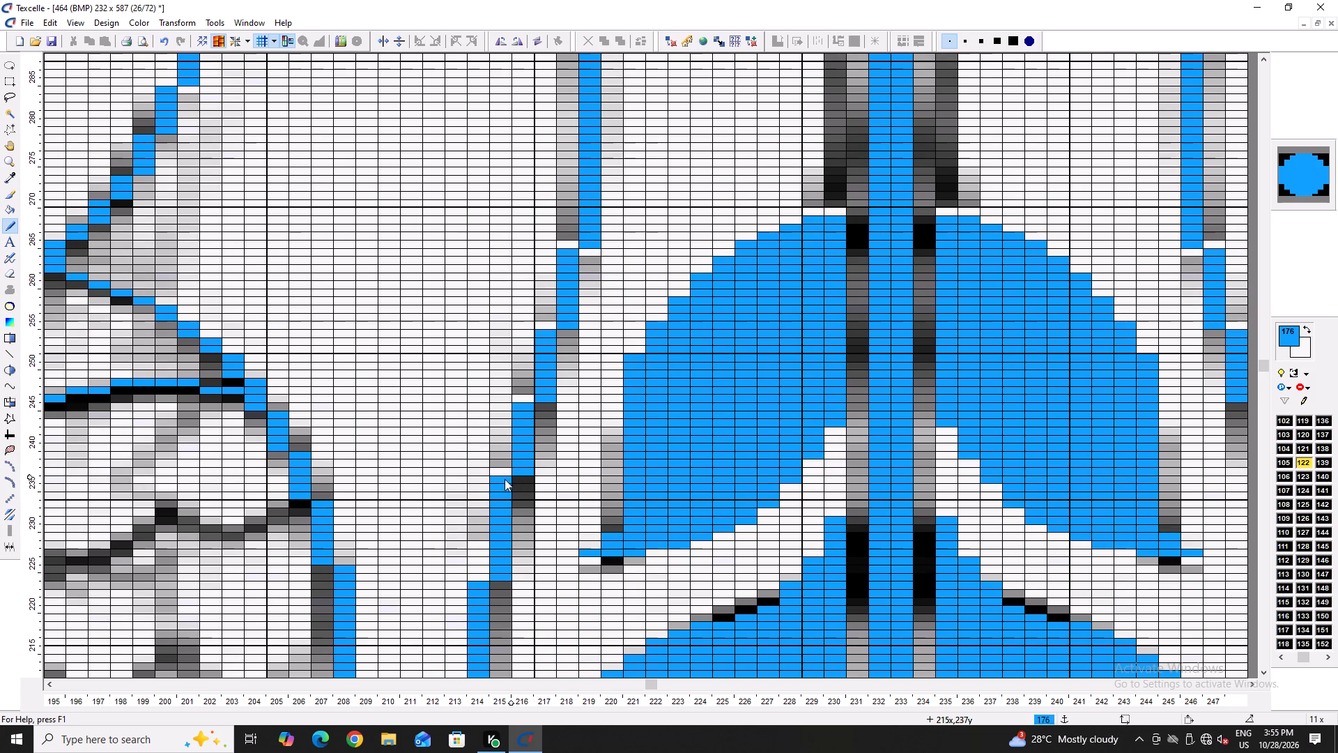
pyautogui.click(521, 482)
pyautogui.rightClick(508, 483)
pyautogui.rightClick(510, 480)
pyautogui.click(507, 487)
pyautogui.scroll(1, 518, 484)
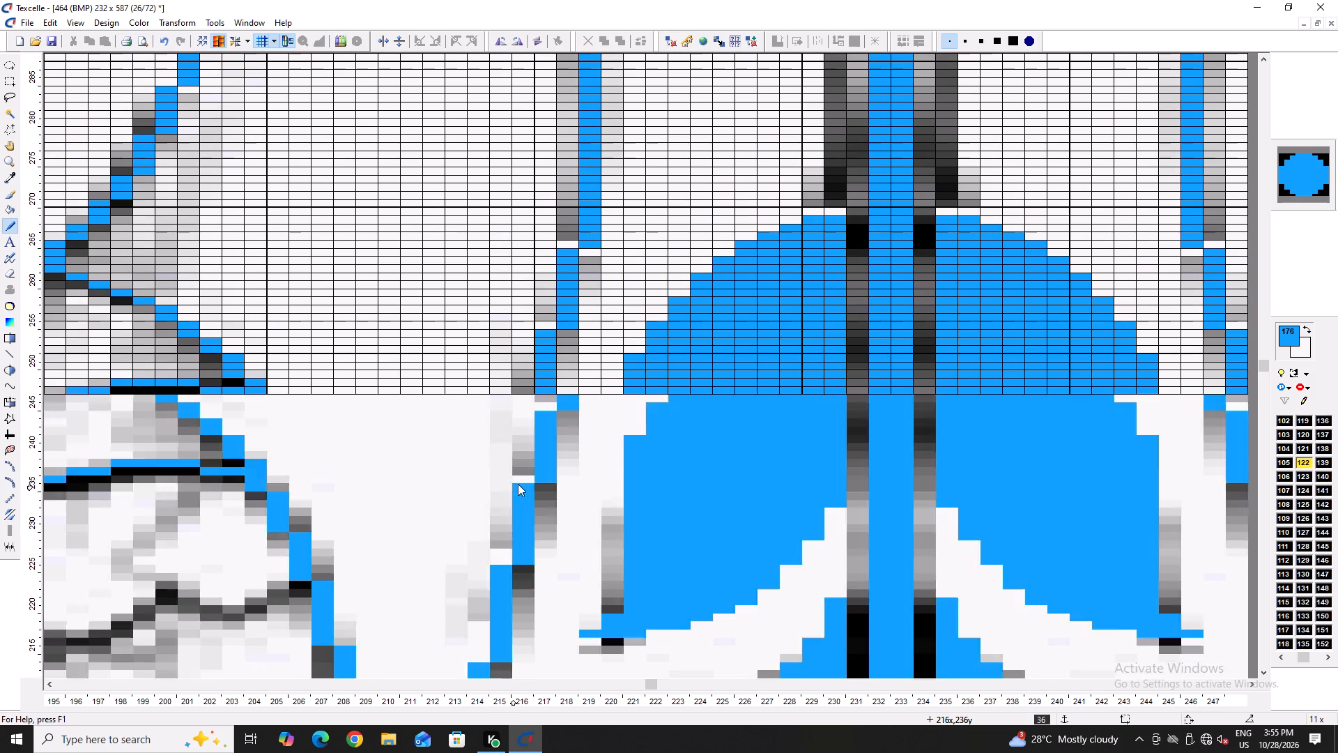
pyautogui.scroll(3, 518, 484)
pyautogui.scroll(2, 577, 480)
pyautogui.moveTo(583, 487); pyautogui.dragTo(586, 515)
pyautogui.rightClick(589, 482)
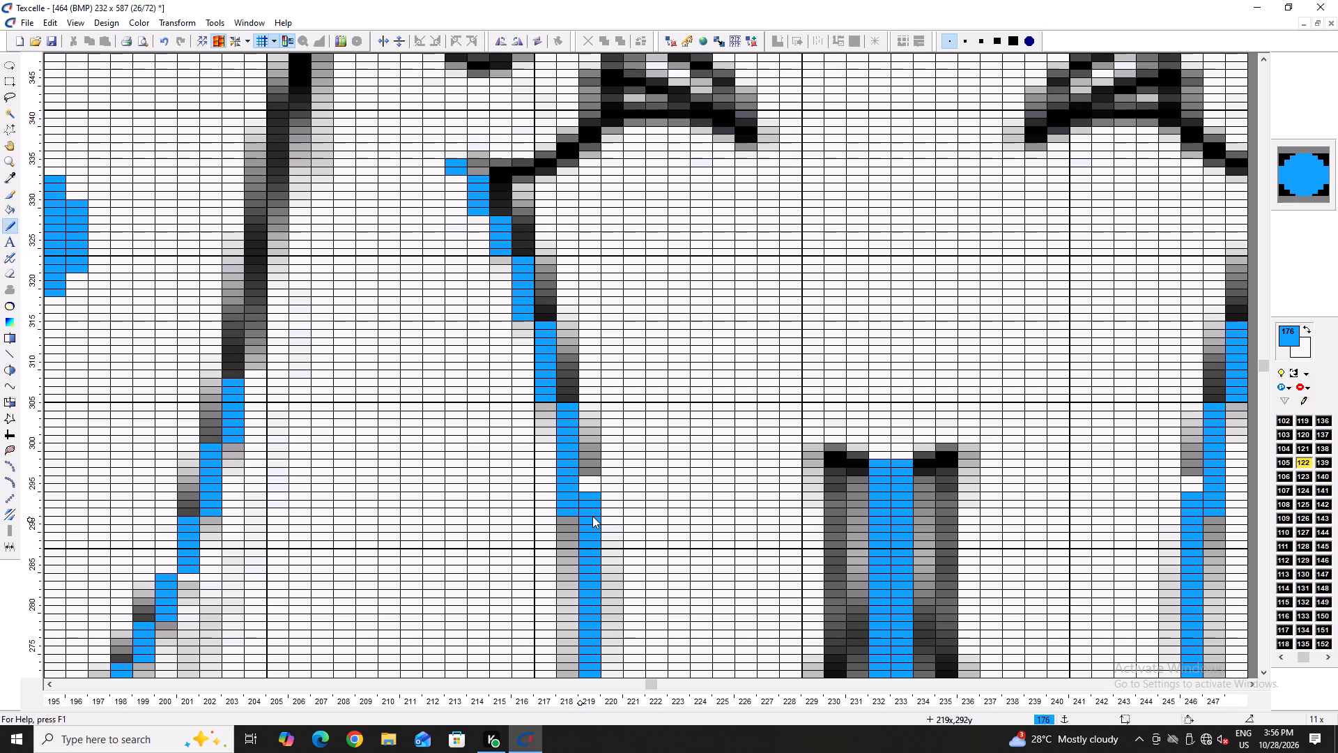
pyautogui.rightClick(591, 492)
pyautogui.rightClick(569, 505)
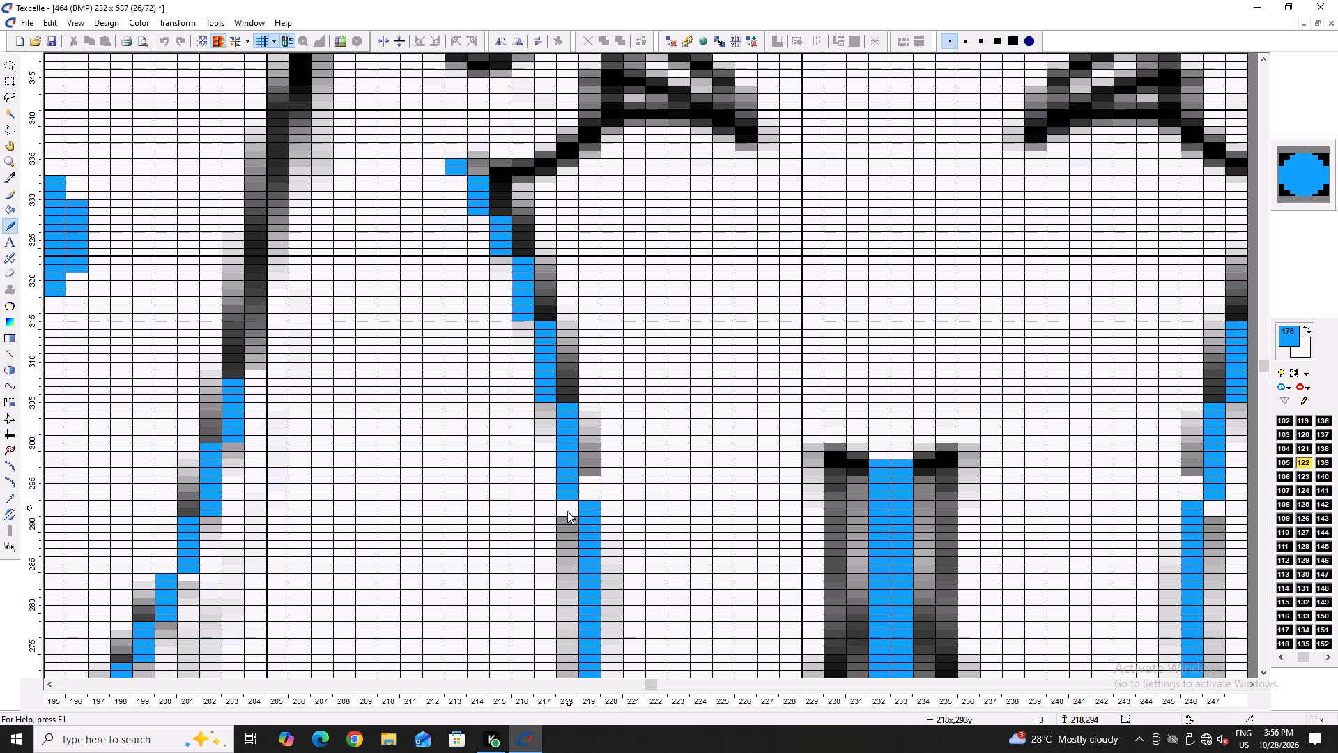
# Trace the back of the upper-left peacock's neck in blue pixels from about row 309 up to row 353.
pyautogui.keyDown('ctrl'); pyautogui.scroll(-3, 512, 491); pyautogui.keyUp('ctrl')
pyautogui.keyDown('ctrl'); pyautogui.scroll(2, 384, 458); pyautogui.keyUp('ctrl')
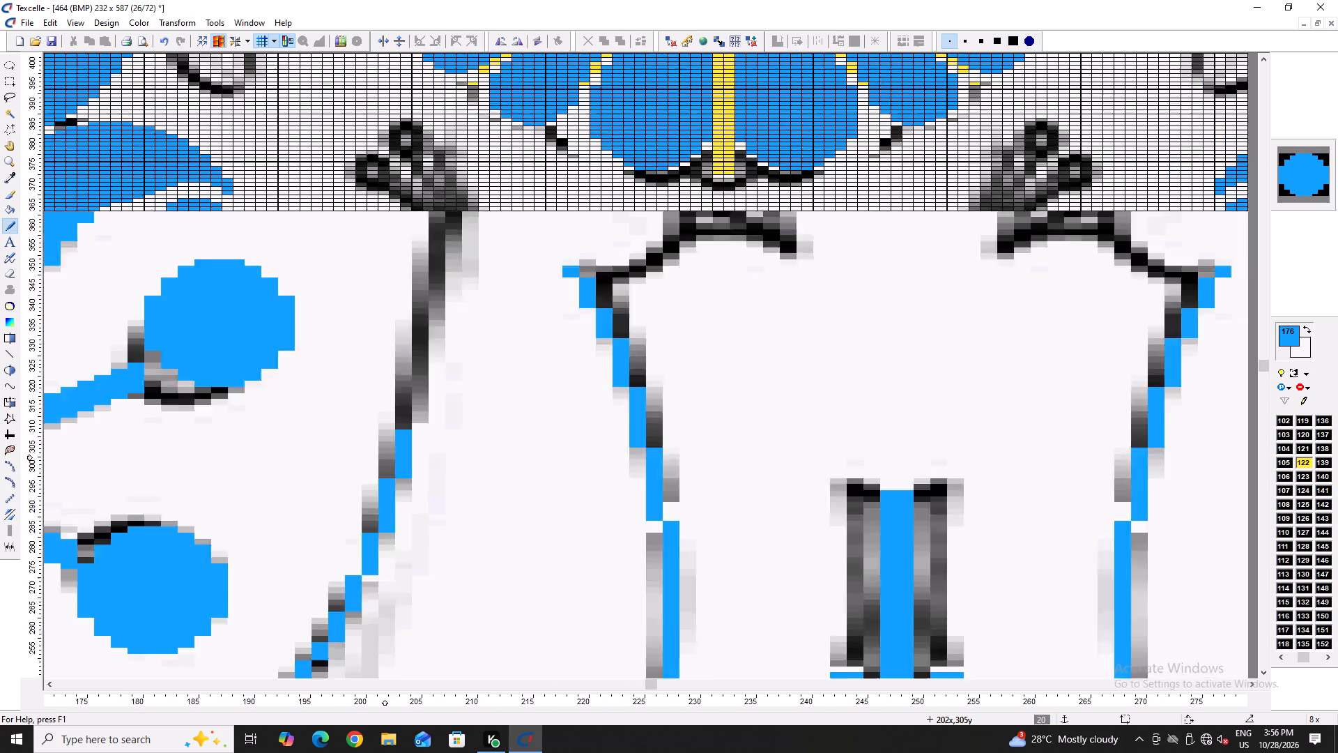
pyautogui.keyDown('ctrl'); pyautogui.scroll(2, 383, 459); pyautogui.keyUp('ctrl')
pyautogui.moveTo(452, 393); pyautogui.dragTo(463, 291)
pyautogui.scroll(2, 465, 316)
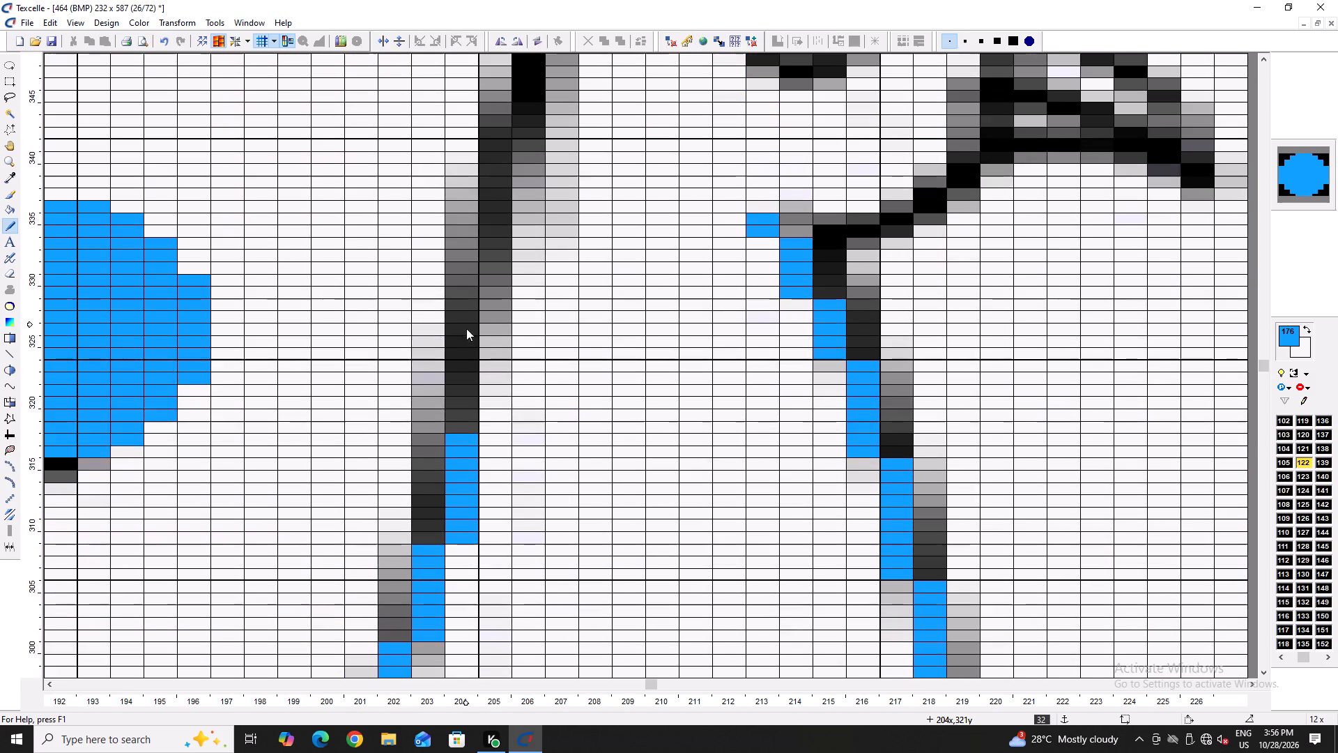
pyautogui.scroll(1, 466, 328)
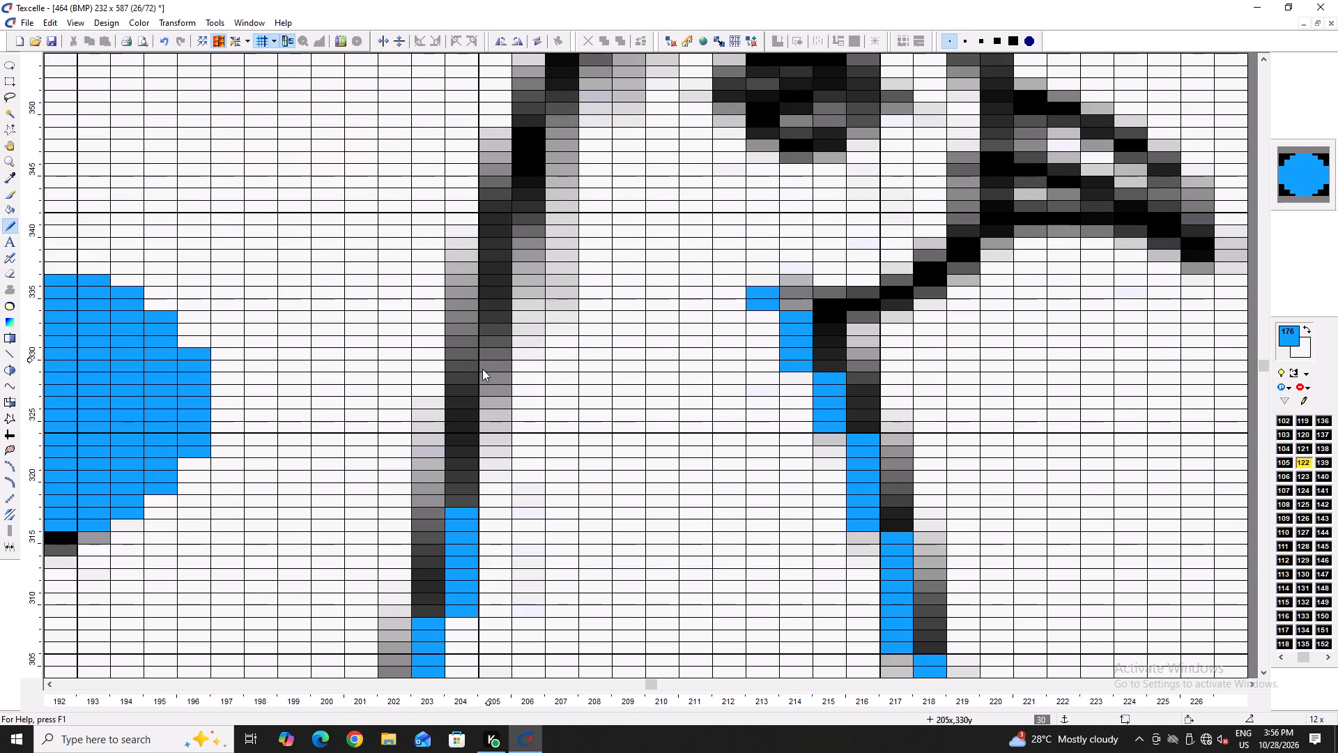
pyautogui.scroll(1, 481, 374)
pyautogui.moveTo(464, 581); pyautogui.dragTo(476, 472)
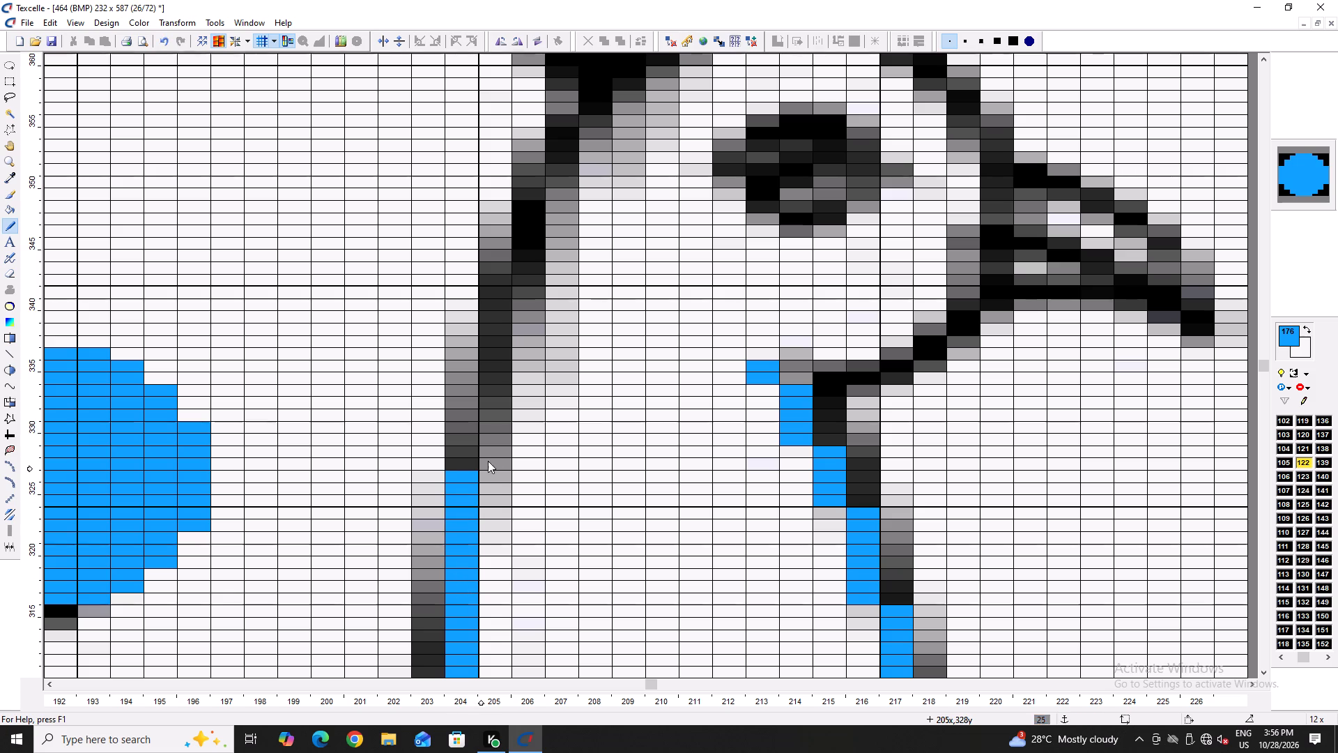
pyautogui.moveTo(493, 453); pyautogui.dragTo(485, 347)
pyautogui.rightClick(472, 480)
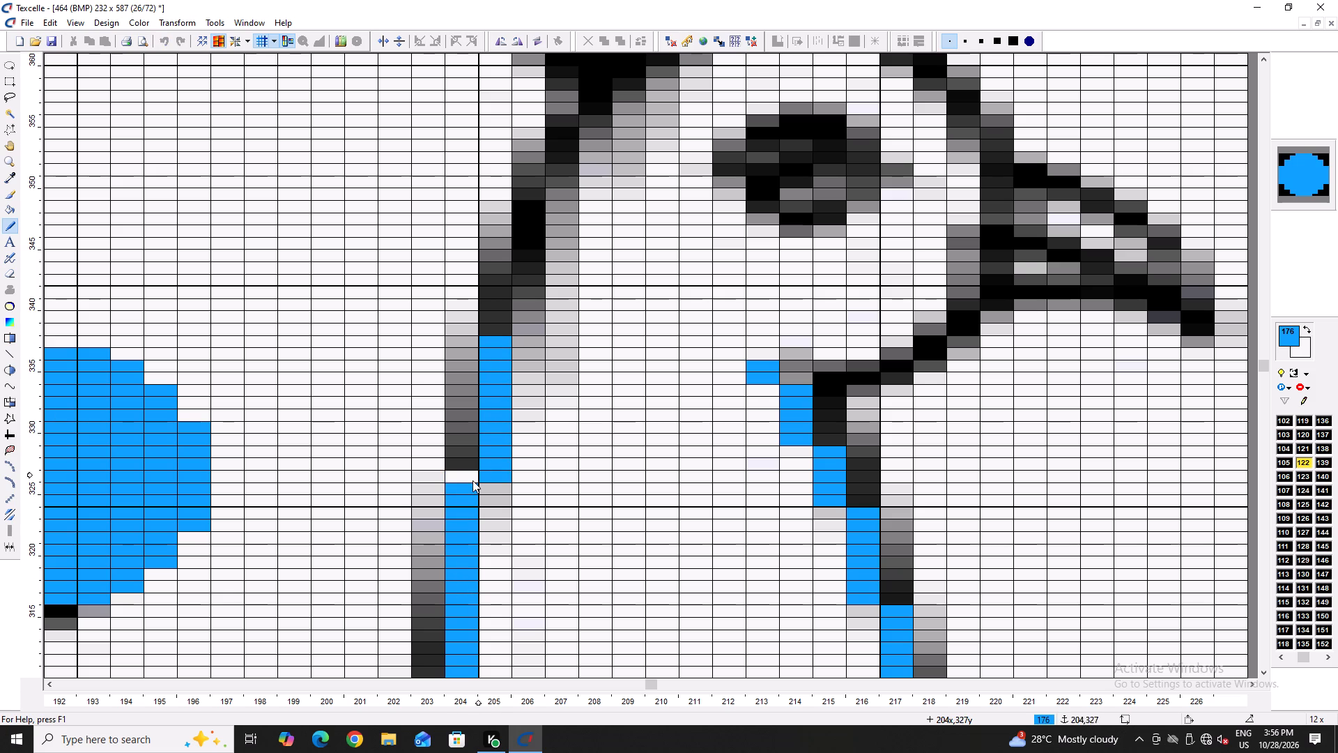
pyautogui.scroll(2, 486, 471)
pyautogui.moveTo(522, 480); pyautogui.dragTo(523, 376)
pyautogui.moveTo(556, 358); pyautogui.dragTo(555, 322)
pyautogui.moveTo(555, 324); pyautogui.dragTo(560, 360)
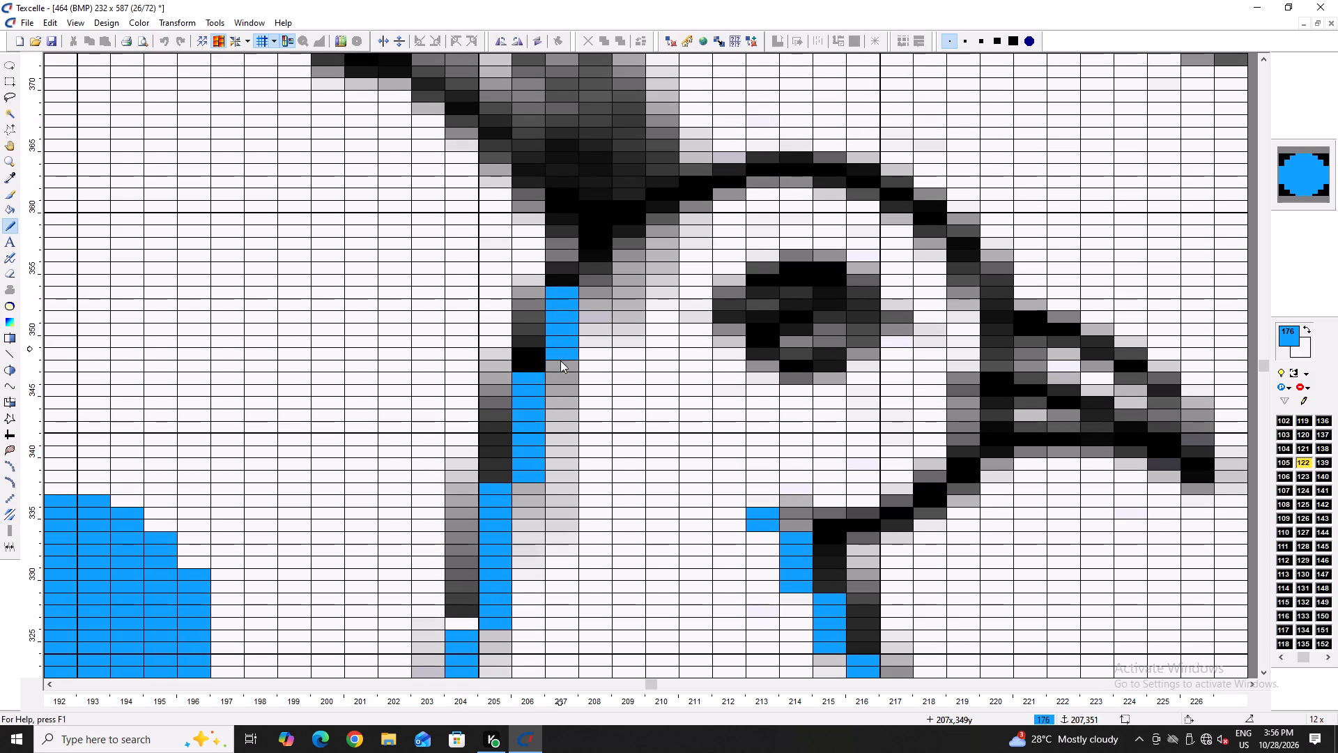
pyautogui.moveTo(560, 360); pyautogui.dragTo(560, 364)
# Trace the nape and crown of the head in blue, from below the crest over the top to about column 218.
pyautogui.scroll(4, 563, 364)
pyautogui.moveTo(594, 574); pyautogui.dragTo(606, 541)
pyautogui.click(606, 541)
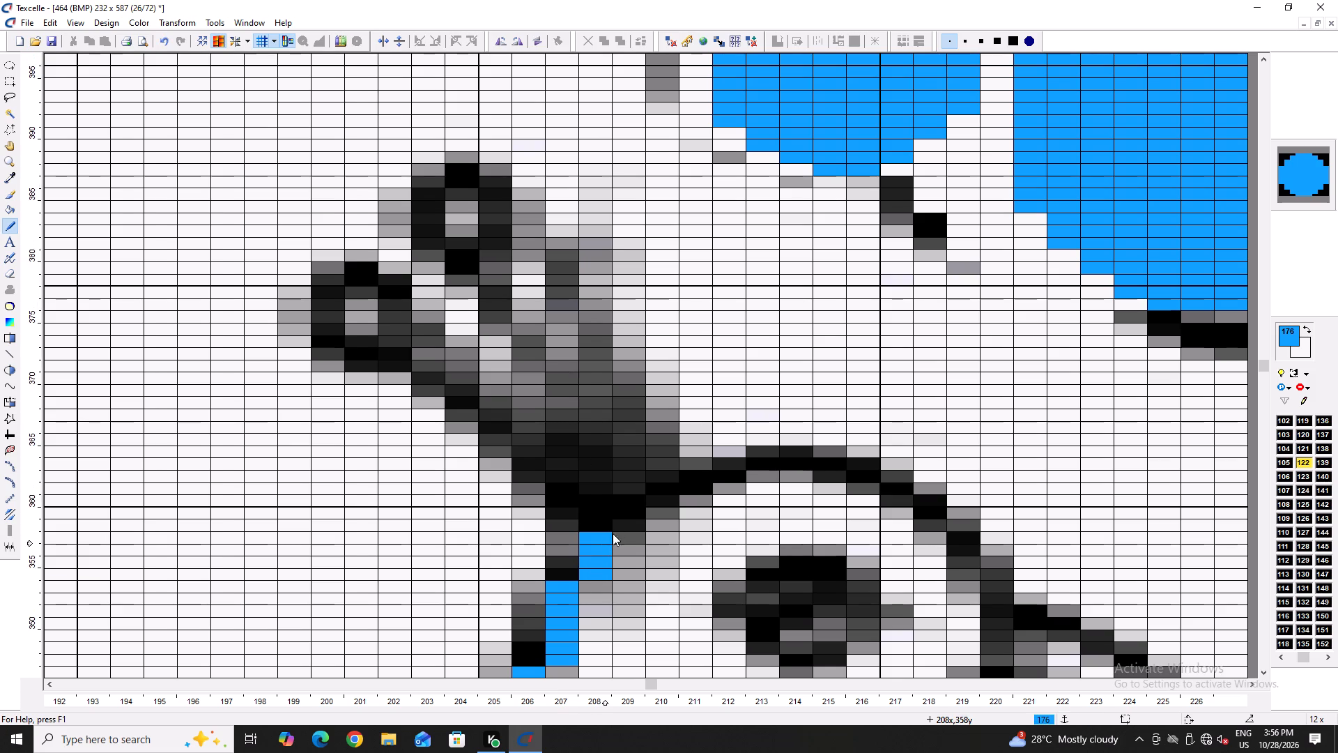
pyautogui.moveTo(622, 526); pyautogui.dragTo(623, 515)
pyautogui.doubleClick(656, 492)
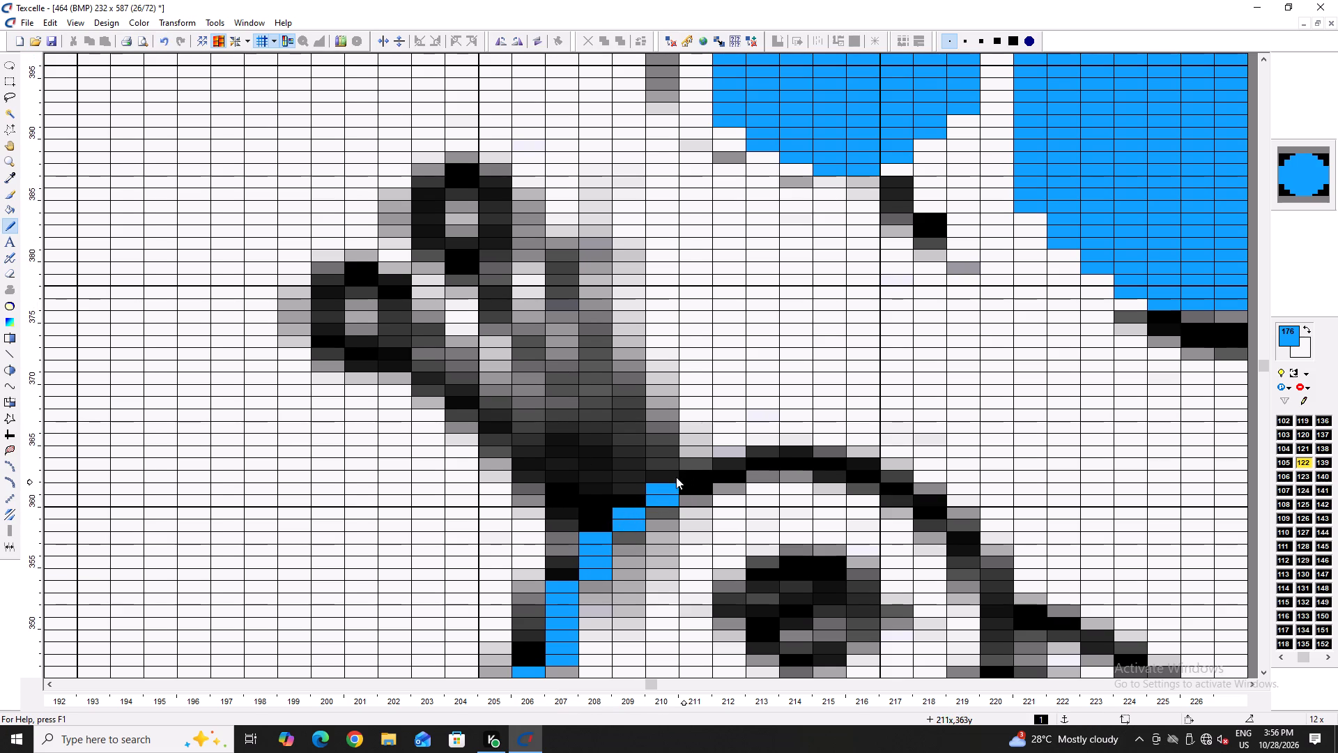
pyautogui.doubleClick(698, 464)
pyautogui.doubleClick(723, 462)
pyautogui.click(690, 481)
pyautogui.moveTo(725, 458); pyautogui.dragTo(744, 457)
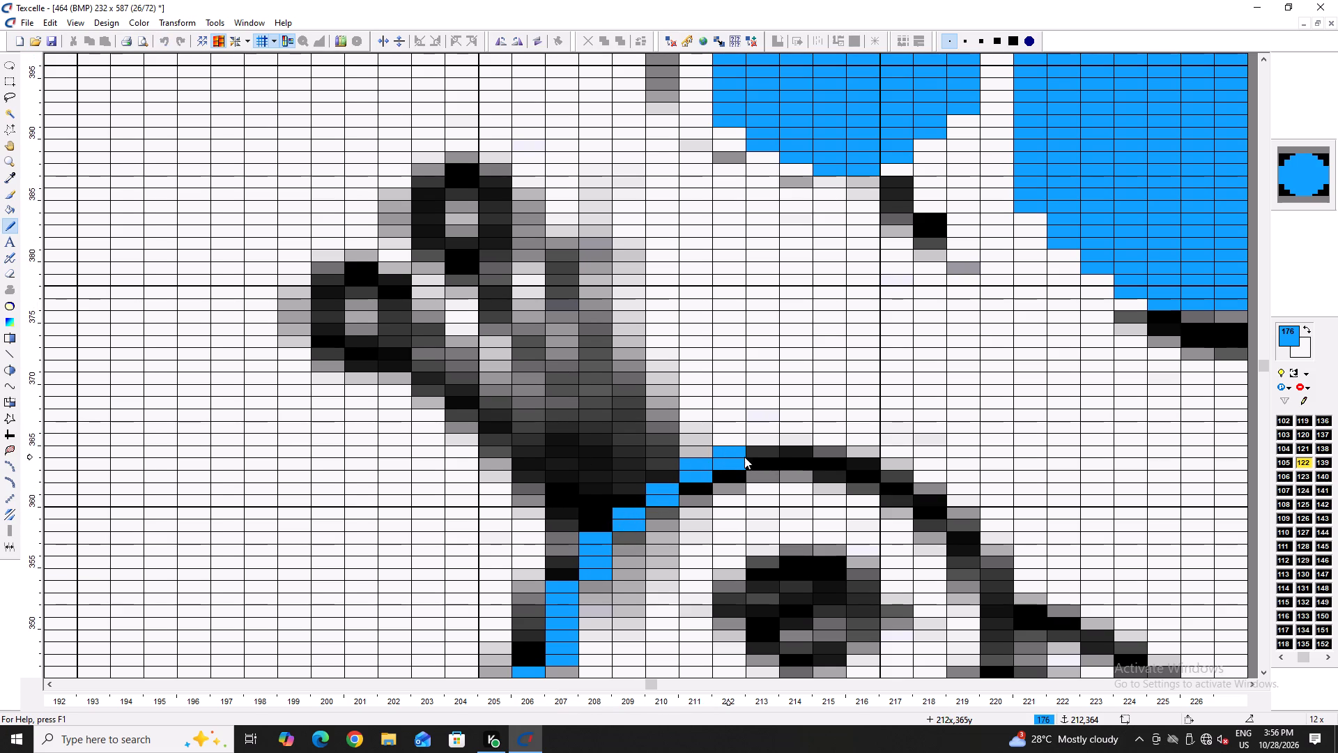
pyautogui.moveTo(744, 457); pyautogui.dragTo(786, 456)
pyautogui.tripleClick(787, 456)
pyautogui.moveTo(828, 459); pyautogui.dragTo(837, 461)
pyautogui.moveTo(838, 461); pyautogui.dragTo(852, 464)
pyautogui.doubleClick(852, 464)
pyautogui.click(895, 482)
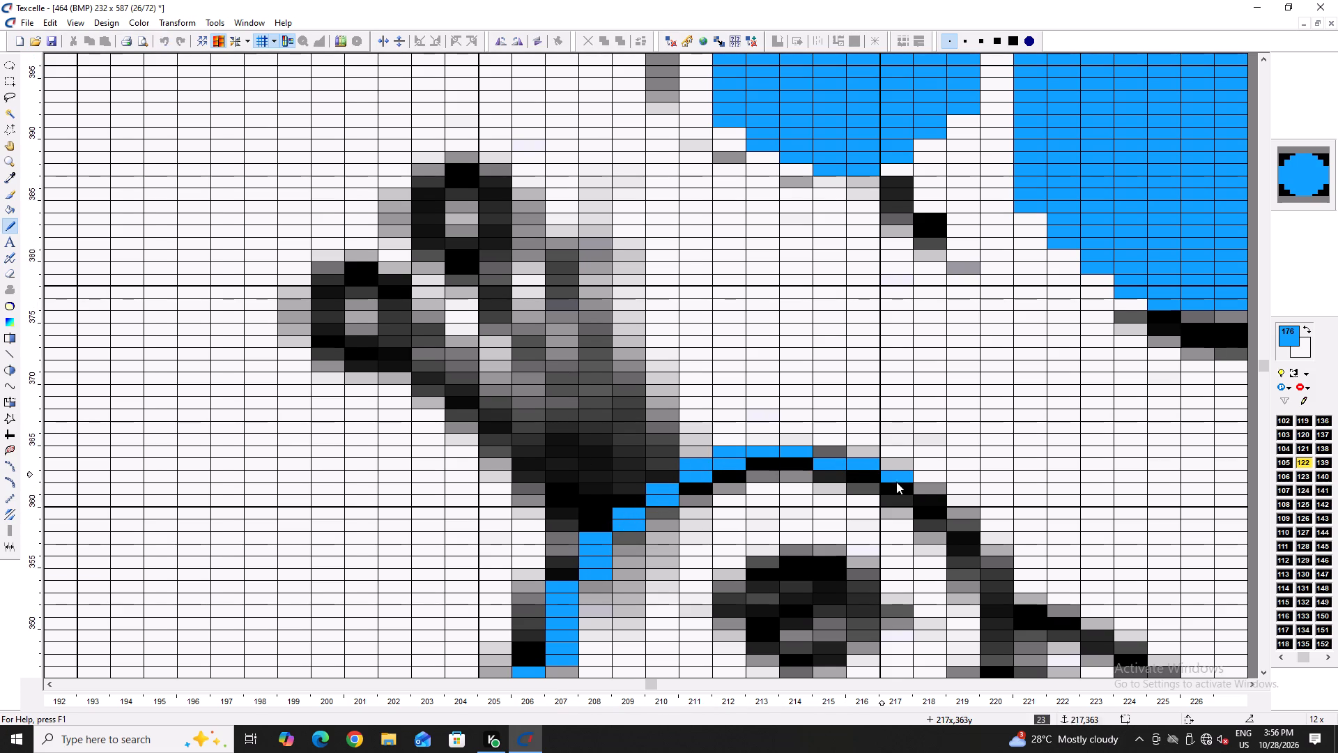
pyautogui.doubleClick(927, 492)
pyautogui.click(928, 499)
# Continue the blue head outline down the forehead to just above the beak, at about row 354.
pyautogui.keyDown('ctrl'); pyautogui.scroll(-2, 761, 533); pyautogui.keyUp('ctrl')
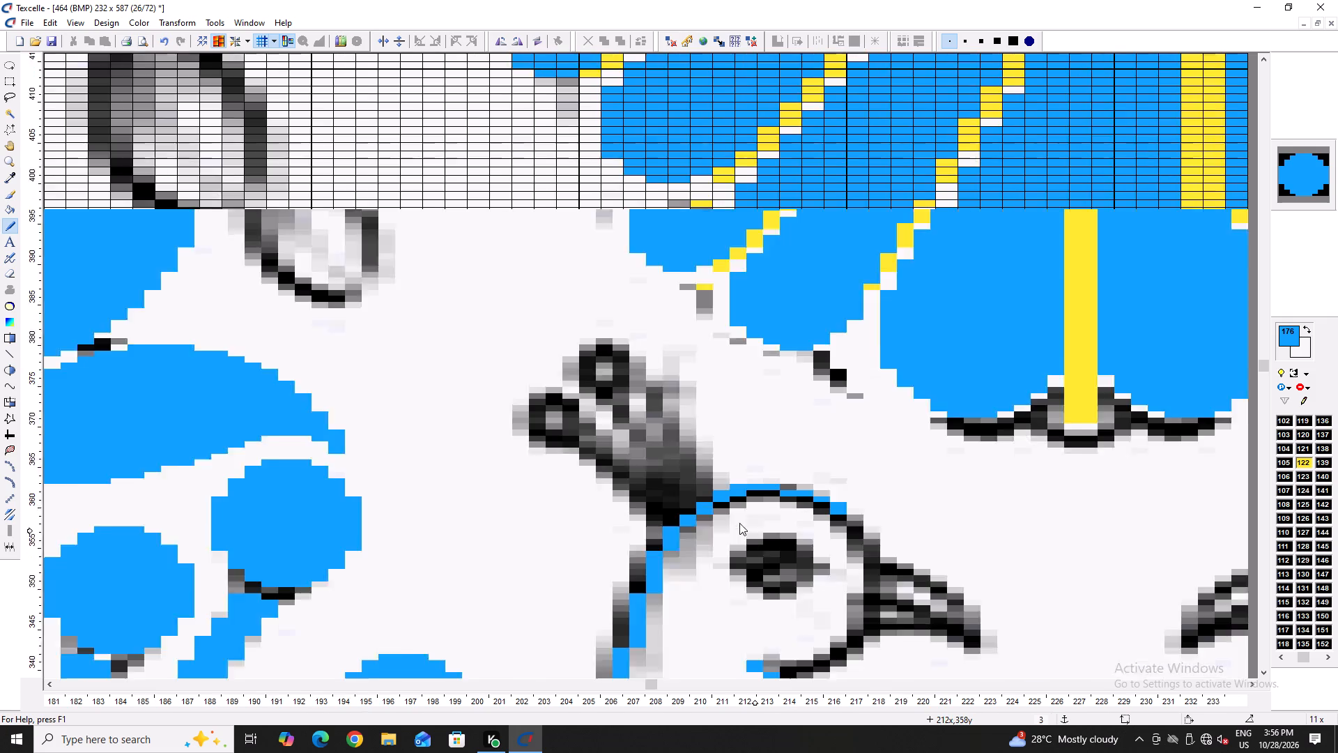
pyautogui.scroll(-1, 956, 526)
pyautogui.keyDown('ctrl'); pyautogui.scroll(3, 875, 455); pyautogui.keyUp('ctrl')
pyautogui.moveTo(827, 393); pyautogui.dragTo(828, 406)
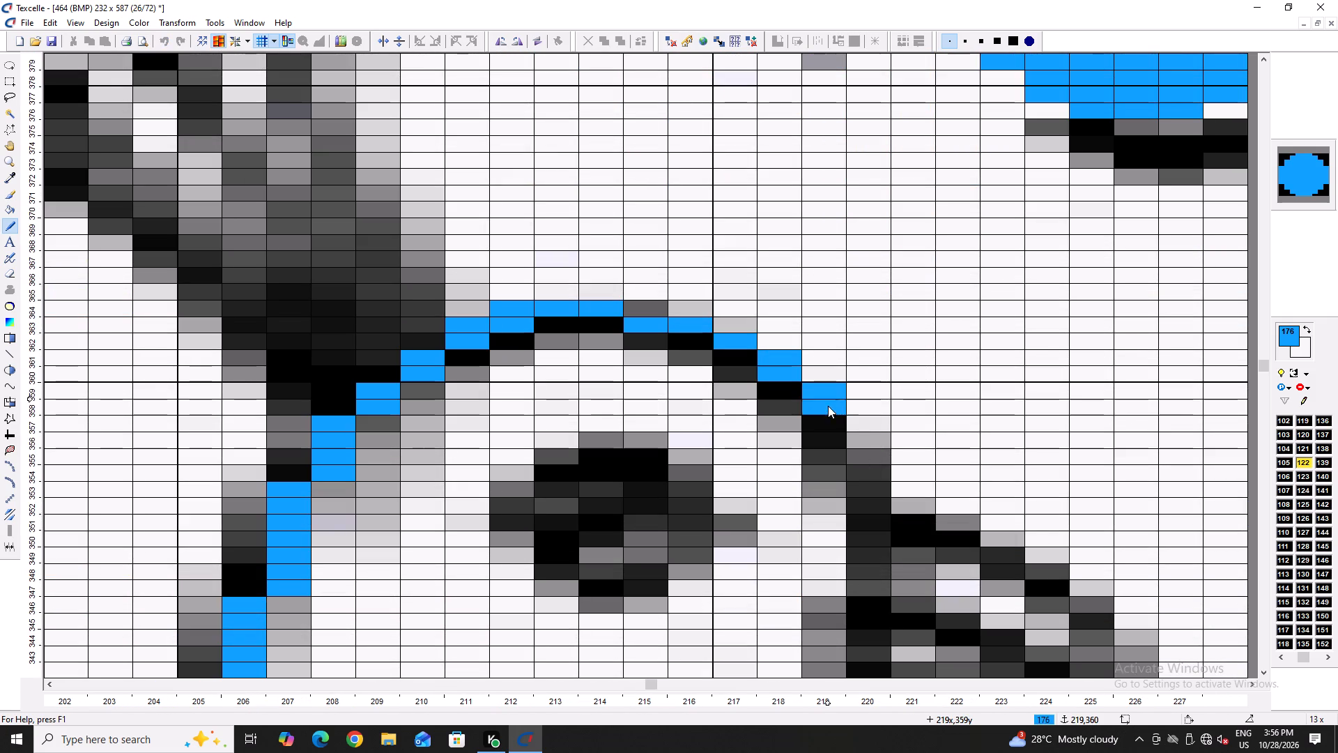
pyautogui.moveTo(828, 406); pyautogui.dragTo(828, 413)
pyautogui.moveTo(861, 427); pyautogui.dragTo(866, 477)
# Trace the chin in blue from the throat to the beak, and close the face edge along the beak's base.
pyautogui.keyDown('ctrl'); pyautogui.scroll(-3, 783, 464); pyautogui.keyUp('ctrl')
pyautogui.scroll(-1, 855, 503)
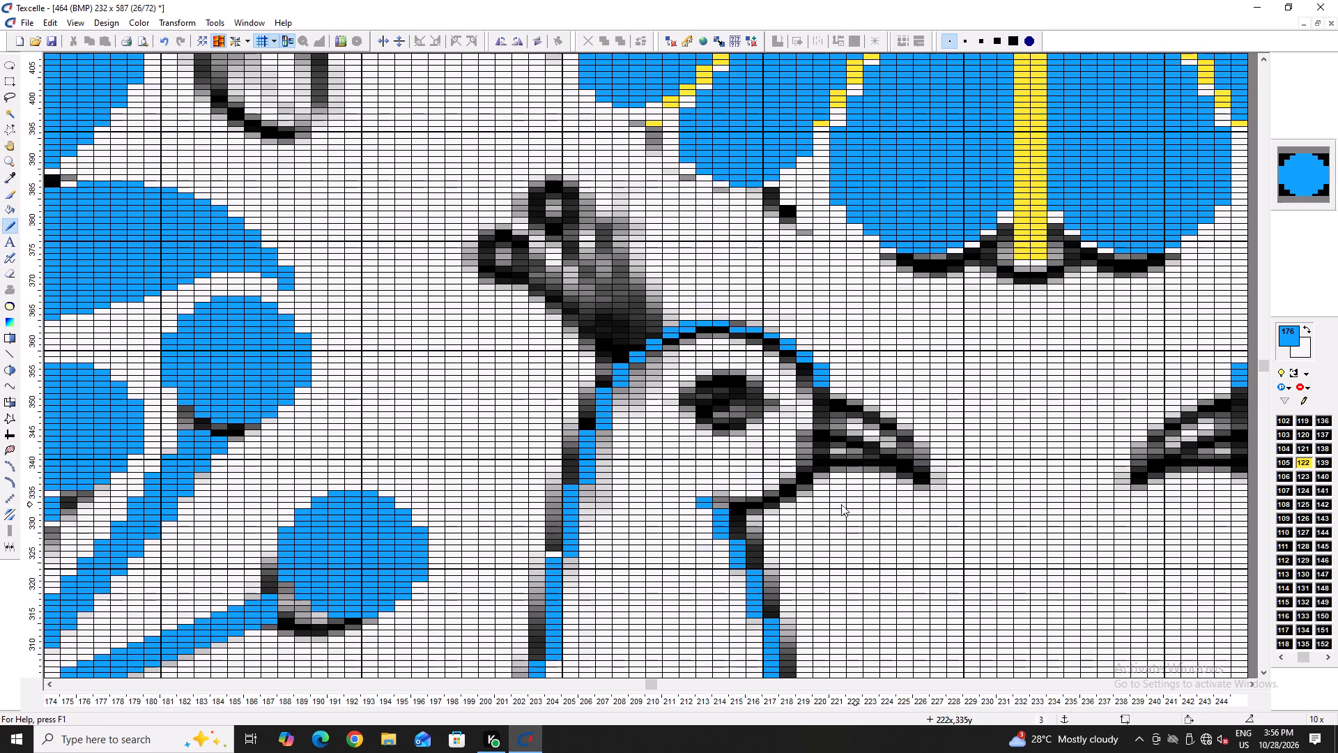
pyautogui.keyDown('ctrl'); pyautogui.scroll(3, 788, 499); pyautogui.keyUp('ctrl')
pyautogui.click(590, 466)
pyautogui.doubleClick(633, 472)
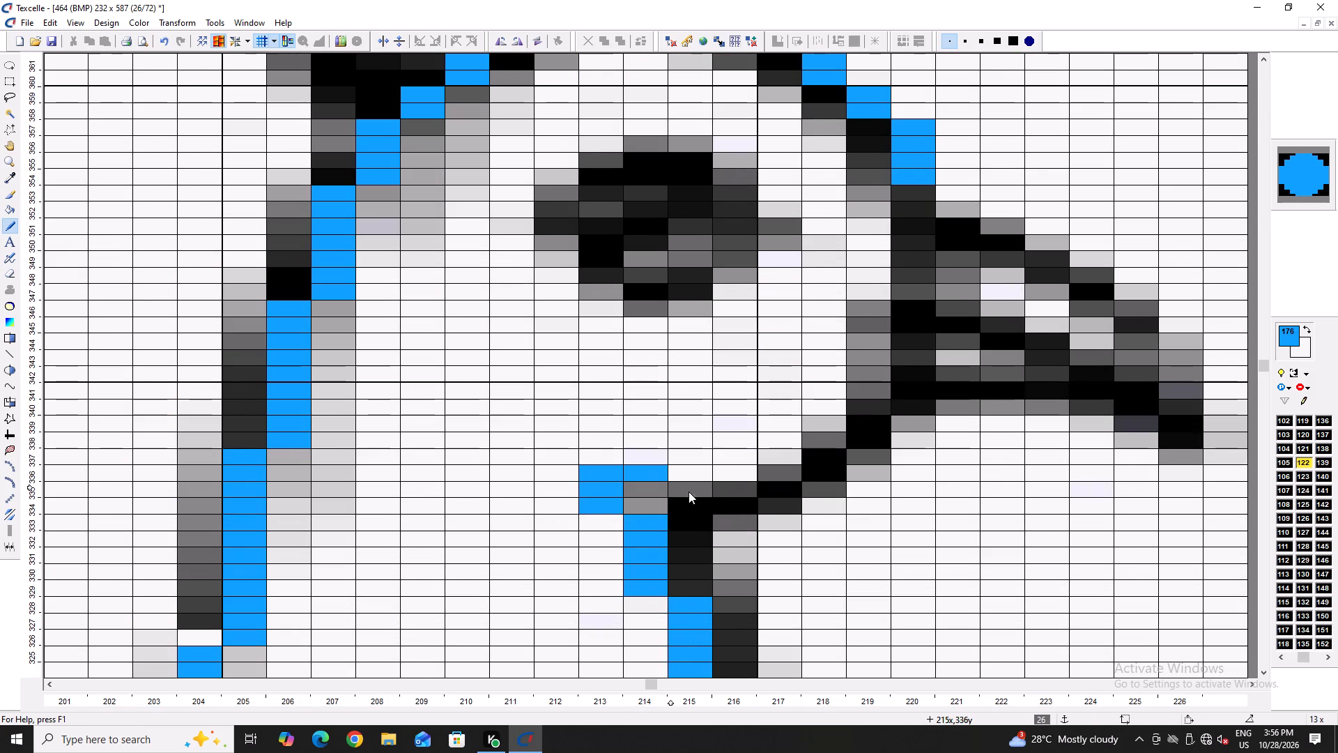
pyautogui.doubleClick(689, 492)
pyautogui.doubleClick(735, 501)
pyautogui.doubleClick(753, 501)
pyautogui.click(760, 501)
pyautogui.click(816, 487)
pyautogui.click(838, 469)
pyautogui.moveTo(864, 452); pyautogui.dragTo(867, 435)
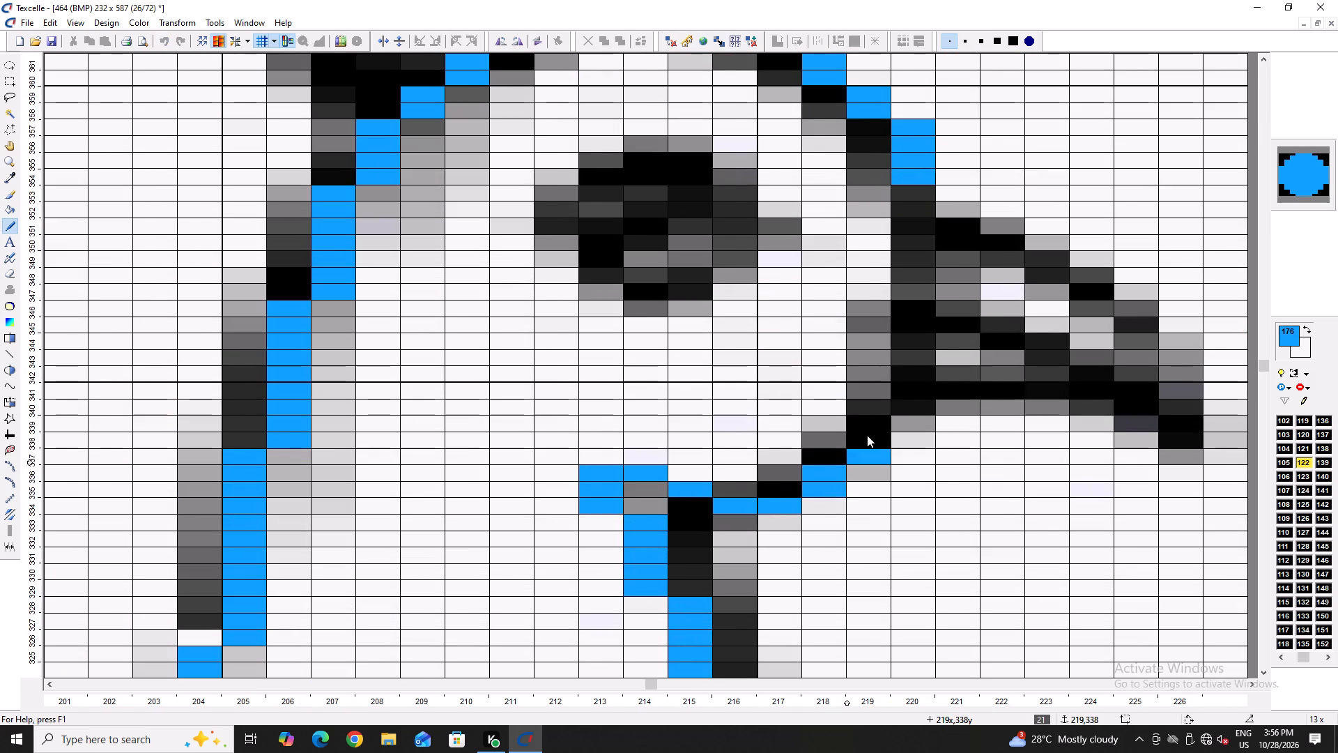
pyautogui.moveTo(867, 435); pyautogui.dragTo(868, 411)
pyautogui.moveTo(907, 383); pyautogui.dragTo(896, 188)
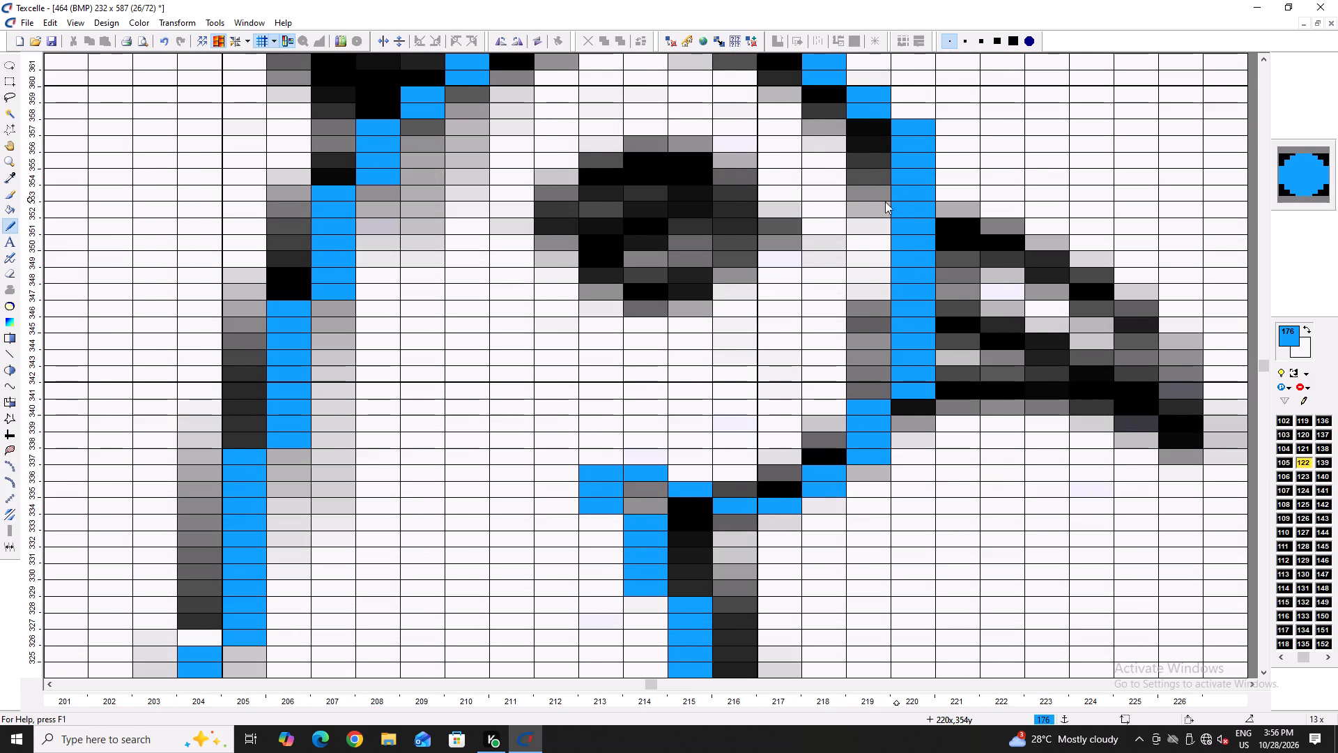
# Erase the stray diagonal blue line near the peacock's tail tip, around columns 63 to 67, with white pixels.
pyautogui.keyDown('ctrl'); pyautogui.scroll(-3, 542, 360); pyautogui.keyUp('ctrl')
pyautogui.keyDown('ctrl'); pyautogui.scroll(-3, 639, 317); pyautogui.keyUp('ctrl')
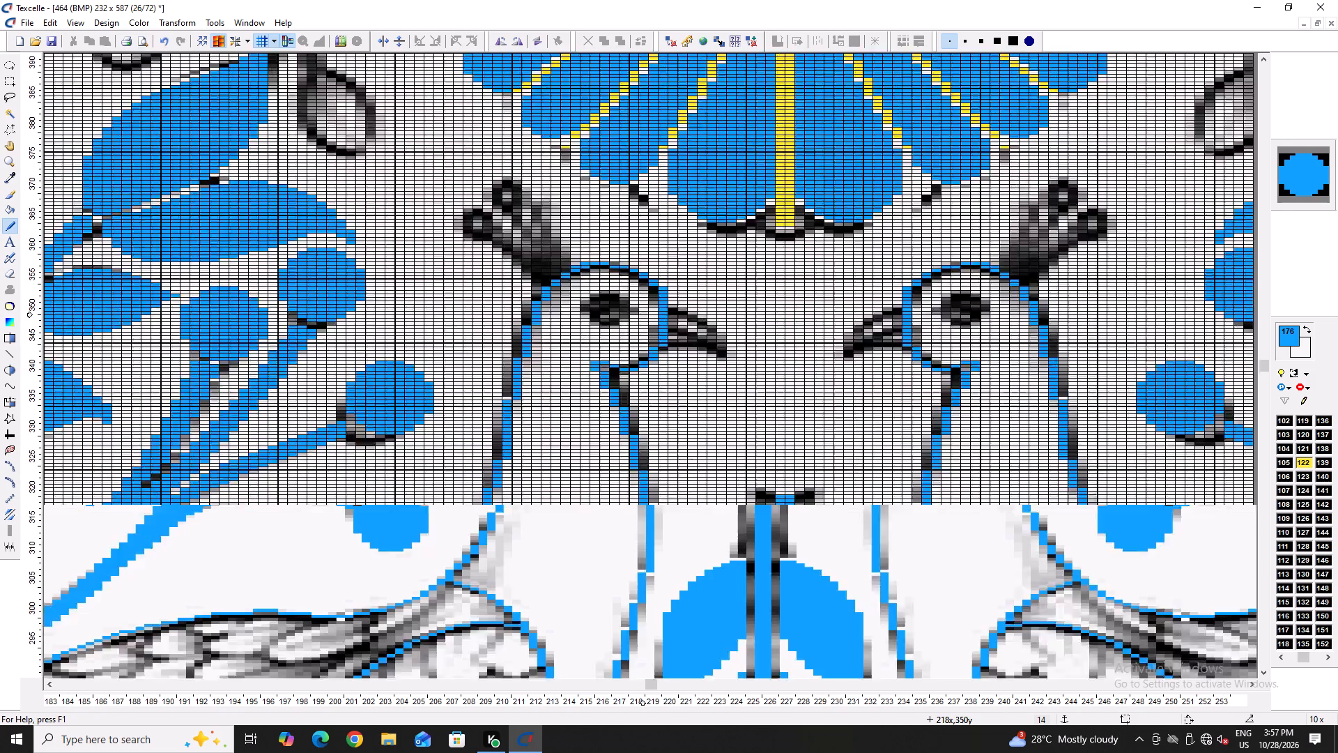
pyautogui.keyDown('ctrl'); pyautogui.scroll(-1, 639, 317); pyautogui.keyUp('ctrl')
pyautogui.scroll(-3, 600, 402)
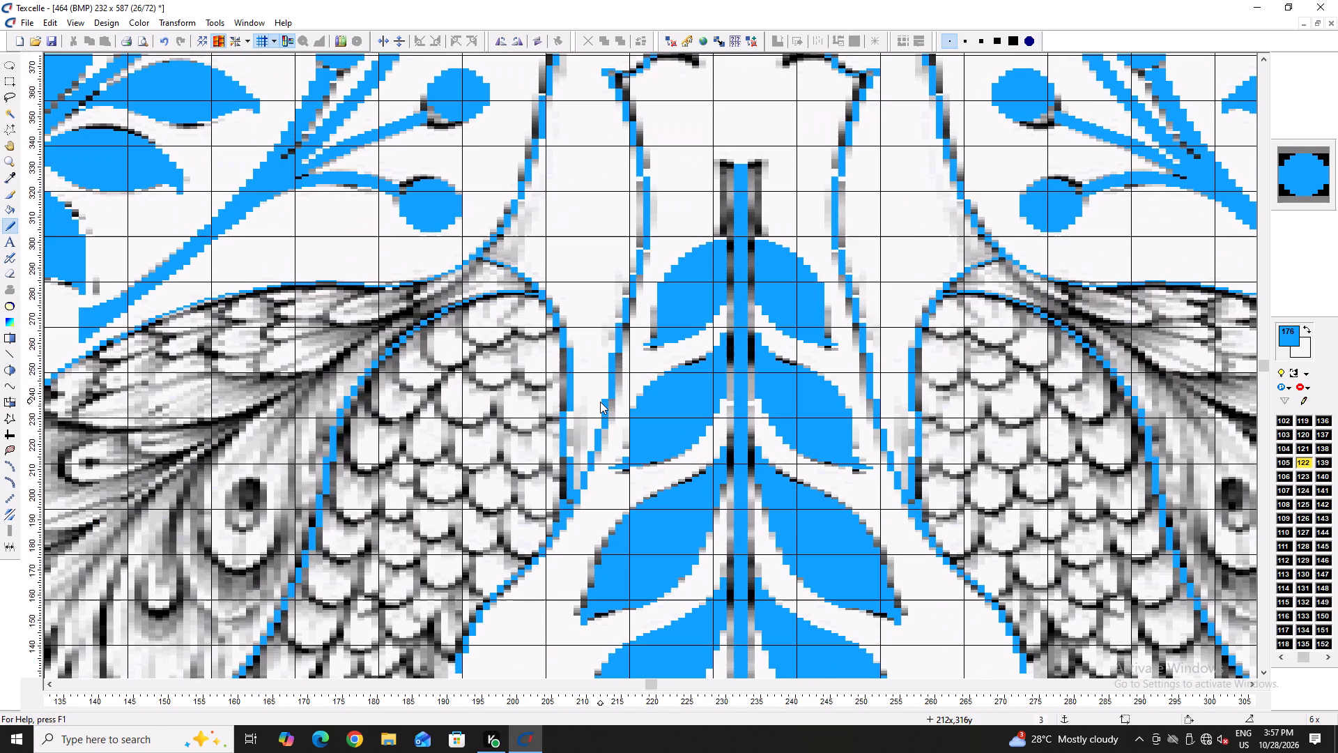
pyautogui.keyDown('ctrl'); pyautogui.scroll(1, 601, 402); pyautogui.keyUp('ctrl')
pyautogui.keyDown('ctrl'); pyautogui.scroll(-4, 602, 402); pyautogui.keyUp('ctrl')
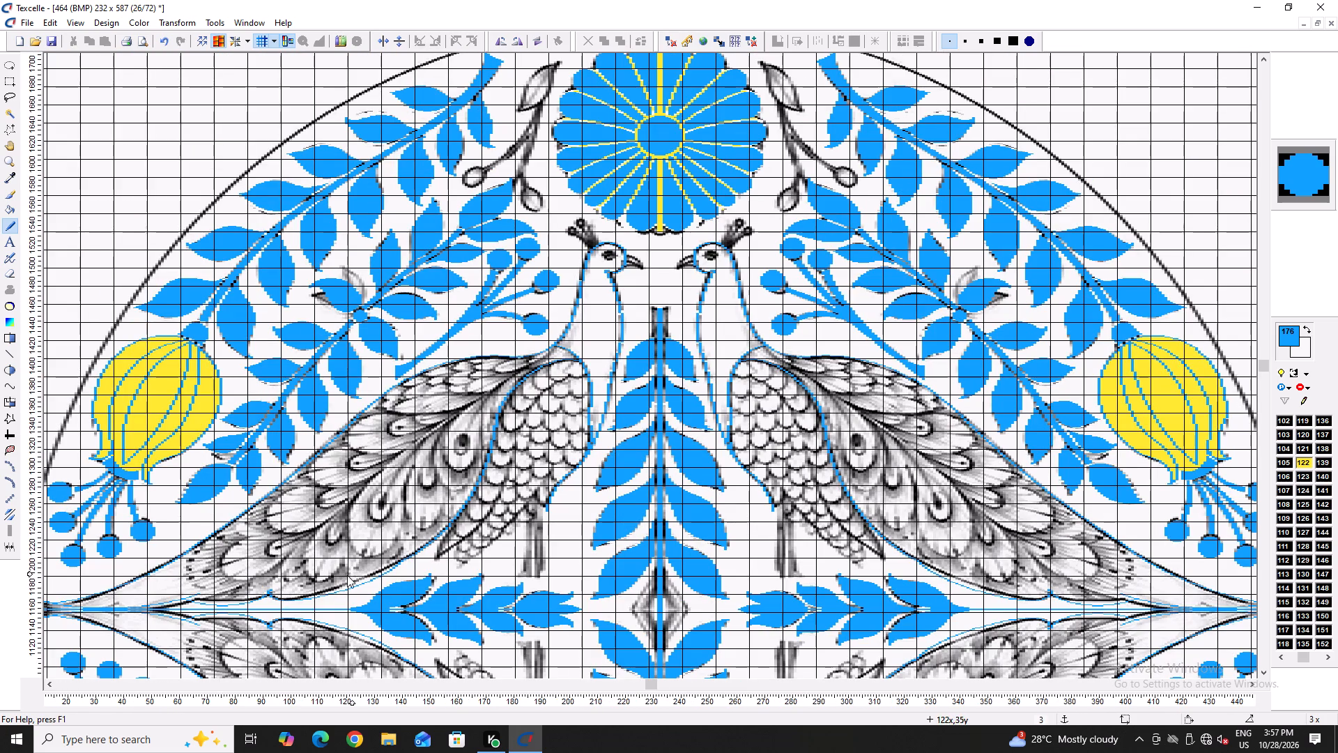
pyautogui.keyDown('ctrl'); pyautogui.scroll(4, 158, 584); pyautogui.keyUp('ctrl')
pyautogui.keyDown('ctrl'); pyautogui.scroll(6, 247, 644); pyautogui.keyUp('ctrl')
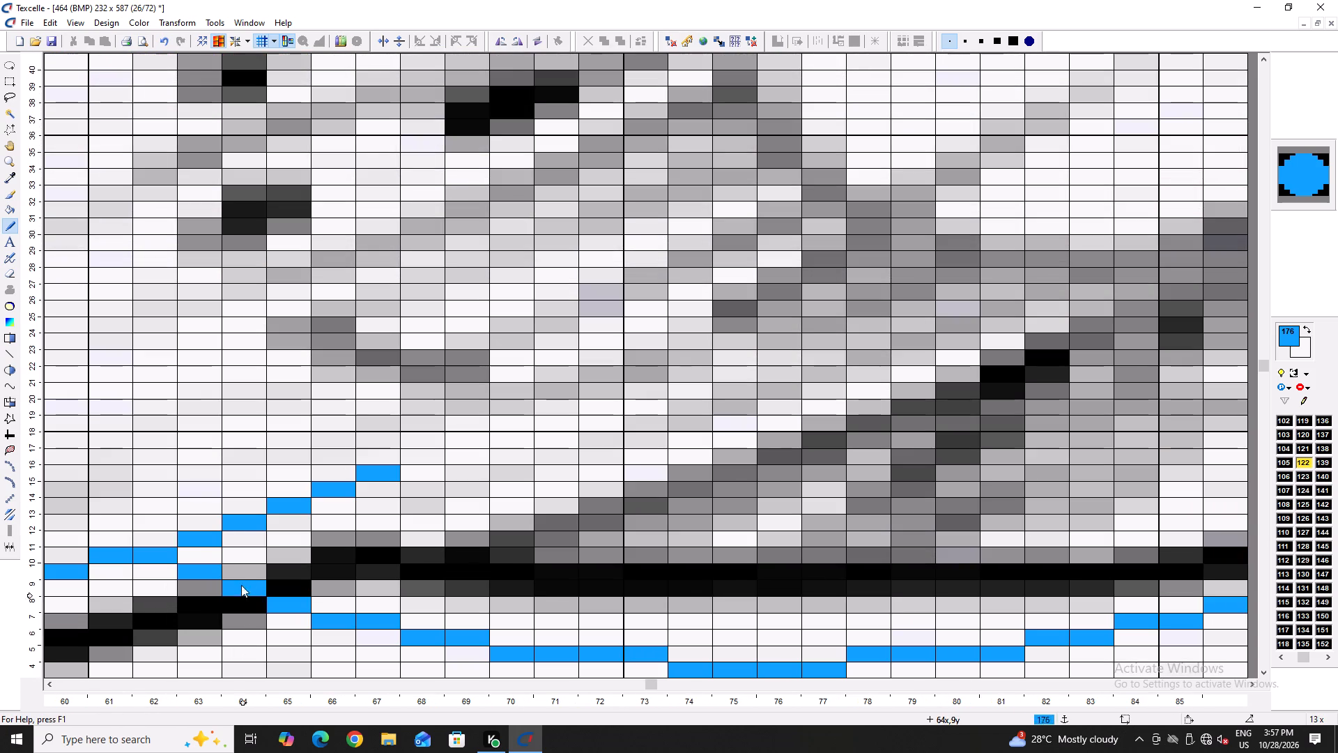
pyautogui.moveTo(194, 535); pyautogui.dragTo(334, 497, button='right')
pyautogui.moveTo(339, 496); pyautogui.dragTo(388, 480, button='right')
# Set palette colour 126 to purple 22,5,2 from the PCR Printer Book 15 colorbook and select that colour.
pyautogui.keyDown('ctrl'); pyautogui.scroll(-9, 361, 496); pyautogui.keyUp('ctrl')
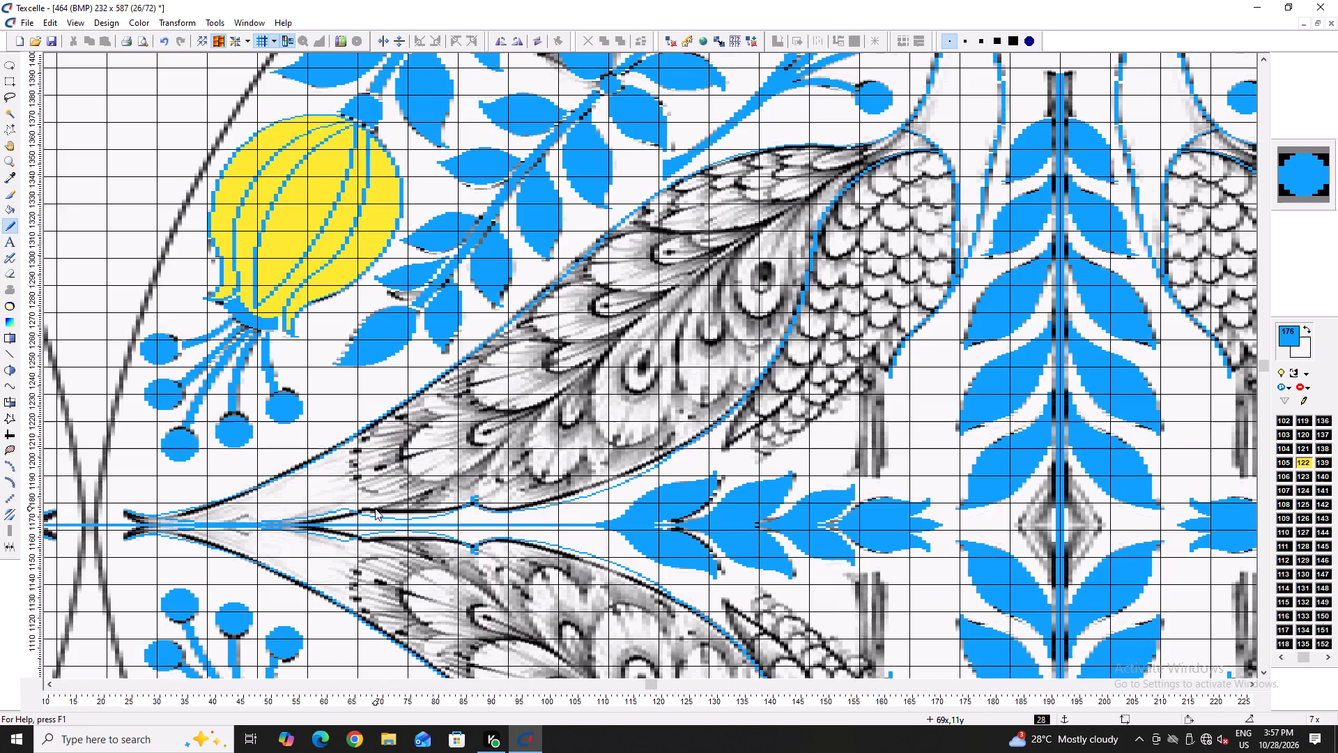
pyautogui.keyDown('ctrl'); pyautogui.scroll(1, 689, 338); pyautogui.keyUp('ctrl')
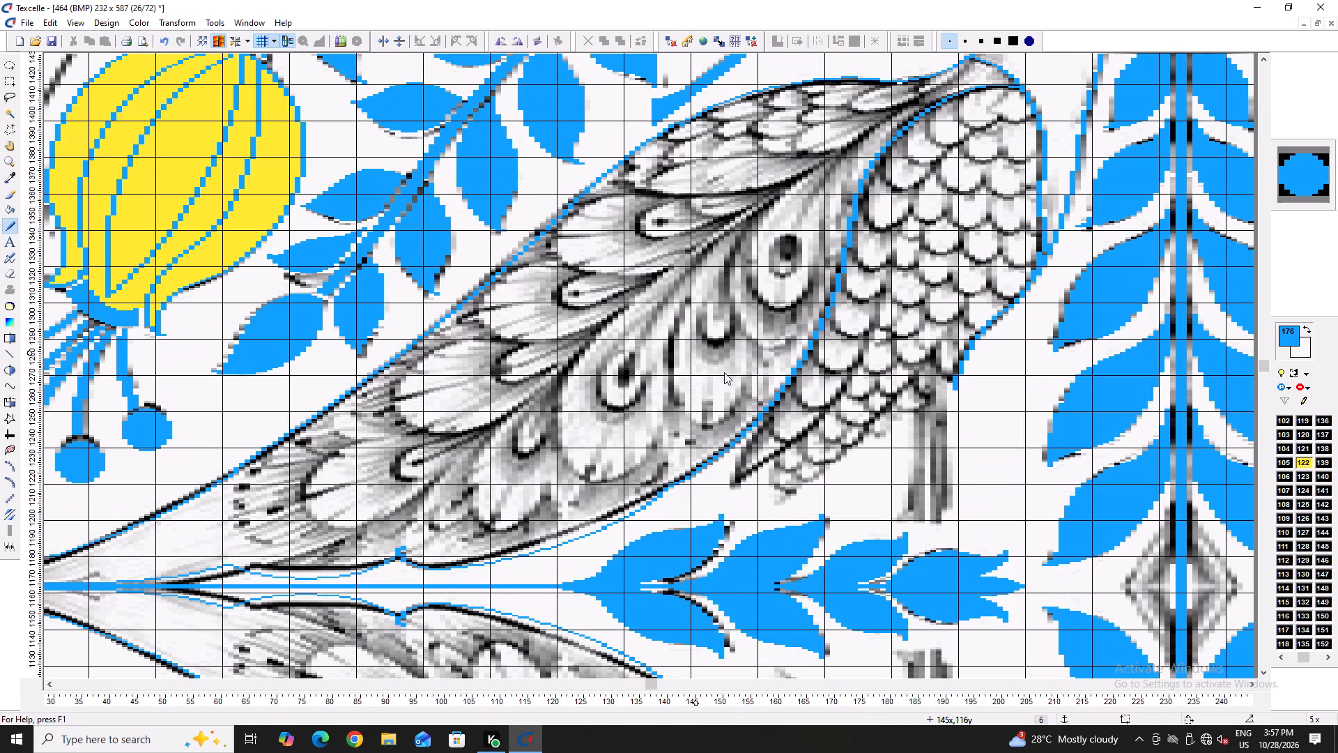
pyautogui.rightClick(1303, 518)
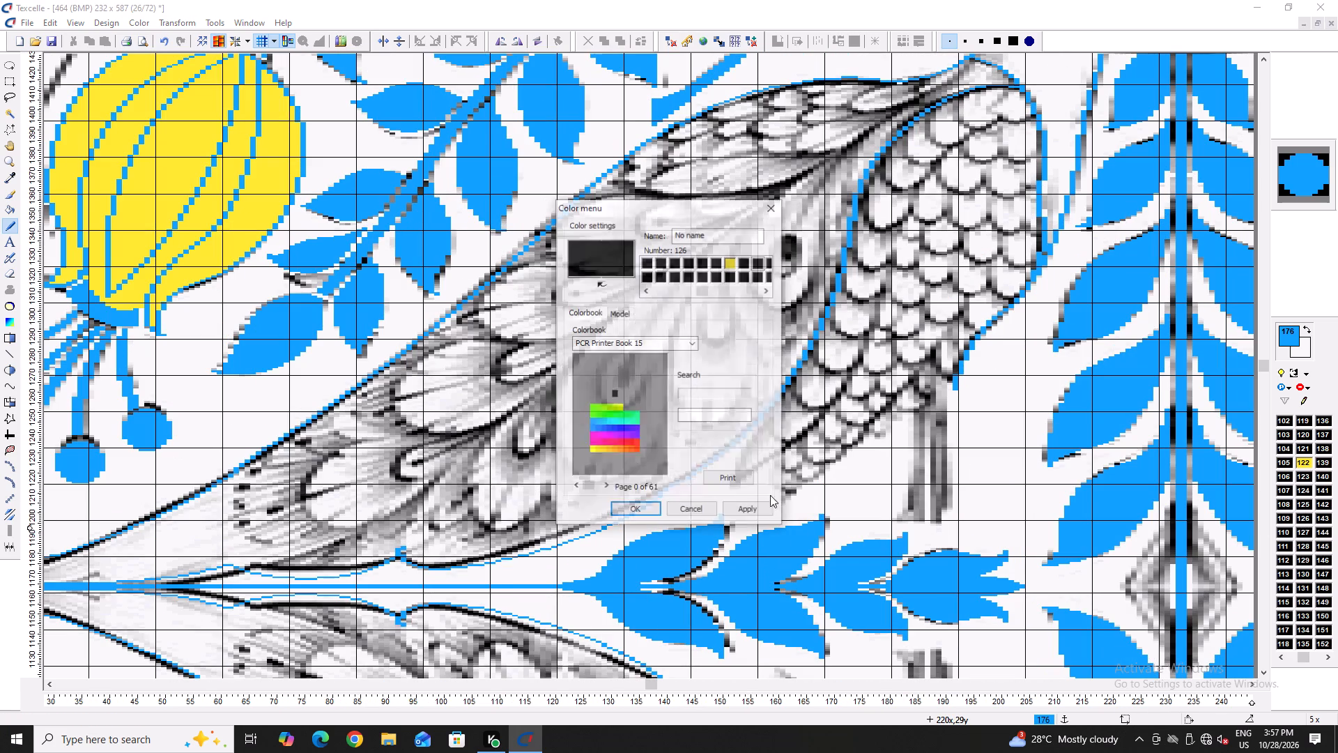
pyautogui.click(608, 438)
pyautogui.tripleClick(656, 436)
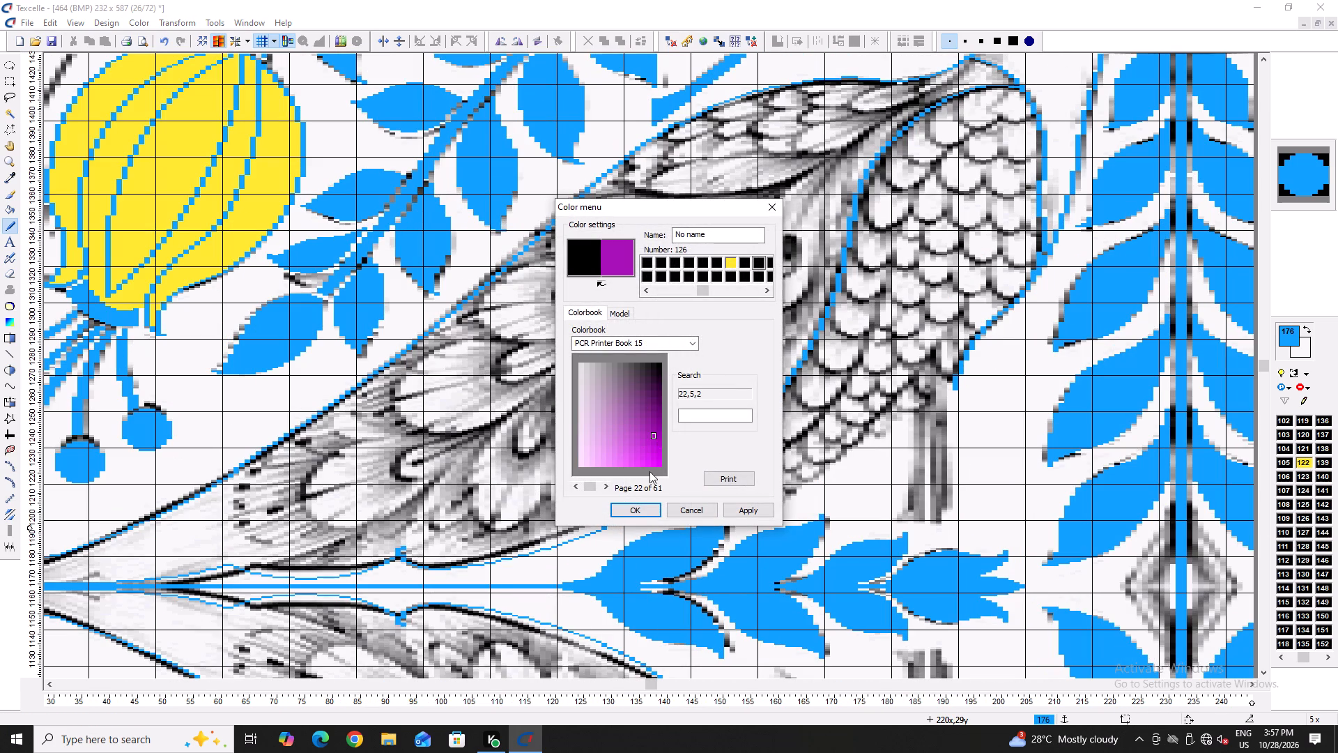
pyautogui.click(640, 511)
pyautogui.doubleClick(1304, 520)
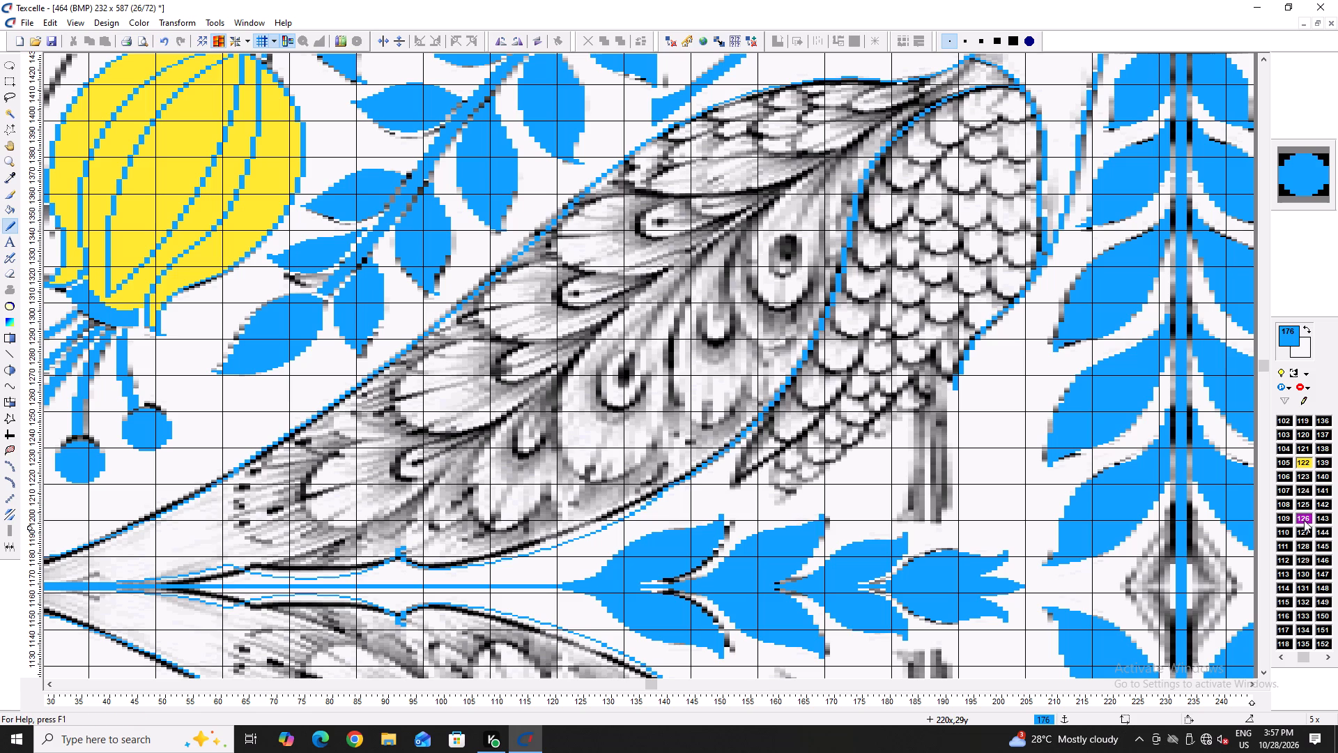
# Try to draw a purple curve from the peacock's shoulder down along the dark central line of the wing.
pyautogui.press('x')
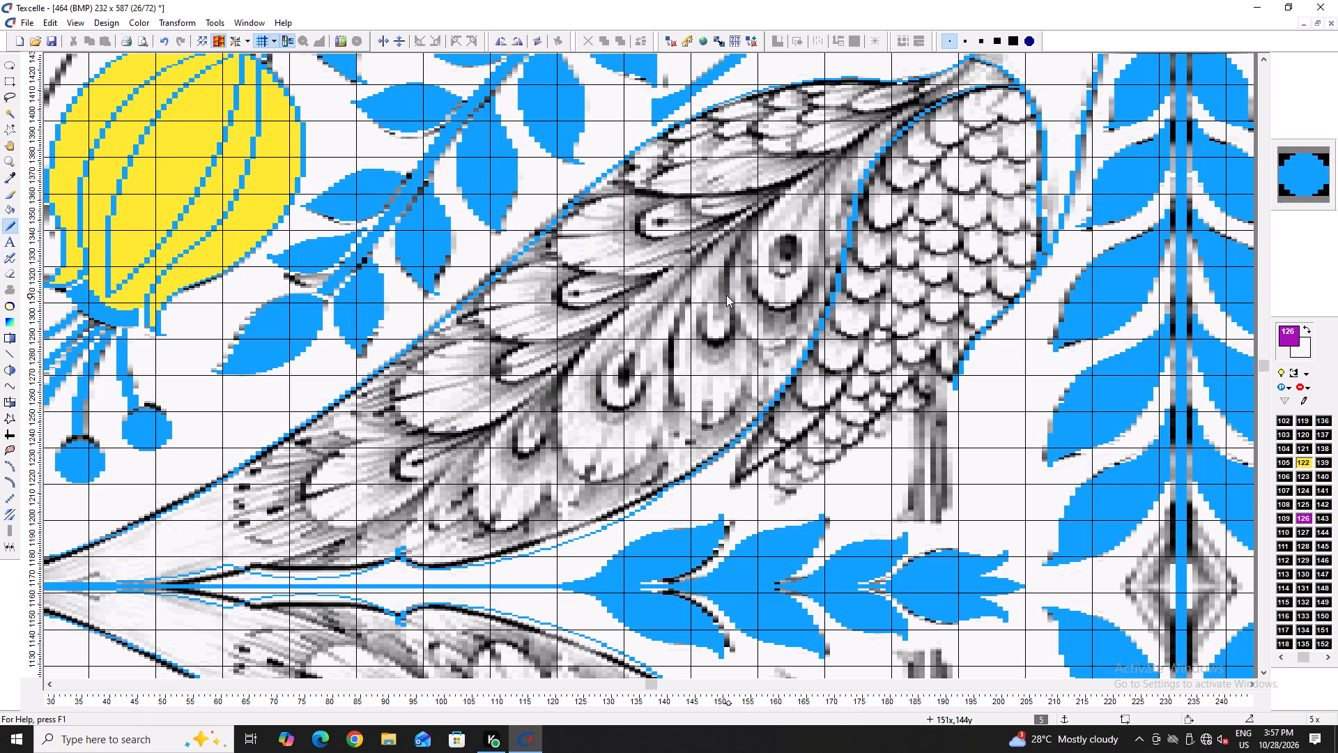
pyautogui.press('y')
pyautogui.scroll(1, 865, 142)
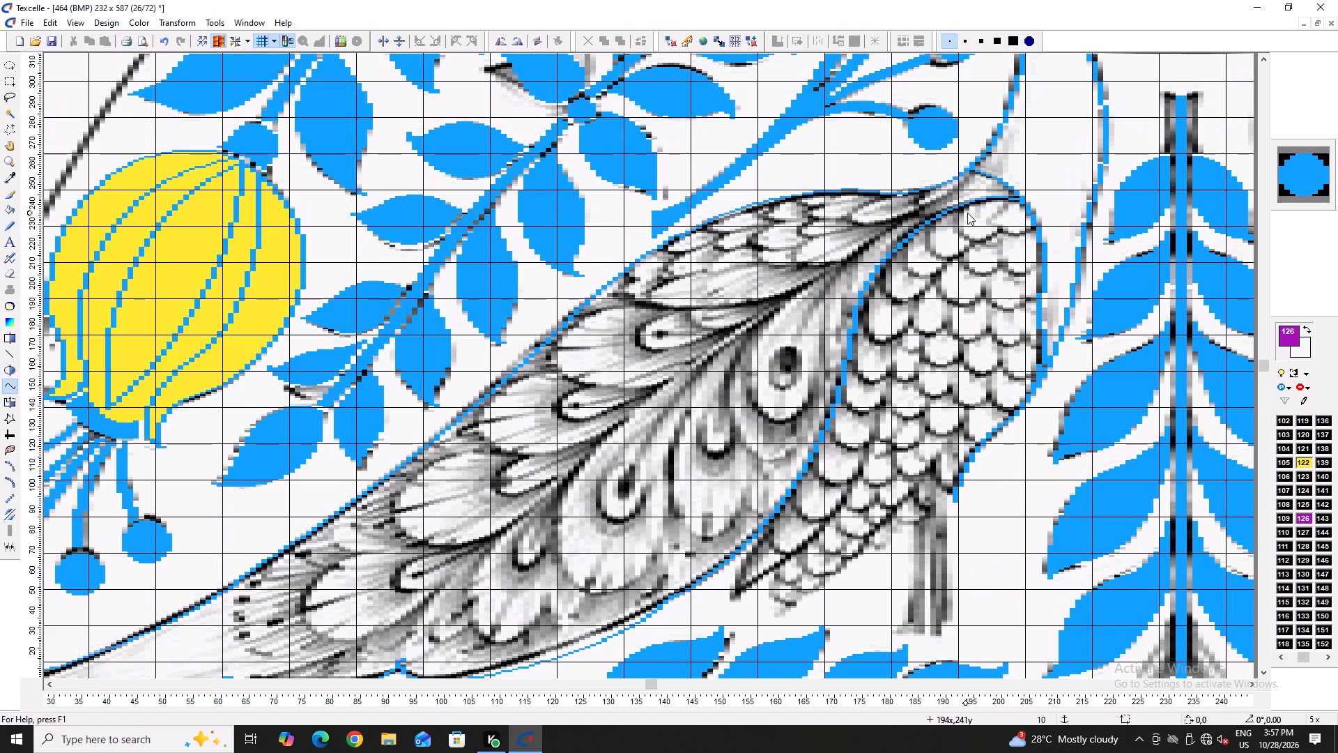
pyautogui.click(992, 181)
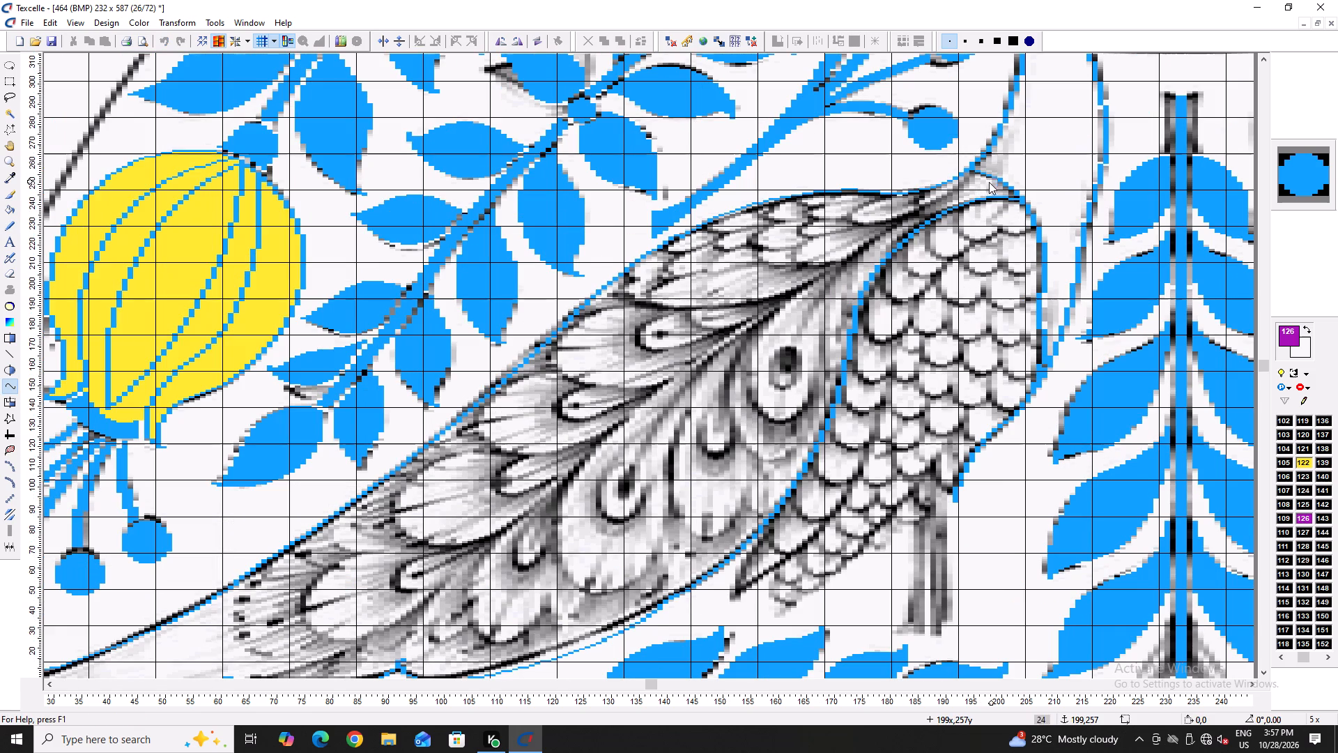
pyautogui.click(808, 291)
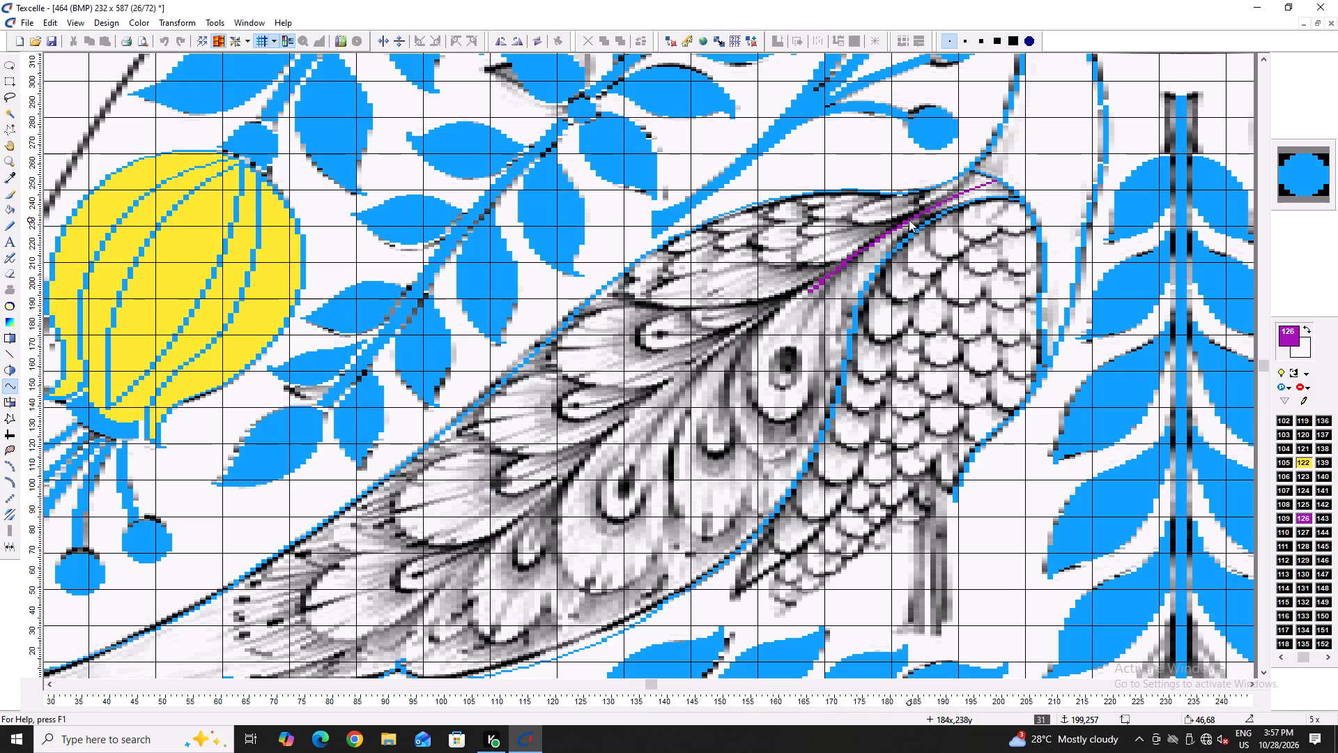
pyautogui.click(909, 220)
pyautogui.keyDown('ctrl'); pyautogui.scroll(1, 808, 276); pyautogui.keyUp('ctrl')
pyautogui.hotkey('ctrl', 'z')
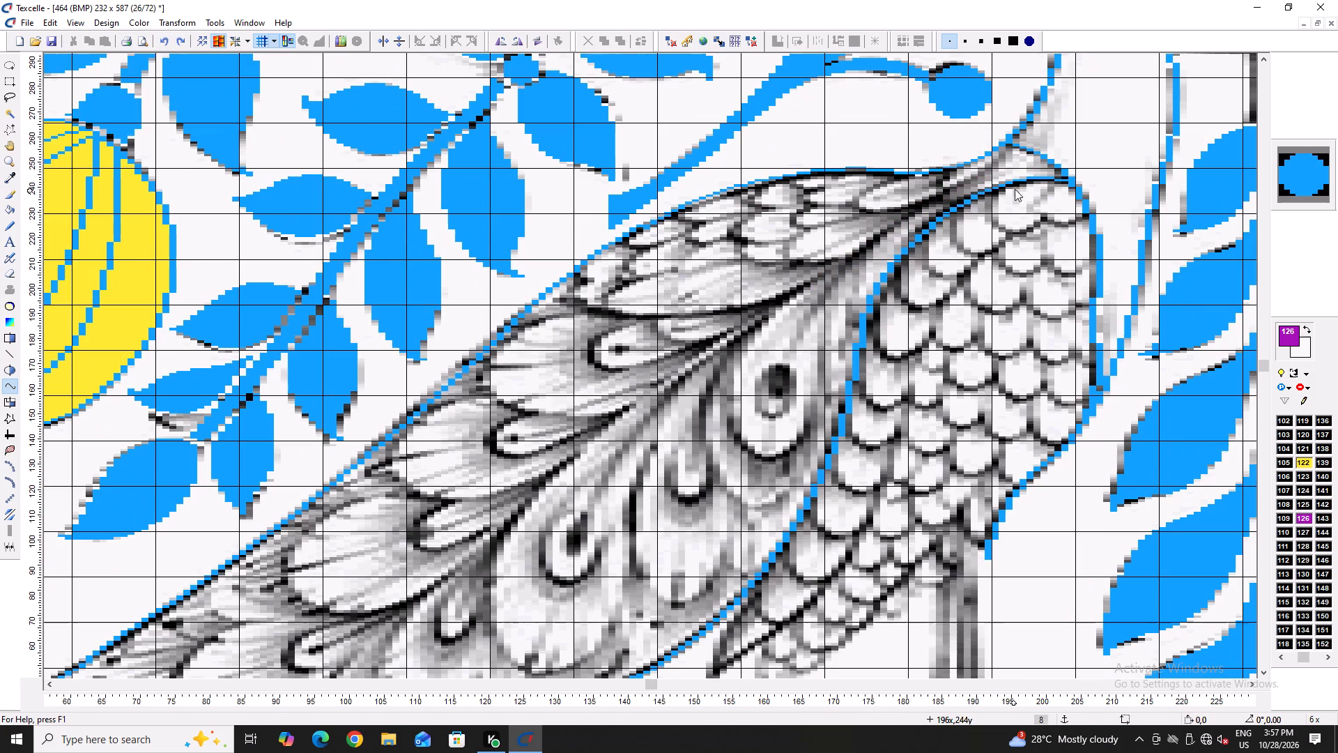
# Draw a purple curve along the wing's central line, from the neck base at column 200, row 257, to about column 163, row 200.
pyautogui.keyDown('ctrl'); pyautogui.scroll(1, 1031, 160); pyautogui.keyUp('ctrl')
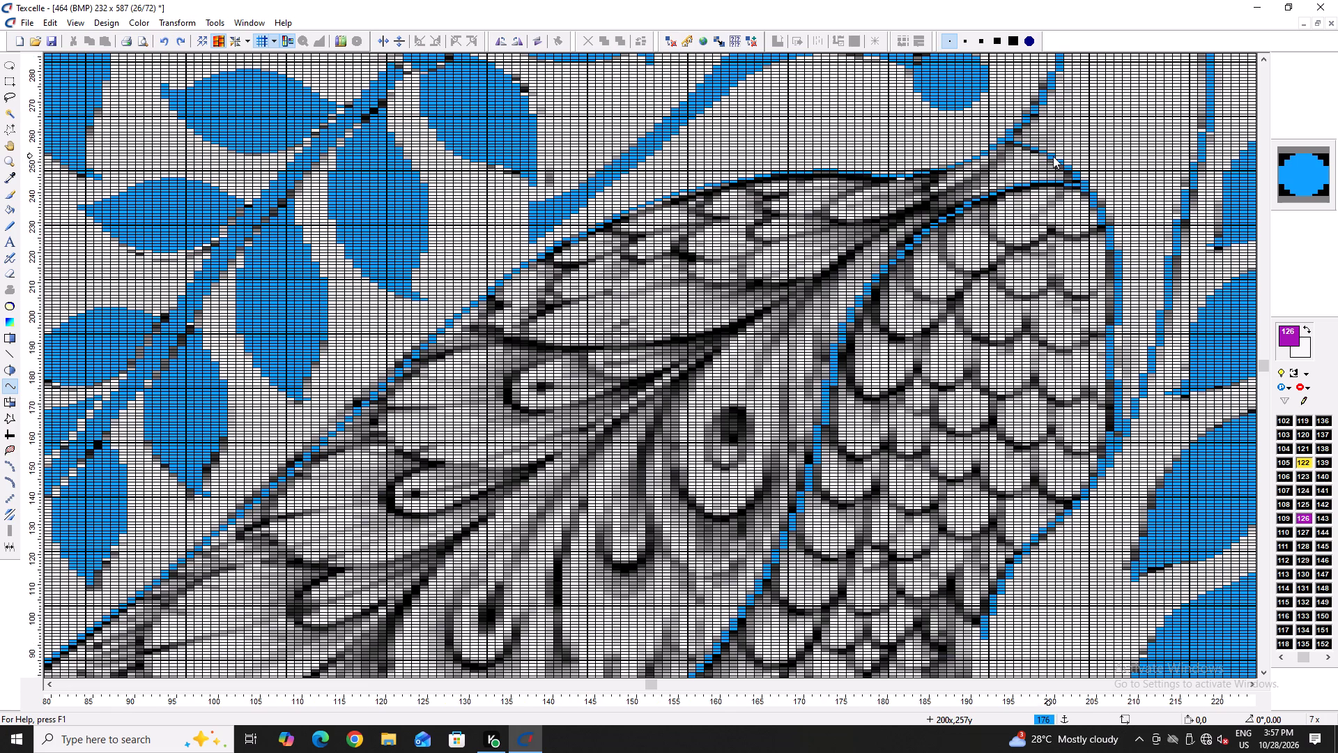
pyautogui.doubleClick(1053, 157)
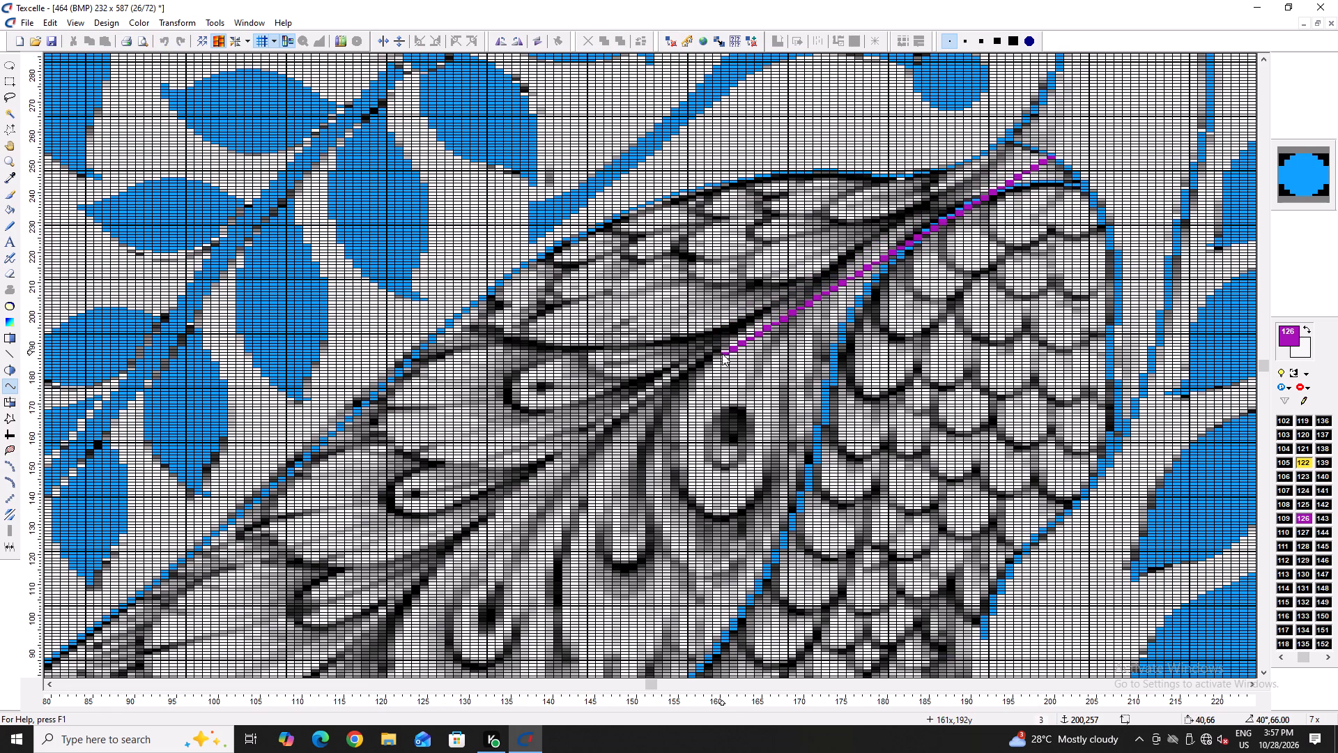
pyautogui.doubleClick(743, 328)
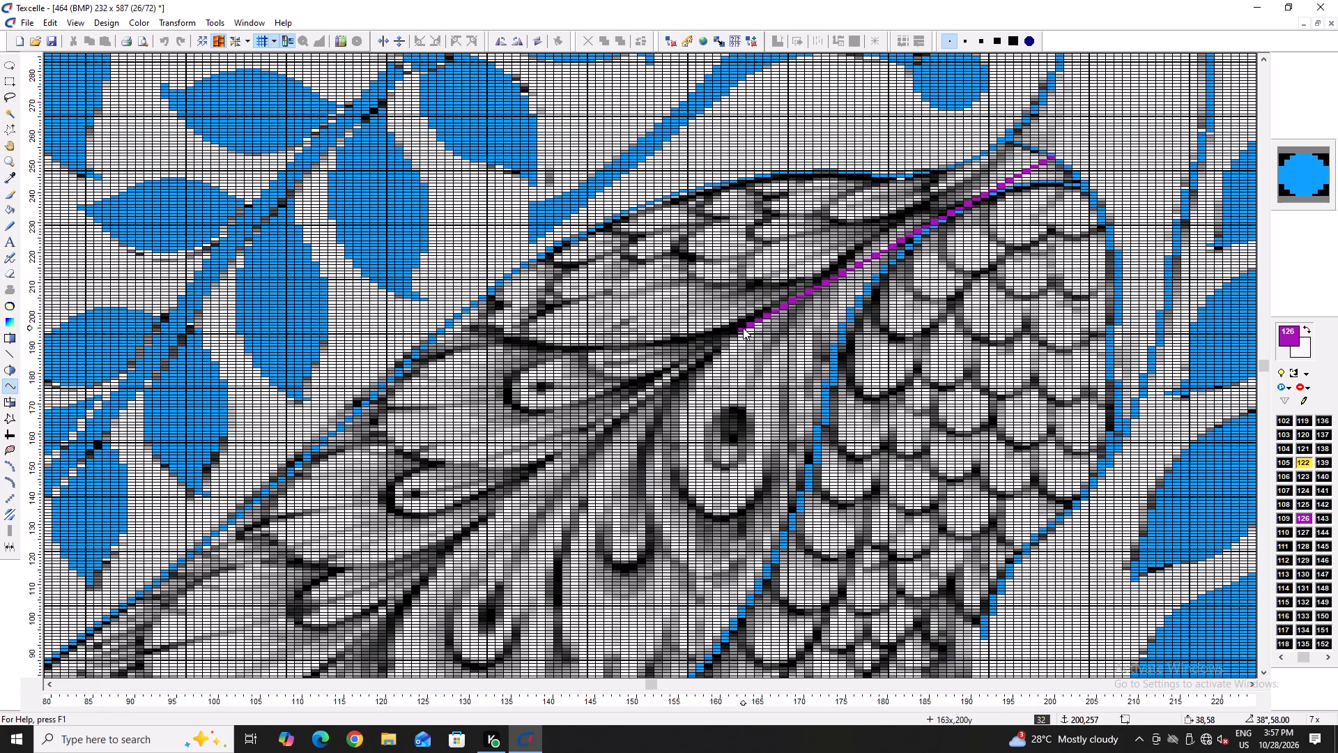
pyautogui.doubleClick(939, 197)
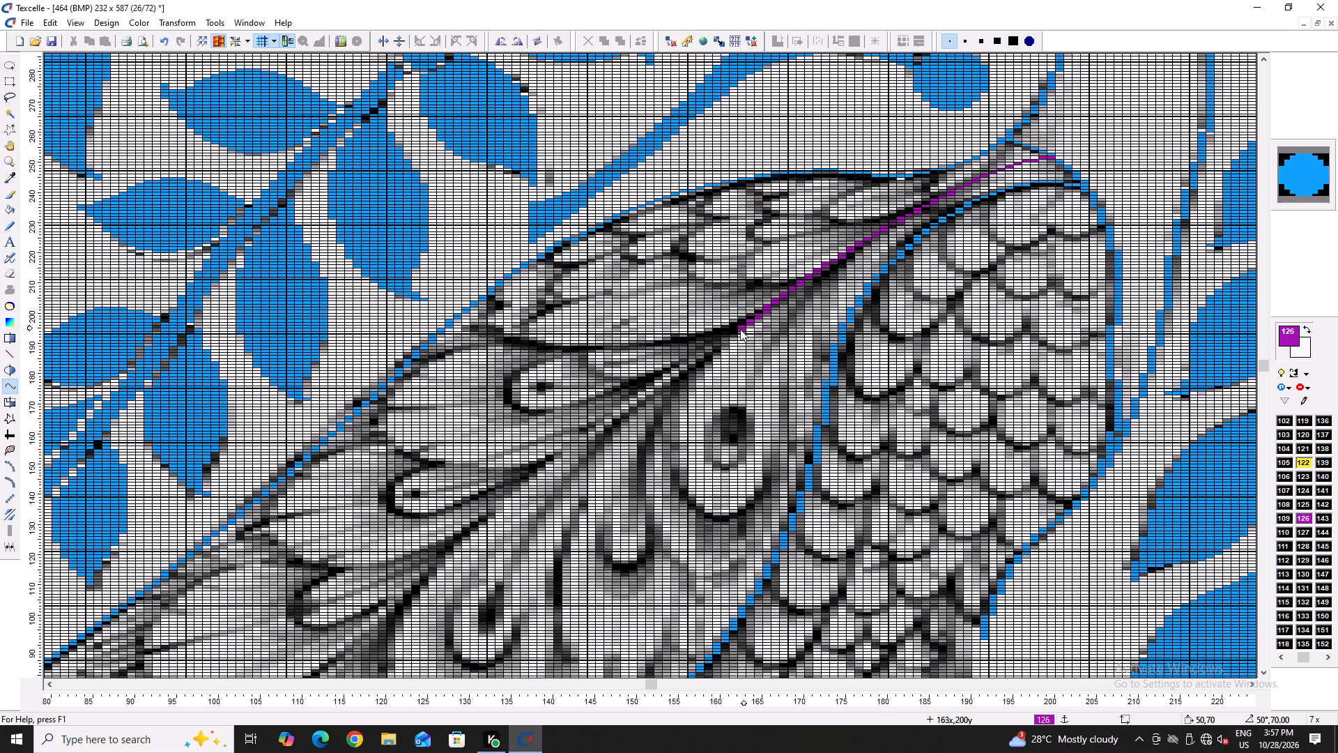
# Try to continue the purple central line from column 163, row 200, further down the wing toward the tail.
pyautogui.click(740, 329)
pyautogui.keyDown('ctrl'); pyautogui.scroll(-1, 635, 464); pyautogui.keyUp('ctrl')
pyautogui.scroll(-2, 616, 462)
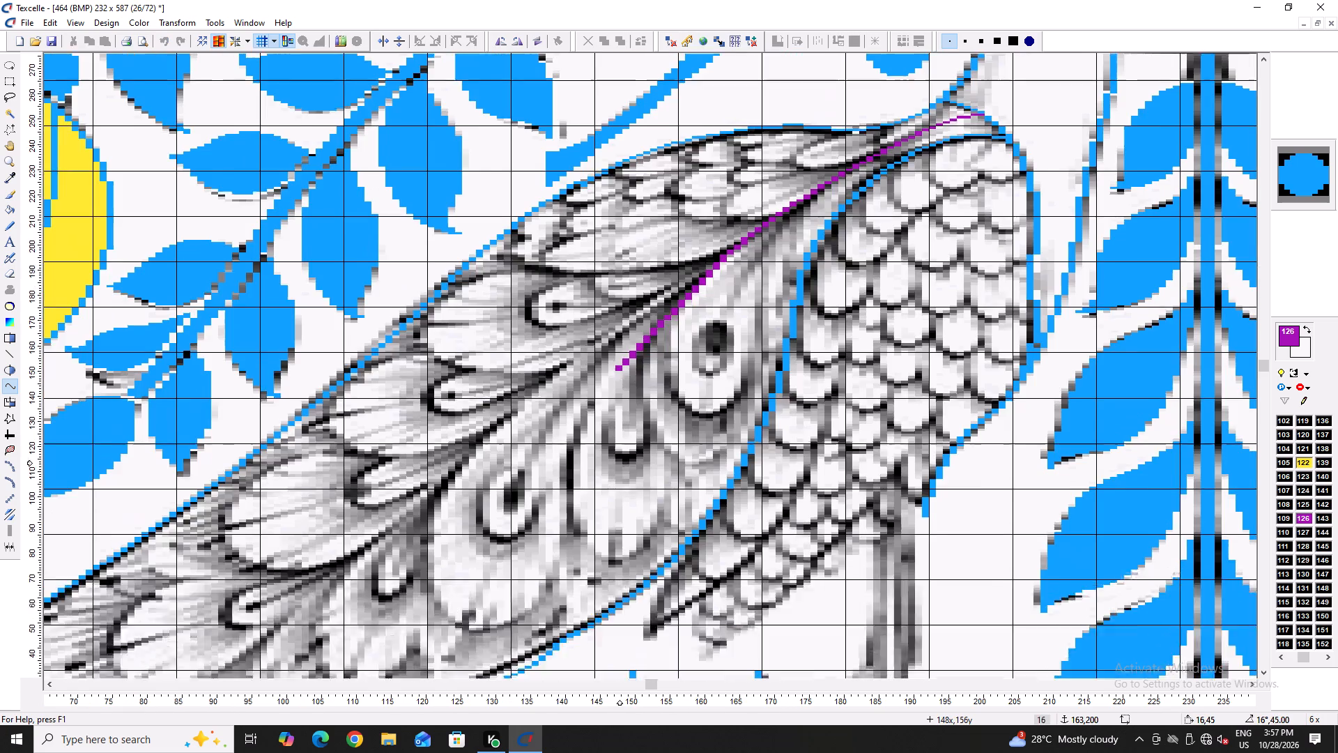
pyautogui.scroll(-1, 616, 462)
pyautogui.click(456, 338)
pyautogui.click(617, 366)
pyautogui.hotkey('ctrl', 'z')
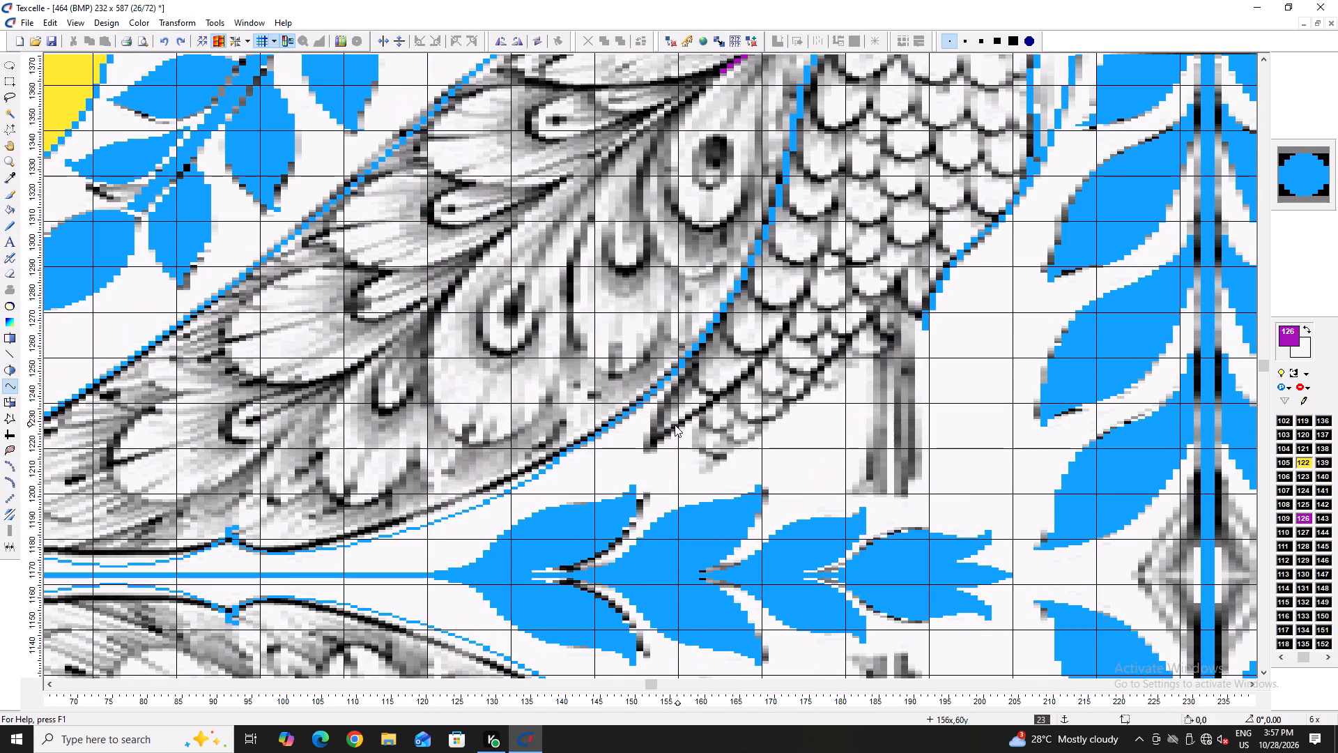
# Outline the large eye feather nearest the scaled breast in purple, from the central line around its rounded end and back up.
pyautogui.scroll(2, 585, 420)
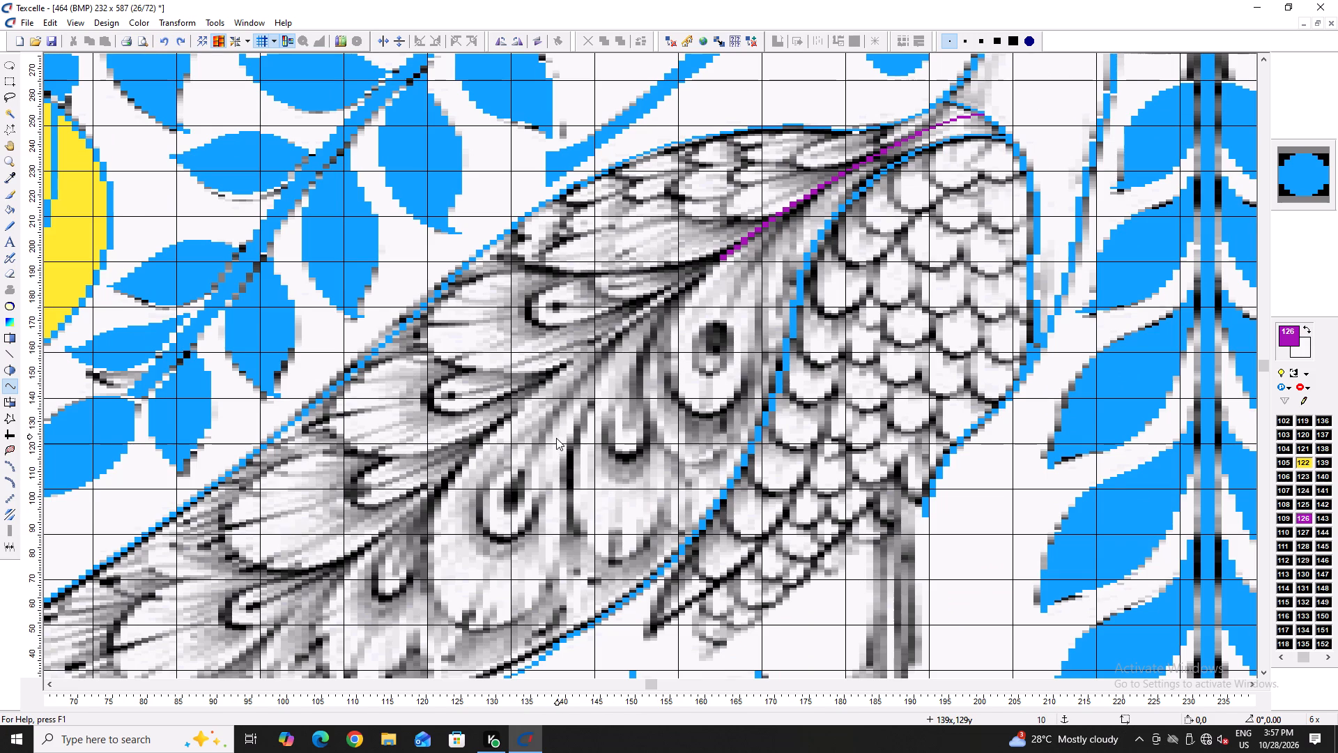
pyautogui.keyDown('ctrl'); pyautogui.scroll(-2, 556, 438); pyautogui.keyUp('ctrl')
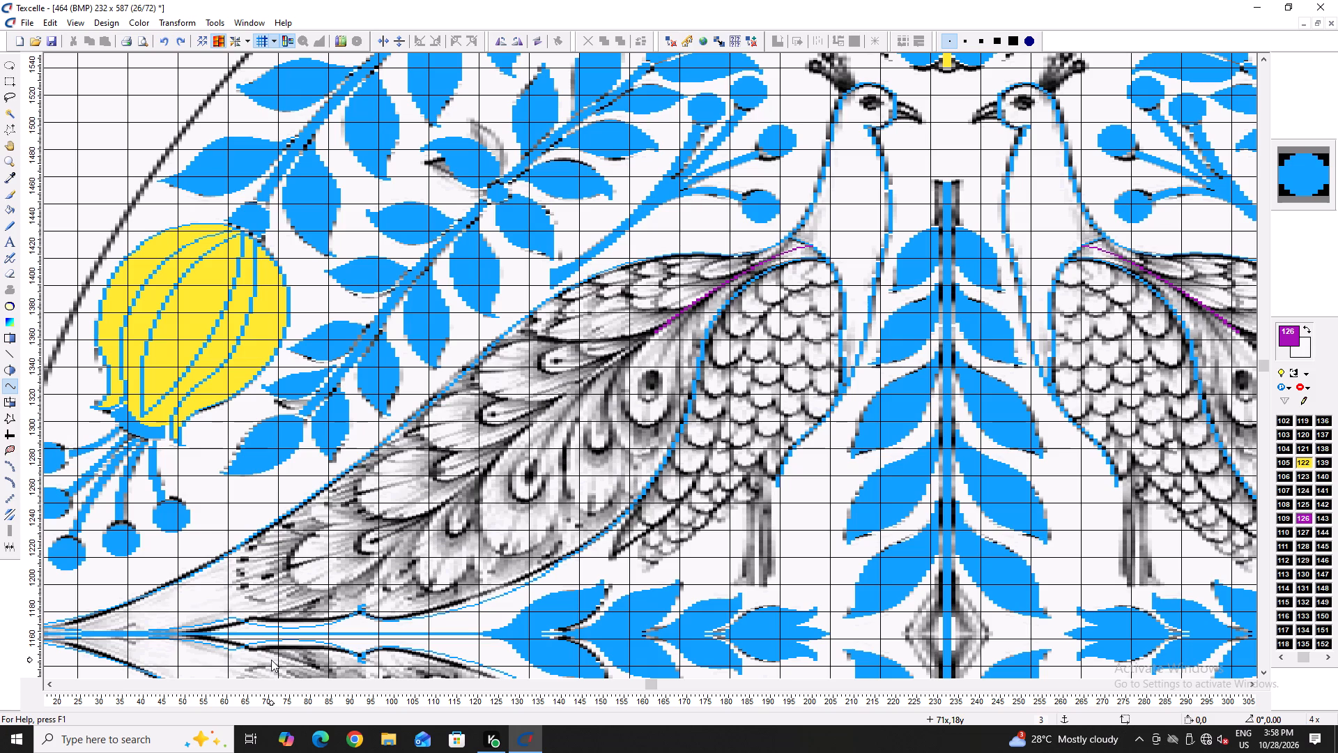
pyautogui.keyDown('ctrl'); pyautogui.scroll(1, 512, 384); pyautogui.keyUp('ctrl')
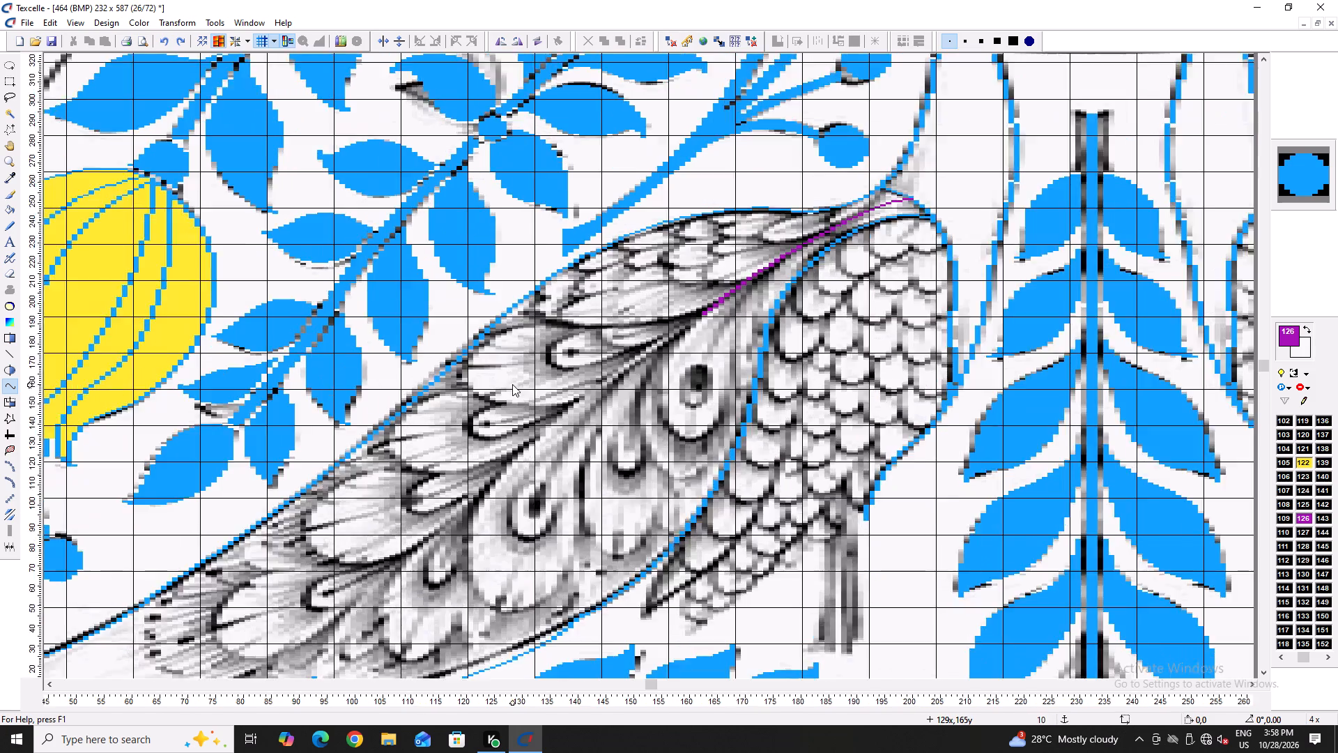
pyautogui.keyDown('ctrl'); pyautogui.scroll(2, 512, 384); pyautogui.keyUp('ctrl')
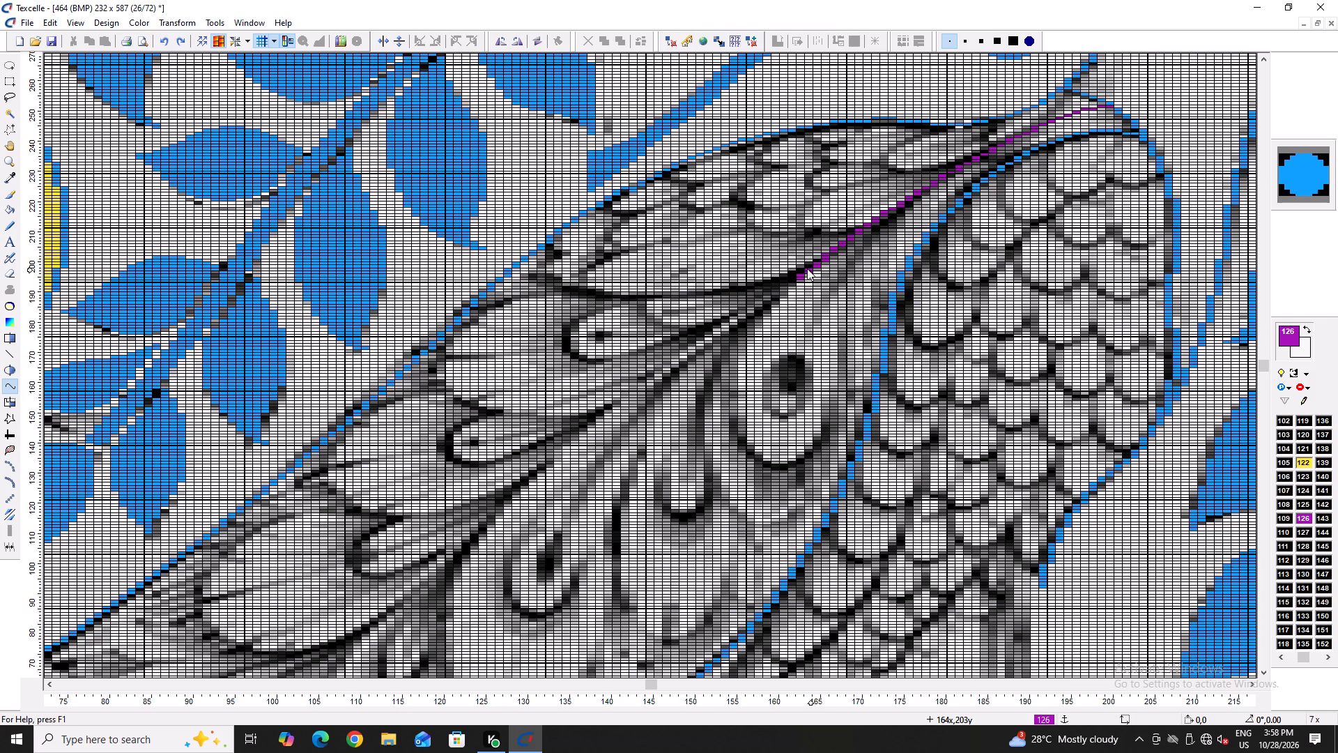
pyautogui.click(807, 268)
pyautogui.doubleClick(790, 463)
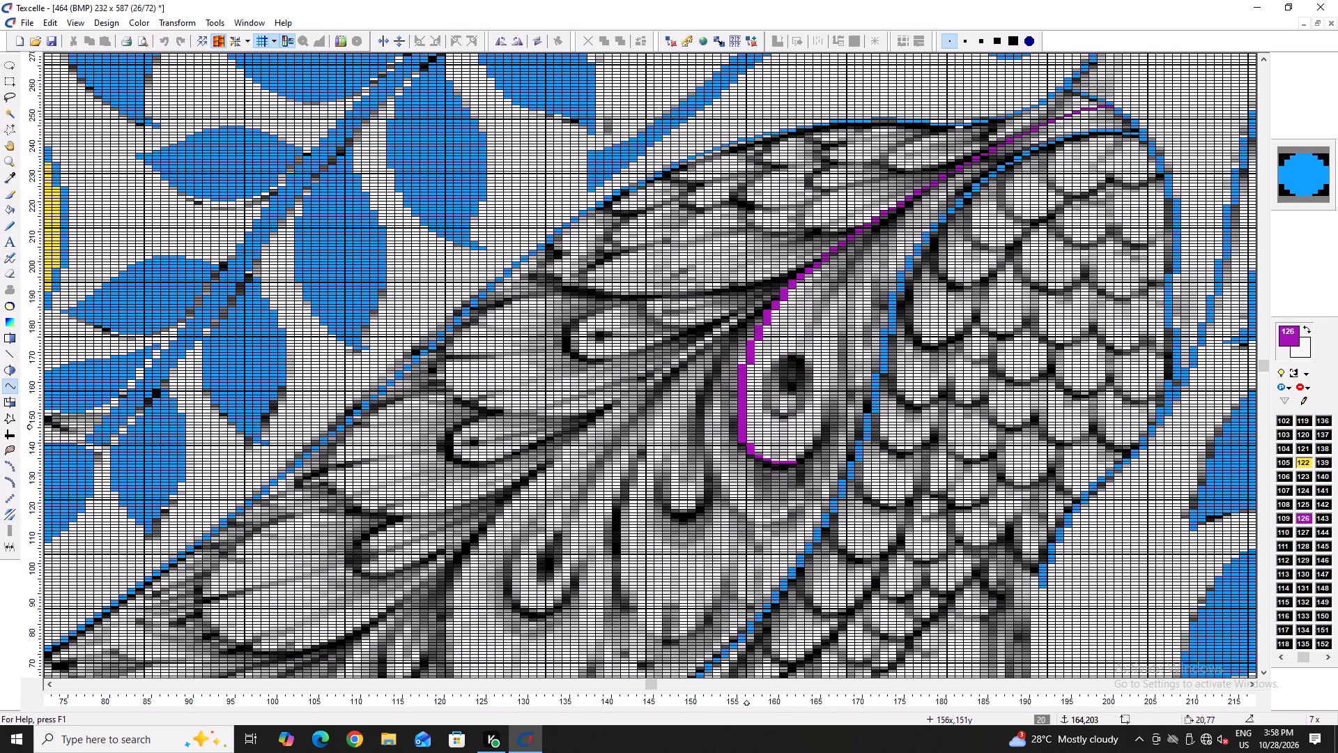
pyautogui.click(723, 413)
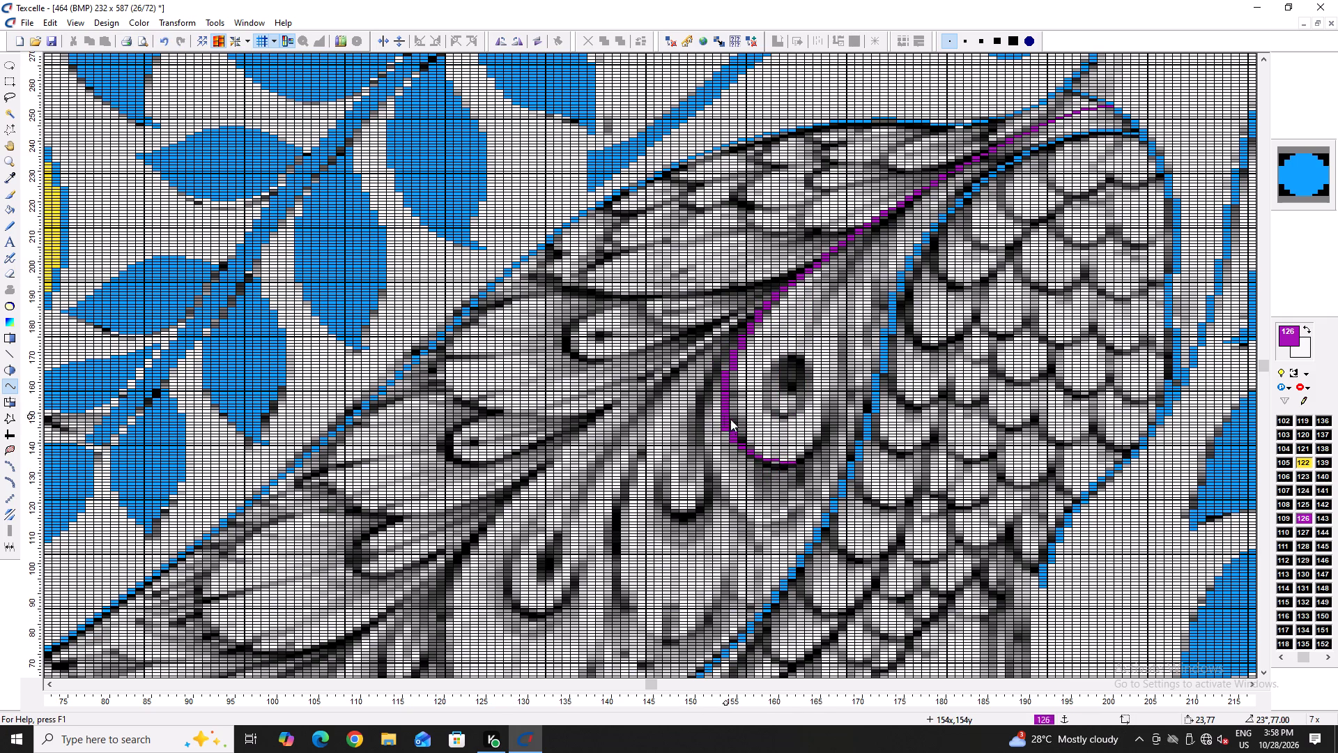
pyautogui.click(793, 459)
pyautogui.click(870, 296)
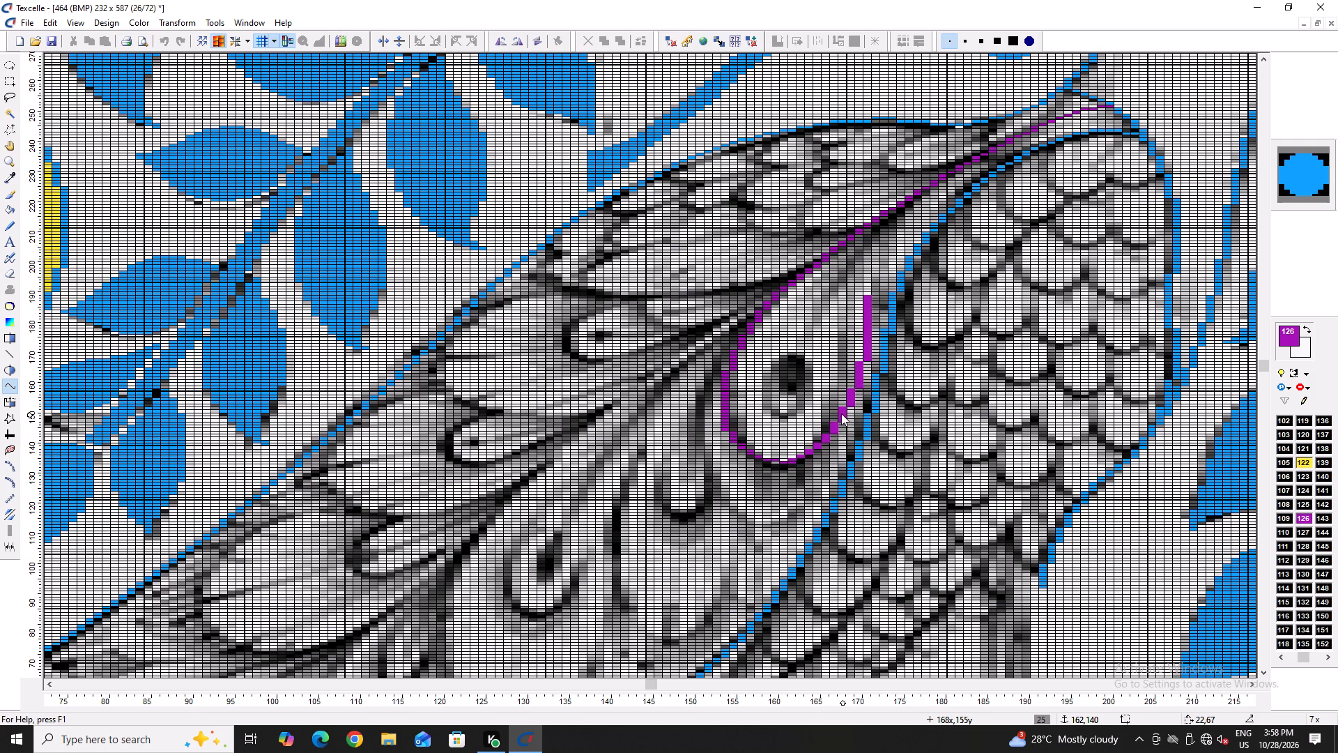
pyautogui.click(841, 413)
pyautogui.doubleClick(867, 311)
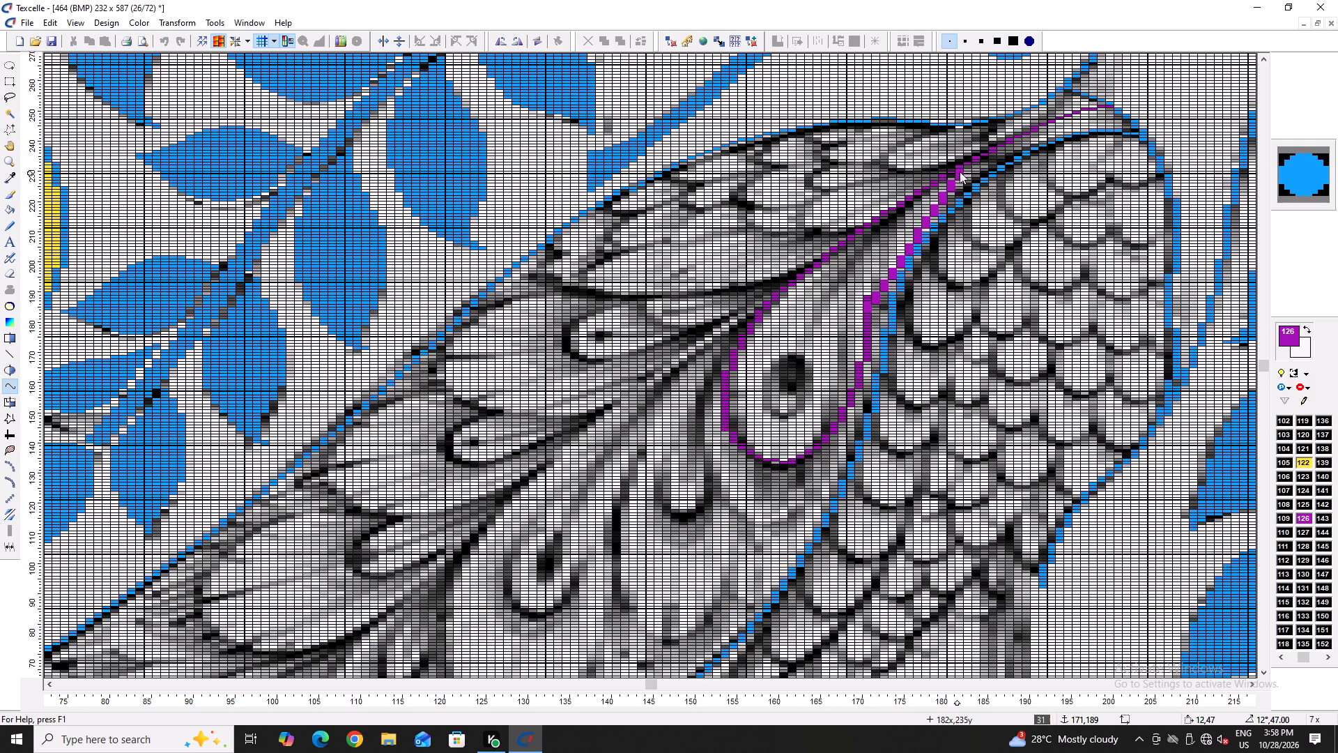
pyautogui.click(986, 155)
pyautogui.doubleClick(912, 218)
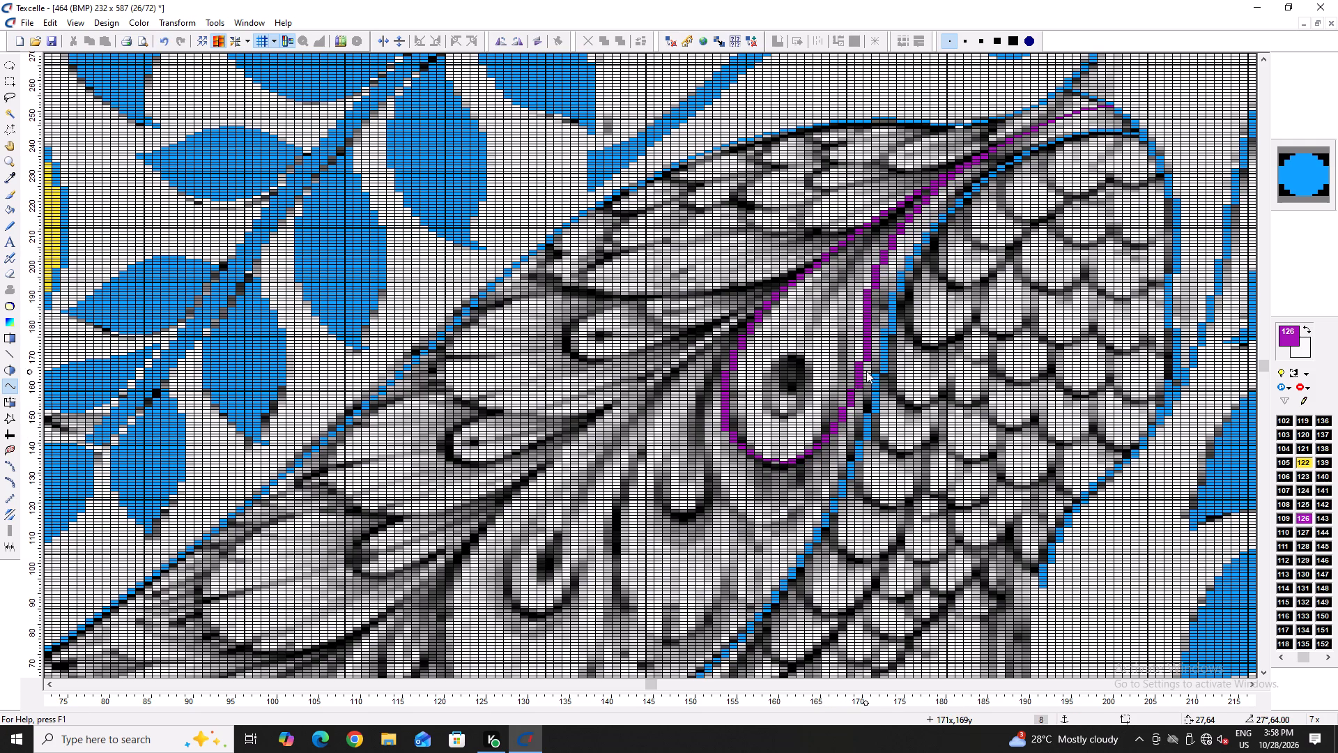
# Draw the lower edge of the shoulder feathers as a purple curve from column 167, row 209, to the blue back outline.
pyautogui.scroll(2, 675, 344)
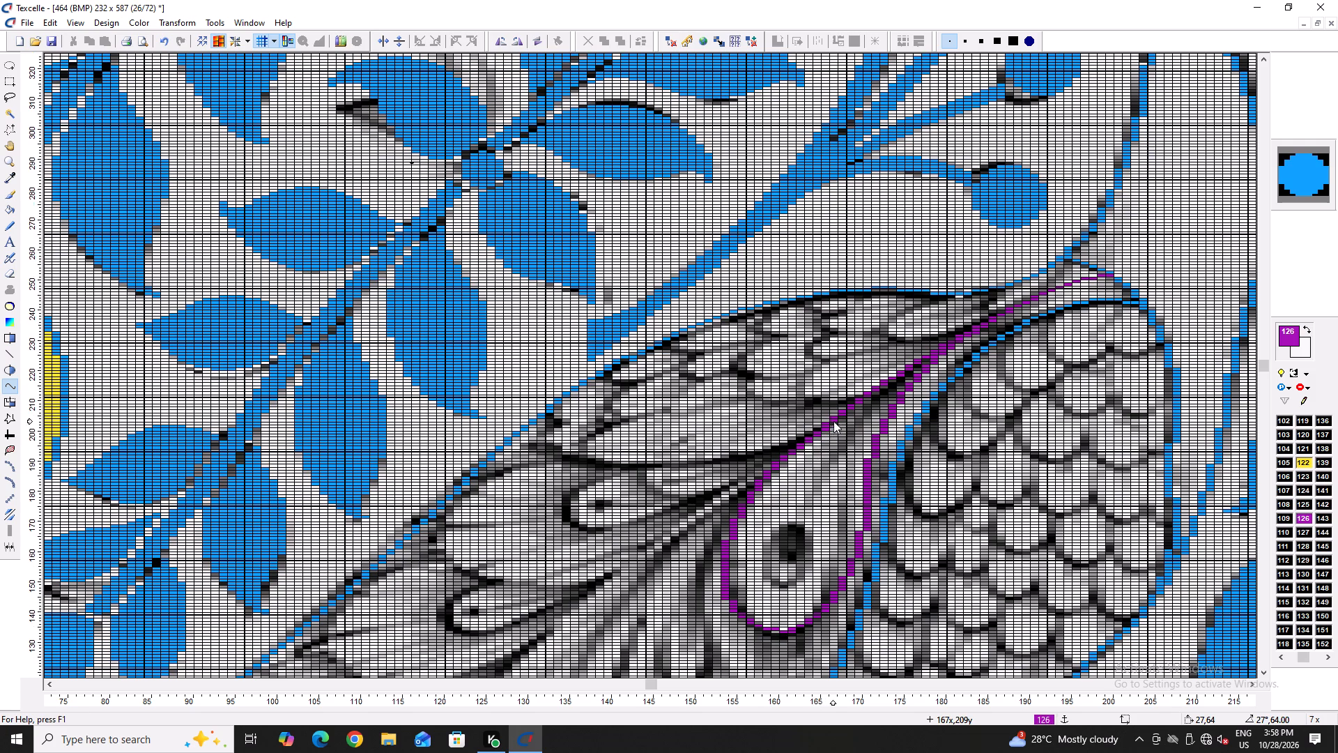
pyautogui.click(836, 418)
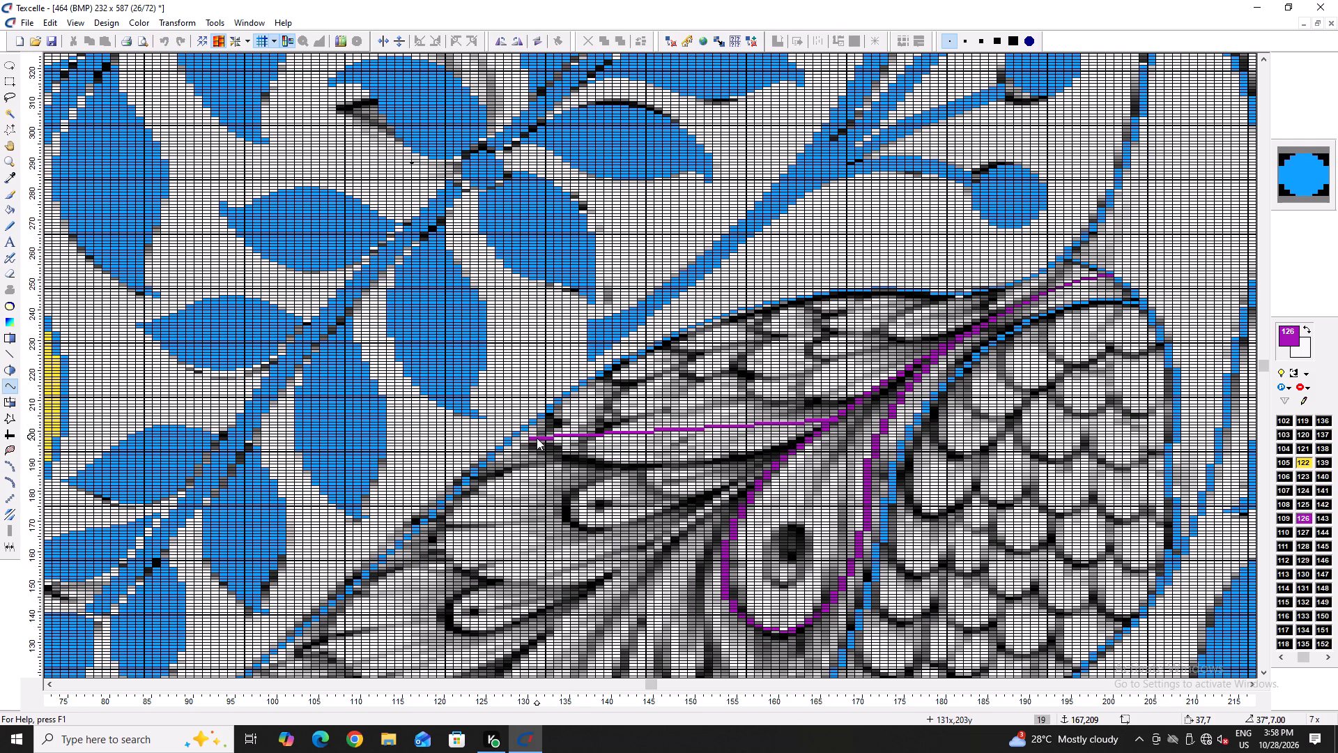
pyautogui.click(517, 436)
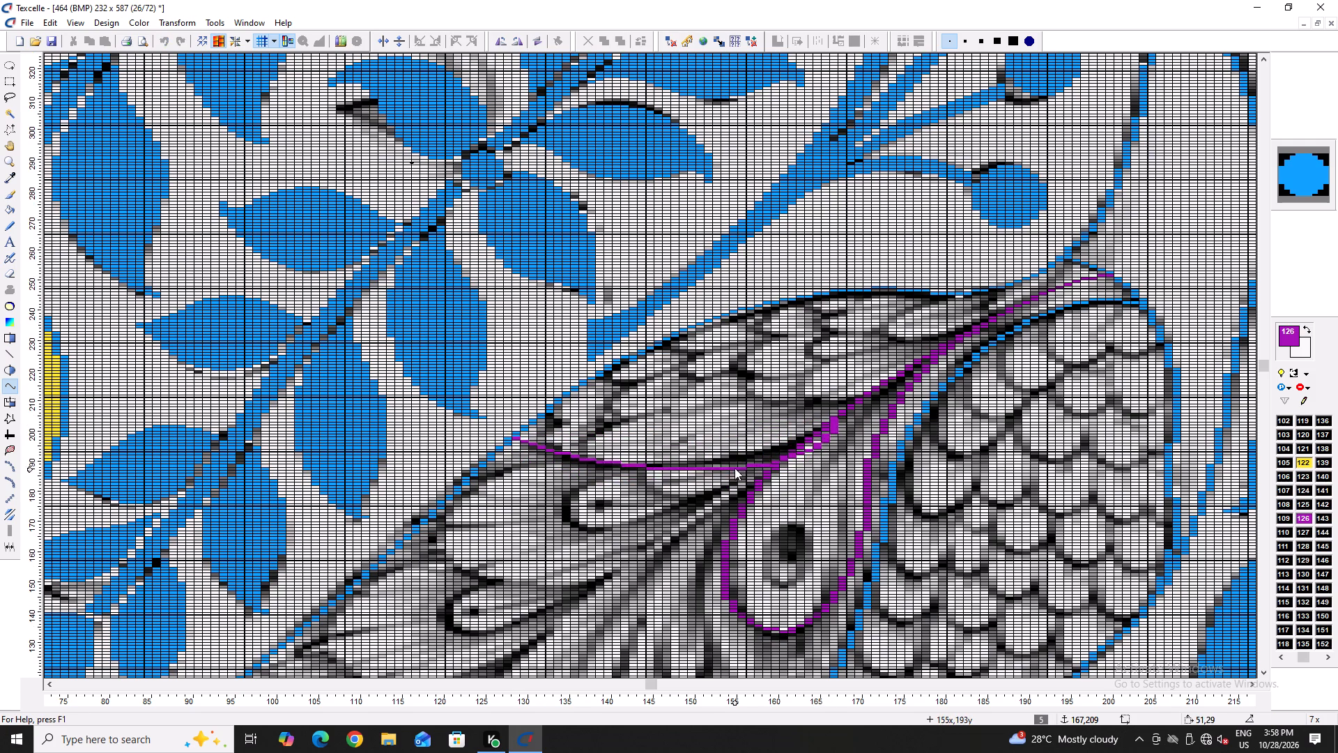
pyautogui.click(686, 461)
# Outline the long feather below the shoulder group in purple, around its tip at column 119, row 168, and back to the central line.
pyautogui.scroll(-1, 684, 462)
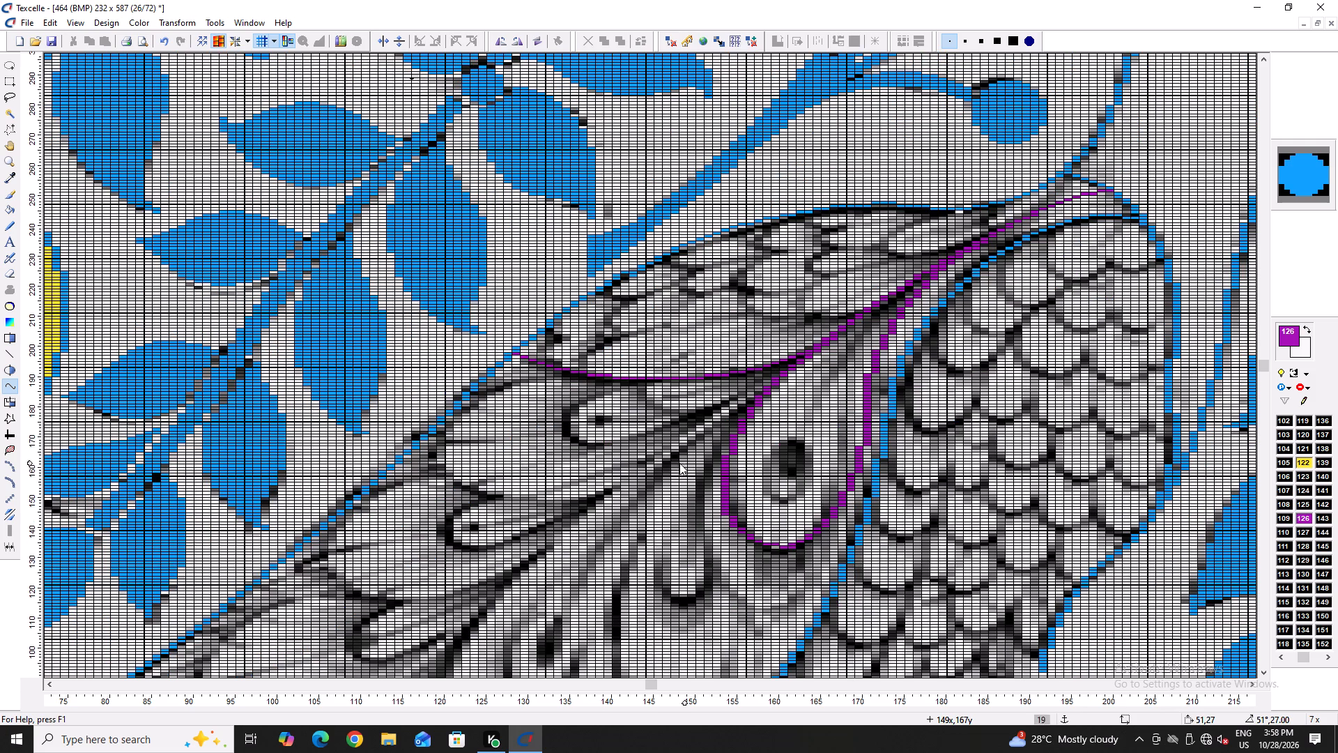
pyautogui.doubleClick(555, 370)
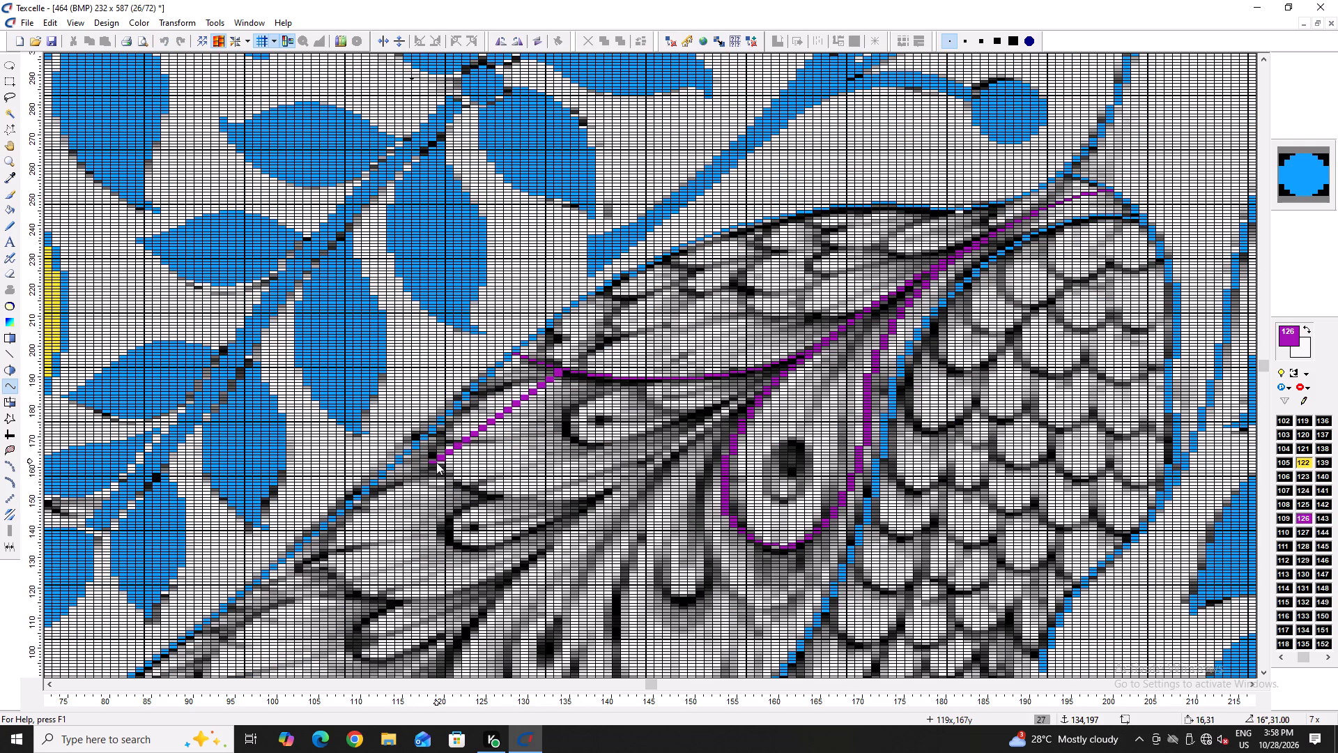
pyautogui.click(436, 462)
pyautogui.click(478, 393)
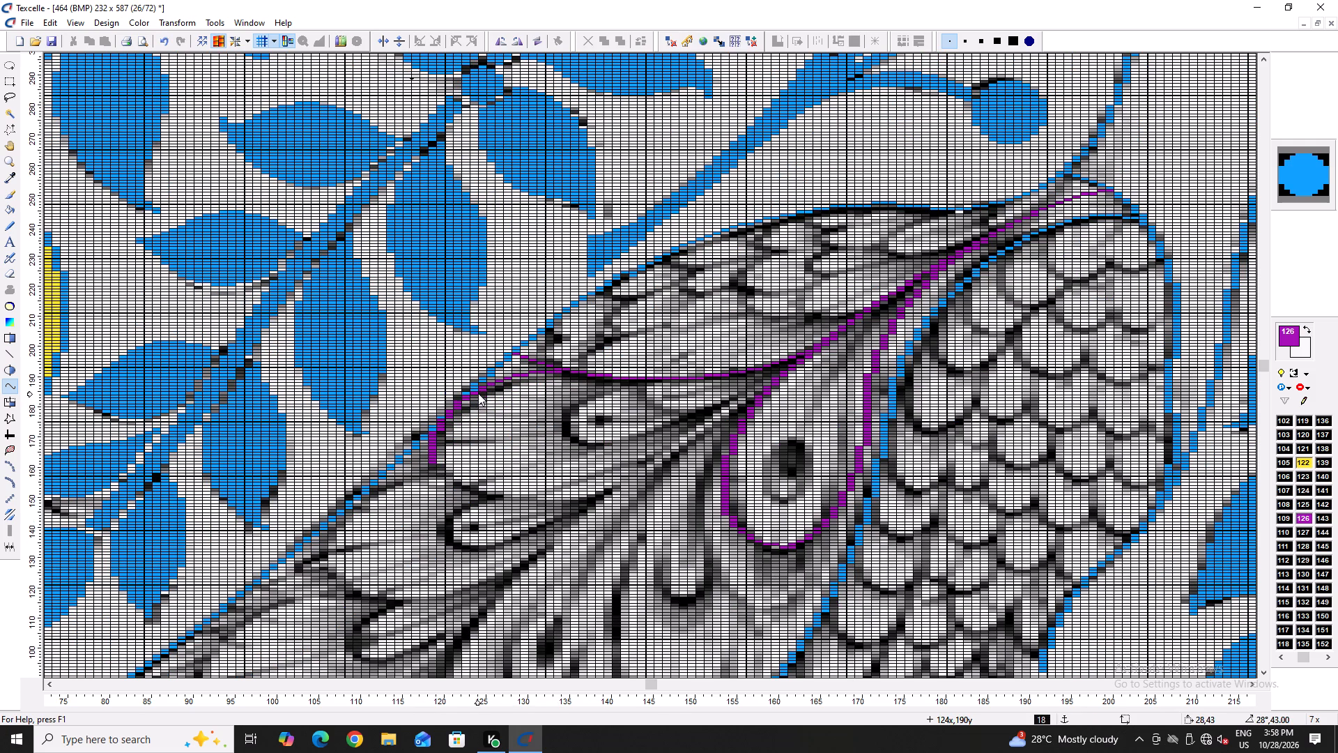
pyautogui.doubleClick(432, 459)
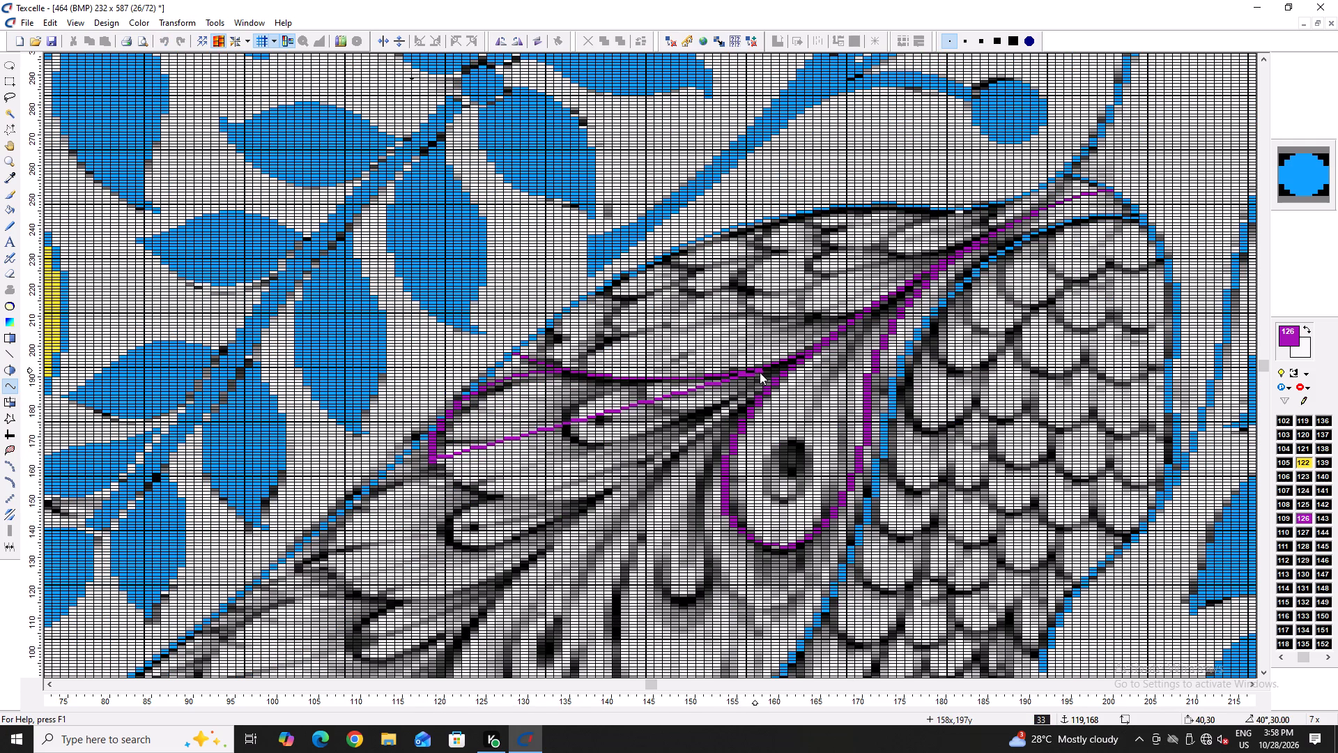
pyautogui.click(766, 370)
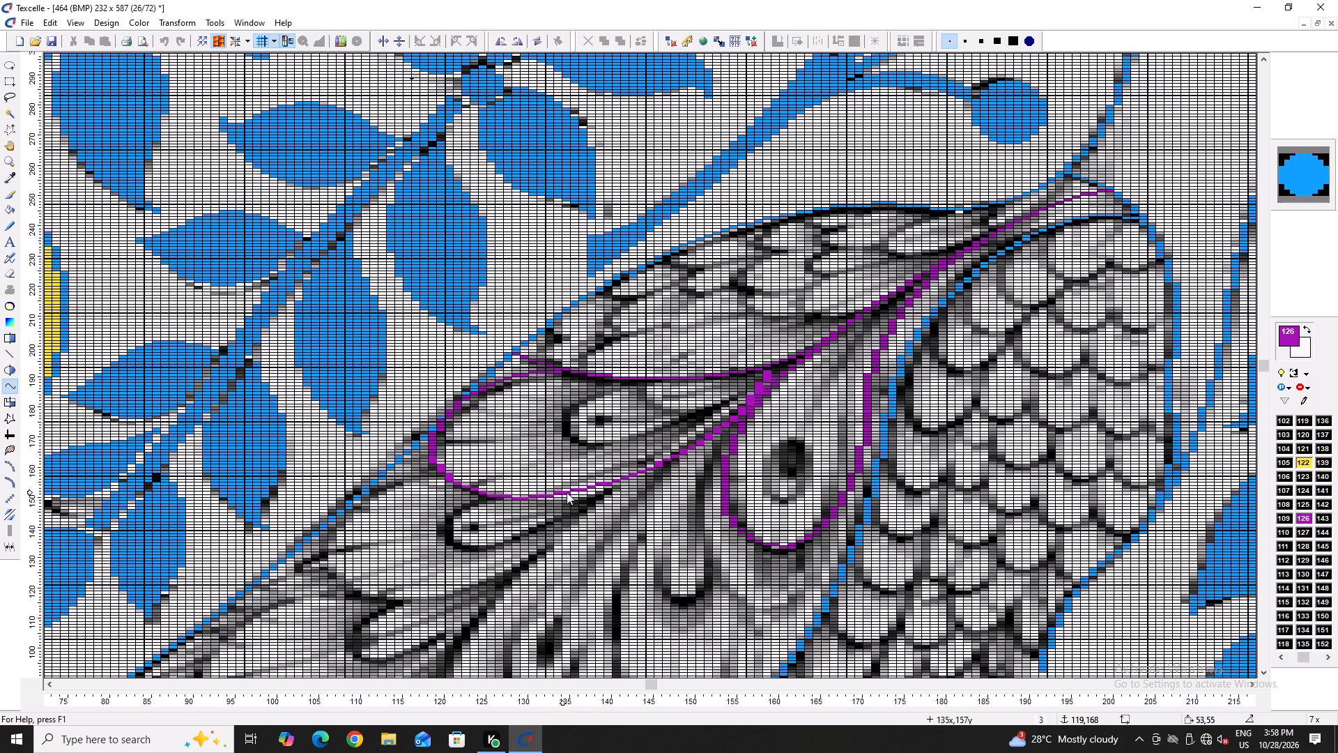
pyautogui.click(585, 489)
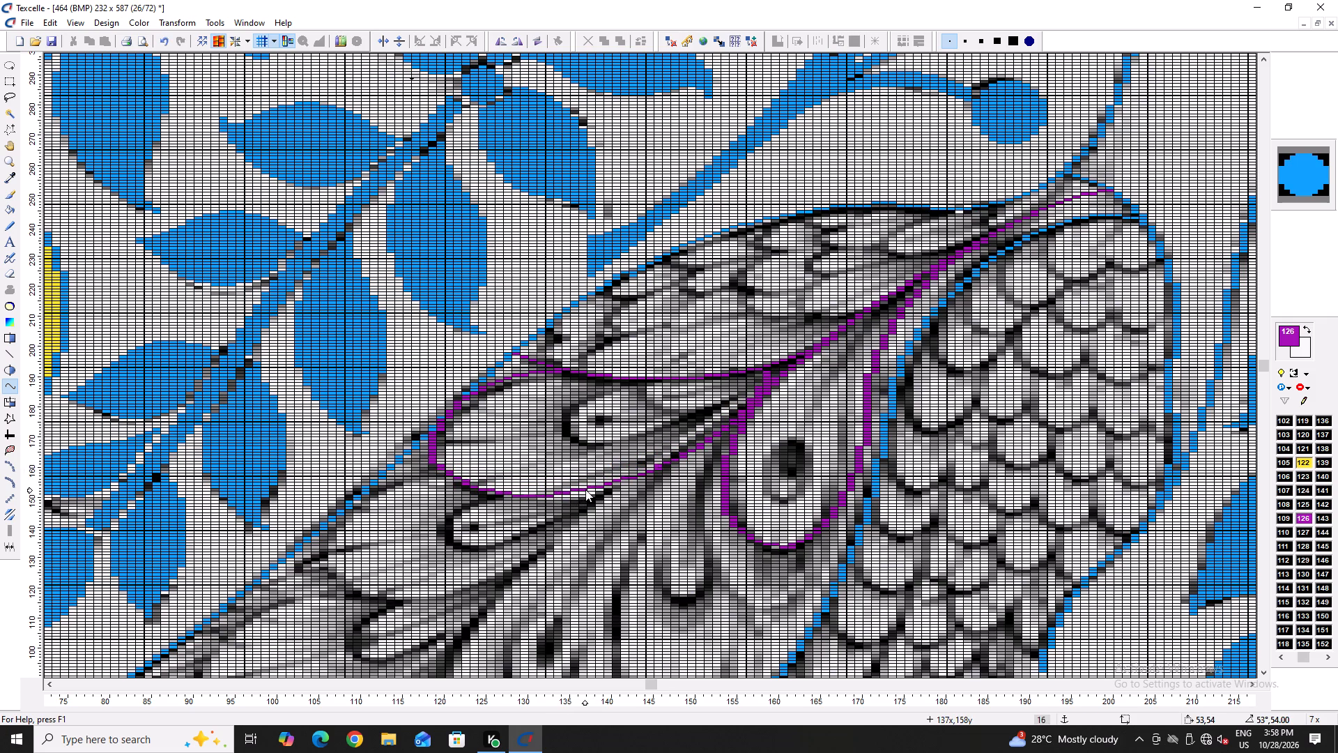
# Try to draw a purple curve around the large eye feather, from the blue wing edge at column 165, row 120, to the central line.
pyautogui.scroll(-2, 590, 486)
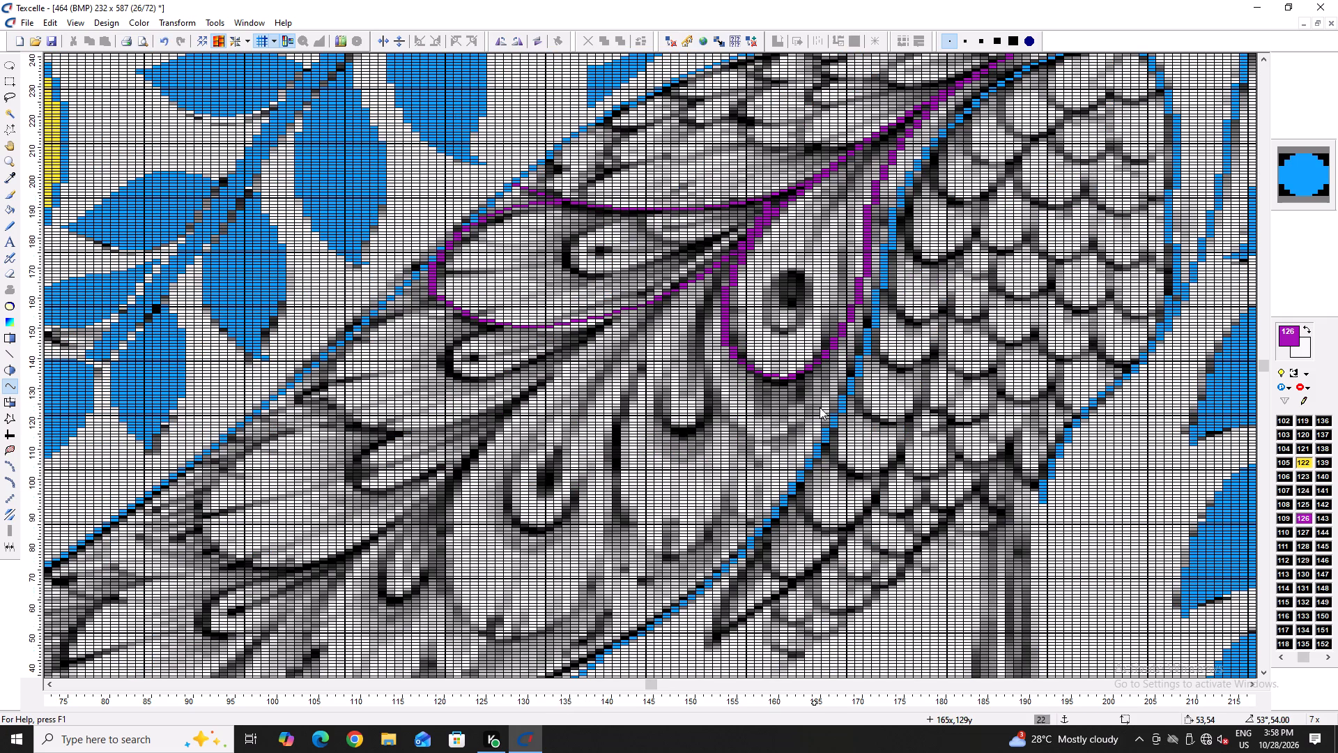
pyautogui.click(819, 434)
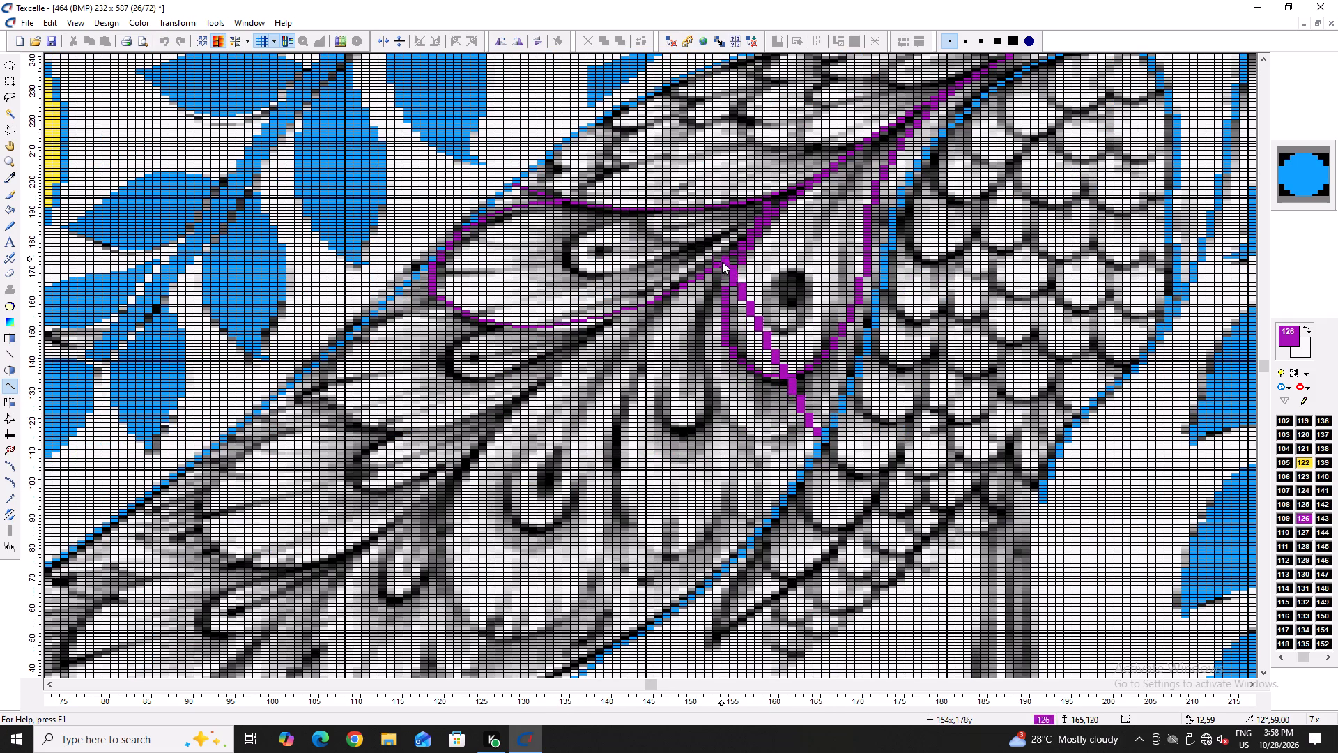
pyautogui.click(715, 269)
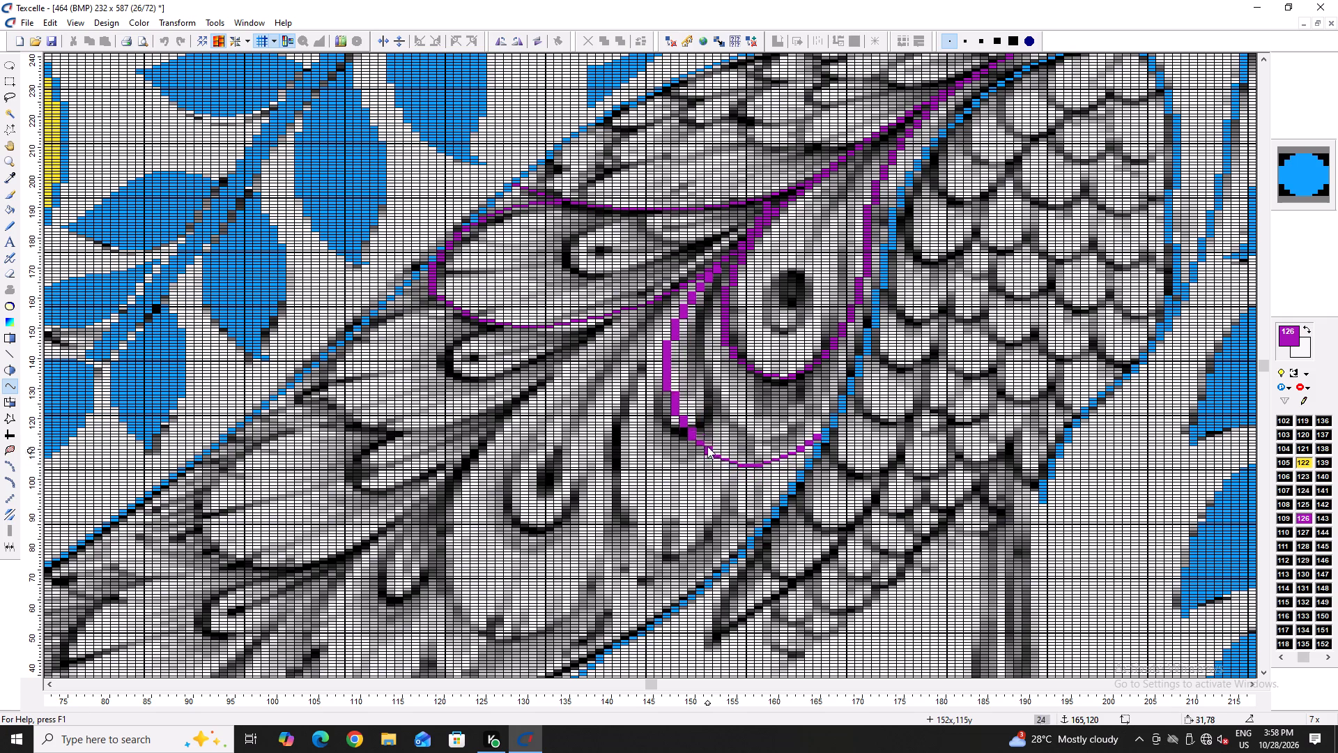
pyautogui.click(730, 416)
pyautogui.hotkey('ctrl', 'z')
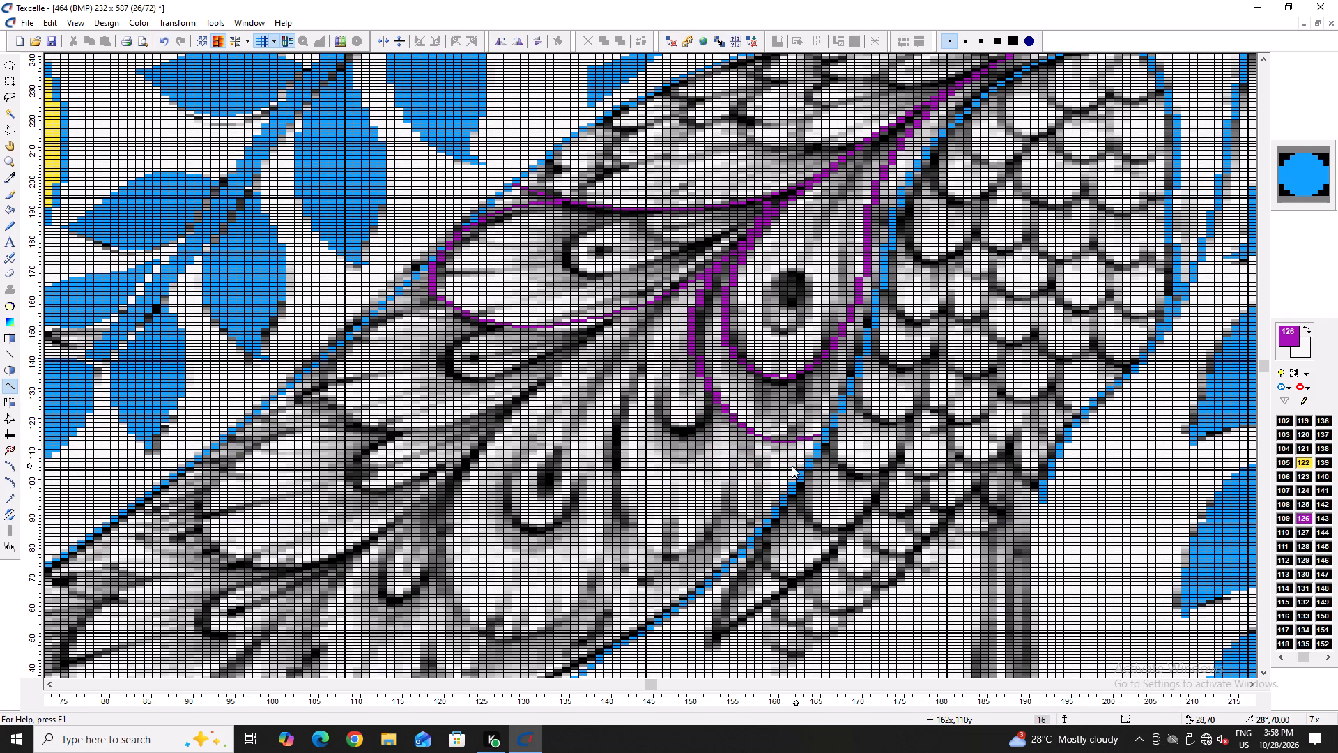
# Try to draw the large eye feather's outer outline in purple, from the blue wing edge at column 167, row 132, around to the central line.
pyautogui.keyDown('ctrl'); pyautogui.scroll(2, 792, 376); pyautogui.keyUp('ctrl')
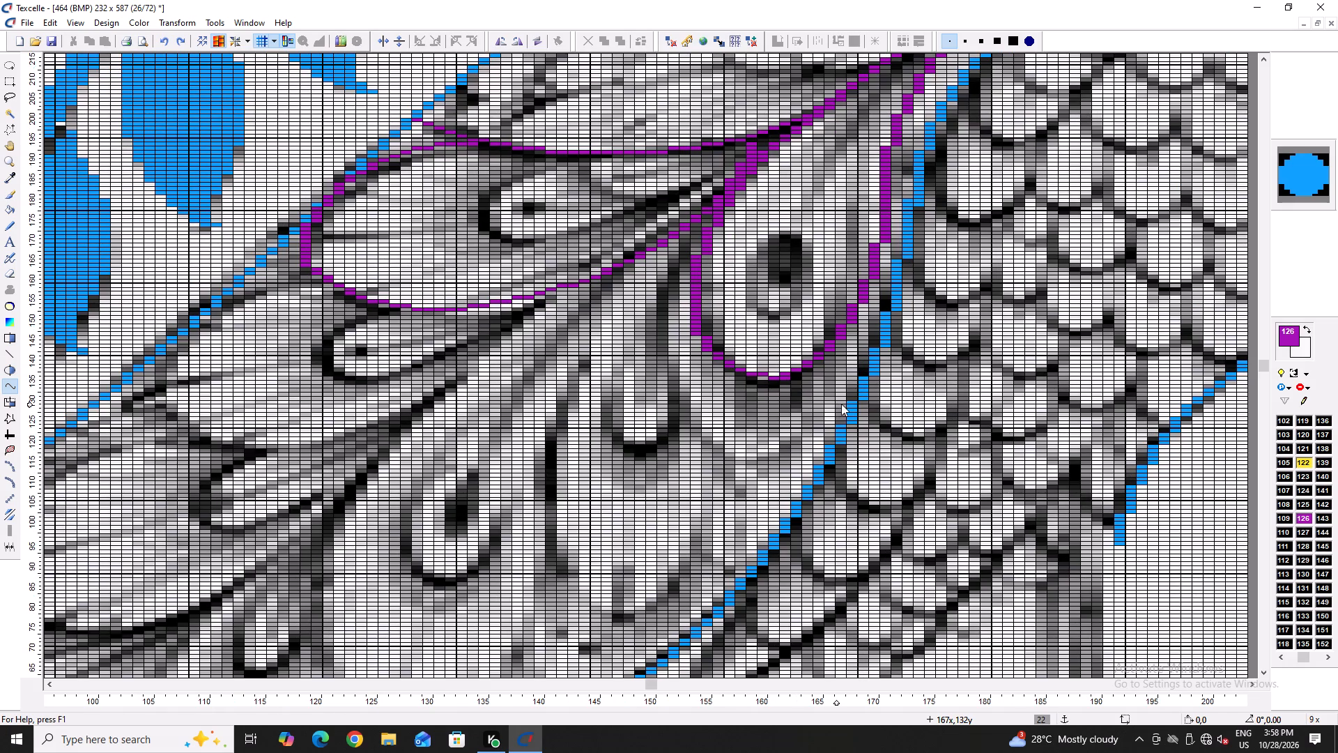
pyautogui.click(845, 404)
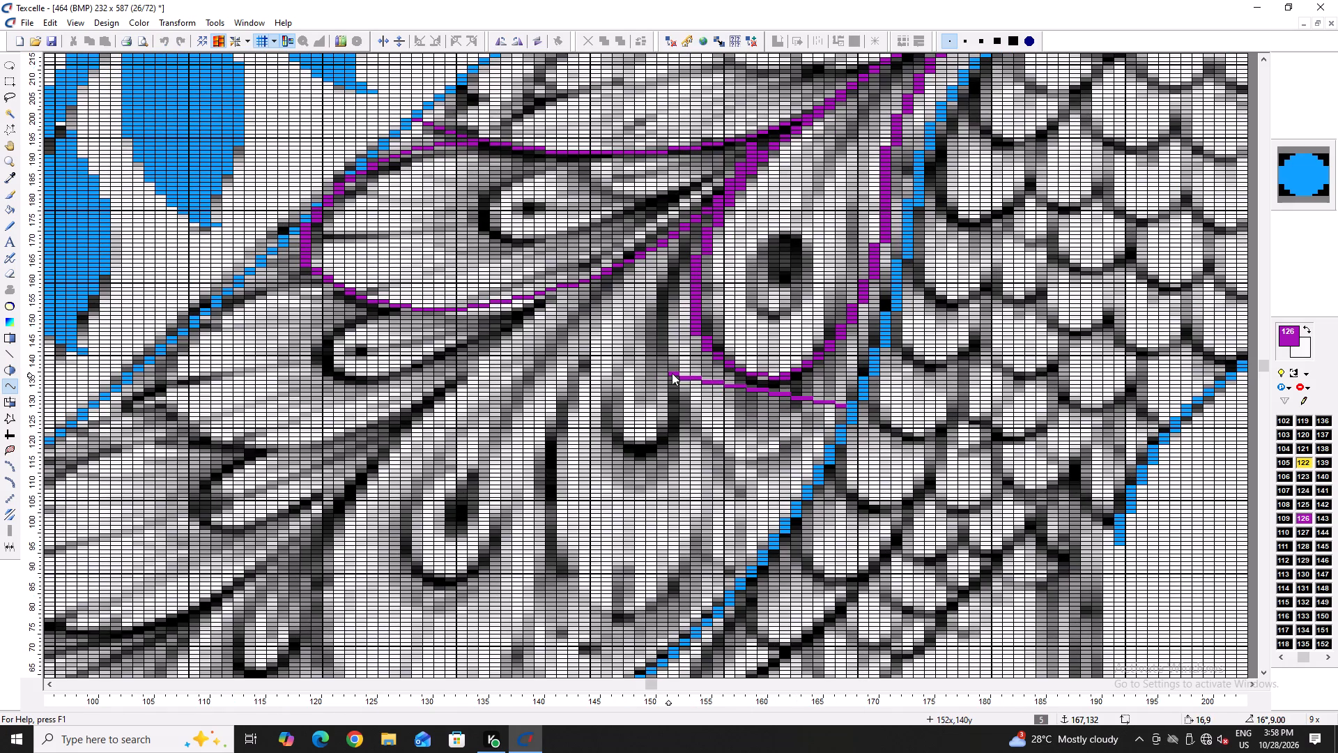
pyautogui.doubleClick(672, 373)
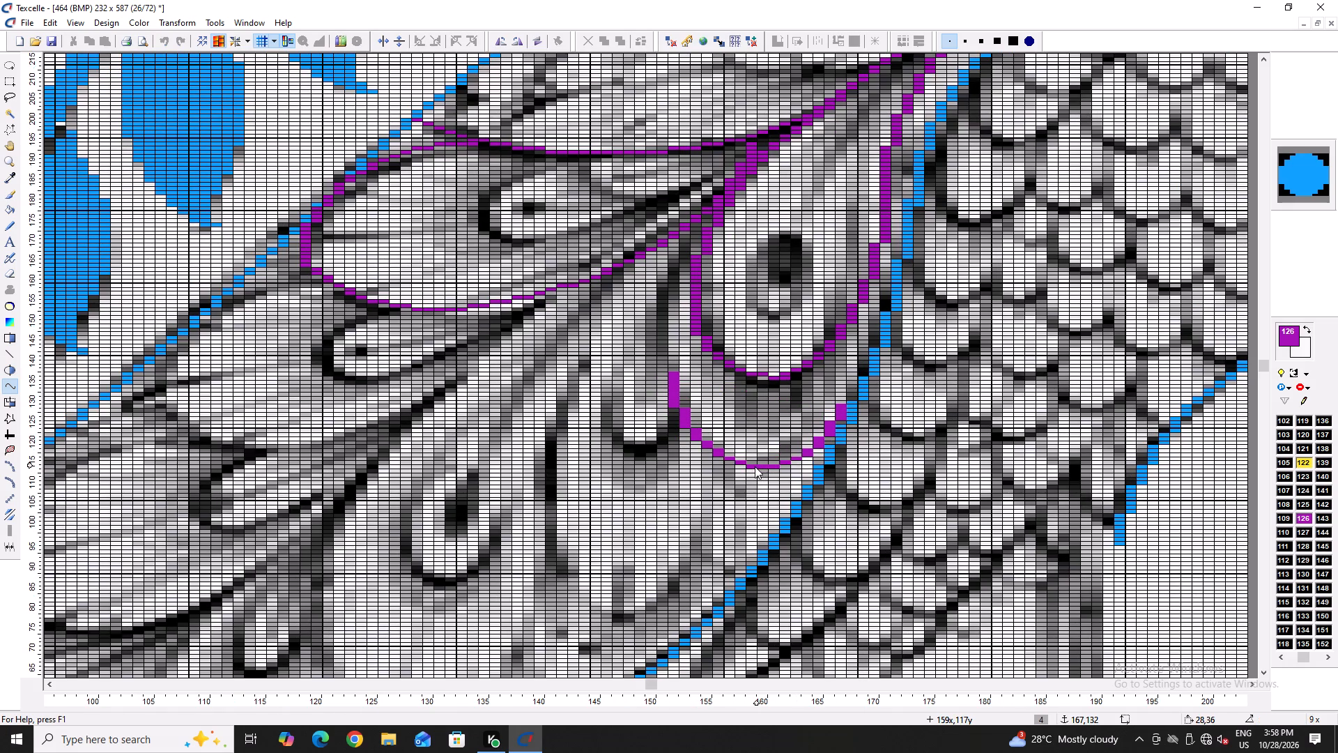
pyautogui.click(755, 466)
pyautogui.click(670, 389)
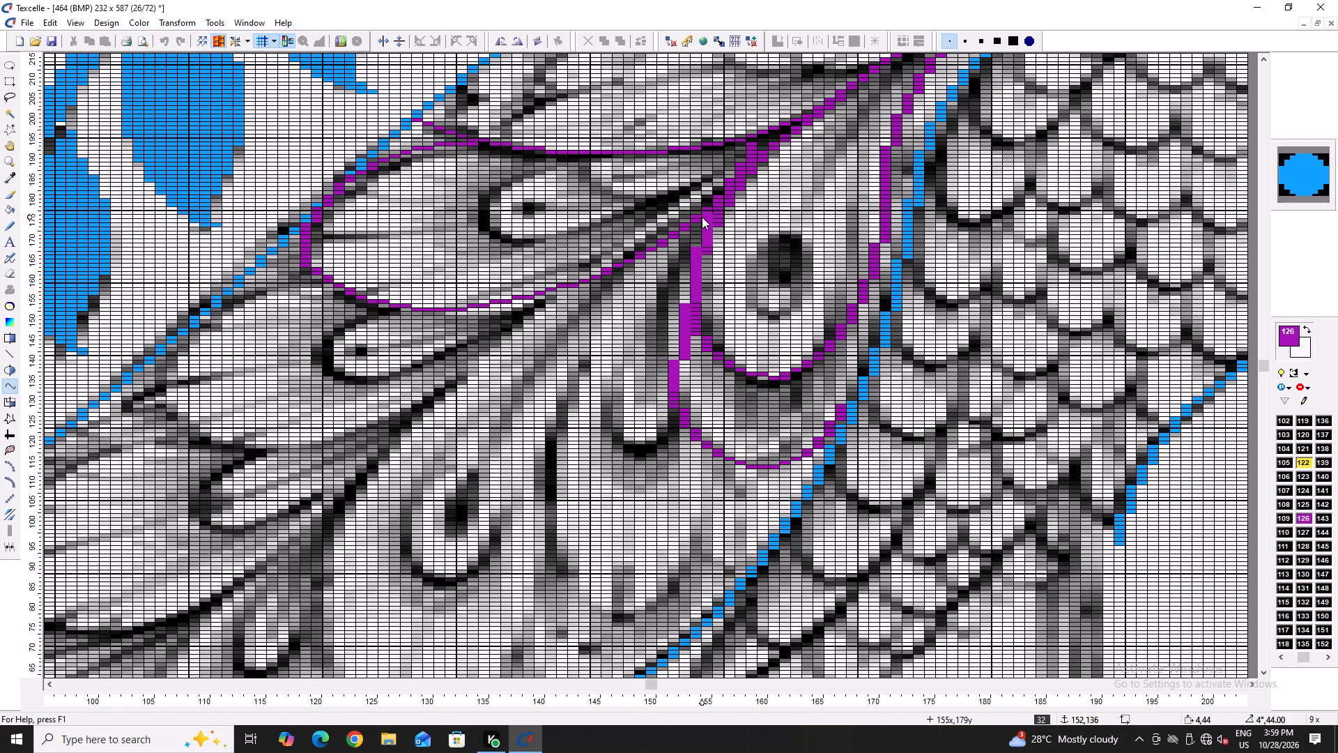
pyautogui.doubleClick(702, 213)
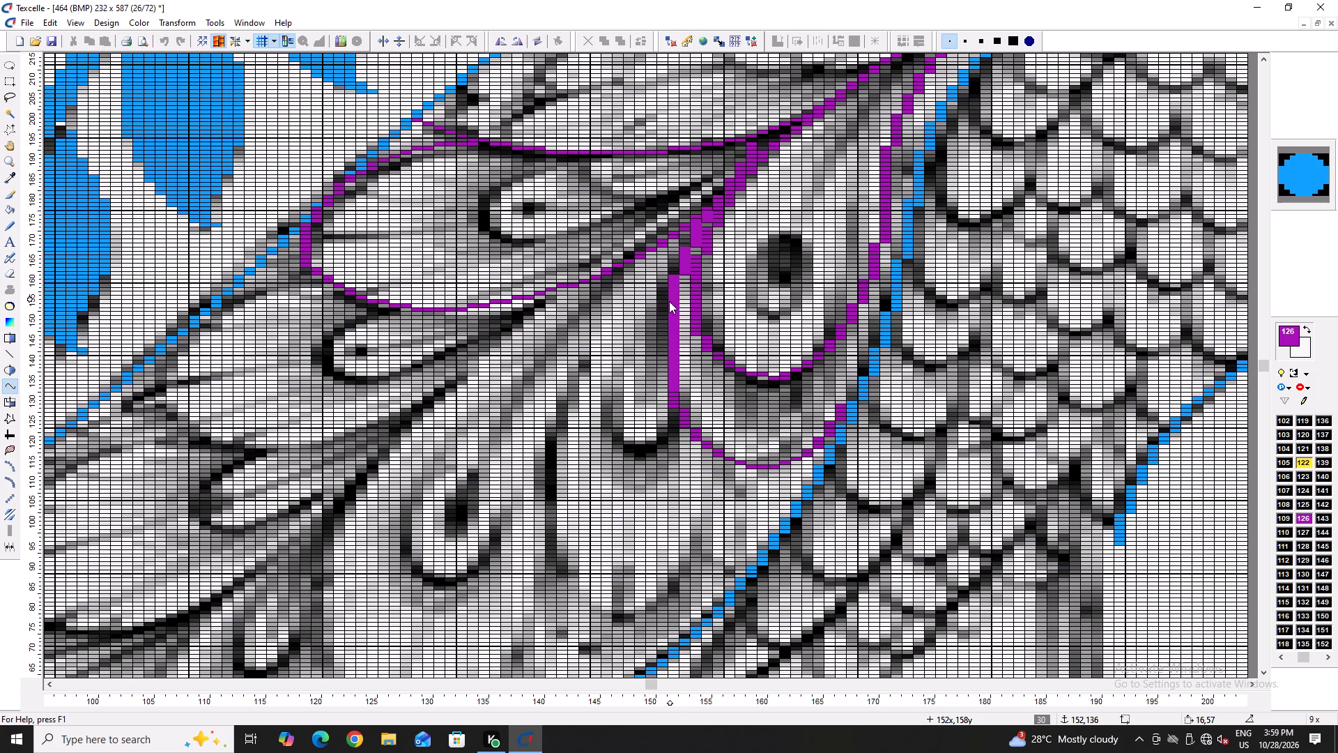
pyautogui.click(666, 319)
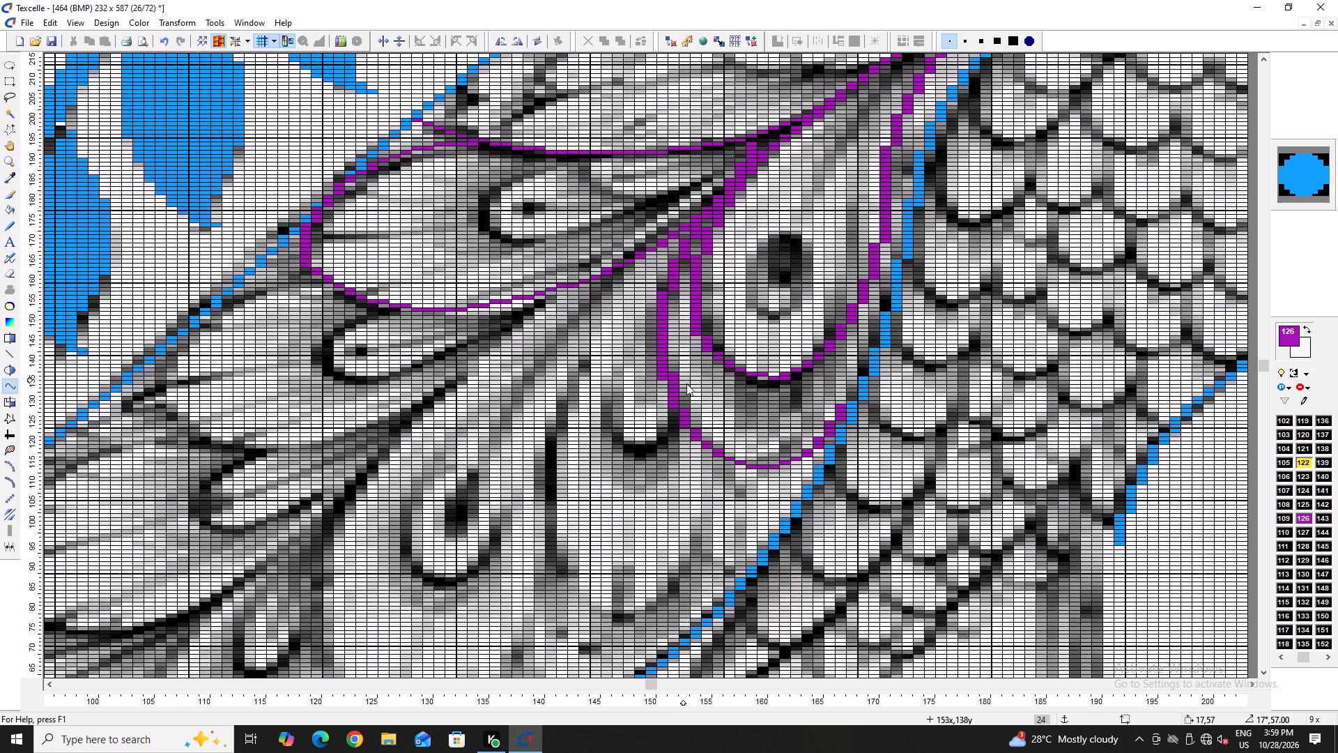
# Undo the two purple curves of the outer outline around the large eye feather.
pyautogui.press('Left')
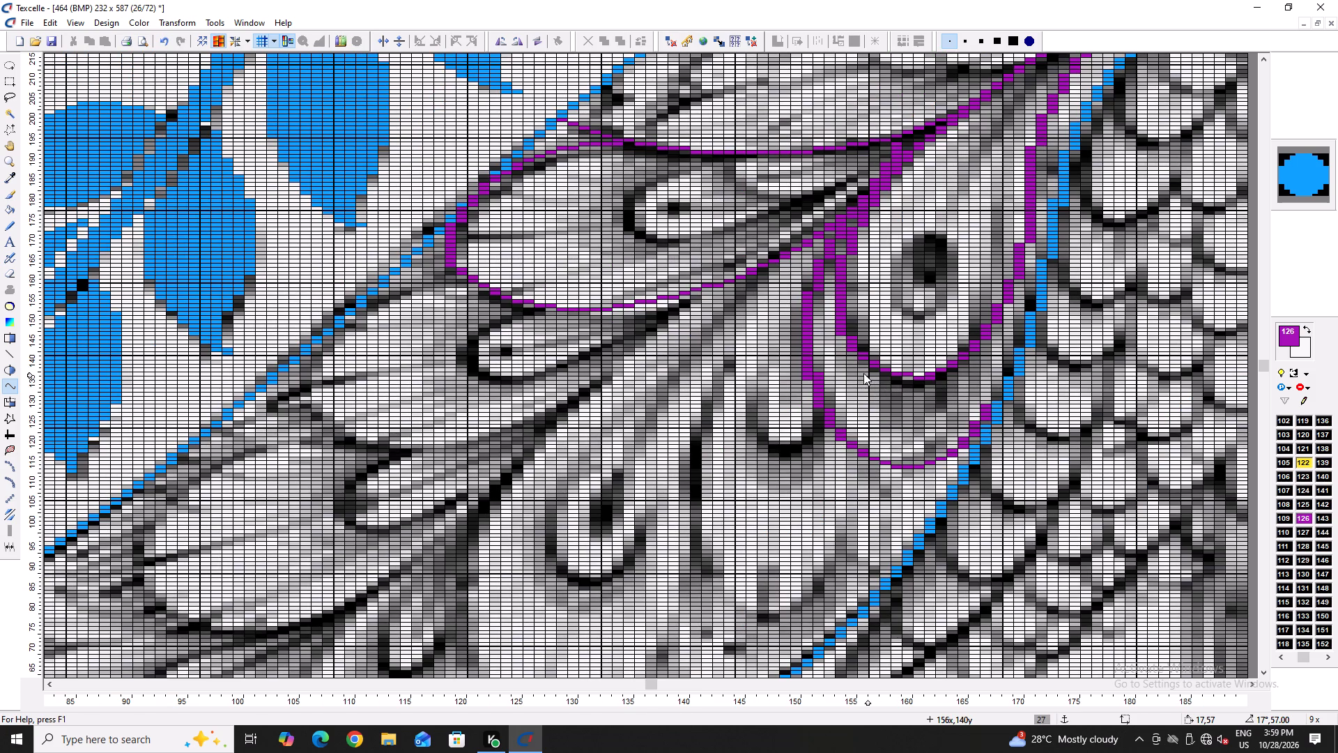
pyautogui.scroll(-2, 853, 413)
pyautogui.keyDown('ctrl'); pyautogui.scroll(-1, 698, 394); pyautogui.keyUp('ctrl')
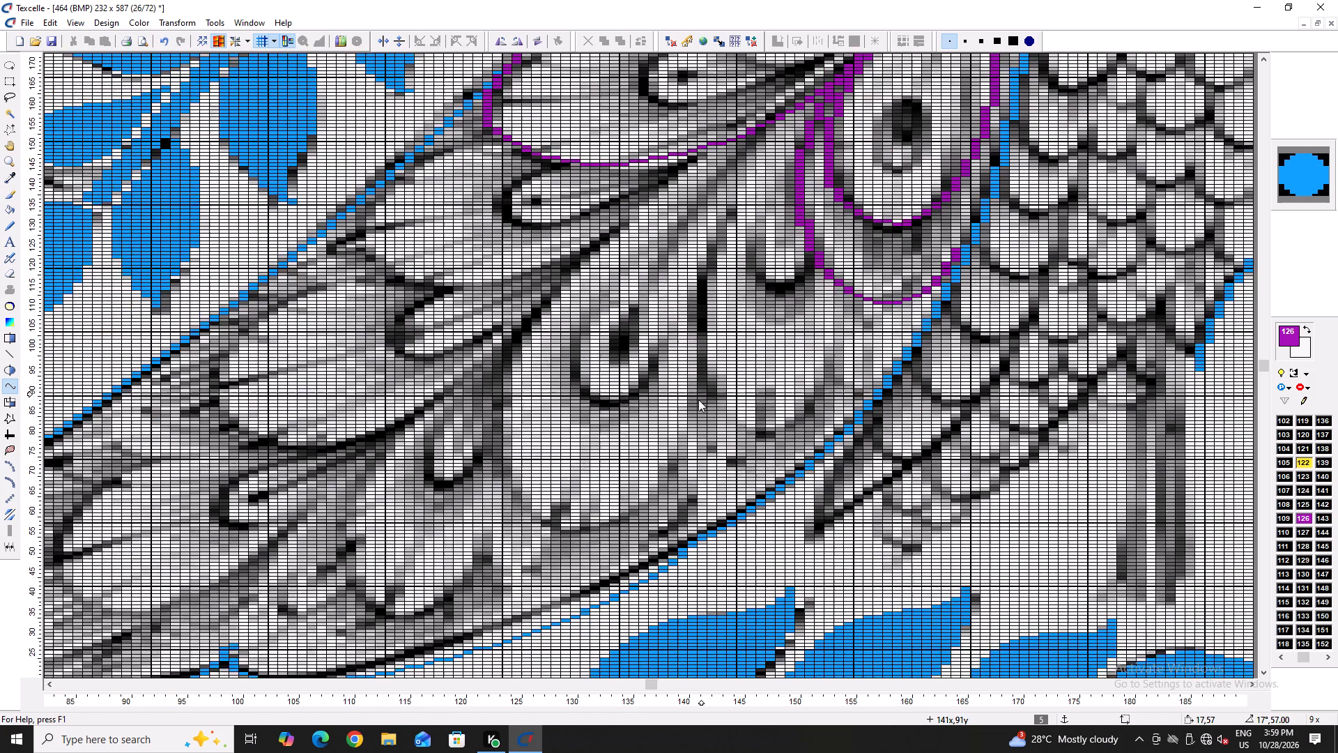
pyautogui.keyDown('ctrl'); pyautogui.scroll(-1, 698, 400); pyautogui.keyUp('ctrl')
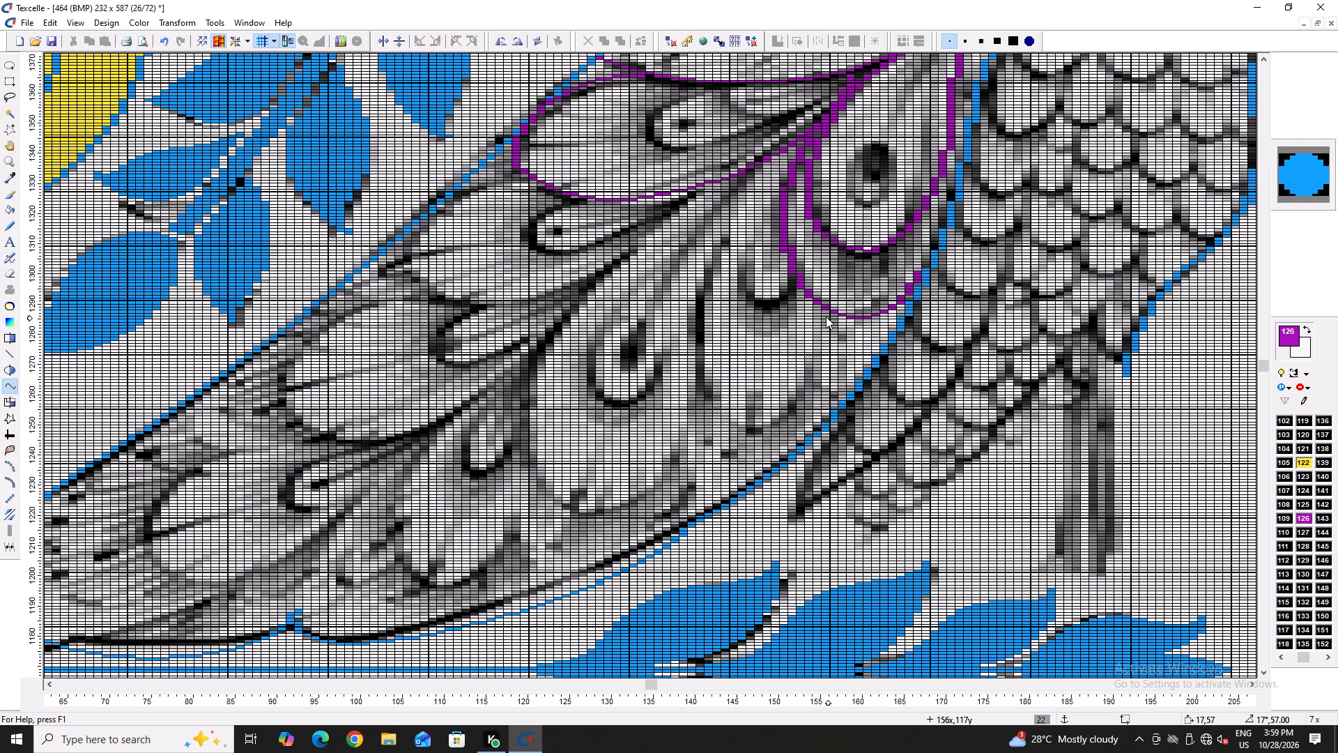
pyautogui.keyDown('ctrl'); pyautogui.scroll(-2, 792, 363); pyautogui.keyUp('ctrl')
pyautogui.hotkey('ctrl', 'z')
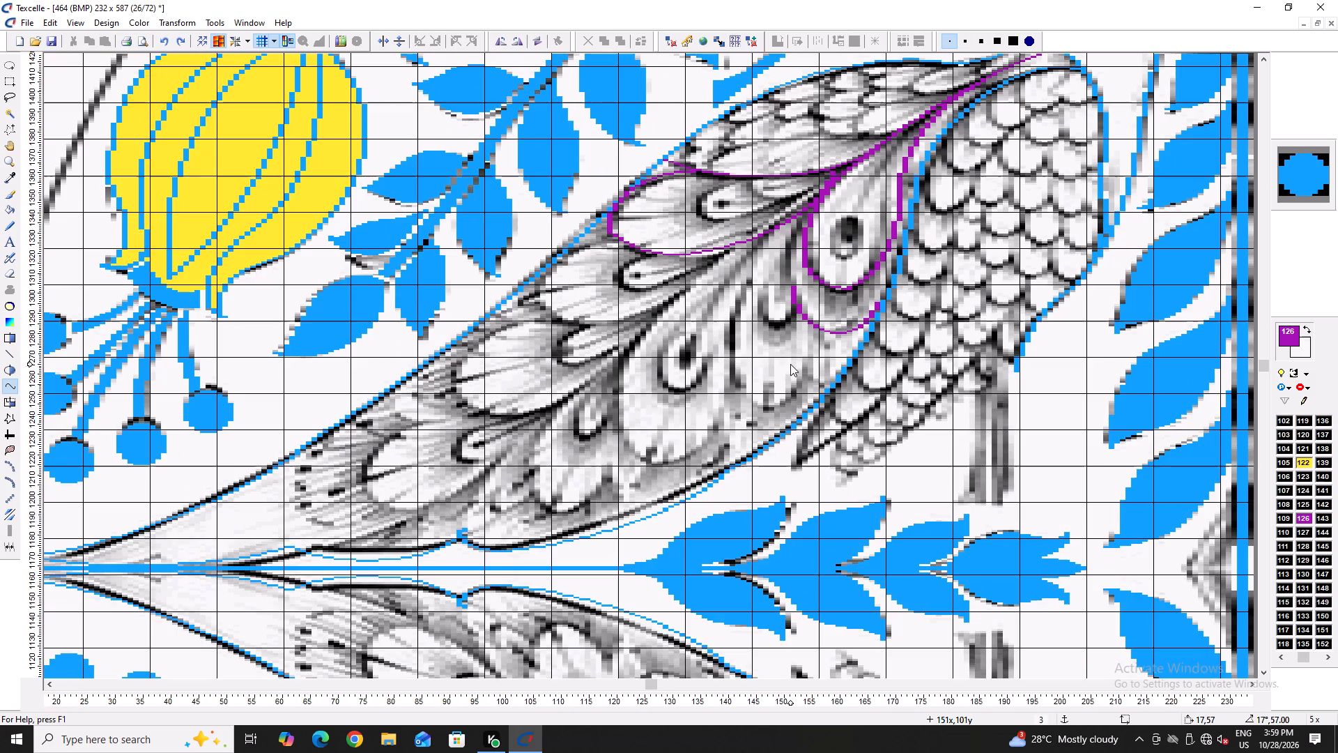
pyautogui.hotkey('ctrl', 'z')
# Place a purple pixel beside the blue back outline at column 107, row 146.
pyautogui.press('x')
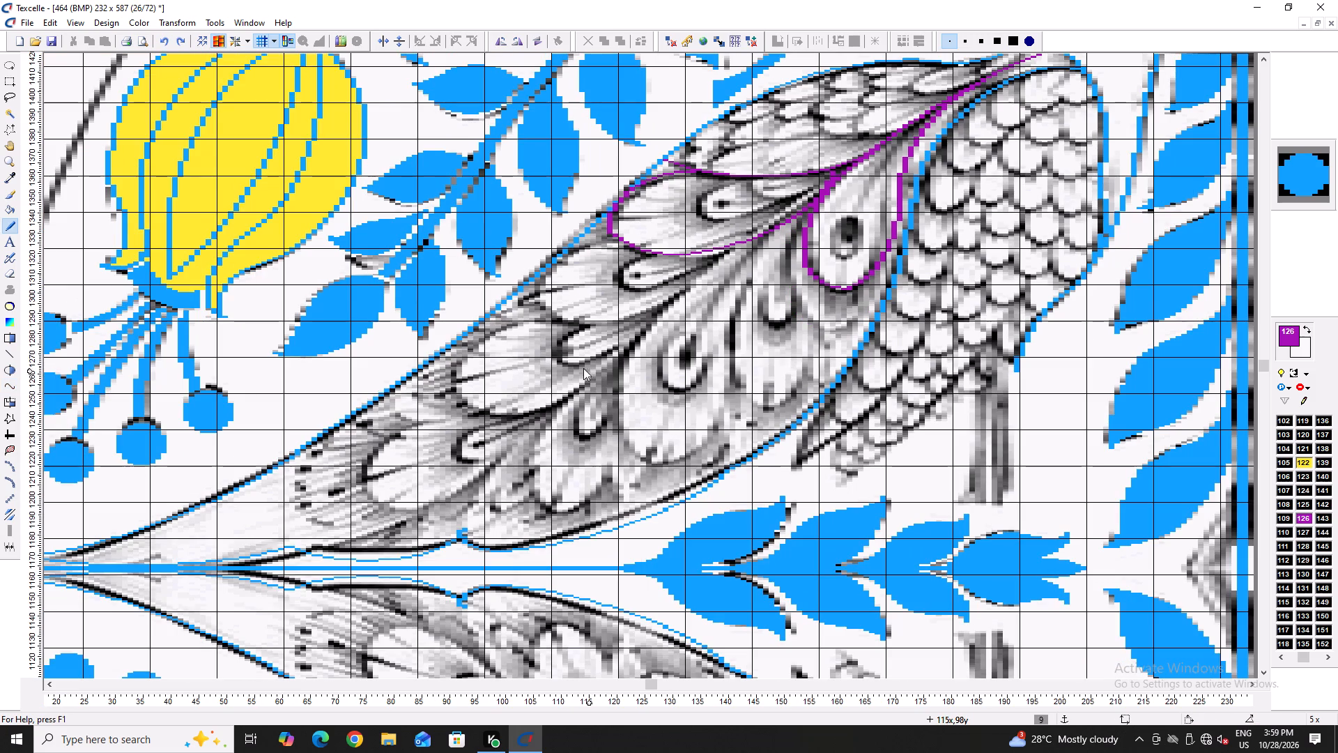
pyautogui.keyDown('ctrl'); pyautogui.scroll(2, 592, 265); pyautogui.keyUp('ctrl')
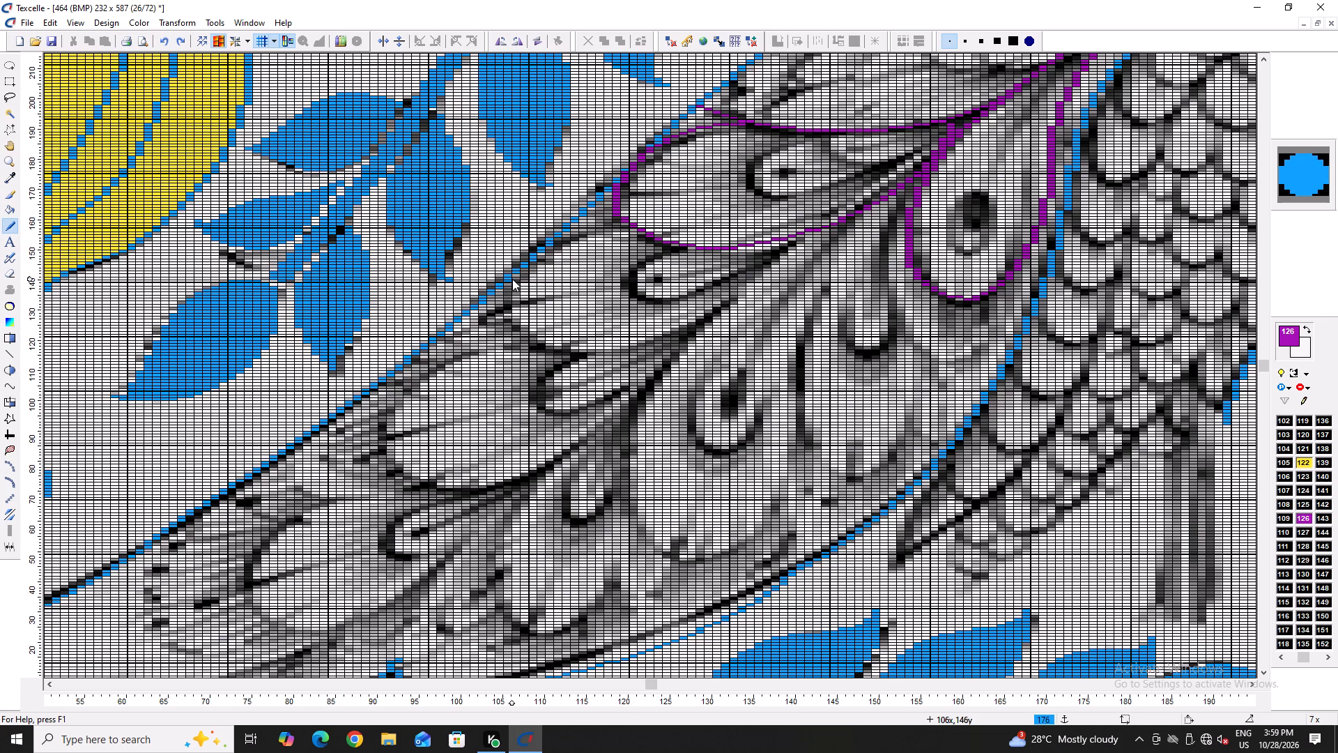
pyautogui.doubleClick(517, 272)
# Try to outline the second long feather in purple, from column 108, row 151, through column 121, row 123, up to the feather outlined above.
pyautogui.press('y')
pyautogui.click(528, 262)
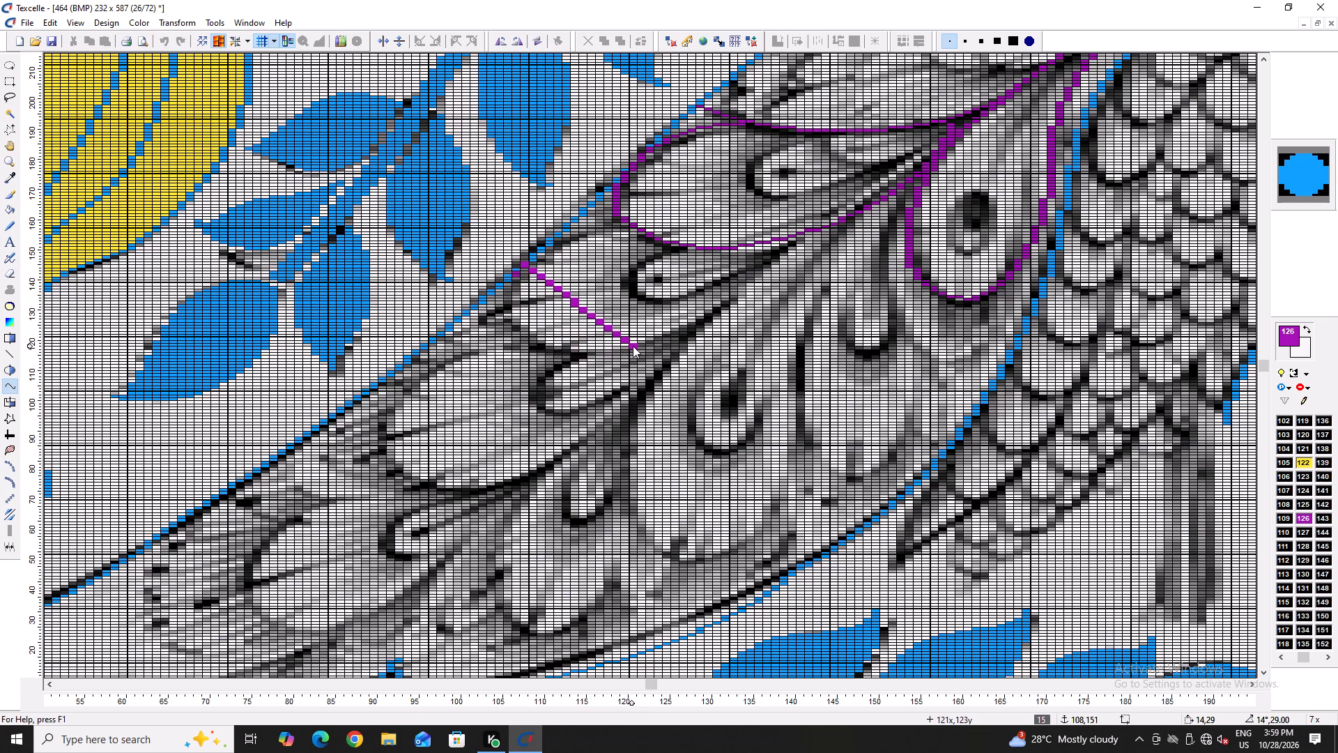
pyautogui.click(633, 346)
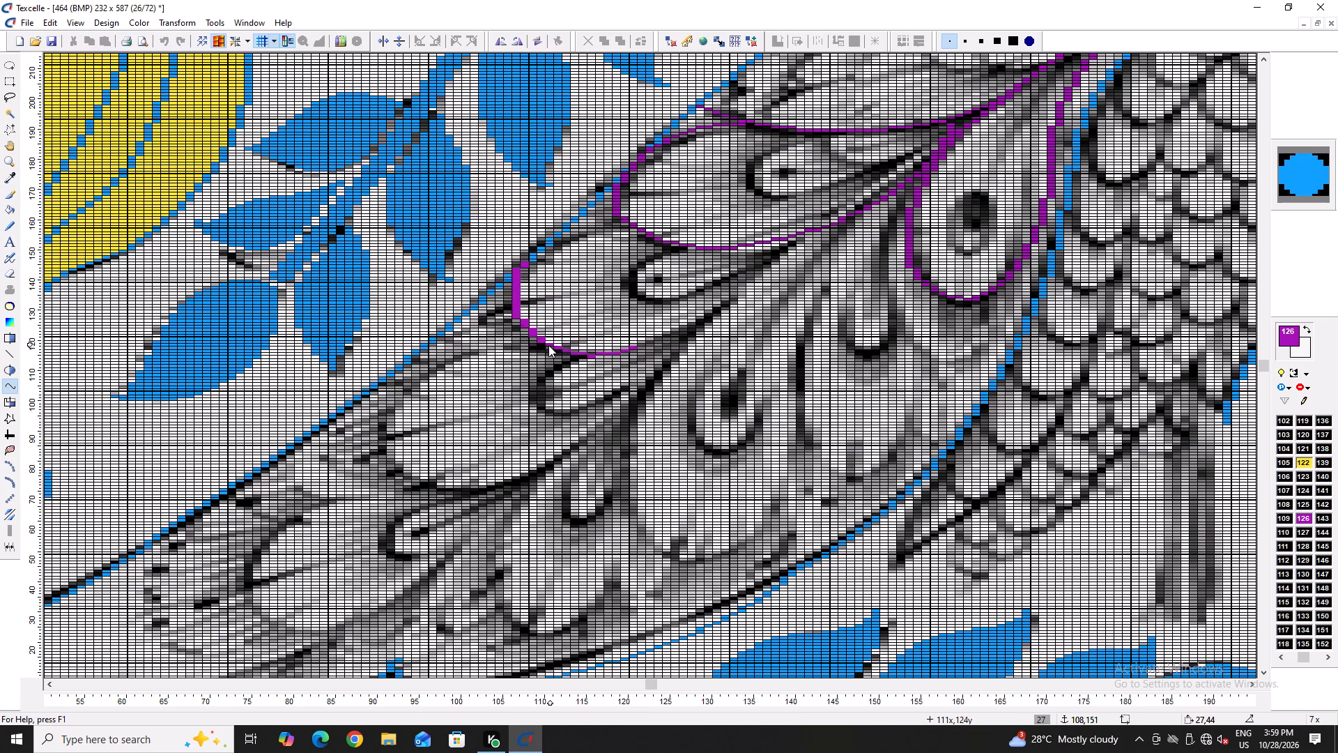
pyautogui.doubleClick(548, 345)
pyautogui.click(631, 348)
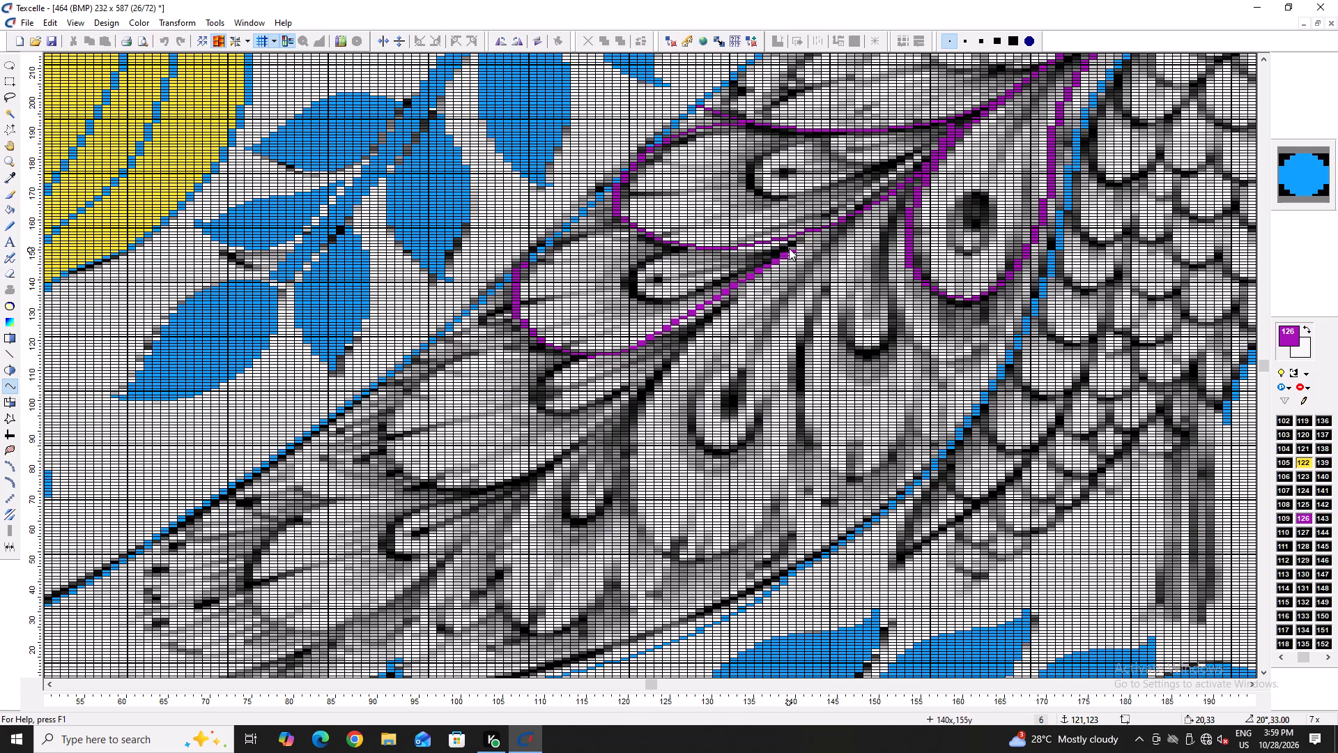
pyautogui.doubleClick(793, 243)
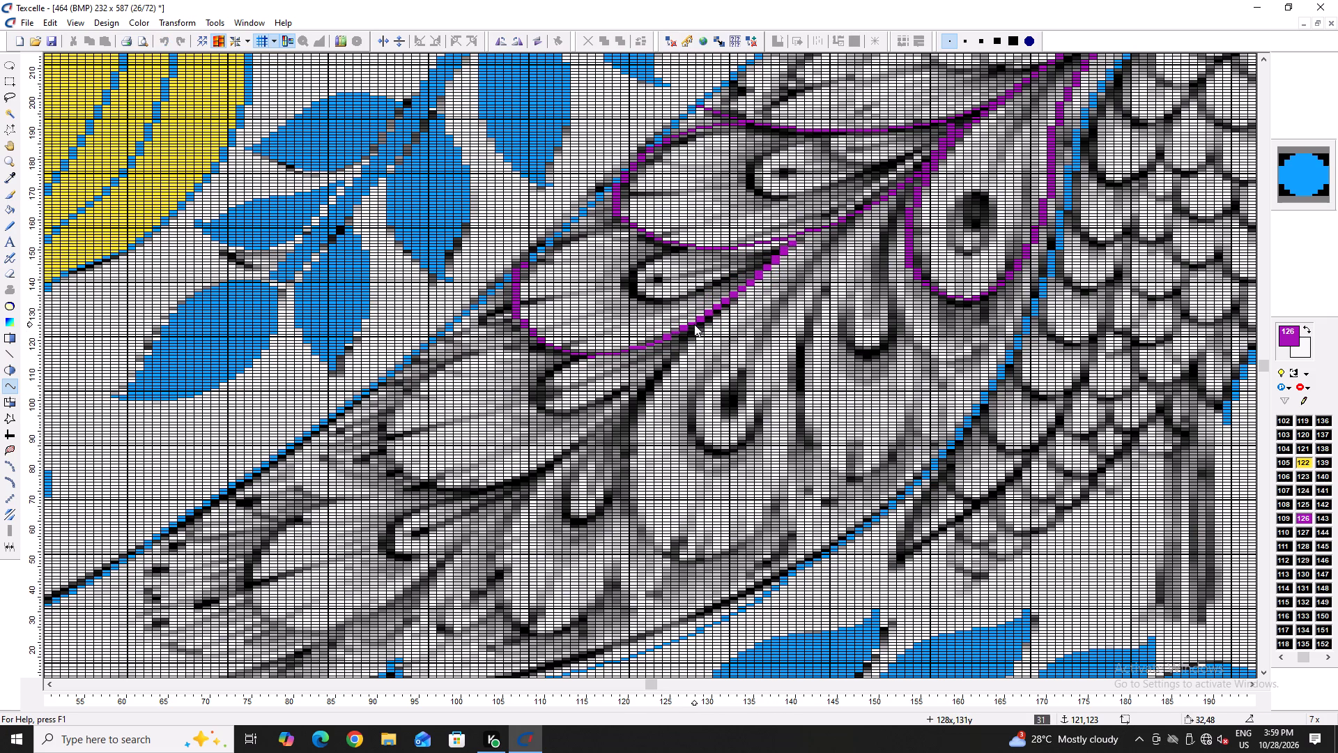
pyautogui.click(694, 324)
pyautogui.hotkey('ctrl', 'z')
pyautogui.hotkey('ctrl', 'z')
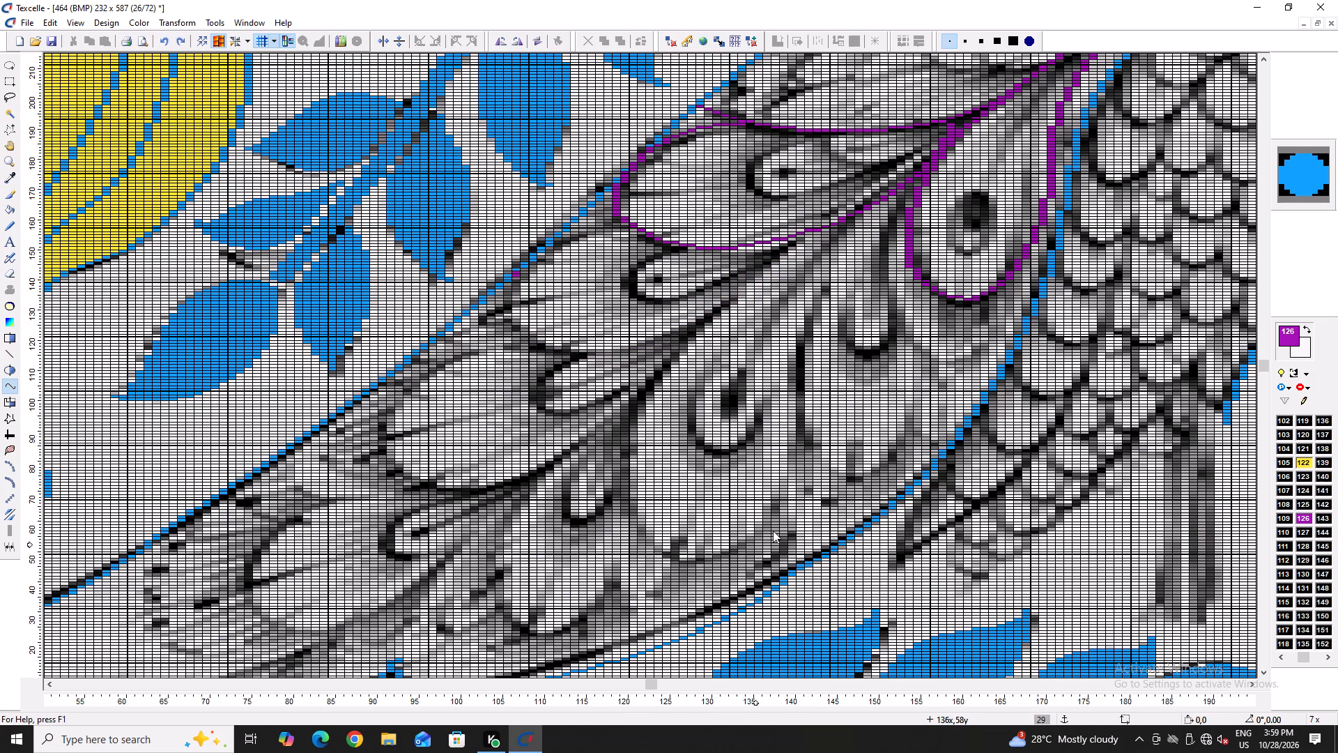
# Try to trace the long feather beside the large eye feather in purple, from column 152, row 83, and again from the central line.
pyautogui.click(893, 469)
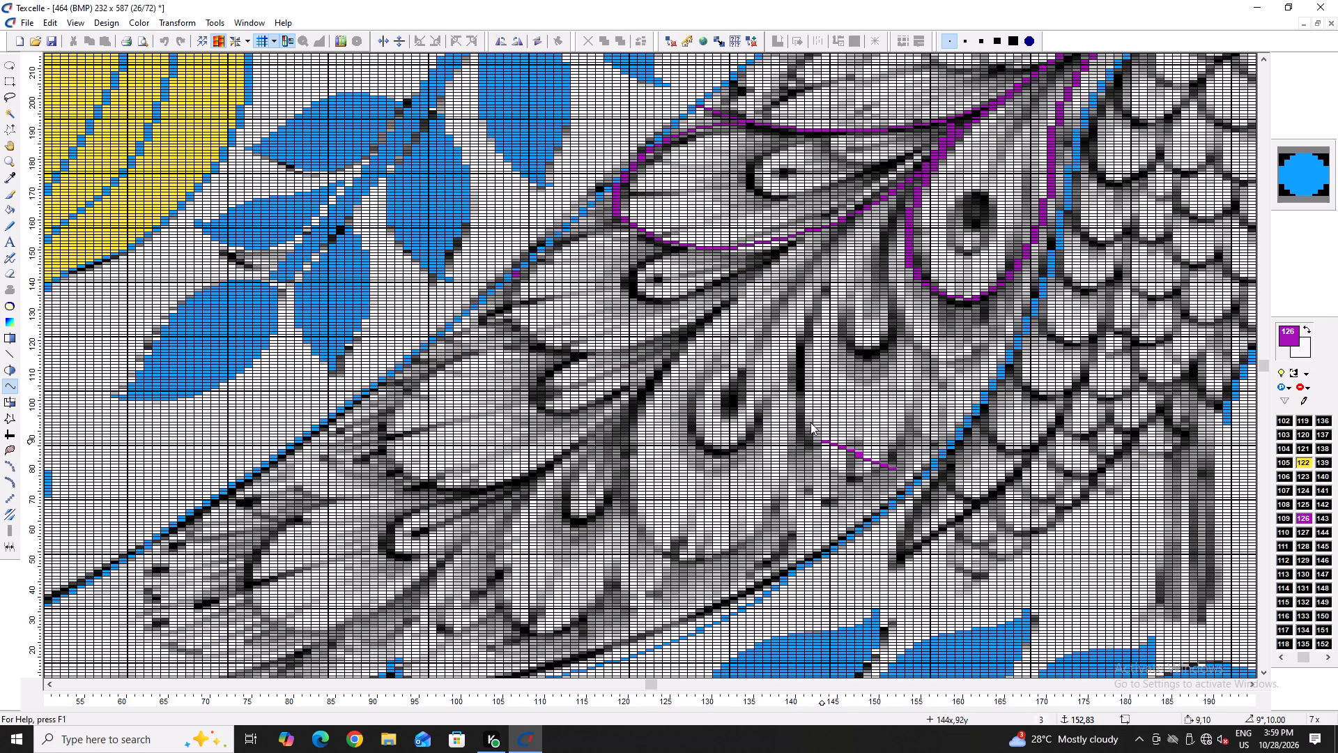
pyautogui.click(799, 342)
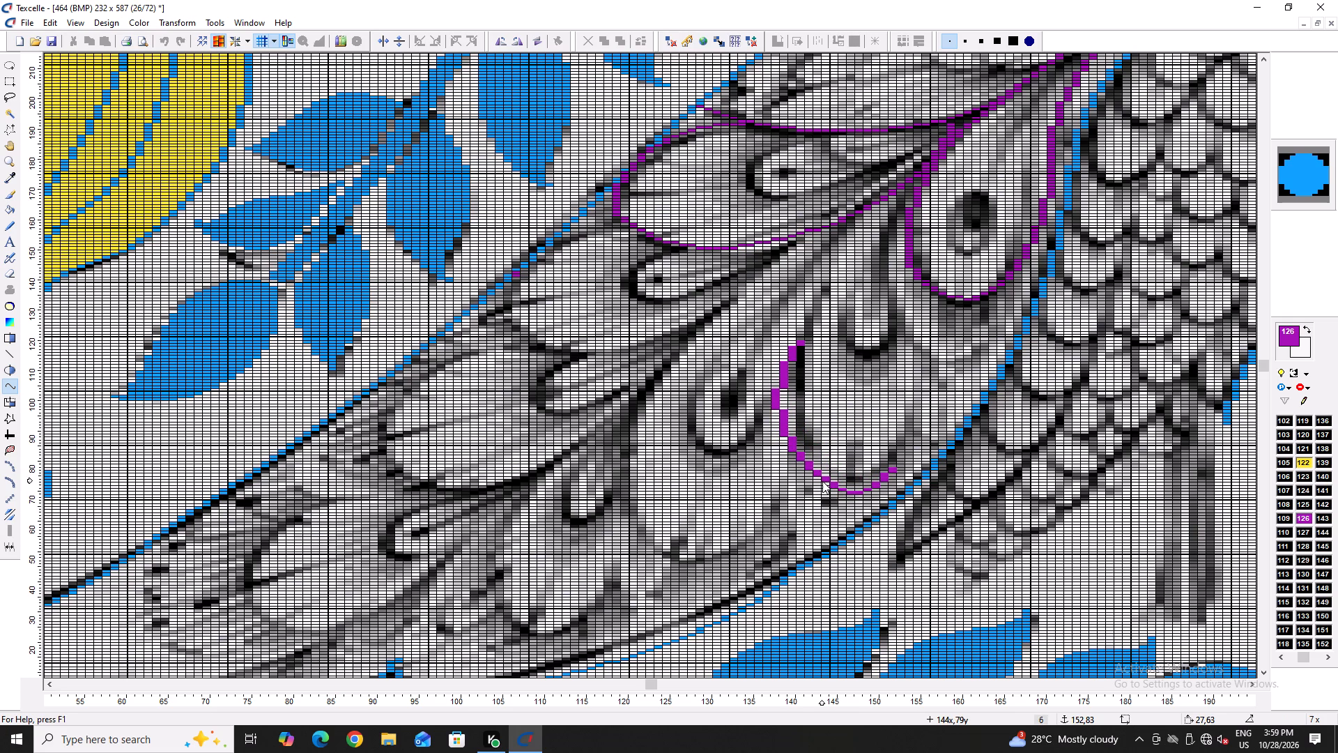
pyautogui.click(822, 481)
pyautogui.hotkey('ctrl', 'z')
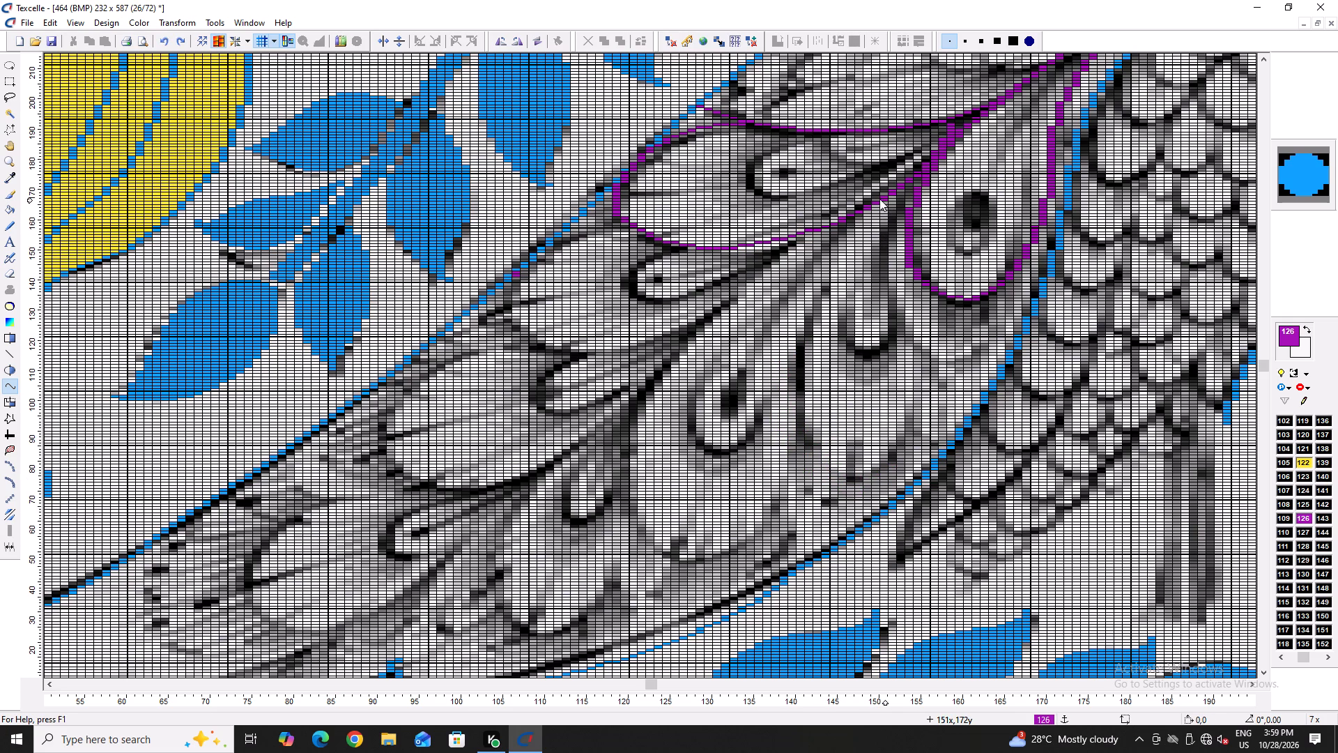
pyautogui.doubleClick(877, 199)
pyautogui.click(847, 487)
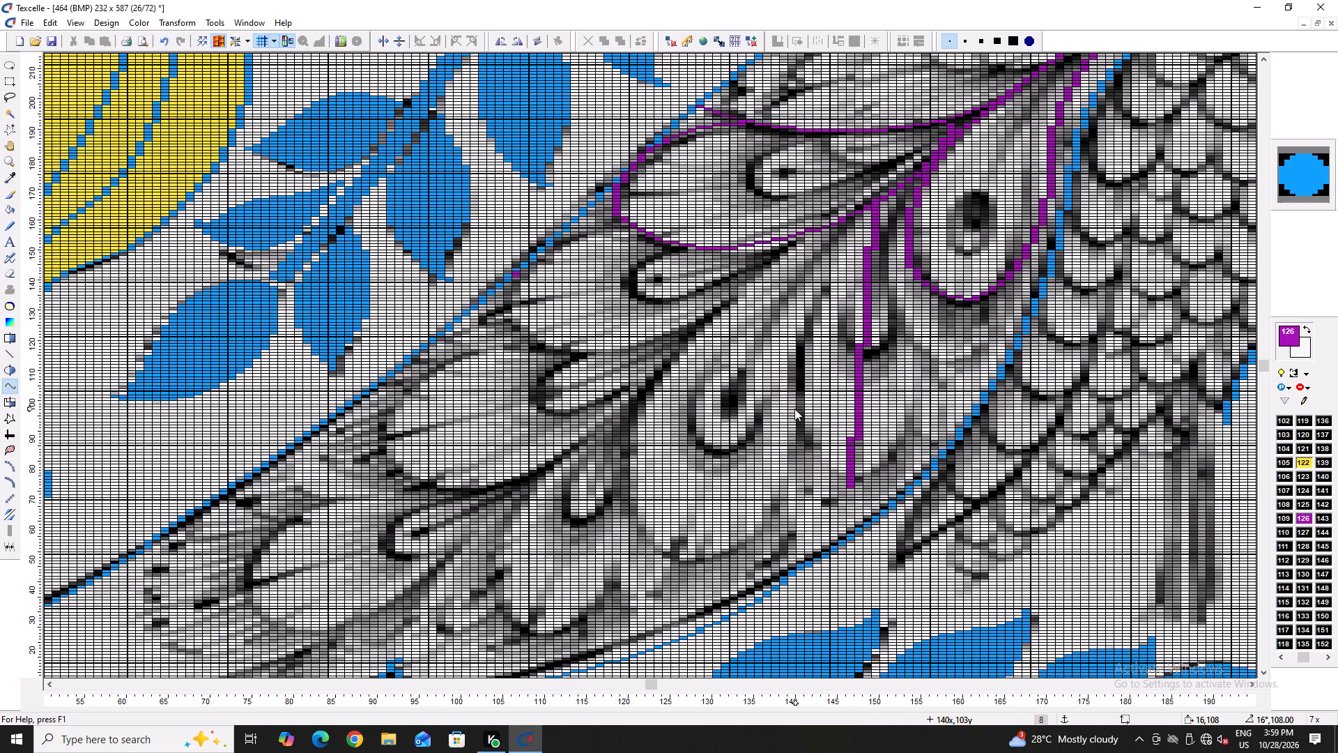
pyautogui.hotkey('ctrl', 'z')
# Draw a purple curve along the outer side of the feather beside the large eye feather, from column 151, row 172, to column 148, row 76.
pyautogui.click(883, 198)
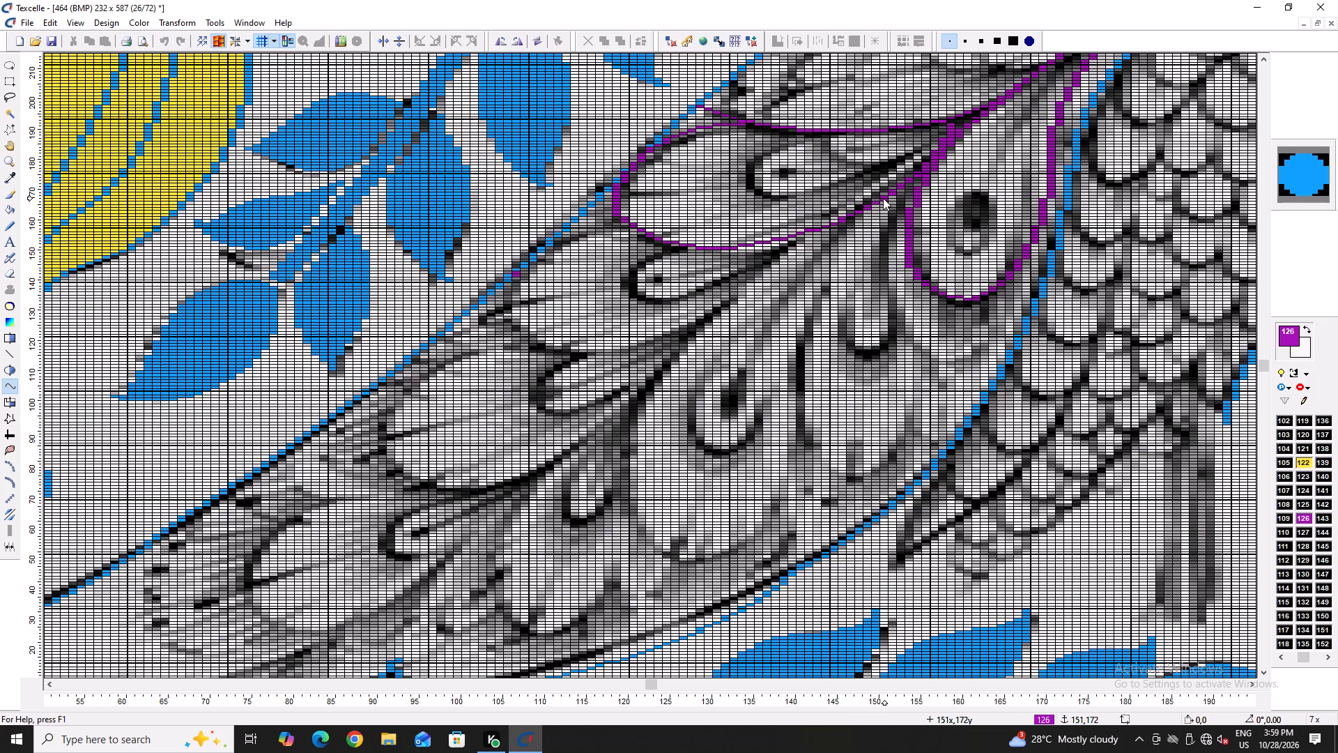
pyautogui.click(859, 493)
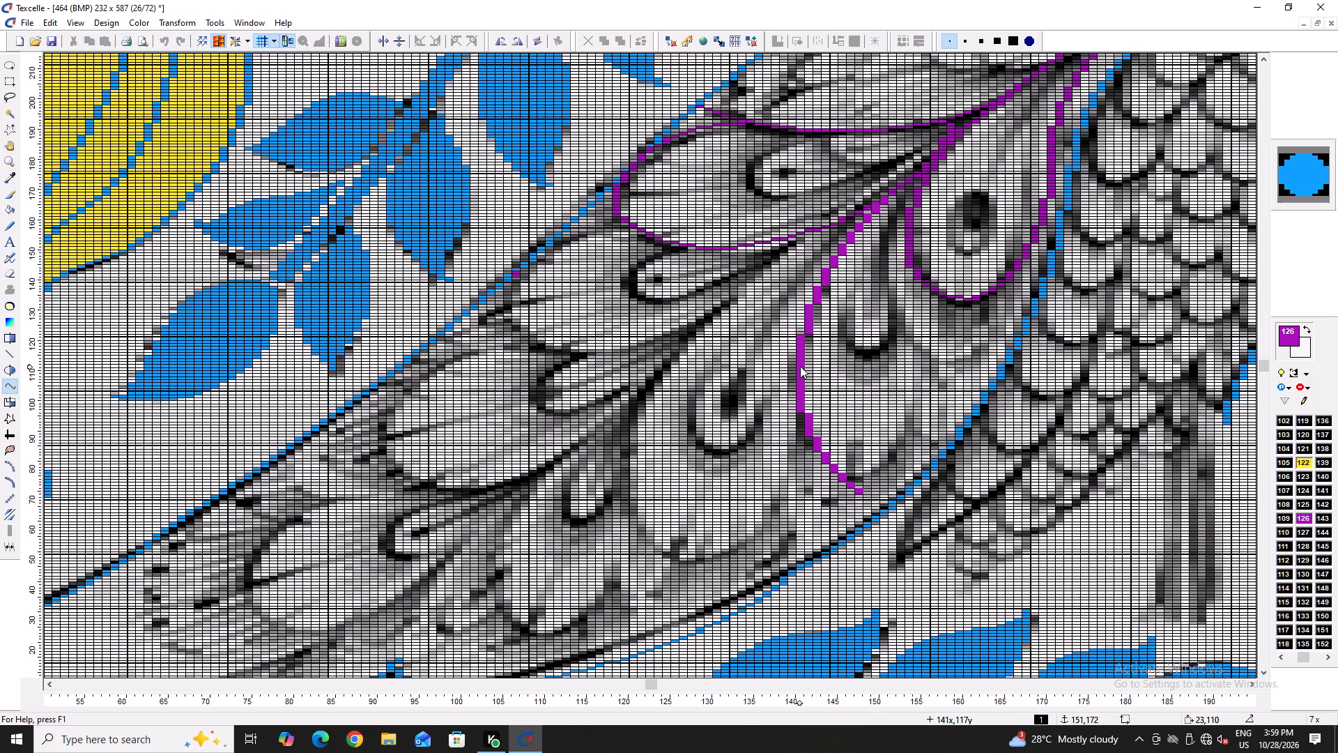
pyautogui.doubleClick(803, 363)
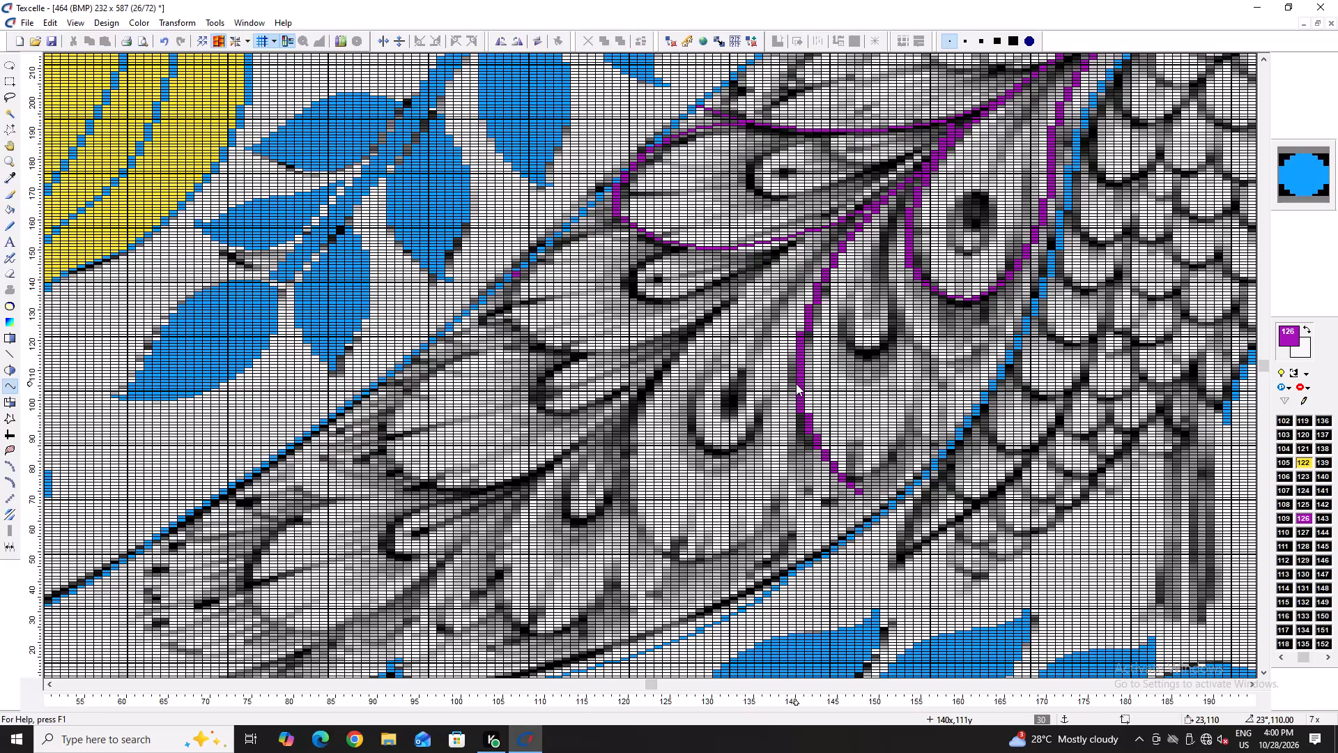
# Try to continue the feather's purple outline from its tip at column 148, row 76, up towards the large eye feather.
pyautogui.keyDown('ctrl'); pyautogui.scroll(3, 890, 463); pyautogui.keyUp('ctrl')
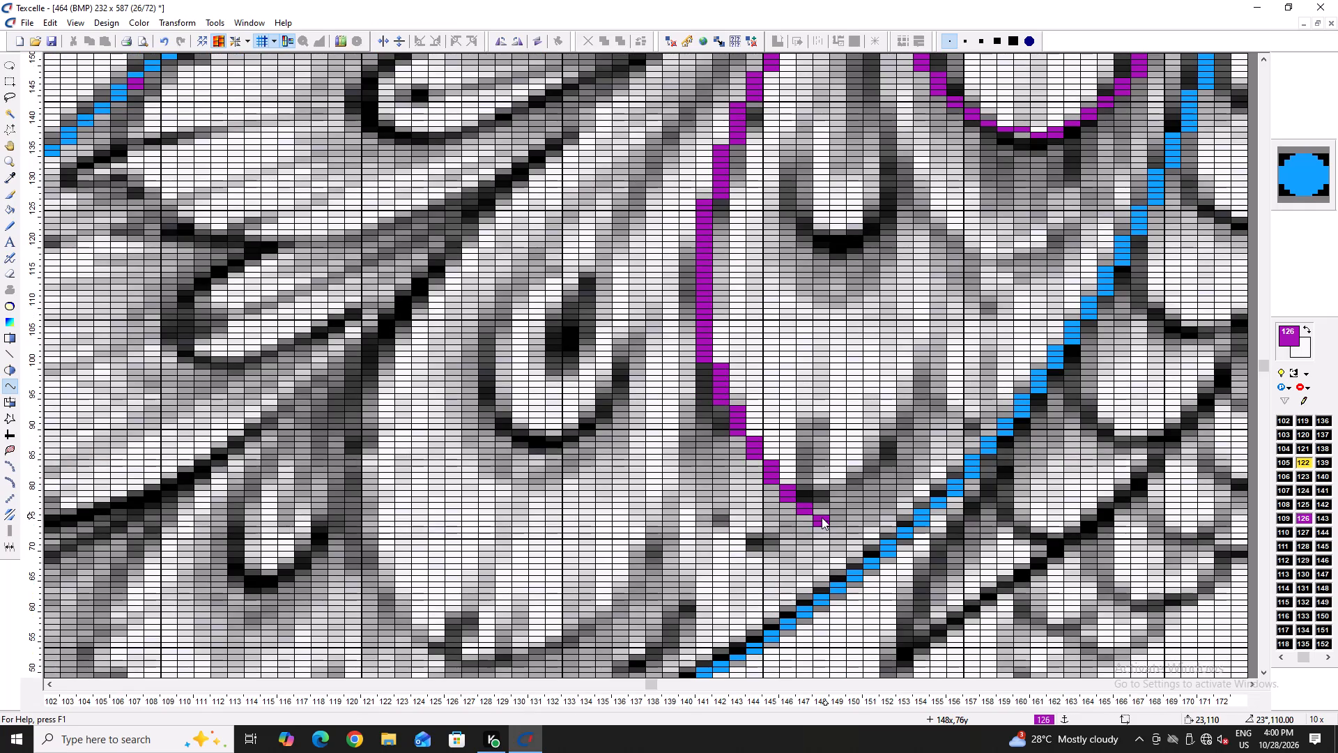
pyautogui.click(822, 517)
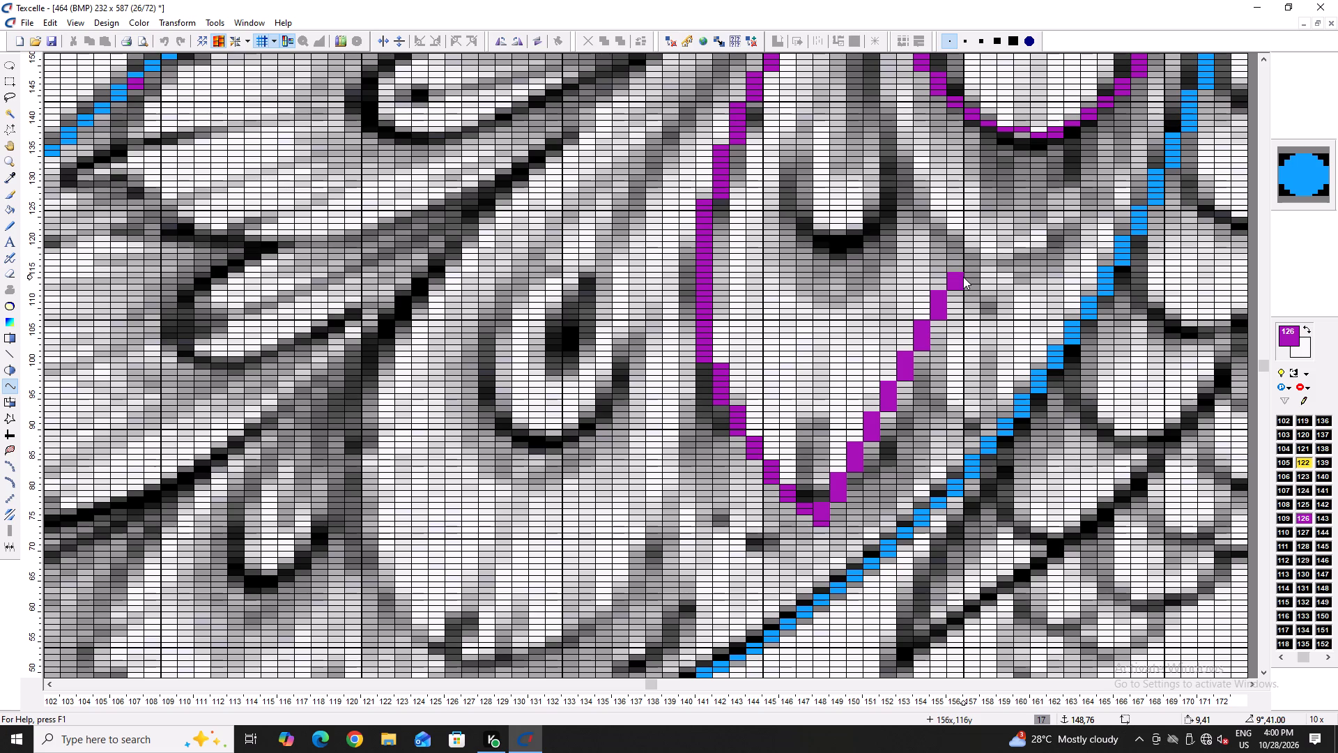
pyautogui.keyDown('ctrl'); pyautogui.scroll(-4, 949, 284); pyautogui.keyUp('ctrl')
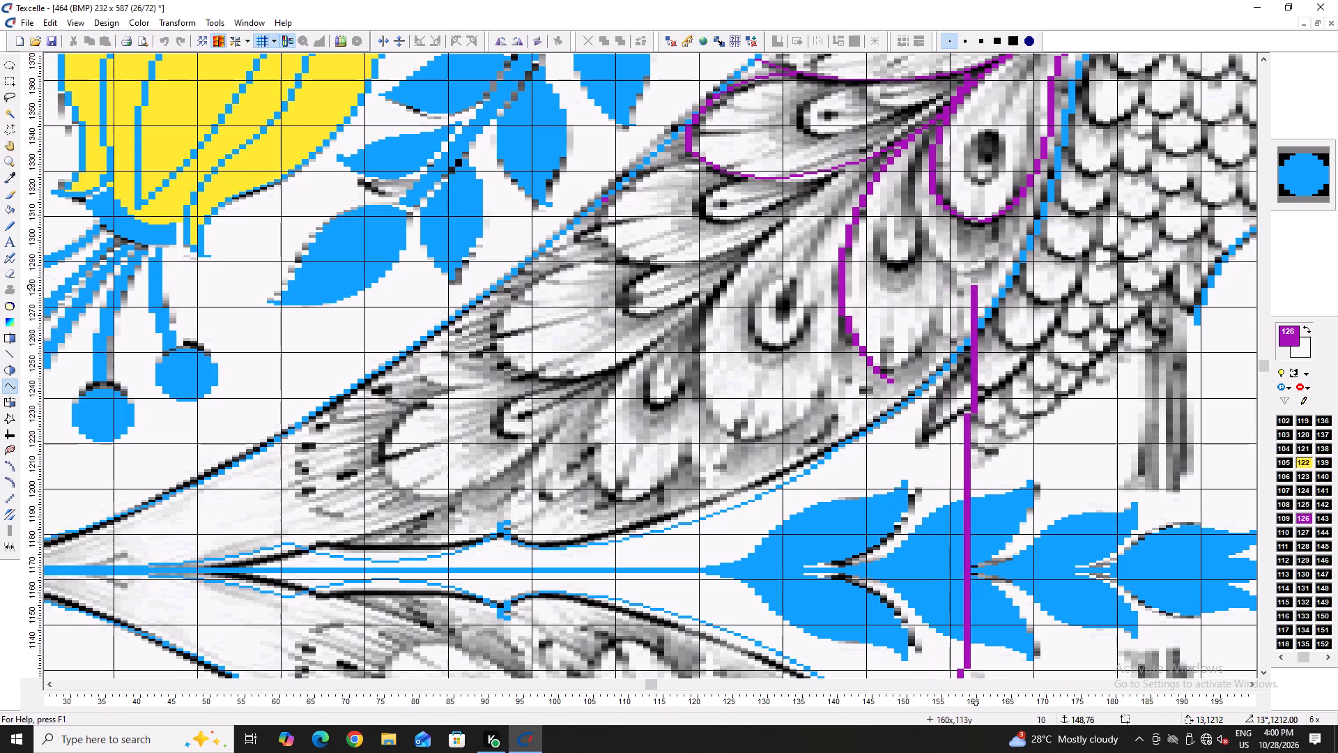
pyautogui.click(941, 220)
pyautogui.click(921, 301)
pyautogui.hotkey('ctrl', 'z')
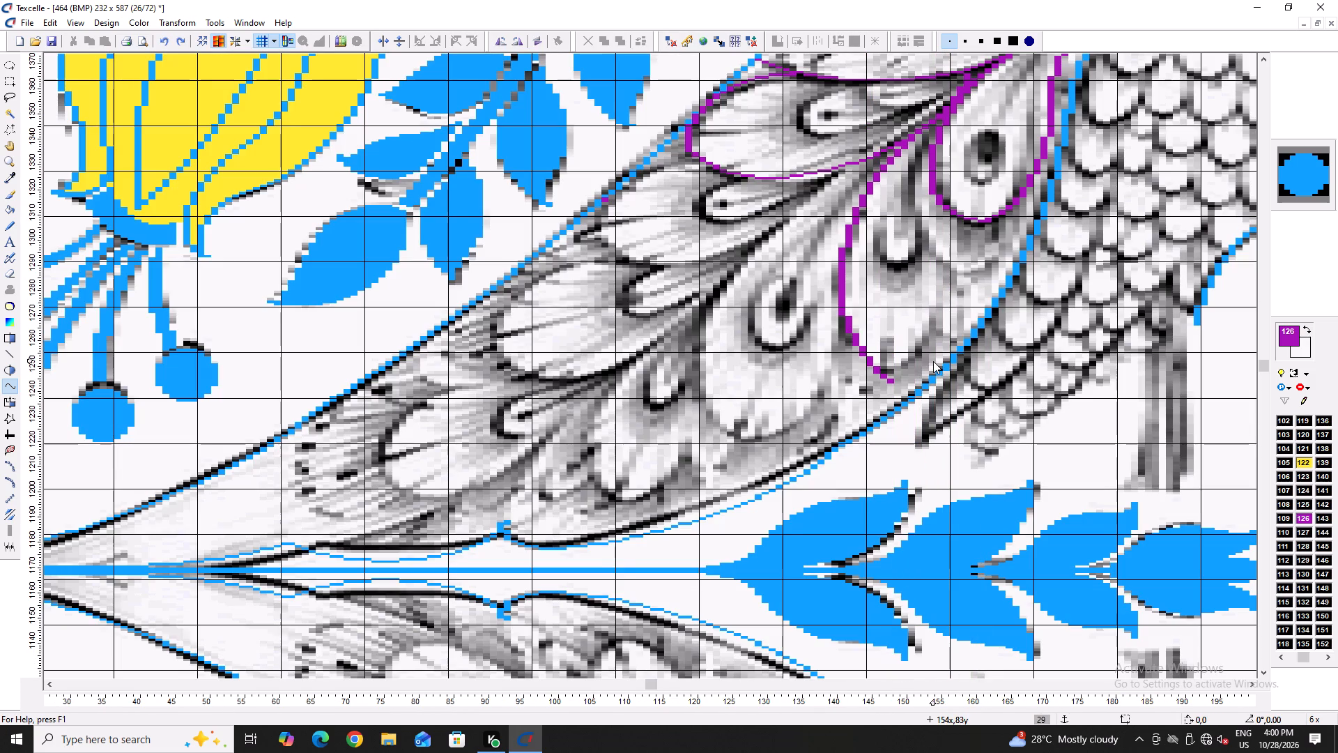
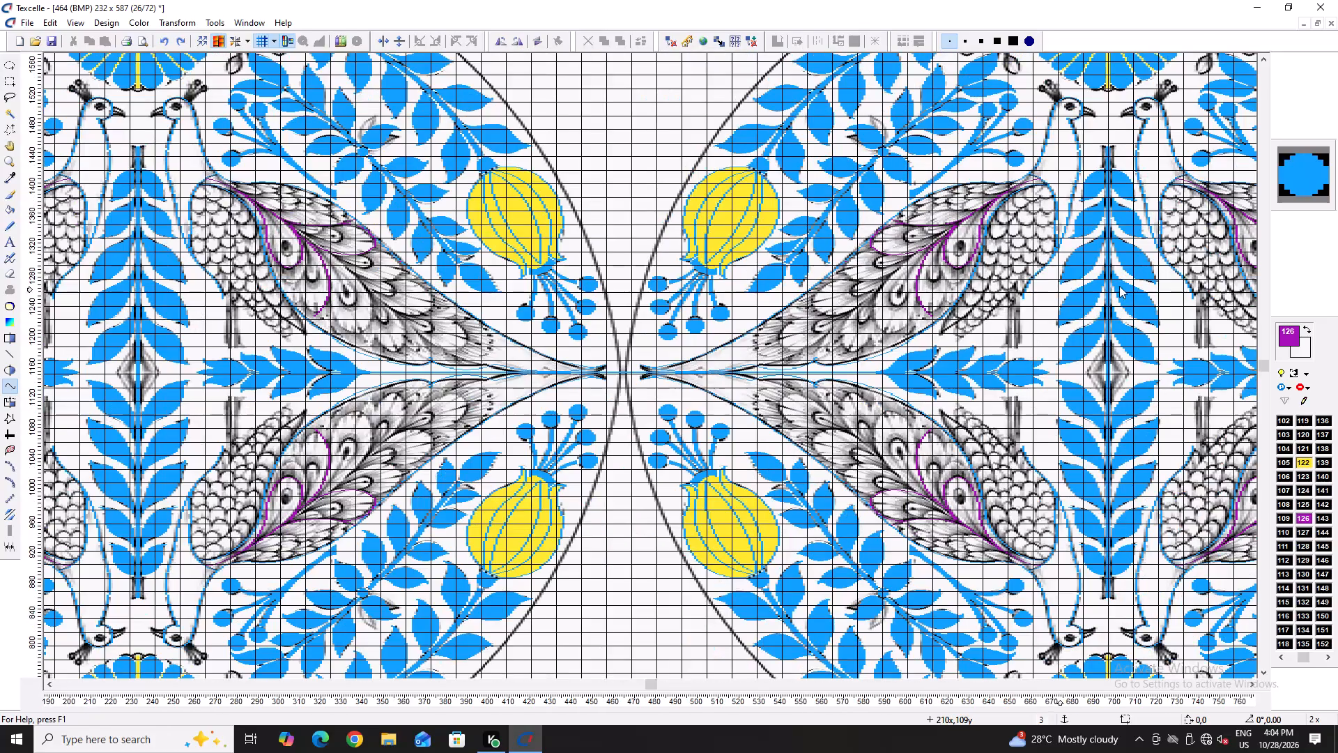
# Close the outline of the feather beside the large eye feather with a purple curve from its tip at column 148, row 77, to the eye feather.
pyautogui.keyDown('ctrl'); pyautogui.scroll(5, 1056, 232); pyautogui.keyUp('ctrl')
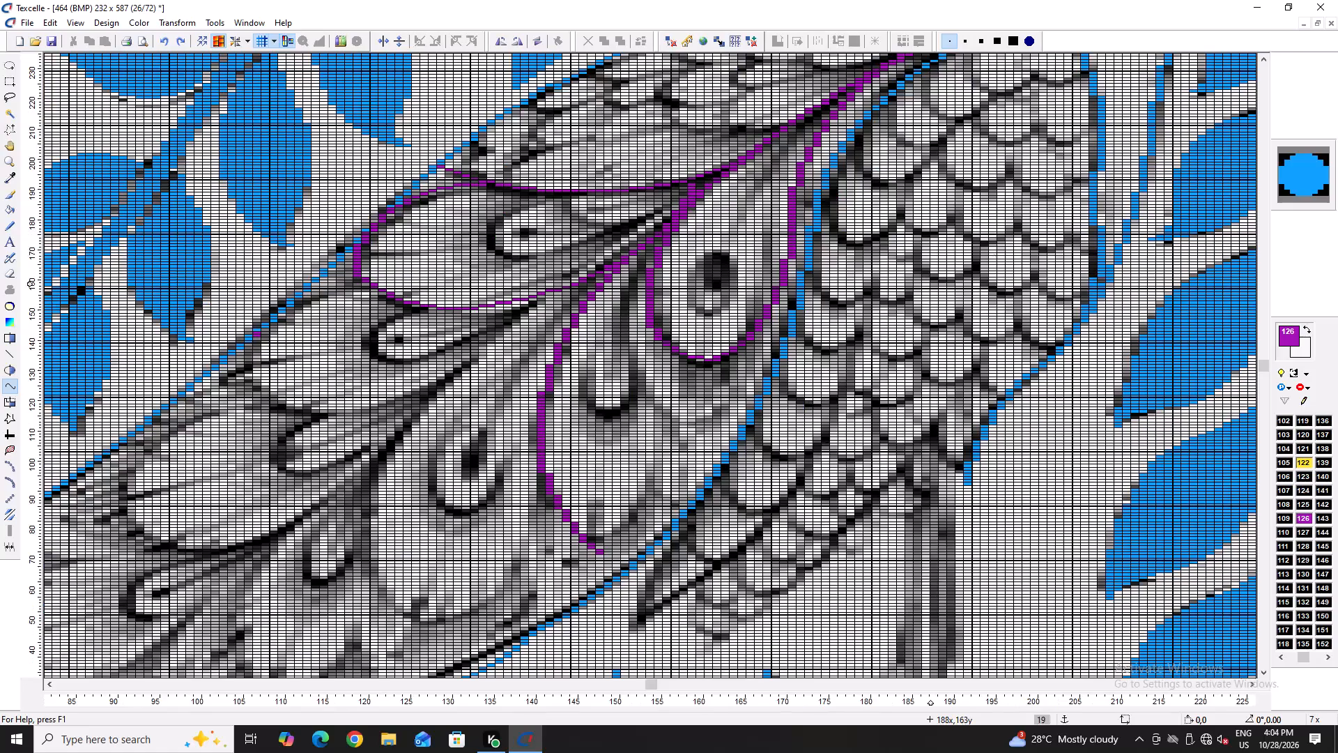
pyautogui.keyDown('ctrl'); pyautogui.scroll(1, 930, 287); pyautogui.keyUp('ctrl')
pyautogui.press('y')
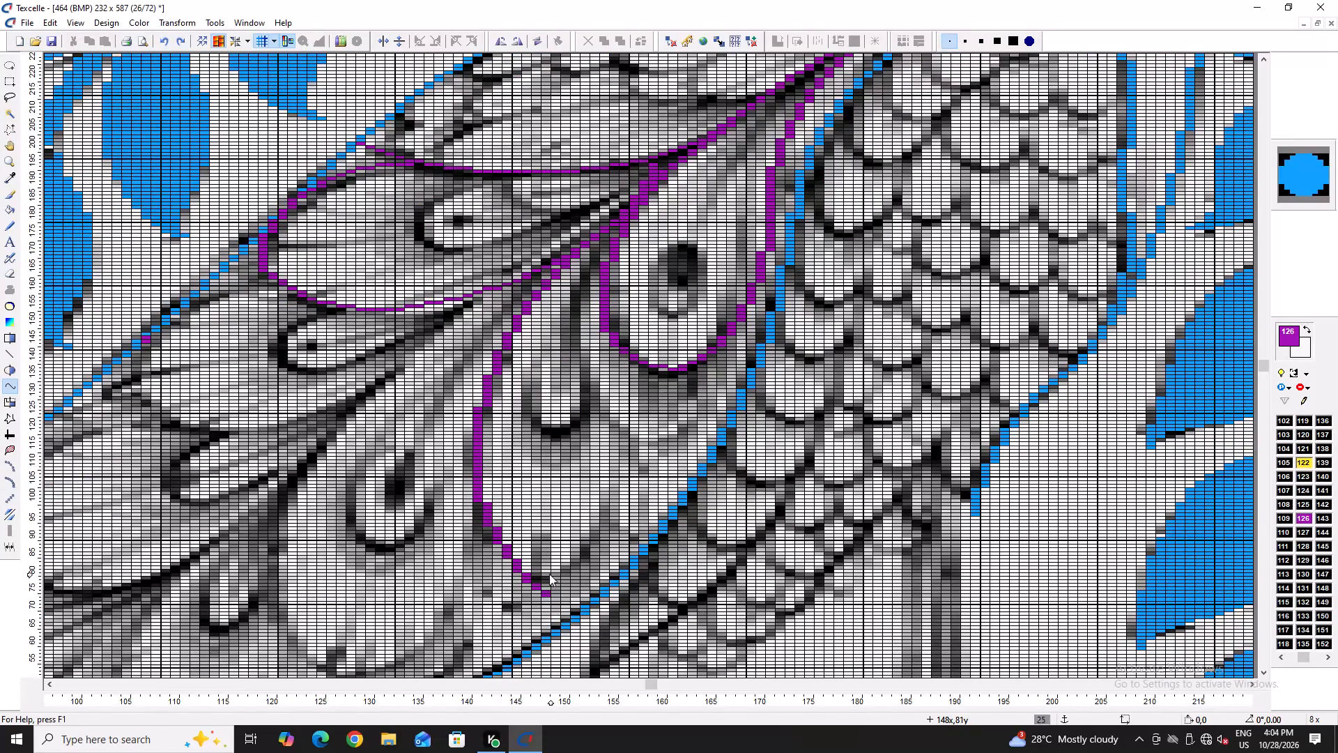
pyautogui.click(546, 588)
pyautogui.doubleClick(714, 352)
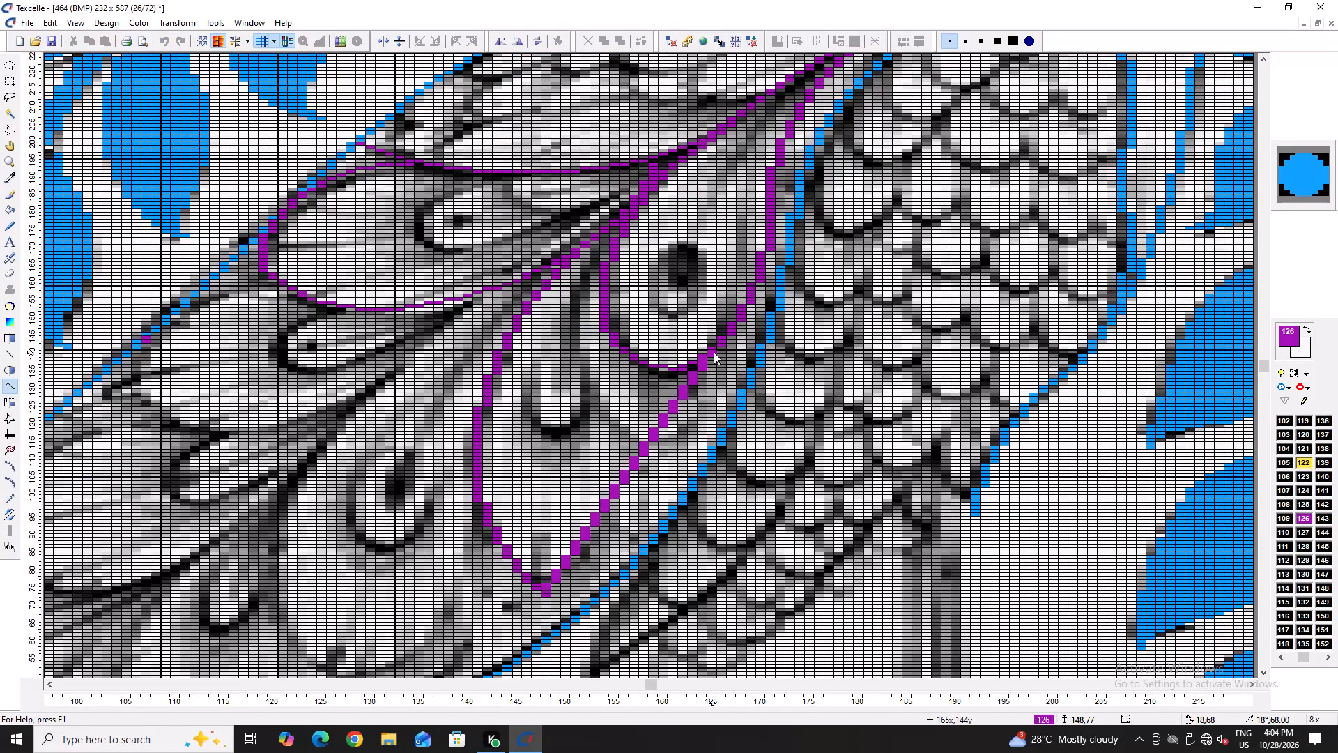
pyautogui.doubleClick(649, 527)
# Outline the adjacent eye feather in purple from column 142, row 91, around its tip at column 131, row 48, through column 128, row 129, to the central line.
pyautogui.keyDown('ctrl'); pyautogui.scroll(-2, 547, 517); pyautogui.keyUp('ctrl')
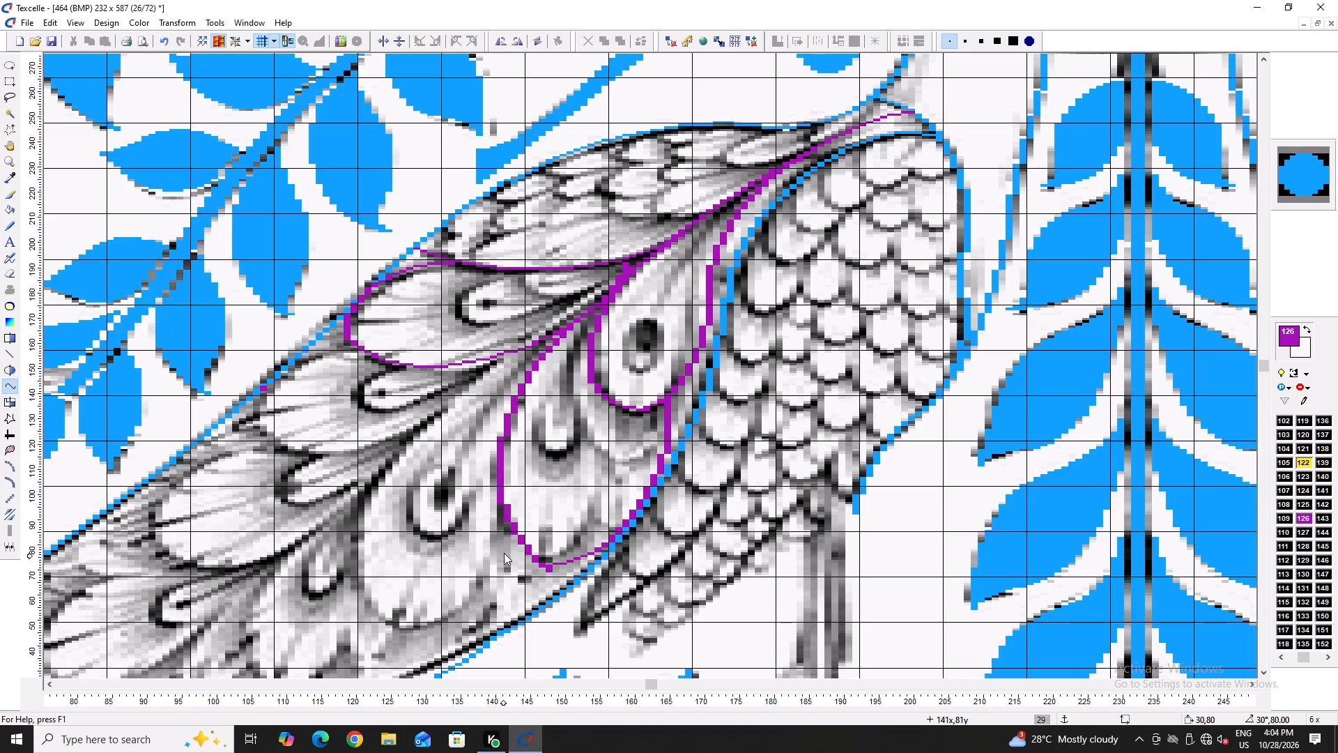
pyautogui.click(507, 531)
pyautogui.click(422, 641)
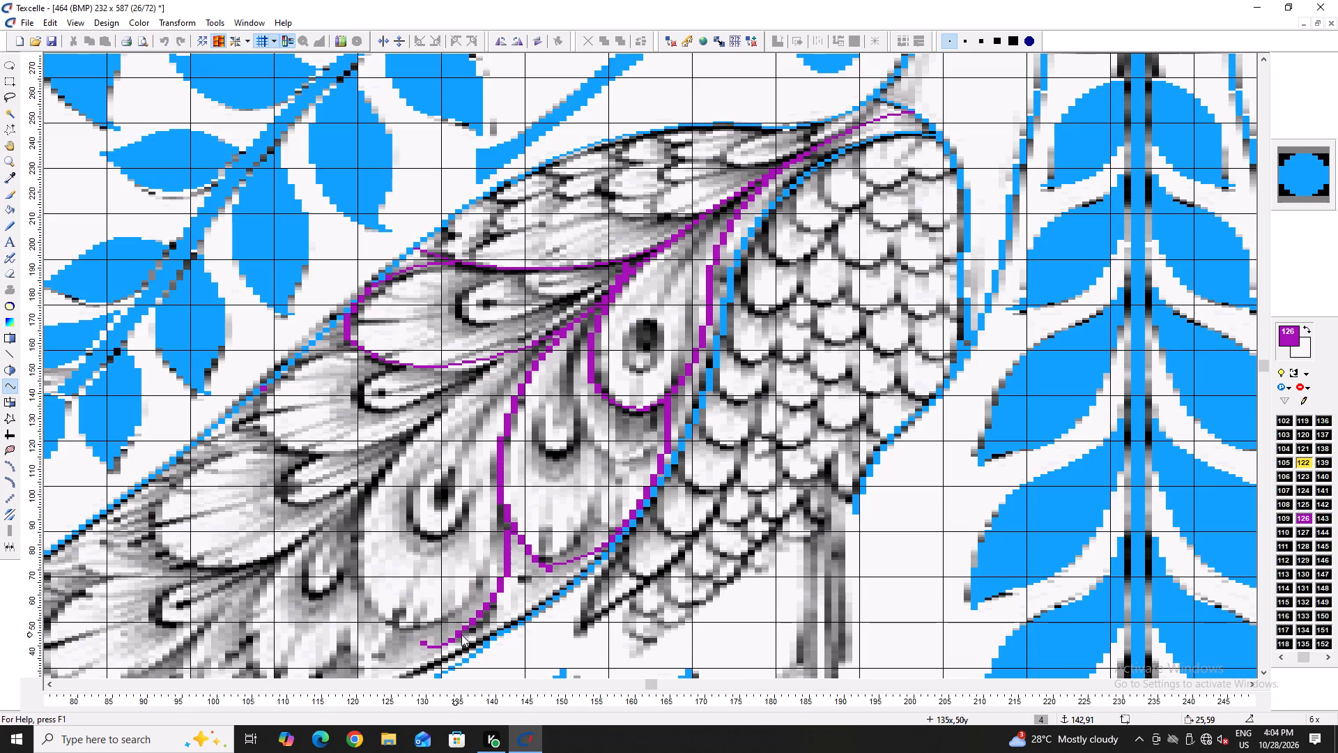
pyautogui.click(463, 616)
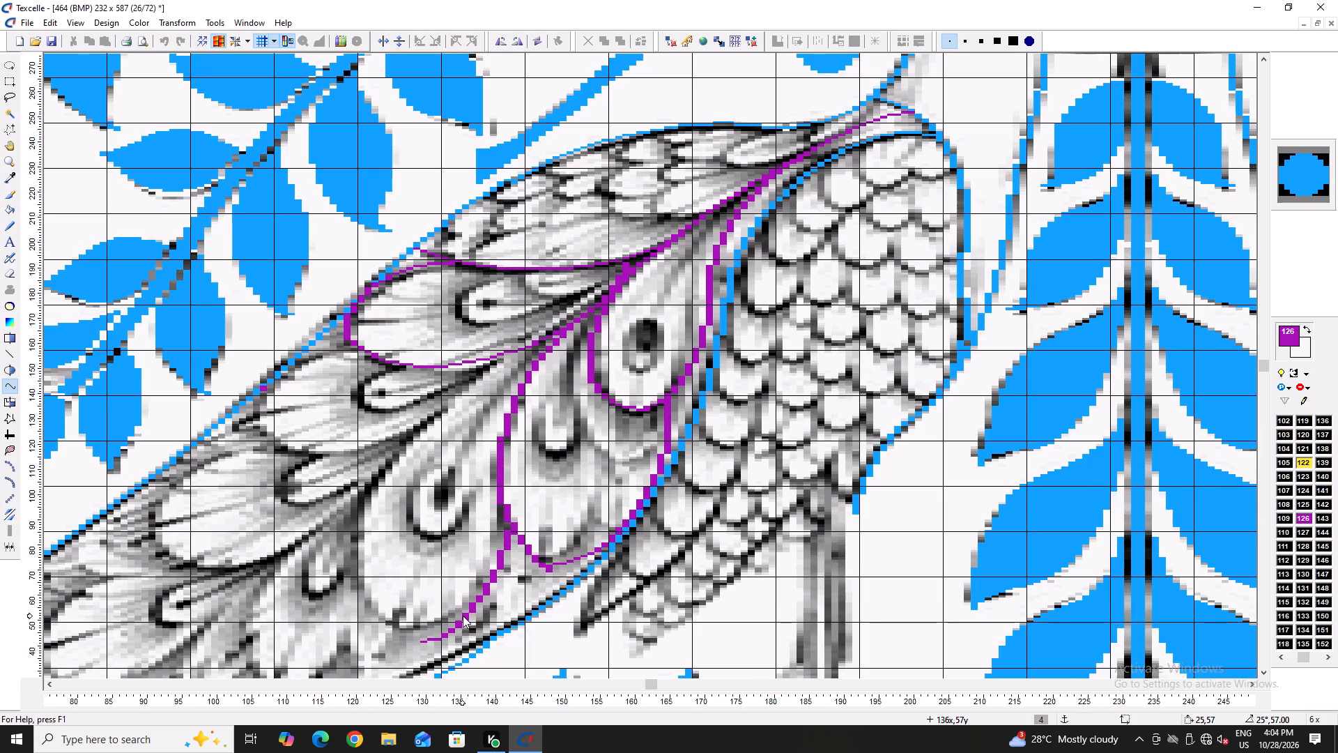
pyautogui.click(430, 638)
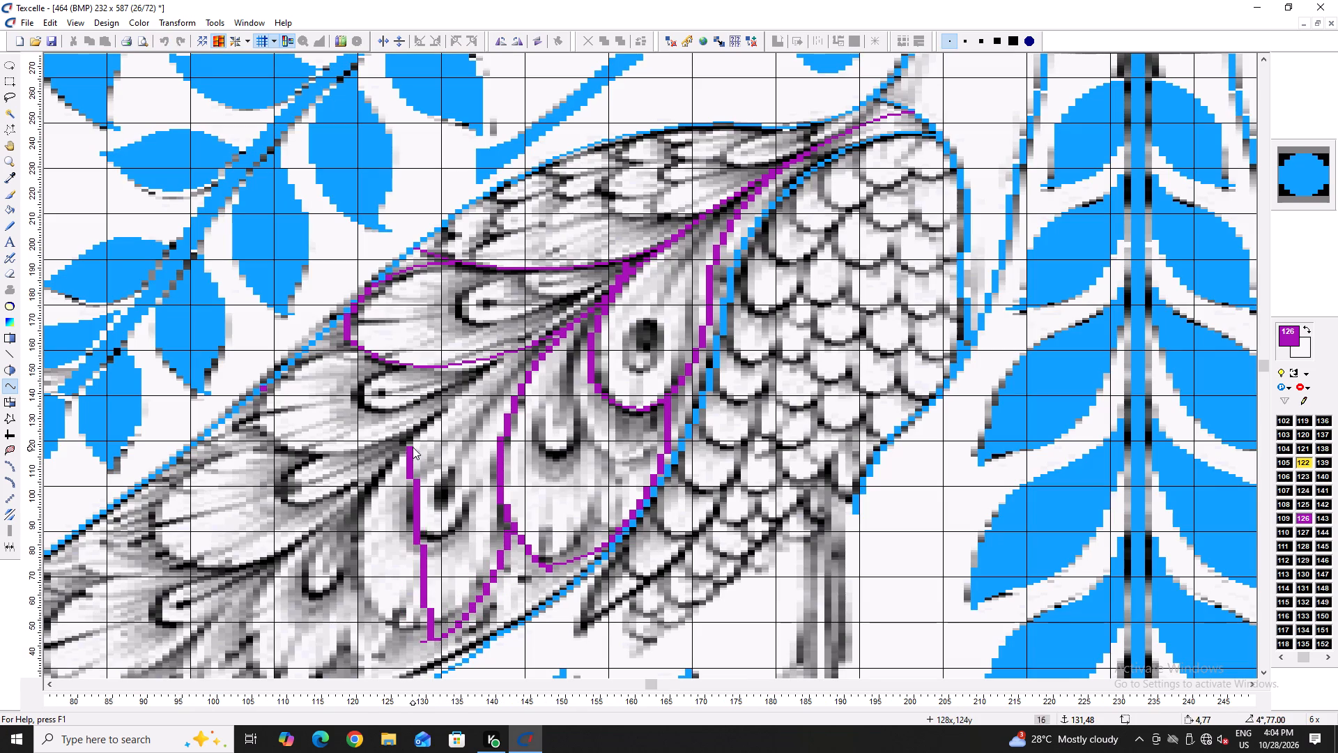
pyautogui.click(413, 434)
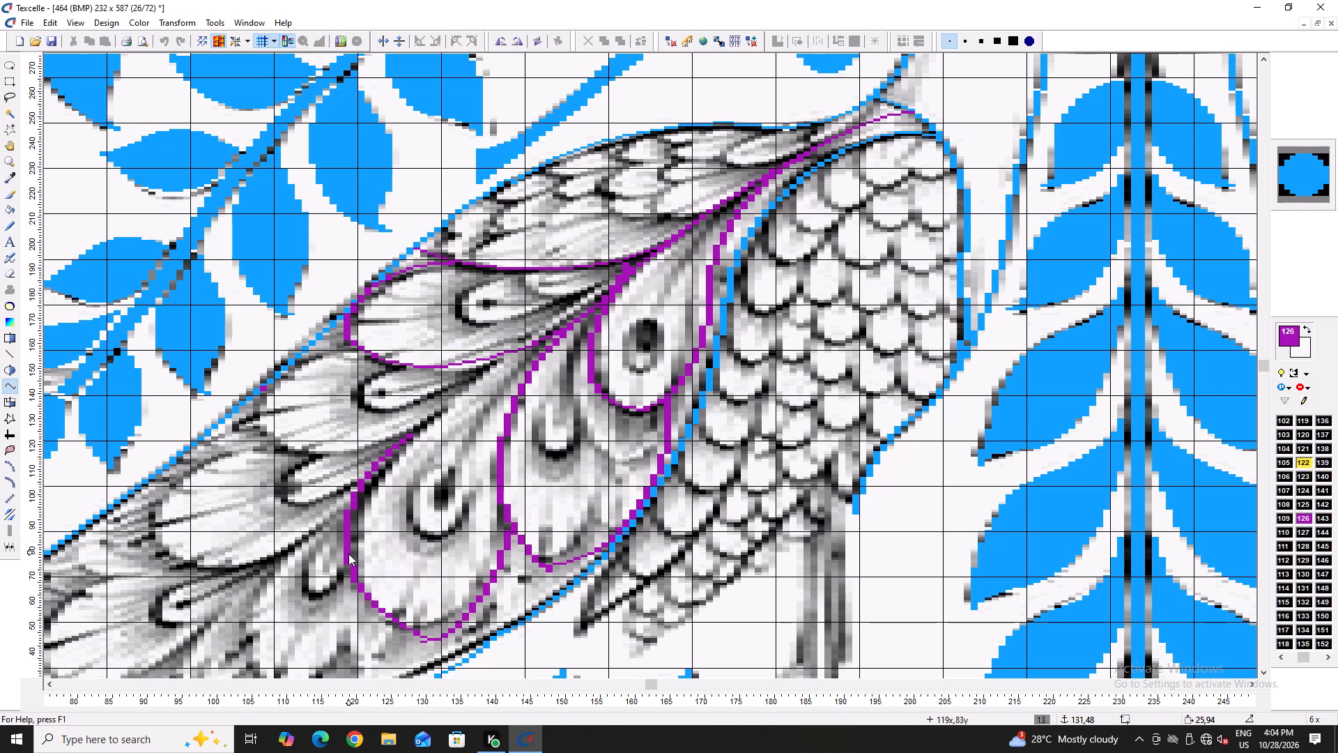
pyautogui.click(357, 570)
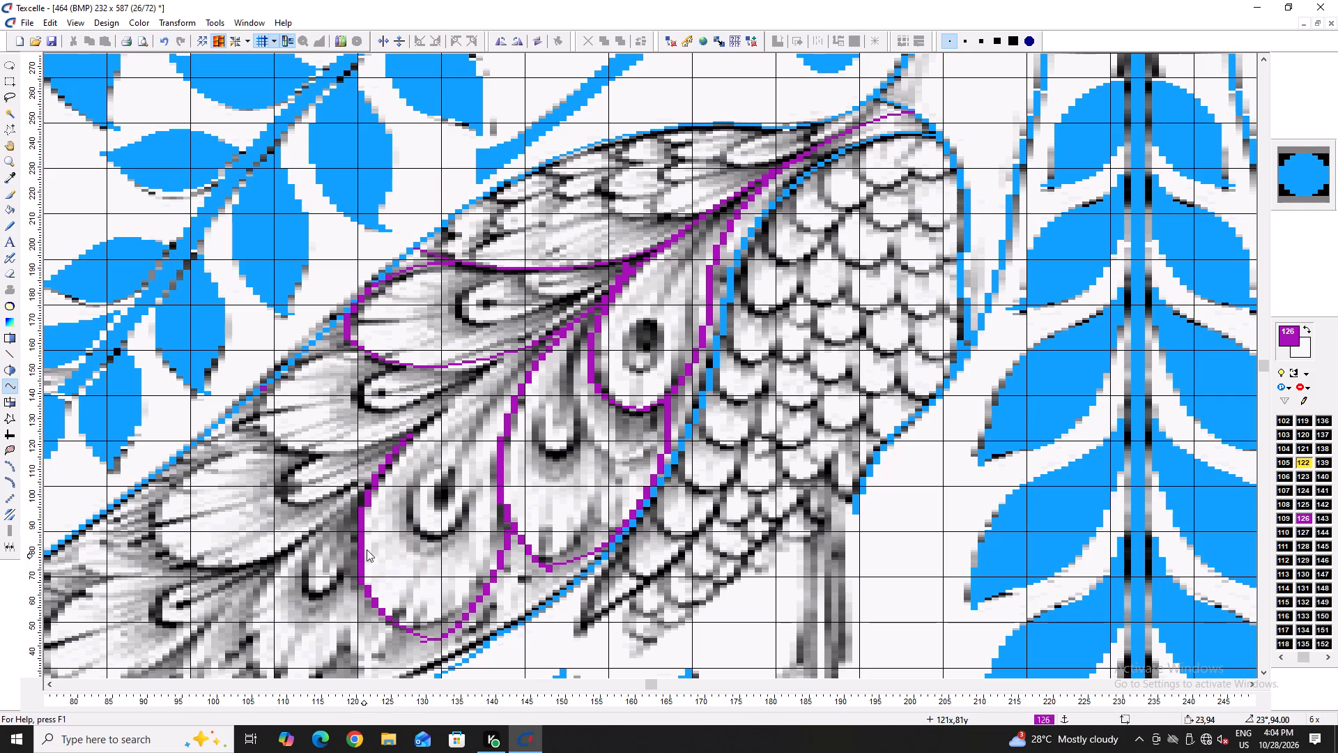
pyautogui.click(409, 435)
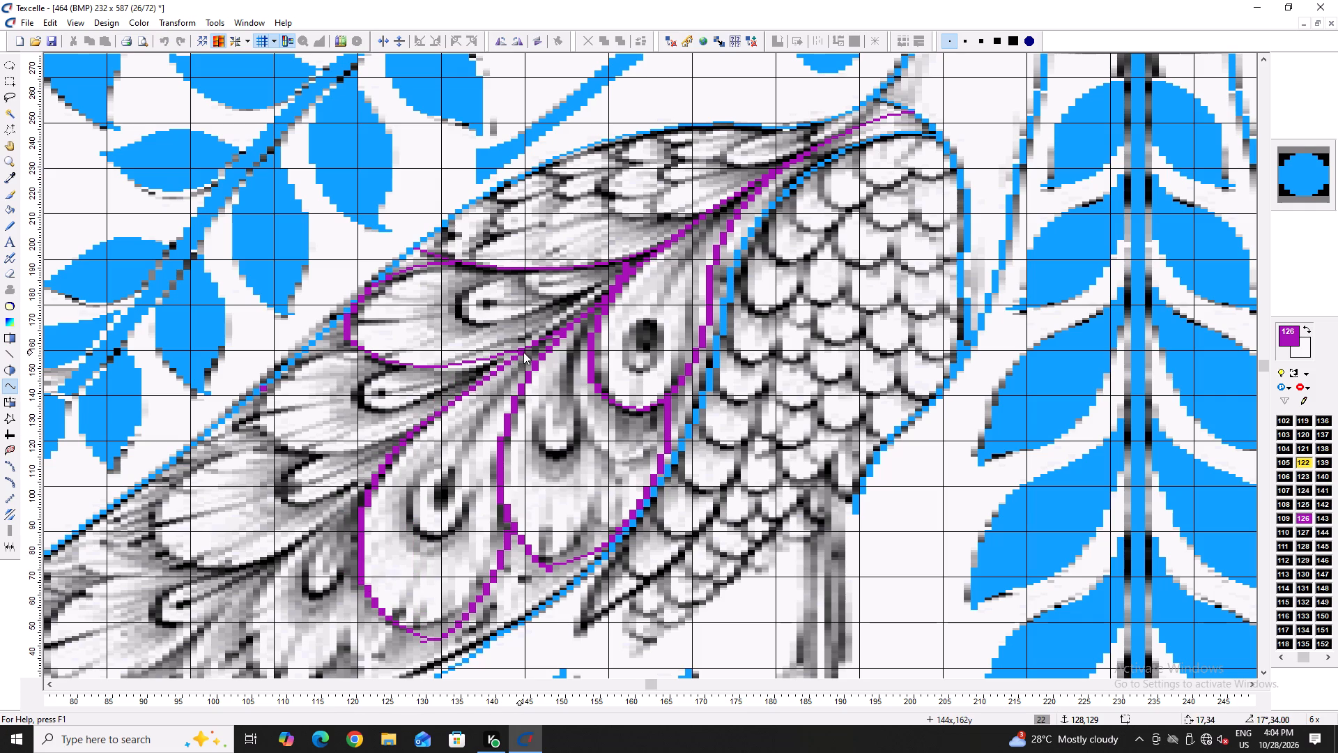
pyautogui.click(523, 352)
pyautogui.click(478, 378)
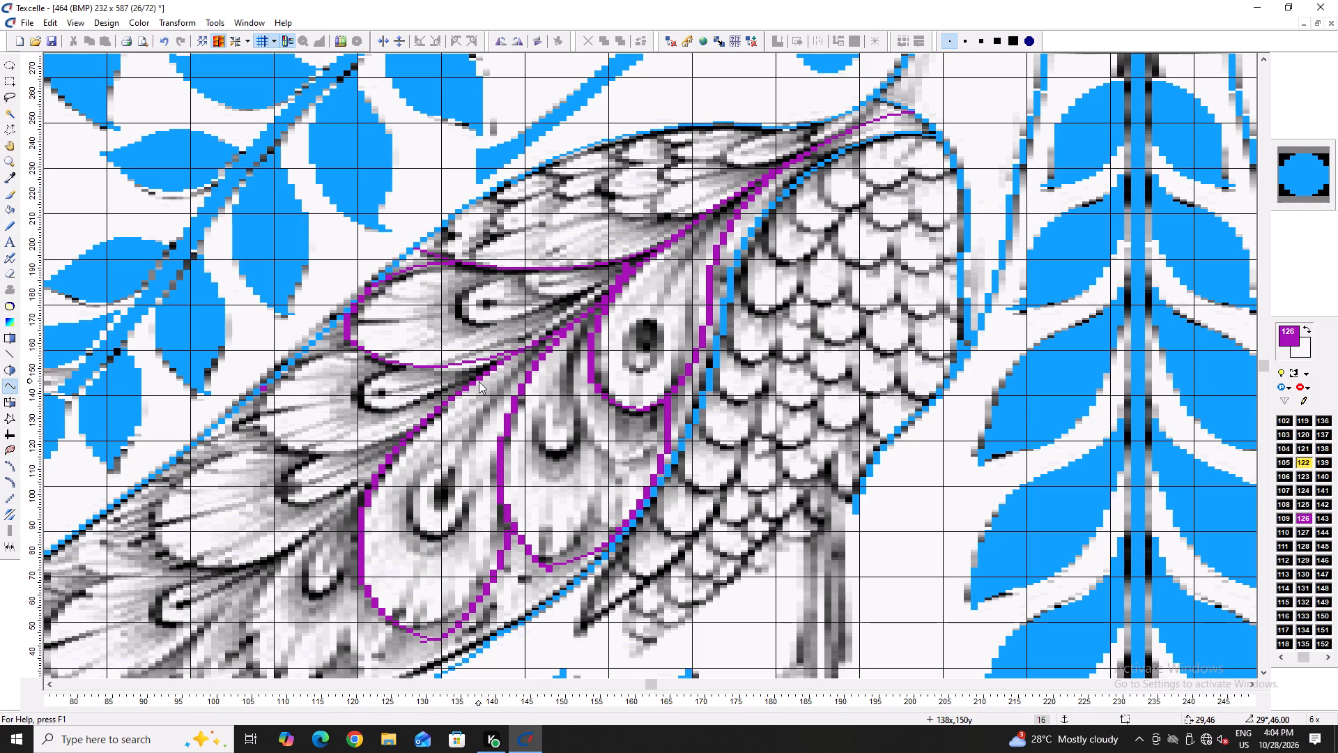
# Outline the second long feather along the wing's outer edge in purple, from column 121, row 164, through column 107, row 147, to column 129, row 132.
pyautogui.keyDown('ctrl'); pyautogui.scroll(-1, 493, 416); pyautogui.keyUp('ctrl')
pyautogui.keyDown('ctrl'); pyautogui.scroll(3, 378, 400); pyautogui.keyUp('ctrl')
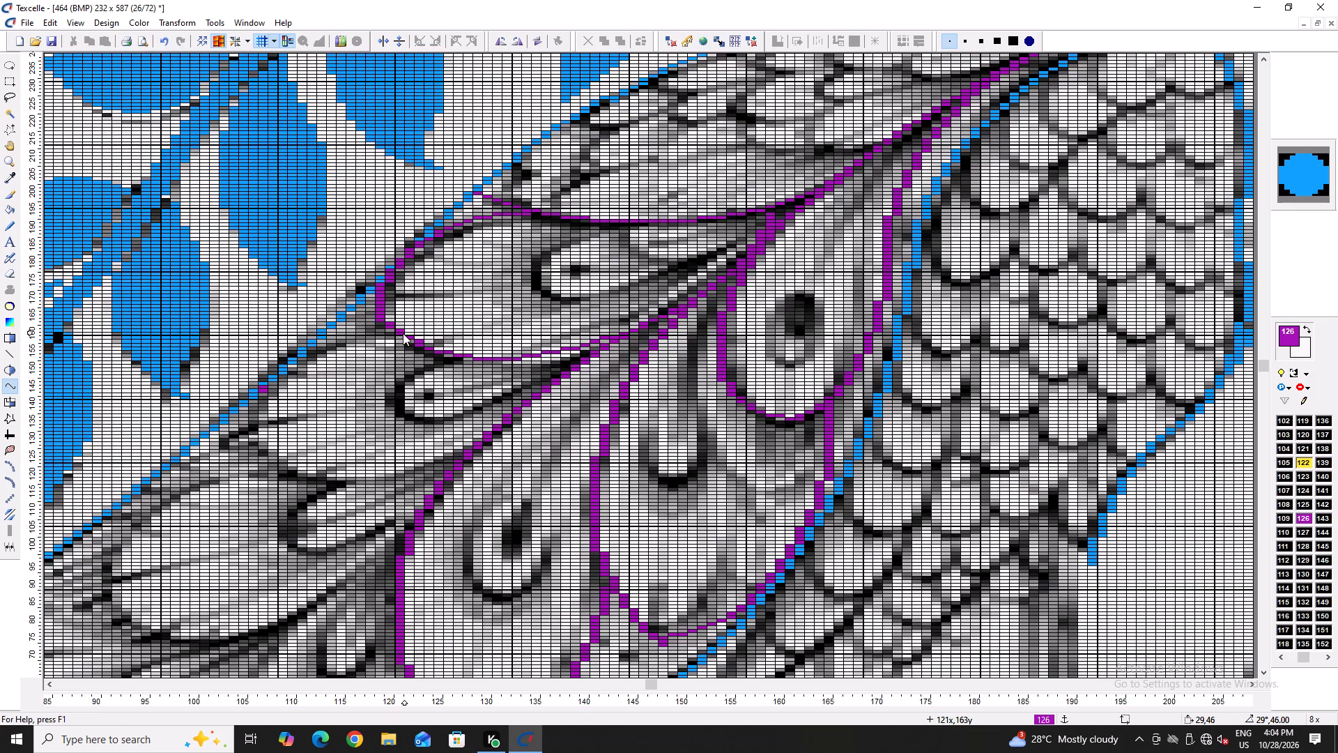
pyautogui.click(398, 331)
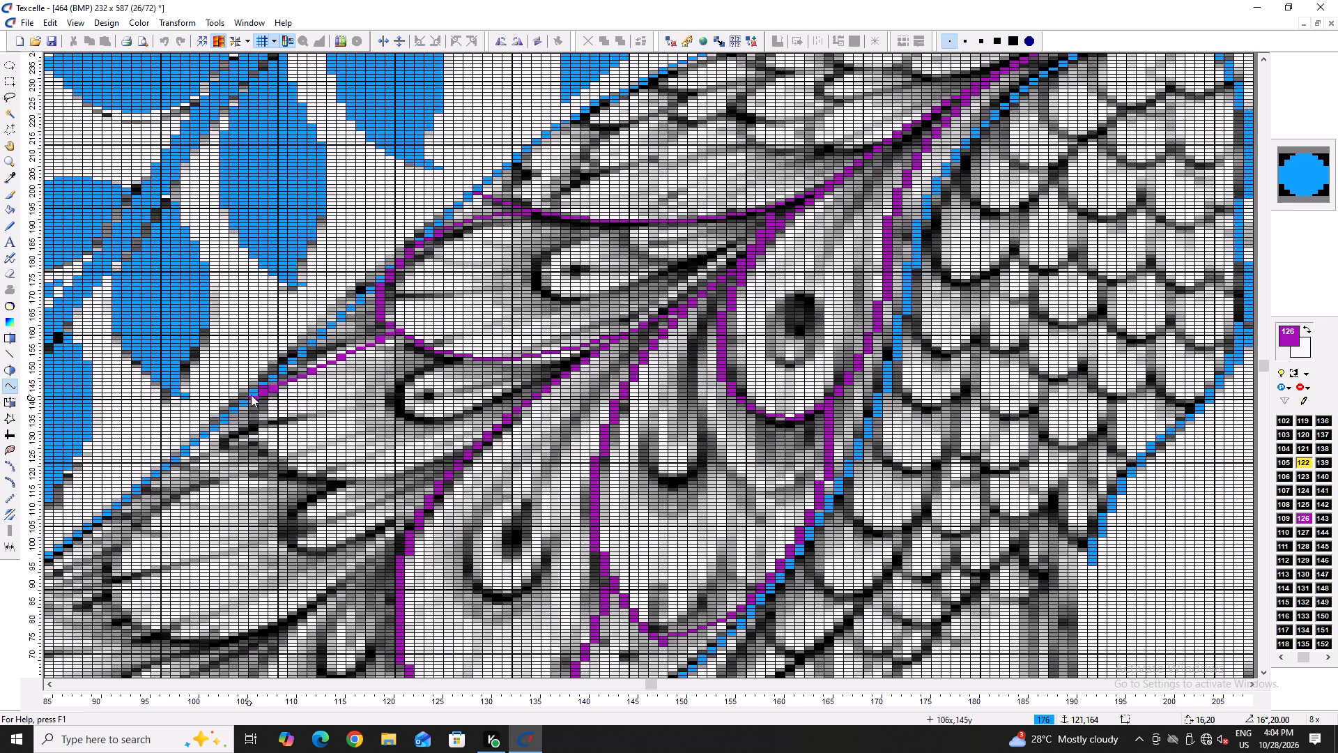
pyautogui.doubleClick(263, 391)
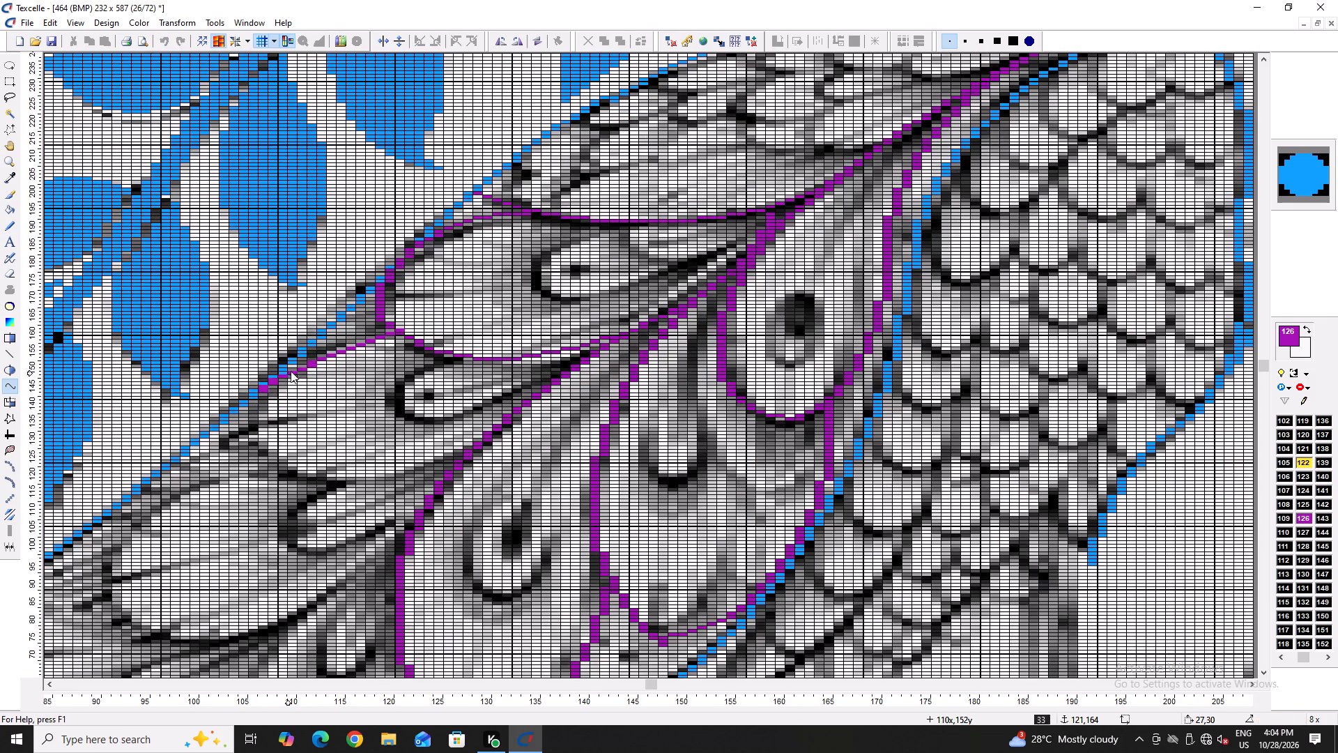
pyautogui.click(321, 343)
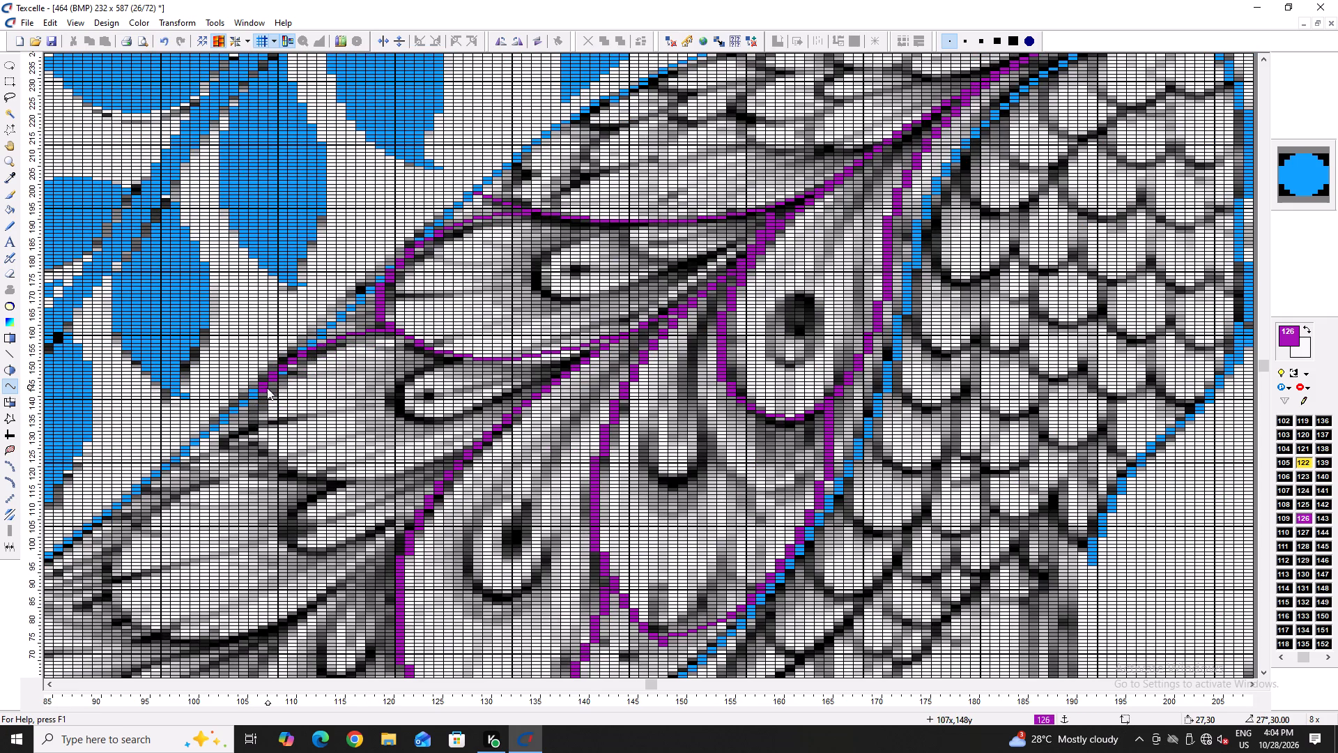
pyautogui.click(261, 388)
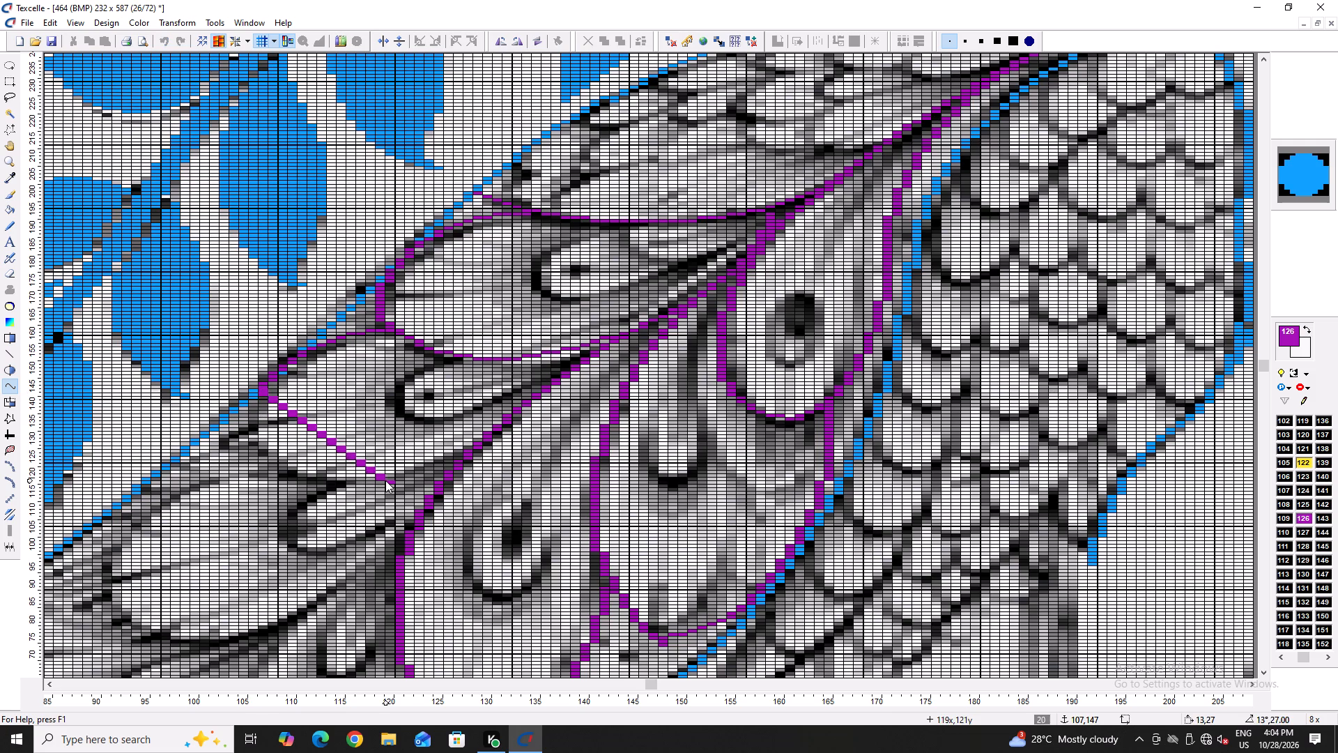
pyautogui.doubleClick(473, 442)
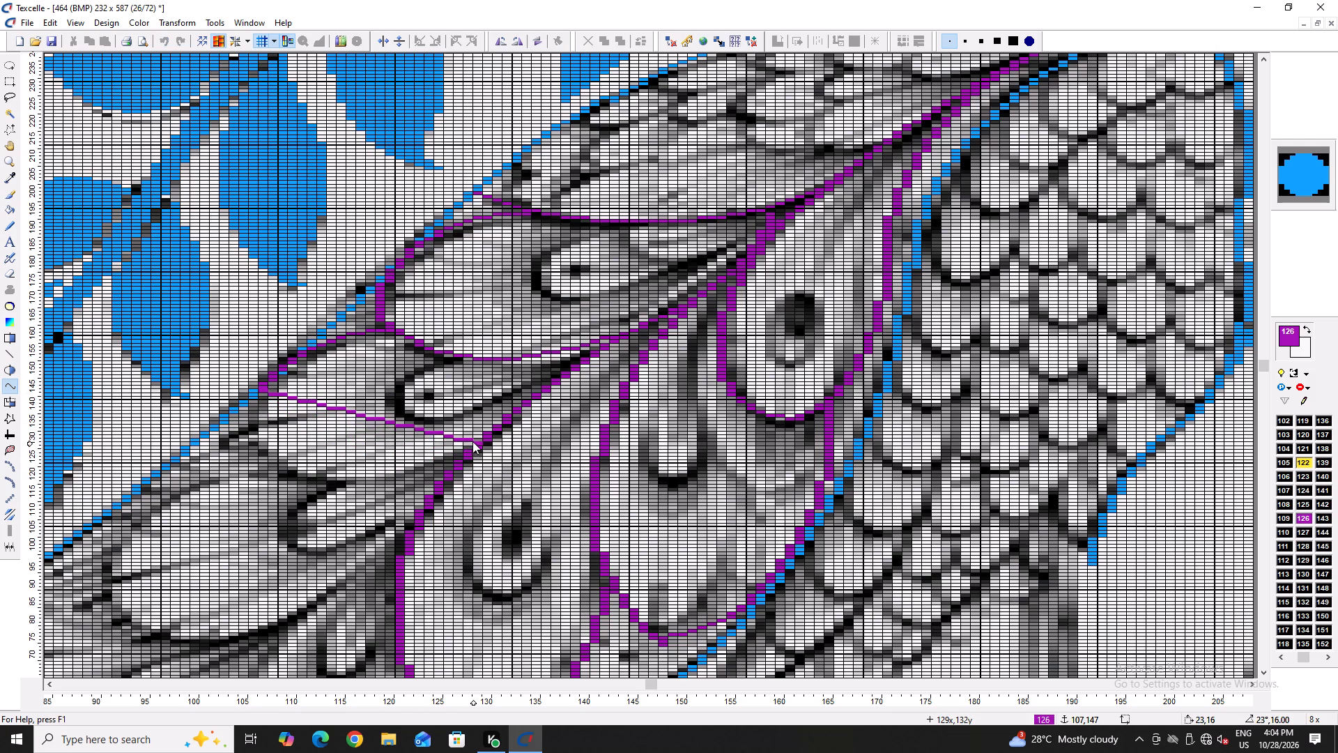
pyautogui.click(304, 473)
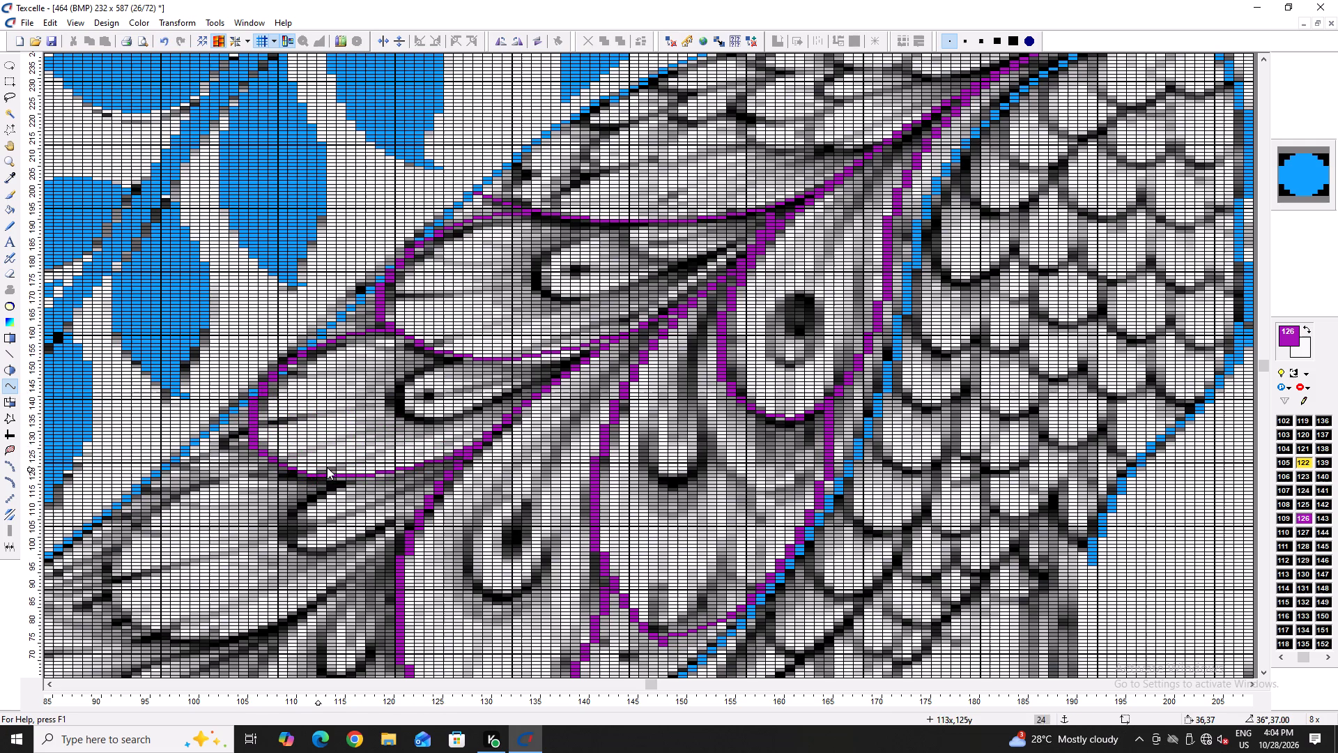
# Outline the third long feather along the wing's outer edge in purple, from column 106, row 130, through column 91, row 100, to the neighbouring eye feather.
pyautogui.scroll(-1, 327, 467)
pyautogui.click(250, 371)
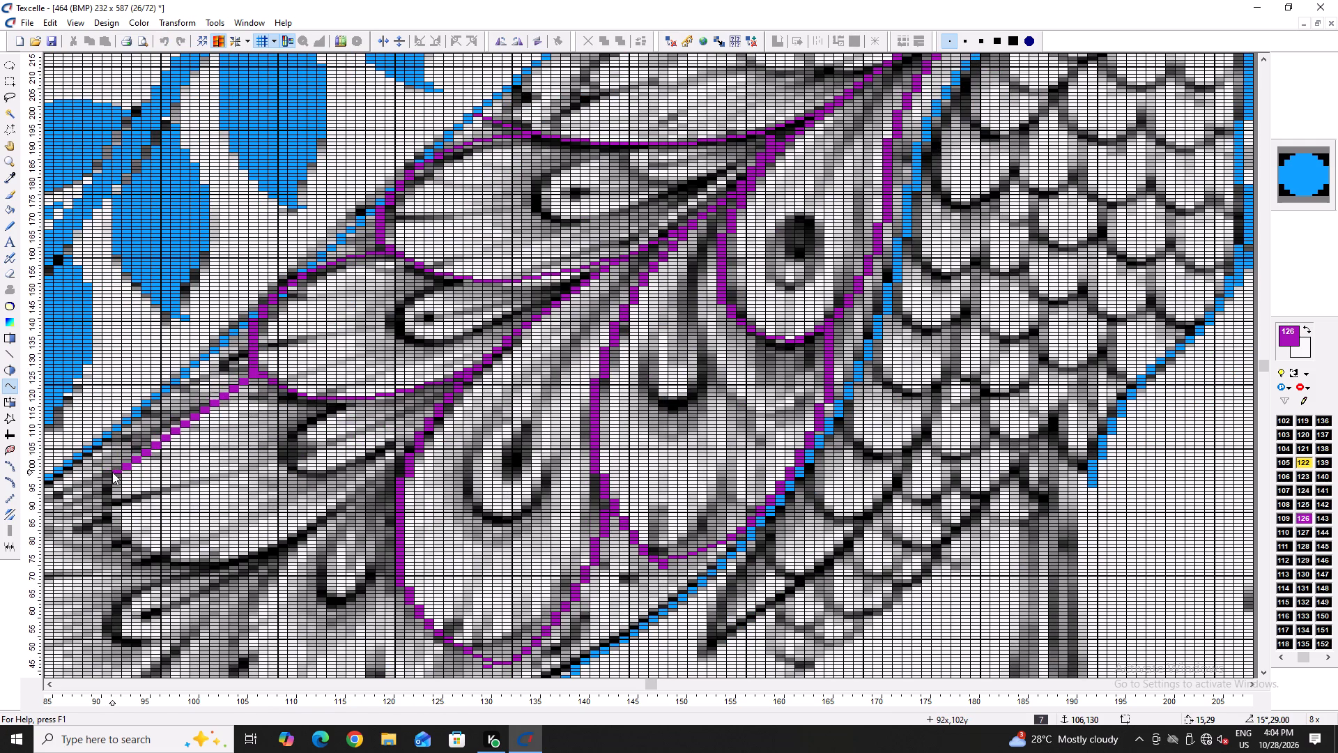
pyautogui.click(114, 473)
pyautogui.click(157, 404)
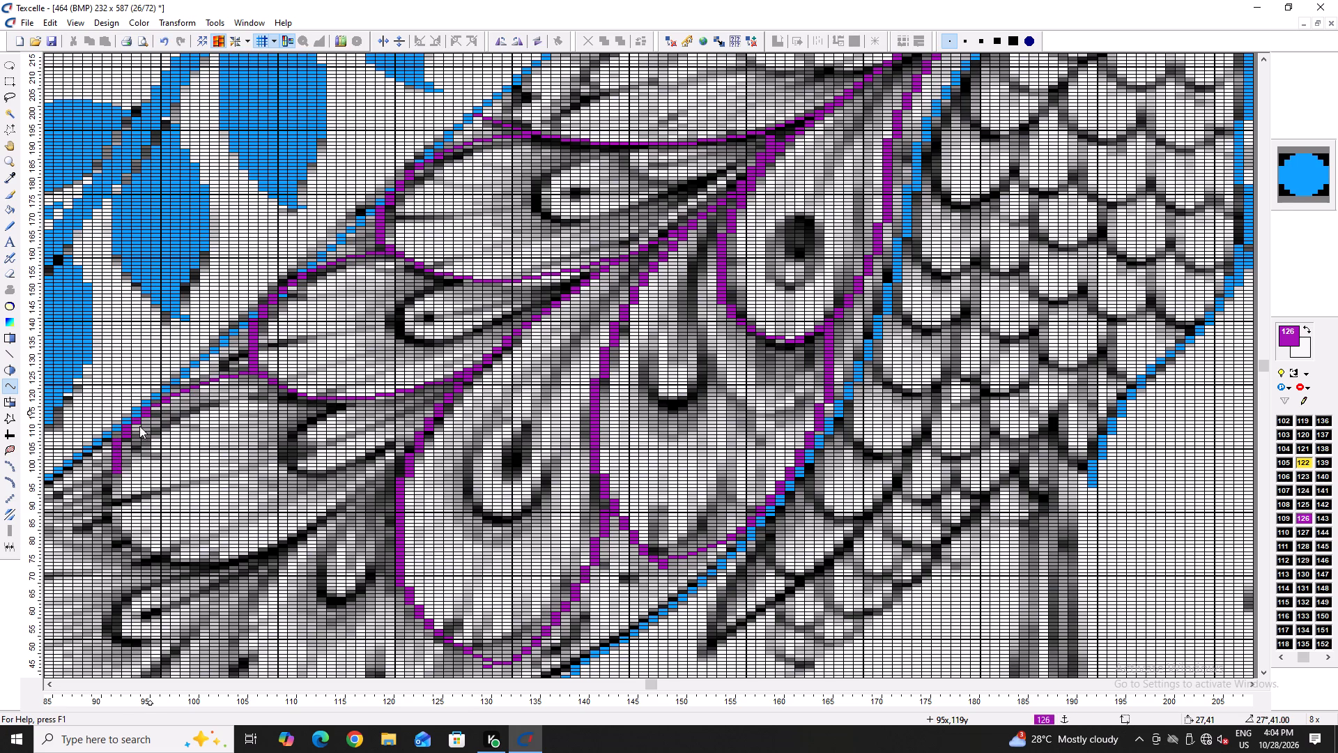
pyautogui.click(110, 480)
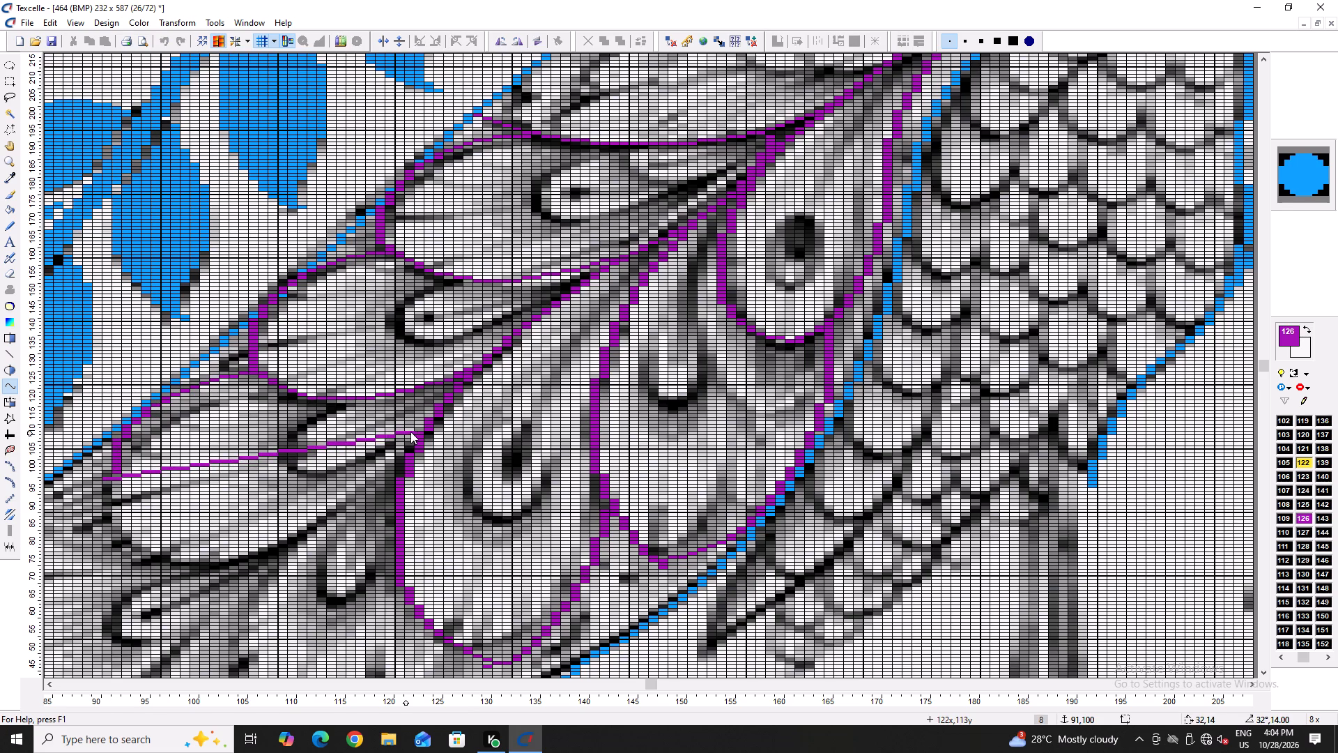
pyautogui.click(417, 427)
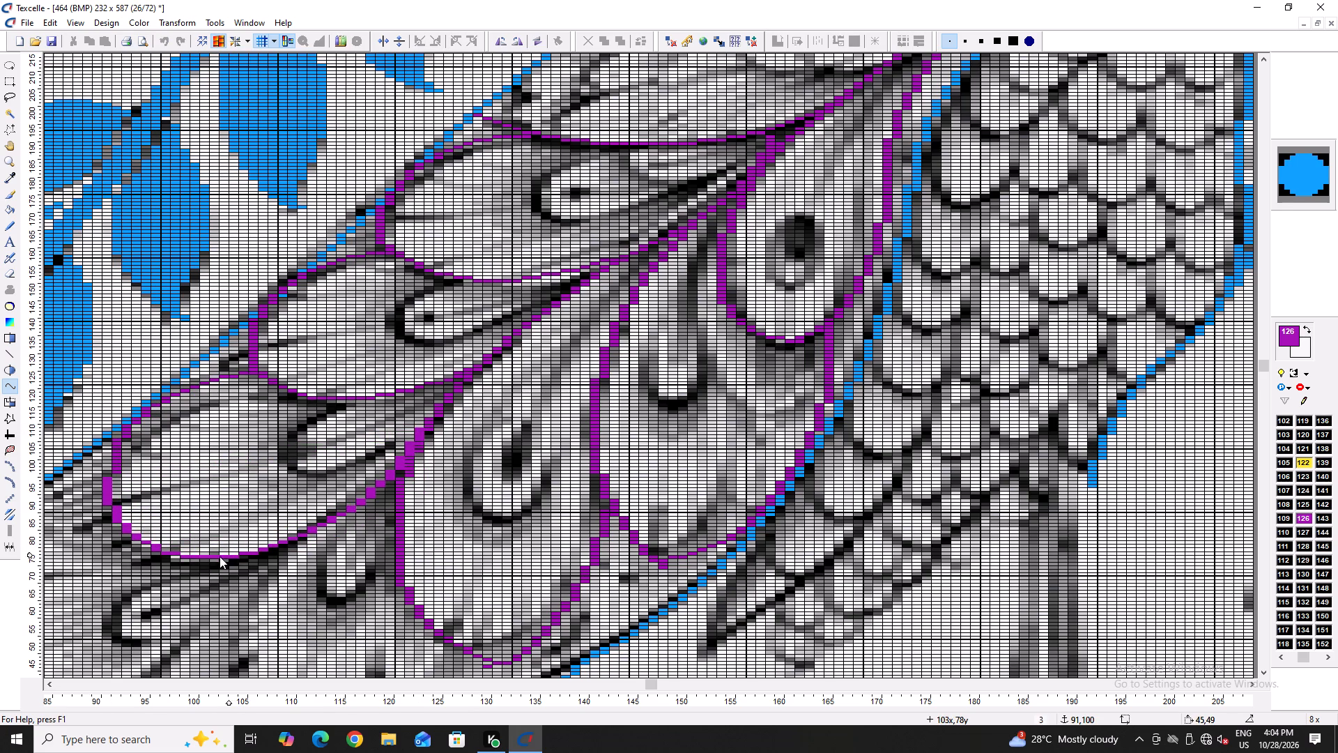
pyautogui.click(220, 556)
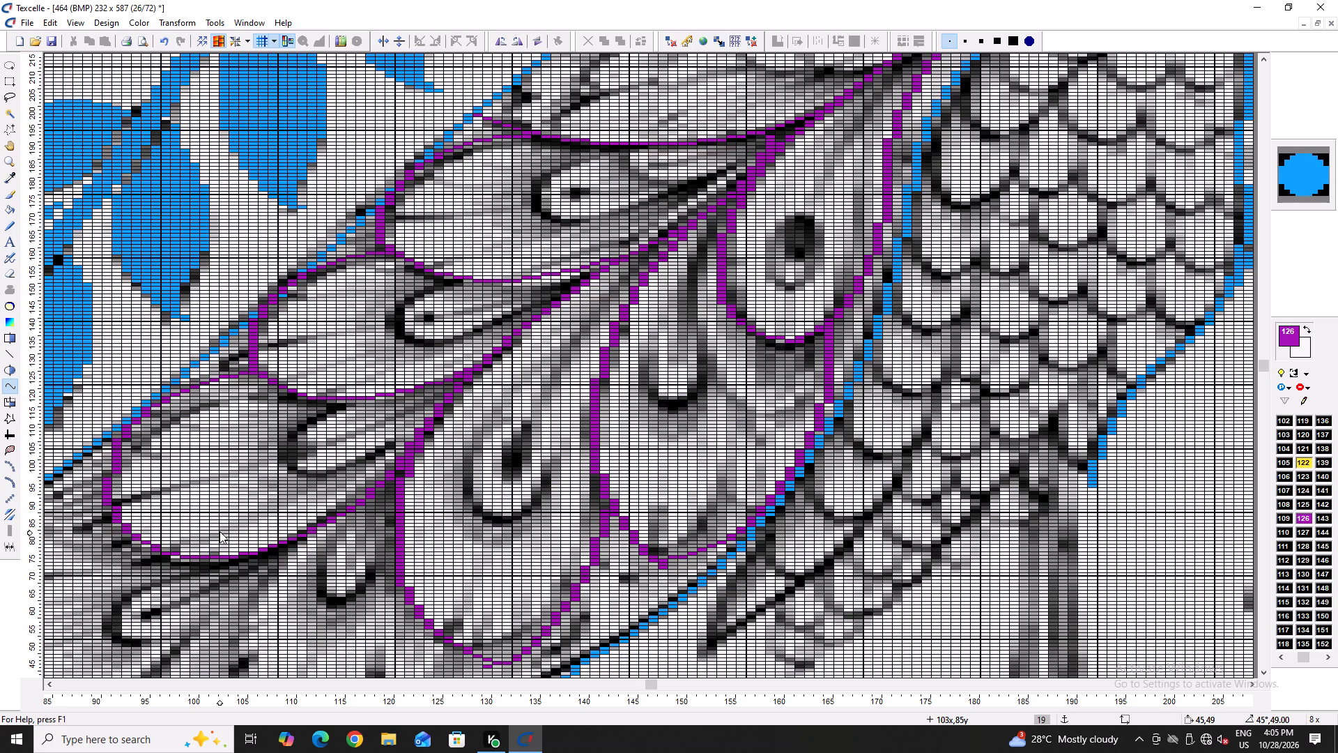
# Outline the next short feather near the tail's inner edge in purple, from column 124, row 59, around its tip at column 110, row 20, to the third long feather.
pyautogui.keyDown('ctrl'); pyautogui.scroll(-3, 198, 549); pyautogui.keyUp('ctrl')
pyautogui.scroll(-2, 198, 549)
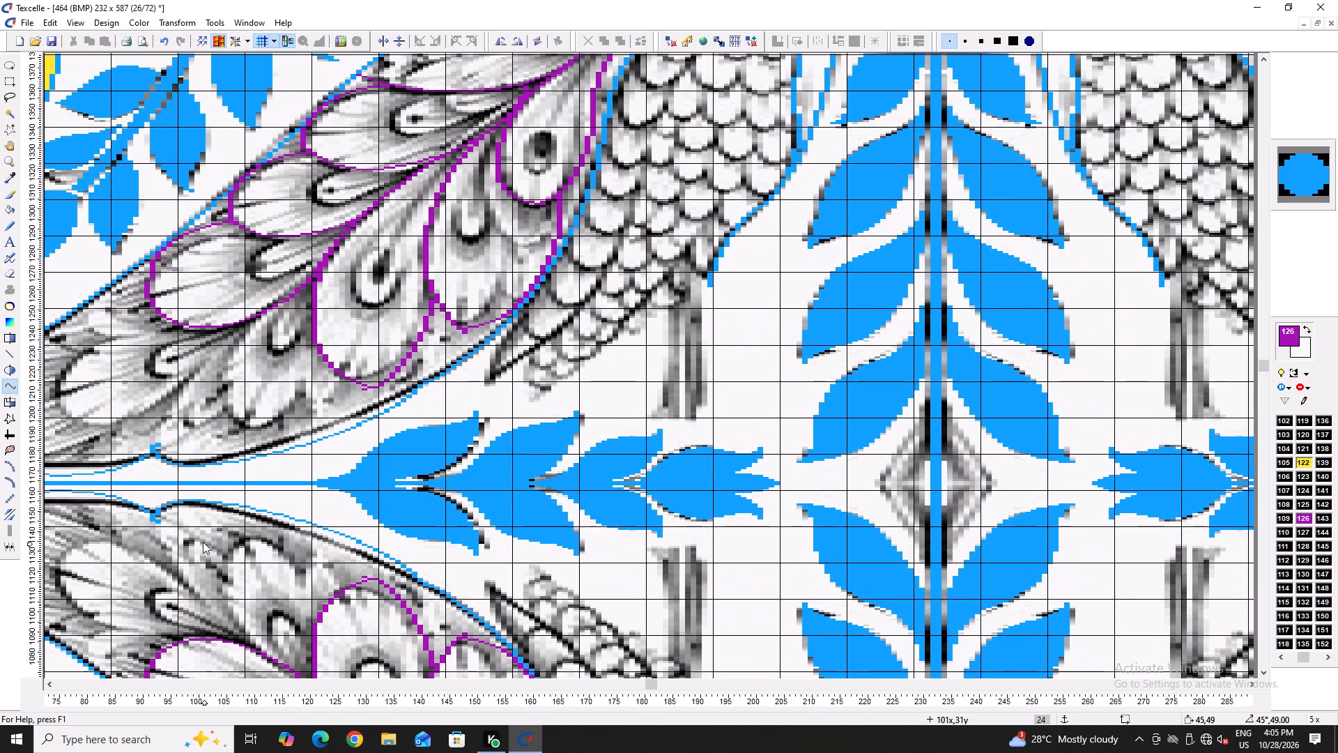
pyautogui.press('Left')
pyautogui.press('Left')
pyautogui.press('Left')
pyautogui.keyDown('ctrl'); pyautogui.scroll(3, 775, 372); pyautogui.keyUp('ctrl')
pyautogui.doubleClick(777, 359)
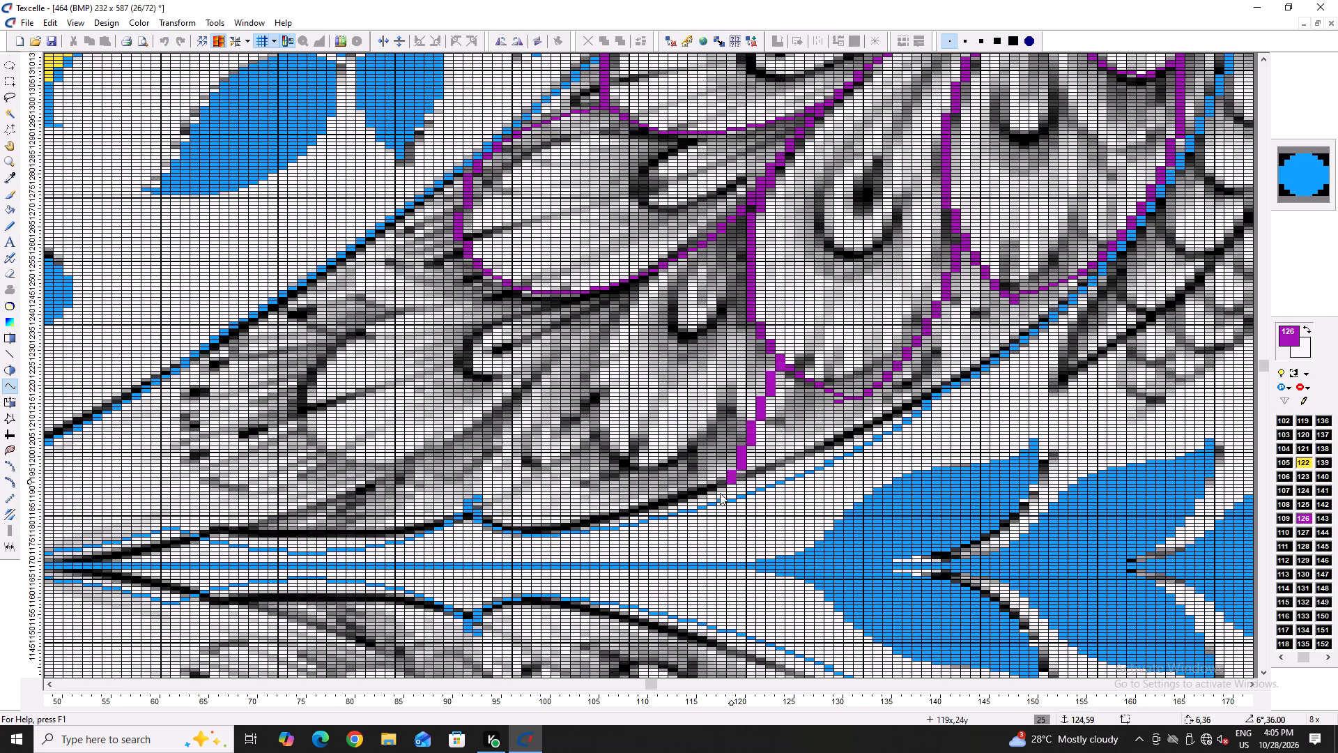
pyautogui.click(646, 497)
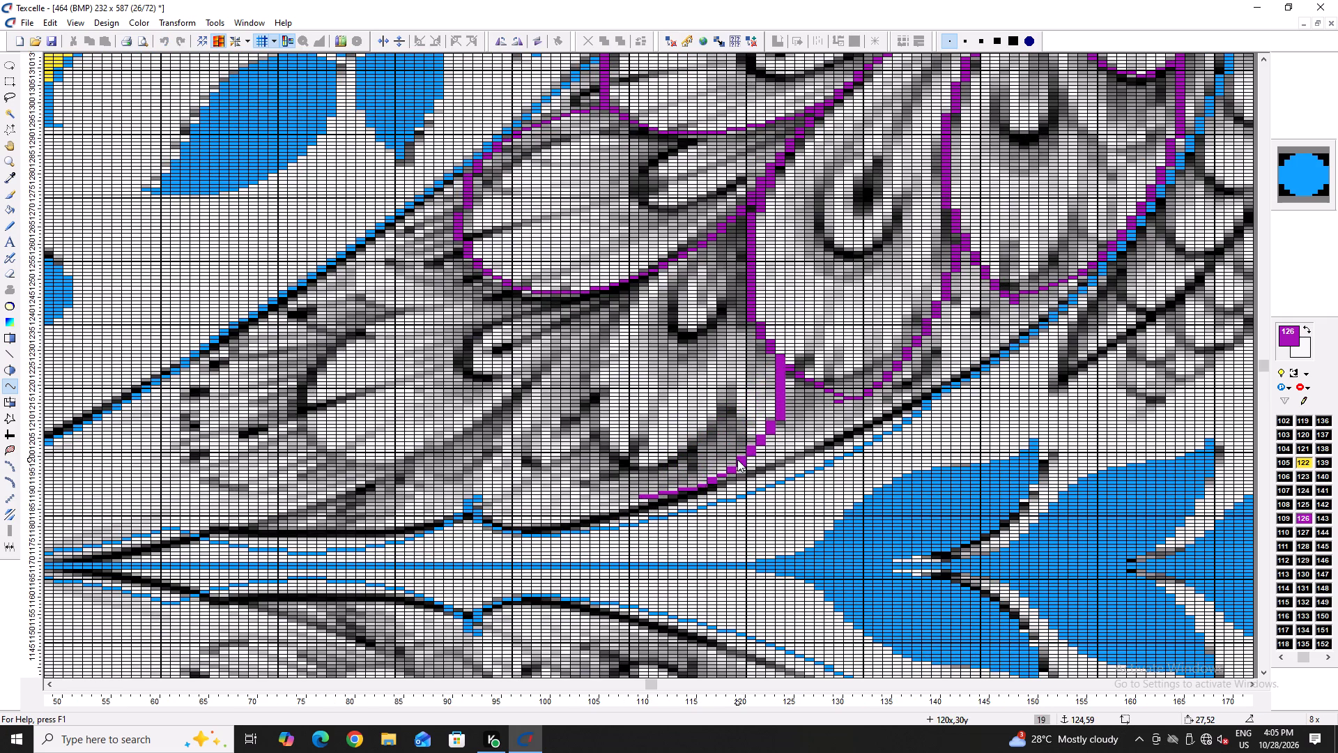
pyautogui.click(737, 459)
pyautogui.click(640, 496)
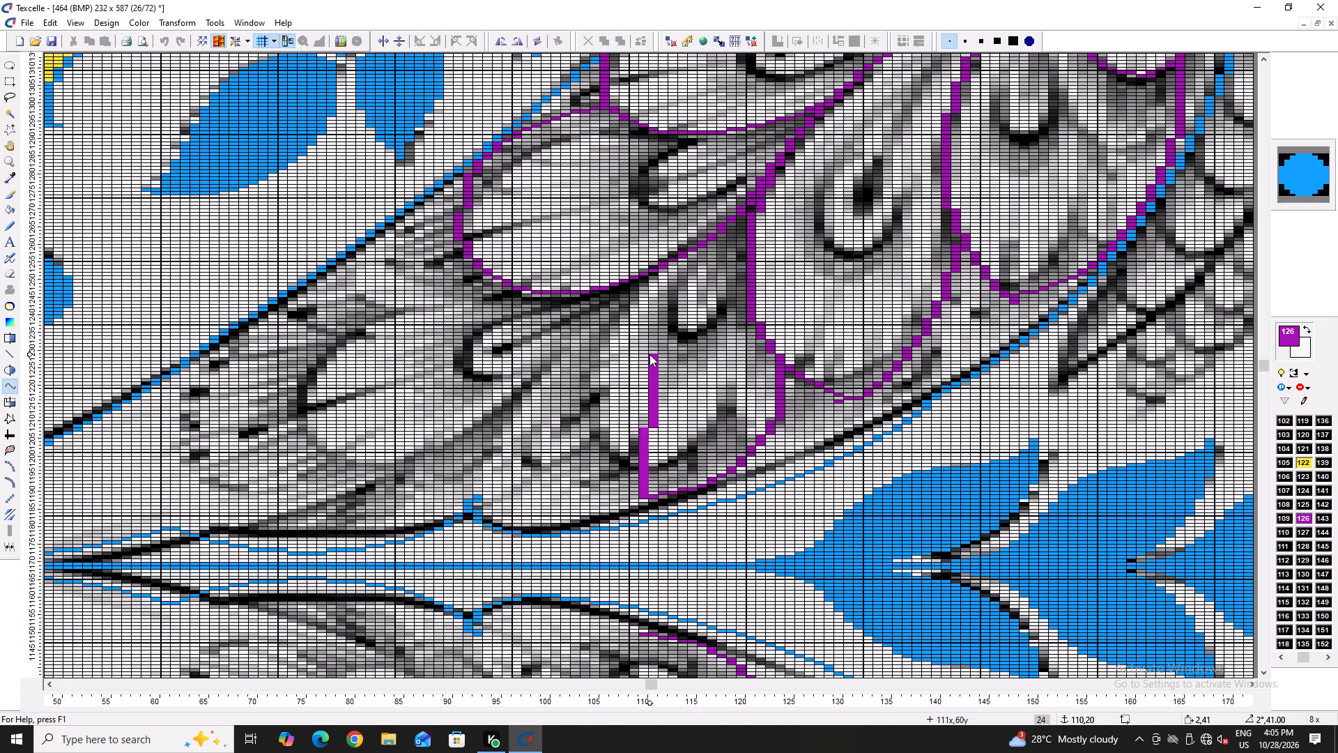
pyautogui.click(691, 250)
pyautogui.click(592, 372)
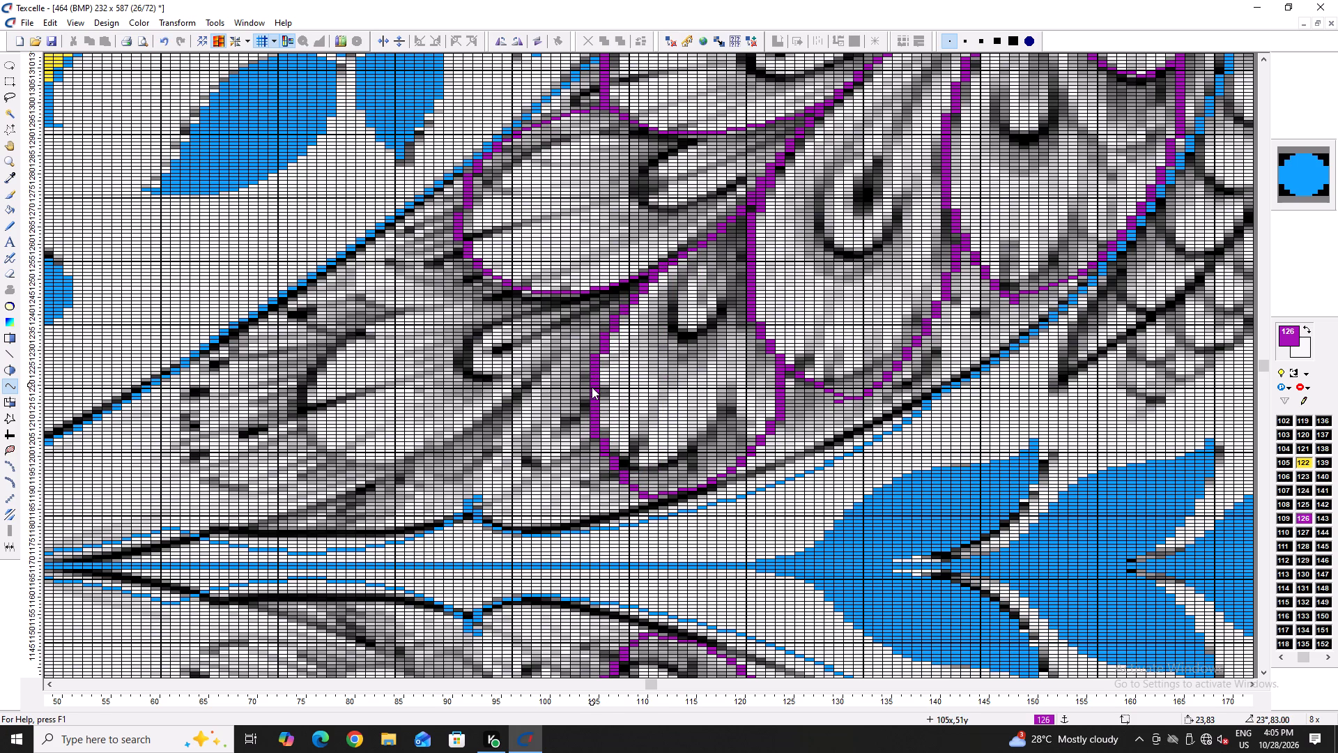
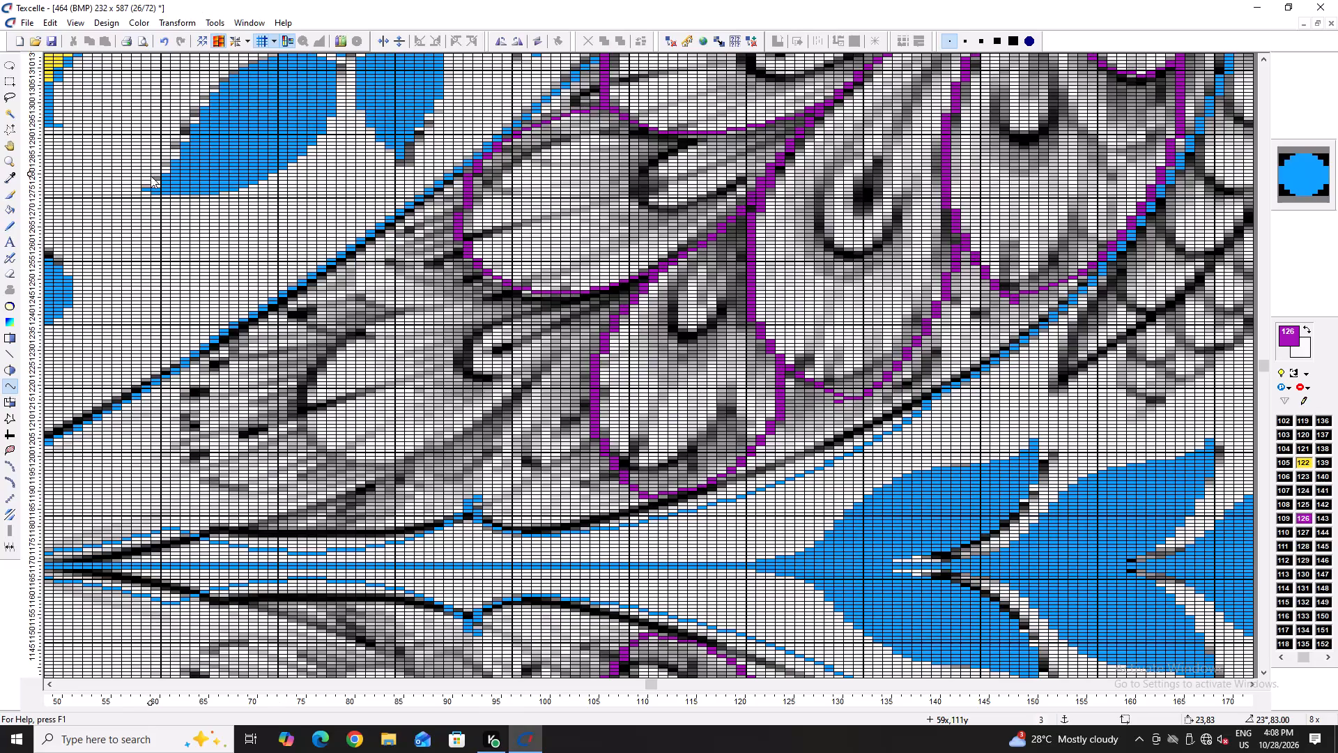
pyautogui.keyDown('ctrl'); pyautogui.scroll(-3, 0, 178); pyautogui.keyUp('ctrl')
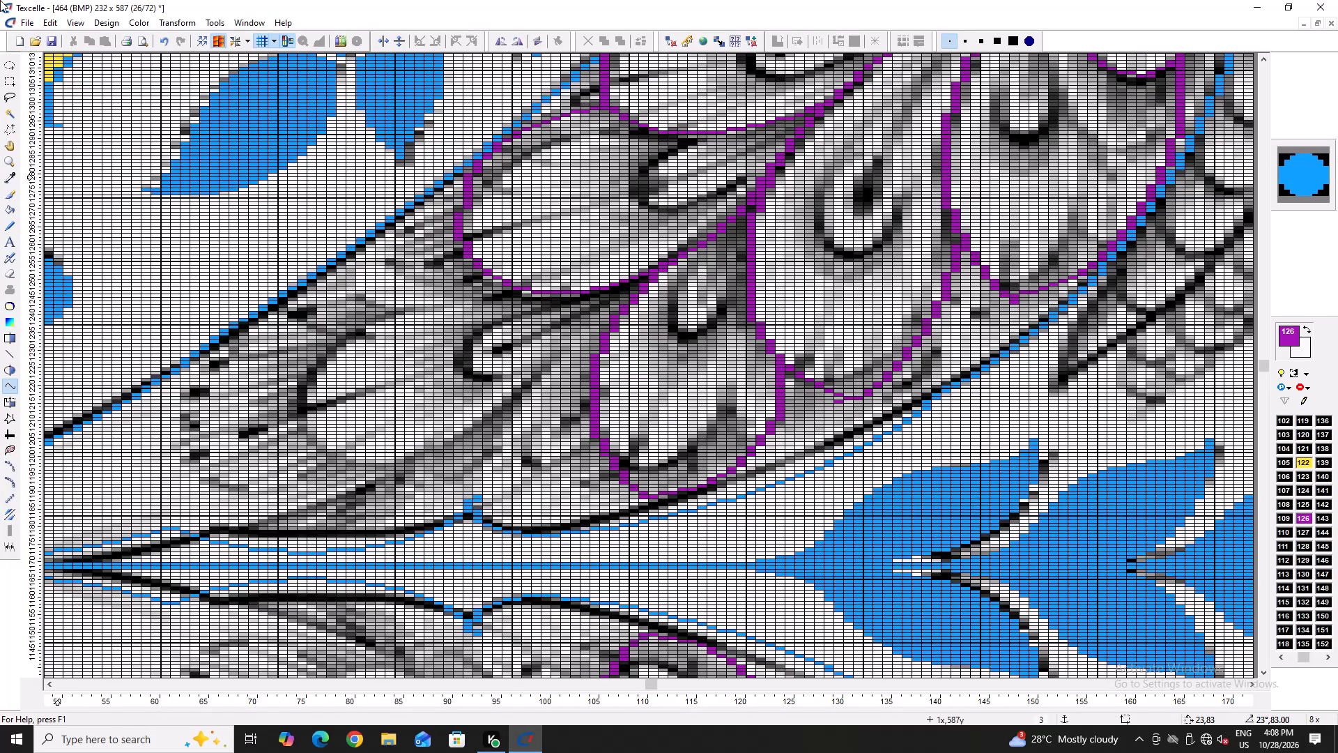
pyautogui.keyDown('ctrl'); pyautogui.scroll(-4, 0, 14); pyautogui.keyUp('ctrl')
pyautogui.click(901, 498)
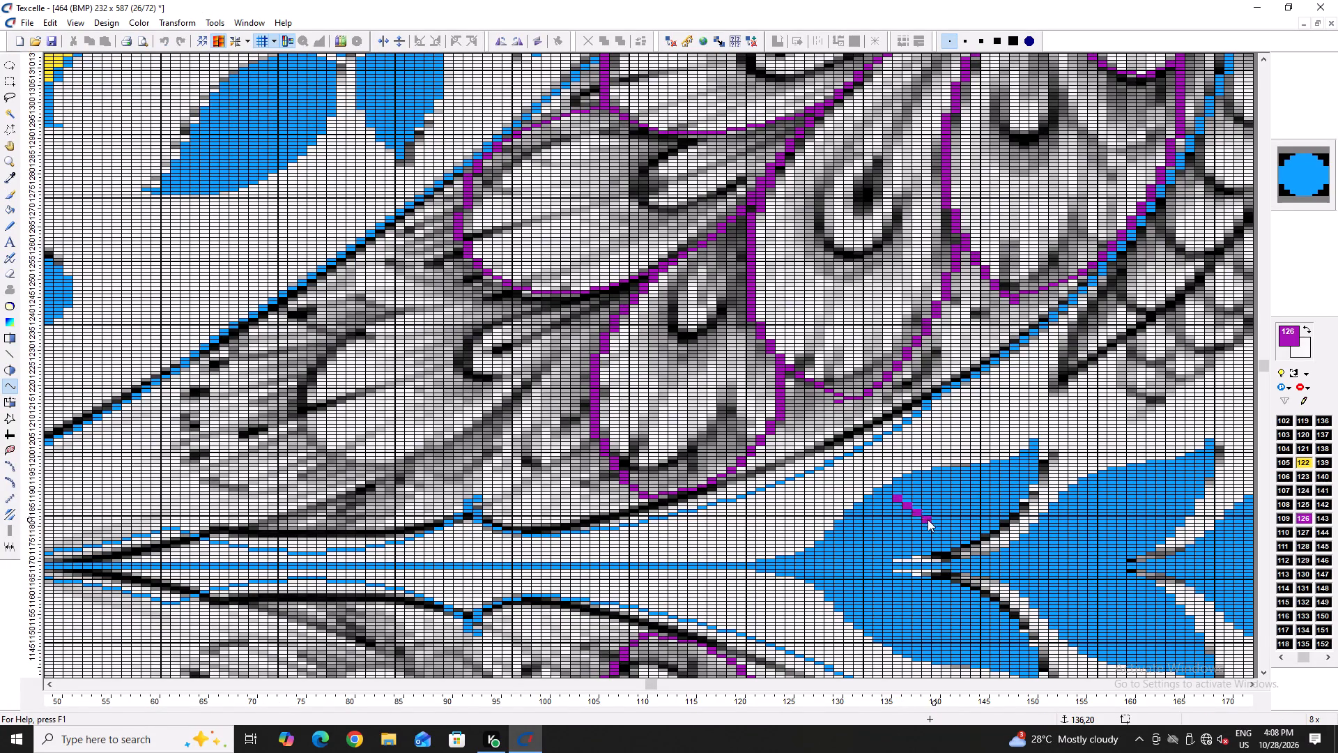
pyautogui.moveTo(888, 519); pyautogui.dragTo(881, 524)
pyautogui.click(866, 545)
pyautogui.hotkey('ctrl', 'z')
# Inspect the traced artwork across the whole repeat with only blue and purple colour 126 displayed, and restore the full-colour view.
pyautogui.keyDown('ctrl'); pyautogui.scroll(-3, 753, 516); pyautogui.keyUp('ctrl')
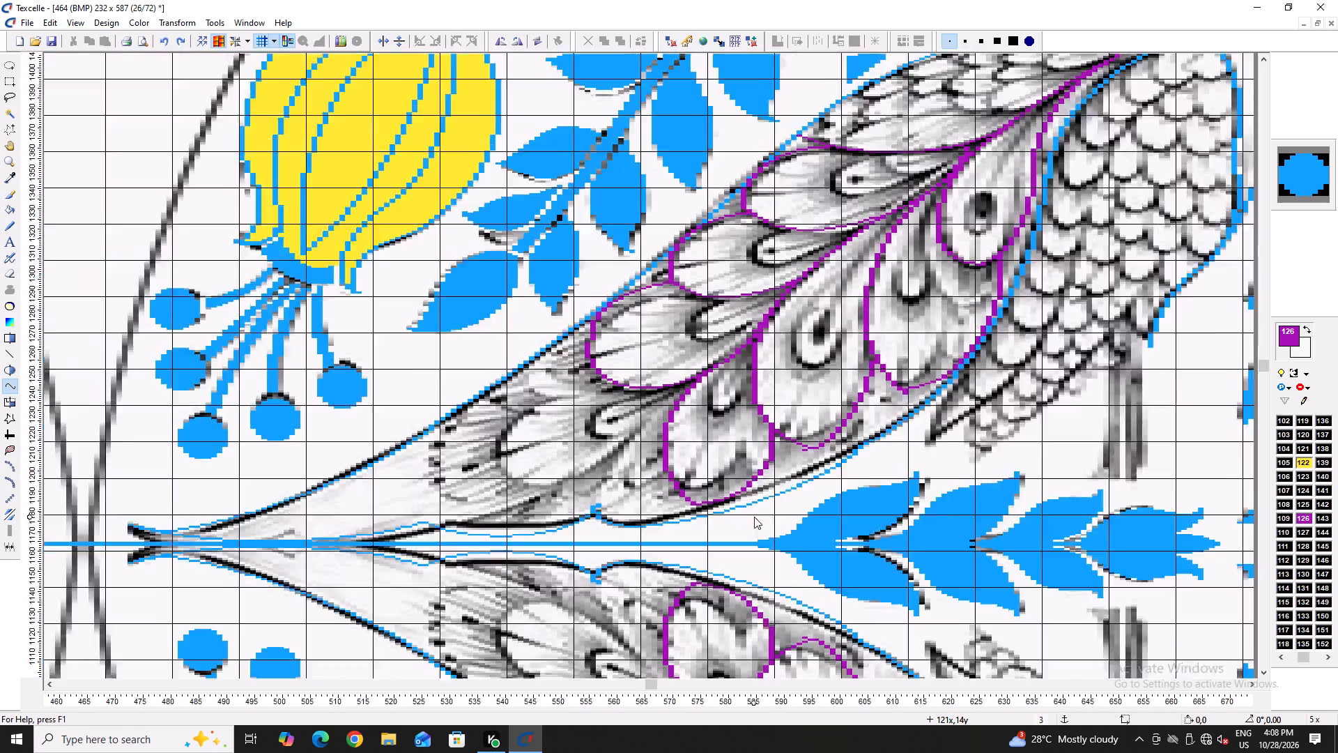
pyautogui.keyDown('ctrl'); pyautogui.scroll(-2, 754, 517); pyautogui.keyUp('ctrl')
pyautogui.keyDown('ctrl'); pyautogui.scroll(-3, 843, 314); pyautogui.keyUp('ctrl')
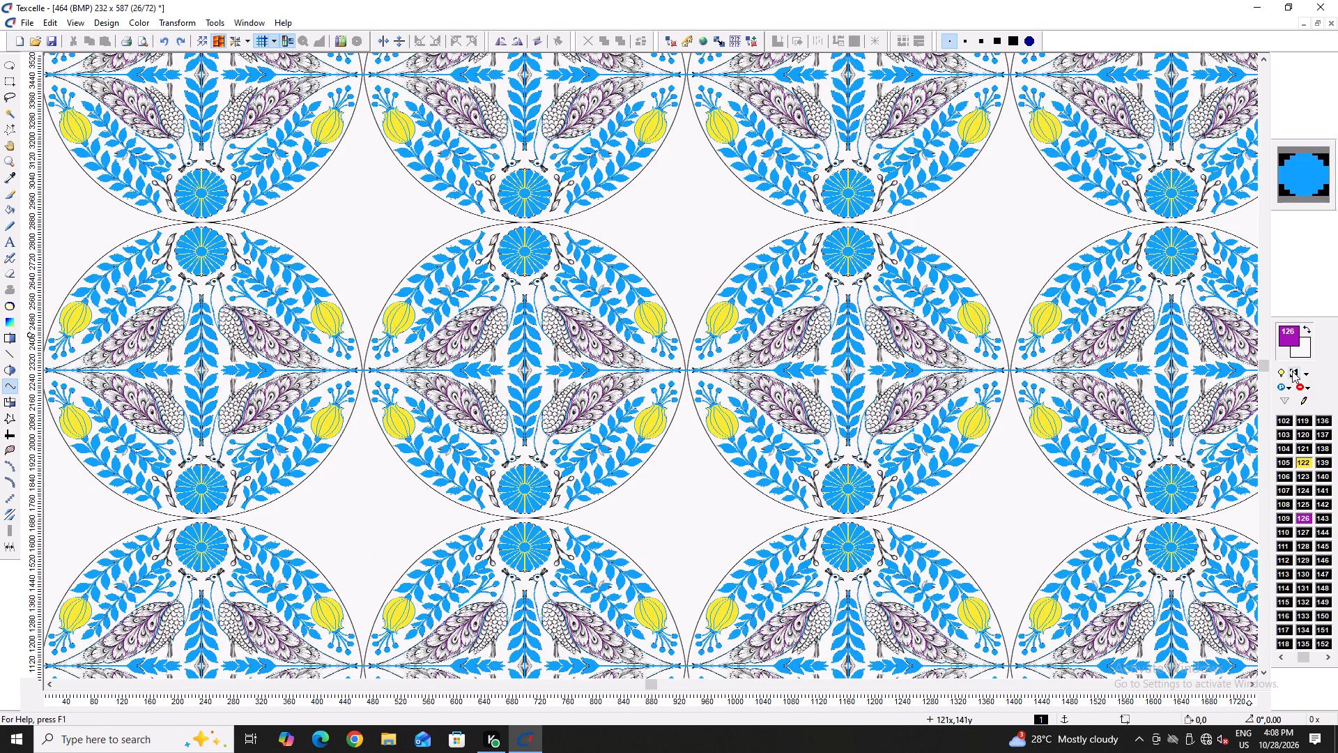
pyautogui.doubleClick(1292, 371)
pyautogui.click(1292, 371)
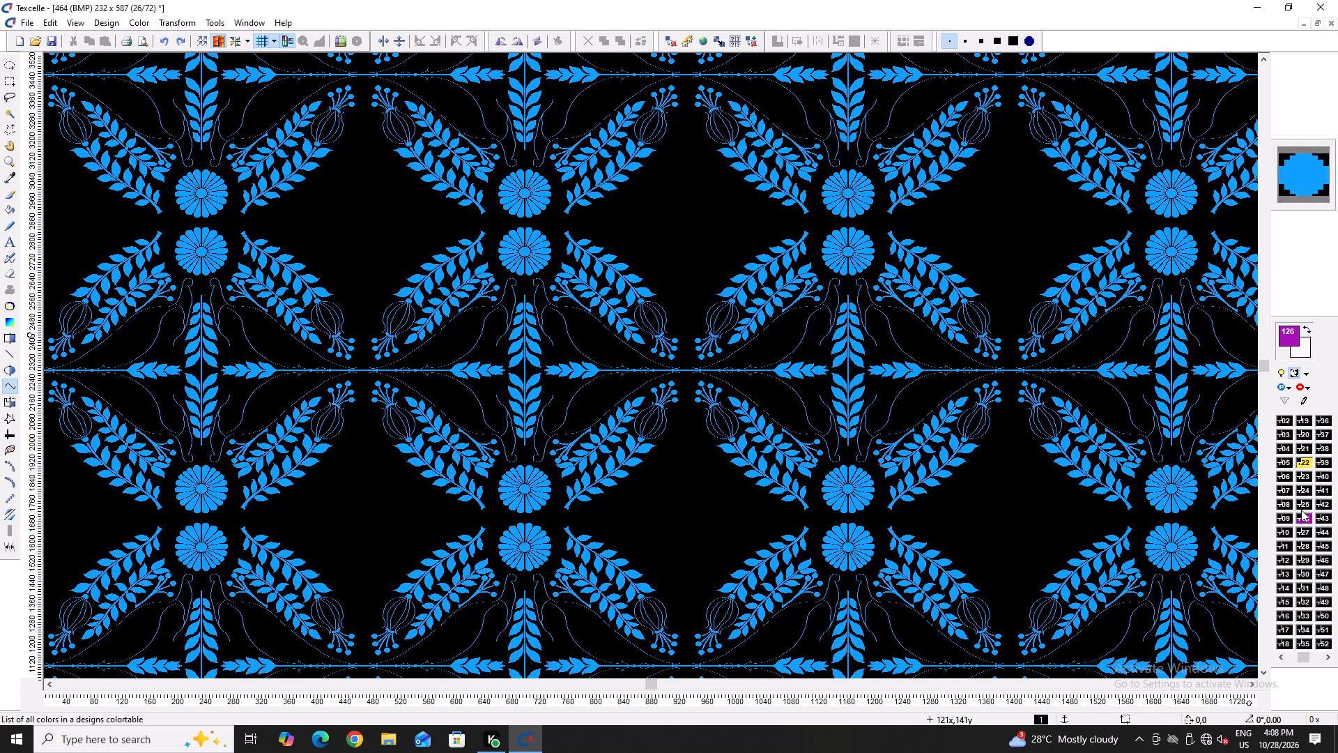
pyautogui.keyDown('shift'); pyautogui.click(1300, 515); pyautogui.keyUp('shift')
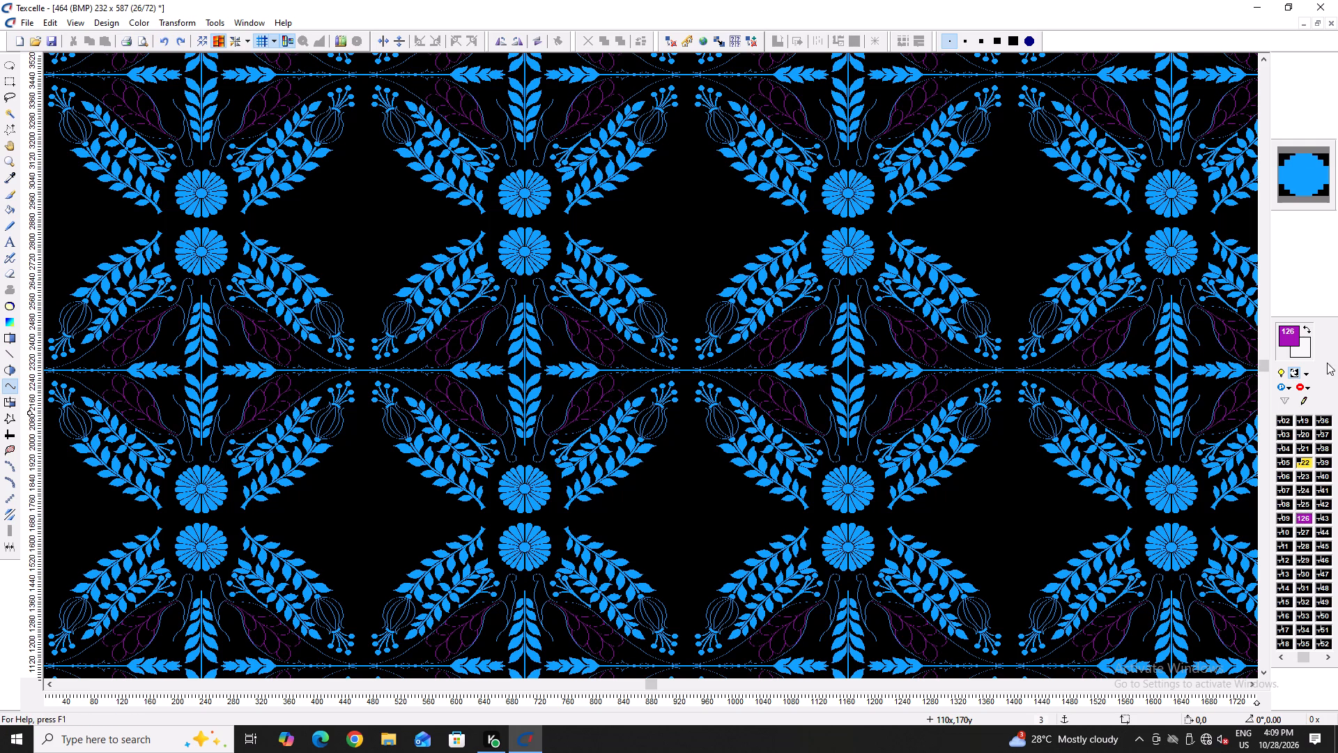
pyautogui.doubleClick(1291, 372)
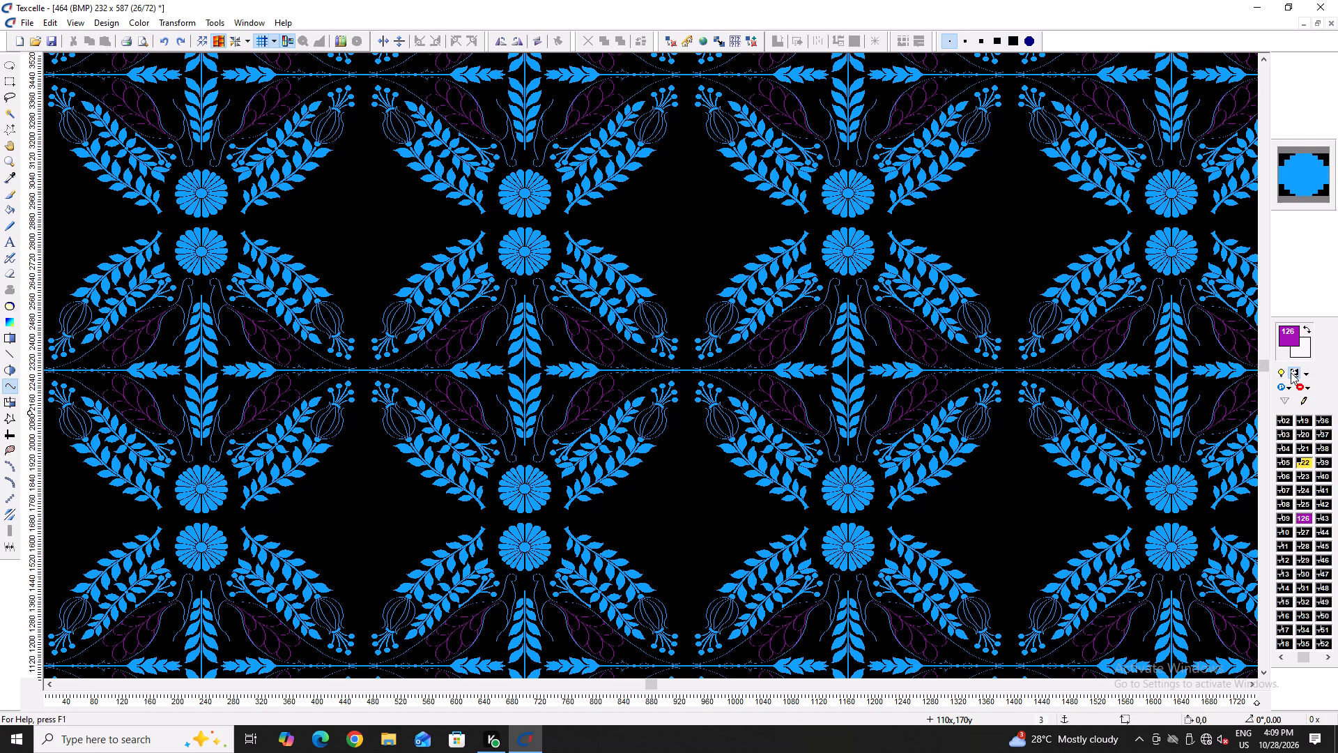
pyautogui.click(1291, 372)
pyautogui.keyDown('ctrl'); pyautogui.scroll(5, 504, 355); pyautogui.keyUp('ctrl')
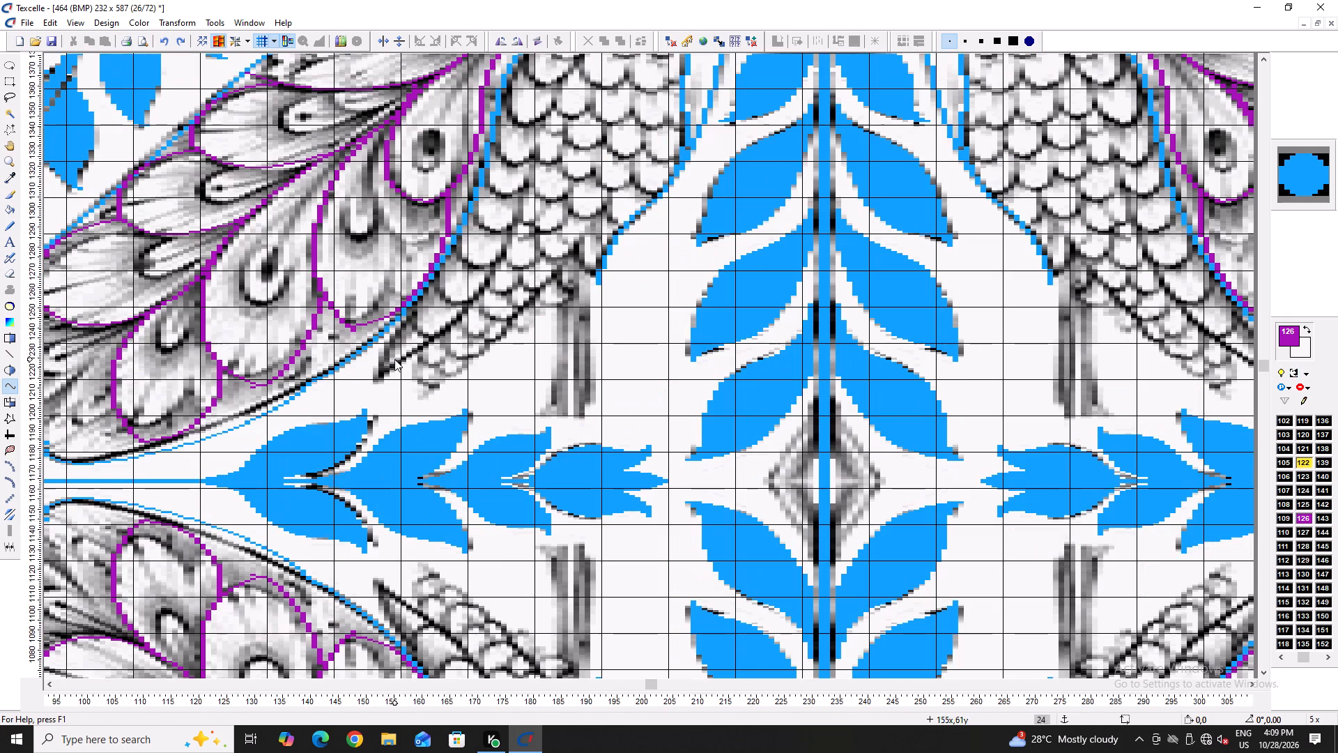
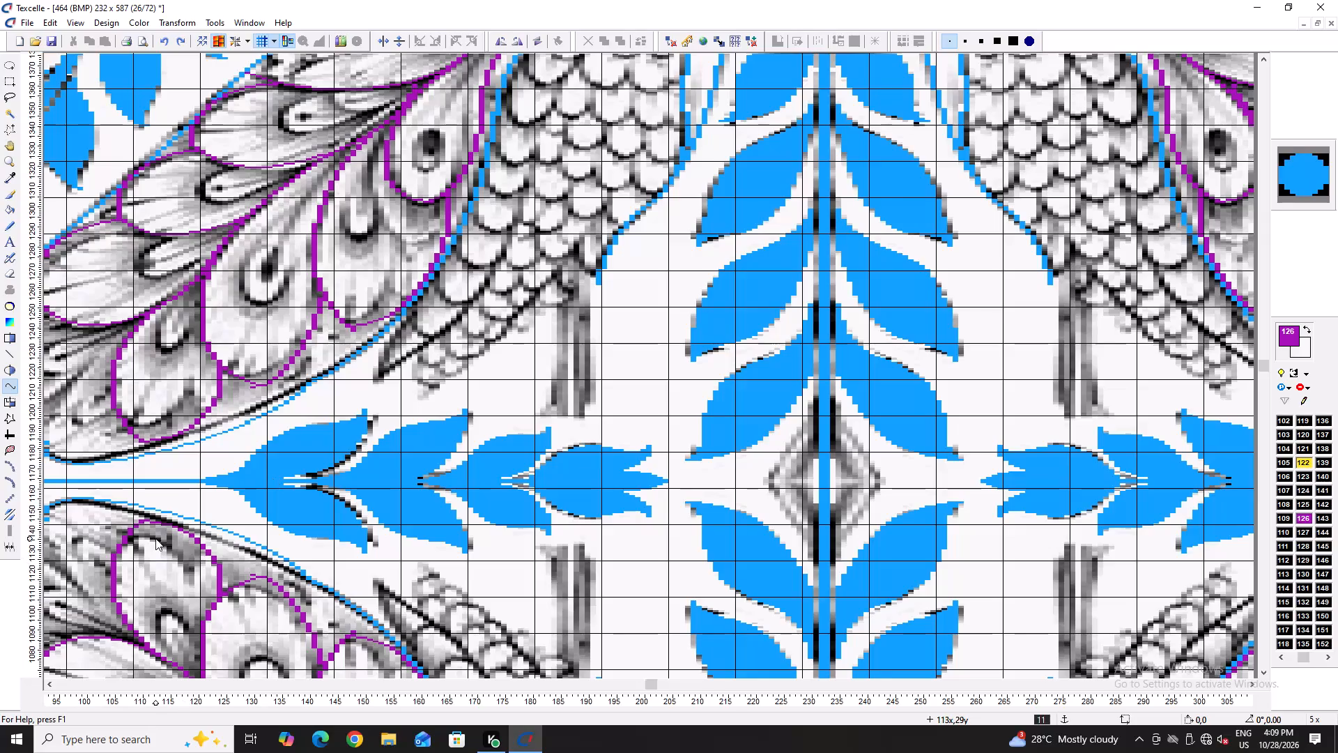
# Trace in purple the rounded tip and lower edge of the next untraced feather along the left peacock's upper tail outline.
pyautogui.keyDown('ctrl'); pyautogui.scroll(2, 147, 538); pyautogui.keyUp('ctrl')
pyautogui.keyDown('ctrl'); pyautogui.scroll(-4, 157, 531); pyautogui.keyUp('ctrl')
pyautogui.press('Left')
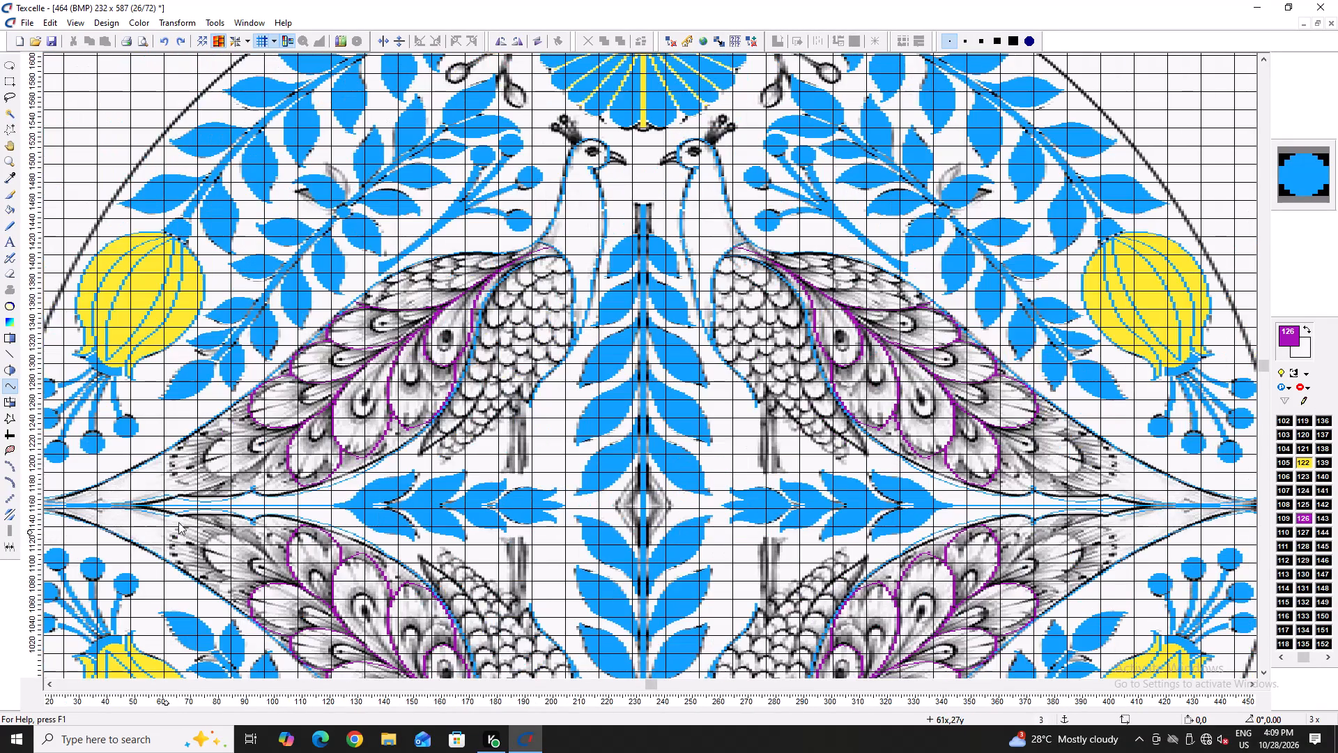
pyautogui.keyDown('ctrl'); pyautogui.scroll(4, 207, 452); pyautogui.keyUp('ctrl')
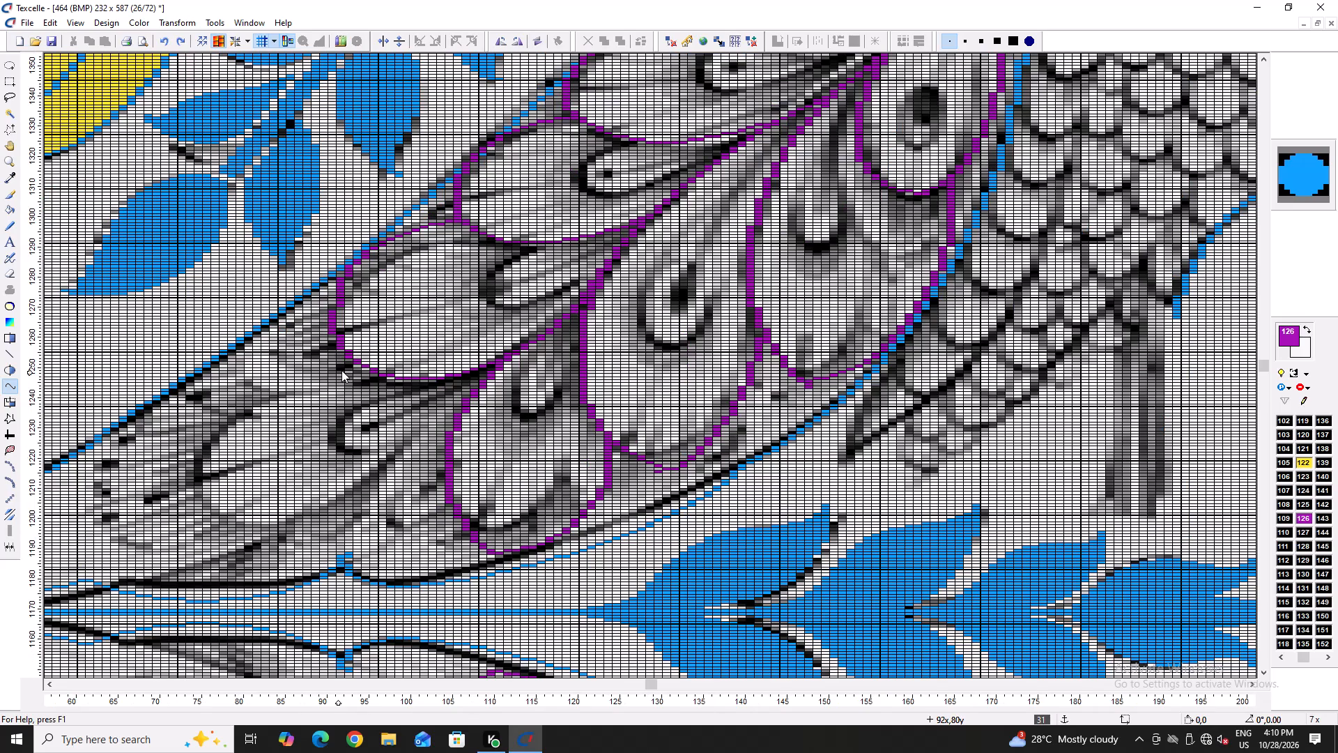
pyautogui.click(327, 310)
pyautogui.click(255, 419)
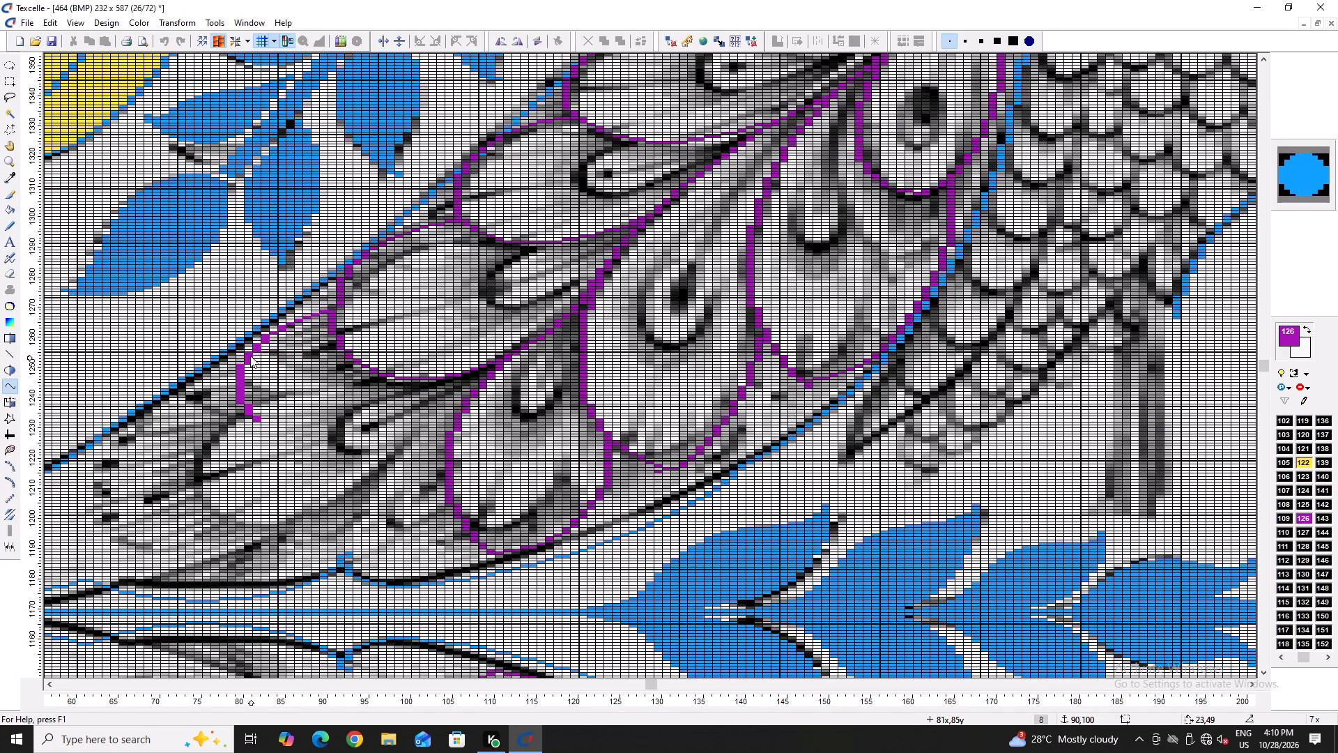
pyautogui.click(240, 347)
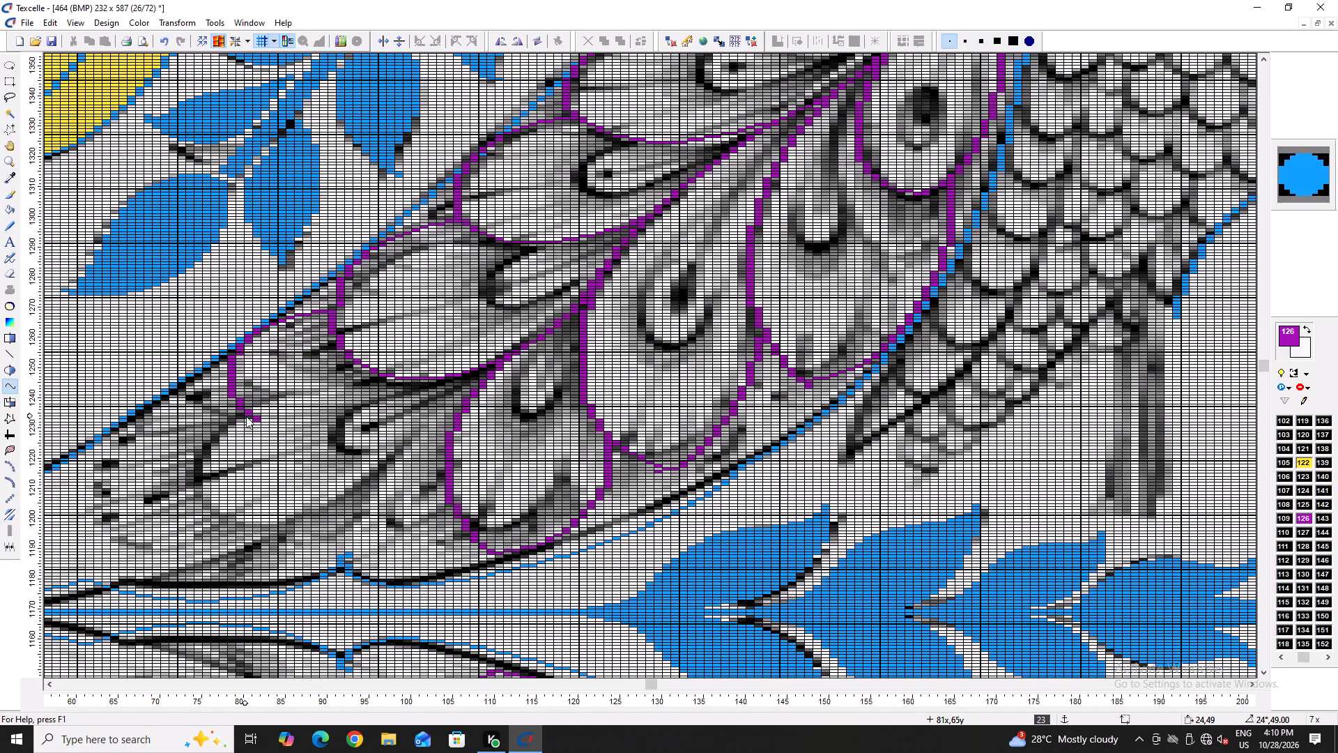
pyautogui.click(256, 420)
pyautogui.click(475, 370)
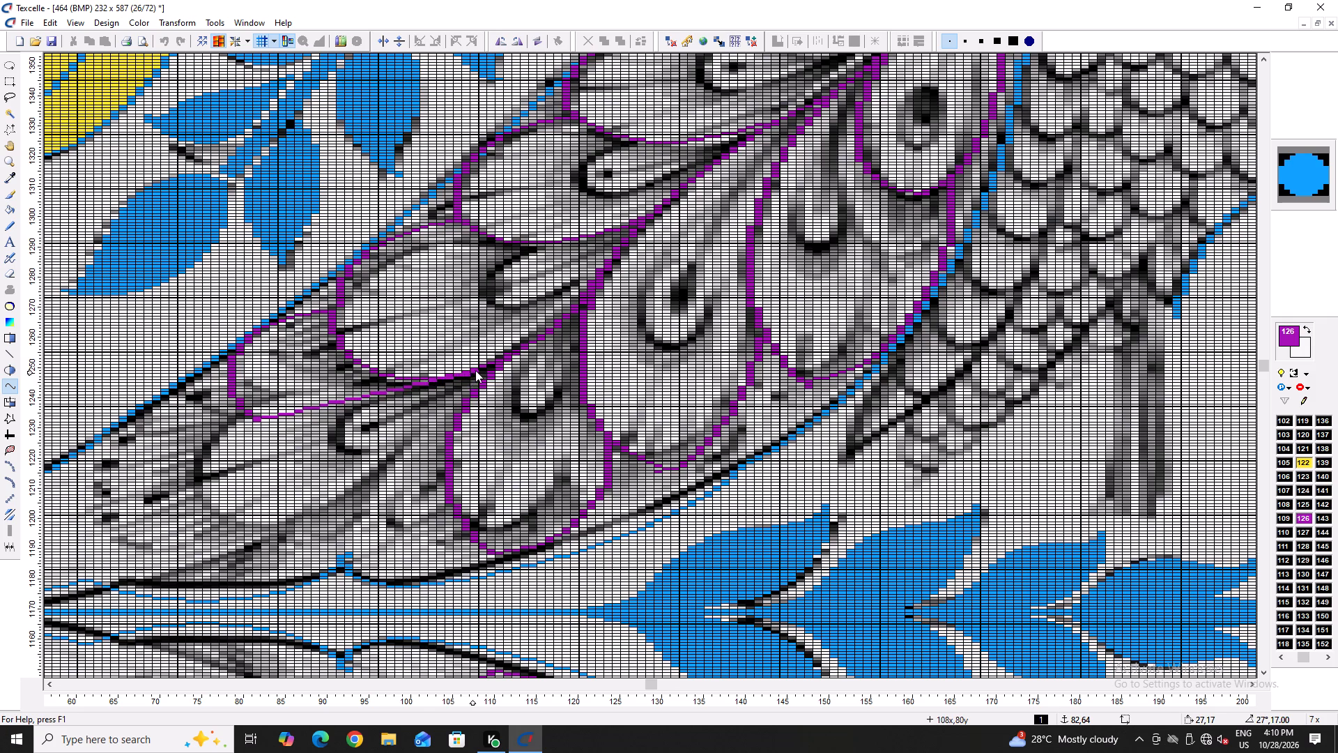
pyautogui.click(390, 413)
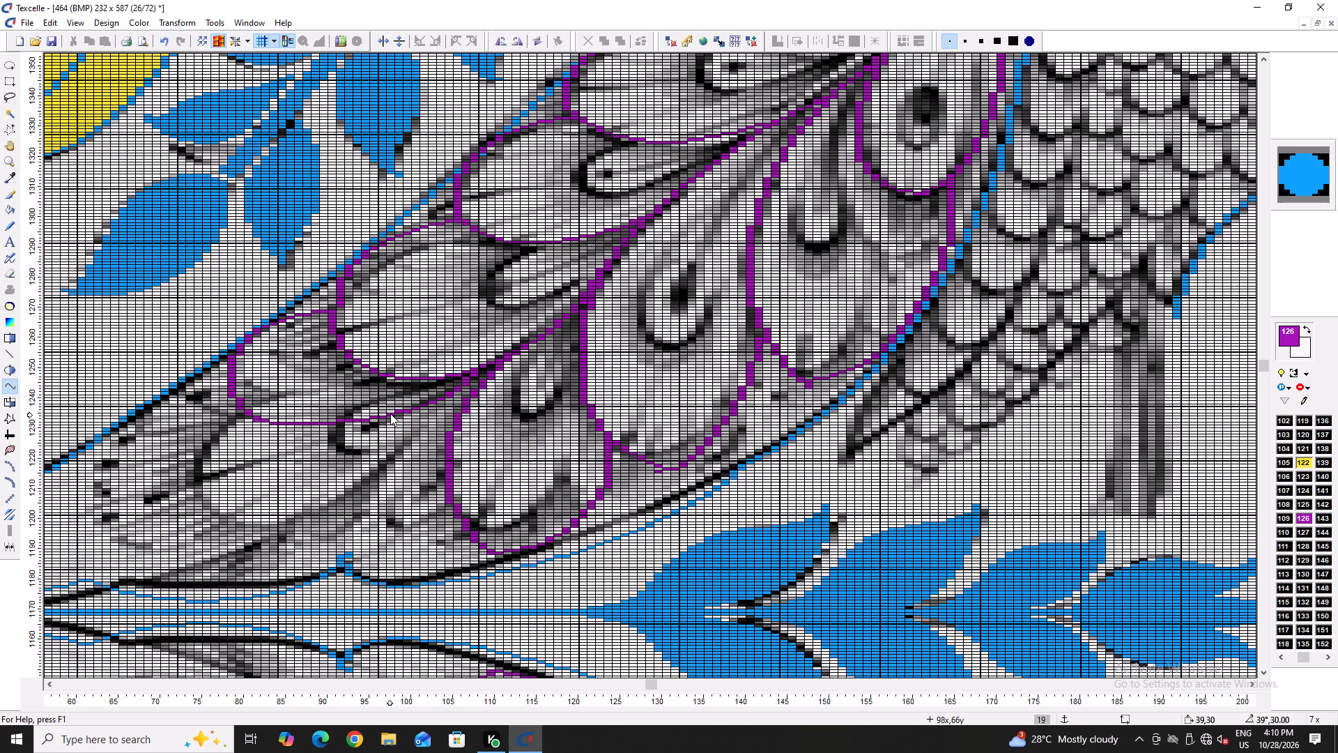
# Trace in purple the rounded tip and outer side of the next feather along the tail's lower outline, up to its base.
pyautogui.doubleClick(485, 554)
pyautogui.click(346, 493)
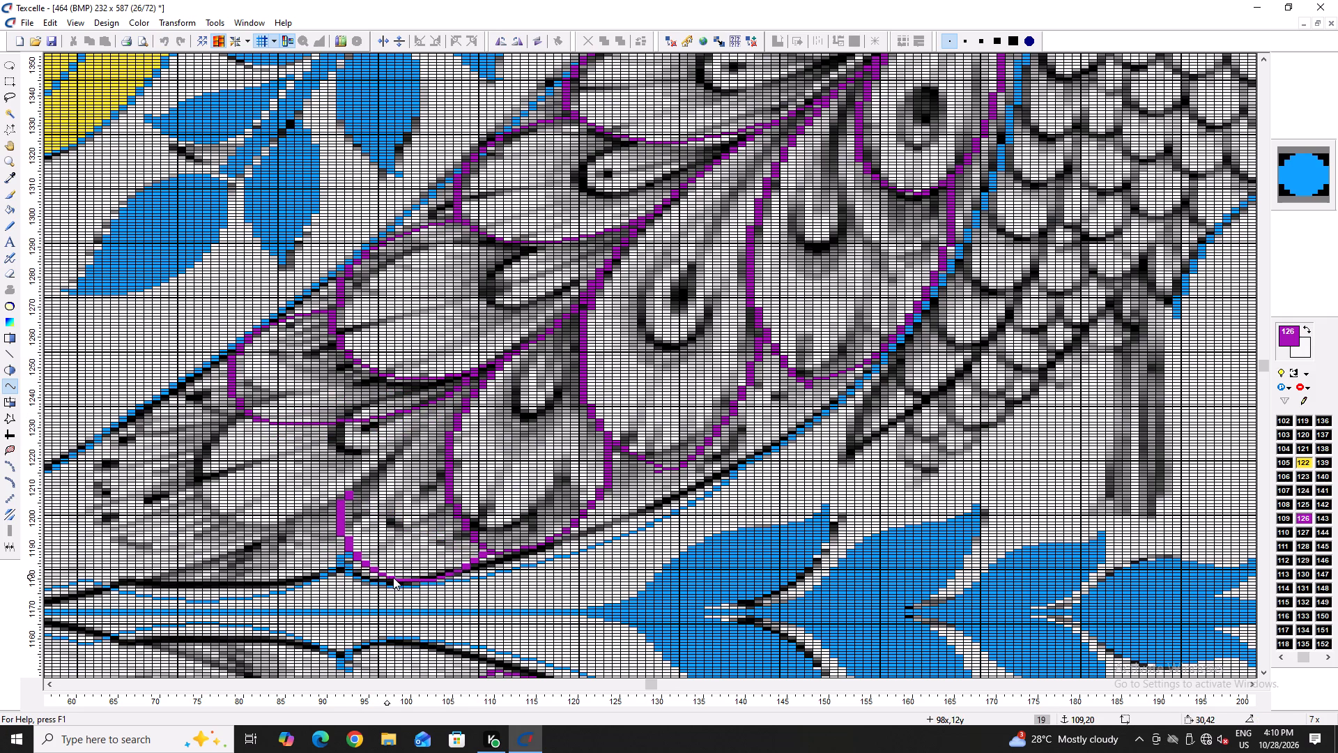
pyautogui.click(395, 580)
pyautogui.click(349, 526)
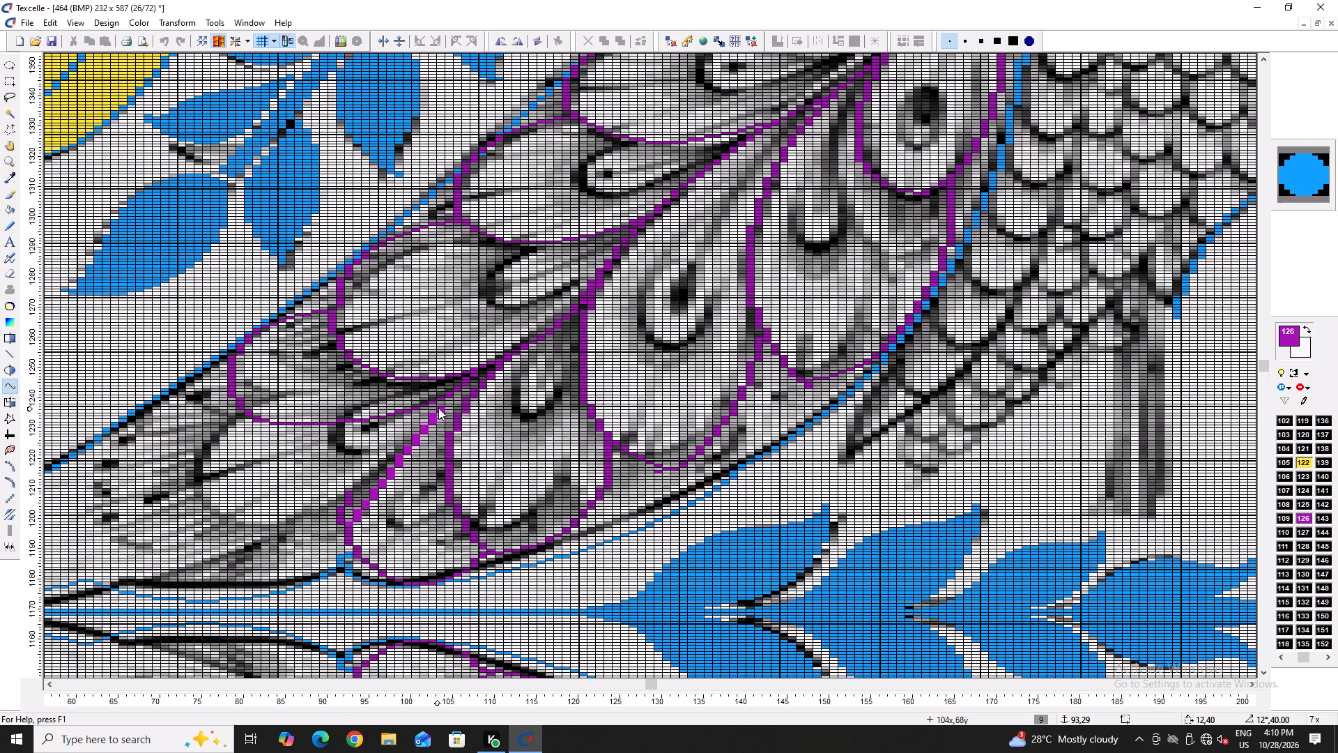
pyautogui.click(450, 397)
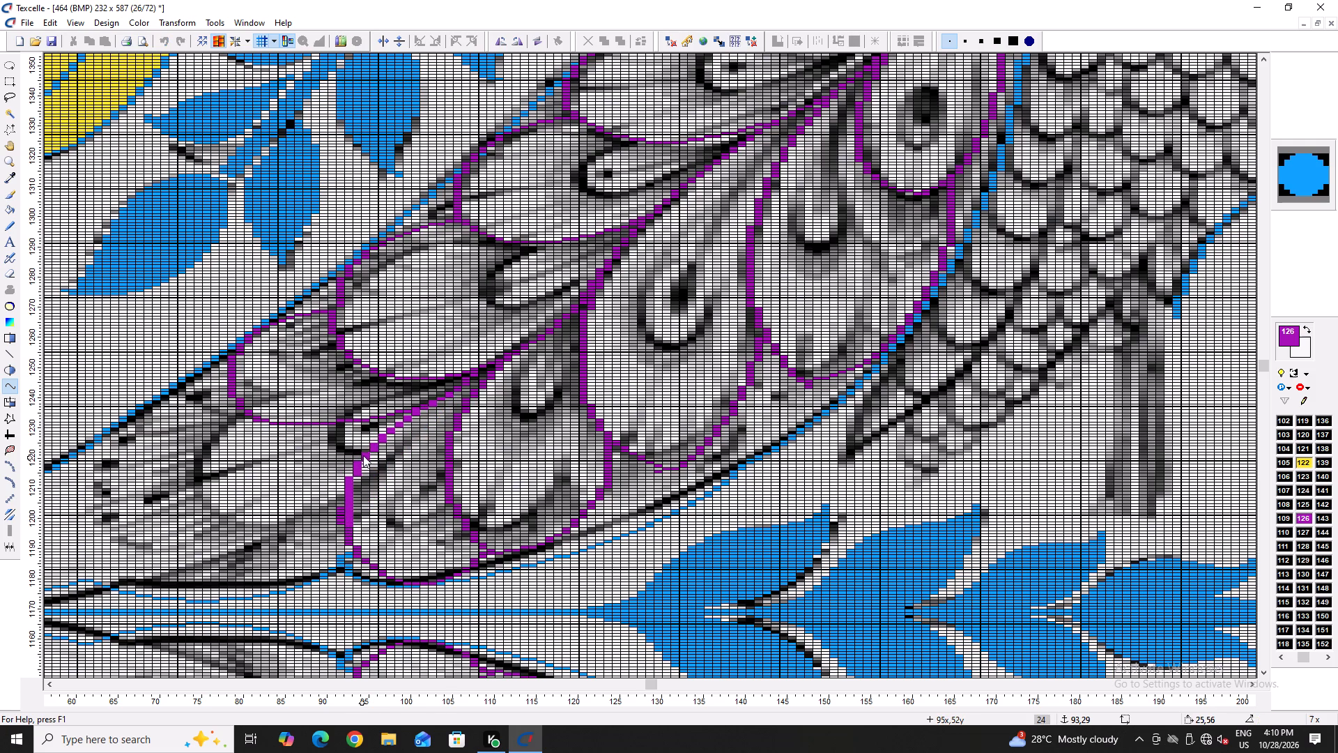
pyautogui.click(364, 455)
# Trace in purple the curved outer end of the next feather toward the tail tip, starting from the upper feather's lower edge.
pyautogui.keyDown('ctrl'); pyautogui.scroll(-1, 344, 508); pyautogui.keyUp('ctrl')
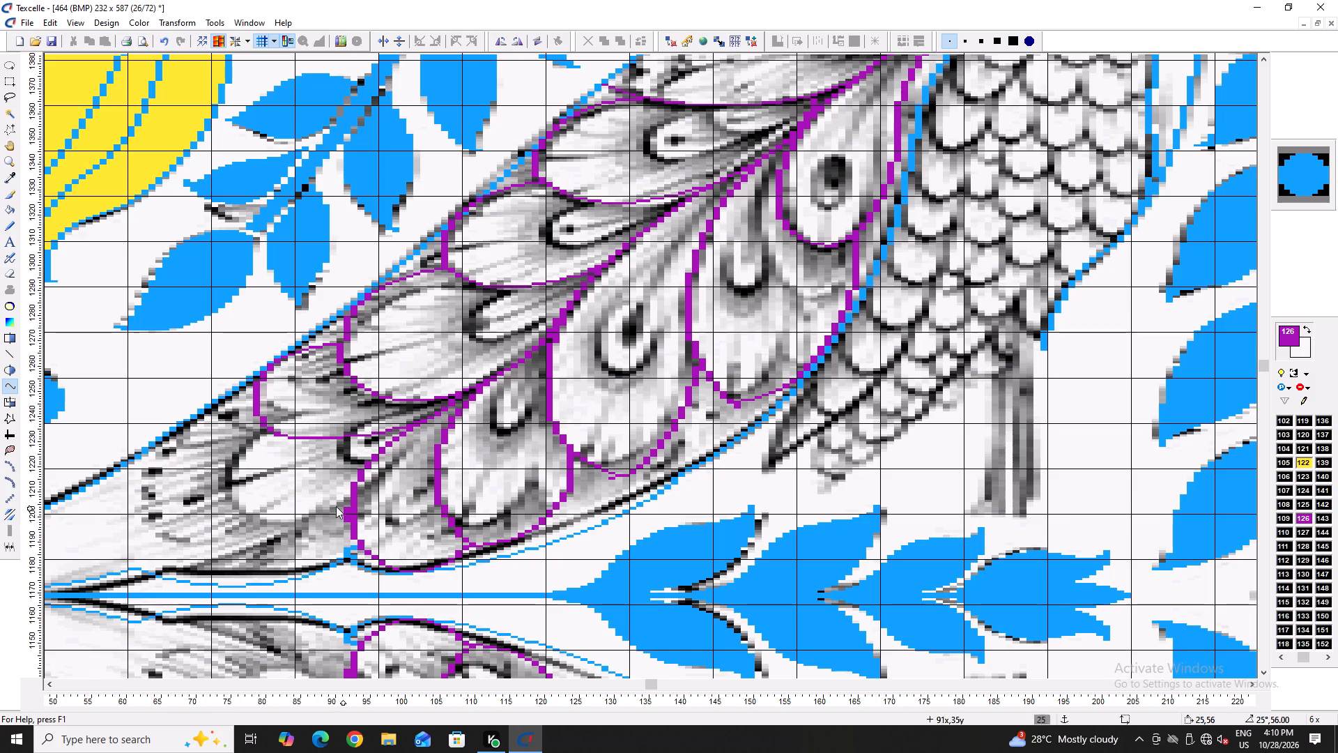
pyautogui.keyDown('ctrl'); pyautogui.scroll(1, 259, 503); pyautogui.keyUp('ctrl')
pyautogui.click(270, 419)
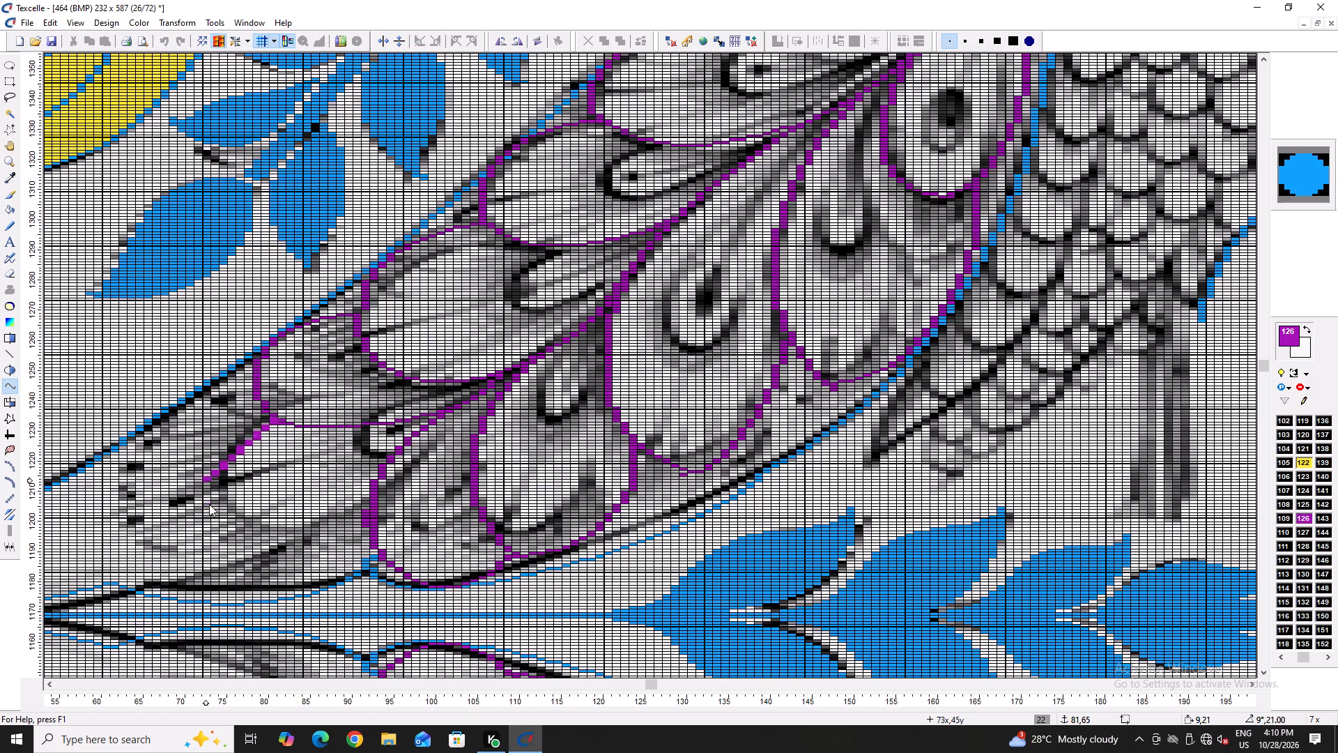
pyautogui.click(216, 539)
pyautogui.click(213, 471)
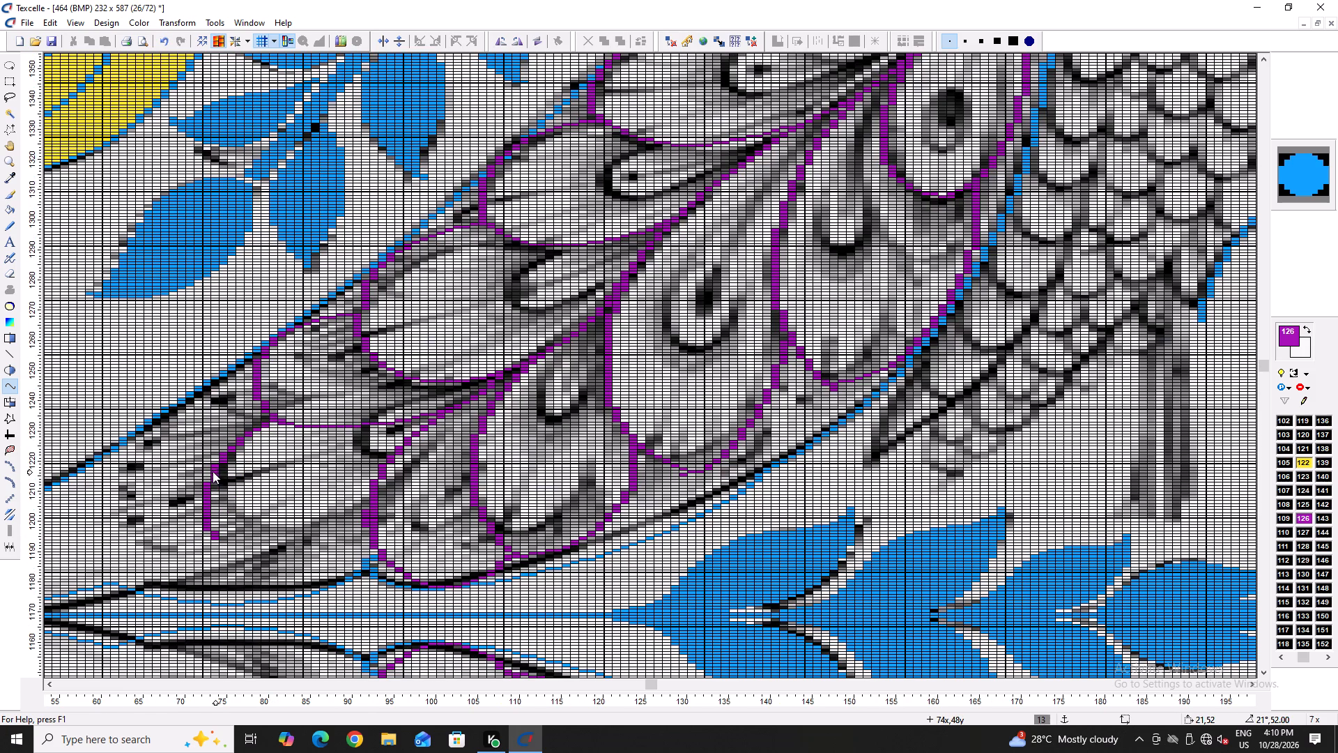
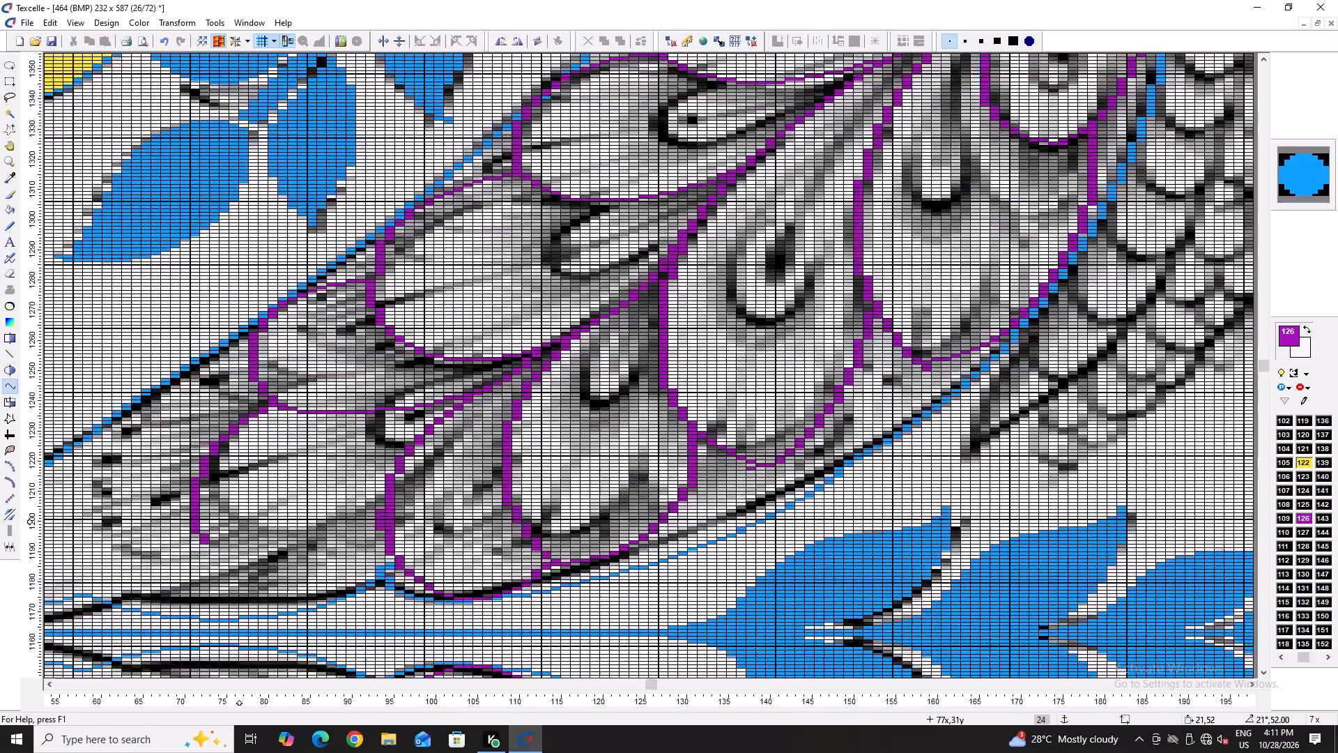
# Trace in purple the rounded lower edge of the feather near the tail tip, curving across to the neighbouring feather's side.
pyautogui.keyDown('ctrl'); pyautogui.scroll(2, 236, 524); pyautogui.keyUp('ctrl')
pyautogui.click(178, 546)
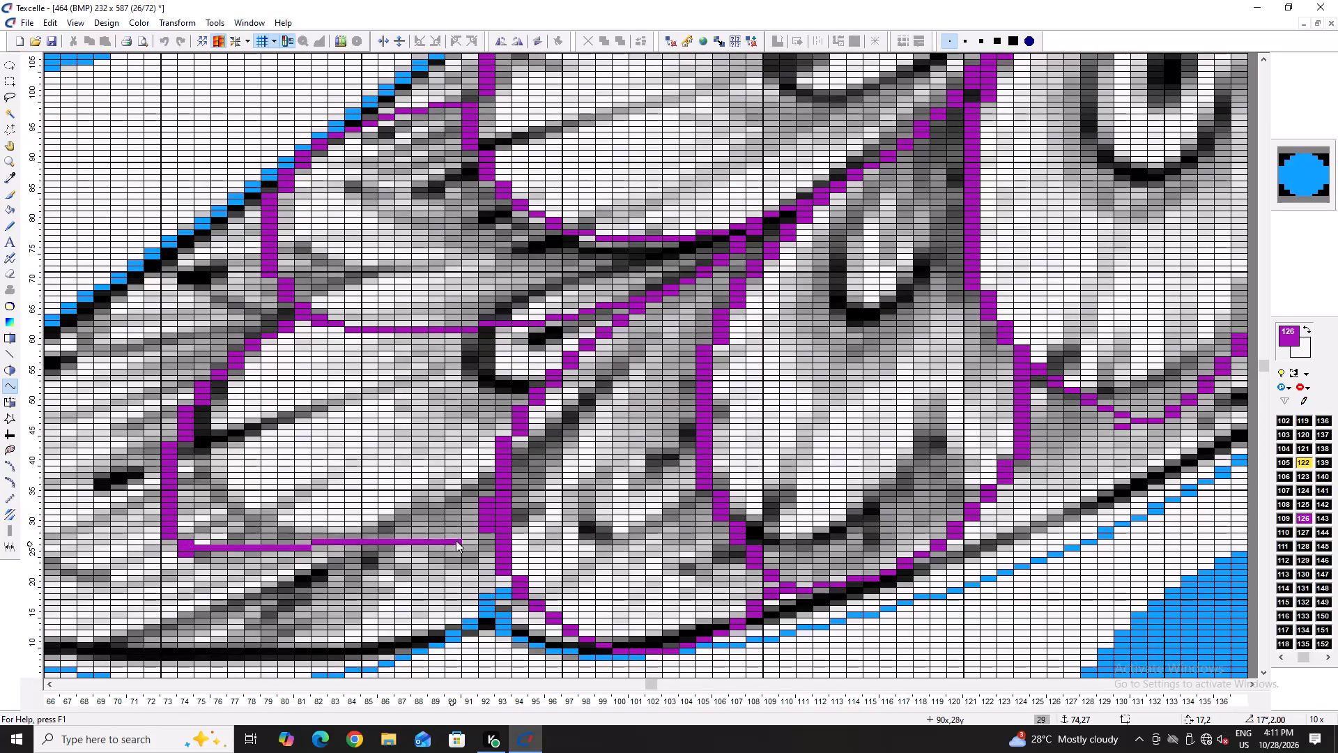
pyautogui.click(489, 505)
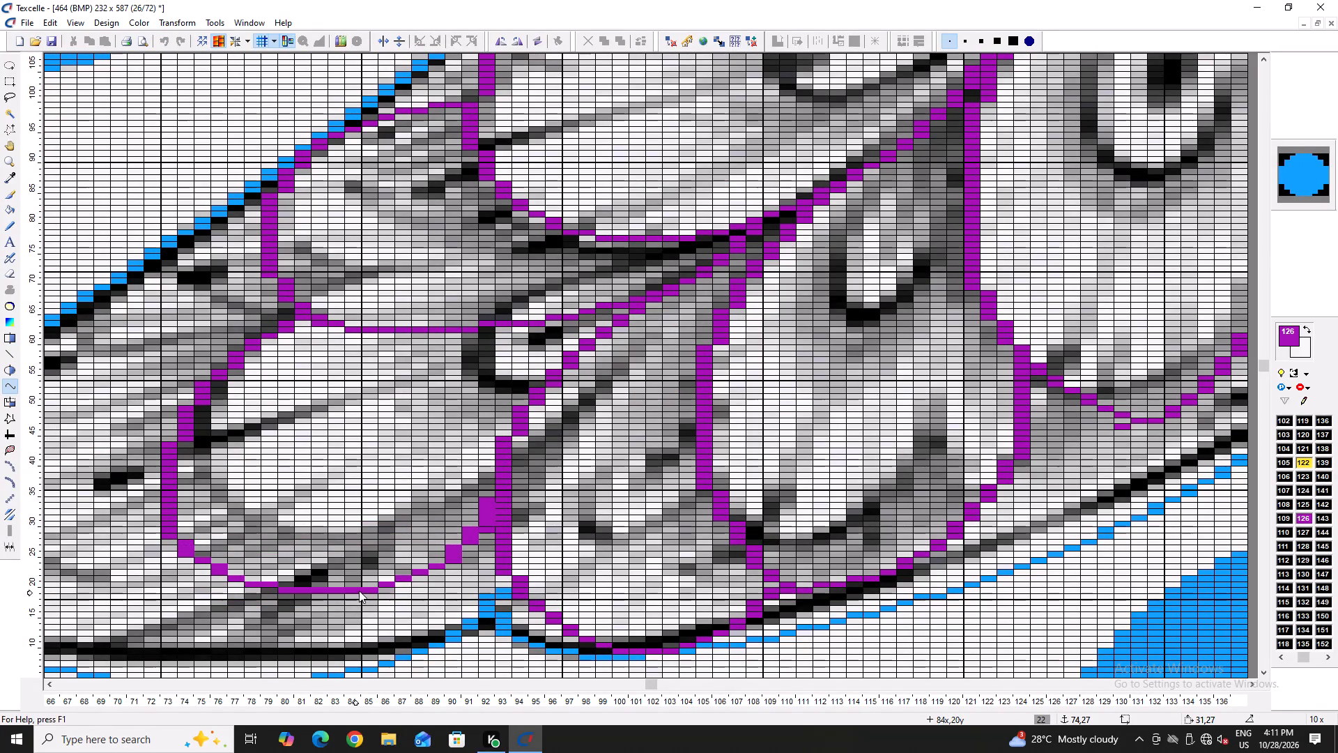
pyautogui.doubleClick(362, 584)
# Smooth the new lower edge pixel by pixel, erasing the surplus purple pixel at its outer corner and adjusting the bottom curve's inner end.
pyautogui.keyDown('ctrl'); pyautogui.scroll(-2, 373, 586); pyautogui.keyUp('ctrl')
pyautogui.keyDown('ctrl'); pyautogui.scroll(5, 311, 589); pyautogui.keyUp('ctrl')
pyautogui.press('Left')
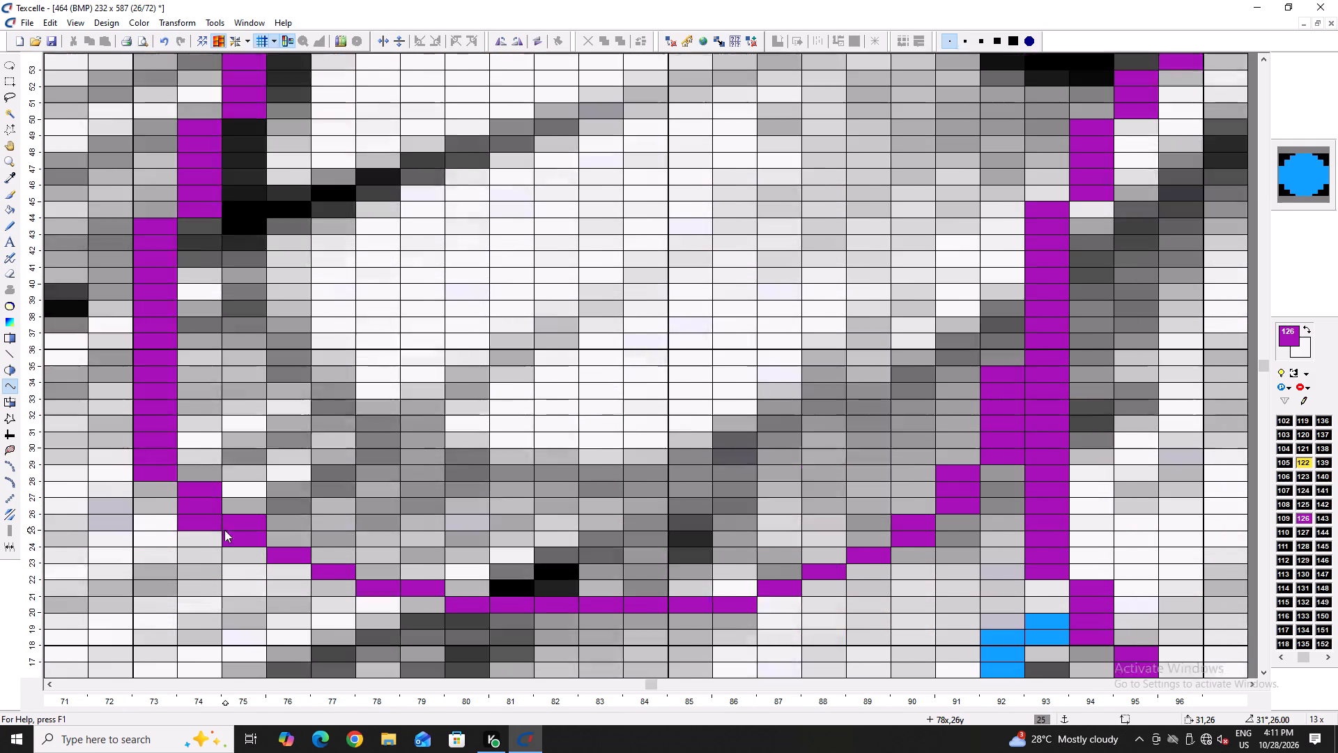
pyautogui.press('Left')
pyautogui.press('space')
pyautogui.press('x')
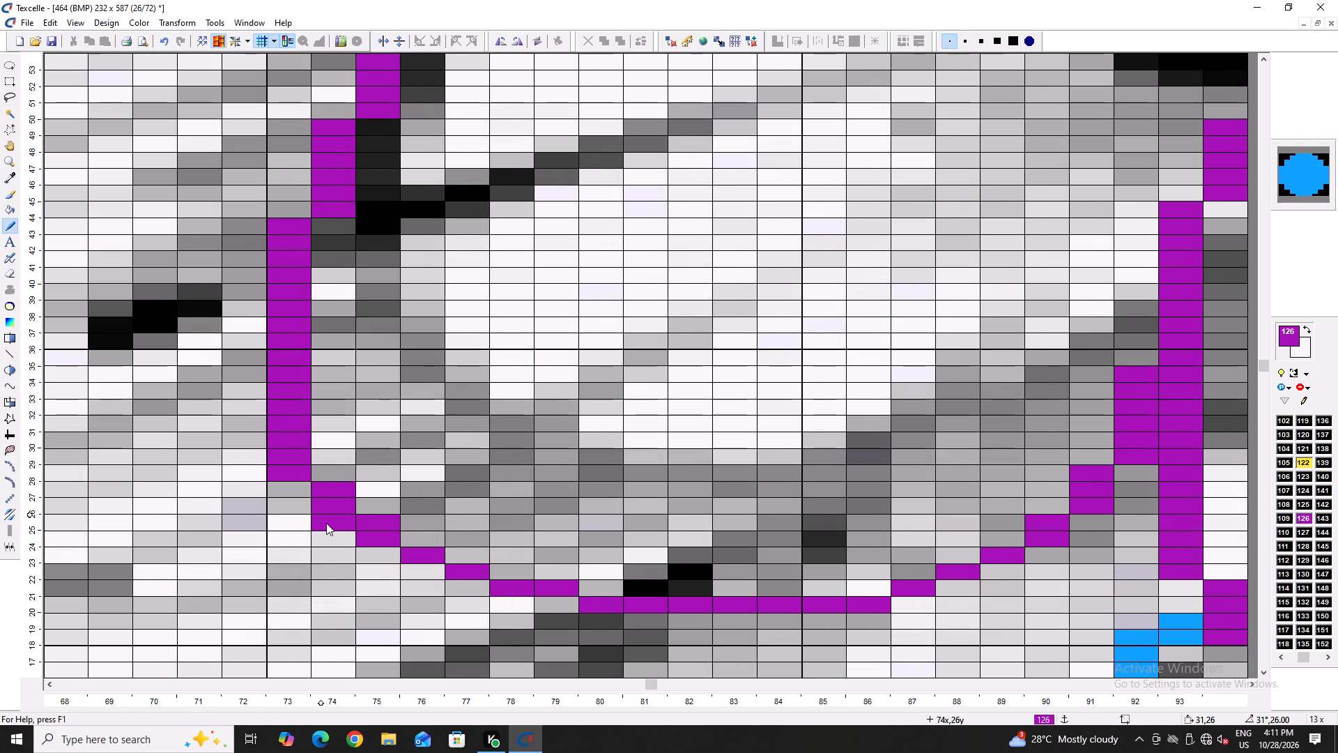
pyautogui.rightClick(332, 521)
pyautogui.rightClick(332, 521)
pyautogui.rightClick(332, 521)
pyautogui.keyDown('ctrl'); pyautogui.scroll(-2, 631, 531); pyautogui.keyUp('ctrl')
pyautogui.keyDown('ctrl'); pyautogui.scroll(3, 849, 519); pyautogui.keyUp('ctrl')
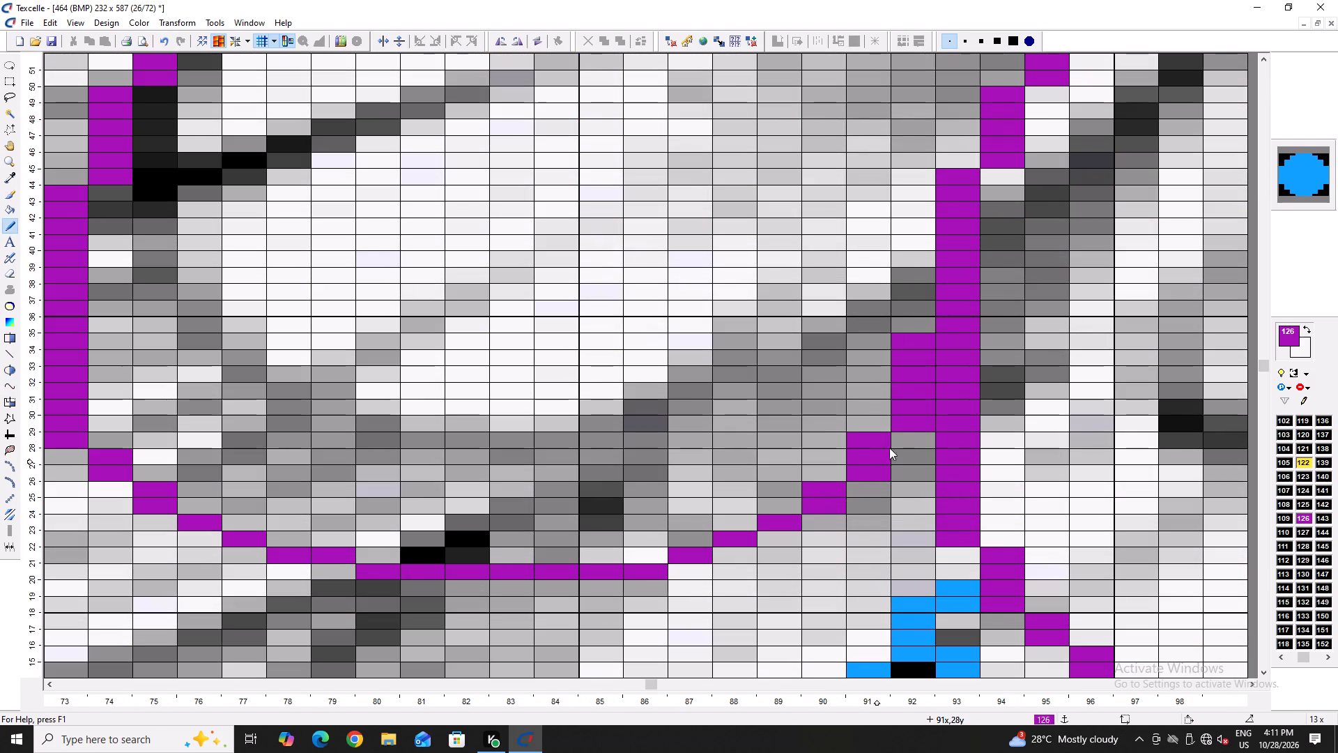
pyautogui.click(647, 558)
pyautogui.rightClick(647, 565)
pyautogui.keyDown('ctrl'); pyautogui.scroll(-6, 367, 558); pyautogui.keyUp('ctrl')
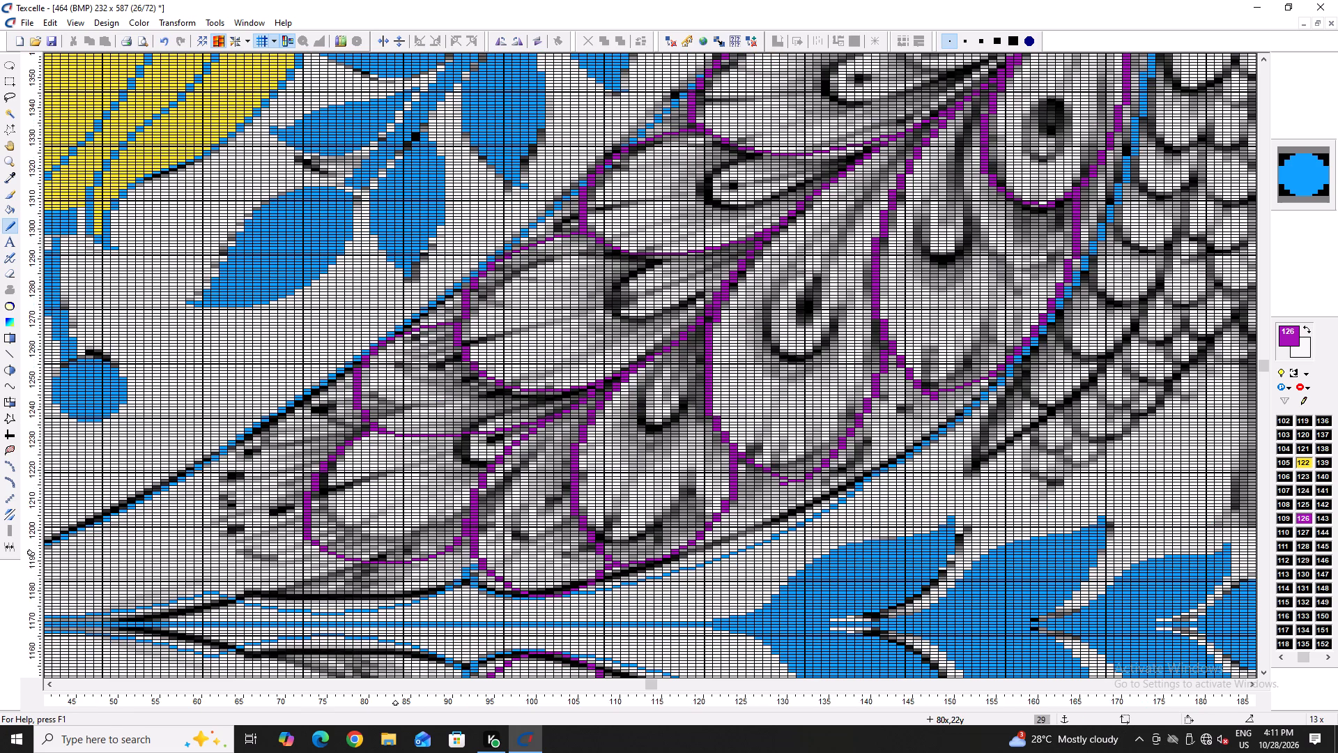
# Move the straight stretch of the feather's outer end one pixel column inward in purple, erasing the old column.
pyautogui.keyDown('ctrl'); pyautogui.scroll(5, 341, 500); pyautogui.keyUp('ctrl')
pyautogui.moveTo(293, 450); pyautogui.dragTo(279, 572)
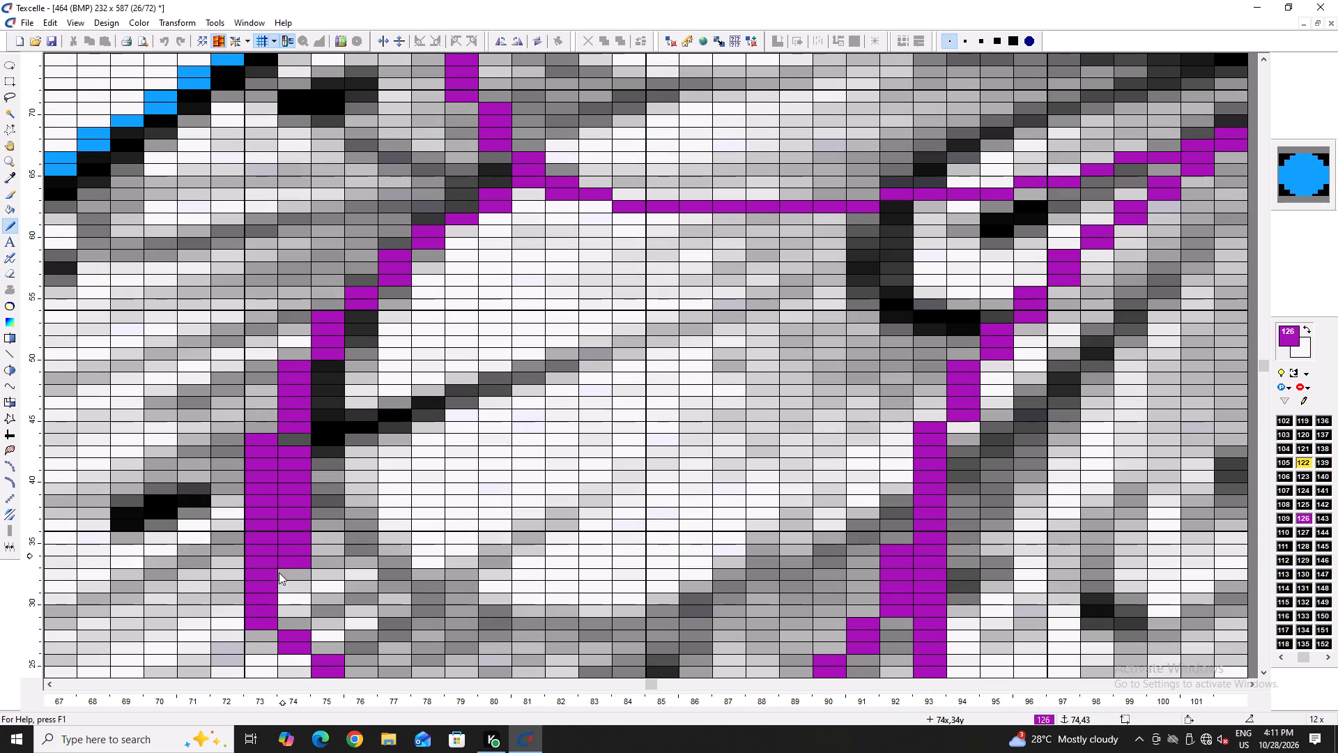
pyautogui.moveTo(279, 572); pyautogui.dragTo(298, 433)
pyautogui.moveTo(269, 447); pyautogui.dragTo(254, 556, button='right')
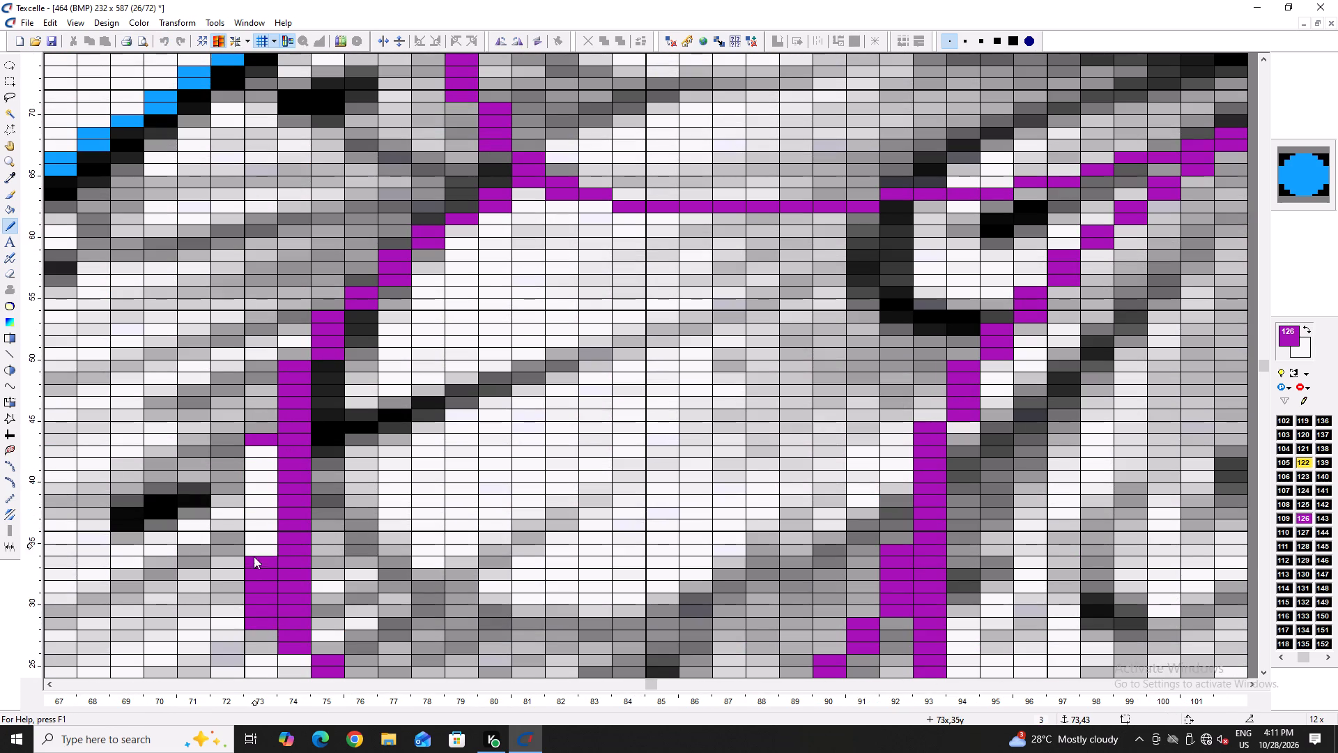
pyautogui.moveTo(254, 556); pyautogui.dragTo(256, 433, button='right')
pyautogui.rightClick(256, 433)
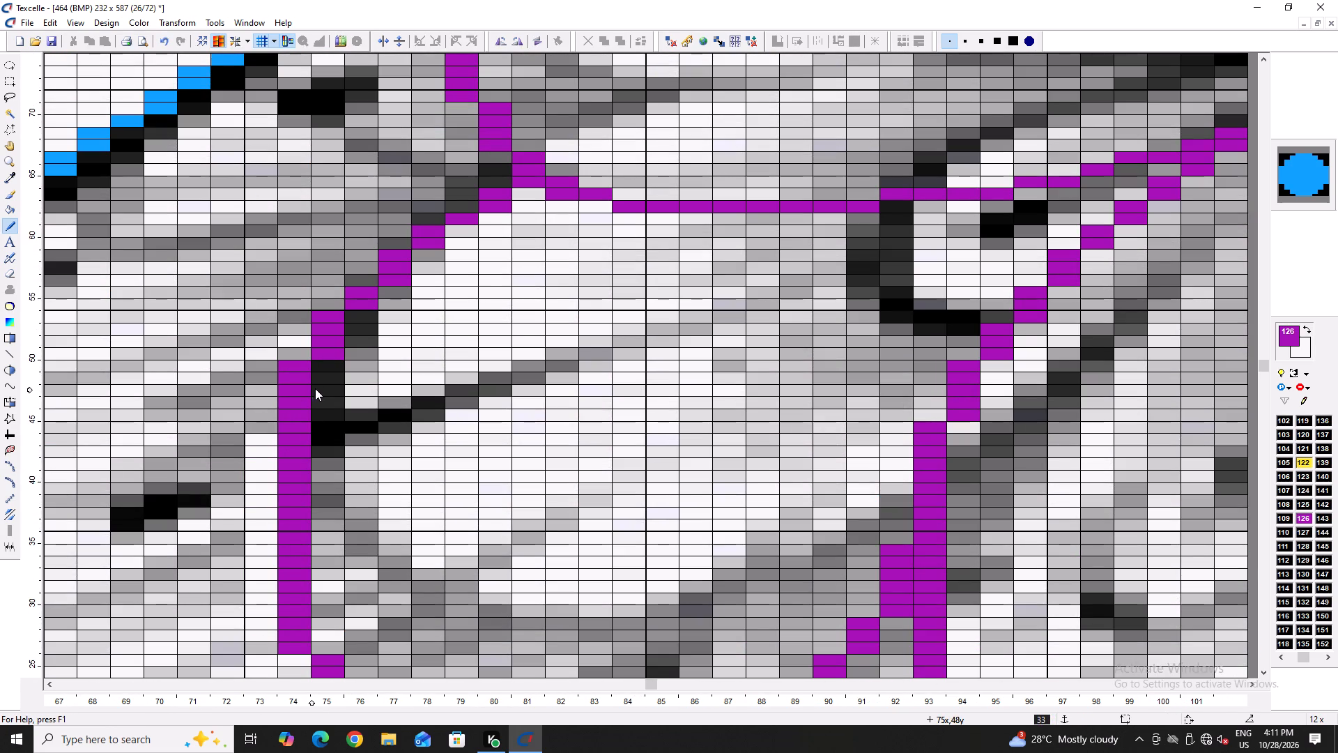
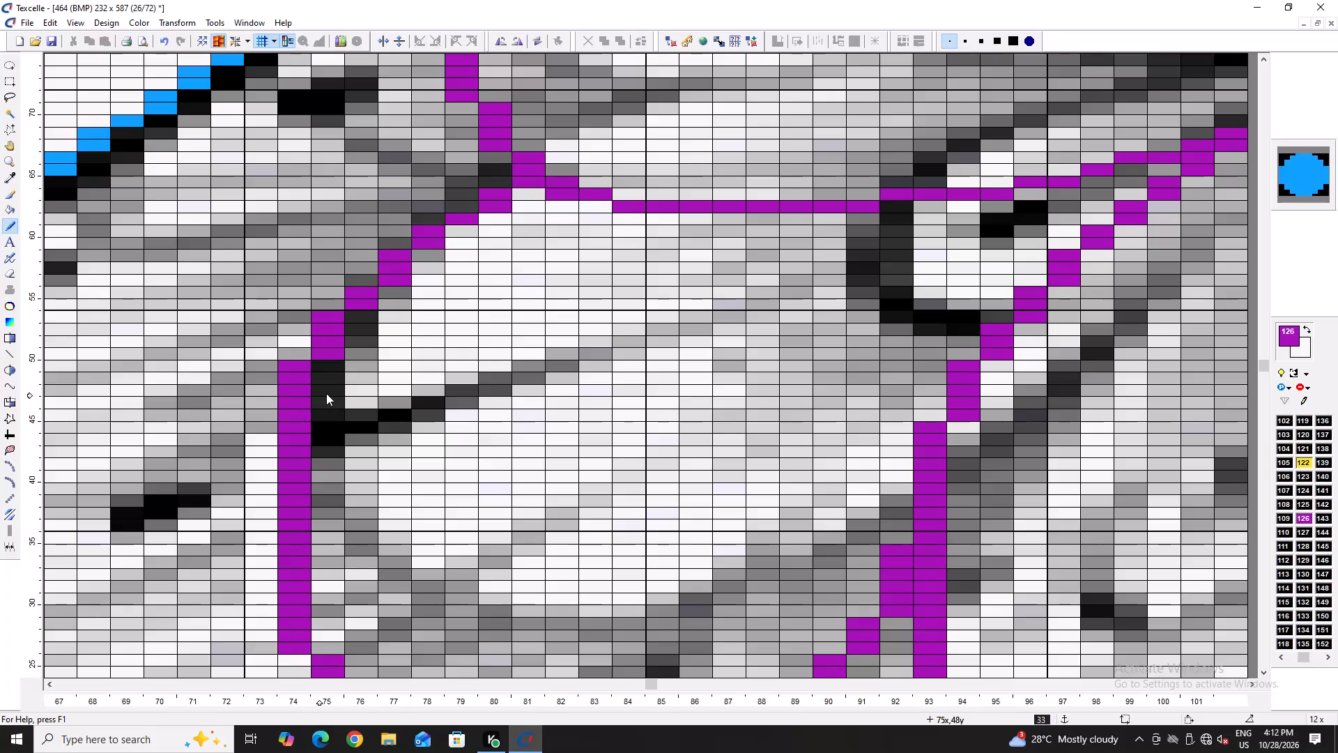
# Smooth the feather's lower outer corner by stepping the purple outline one pixel column inward, erasing the old corner pixels in white.
pyautogui.keyDown('ctrl'); pyautogui.scroll(-3, 325, 396); pyautogui.keyUp('ctrl')
pyautogui.keyDown('ctrl'); pyautogui.scroll(5, 343, 463); pyautogui.keyUp('ctrl')
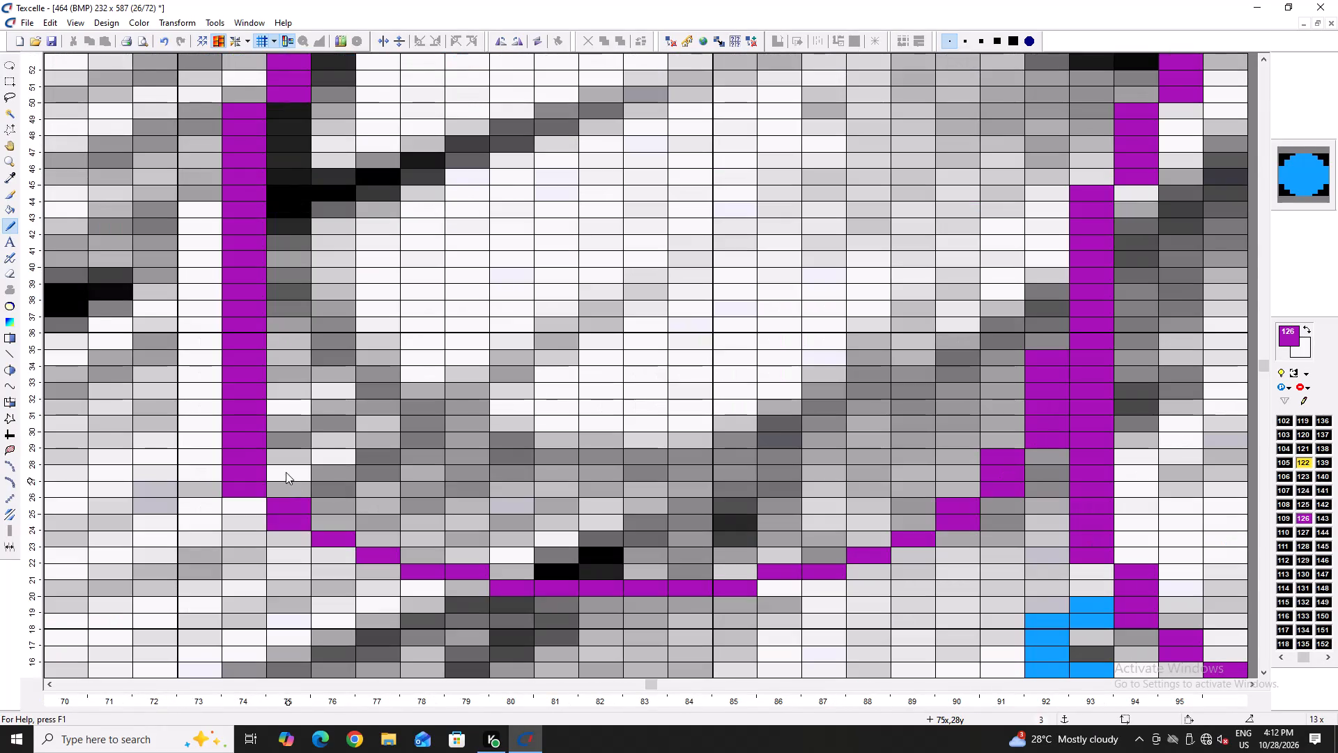
pyautogui.moveTo(287, 449); pyautogui.dragTo(281, 511)
pyautogui.click(281, 511)
pyautogui.moveTo(256, 454); pyautogui.dragTo(247, 500, button='right')
pyautogui.moveTo(326, 504); pyautogui.dragTo(326, 515)
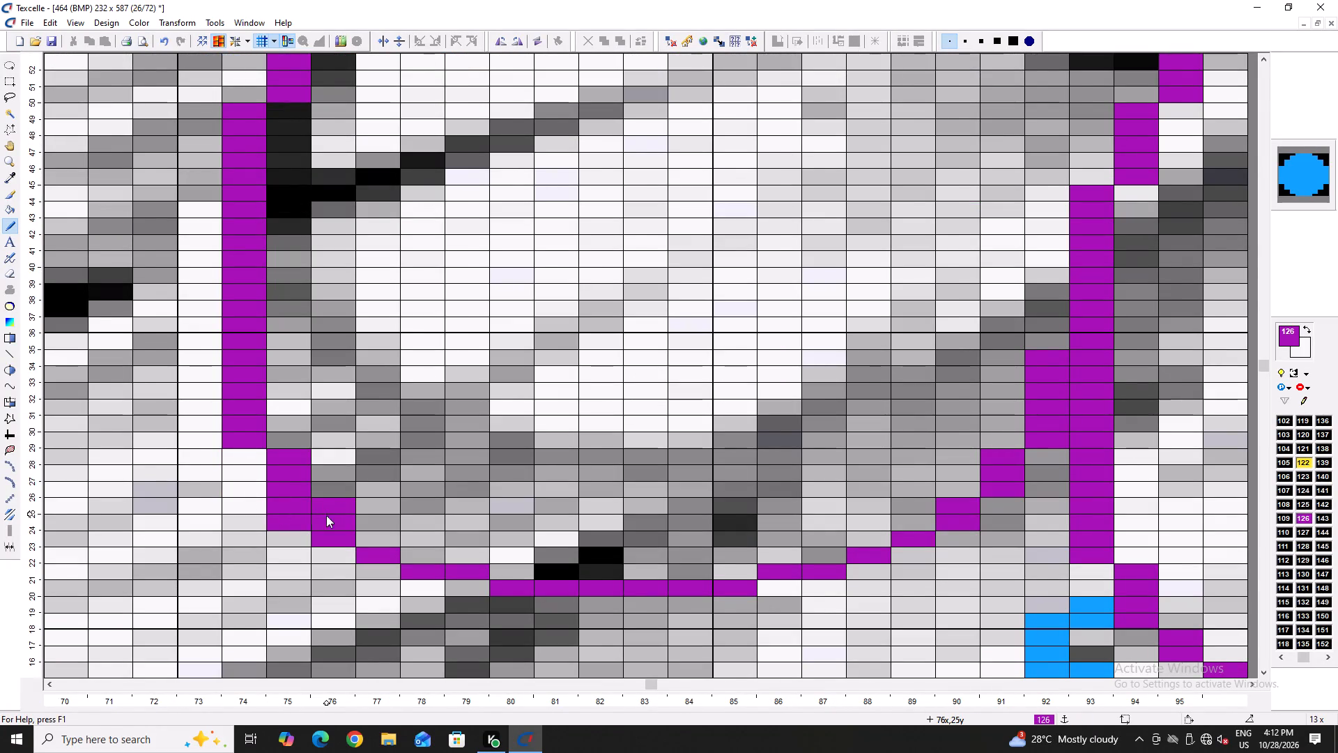
pyautogui.click(326, 515)
pyautogui.moveTo(273, 505); pyautogui.dragTo(279, 519, button='right')
pyautogui.rightClick(279, 519)
pyautogui.rightClick(280, 522)
pyautogui.click(367, 542)
pyautogui.rightClick(346, 538)
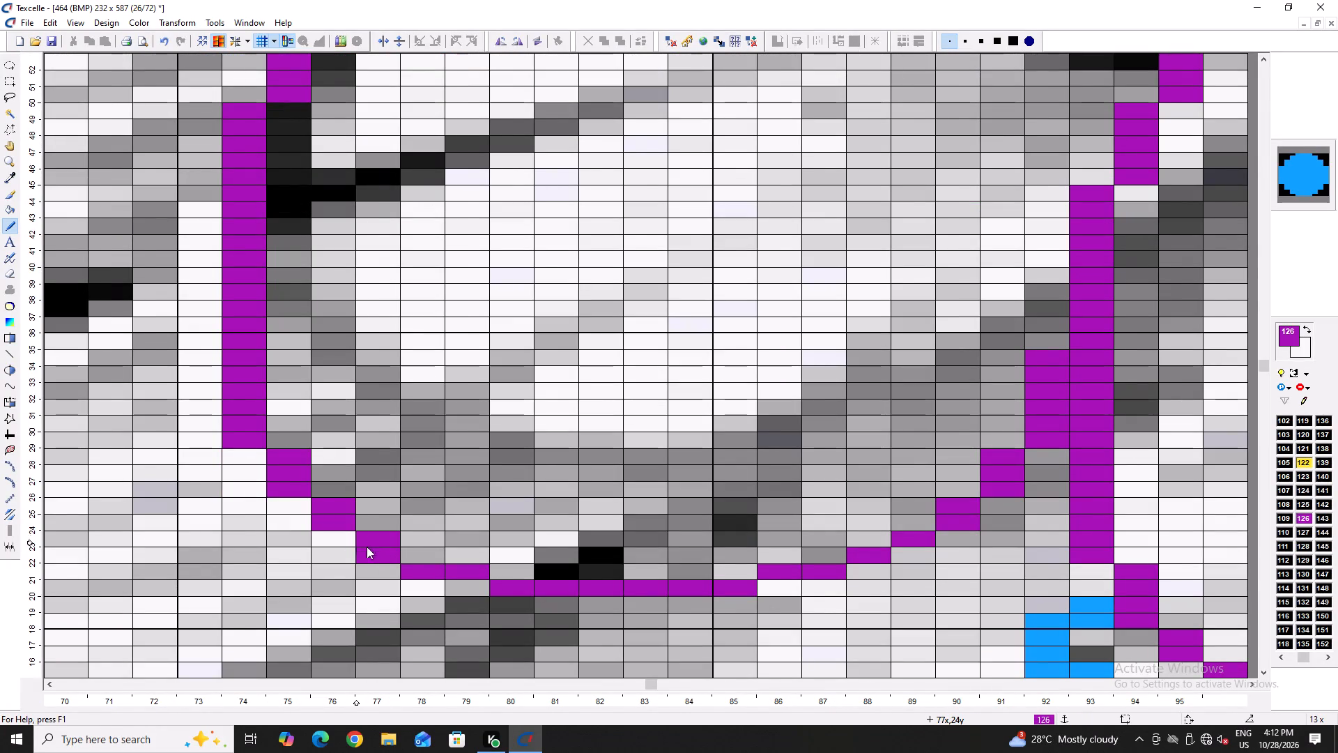
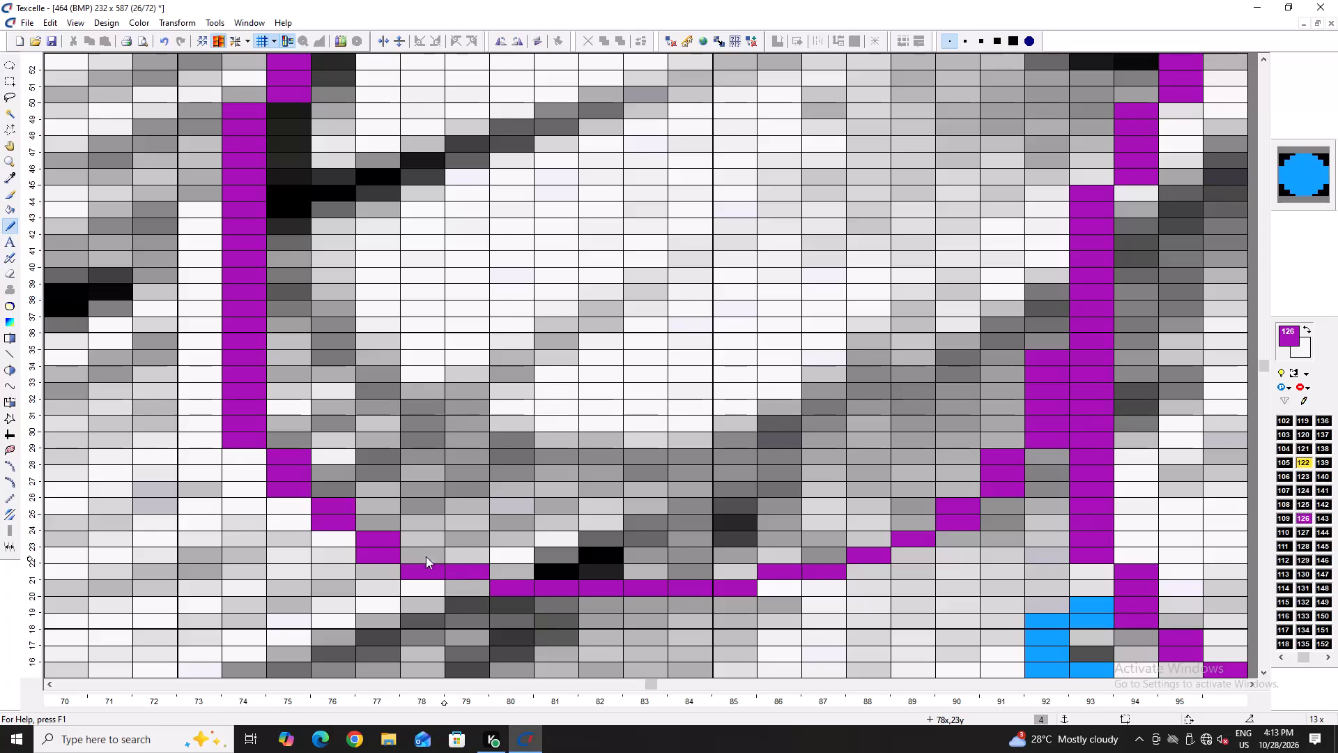
# Smooth the descending side of the feather's bottom curve between columns 74 and 81 with stepped purple pixels, erasing the old outline in white.
pyautogui.click(296, 443)
pyautogui.rightClick(247, 433)
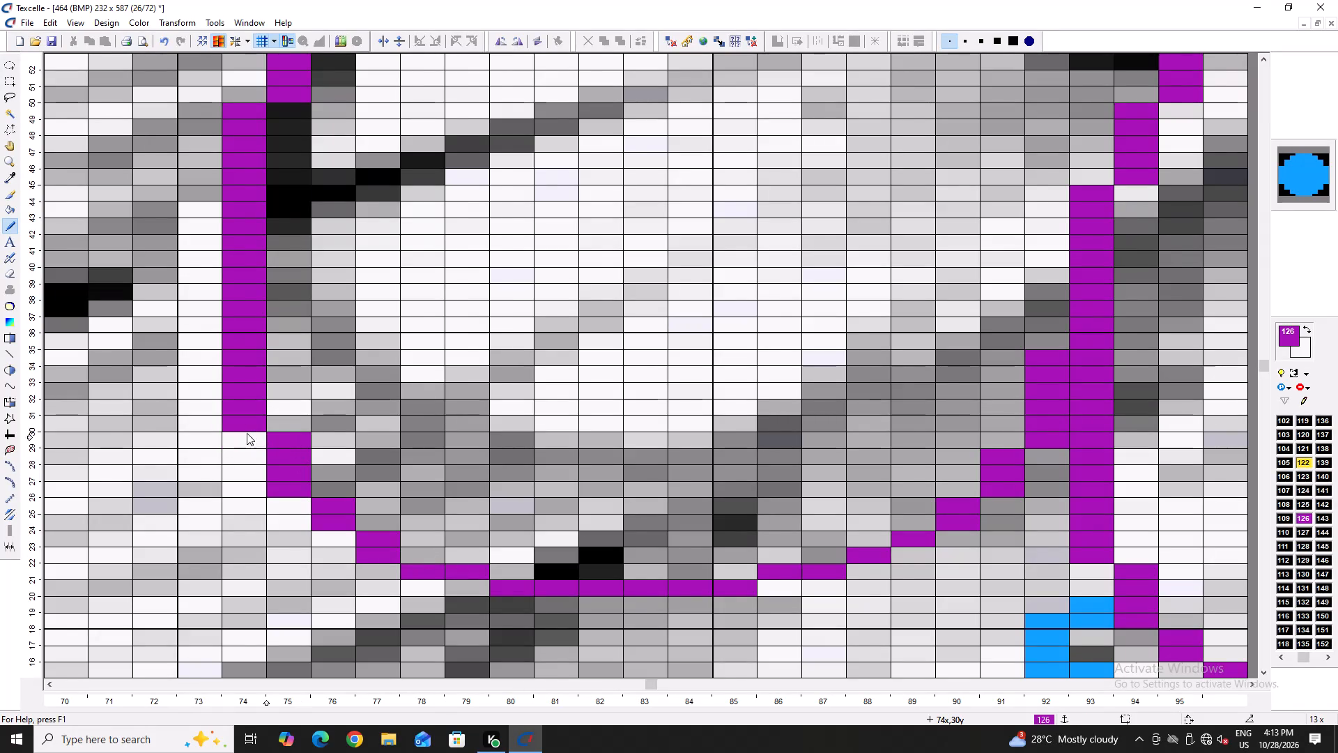
pyautogui.click(340, 494)
pyautogui.rightClick(270, 487)
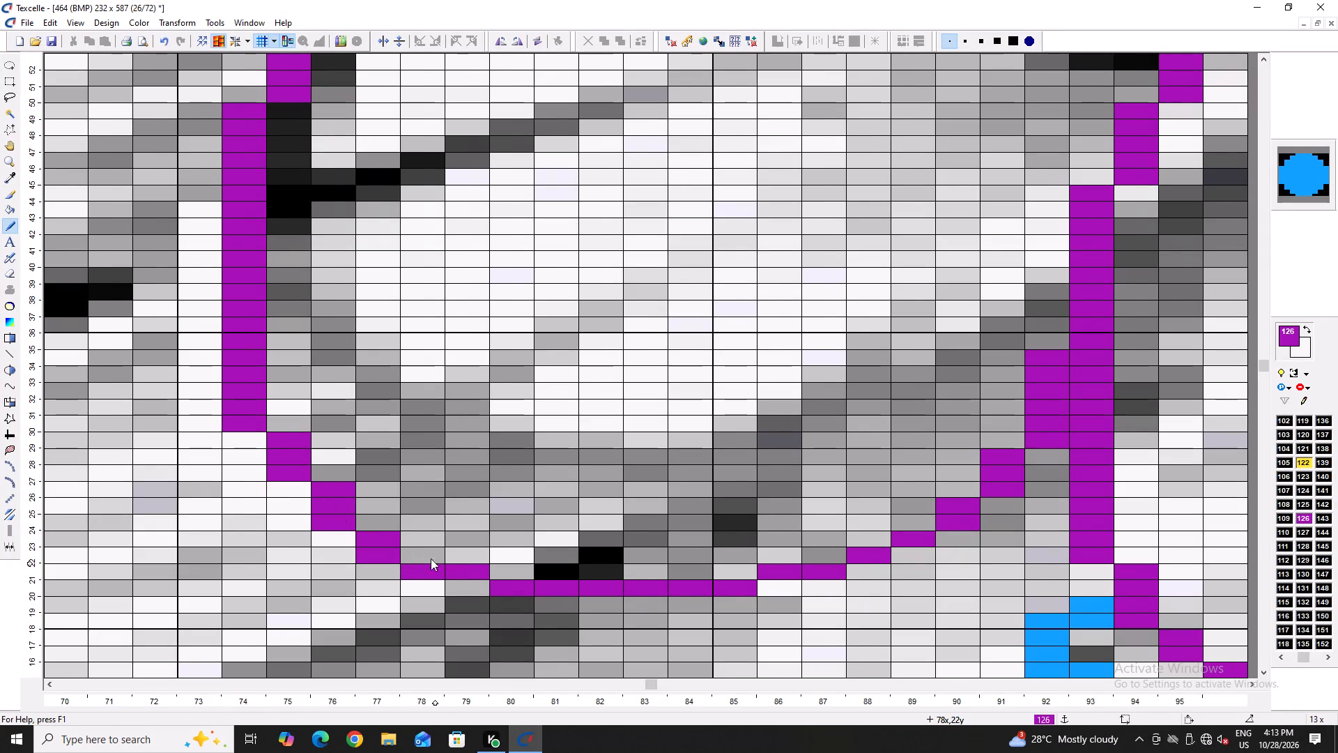
pyautogui.click(370, 520)
pyautogui.rightClick(341, 519)
pyautogui.rightClick(341, 519)
pyautogui.rightClick(377, 541)
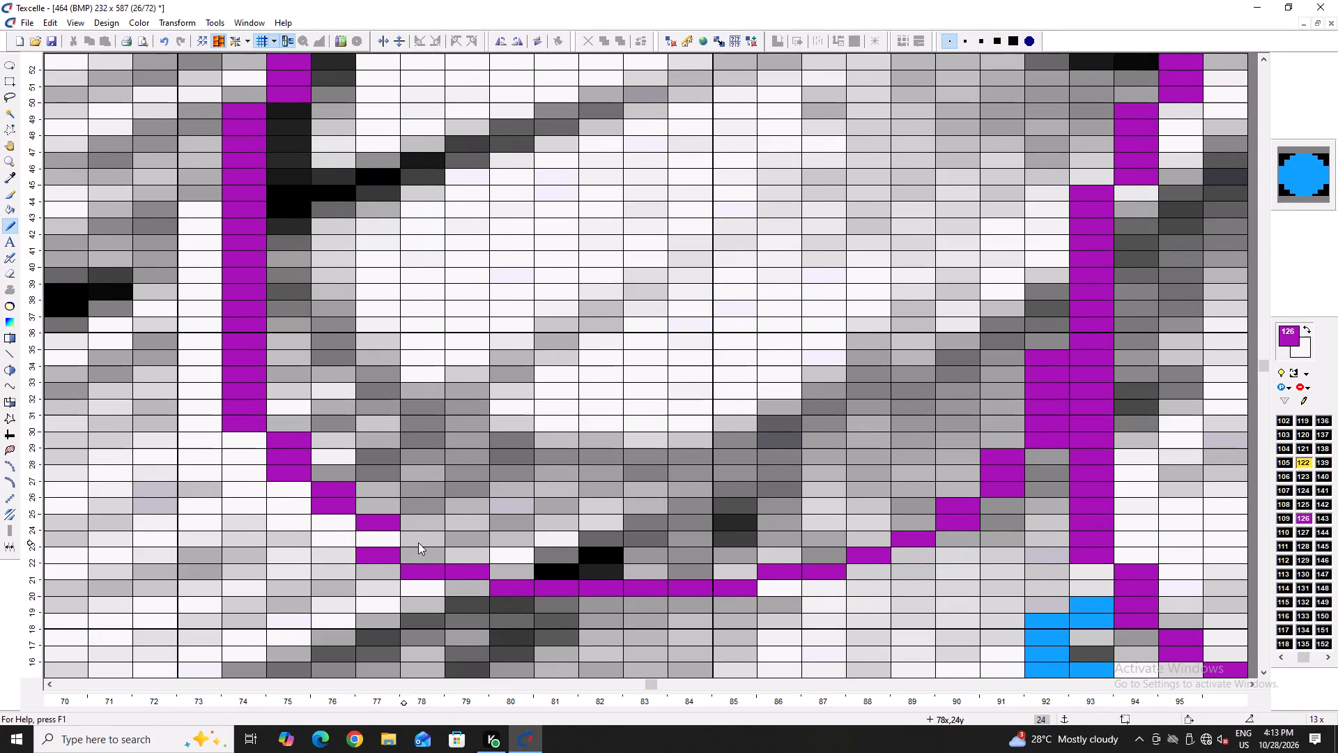
pyautogui.click(418, 548)
pyautogui.rightClick(387, 549)
pyautogui.click(394, 541)
pyautogui.rightClick(424, 565)
pyautogui.rightClick(422, 567)
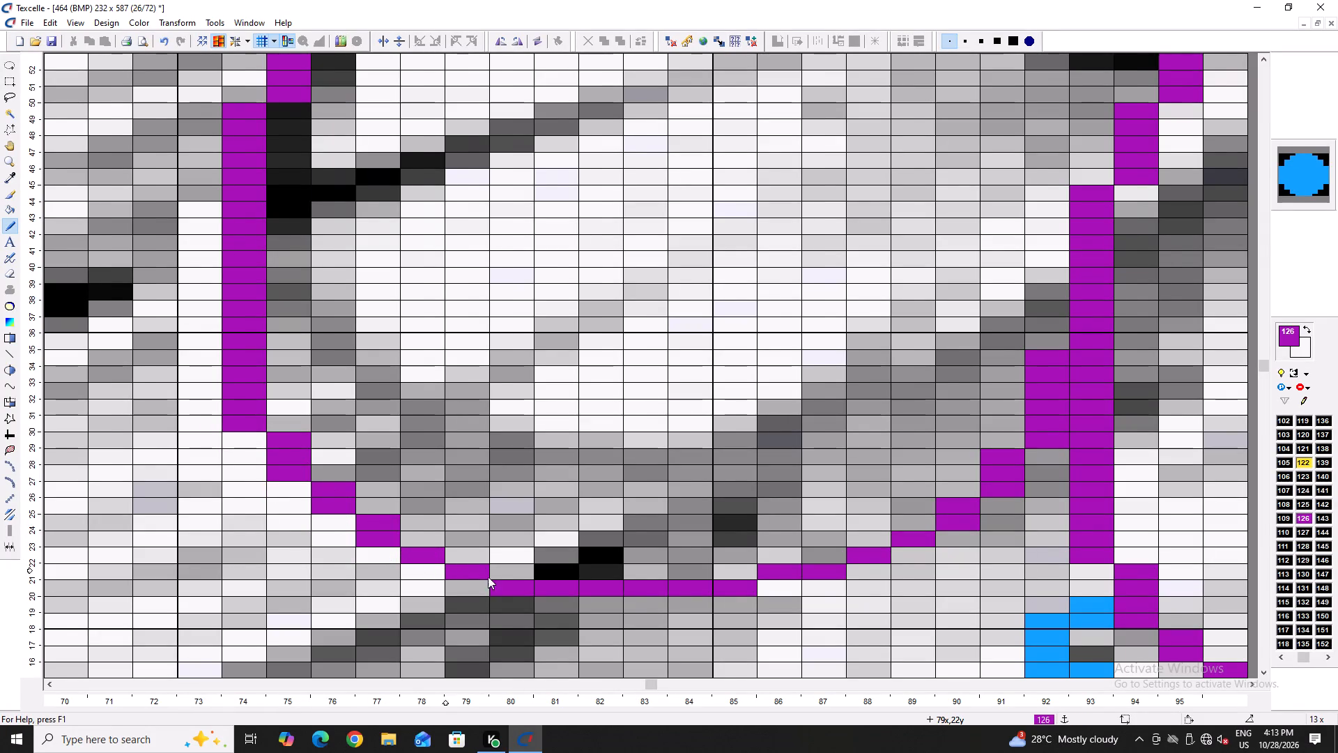
pyautogui.doubleClick(498, 579)
pyautogui.rightClick(504, 589)
pyautogui.rightClick(504, 589)
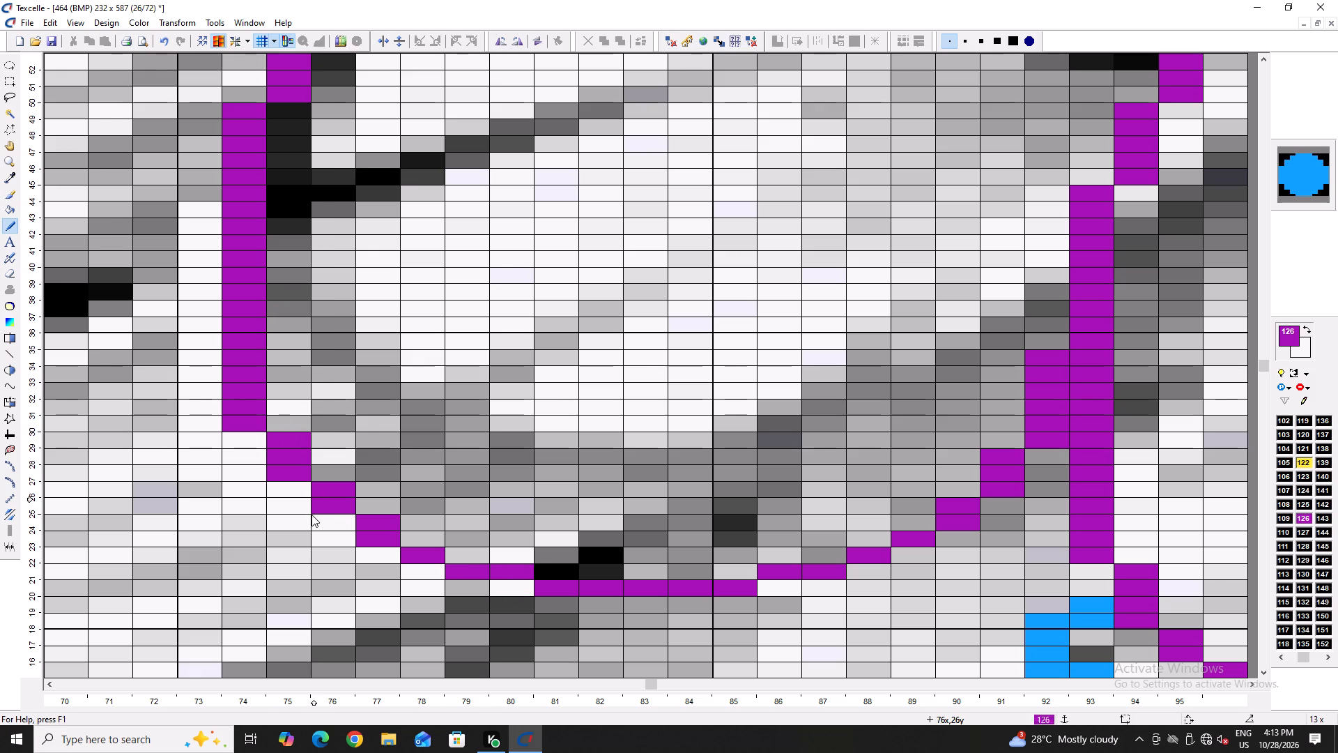
# Smooth the rising side of the same feather's bottom curve between columns 85 and 91 in purple, whitening the replaced pixels.
pyautogui.doubleClick(755, 577)
pyautogui.rightClick(754, 586)
pyautogui.click(751, 586)
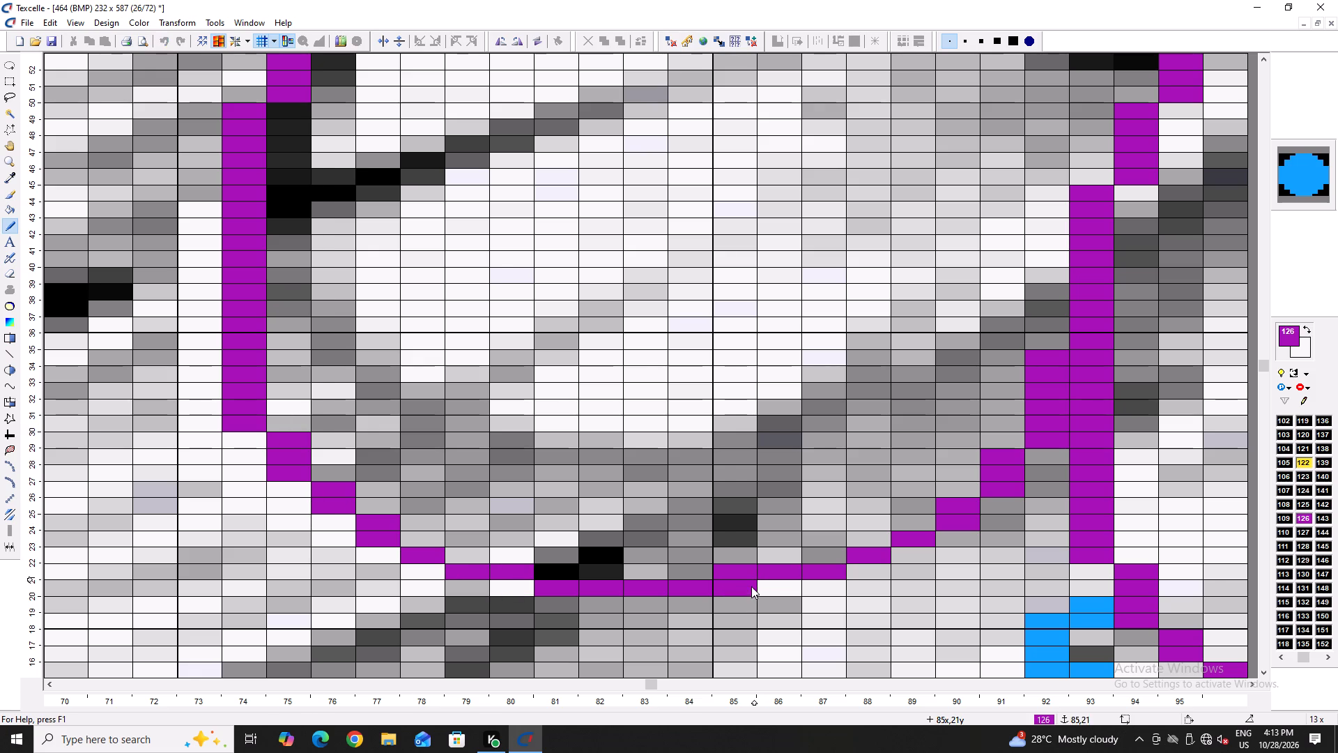
pyautogui.rightClick(726, 570)
pyautogui.click(837, 563)
pyautogui.click(836, 559)
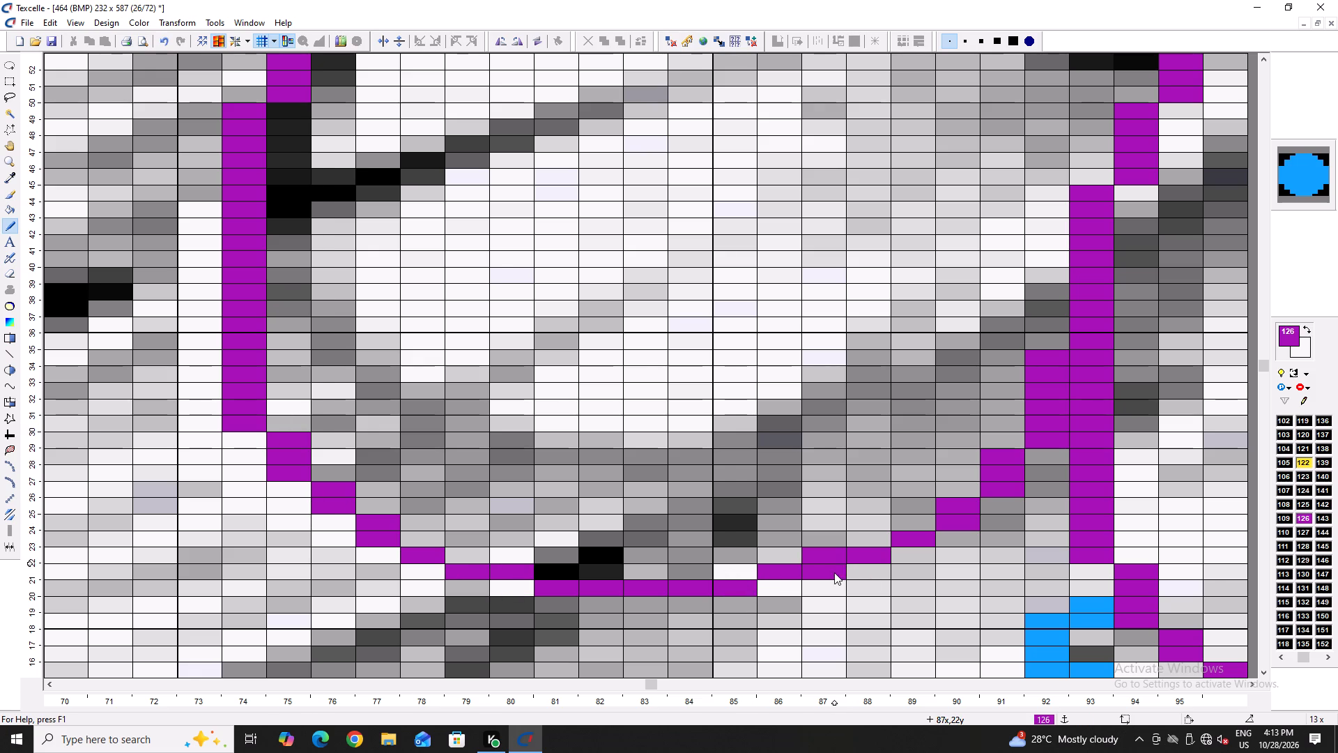
pyautogui.rightClick(834, 573)
pyautogui.click(869, 547)
pyautogui.click(875, 545)
pyautogui.rightClick(875, 559)
pyautogui.click(904, 533)
pyautogui.click(919, 524)
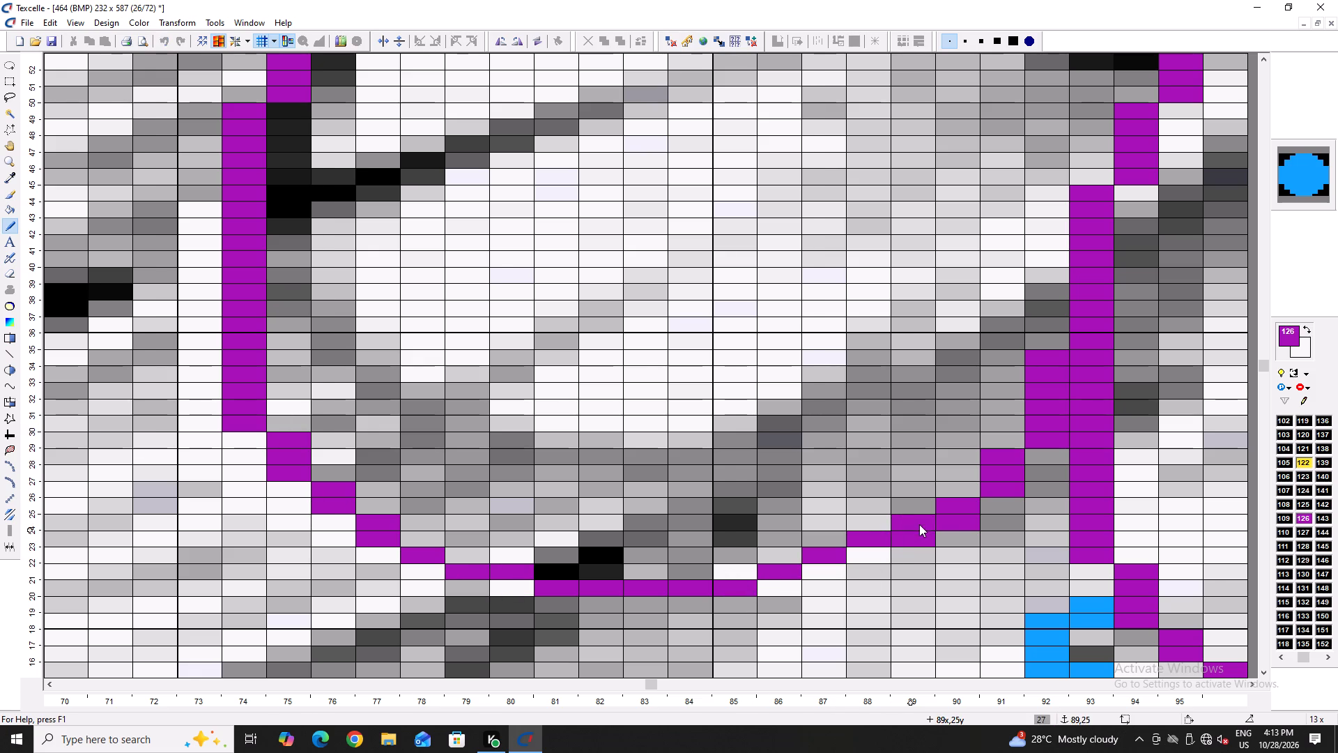
pyautogui.rightClick(916, 538)
pyautogui.rightClick(955, 523)
pyautogui.rightClick(955, 522)
pyautogui.click(967, 486)
pyautogui.rightClick(1044, 480)
pyautogui.rightClick(1045, 480)
pyautogui.rightClick(1045, 480)
pyautogui.rightClick(1043, 480)
pyautogui.rightClick(1023, 486)
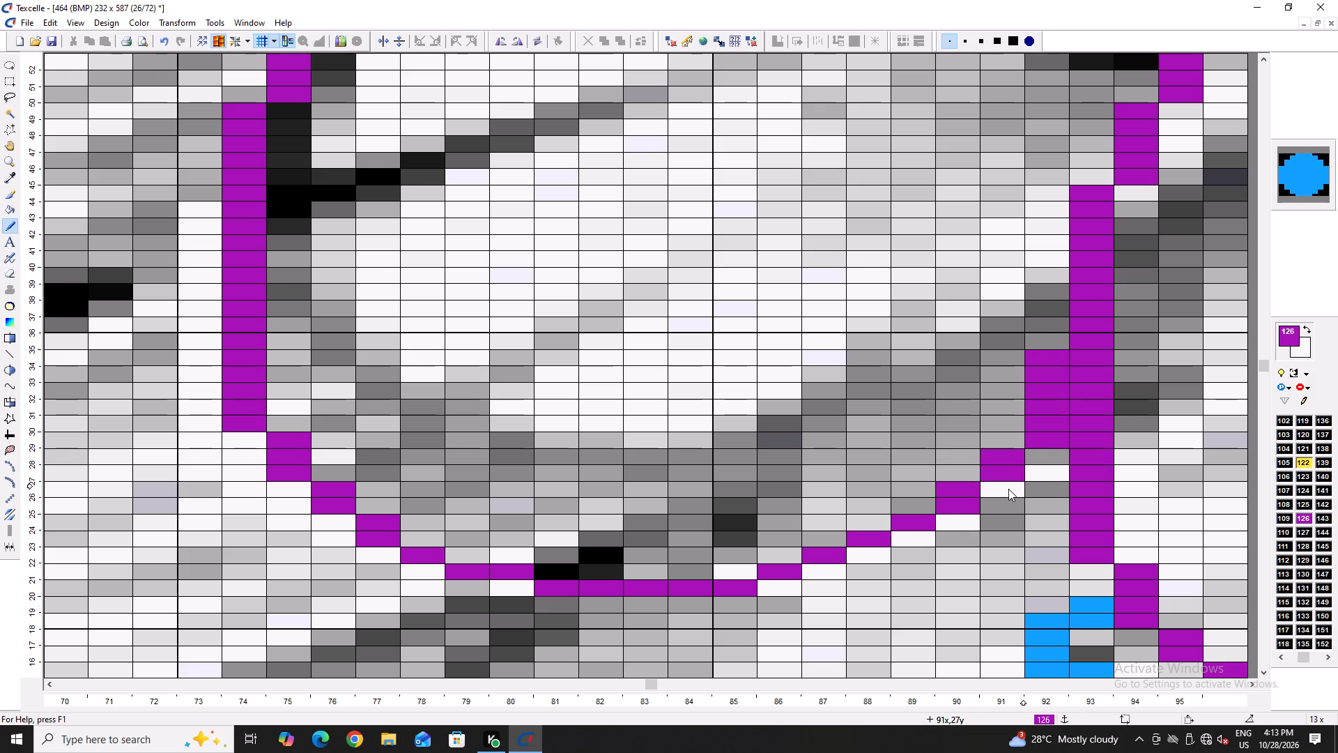
# Clean up the junction of the feather outlines around columns 80 to 82, thinning the purple steps and erasing surplus pixels in white.
pyautogui.write('--')
pyautogui.press('Right')
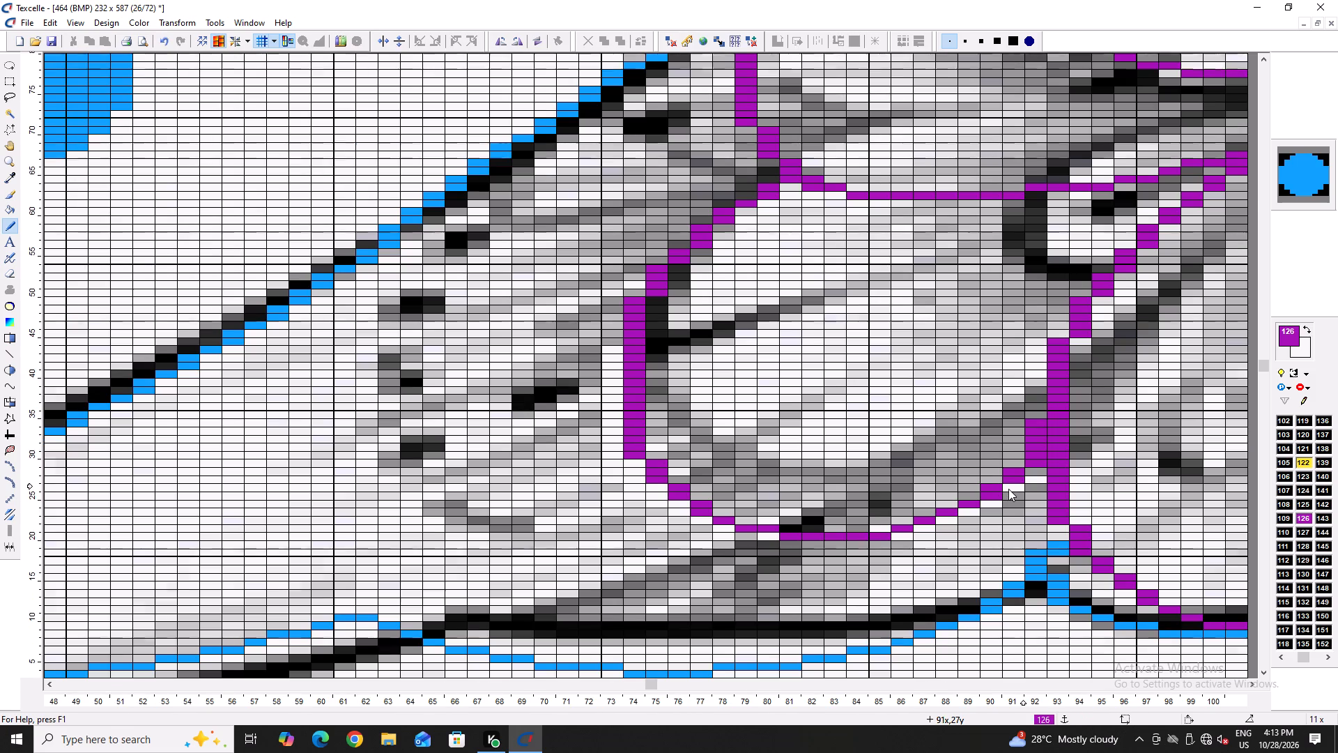
pyautogui.press('Right')
pyautogui.scroll(2, 481, 143)
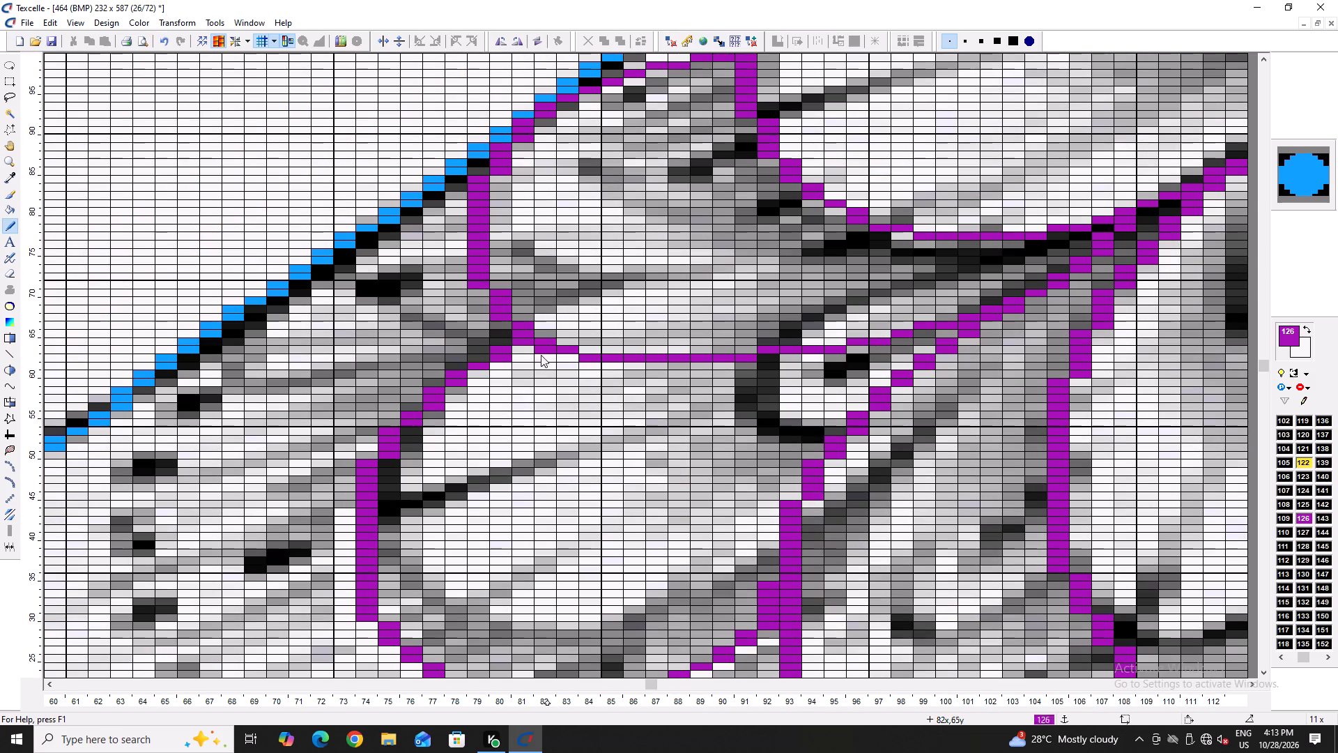
pyautogui.rightClick(515, 351)
pyautogui.rightClick(509, 349)
pyautogui.click(518, 349)
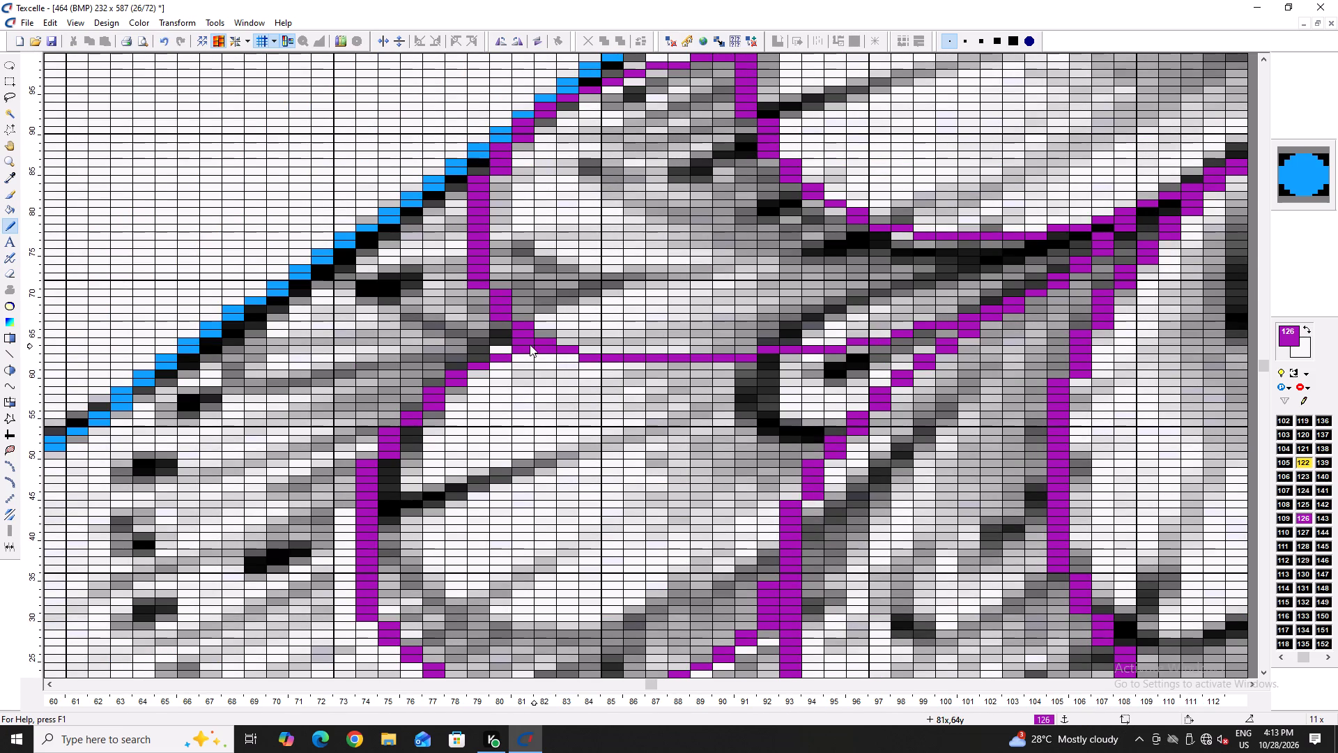
pyautogui.rightClick(528, 344)
pyautogui.rightClick(541, 347)
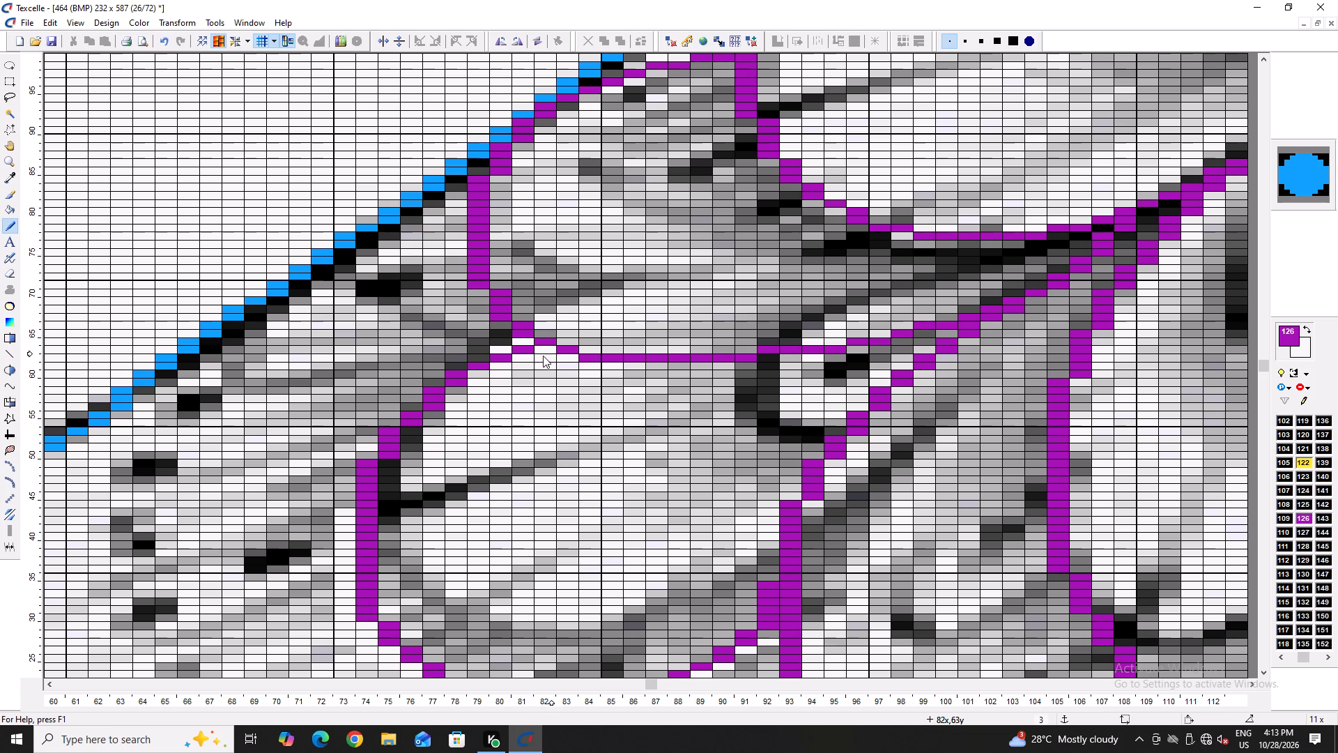
pyautogui.scroll(1, 528, 340)
pyautogui.click(520, 395)
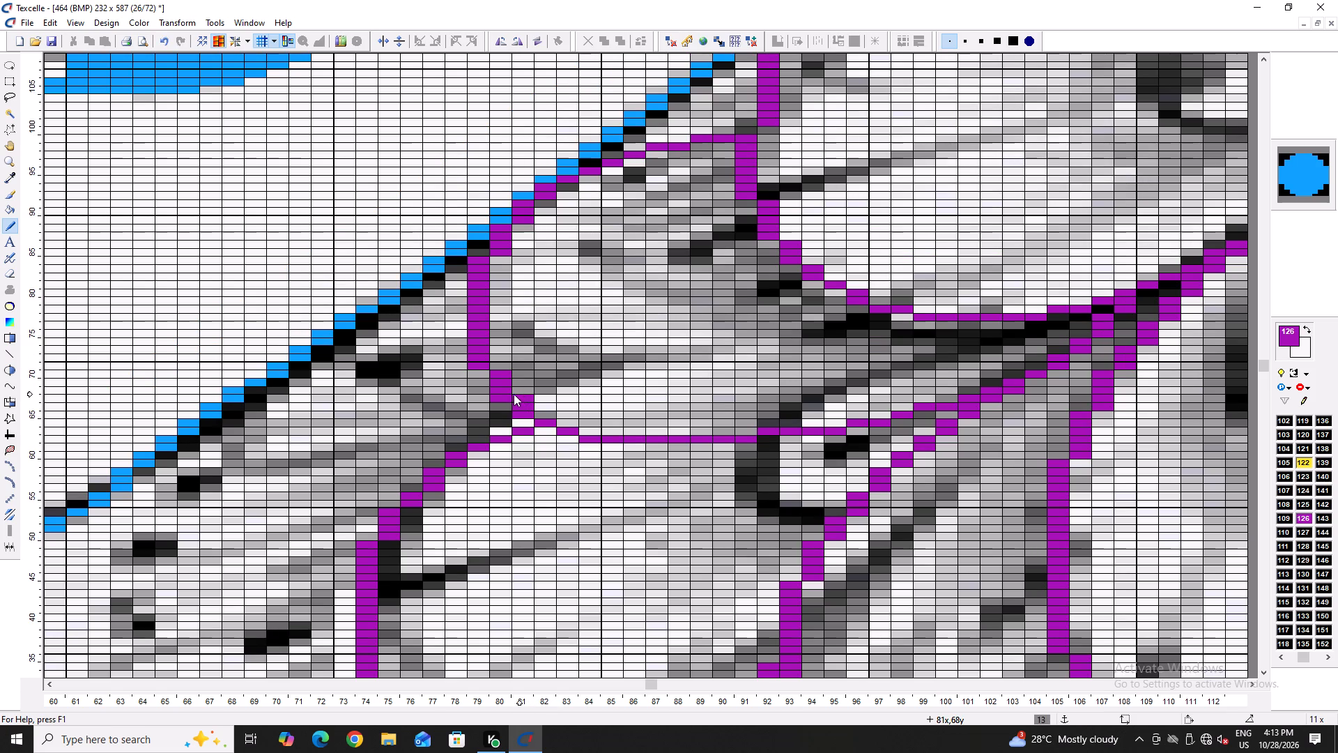
pyautogui.rightClick(501, 391)
pyautogui.rightClick(501, 390)
pyautogui.rightClick(498, 396)
pyautogui.rightClick(498, 396)
pyautogui.click(508, 388)
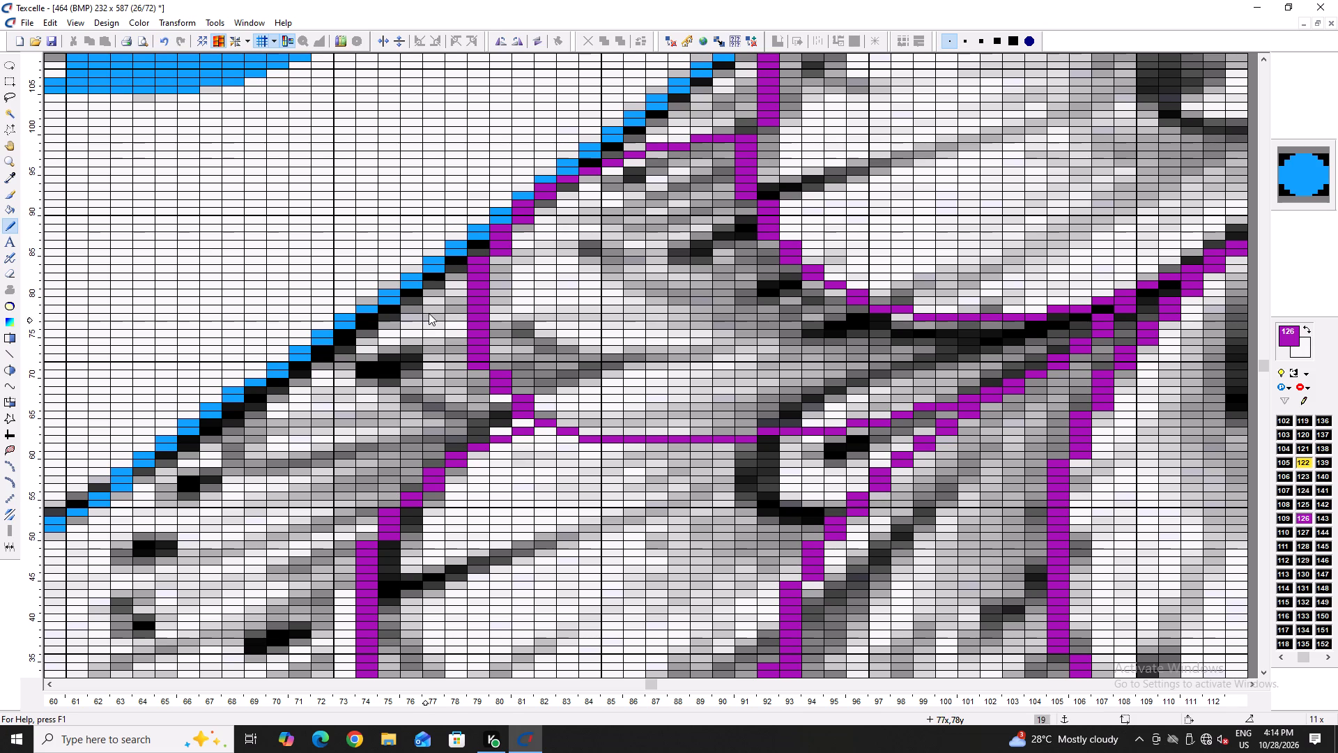
# Add a purple pixel at about column 91, row 100, extending the feather's vertical edge up to the neighbouring outline.
pyautogui.scroll(2, 440, 313)
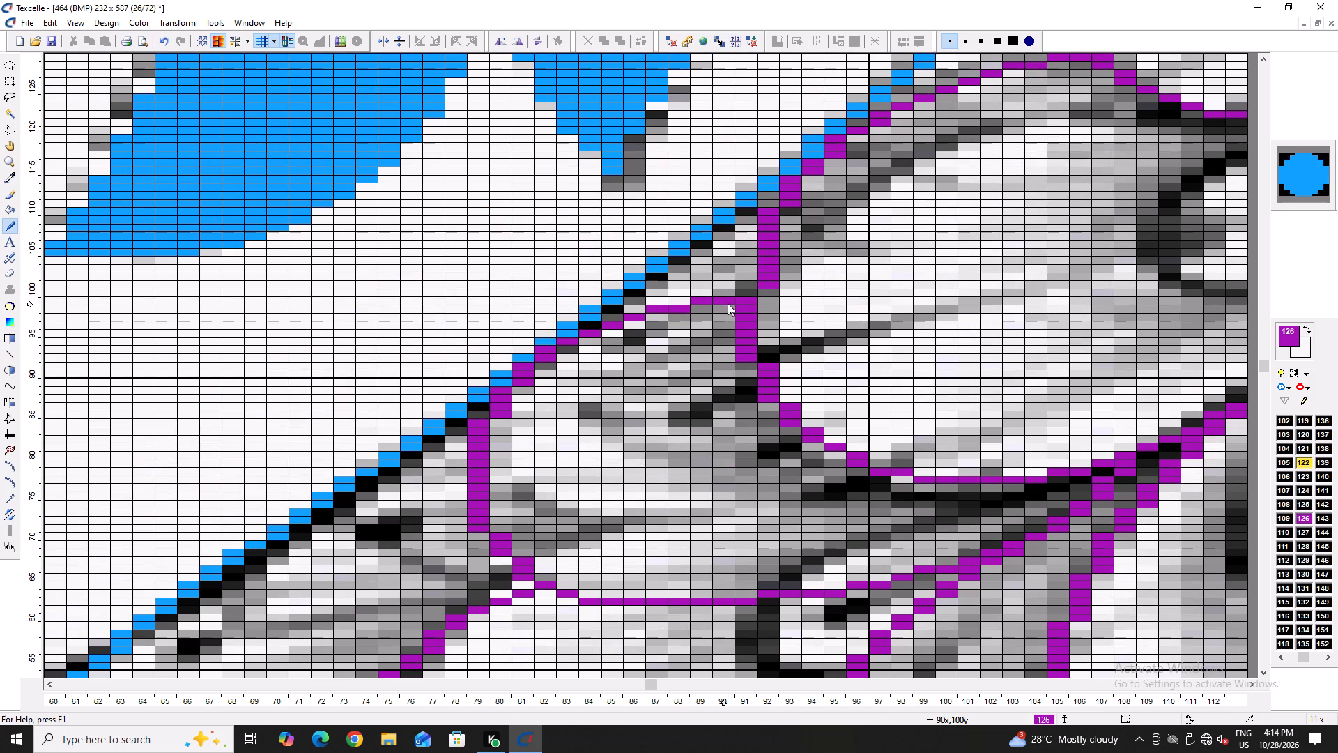
pyautogui.click(753, 292)
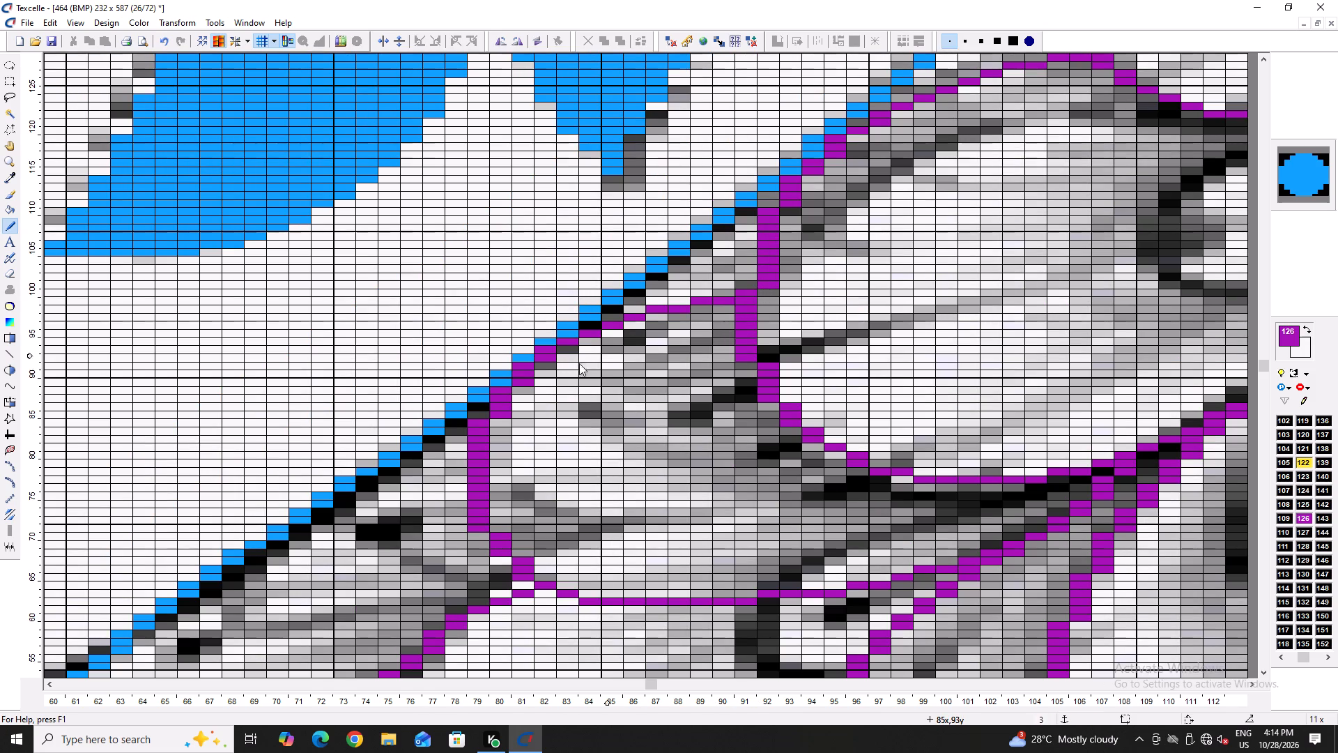
# Refine where the feather's bottom curve meets its neighbour by shifting a purple pixel from column 92 to column 91 near row 29.
pyautogui.scroll(-6, 557, 378)
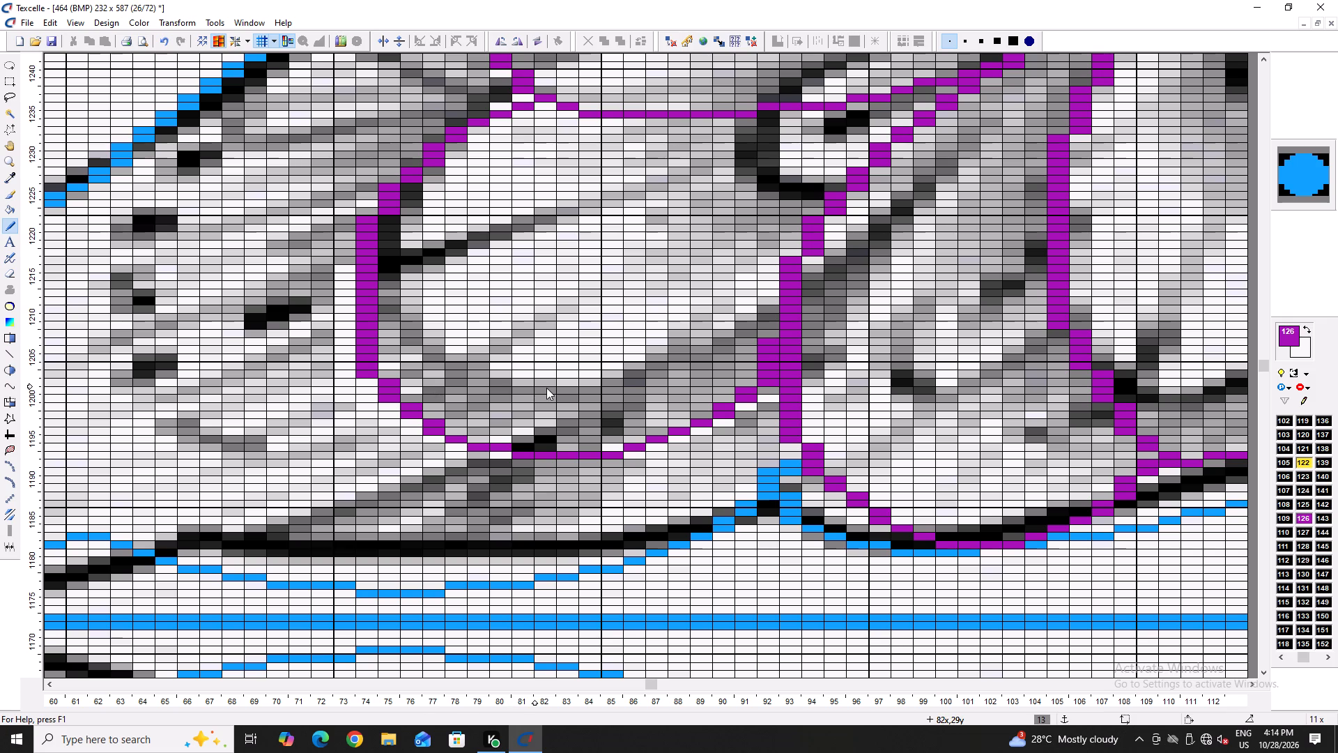
pyautogui.press('Right')
pyautogui.write('---')
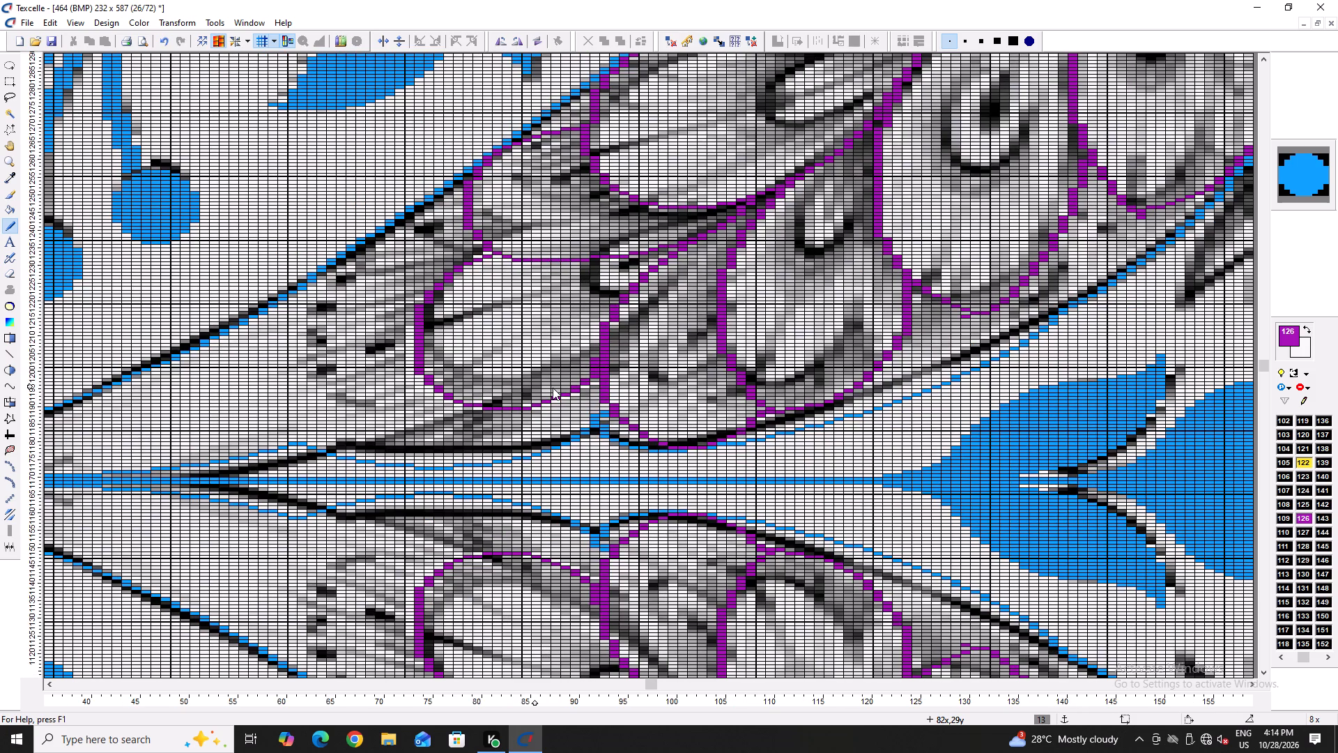
pyautogui.press('-')
pyautogui.press('Right')
pyautogui.press('Right')
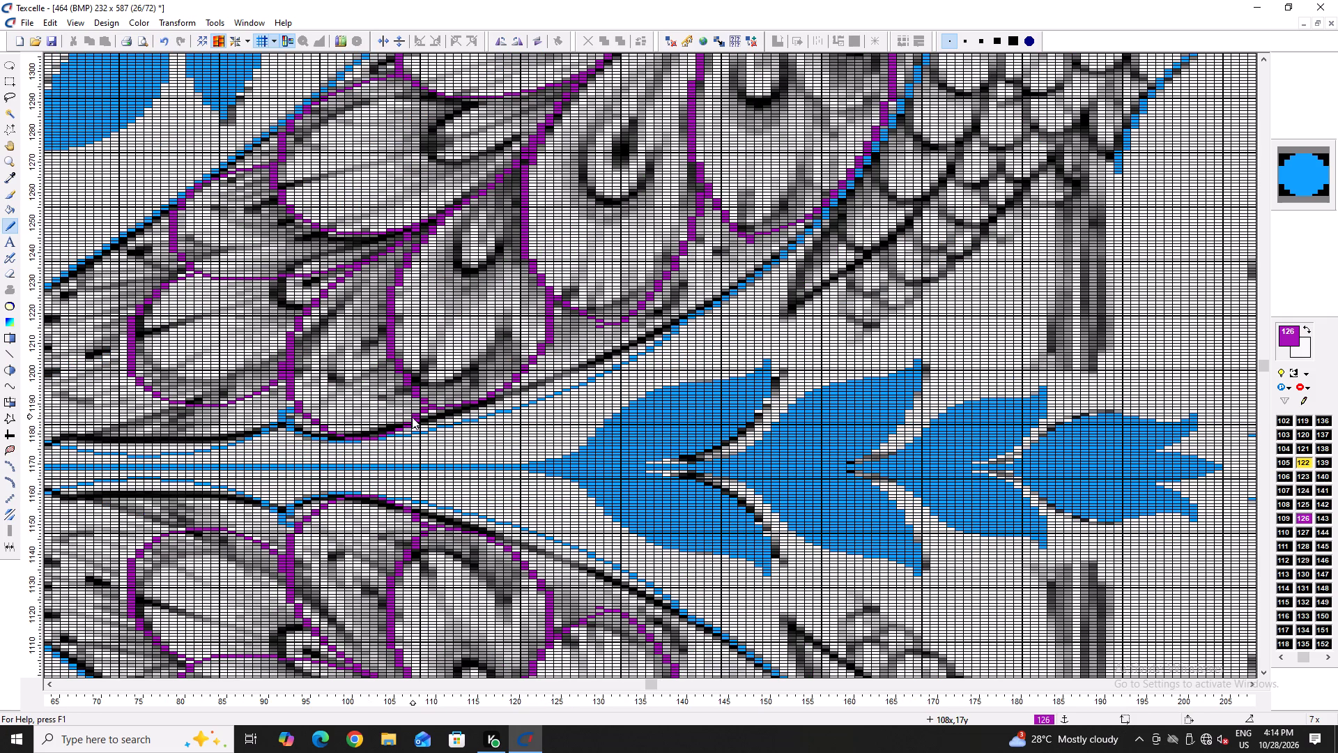
pyautogui.write('++')
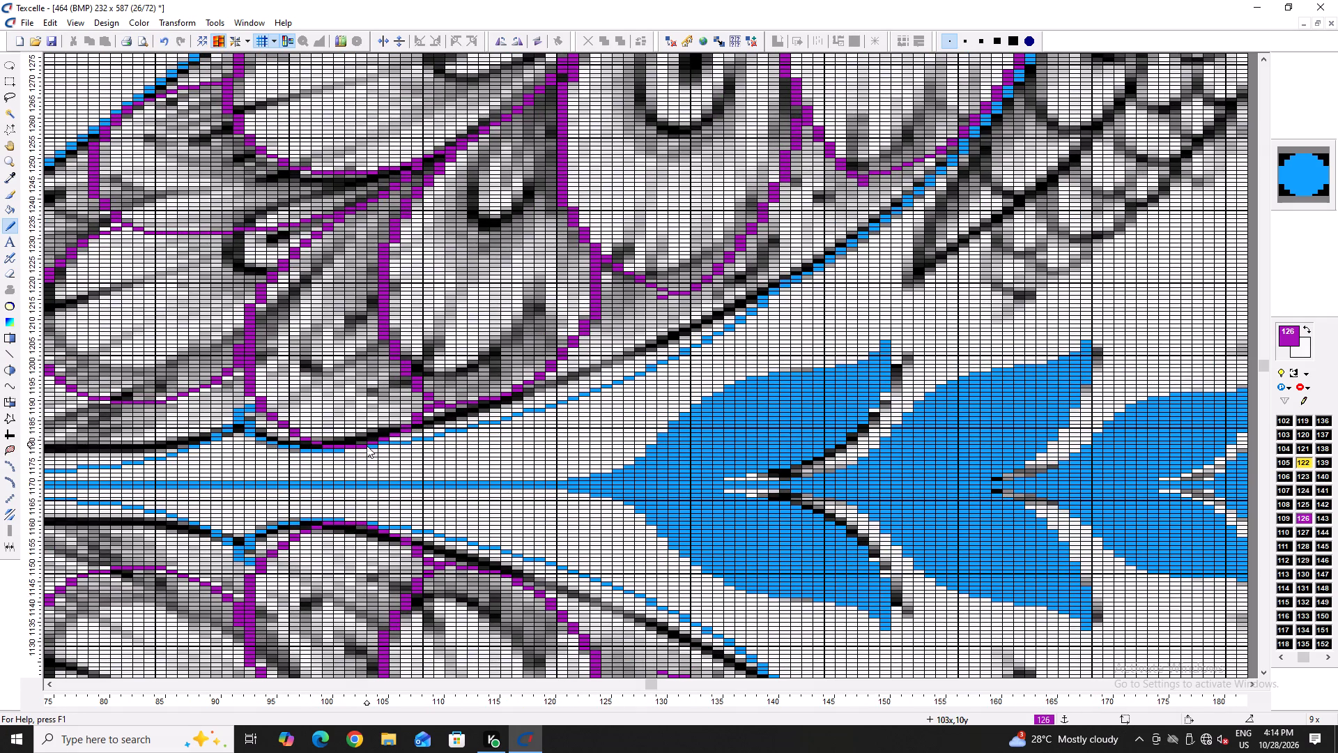
pyautogui.write('++')
pyautogui.press('Left')
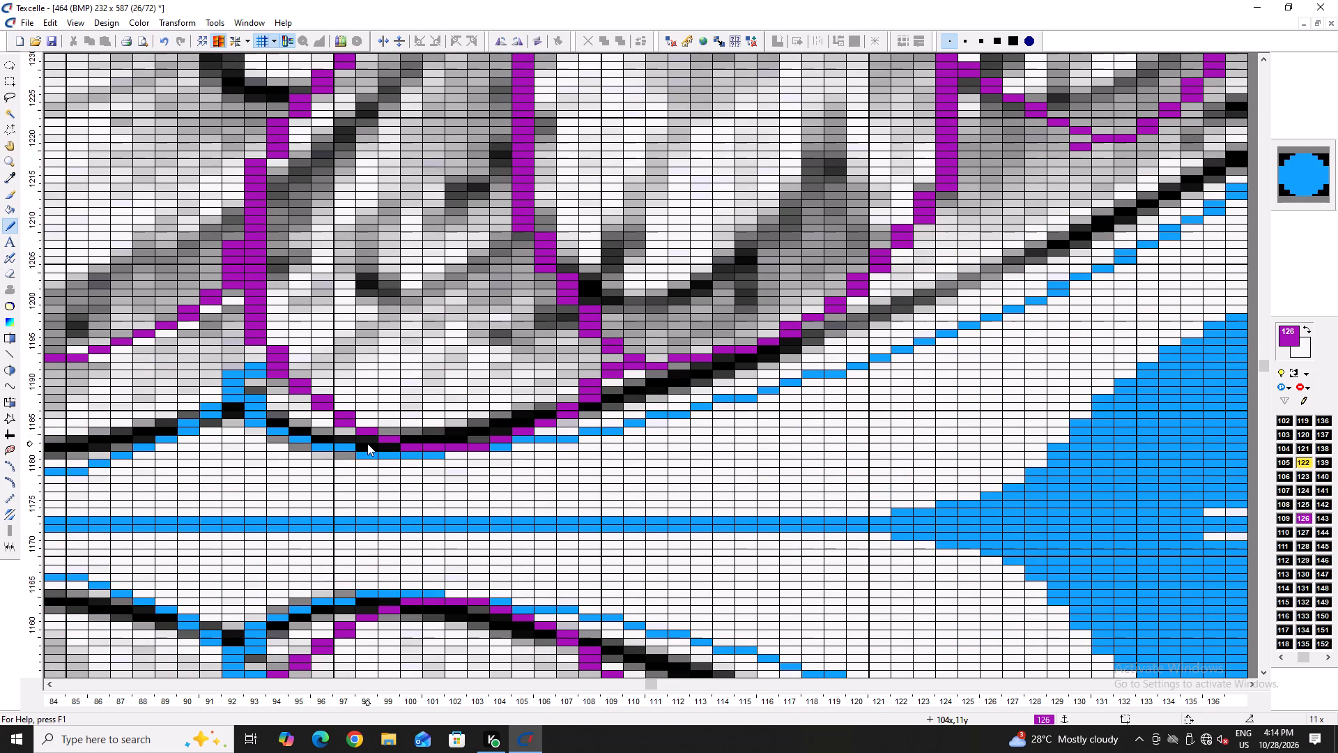
pyautogui.scroll(4, 358, 441)
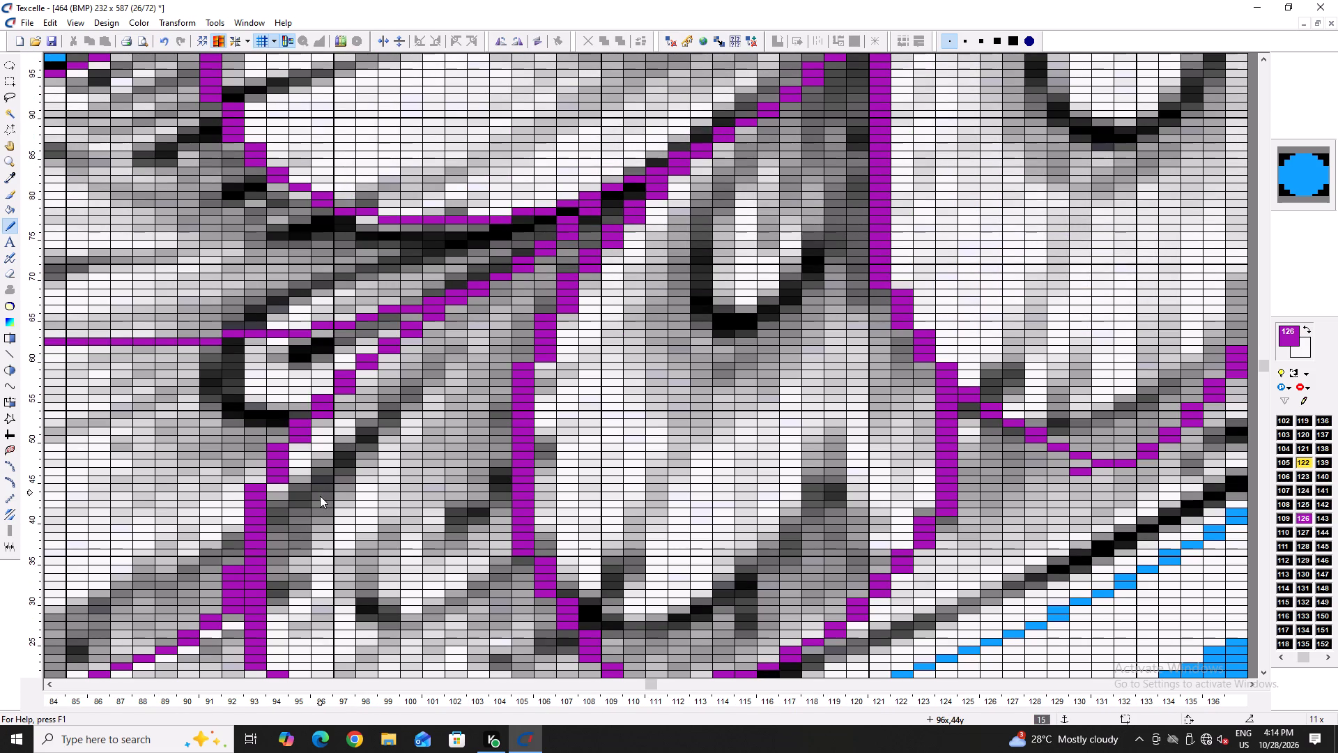
pyautogui.click(216, 608)
pyautogui.rightClick(224, 609)
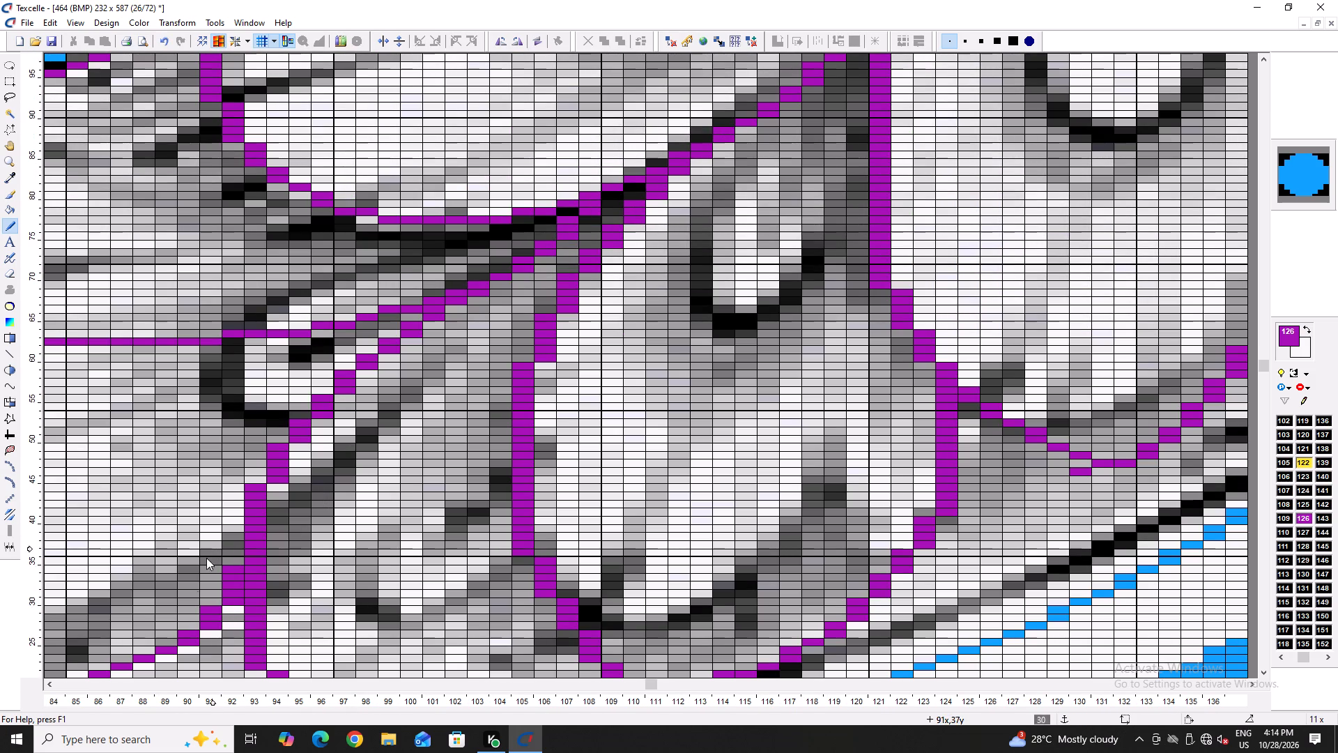
# Tidy the converging diagonal feather outlines, erasing a surplus pixel near column 103 and adding purple pixels at columns 109 and 110.
pyautogui.scroll(2, 373, 364)
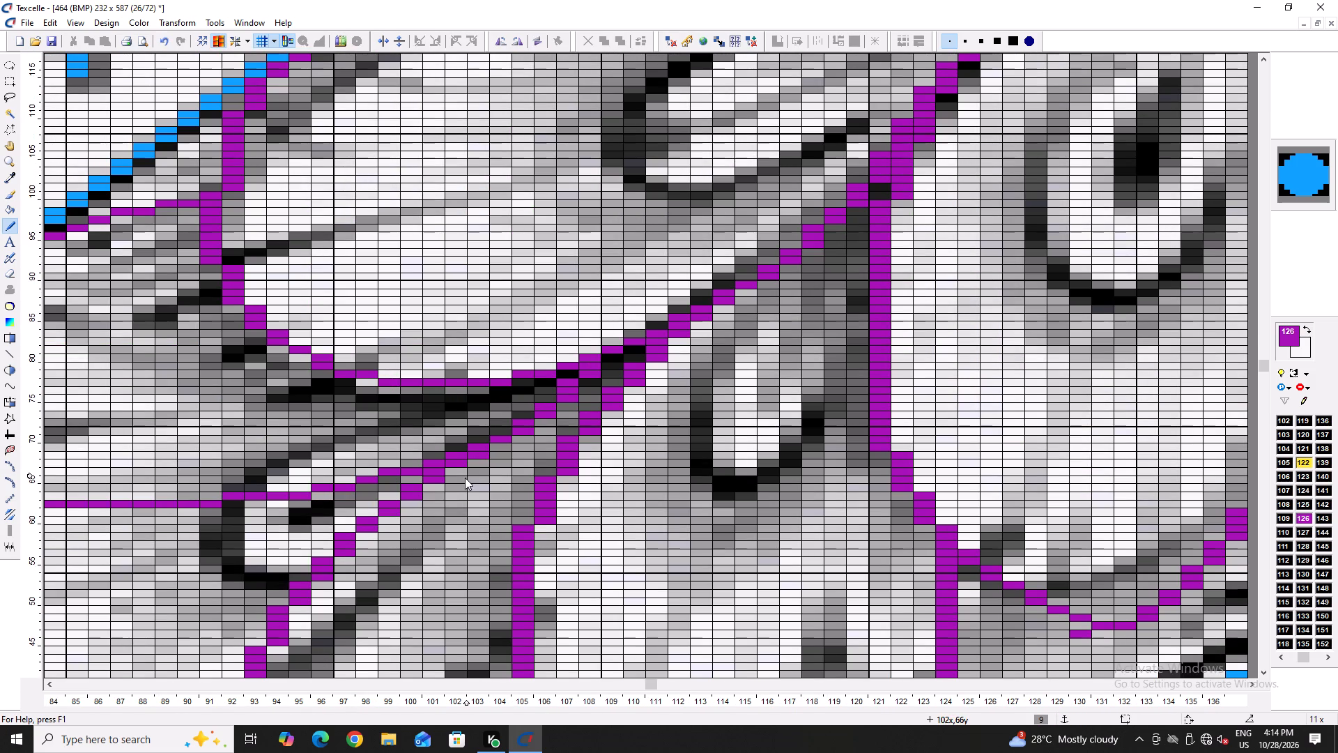
pyautogui.rightClick(482, 455)
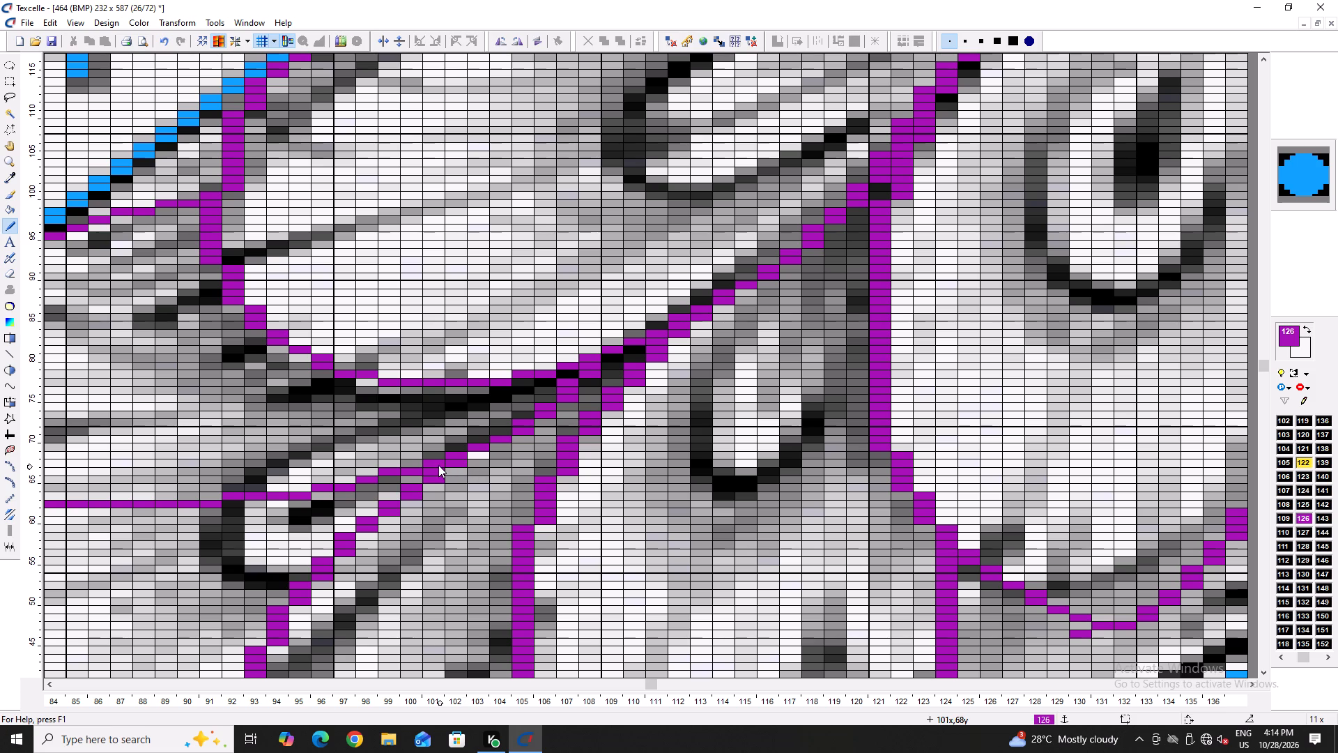
pyautogui.click(605, 360)
pyautogui.click(628, 349)
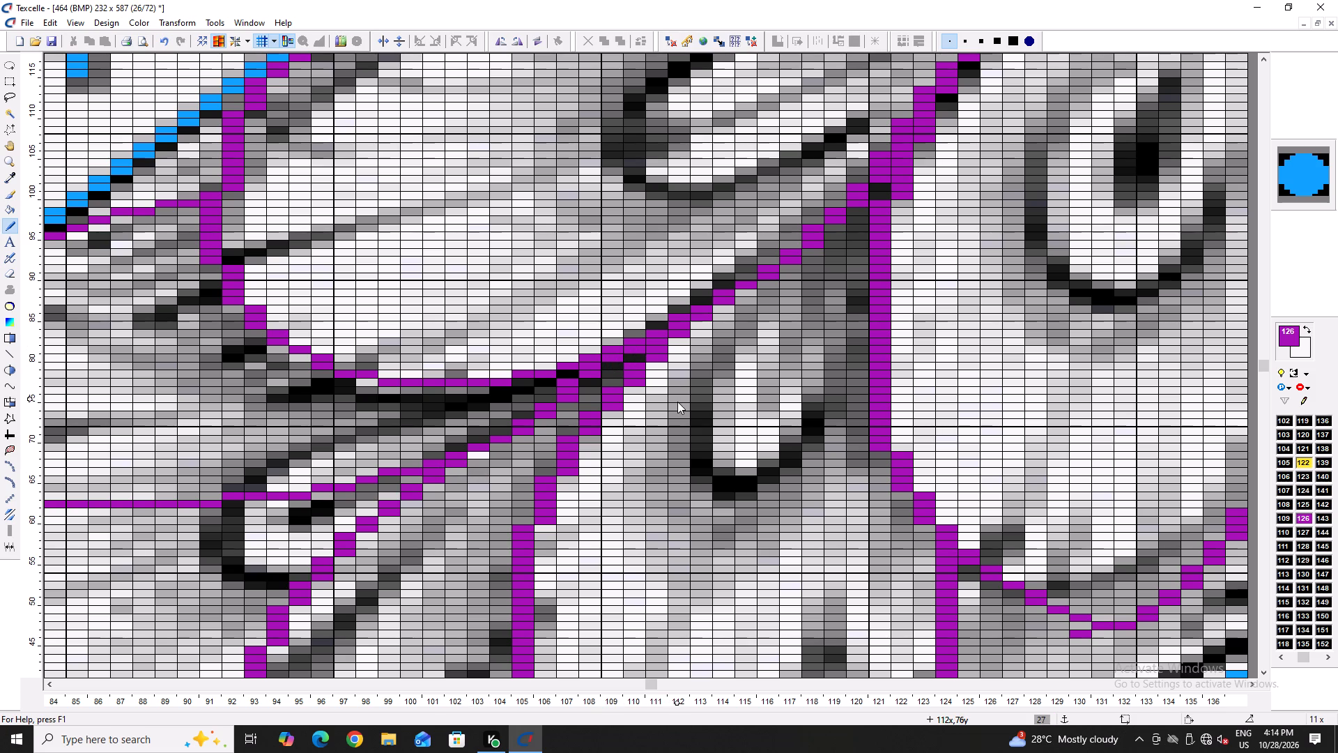
# Redraw the junction of the two feather bottoms at column 109 as a continuous vertical run of purple pixels.
pyautogui.write('--')
pyautogui.press('Right')
pyautogui.press('Right')
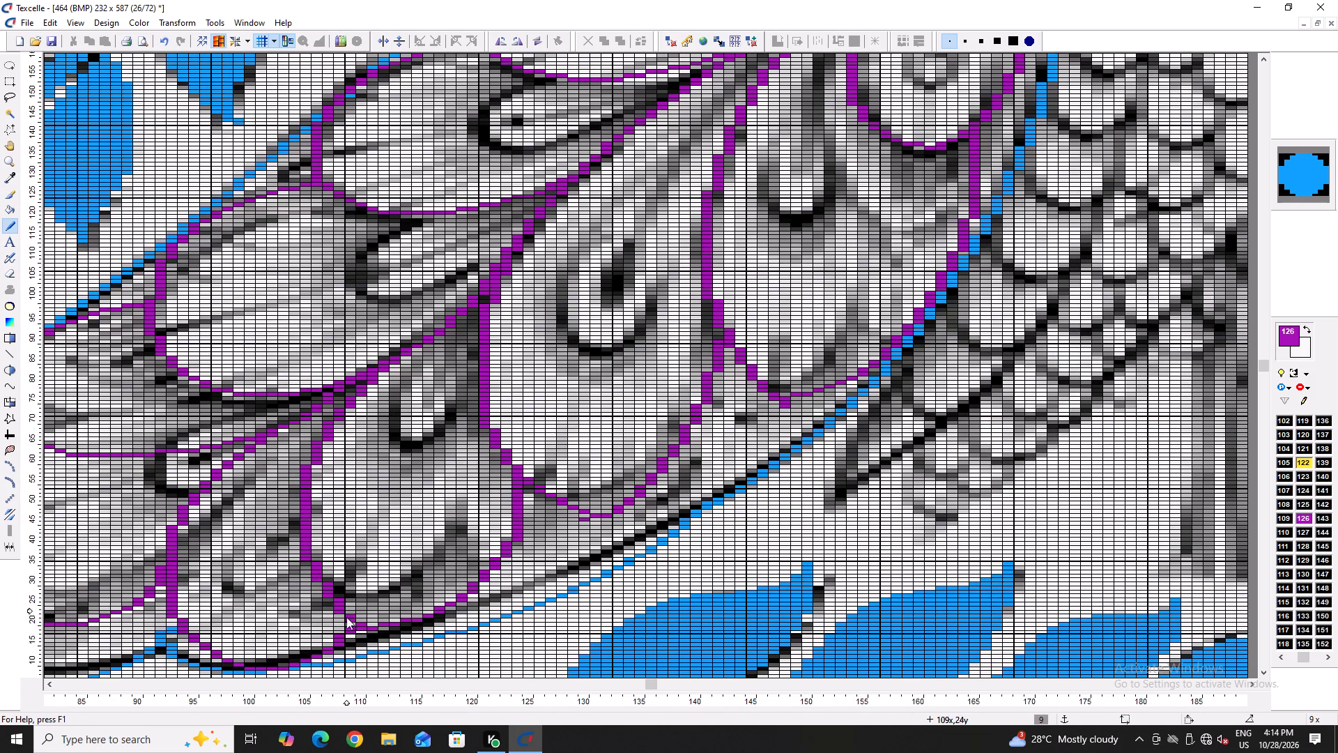
pyautogui.write('++')
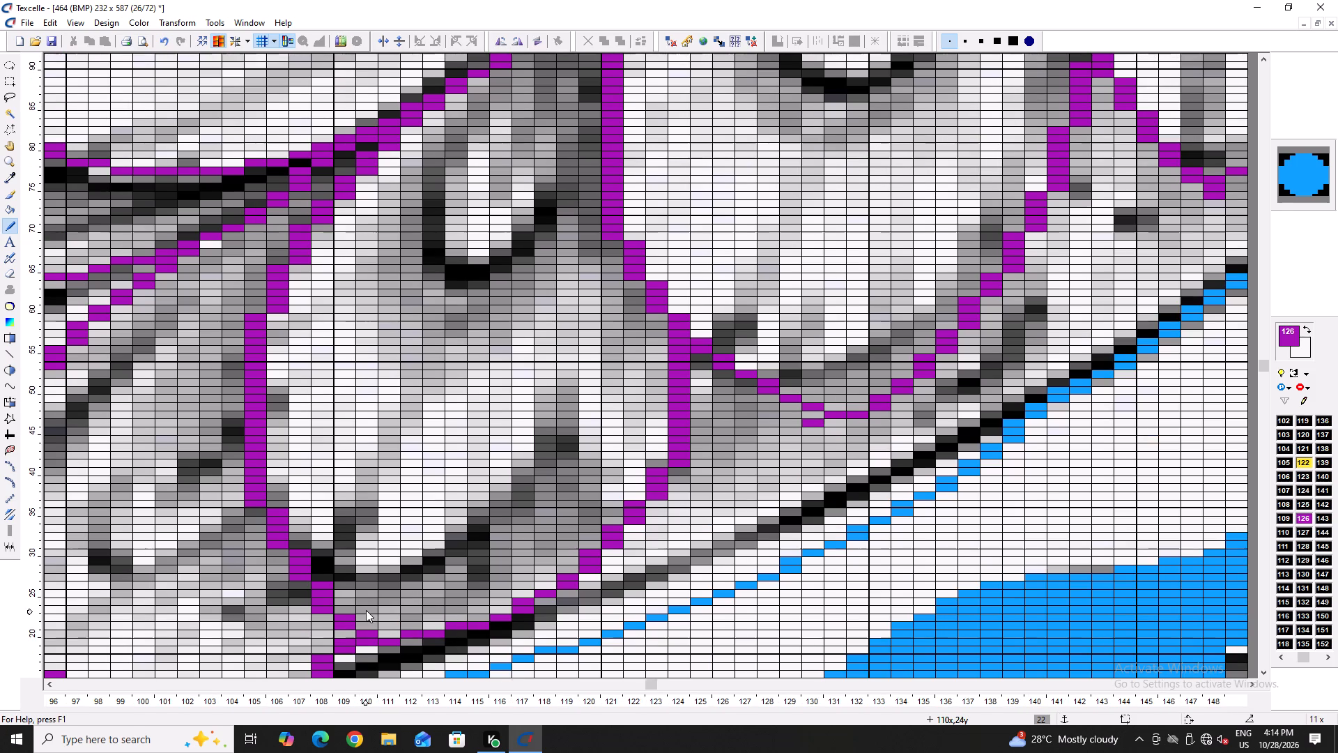
pyautogui.press('Left')
pyautogui.scroll(-2, 532, 561)
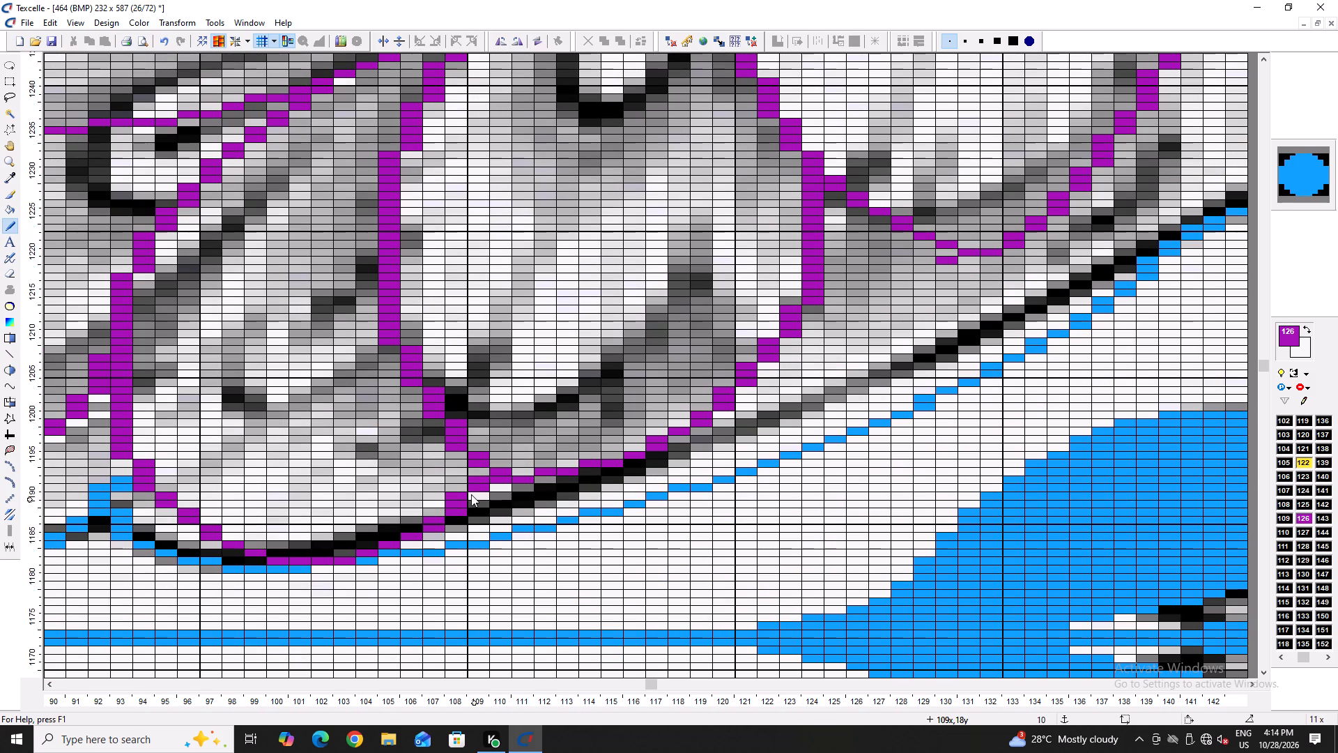
pyautogui.moveTo(479, 488); pyautogui.dragTo(479, 481, button='right')
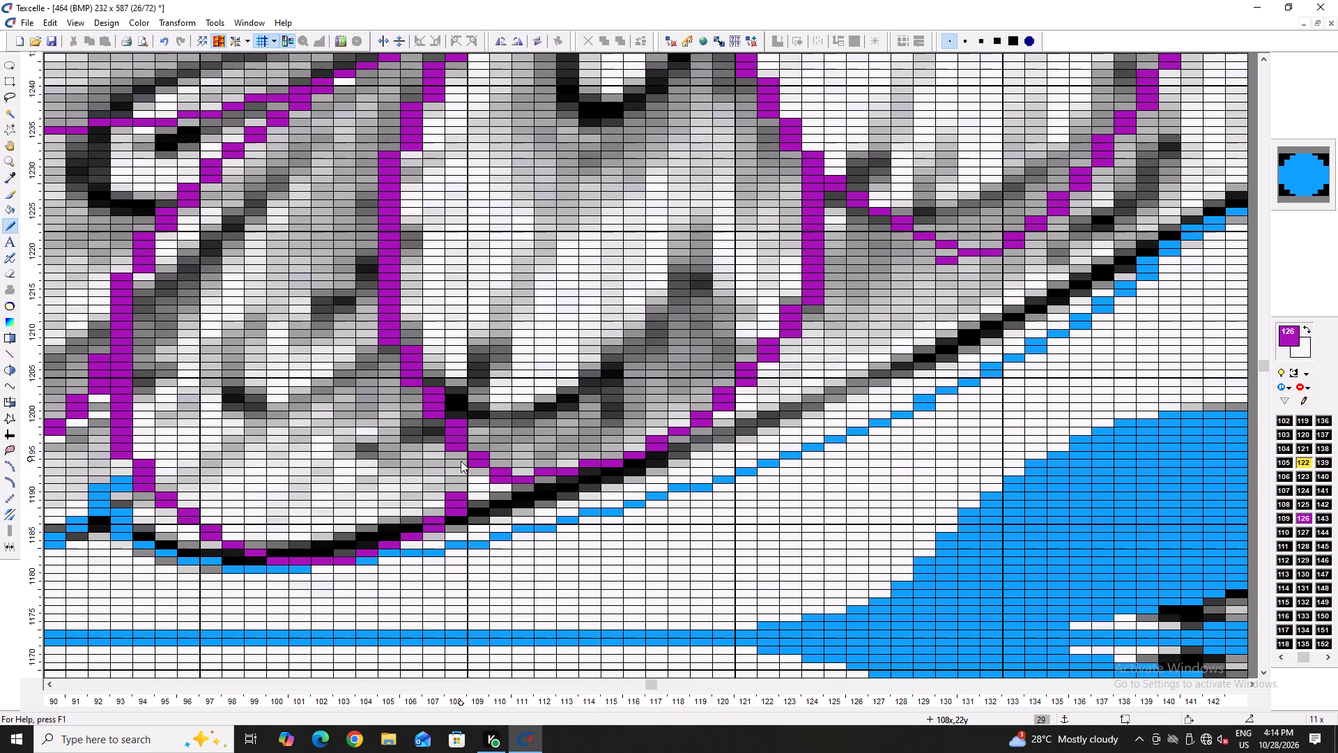
pyautogui.moveTo(472, 470); pyautogui.dragTo(475, 485)
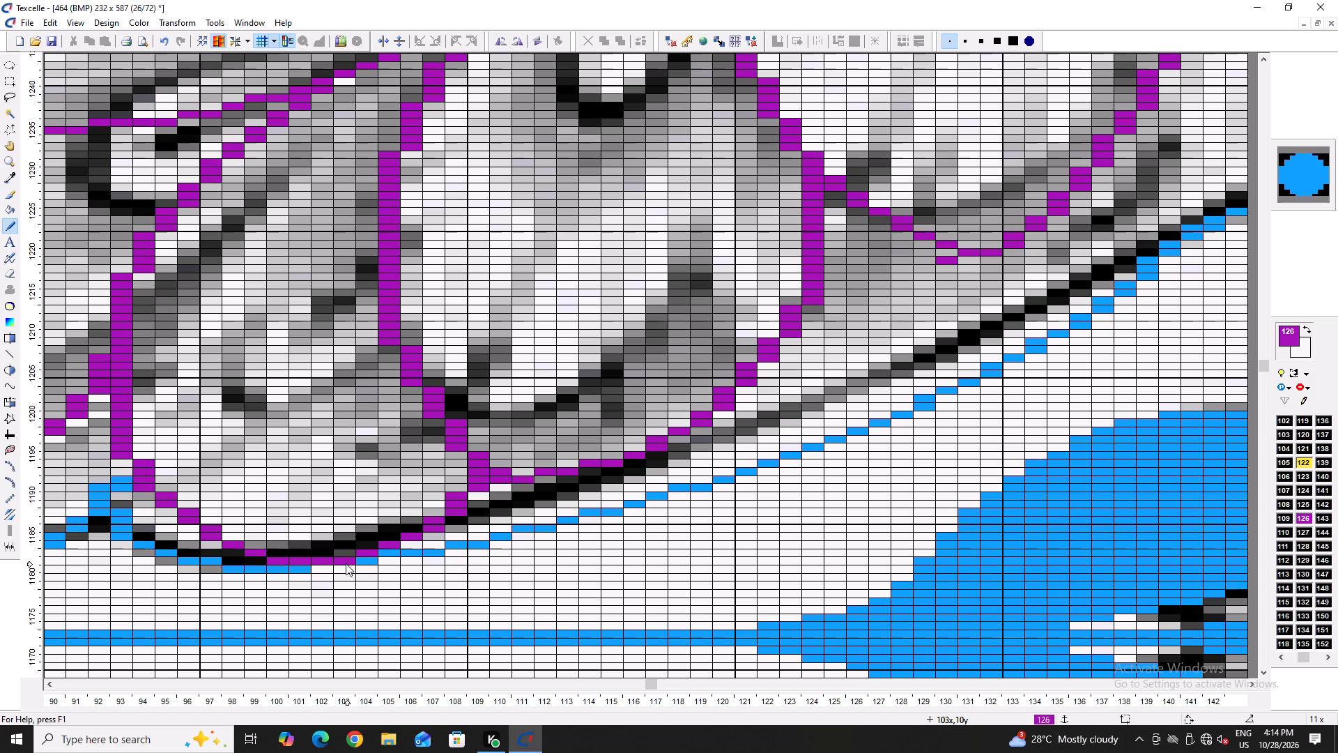
# Smooth the feather's lower corner between columns 93 and 95 by shifting the purple steps up a row and whitening the old pixels.
pyautogui.click(143, 455)
pyautogui.rightClick(143, 455)
pyautogui.click(145, 454)
pyautogui.rightClick(123, 453)
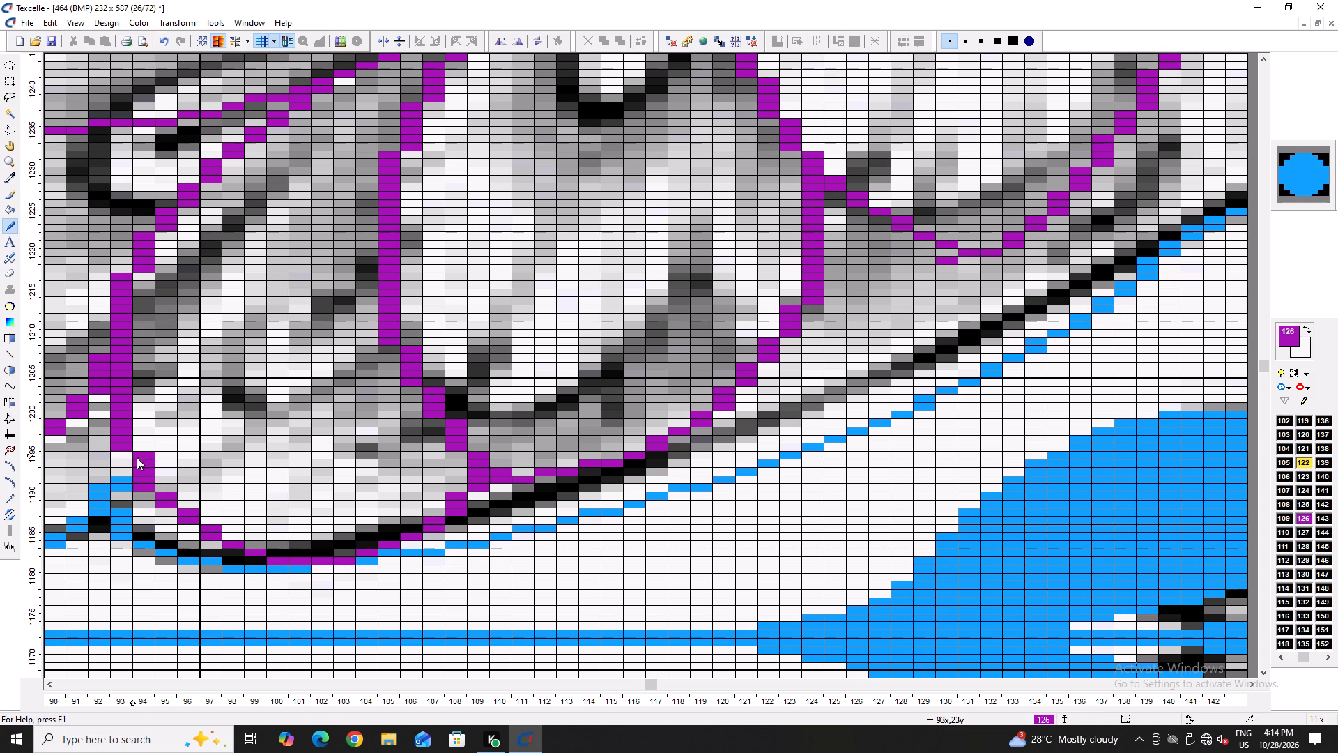
pyautogui.click(161, 486)
pyautogui.rightClick(148, 486)
# Smooth the feather's bottom curve between columns 109 and 118, adding purple pixels near row 21 and whitening the surplus ones.
pyautogui.rightClick(491, 478)
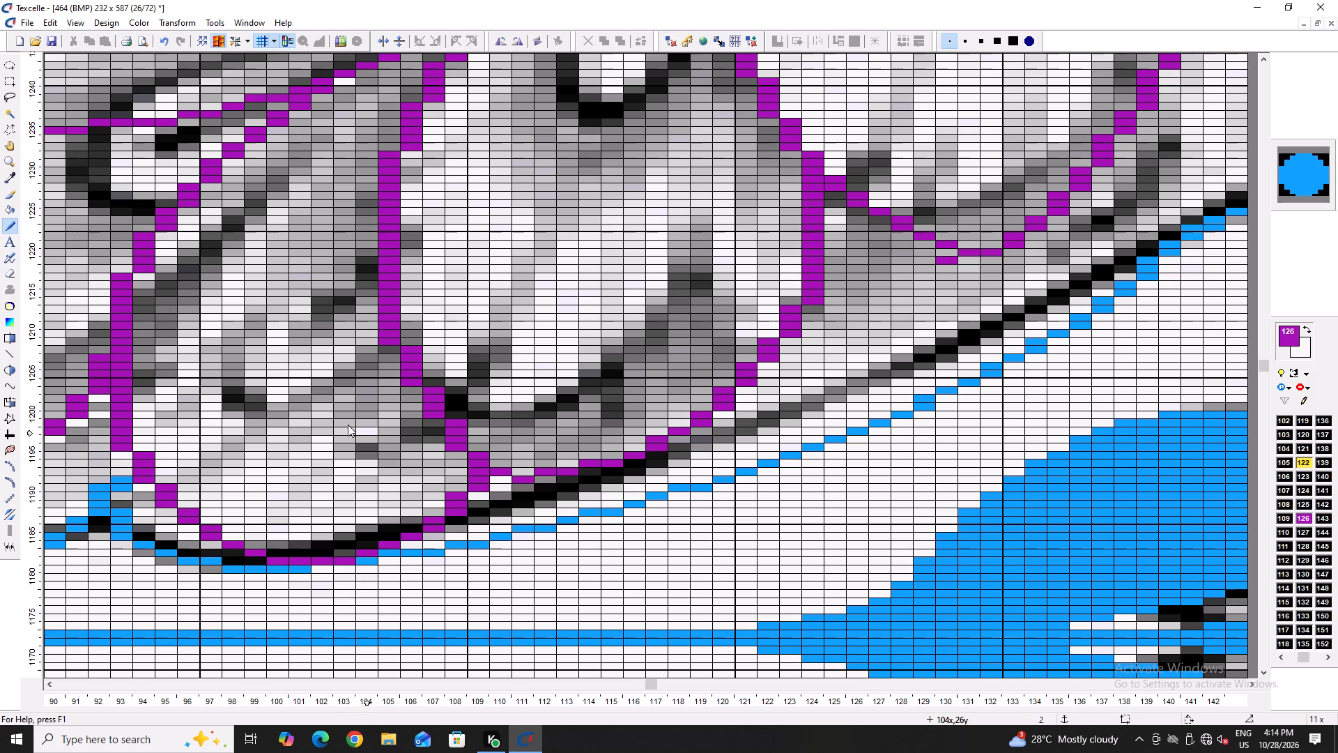
pyautogui.scroll(3, 346, 423)
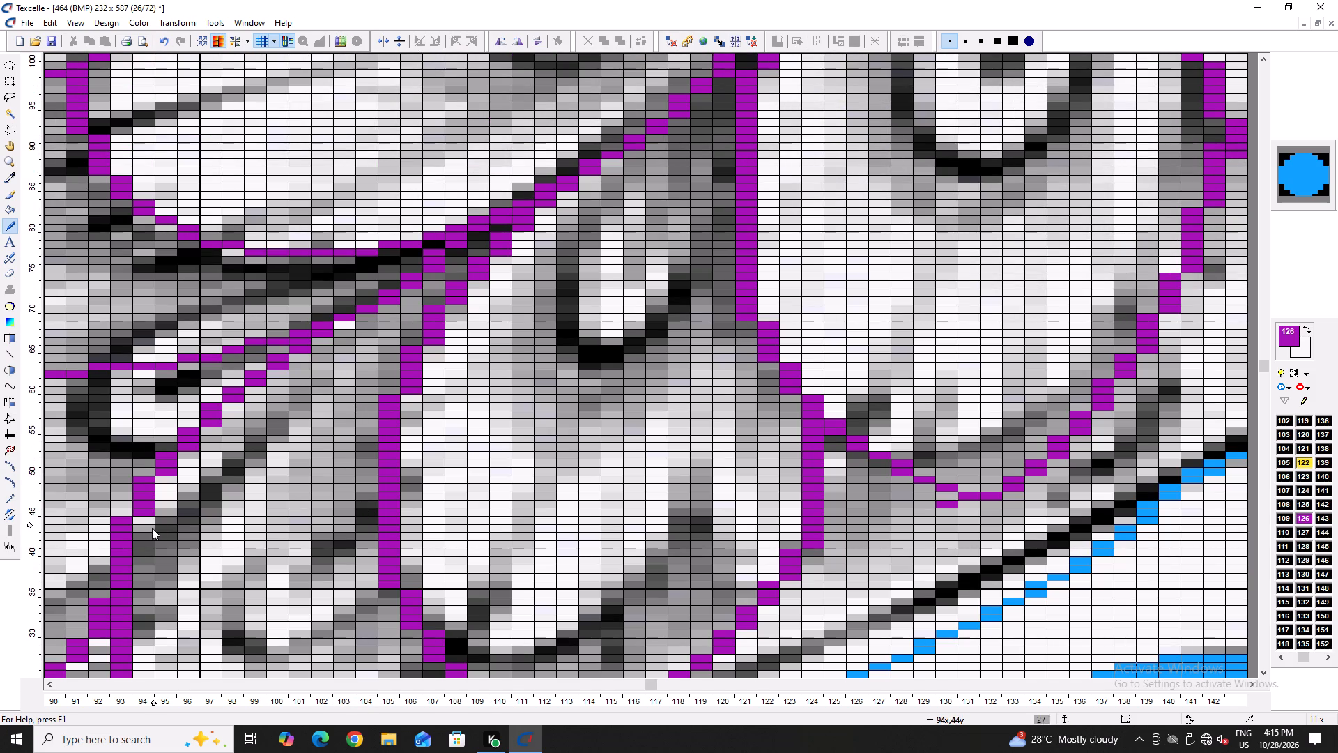
pyautogui.scroll(-2, 152, 528)
pyautogui.press('Right')
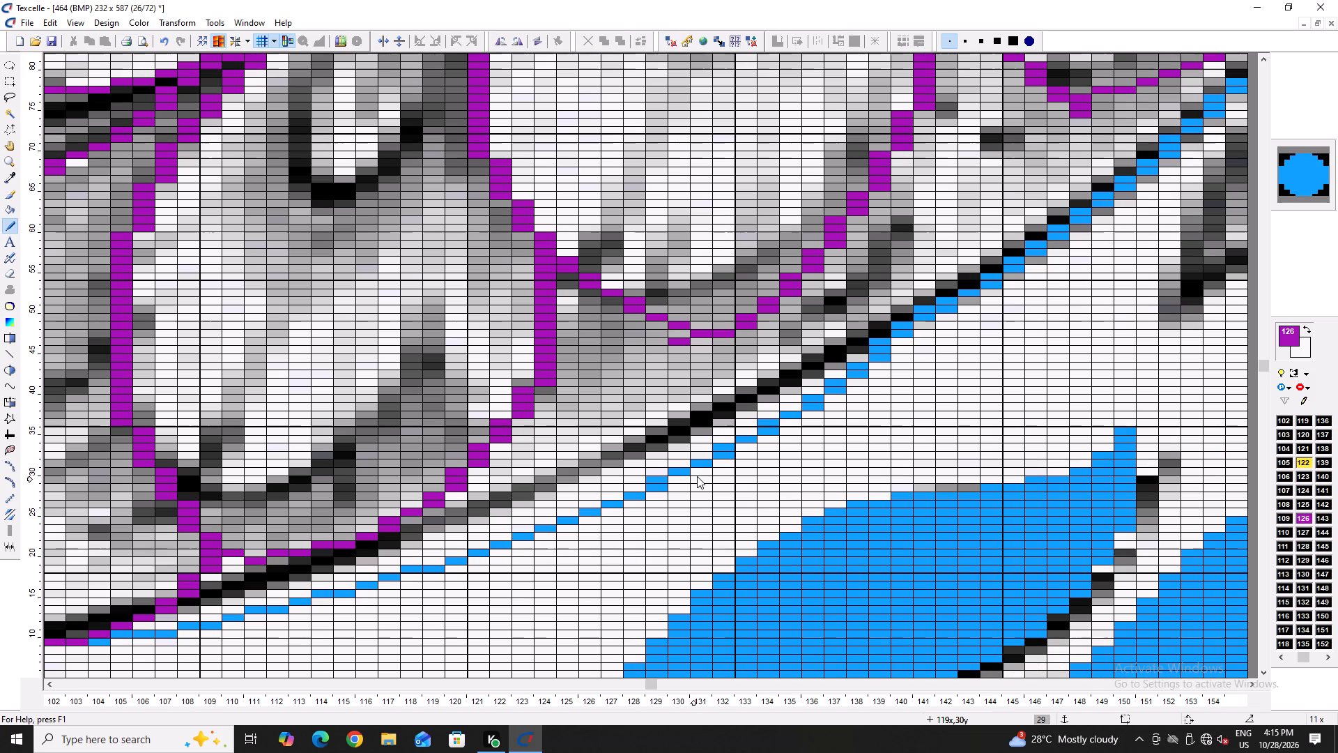
pyautogui.click(260, 550)
pyautogui.moveTo(263, 563); pyautogui.dragTo(248, 564, button='right')
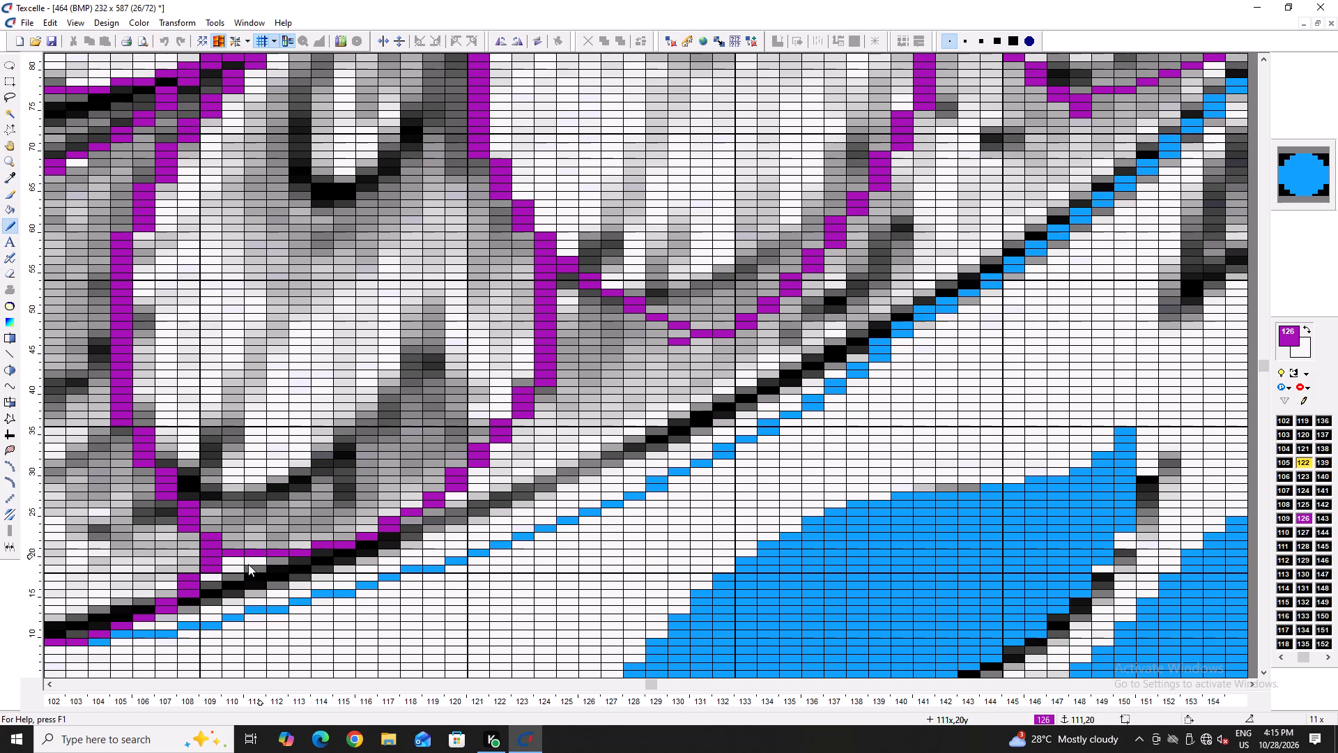
pyautogui.moveTo(248, 564); pyautogui.dragTo(247, 564, button='right')
pyautogui.click(226, 546)
pyautogui.rightClick(231, 550)
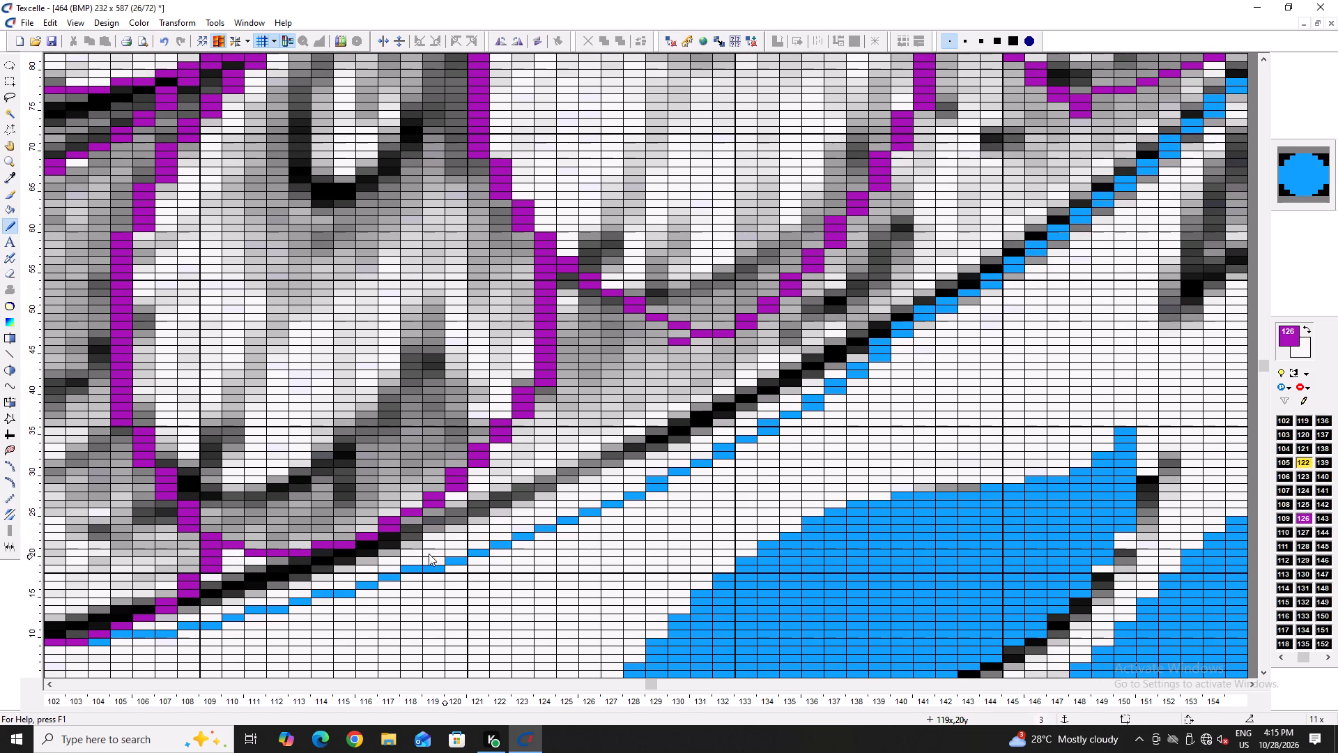
pyautogui.click(410, 518)
pyautogui.rightClick(387, 517)
pyautogui.rightClick(387, 517)
# Round the next feather's bottom by raising the purple curve at columns 130 to 133 and shifting one pixel from column 139 to 138.
pyautogui.scroll(1, 465, 511)
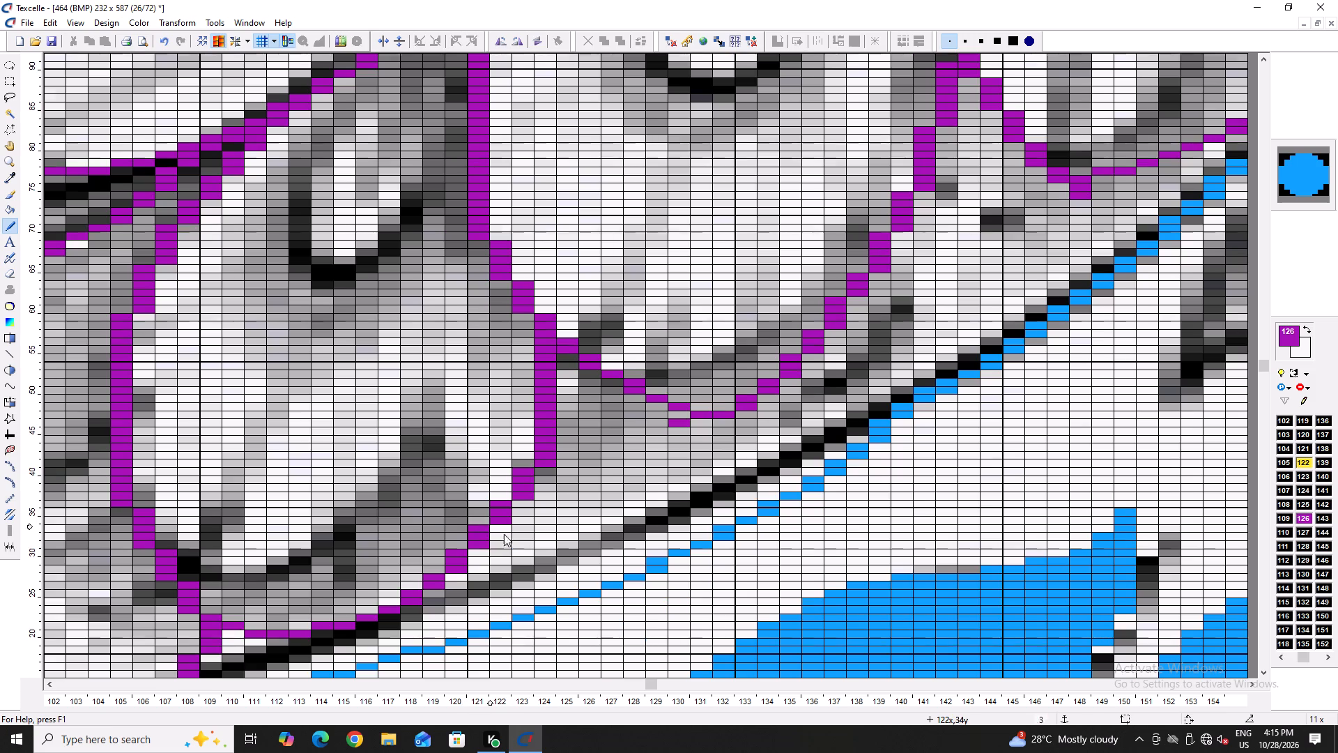
pyautogui.scroll(1, 504, 534)
pyautogui.scroll(1, 532, 459)
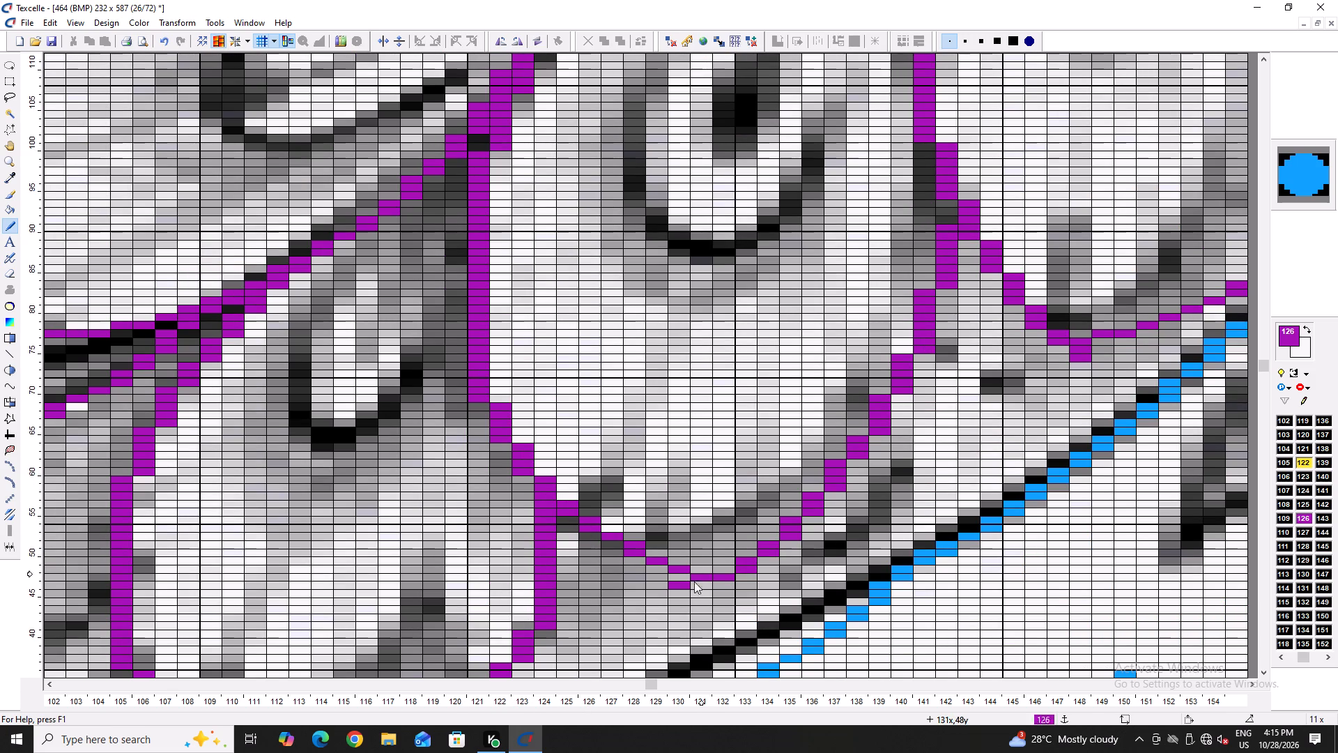
pyautogui.moveTo(686, 590); pyautogui.dragTo(676, 588, button='right')
pyautogui.rightClick(676, 588)
pyautogui.moveTo(695, 573); pyautogui.dragTo(722, 565)
pyautogui.click(723, 565)
pyautogui.moveTo(732, 570); pyautogui.dragTo(698, 573, button='right')
pyautogui.click(720, 569)
pyautogui.rightClick(751, 568)
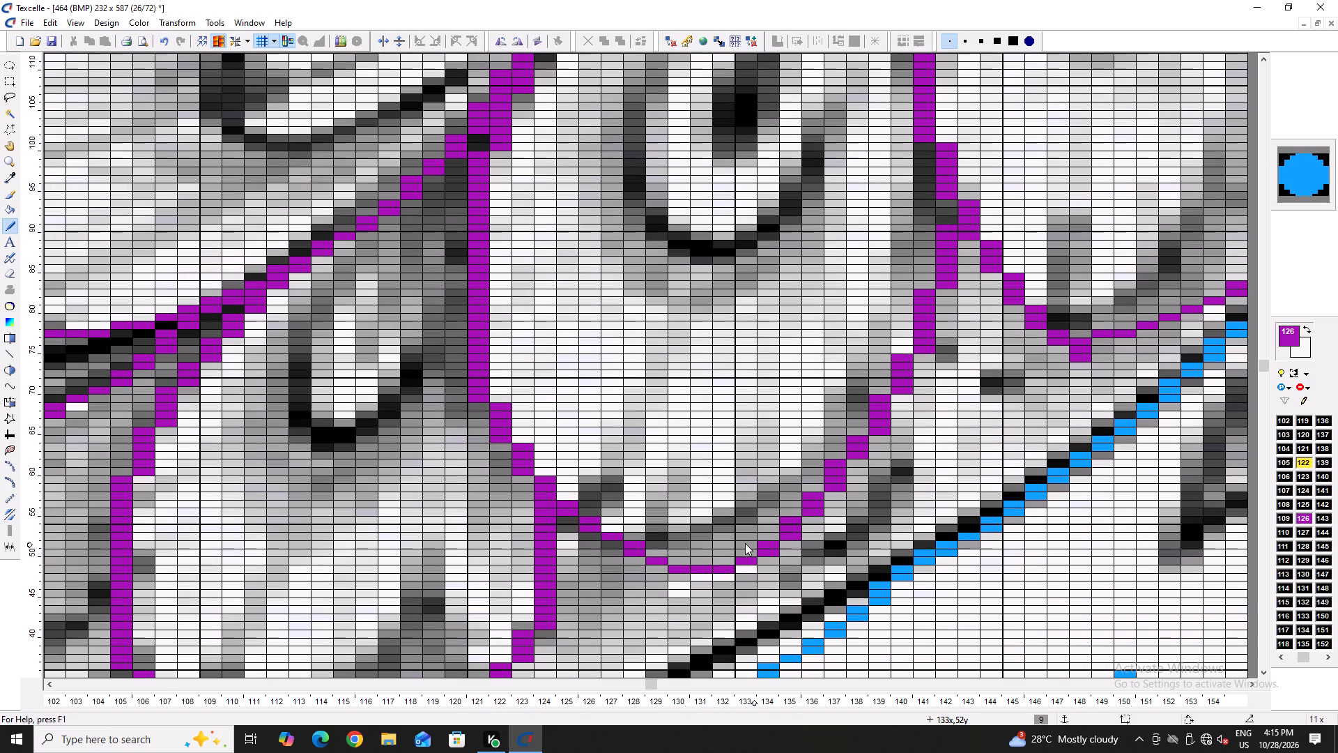
pyautogui.click(862, 427)
pyautogui.rightClick(876, 431)
# Smooth the following feather's bottom at columns 146 to 148 with purple steps down to row 78, whitening the stray pixels below.
pyautogui.scroll(2, 877, 432)
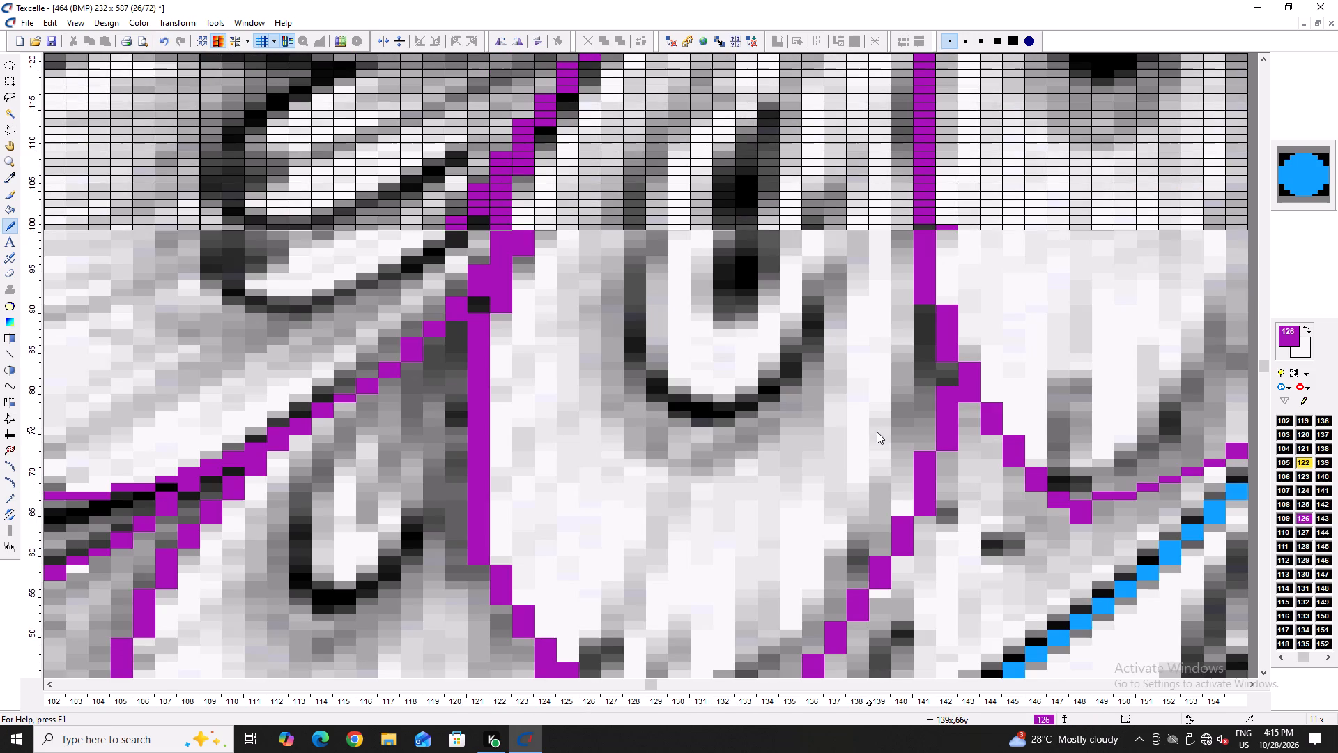
pyautogui.press('Right')
pyautogui.press('Right')
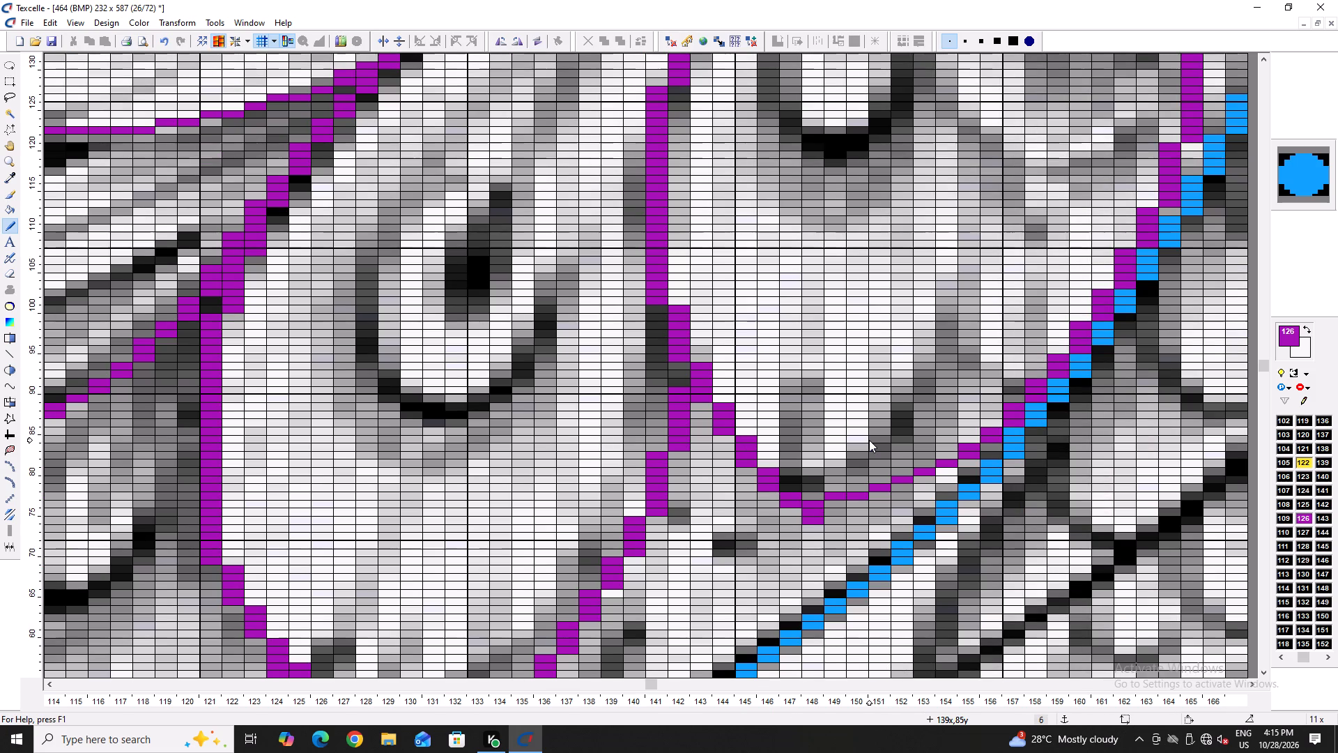
pyautogui.moveTo(810, 505); pyautogui.dragTo(815, 513, button='right')
pyautogui.moveTo(816, 497); pyautogui.dragTo(808, 499)
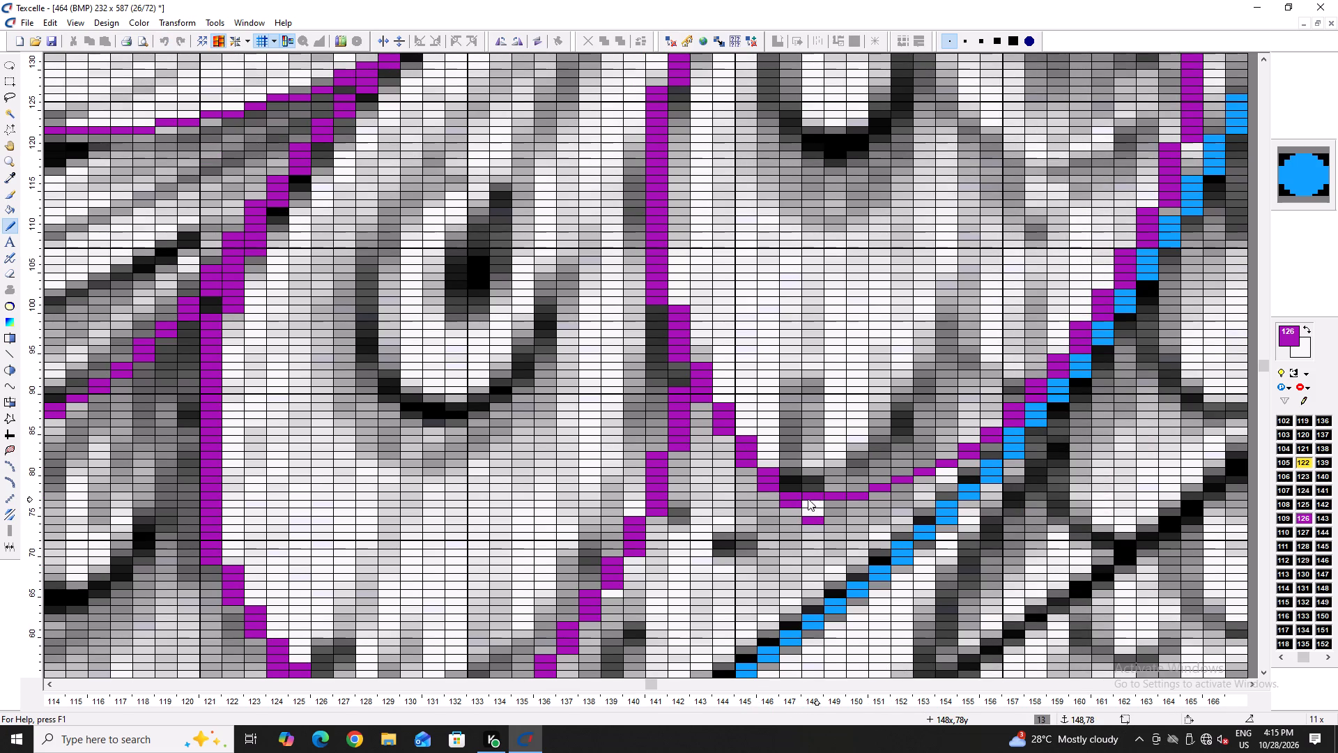
pyautogui.moveTo(808, 499); pyautogui.dragTo(805, 500)
pyautogui.click(803, 502)
pyautogui.moveTo(790, 504); pyautogui.dragTo(817, 504, button='right')
pyautogui.click(795, 492)
pyautogui.click(776, 485)
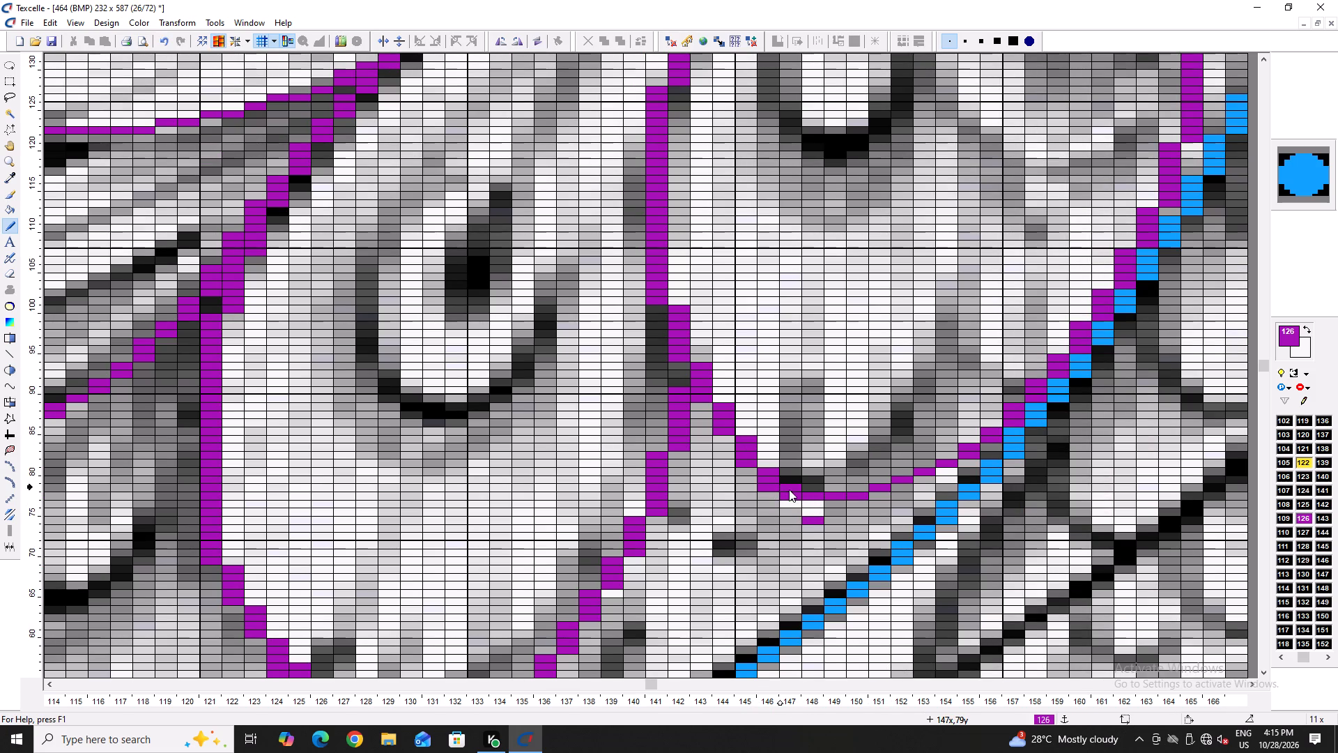
pyautogui.rightClick(789, 489)
pyautogui.rightClick(774, 486)
pyautogui.rightClick(785, 492)
pyautogui.click(788, 487)
pyautogui.rightClick(820, 519)
pyautogui.rightClick(819, 520)
# Touch up the diagonal feather line at columns 149 and 150 near row 169, whitening and repainting individual purple pixels.
pyautogui.press('Right')
pyautogui.press('Right')
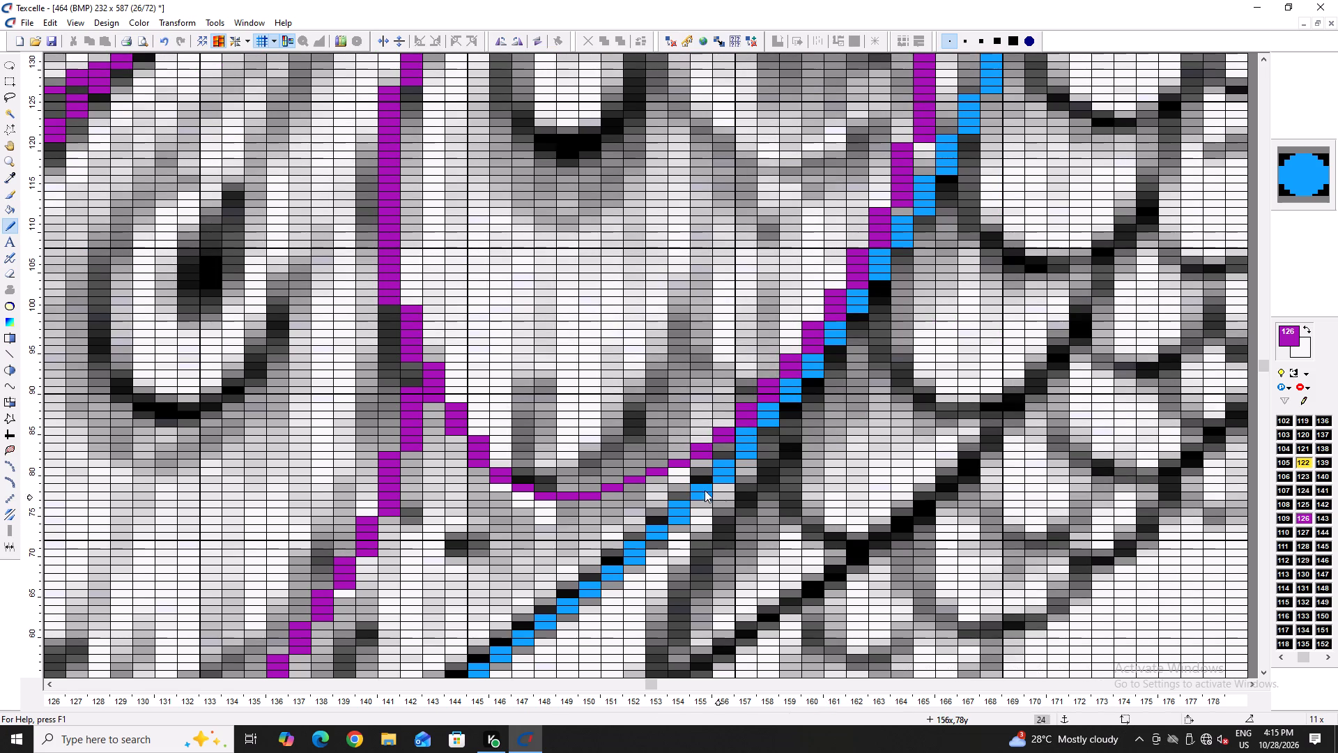
pyautogui.scroll(2, 622, 474)
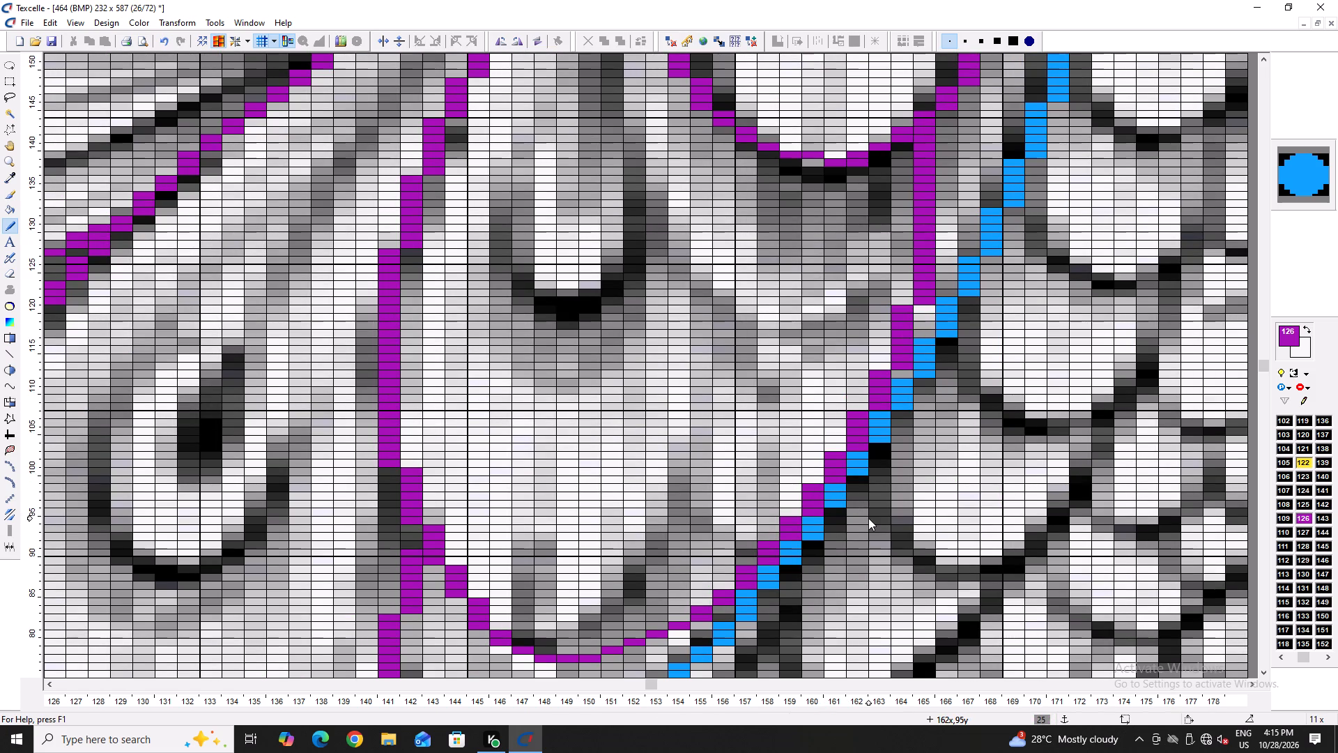
pyautogui.scroll(2, 826, 517)
pyautogui.scroll(1, 341, 337)
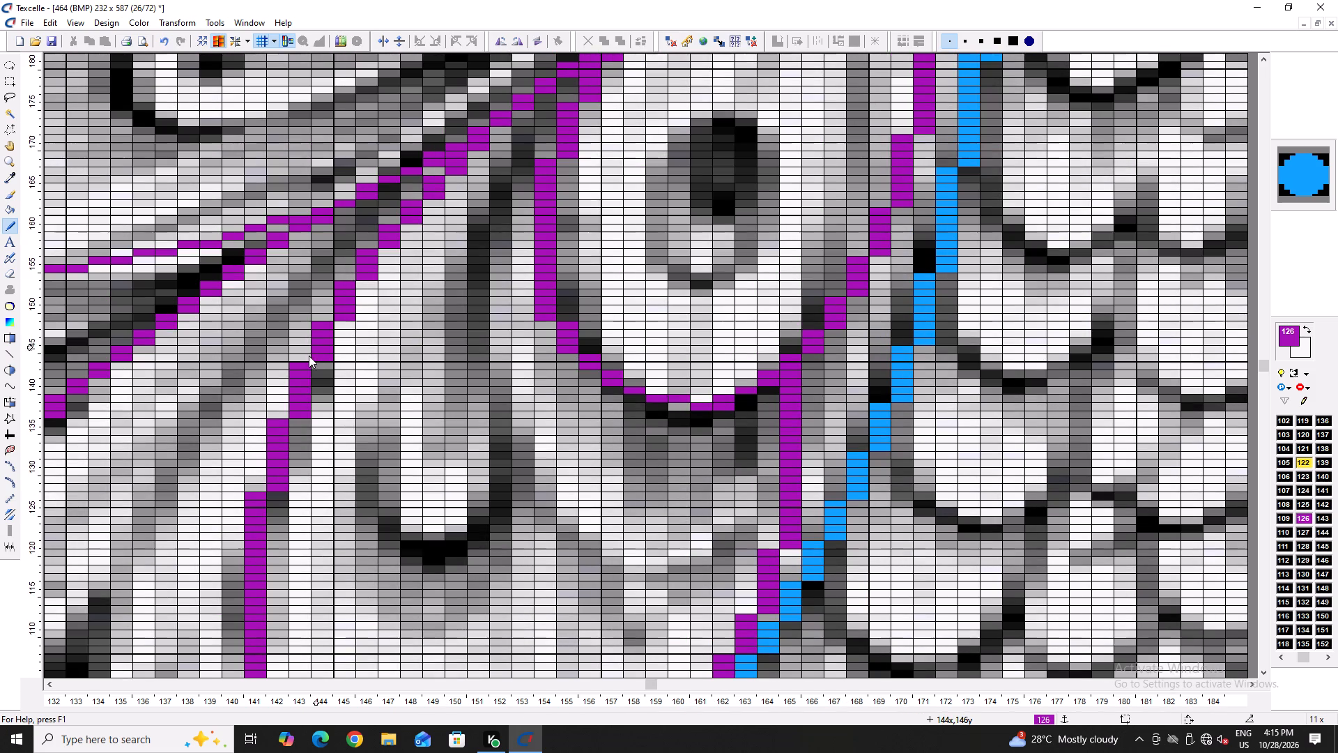
pyautogui.scroll(2, 303, 374)
pyautogui.scroll(1, 468, 372)
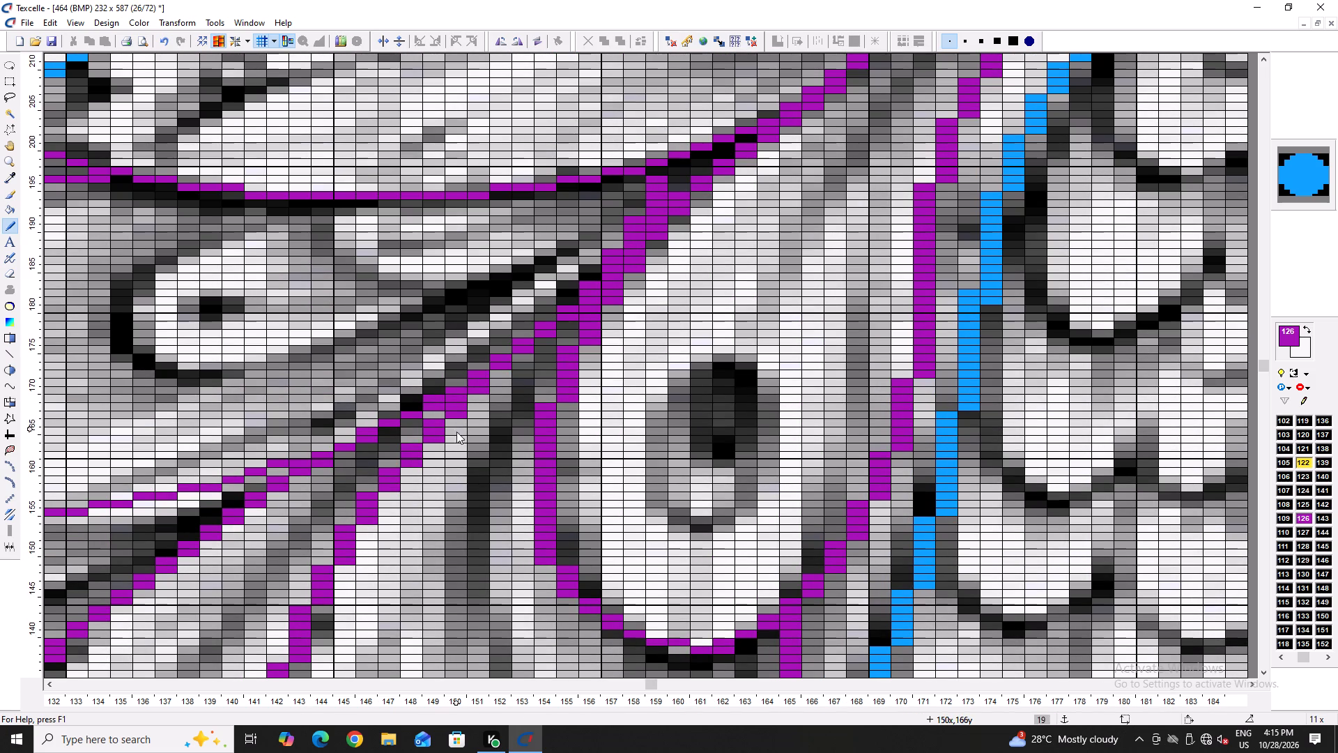
pyautogui.rightClick(456, 400)
pyautogui.rightClick(449, 406)
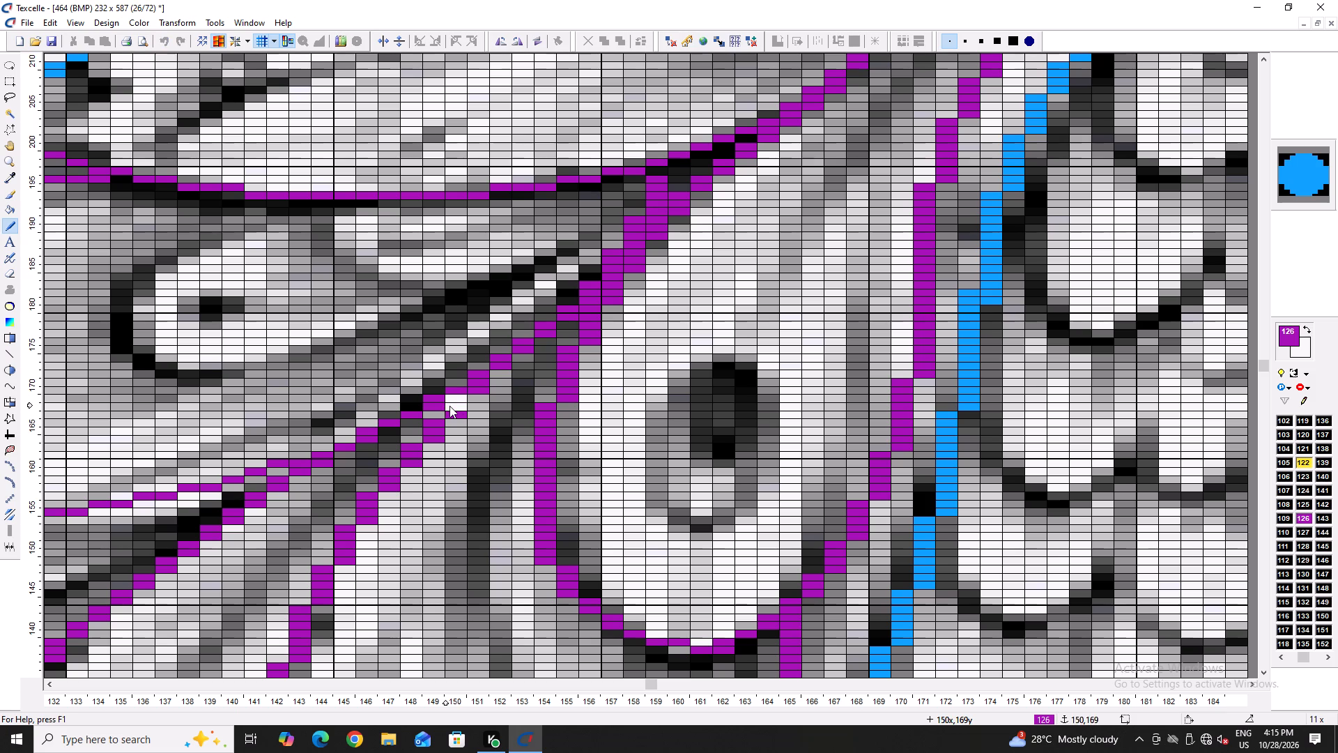
pyautogui.click(450, 406)
pyautogui.rightClick(439, 408)
pyautogui.click(429, 407)
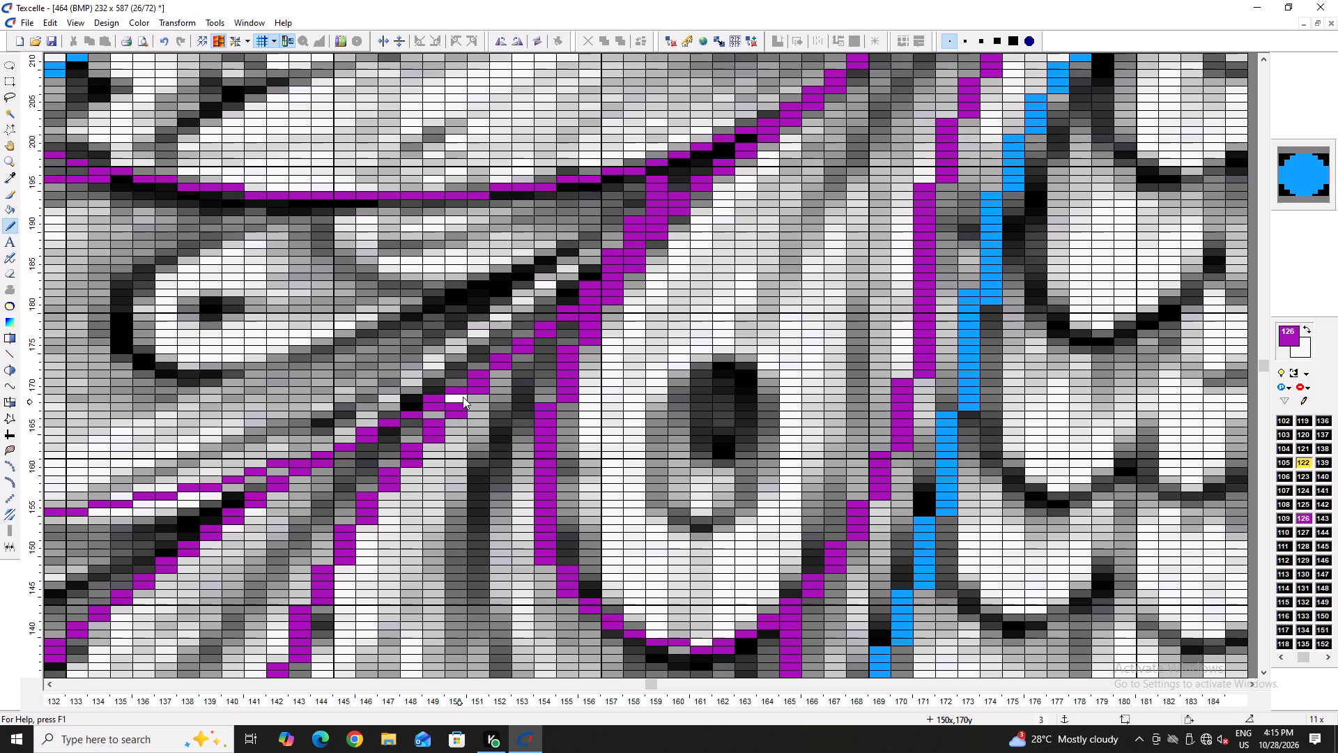
pyautogui.click(460, 400)
# Flatten the eyed feather's bottom by painting column 161 purple at row 140 and whitening the pixels just below at columns 161 and 162.
pyautogui.write('---')
pyautogui.write('+++')
pyautogui.press('Right')
pyautogui.press('Right')
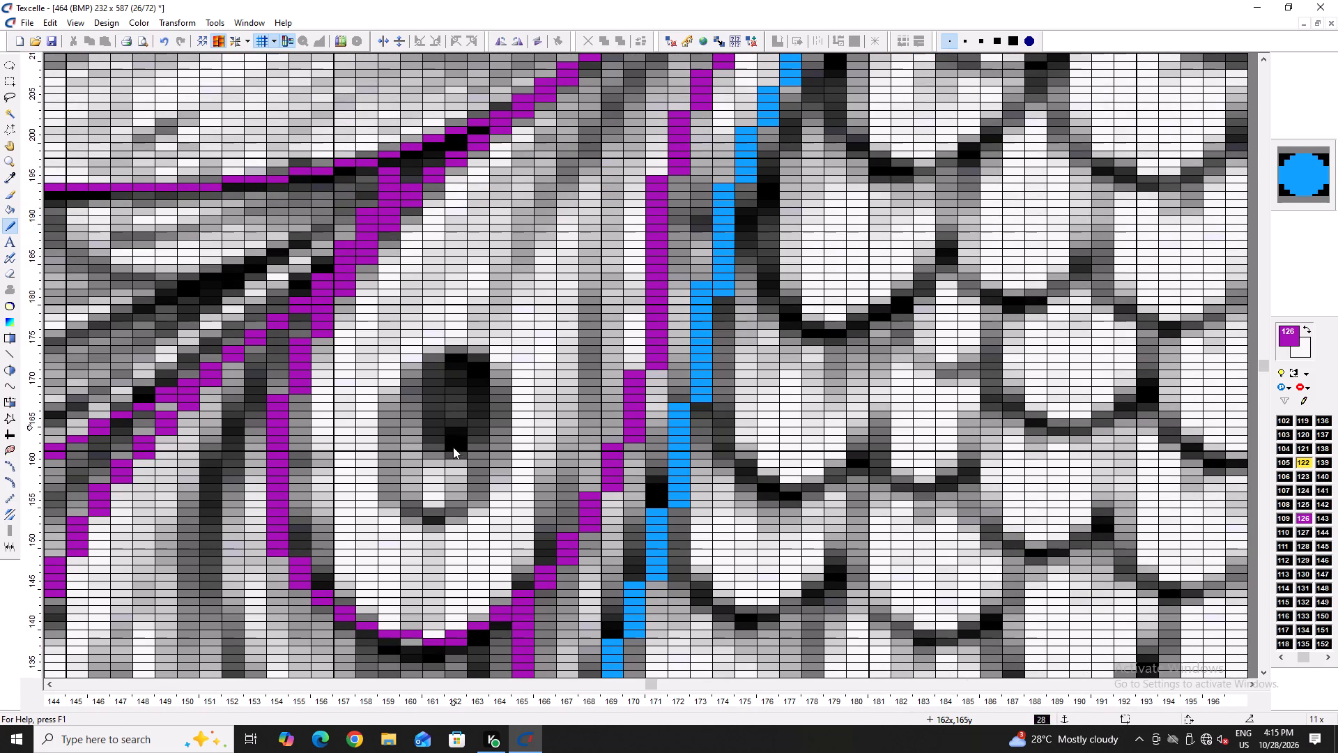
pyautogui.moveTo(453, 646); pyautogui.dragTo(433, 646, button='right')
pyautogui.moveTo(440, 644); pyautogui.dragTo(460, 641, button='right')
pyautogui.rightClick(460, 641)
pyautogui.click(440, 636)
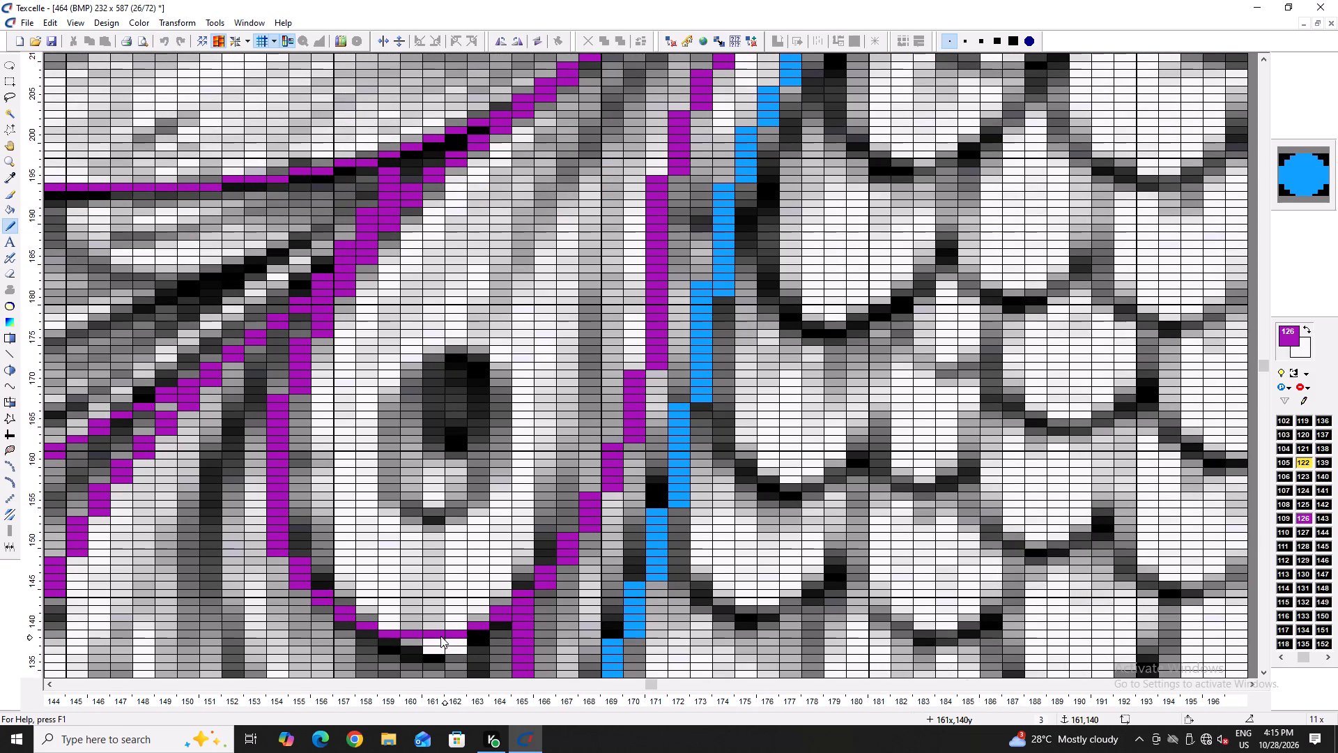
# Erase the surplus purple pixels beside the diagonal feather line in columns 157 to 159, between about rows 188 and 196.
pyautogui.scroll(4, 466, 633)
pyautogui.moveTo(383, 501); pyautogui.dragTo(385, 506, button='right')
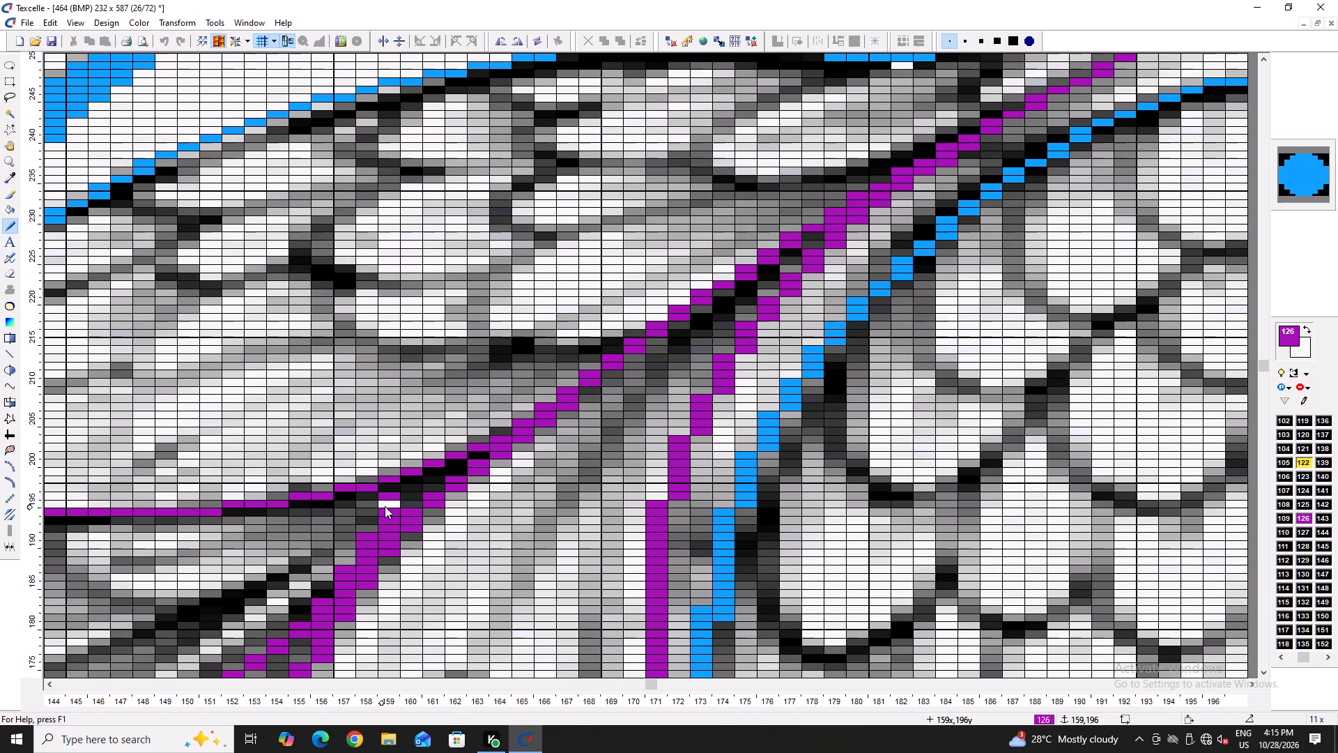
pyautogui.moveTo(385, 506); pyautogui.dragTo(385, 517, button='right')
pyautogui.rightClick(387, 497)
pyautogui.rightClick(387, 497)
pyautogui.rightClick(387, 526)
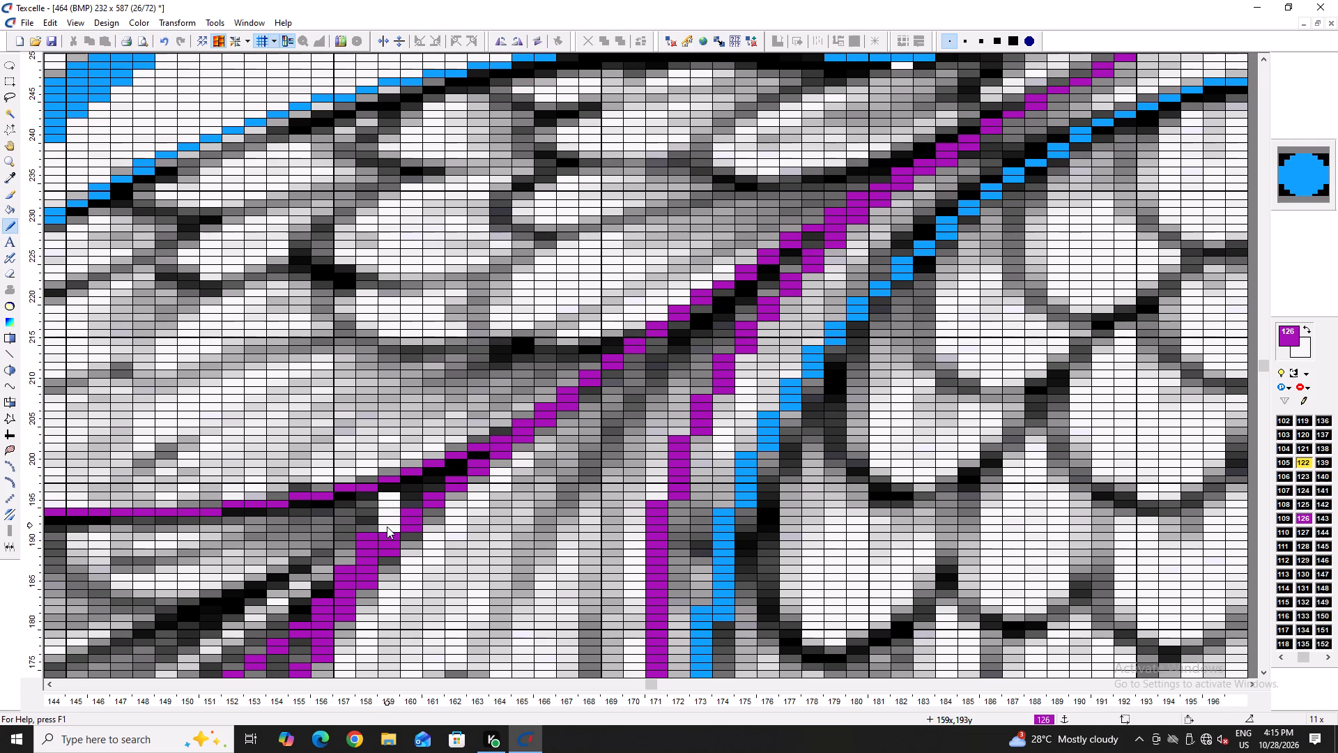
pyautogui.moveTo(376, 534); pyautogui.dragTo(367, 545, button='right')
pyautogui.rightClick(367, 547)
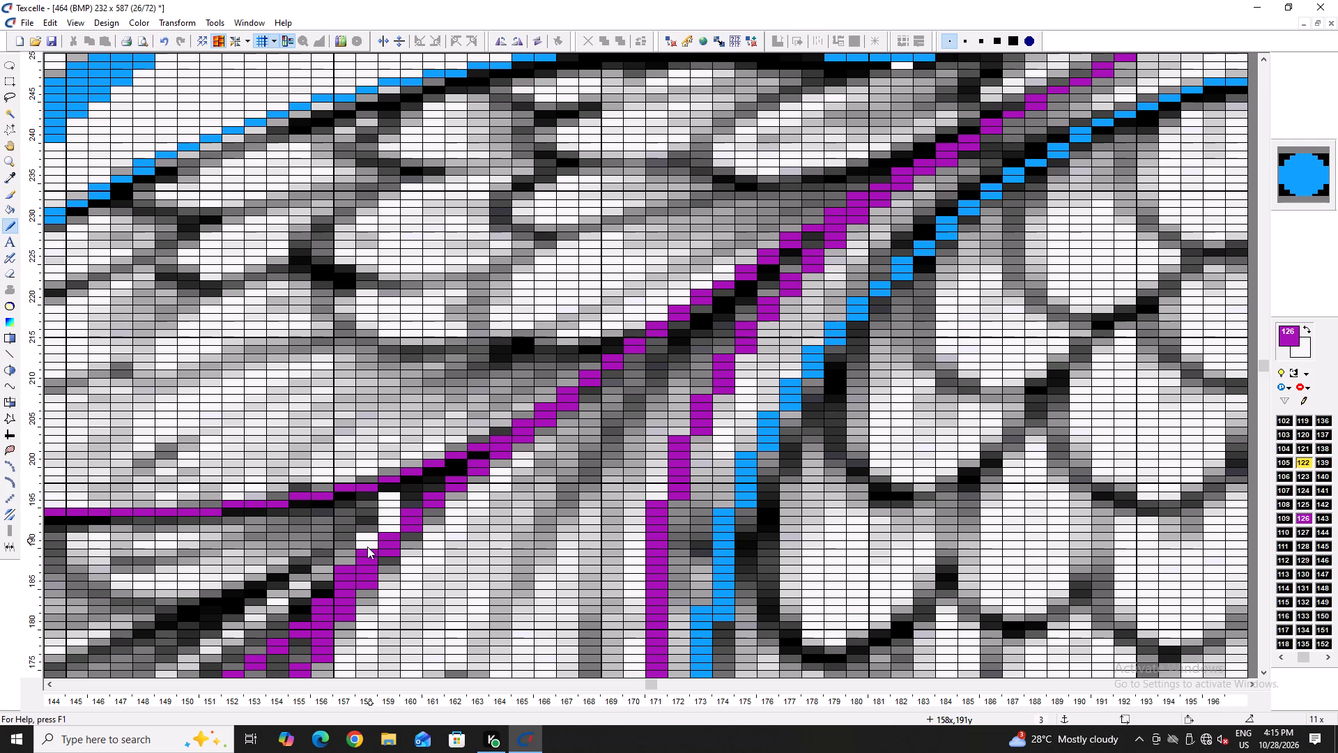
pyautogui.moveTo(350, 565); pyautogui.dragTo(345, 576, button='right')
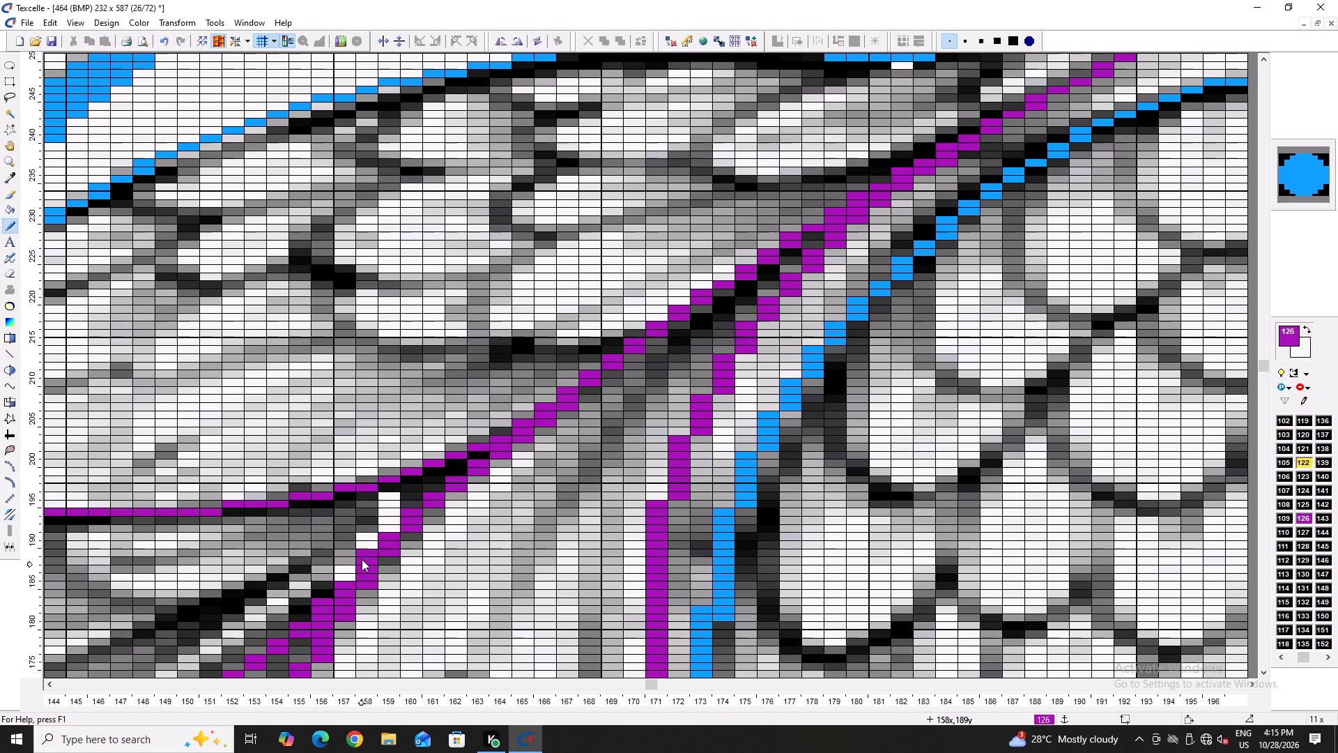
pyautogui.rightClick(364, 551)
# Thin the diagonal feather line in columns 156 to 158 by whitening its surplus purple pixels around rows 182 to 186.
pyautogui.scroll(-2, 360, 558)
pyautogui.rightClick(314, 438)
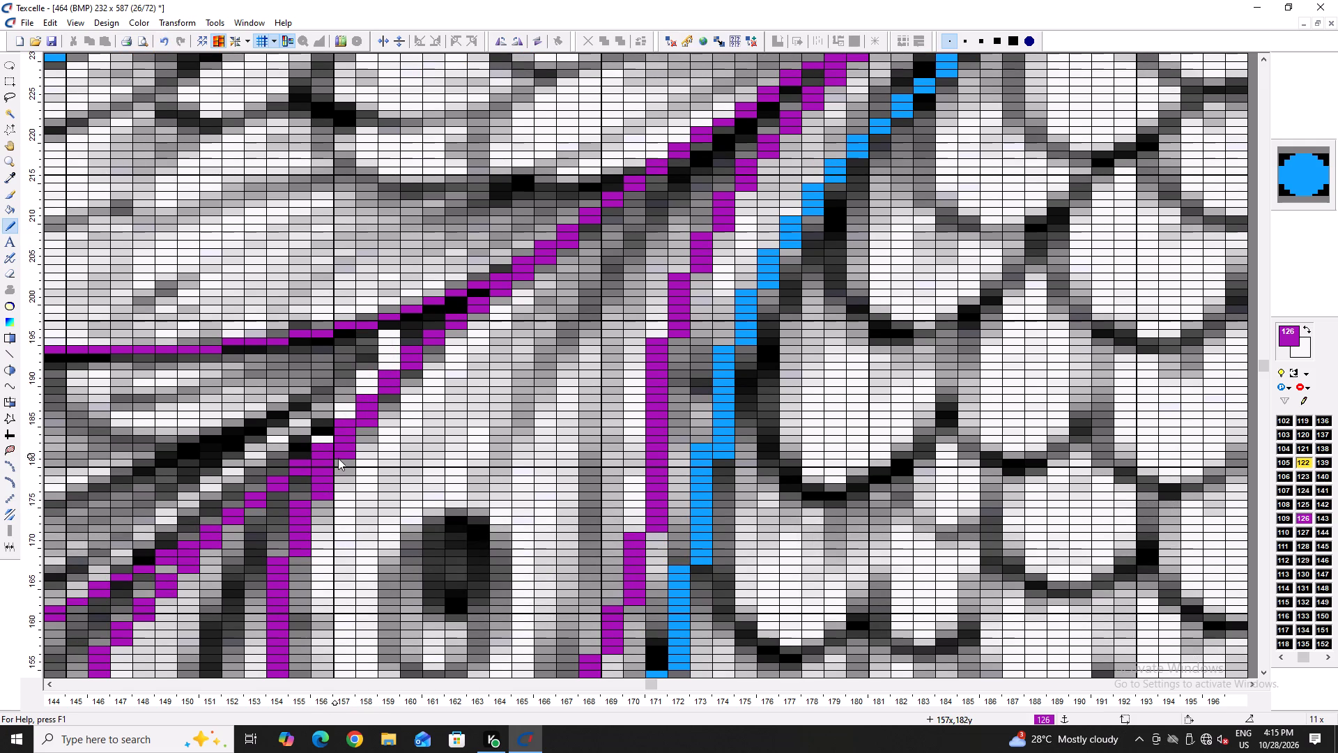
pyautogui.rightClick(339, 459)
pyautogui.rightClick(341, 453)
pyautogui.rightClick(363, 425)
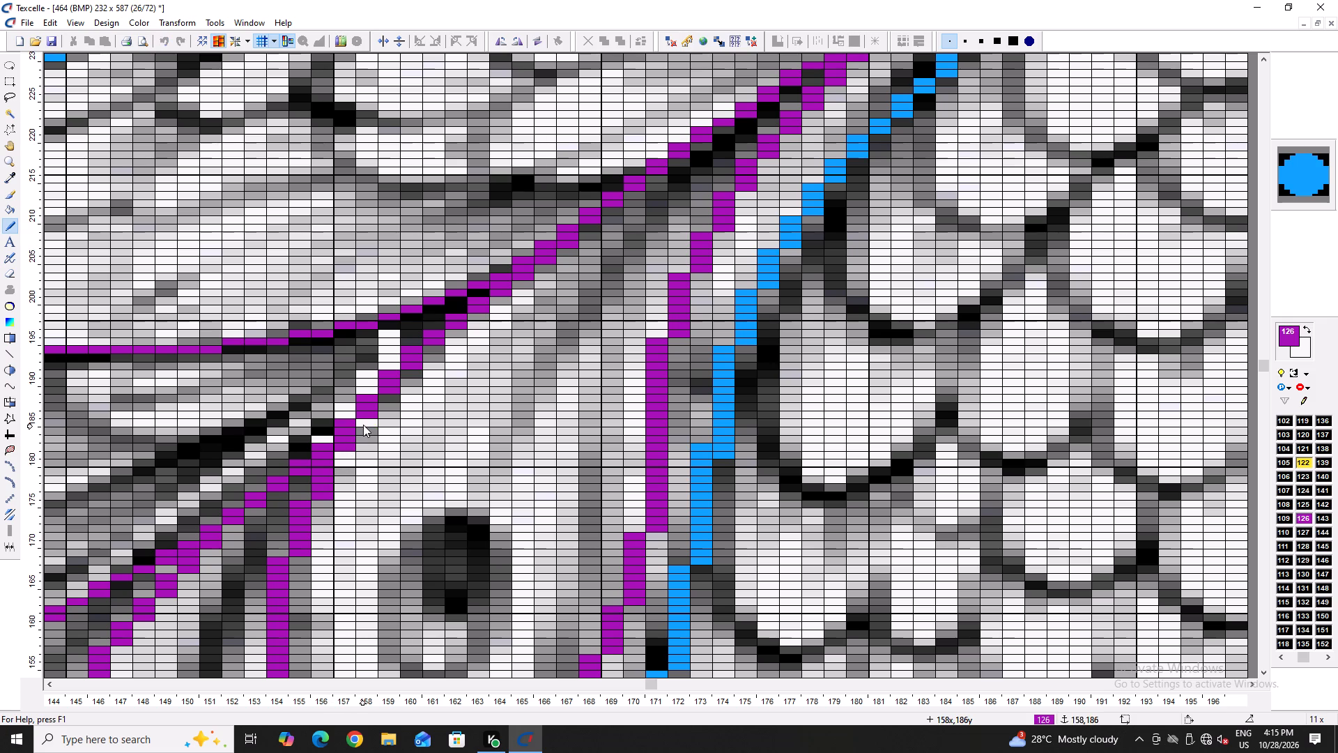
pyautogui.rightClick(349, 449)
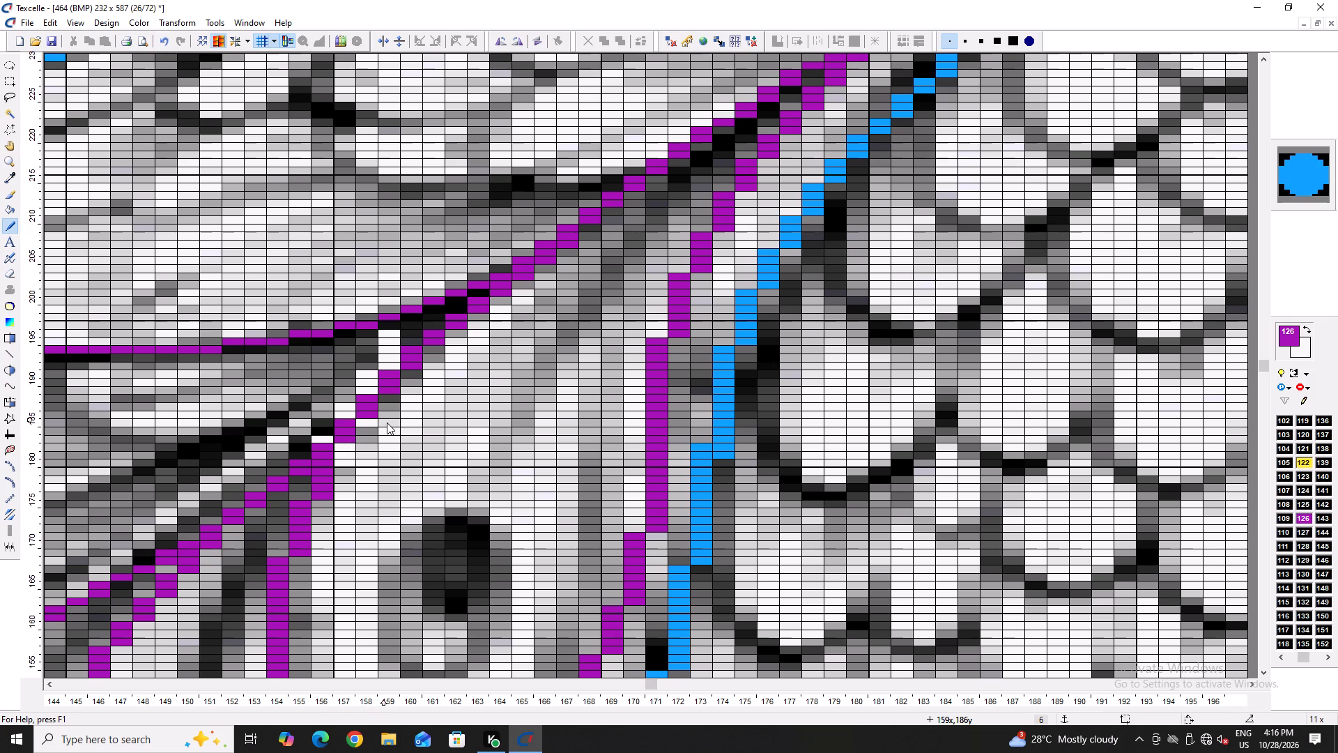
# Smooth the long purple line's end at the blue outline by lowering its pixels in columns 197 to 200 to rows 255 and 256.
pyautogui.write('--')
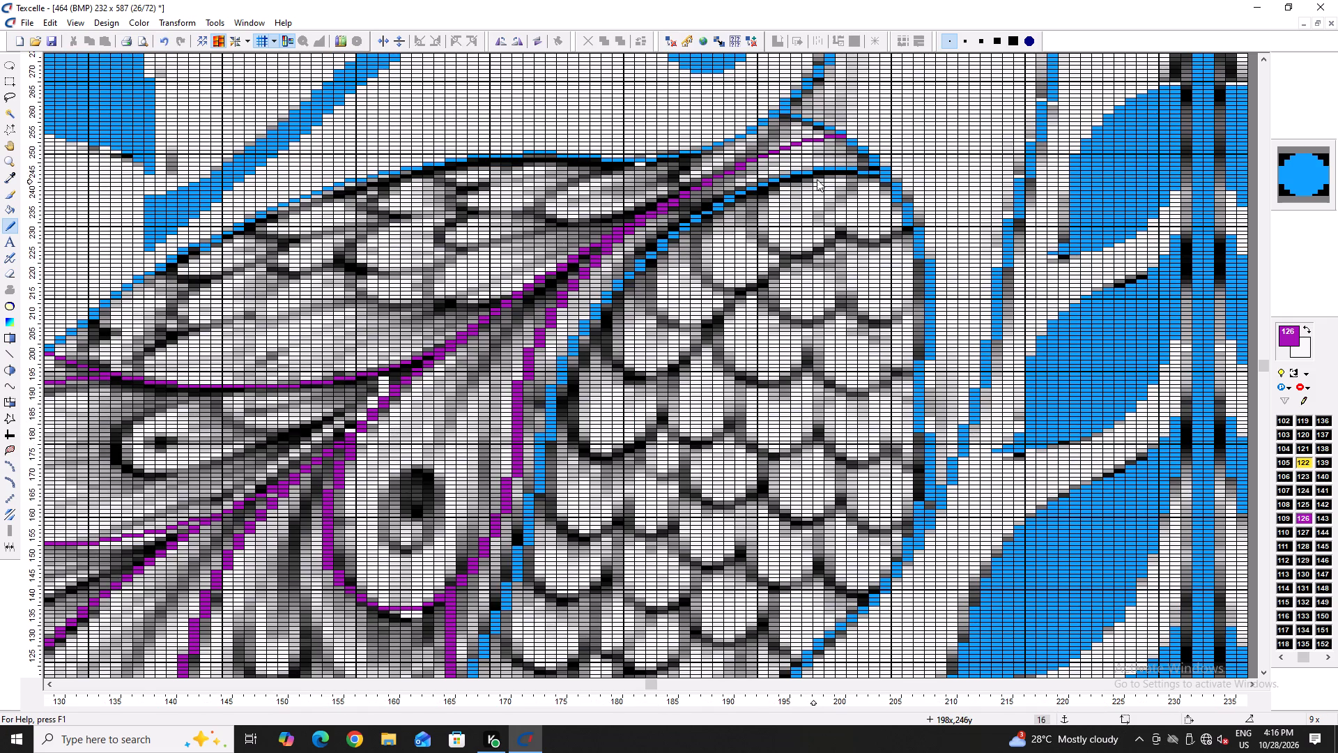
pyautogui.write('++')
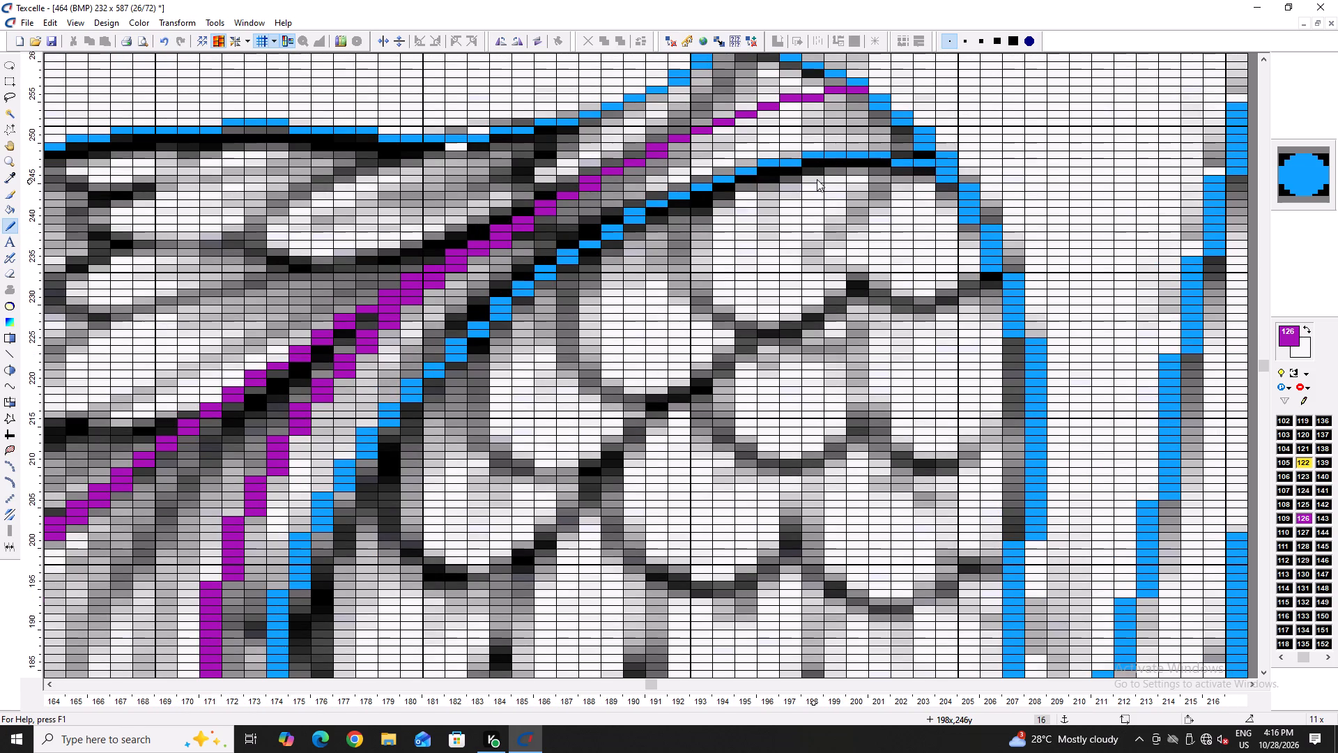
pyautogui.press('Up')
pyautogui.press('Up')
pyautogui.press('Right')
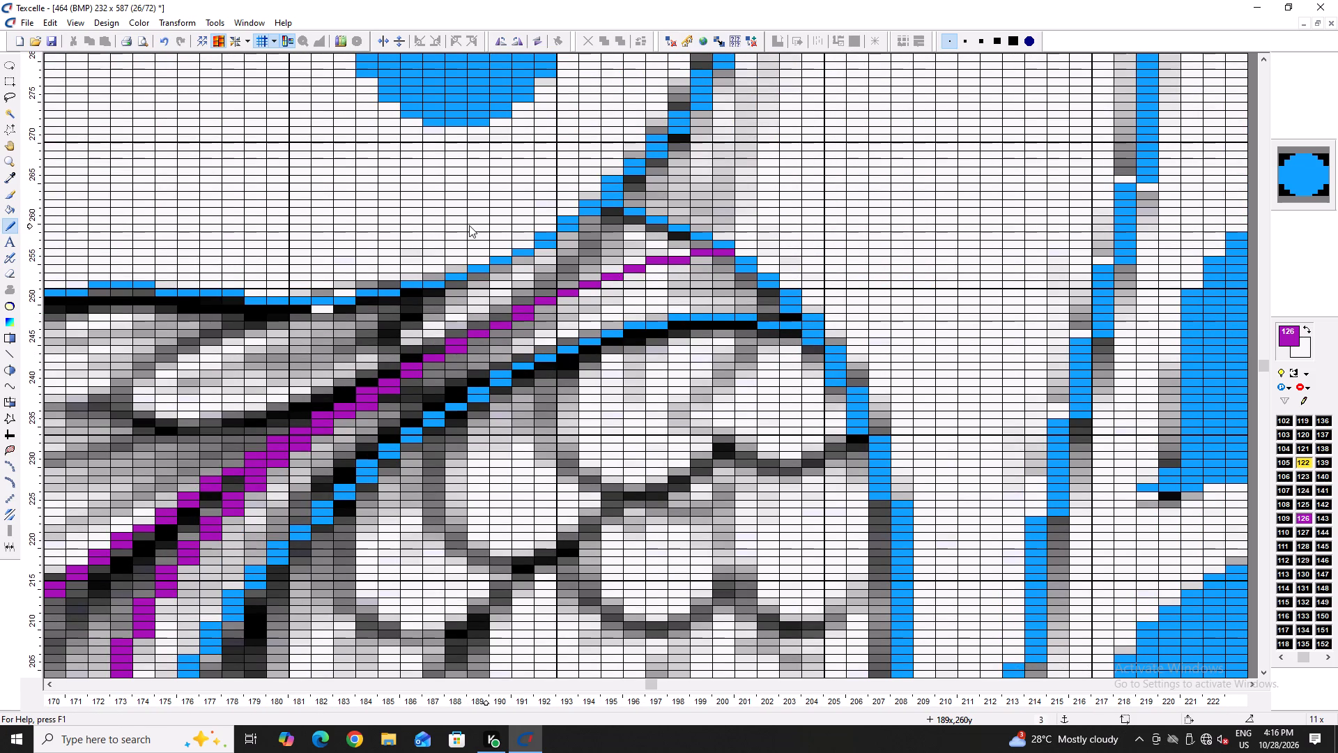
pyautogui.click(649, 269)
pyautogui.rightClick(655, 261)
pyautogui.moveTo(689, 258); pyautogui.dragTo(725, 259)
pyautogui.moveTo(696, 250); pyautogui.dragTo(702, 250, button='right')
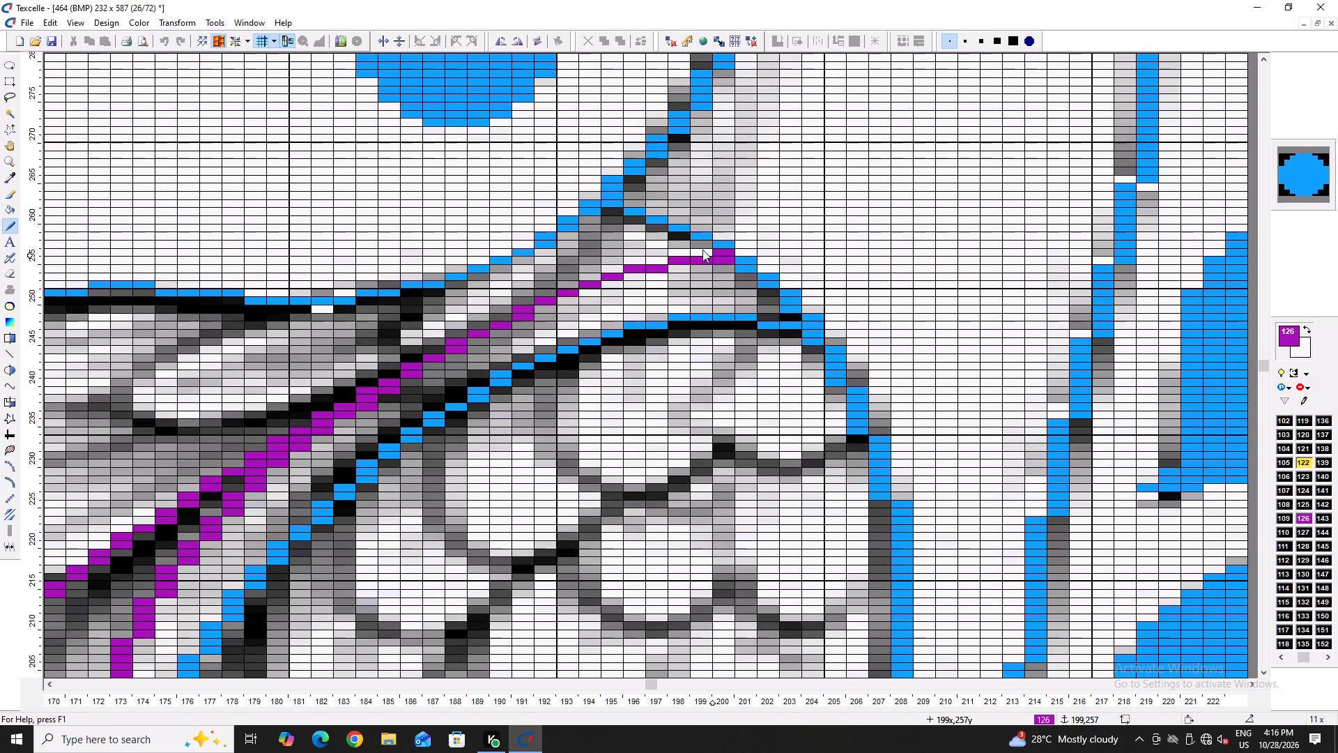
pyautogui.moveTo(702, 250); pyautogui.dragTo(725, 251, button='right')
pyautogui.click(725, 254)
pyautogui.rightClick(725, 252)
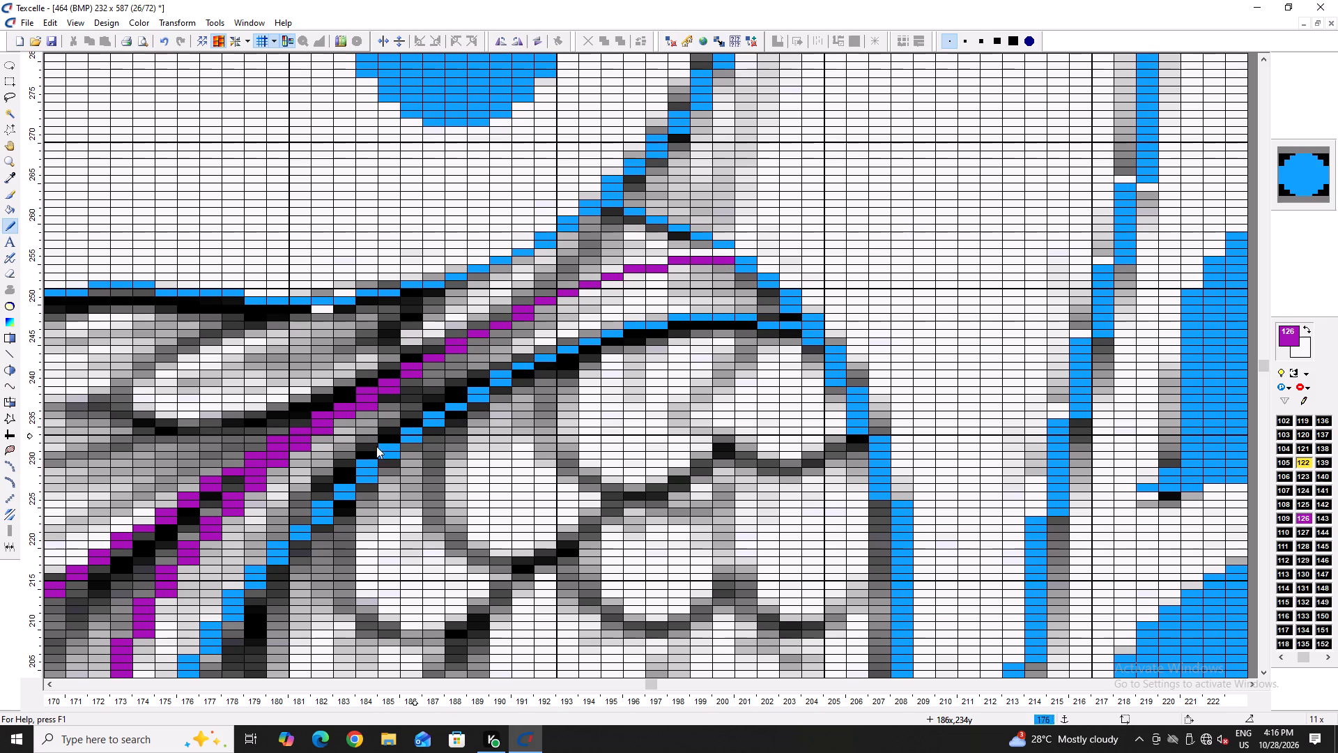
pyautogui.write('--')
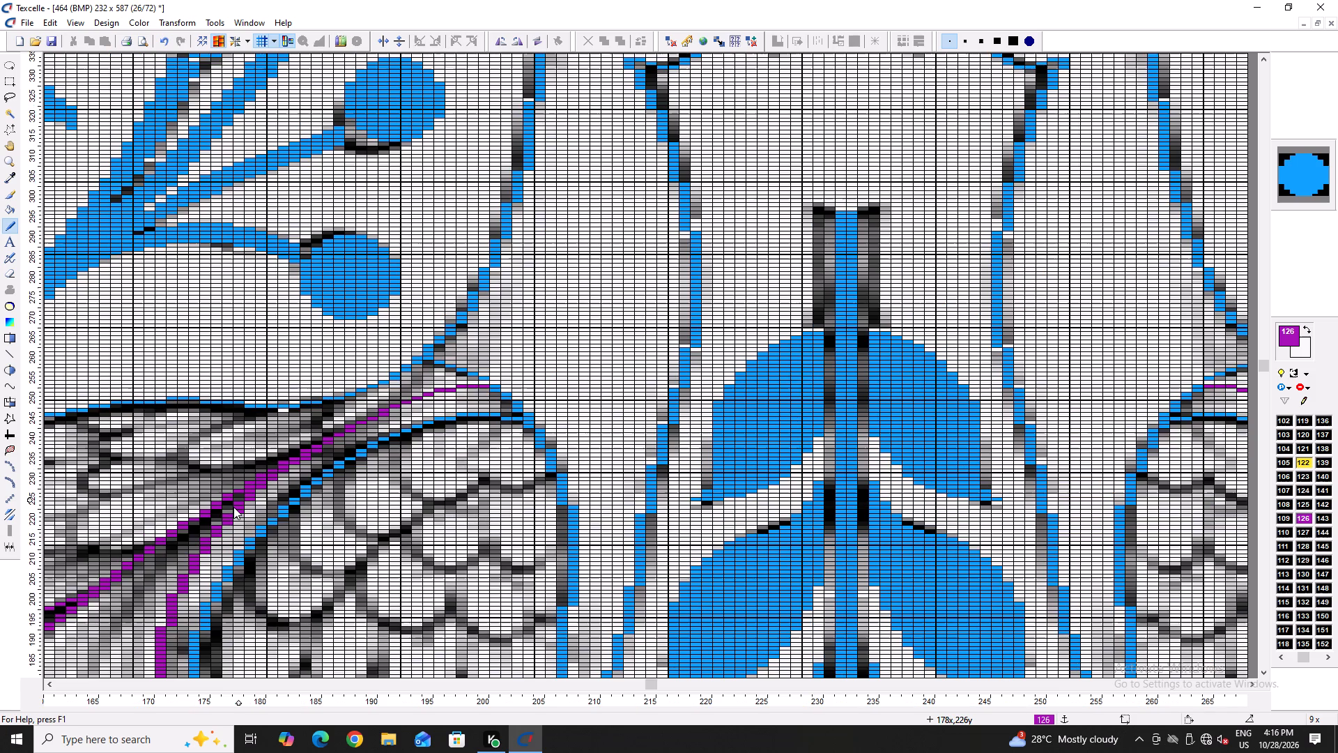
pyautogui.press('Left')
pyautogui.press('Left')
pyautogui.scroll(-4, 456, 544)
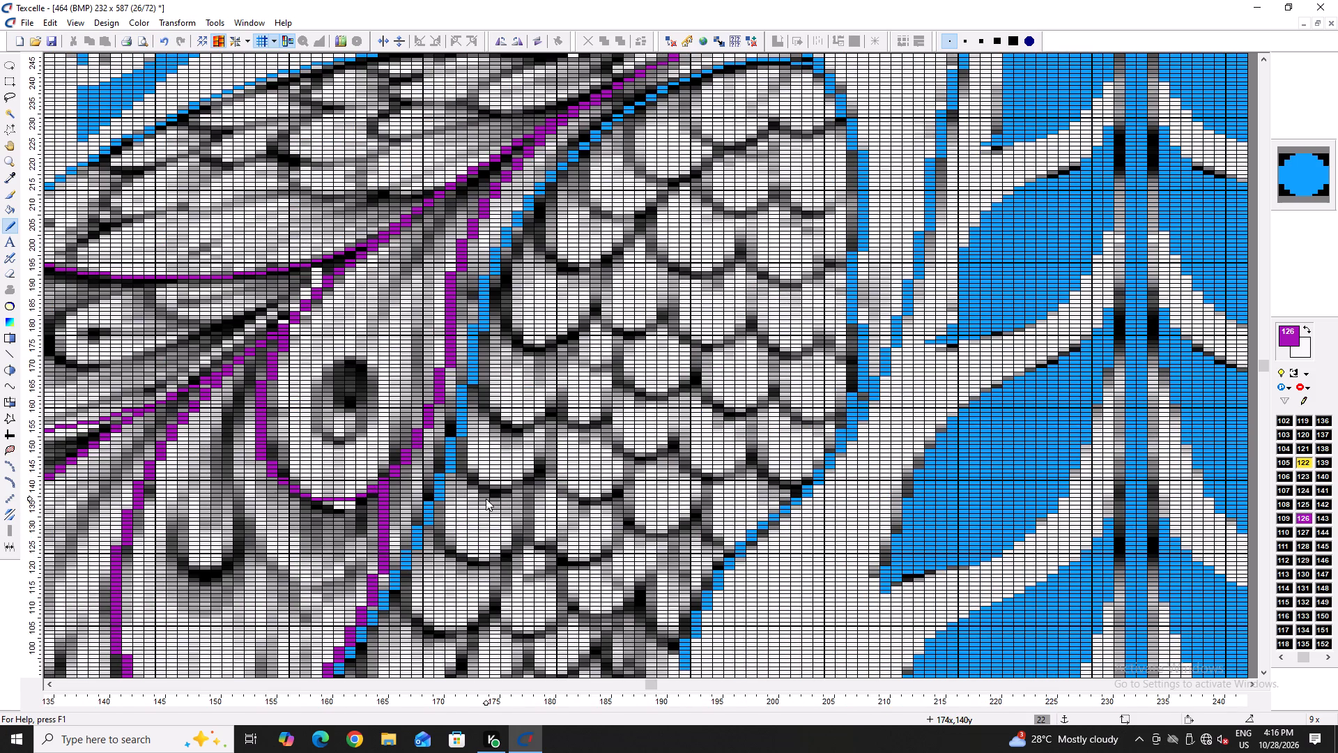
# Raise the lower feather's purple bottom in columns 146 to 150, levelling it at row 79 and whitening the surplus pixels above and below.
pyautogui.write('++')
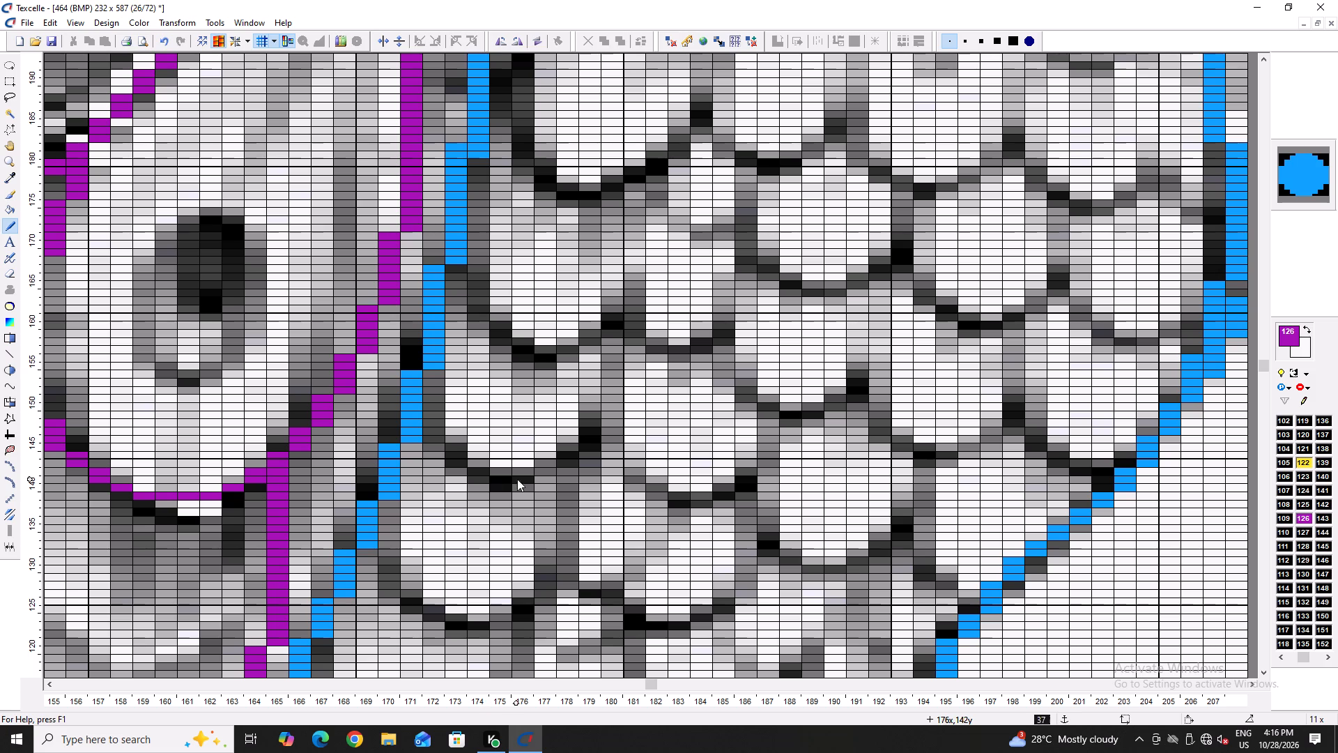
pyautogui.press('-')
pyautogui.press('Left')
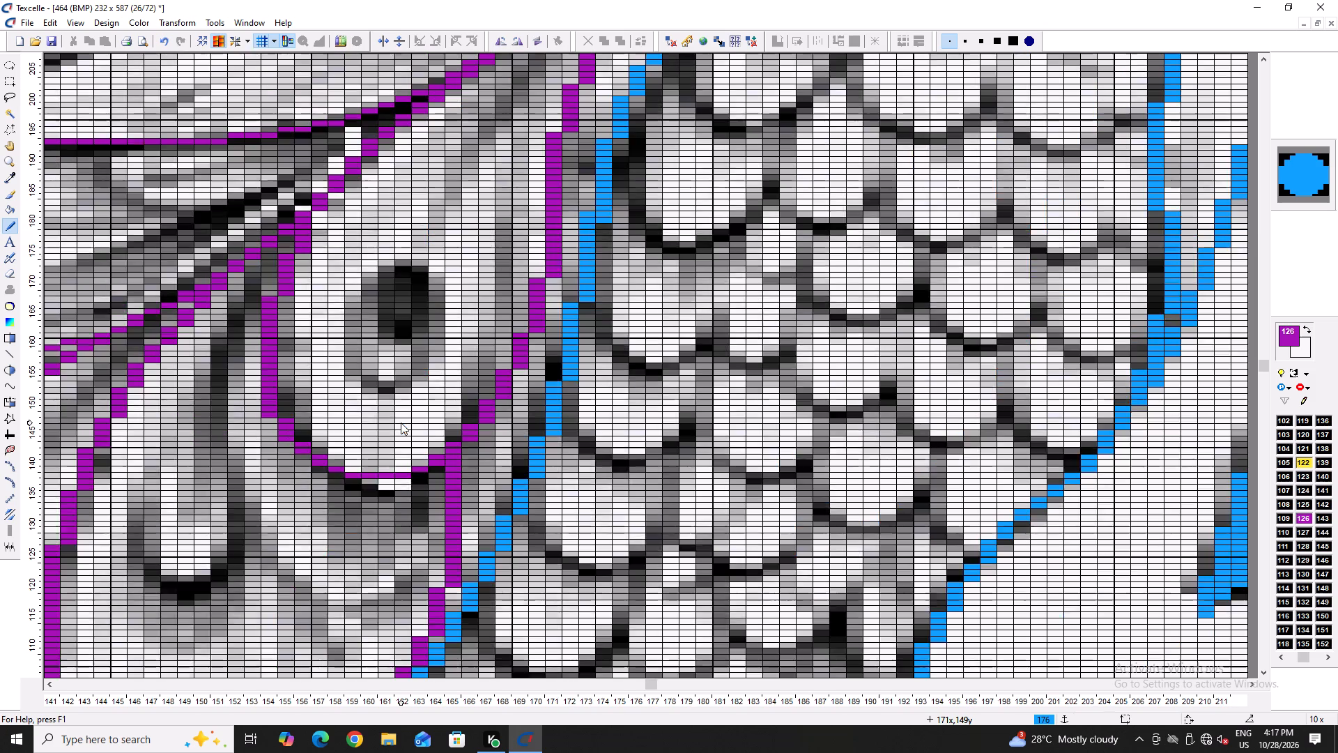
pyautogui.press('Left')
pyautogui.scroll(6, 526, 480)
pyautogui.scroll(-2, 700, 530)
pyautogui.scroll(1, 486, 538)
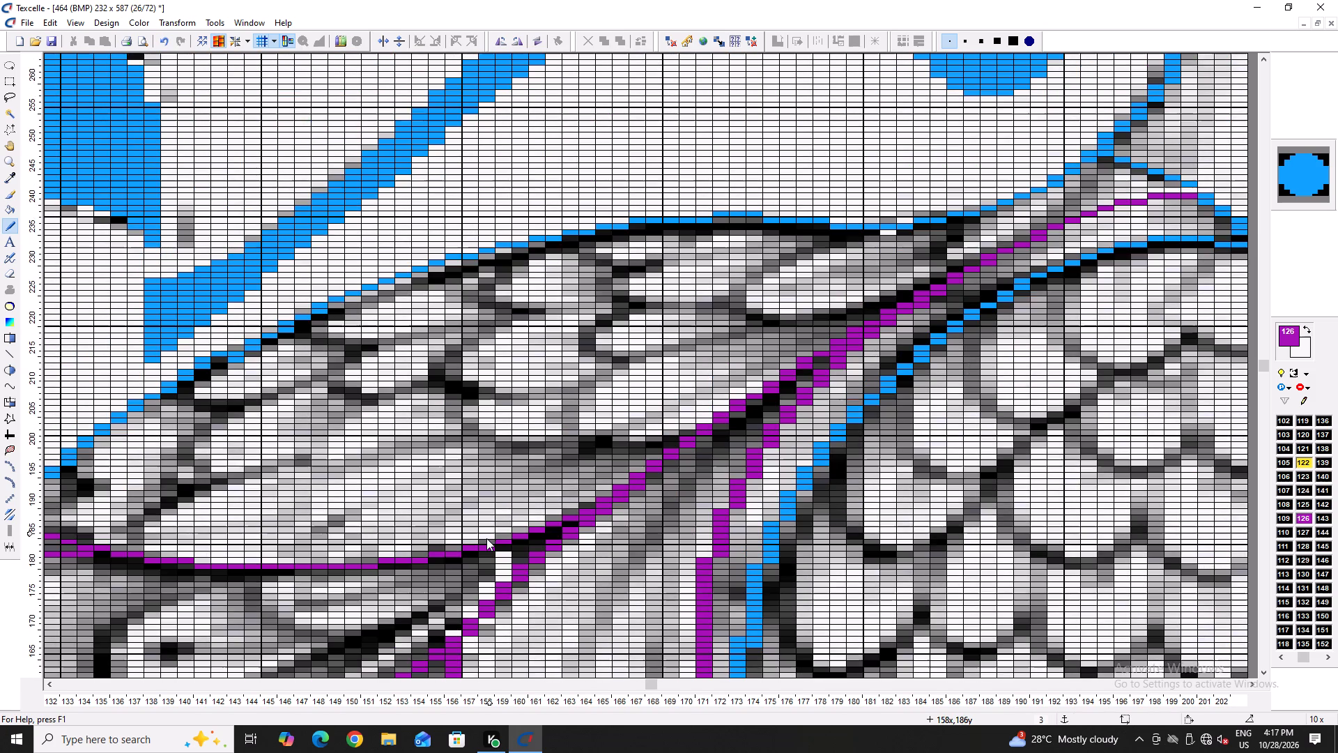
pyautogui.write('--')
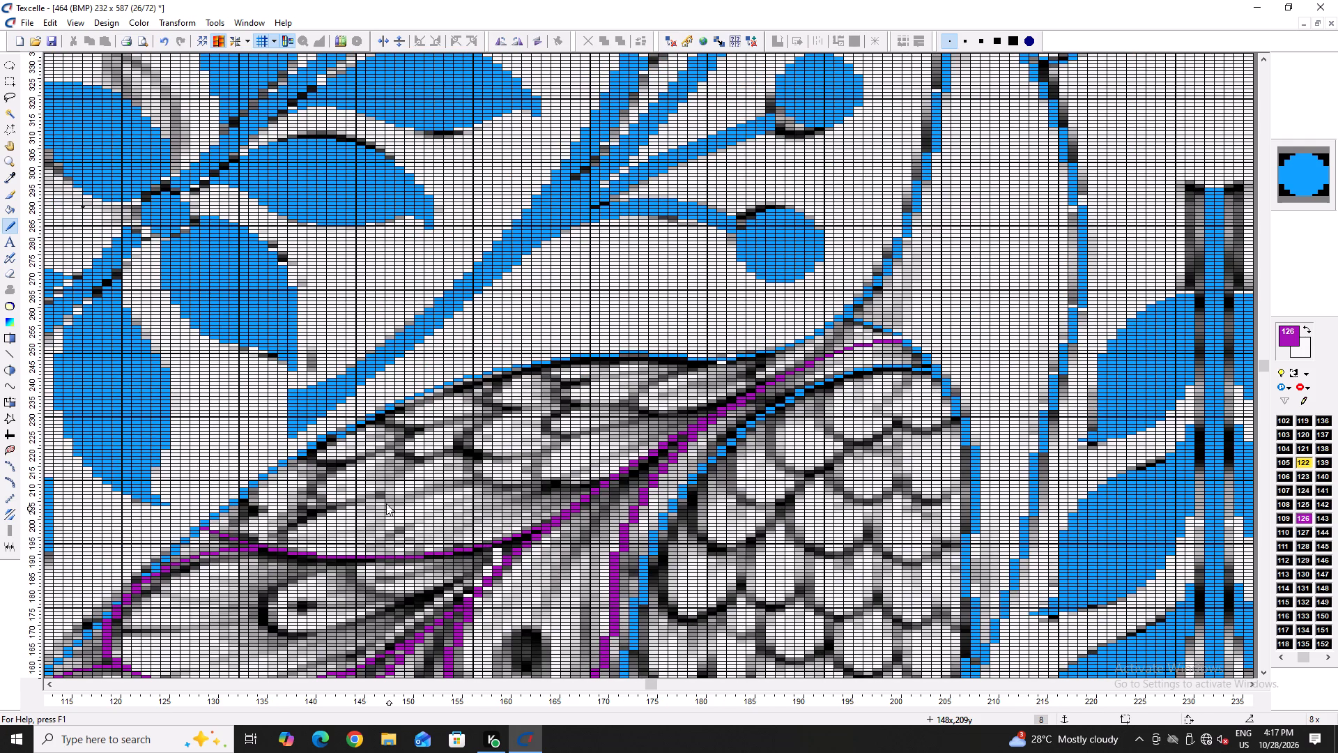
pyautogui.scroll(-5, 392, 492)
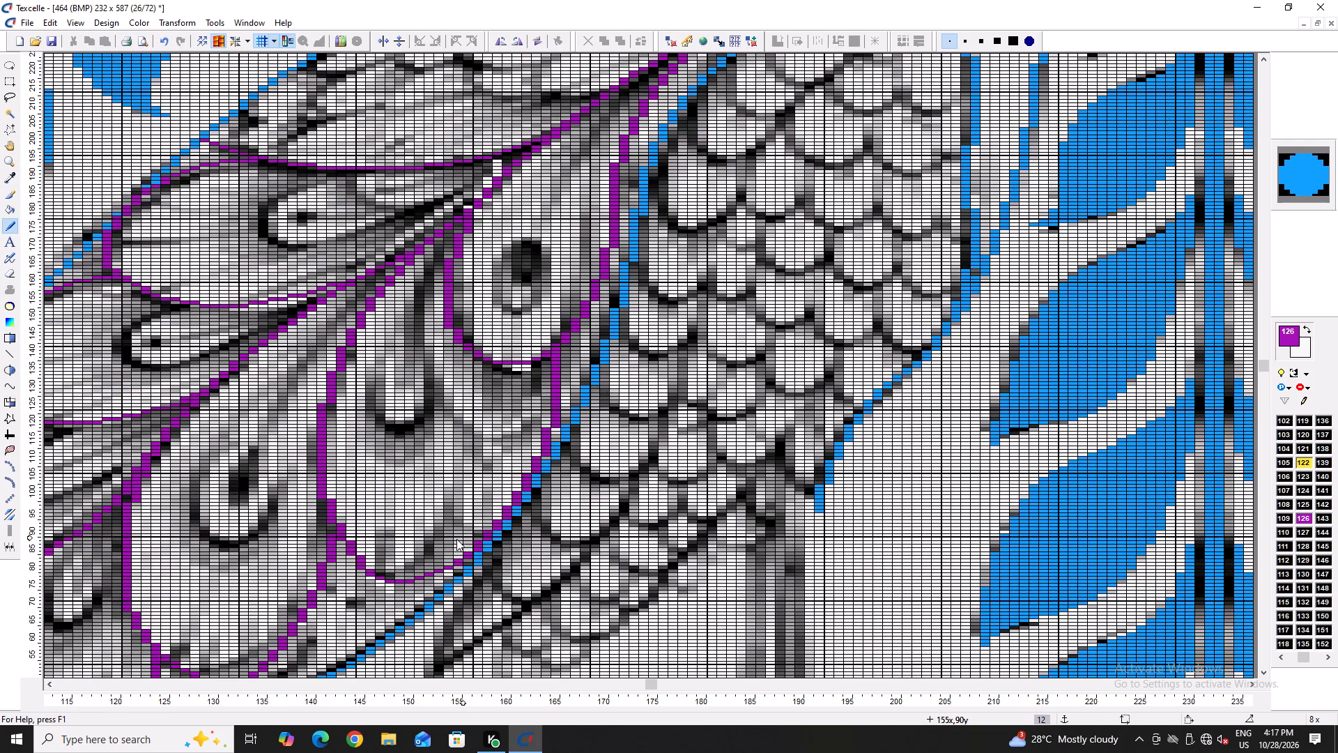
pyautogui.write('+++')
pyautogui.press('Left')
pyautogui.press('Left')
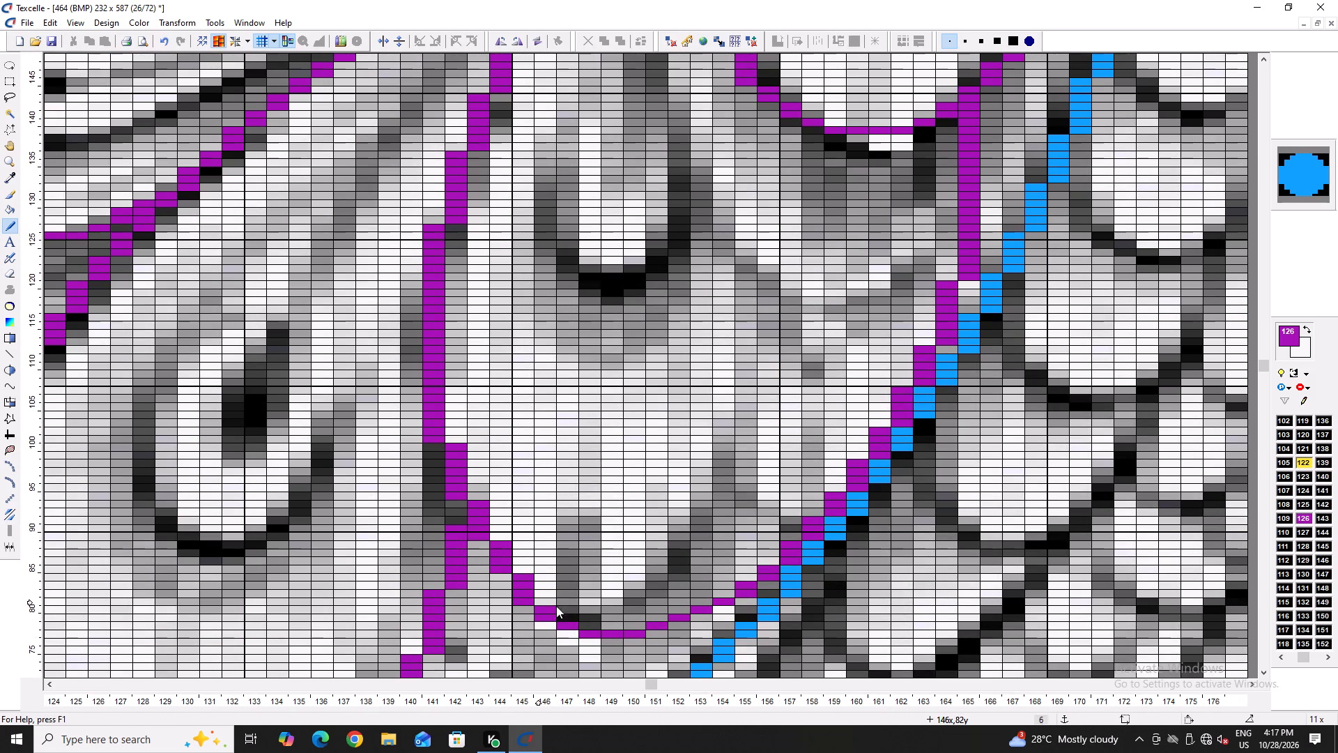
pyautogui.moveTo(582, 627); pyautogui.dragTo(633, 620)
pyautogui.moveTo(638, 623); pyautogui.dragTo(594, 627)
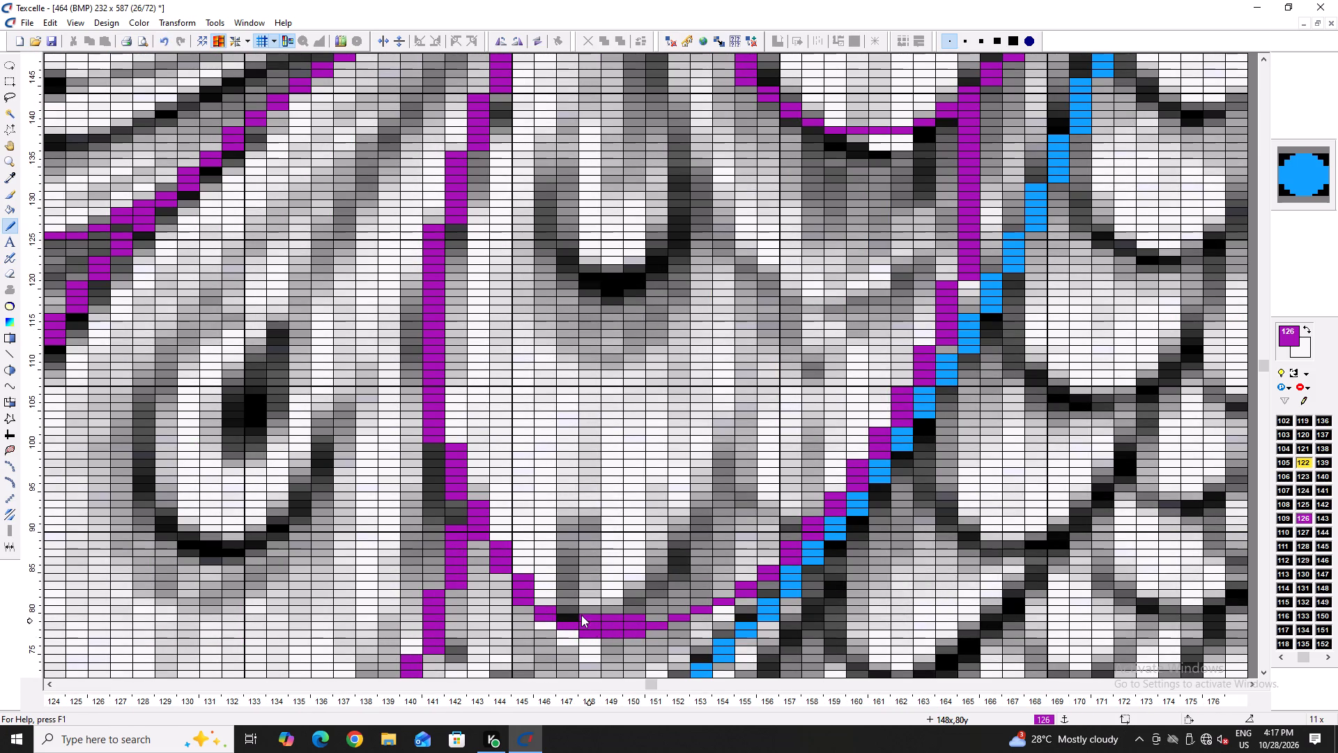
pyautogui.moveTo(581, 615); pyautogui.dragTo(603, 614, button='right')
pyautogui.moveTo(606, 614); pyautogui.dragTo(627, 614, button='right')
pyautogui.rightClick(627, 614)
pyautogui.moveTo(639, 632); pyautogui.dragTo(576, 634, button='right')
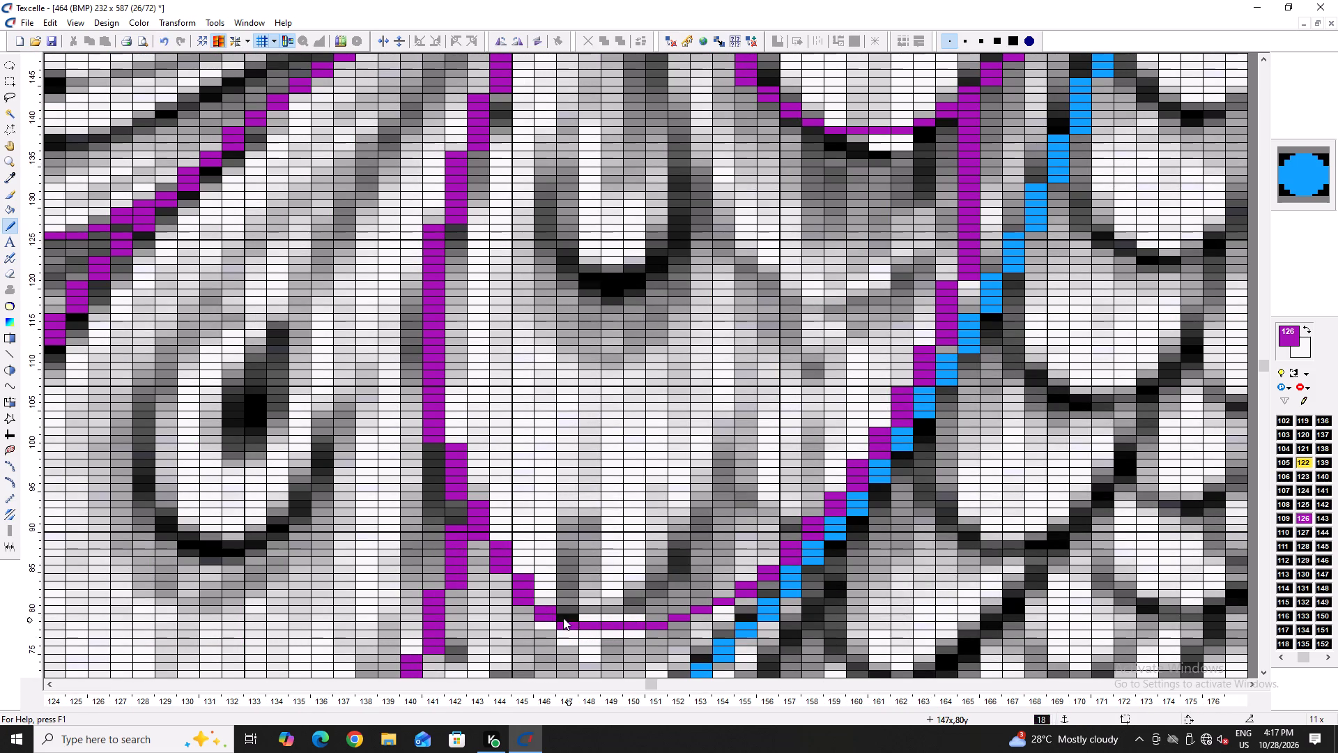
pyautogui.click(563, 618)
pyautogui.rightClick(548, 621)
pyautogui.rightClick(562, 621)
pyautogui.rightClick(562, 621)
pyautogui.click(544, 599)
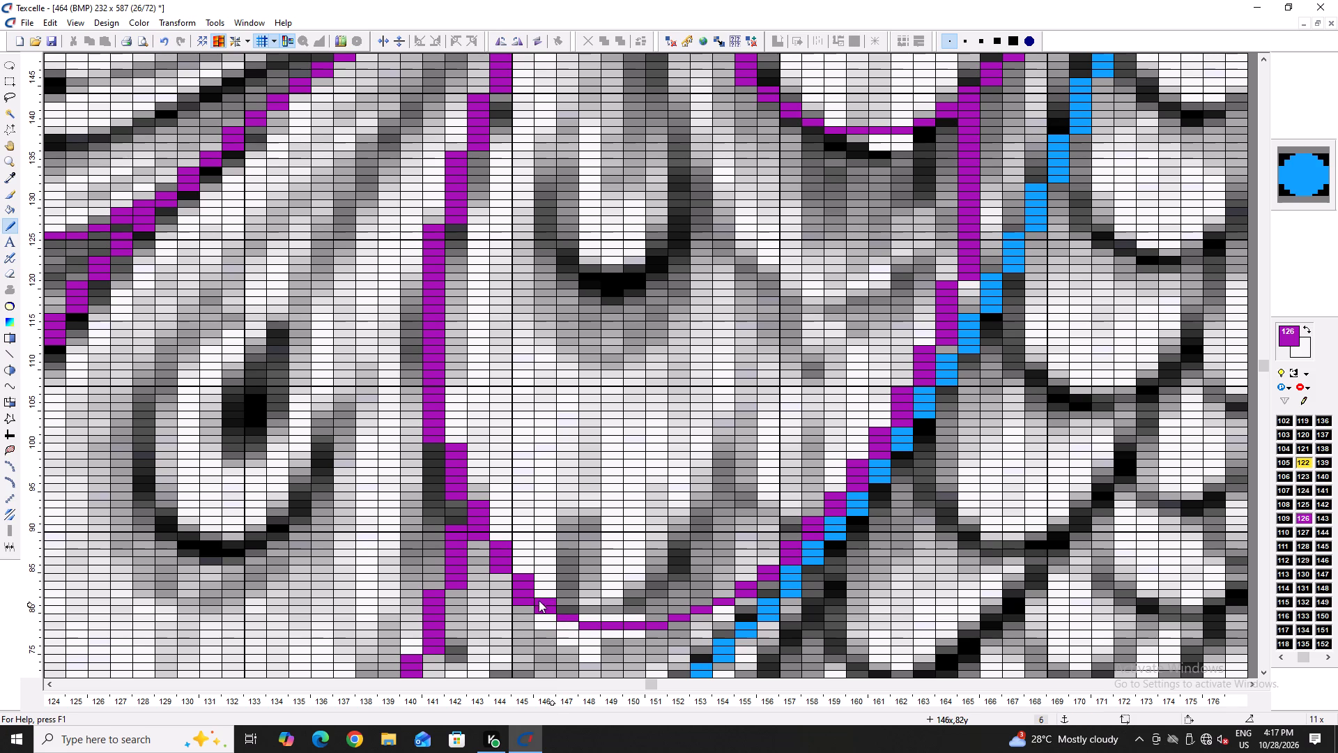
pyautogui.rightClick(530, 603)
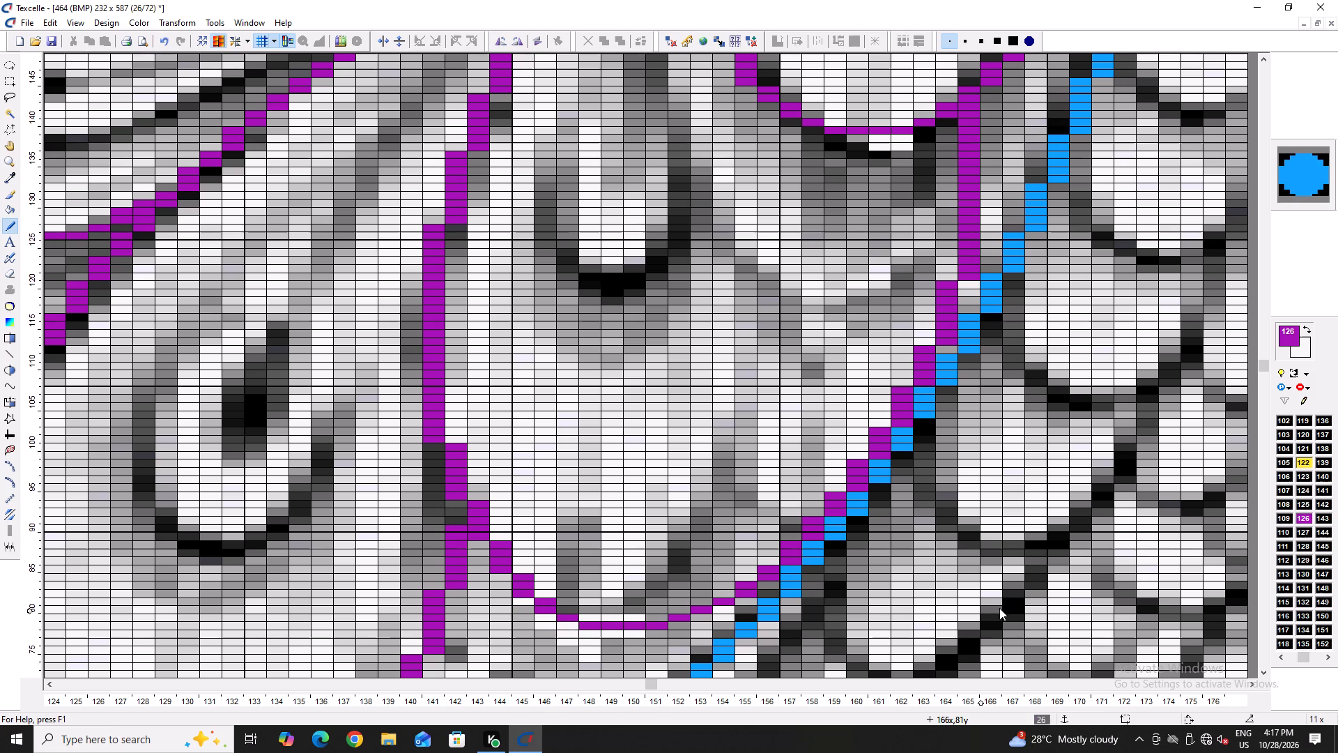
# Smooth the tall purple feather line by painting column 141 at about row 128 and whitening the neighbouring surplus pixel in column 142.
pyautogui.scroll(4, 438, 576)
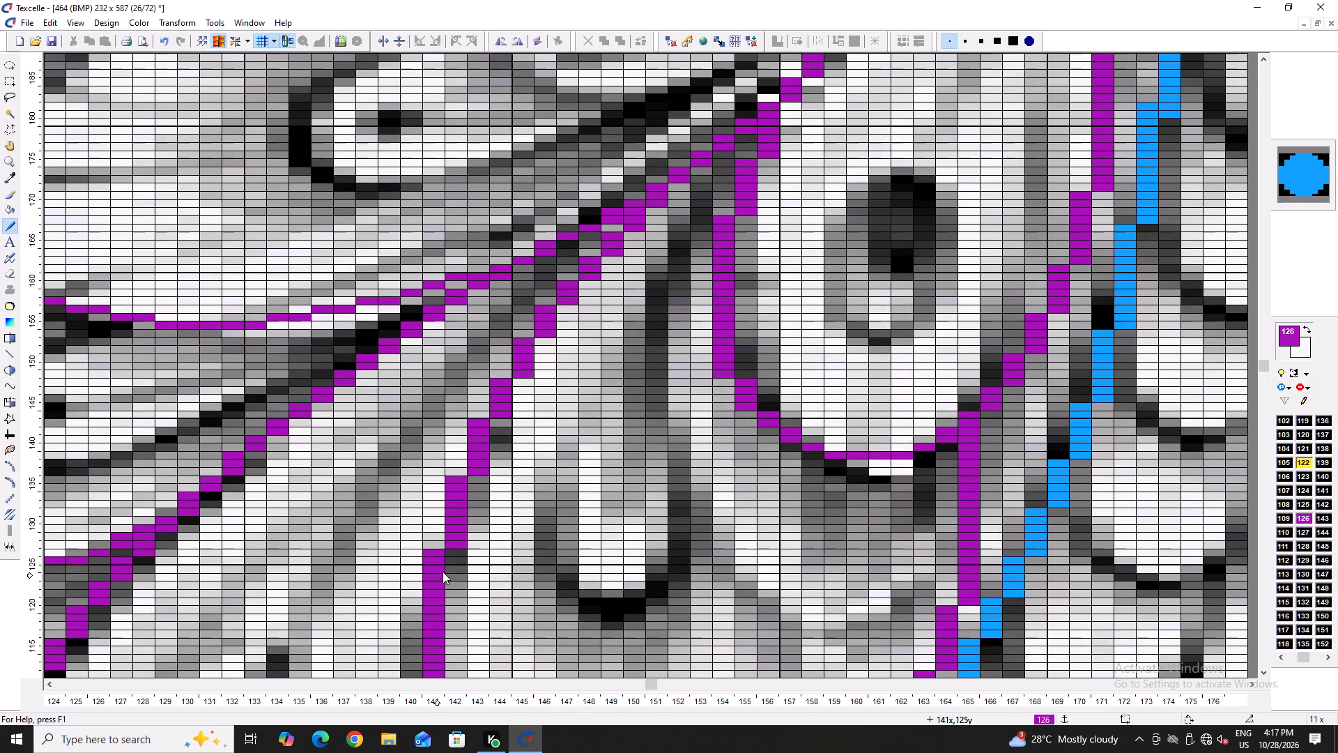
pyautogui.click(444, 547)
pyautogui.rightClick(452, 541)
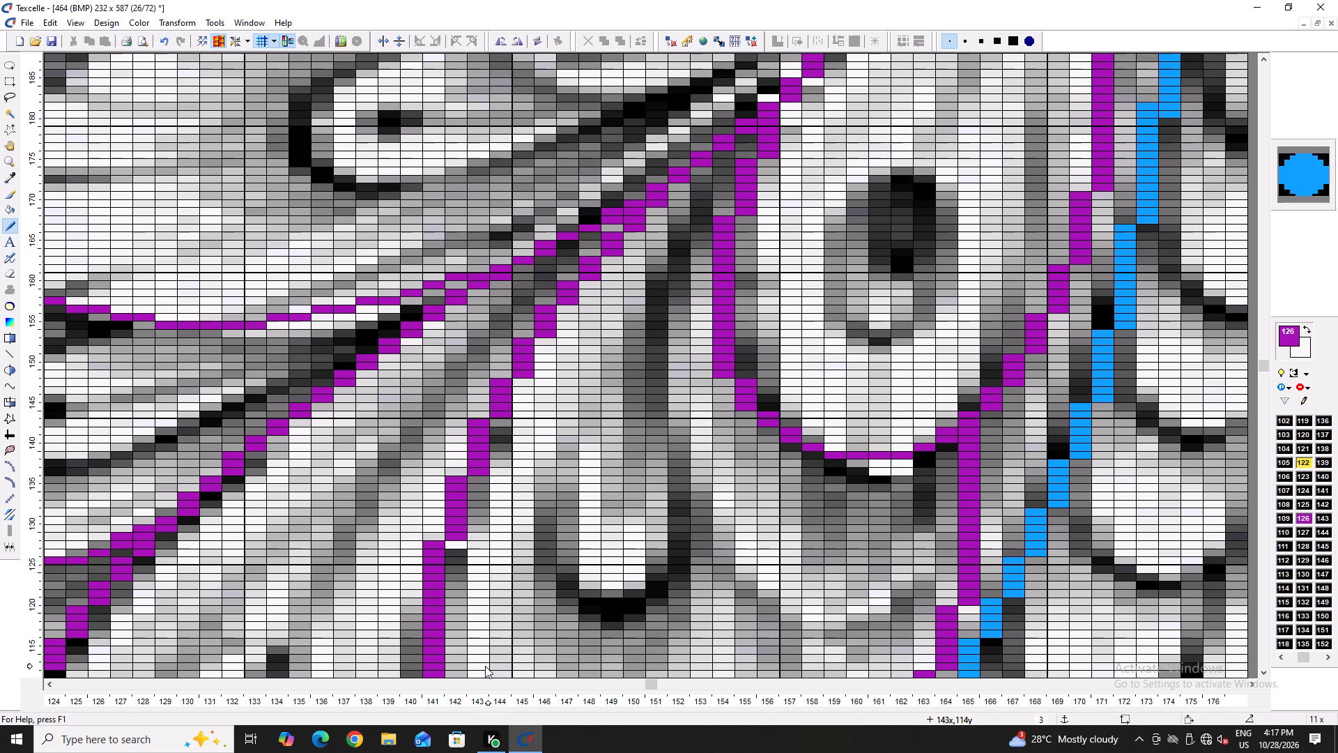
# Shift the long line beside the eyed feather by extending columns 172 to 174 down to about rows 189, 200 and 208, whitening the surplus alongside.
pyautogui.keyDown('ctrl'); pyautogui.scroll(-4, 426, 597); pyautogui.keyUp('ctrl')
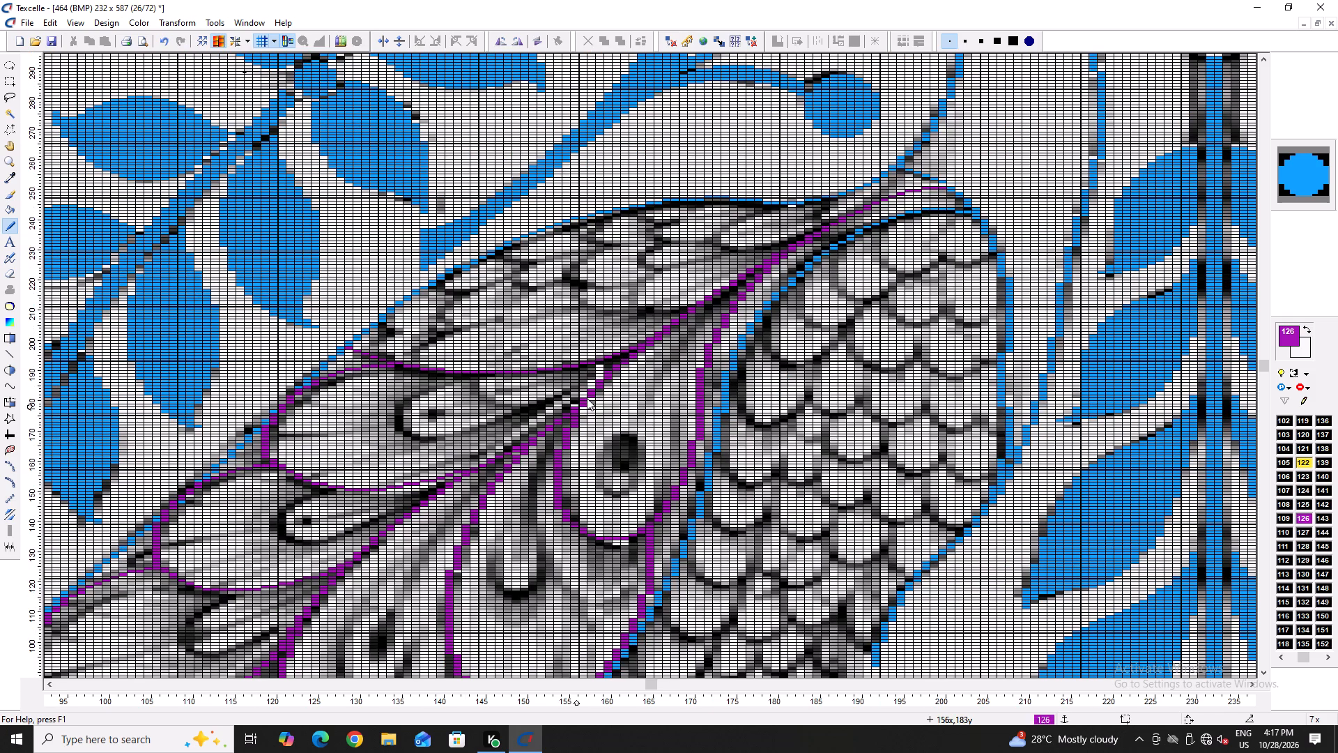
pyautogui.keyDown('ctrl'); pyautogui.scroll(4, 697, 480); pyautogui.keyUp('ctrl')
pyautogui.moveTo(702, 379); pyautogui.dragTo(705, 396)
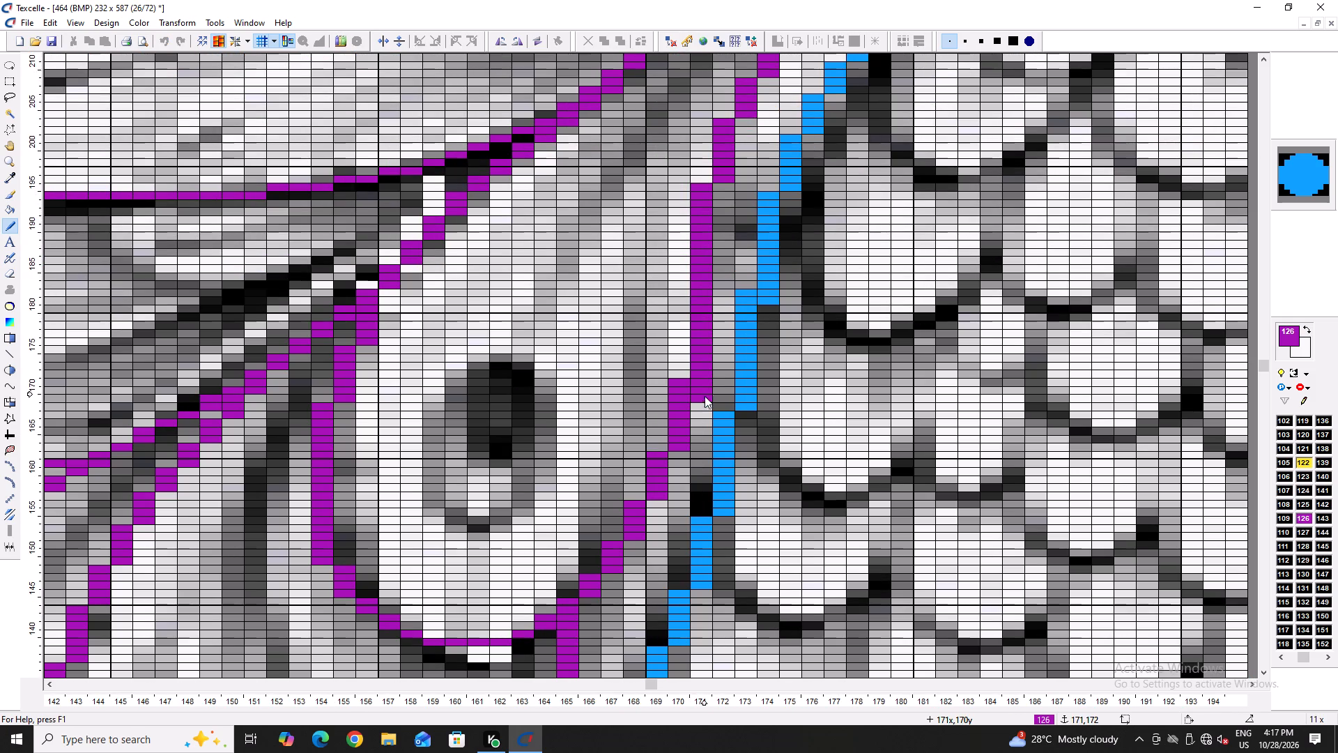
pyautogui.moveTo(705, 396); pyautogui.dragTo(705, 397)
pyautogui.moveTo(689, 379); pyautogui.dragTo(685, 397, button='right')
pyautogui.scroll(3, 709, 386)
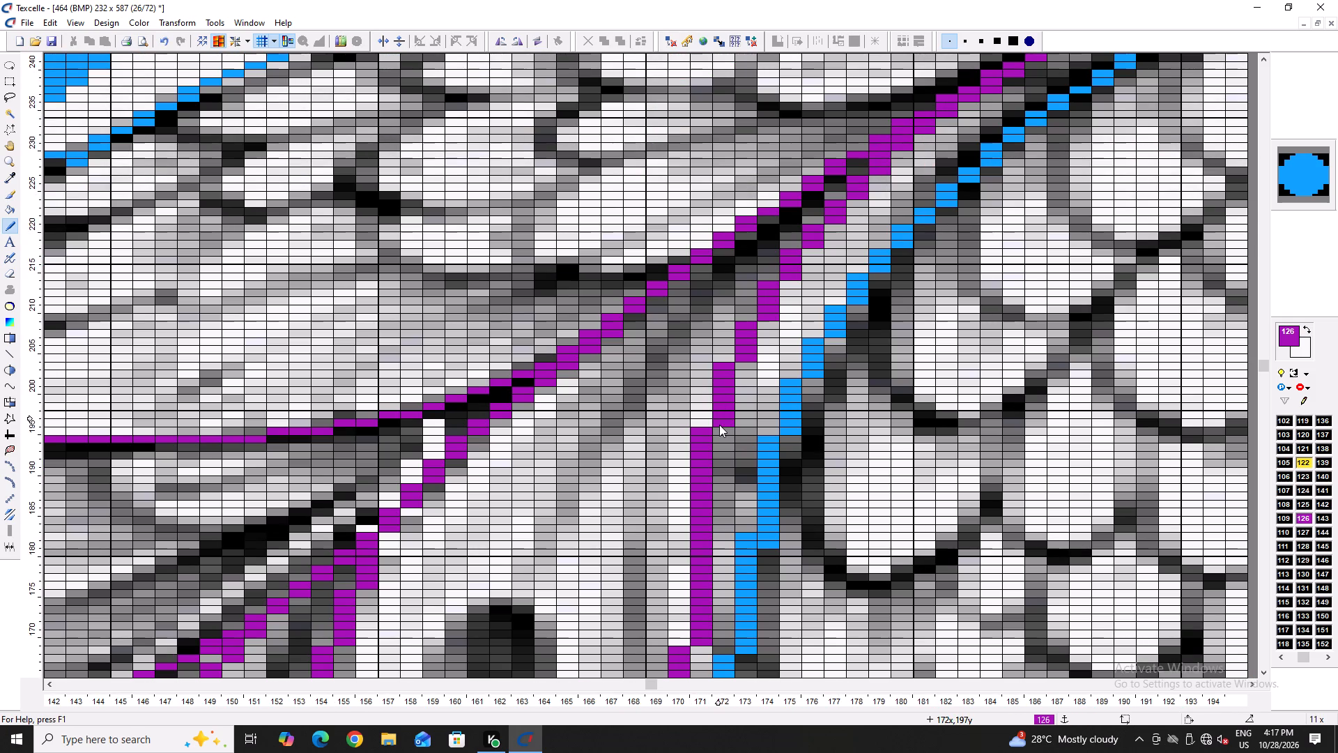
pyautogui.moveTo(719, 425); pyautogui.dragTo(721, 487)
pyautogui.moveTo(702, 428); pyautogui.dragTo(704, 483, button='right')
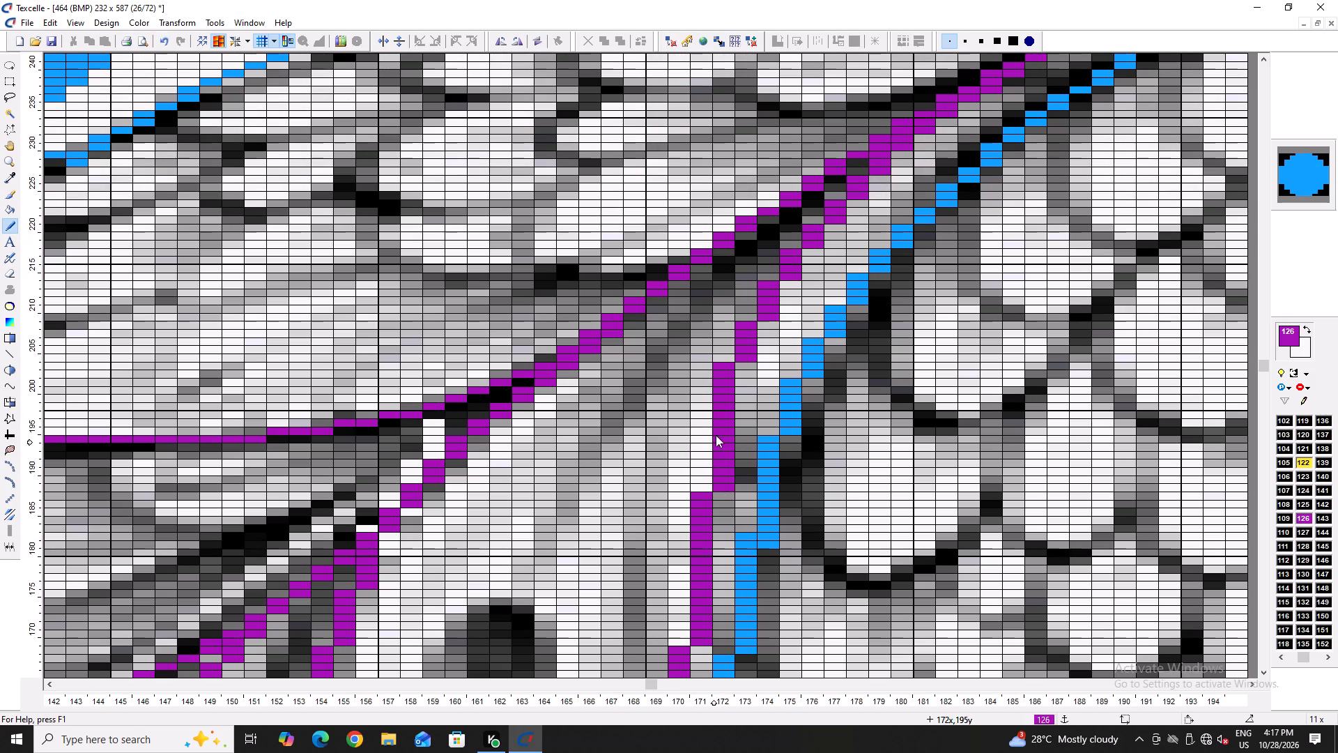
pyautogui.moveTo(742, 364); pyautogui.dragTo(739, 399)
pyautogui.moveTo(724, 365); pyautogui.dragTo(725, 395, button='right')
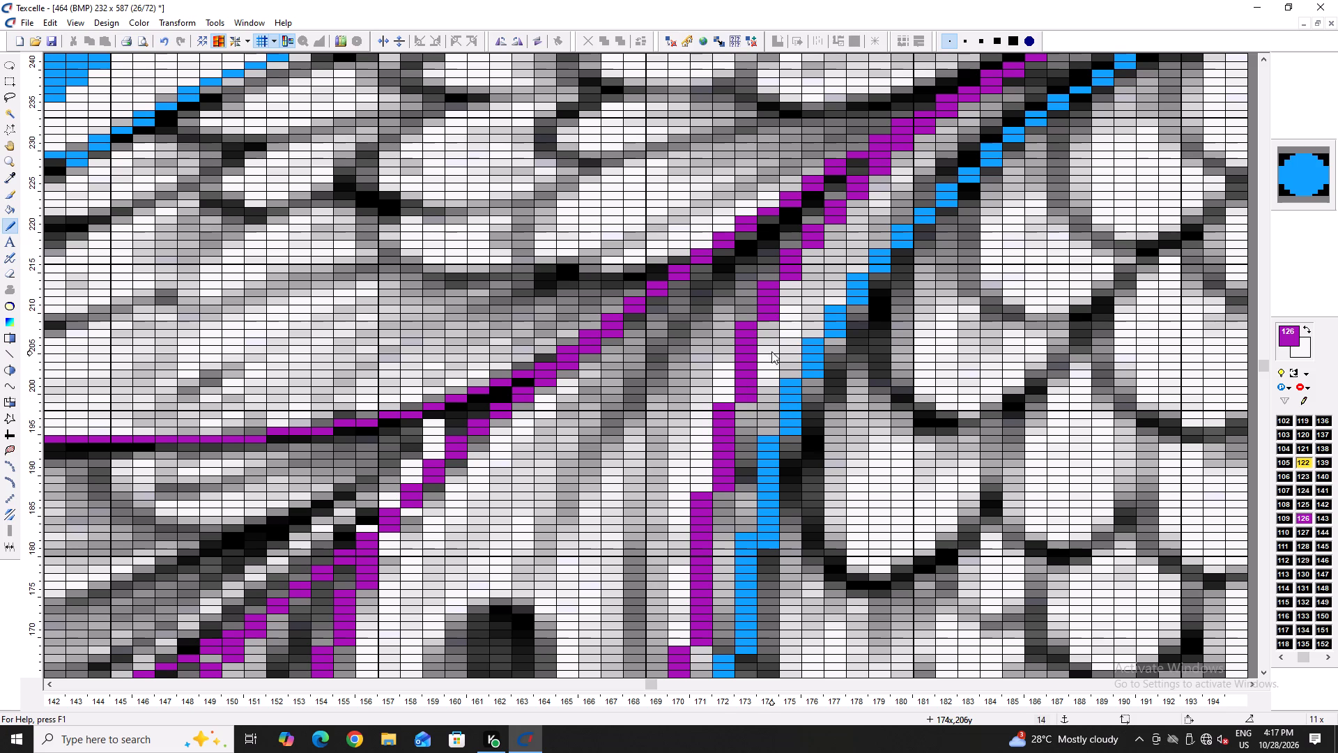
pyautogui.moveTo(765, 324); pyautogui.dragTo(764, 335)
pyautogui.moveTo(743, 327); pyautogui.dragTo(741, 334, button='right')
# Continue smoothing that line in columns 175 to 178, between about rows 213 and 224, extending its purple steps downward and whitening surplus pixels.
pyautogui.scroll(2, 791, 332)
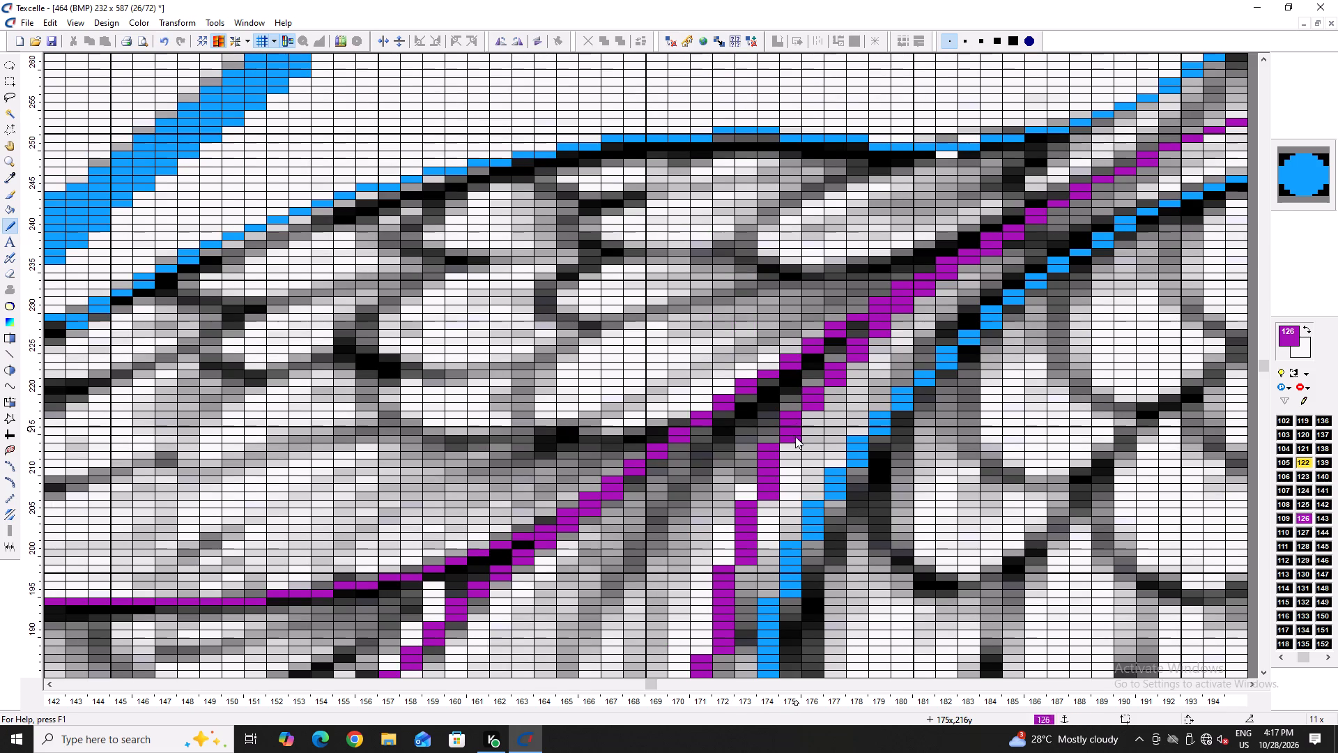
pyautogui.moveTo(792, 447); pyautogui.dragTo(790, 455)
pyautogui.moveTo(763, 445); pyautogui.dragTo(763, 455, button='right')
pyautogui.doubleClick(808, 413)
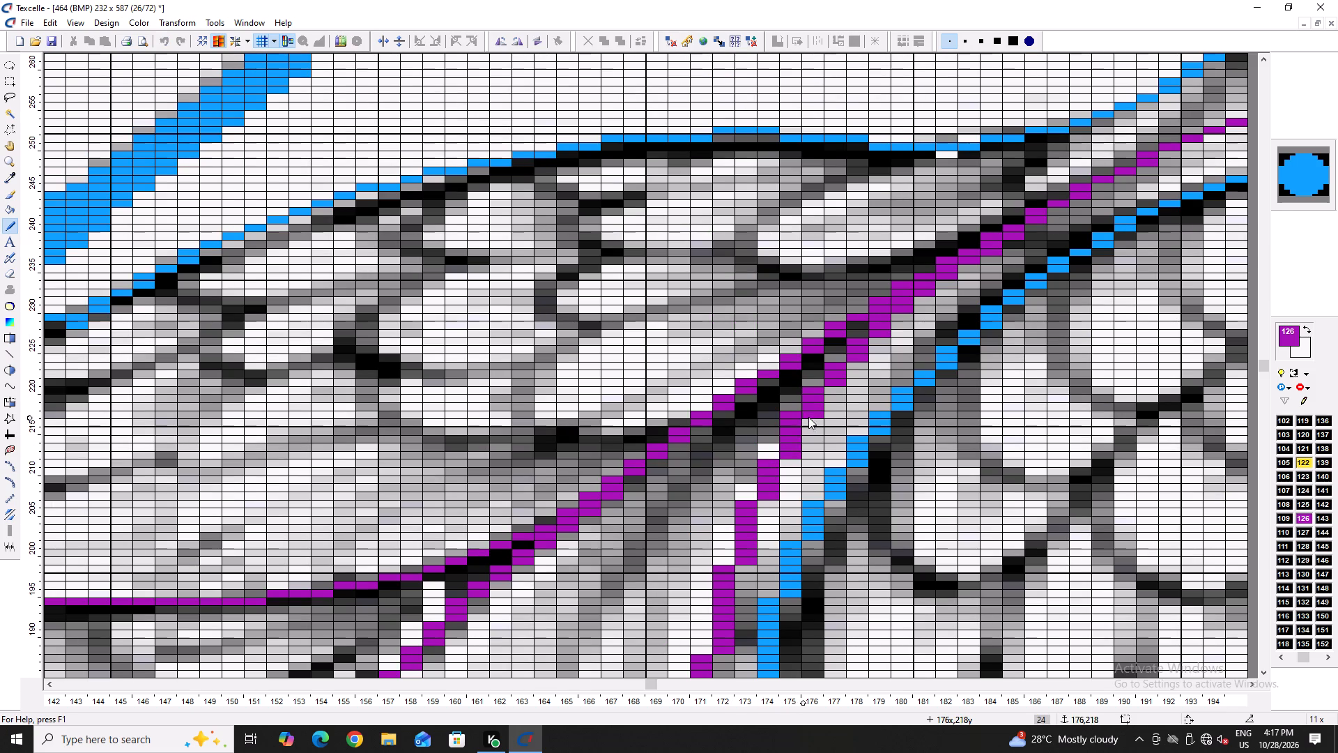
pyautogui.click(808, 422)
pyautogui.rightClick(794, 419)
pyautogui.rightClick(792, 416)
pyautogui.click(836, 391)
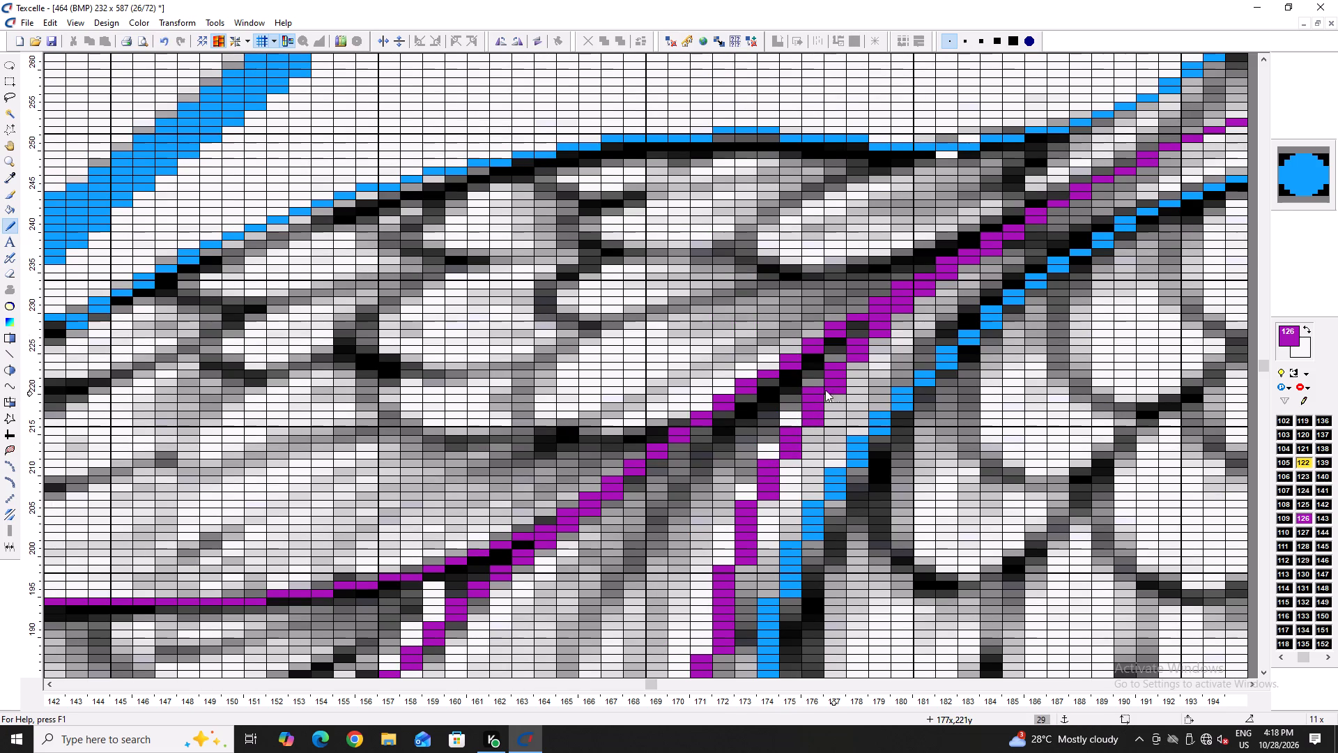
pyautogui.rightClick(811, 393)
pyautogui.doubleClick(845, 367)
pyautogui.rightClick(839, 370)
pyautogui.doubleClick(847, 367)
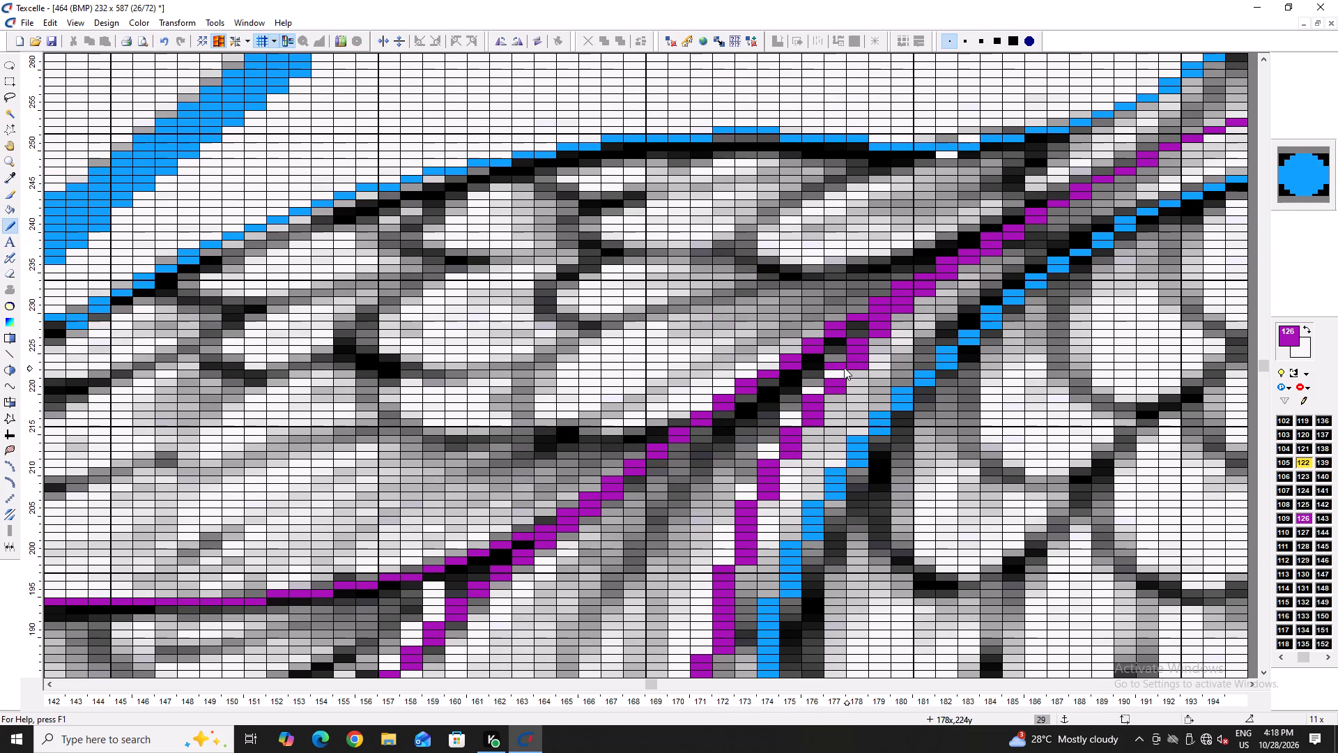
pyautogui.rightClick(841, 367)
pyautogui.click(840, 373)
# Clean up the line's upper junction in columns 178 to 181, painting purple pixels between about rows 226 and 231 and whitening stray ones.
pyautogui.rightClick(872, 342)
pyautogui.rightClick(872, 342)
pyautogui.click(859, 347)
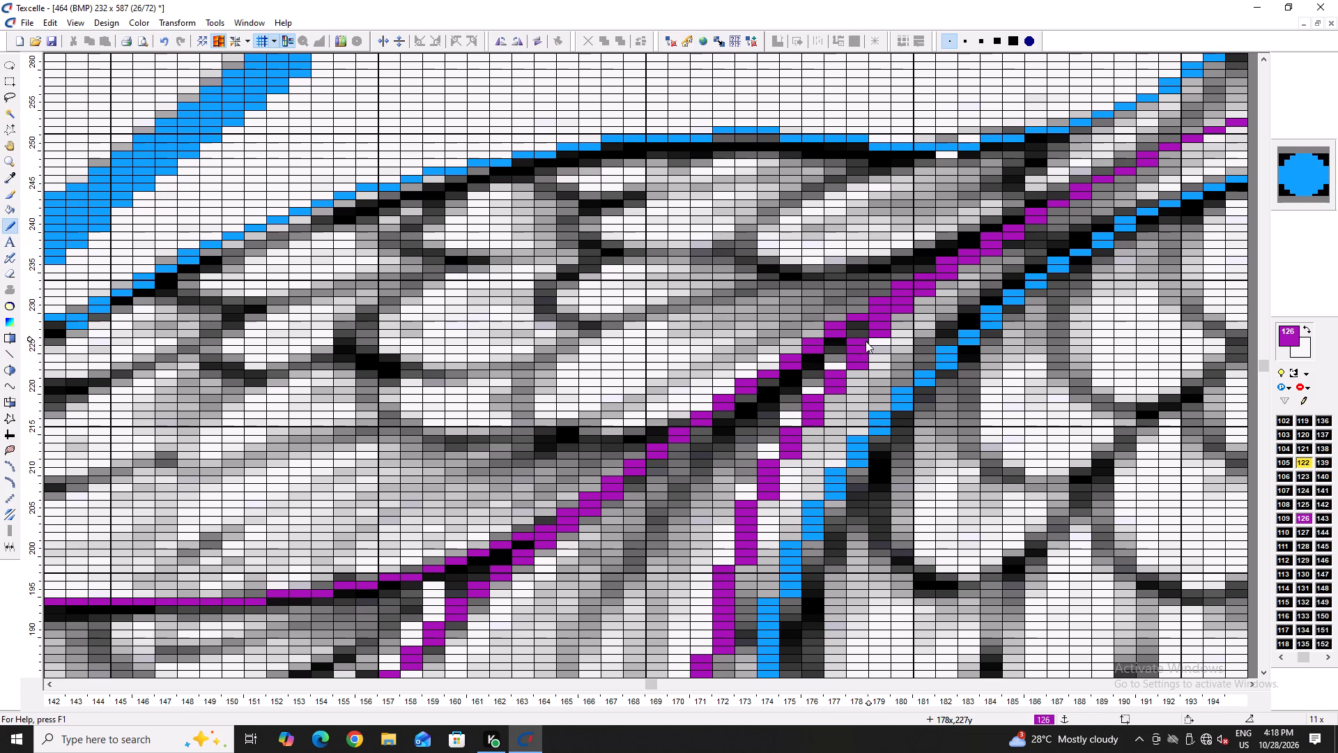
pyautogui.rightClick(865, 342)
pyautogui.click(878, 340)
pyautogui.click(895, 317)
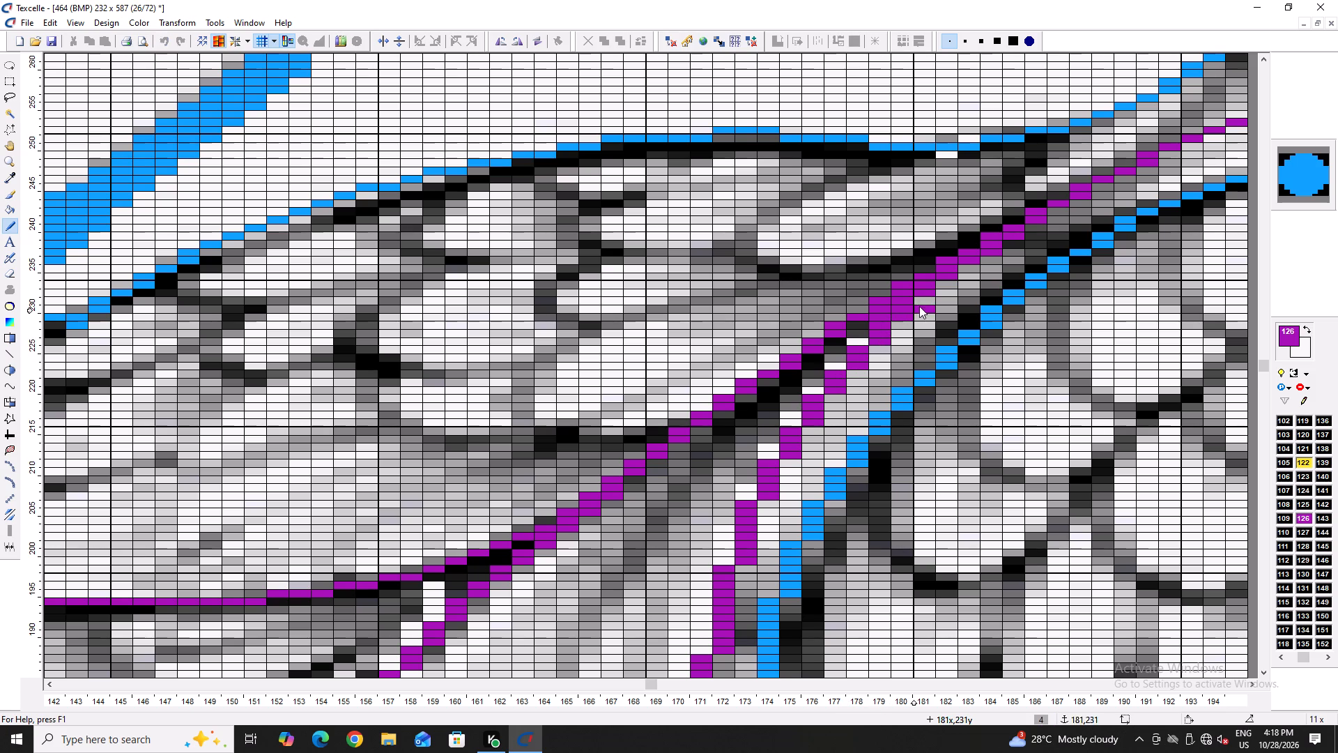
pyautogui.click(919, 306)
pyautogui.doubleClick(925, 301)
pyautogui.rightClick(926, 312)
# Even out the line's step at about rows 170 to 171 by painting column 170 purple and whitening column 171.
pyautogui.keyDown('ctrl'); pyautogui.scroll(-3, 788, 349); pyautogui.keyUp('ctrl')
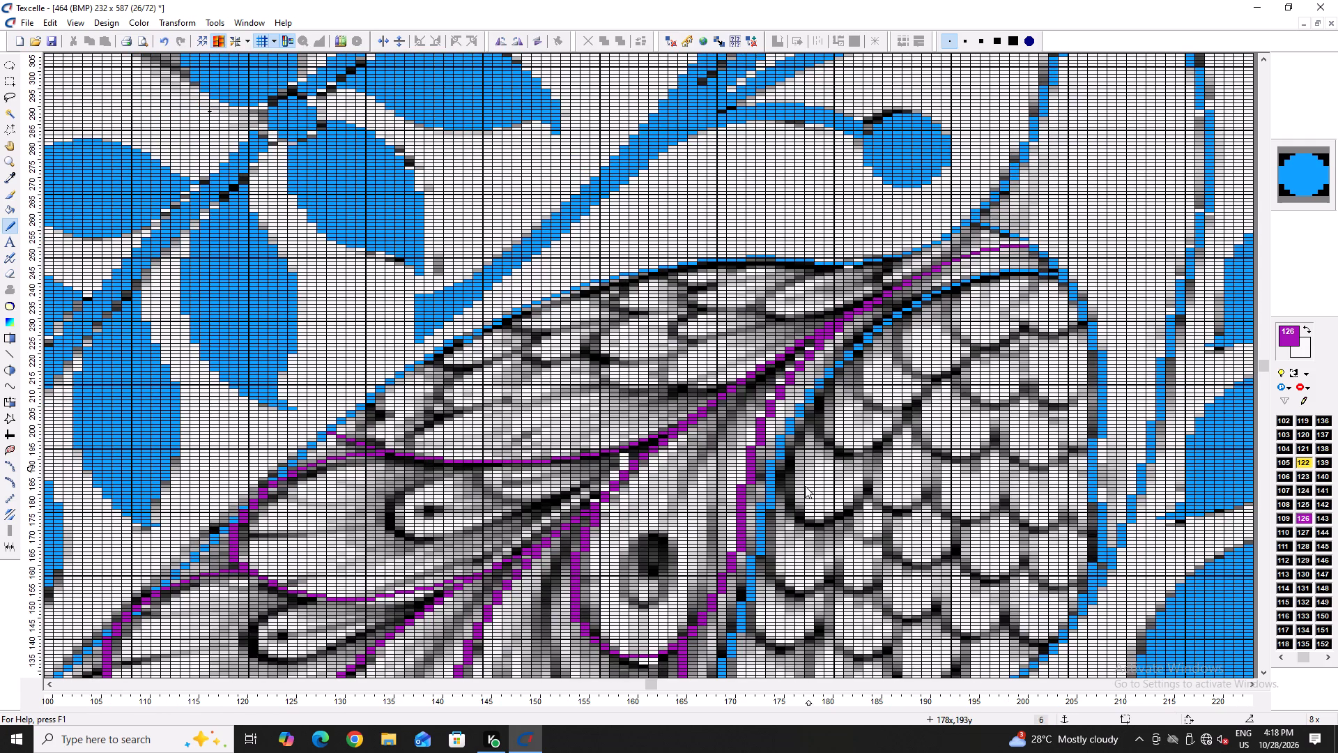
pyautogui.keyDown('ctrl'); pyautogui.scroll(3, 768, 554); pyautogui.keyUp('ctrl')
pyautogui.moveTo(661, 538); pyautogui.dragTo(661, 544)
pyautogui.rightClick(679, 540)
pyautogui.rightClick(679, 540)
pyautogui.rightClick(679, 535)
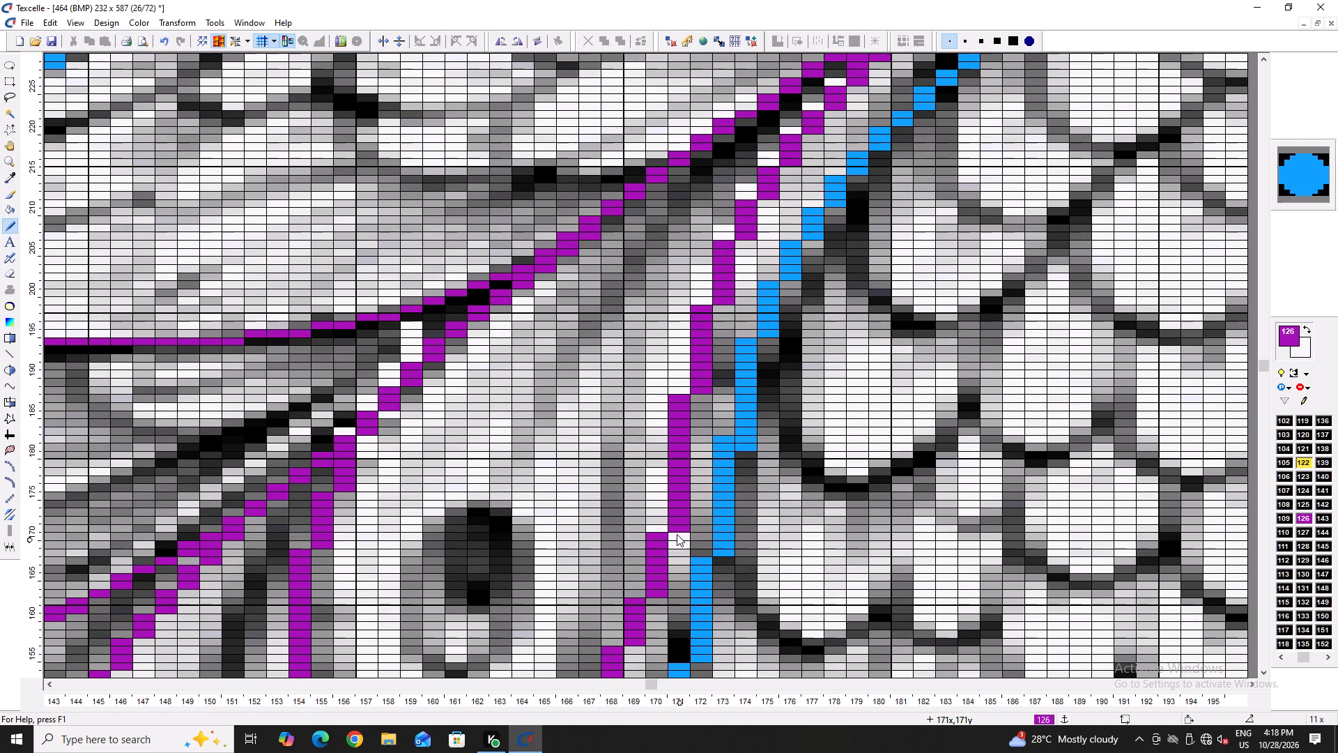
# Separate the vertical line from the eyed feather's bottom corner by whitening column 165 at rows 142 and 143.
pyautogui.scroll(-2, 677, 534)
pyautogui.rightClick(552, 602)
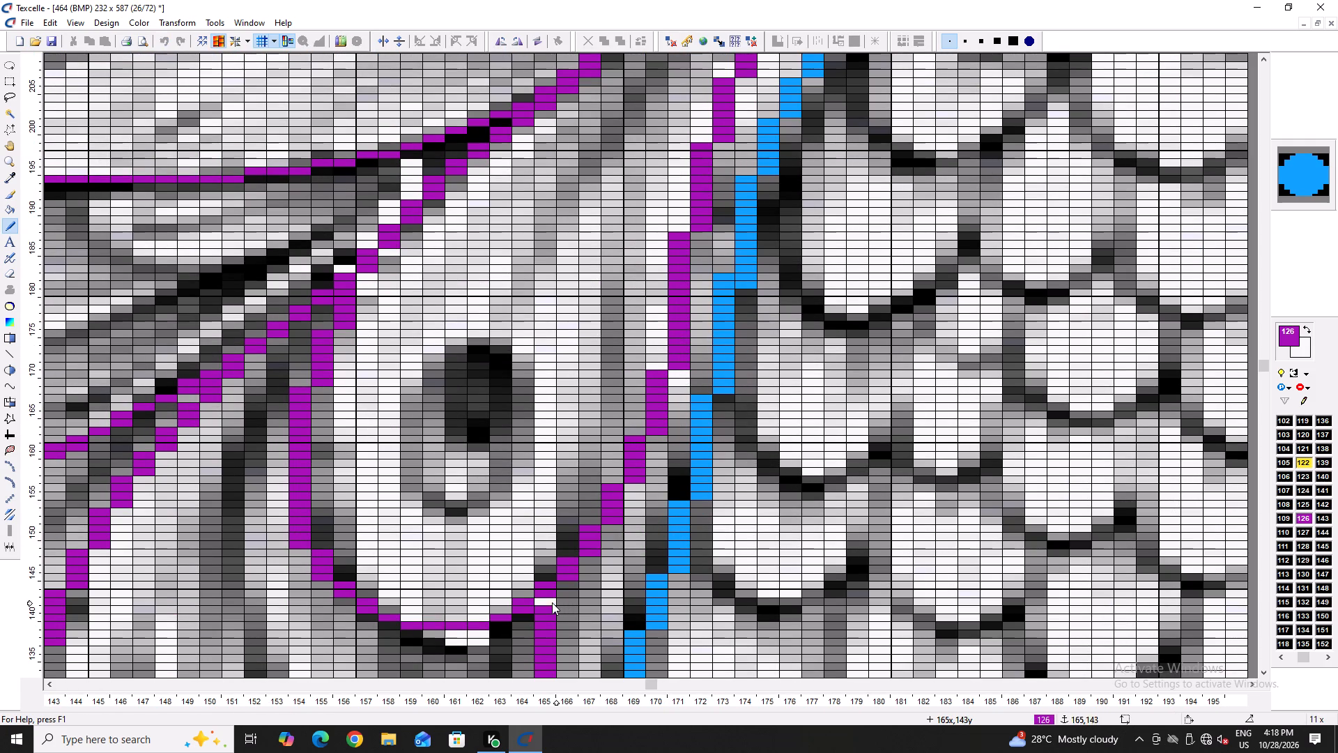
pyautogui.rightClick(552, 602)
pyautogui.rightClick(549, 609)
# Open a gap below the neighbouring feather's lower edge by whitening column 124 at about rows 55 to 57.
pyautogui.keyDown('ctrl'); pyautogui.scroll(-2, 525, 607); pyautogui.keyUp('ctrl')
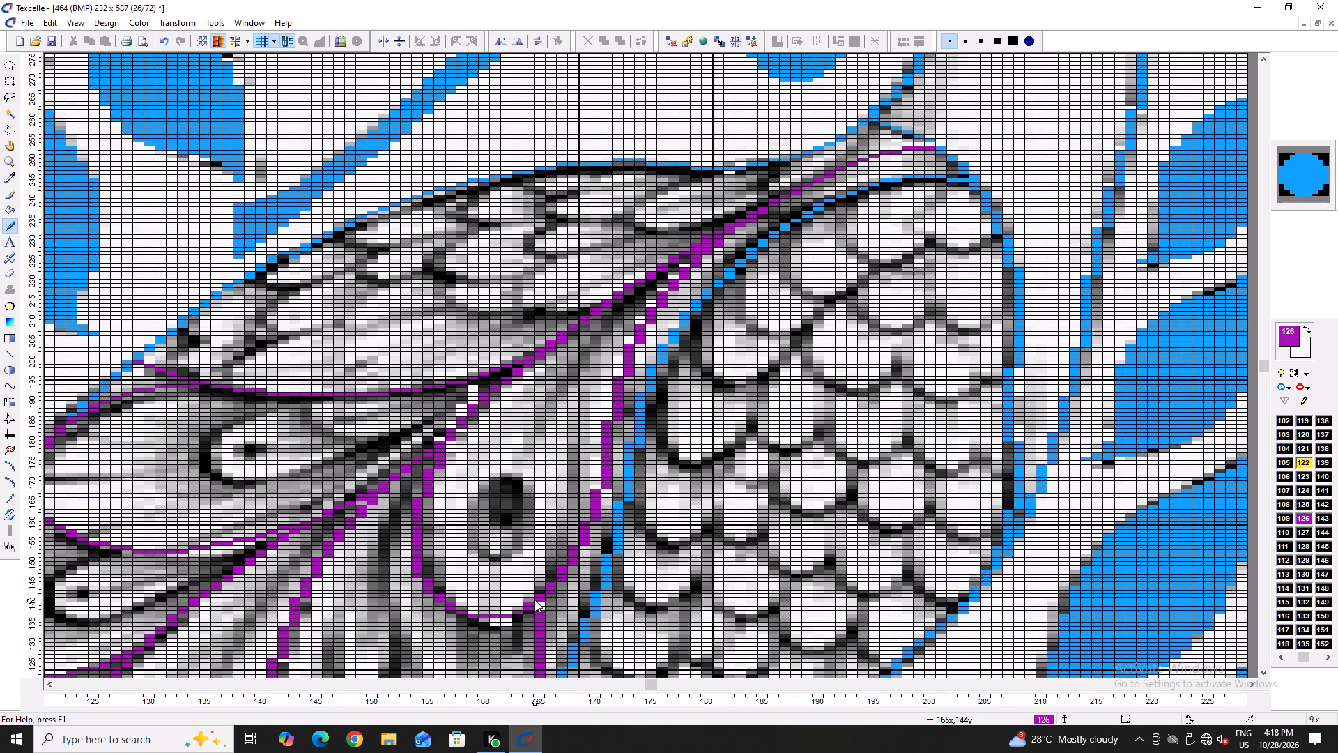
pyautogui.scroll(-4, 458, 522)
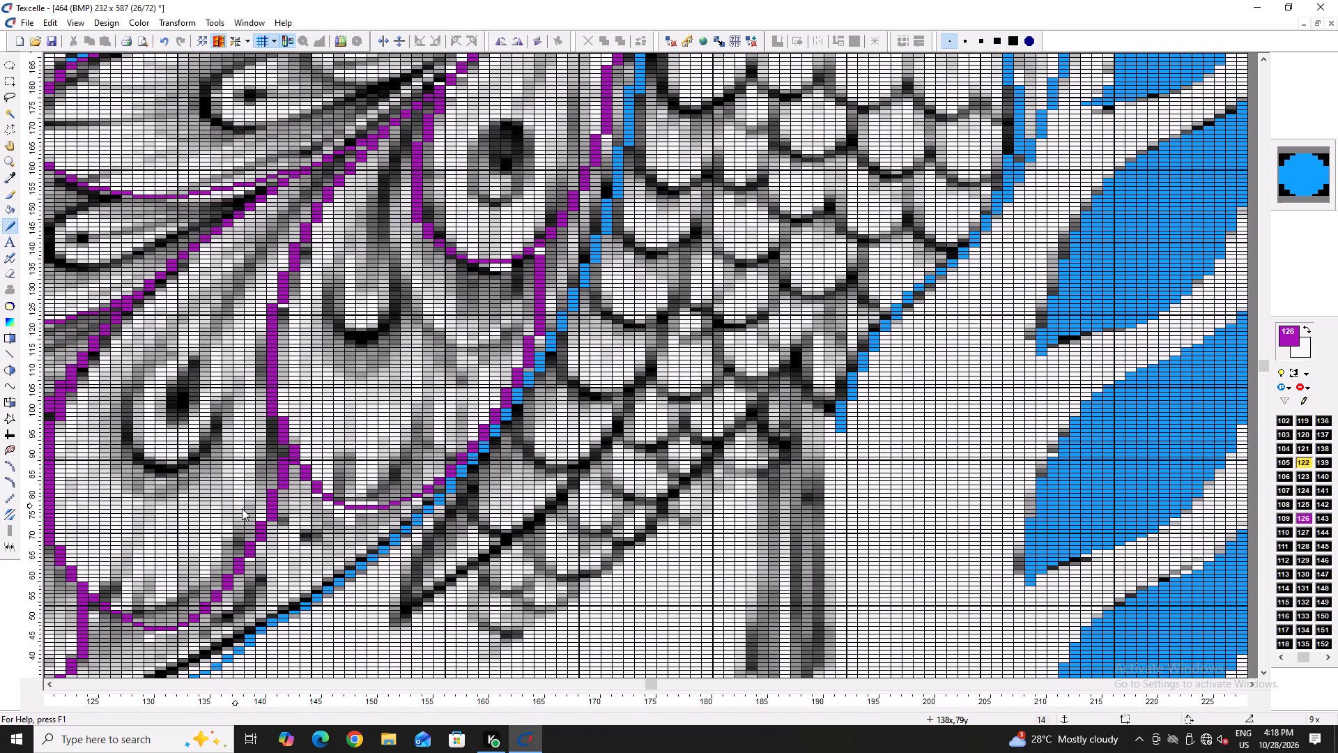
pyautogui.press('Left')
pyautogui.press('Left')
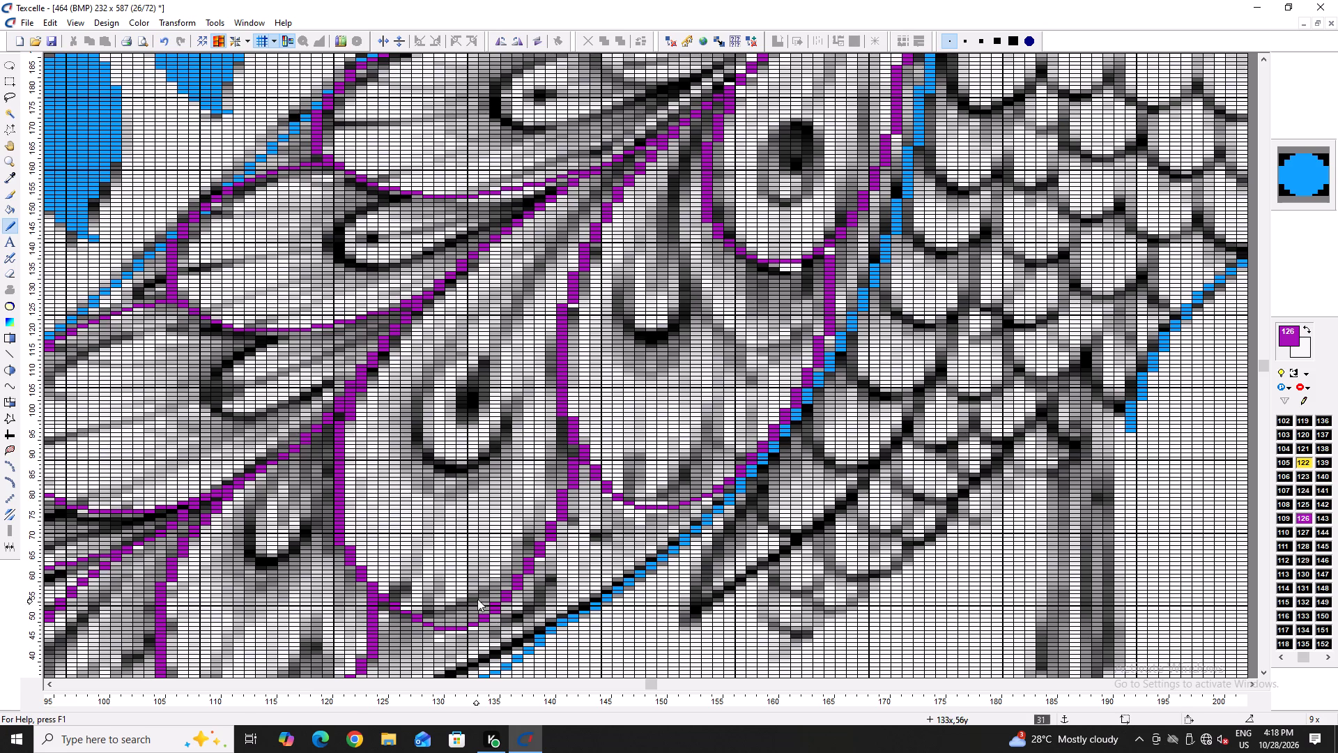
pyautogui.scroll(-2, 468, 603)
pyautogui.keyDown('ctrl'); pyautogui.scroll(1, 386, 416); pyautogui.keyUp('ctrl')
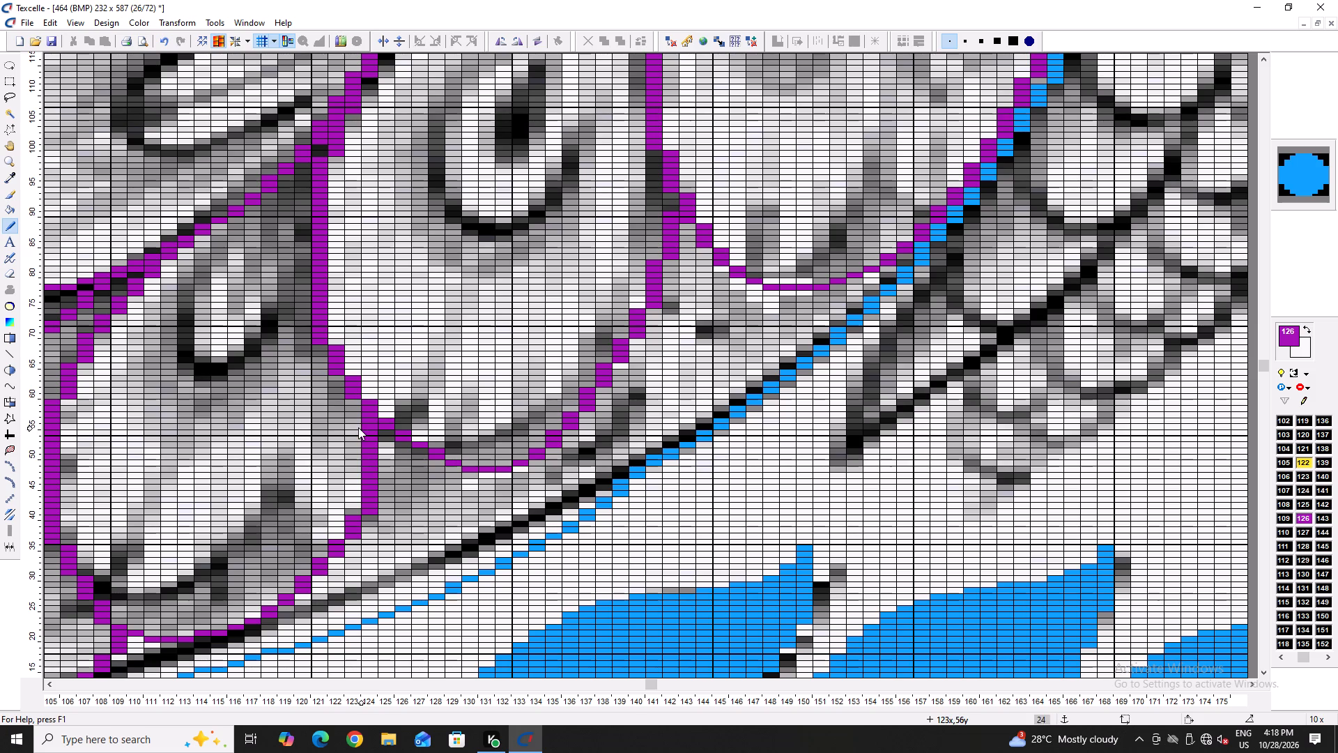
pyautogui.moveTo(365, 427); pyautogui.dragTo(368, 436, button='right')
pyautogui.rightClick(368, 424)
pyautogui.rightClick(368, 423)
pyautogui.rightClick(368, 420)
pyautogui.rightClick(368, 420)
# Level that feather's purple bottom at row 50 in columns 129 to 132, stepping it up through column 135 and whitening the surplus.
pyautogui.moveTo(456, 469); pyautogui.dragTo(486, 467, button='right')
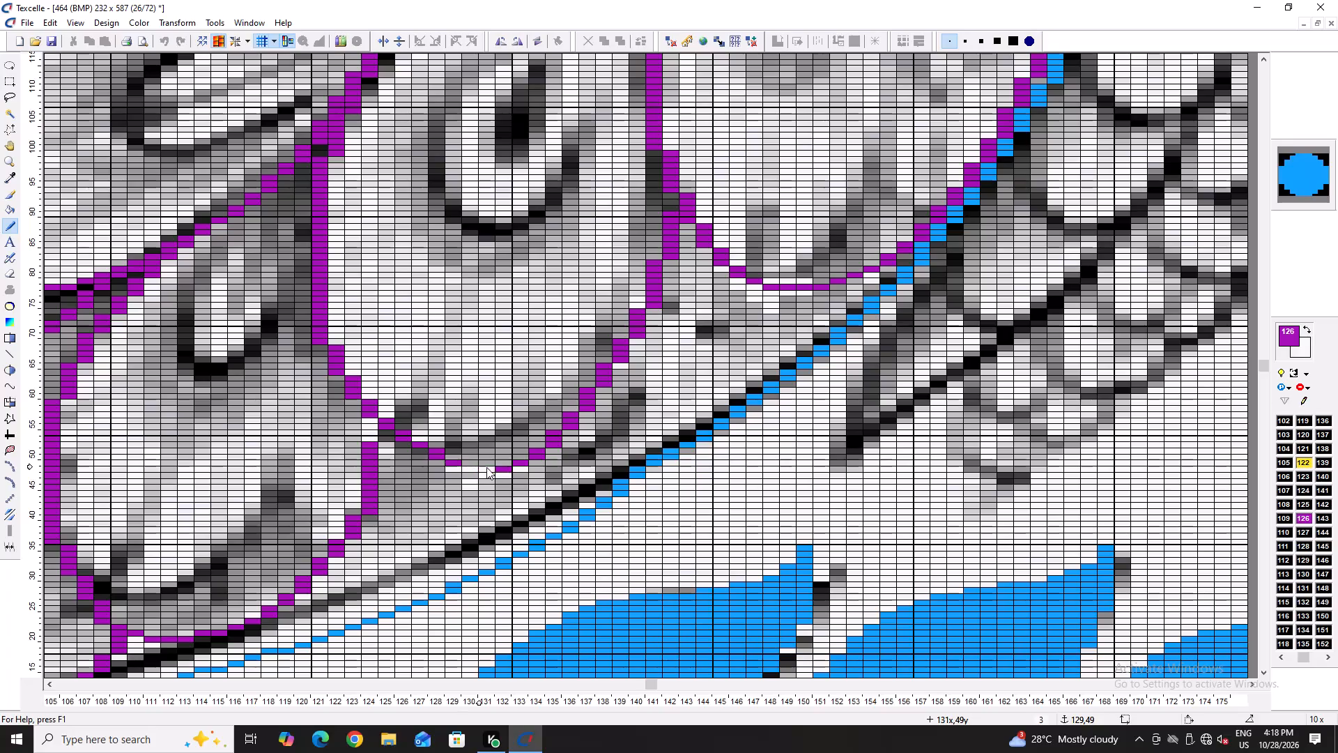
pyautogui.moveTo(486, 467); pyautogui.dragTo(509, 468, button='right')
pyautogui.rightClick(509, 468)
pyautogui.moveTo(513, 464); pyautogui.dragTo(461, 462)
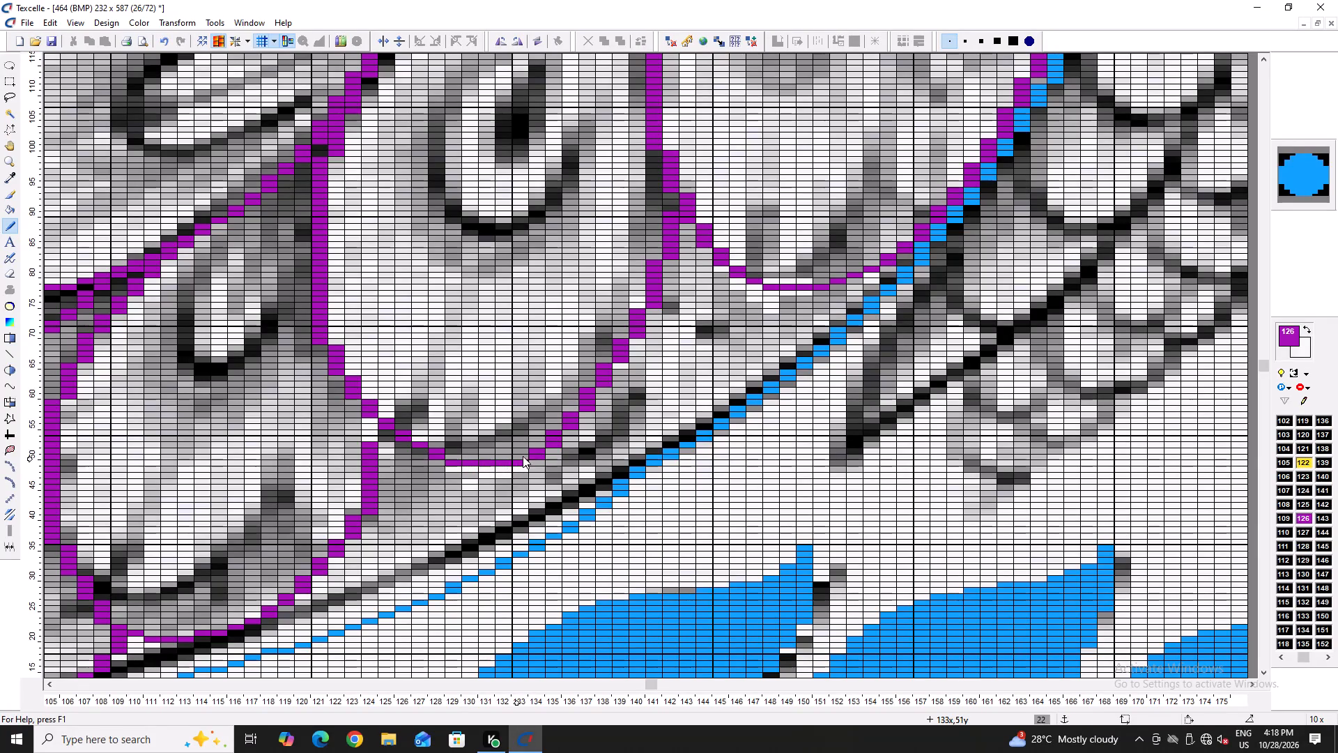
pyautogui.click(523, 456)
pyautogui.rightClick(525, 464)
pyautogui.rightClick(525, 464)
pyautogui.rightClick(538, 455)
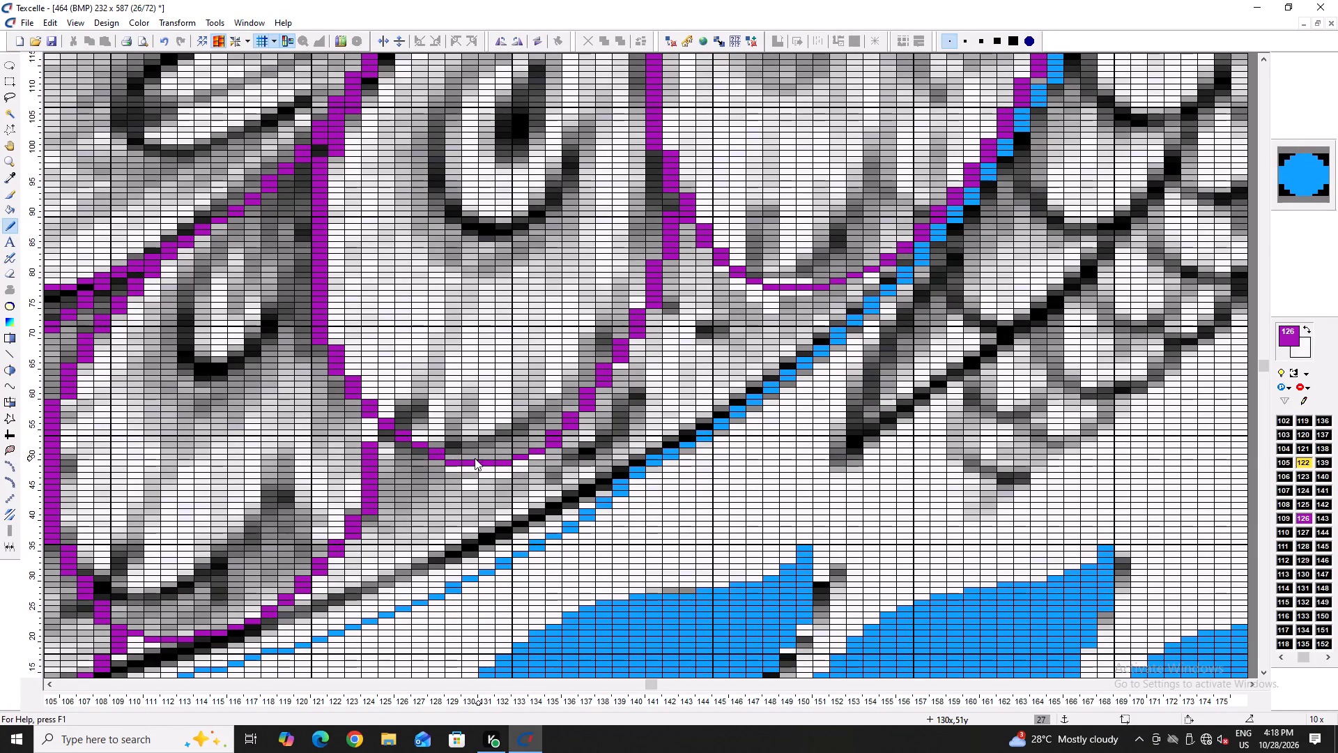
pyautogui.click(542, 442)
pyautogui.rightClick(555, 444)
pyautogui.keyDown('ctrl'); pyautogui.scroll(-3, 555, 446); pyautogui.keyUp('ctrl')
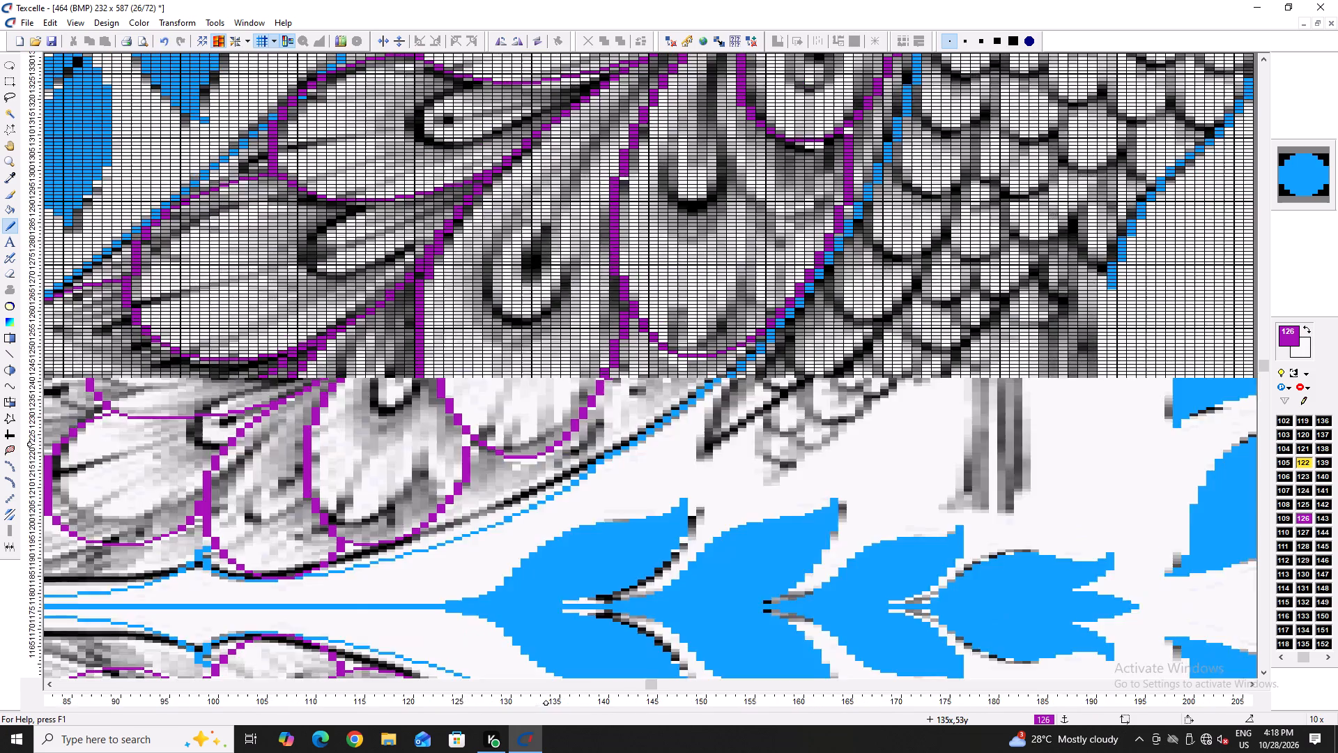
# Smooth the rising lower edge of the feather between columns 105 and 124 across columns 114 to 119, shifting purple pixels down and whitening surplus.
pyautogui.keyDown('ctrl'); pyautogui.scroll(3, 447, 395); pyautogui.keyUp('ctrl')
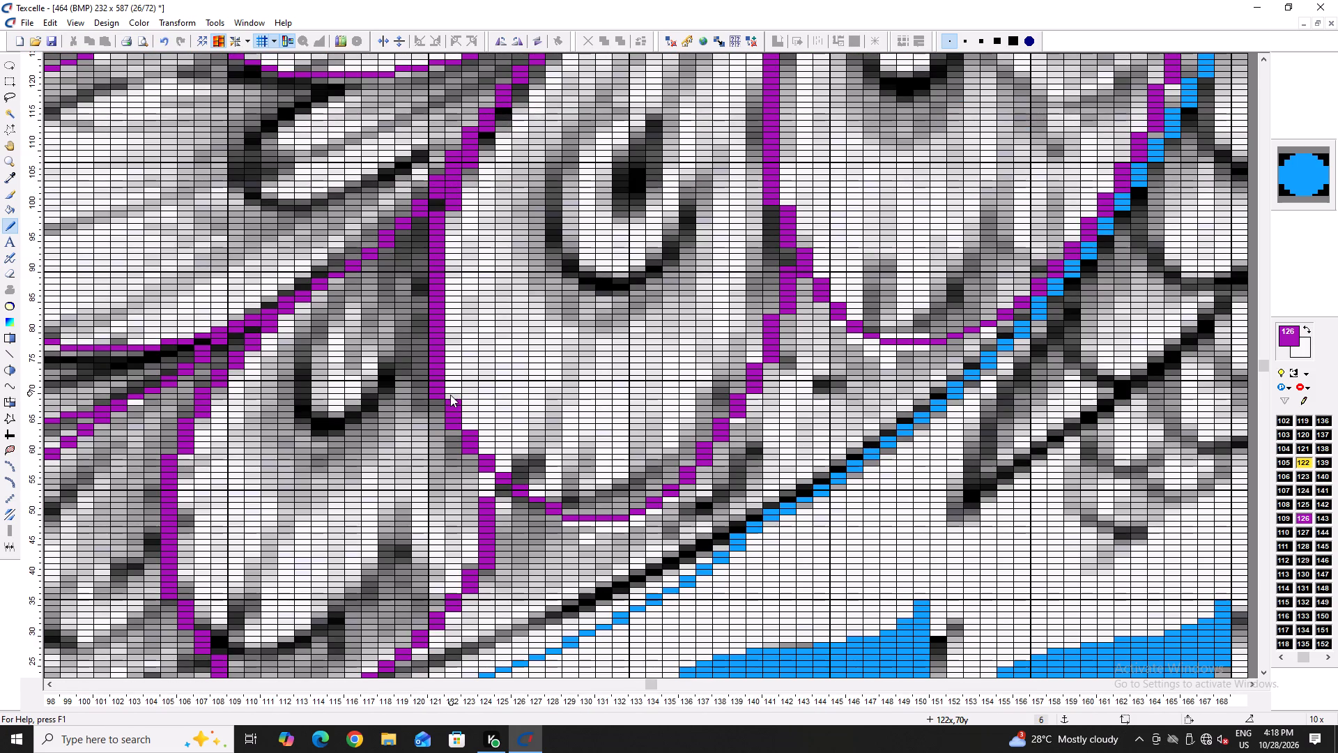
pyautogui.keyDown('ctrl'); pyautogui.scroll(-4, 450, 424); pyautogui.keyUp('ctrl')
pyautogui.keyDown('ctrl'); pyautogui.scroll(5, 468, 492); pyautogui.keyUp('ctrl')
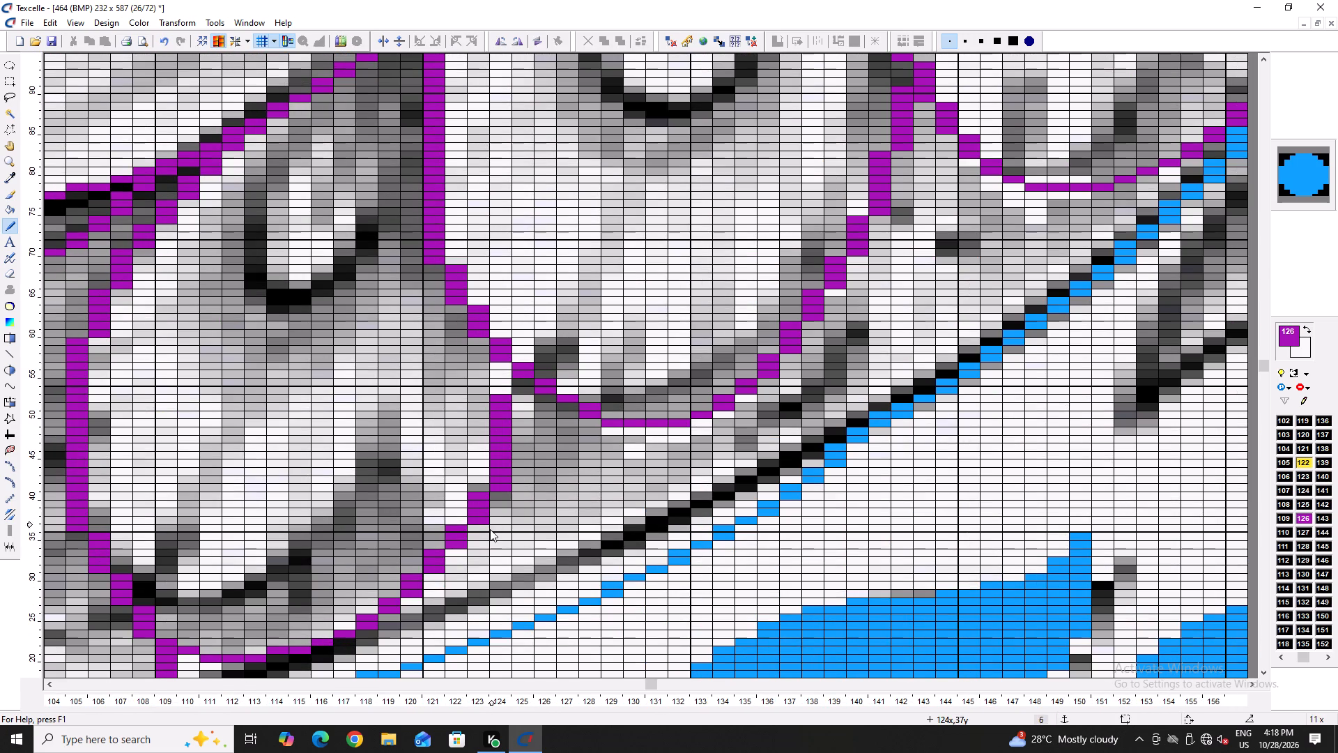
pyautogui.scroll(-1, 440, 590)
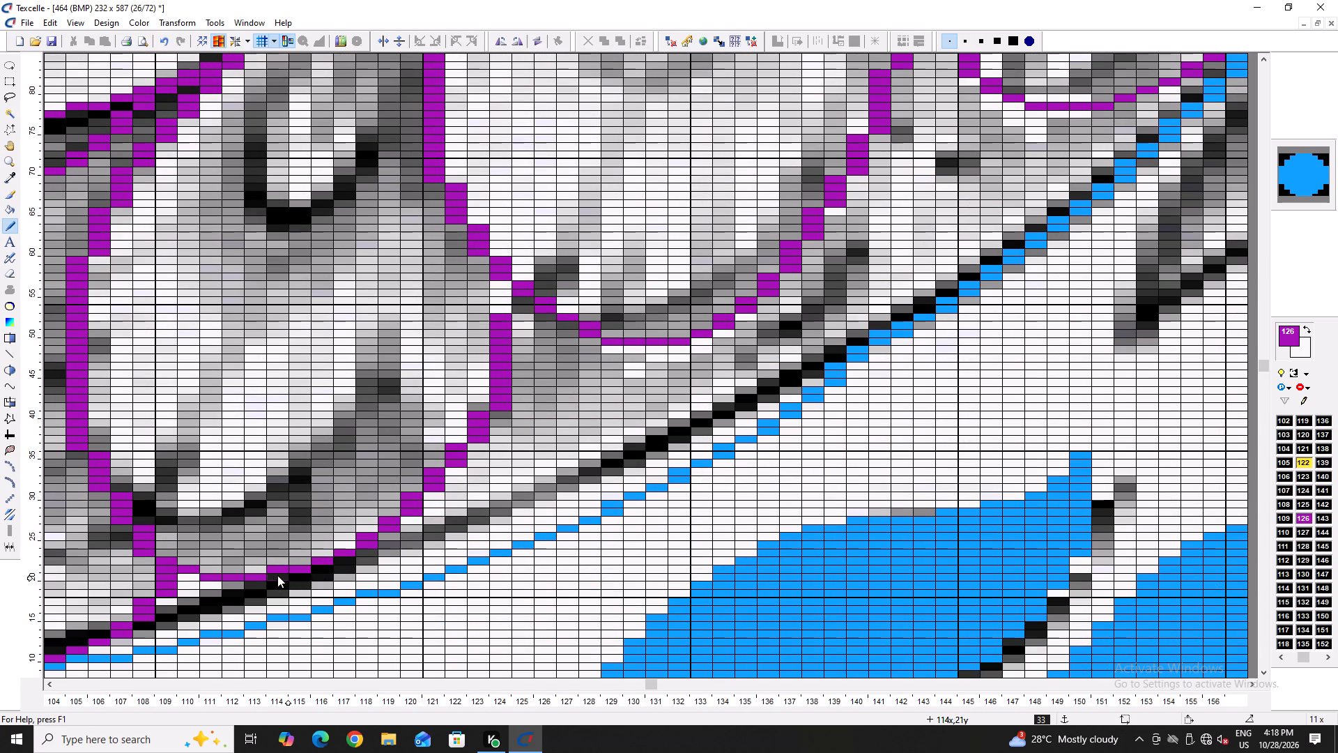
pyautogui.doubleClick(277, 575)
pyautogui.rightClick(278, 570)
pyautogui.click(315, 570)
pyautogui.rightClick(320, 556)
pyautogui.click(334, 558)
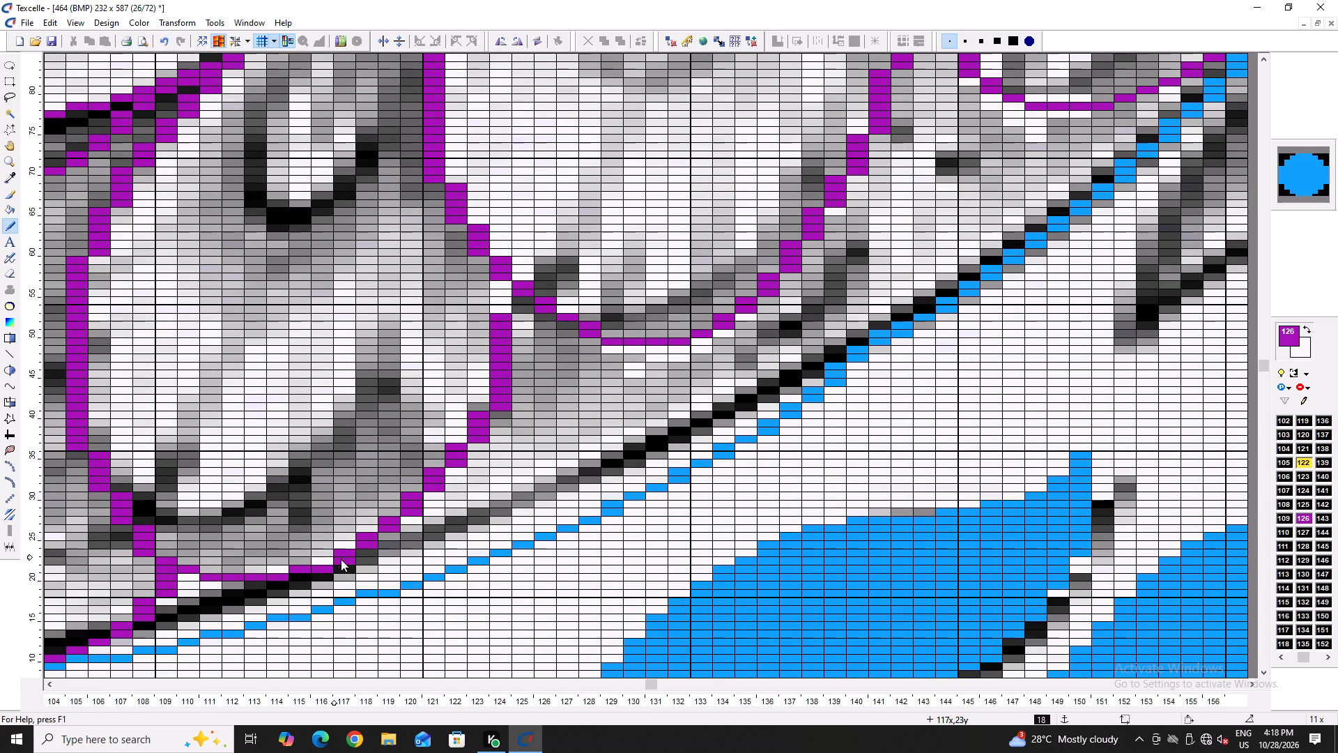
pyautogui.moveTo(342, 552); pyautogui.dragTo(348, 549, button='right')
pyautogui.click(366, 547)
pyautogui.rightClick(367, 538)
pyautogui.click(383, 533)
pyautogui.rightClick(390, 517)
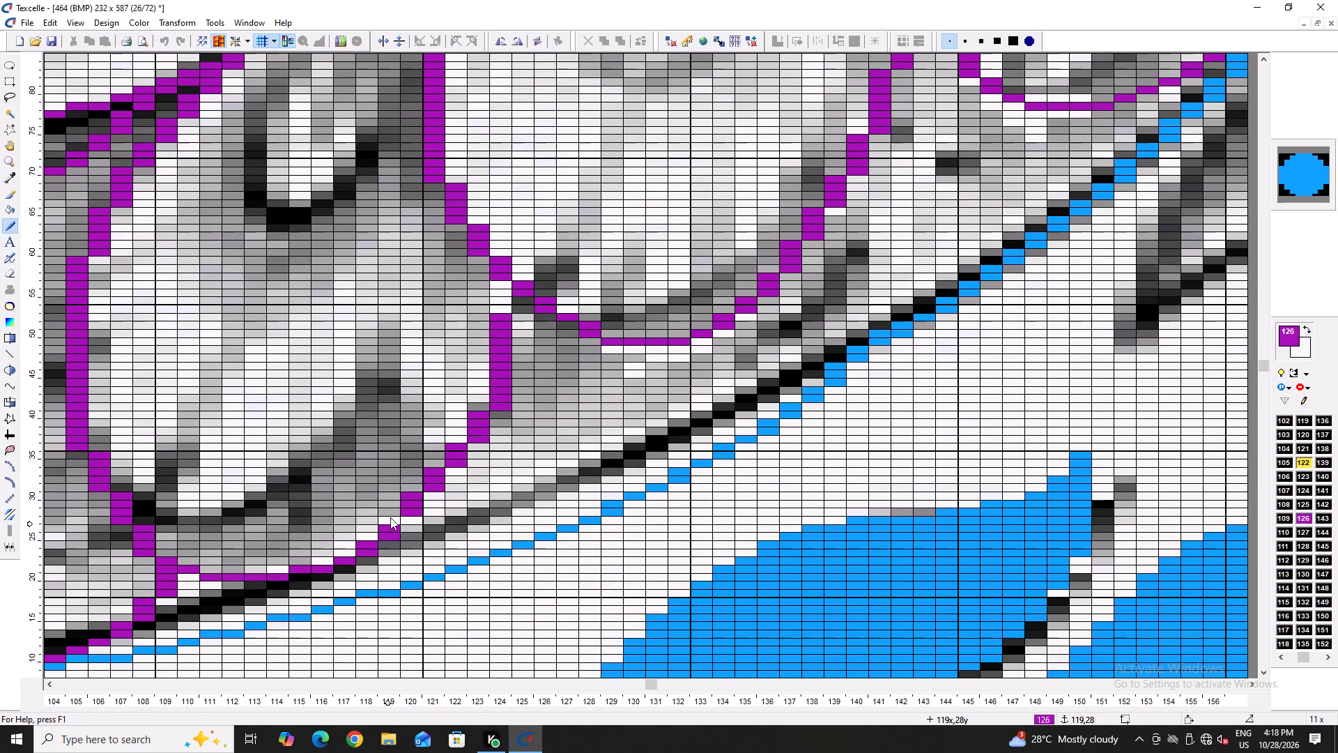
# Continue that edge's even steps through columns 120 to 124, about rows 28 to 41, painting purple below and whitening the old upper ends.
pyautogui.click(416, 524)
pyautogui.rightClick(418, 494)
pyautogui.click(433, 490)
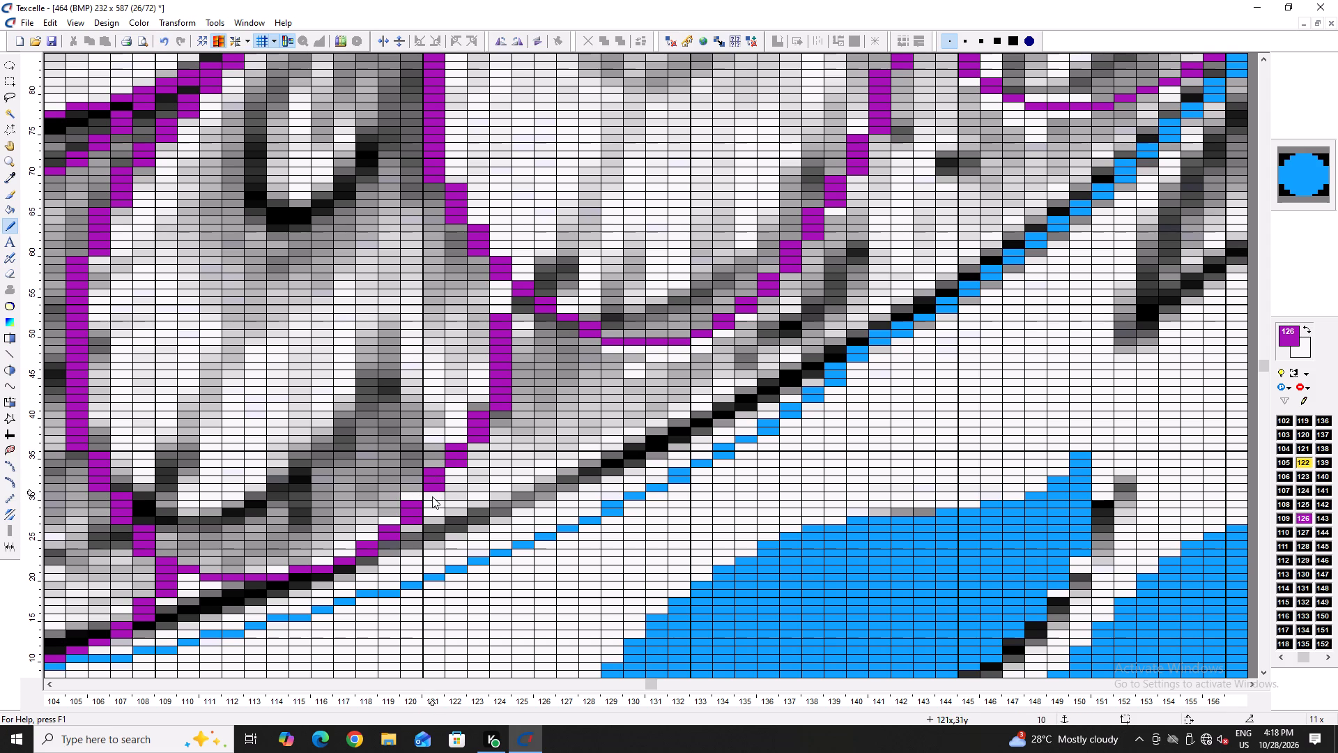
pyautogui.click(433, 496)
pyautogui.rightClick(440, 468)
pyautogui.click(453, 473)
pyautogui.rightClick(456, 448)
pyautogui.click(471, 443)
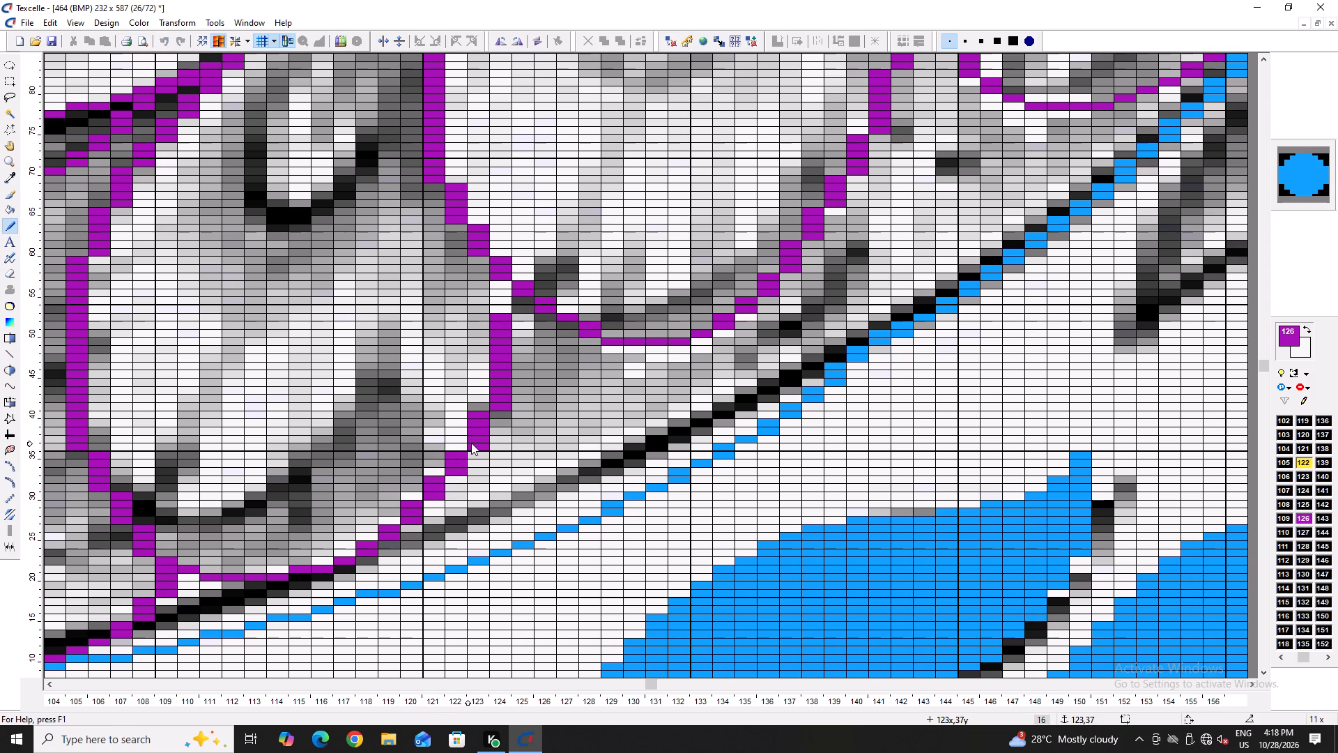
pyautogui.rightClick(482, 413)
pyautogui.rightClick(482, 414)
pyautogui.click(495, 416)
# Clear the purple stub in column 109 at about rows 19 to 22 and shift the corner pixel near row 24 from column 108 to 109.
pyautogui.keyDown('ctrl'); pyautogui.scroll(-3, 488, 444); pyautogui.keyUp('ctrl')
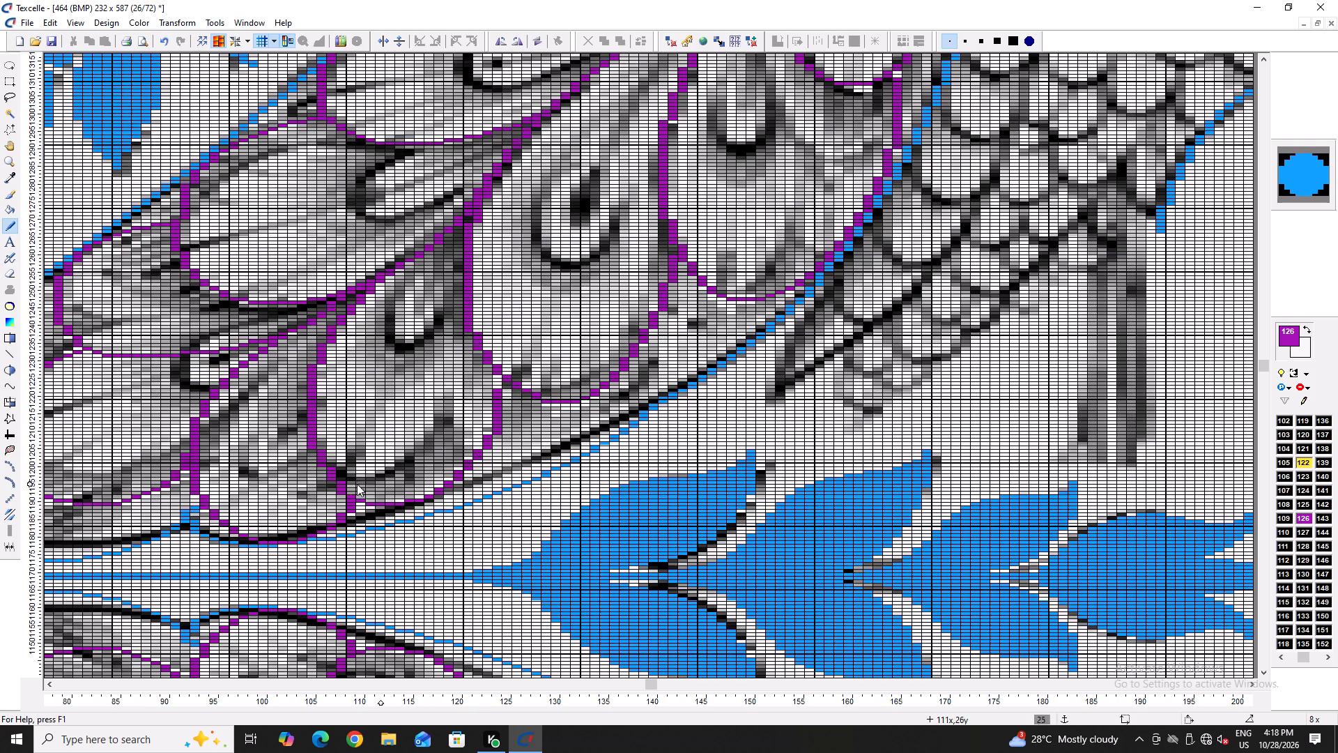
pyautogui.keyDown('ctrl'); pyautogui.scroll(4, 318, 486); pyautogui.keyUp('ctrl')
pyautogui.rightClick(433, 529)
pyautogui.rightClick(432, 537)
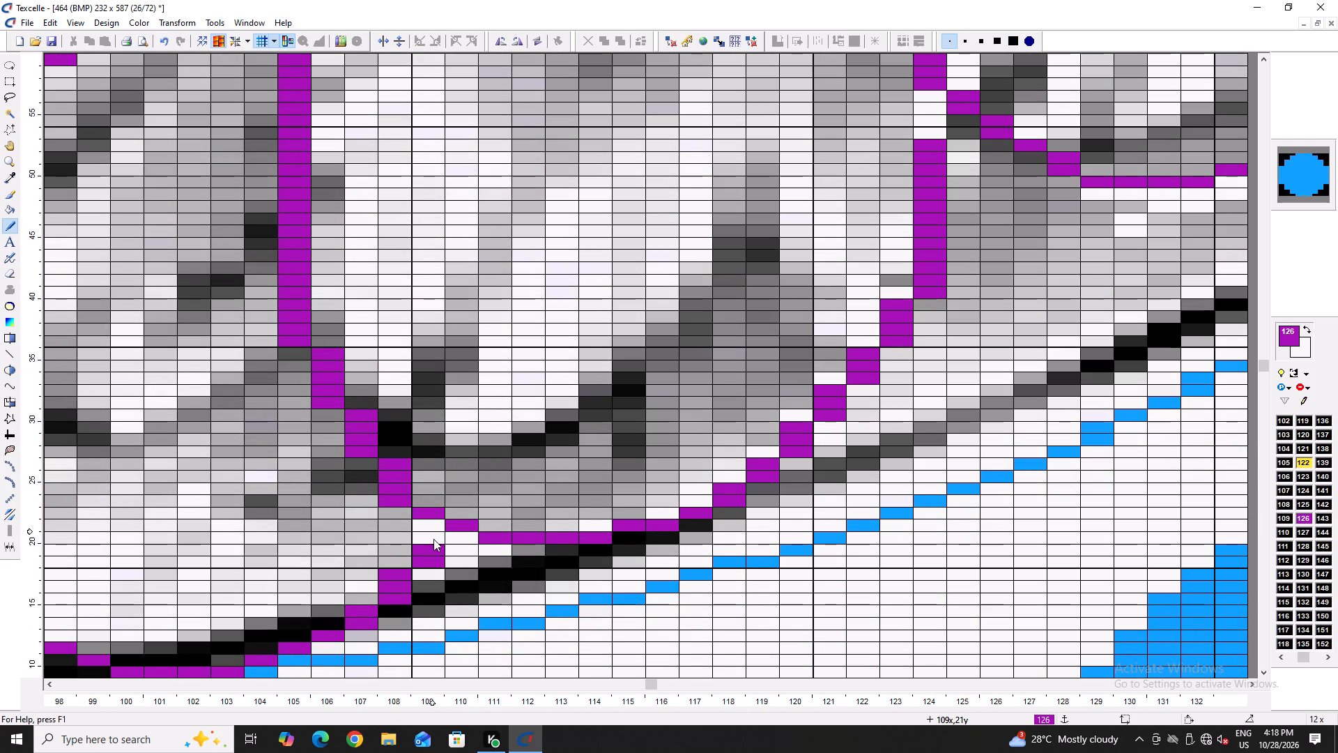
pyautogui.moveTo(433, 541); pyautogui.dragTo(434, 559, button='right')
pyautogui.rightClick(435, 559)
pyautogui.click(431, 500)
pyautogui.rightClick(403, 500)
# Extend the feather's level purple bottom through column 115, whitening the pixel above it.
pyautogui.keyDown('ctrl'); pyautogui.scroll(-3, 438, 514); pyautogui.keyUp('ctrl')
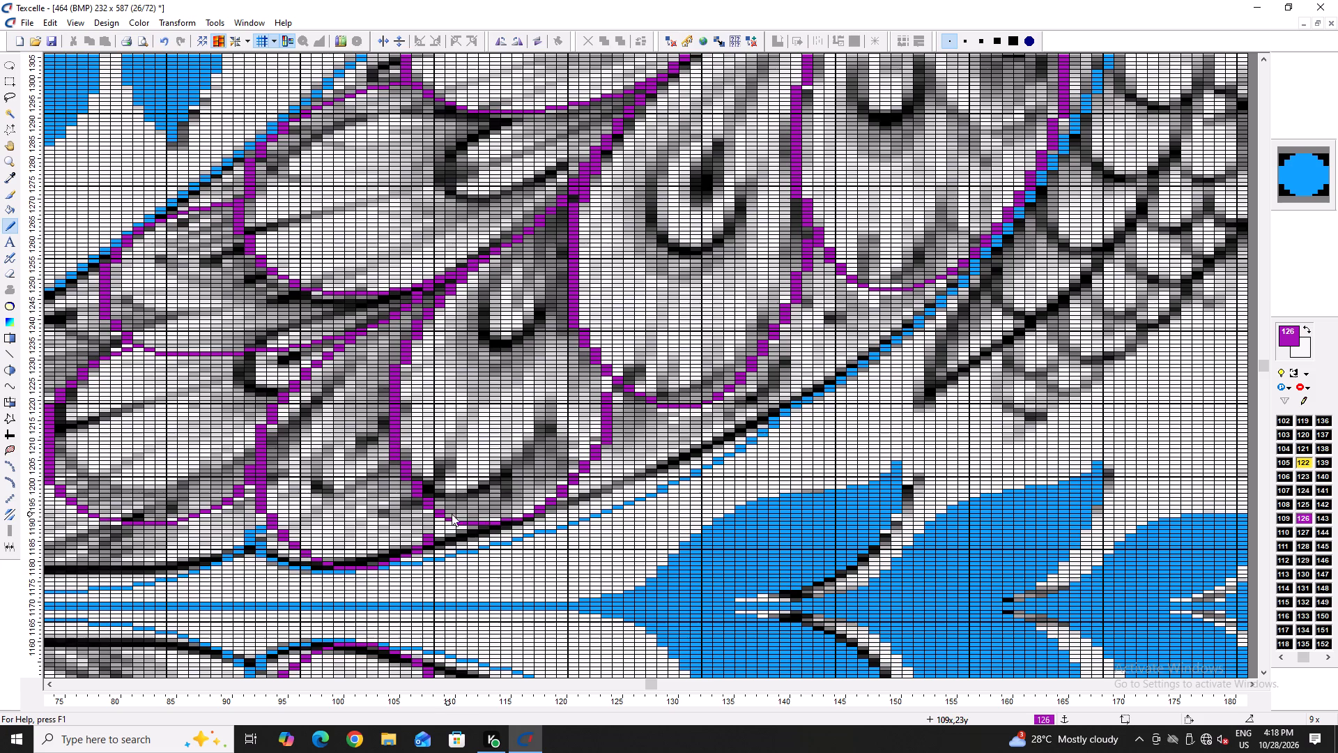
pyautogui.keyDown('ctrl'); pyautogui.scroll(5, 484, 515); pyautogui.keyUp('ctrl')
pyautogui.click(585, 546)
pyautogui.rightClick(597, 521)
# Join the neighbouring feather's edge up column 108 at about rows 19 to 22, stepping it down through columns 107 and 106 and whitening surplus.
pyautogui.keyDown('ctrl'); pyautogui.scroll(-2, 637, 539); pyautogui.keyUp('ctrl')
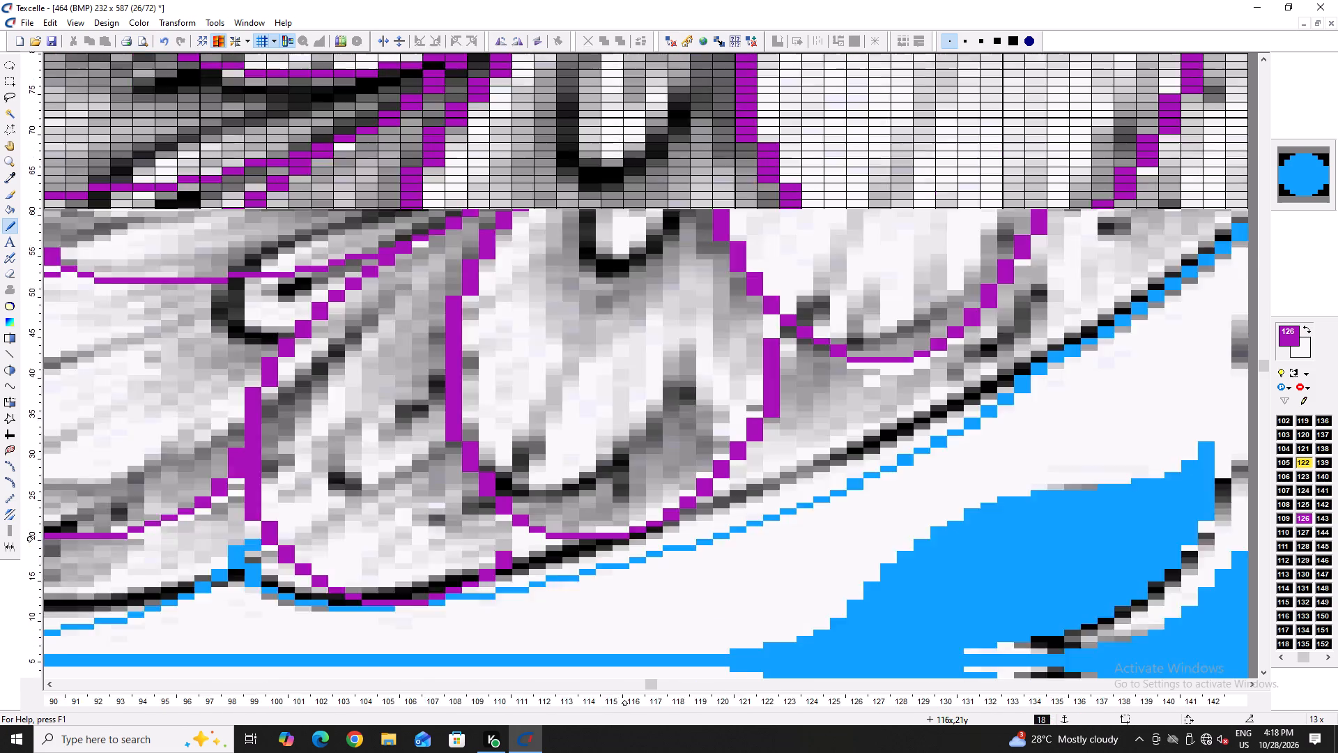
pyautogui.keyDown('ctrl'); pyautogui.scroll(-2, 638, 537); pyautogui.keyUp('ctrl')
pyautogui.keyDown('ctrl'); pyautogui.scroll(3, 535, 462); pyautogui.keyUp('ctrl')
pyautogui.keyDown('ctrl'); pyautogui.scroll(-4, 429, 480); pyautogui.keyUp('ctrl')
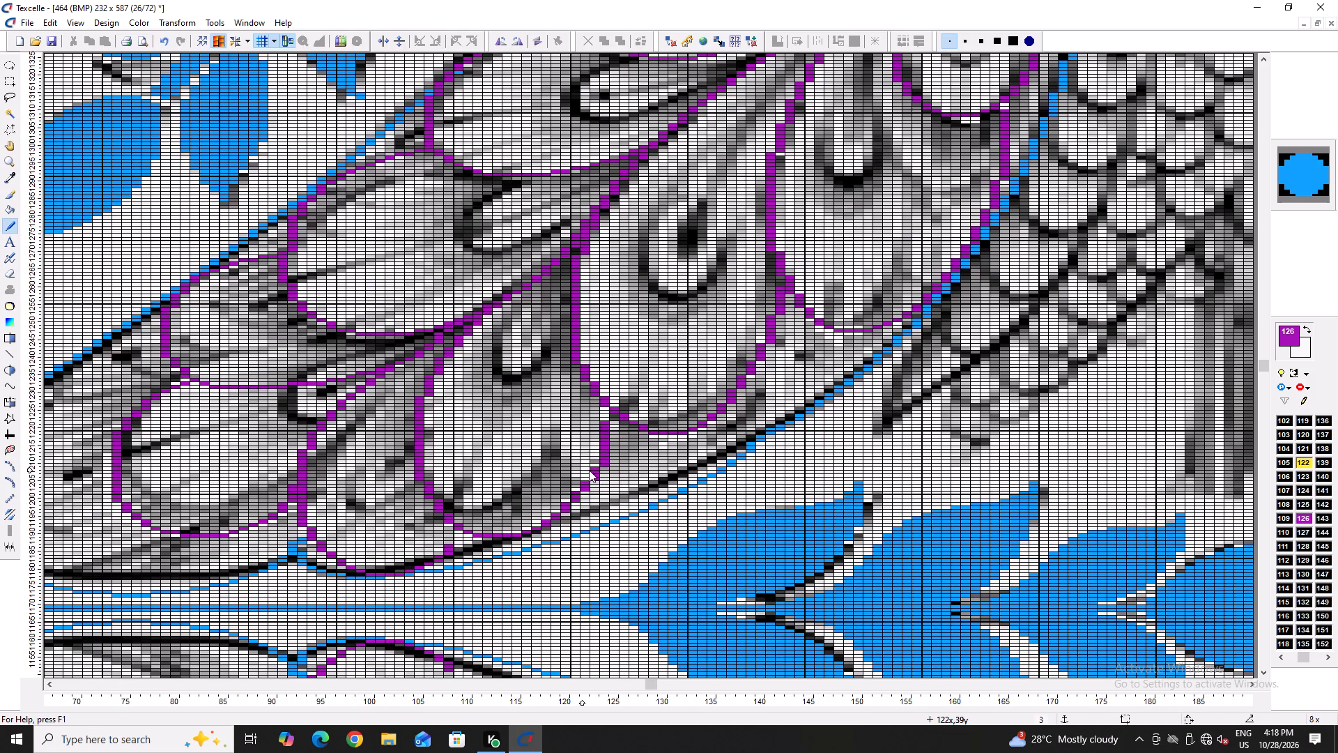
pyautogui.keyDown('ctrl'); pyautogui.scroll(4, 464, 504); pyautogui.keyUp('ctrl')
pyautogui.keyDown('ctrl'); pyautogui.scroll(-3, 449, 522); pyautogui.keyUp('ctrl')
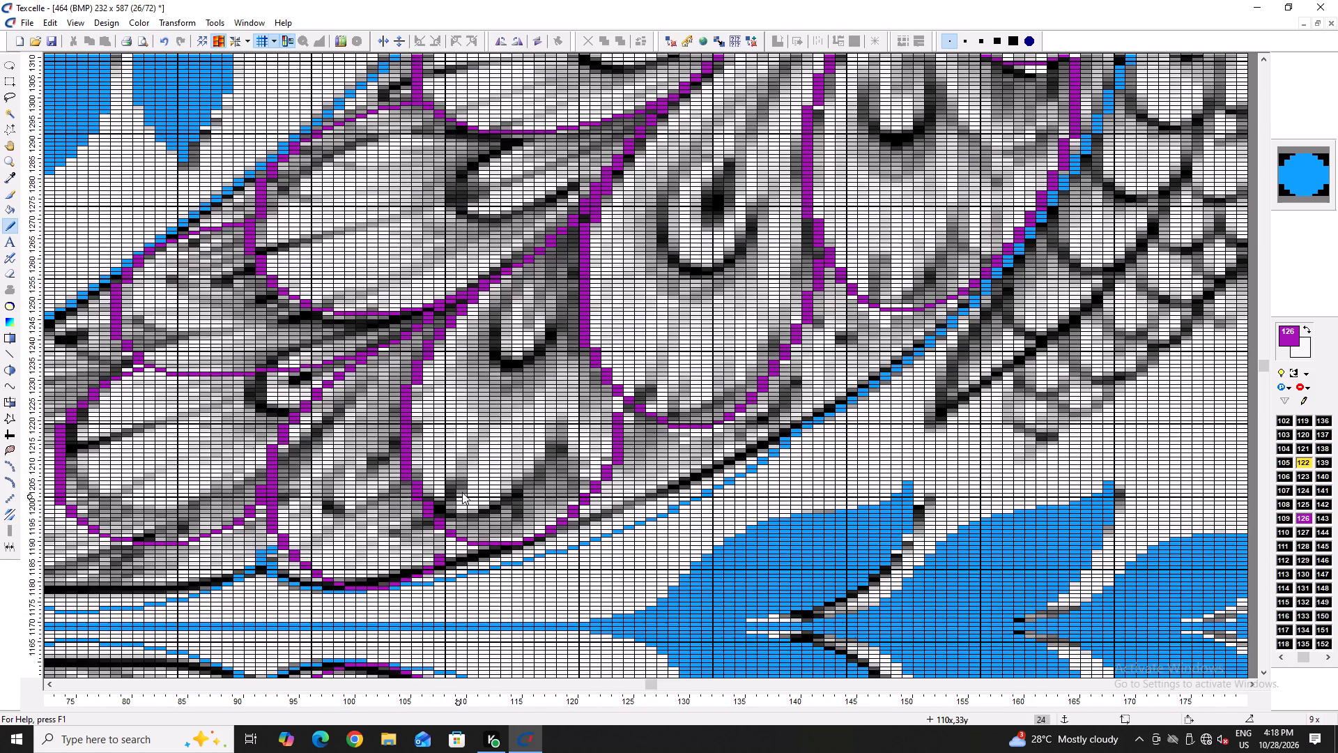
pyautogui.scroll(2, 462, 492)
pyautogui.keyDown('ctrl'); pyautogui.scroll(3, 447, 471); pyautogui.keyUp('ctrl')
pyautogui.keyDown('ctrl'); pyautogui.scroll(-3, 428, 482); pyautogui.keyUp('ctrl')
pyautogui.scroll(-2, 426, 485)
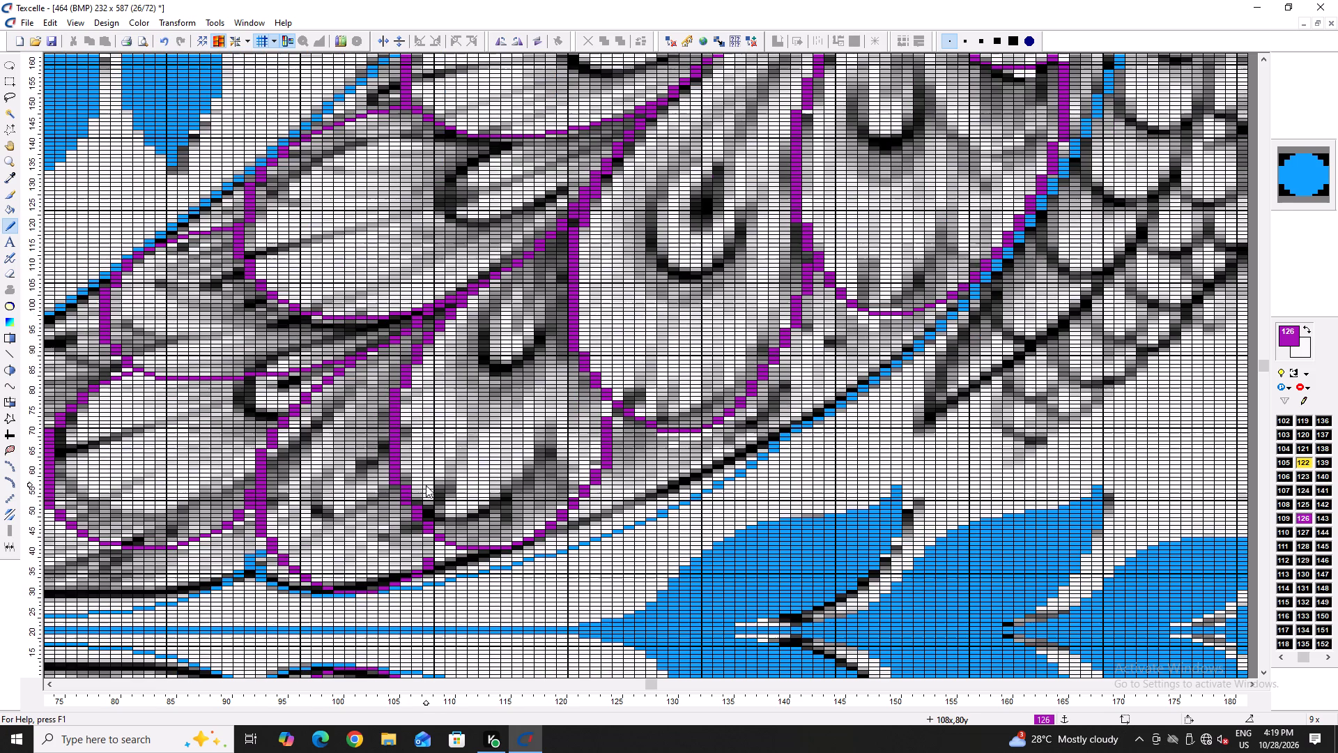
pyautogui.keyDown('ctrl'); pyautogui.scroll(3, 272, 565); pyautogui.keyUp('ctrl')
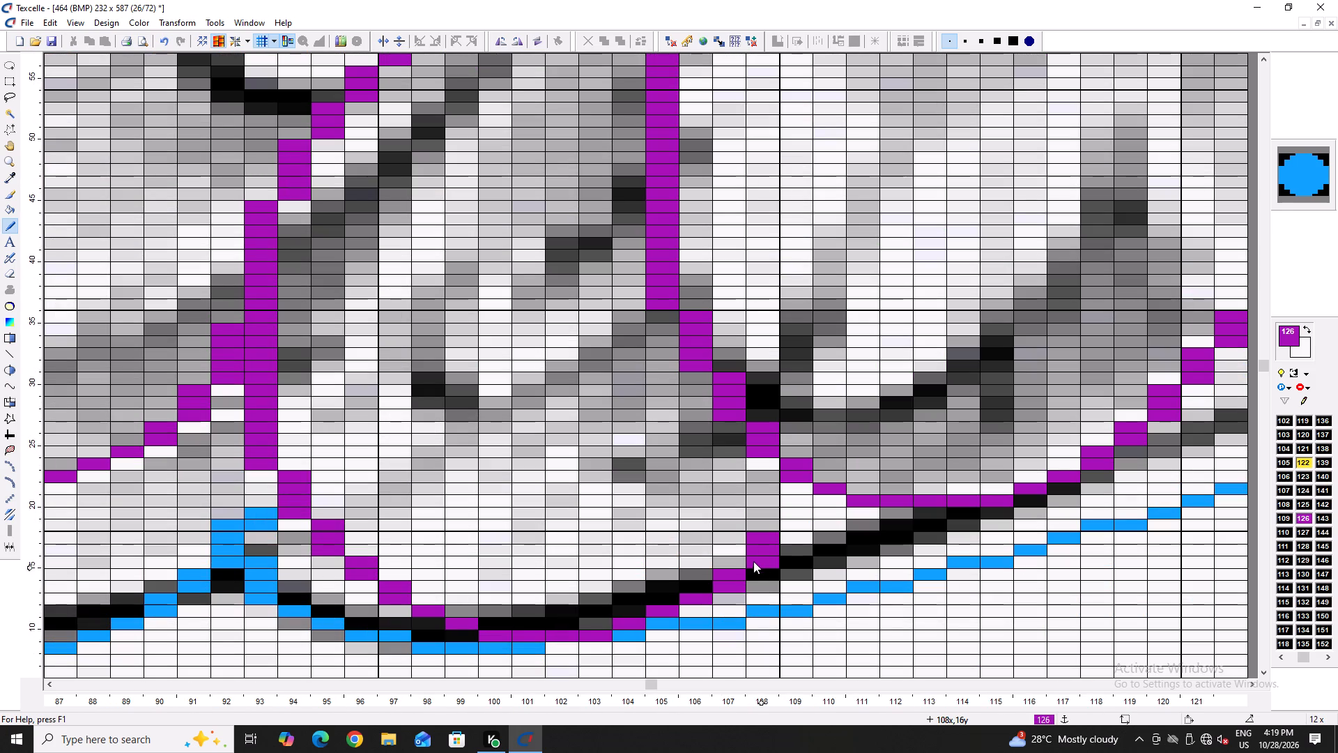
pyautogui.moveTo(764, 528); pyautogui.dragTo(762, 494)
pyautogui.doubleClick(762, 493)
pyautogui.click(741, 564)
pyautogui.rightClick(755, 568)
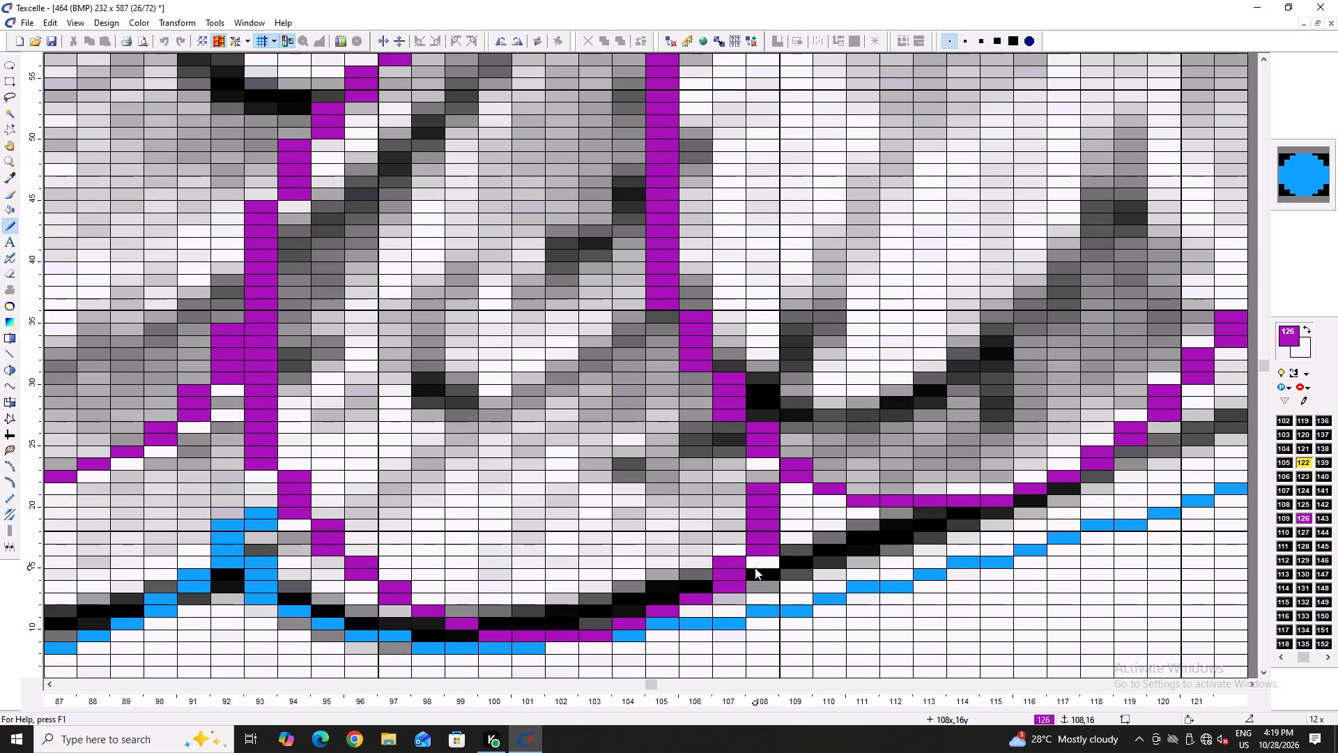
pyautogui.click(702, 588)
pyautogui.rightClick(723, 585)
# Raise the lower purple edge of the feather between columns 74 and 93 by one row across columns 84 to 87, whitening the old pixels.
pyautogui.keyDown('ctrl'); pyautogui.scroll(-3, 724, 585); pyautogui.keyUp('ctrl')
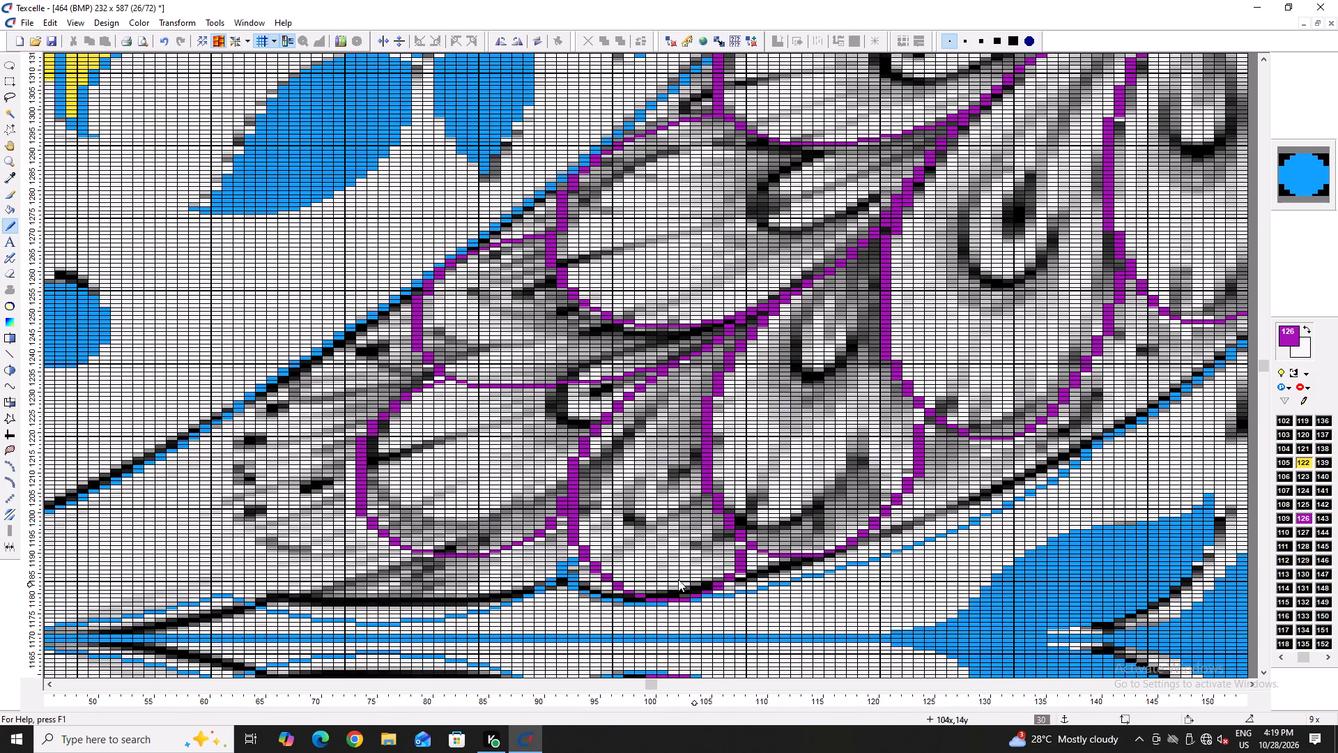
pyautogui.keyDown('ctrl'); pyautogui.scroll(4, 620, 537); pyautogui.keyUp('ctrl')
pyautogui.keyDown('ctrl'); pyautogui.scroll(-2, 479, 476); pyautogui.keyUp('ctrl')
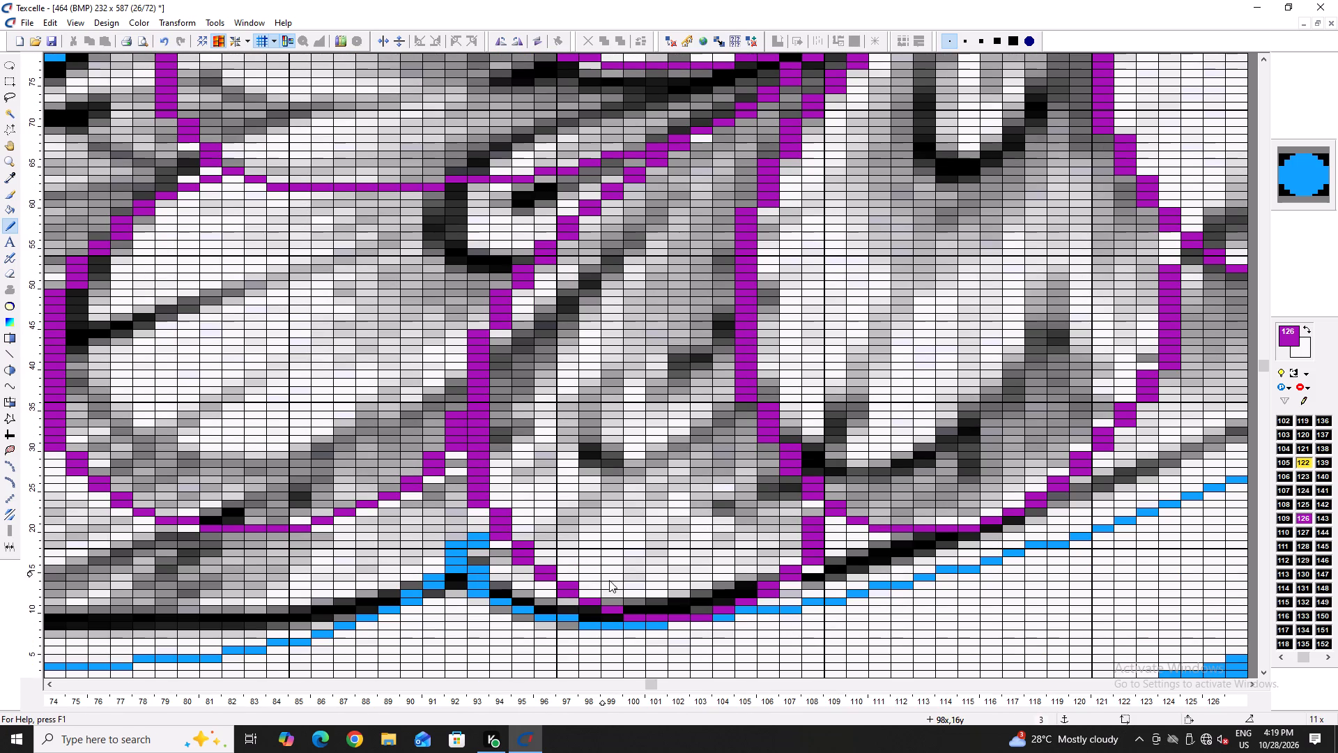
pyautogui.keyDown('ctrl'); pyautogui.scroll(-2, 588, 593); pyautogui.keyUp('ctrl')
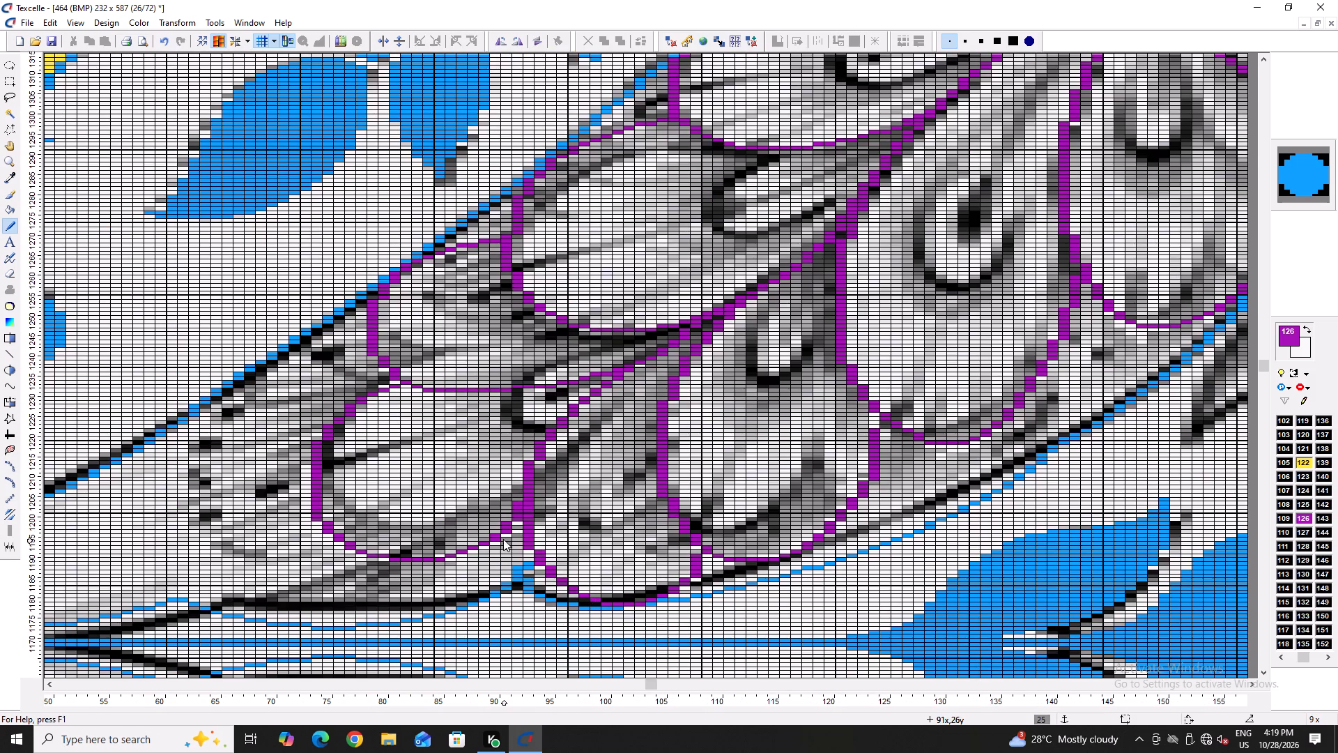
pyautogui.keyDown('ctrl'); pyautogui.scroll(3, 503, 539); pyautogui.keyUp('ctrl')
pyautogui.keyDown('ctrl'); pyautogui.scroll(-3, 508, 542); pyautogui.keyUp('ctrl')
pyautogui.keyDown('ctrl'); pyautogui.scroll(2, 332, 546); pyautogui.keyUp('ctrl')
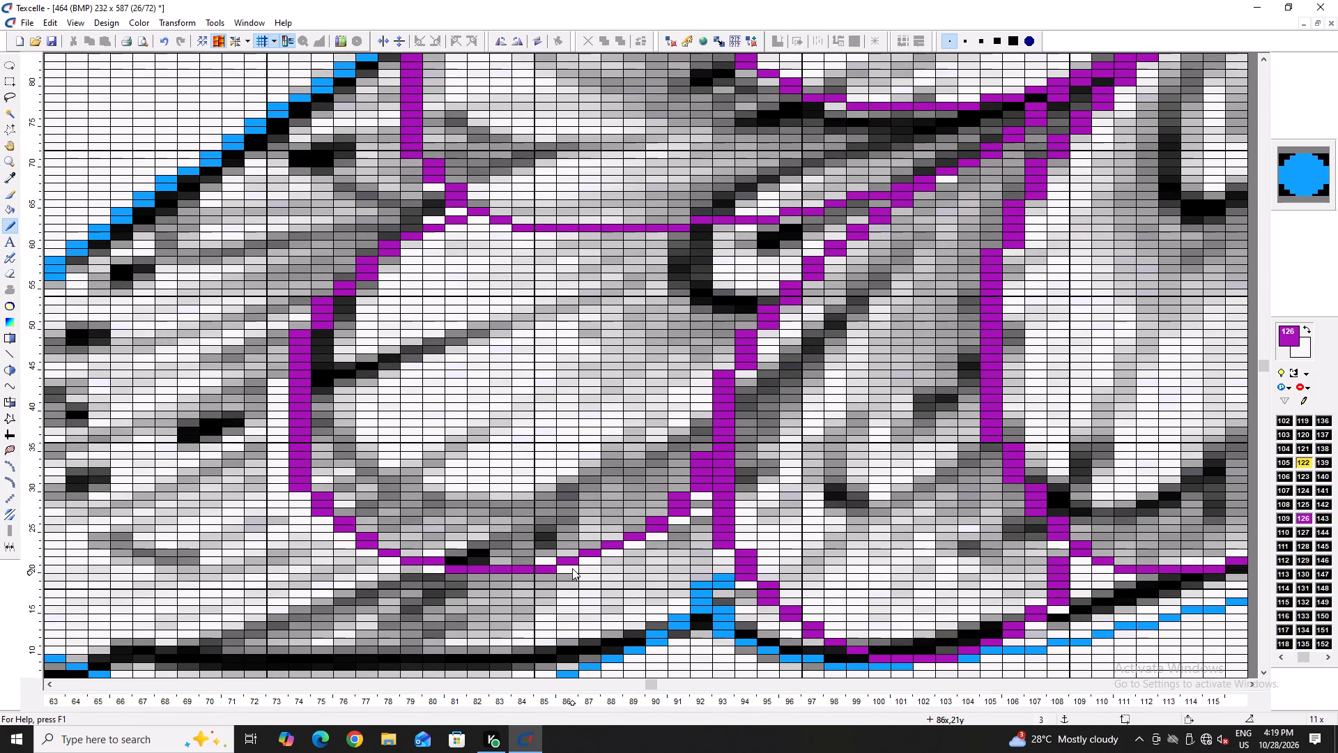
pyautogui.click(554, 556)
pyautogui.rightClick(553, 562)
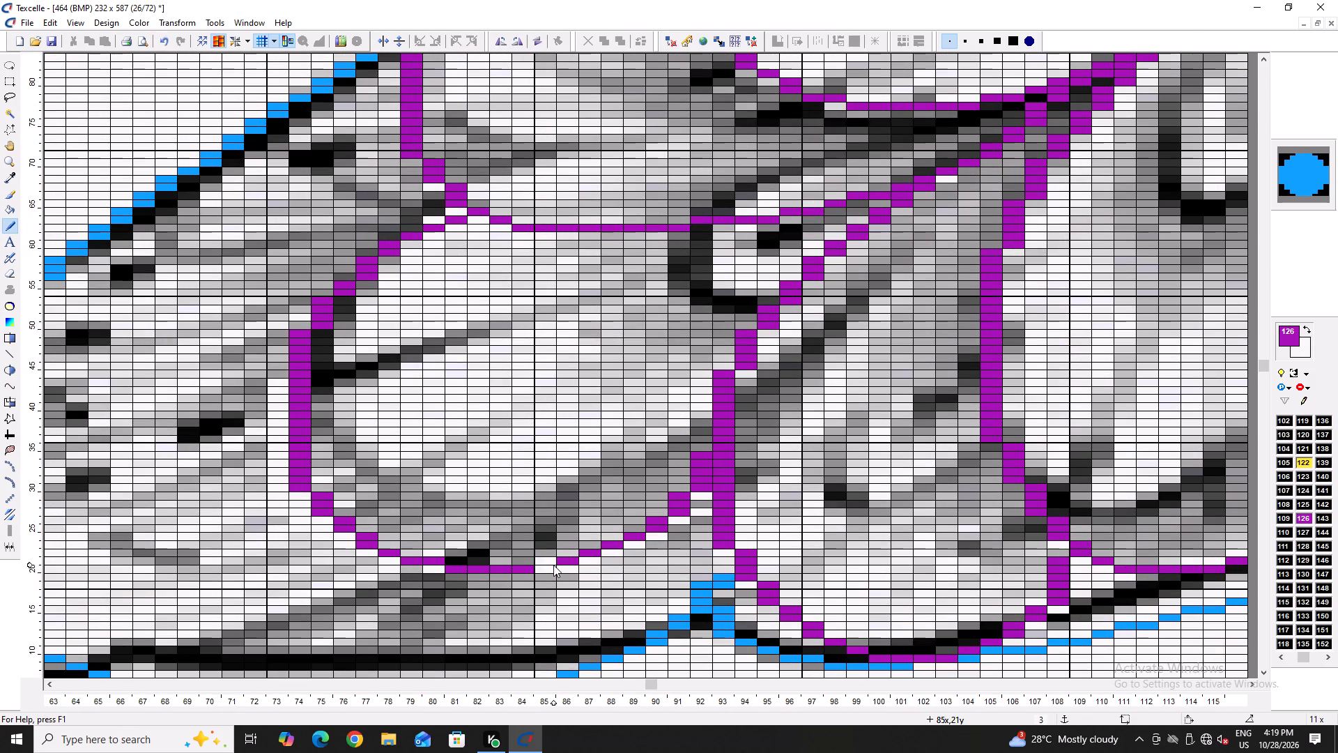
pyautogui.click(553, 562)
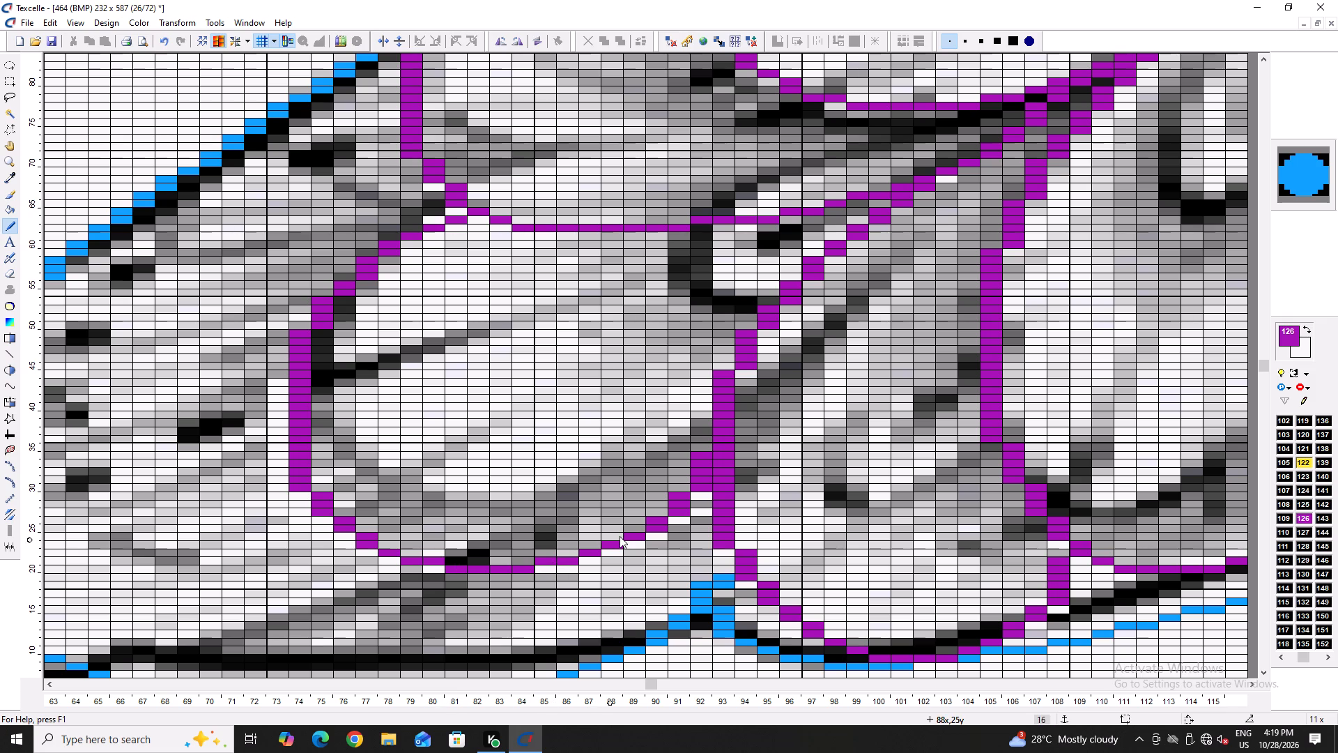
pyautogui.click(532, 561)
pyautogui.rightClick(528, 570)
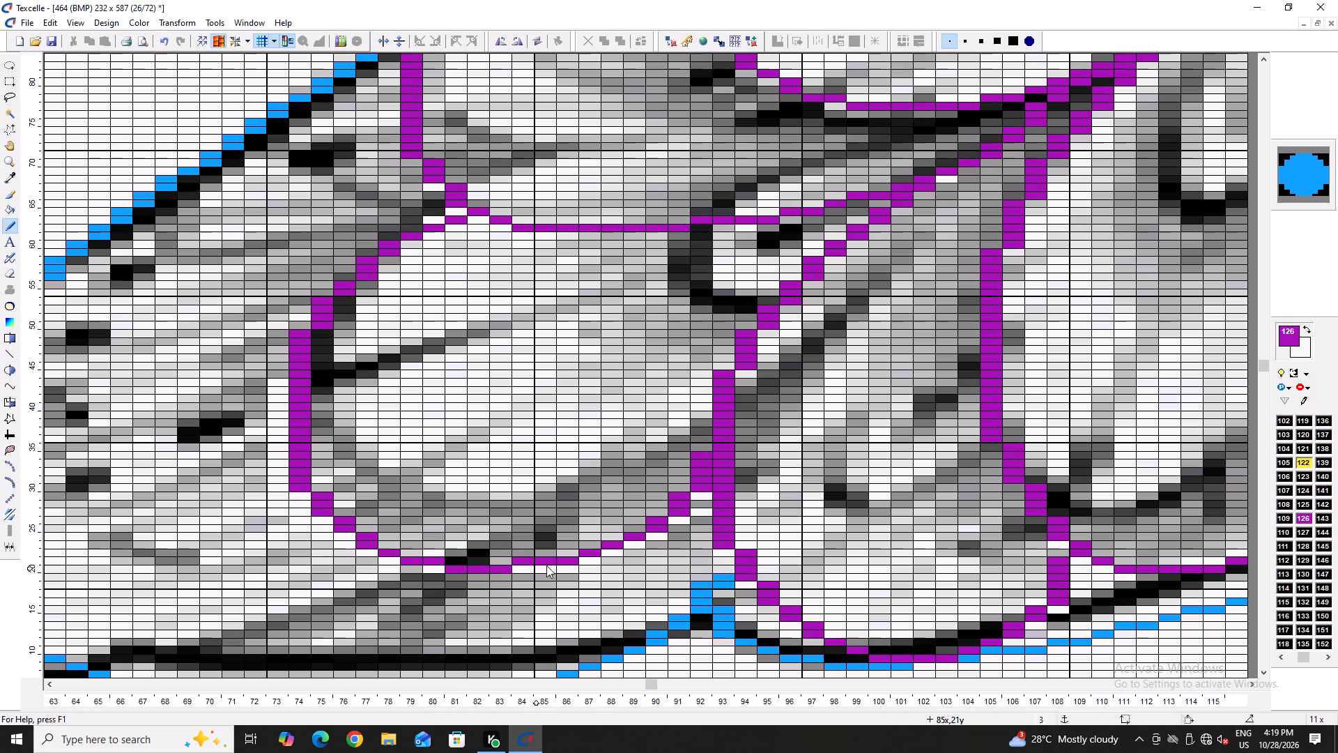
pyautogui.click(571, 558)
pyautogui.click(575, 553)
pyautogui.rightClick(571, 560)
pyautogui.click(590, 548)
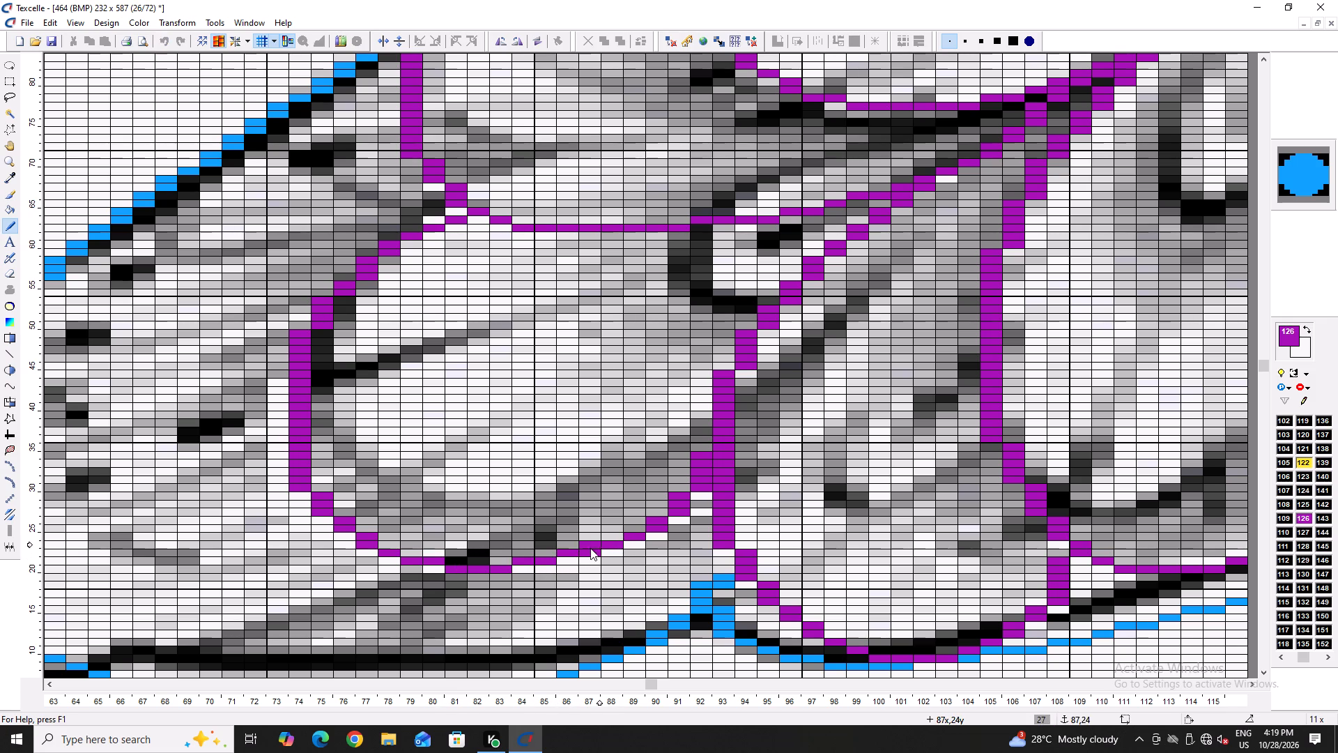
pyautogui.rightClick(594, 554)
# Continue raising that purple edge in even steps through columns 88 to 91, whitening the surplus below and in column 92 near row 31.
pyautogui.doubleClick(616, 542)
pyautogui.click(621, 537)
pyautogui.rightClick(617, 541)
pyautogui.click(638, 527)
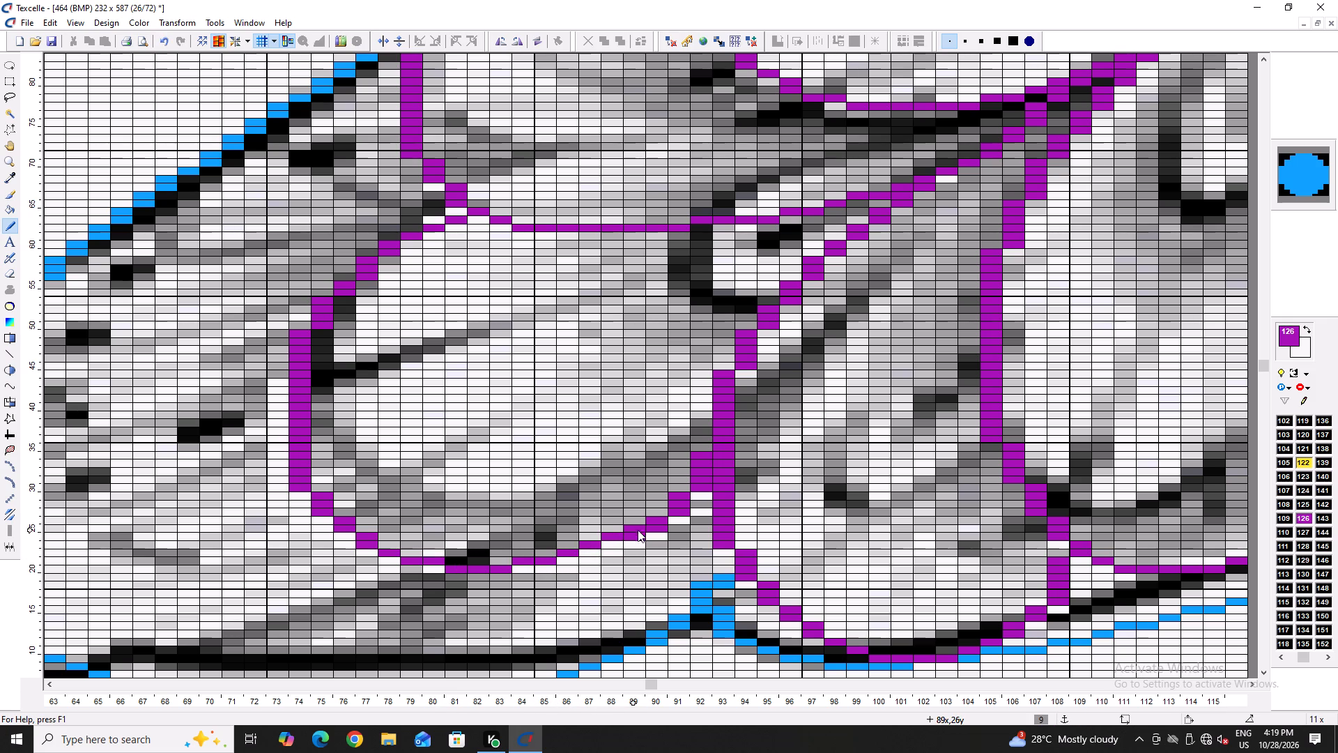
pyautogui.rightClick(638, 534)
pyautogui.rightClick(664, 528)
pyautogui.click(662, 511)
pyautogui.rightClick(676, 513)
pyautogui.doubleClick(681, 489)
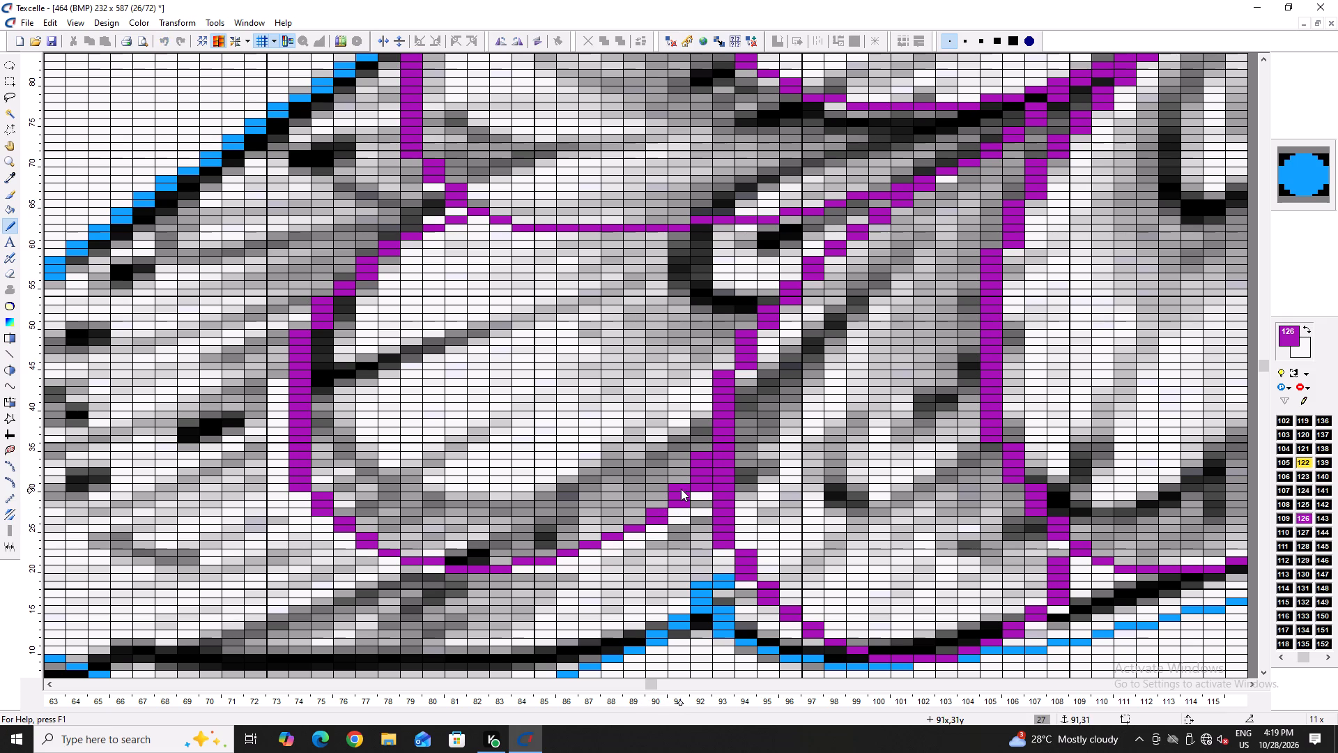
pyautogui.rightClick(698, 487)
# Round the same feather's lower-left corner by painting column 75 purple at about row 31 and whitening column 74 beside it.
pyautogui.scroll(3, 384, 372)
pyautogui.scroll(-1, 393, 375)
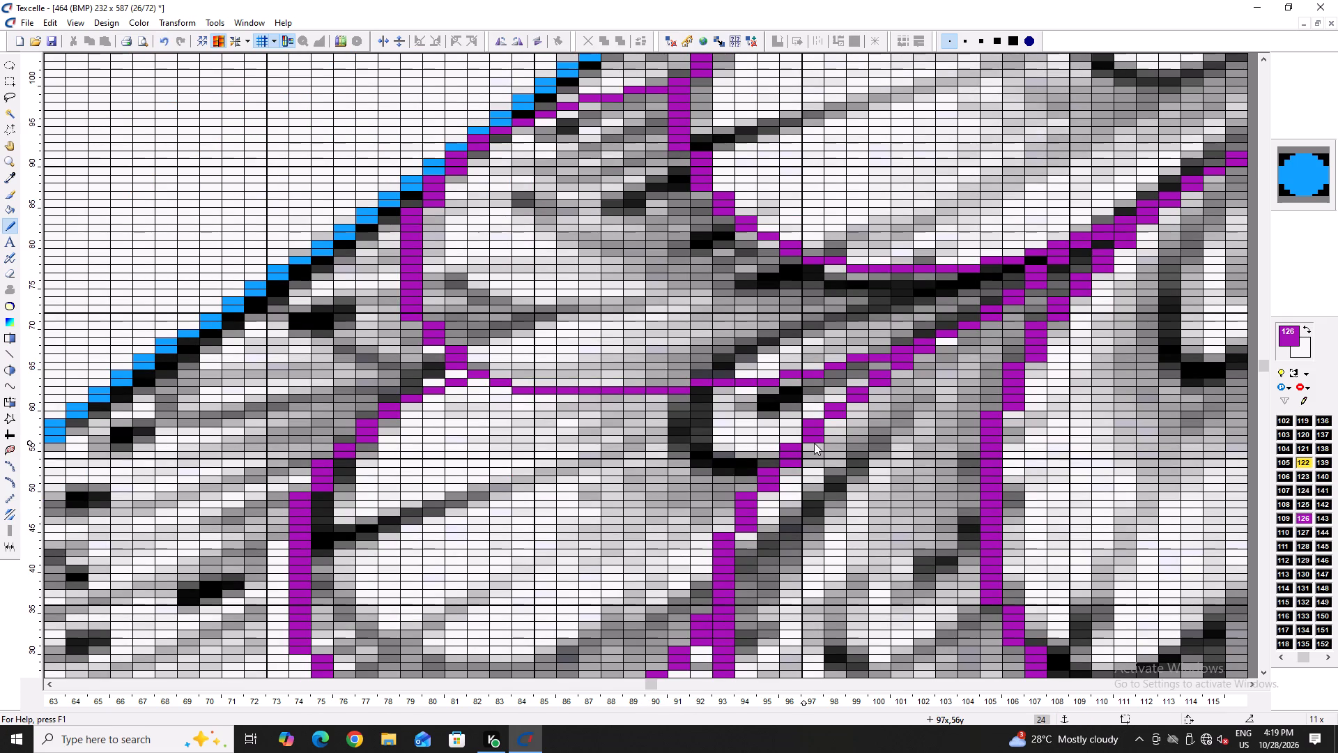
pyautogui.scroll(-2, 820, 443)
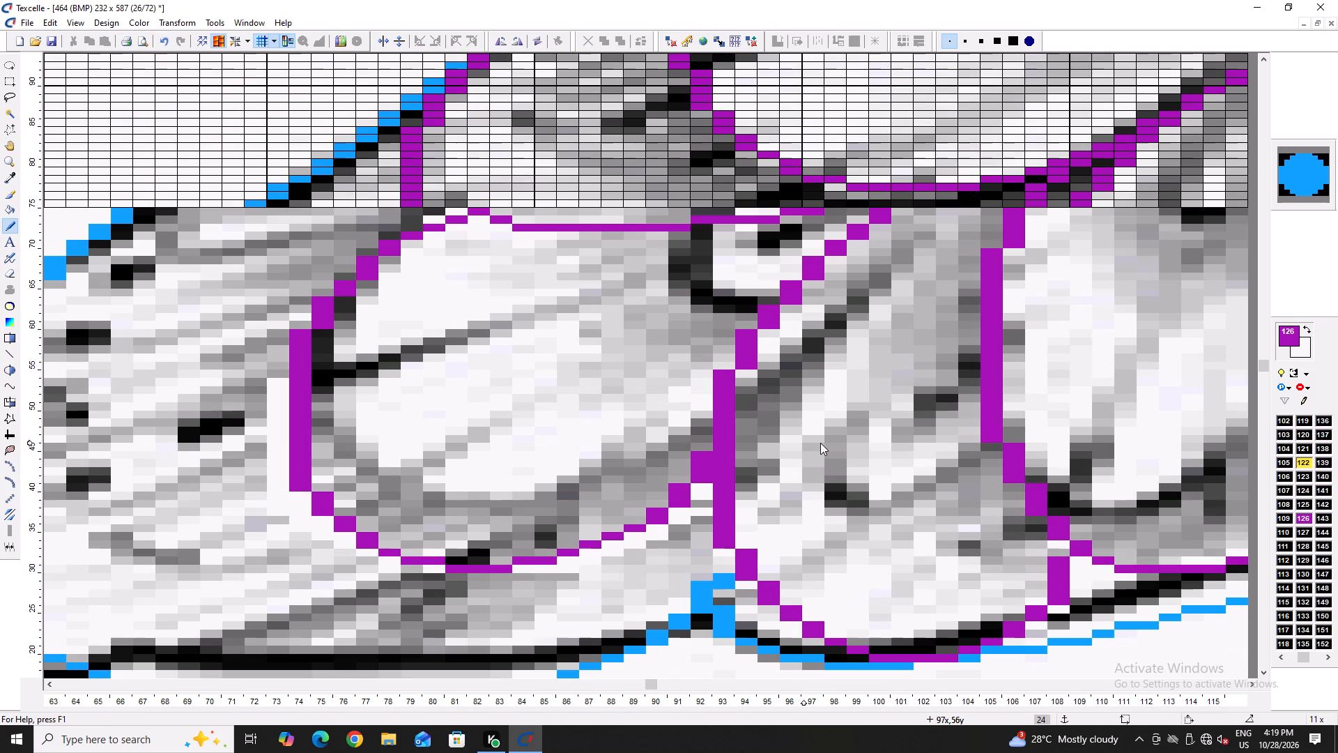
pyautogui.press('-')
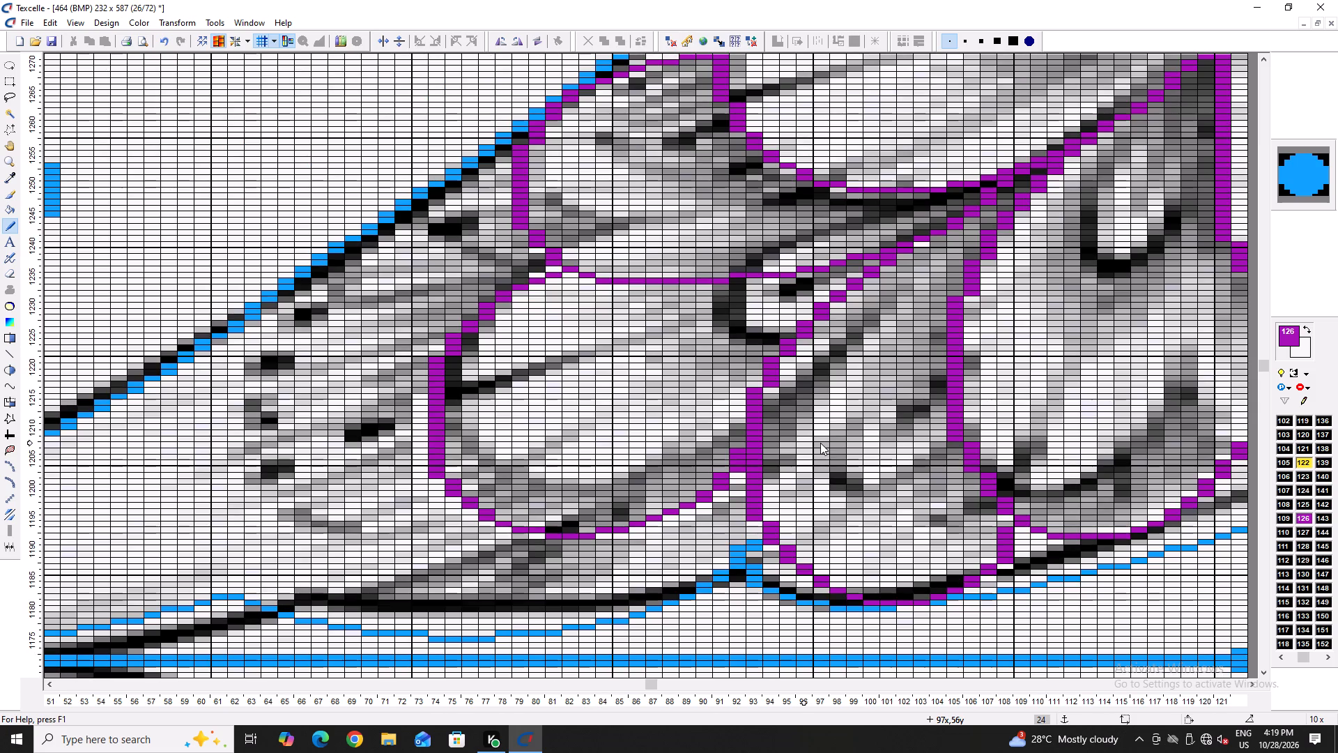
pyautogui.press('Left')
pyautogui.scroll(-1, 783, 436)
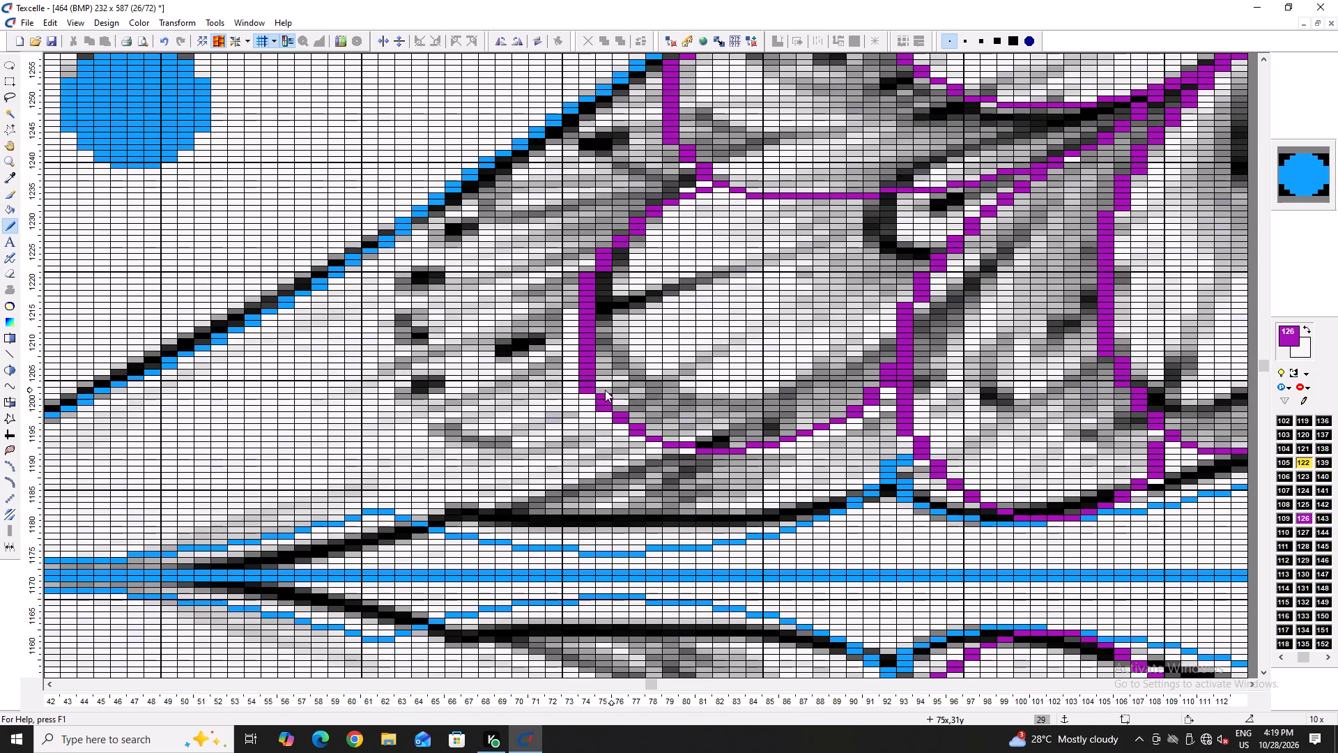
pyautogui.click(601, 388)
pyautogui.rightClick(581, 388)
# Extend the upper feather's left purple edge up column 91 at about rows 102 to 105, whitening column 92 beside it.
pyautogui.scroll(1, 721, 477)
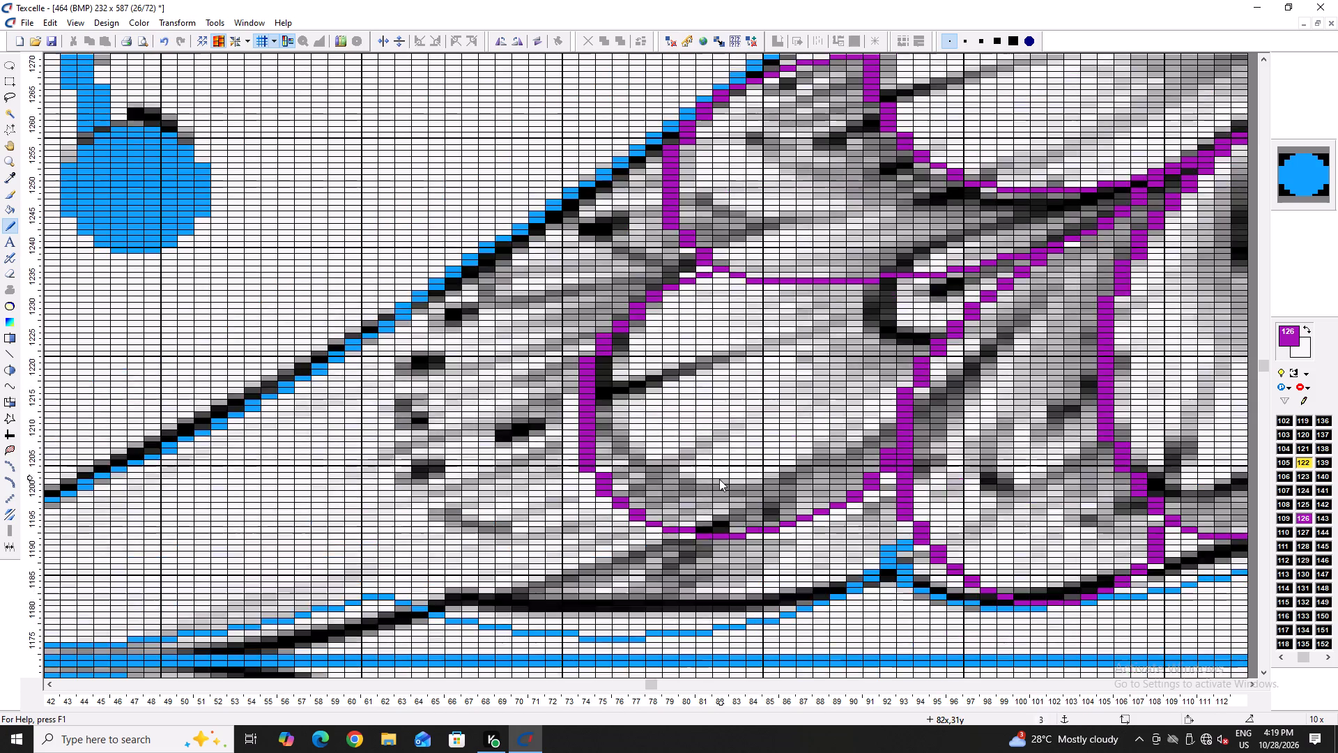
pyautogui.scroll(1, 719, 479)
pyautogui.scroll(1, 661, 472)
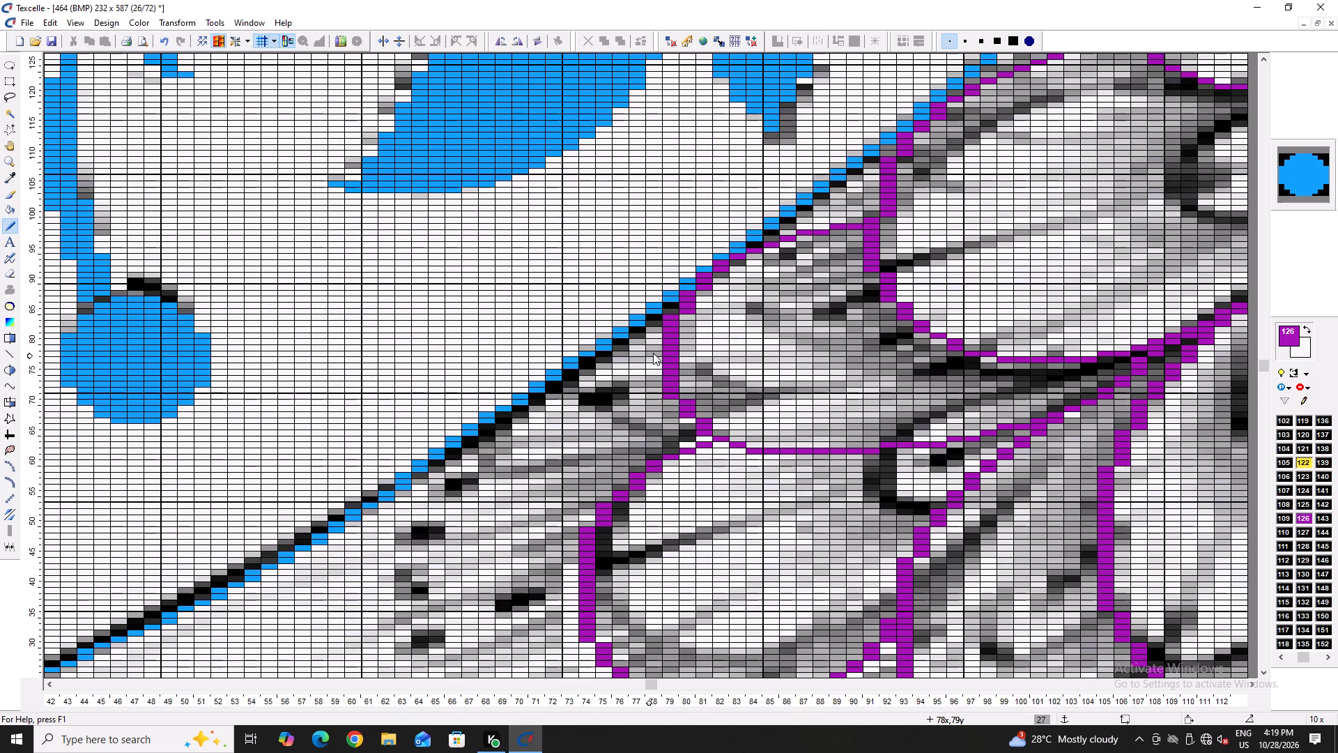
pyautogui.scroll(2, 653, 353)
pyautogui.scroll(1, 845, 397)
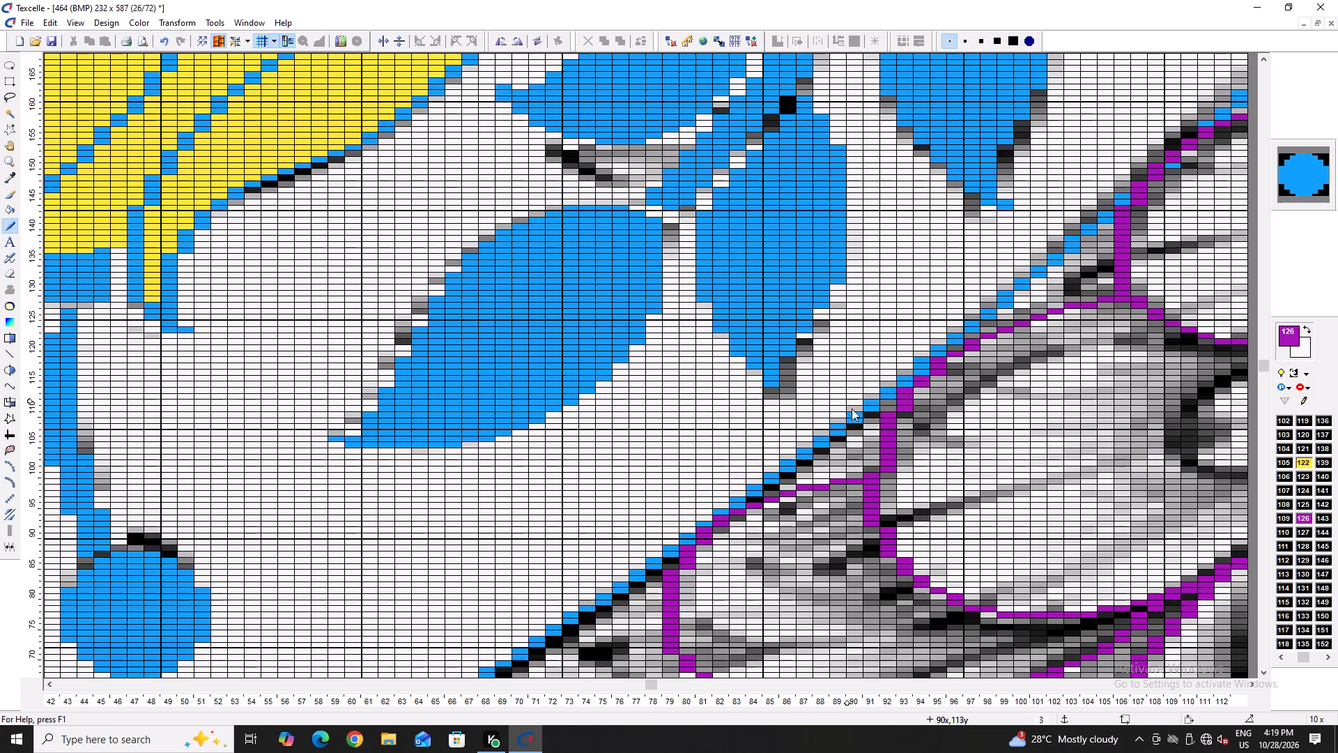
pyautogui.moveTo(877, 456); pyautogui.dragTo(877, 459)
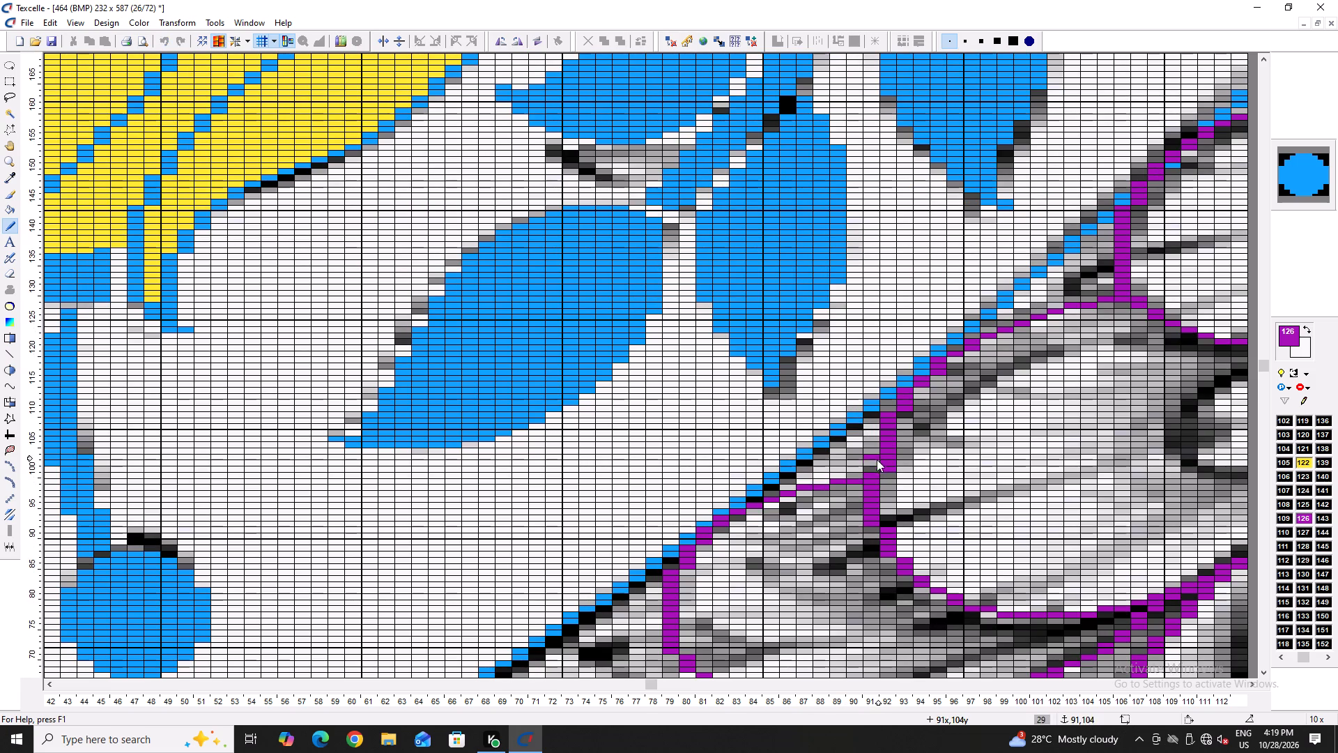
pyautogui.moveTo(877, 459); pyautogui.dragTo(877, 467)
pyautogui.moveTo(887, 454); pyautogui.dragTo(885, 469, button='right')
pyautogui.doubleClick(872, 451)
pyautogui.rightClick(883, 450)
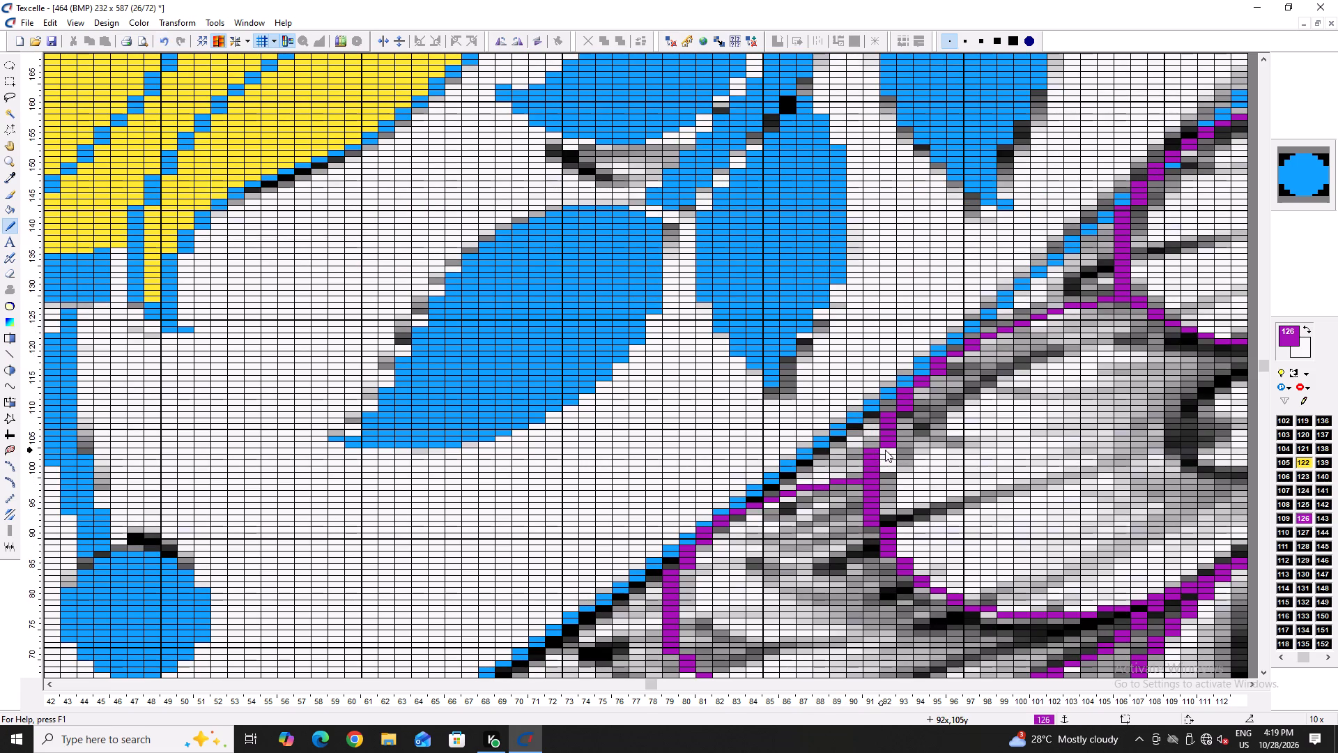
# Whiten a pixel near column 112, row 87, and continue the purple edge up column 91 to about row 107, whitening column 92 beside it.
pyautogui.press('Right')
pyautogui.press('Right')
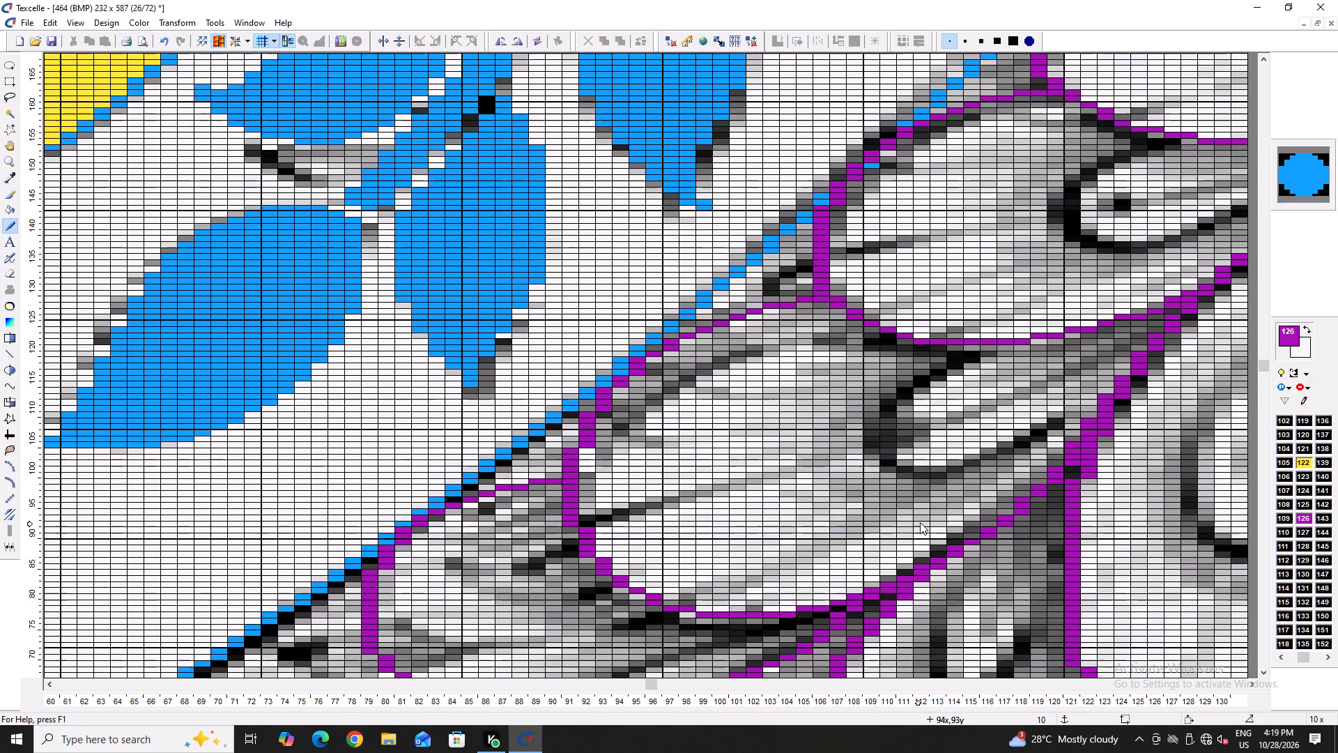
pyautogui.rightClick(923, 566)
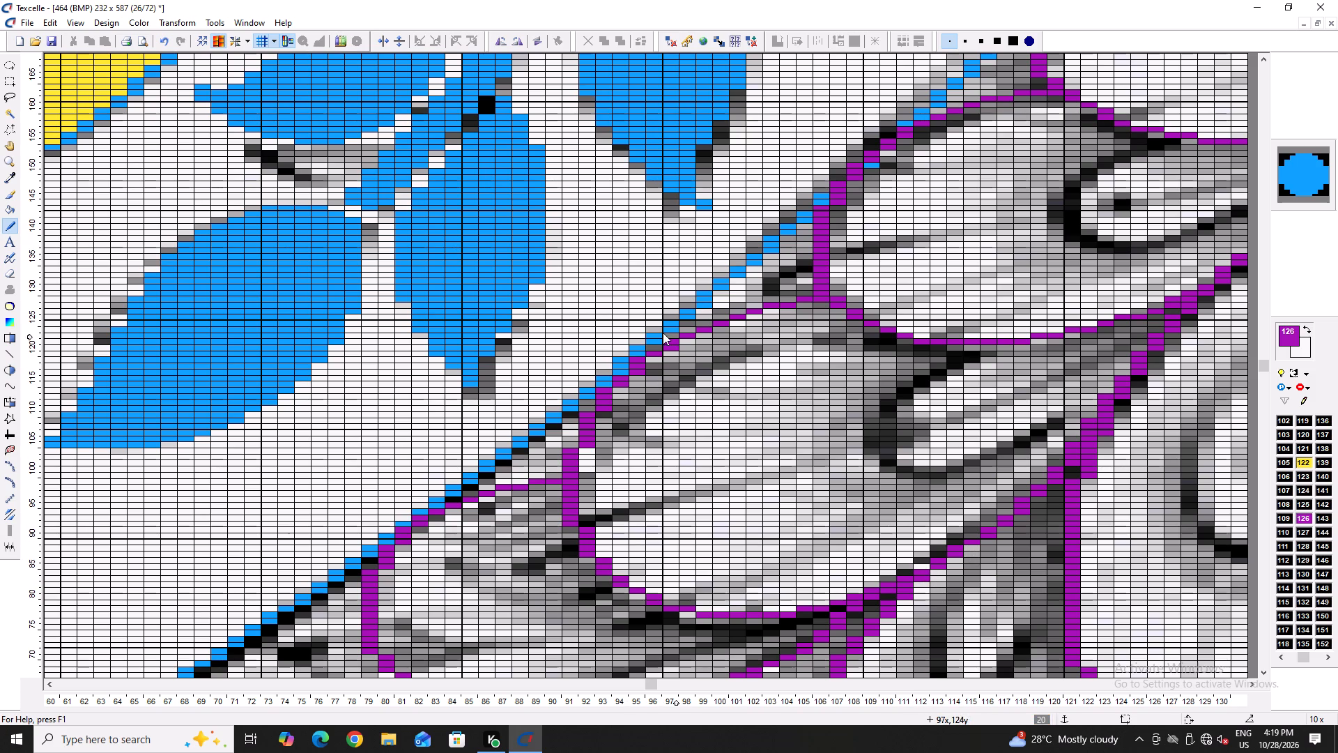
pyautogui.click(646, 360)
pyautogui.rightClick(644, 360)
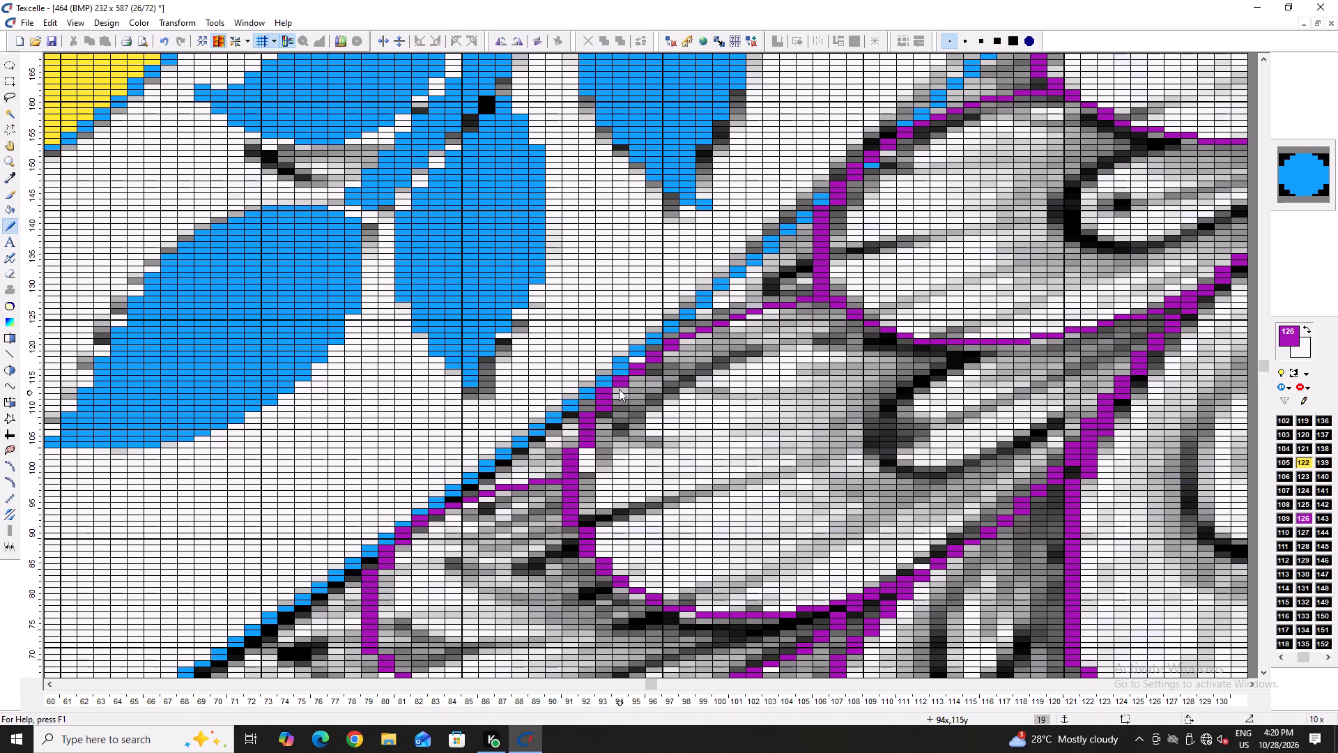
pyautogui.click(576, 441)
pyautogui.rightClick(588, 443)
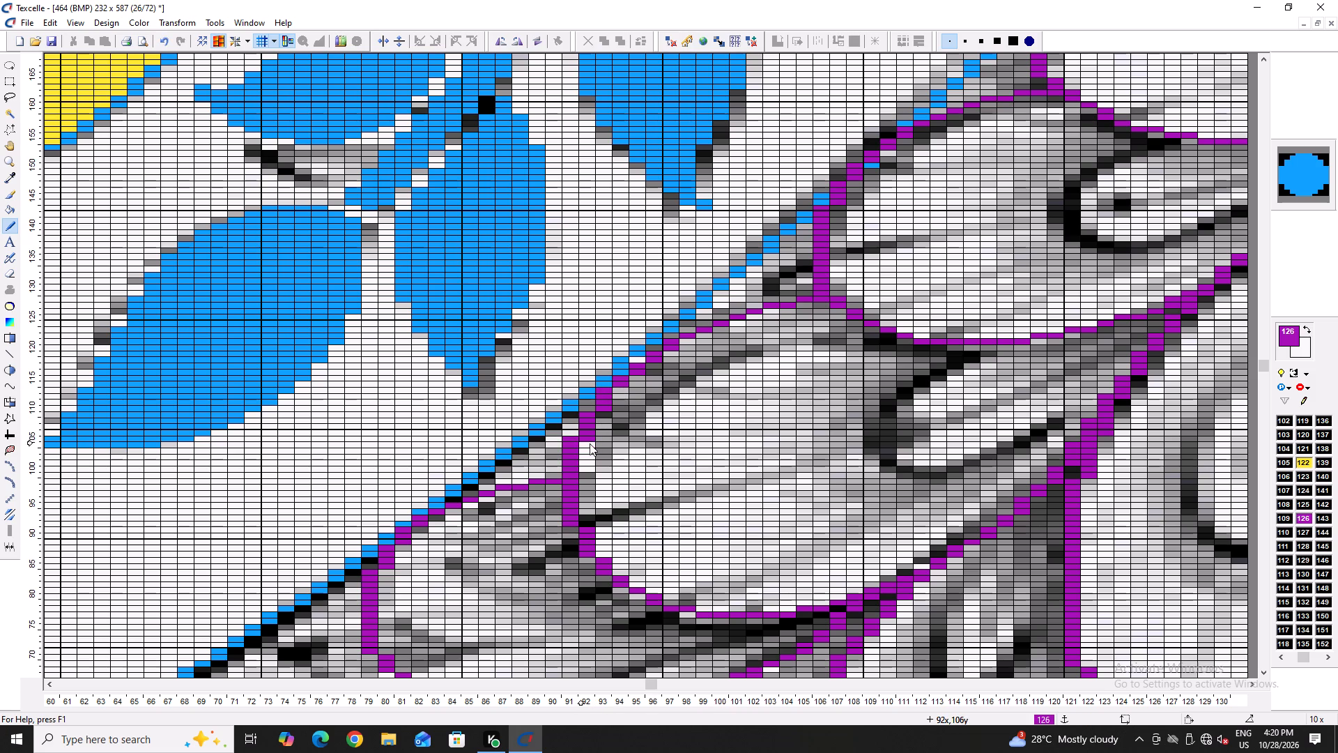
pyautogui.rightClick(576, 438)
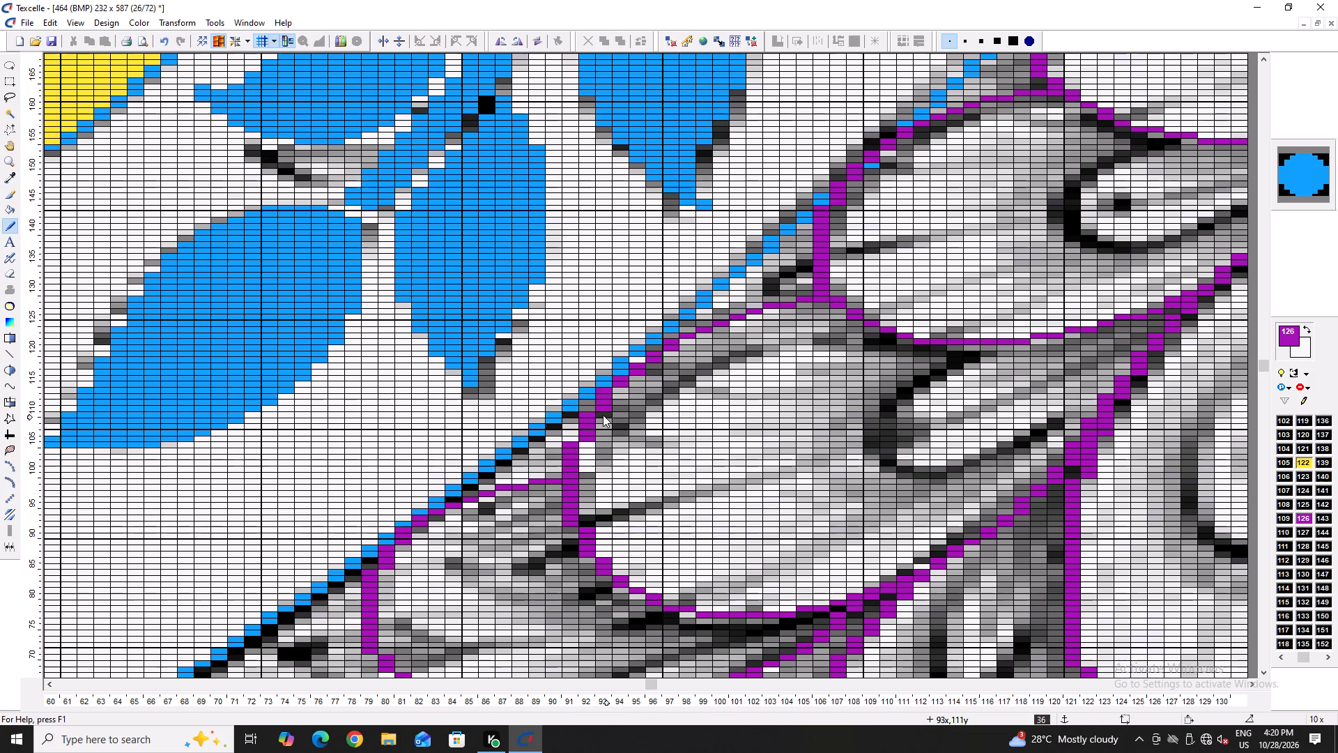
pyautogui.click(574, 438)
pyautogui.rightClick(589, 438)
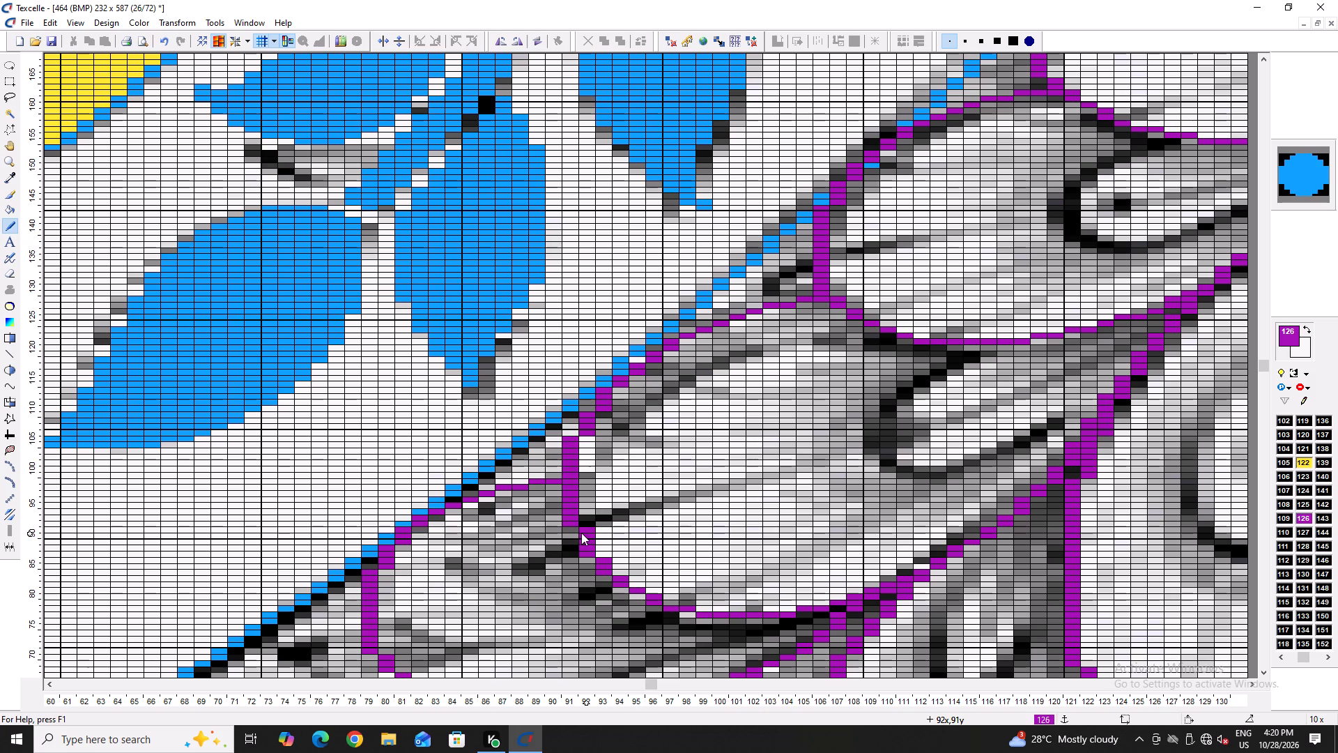
# Smooth the same feather's lower purple curve across columns 96 to 99 at about rows 79 to 81, whitening surplus pixels.
pyautogui.click(666, 600)
pyautogui.rightClick(654, 602)
pyautogui.rightClick(663, 608)
pyautogui.click(700, 610)
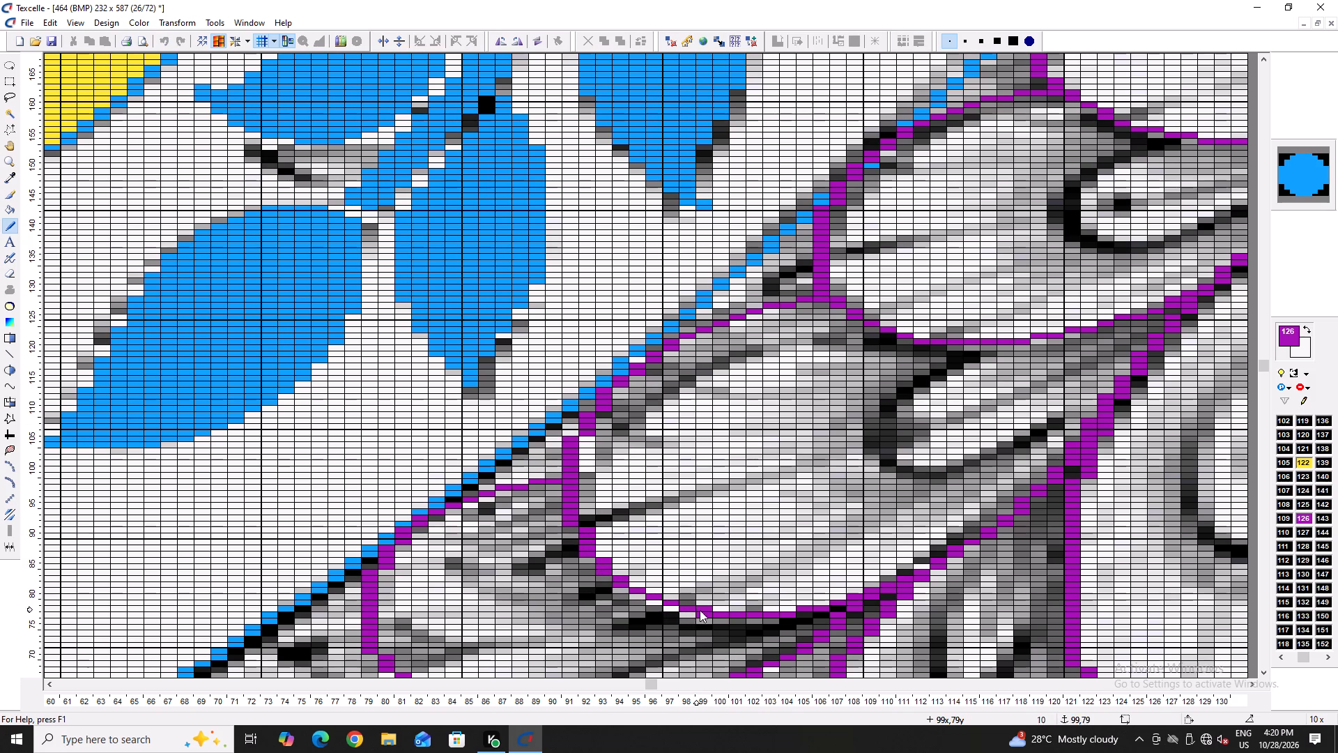
pyautogui.rightClick(698, 621)
pyautogui.rightClick(694, 608)
pyautogui.rightClick(702, 611)
pyautogui.click(692, 607)
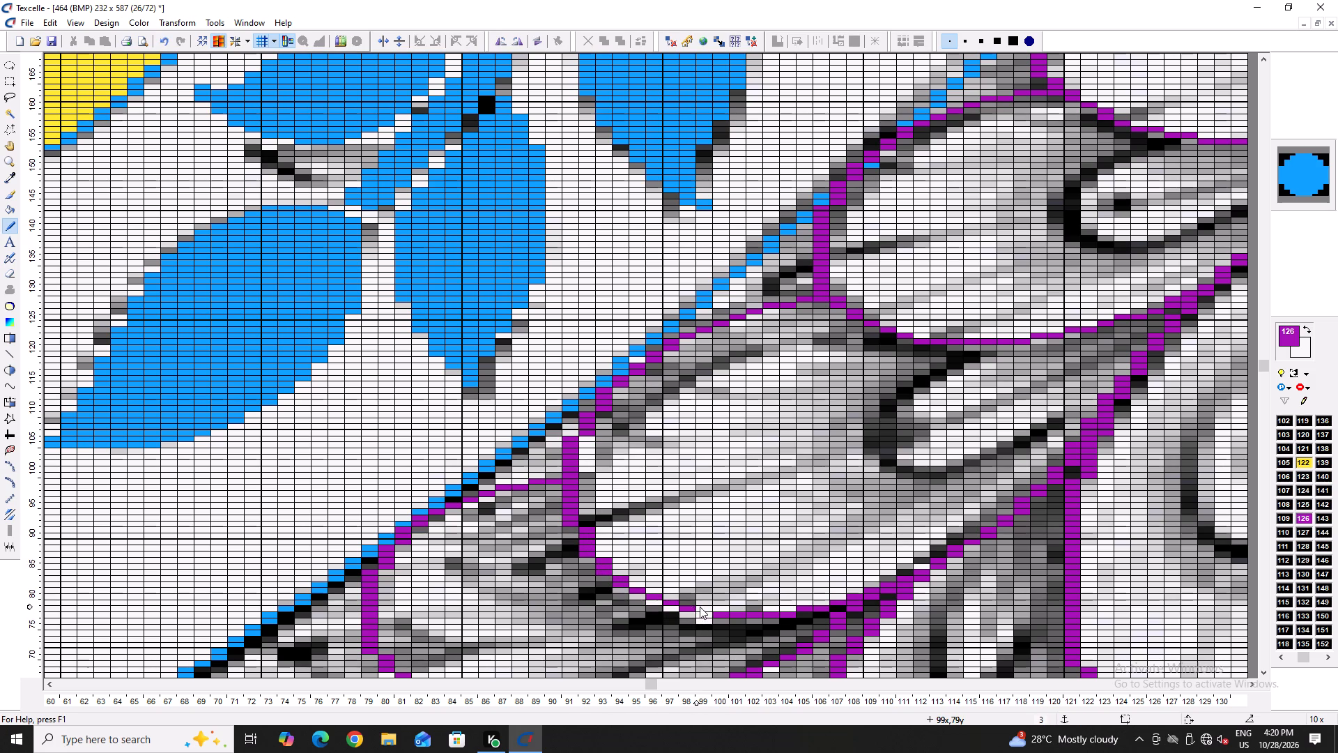
pyautogui.click(700, 607)
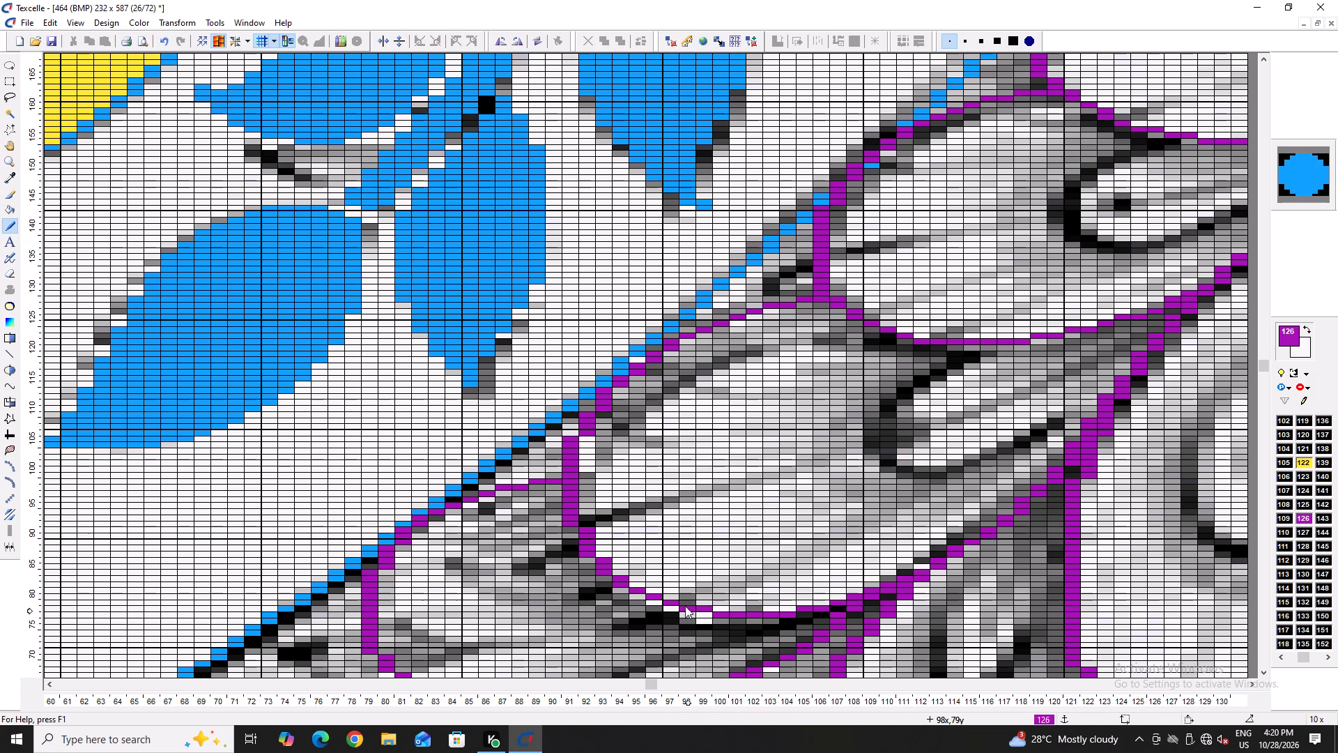
# Save the design.
pyautogui.scroll(-3, 507, 499)
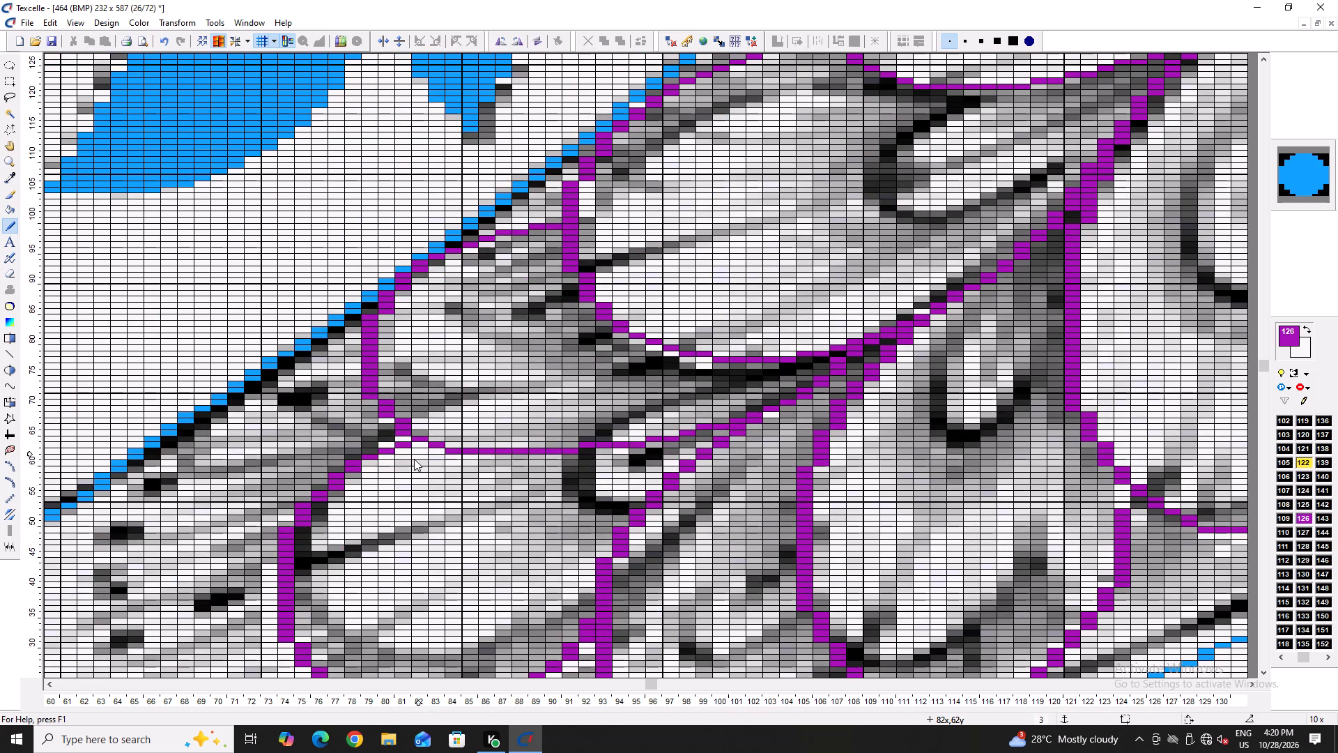
pyautogui.tripleClick(49, 39)
pyautogui.tripleClick(49, 39)
# Round the lower feather's left corner with purple at column 75, row 32 and column 76, row 28, whitening columns 74 and 75 beside them.
pyautogui.scroll(-3, 459, 358)
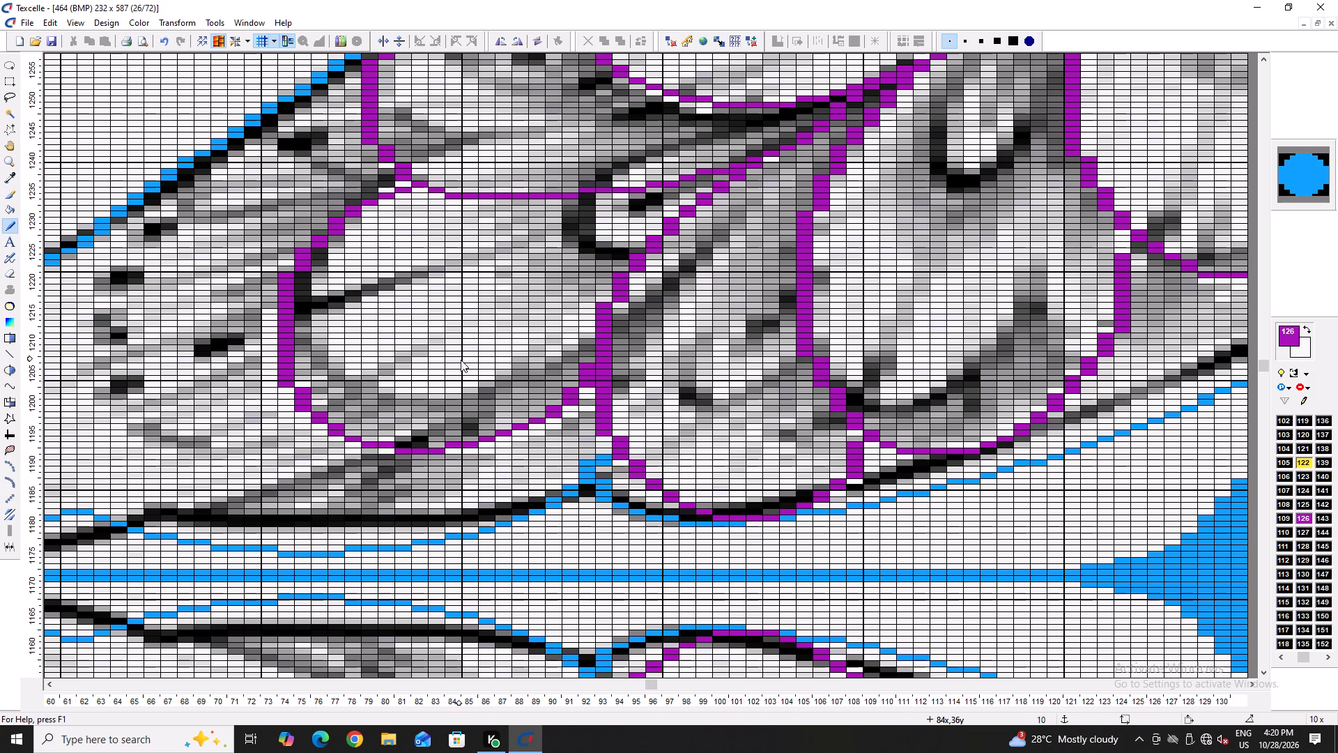
pyautogui.press('Left')
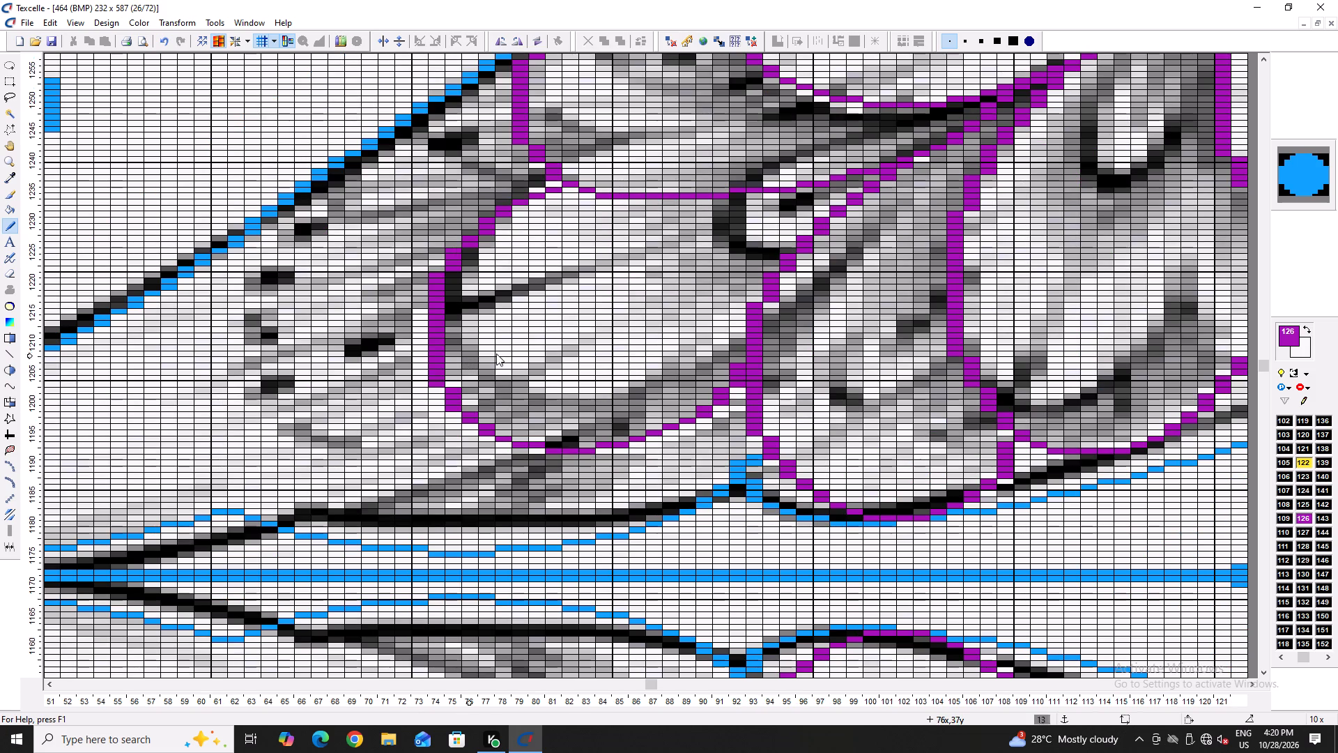
pyautogui.scroll(2, 463, 489)
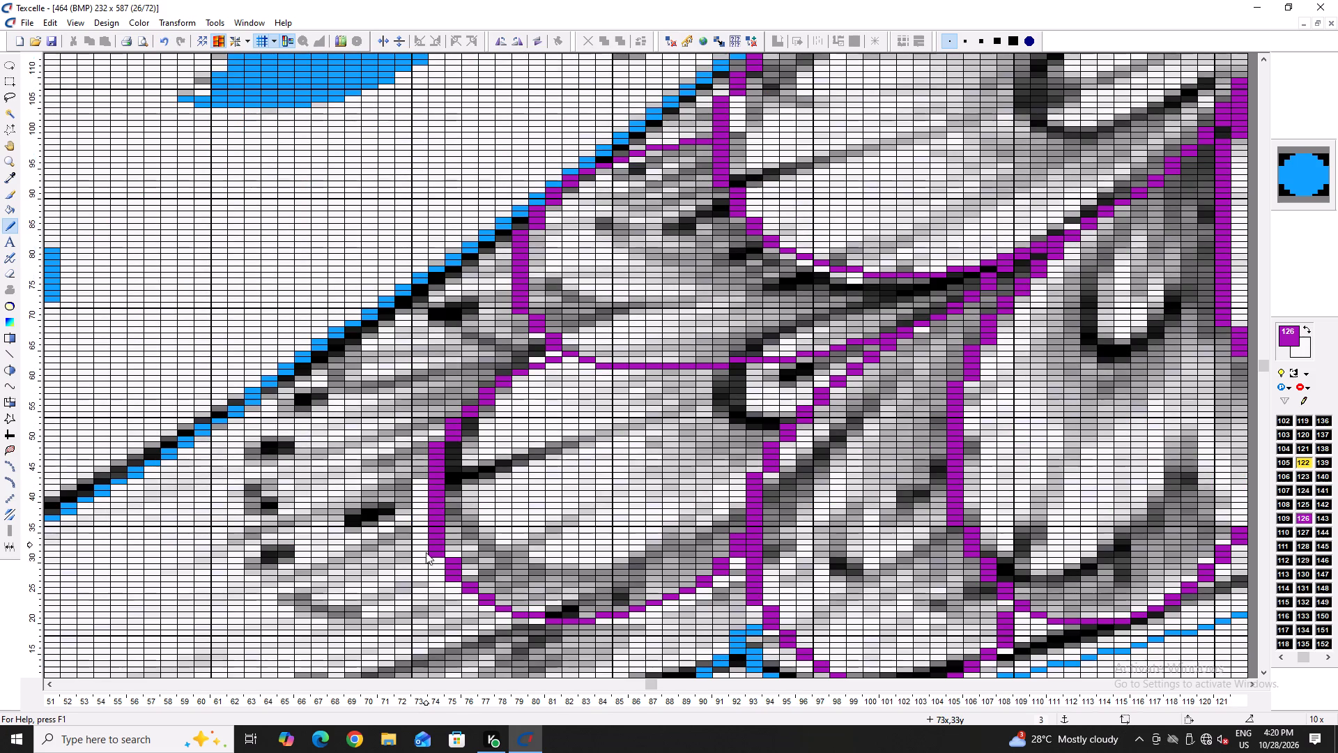
pyautogui.click(450, 552)
pyautogui.rightClick(439, 556)
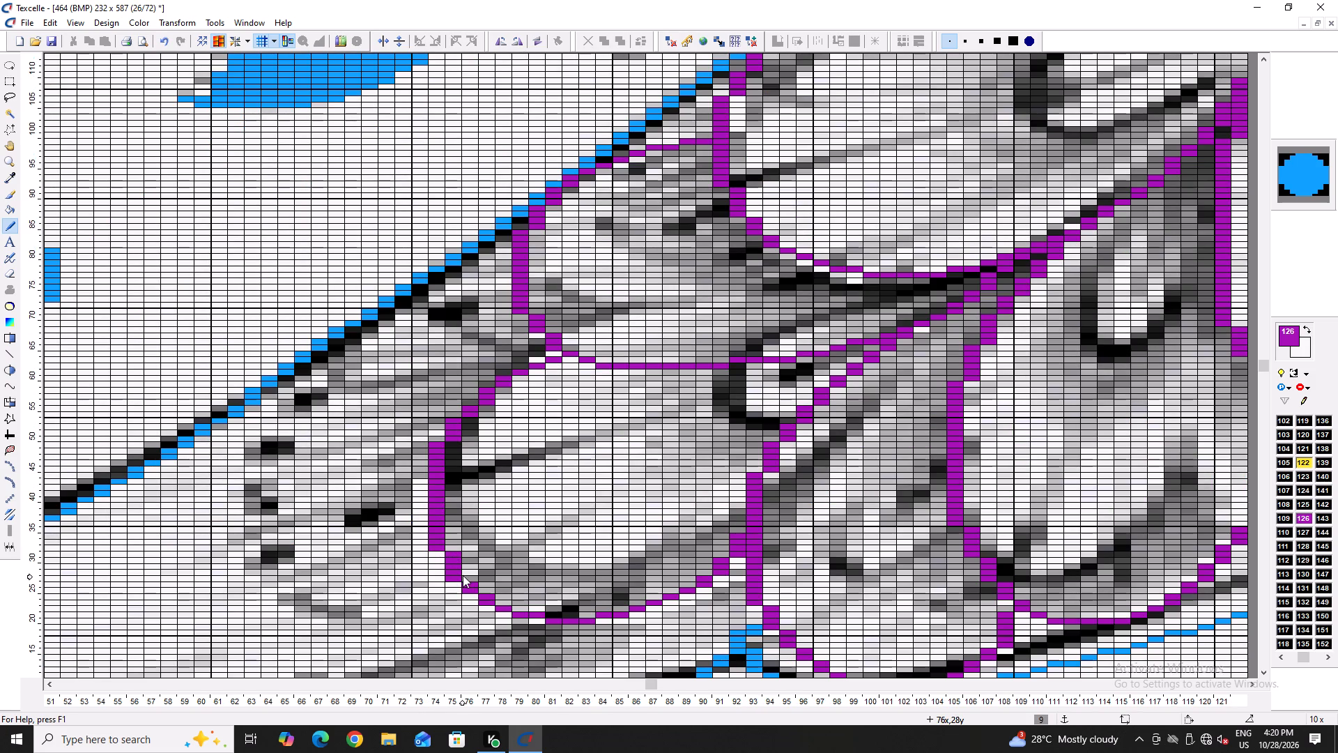
pyautogui.click(466, 579)
pyautogui.rightClick(454, 579)
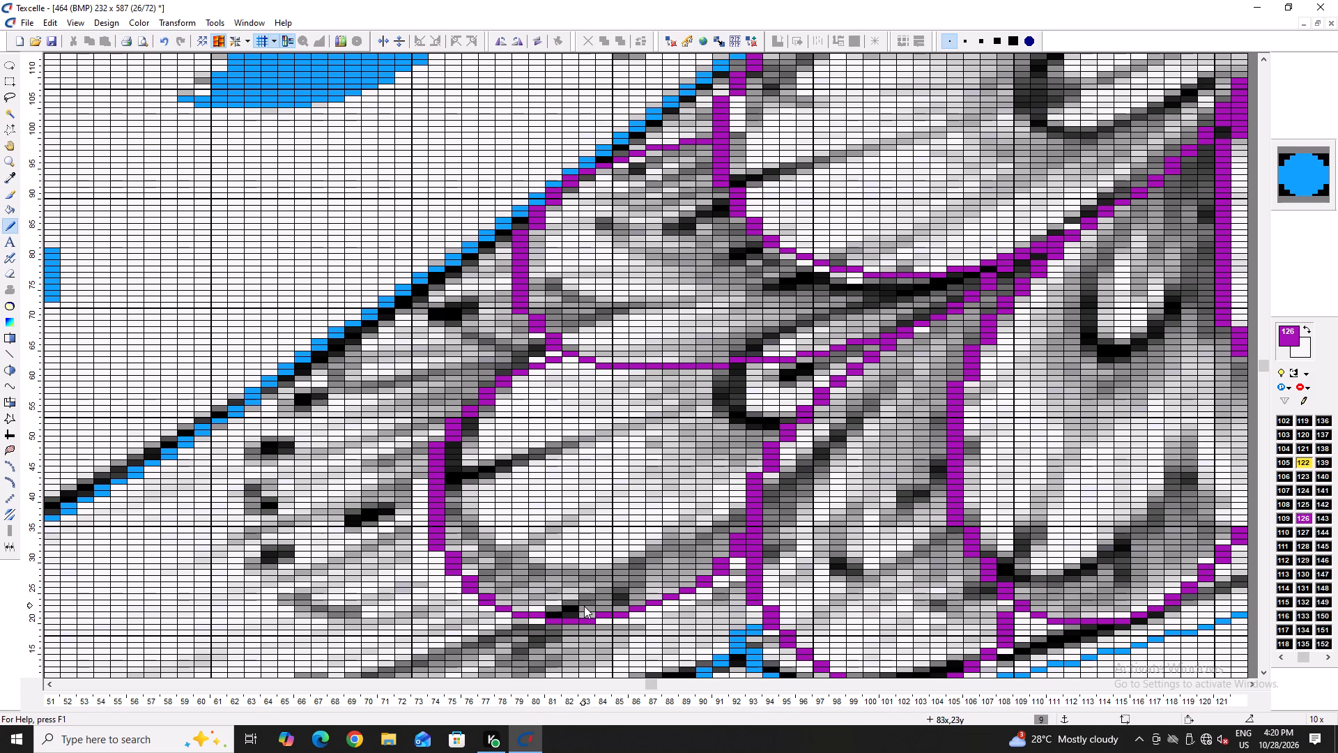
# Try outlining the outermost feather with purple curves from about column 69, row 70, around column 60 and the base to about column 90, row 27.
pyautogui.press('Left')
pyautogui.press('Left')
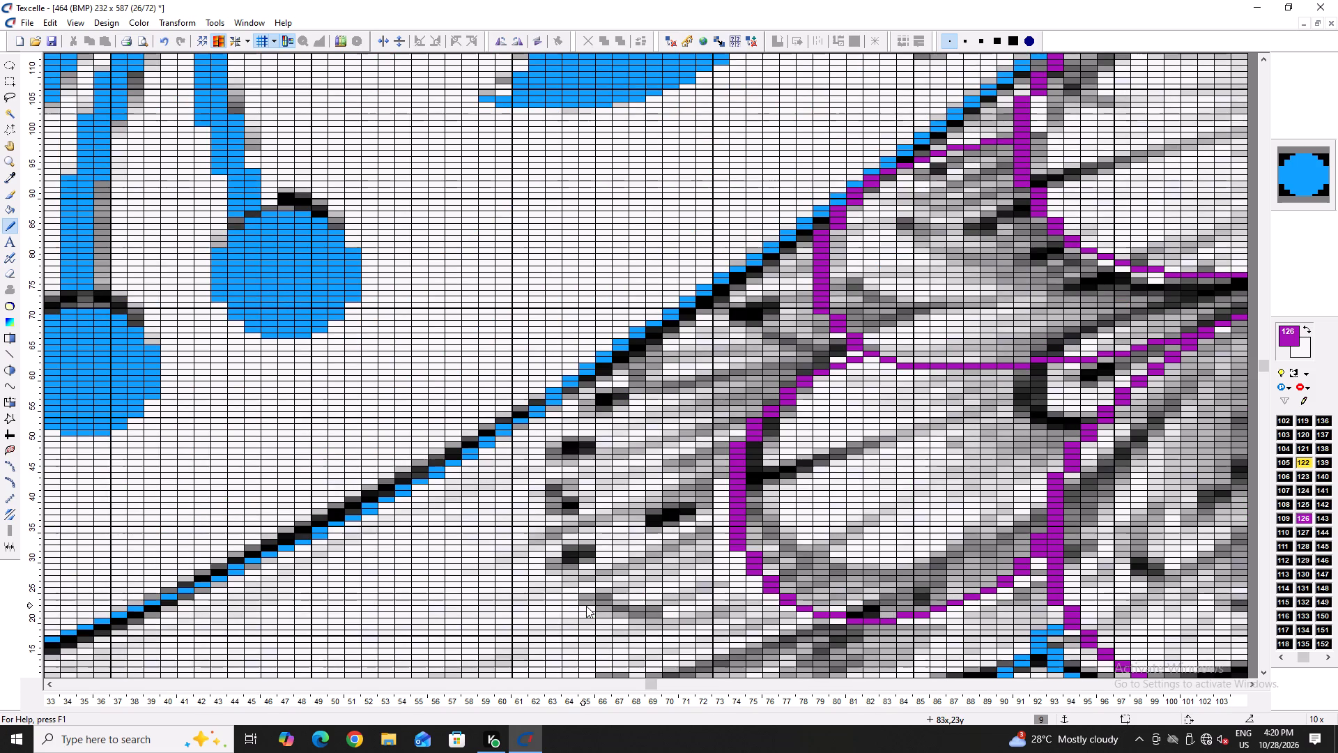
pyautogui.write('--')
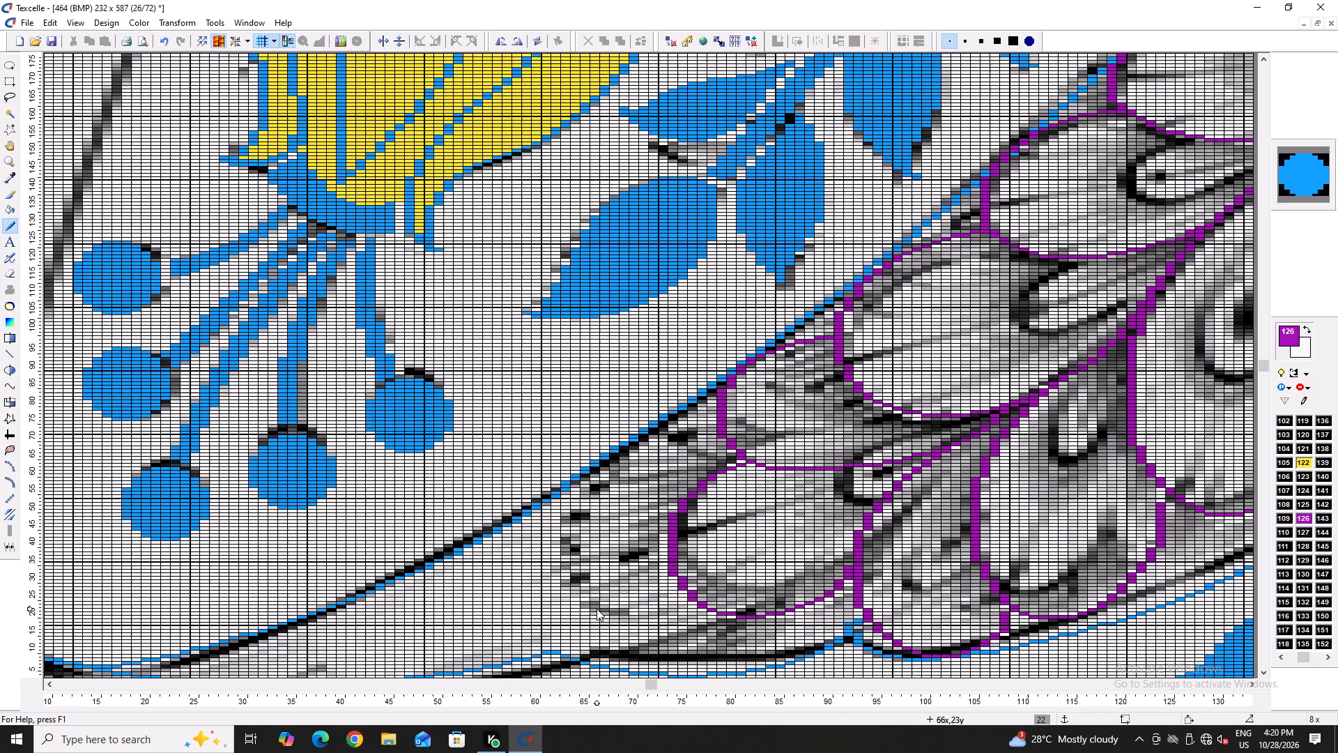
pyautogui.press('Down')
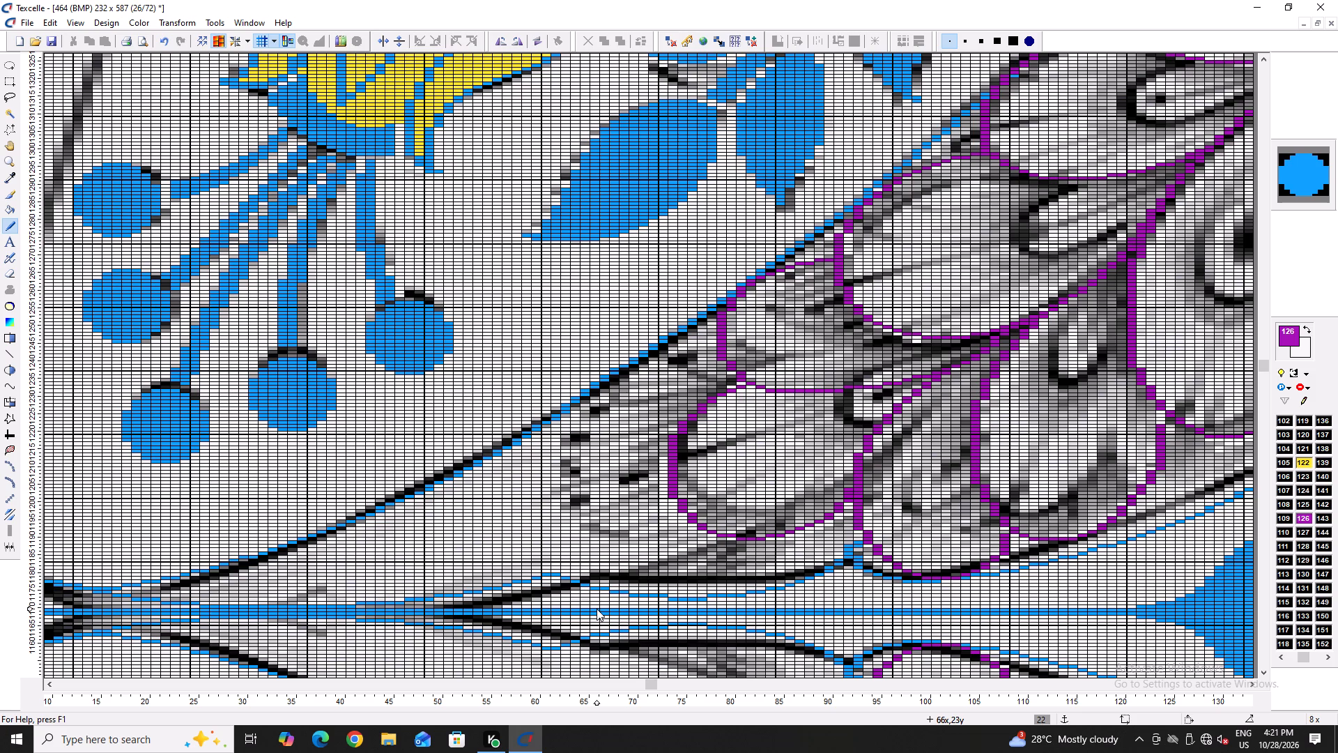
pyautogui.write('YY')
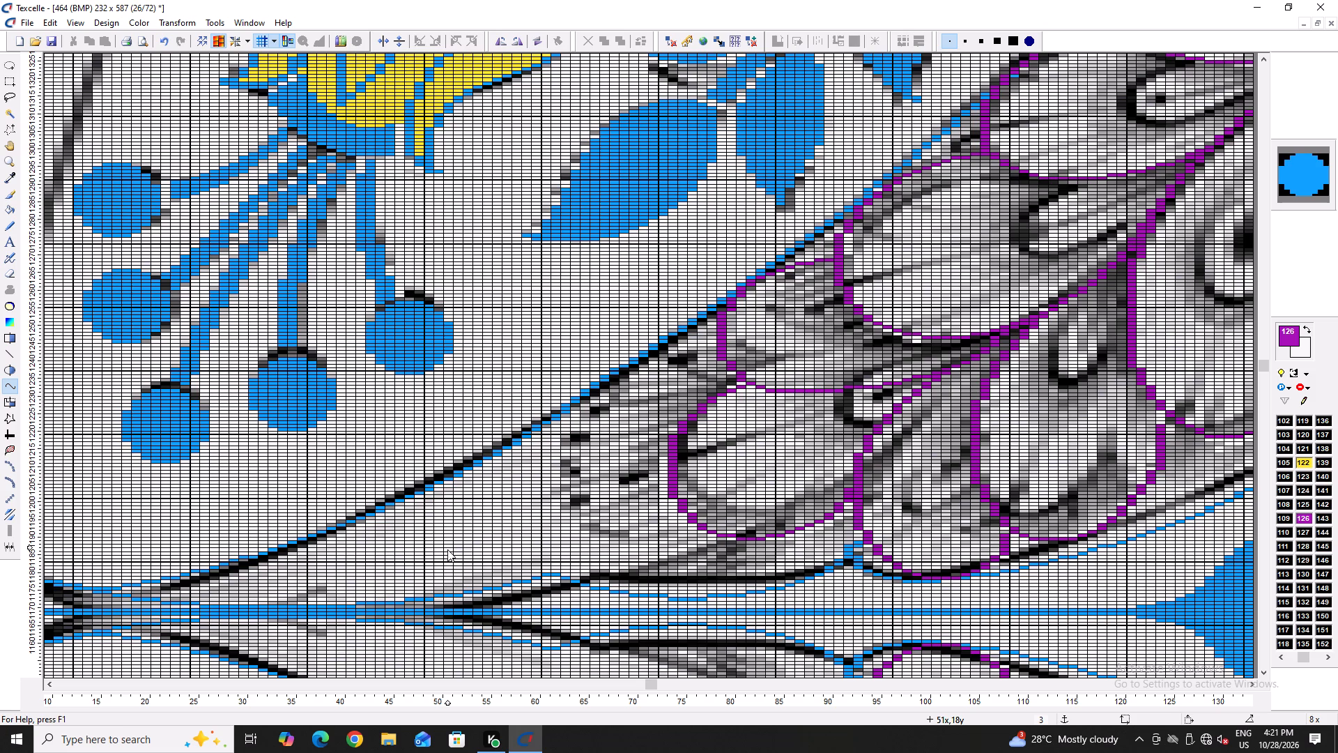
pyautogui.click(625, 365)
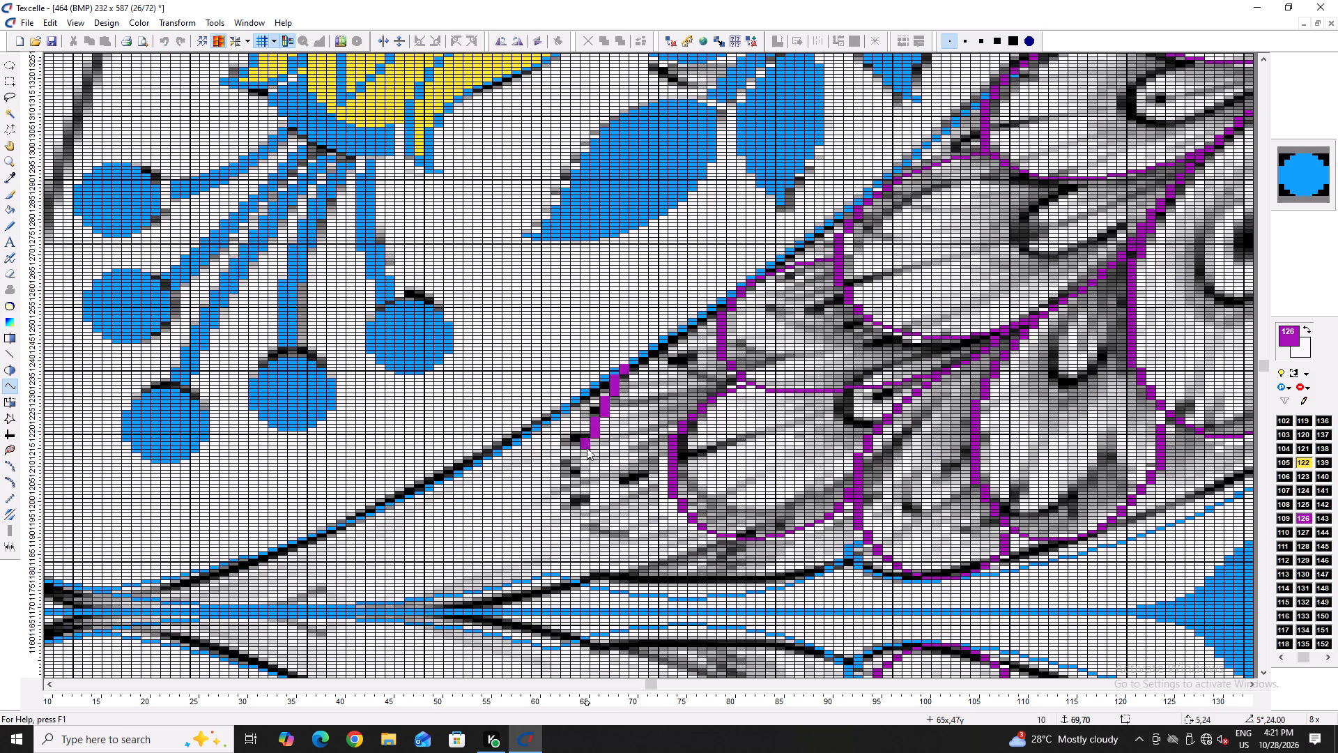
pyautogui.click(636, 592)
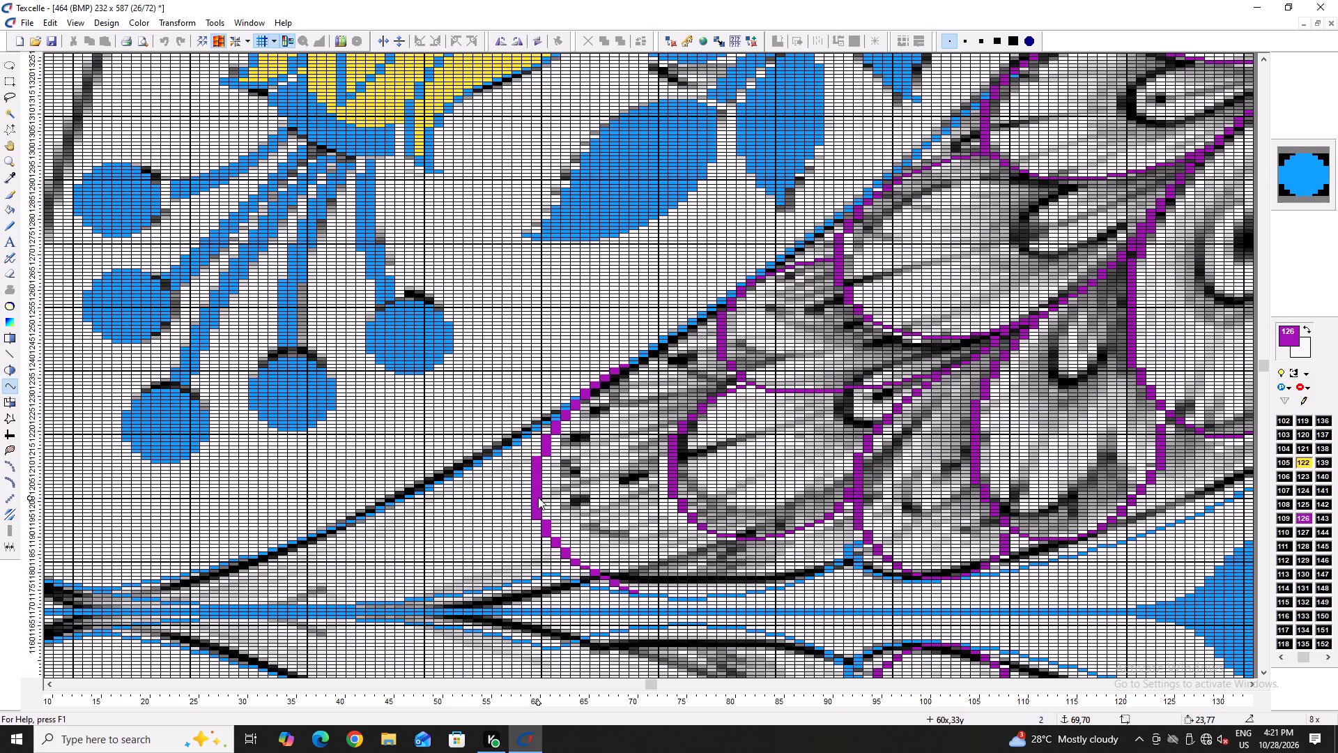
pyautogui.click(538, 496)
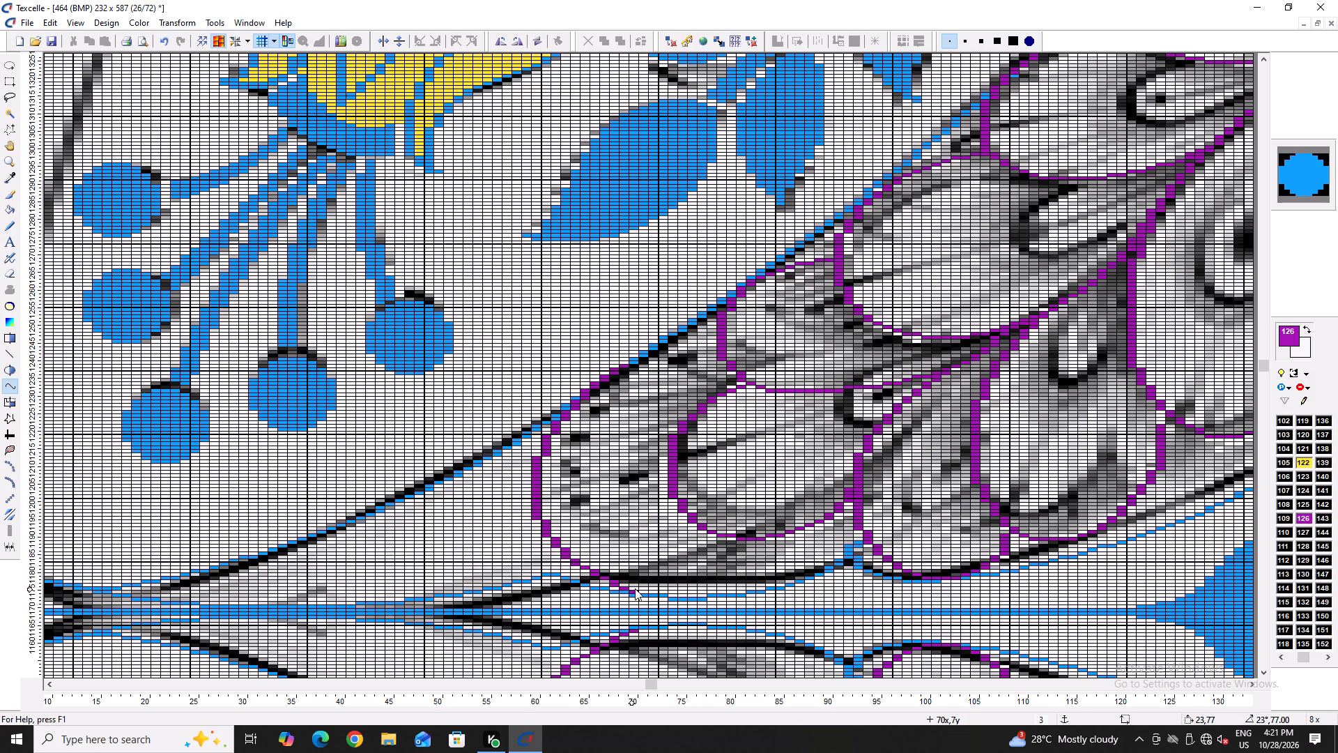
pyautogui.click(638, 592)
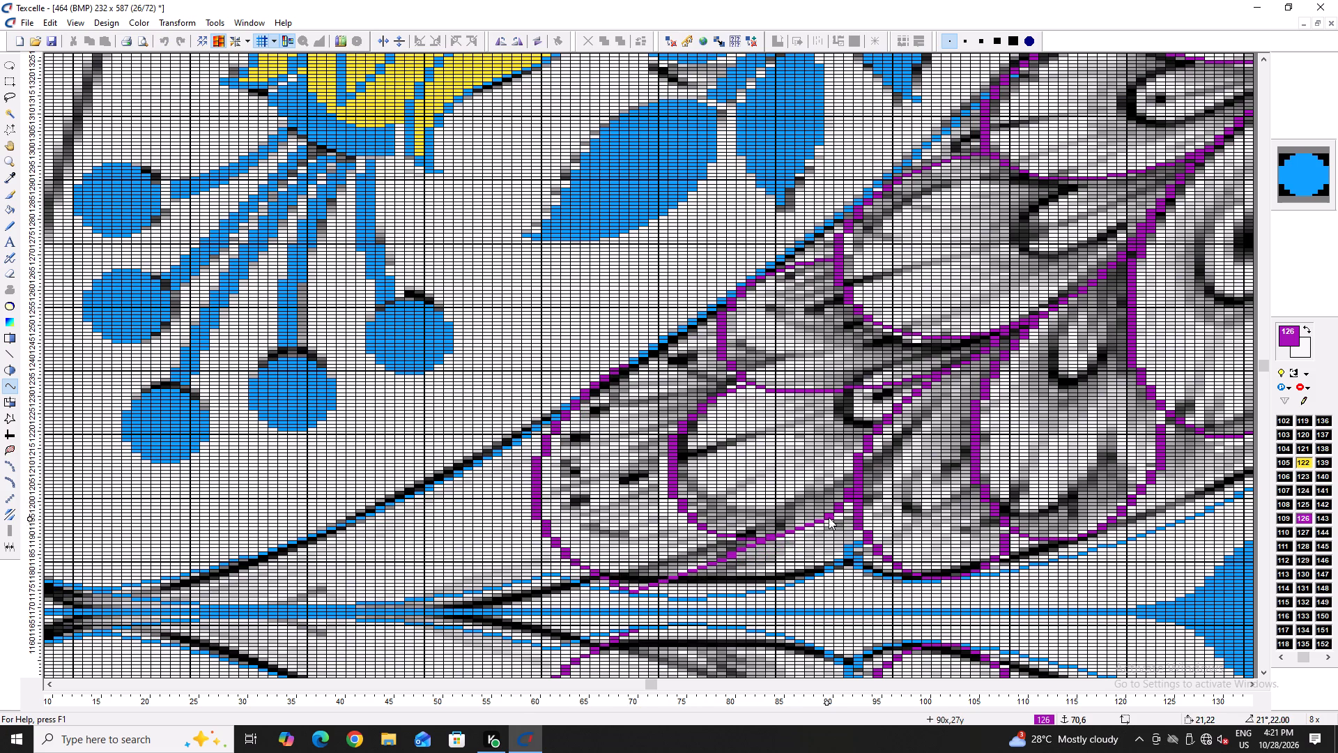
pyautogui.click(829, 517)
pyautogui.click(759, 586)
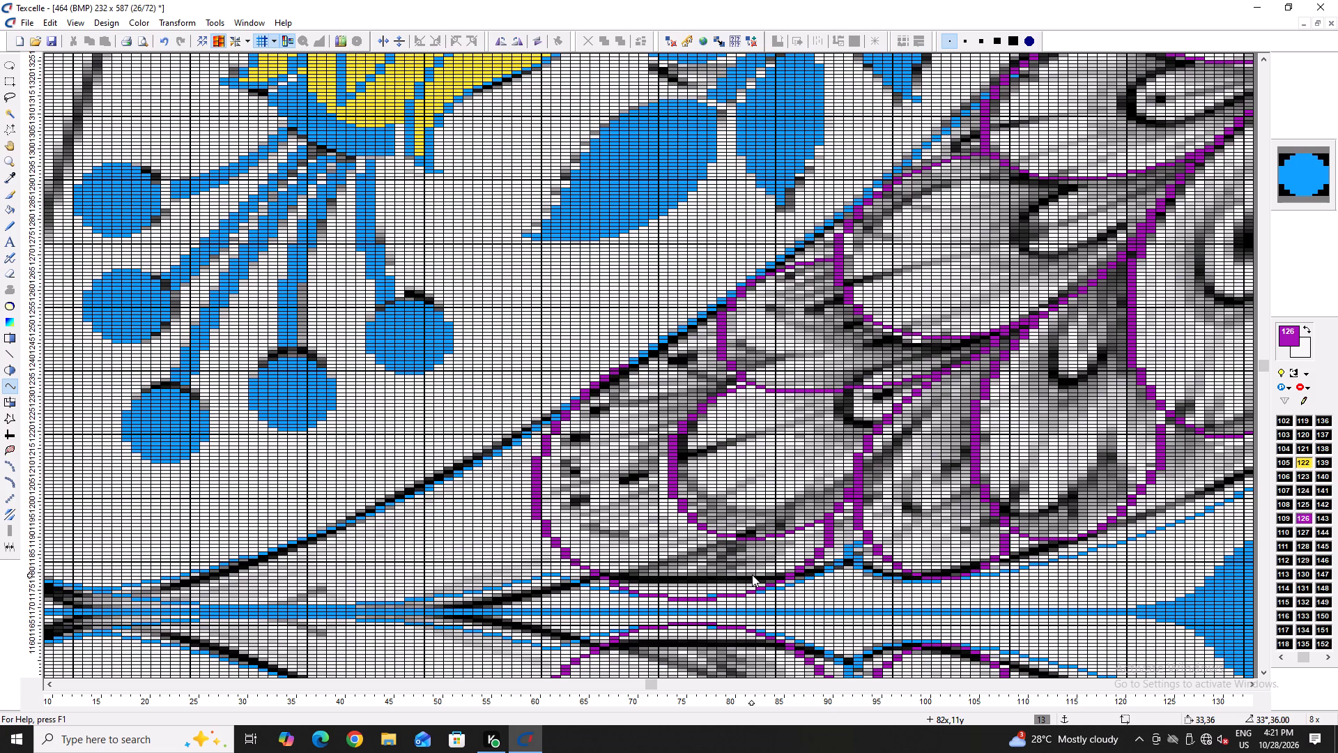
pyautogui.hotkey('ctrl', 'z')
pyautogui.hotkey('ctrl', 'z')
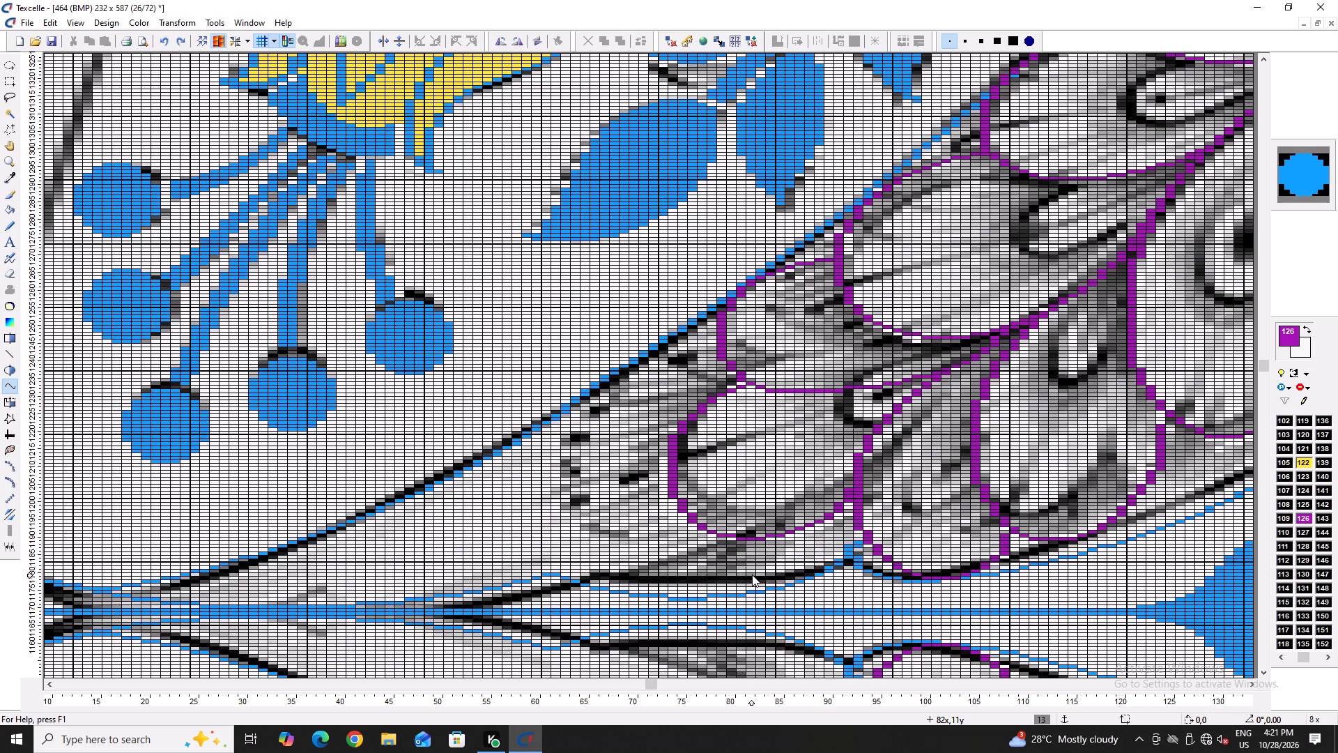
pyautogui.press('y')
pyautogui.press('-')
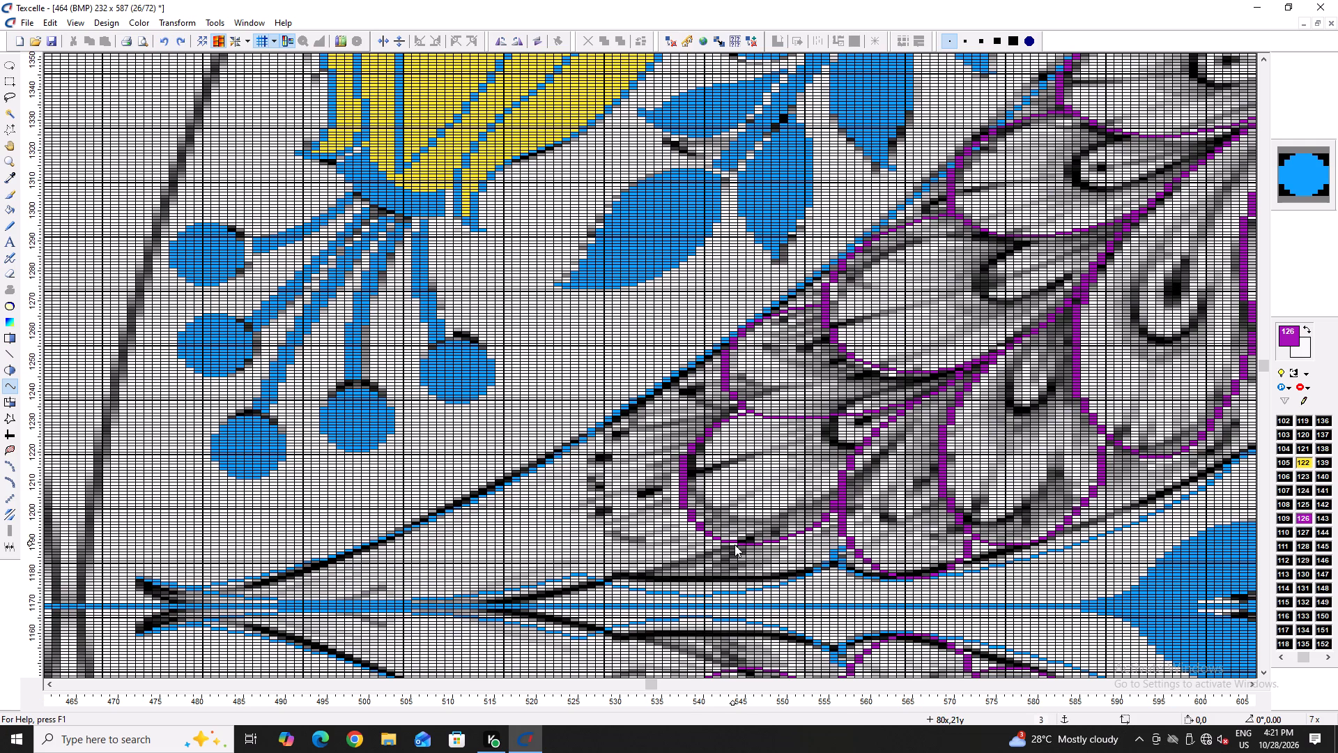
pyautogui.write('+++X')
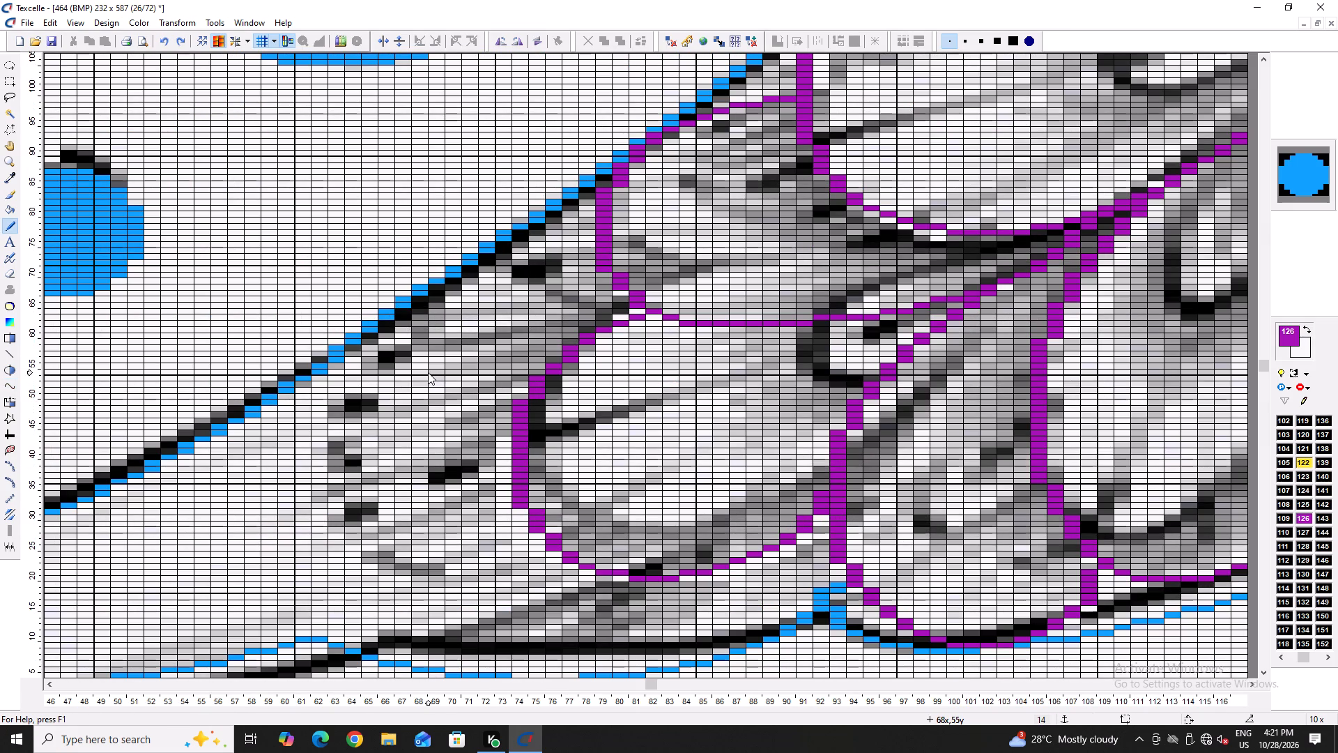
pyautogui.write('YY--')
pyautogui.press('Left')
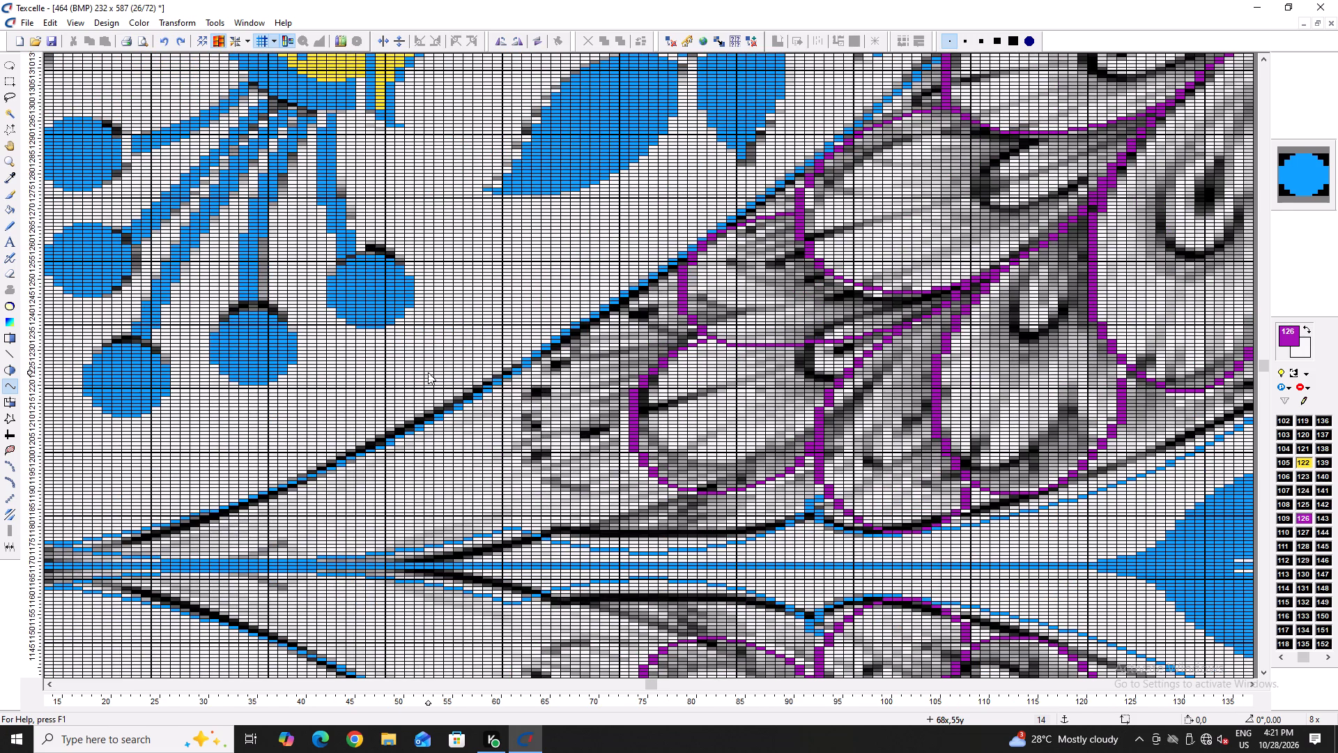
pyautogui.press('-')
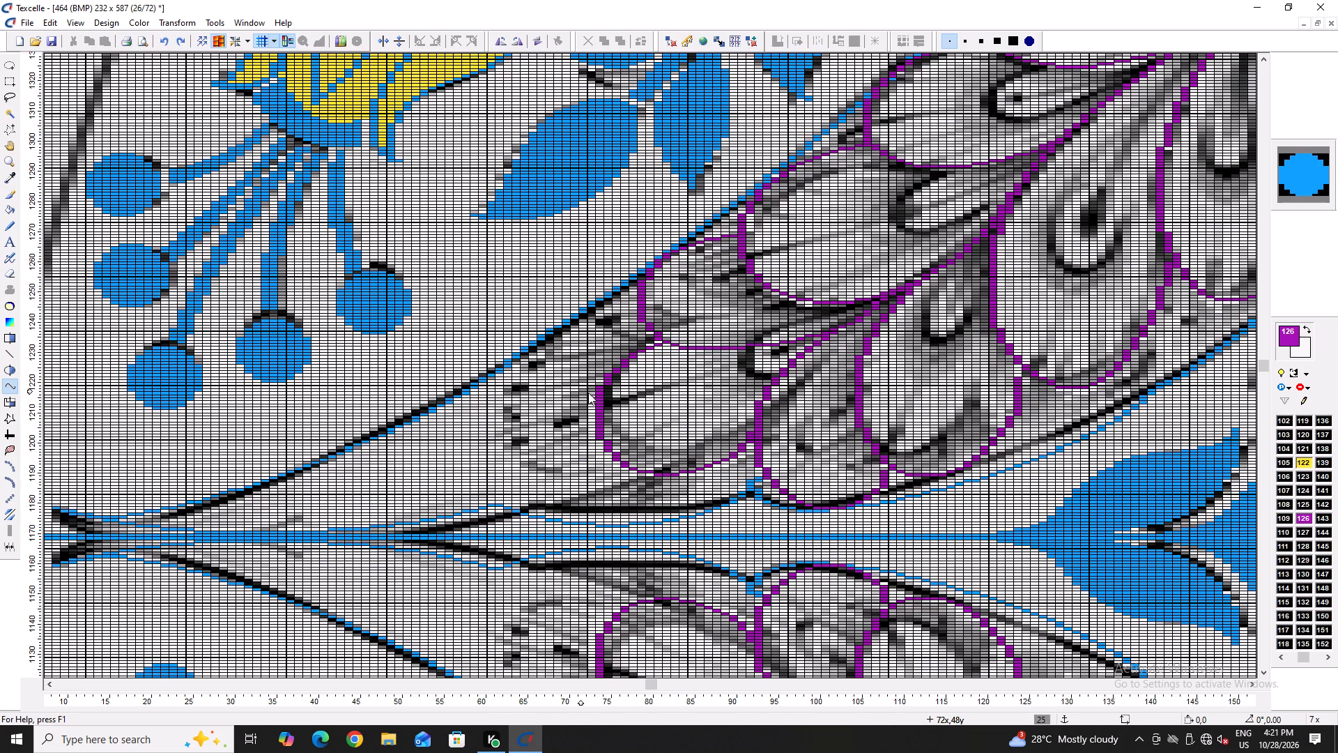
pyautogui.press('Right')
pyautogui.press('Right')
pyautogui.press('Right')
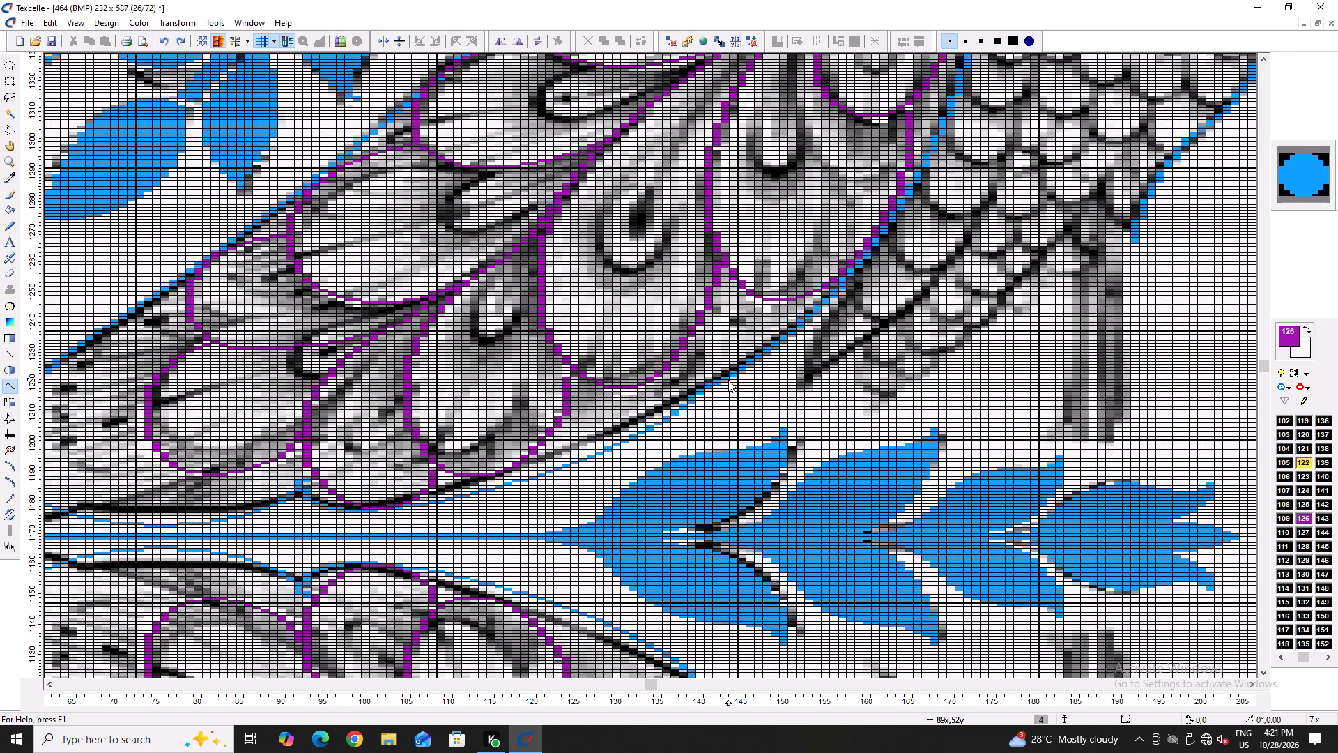
# Trace the inner eye of the upper-left wing feather with two purple curves from column 126, row 156 around column 121 to about column 136, row 152.
pyautogui.scroll(4, 728, 381)
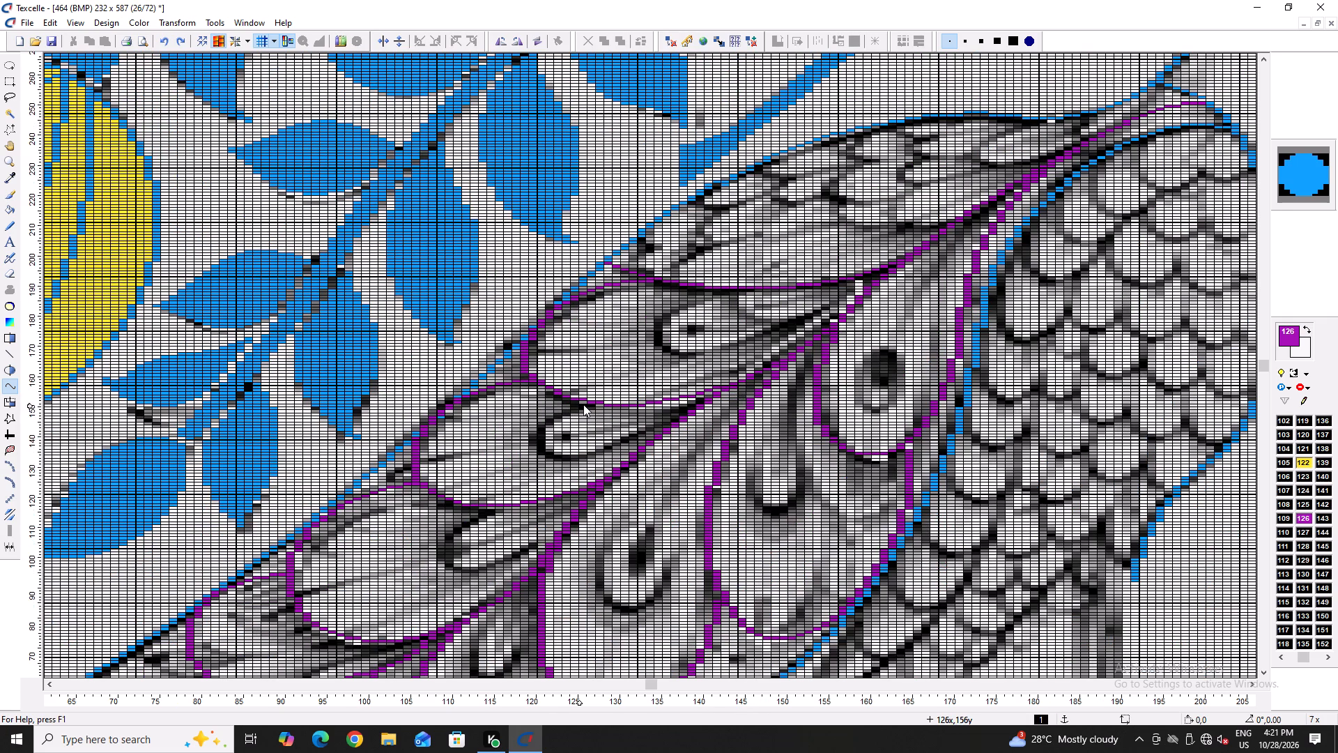
pyautogui.click(583, 404)
pyautogui.click(538, 441)
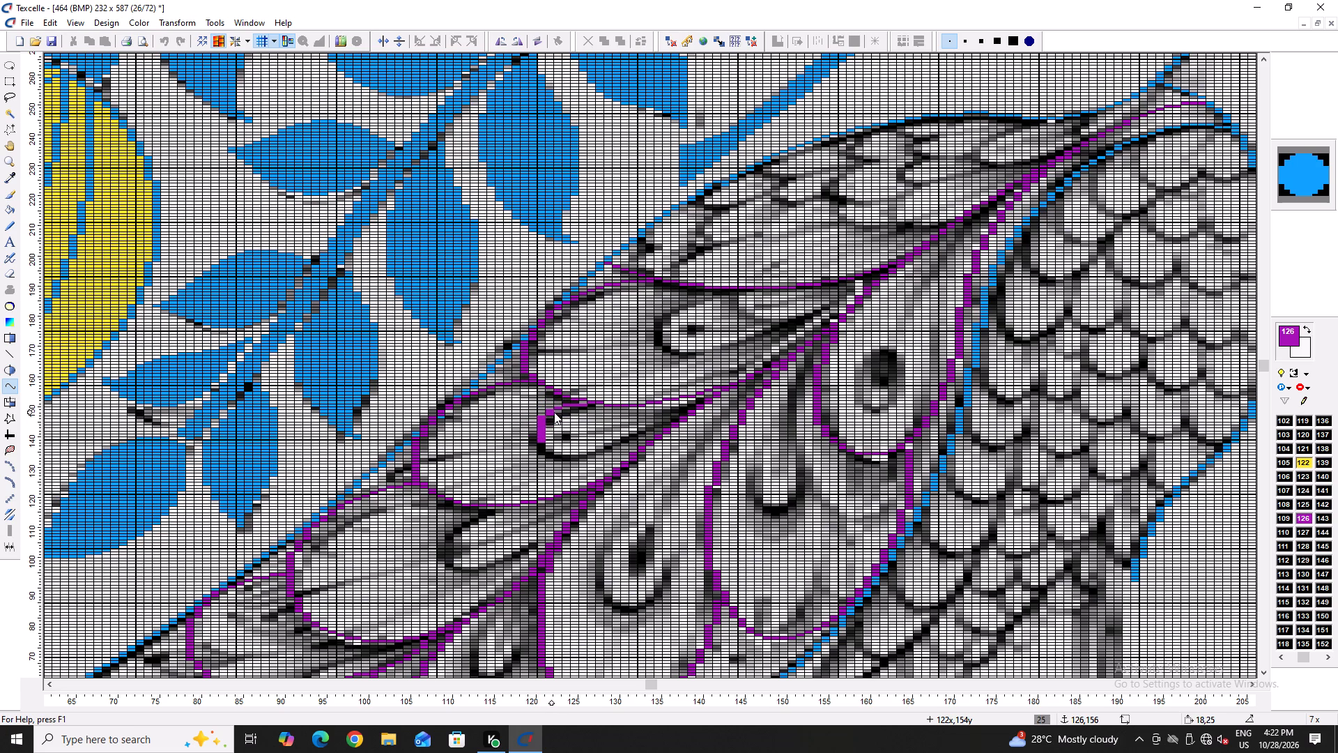
pyautogui.click(551, 415)
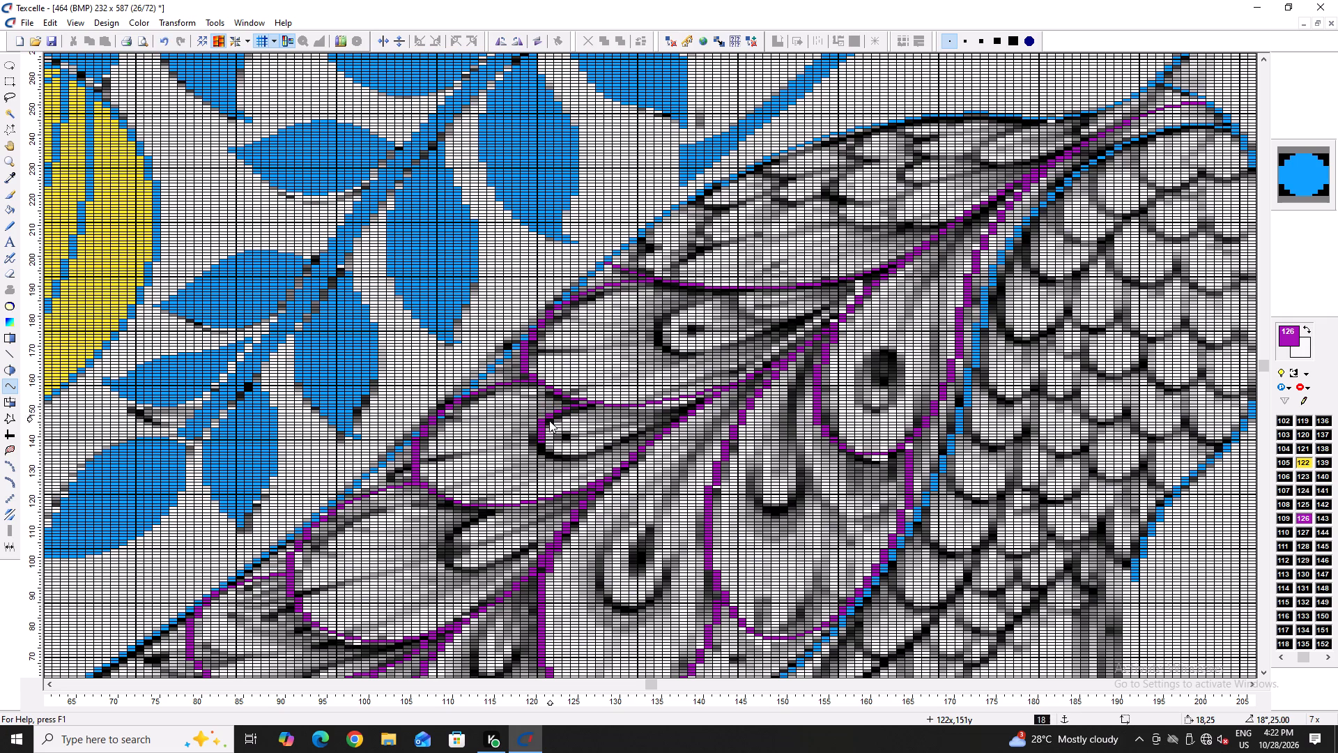
pyautogui.click(540, 439)
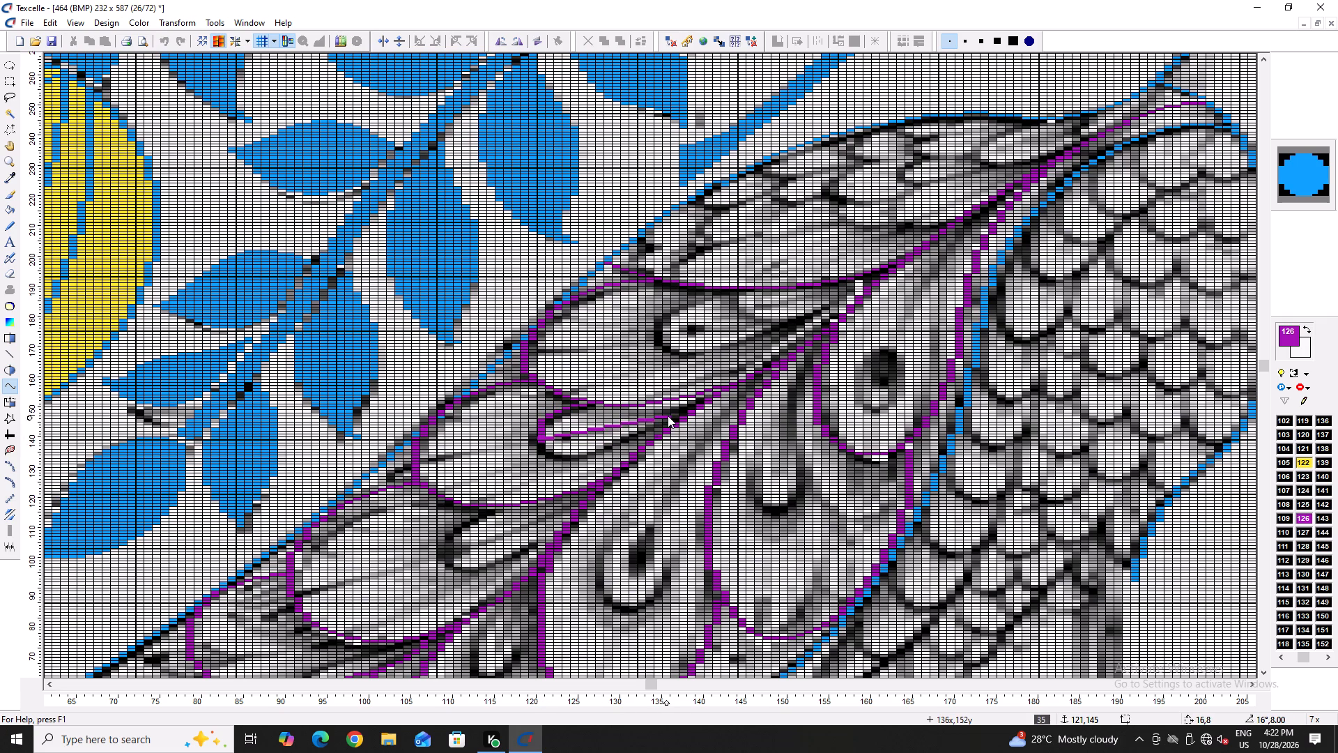
pyautogui.click(672, 418)
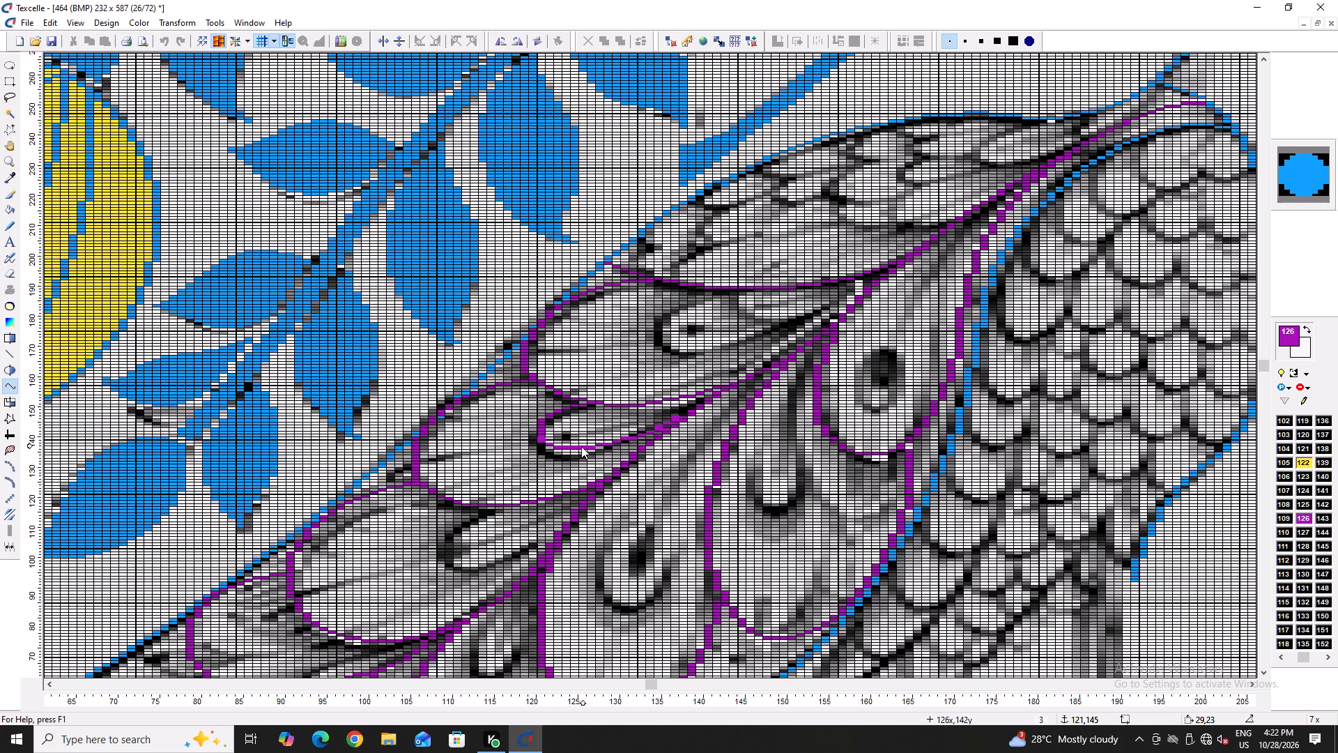
pyautogui.click(577, 455)
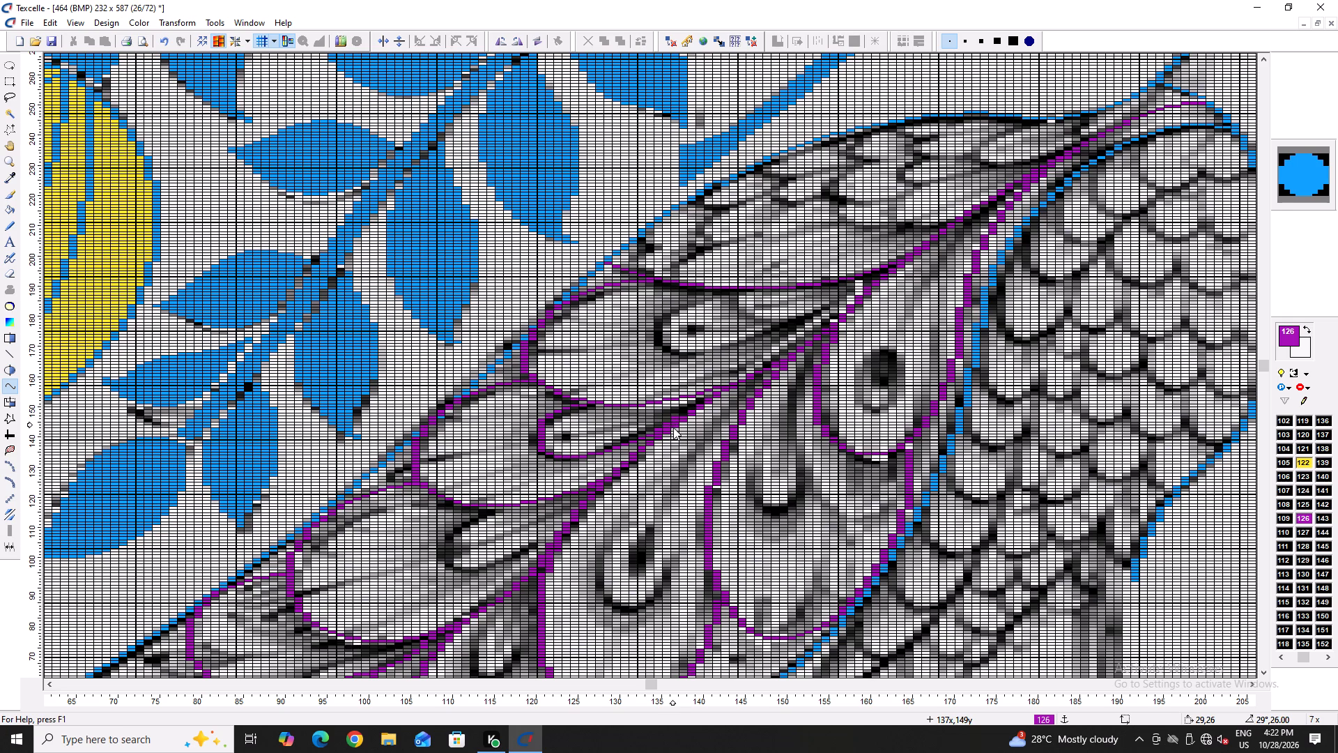
# Outline the eye of the feather below in purple from column 115, row 121 around column 109, row 105 to about column 122, row 113.
pyautogui.click(491, 509)
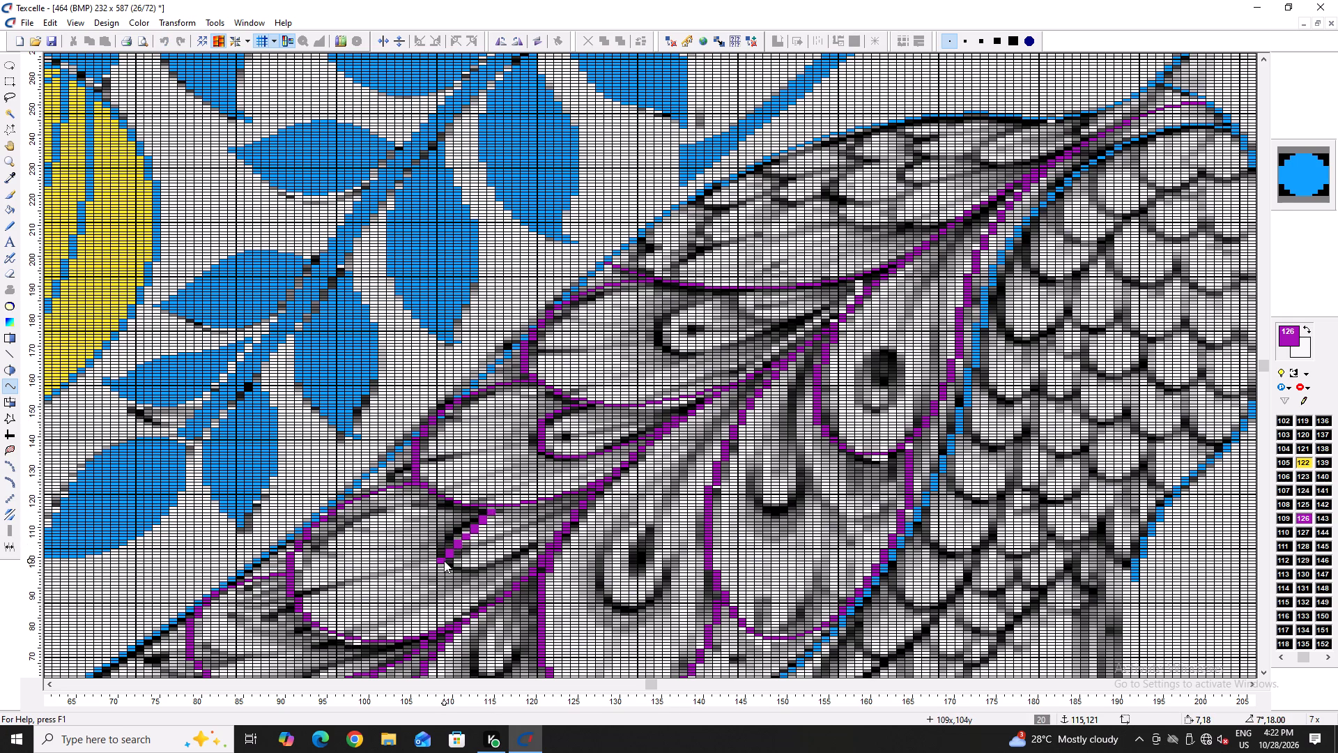
pyautogui.click(444, 561)
pyautogui.click(451, 533)
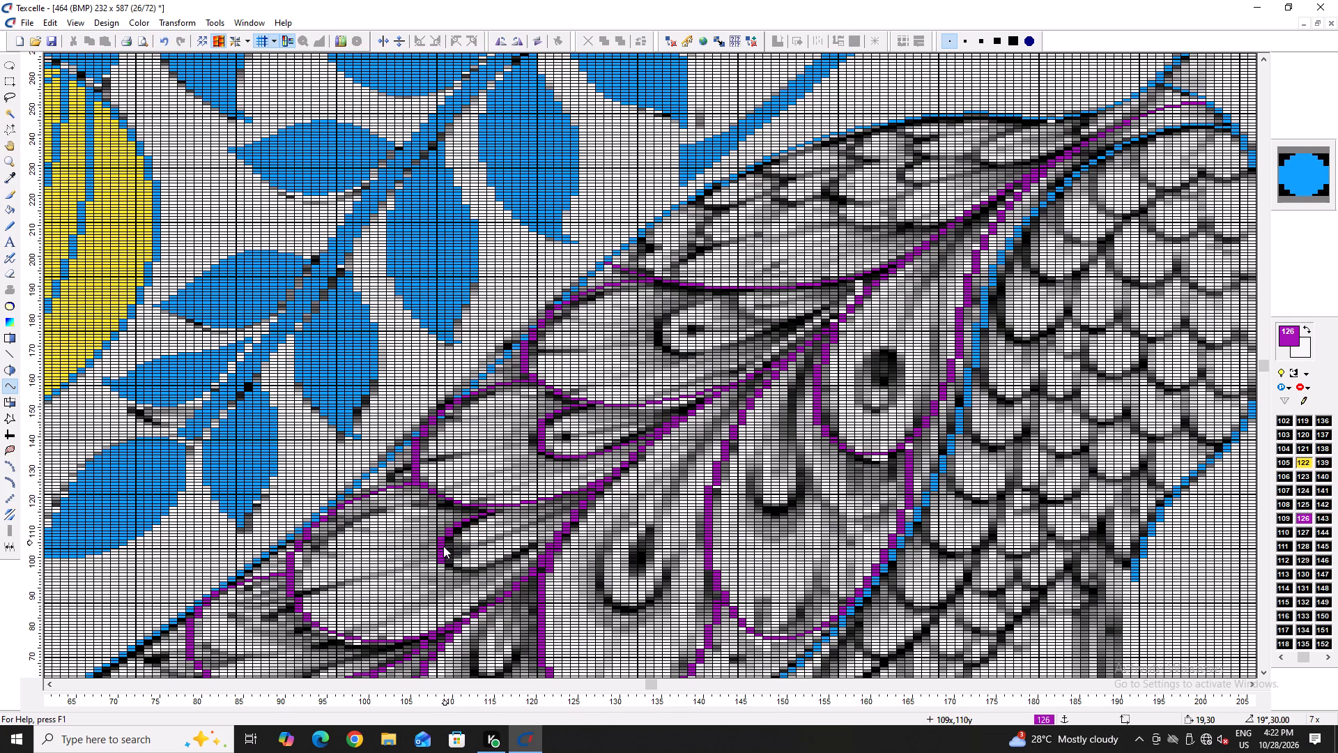
pyautogui.click(443, 560)
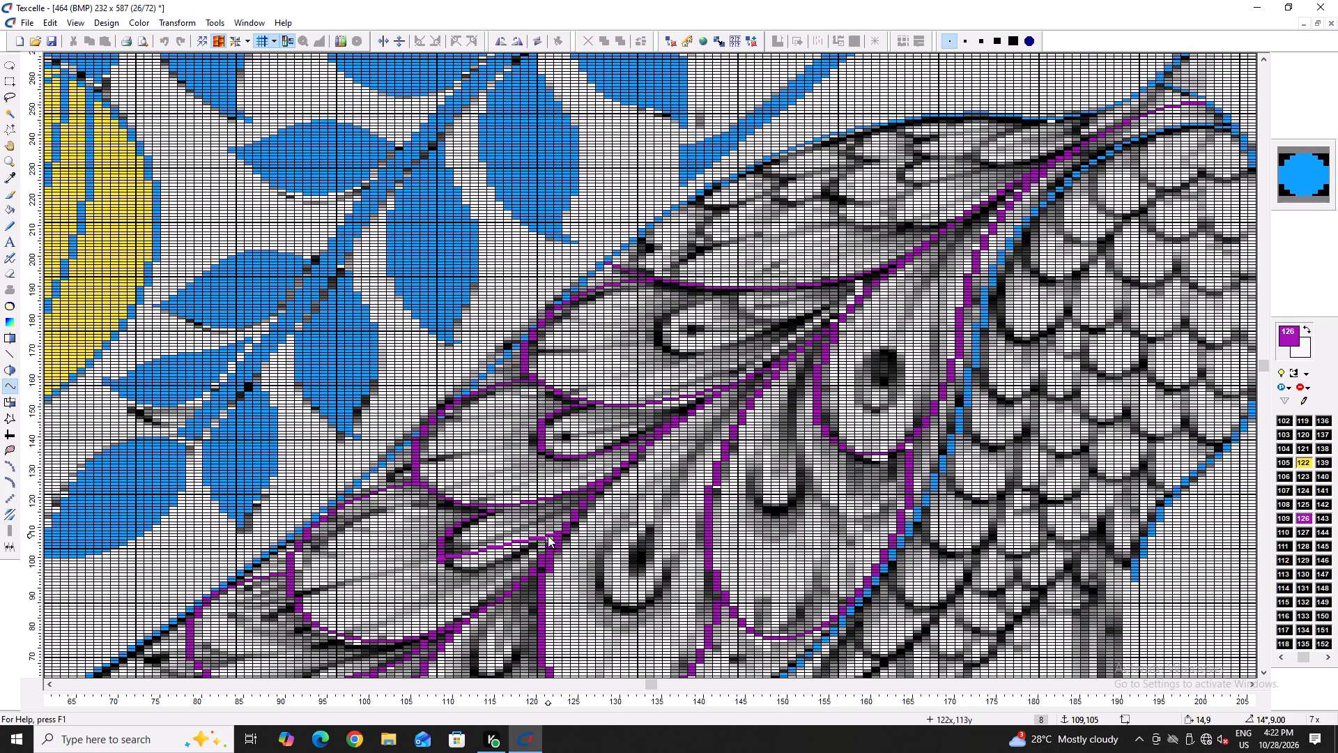
pyautogui.click(546, 533)
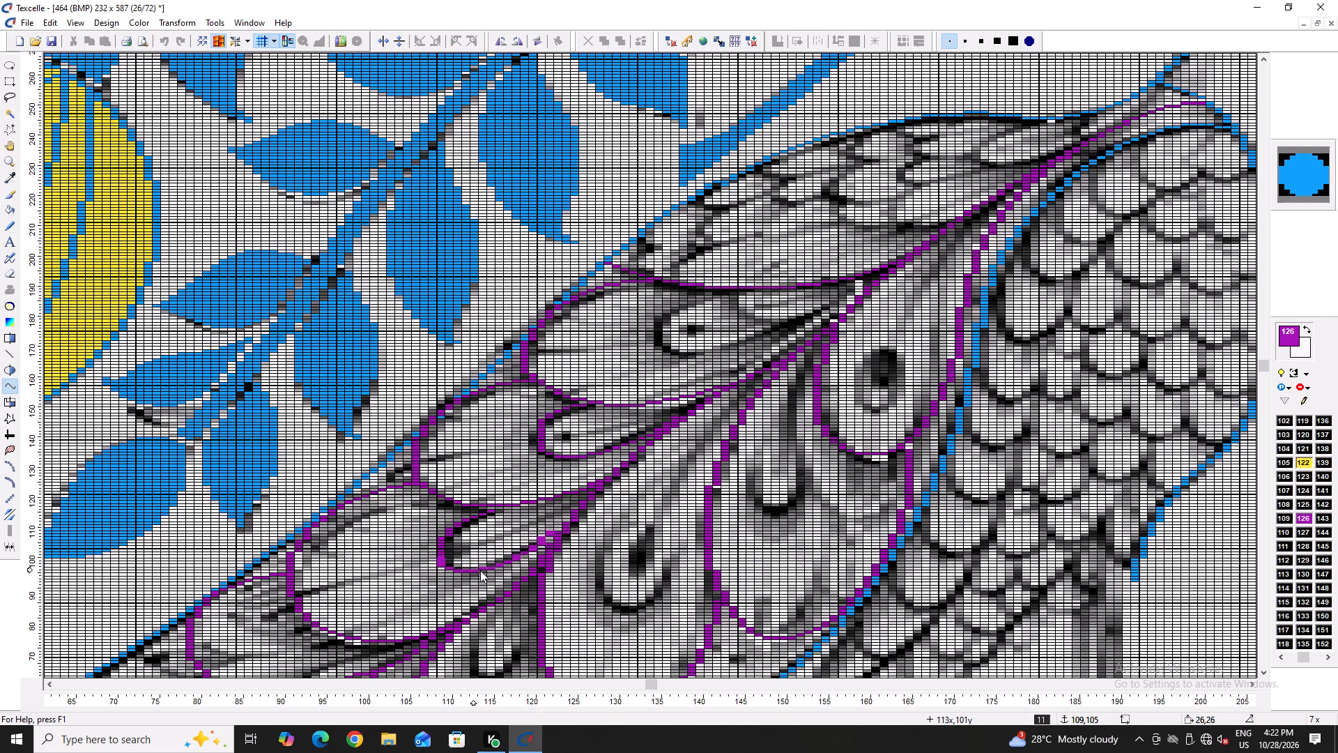
pyautogui.doubleClick(486, 568)
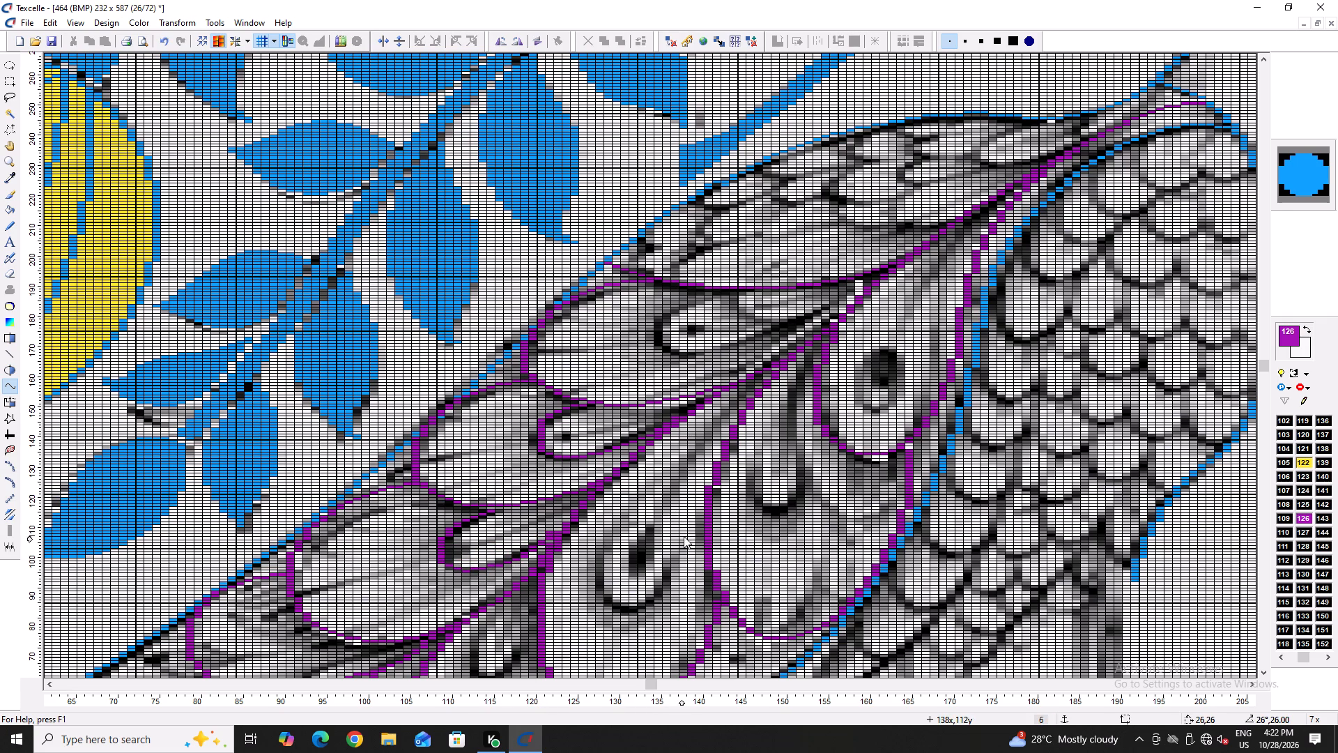
# Outline the adjacent hanging feather's eye in purple from column 132, row 134 through column 134, row 91 to about column 140, row 127.
pyautogui.click(630, 470)
pyautogui.doubleClick(648, 602)
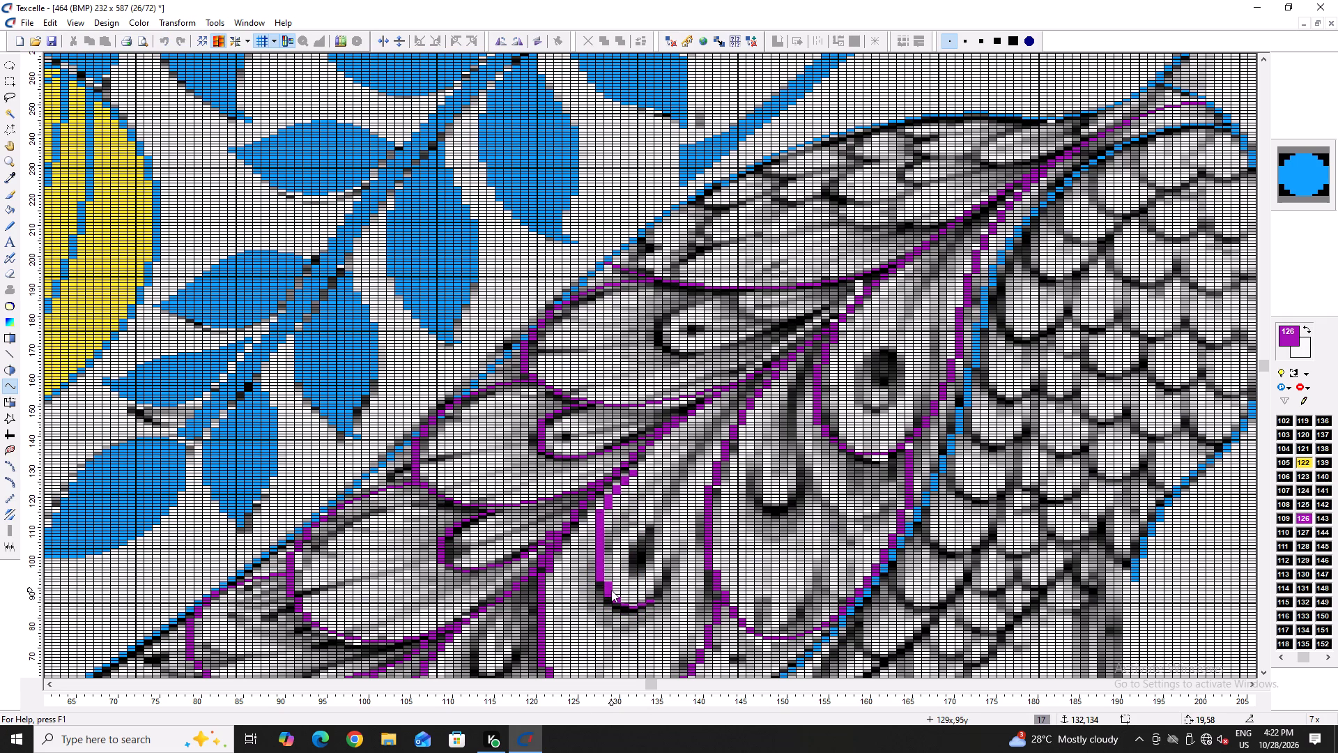
pyautogui.click(611, 590)
pyautogui.click(647, 602)
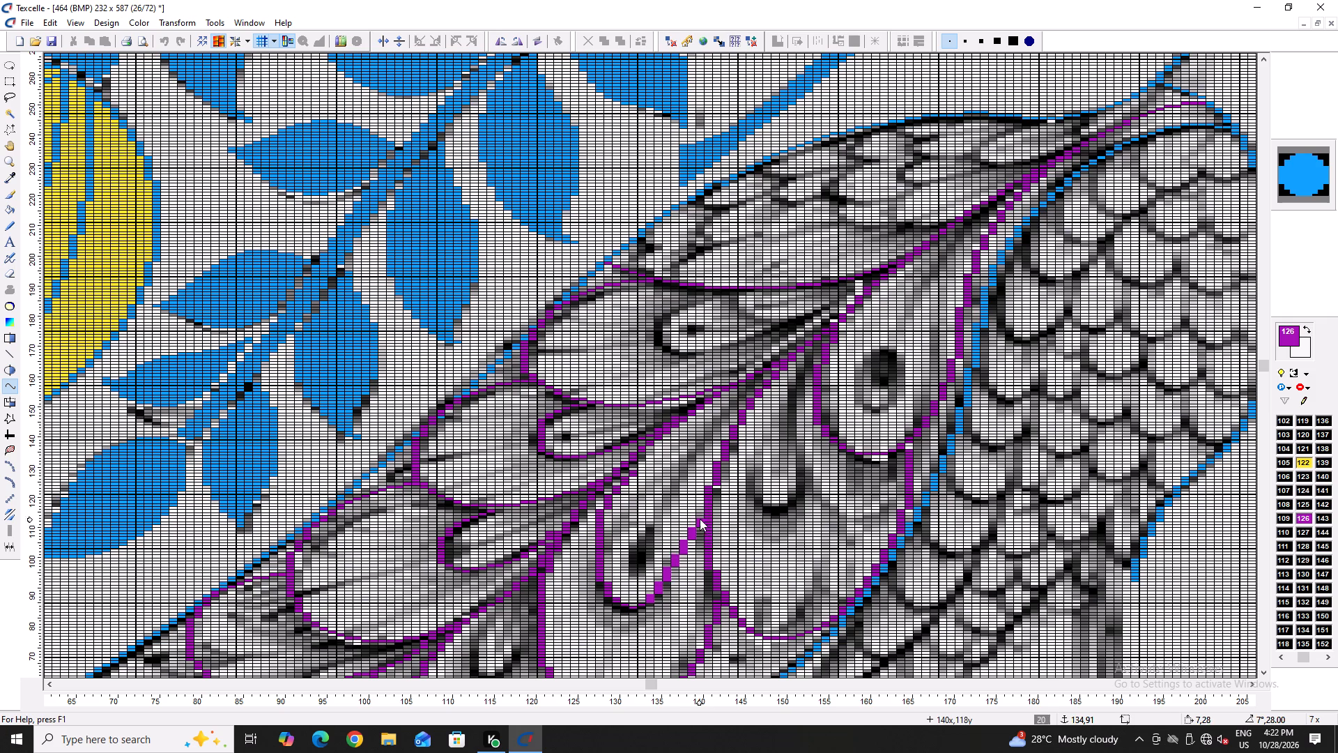
pyautogui.click(699, 494)
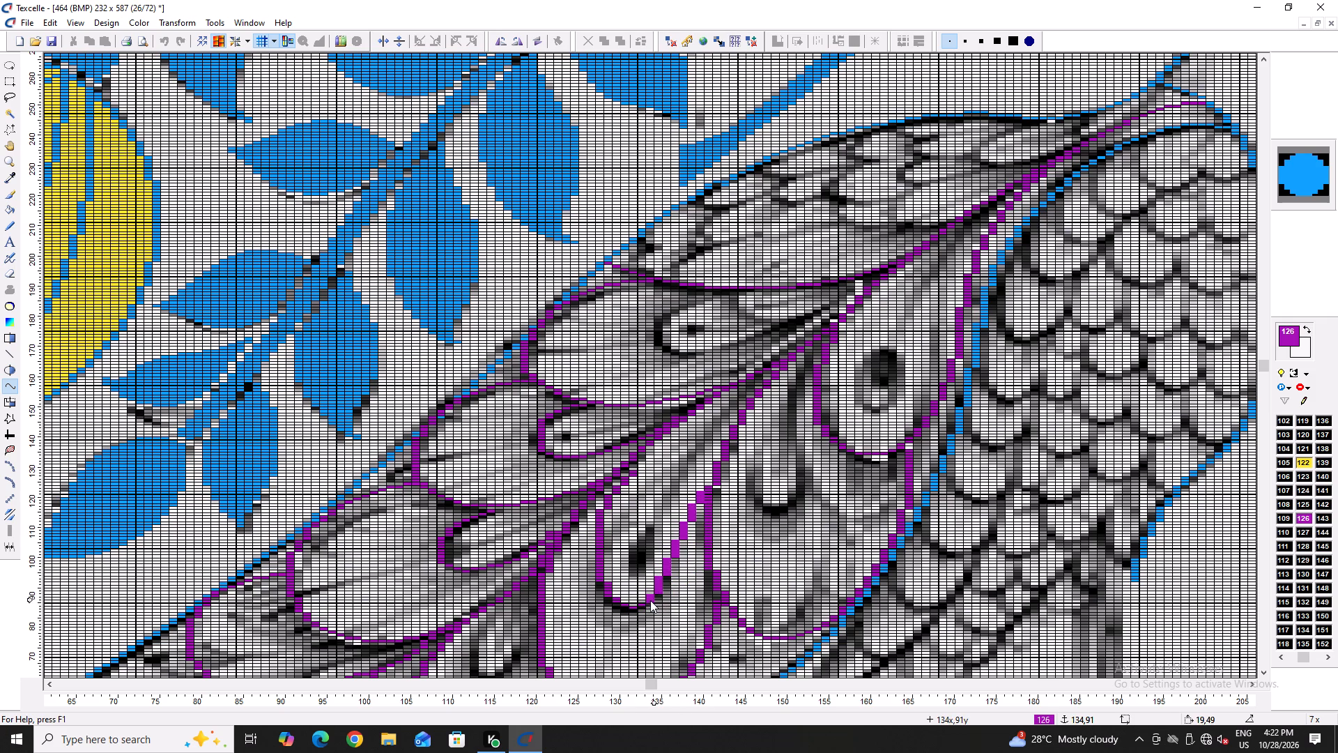
pyautogui.click(656, 603)
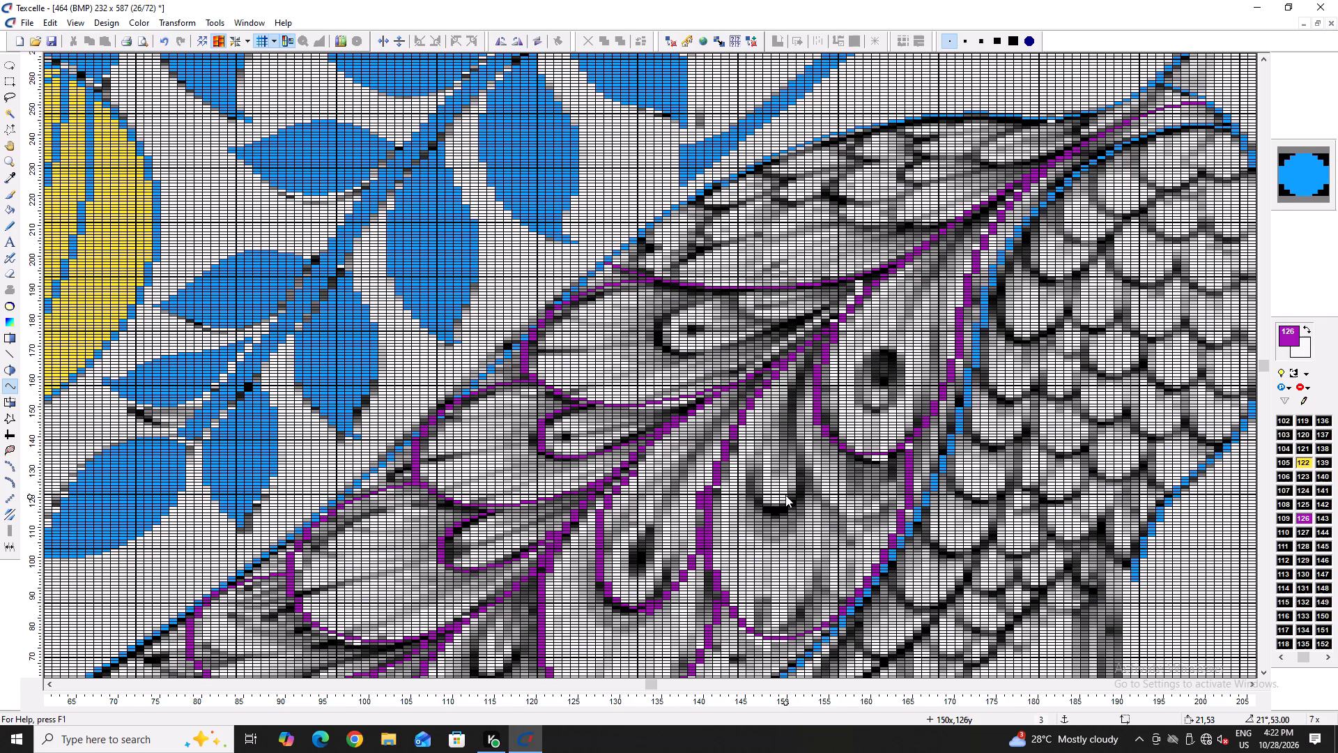
# Trace the eye of the feather above with a purple curve from column 140, row 194 around column 136 to about column 145, row 168.
pyautogui.press('Right')
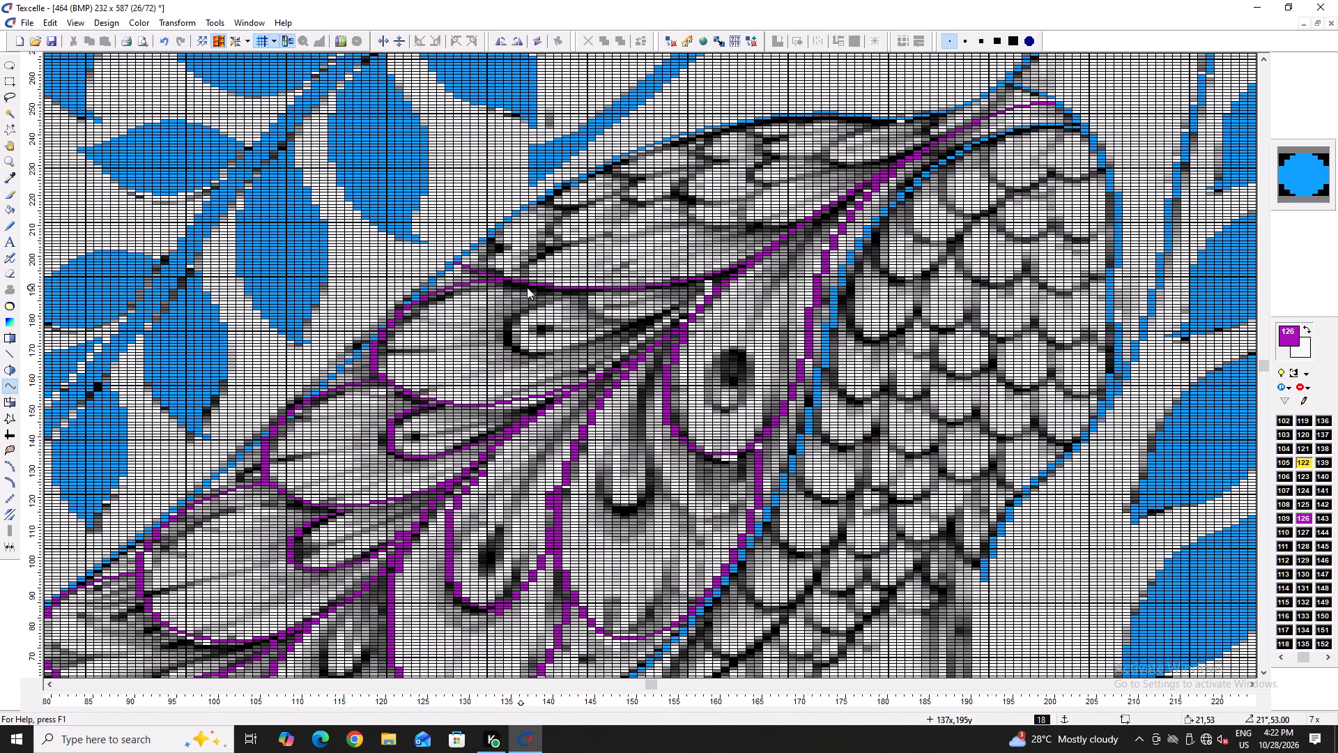
pyautogui.click(552, 291)
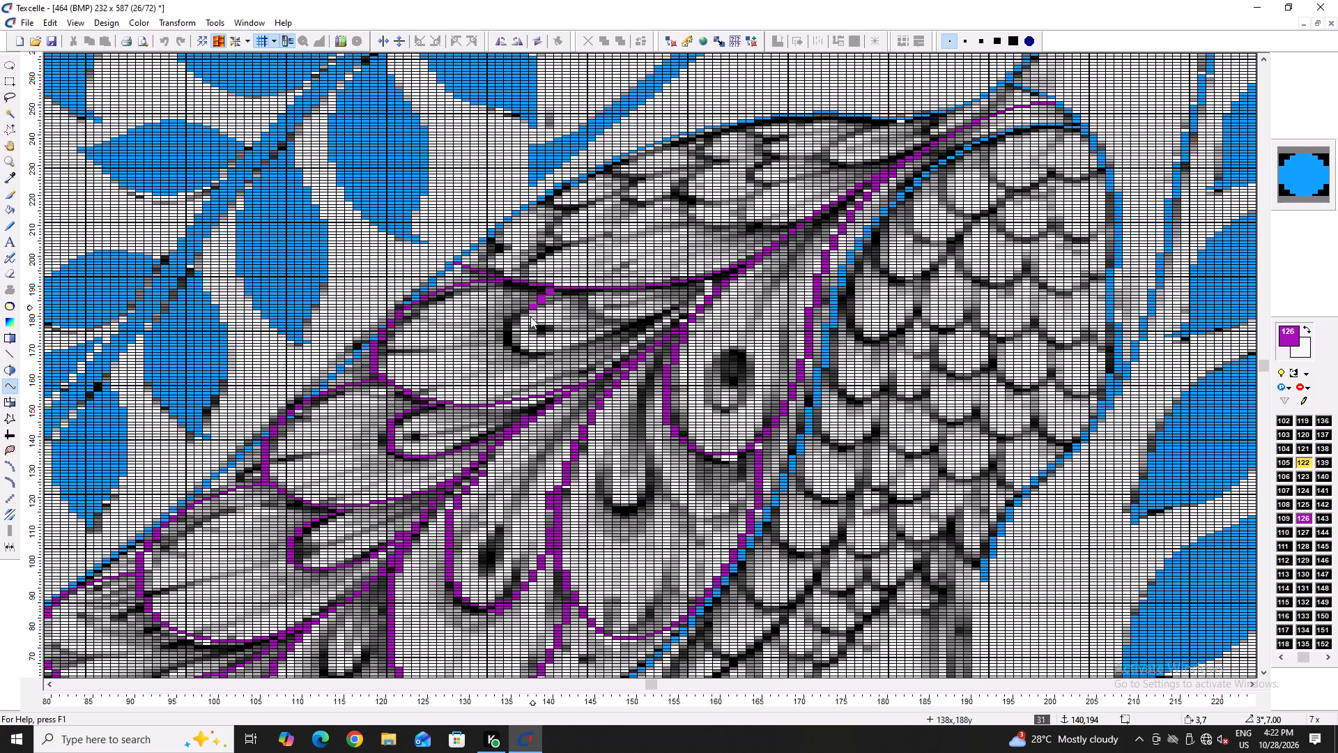
pyautogui.click(593, 369)
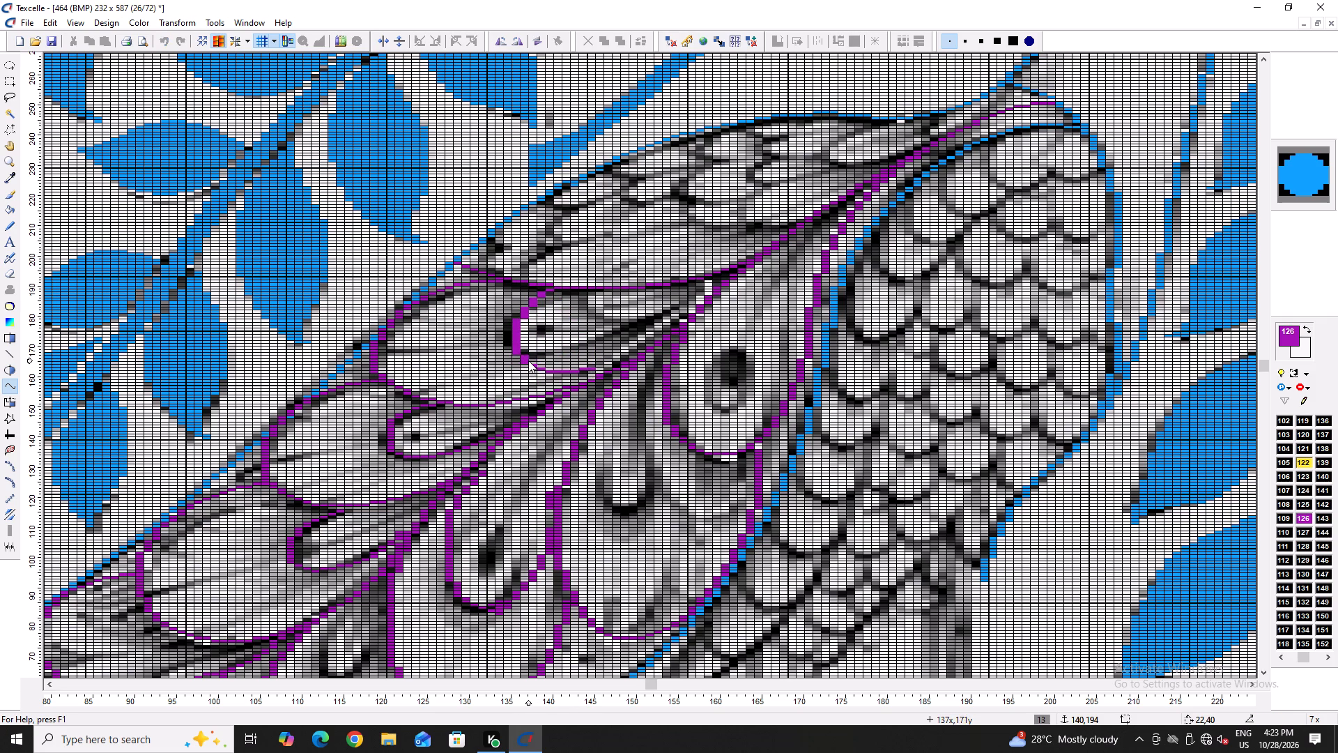
pyautogui.click(528, 360)
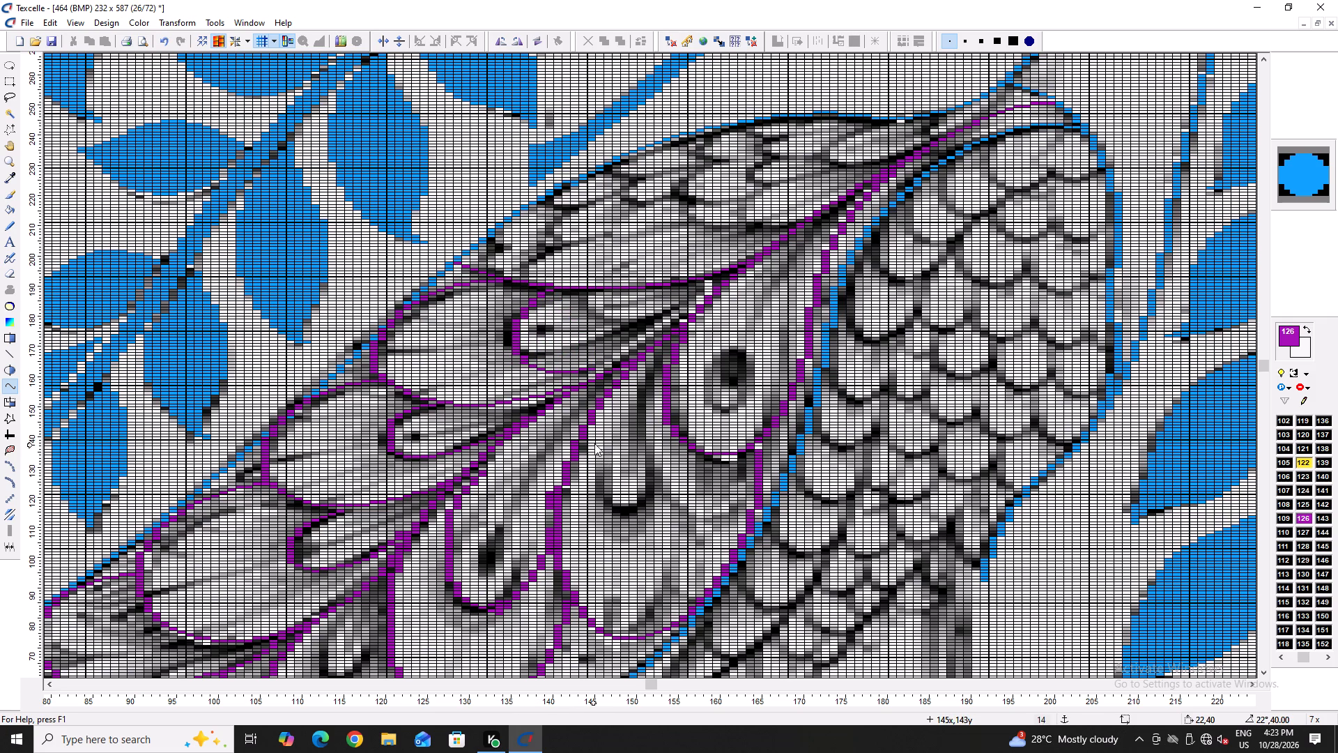
# Outline the middle hanging feather's eye with a purple U-curve from column 145, row 144 down to row 116 and up to about column 158.
pyautogui.click(590, 441)
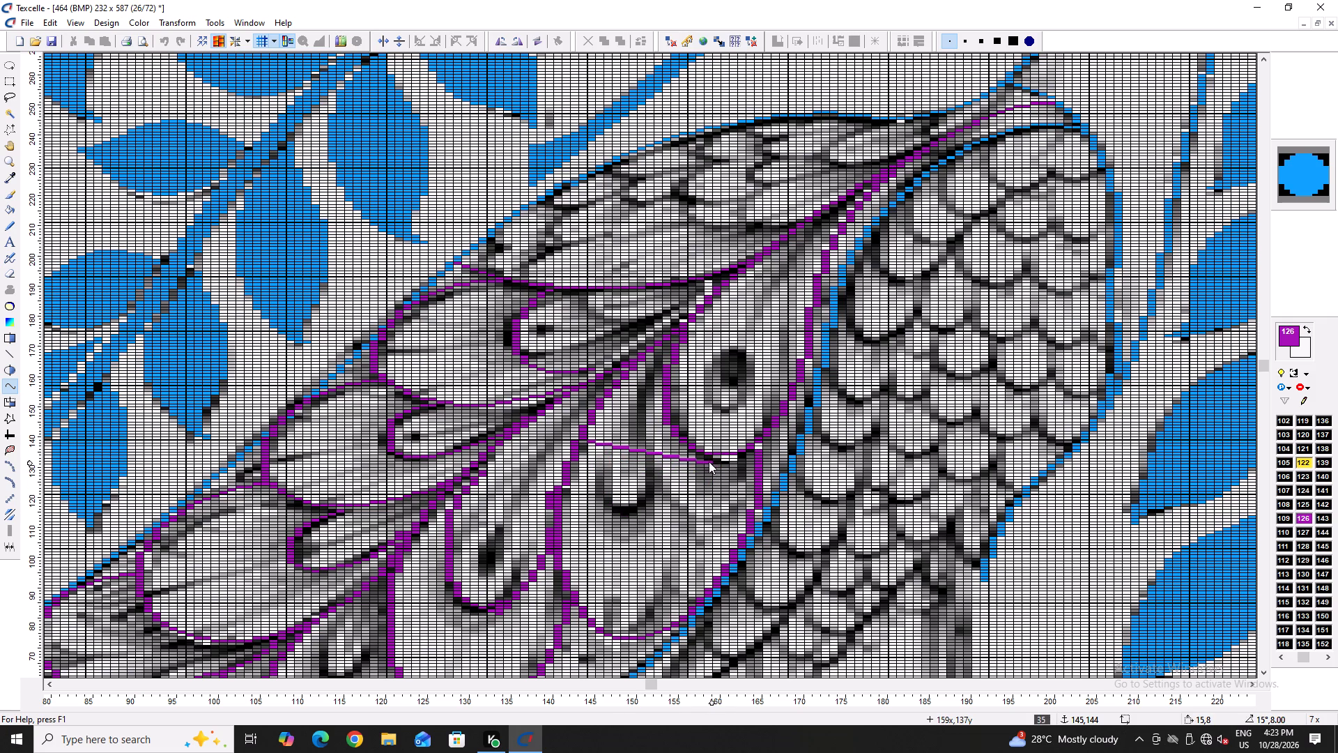
pyautogui.click(698, 457)
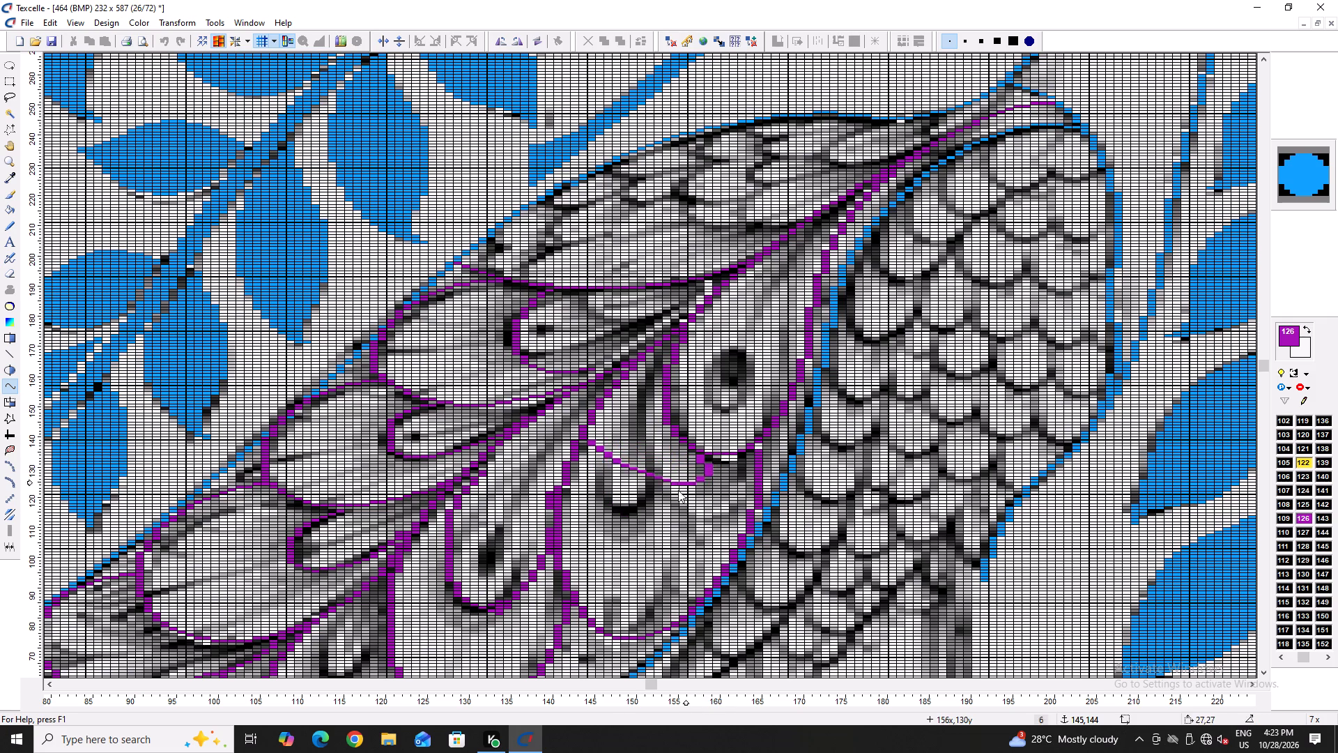
pyautogui.doubleClick(643, 528)
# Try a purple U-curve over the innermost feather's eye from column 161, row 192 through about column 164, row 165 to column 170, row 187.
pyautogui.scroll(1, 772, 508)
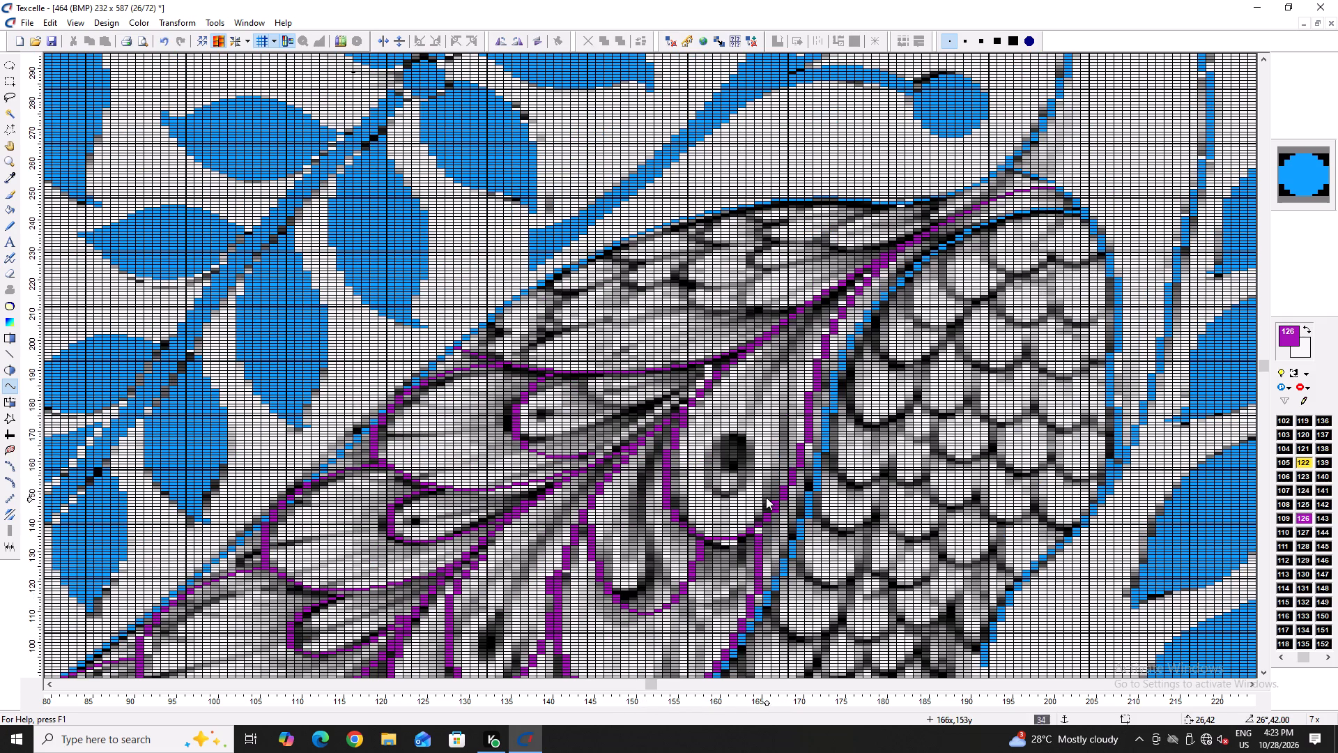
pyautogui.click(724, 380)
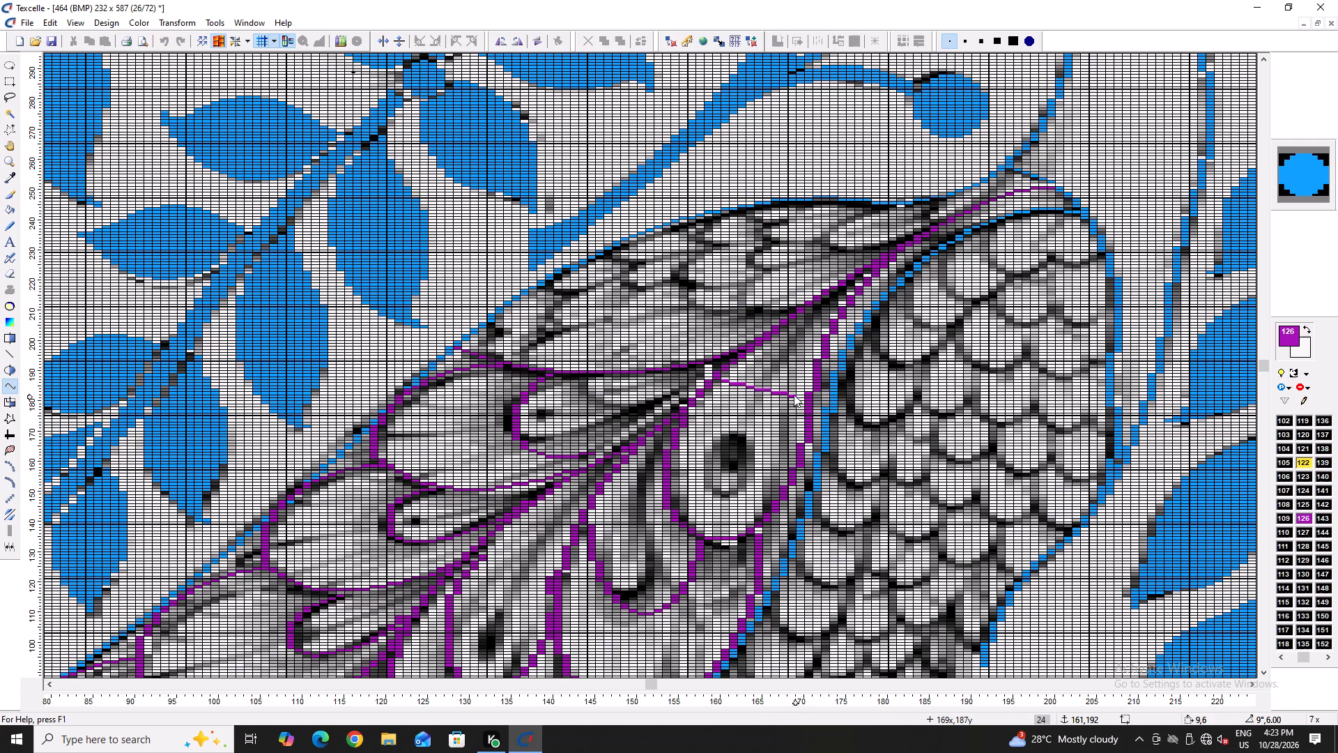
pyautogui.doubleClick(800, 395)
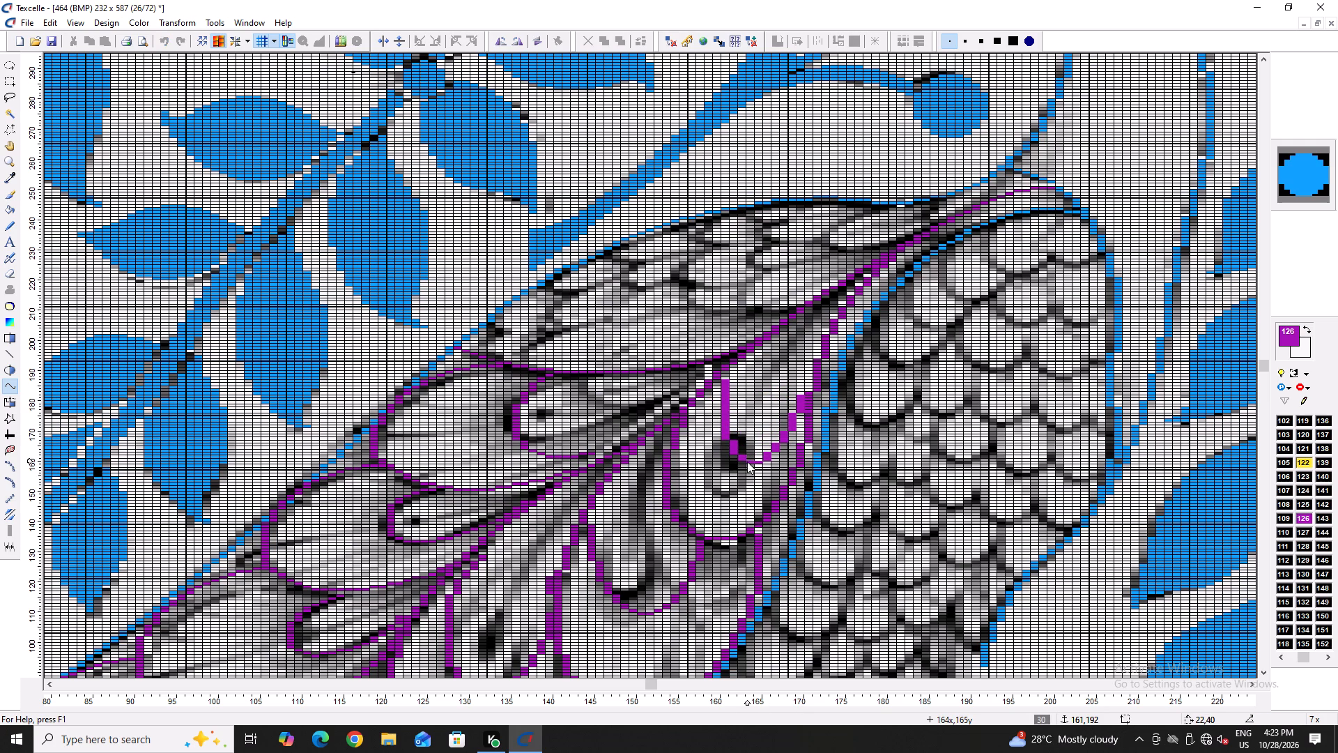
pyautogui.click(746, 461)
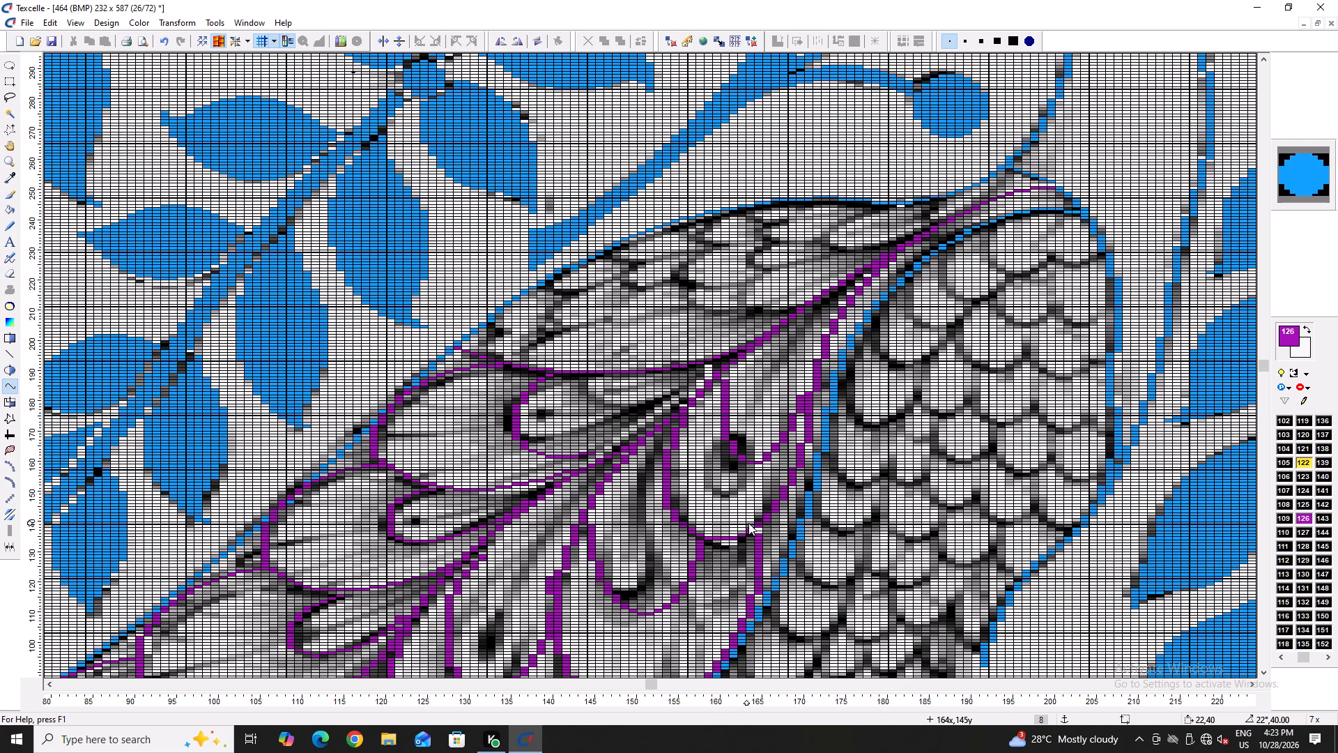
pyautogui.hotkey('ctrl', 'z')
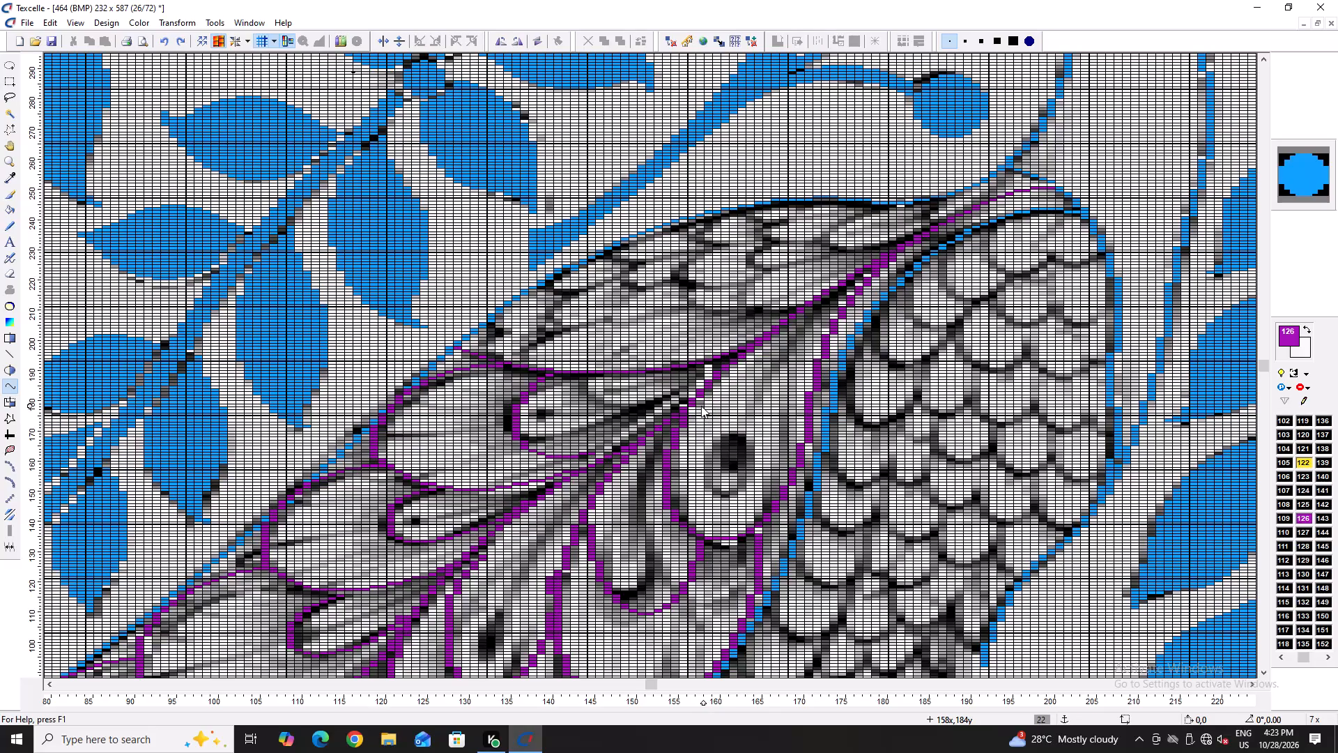
# Draw a purple U-curve in the innermost feather from column 158, row 184 through about column 163, row 165 to column 169, row 181.
pyautogui.click(701, 406)
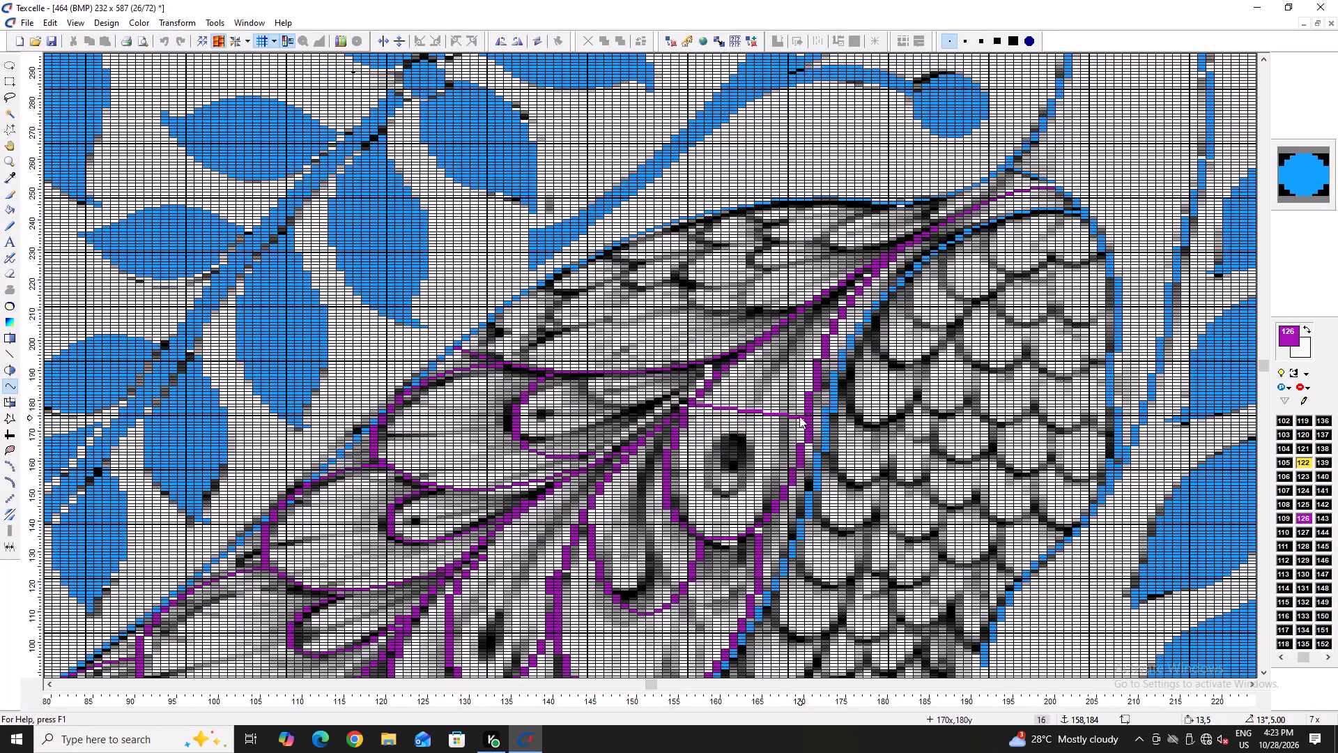
pyautogui.click(795, 413)
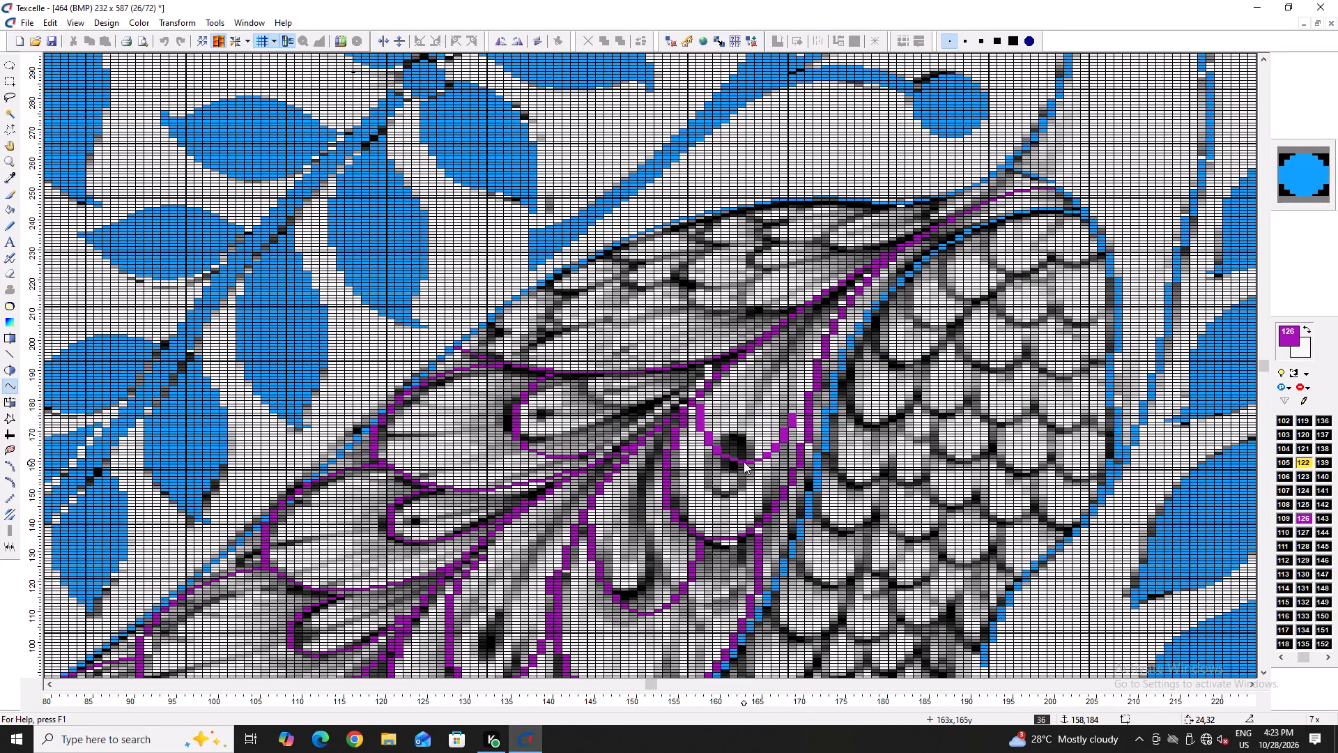
pyautogui.doubleClick(744, 462)
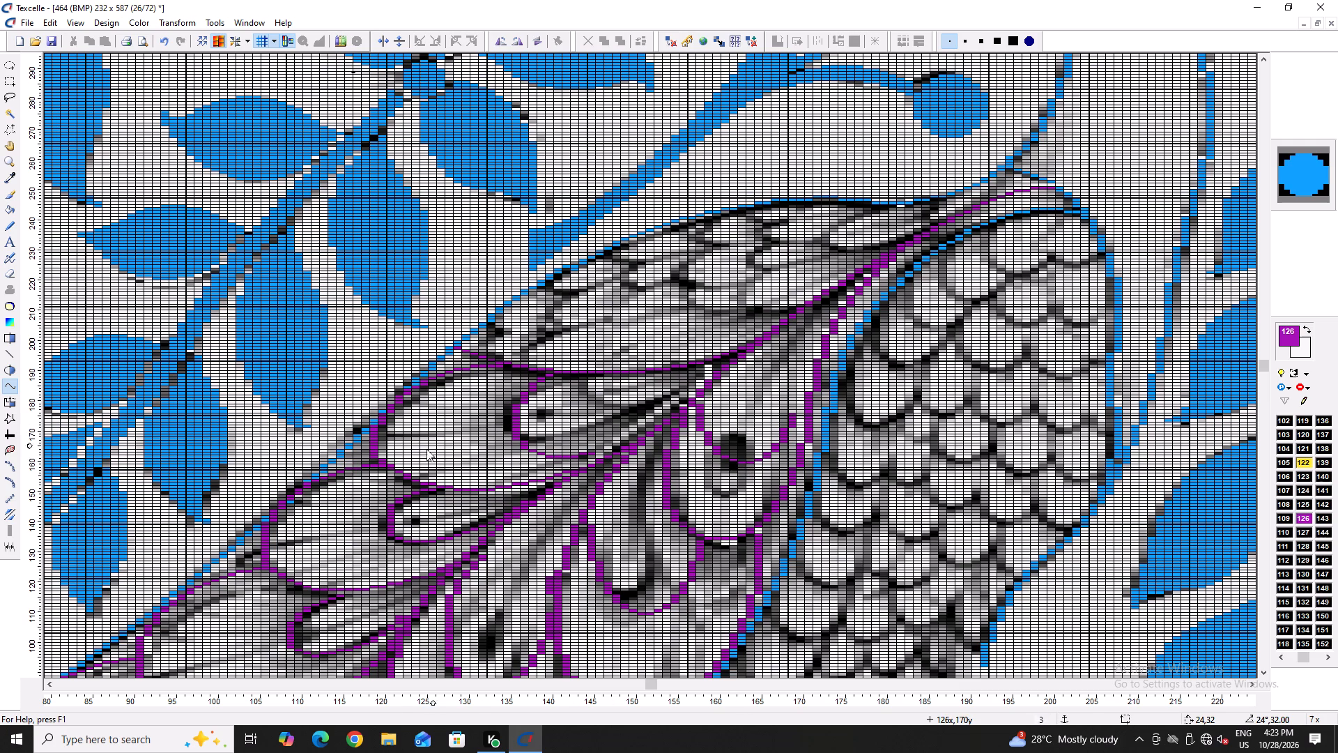
# Add a larger purple curve around the lower-left feather's eye from column 109, row 124 around column 103 to about column 115, row 94.
pyautogui.scroll(-2, 479, 480)
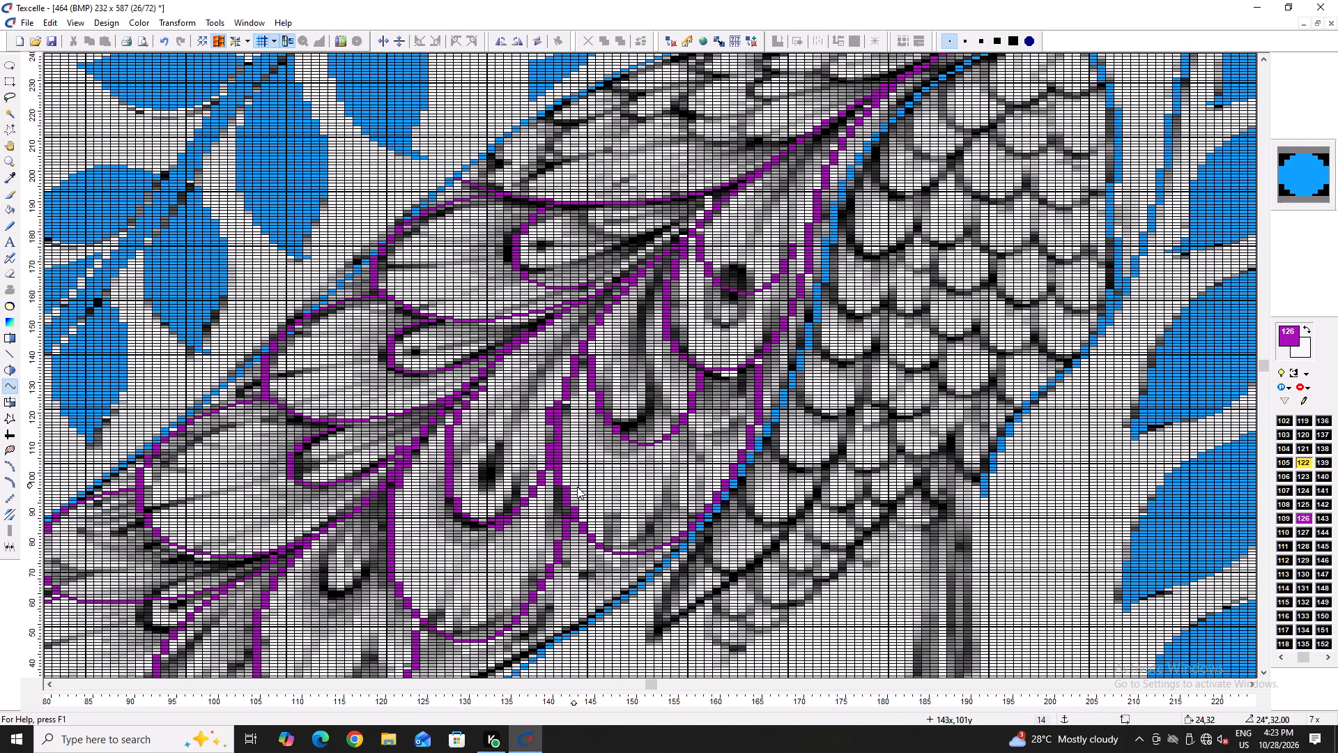
pyautogui.press('Left')
pyautogui.scroll(-2, 593, 494)
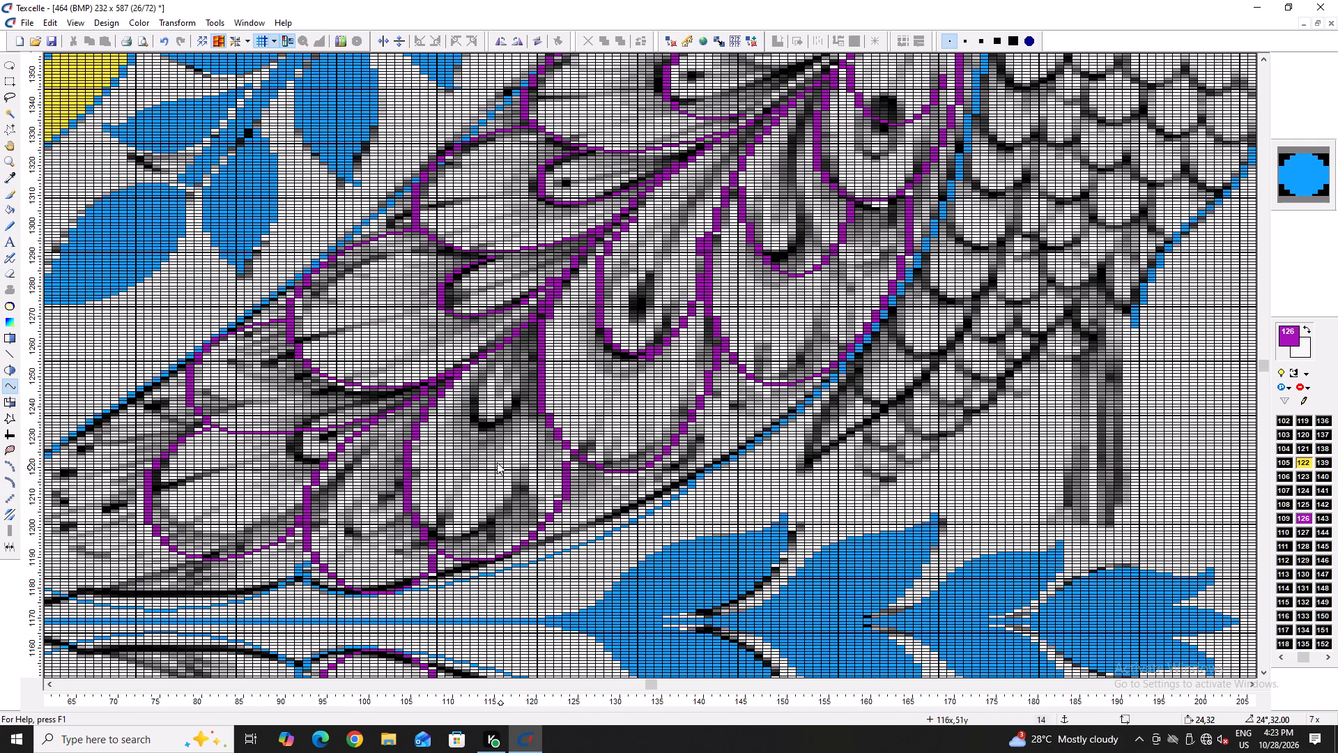
pyautogui.click(440, 246)
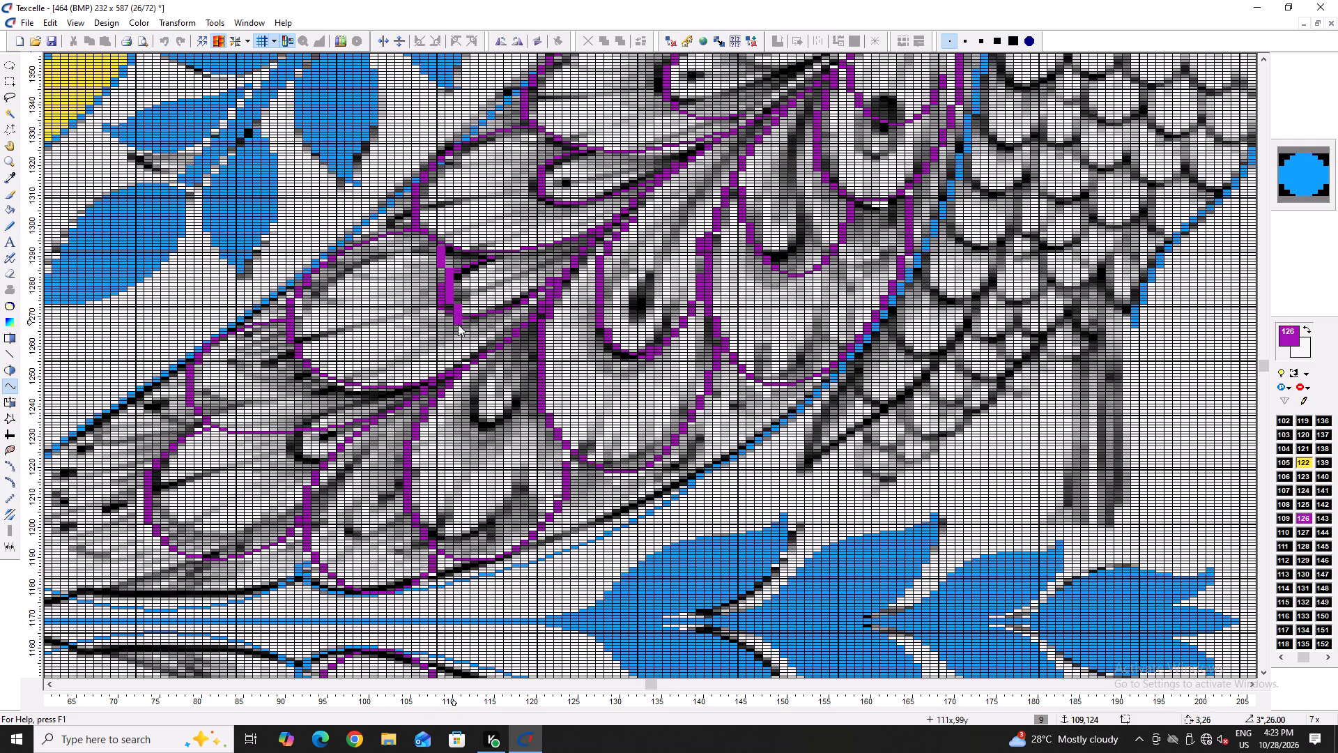
pyautogui.click(489, 342)
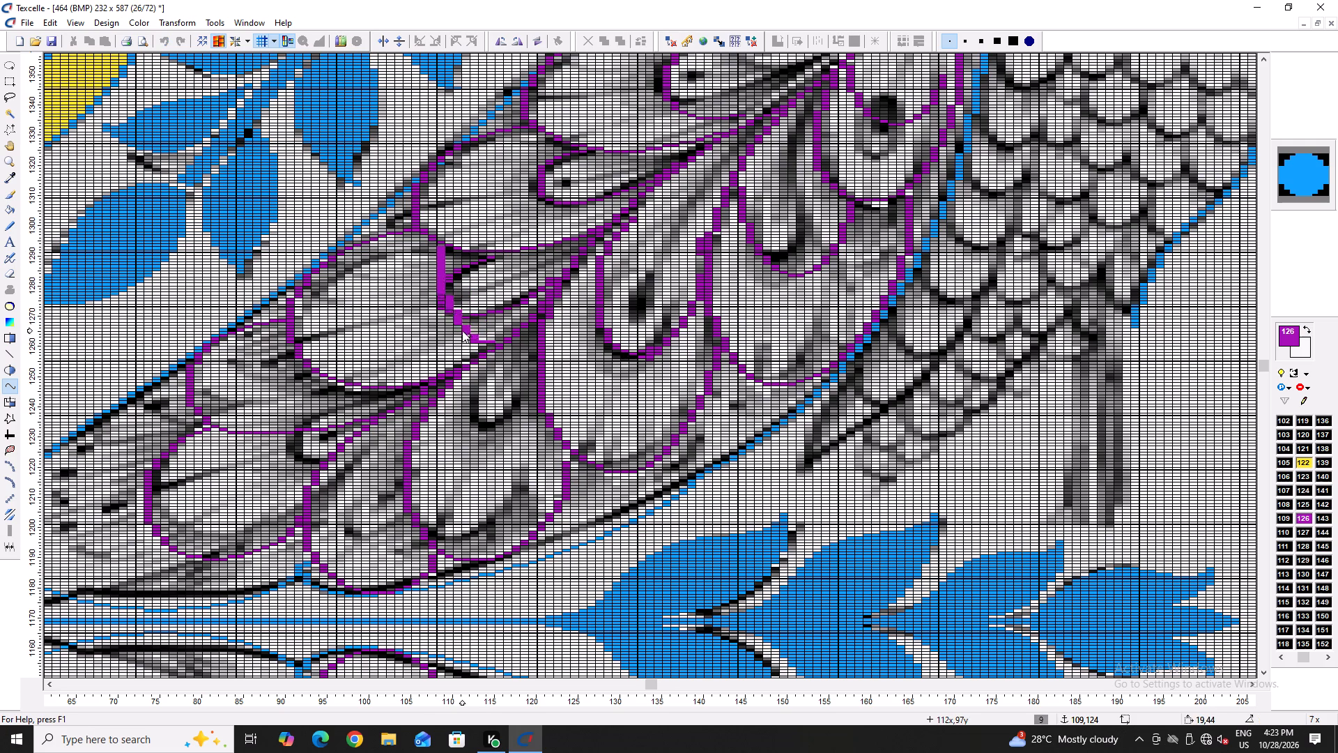
pyautogui.doubleClick(390, 329)
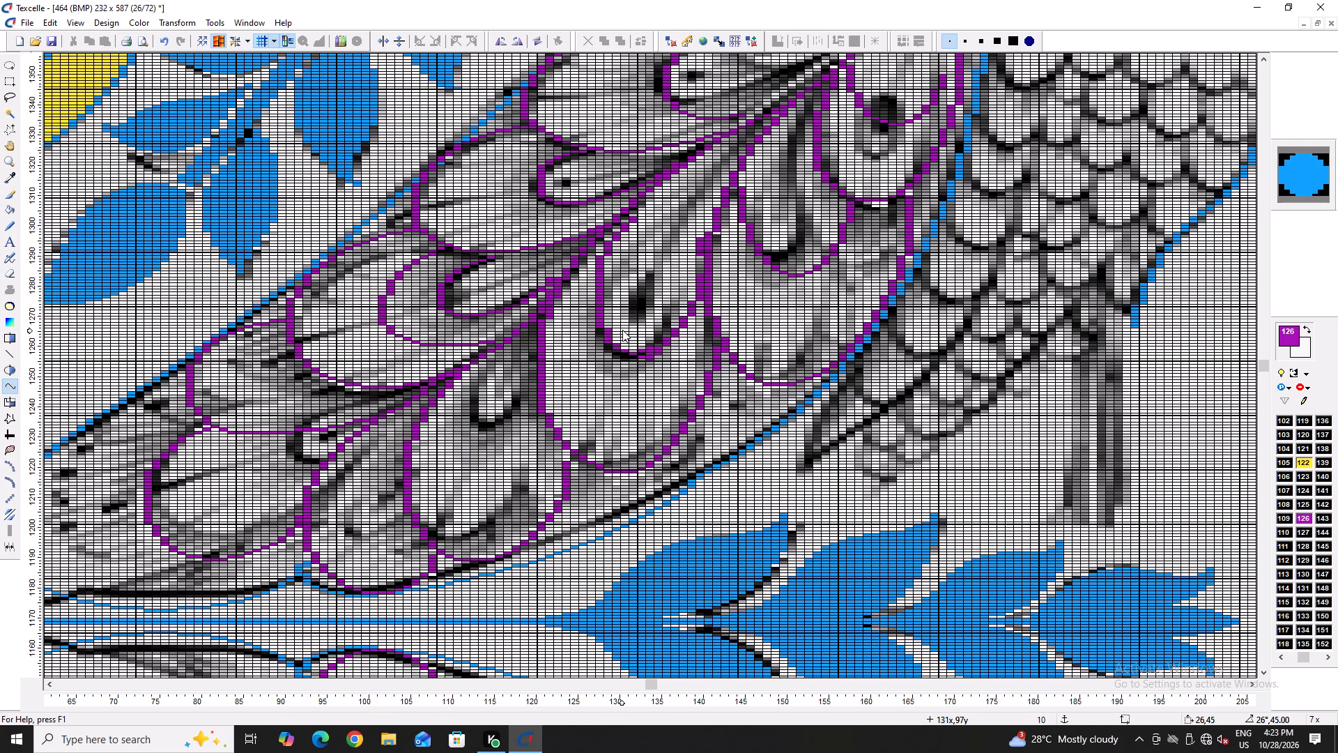
# Draw a purple U-curve around the lower middle feather's eye from column 112, row 80 through about column 114, row 55 to column 120, row 67.
pyautogui.click(464, 379)
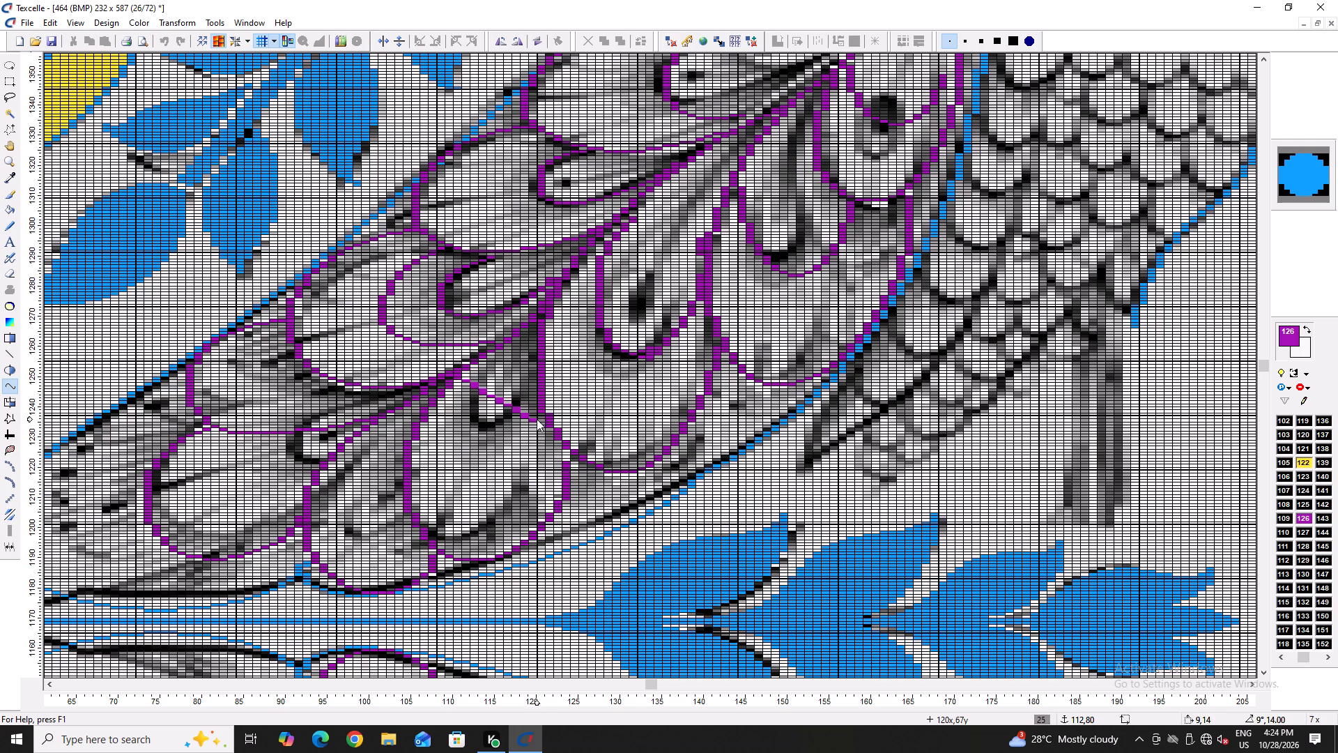
pyautogui.doubleClick(535, 420)
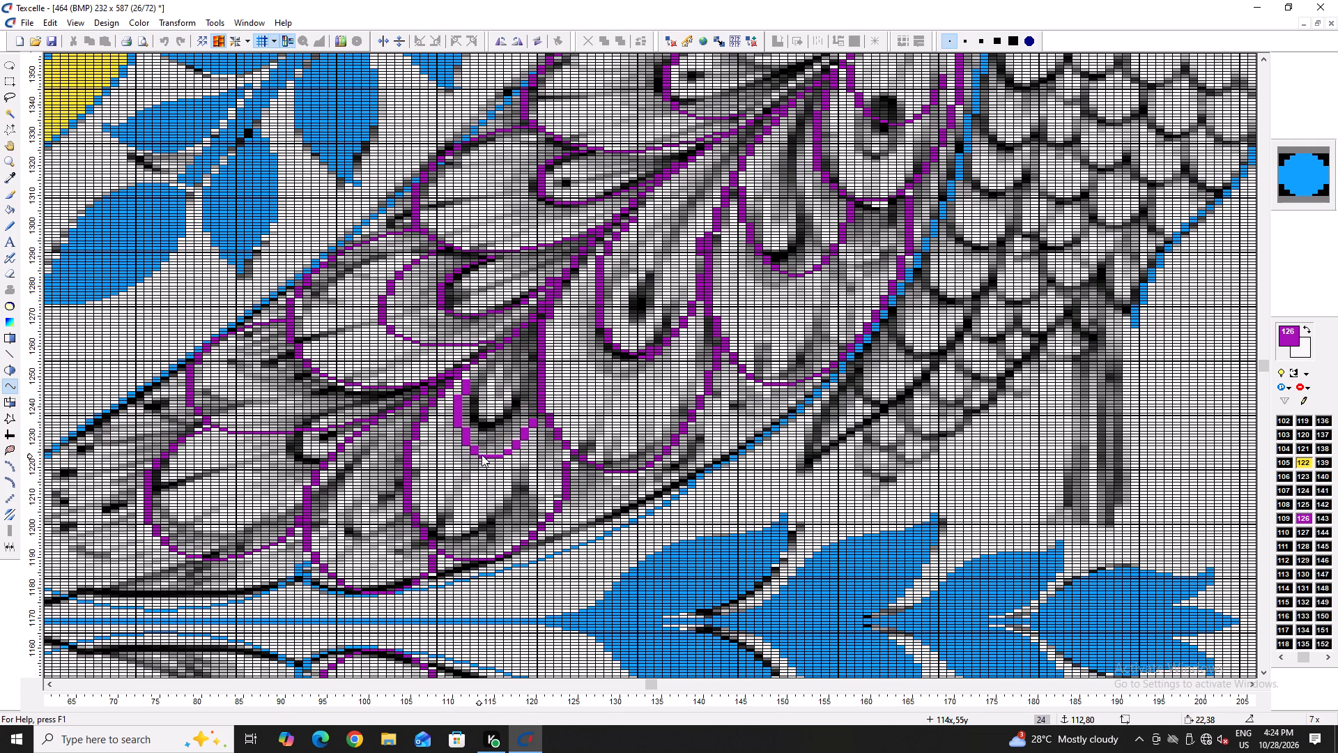
pyautogui.click(482, 454)
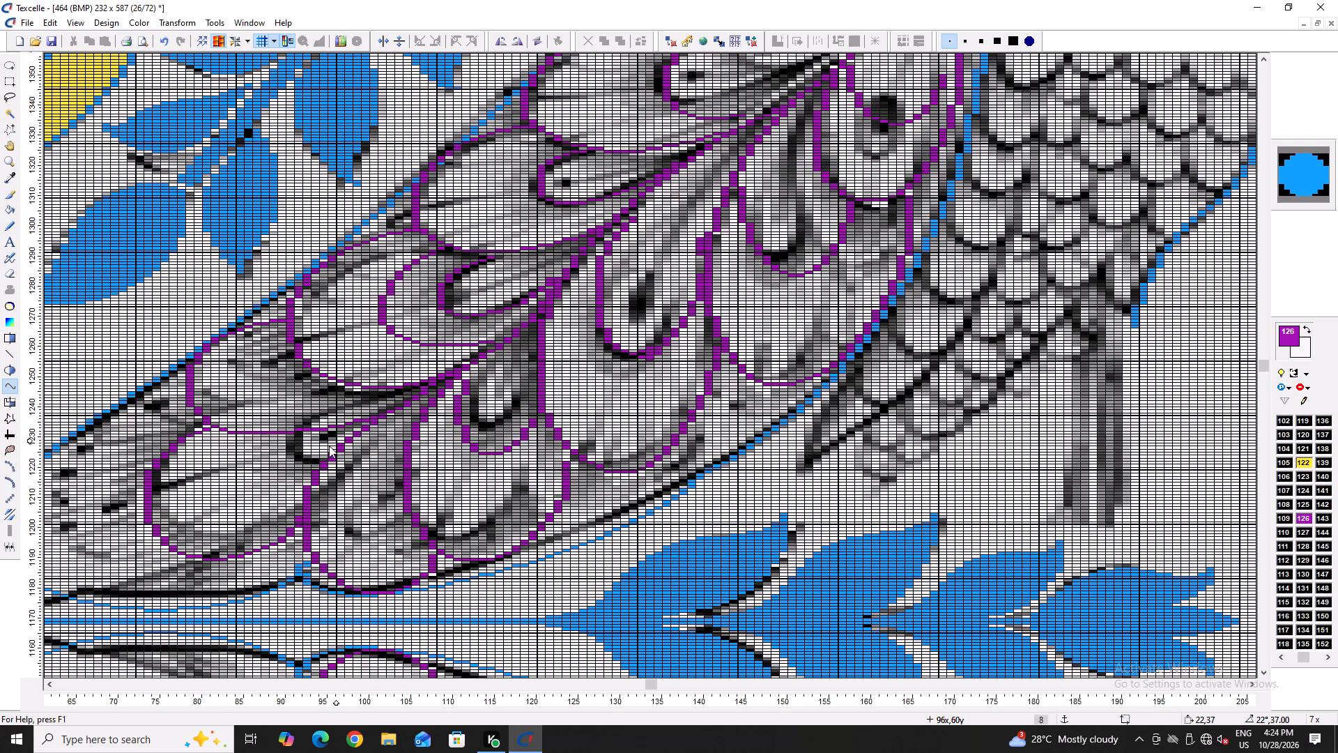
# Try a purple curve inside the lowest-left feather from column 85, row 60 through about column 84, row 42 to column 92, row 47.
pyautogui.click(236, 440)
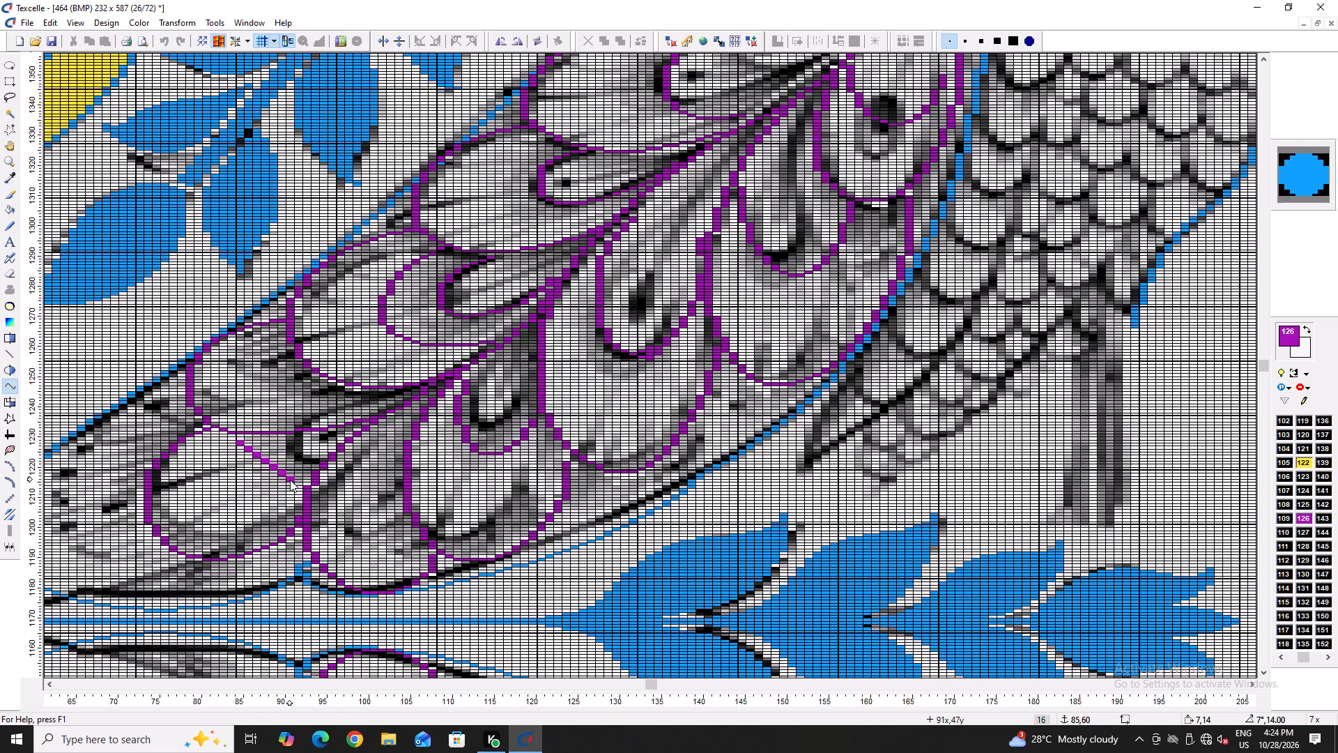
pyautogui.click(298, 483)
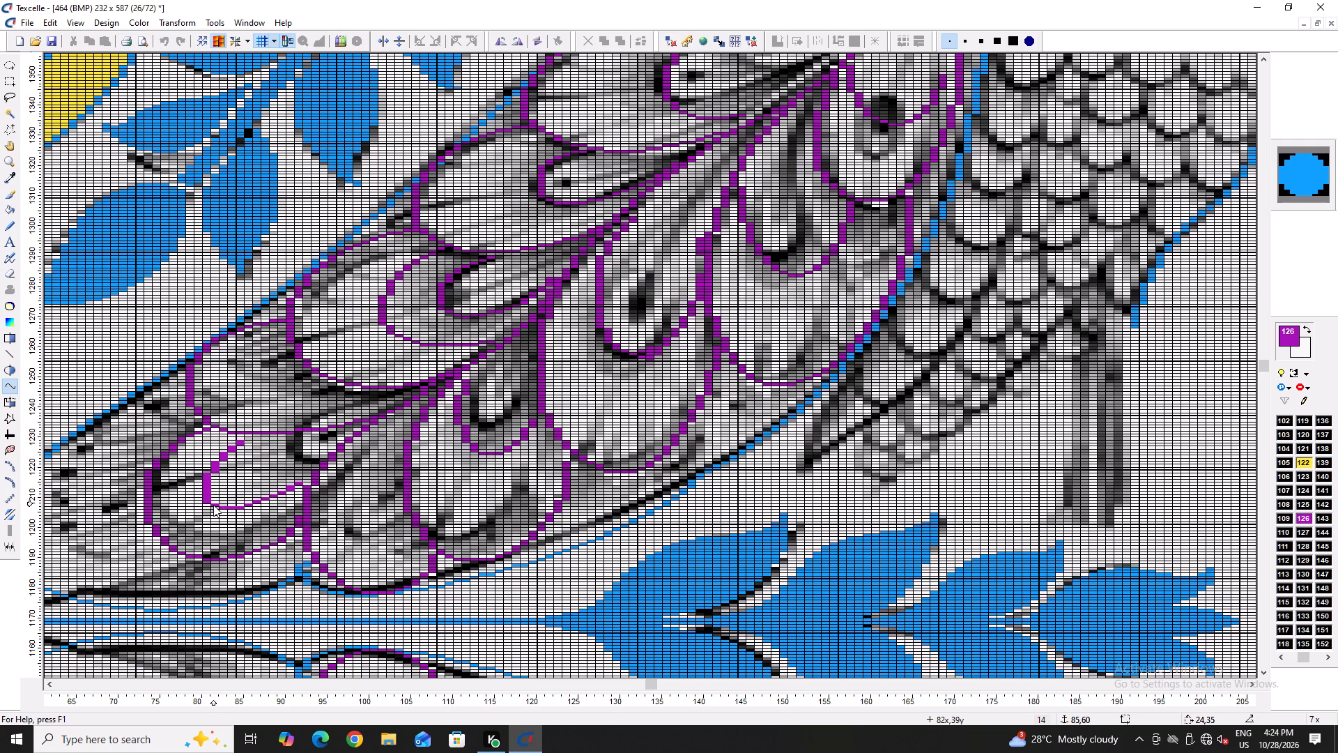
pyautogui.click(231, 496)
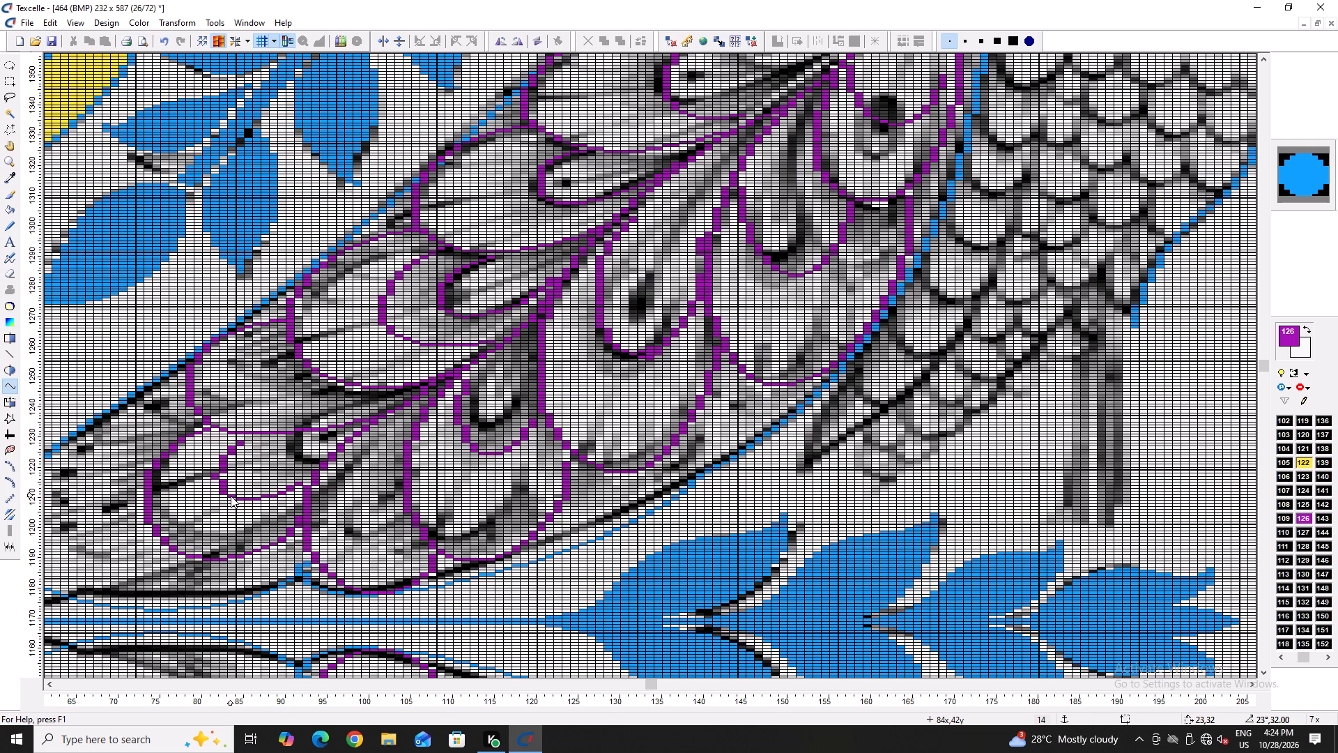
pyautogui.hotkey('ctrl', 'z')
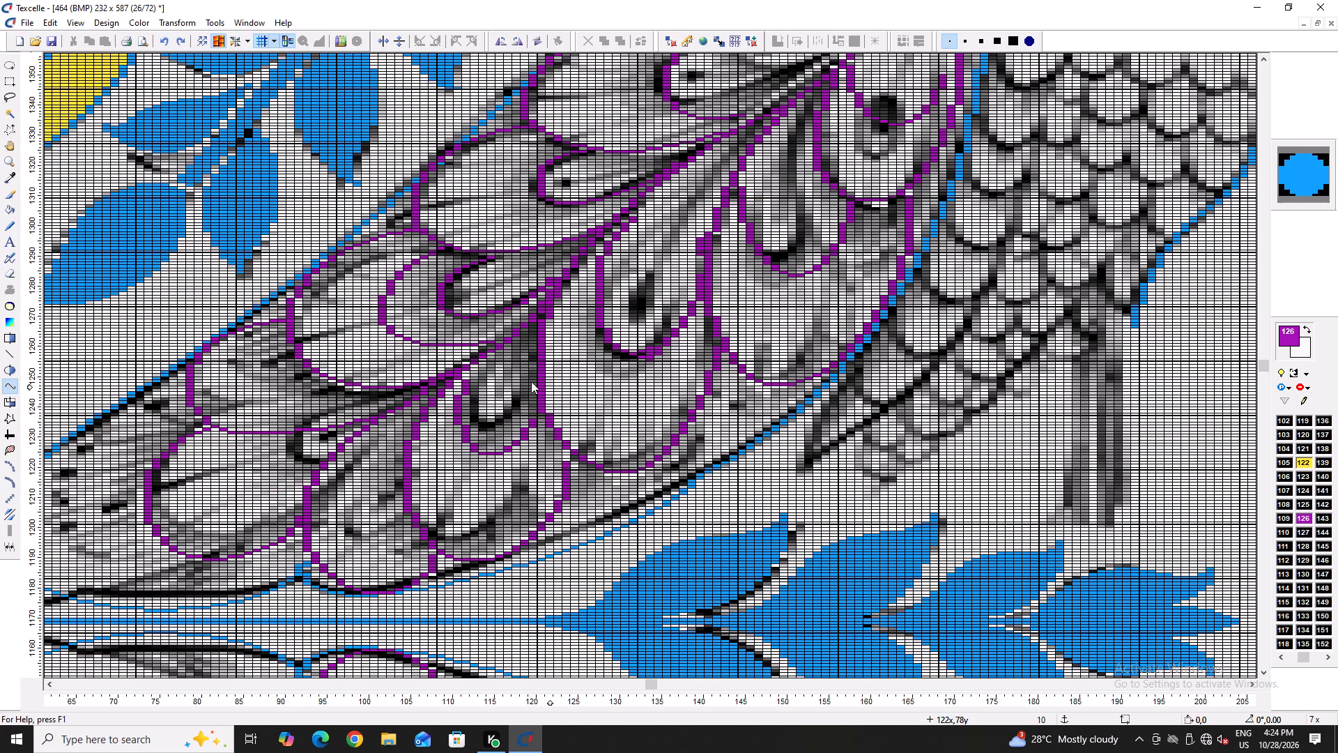
# Draw a purple curve inside the lowest-left feather from column 84, row 61 through about column 84, row 39 to column 91, row 43.
pyautogui.click(236, 439)
pyautogui.click(293, 496)
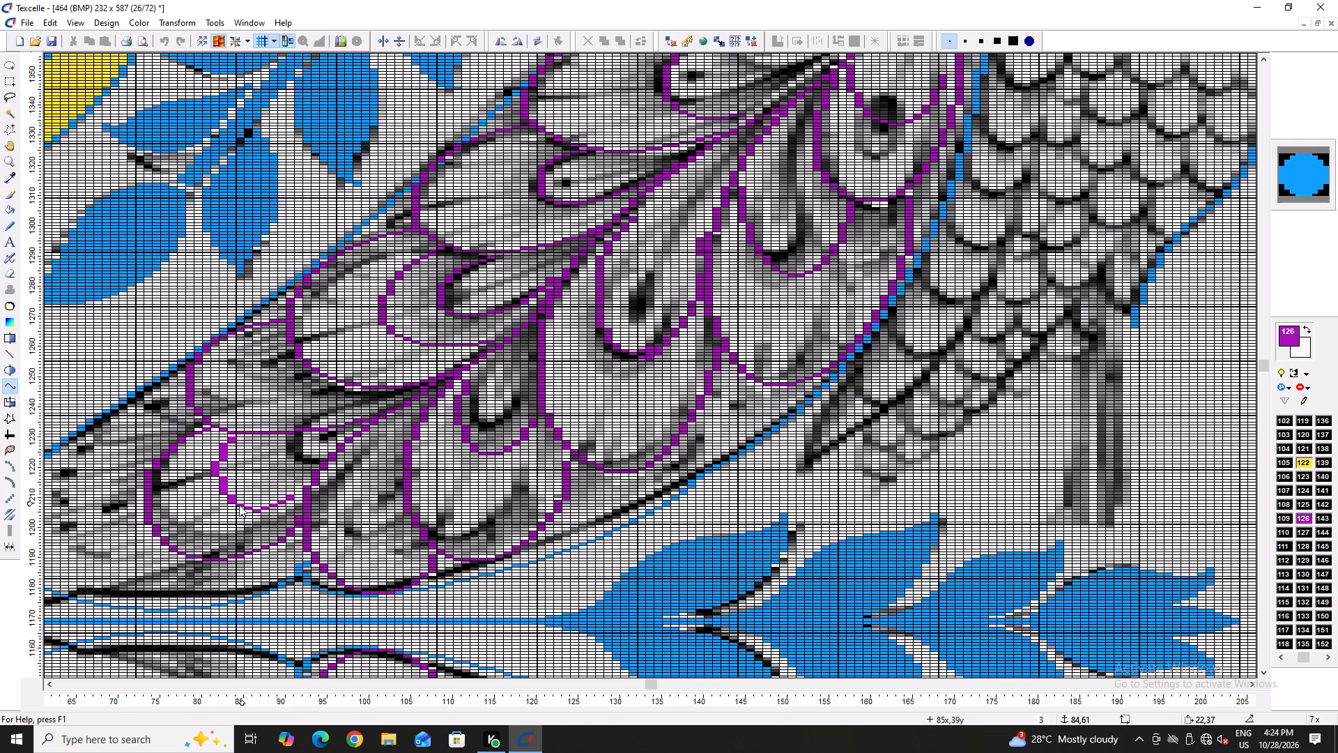
pyautogui.click(232, 507)
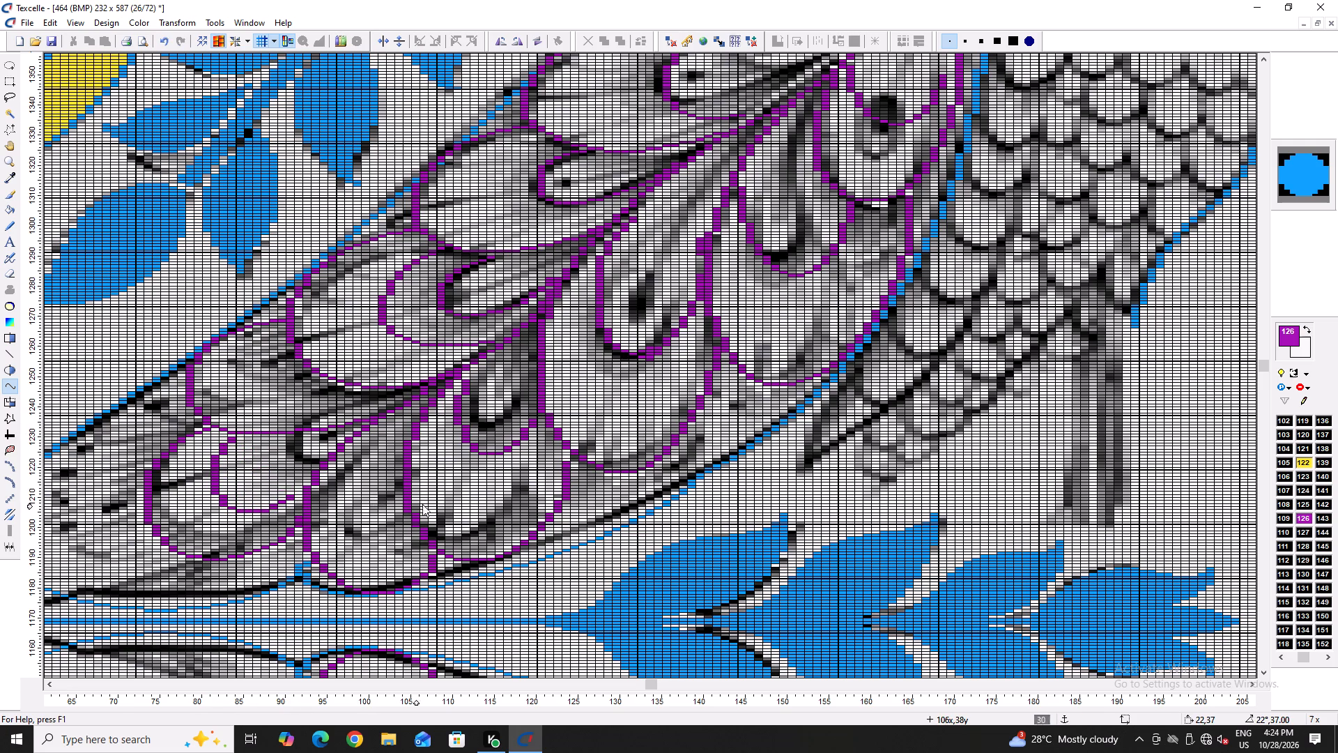
# Clean up the lowest-left feather's inner curve pixel by pixel, joining its upper end near column 85, row 62 and smoothing its lower bend.
pyautogui.write('++')
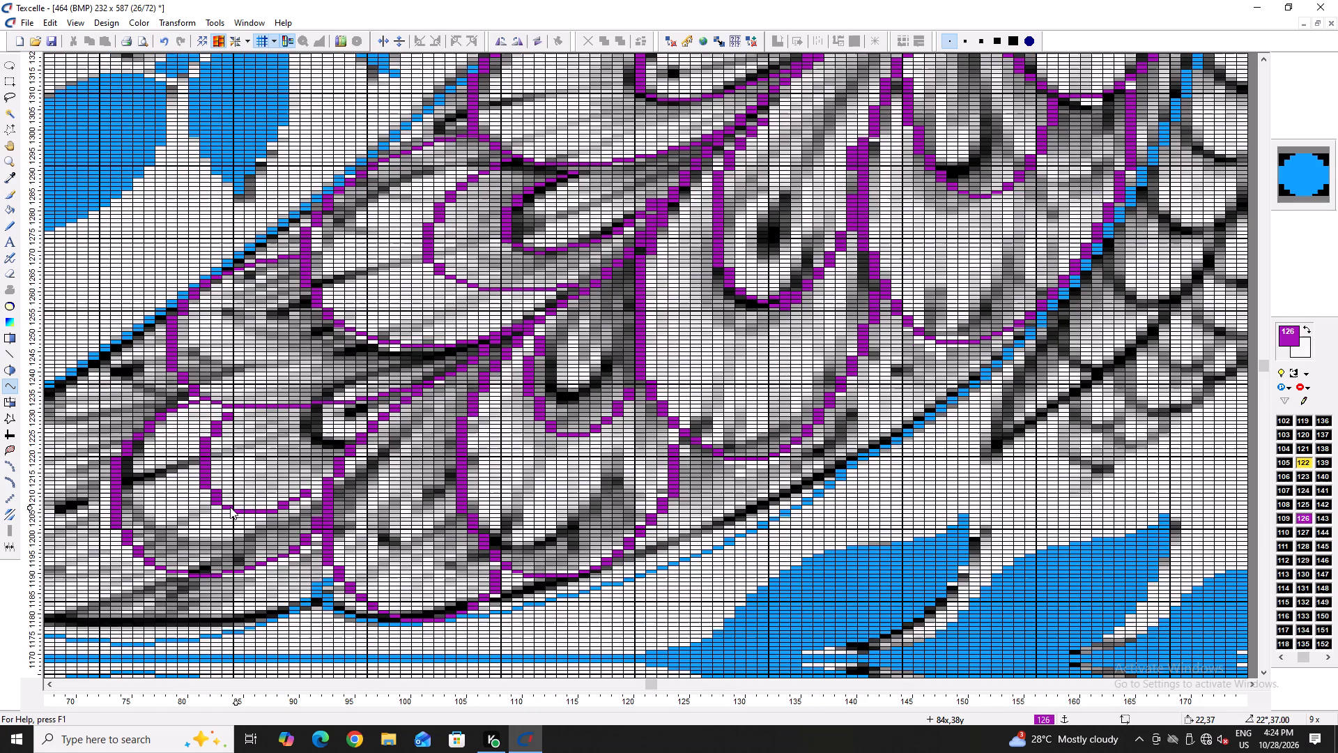
pyautogui.press('Left')
pyautogui.write('X+')
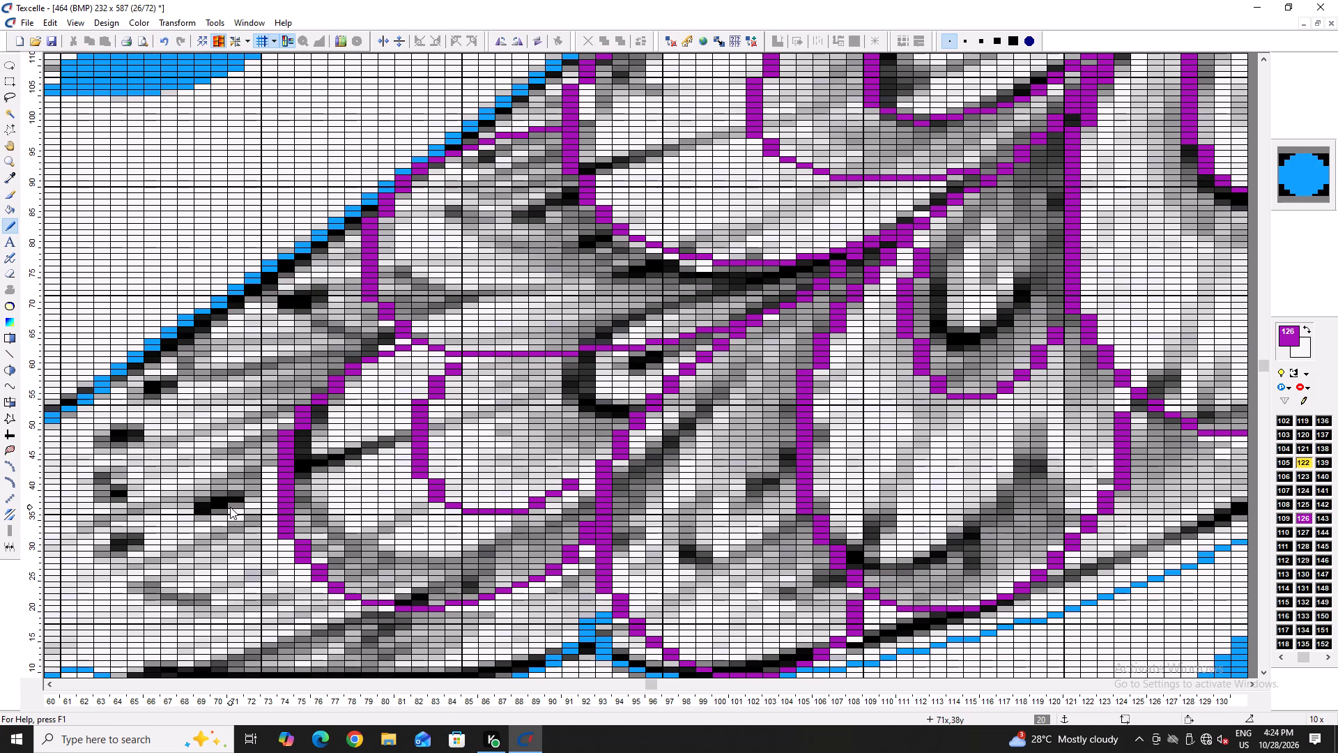
pyautogui.click(448, 500)
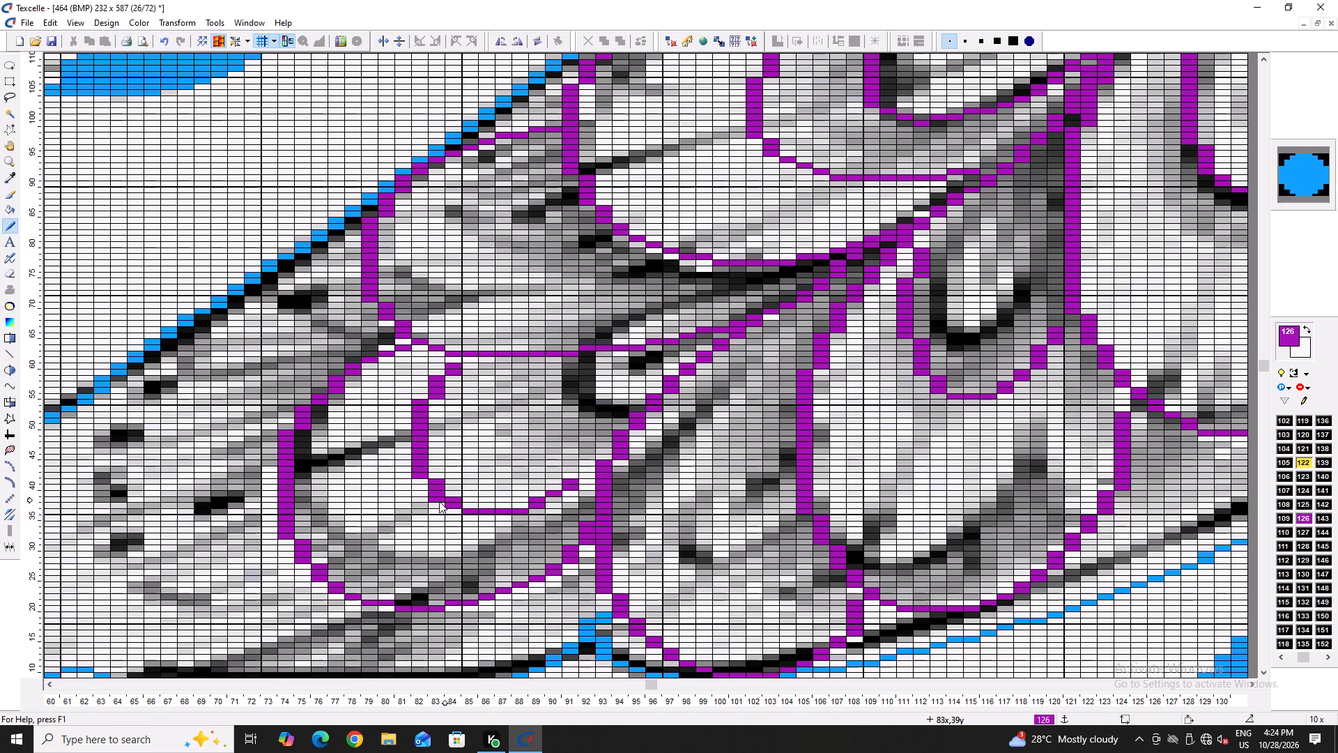
pyautogui.rightClick(439, 501)
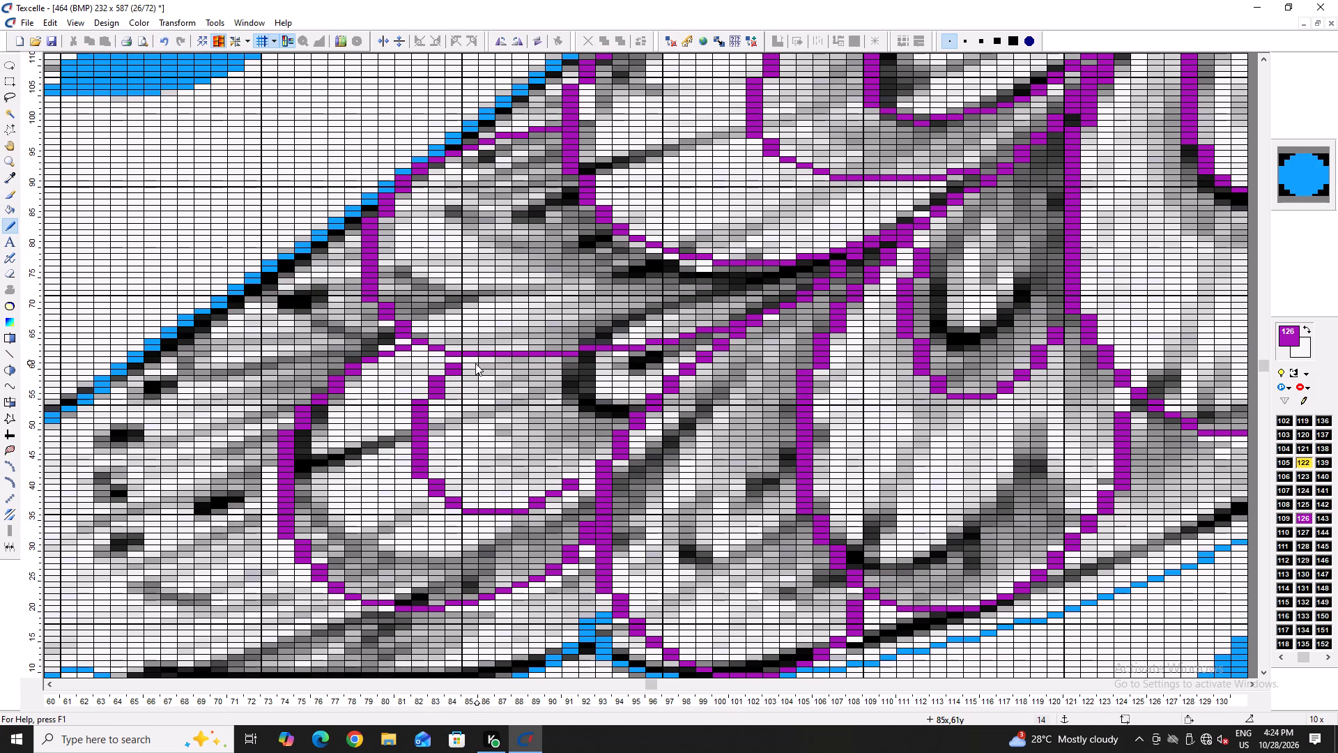
pyautogui.click(471, 357)
pyautogui.click(525, 503)
pyautogui.rightClick(525, 510)
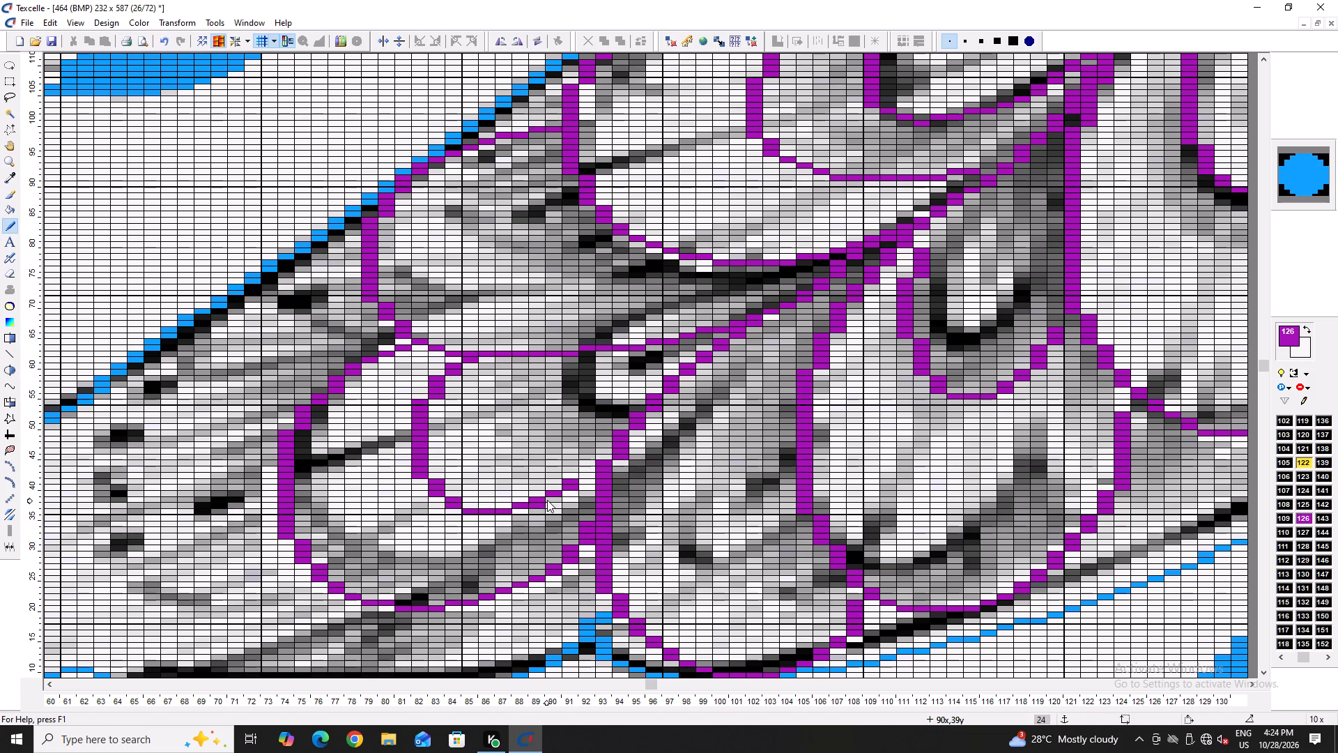
pyautogui.rightClick(536, 508)
pyautogui.rightClick(544, 501)
pyautogui.click(541, 500)
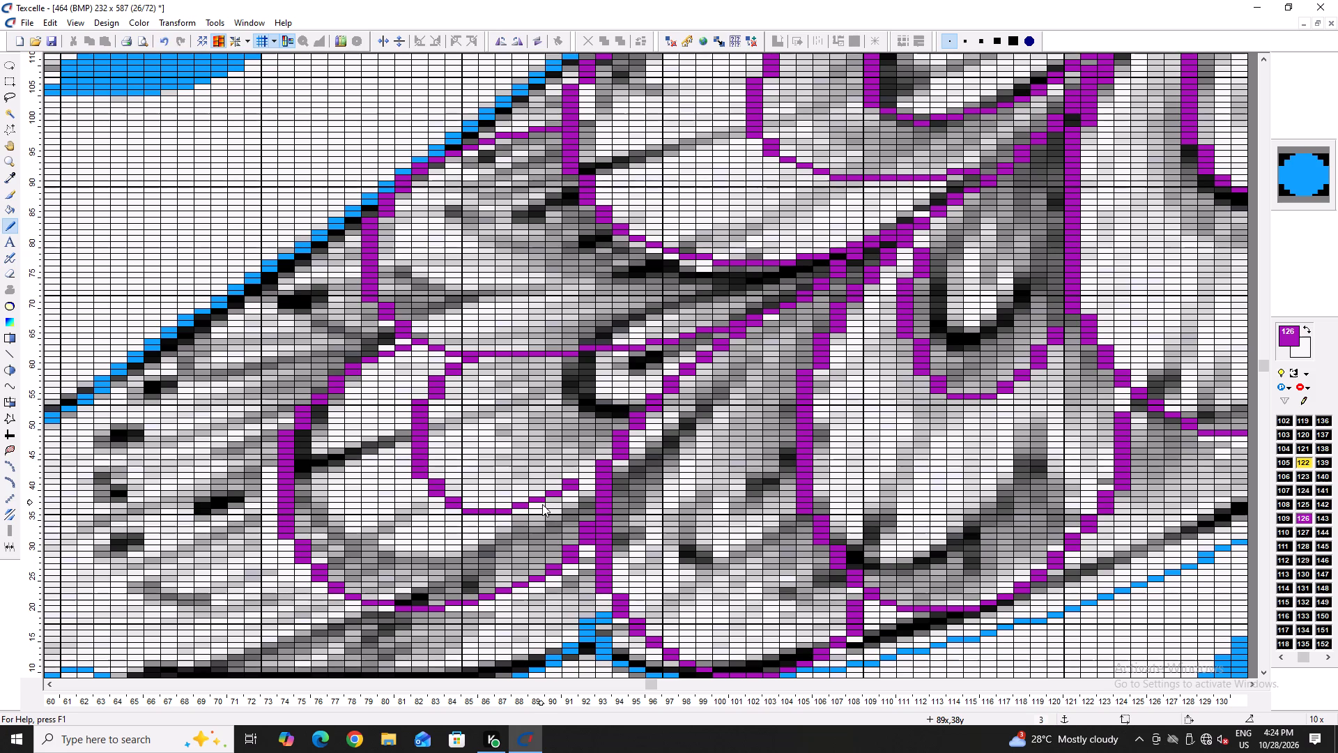
pyautogui.click(539, 506)
pyautogui.rightClick(535, 501)
pyautogui.click(521, 510)
pyautogui.rightClick(522, 504)
pyautogui.click(551, 499)
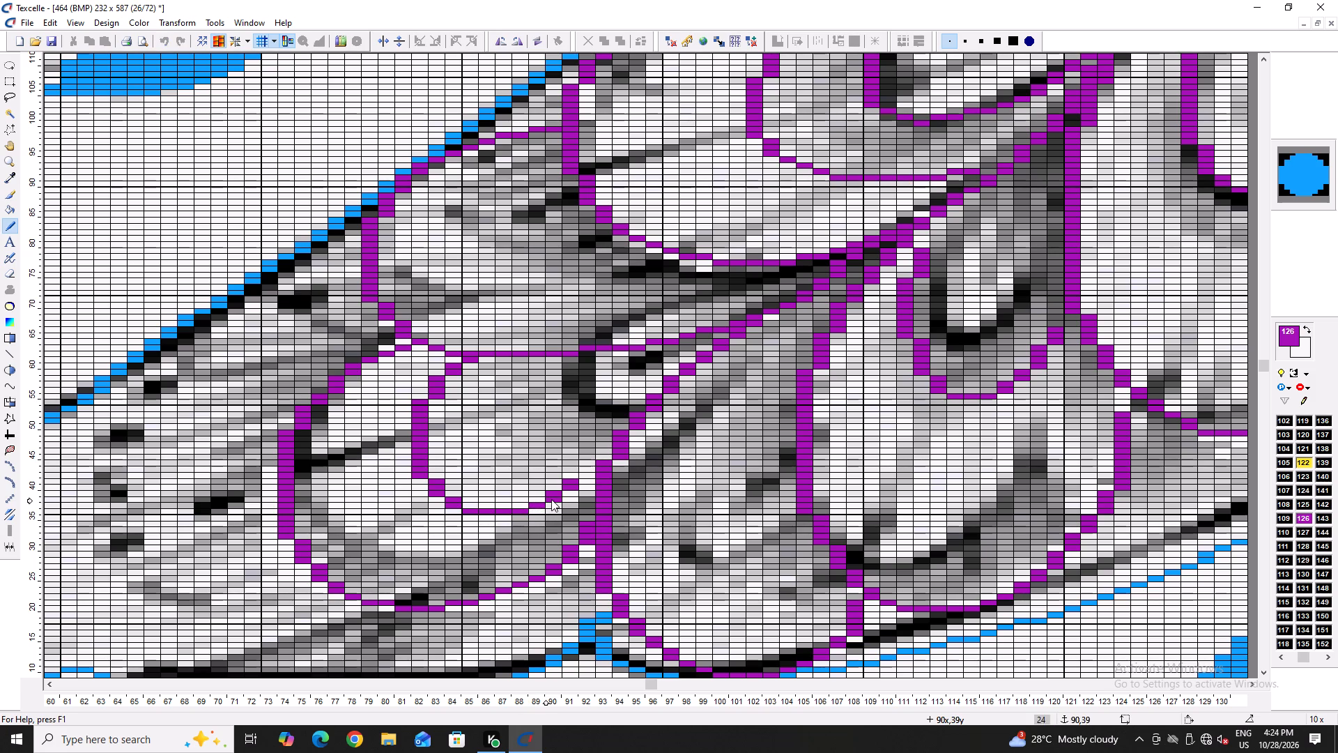
# Extend the lowest-left feather's inner curve in purple pixels from column 91, row 43 to the neighbouring feather outline near column 93, row 46.
pyautogui.click(573, 478)
pyautogui.click(574, 477)
pyautogui.click(585, 471)
pyautogui.moveTo(585, 470); pyautogui.dragTo(586, 464)
pyautogui.doubleClick(586, 464)
pyautogui.click(607, 458)
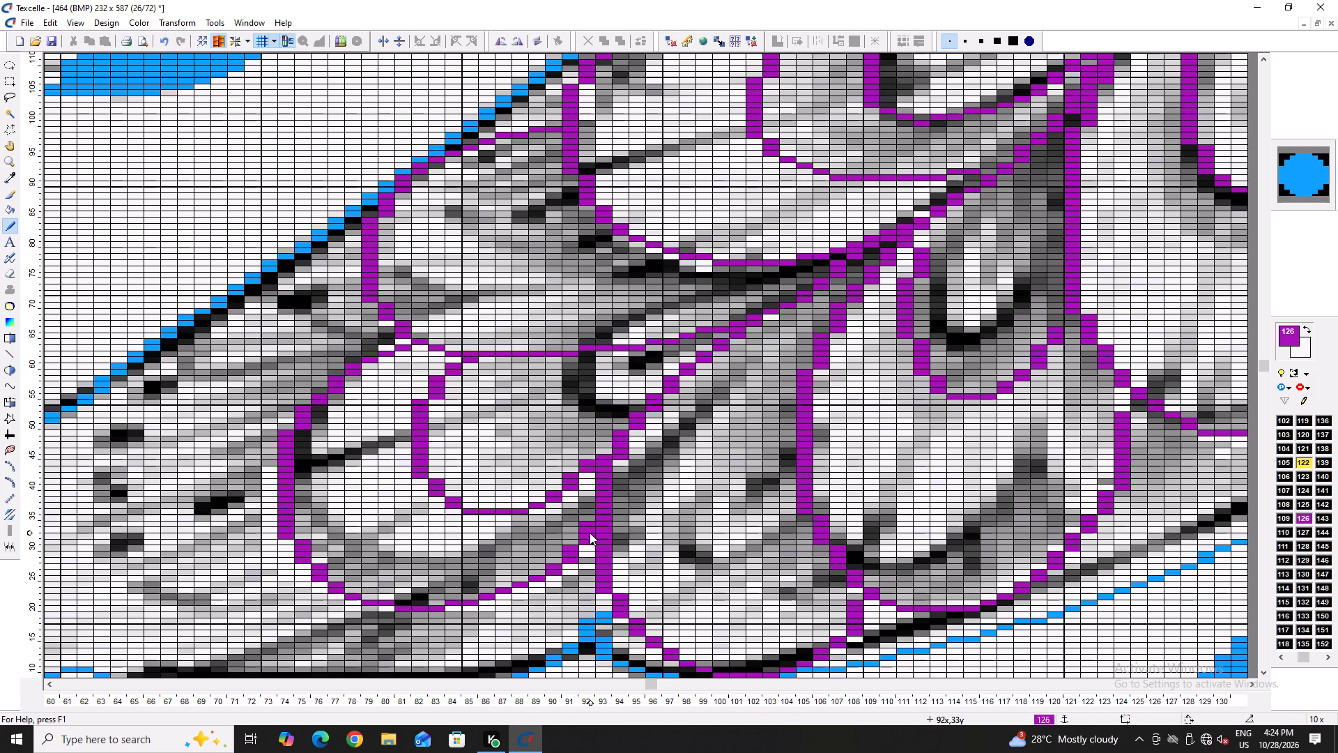
# Smooth the stepped pixels of the eye curve between columns 111 and 120 and join its inner end to the feather outline near row 68.
pyautogui.scroll(1, 727, 383)
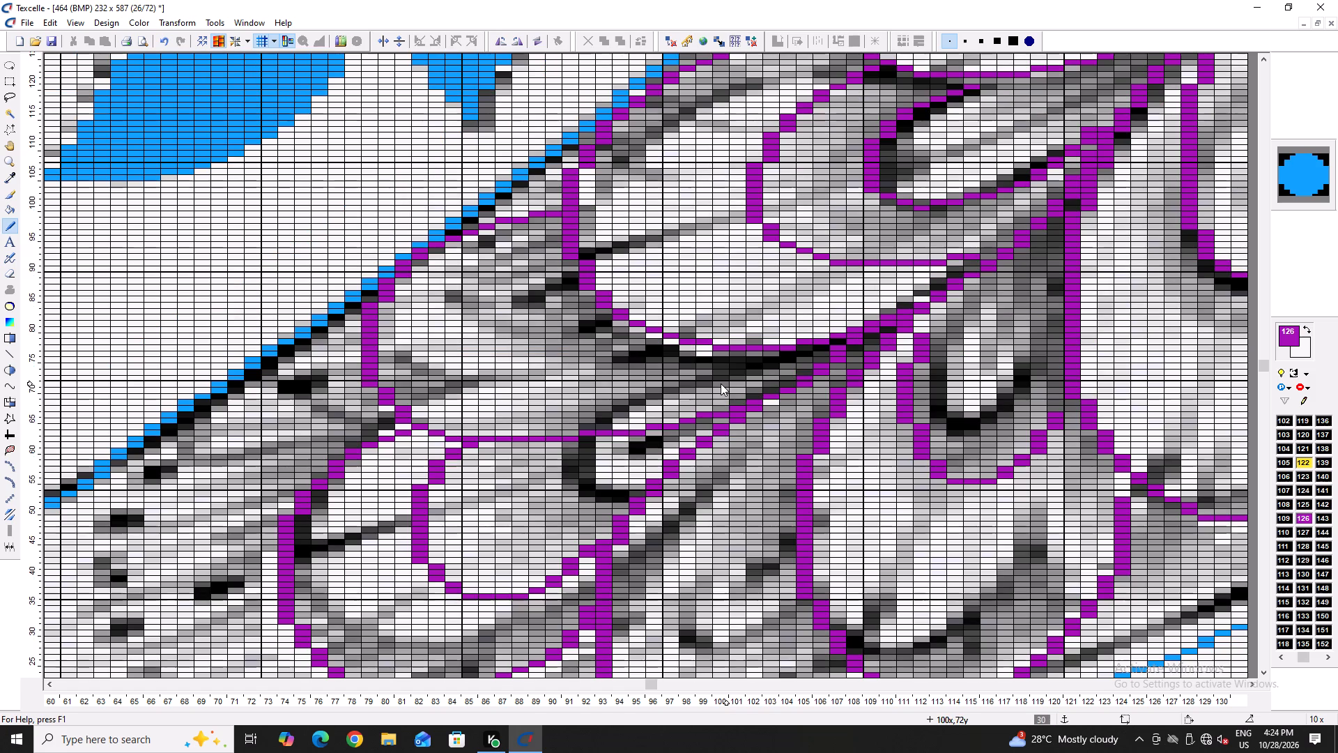
pyautogui.press('Right')
pyautogui.press('Right')
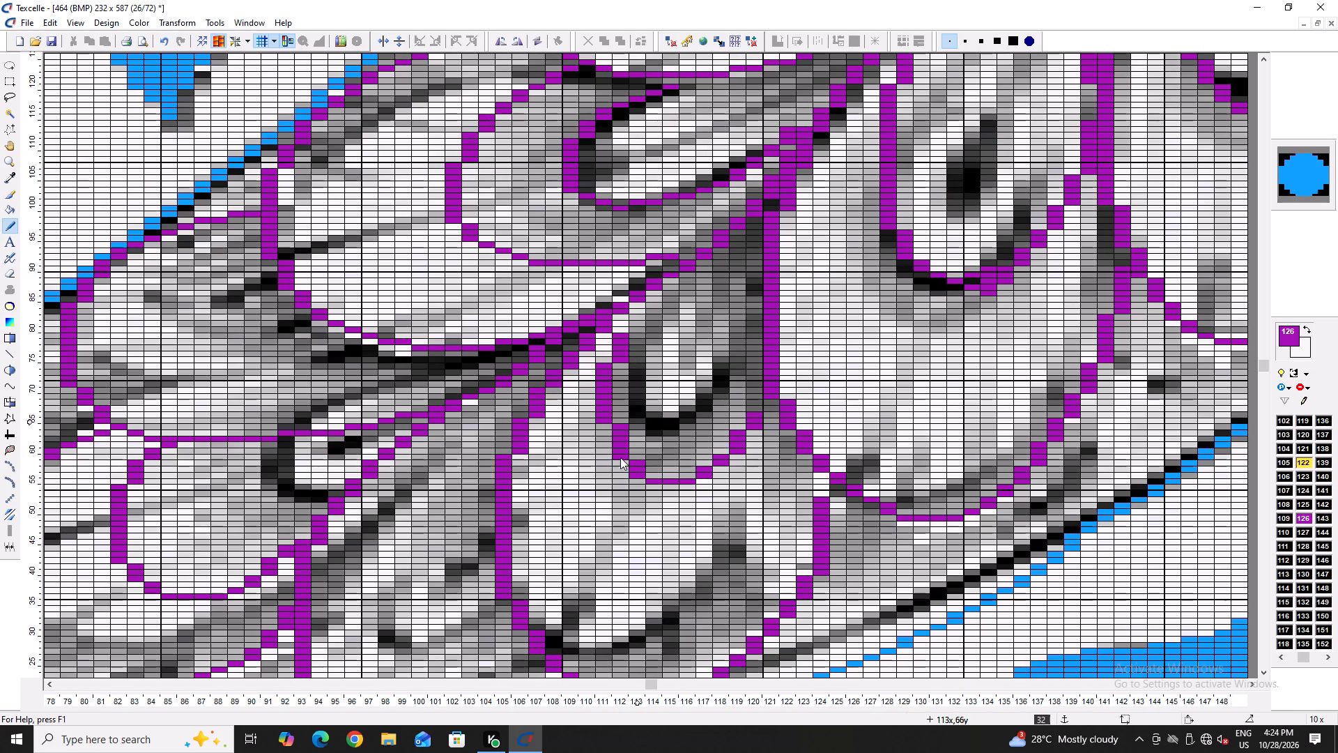
pyautogui.click(651, 477)
pyautogui.rightClick(636, 476)
pyautogui.rightClick(647, 478)
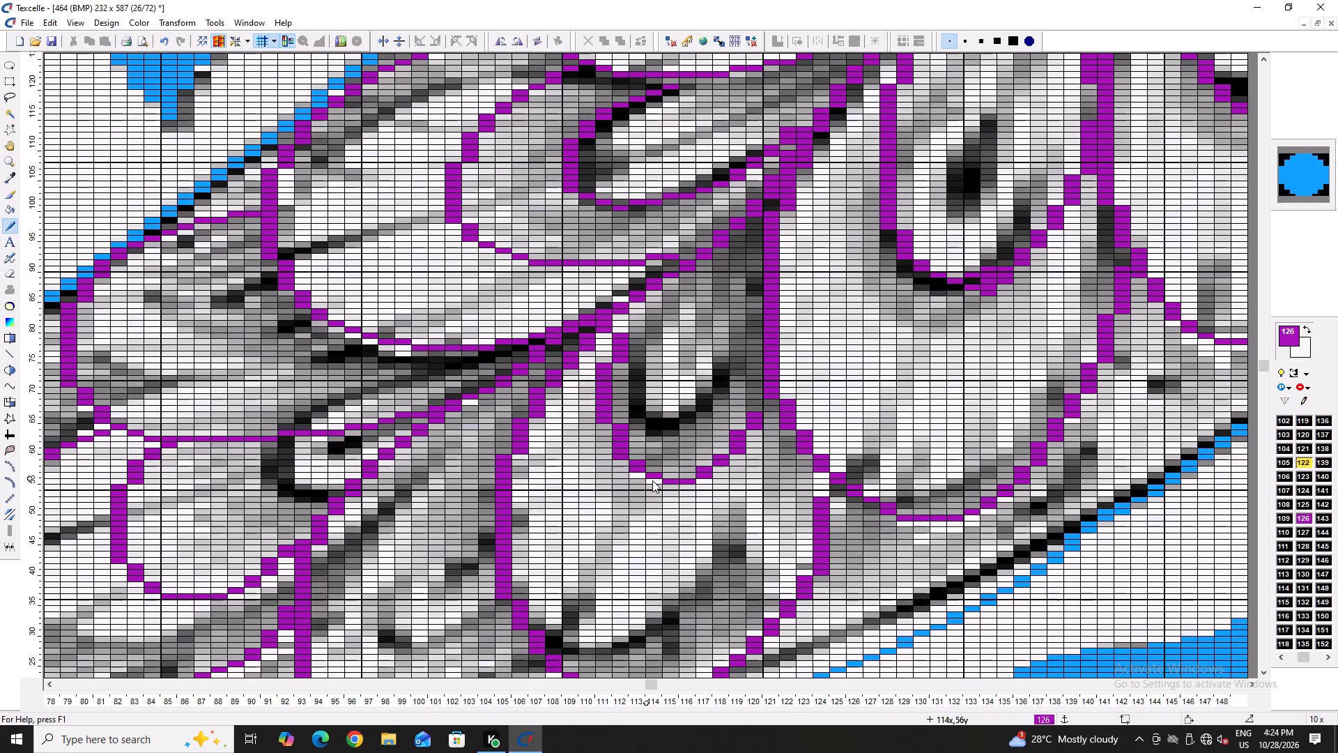
pyautogui.click(604, 428)
pyautogui.moveTo(622, 425); pyautogui.dragTo(622, 433, button='right')
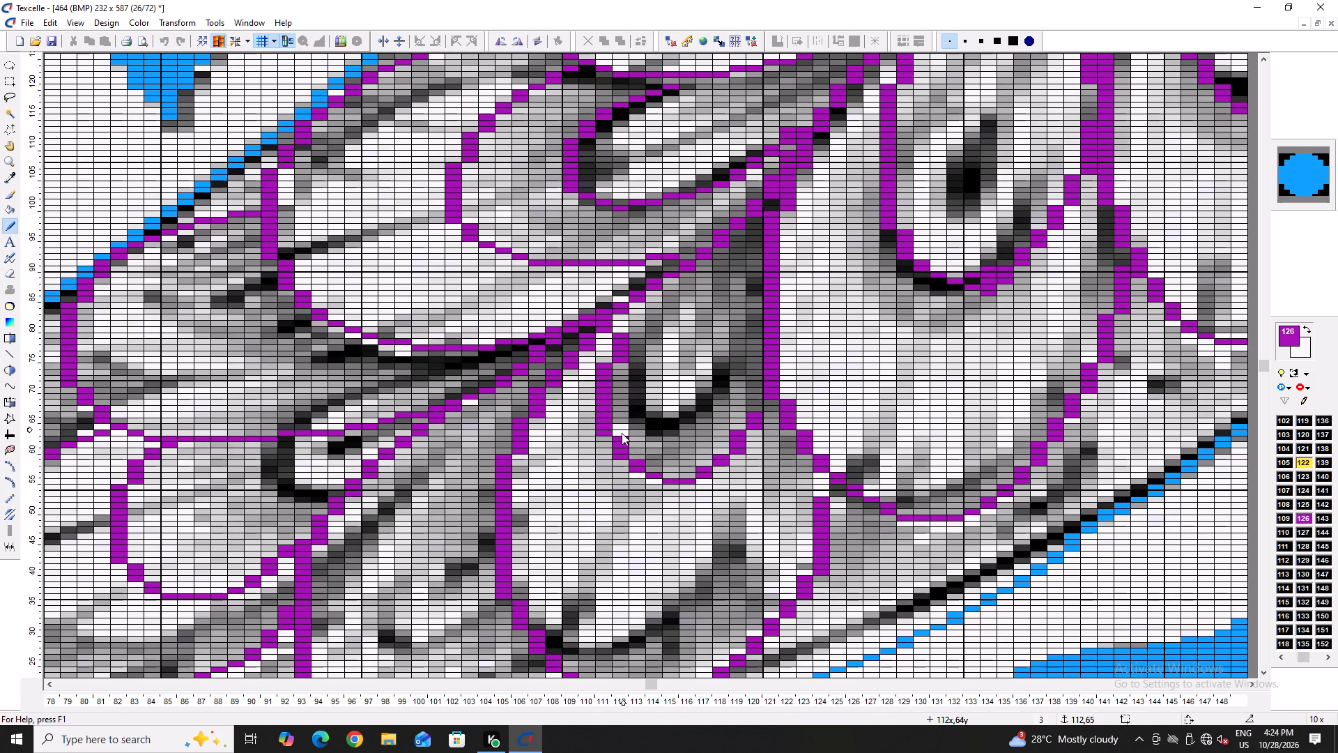
pyautogui.moveTo(622, 433); pyautogui.dragTo(620, 434, button='right')
pyautogui.click(606, 357)
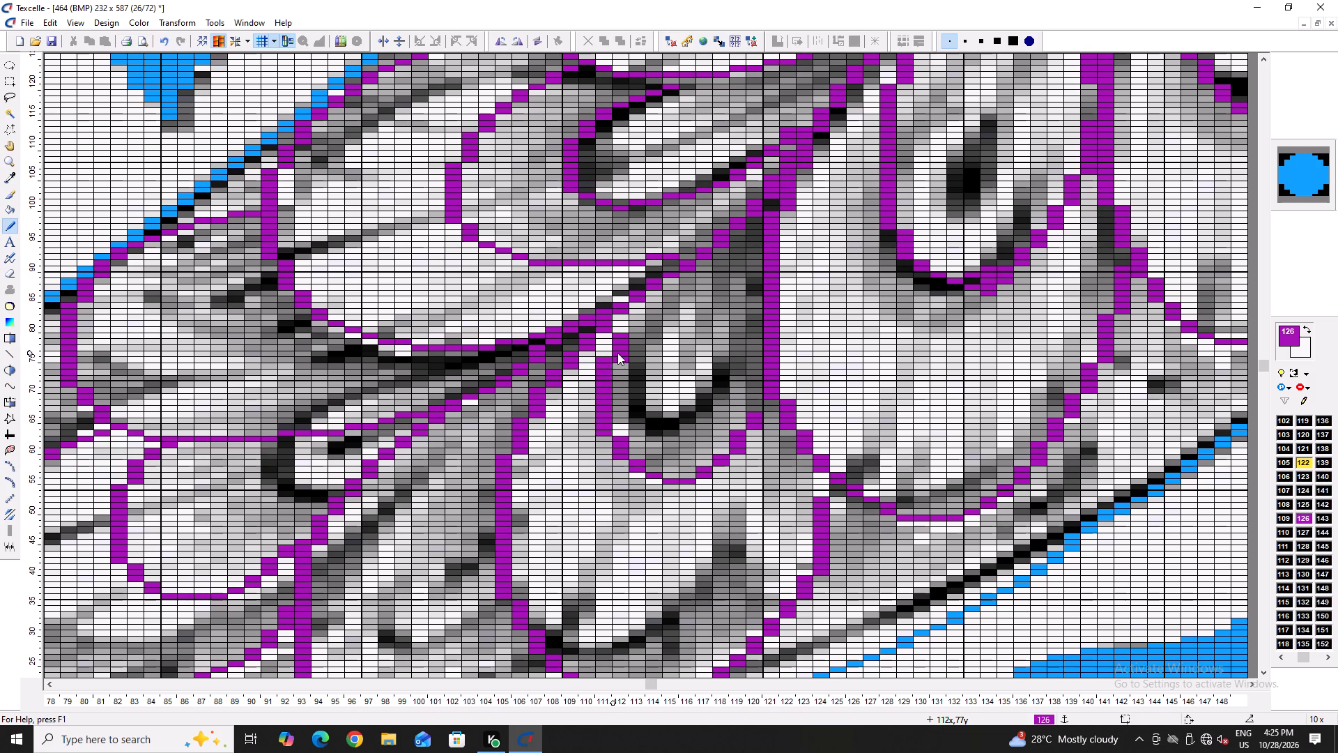
pyautogui.rightClick(619, 358)
pyautogui.click(760, 409)
pyautogui.click(759, 401)
# Smooth the lower edge of the larger eye curve between columns 103 and 116, rows 90 to 98, and join it to the feather outline.
pyautogui.scroll(2, 737, 411)
pyautogui.scroll(1, 571, 469)
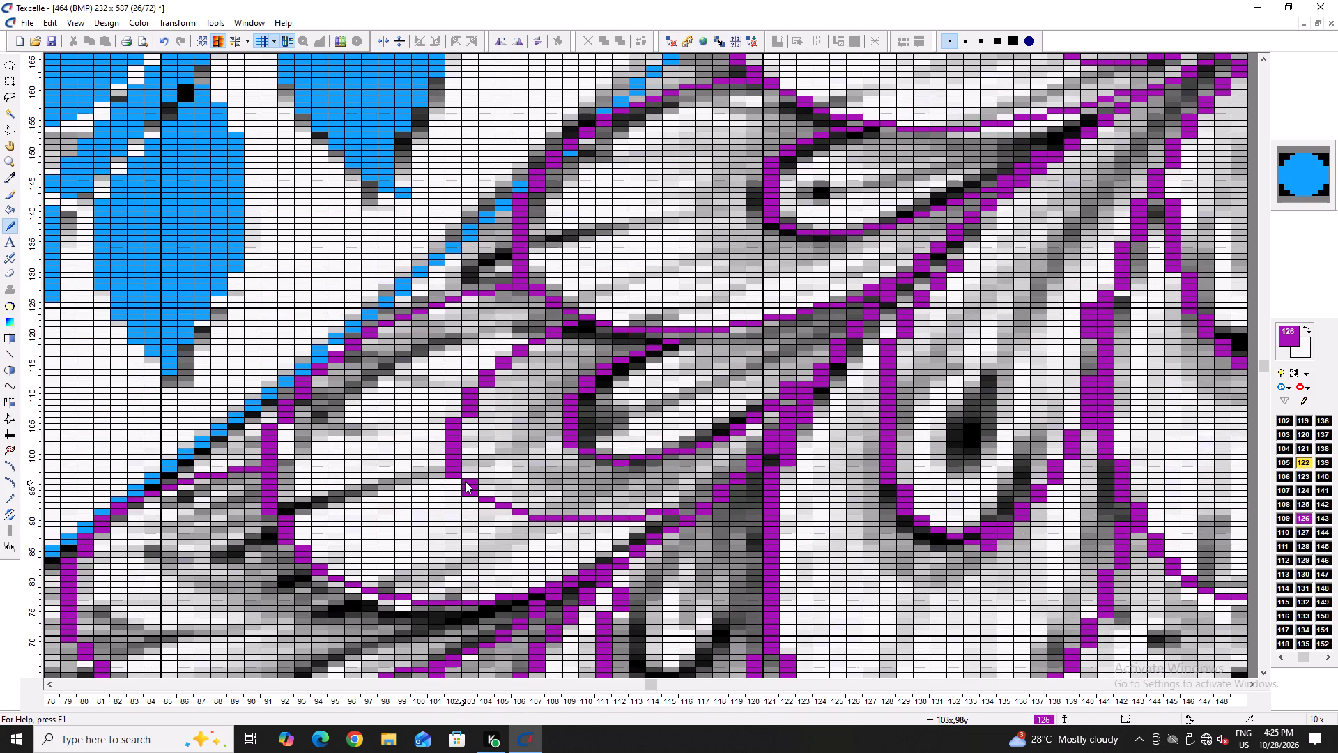
pyautogui.rightClick(466, 490)
pyautogui.click(484, 492)
pyautogui.click(533, 508)
pyautogui.rightClick(535, 515)
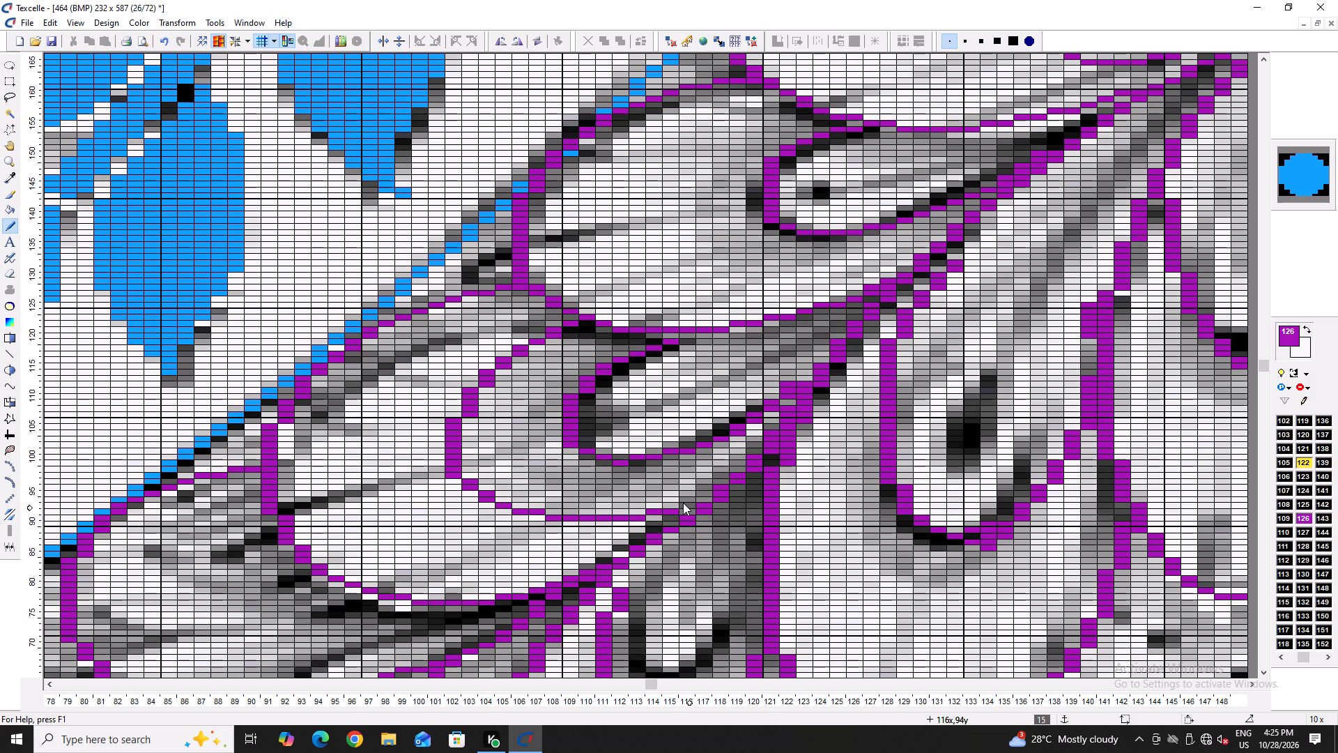
pyautogui.click(682, 501)
pyautogui.click(682, 505)
pyautogui.rightClick(686, 499)
# Redraw the larger eye curve's outer side from column 102, row 109 to about column 109, row 123, erase surplus pixels and smooth its lower corner.
pyautogui.moveTo(455, 414); pyautogui.dragTo(513, 342)
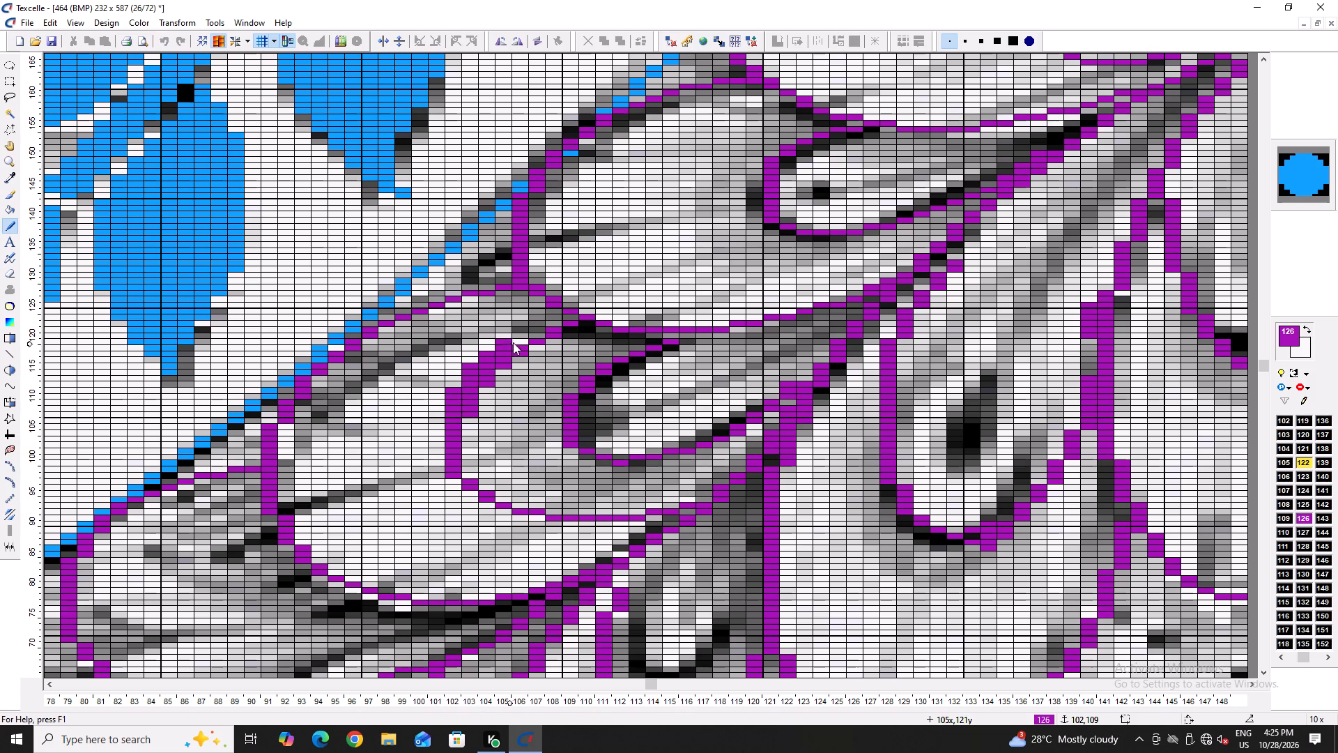
pyautogui.moveTo(513, 342); pyautogui.dragTo(576, 326)
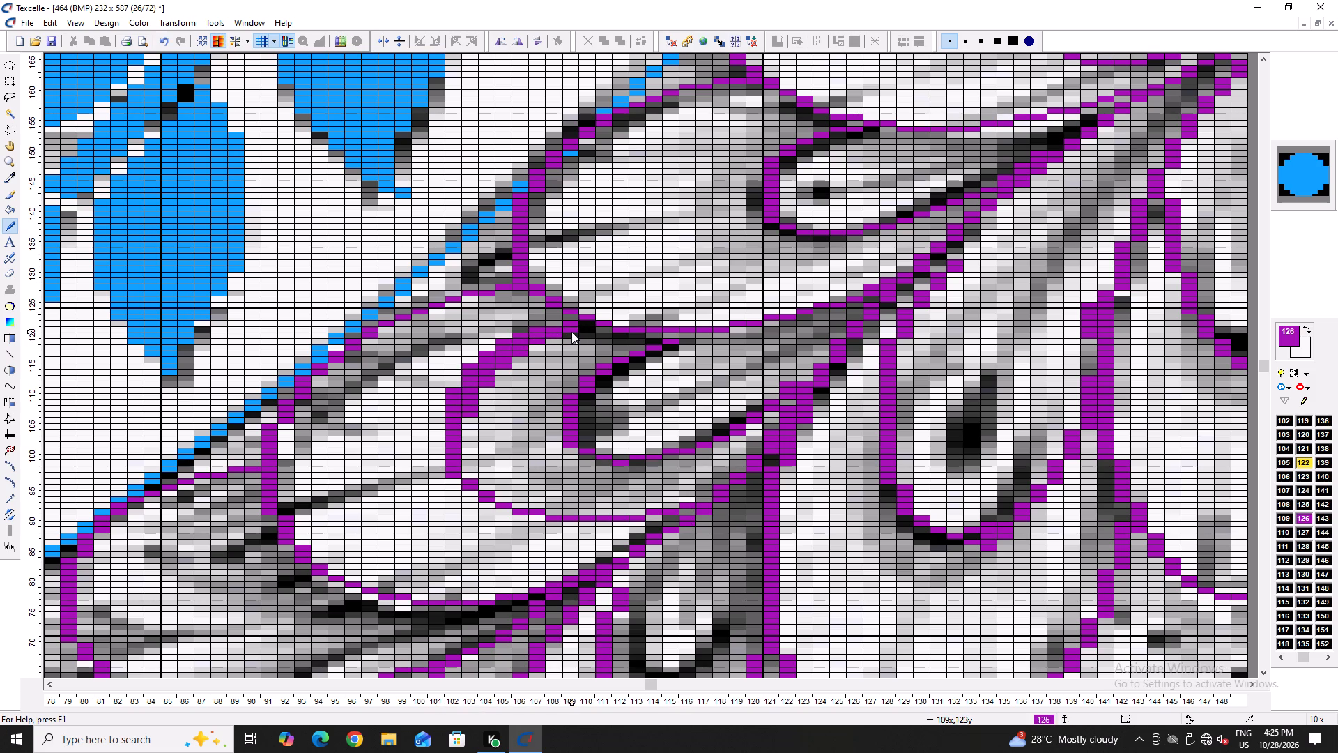
pyautogui.rightClick(571, 332)
pyautogui.moveTo(551, 339); pyautogui.dragTo(542, 339, button='right')
pyautogui.rightClick(542, 339)
pyautogui.moveTo(537, 337); pyautogui.dragTo(541, 336, button='right')
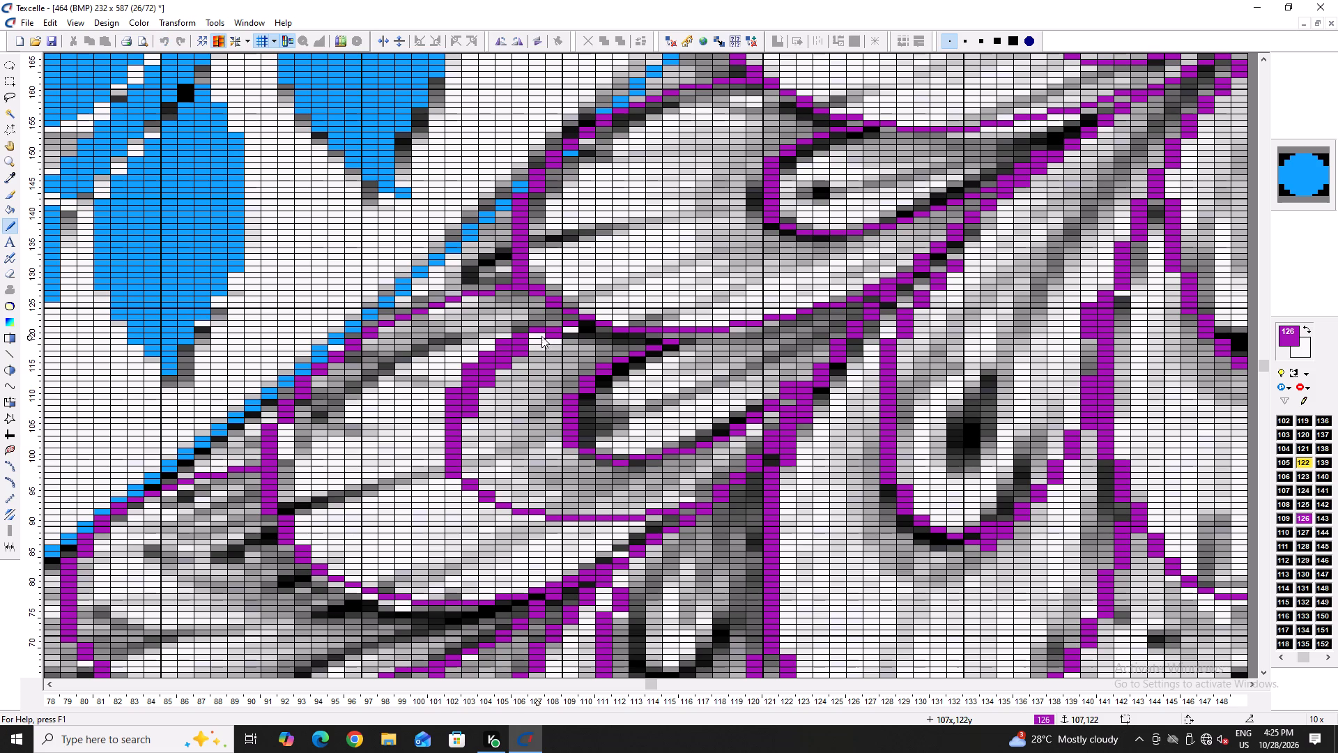
pyautogui.moveTo(541, 336); pyautogui.dragTo(550, 335, button='right')
pyautogui.rightClick(550, 335)
pyautogui.moveTo(525, 341); pyautogui.dragTo(519, 354, button='right')
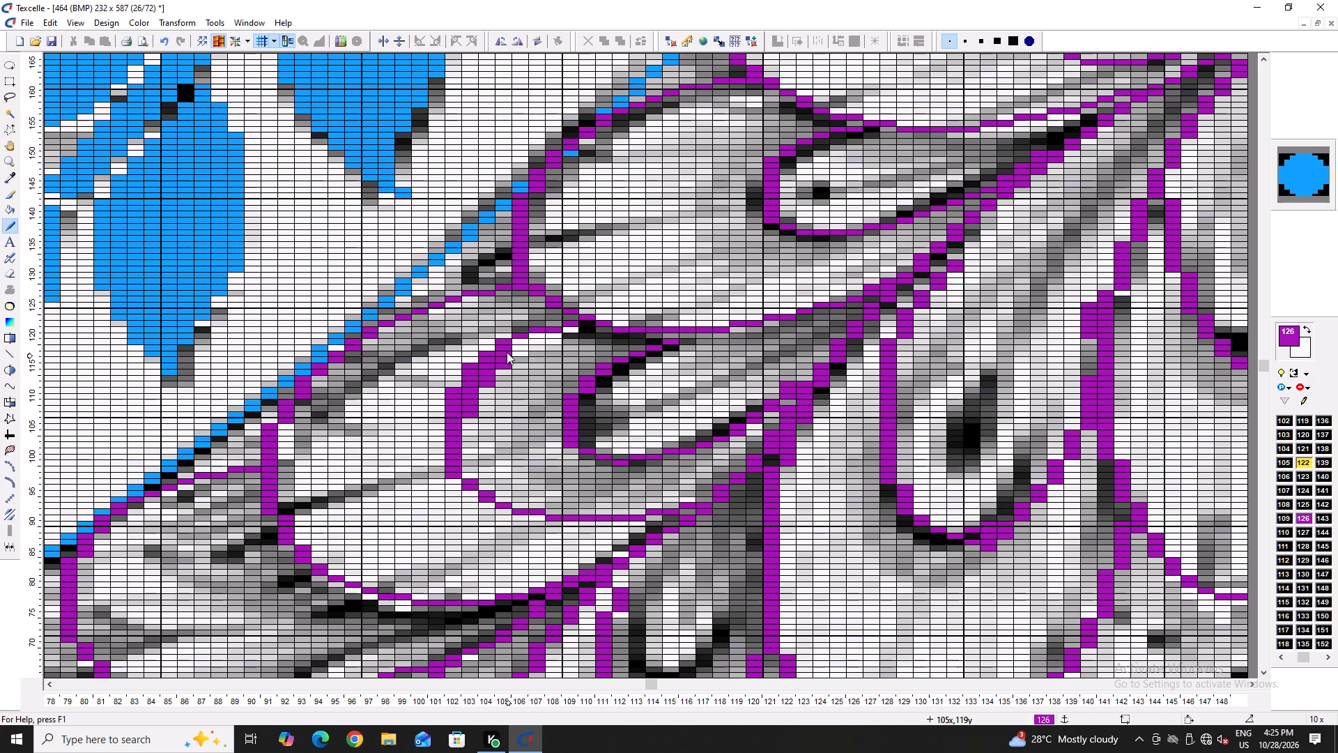
pyautogui.moveTo(507, 351); pyautogui.dragTo(503, 363, button='right')
pyautogui.rightClick(503, 363)
pyautogui.moveTo(489, 366); pyautogui.dragTo(485, 386, button='right')
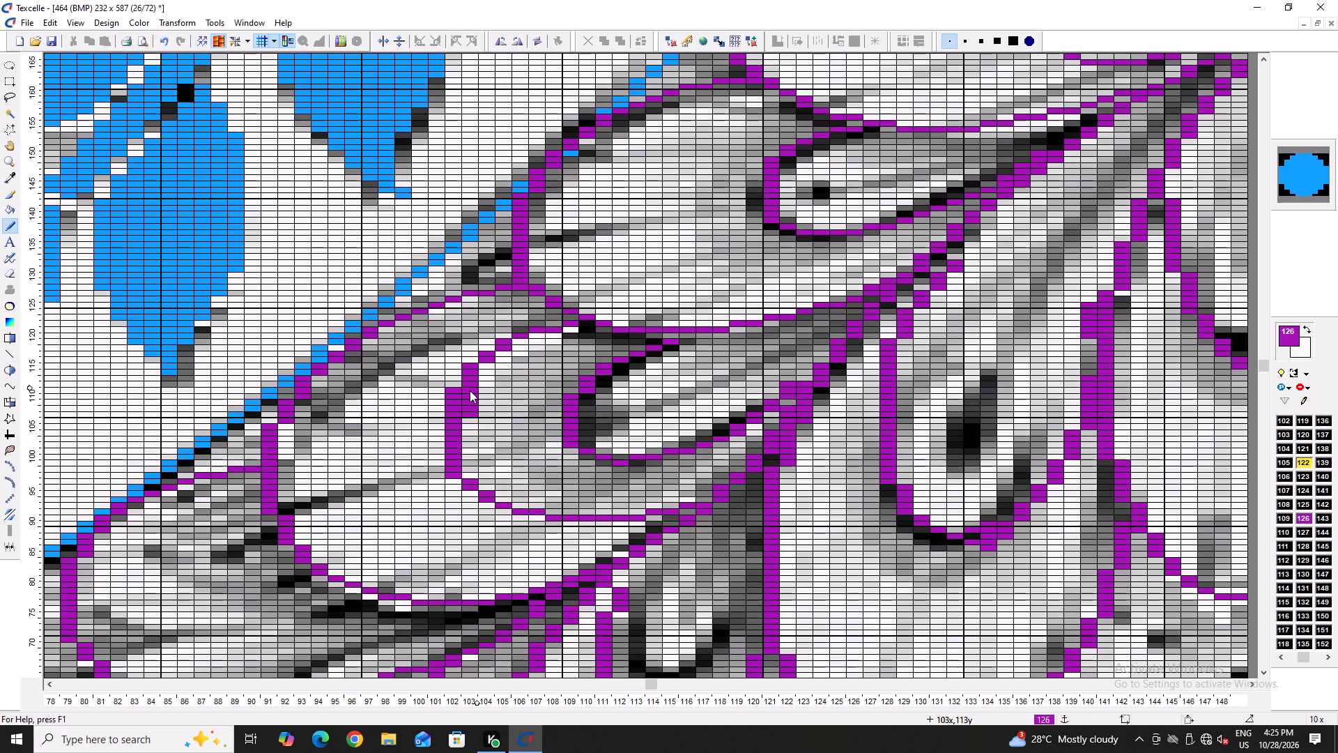
pyautogui.moveTo(470, 390); pyautogui.dragTo(470, 419, button='right')
pyautogui.rightClick(470, 419)
pyautogui.click(470, 475)
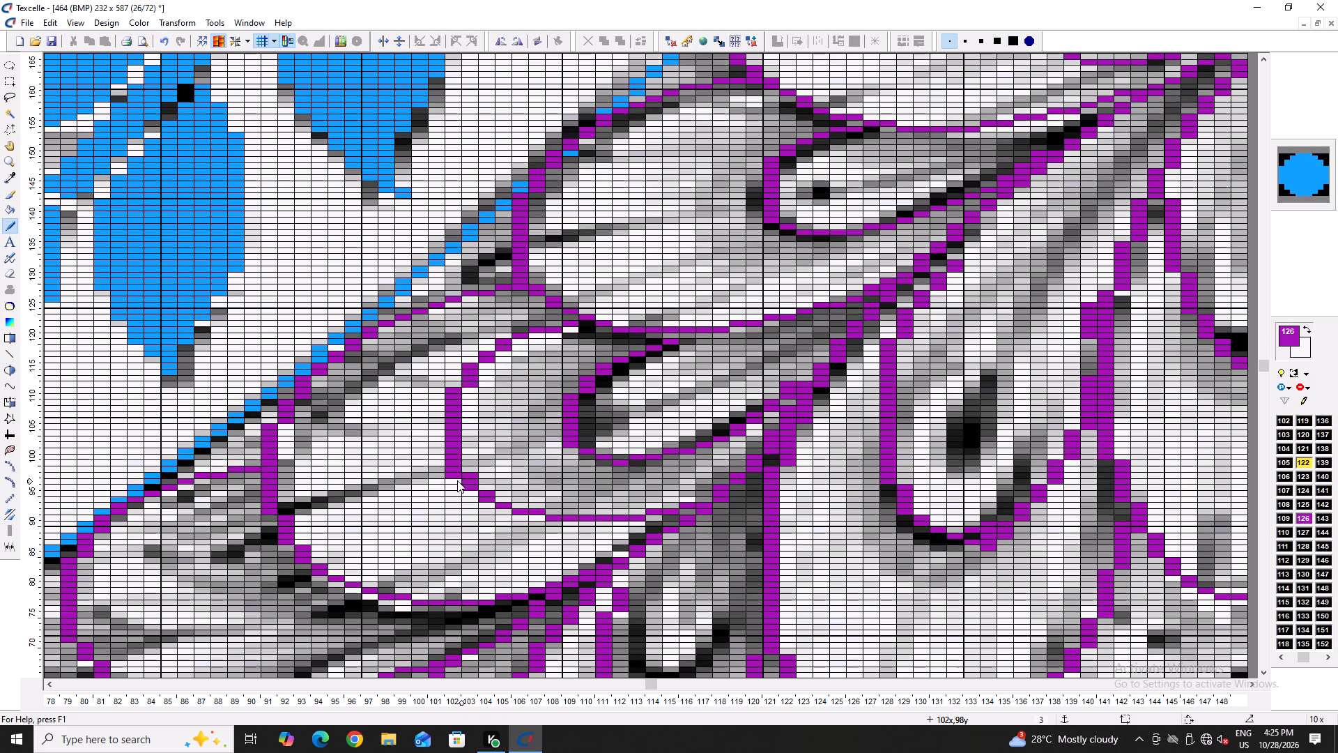
pyautogui.rightClick(456, 478)
pyautogui.rightClick(456, 478)
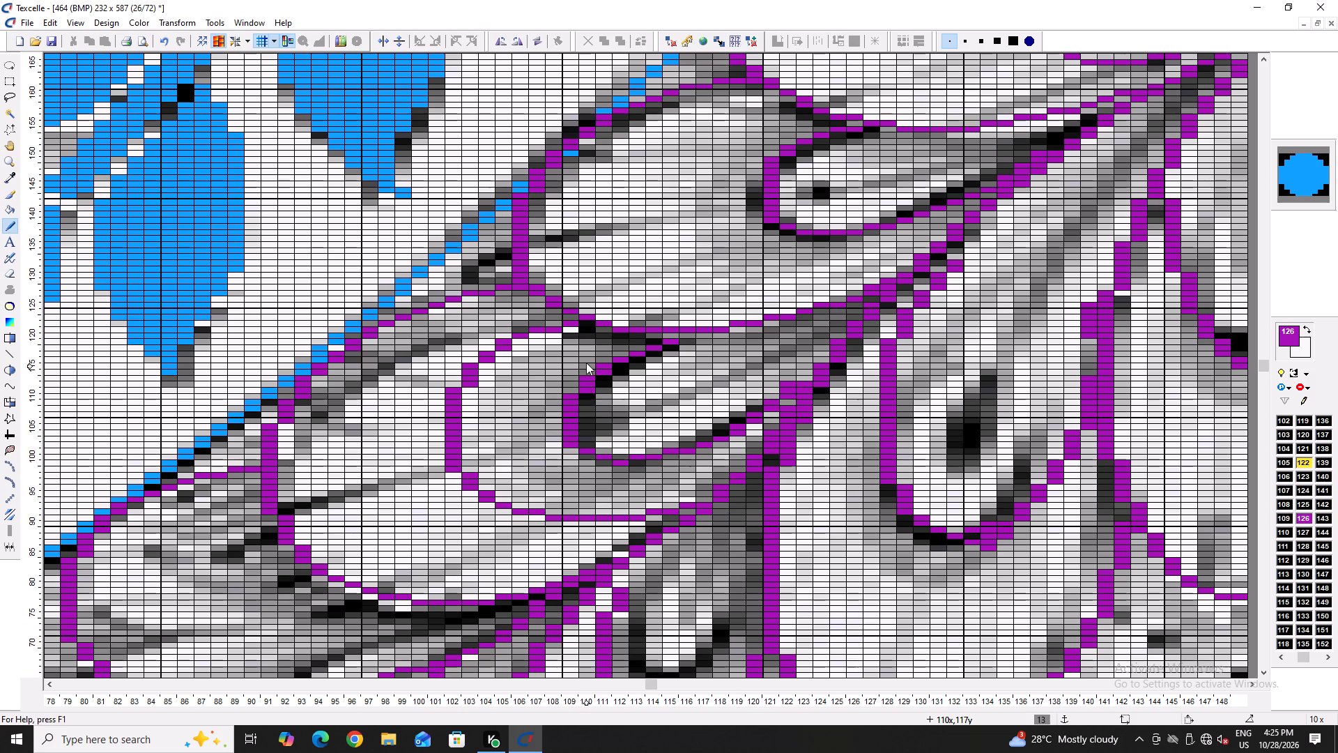
# Smooth the lower bend of the smaller inner eye curve around columns 109 to 113, rows 100 to 104.
pyautogui.click(585, 444)
pyautogui.rightClick(574, 443)
pyautogui.moveTo(615, 457); pyautogui.dragTo(622, 457)
pyautogui.moveTo(626, 466); pyautogui.dragTo(614, 465, button='right')
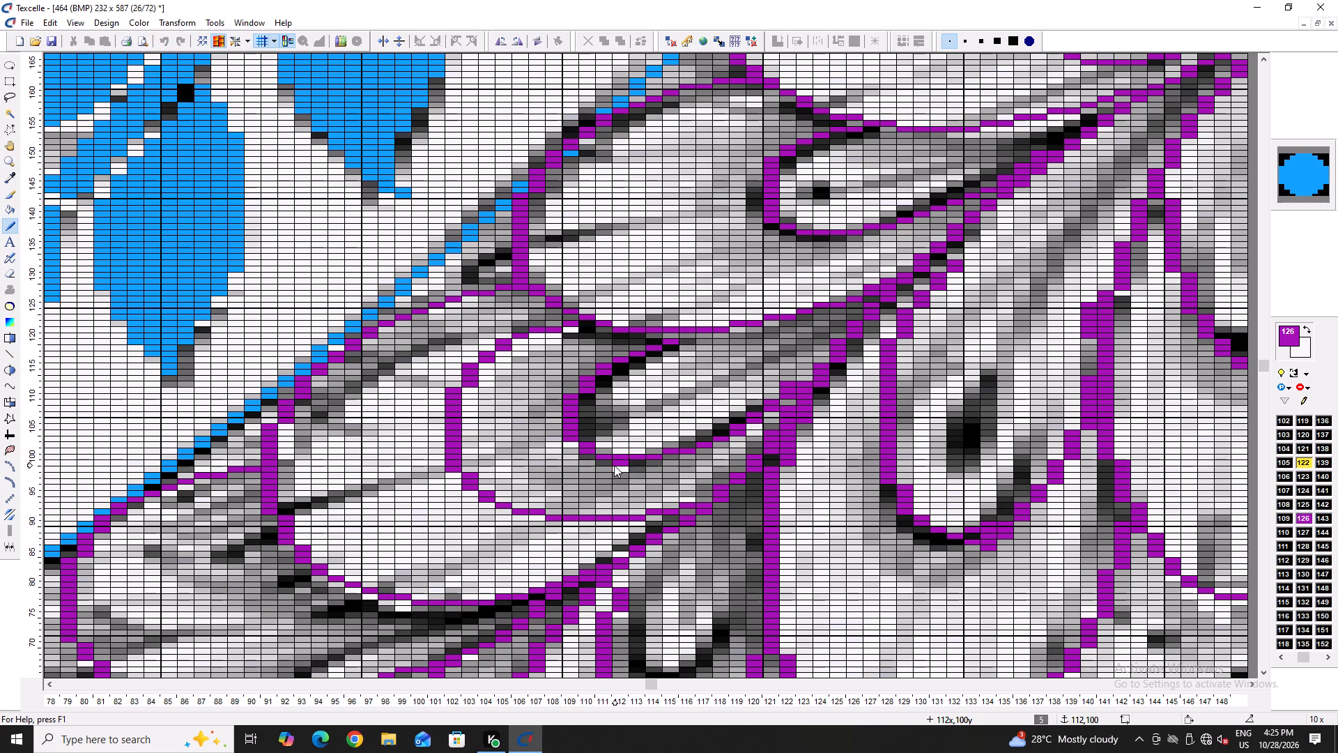
pyautogui.moveTo(614, 465); pyautogui.dragTo(613, 465, button='right')
pyautogui.rightClick(613, 465)
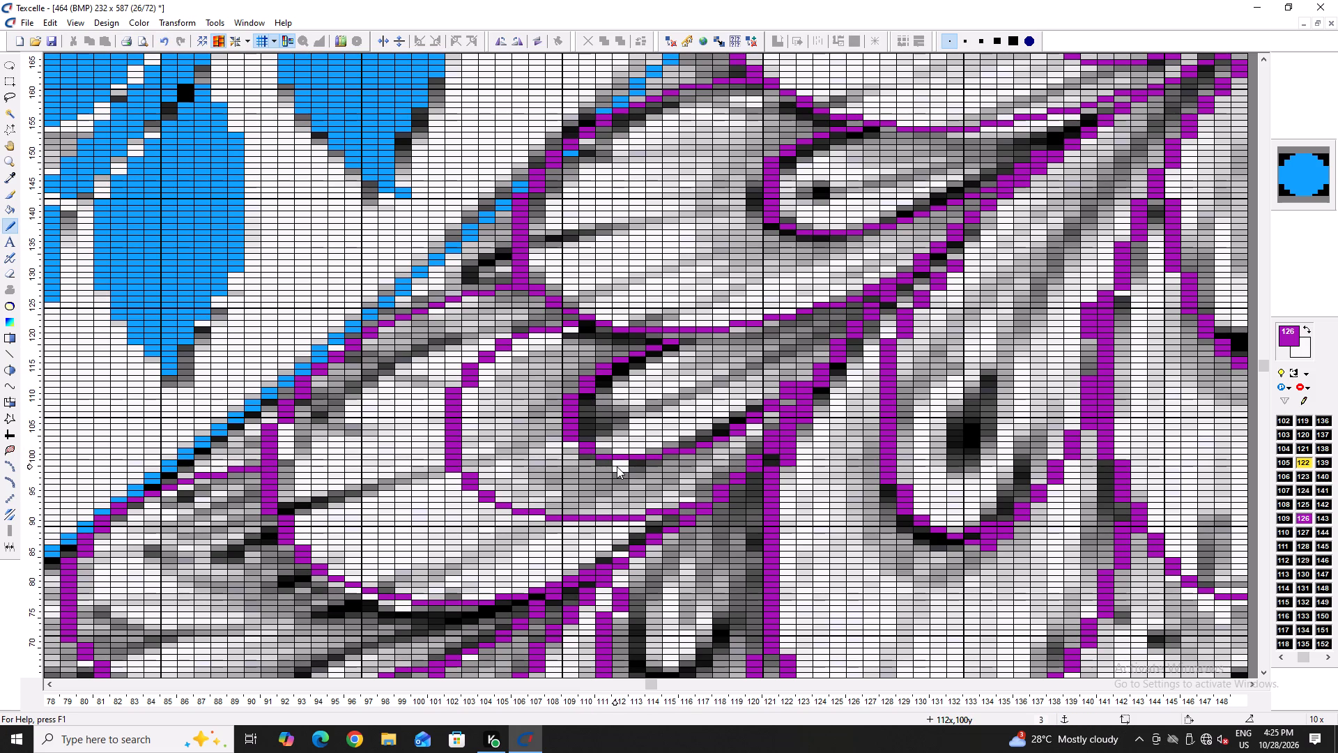
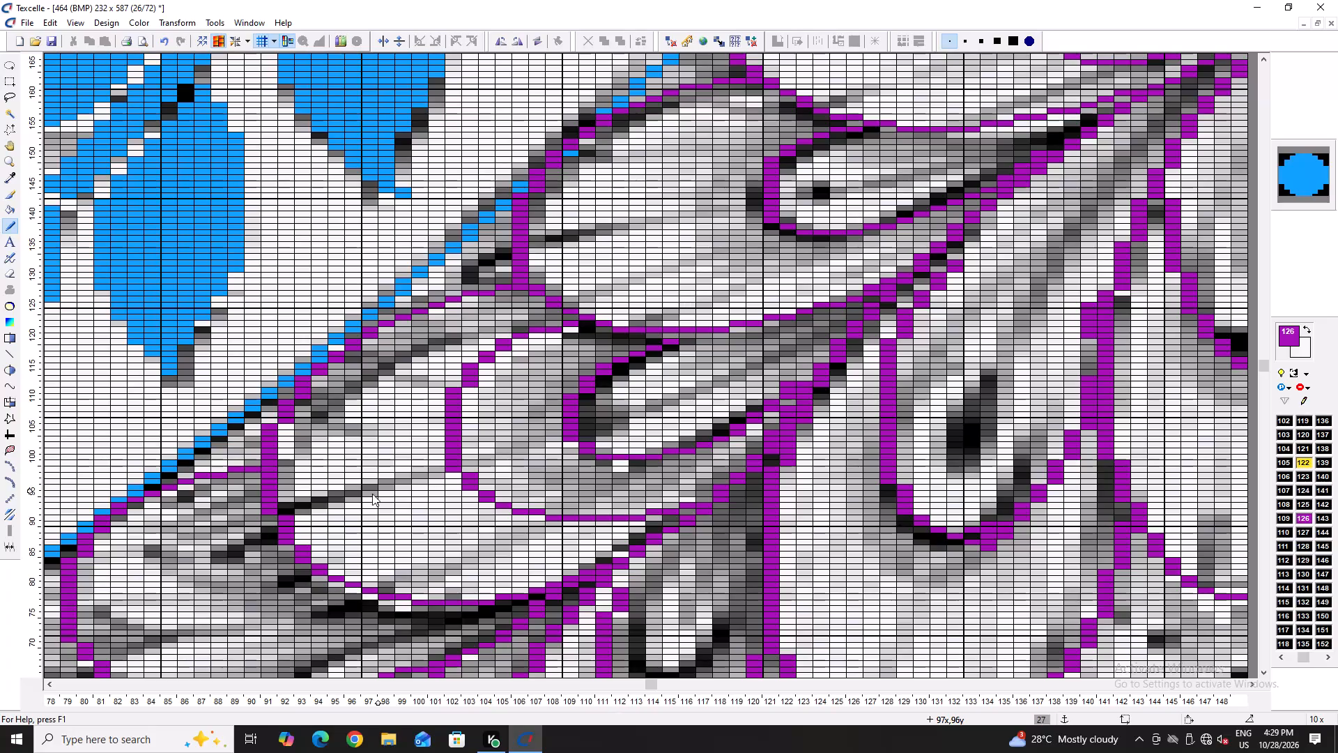
# Save the design.
pyautogui.keyDown('ctrl'); pyautogui.scroll(-6, 371, 495); pyautogui.keyUp('ctrl')
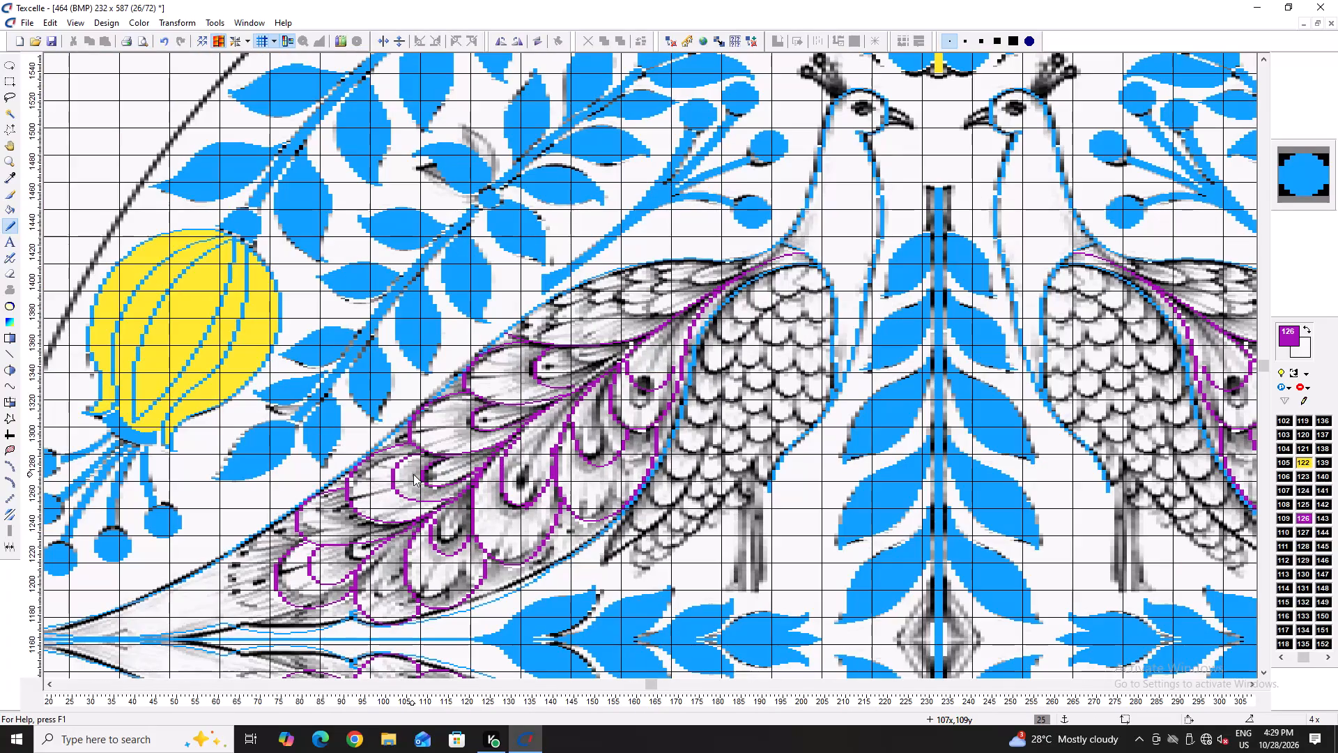
pyautogui.hotkey('ctrl', 's')
pyautogui.hotkey('ctrl', 's')
pyautogui.hotkey('ctrl', 's')
pyautogui.hotkey('ctrl', 's')
pyautogui.hotkey('ctrl', 's')
pyautogui.hotkey('ctrl', 's')
pyautogui.hotkey('ctrl', 's')
pyautogui.hotkey('ctrl', 's')
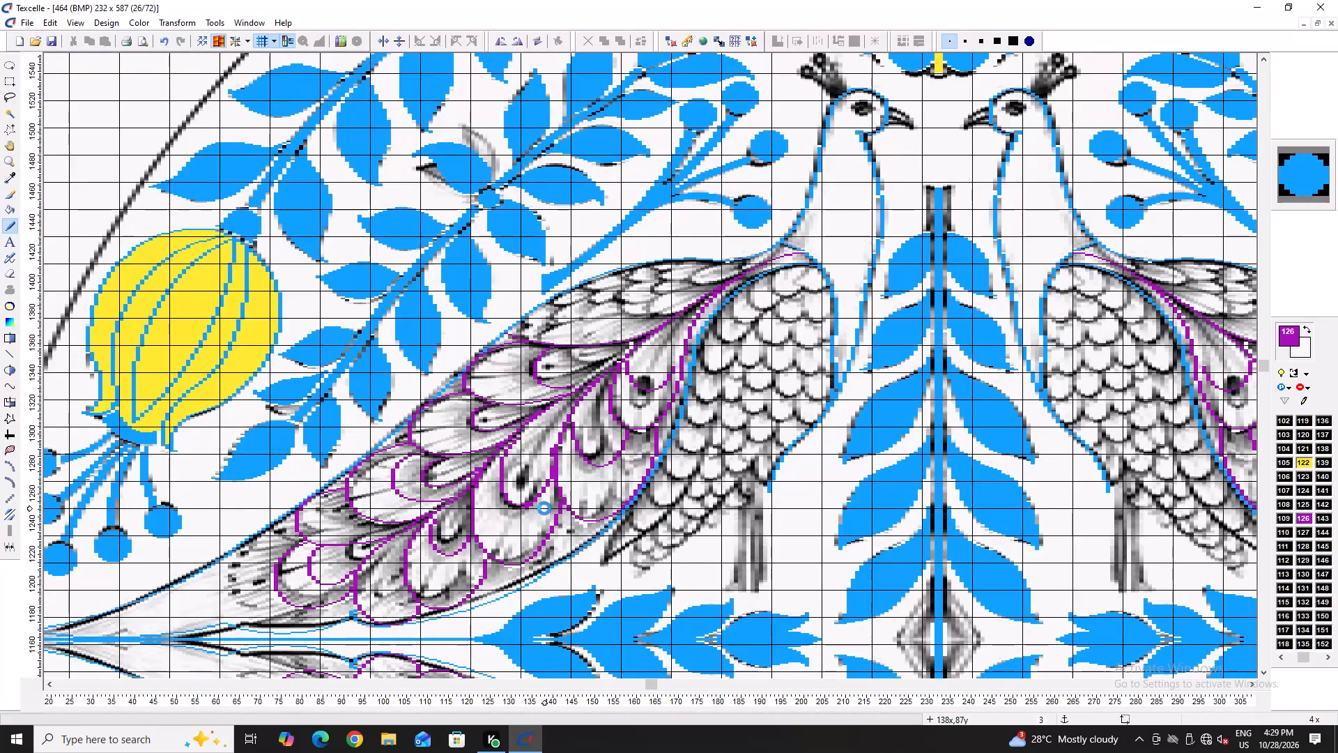
# Trace the two topmost breast scales in purple, between columns 192 and 206, from the blue outline down to about row 226.
pyautogui.keyDown('ctrl'); pyautogui.scroll(3, 542, 508); pyautogui.keyUp('ctrl')
pyautogui.keyDown('ctrl'); pyautogui.scroll(-2, 548, 504); pyautogui.keyUp('ctrl')
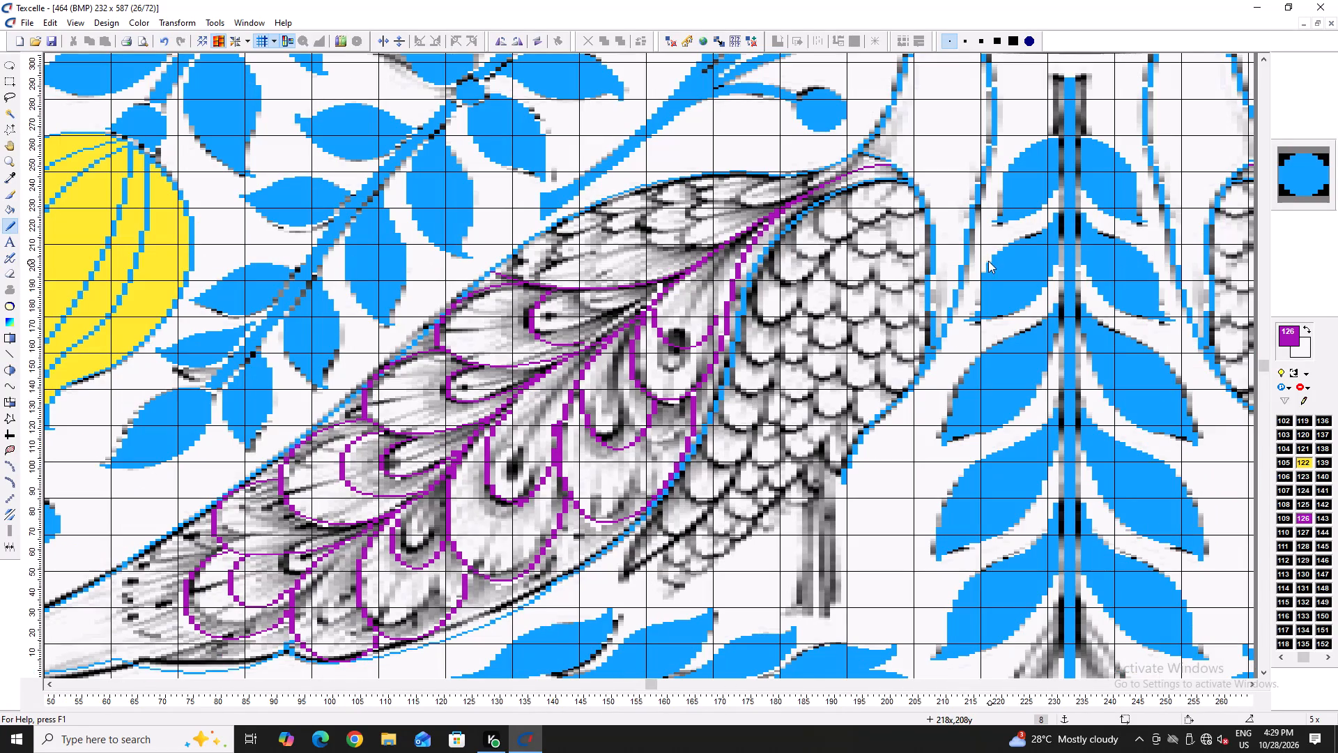
pyautogui.keyDown('ctrl'); pyautogui.scroll(4, 987, 261); pyautogui.keyUp('ctrl')
pyautogui.scroll(2, 863, 222)
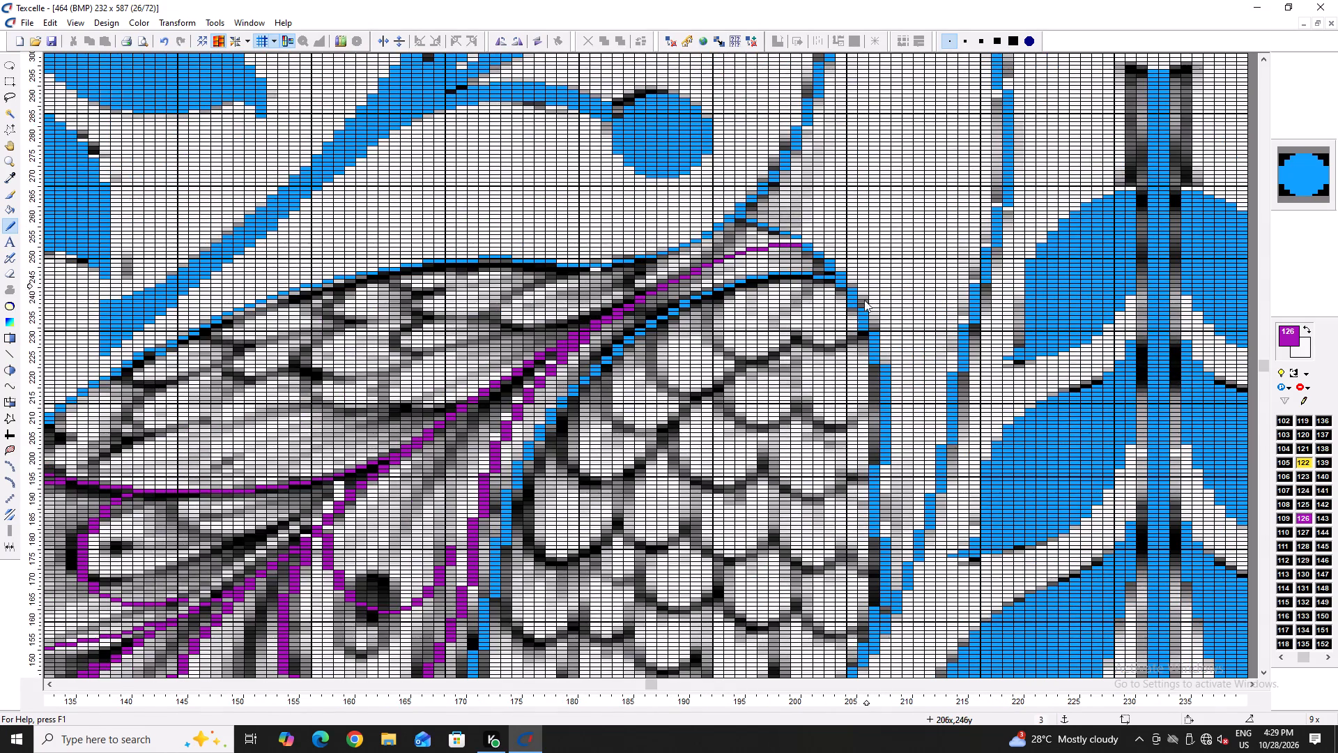
pyautogui.keyDown('ctrl'); pyautogui.scroll(2, 853, 326); pyautogui.keyUp('ctrl')
pyautogui.doubleClick(559, 259)
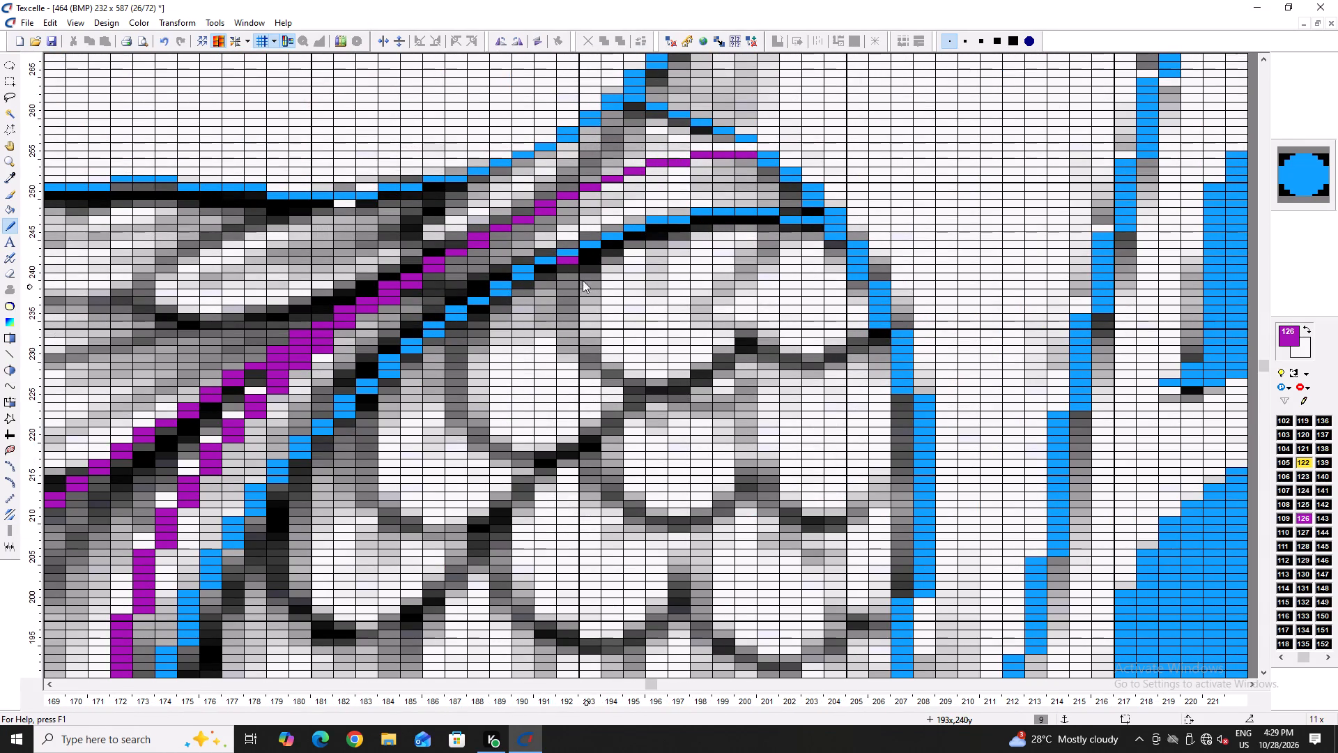
pyautogui.press('x')
pyautogui.moveTo(567, 260); pyautogui.dragTo(567, 325)
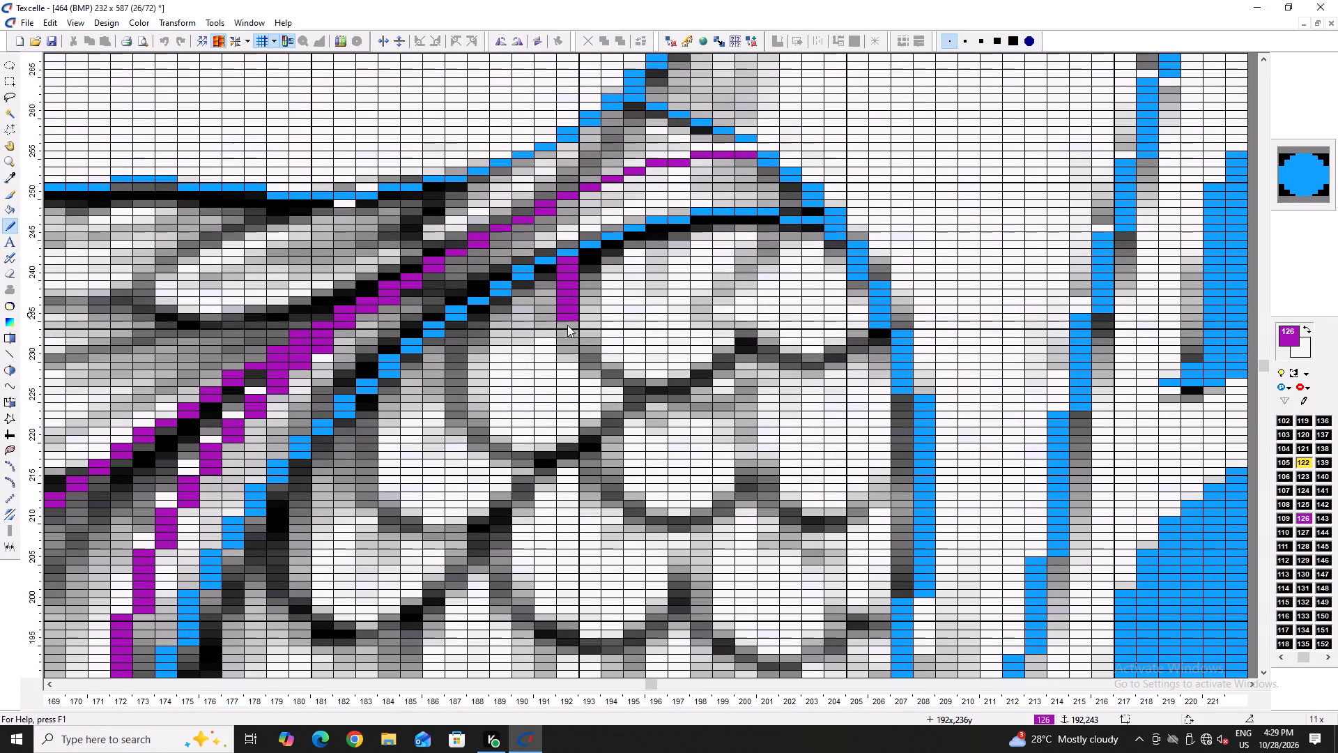
pyautogui.moveTo(567, 325); pyautogui.dragTo(718, 342)
pyautogui.moveTo(746, 227); pyautogui.dragTo(739, 254)
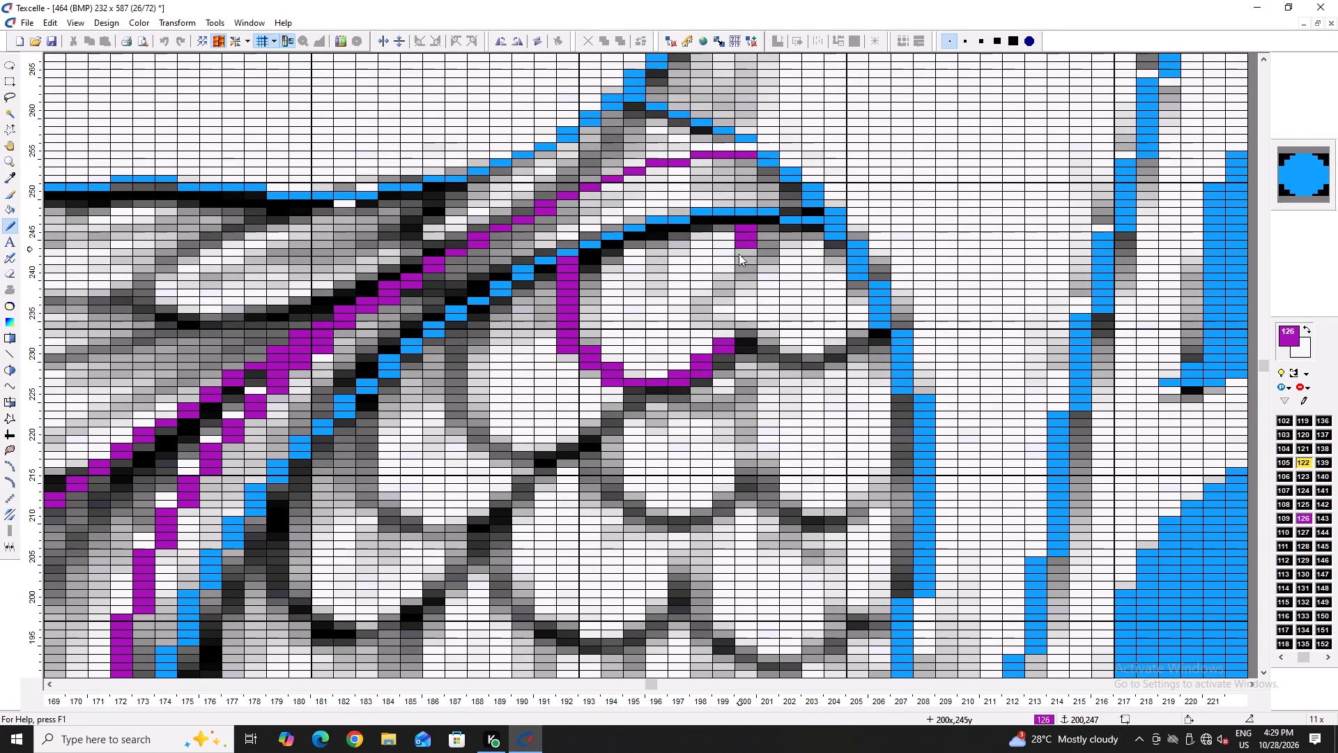
pyautogui.moveTo(739, 254); pyautogui.dragTo(869, 333)
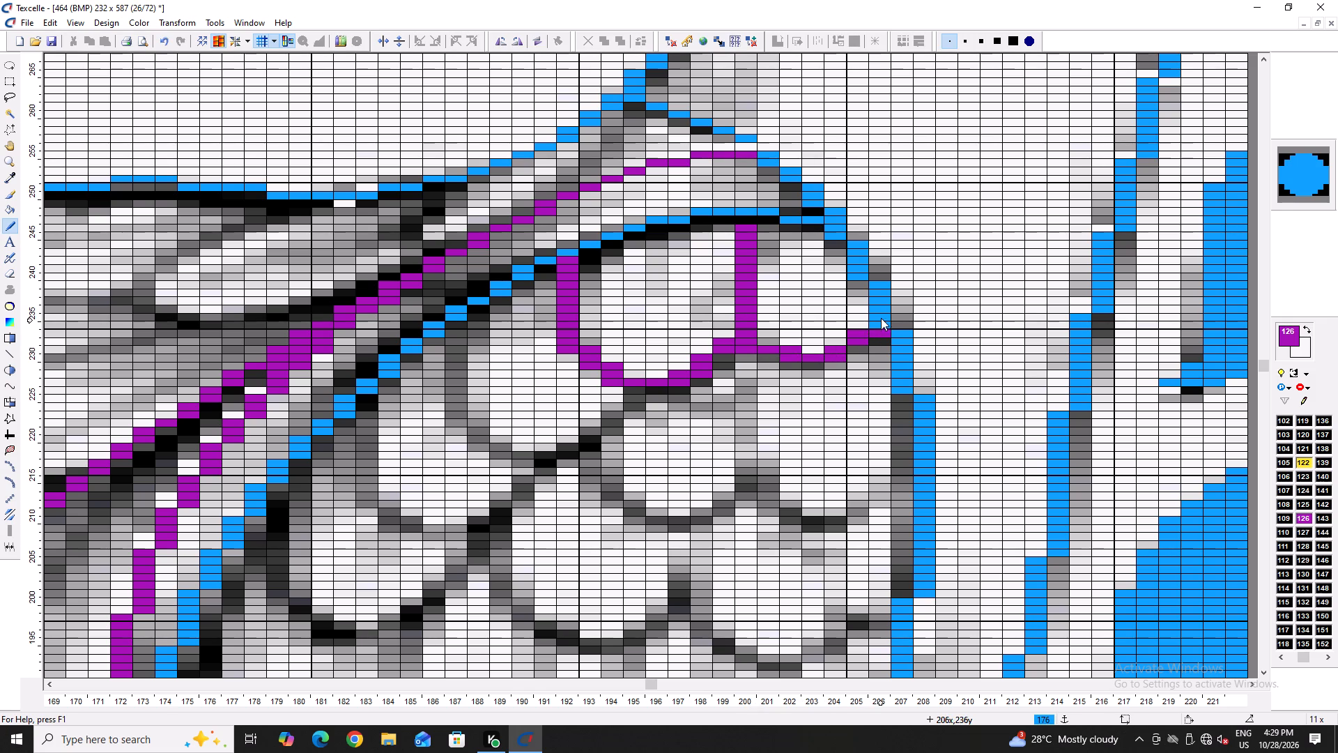
# Trace the scale below in purple from column 201 around row 210 to column 207, and straighten its side at column 201.
pyautogui.hotkey('shift', 'space')
pyautogui.scroll(-2, 755, 381)
pyautogui.moveTo(781, 196); pyautogui.dragTo(794, 356)
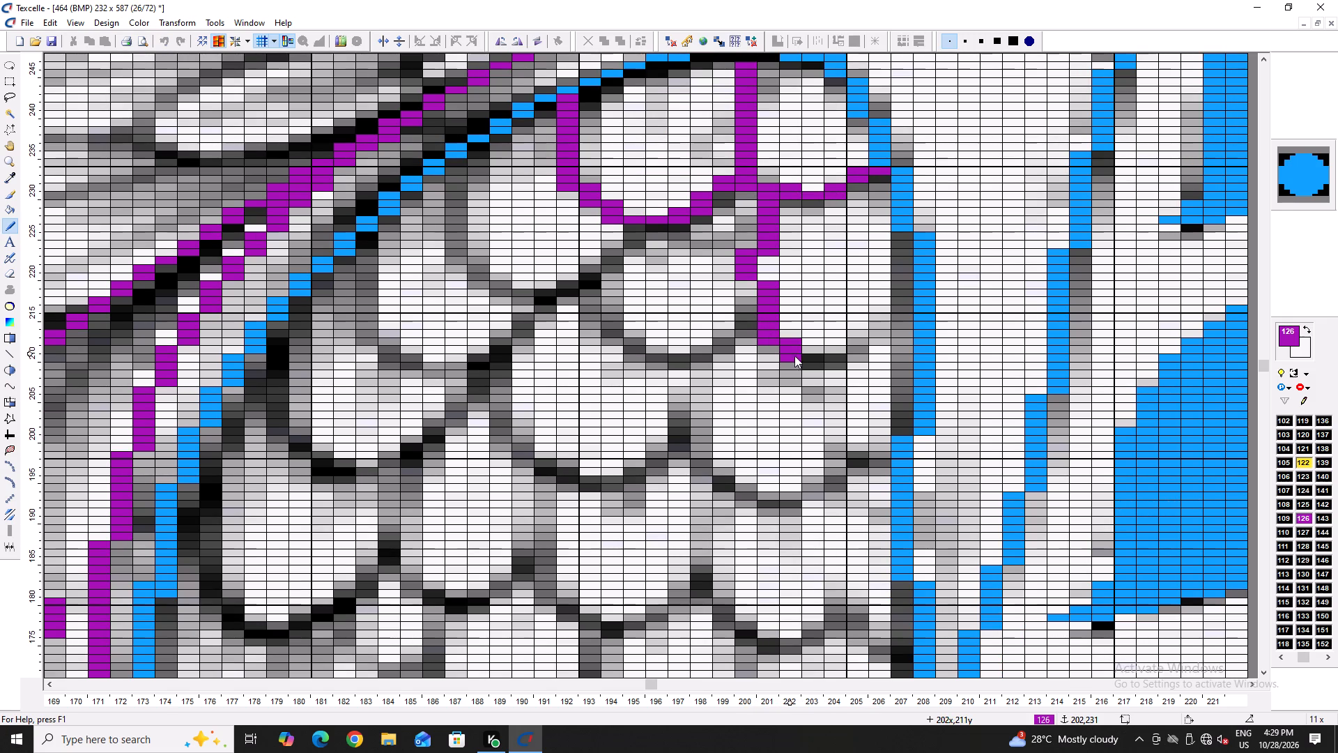
pyautogui.moveTo(794, 356); pyautogui.dragTo(907, 341)
pyautogui.rightClick(753, 257)
pyautogui.rightClick(753, 257)
pyautogui.moveTo(751, 259); pyautogui.dragTo(748, 269, button='right')
pyautogui.moveTo(747, 271); pyautogui.dragTo(746, 277, button='right')
pyautogui.rightClick(746, 278)
pyautogui.rightClick(753, 252)
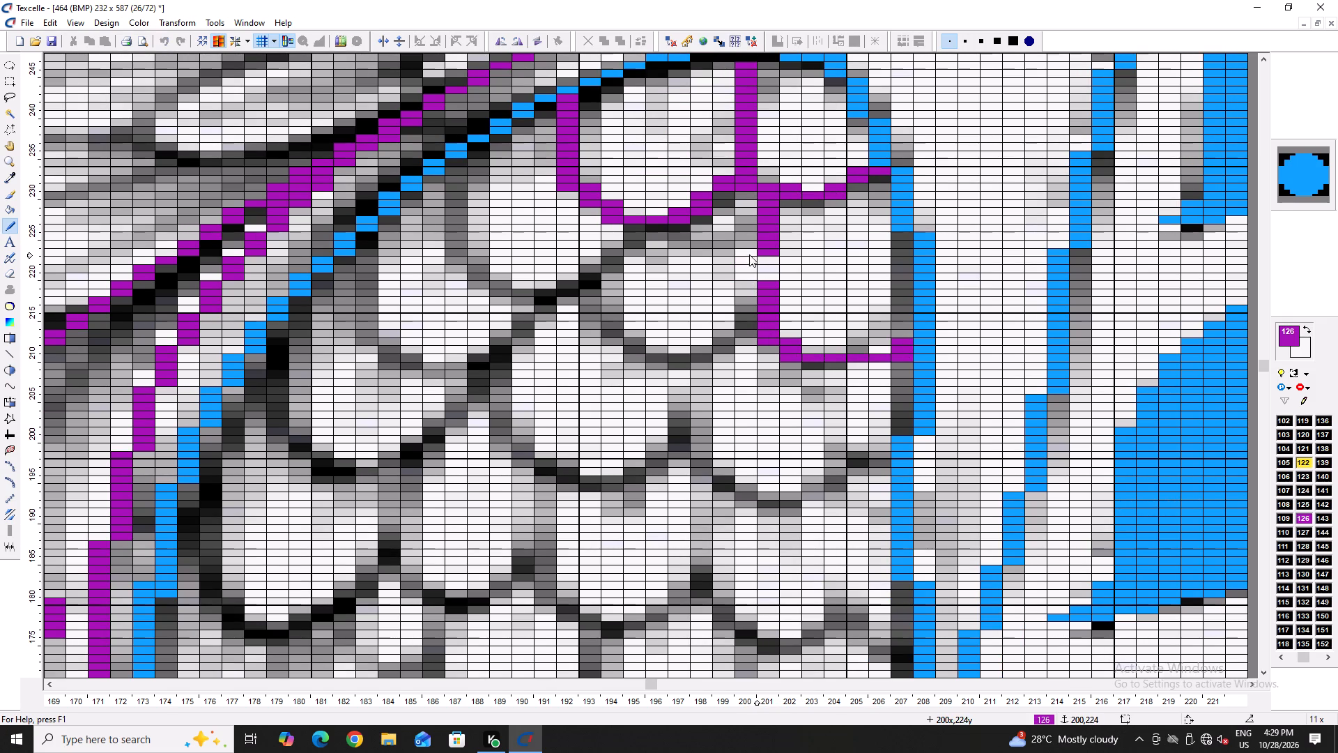
pyautogui.moveTo(760, 257); pyautogui.dragTo(760, 280)
# Smooth that scale's lower corner between columns 201 and 203, around rows 210 to 213.
pyautogui.rightClick(765, 342)
pyautogui.rightClick(781, 353)
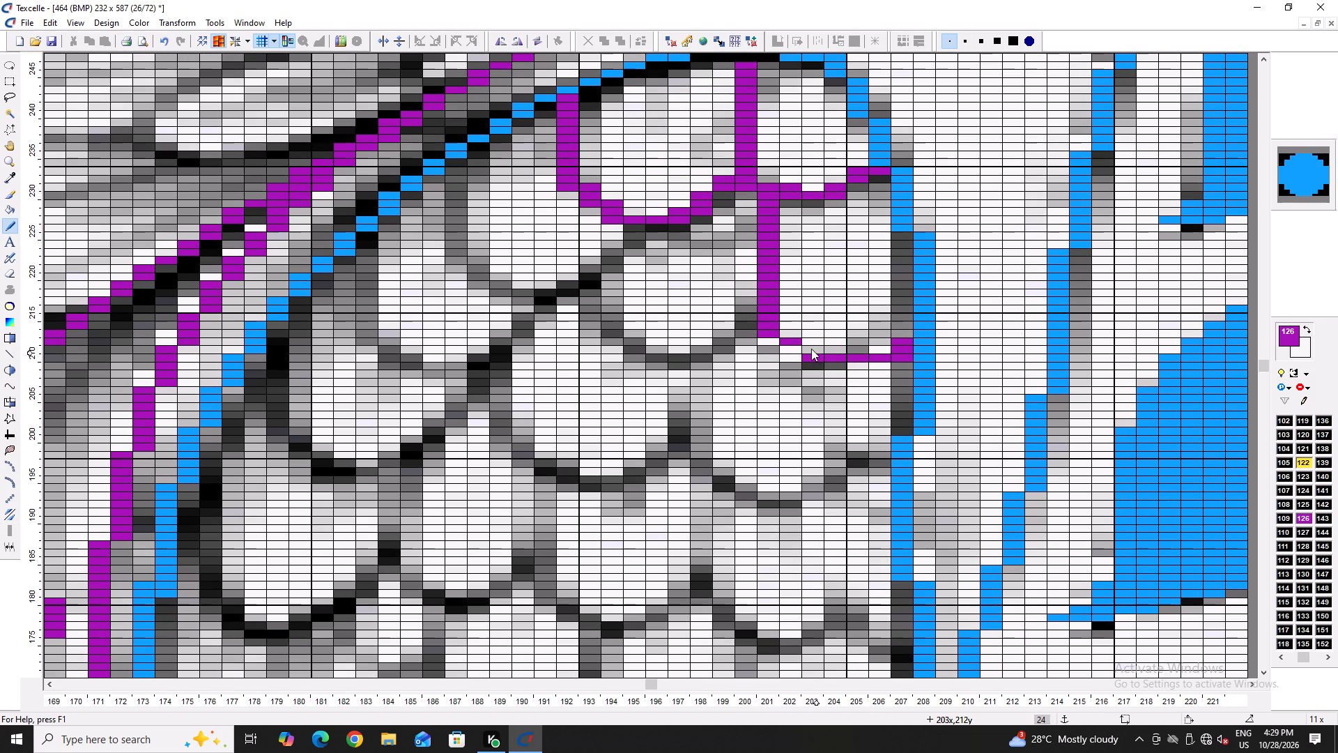
pyautogui.doubleClick(809, 348)
pyautogui.rightClick(809, 354)
pyautogui.rightClick(809, 355)
pyautogui.rightClick(809, 355)
# Rework the junction of that scale with the scale above around columns 201 to 202, rows 226 to 231.
pyautogui.moveTo(773, 208); pyautogui.dragTo(771, 204, button='right')
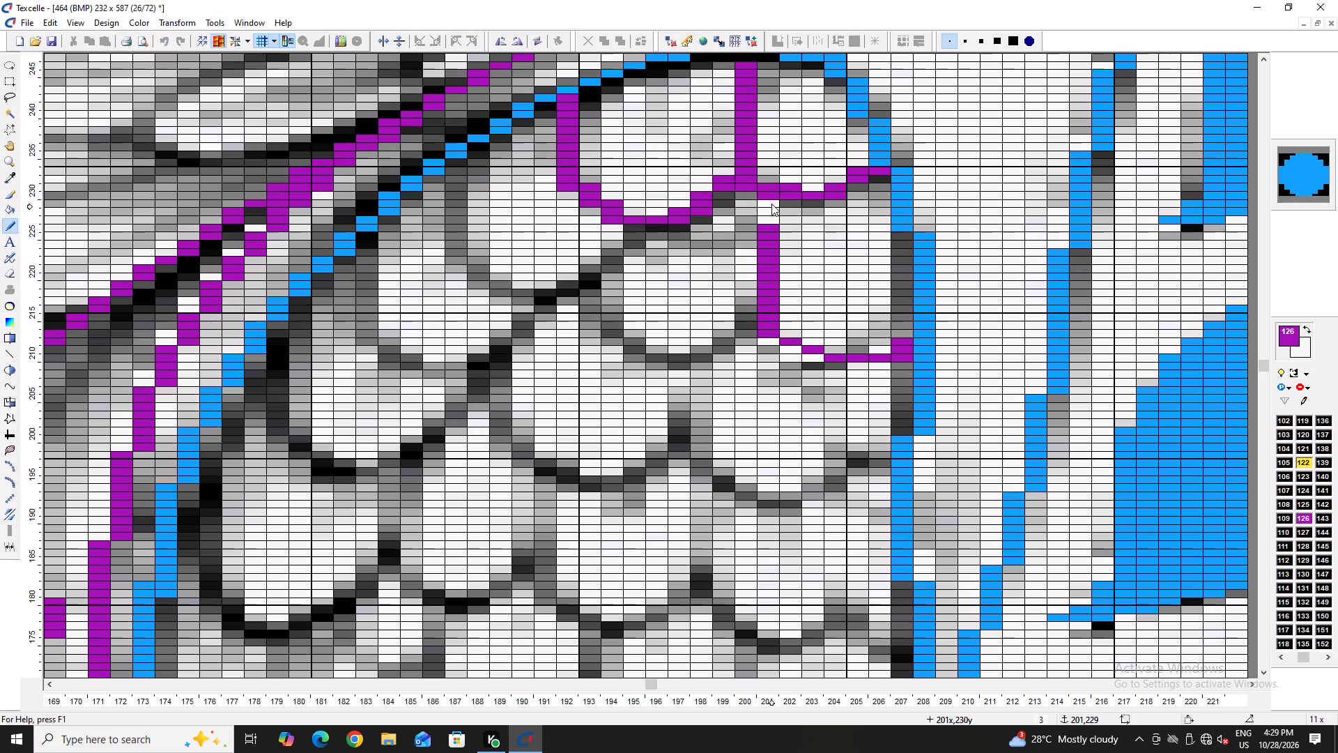
pyautogui.moveTo(771, 204); pyautogui.dragTo(773, 197, button='right')
pyautogui.moveTo(789, 204); pyautogui.dragTo(785, 216)
pyautogui.click(775, 215)
pyautogui.rightClick(787, 220)
pyautogui.rightClick(787, 220)
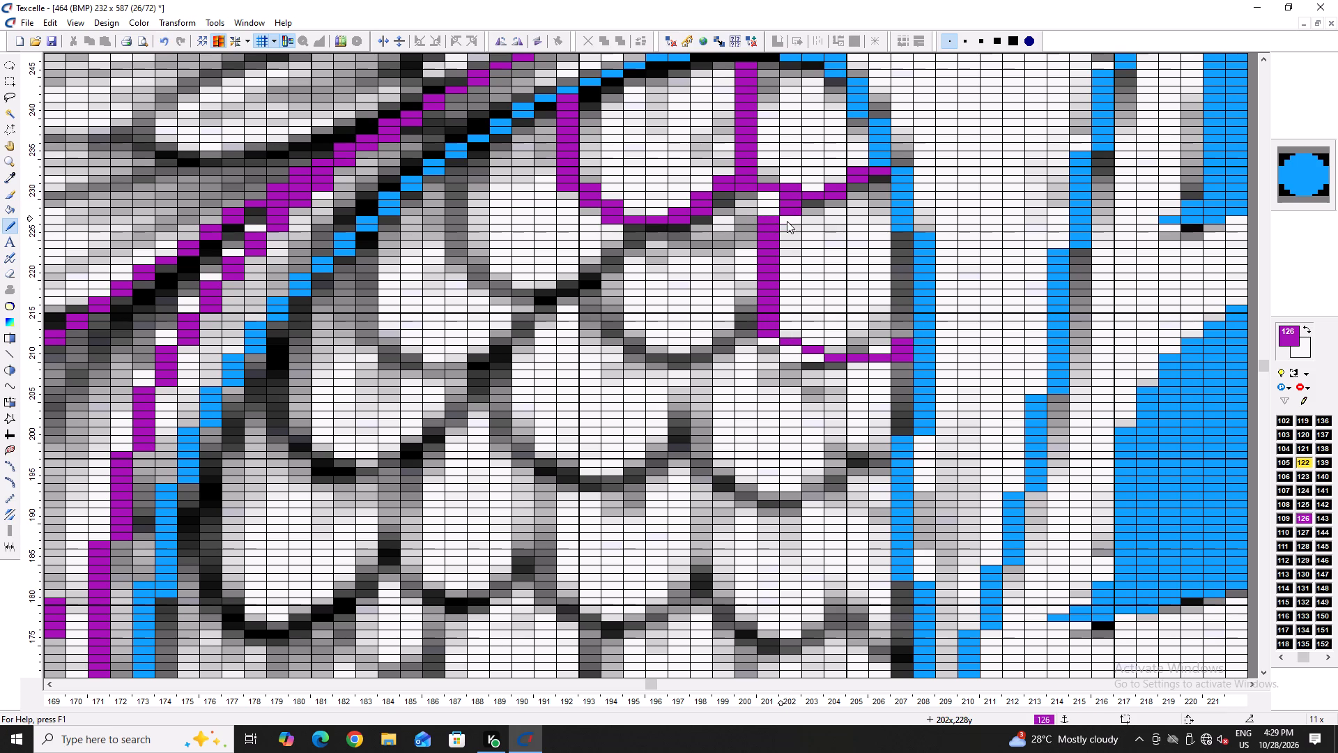
# Trace the neighbouring scale in purple from column 194, row 227, around about row 211 to the side line at column 201.
pyautogui.moveTo(615, 231); pyautogui.dragTo(684, 351)
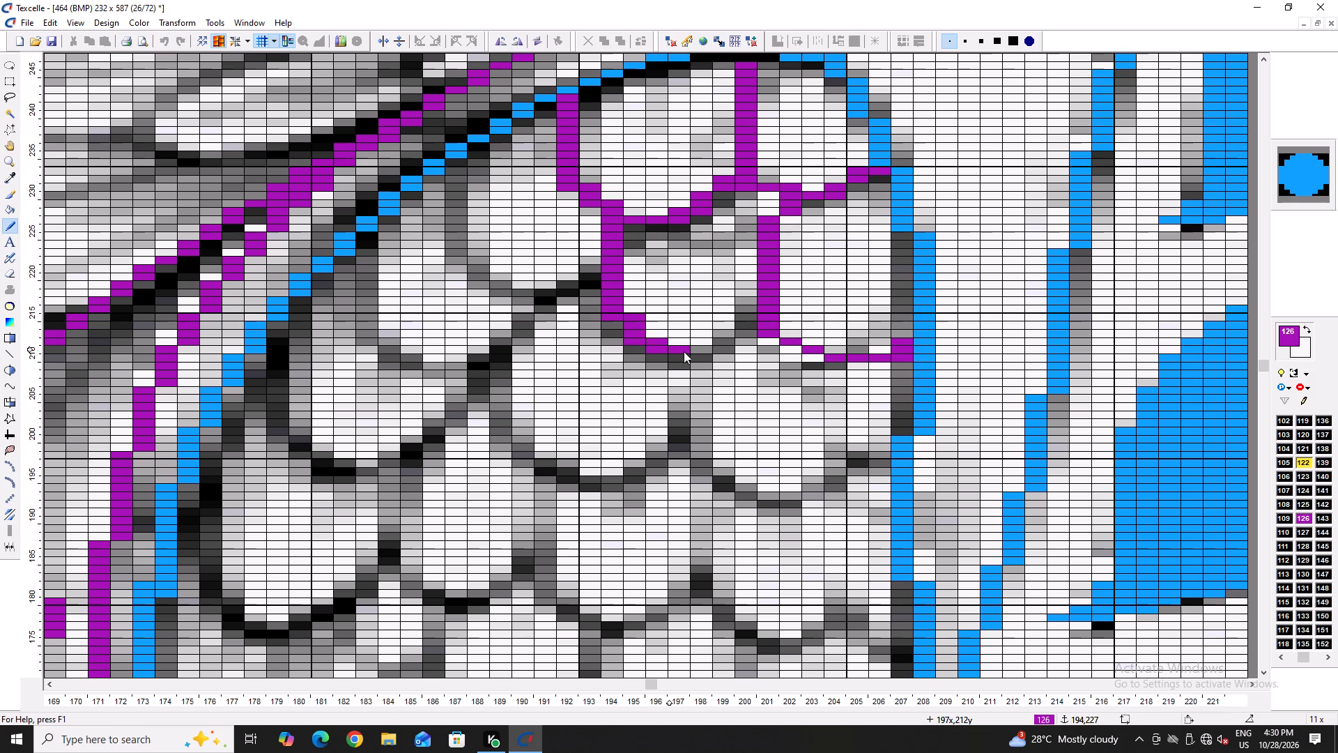
pyautogui.moveTo(684, 351); pyautogui.dragTo(756, 324)
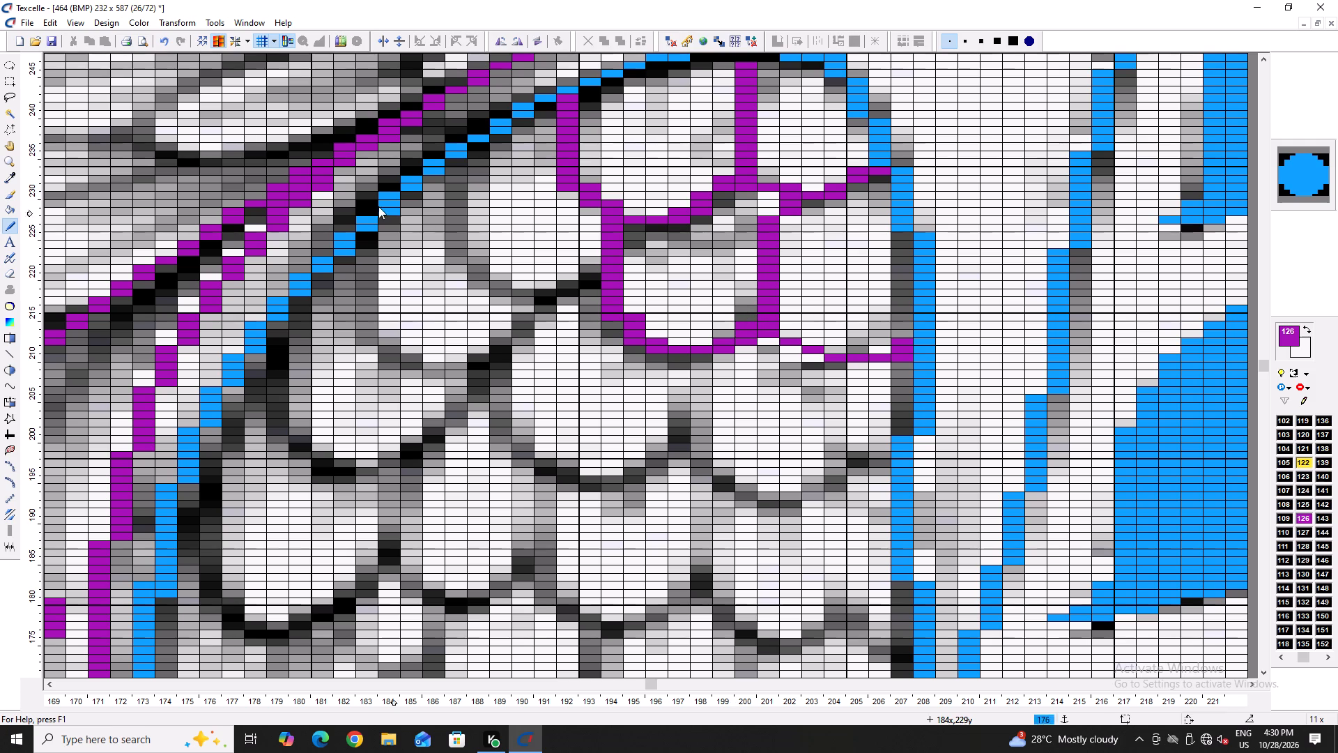
# Trace the scale beside the blue wing outline in purple from column 186, row 233, around about row 218 to column 193.
pyautogui.keyDown('ctrl'); pyautogui.scroll(1, 482, 172); pyautogui.keyUp('ctrl')
pyautogui.moveTo(443, 178); pyautogui.dragTo(439, 204)
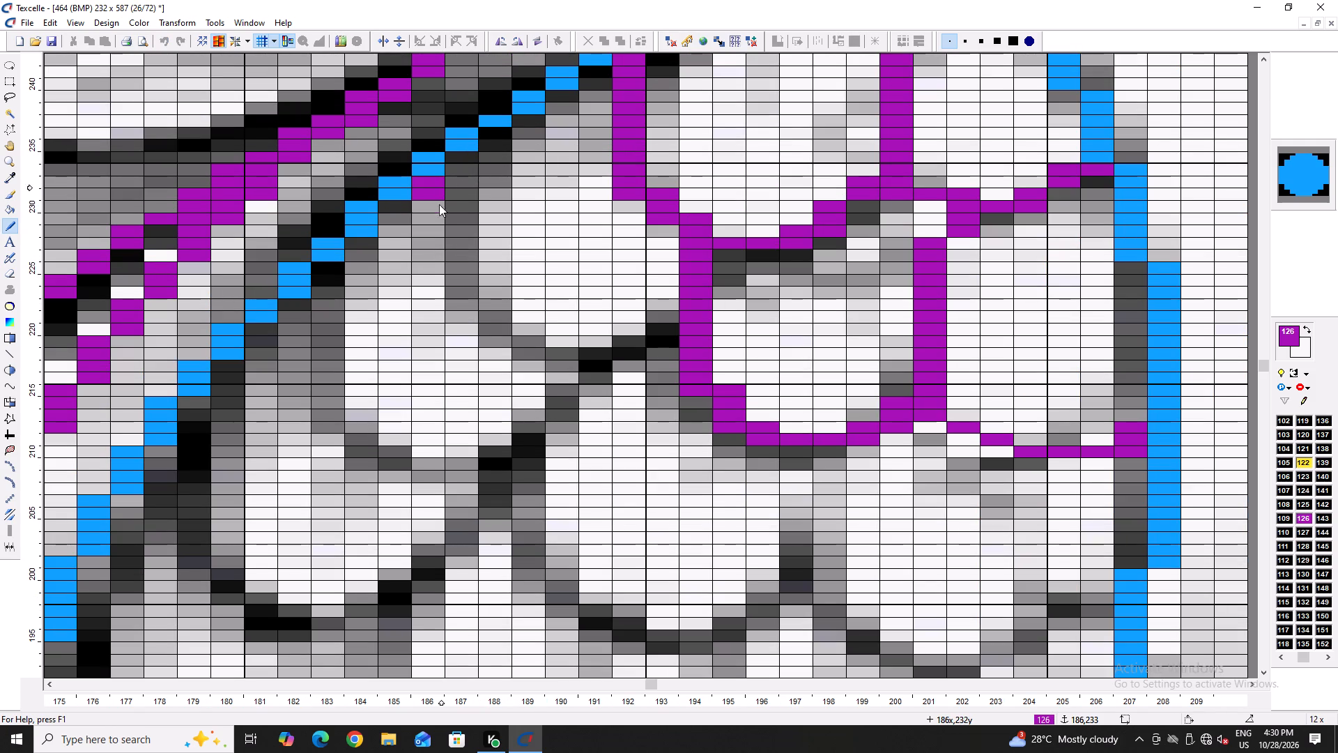
pyautogui.moveTo(439, 204); pyautogui.dragTo(647, 314)
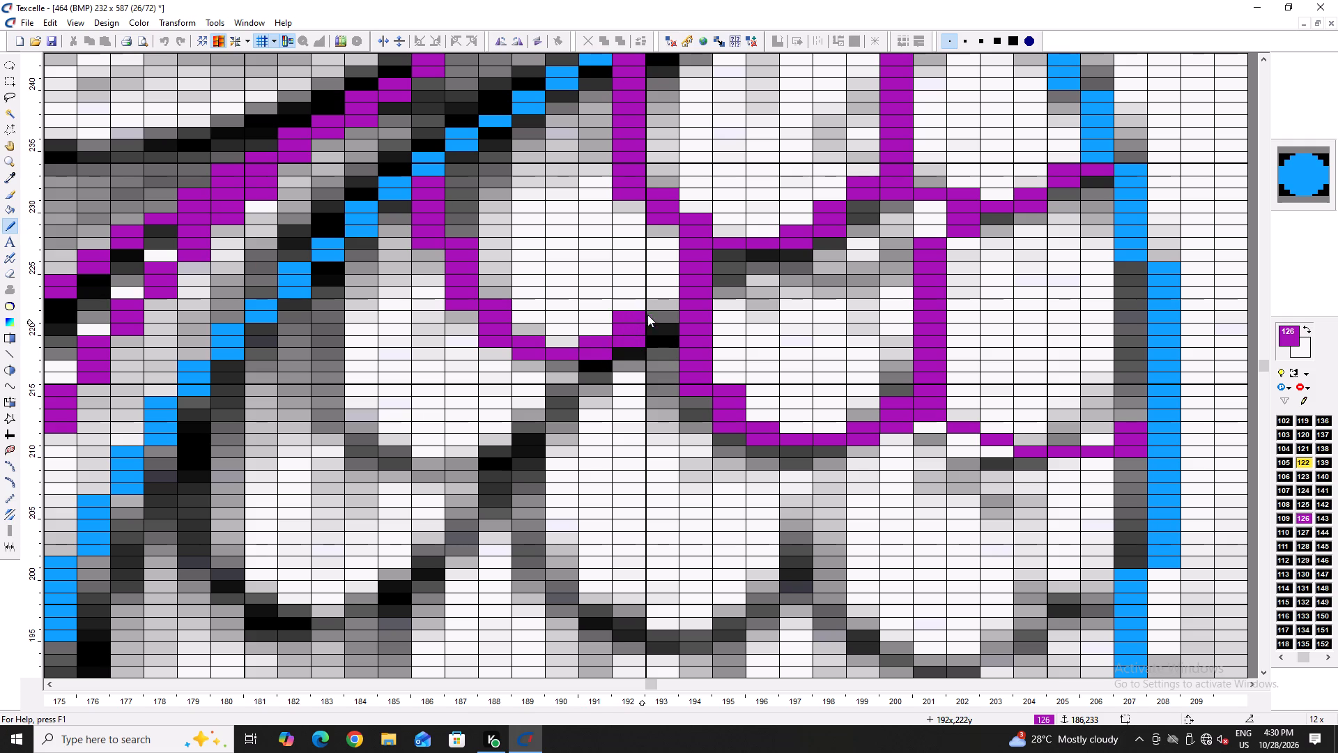
pyautogui.moveTo(647, 314); pyautogui.dragTo(655, 303)
# Erase surplus pixels along that scale's stepped curve and redraw its upper side straight down column 187.
pyautogui.scroll(-1, 583, 281)
pyautogui.rightClick(419, 161)
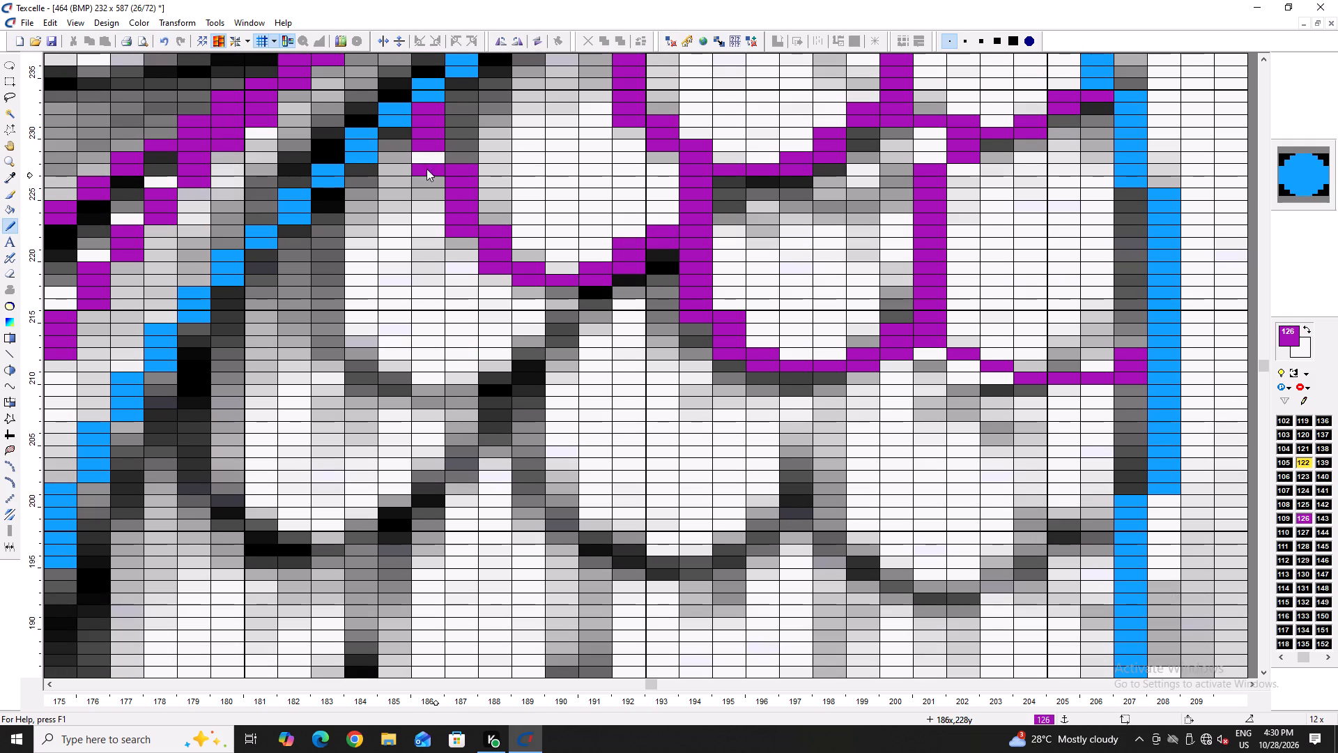
pyautogui.rightClick(426, 168)
pyautogui.click(433, 159)
pyautogui.rightClick(454, 231)
pyautogui.rightClick(495, 273)
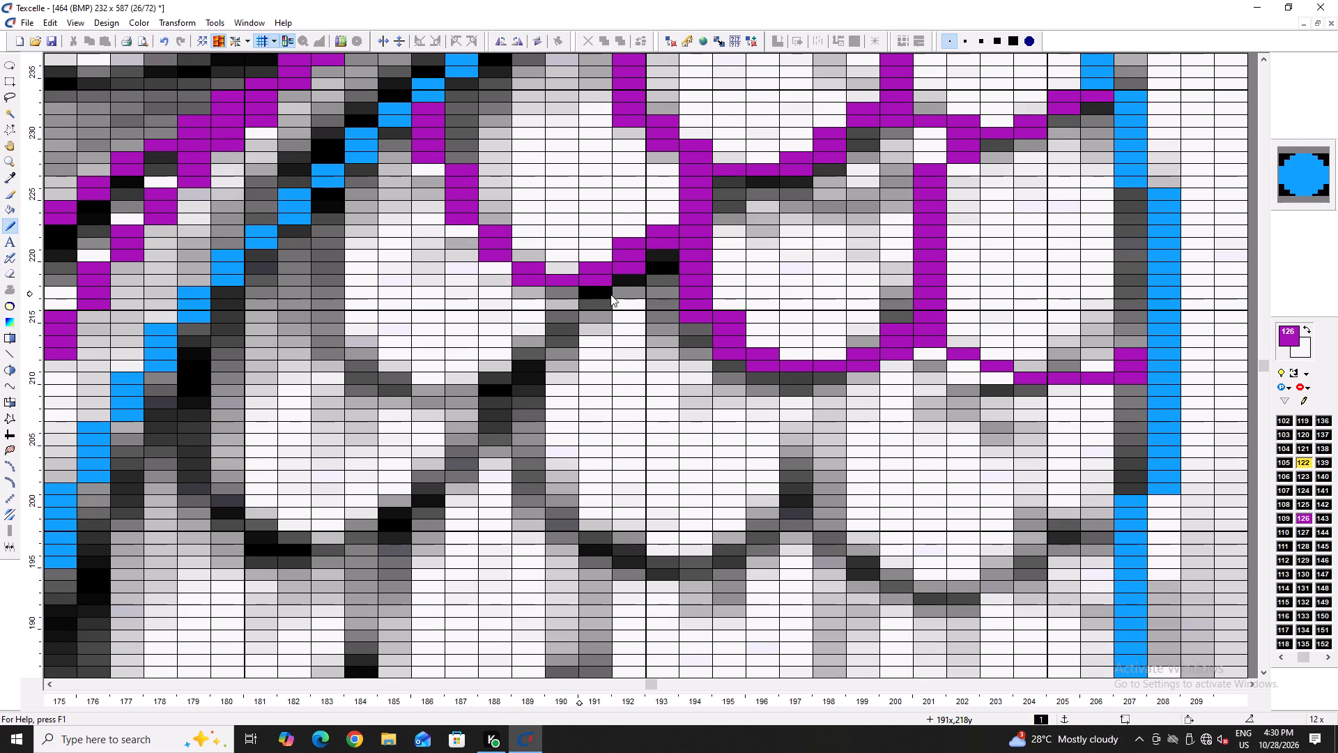
pyautogui.rightClick(529, 280)
pyautogui.keyDown('ctrl'); pyautogui.scroll(-3, 495, 275); pyautogui.keyUp('ctrl')
pyautogui.keyDown('ctrl'); pyautogui.scroll(3, 490, 232); pyautogui.keyUp('ctrl')
pyautogui.moveTo(423, 148); pyautogui.dragTo(421, 218, button='right')
pyautogui.rightClick(421, 218)
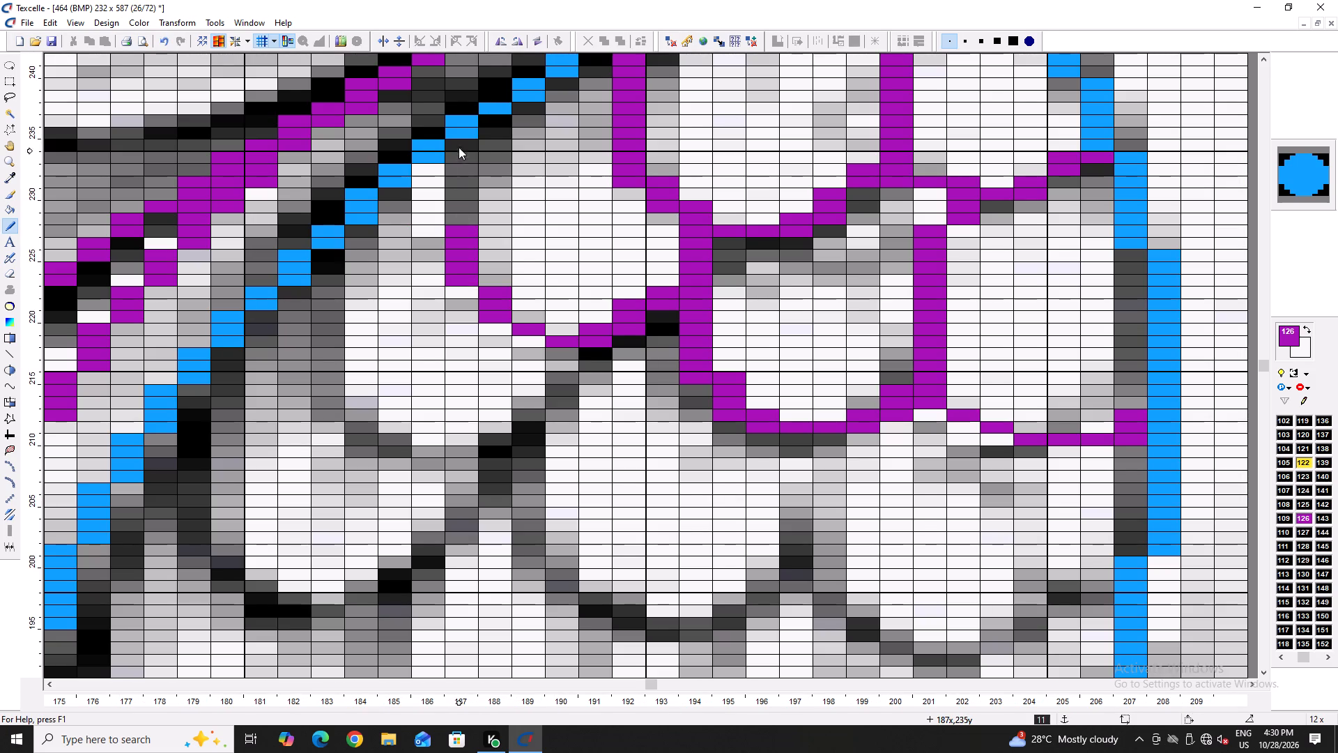
pyautogui.moveTo(459, 147); pyautogui.dragTo(468, 240)
# Trace the next scale in purple from column 183, row 227, around about row 209 and up to the neighbouring scale near column 191.
pyautogui.keyDown('ctrl'); pyautogui.scroll(-4, 431, 267); pyautogui.keyUp('ctrl')
pyautogui.keyDown('ctrl'); pyautogui.scroll(3, 560, 325); pyautogui.keyUp('ctrl')
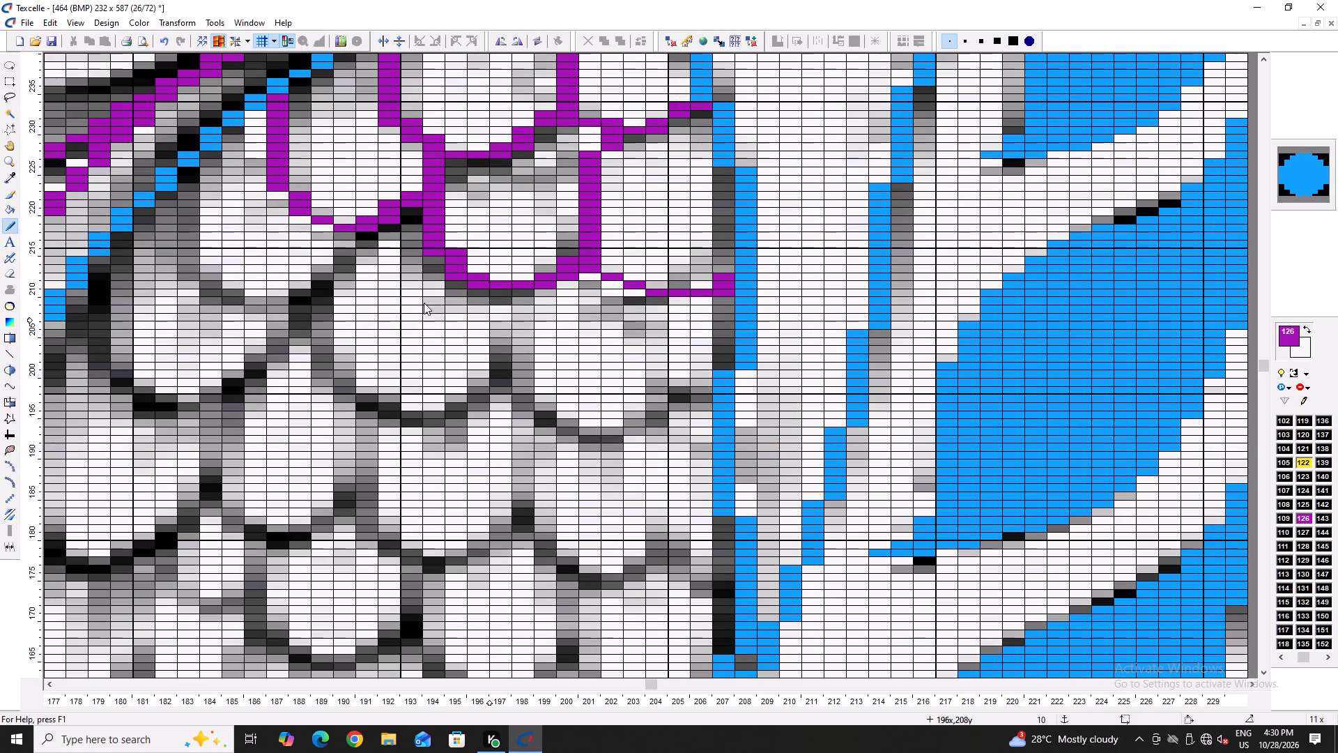
pyautogui.moveTo(183, 166); pyautogui.dragTo(251, 295)
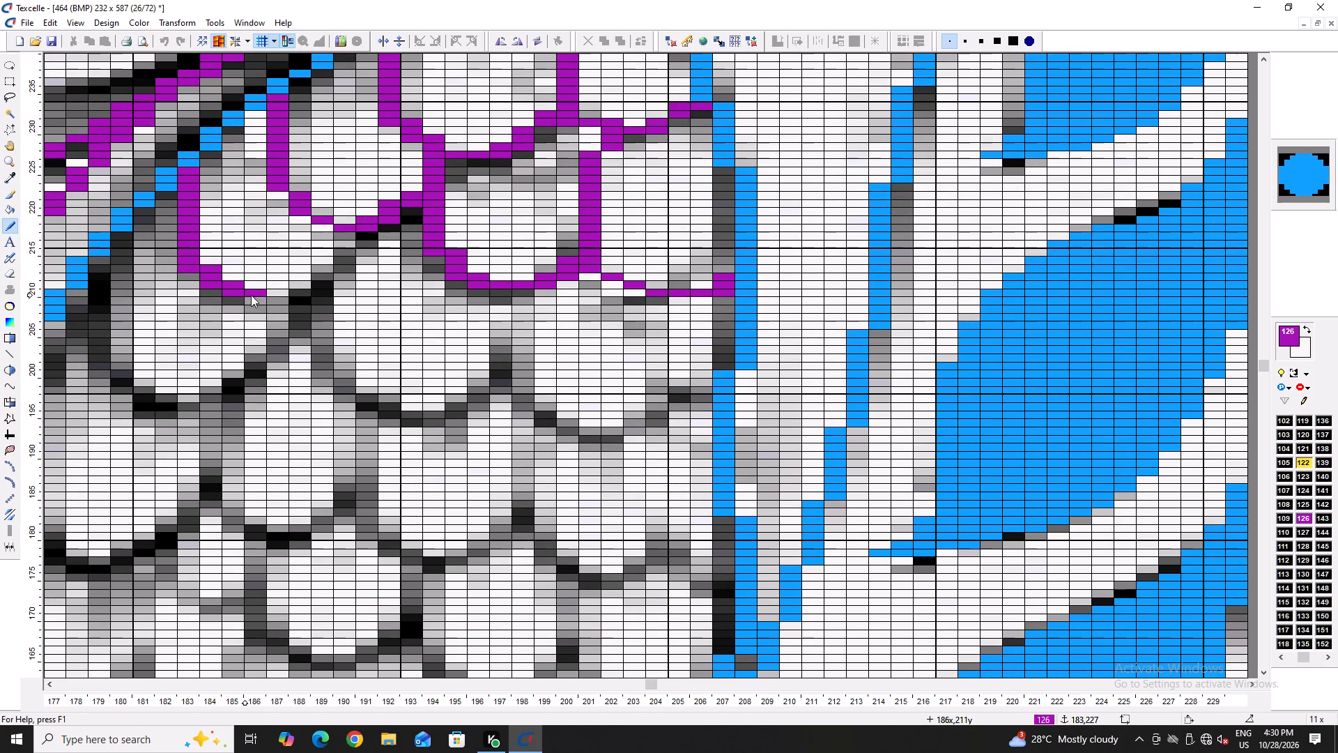
pyautogui.moveTo(251, 295); pyautogui.dragTo(360, 235)
pyautogui.doubleClick(360, 234)
# Trace the scale between columns 189 and 197 in purple, from row 209 around about row 195 and up to the scale above.
pyautogui.moveTo(318, 311); pyautogui.dragTo(317, 319)
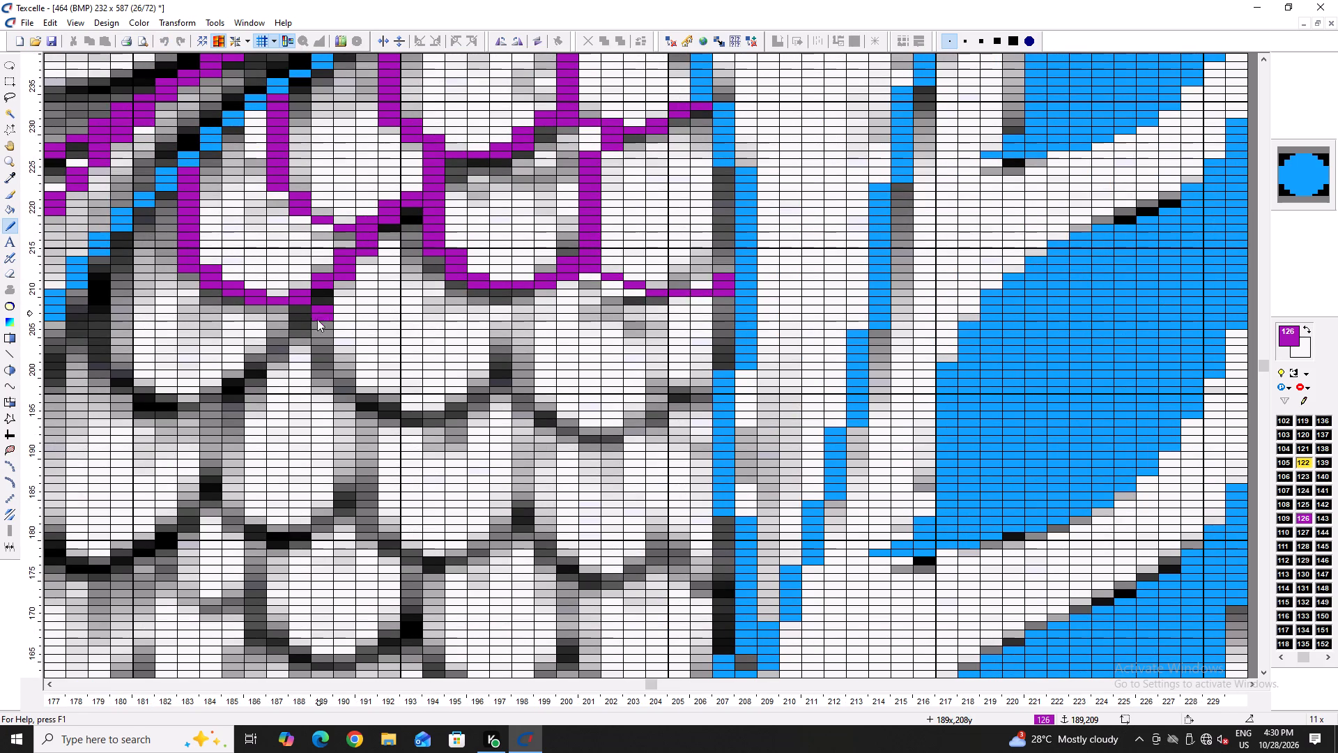
pyautogui.moveTo(317, 319); pyautogui.dragTo(493, 284)
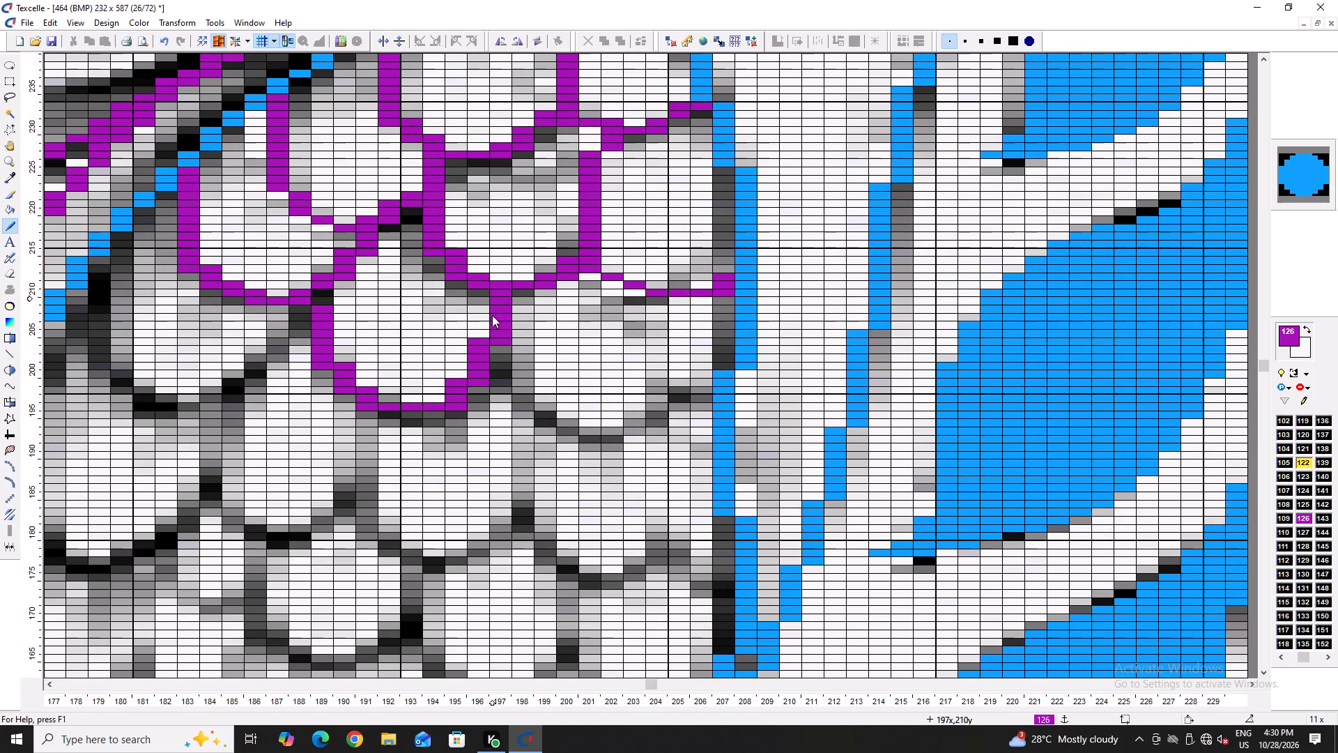
# Trace the scale from column 198, row 203, around about row 193 to column 206 in purple, and smooth its lower corners.
pyautogui.moveTo(513, 357); pyautogui.dragTo(686, 404)
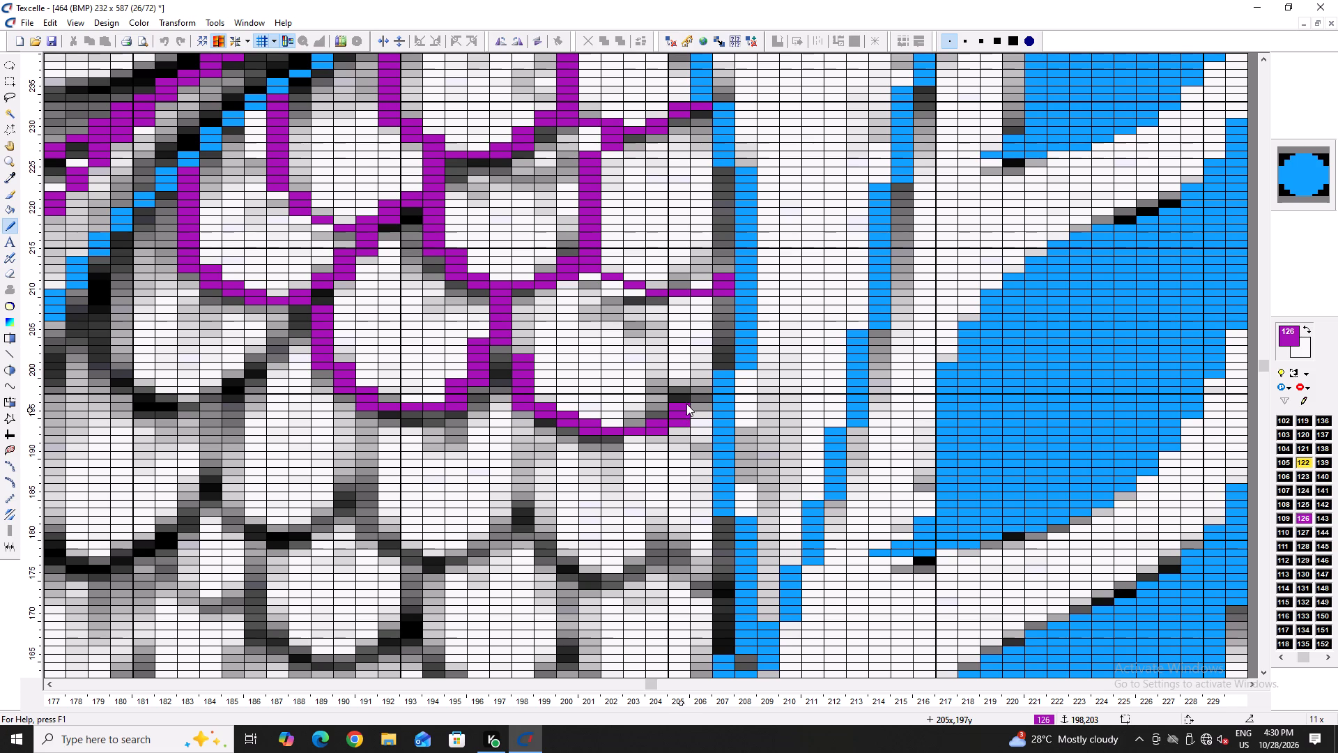
pyautogui.moveTo(686, 404); pyautogui.dragTo(705, 383)
pyautogui.doubleClick(522, 351)
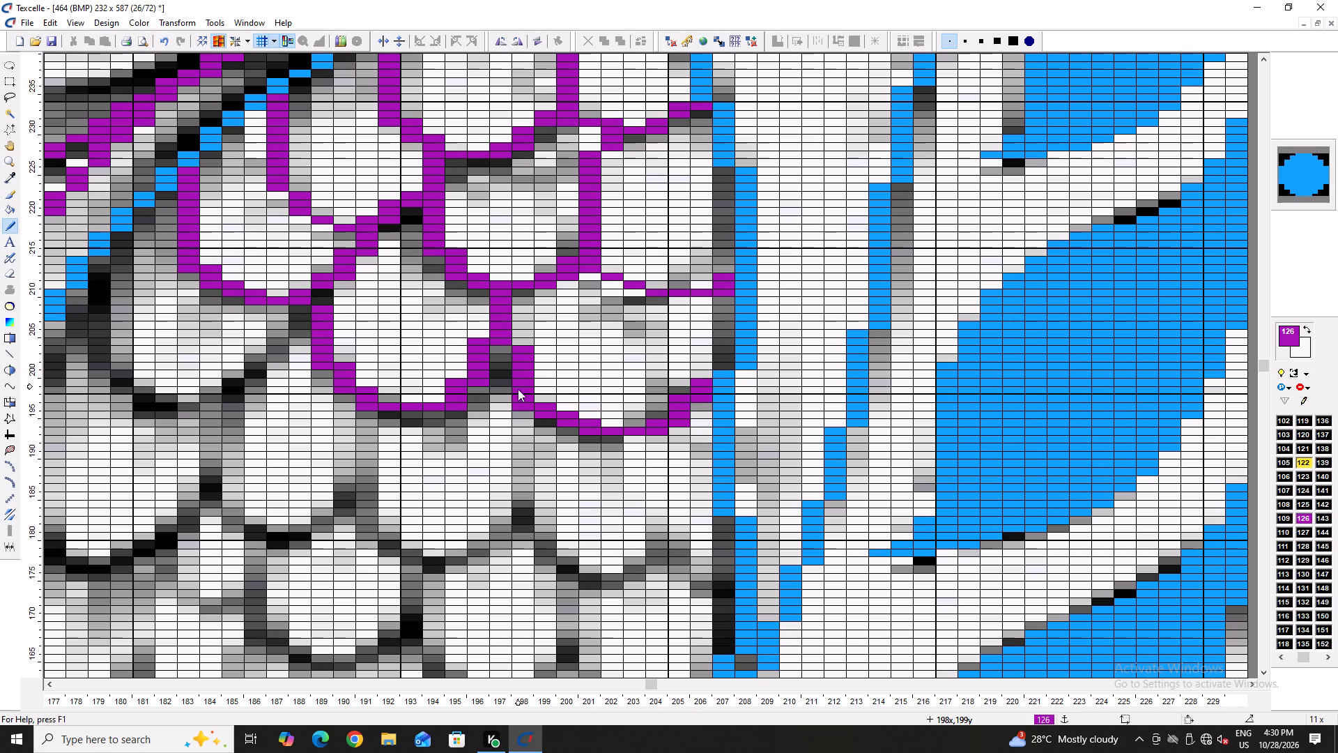
pyautogui.rightClick(518, 404)
pyautogui.rightClick(679, 424)
pyautogui.rightClick(663, 429)
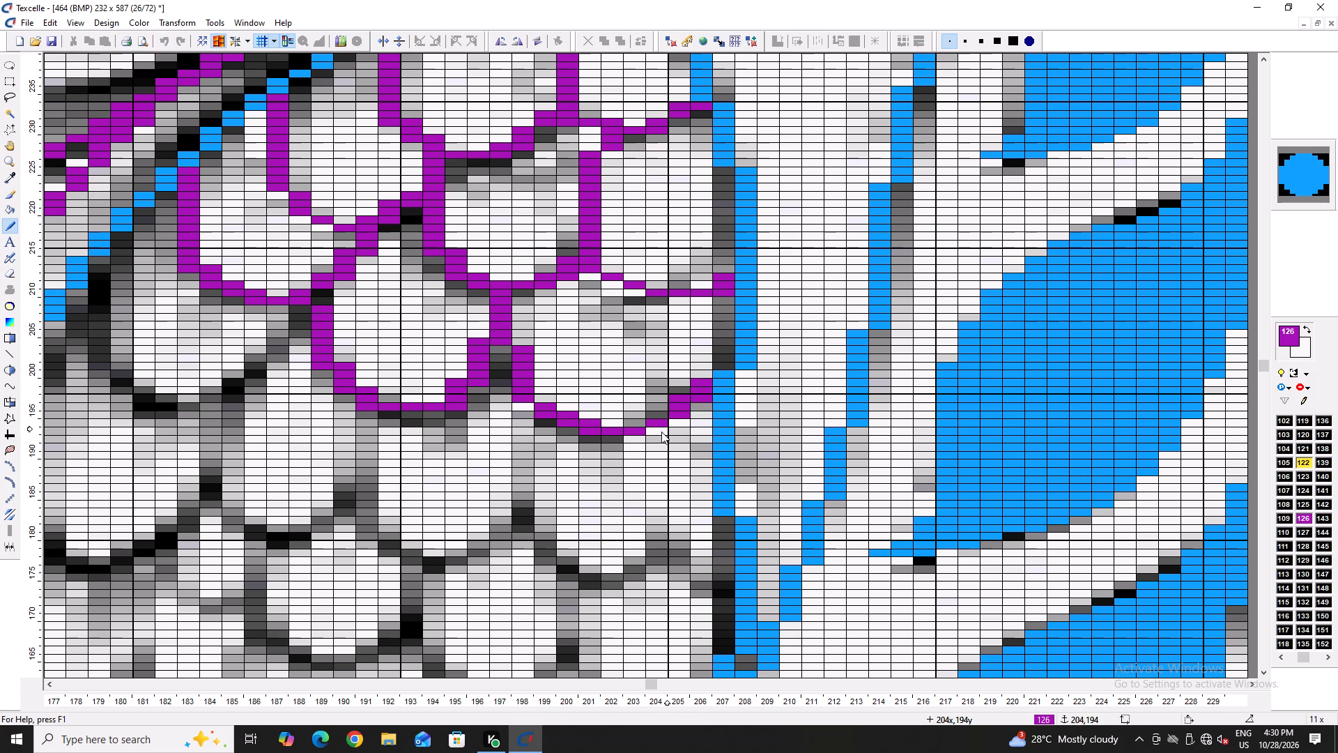